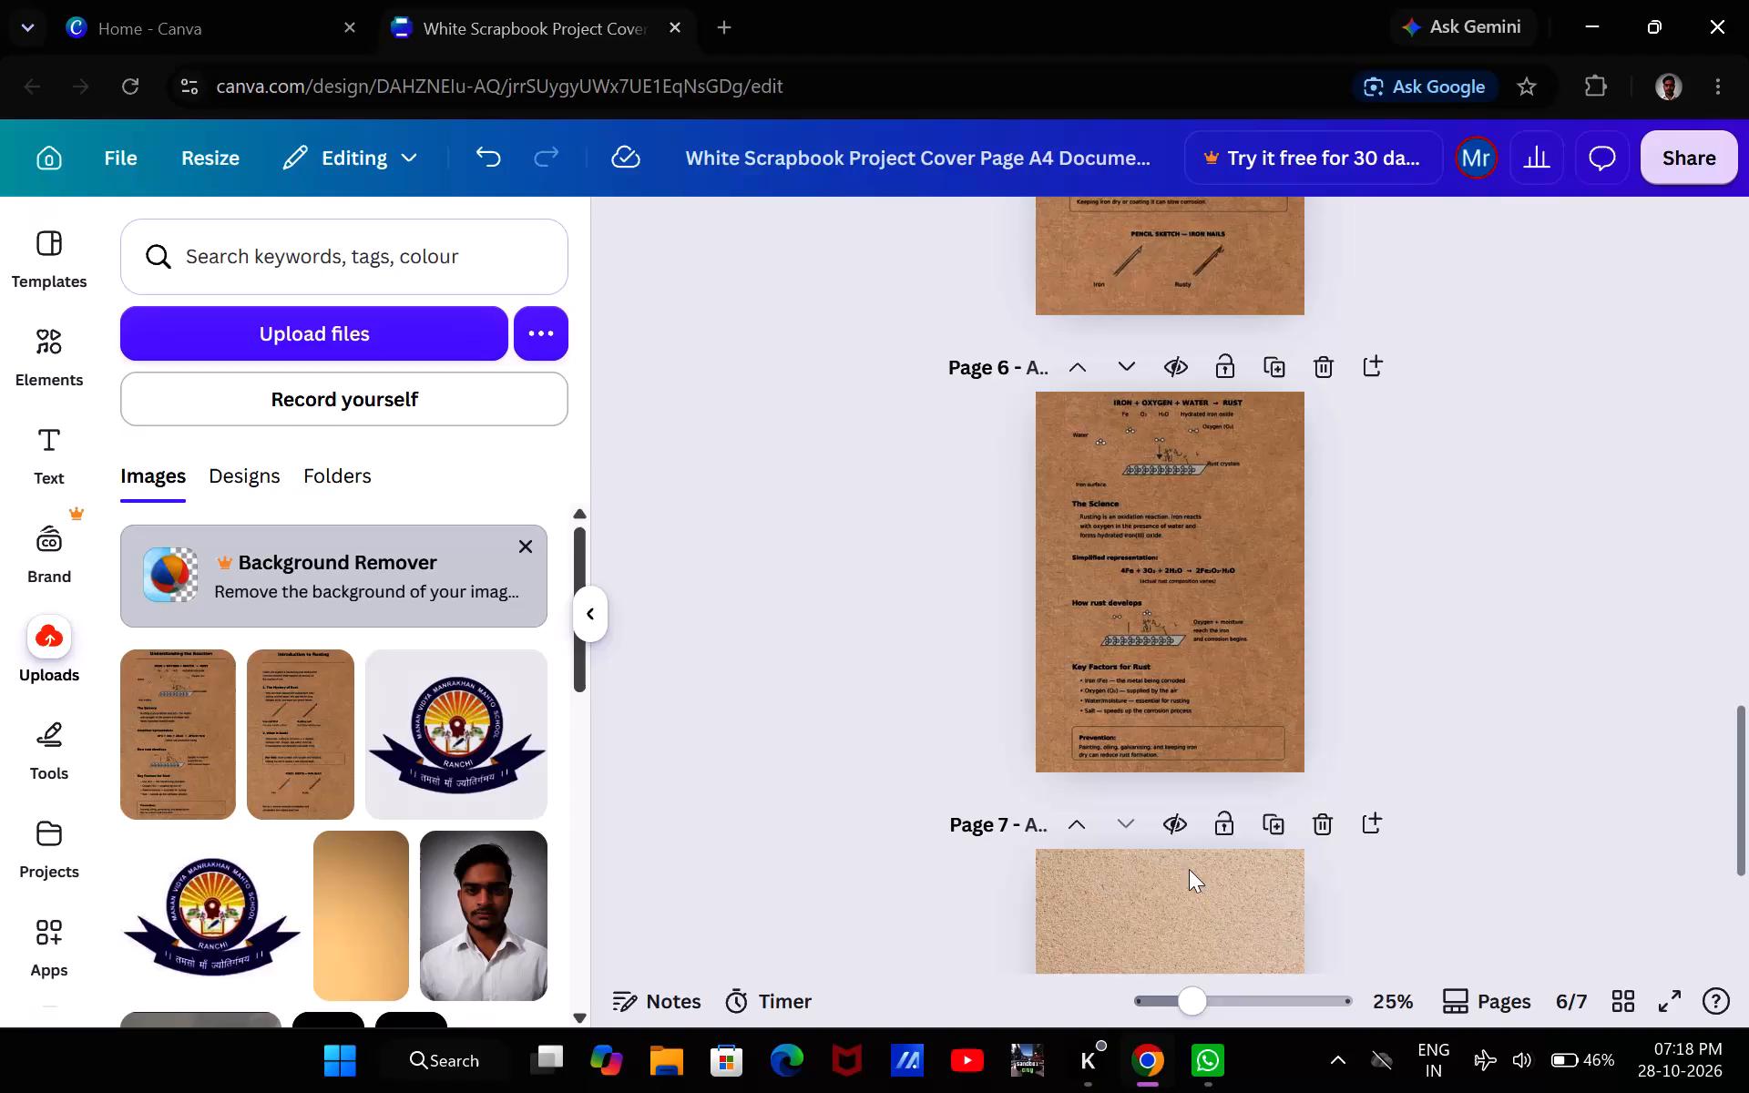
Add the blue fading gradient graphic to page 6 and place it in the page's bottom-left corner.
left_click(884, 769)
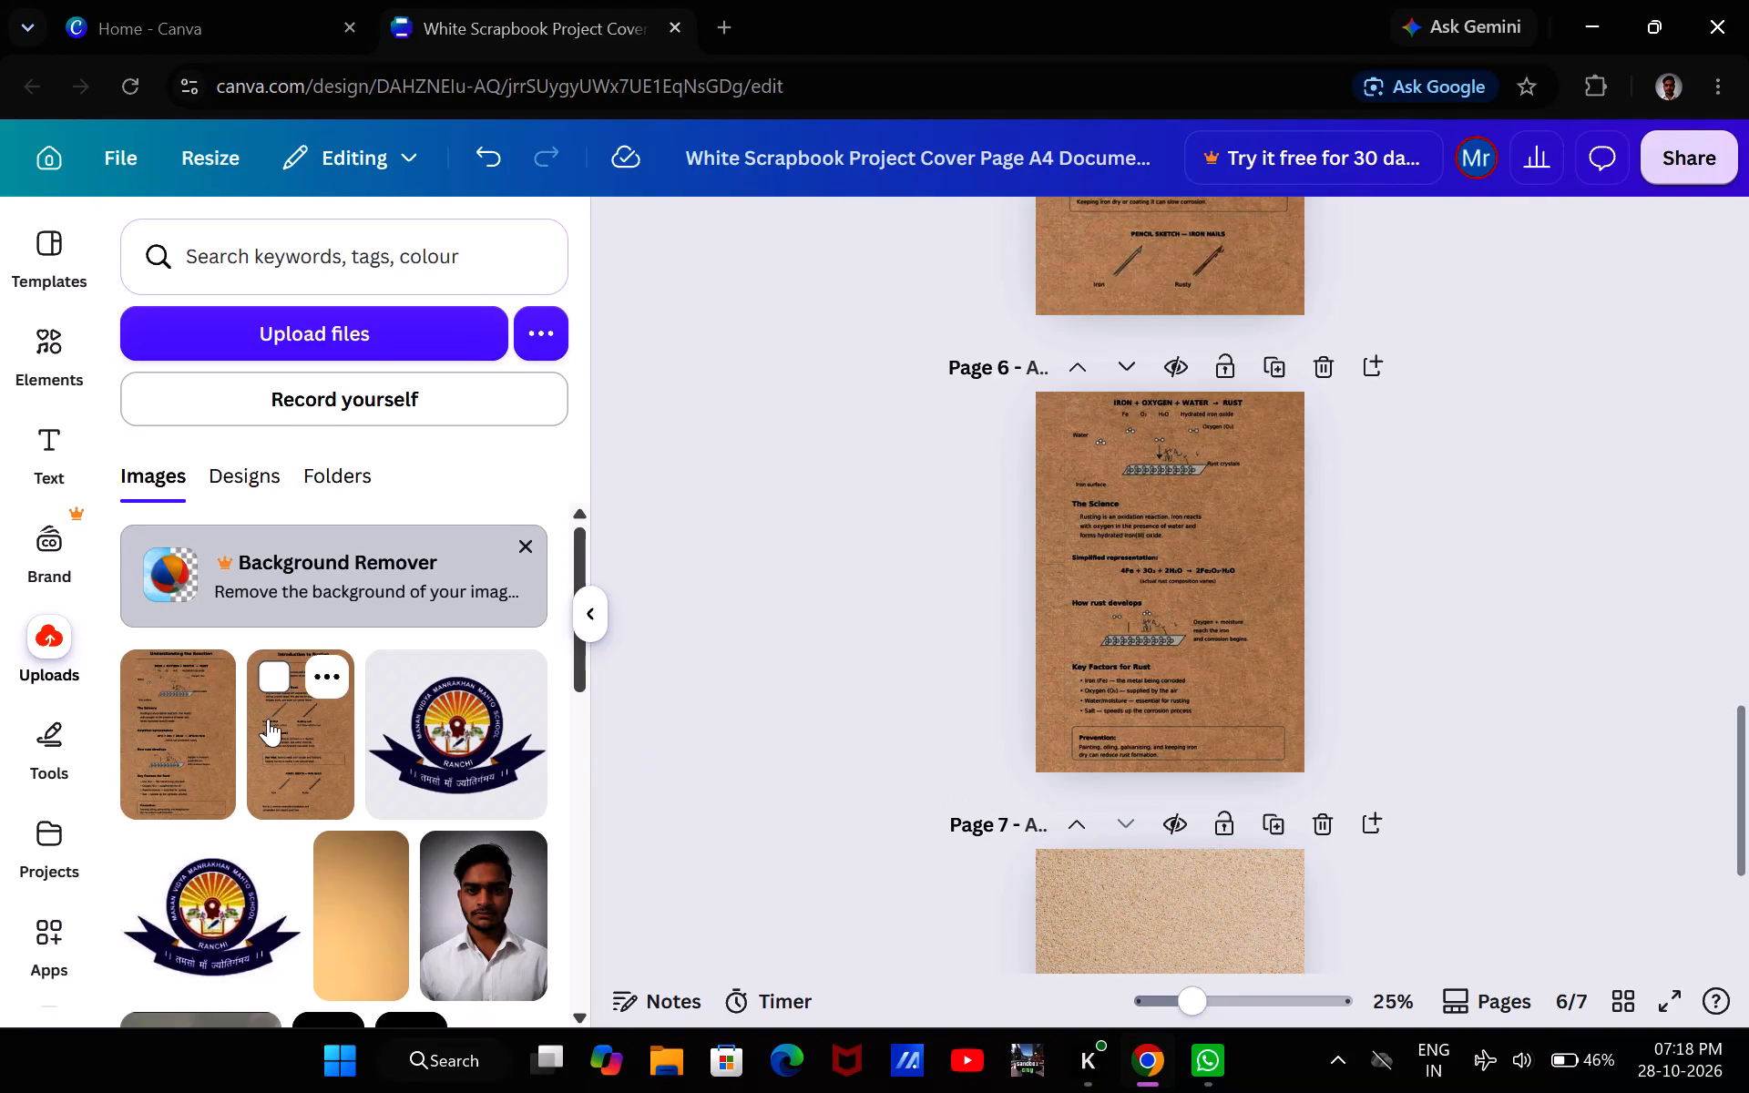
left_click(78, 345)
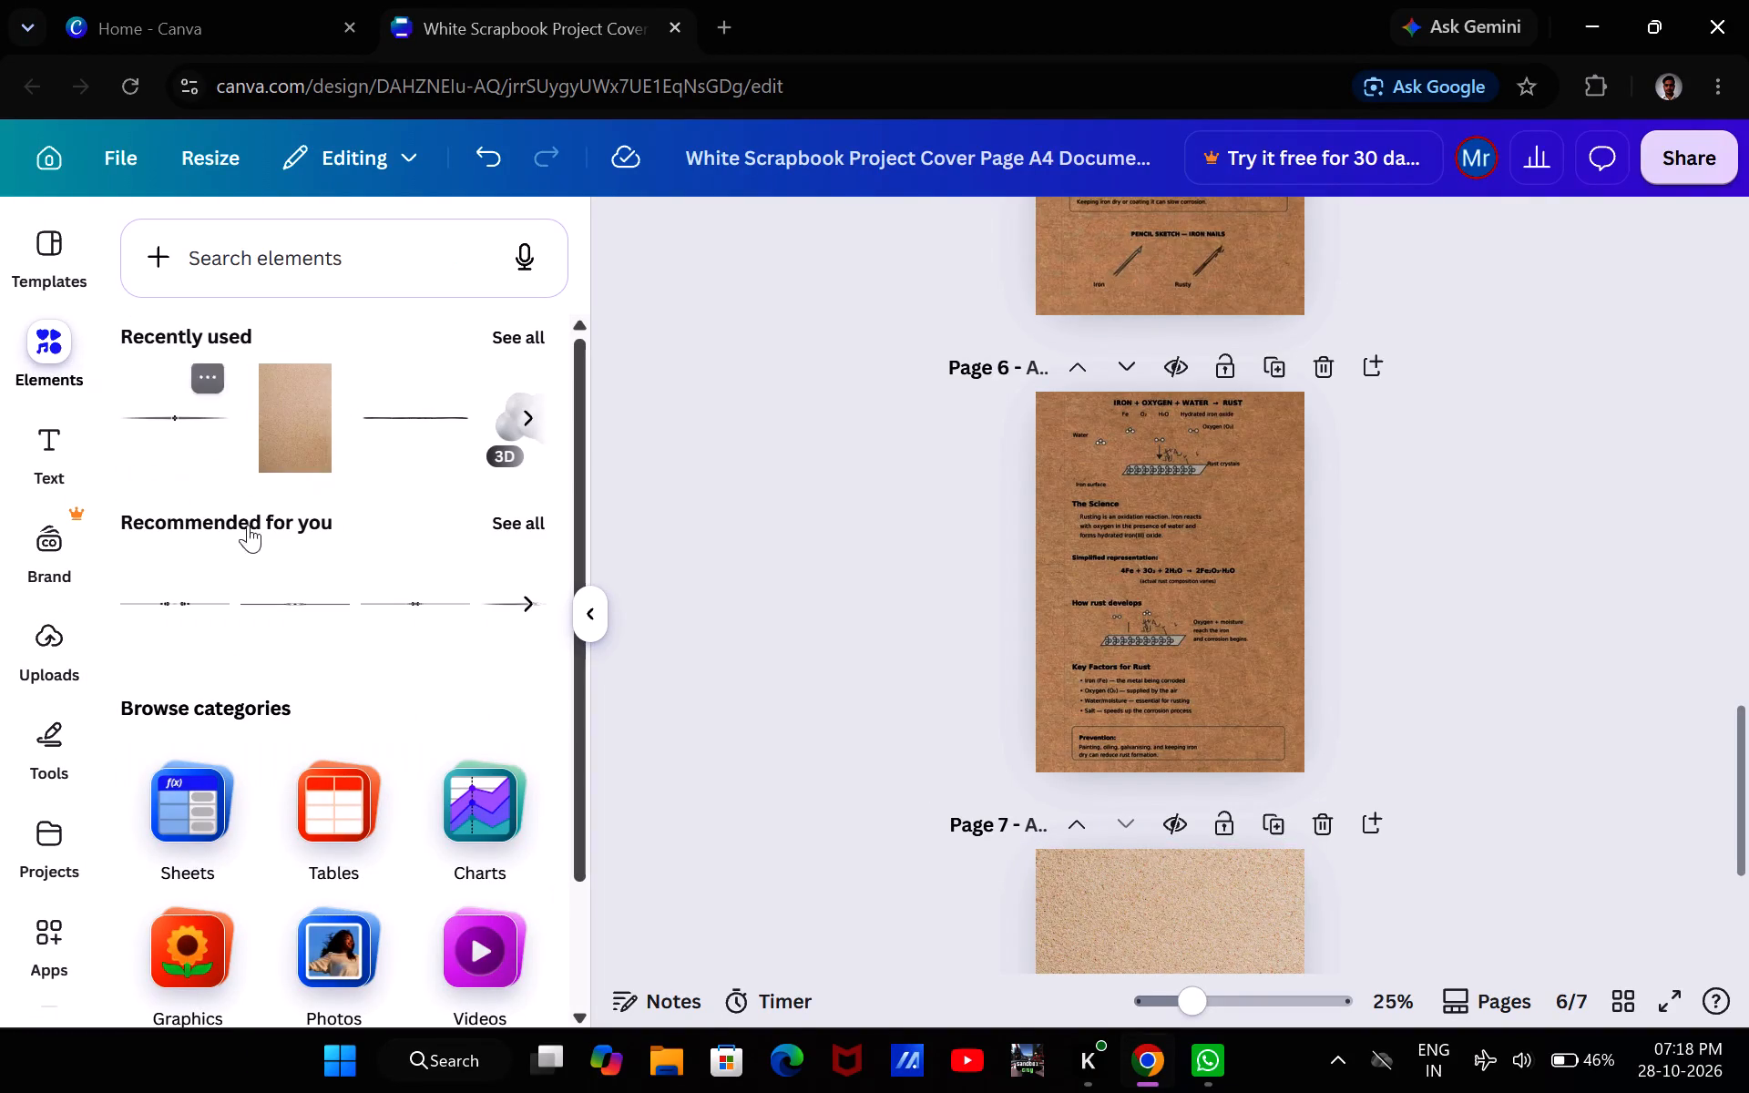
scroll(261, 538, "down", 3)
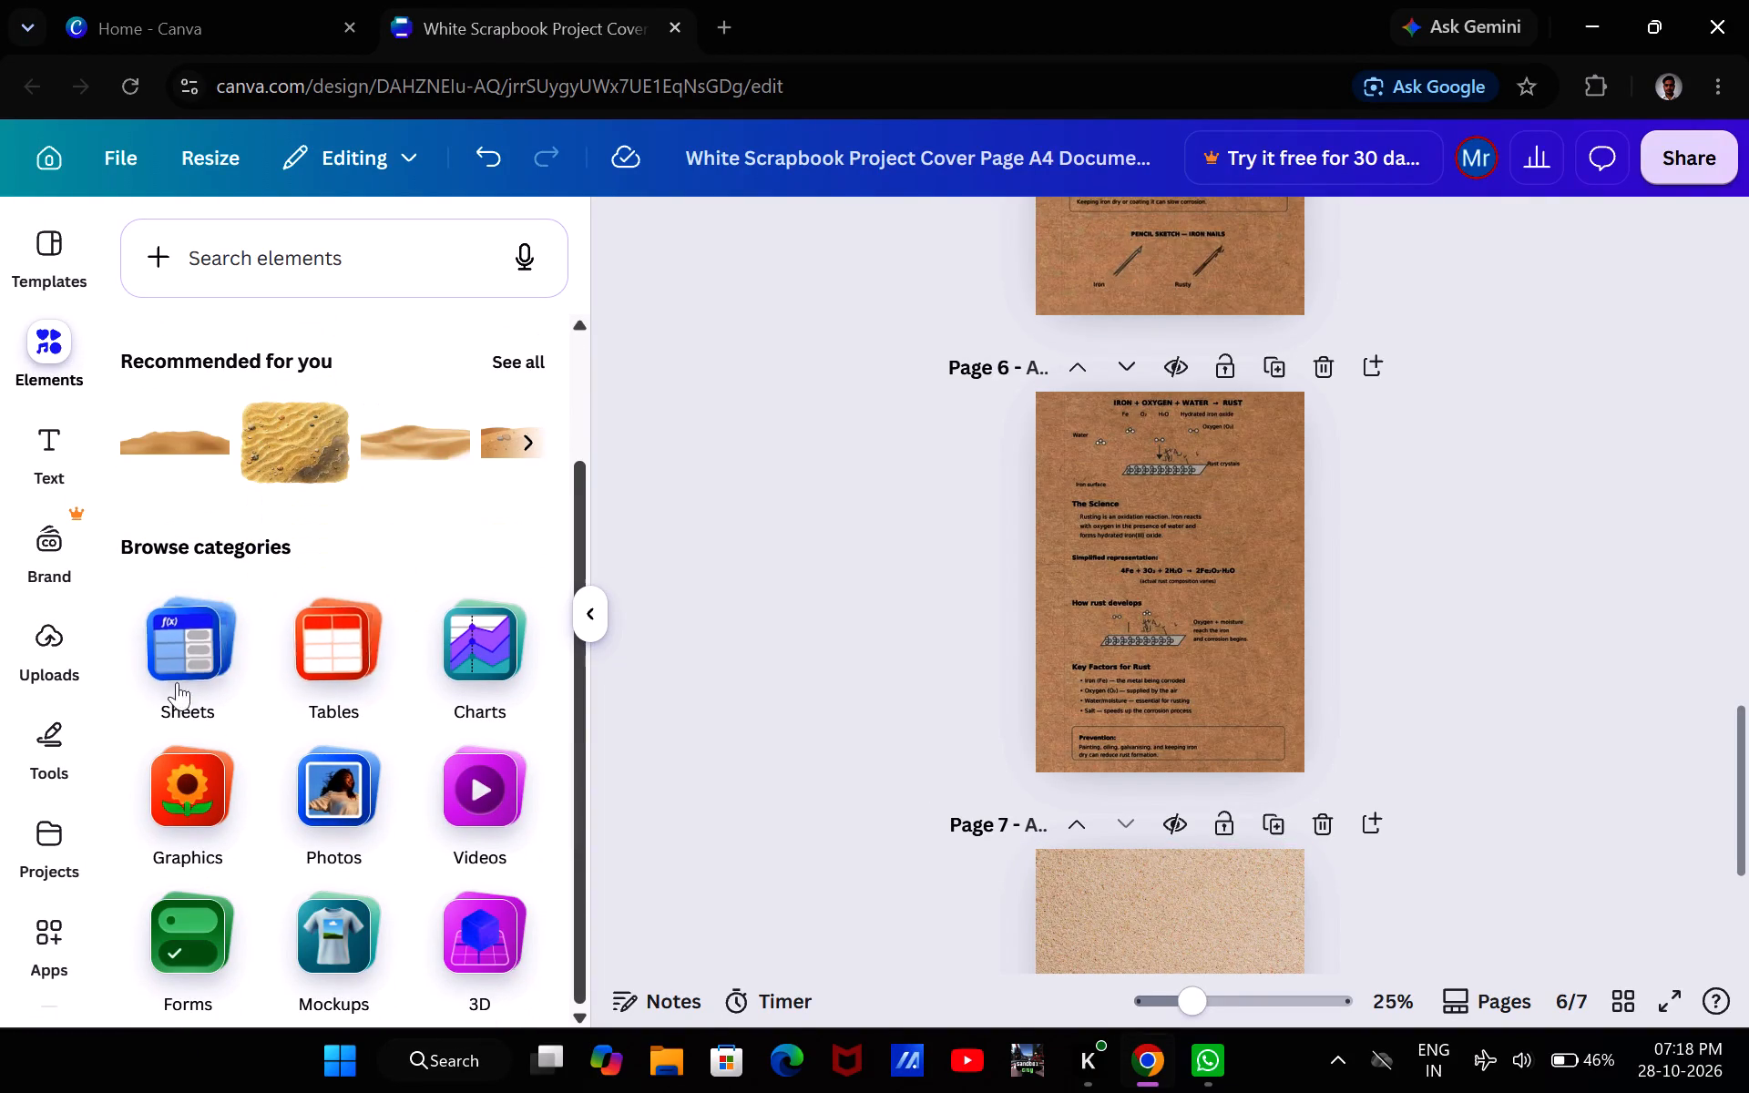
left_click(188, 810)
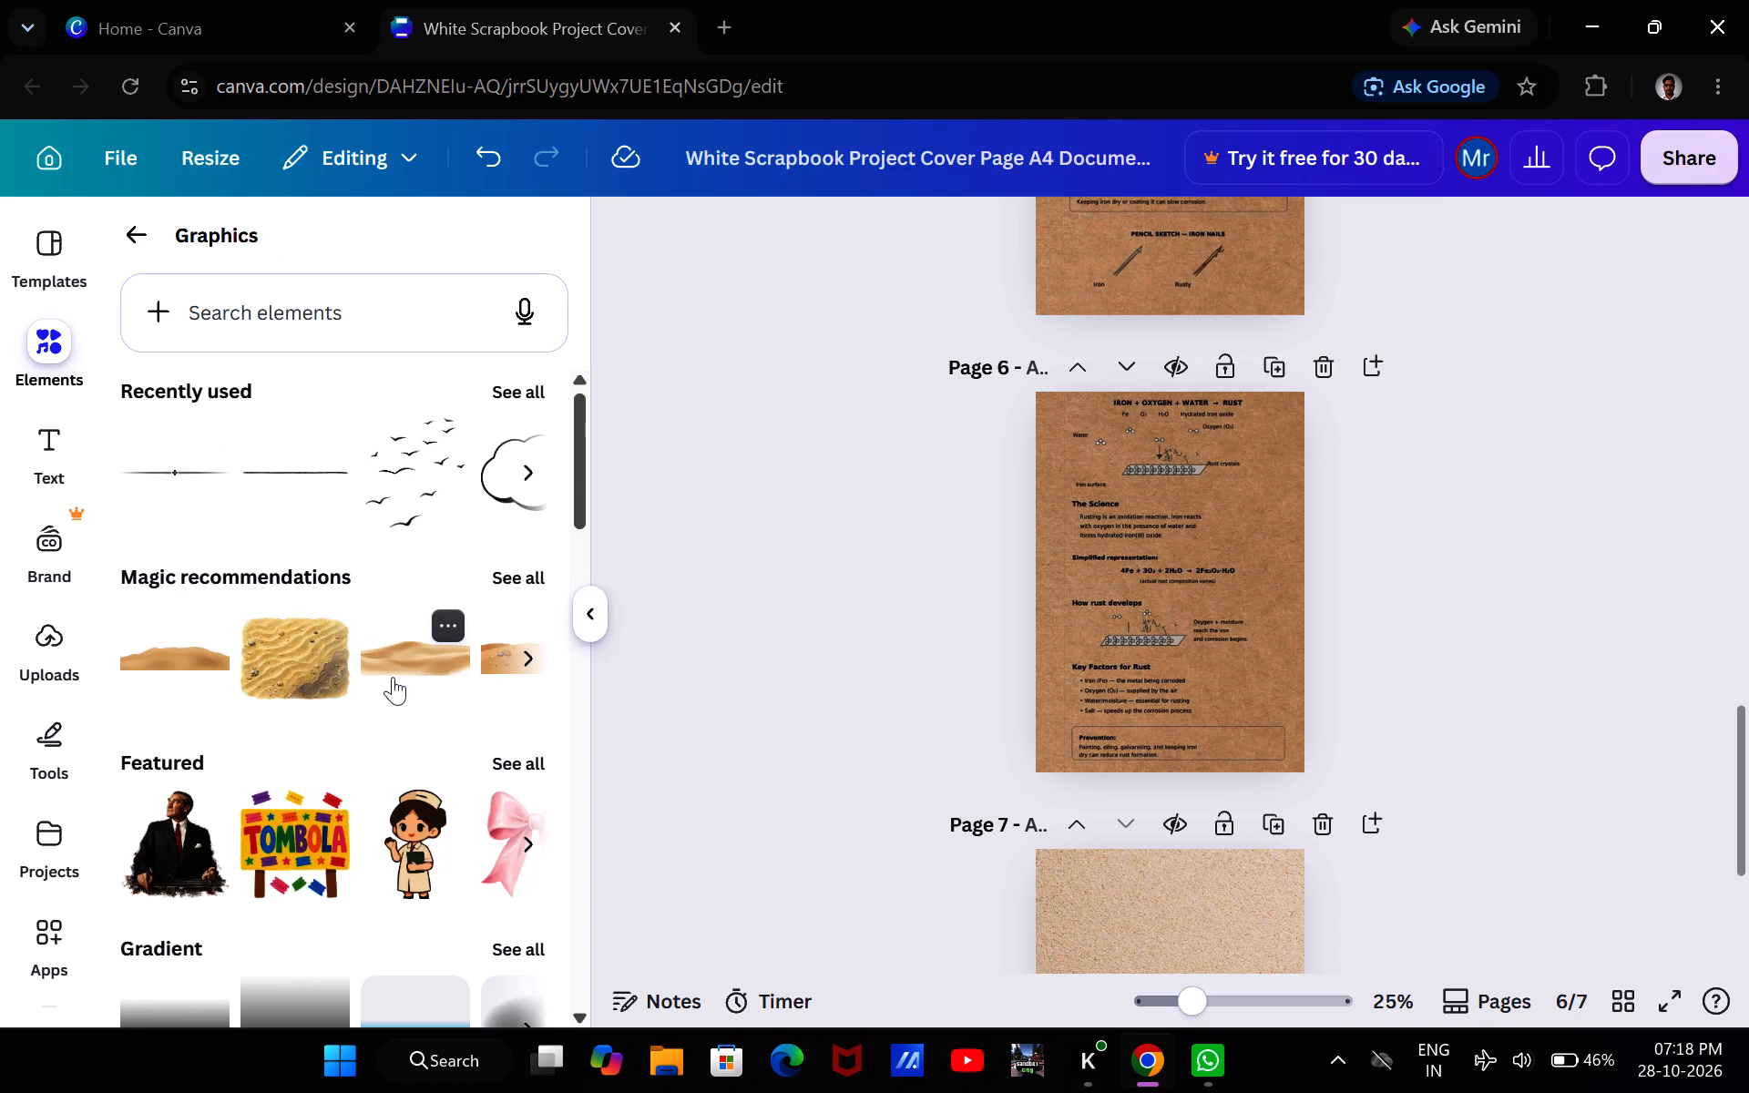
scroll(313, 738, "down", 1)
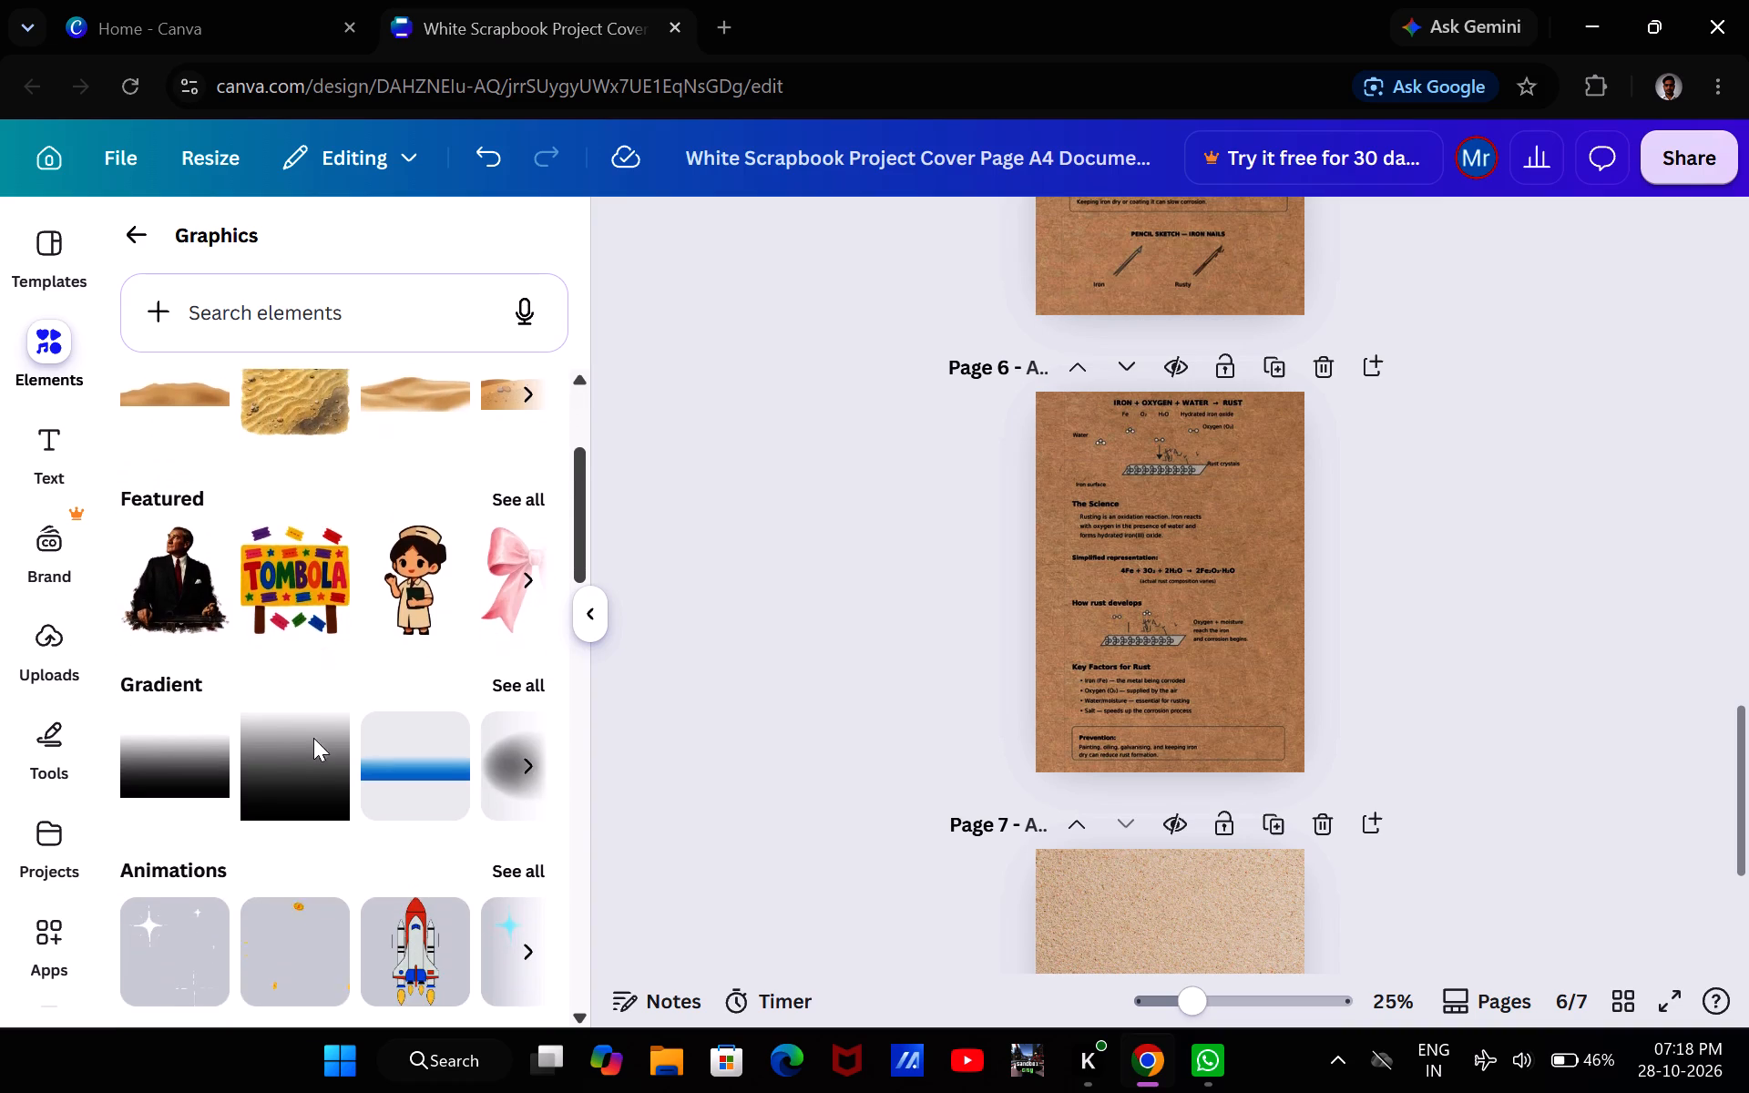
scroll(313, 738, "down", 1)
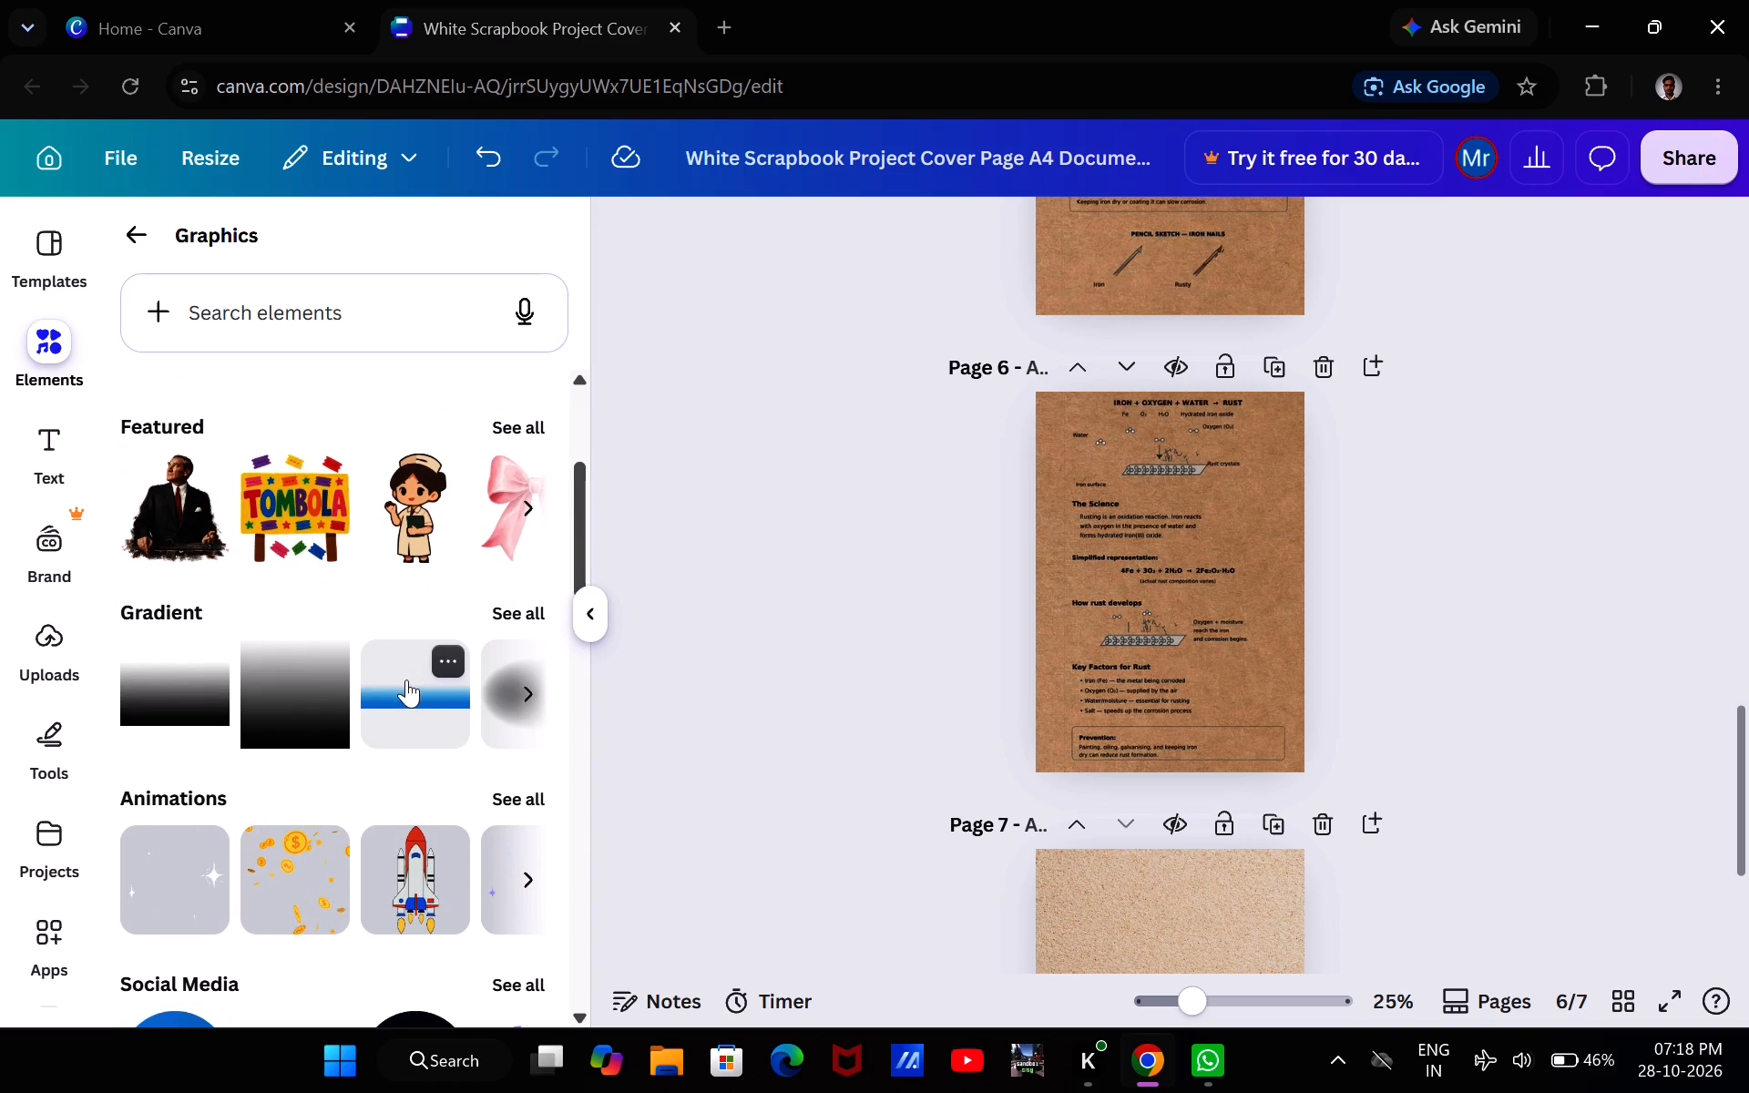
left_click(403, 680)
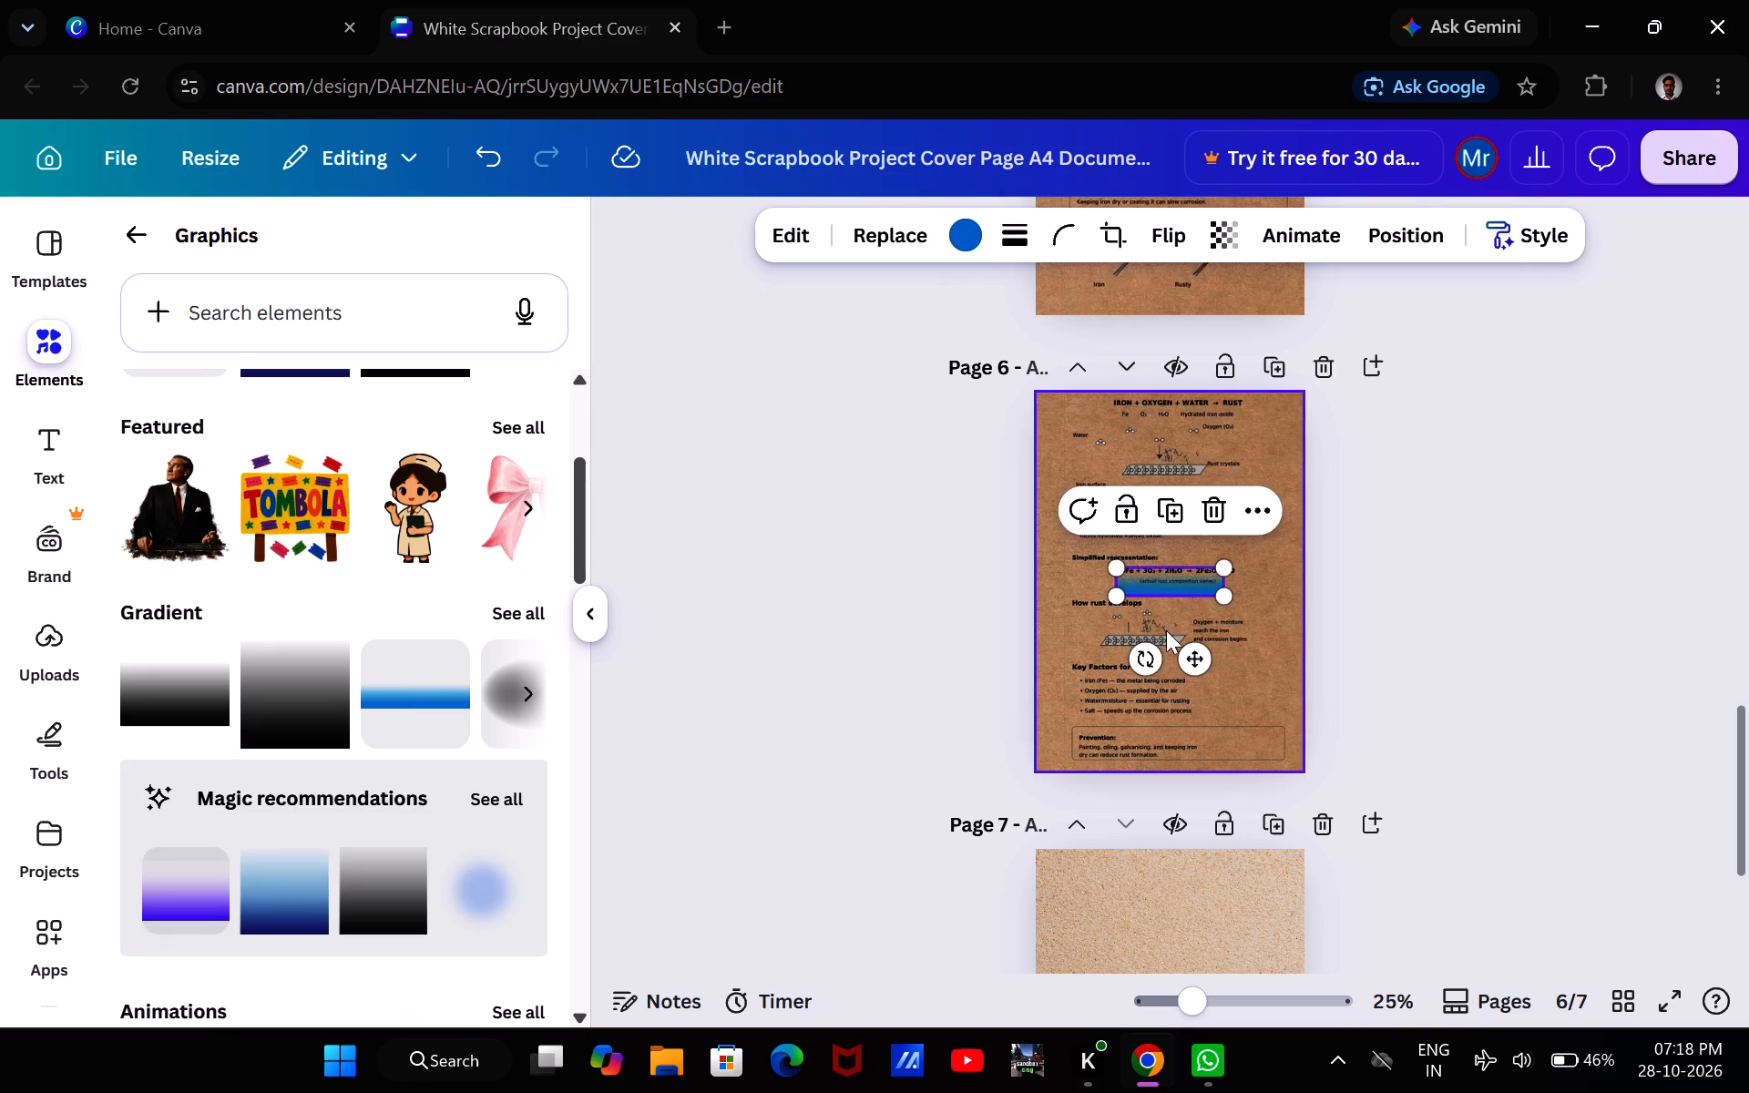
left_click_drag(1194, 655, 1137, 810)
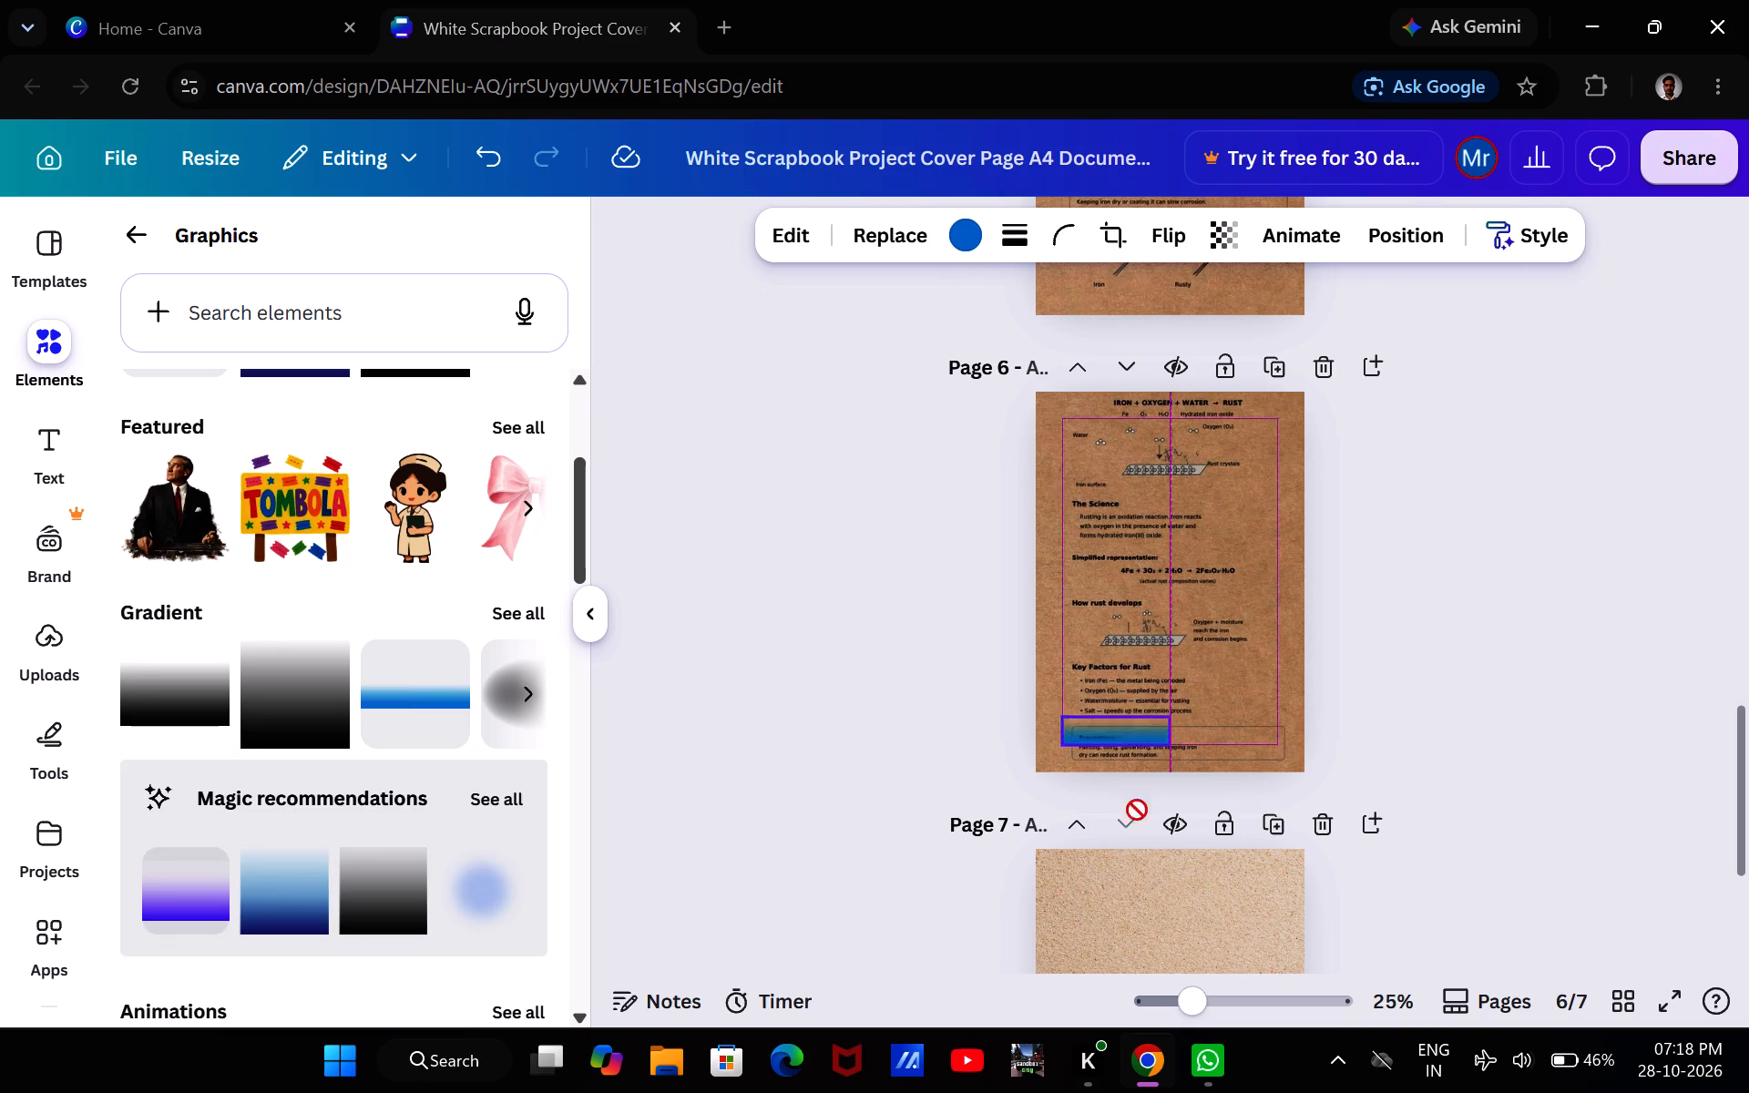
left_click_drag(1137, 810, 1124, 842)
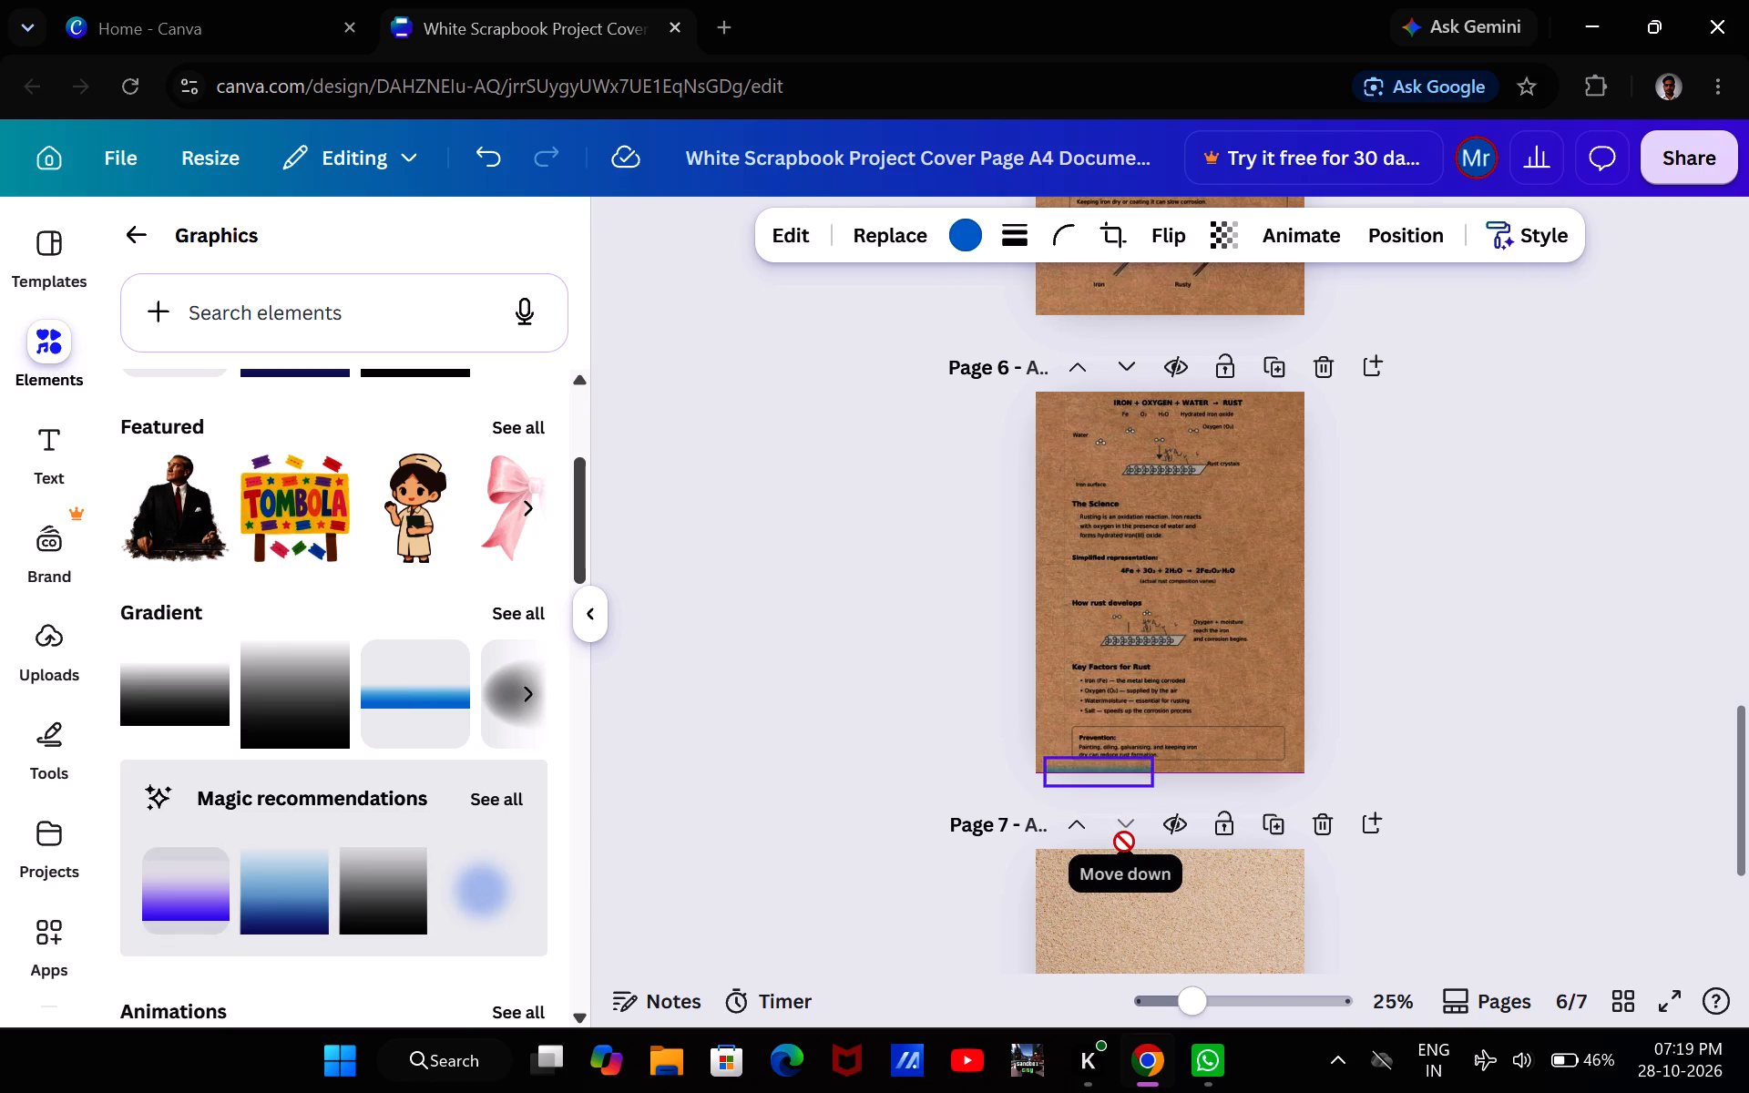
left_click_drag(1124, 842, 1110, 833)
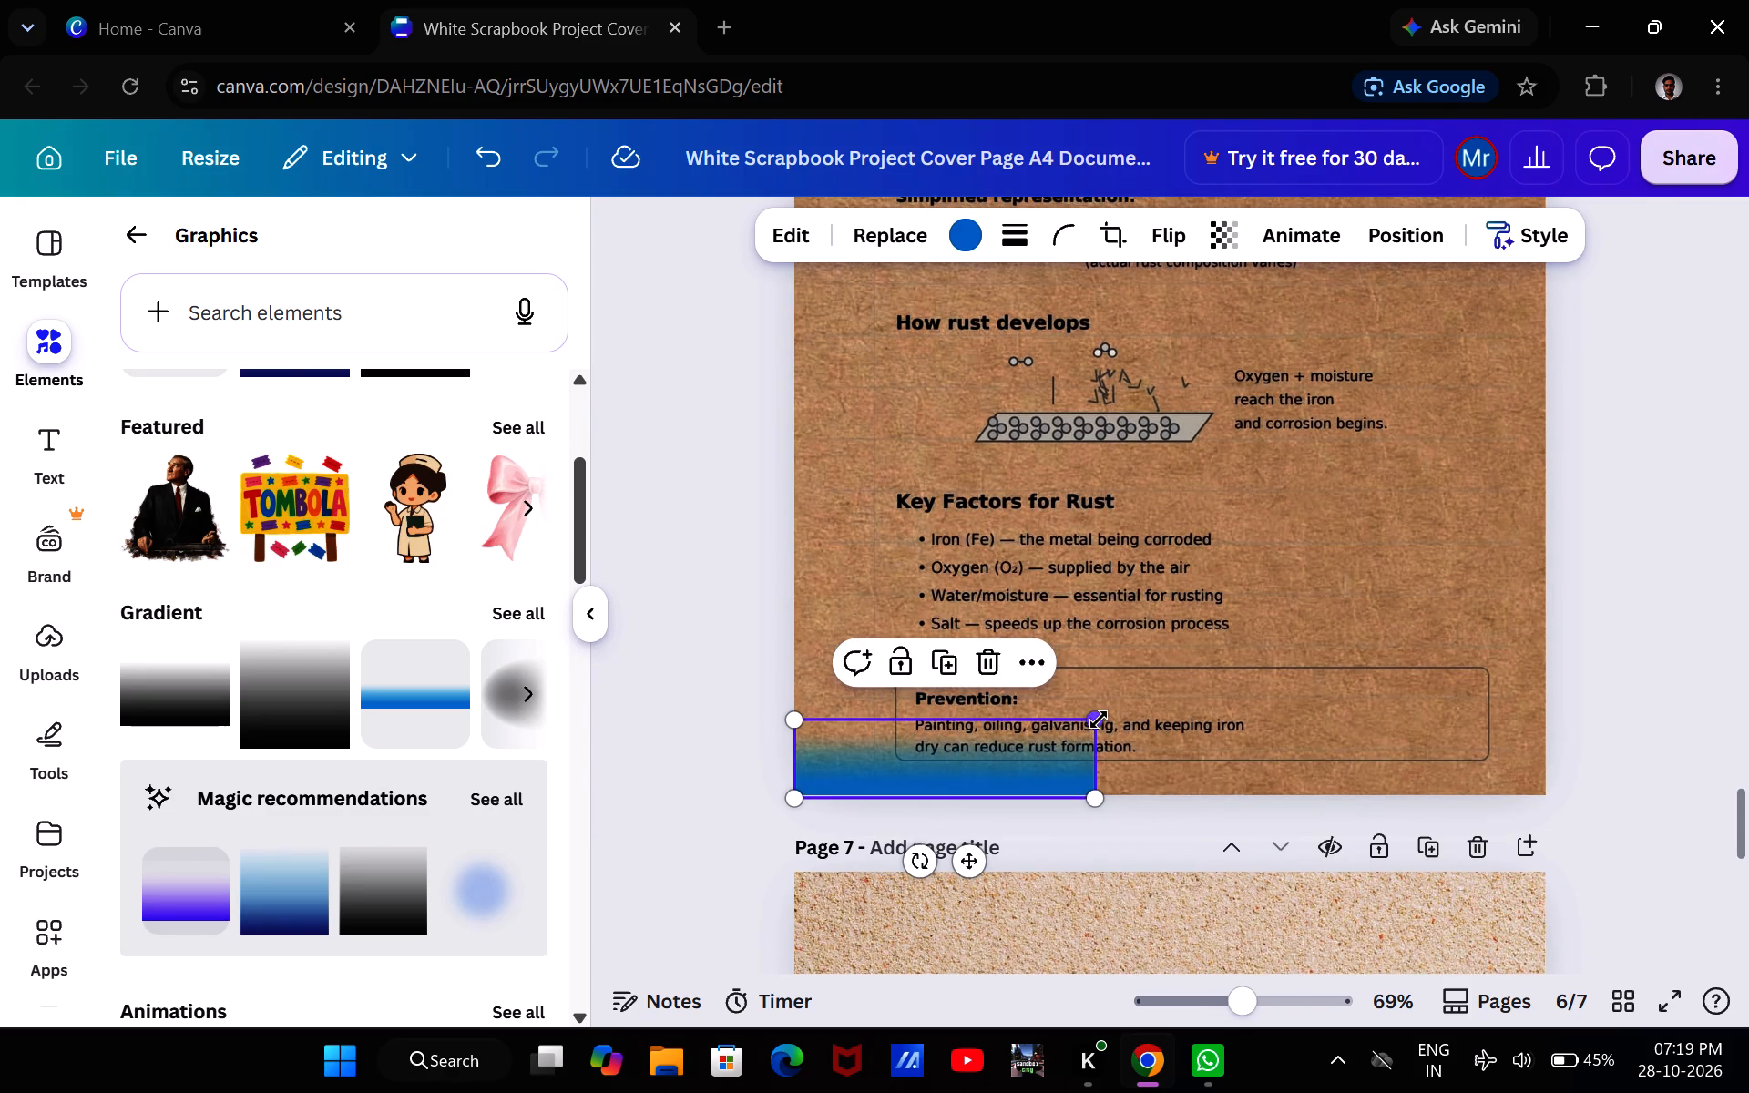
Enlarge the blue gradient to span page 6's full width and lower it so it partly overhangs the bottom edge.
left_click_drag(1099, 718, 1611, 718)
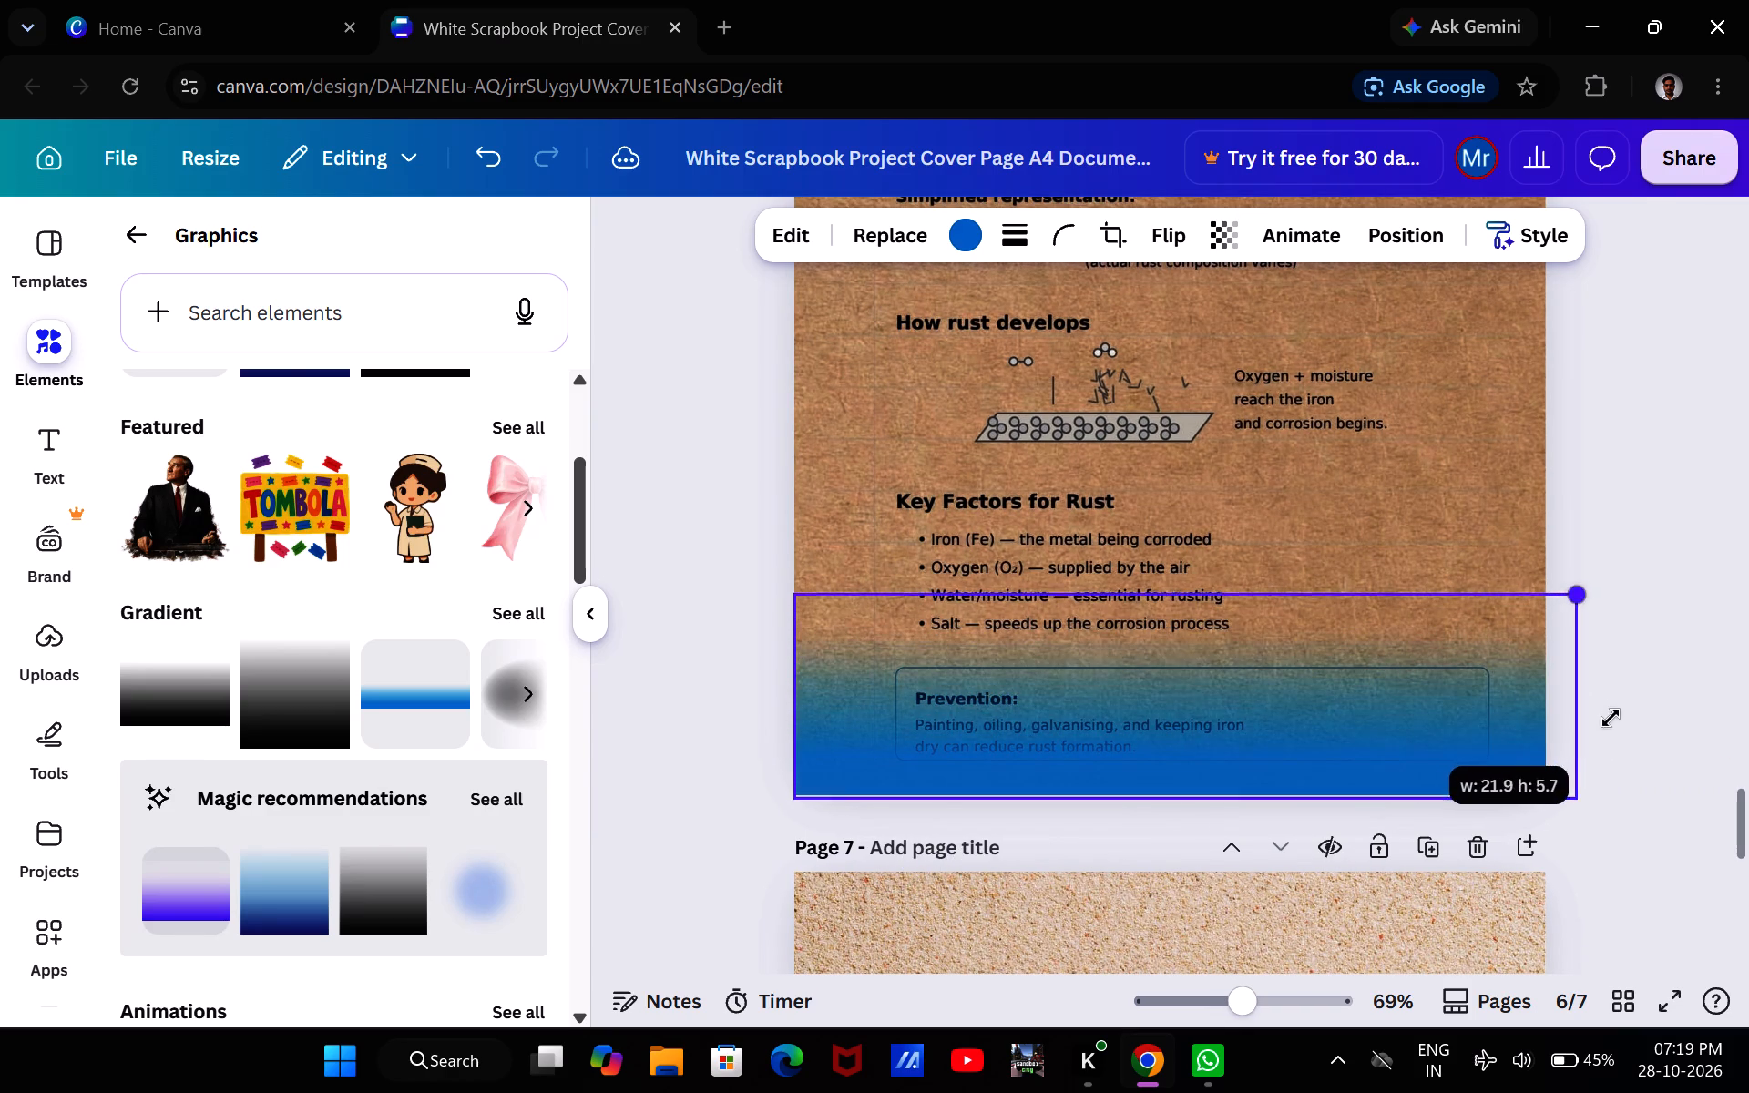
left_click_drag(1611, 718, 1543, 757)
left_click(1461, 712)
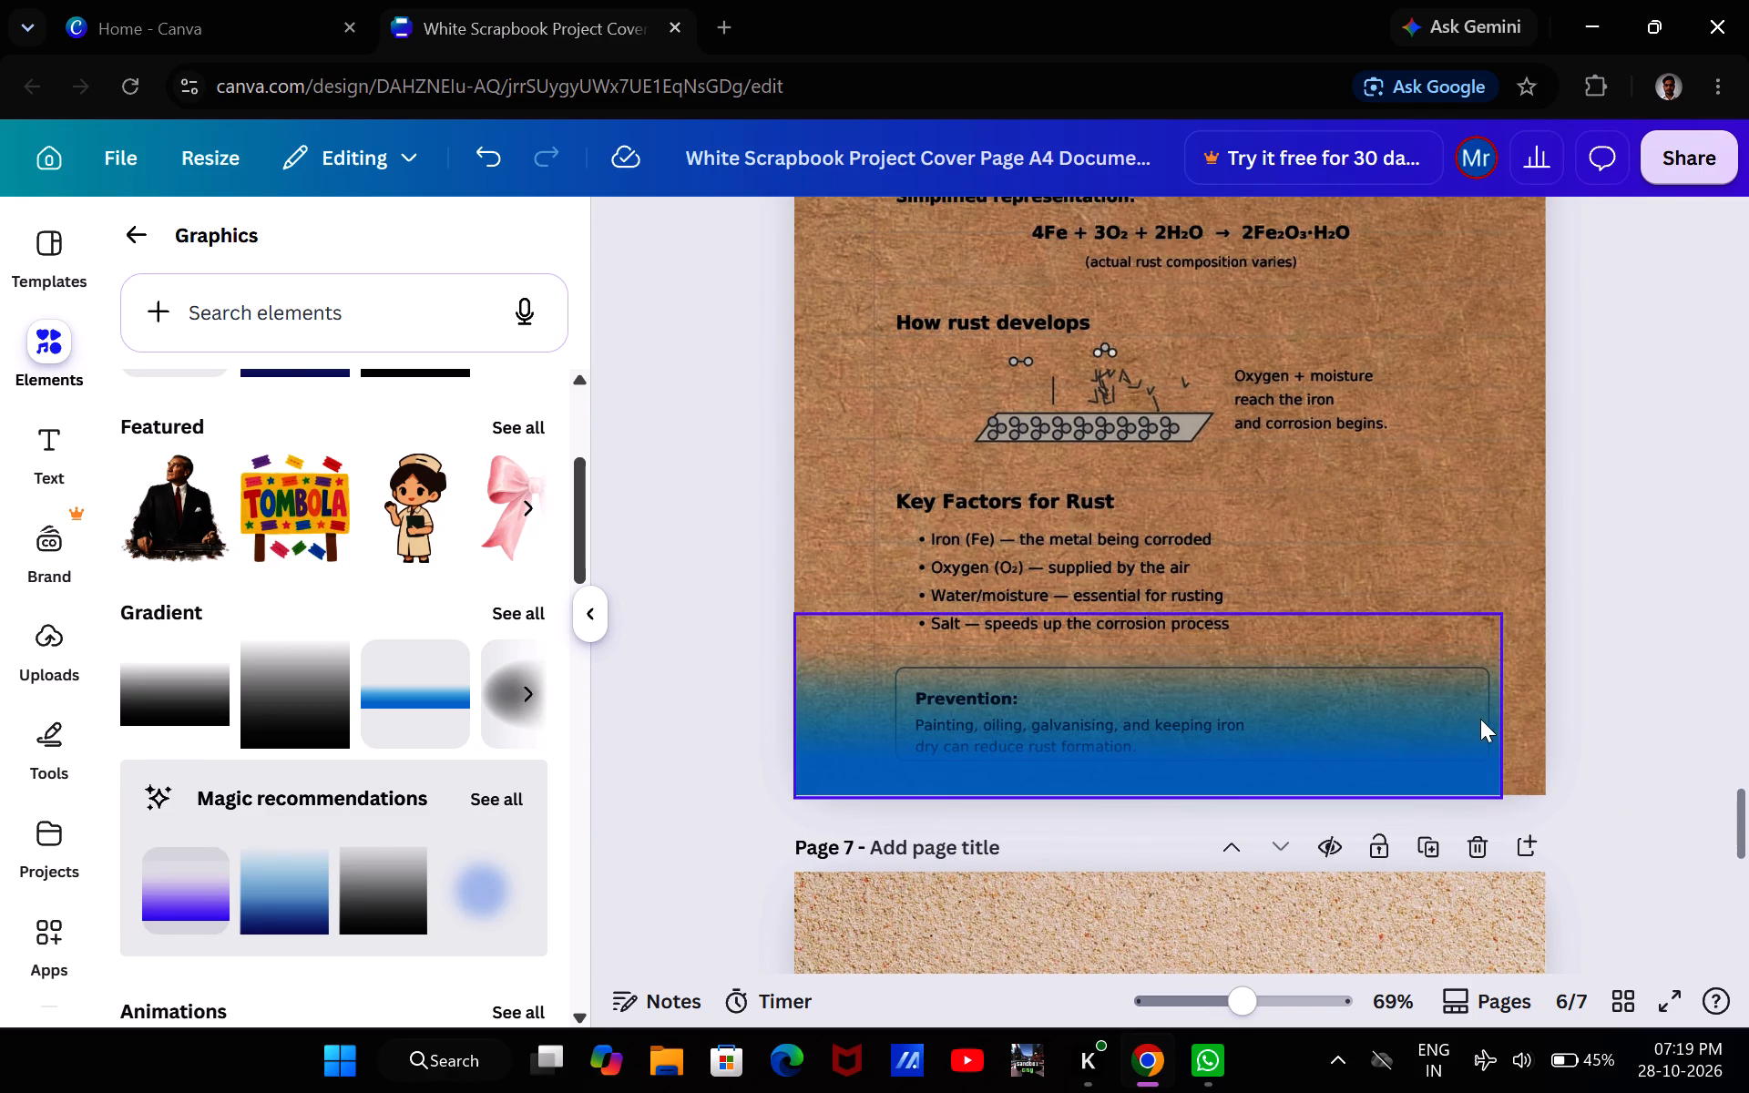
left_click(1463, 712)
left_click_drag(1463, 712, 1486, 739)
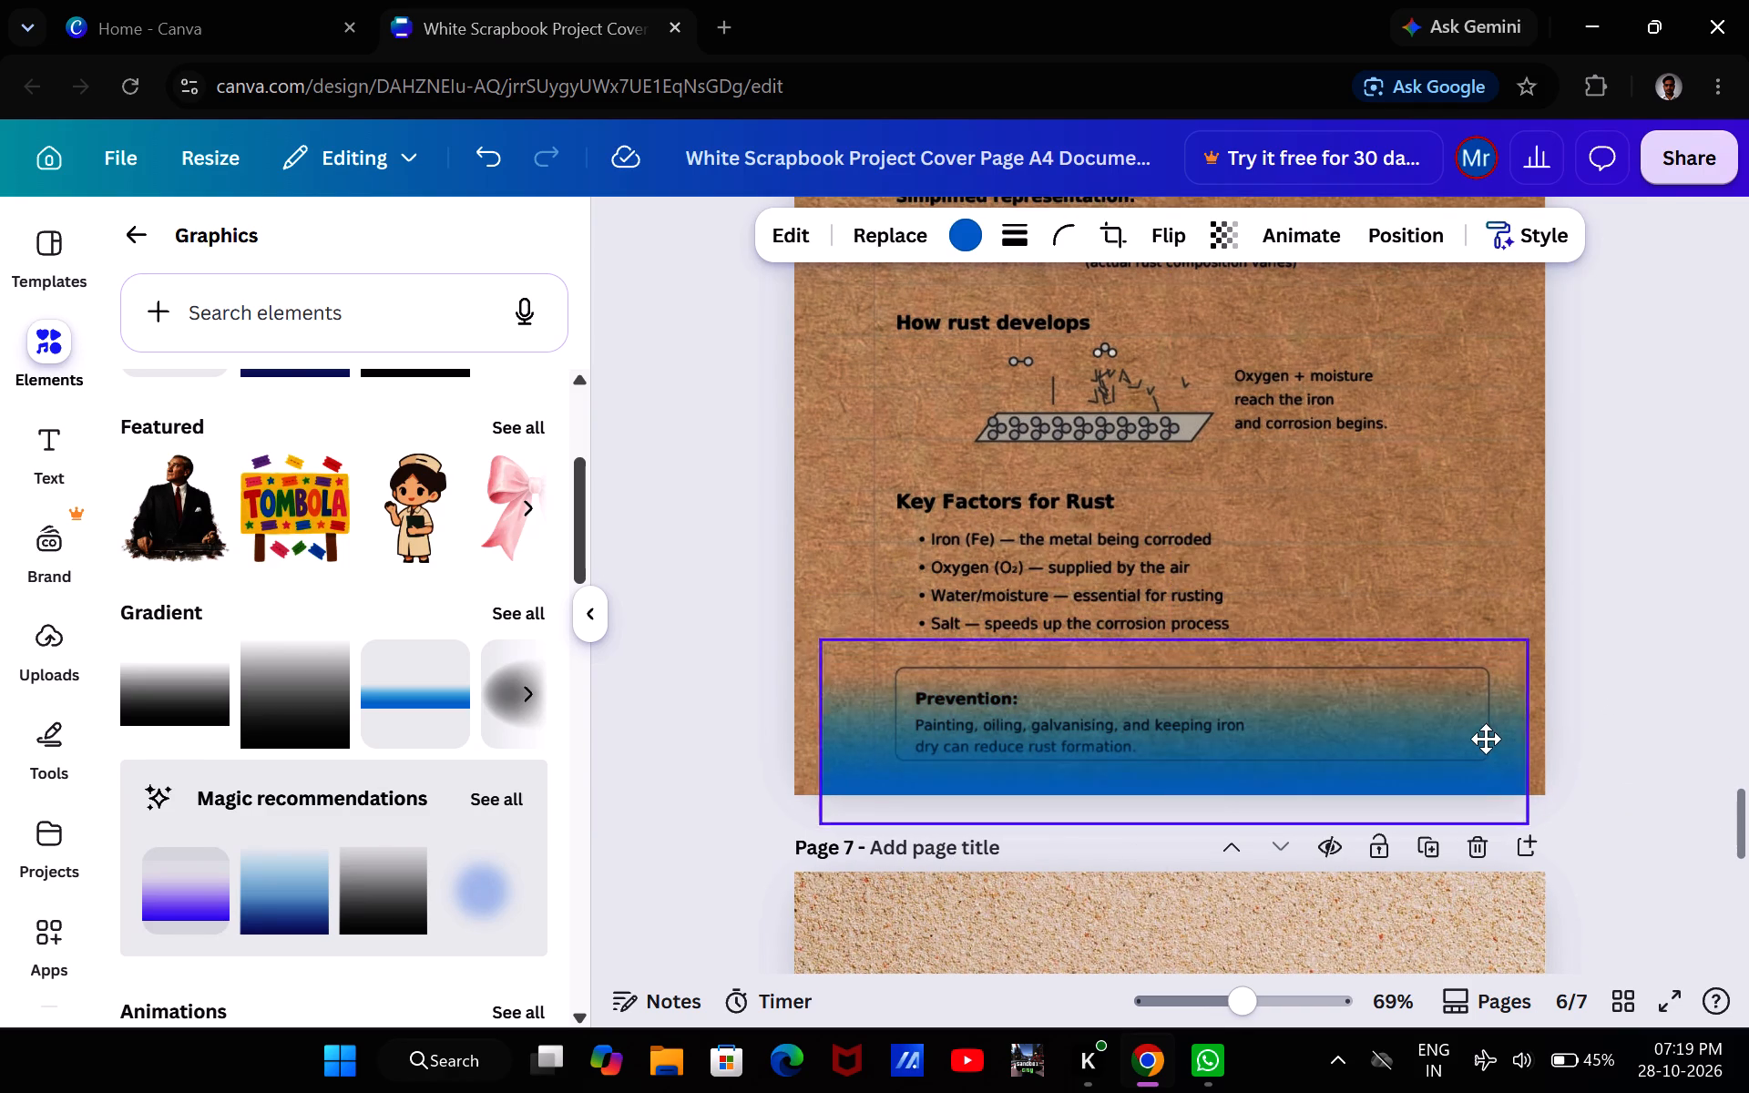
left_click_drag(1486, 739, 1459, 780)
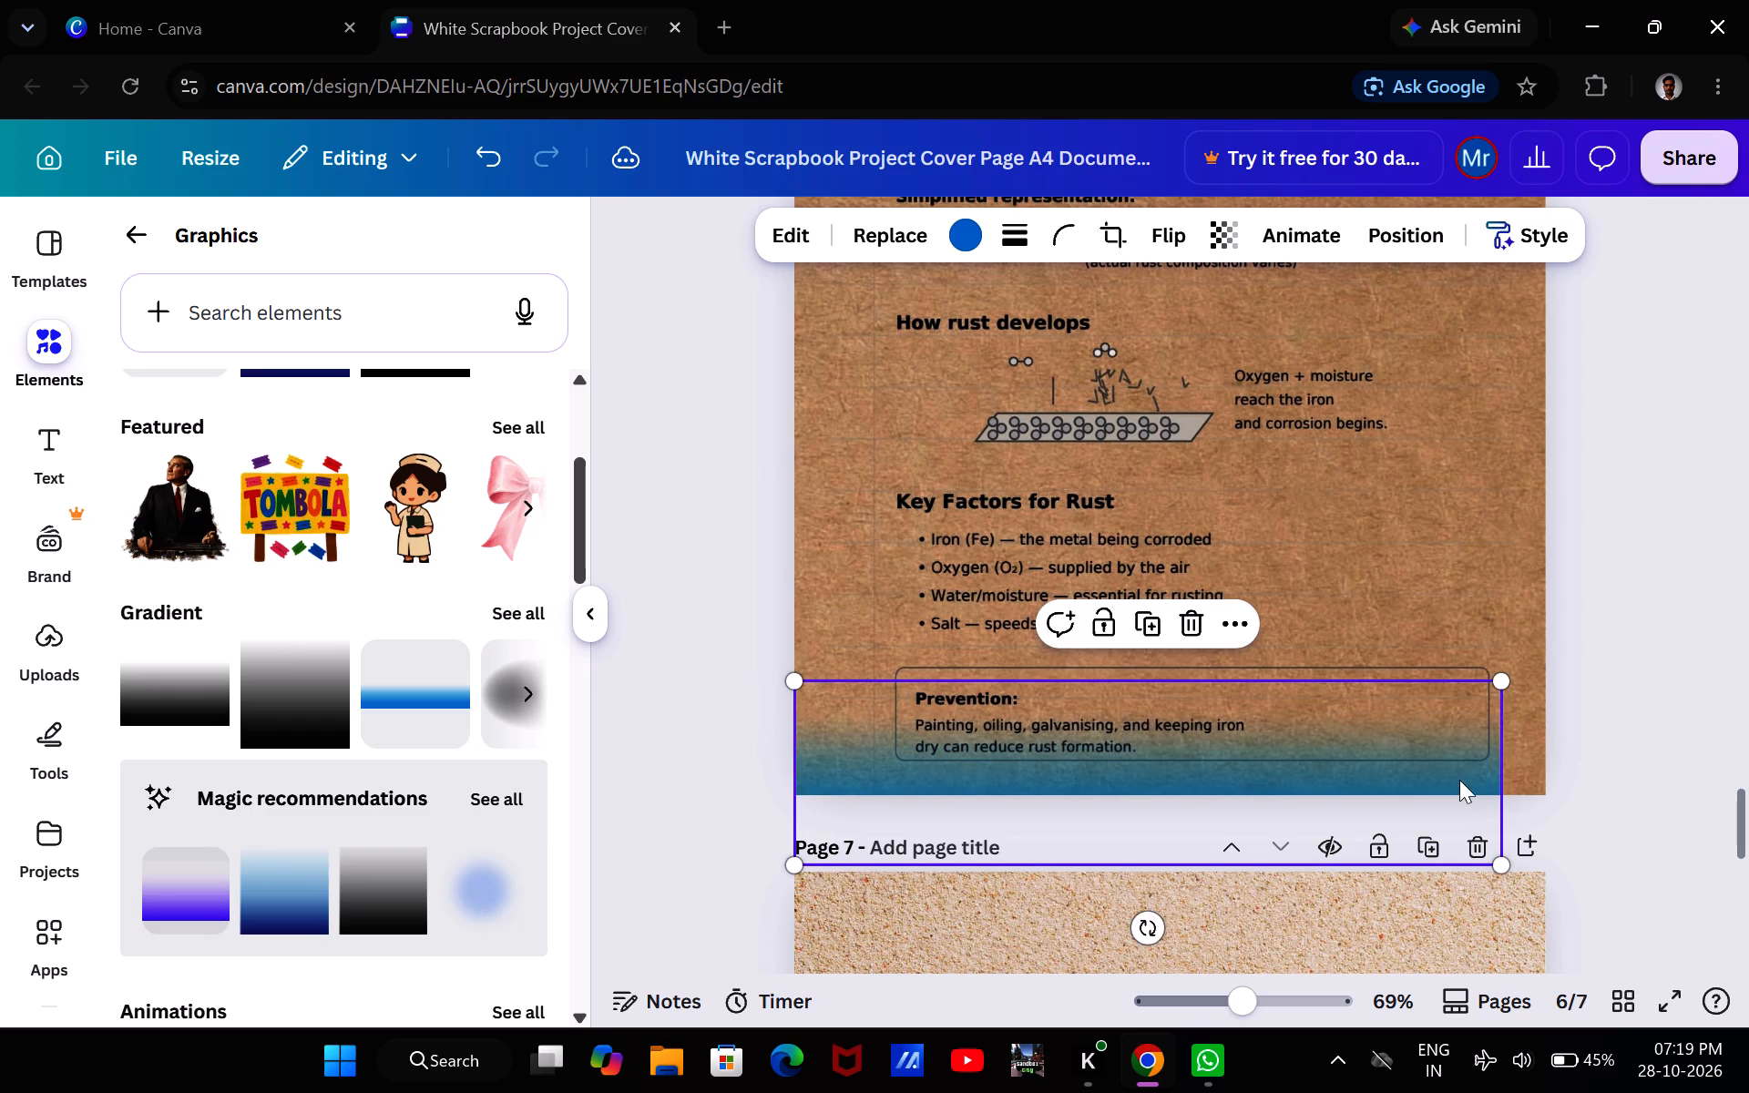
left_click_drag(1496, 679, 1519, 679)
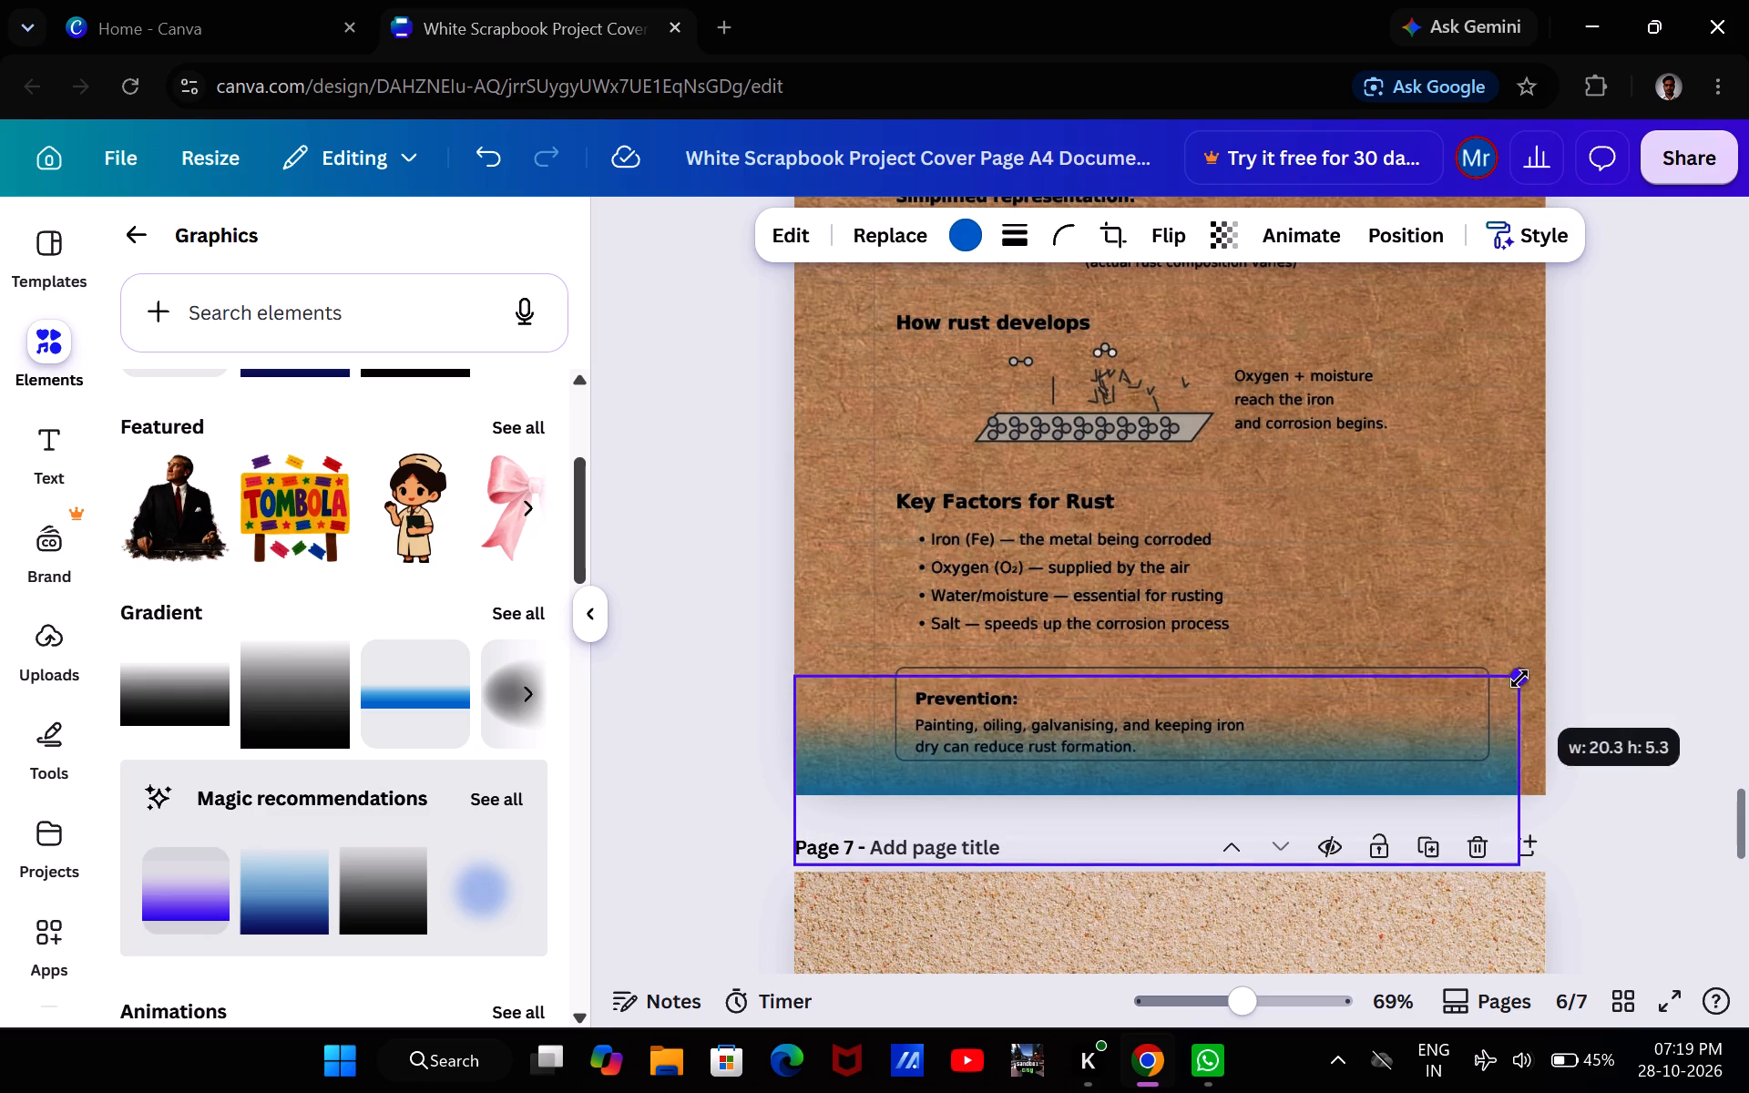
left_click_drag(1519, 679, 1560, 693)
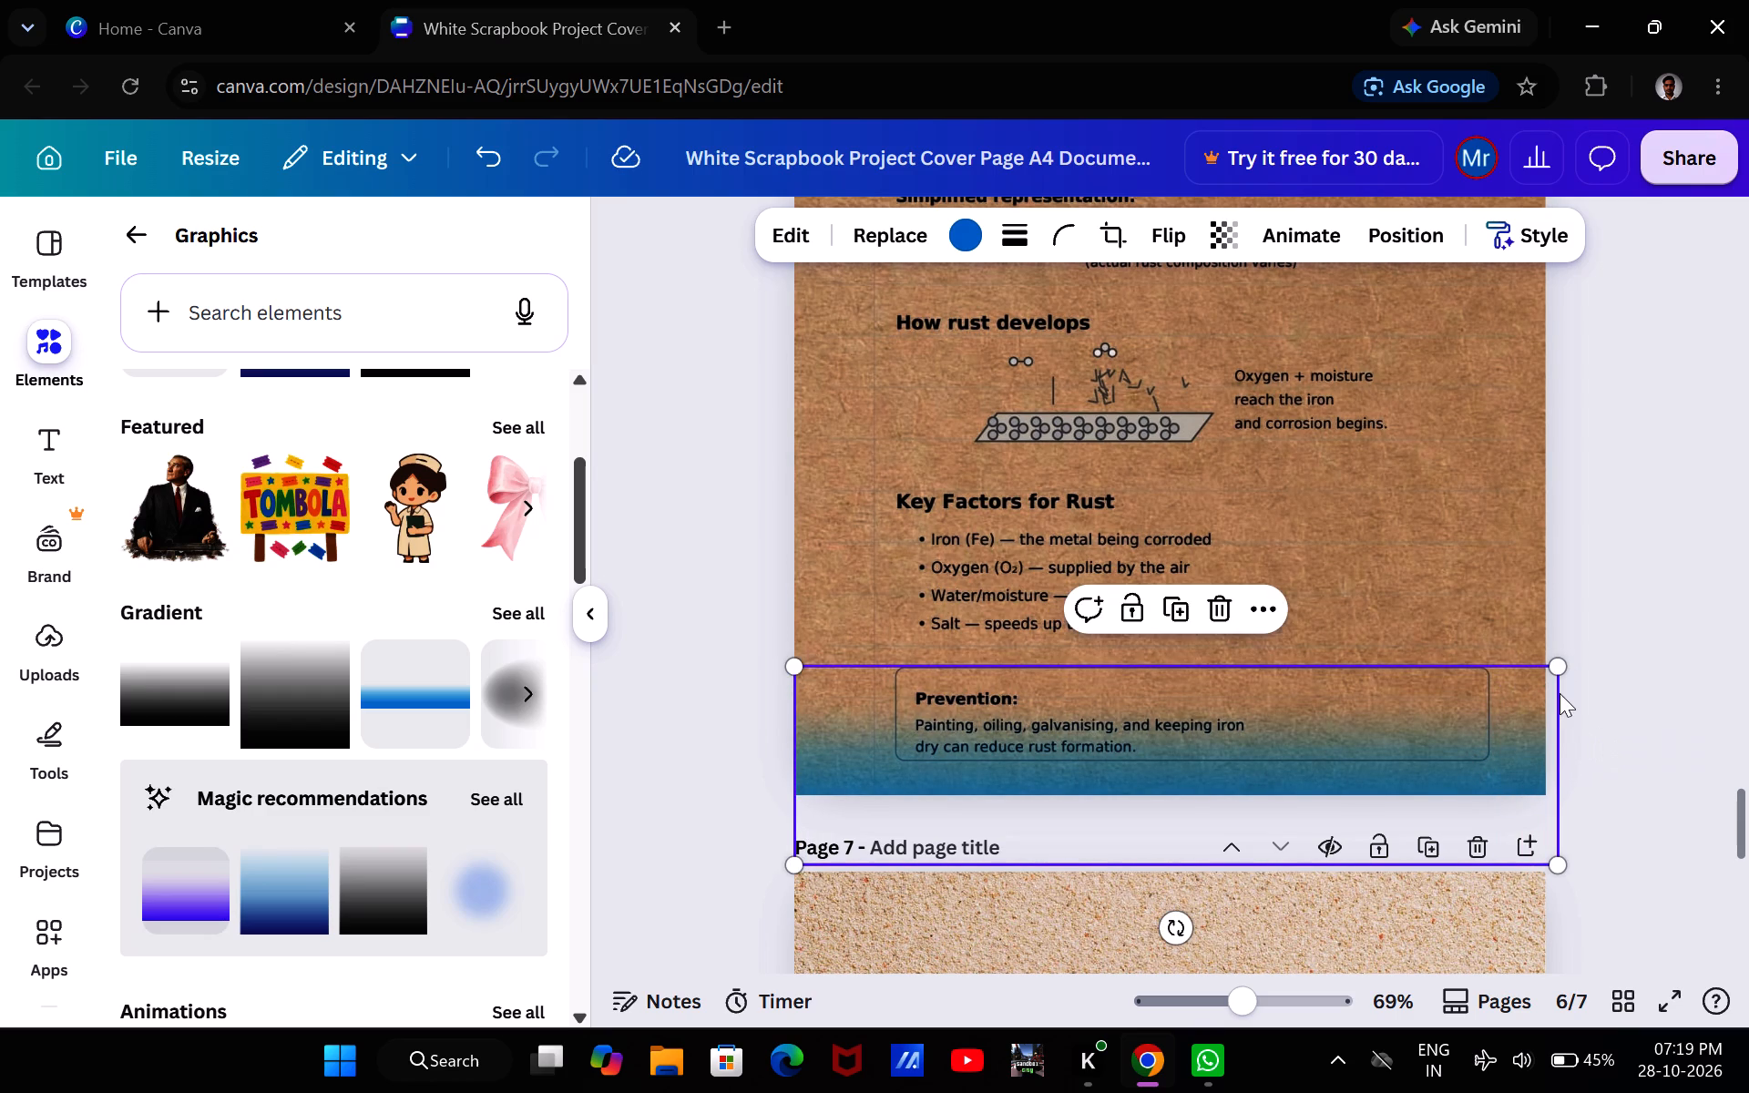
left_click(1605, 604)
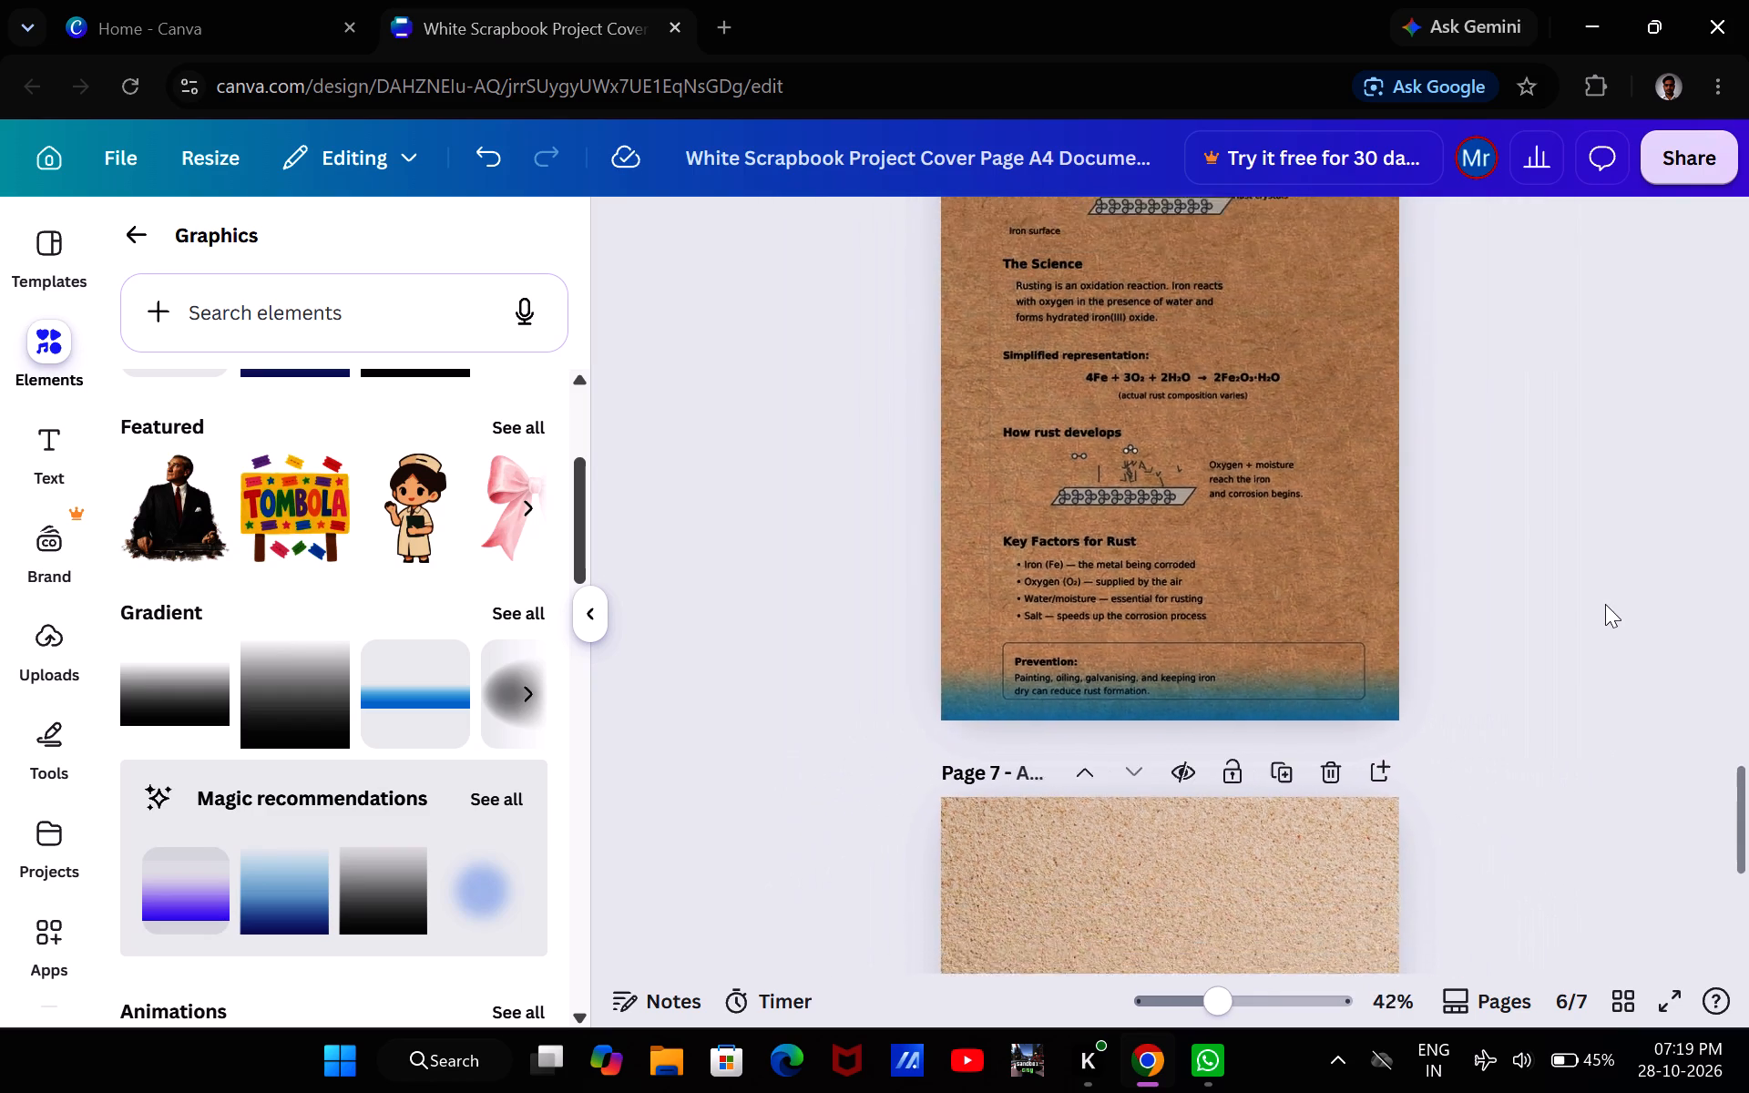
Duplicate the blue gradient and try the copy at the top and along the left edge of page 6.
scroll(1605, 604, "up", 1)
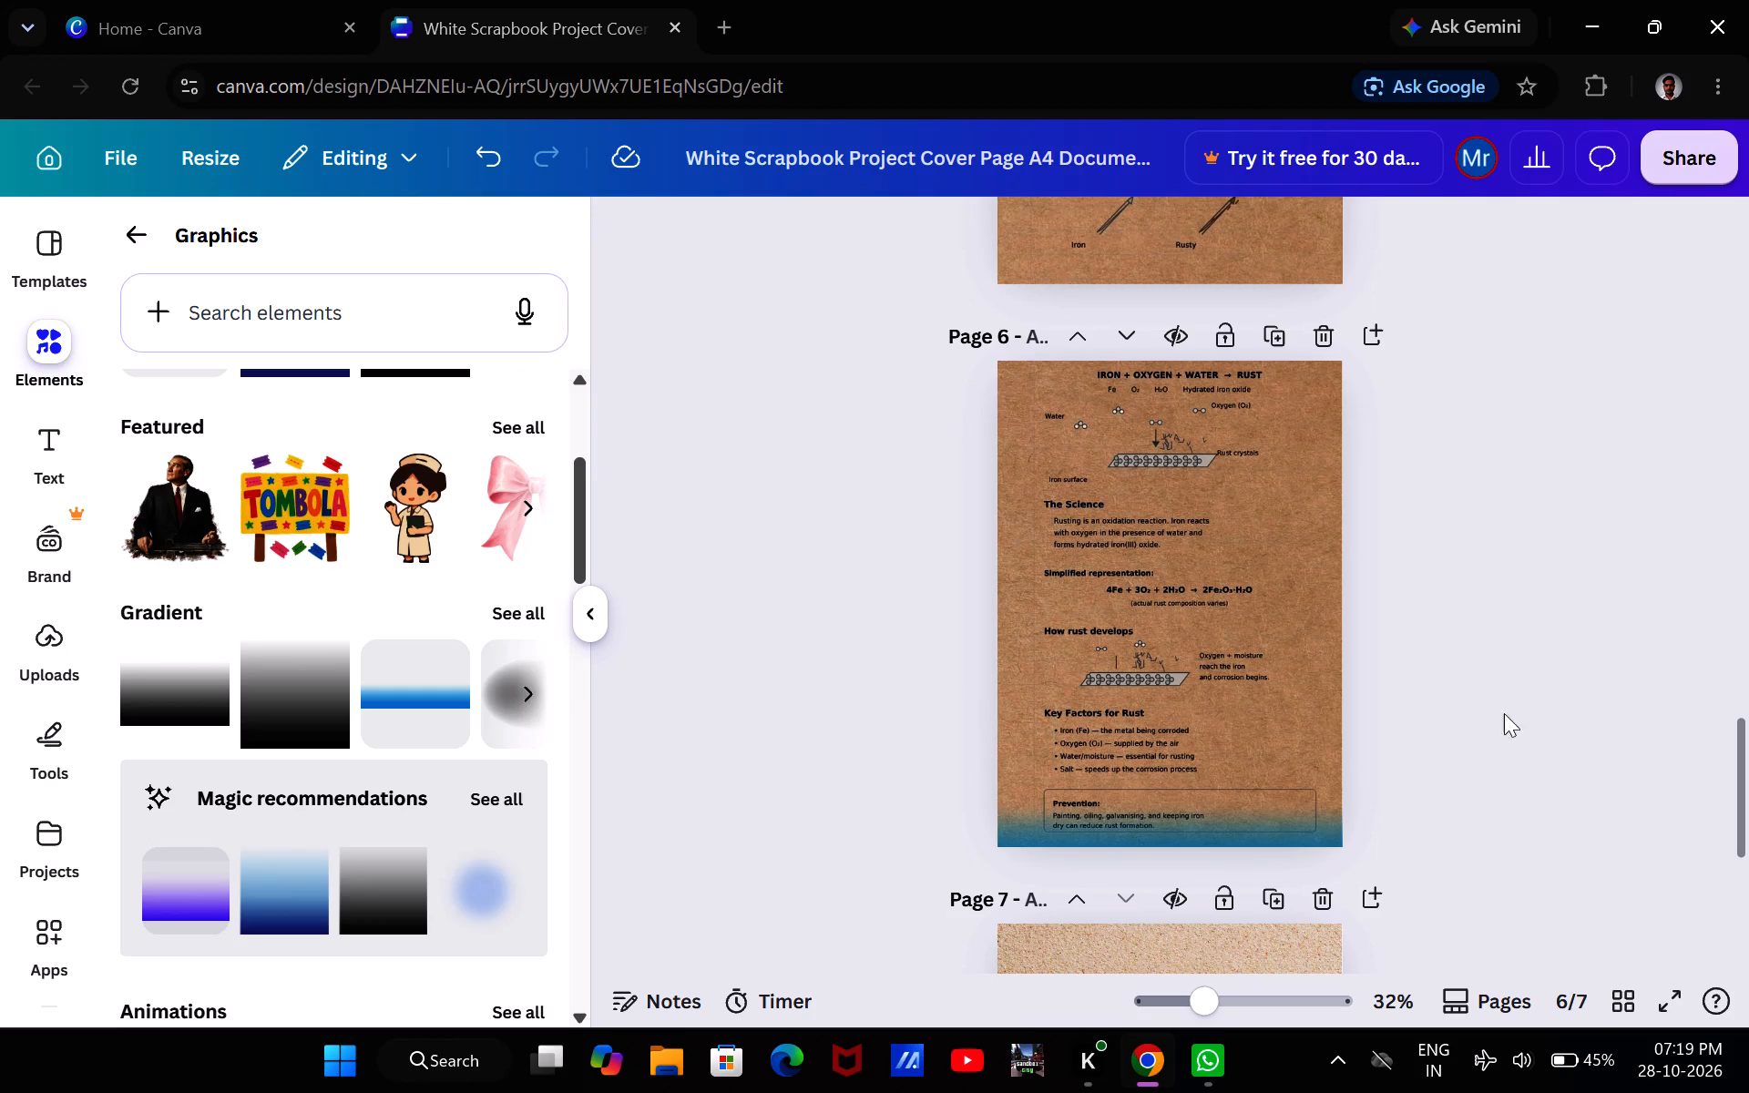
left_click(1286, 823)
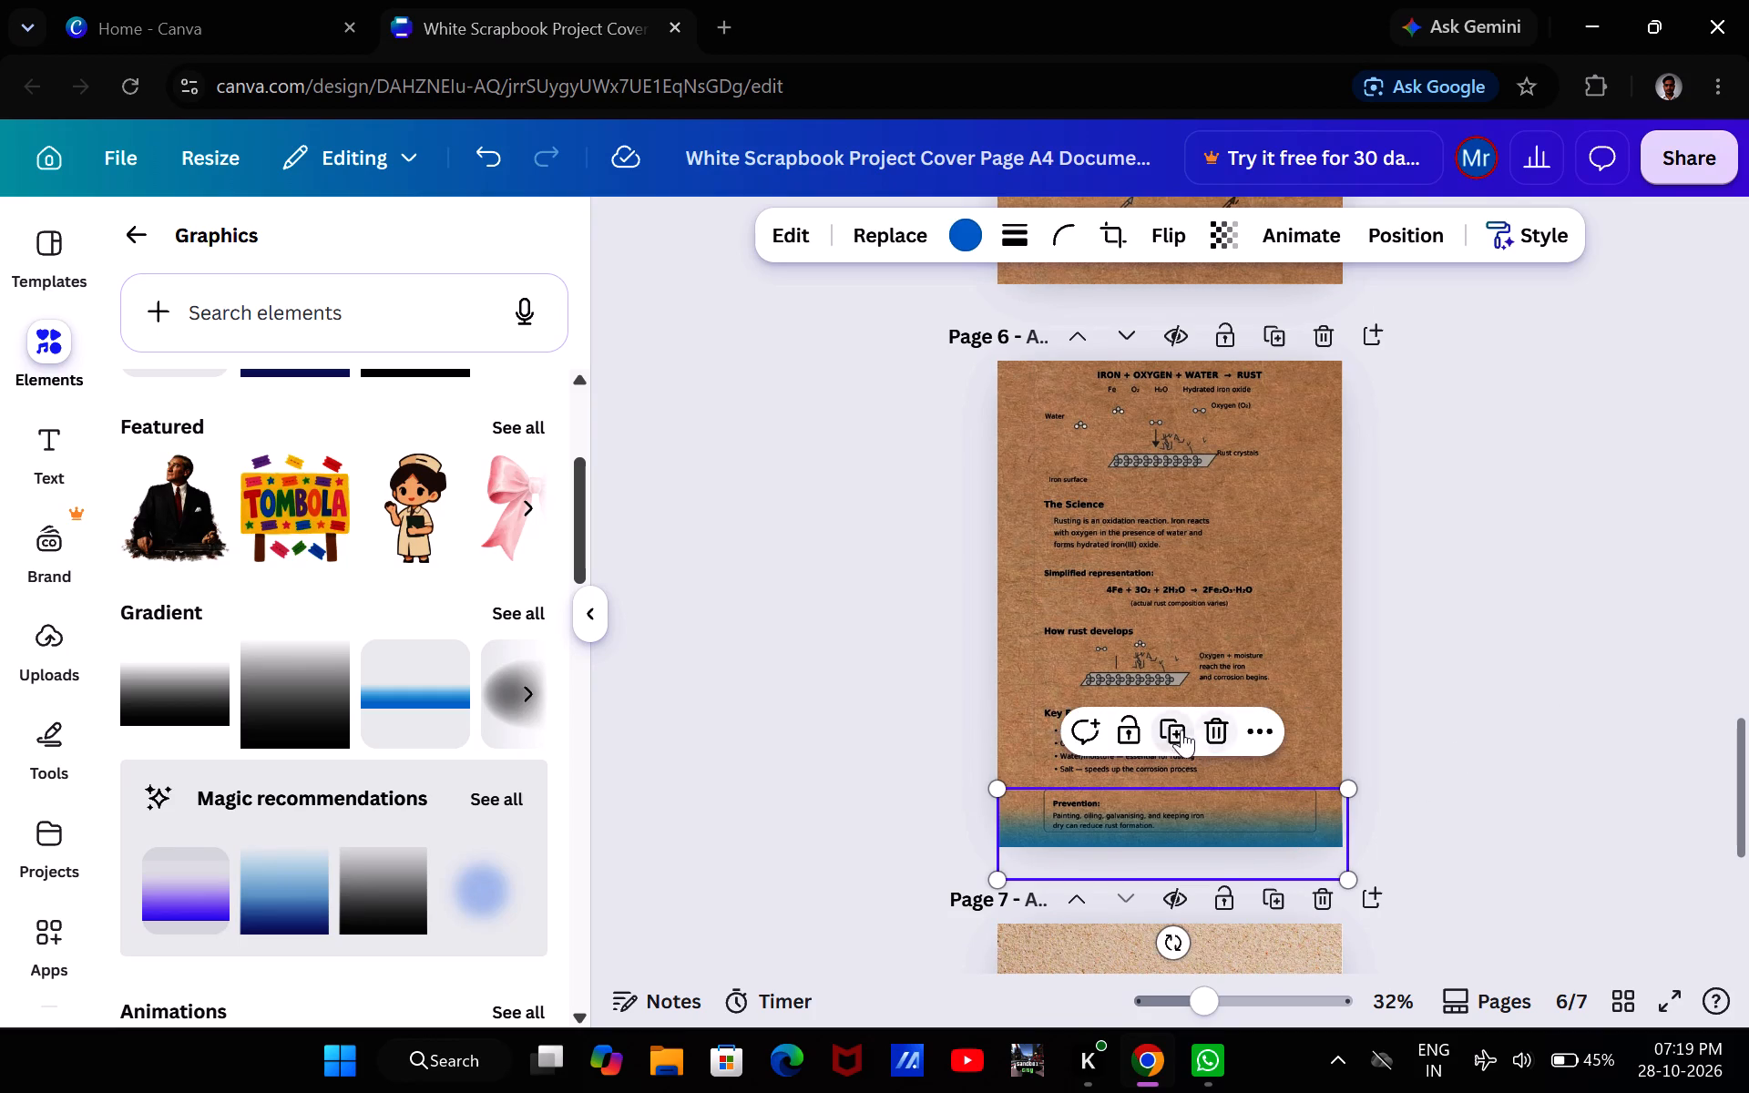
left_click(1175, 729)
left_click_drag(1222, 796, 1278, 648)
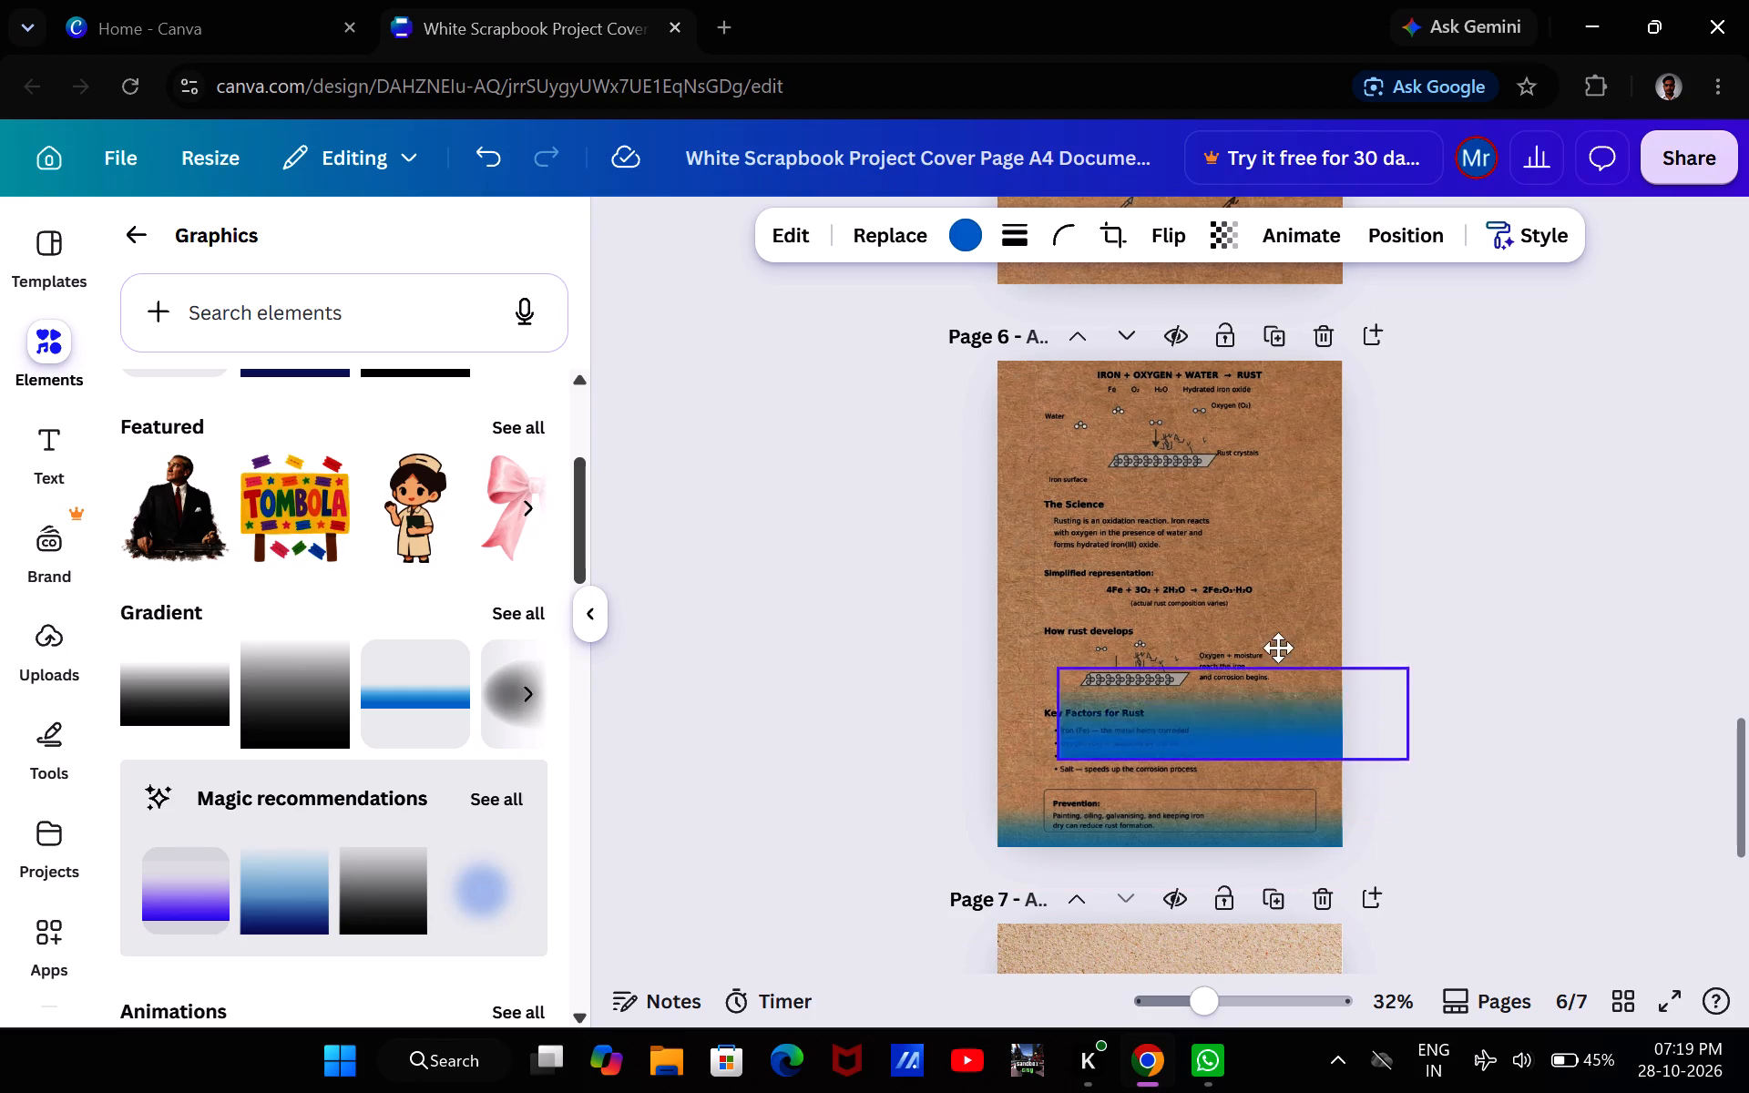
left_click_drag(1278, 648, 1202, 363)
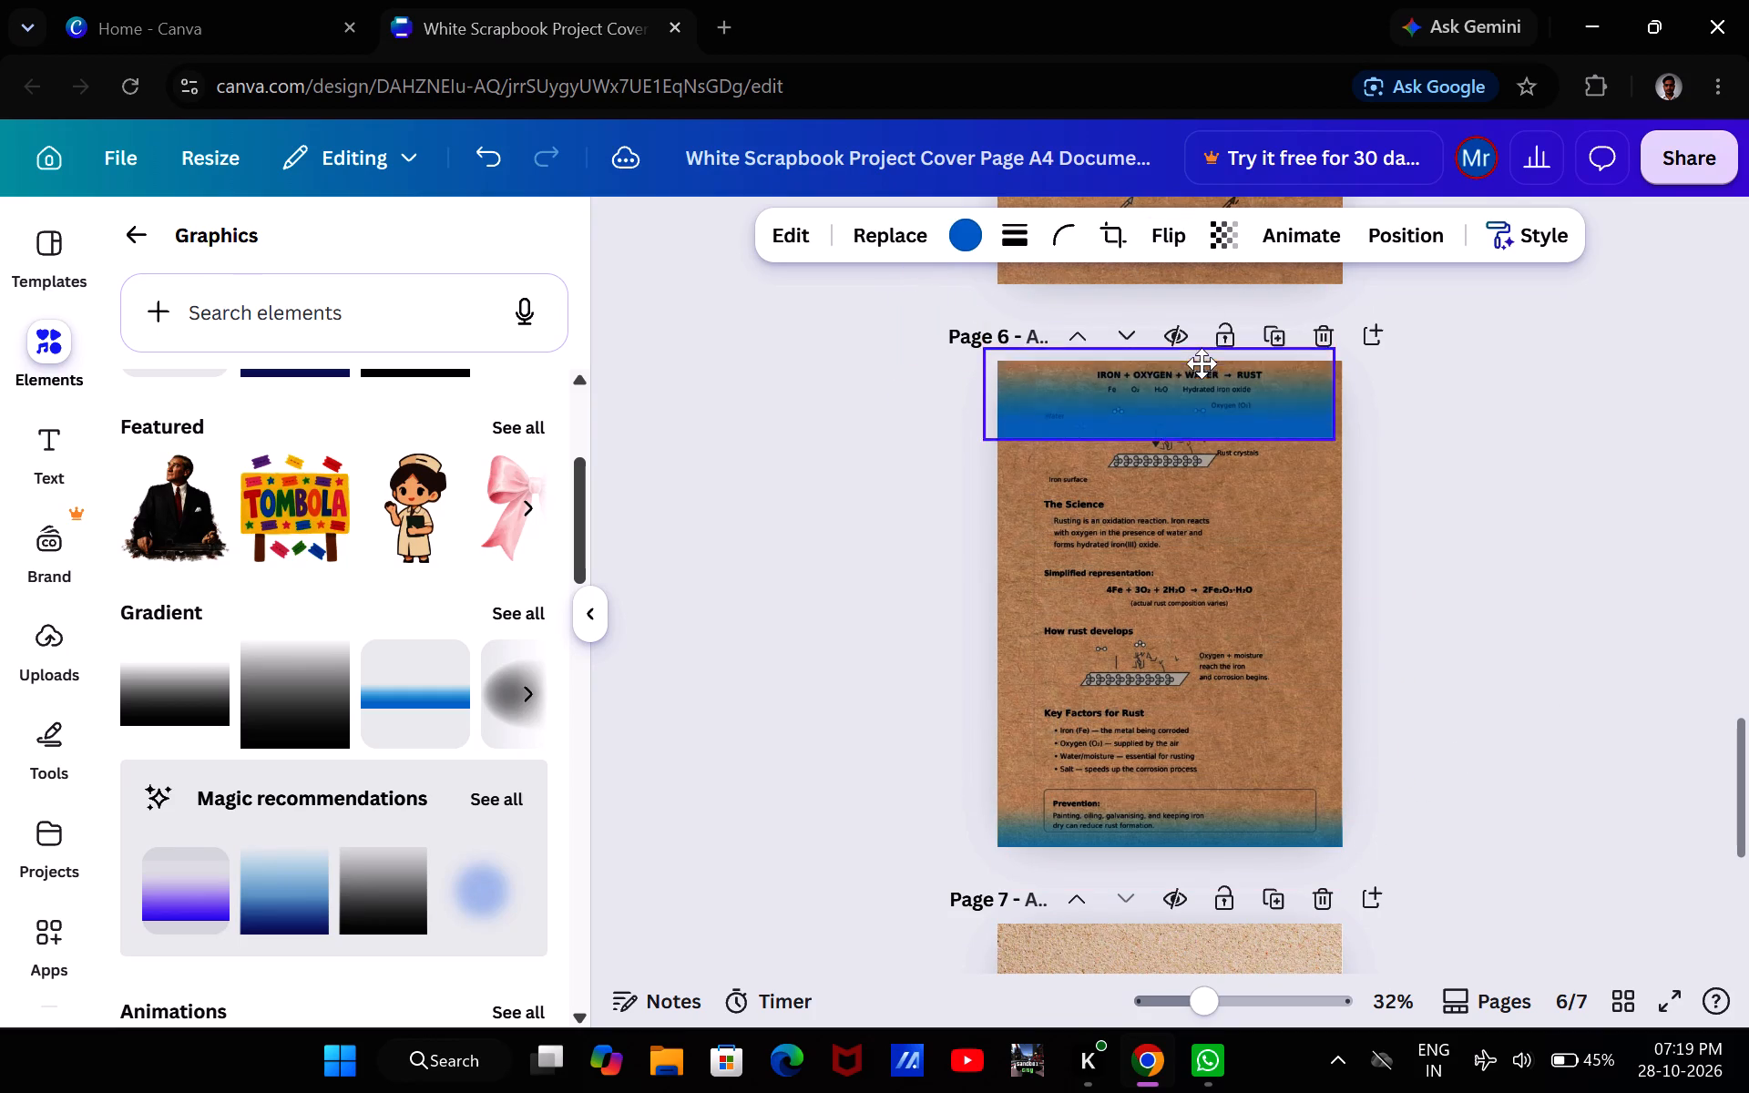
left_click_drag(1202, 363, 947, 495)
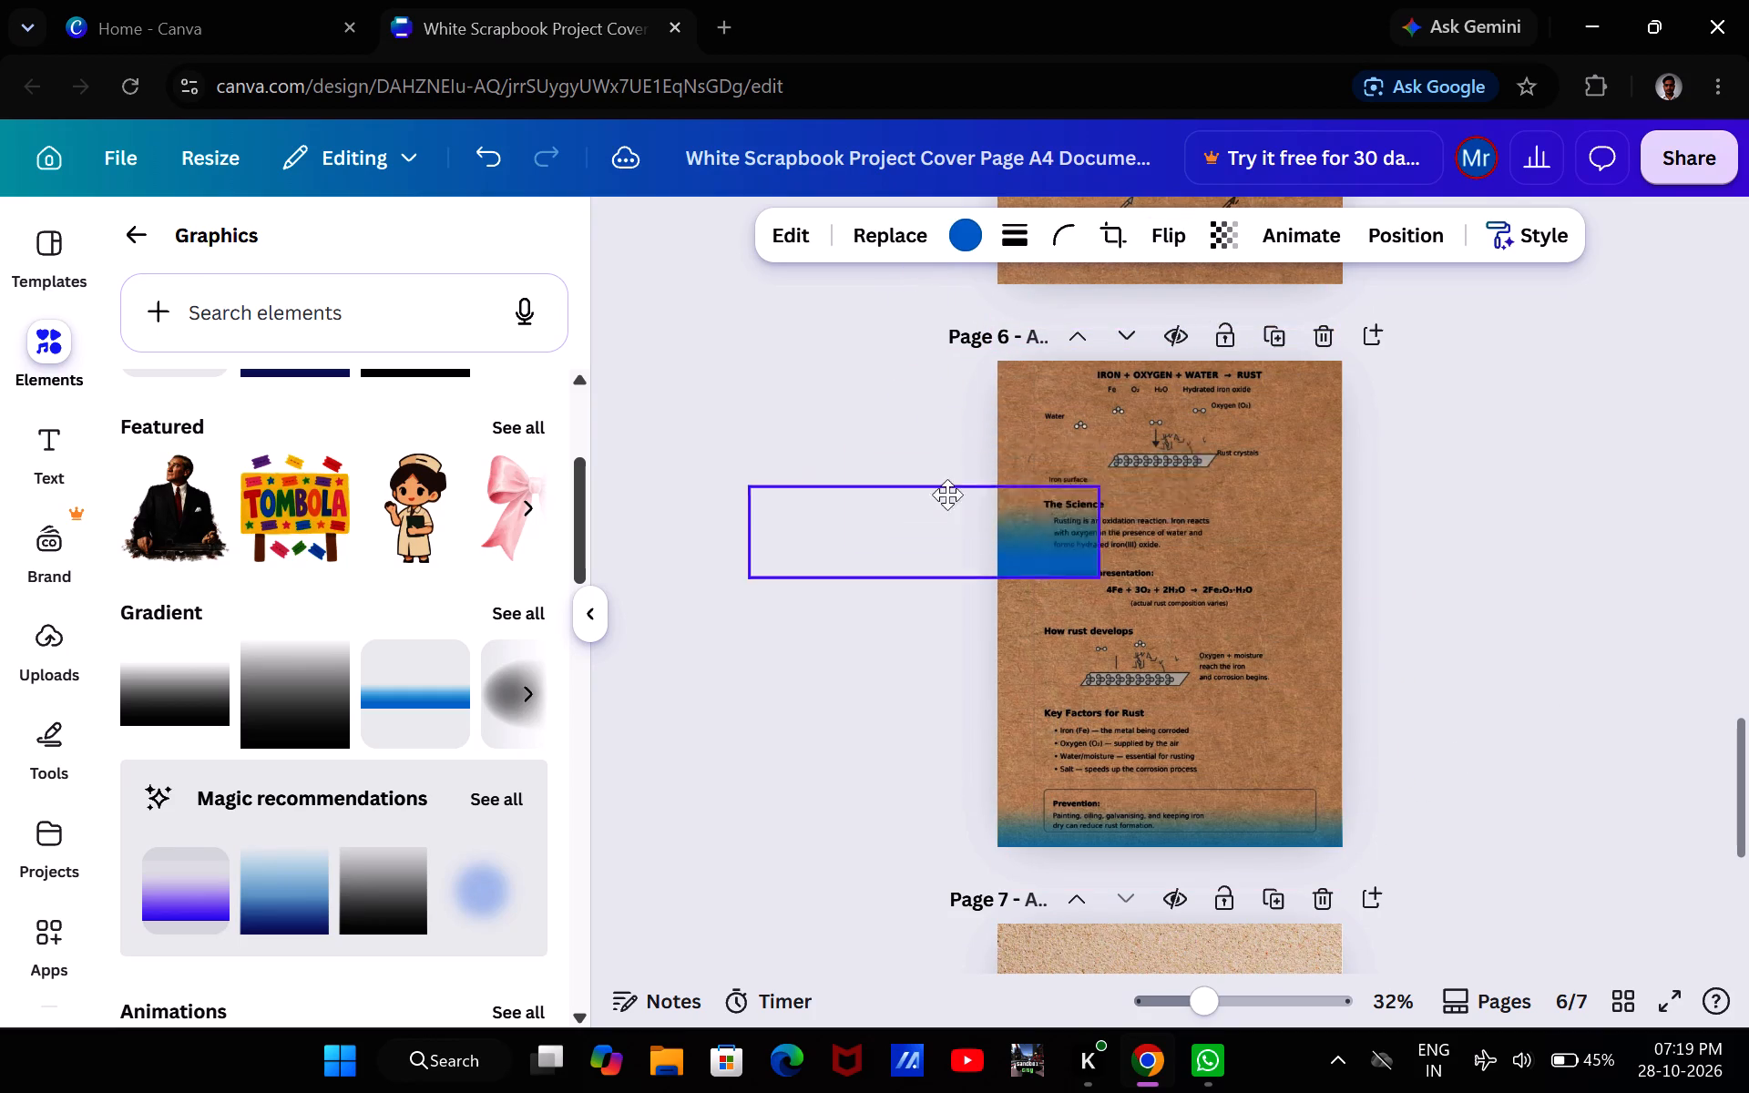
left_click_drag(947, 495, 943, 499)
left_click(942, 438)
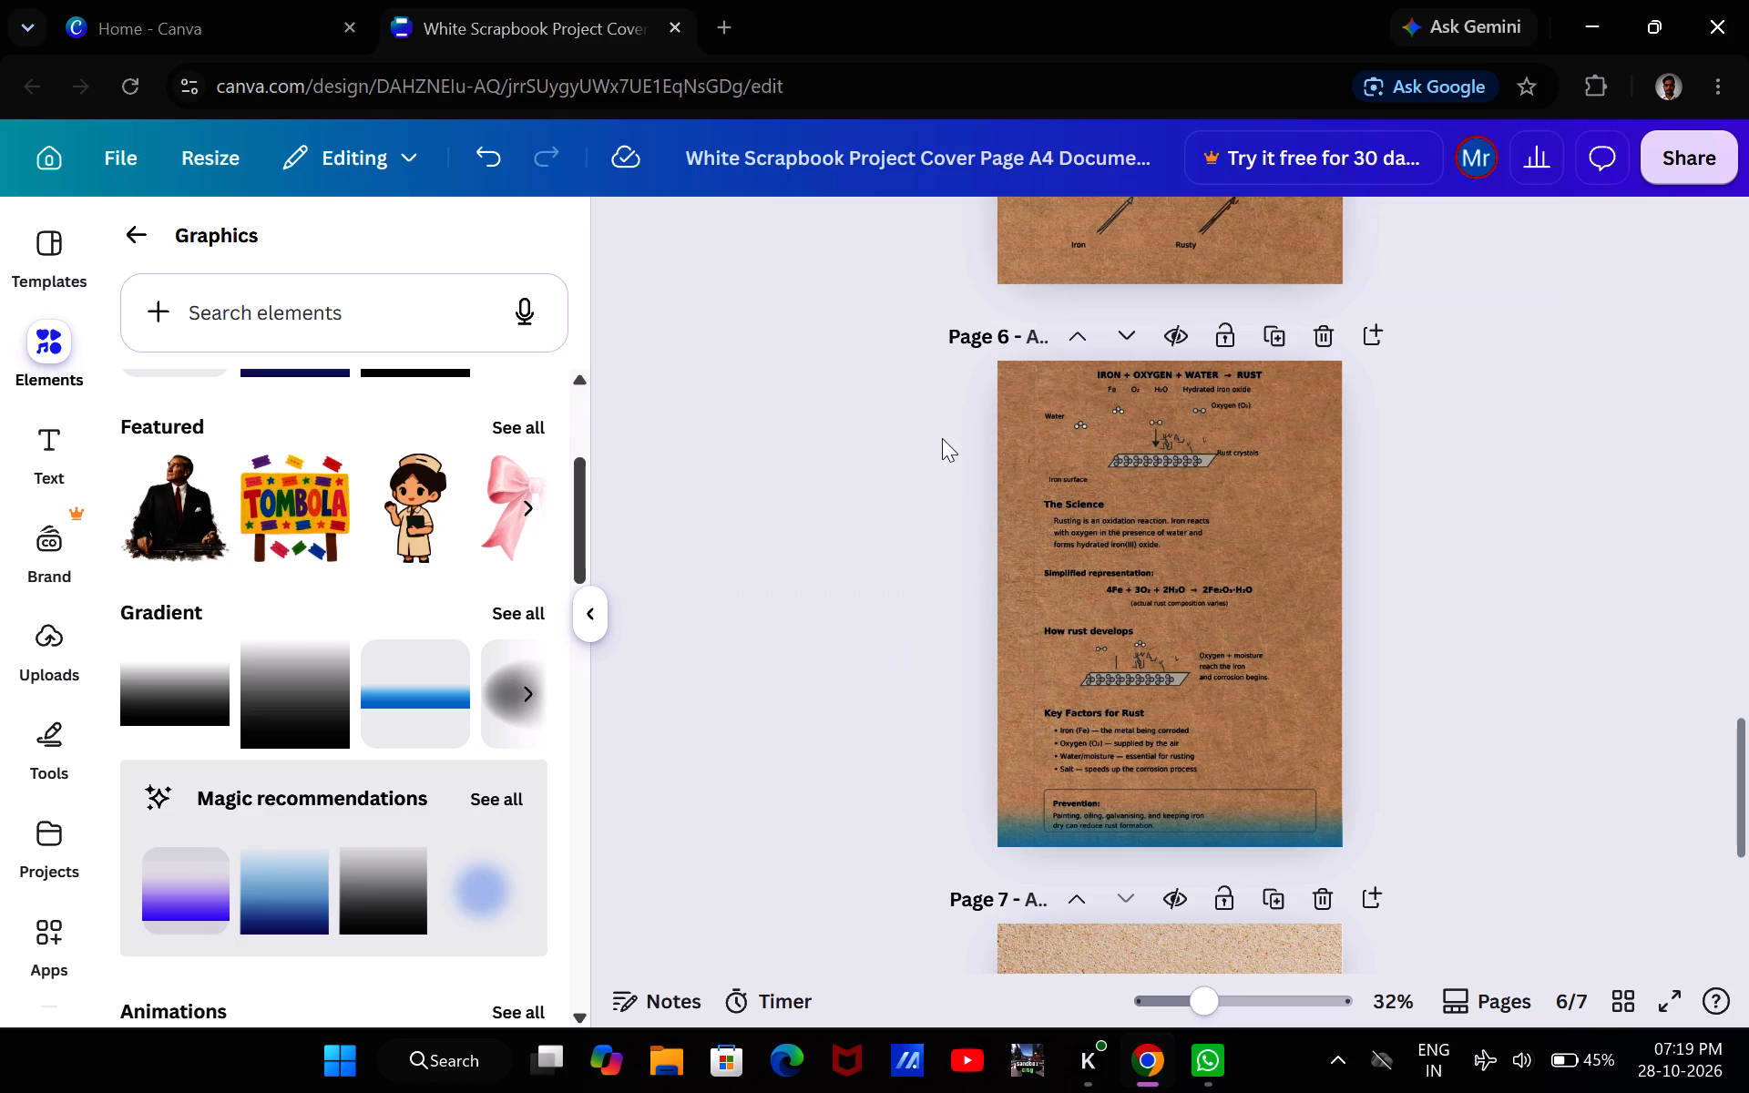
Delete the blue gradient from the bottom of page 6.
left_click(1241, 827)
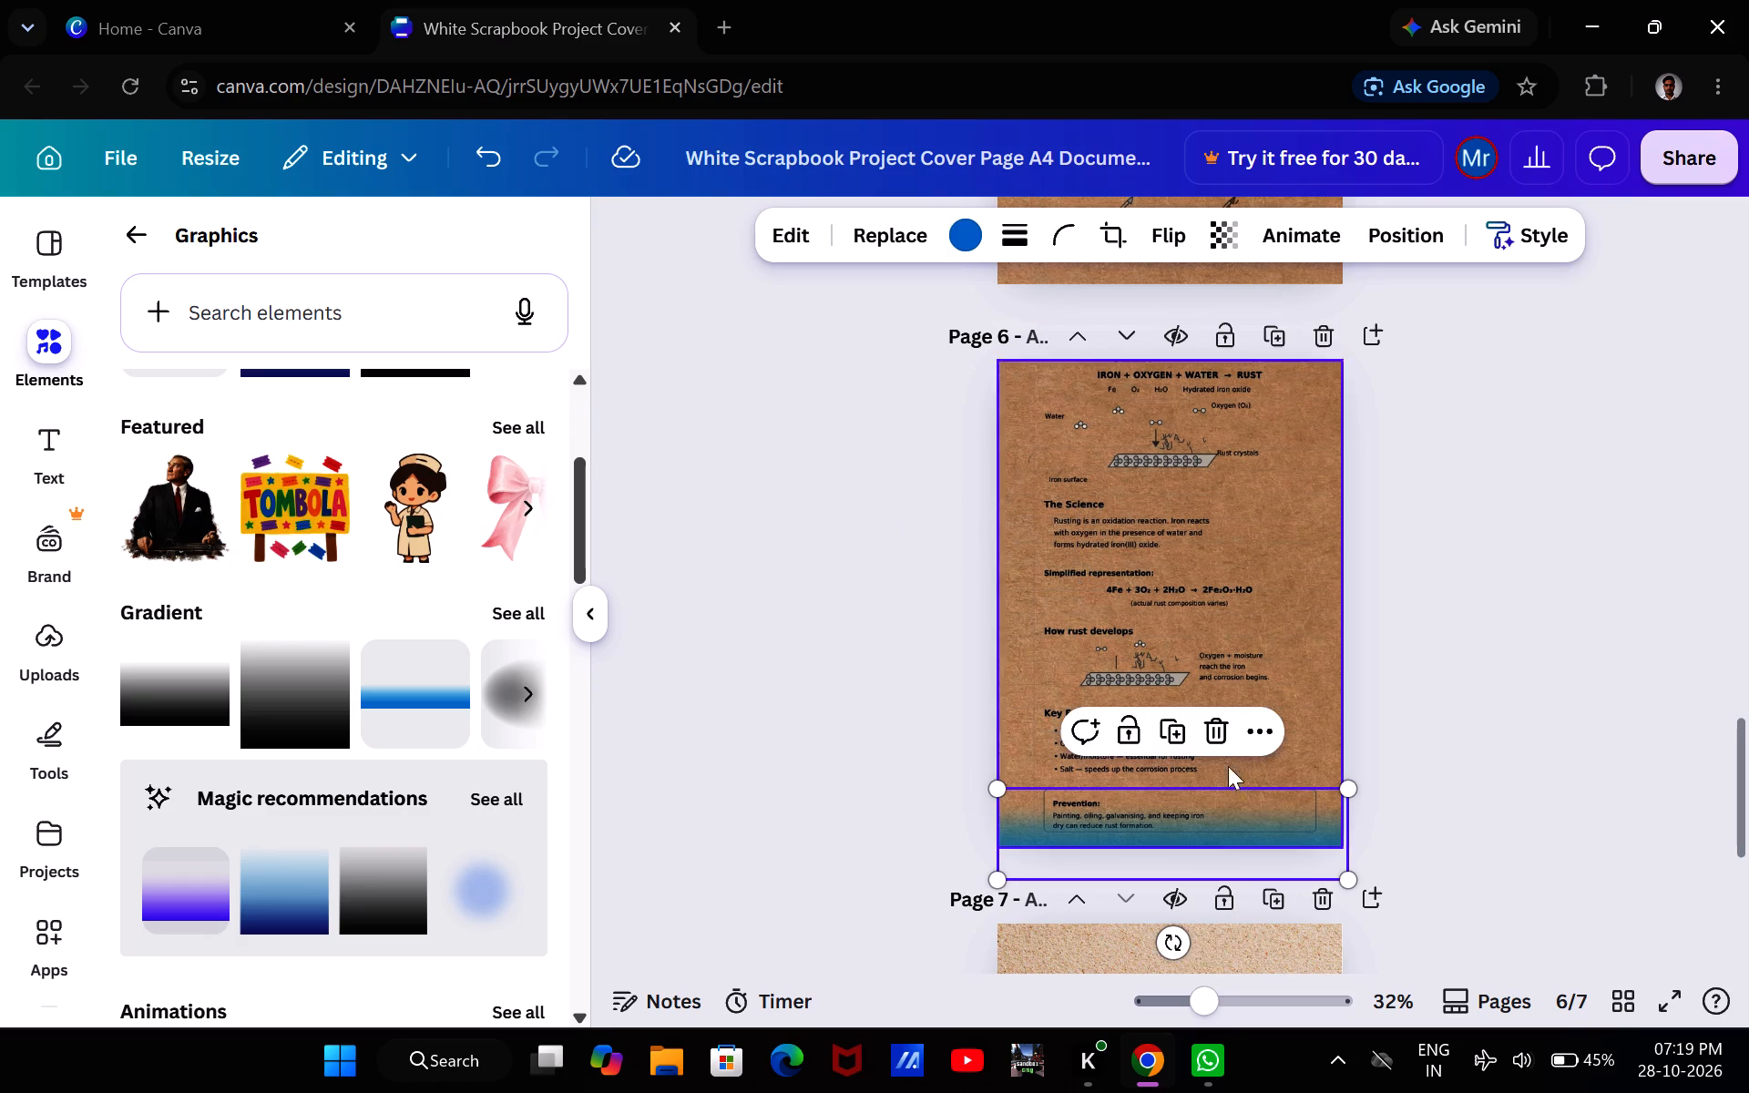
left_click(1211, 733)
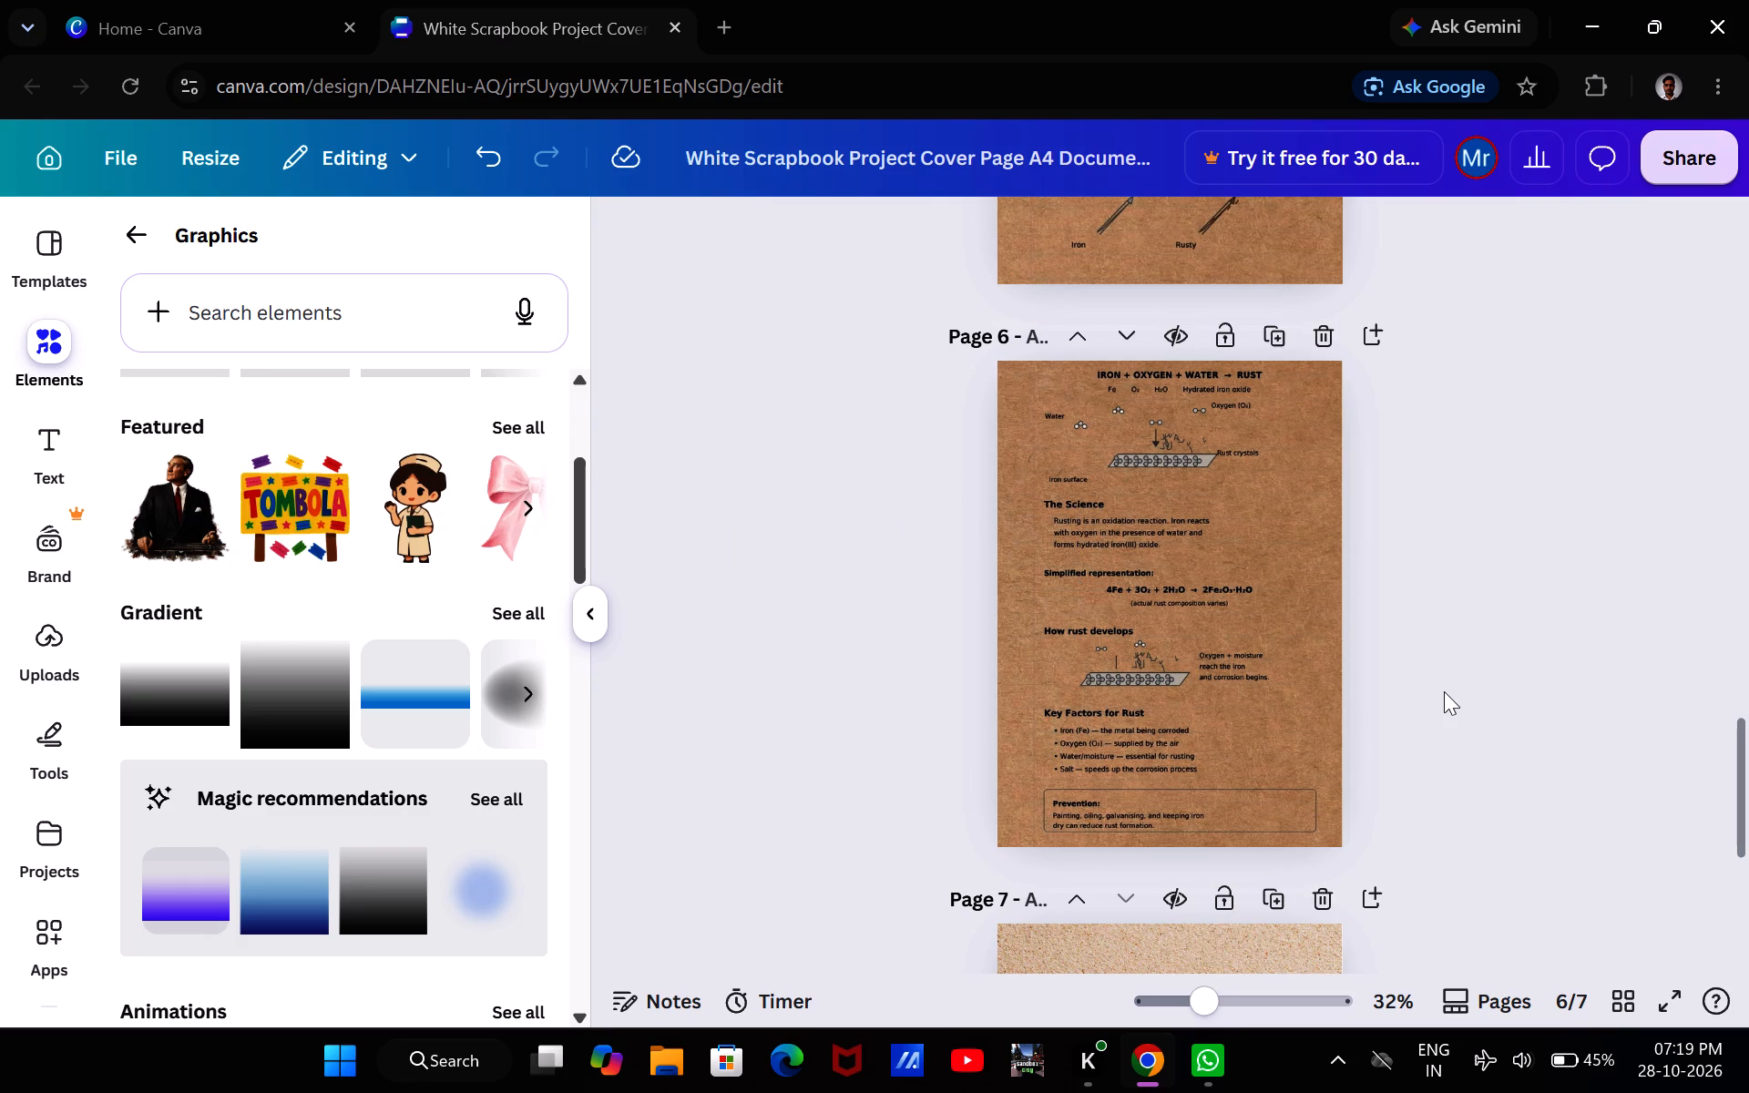
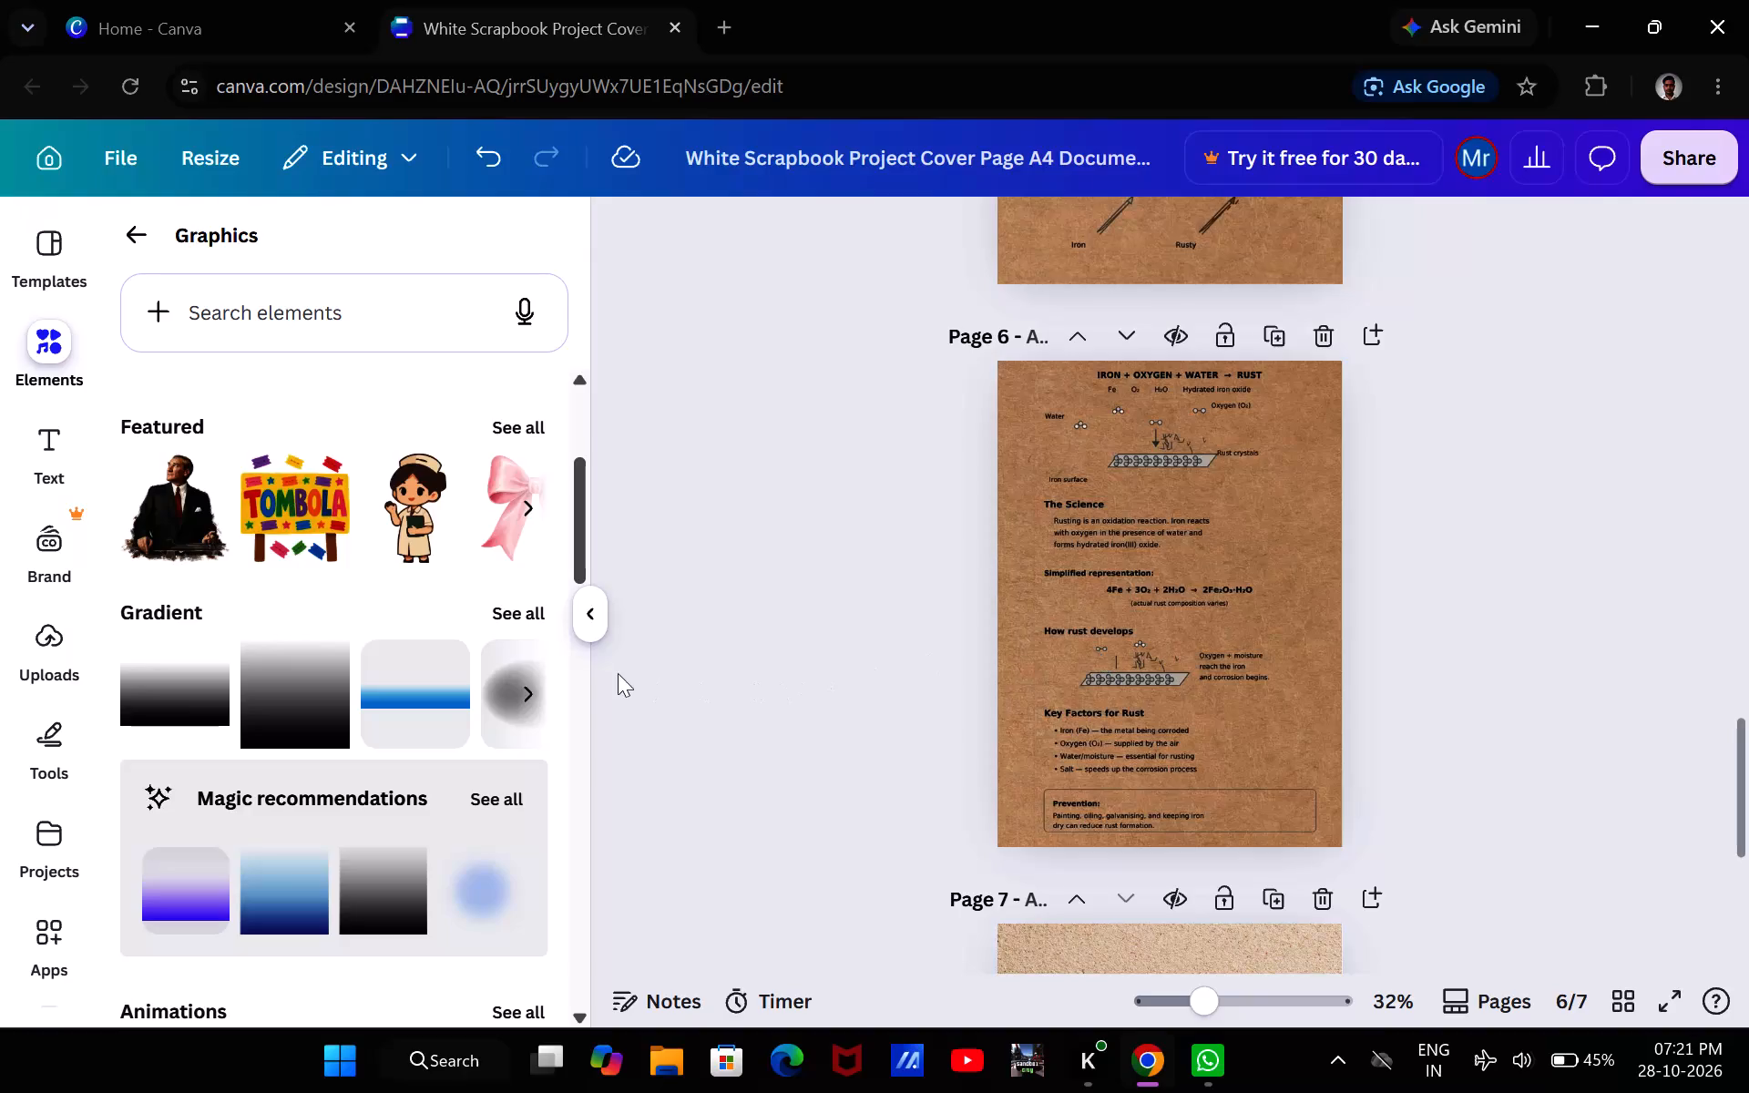
Browse the graphics library from the gradients through animations, icons and themed collections for a page decoration, and collapse the library.
scroll(402, 694, "down", 1)
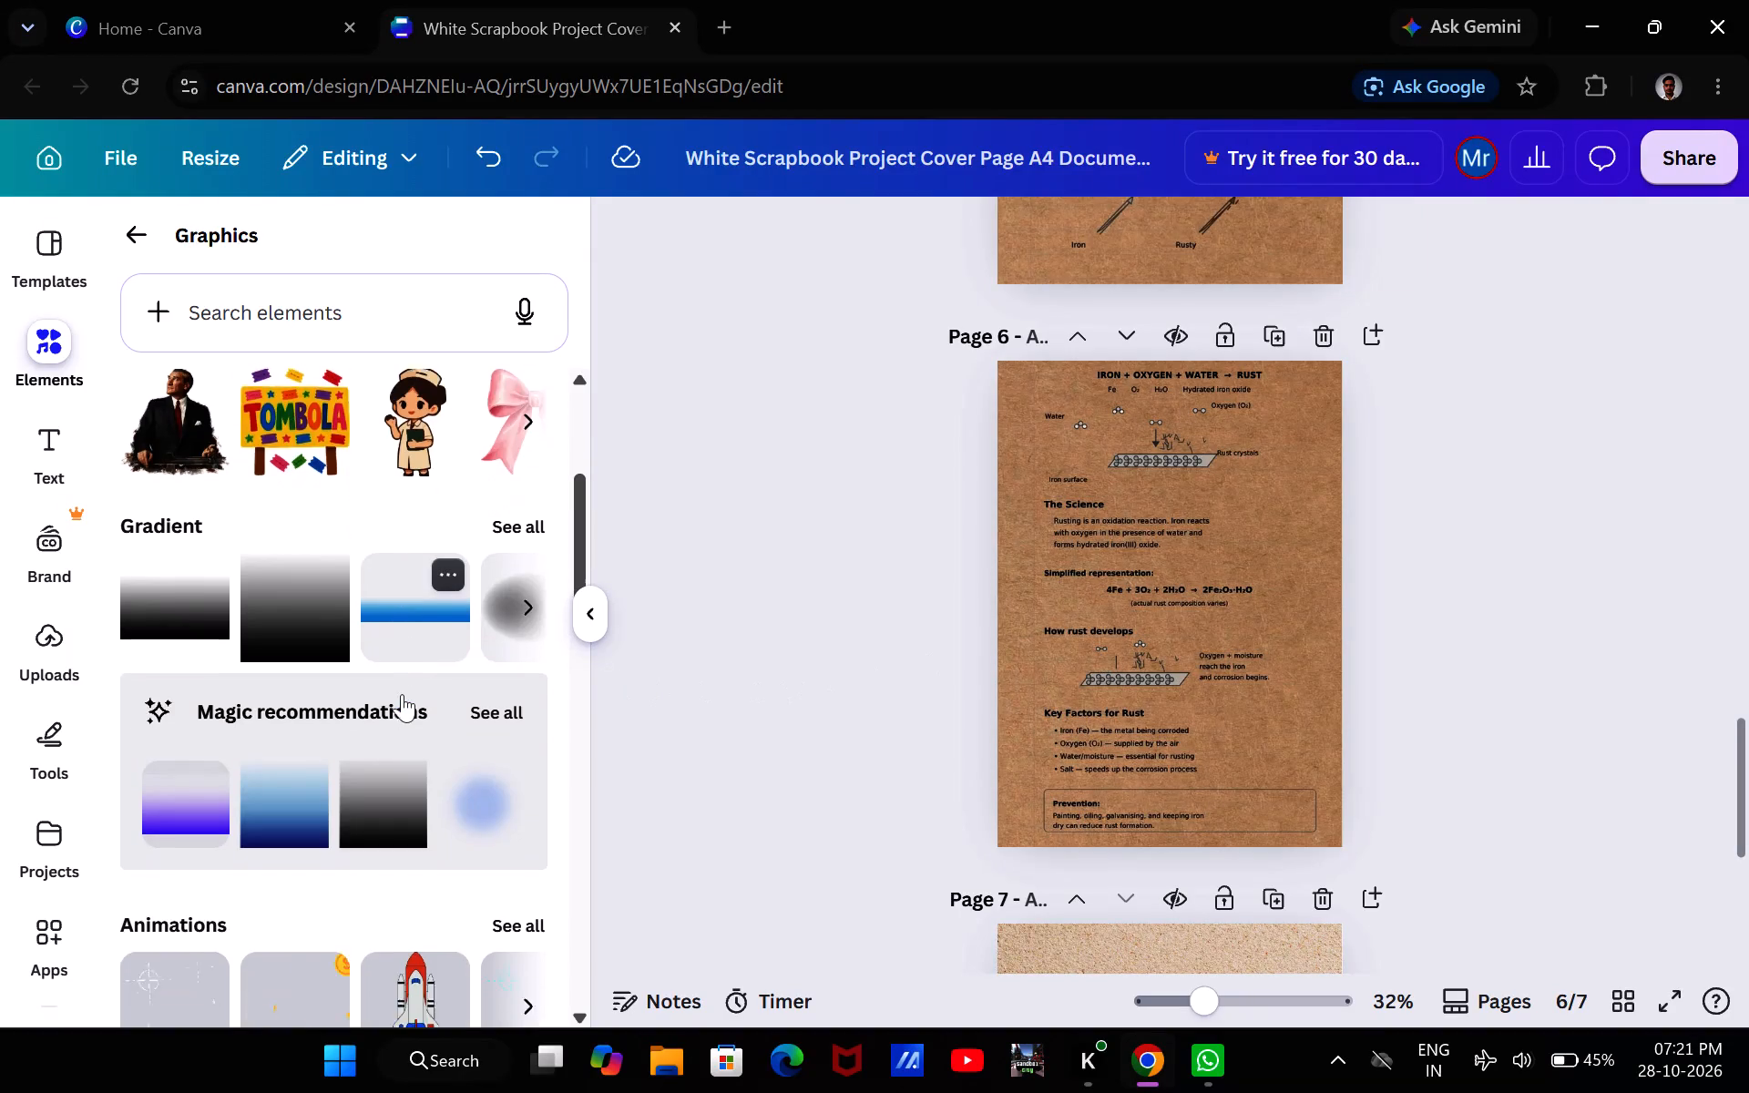
scroll(402, 694, "down", 2)
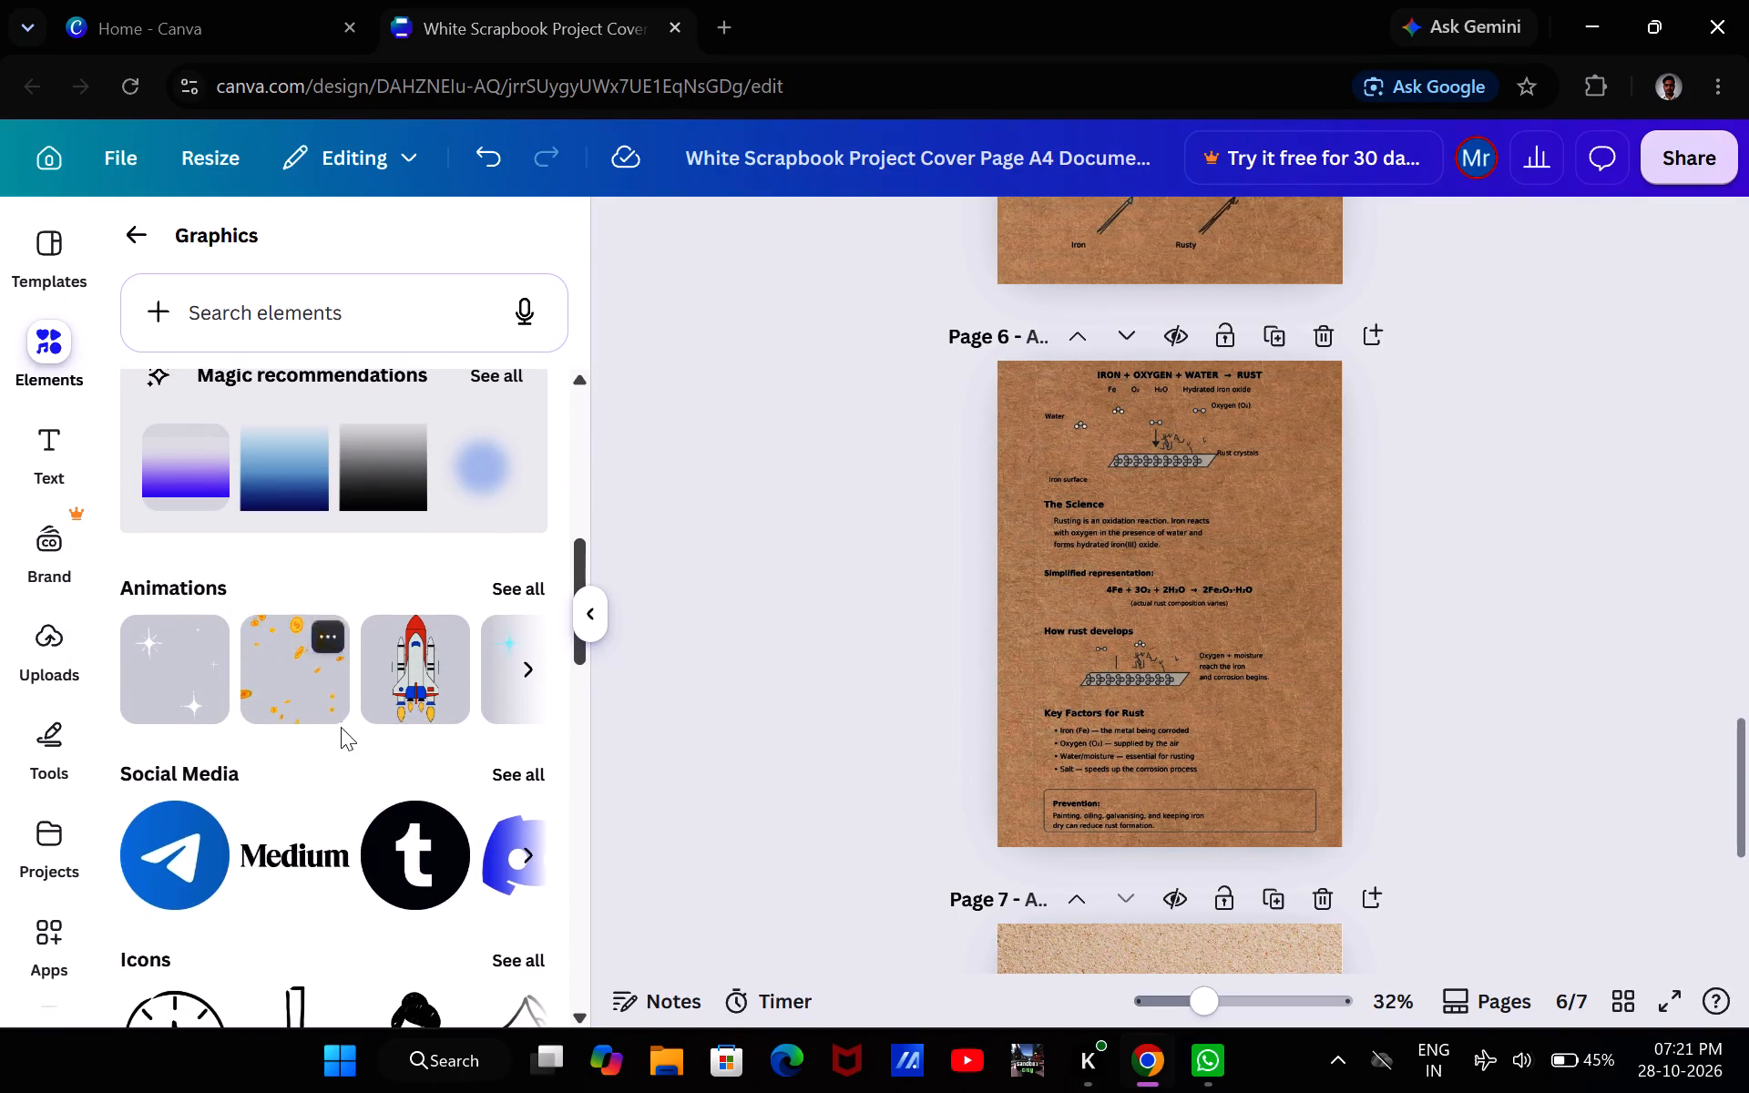
scroll(349, 727, "down", 2)
scroll(349, 727, "right", 2)
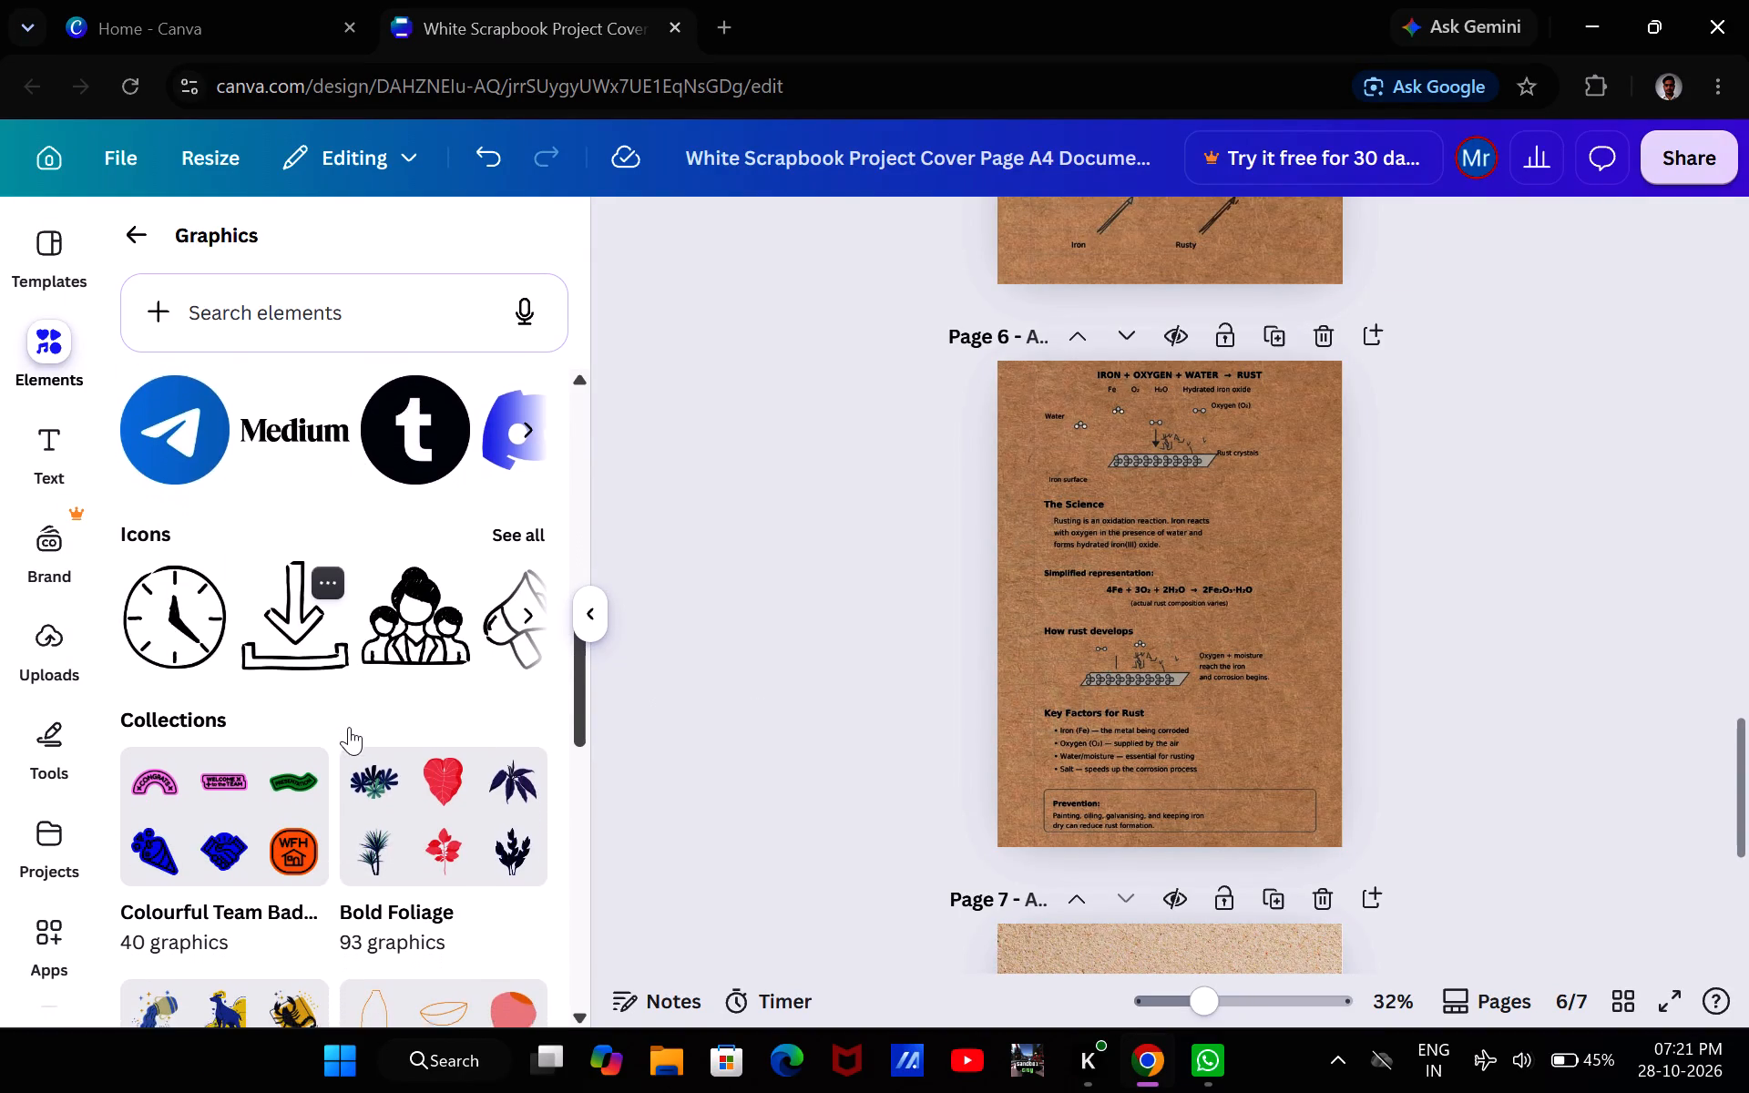
scroll(349, 727, "right", 7)
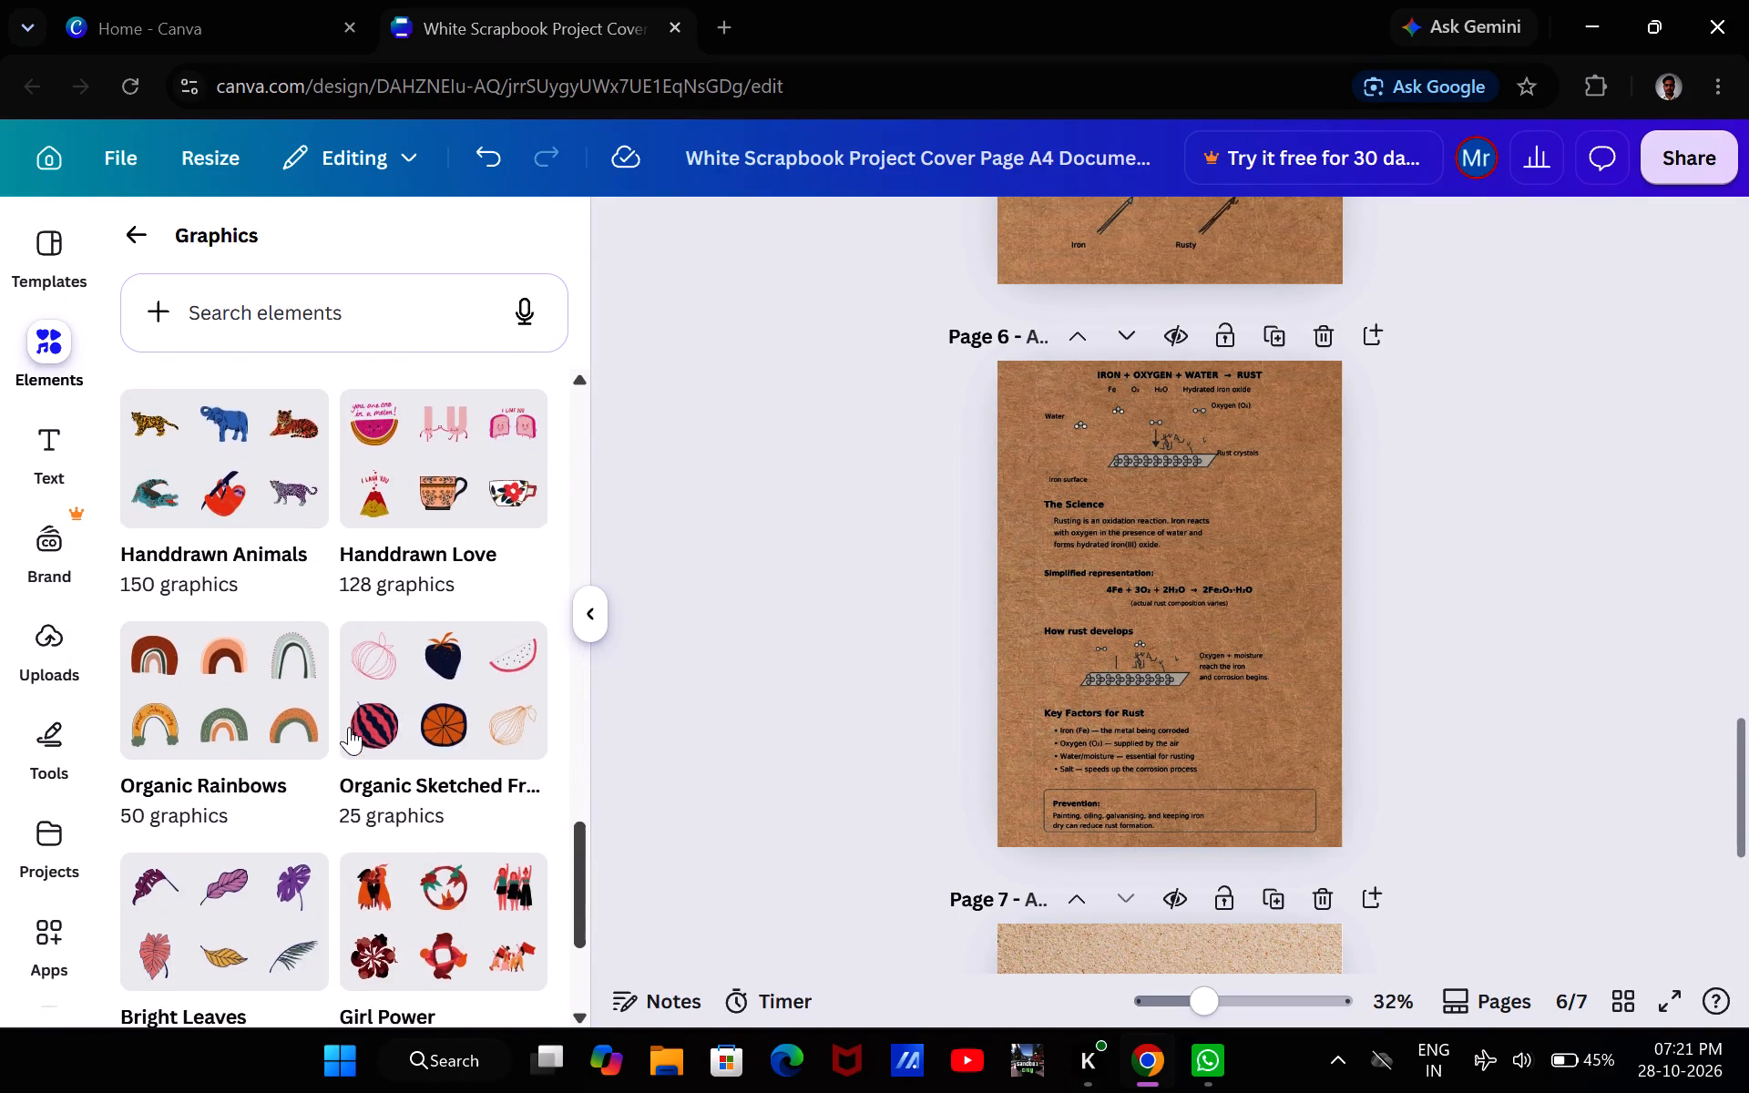
scroll(349, 727, "right", 2)
scroll(349, 727, "up", 1)
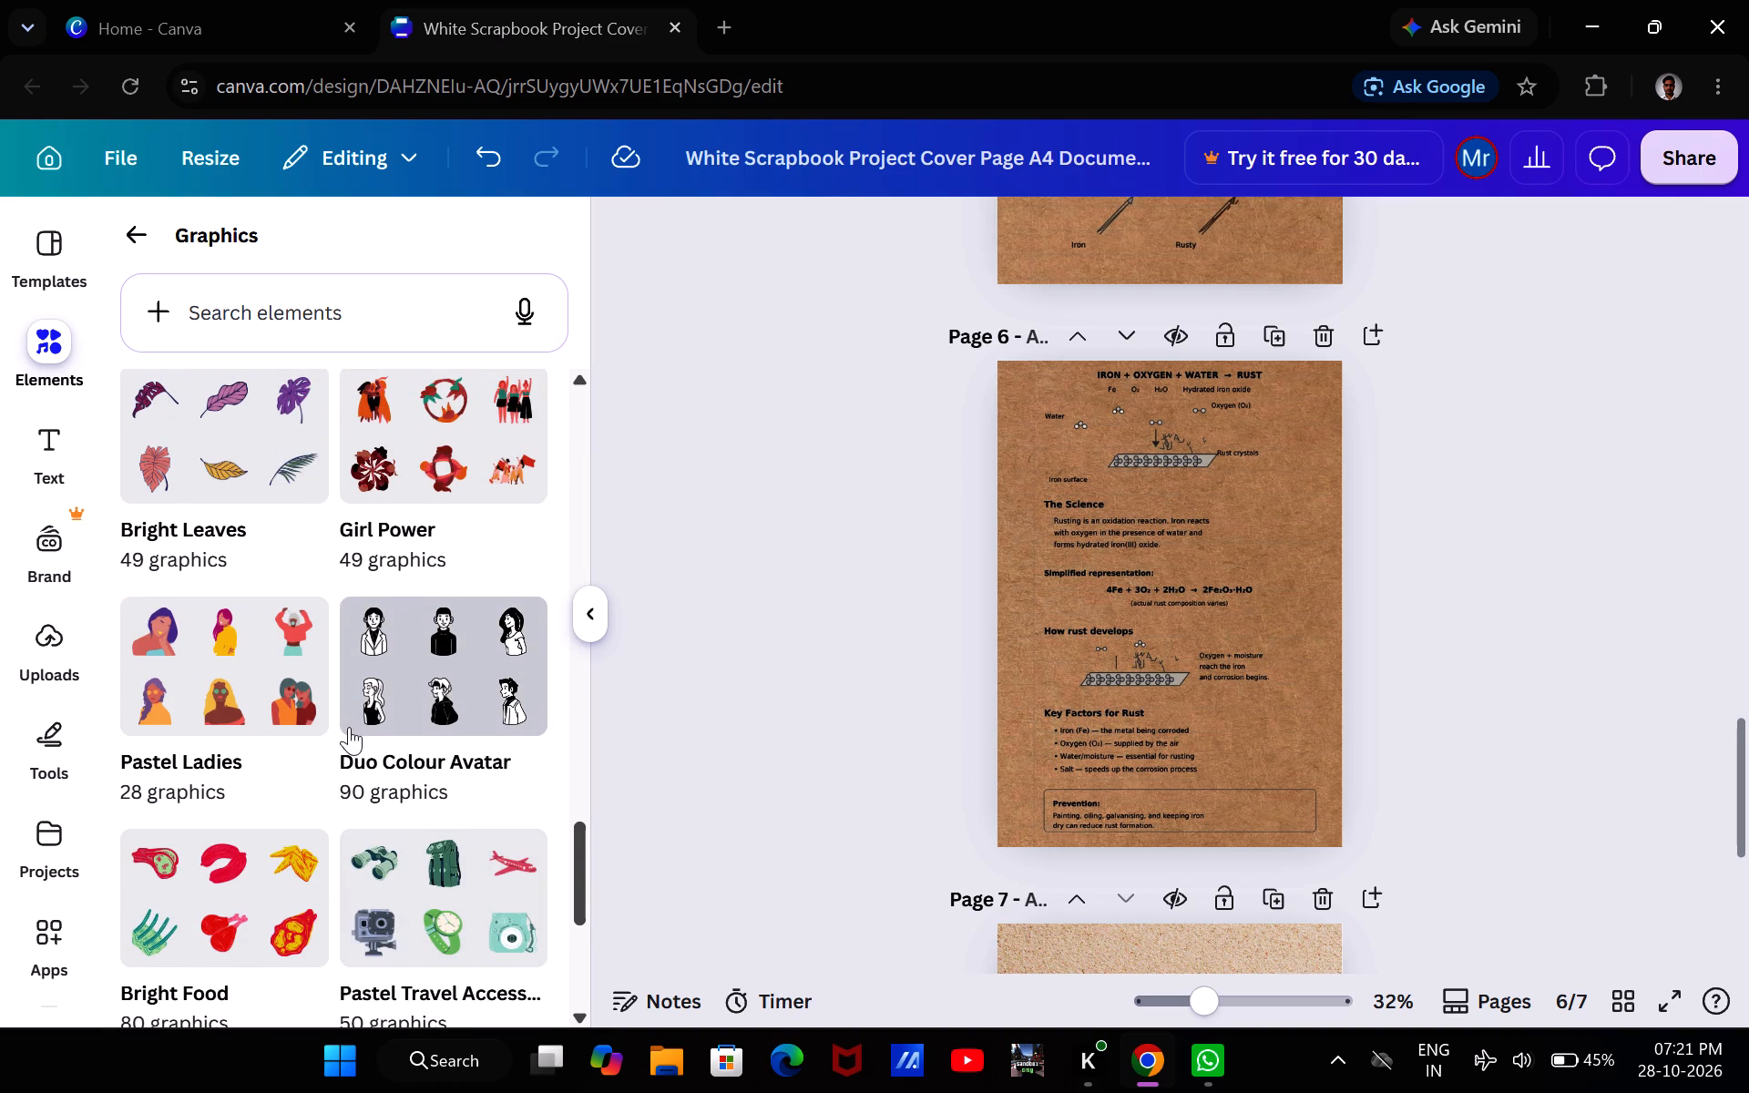
scroll(349, 727, "right", 3)
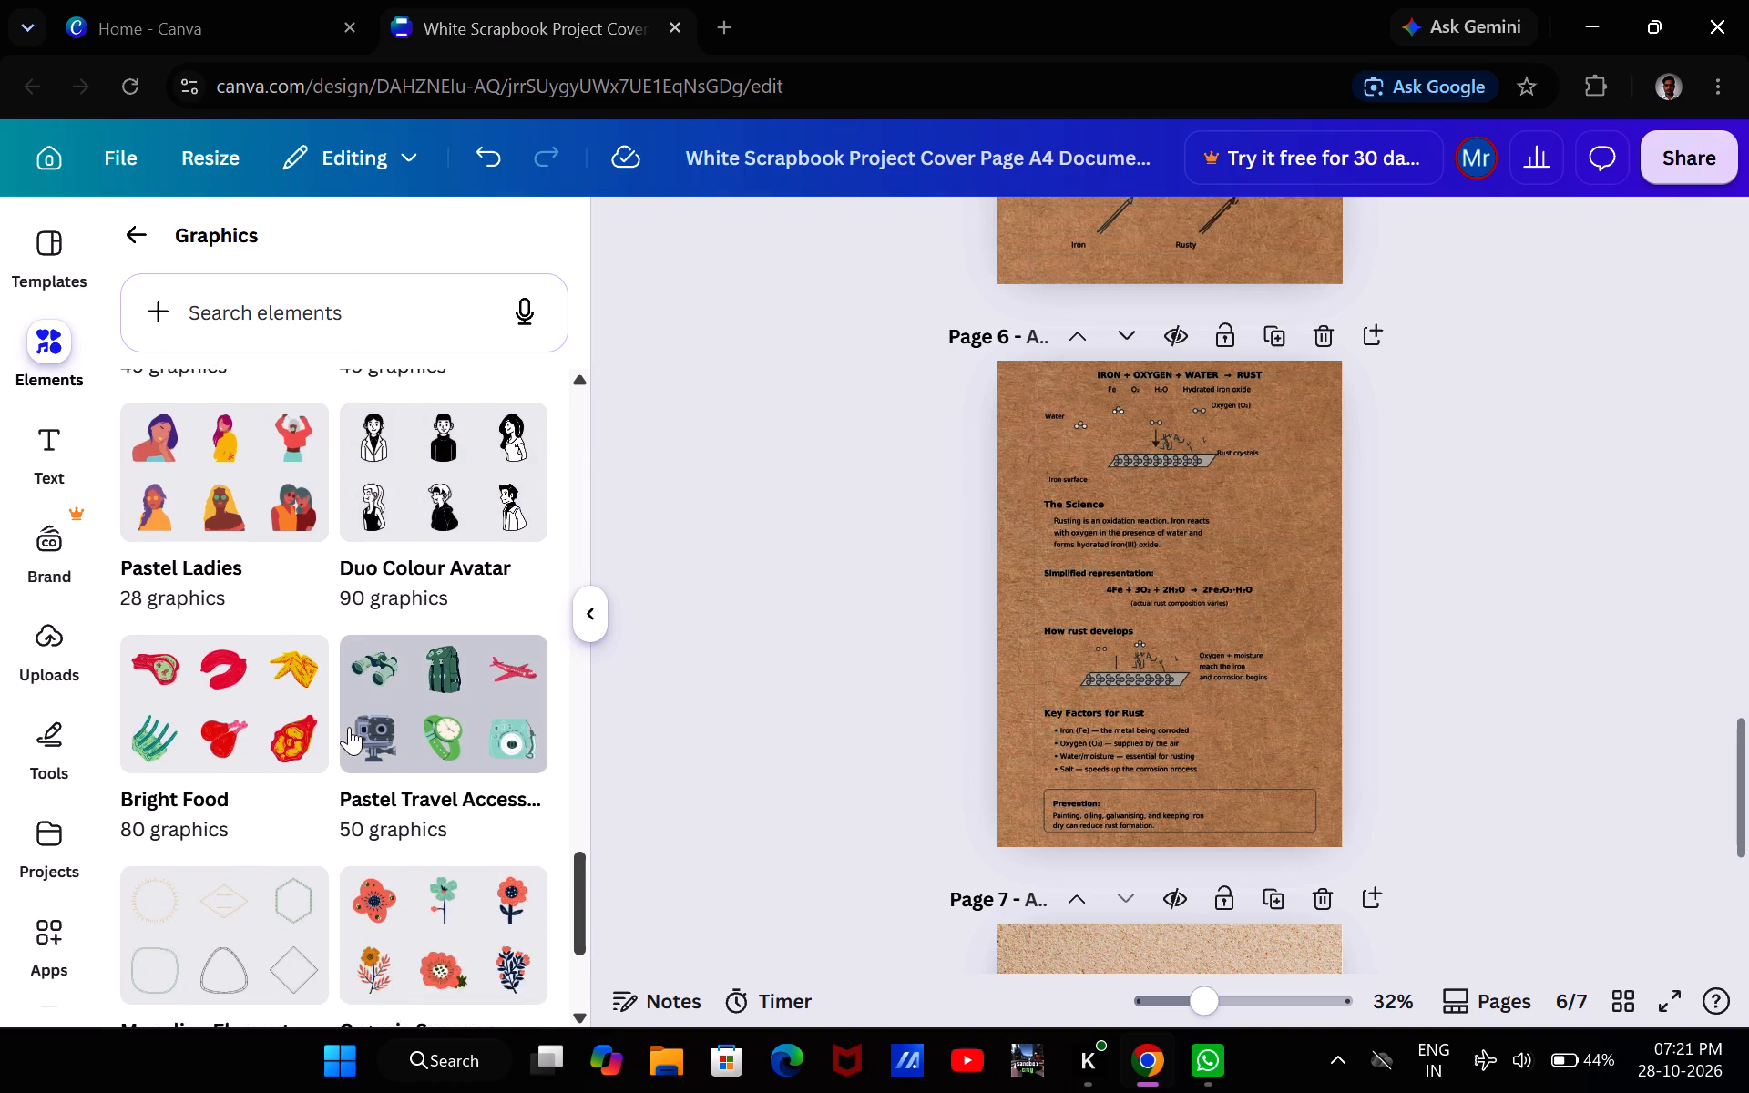
scroll(349, 727, "right", 2)
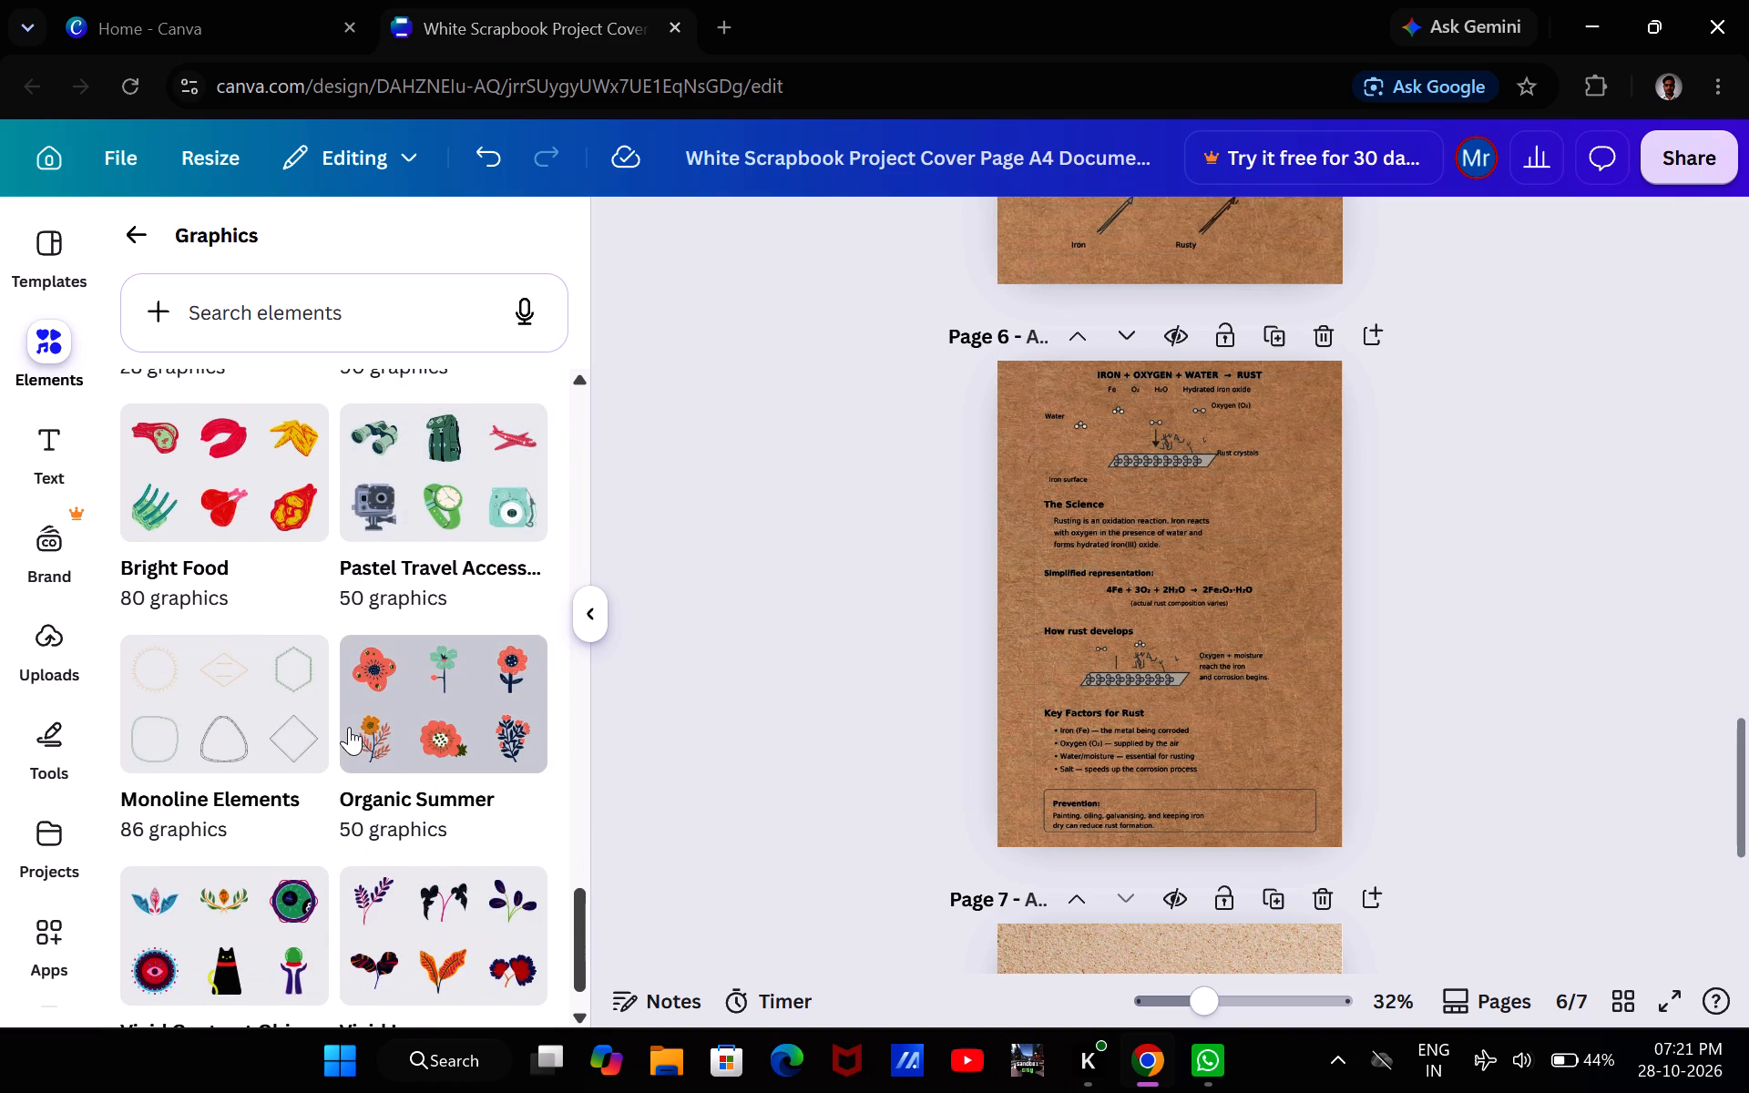
scroll(349, 727, "right", 4)
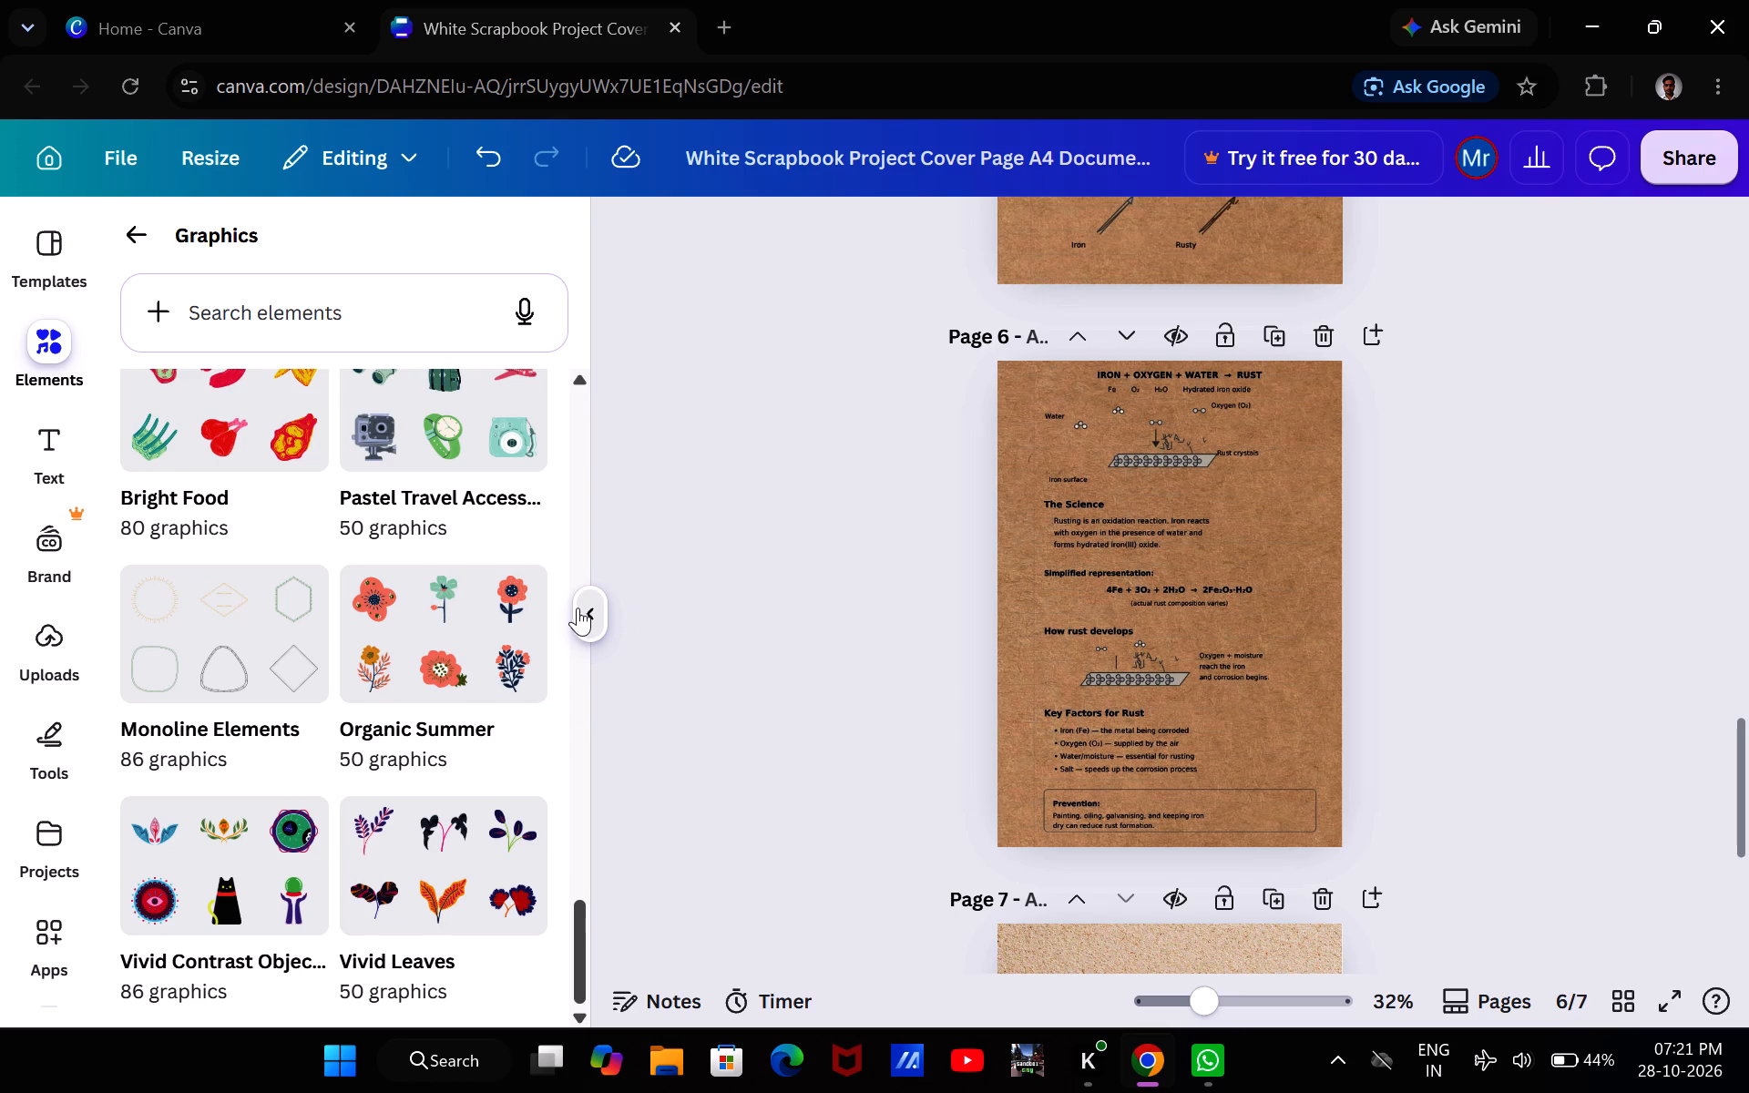
left_click(577, 608)
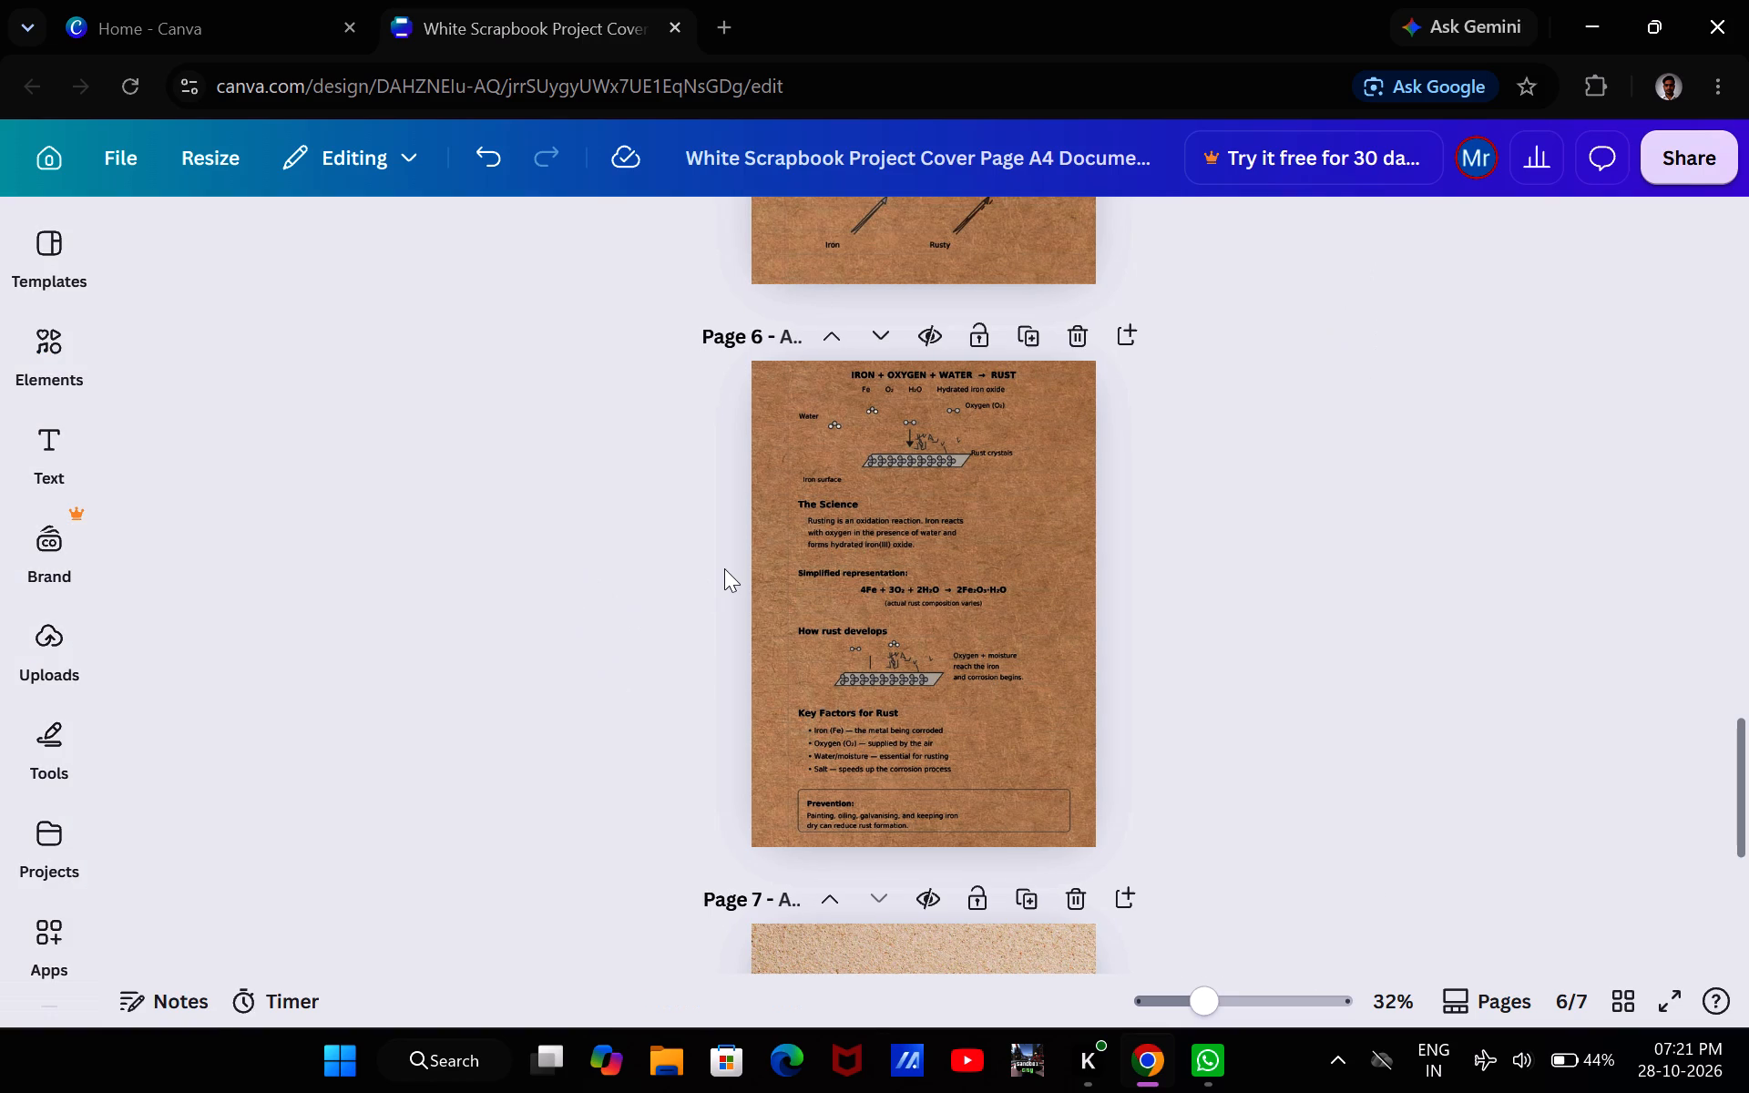
Review the layout of the project's earlier pages around the Acknowledgement on page 4.
scroll(724, 568, "up", 6)
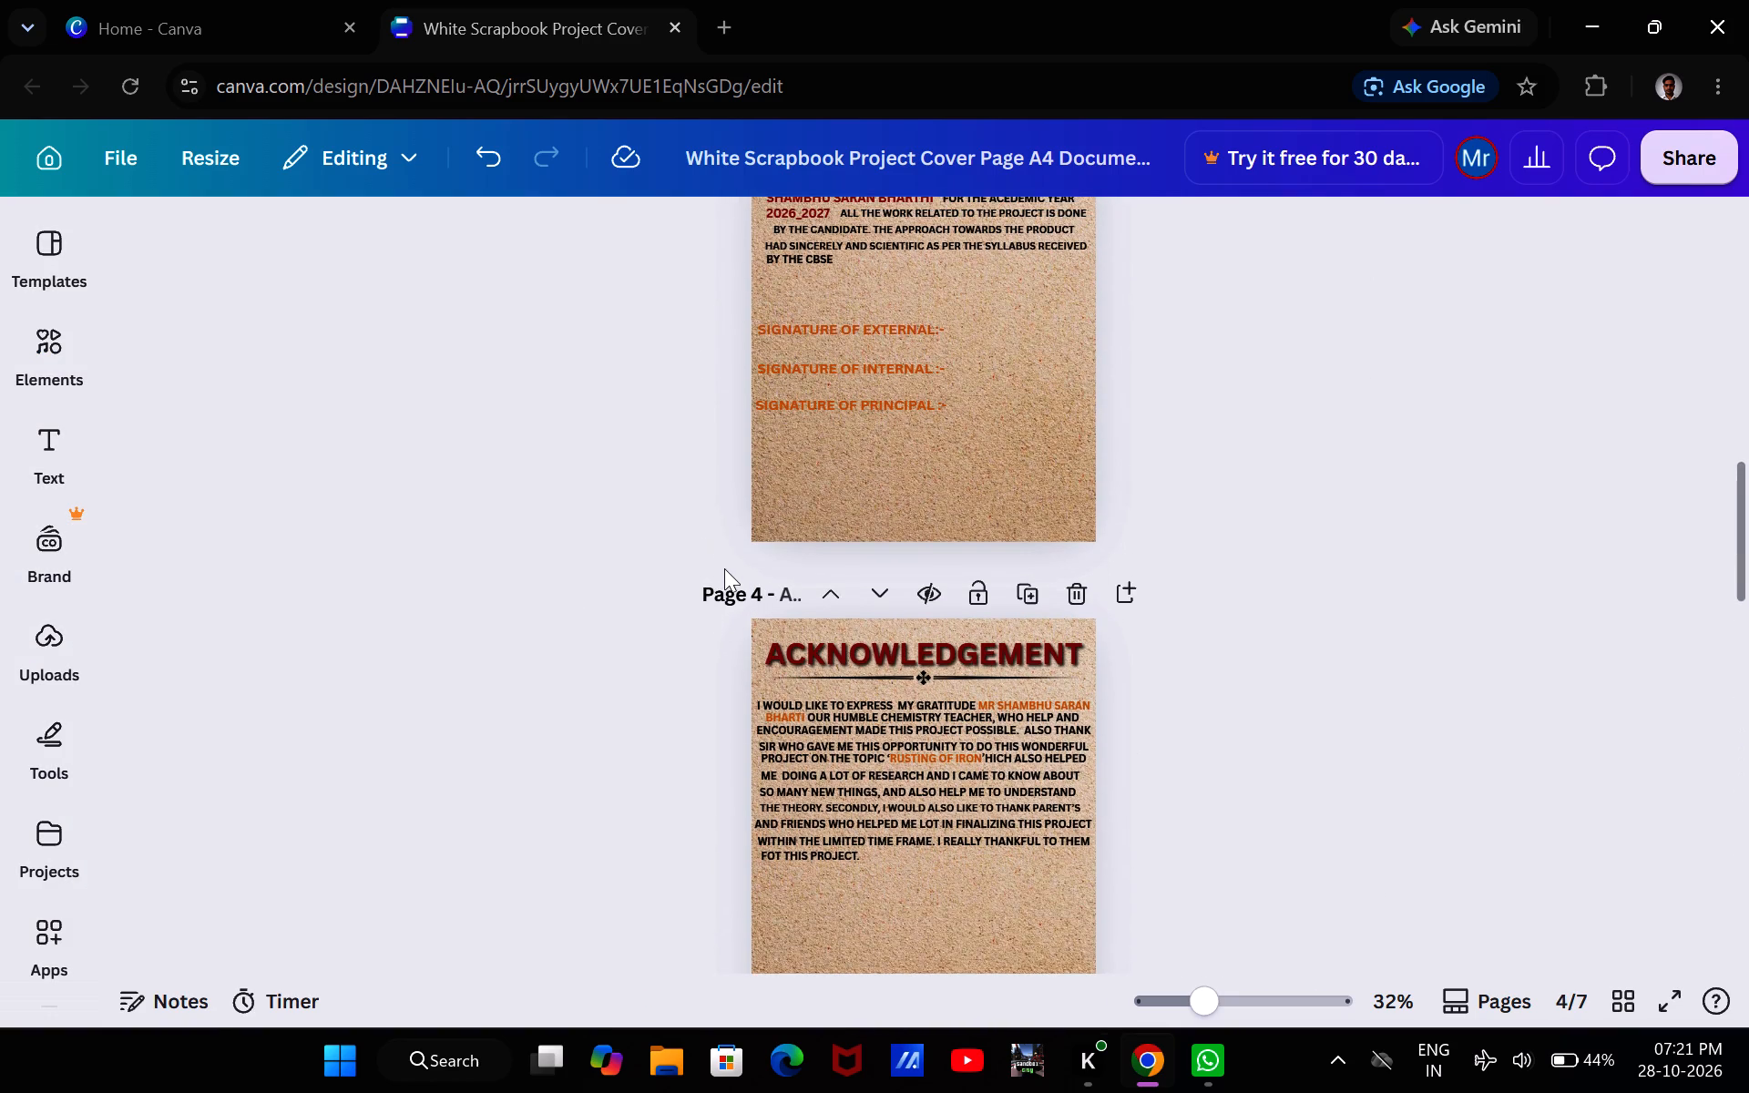
scroll(724, 568, "down", 3)
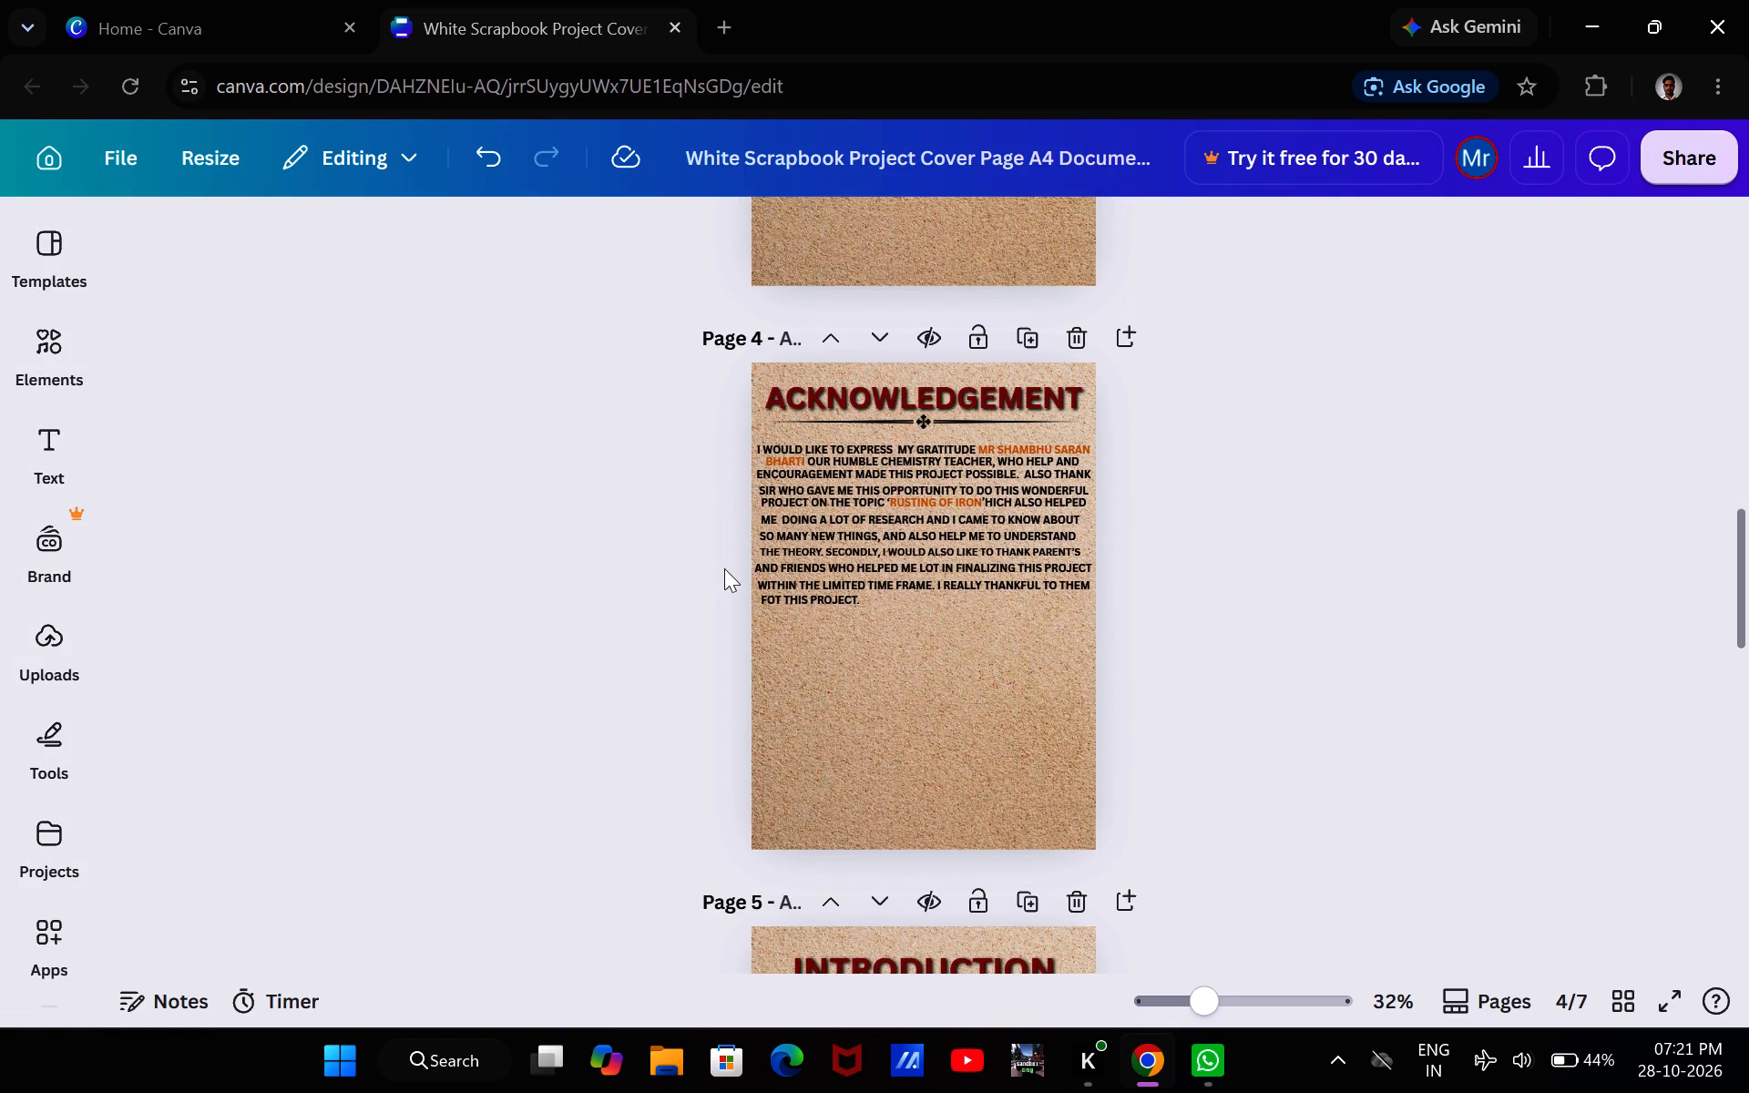
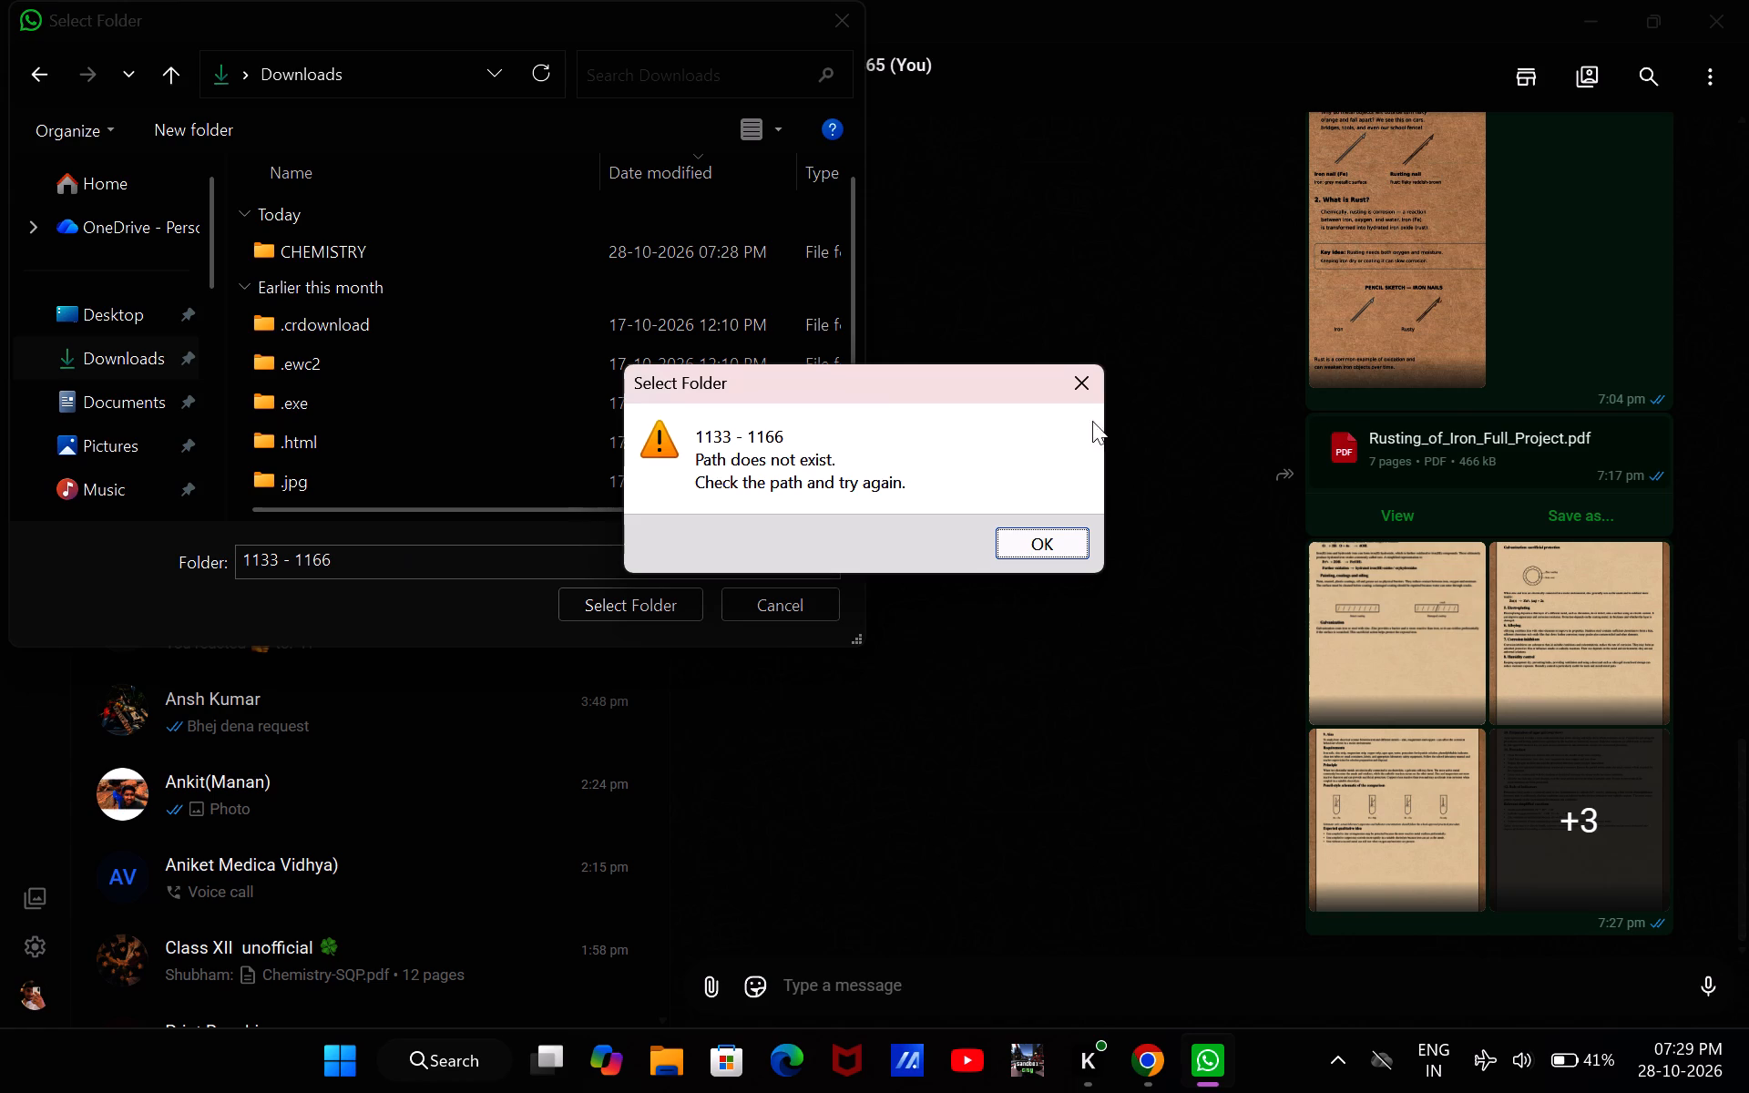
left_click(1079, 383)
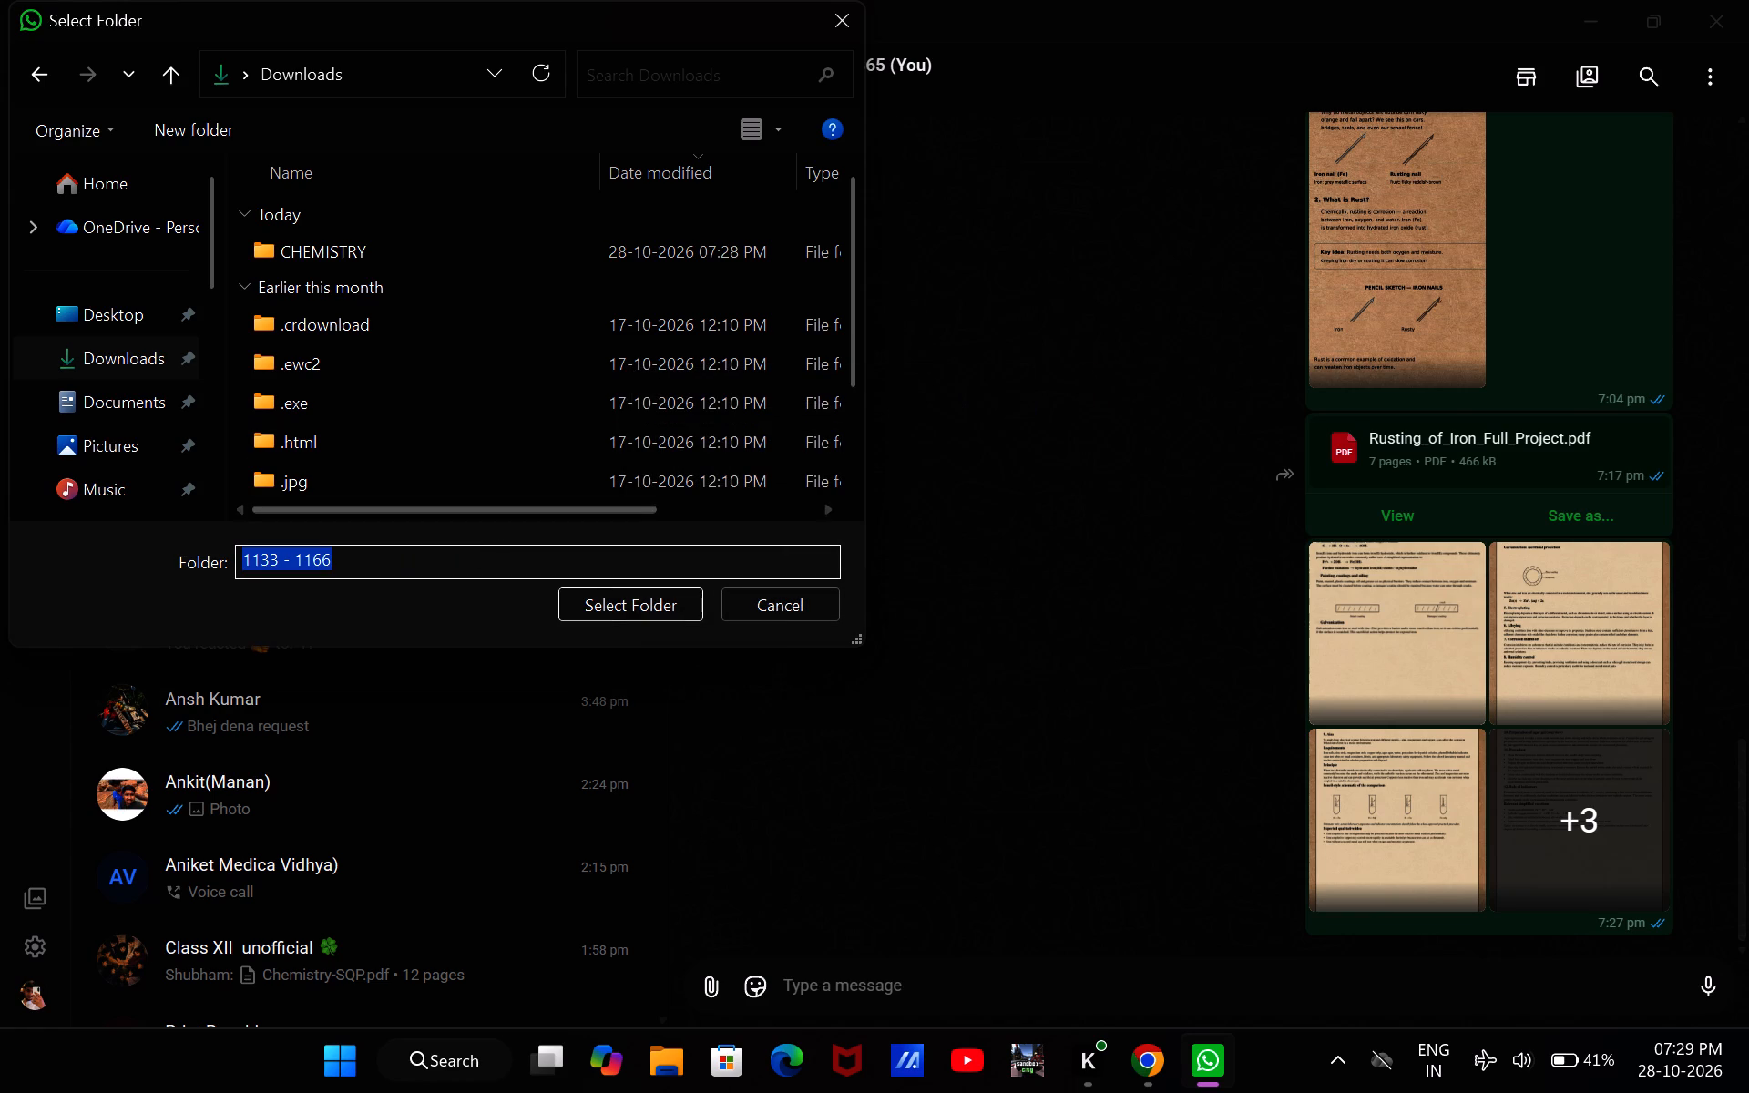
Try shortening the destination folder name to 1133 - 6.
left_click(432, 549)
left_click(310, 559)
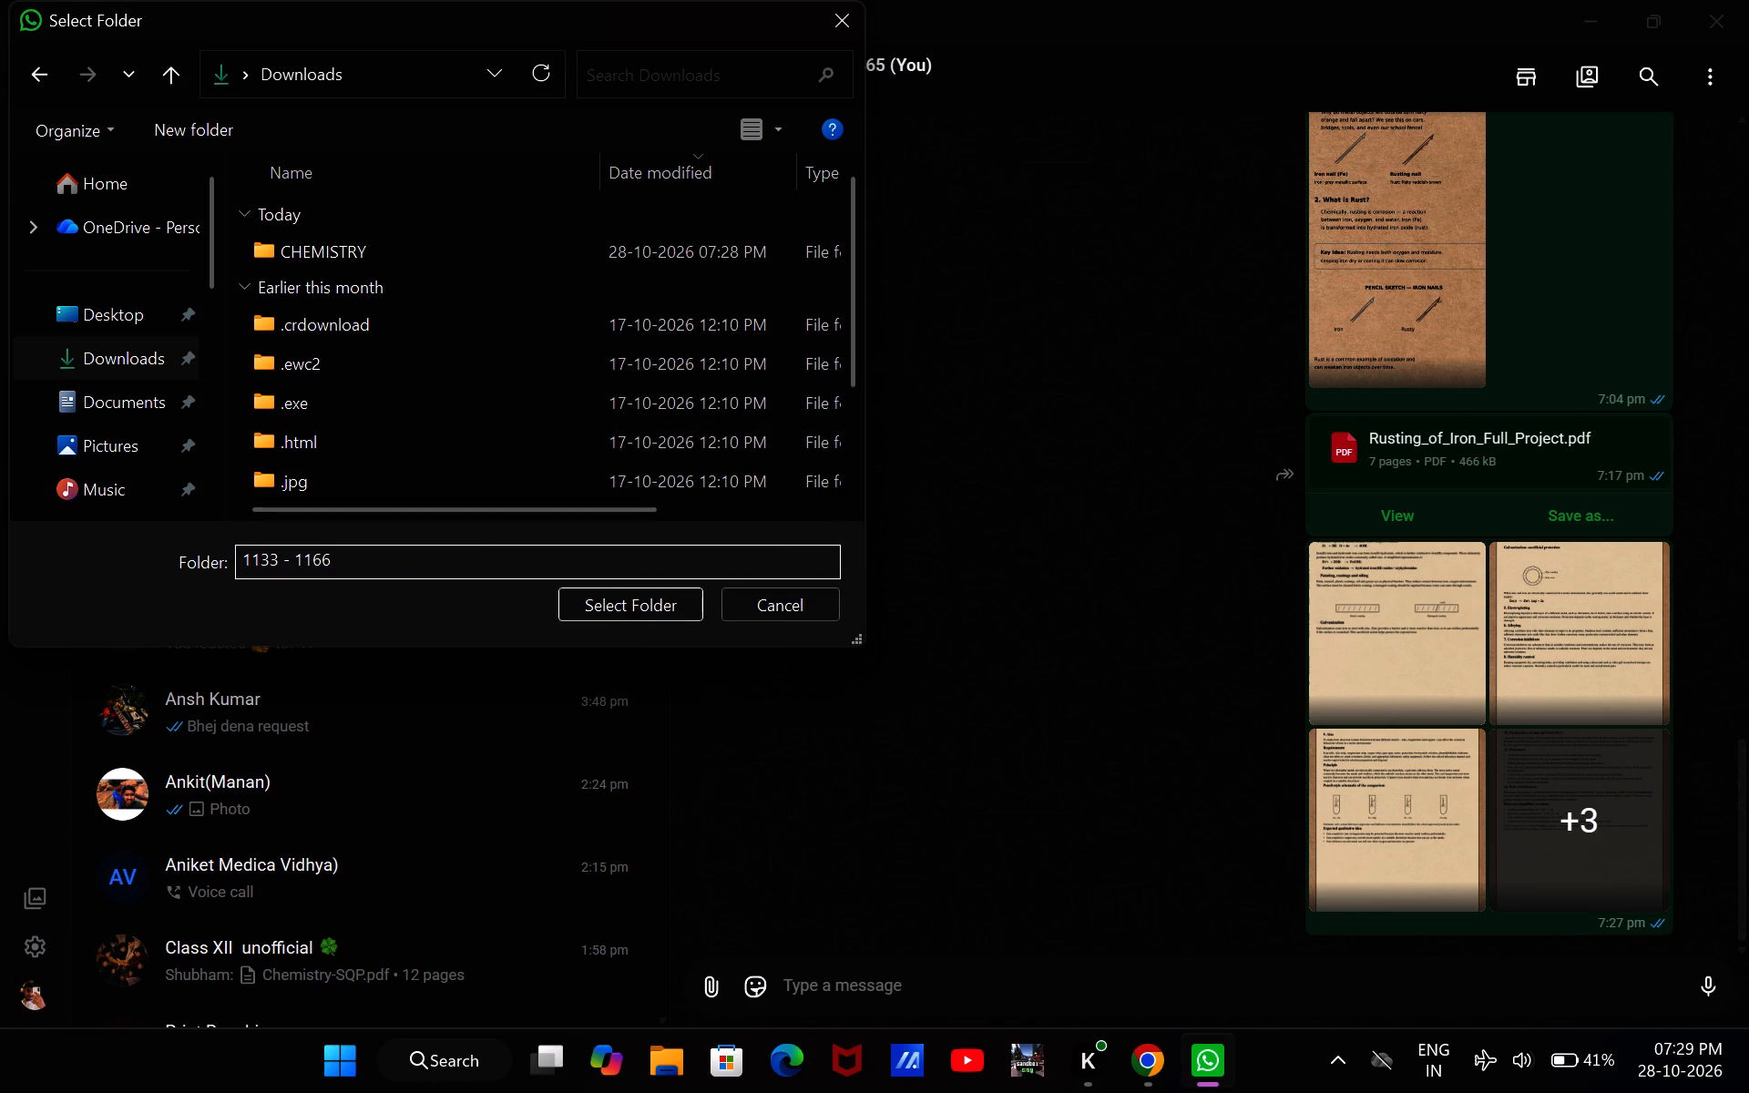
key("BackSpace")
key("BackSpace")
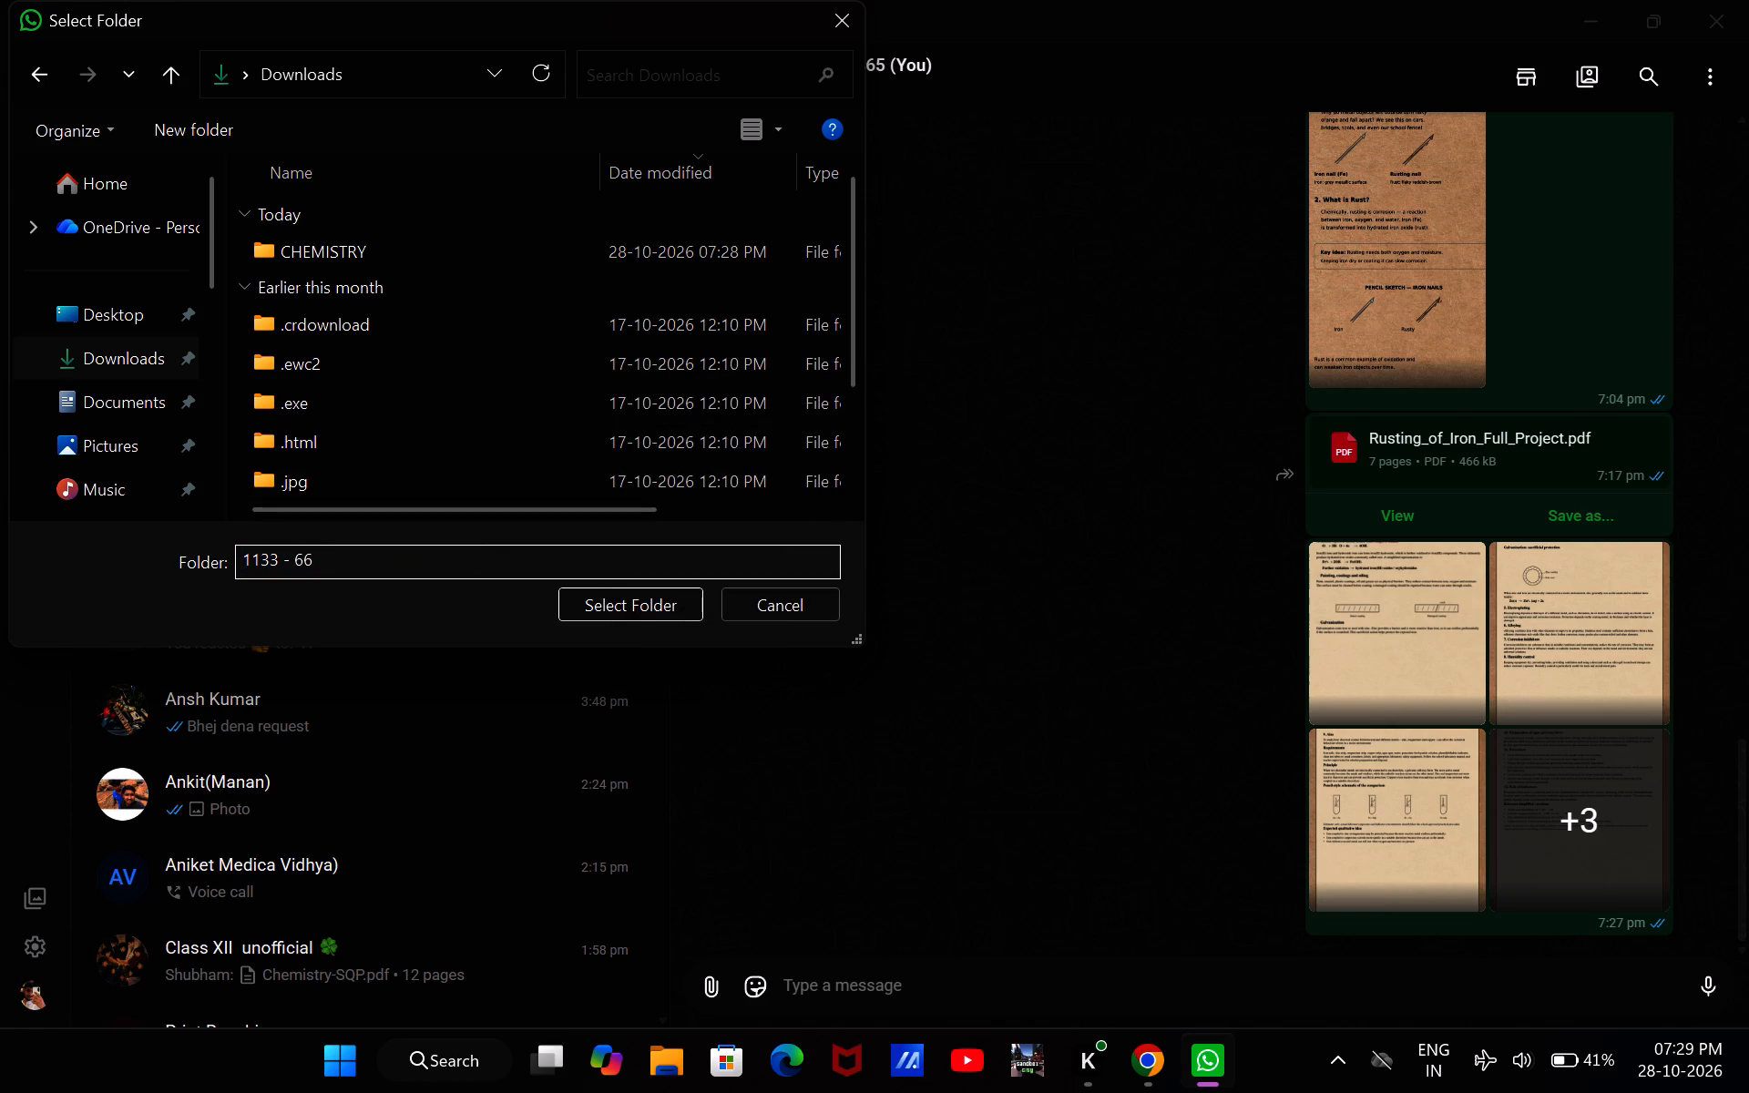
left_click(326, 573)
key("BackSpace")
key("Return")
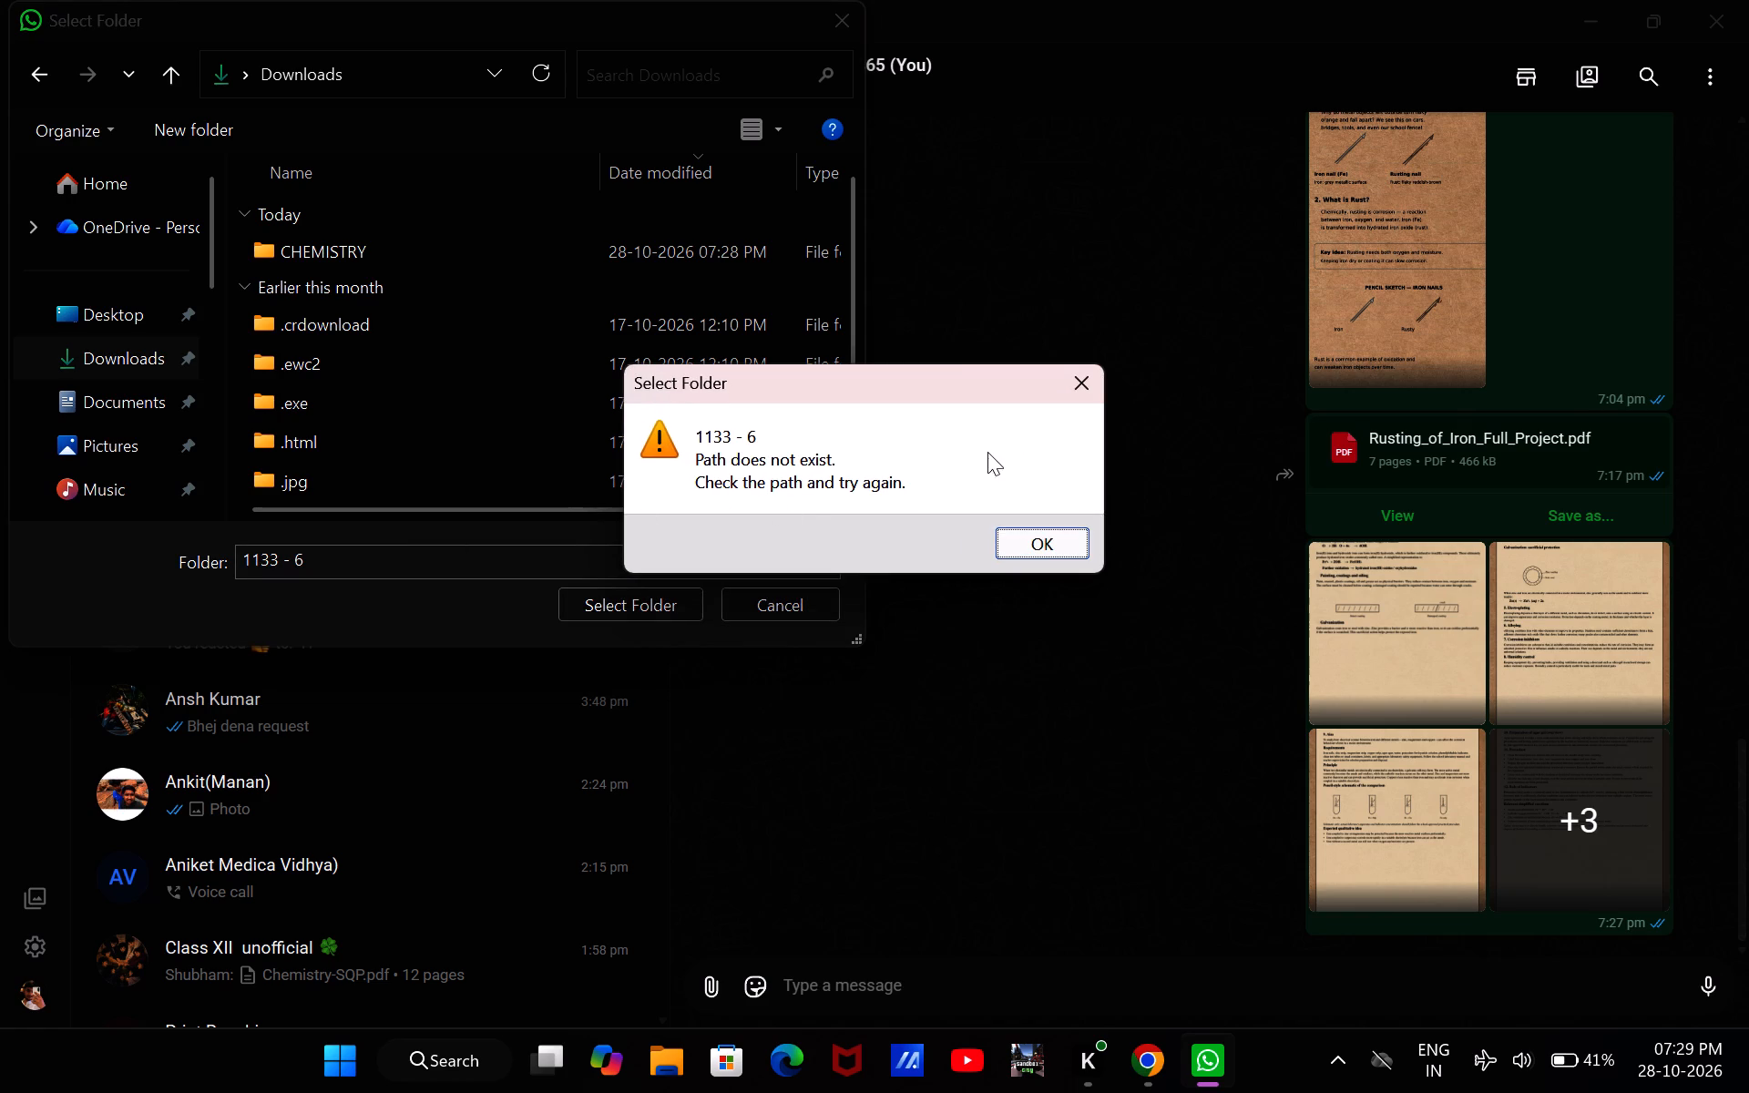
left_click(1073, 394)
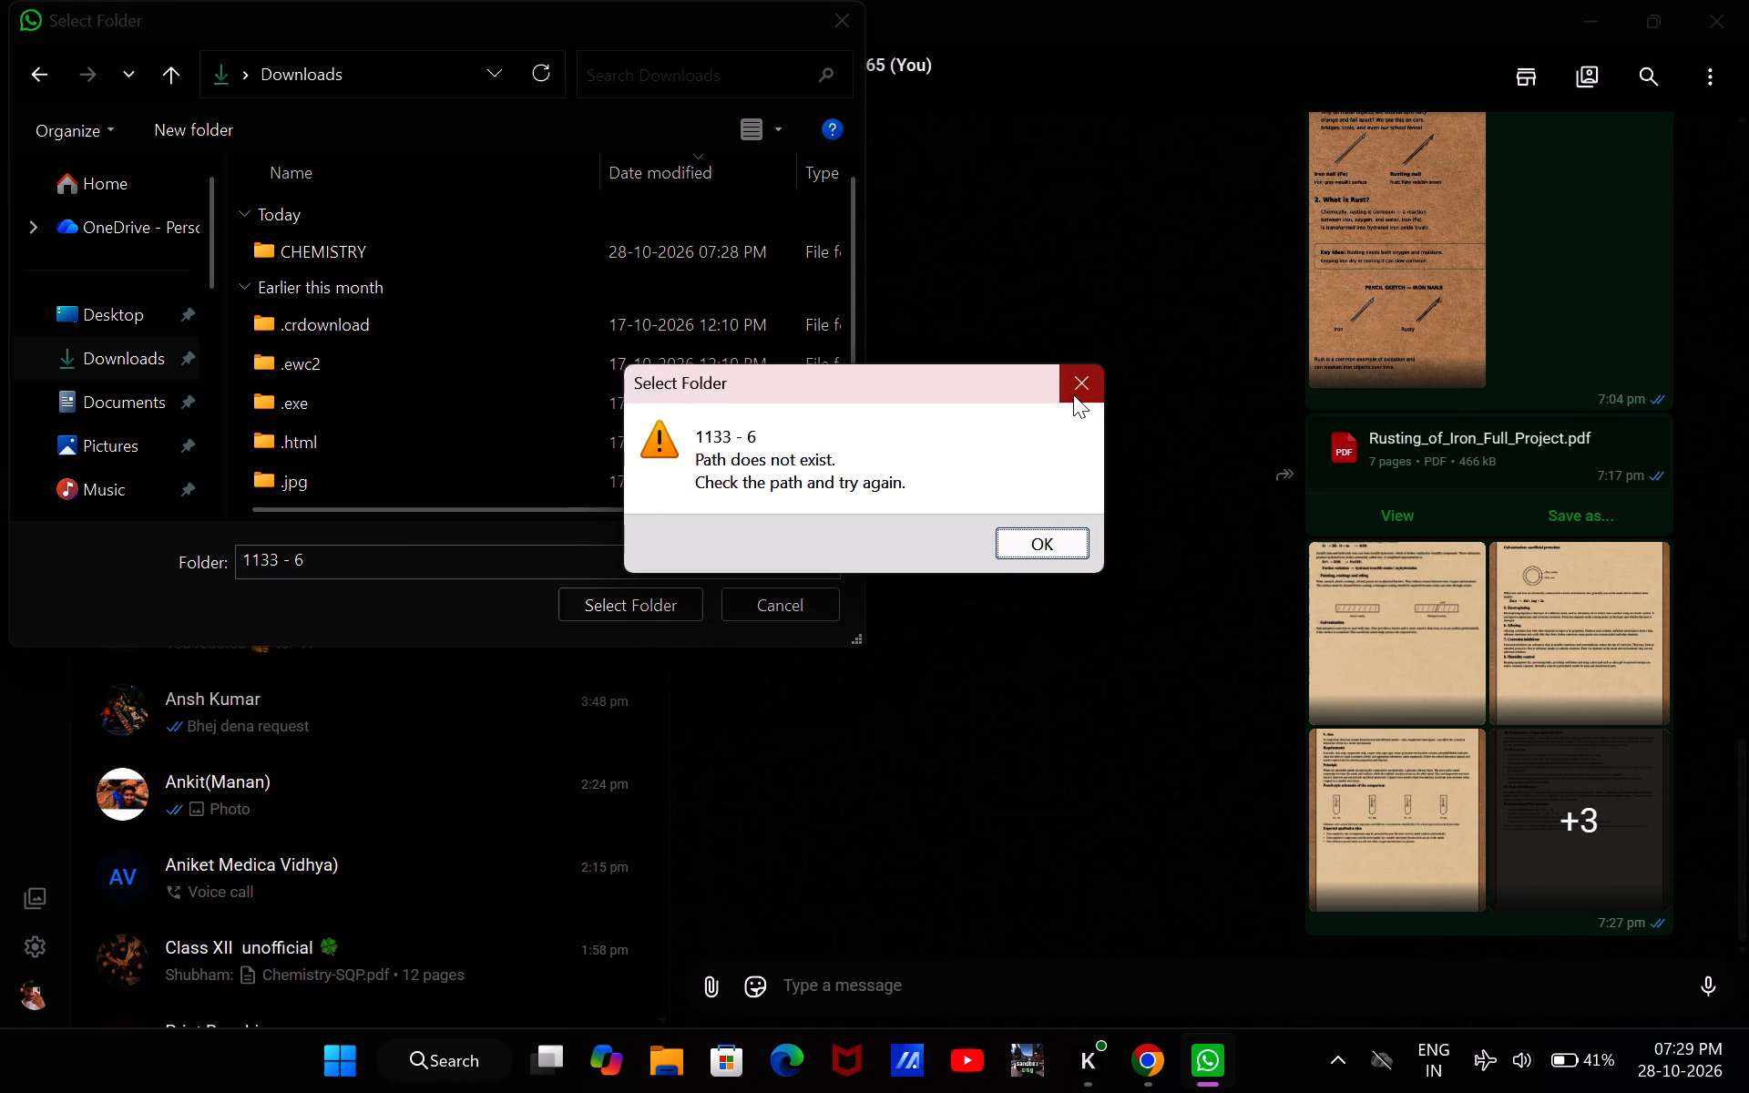
Choose the CHEMISTRY folder in Downloads as the save destination for the images.
left_click(753, 253)
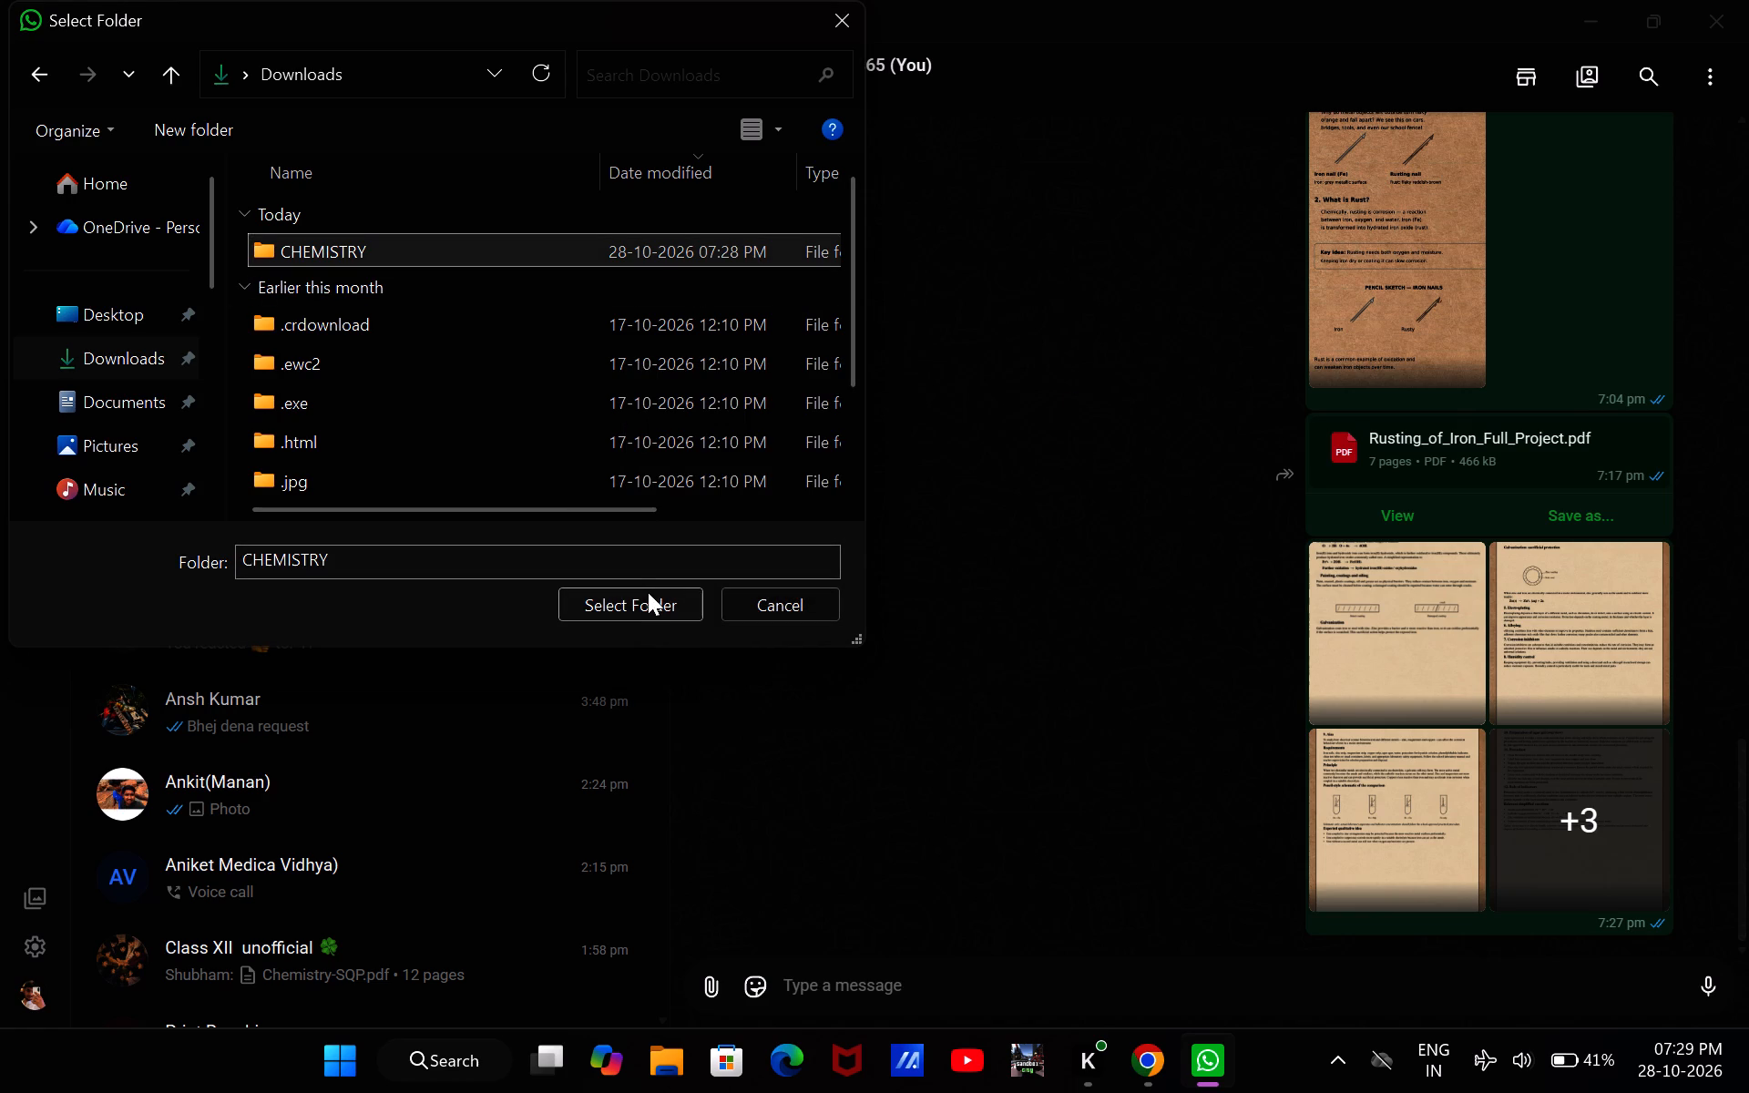
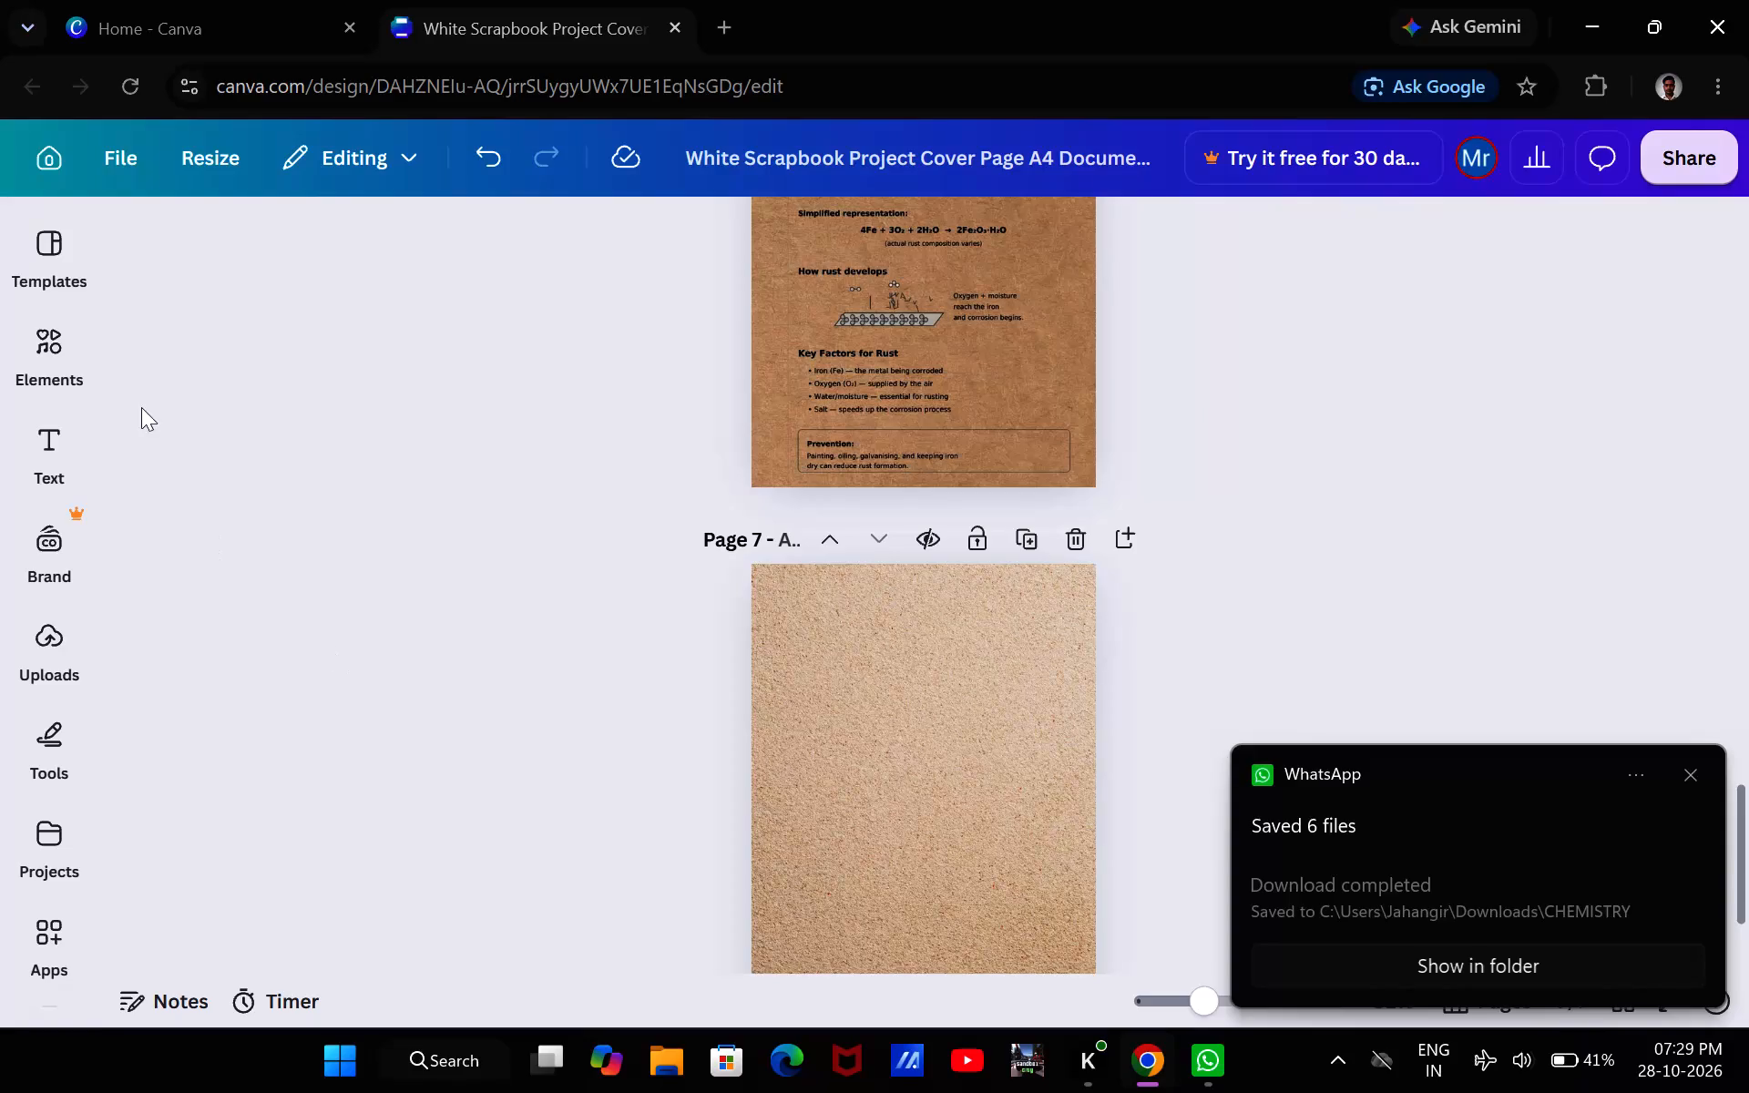
Start a file upload to the project and open the CHEMISTRY folder in Downloads as the source.
left_click(23, 650)
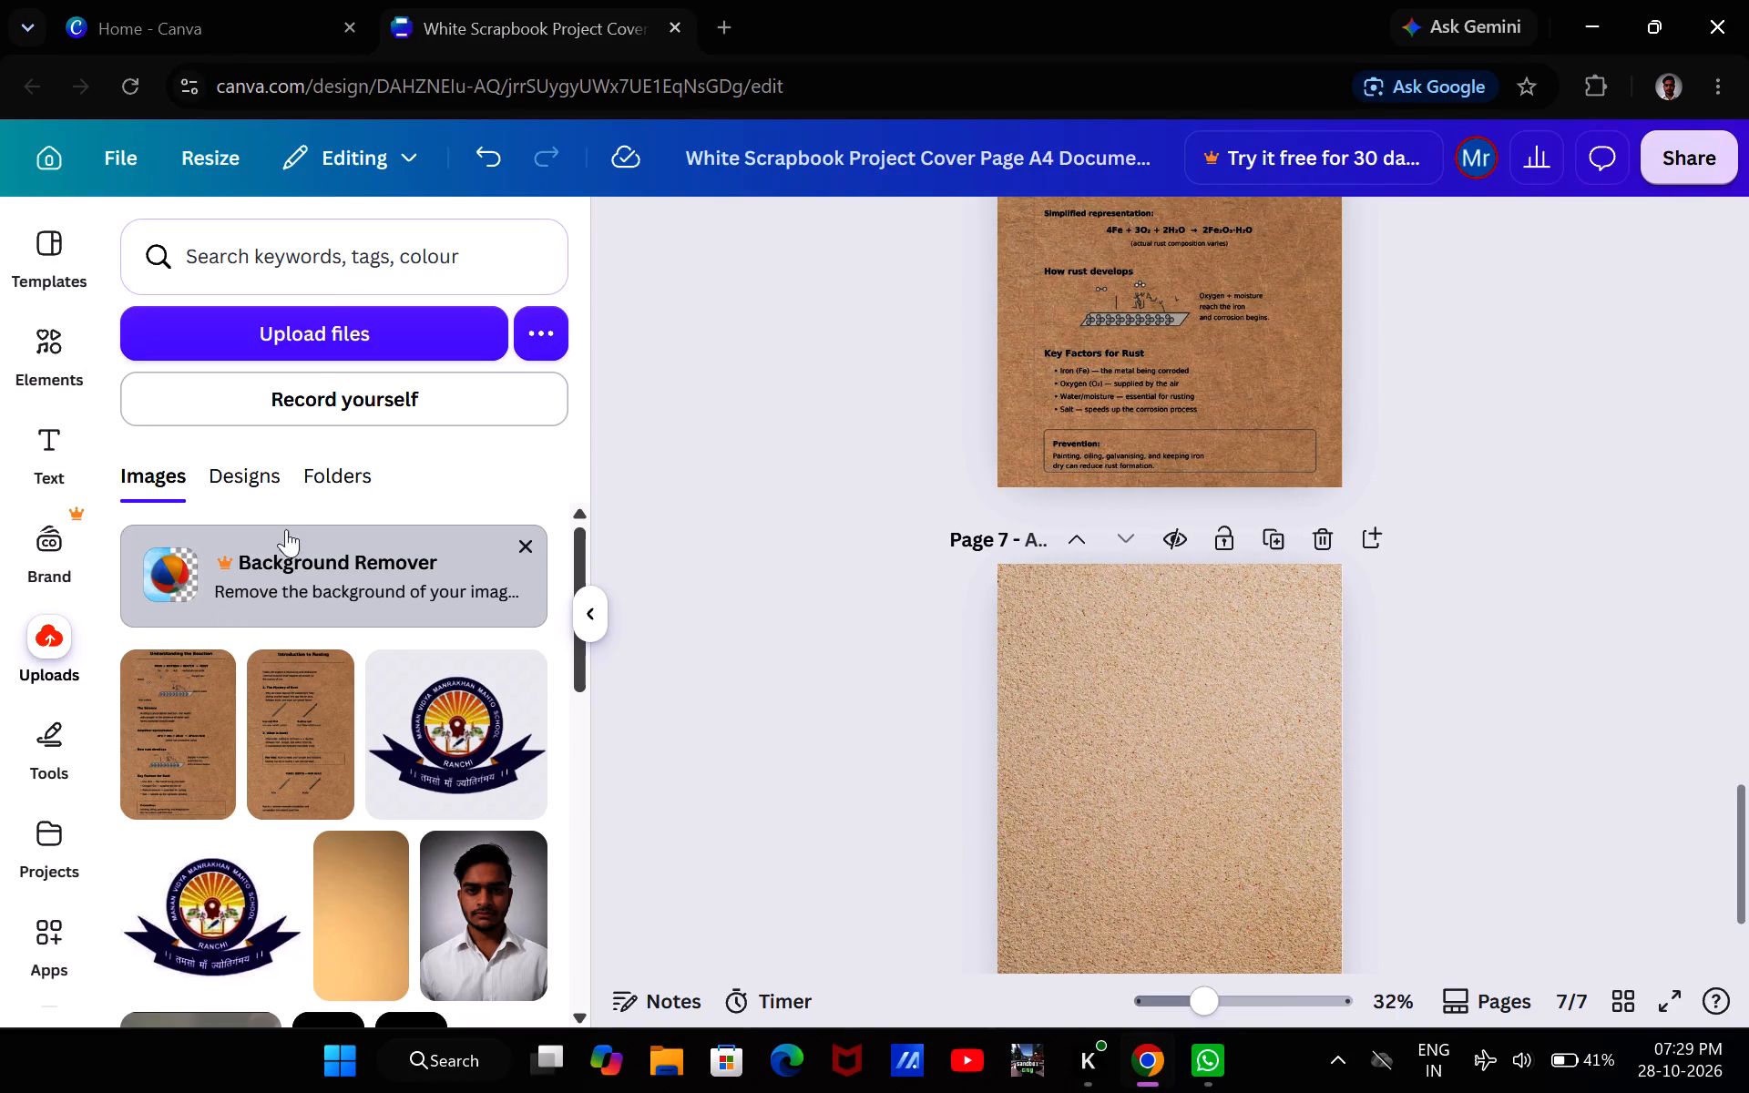
left_click(378, 316)
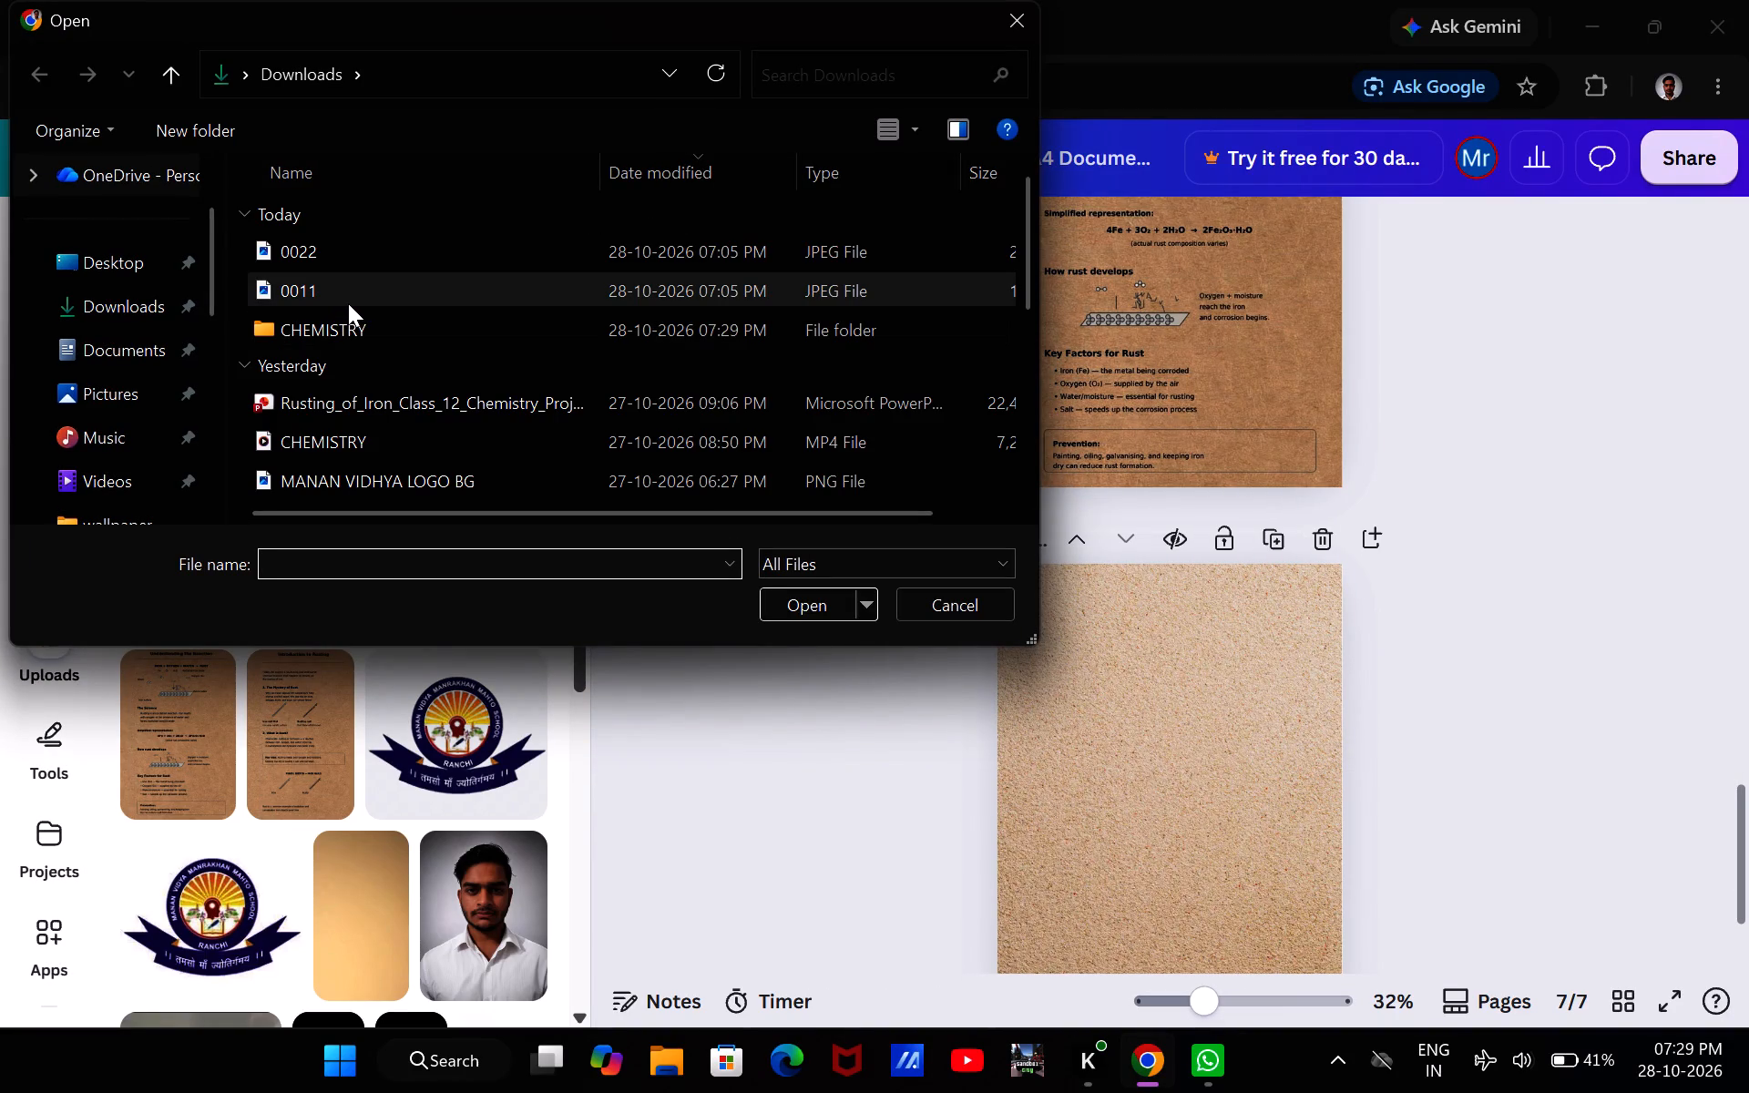
left_click(307, 328)
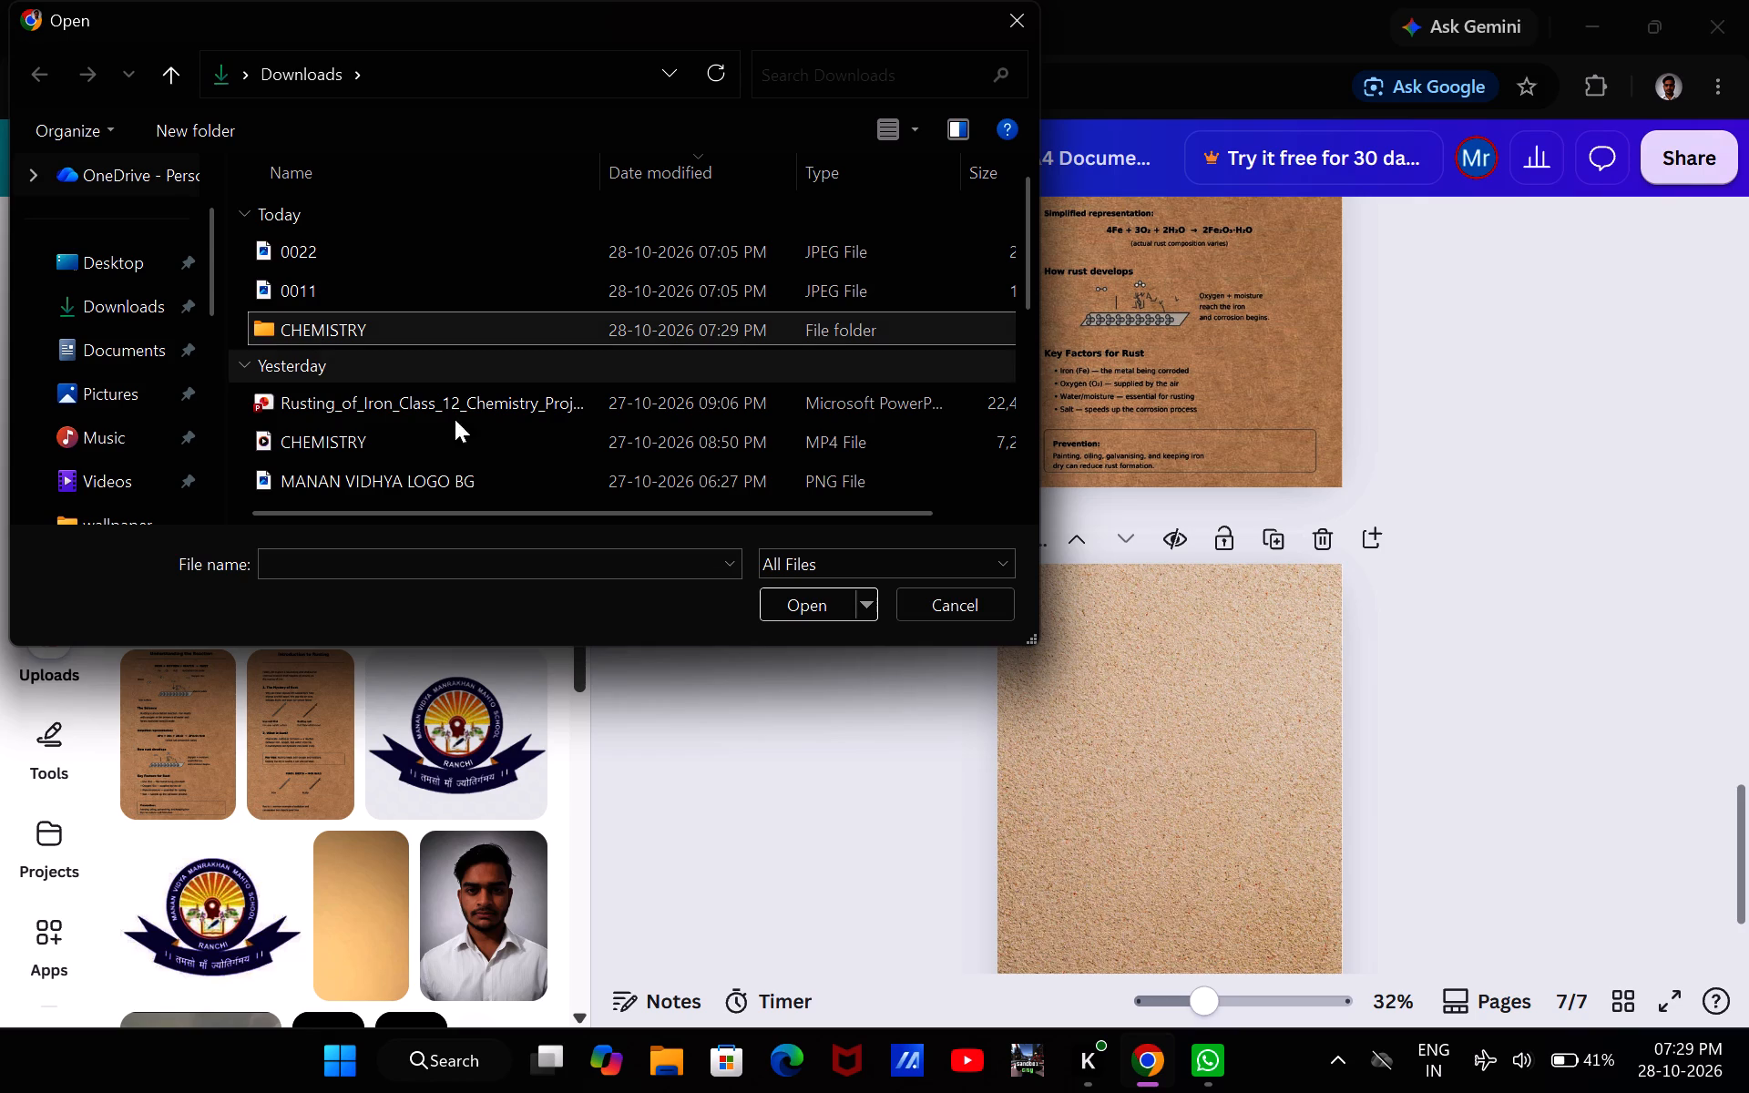
left_click(781, 598)
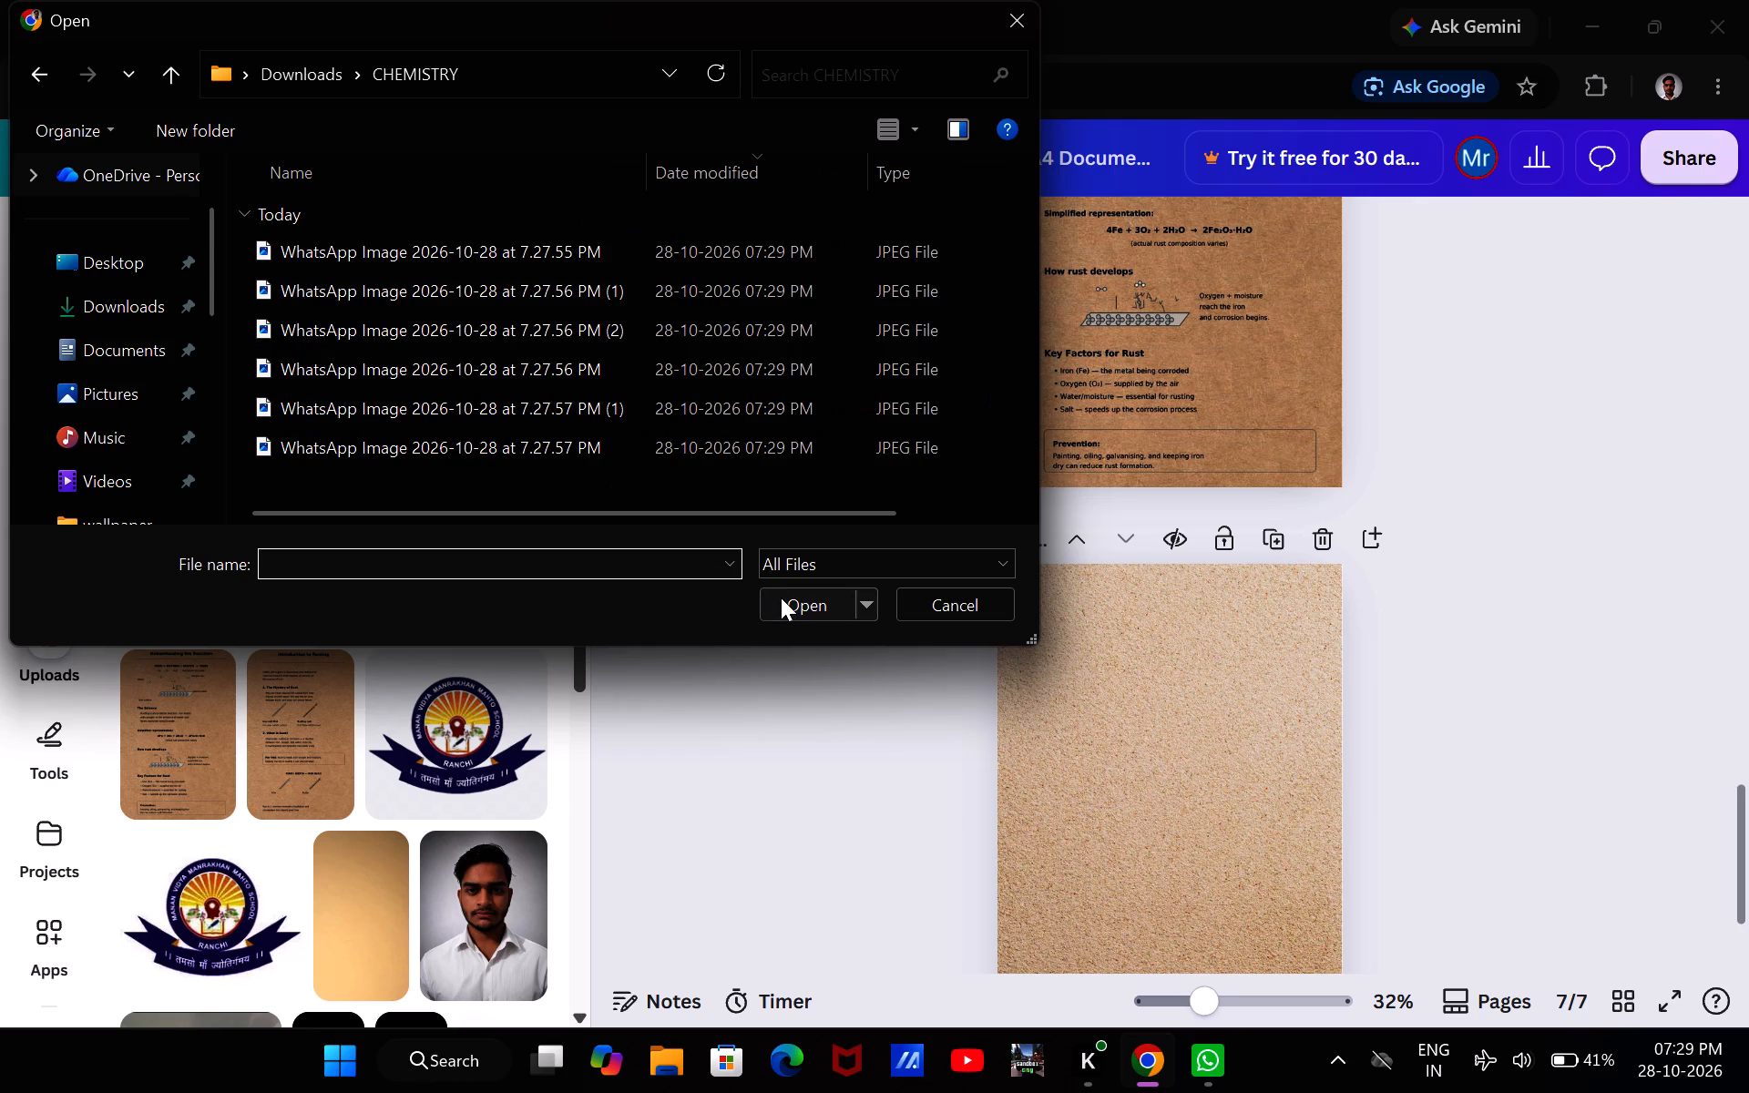
scroll(587, 464, "right", 1)
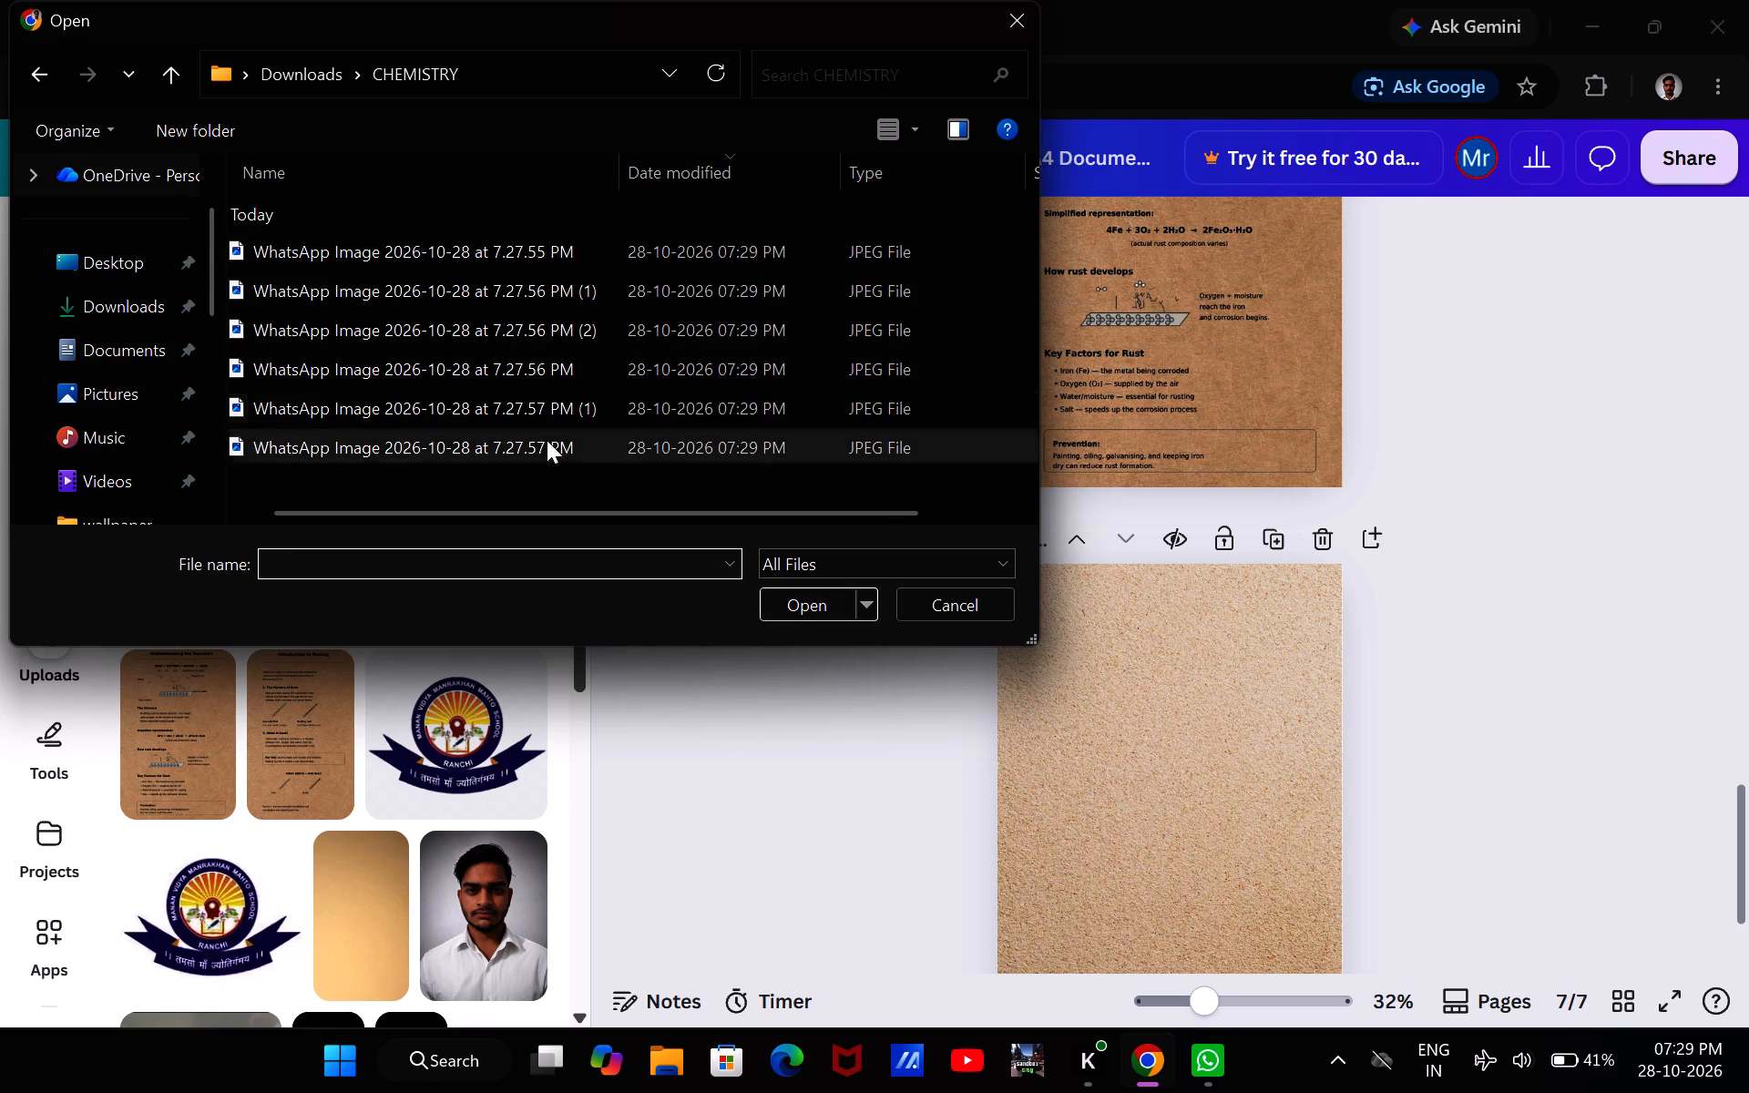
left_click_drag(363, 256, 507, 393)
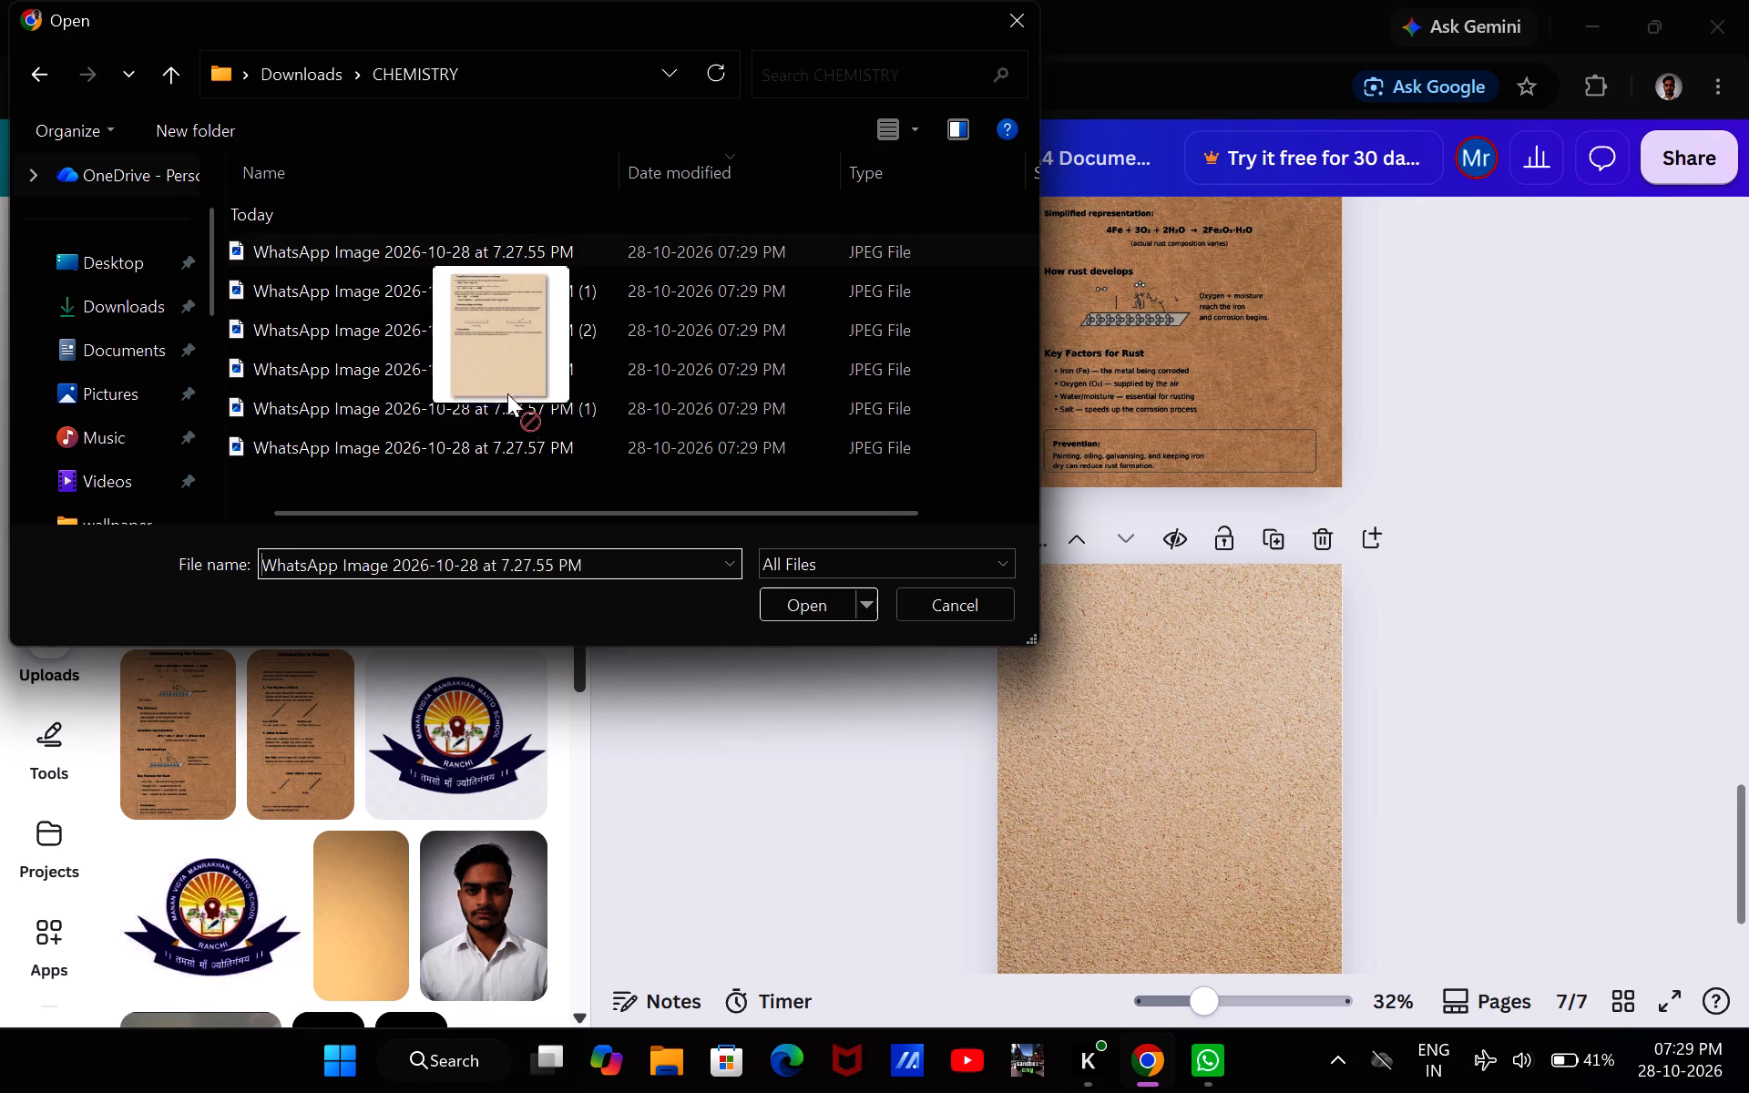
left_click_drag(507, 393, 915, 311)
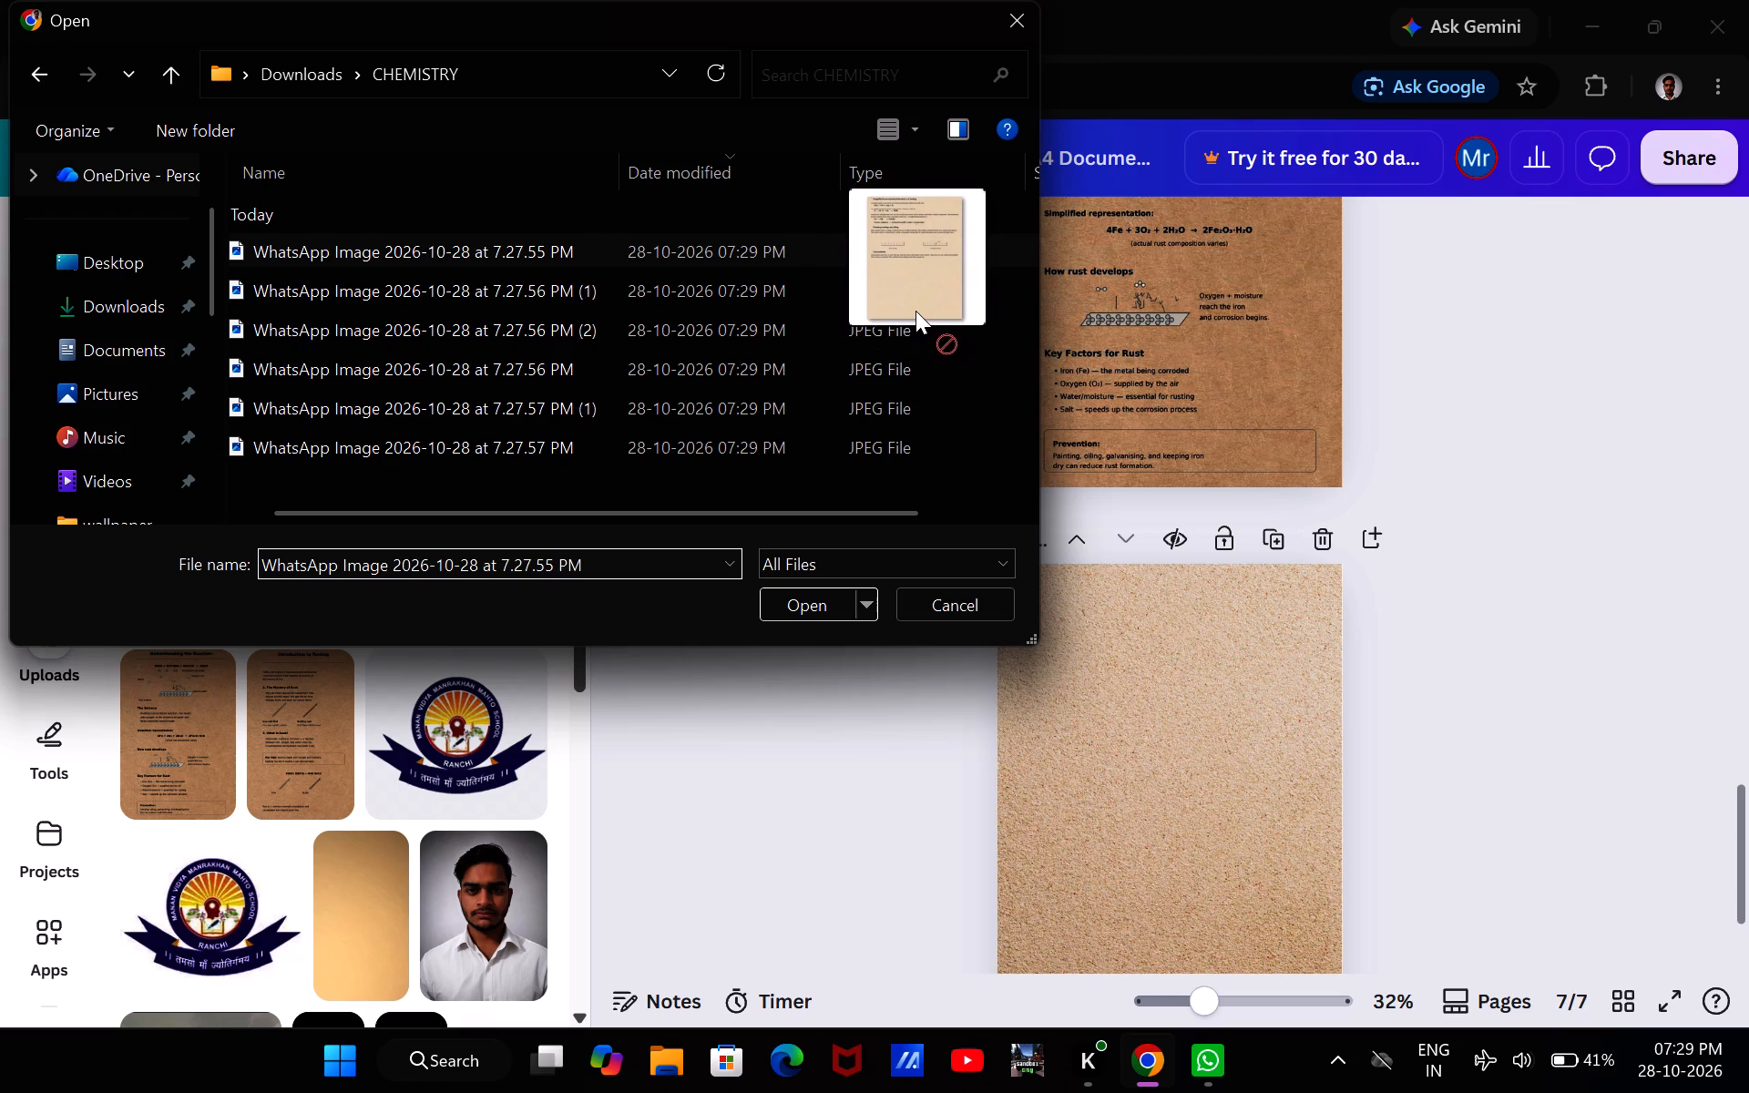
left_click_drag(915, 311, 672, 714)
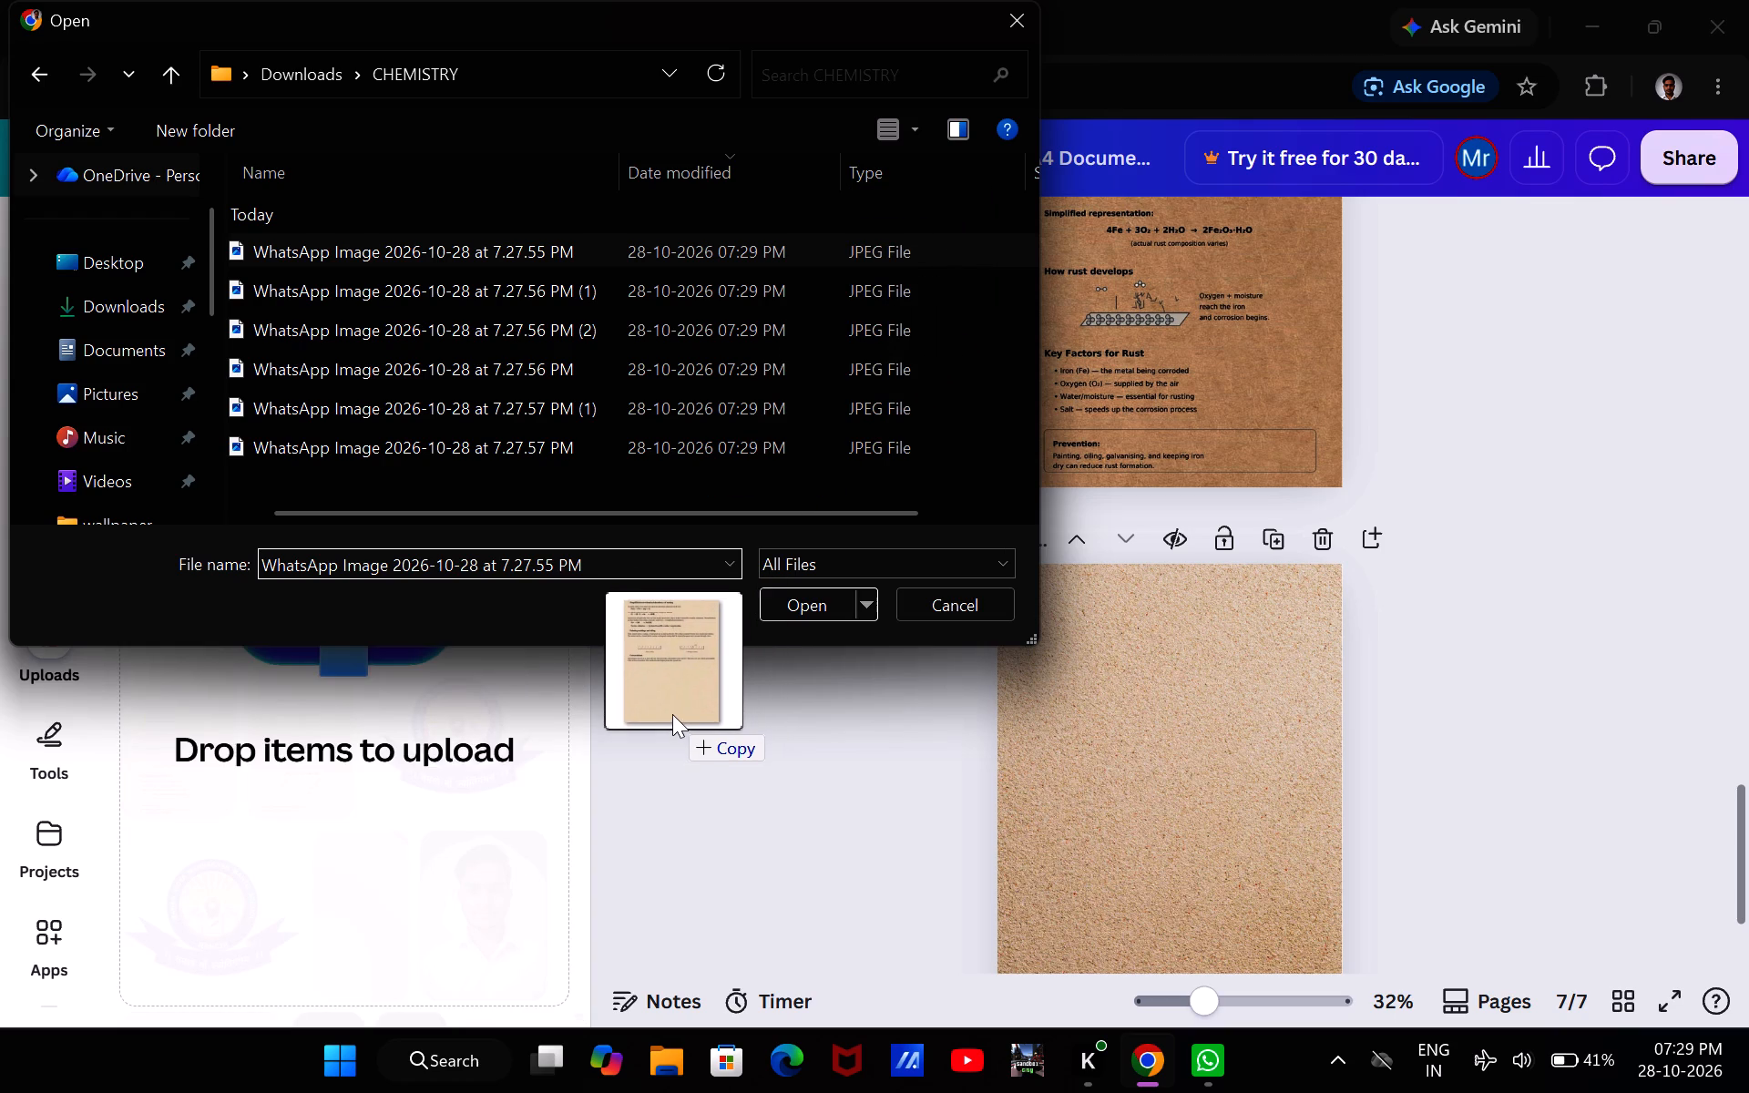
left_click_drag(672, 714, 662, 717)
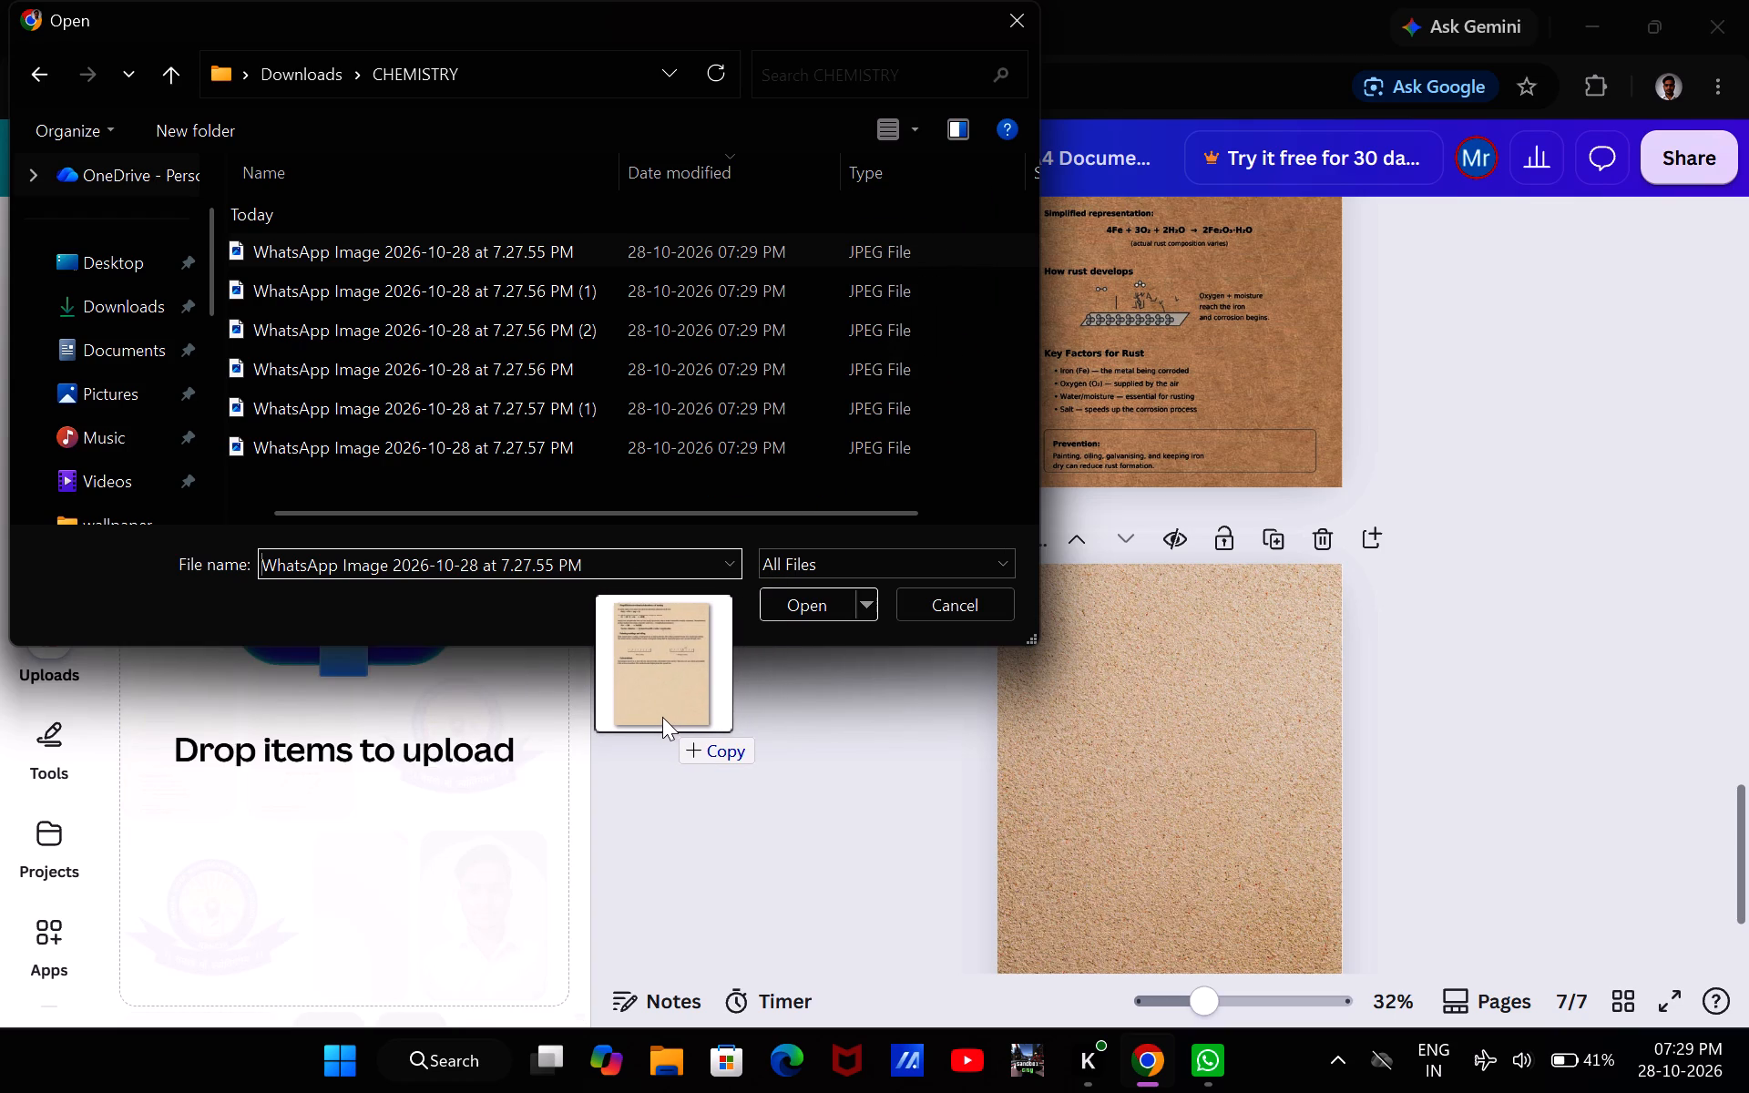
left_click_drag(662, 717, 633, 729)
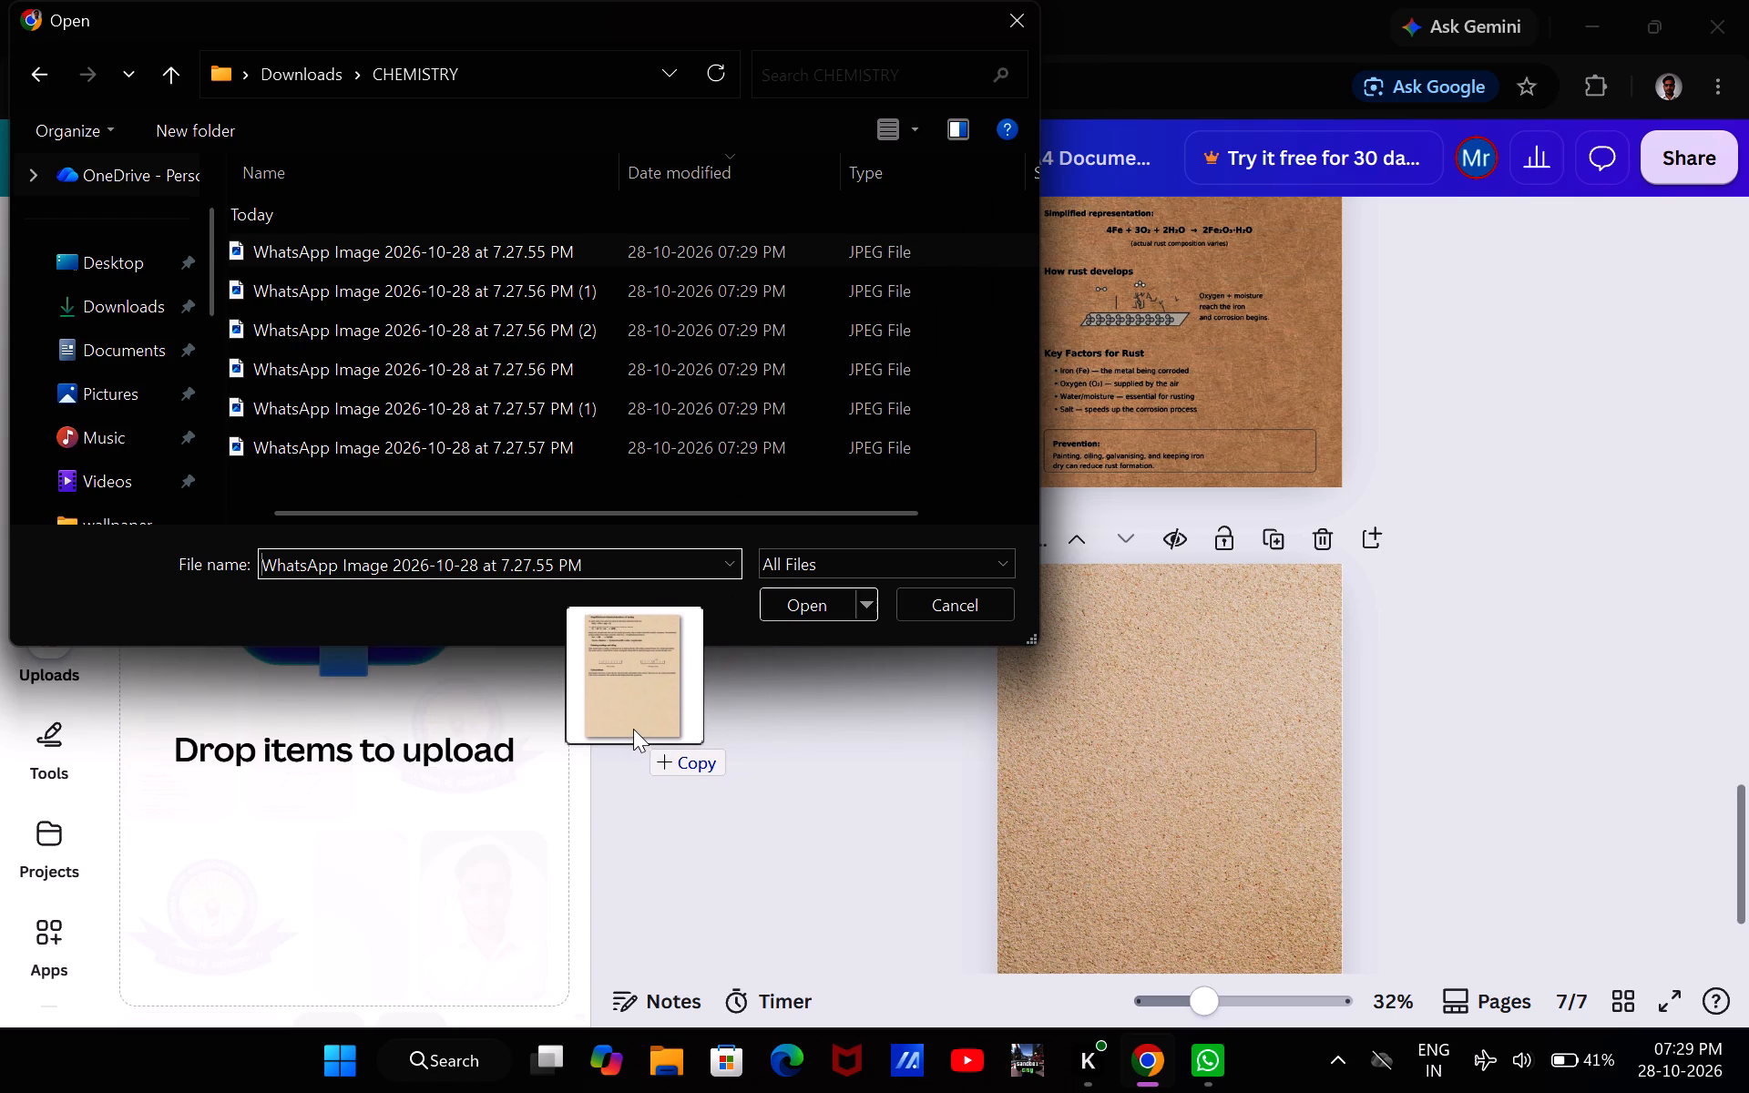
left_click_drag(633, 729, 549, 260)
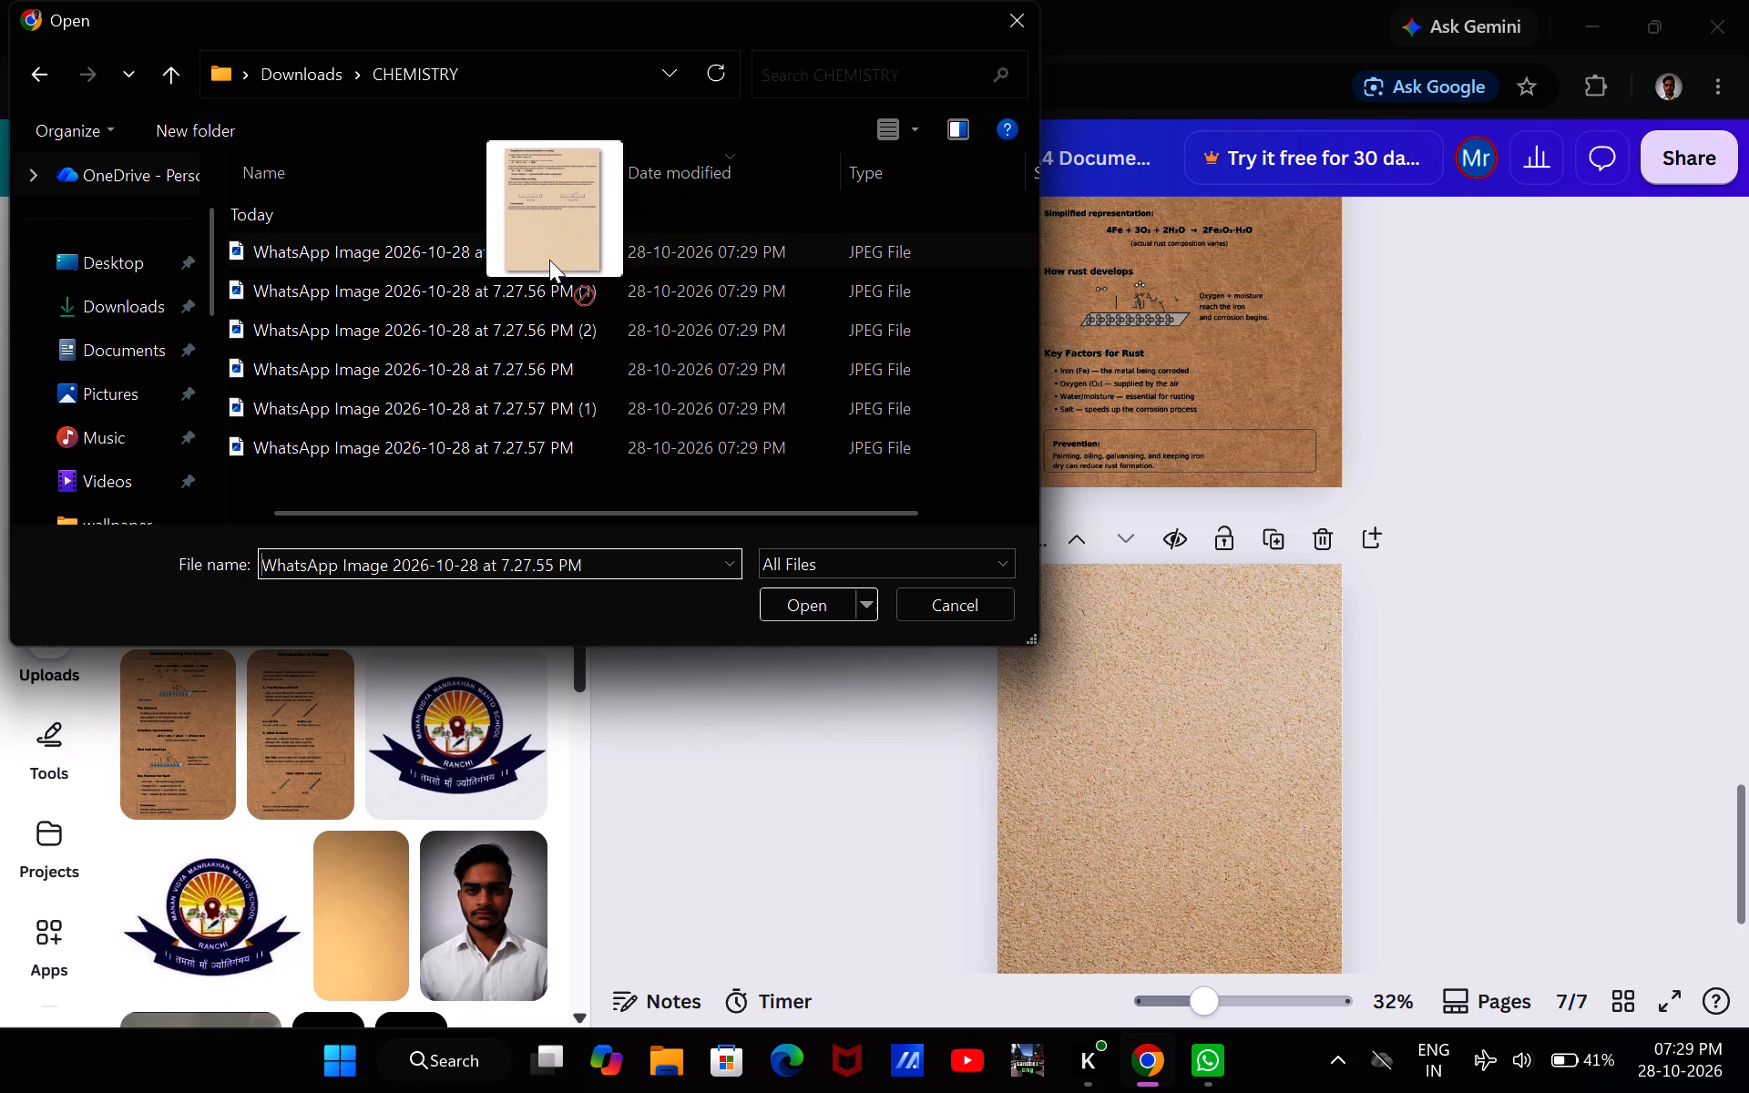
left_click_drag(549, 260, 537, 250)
Preview the 7.27.55 PM WhatsApp image from the CHEMISTRY folder to check its page content, and close the preview.
right_click(537, 250)
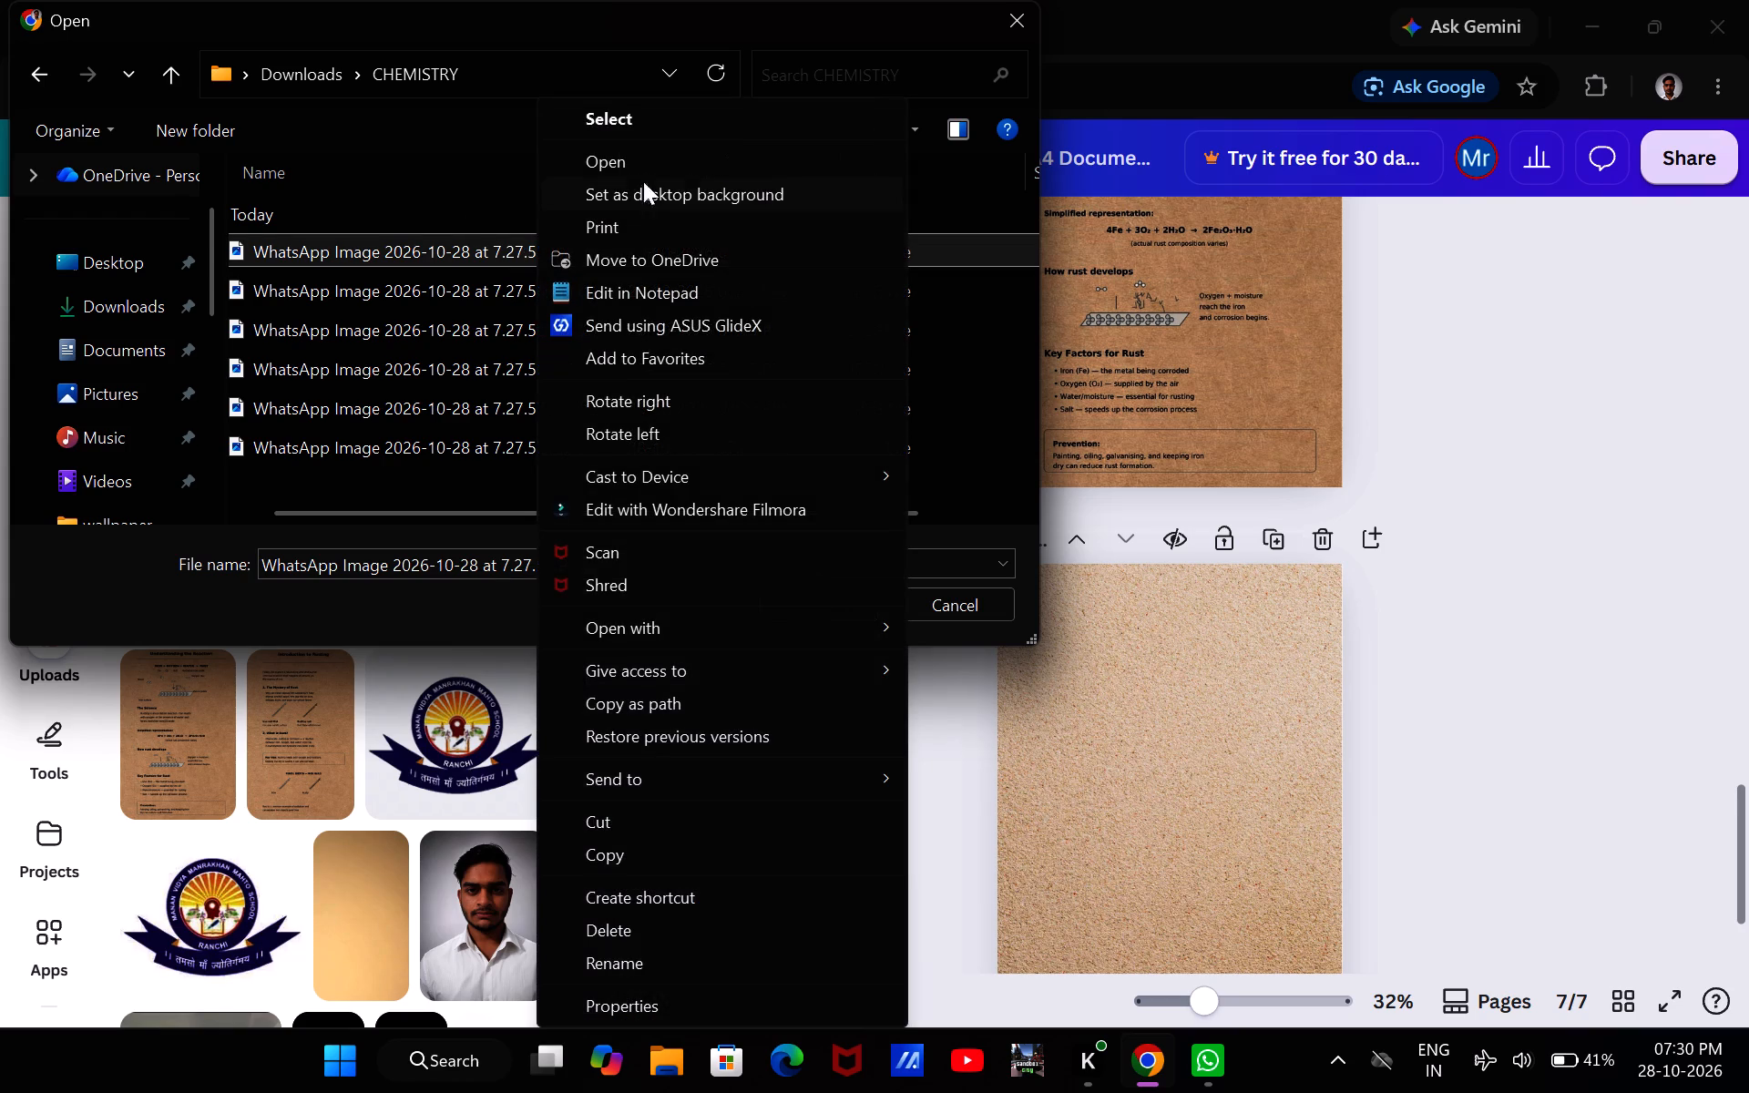
left_click(679, 161)
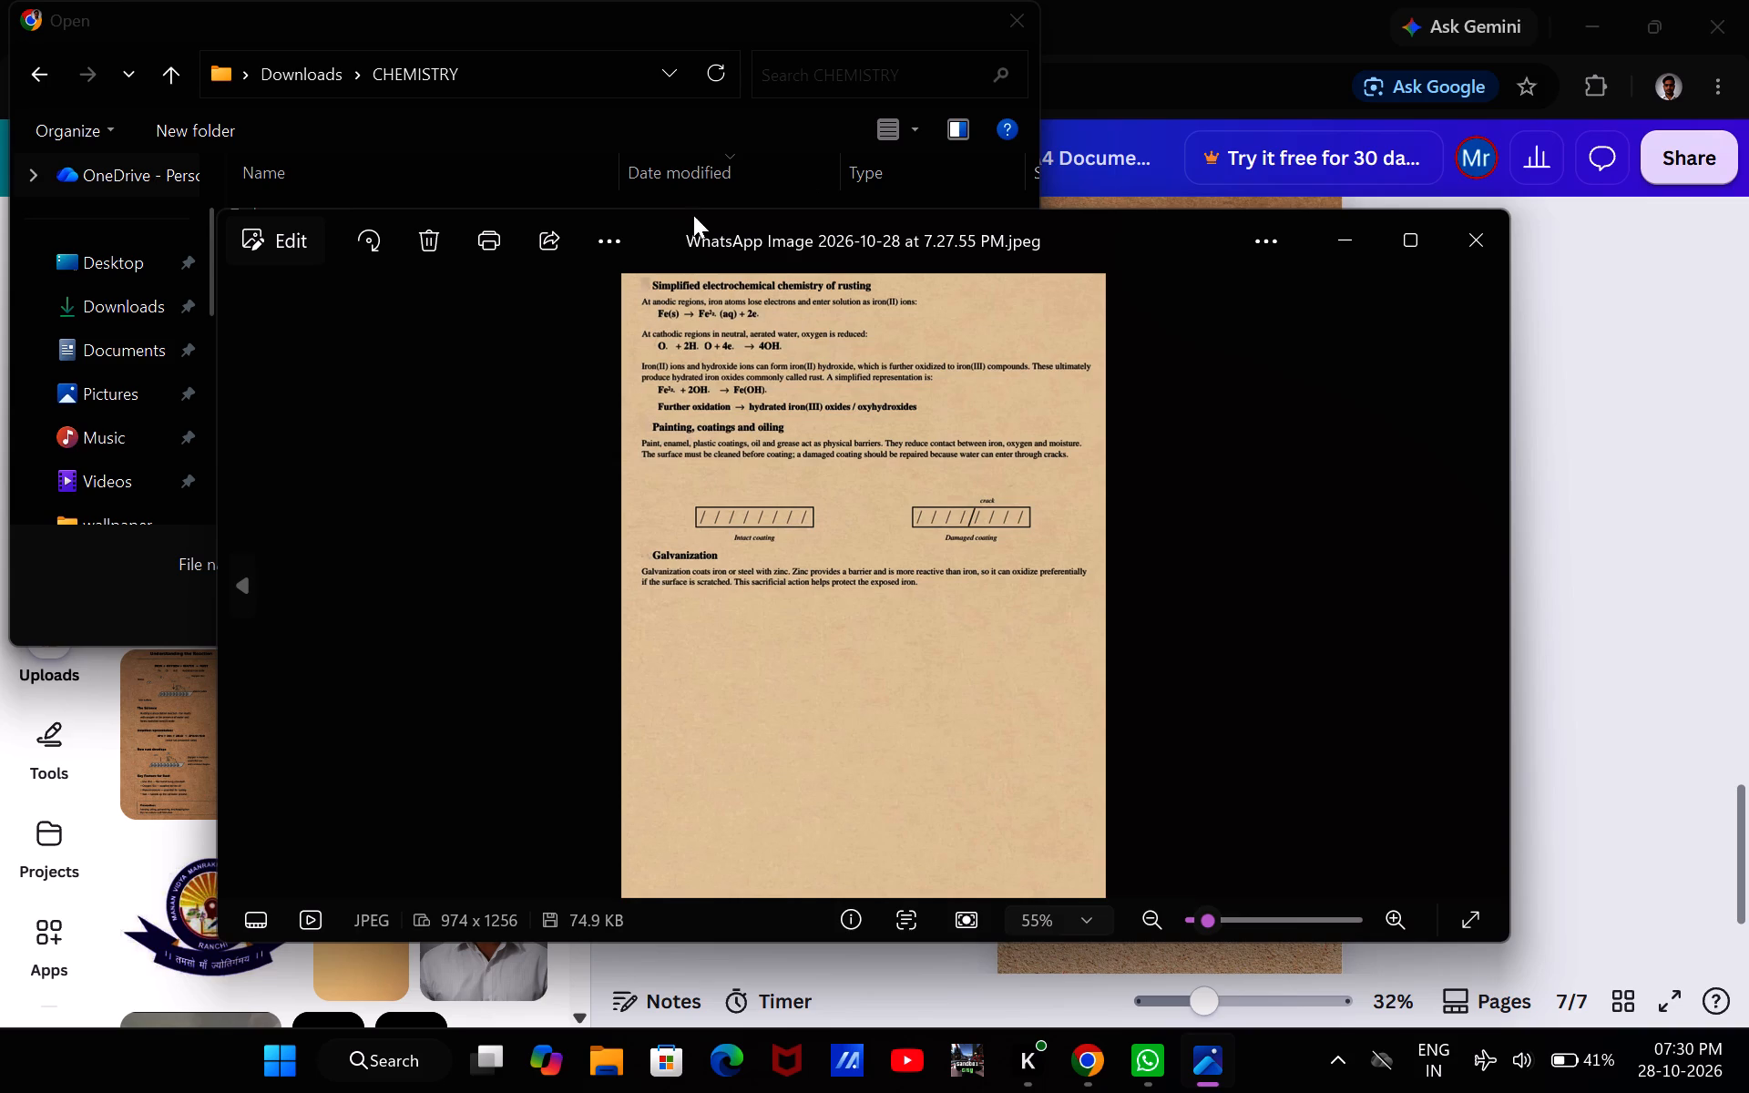
scroll(685, 399, "up", 1)
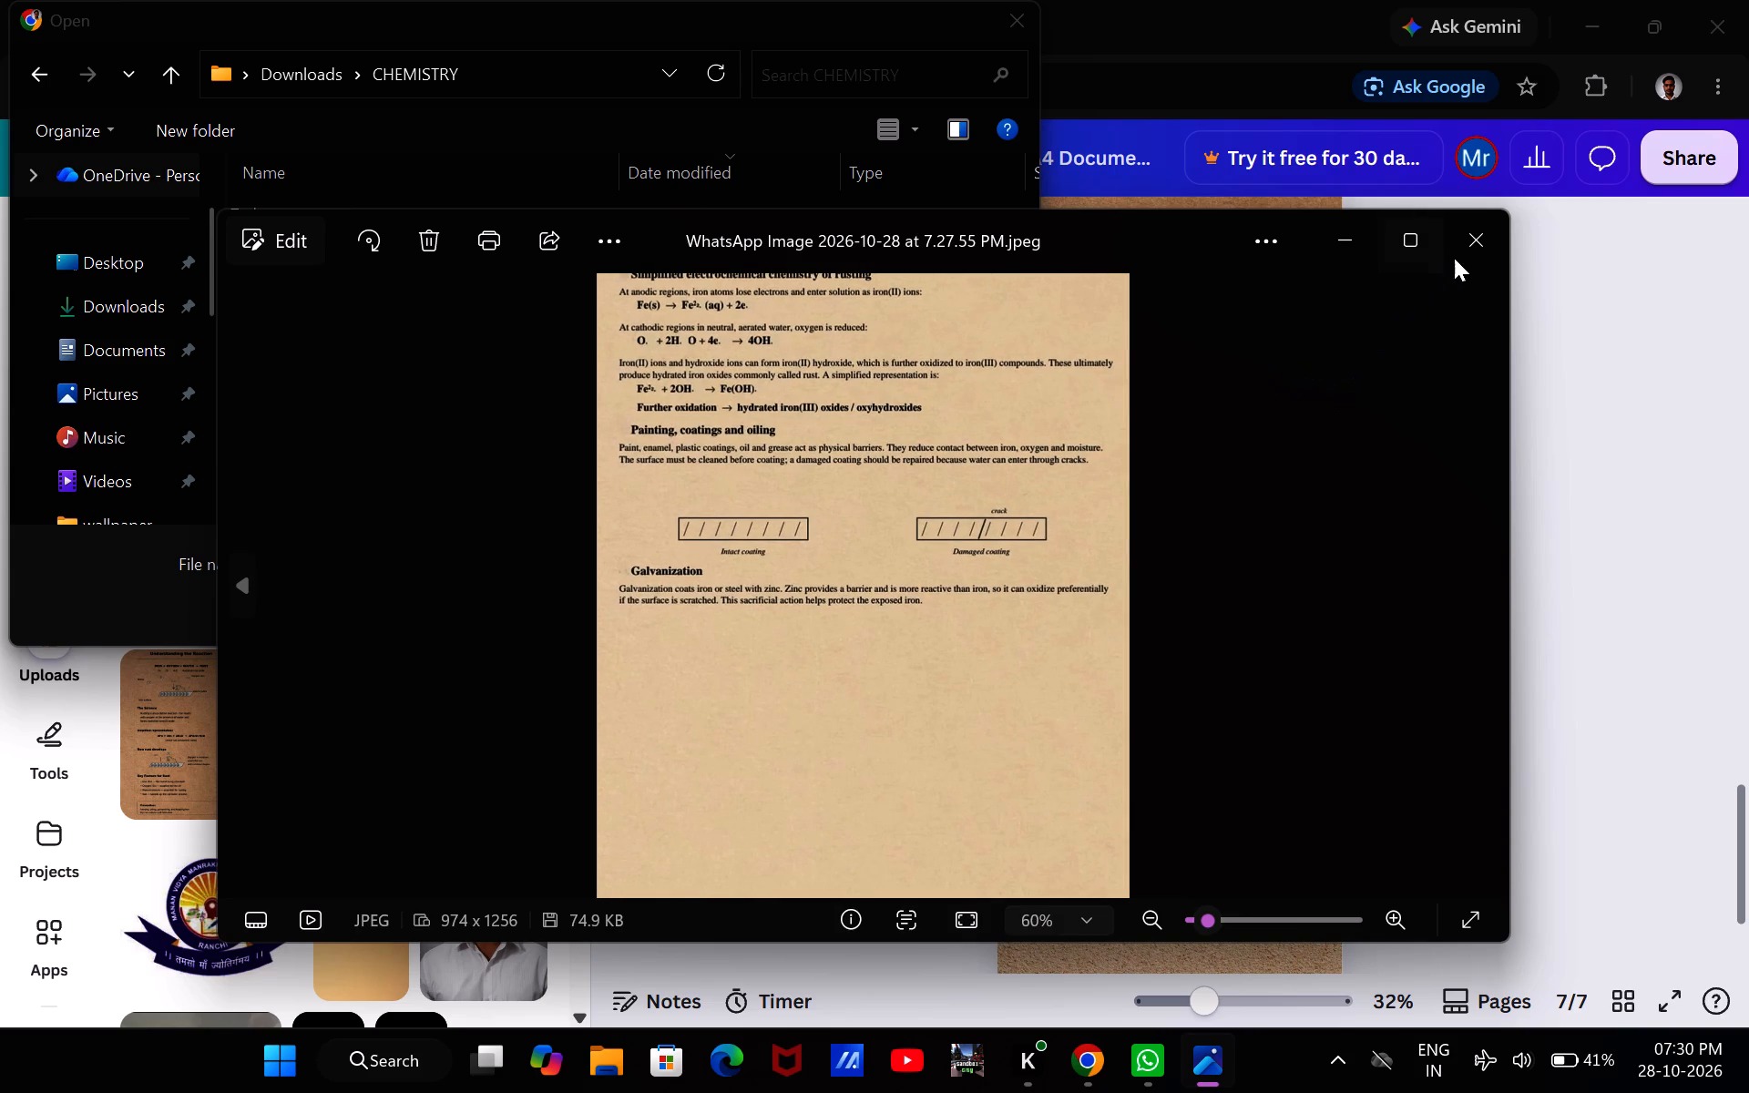
left_click(1454, 258)
Upload all six WhatsApp page images from the CHEMISTRY folder to the project's uploads.
right_click(878, 244)
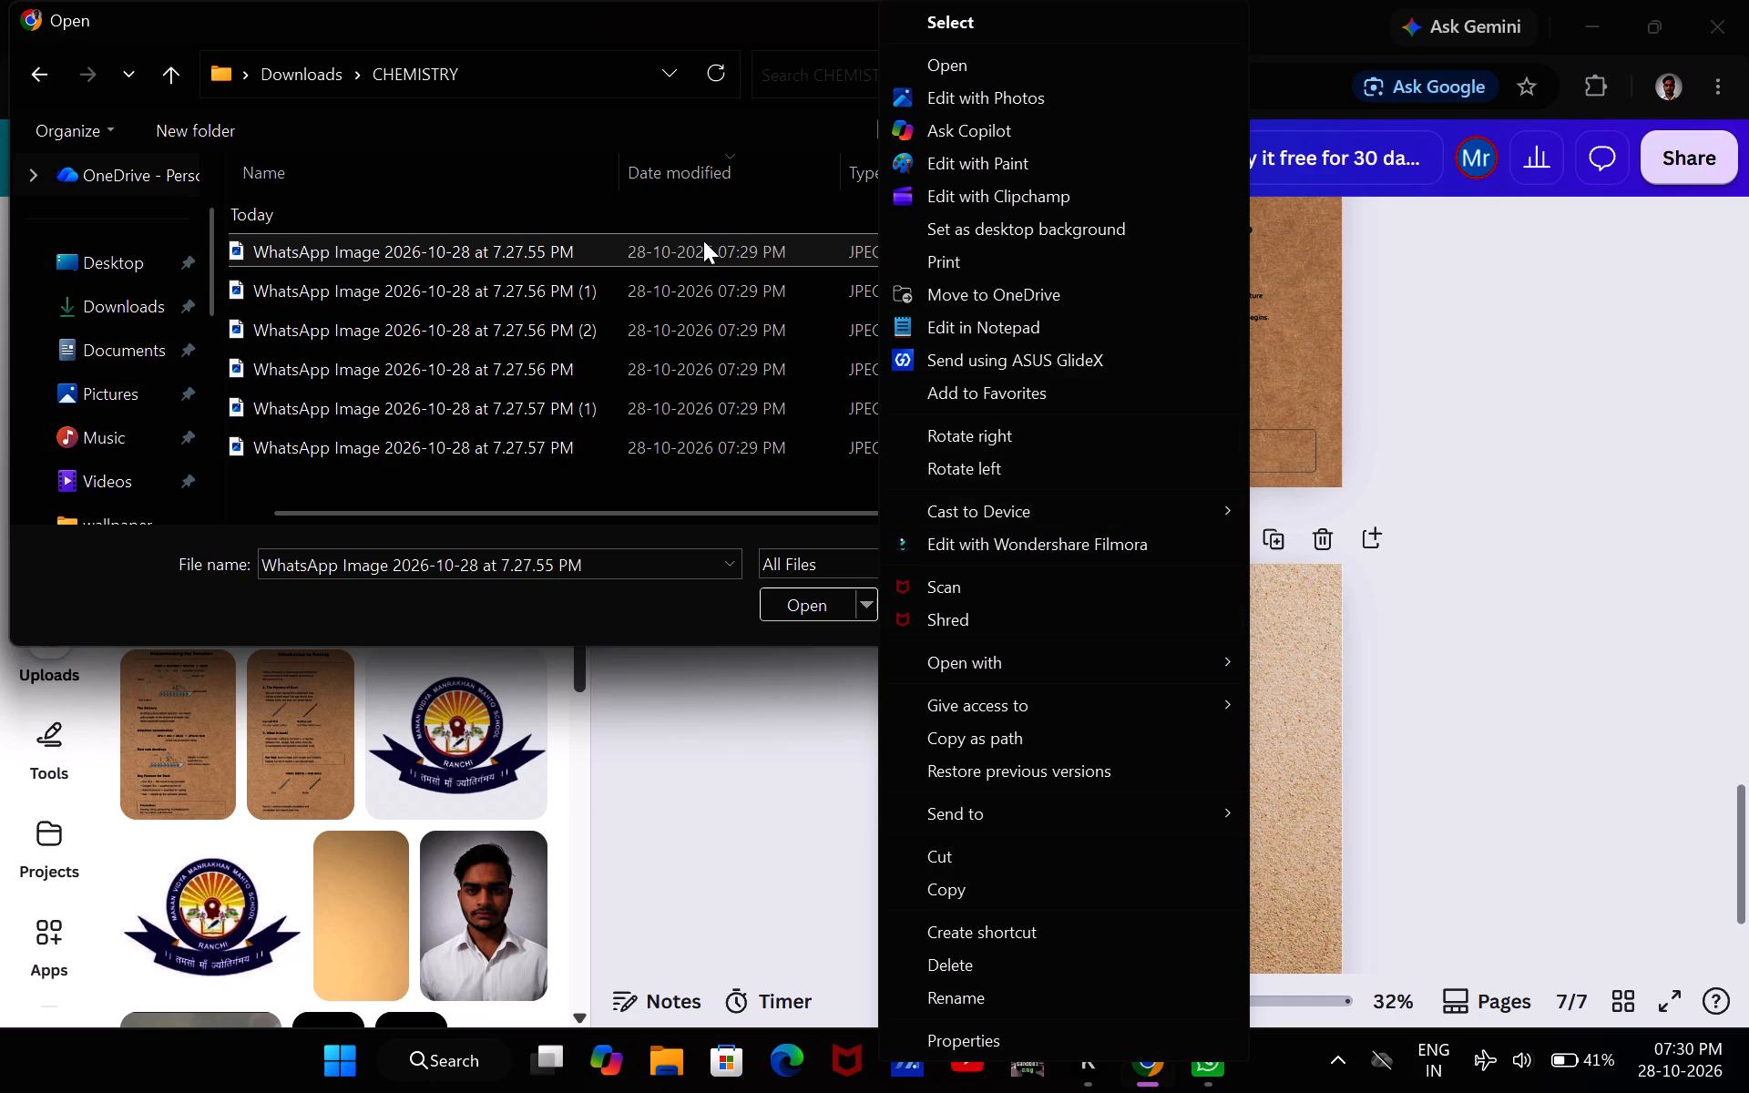
left_click_drag(696, 240, 649, 771)
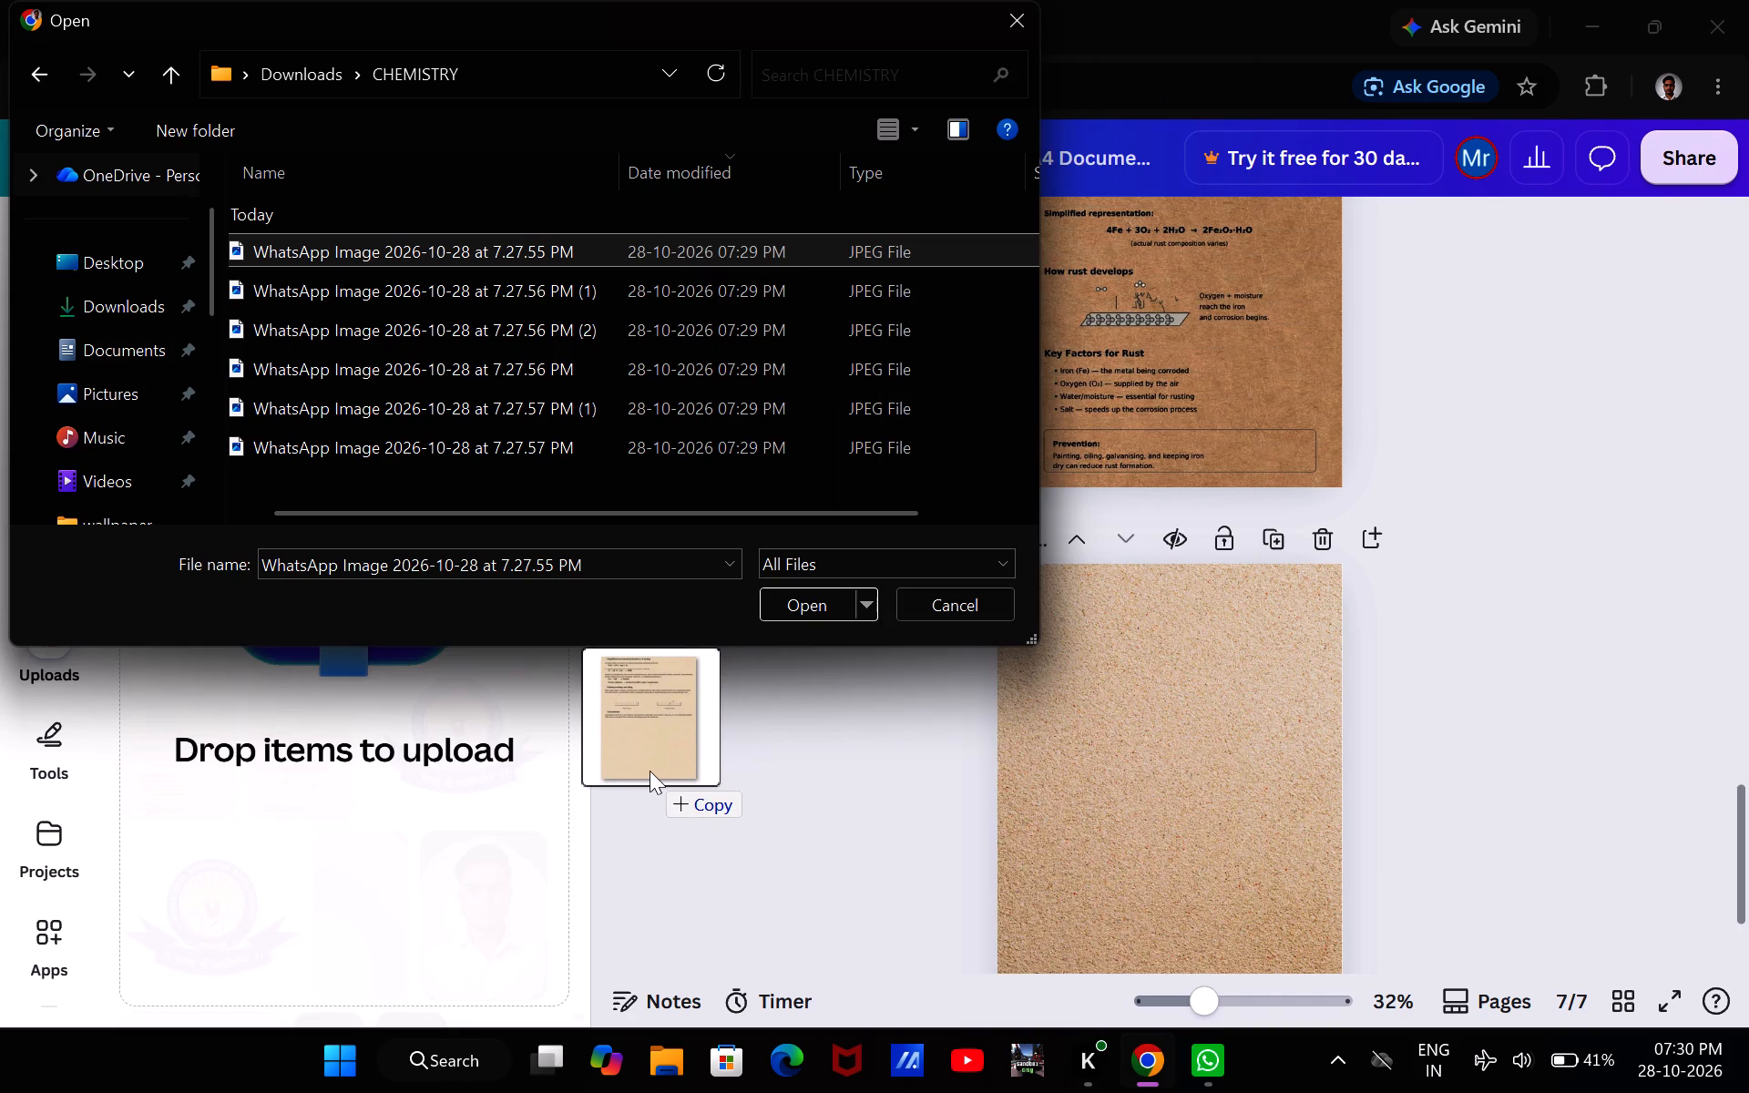
left_click(649, 771)
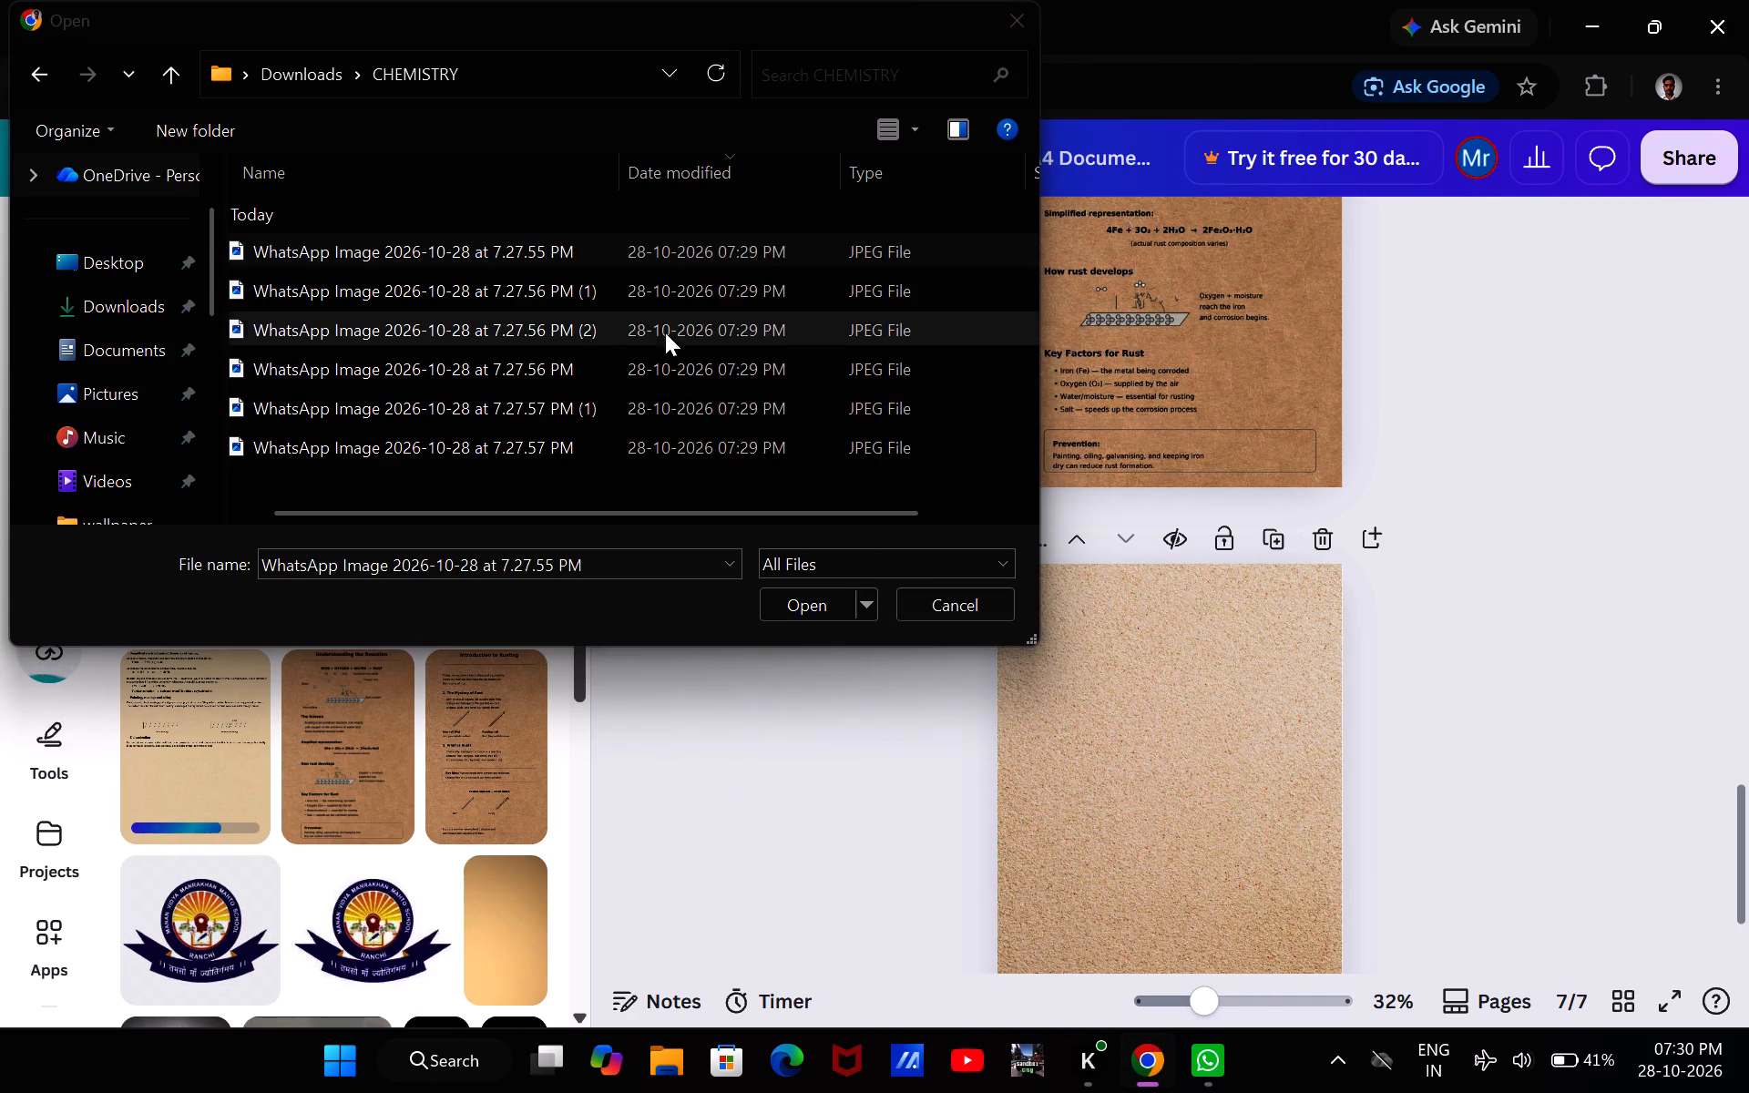
left_click_drag(627, 302, 692, 752)
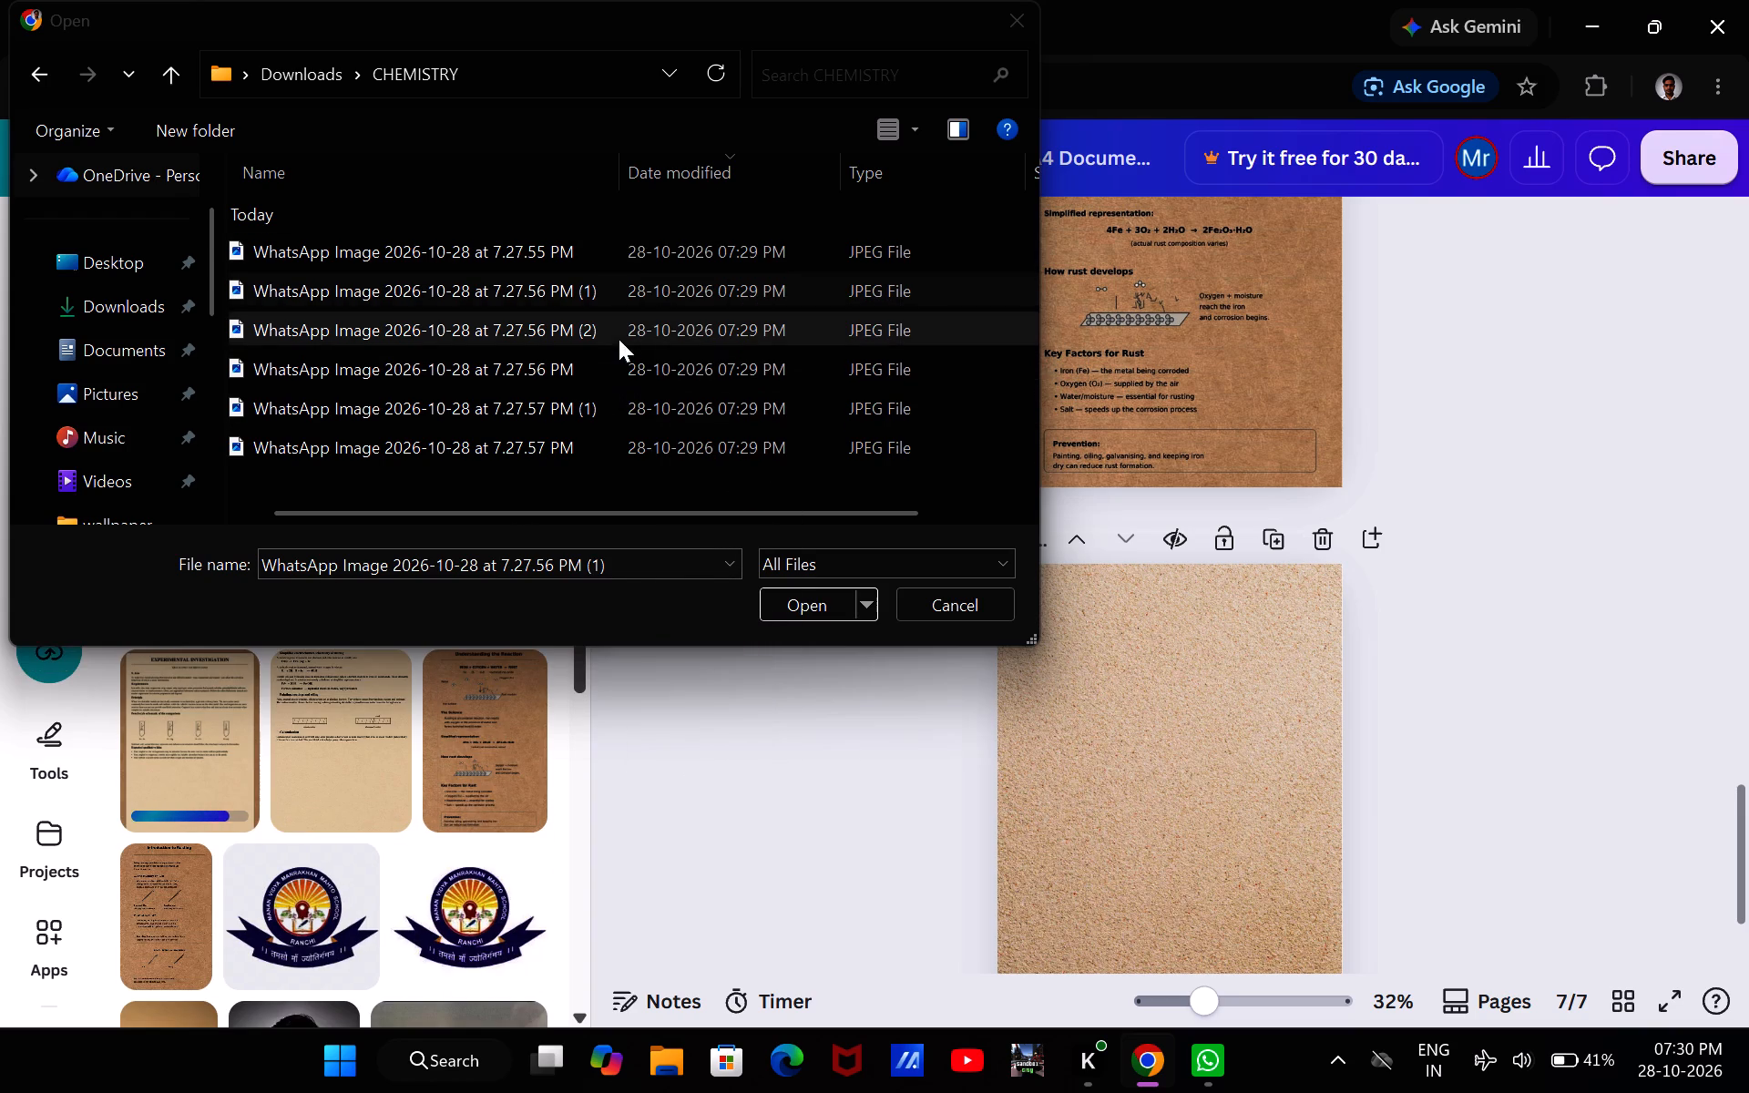
left_click_drag(619, 339, 651, 745)
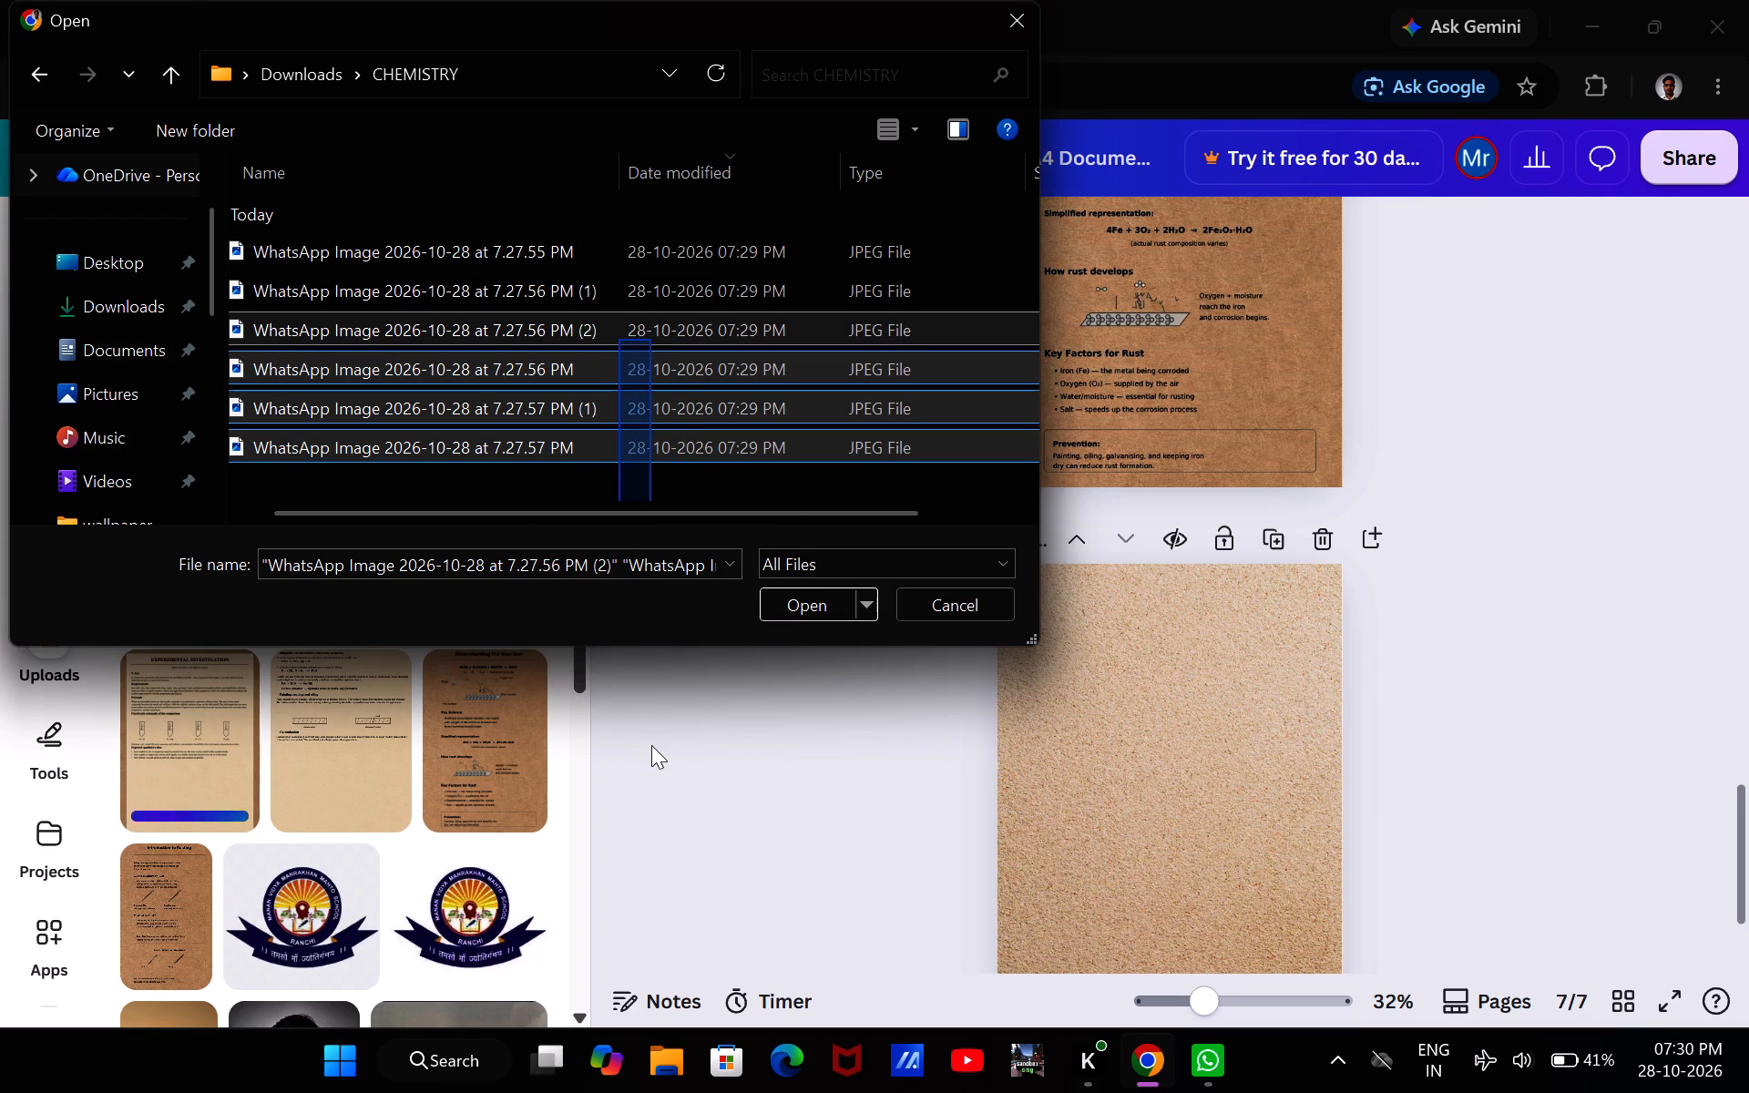
left_click_drag(651, 745, 652, 745)
left_click(797, 611)
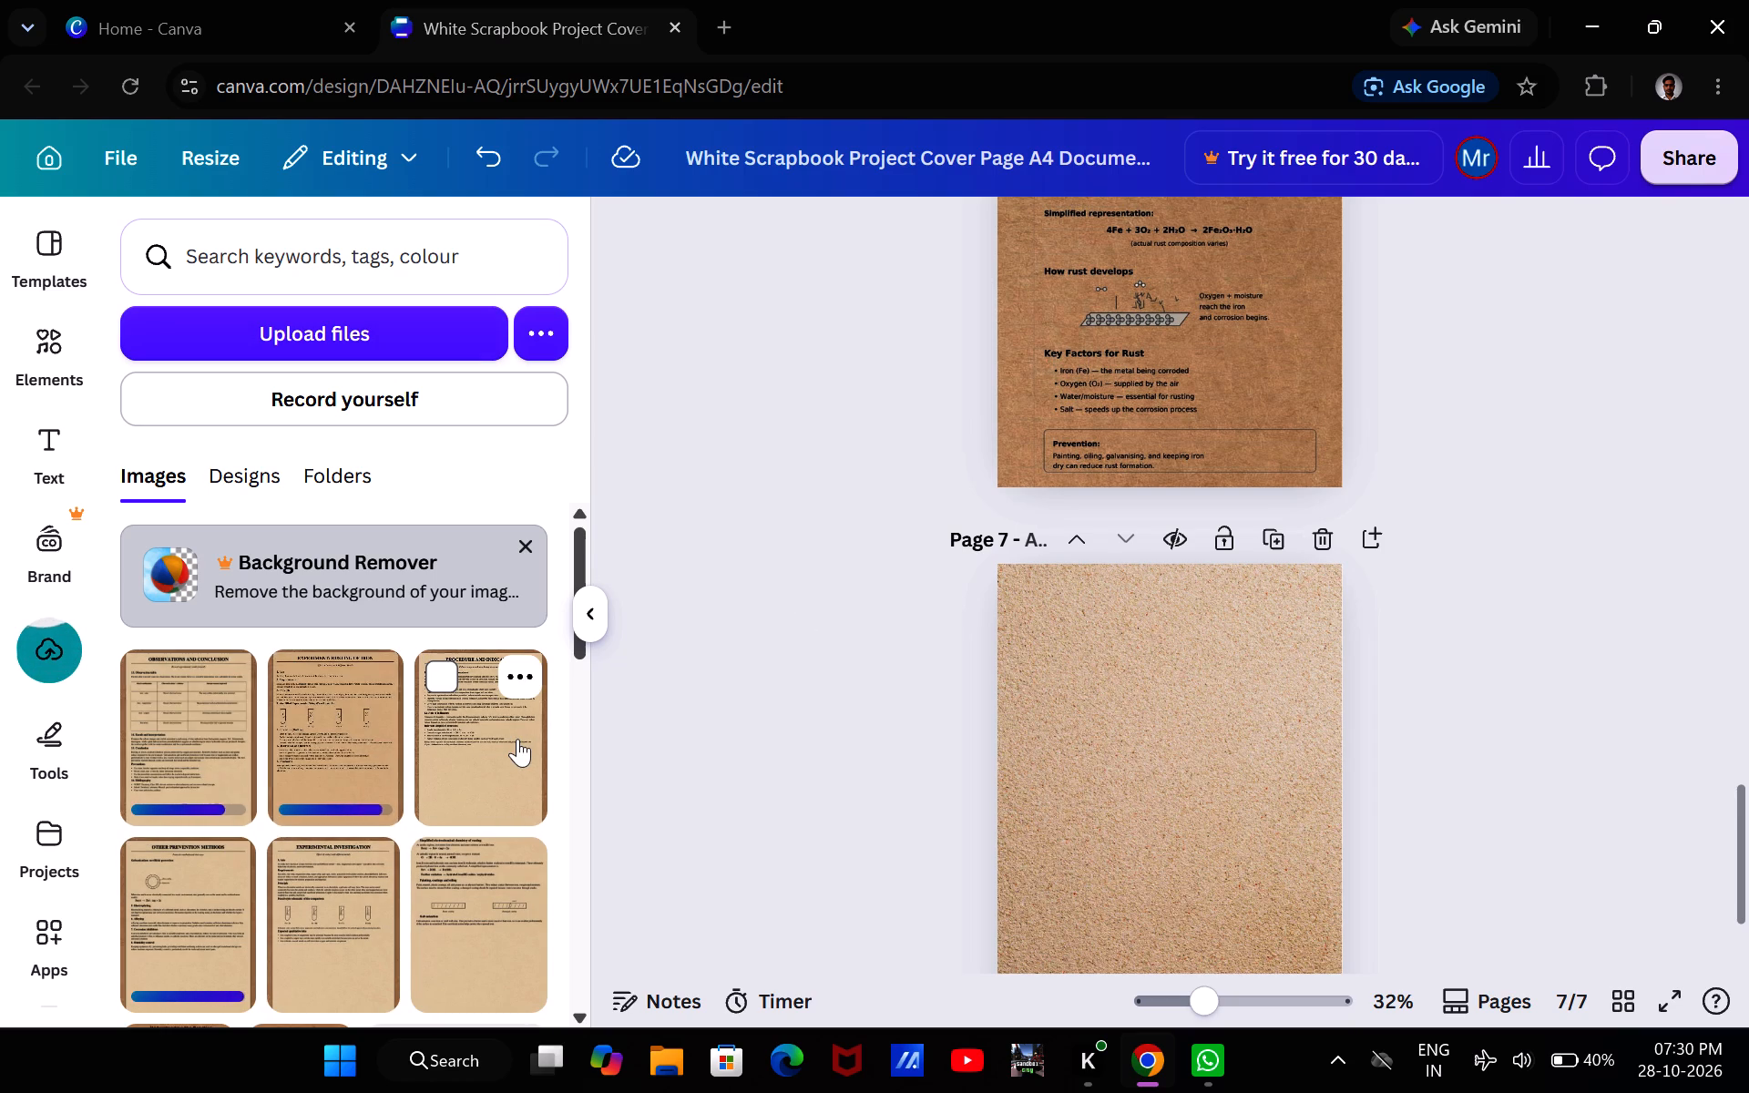
Place the uploaded "Simplified electrochemical chemistry of rusting" image on page 7.
scroll(517, 739, "down", 2)
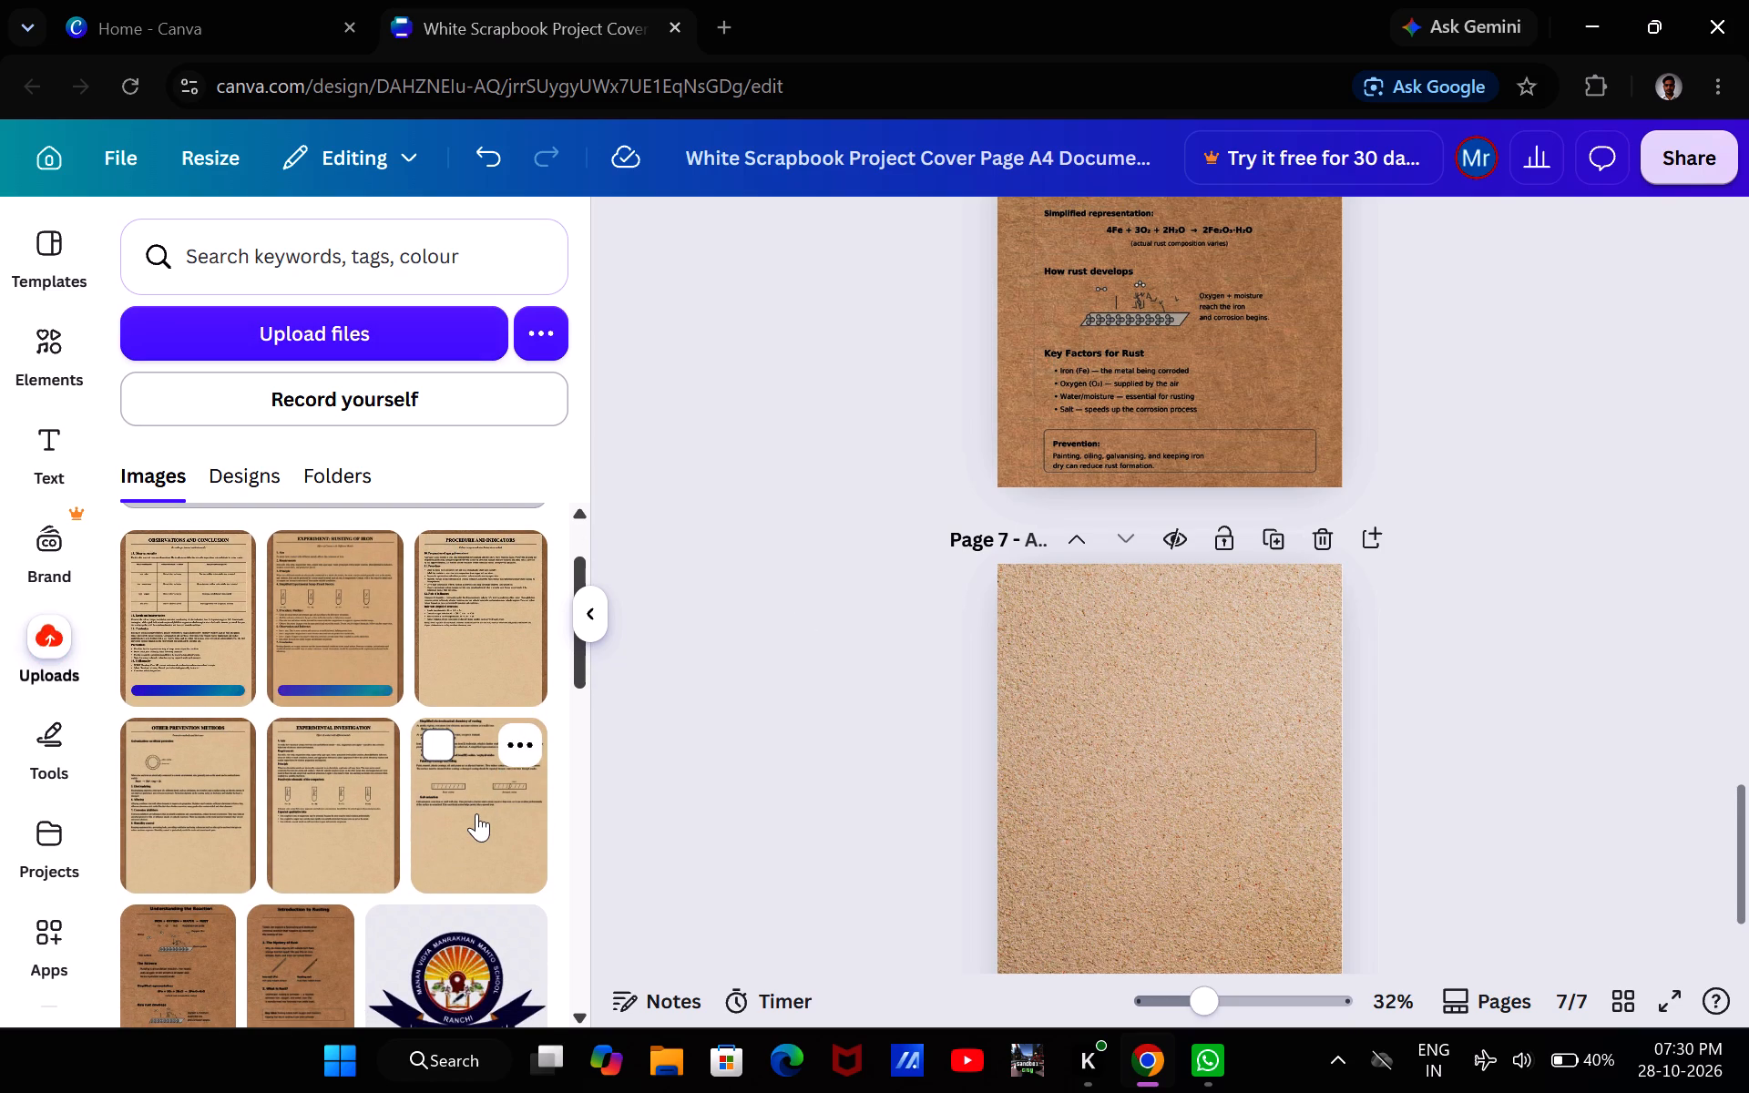
left_click(476, 813)
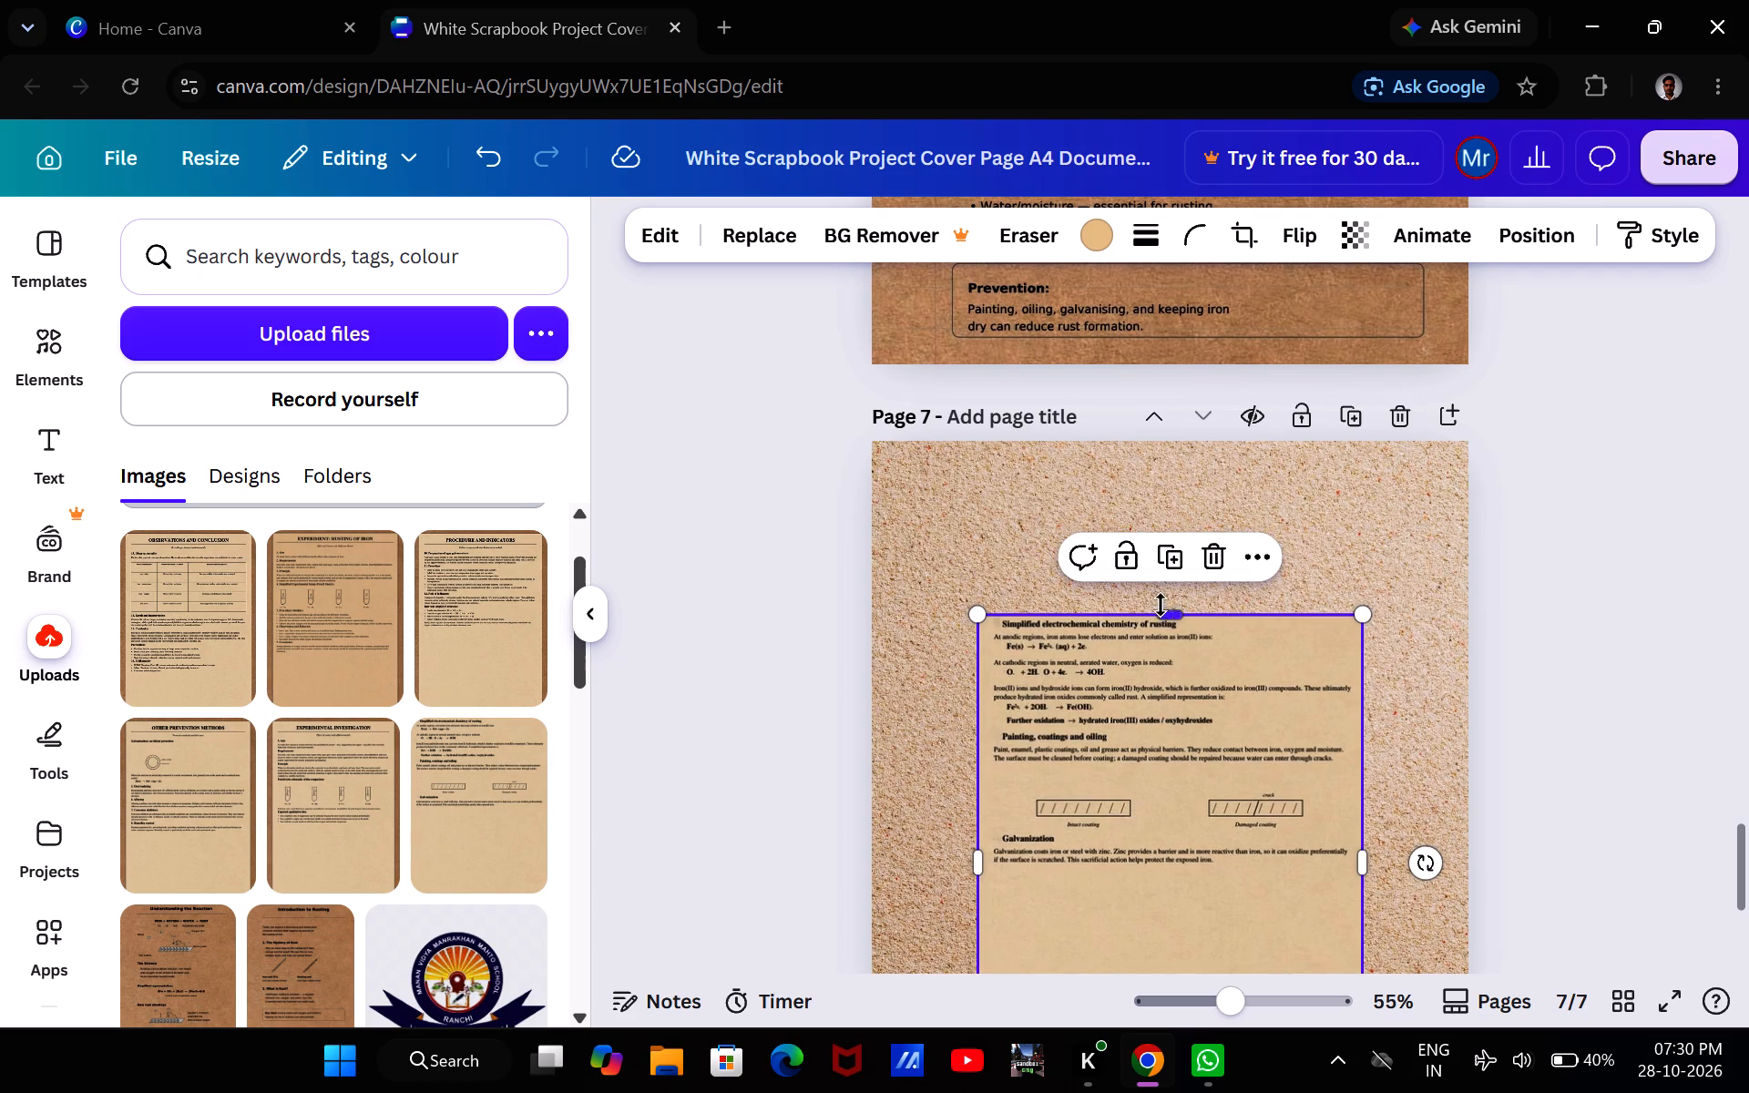
Move the electrochemical rusting image up near the top of page 7 and widen it toward the page's right edge.
left_click(1161, 600)
left_click_drag(1161, 600, 1167, 628)
left_click_drag(1167, 628, 1157, 600)
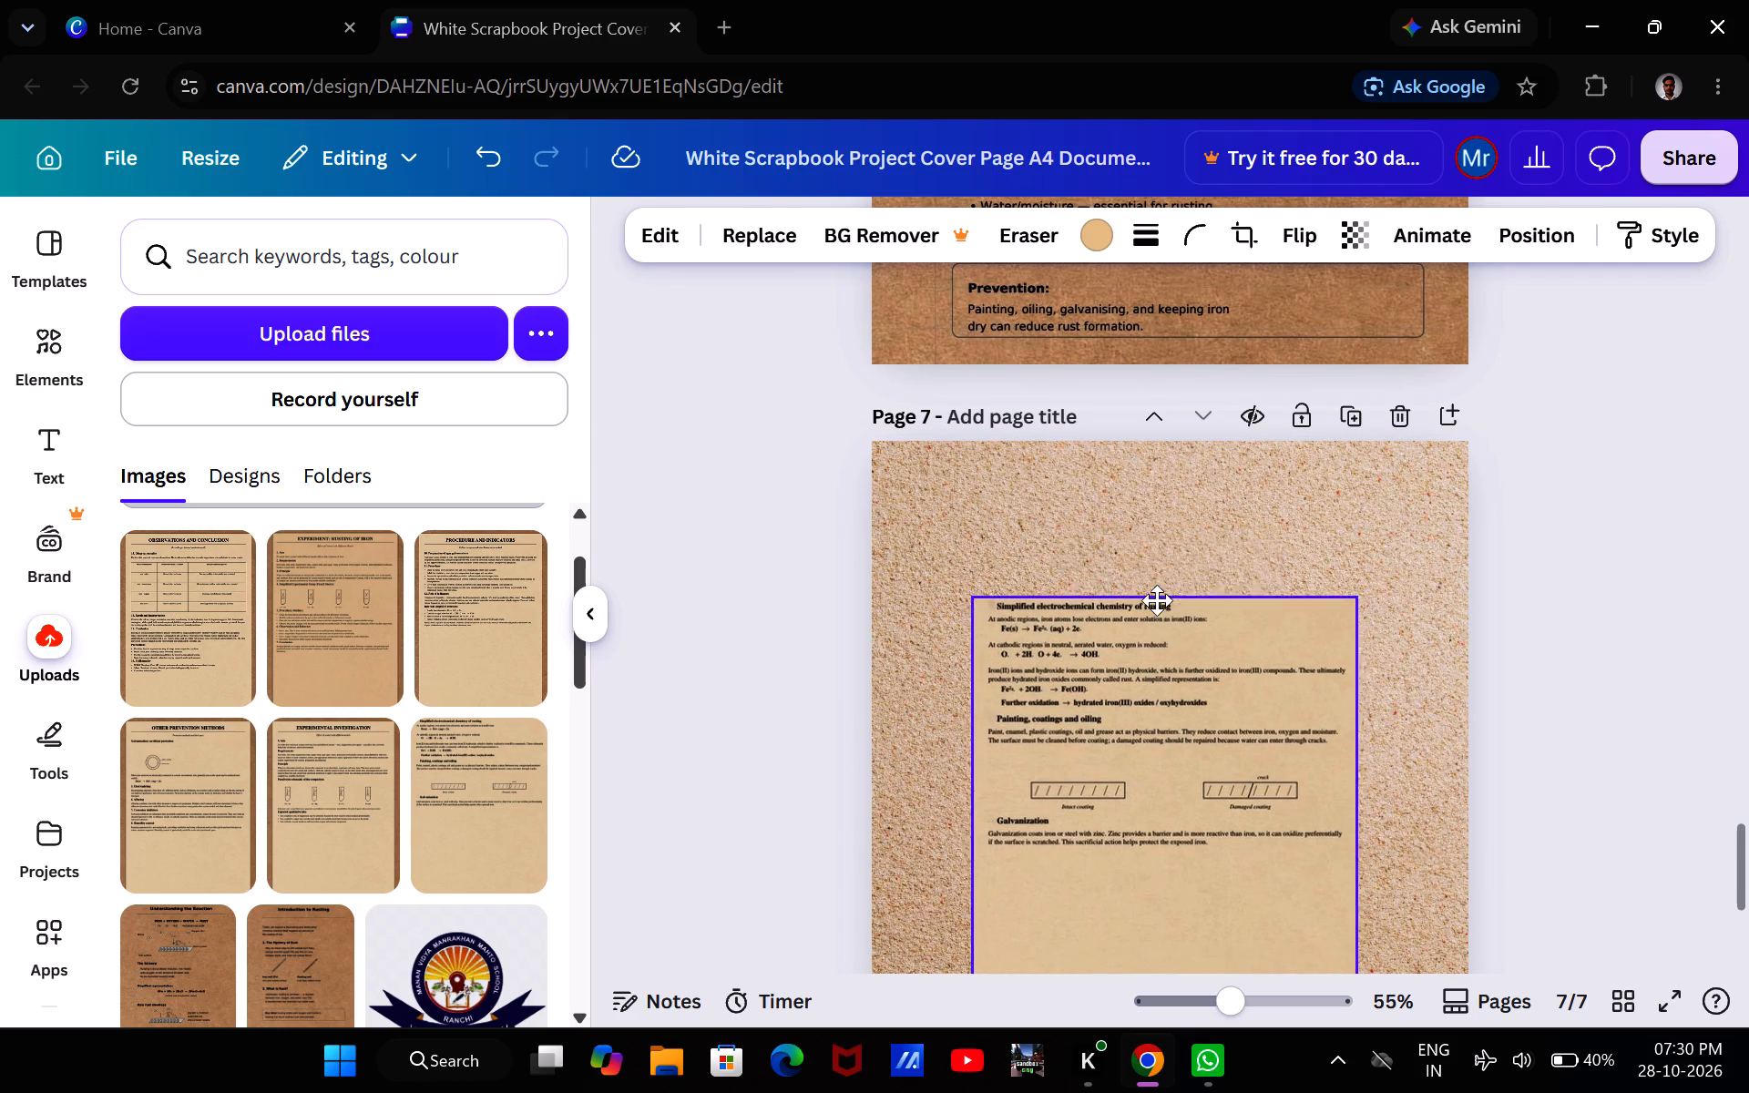
left_click_drag(1157, 600, 1166, 504)
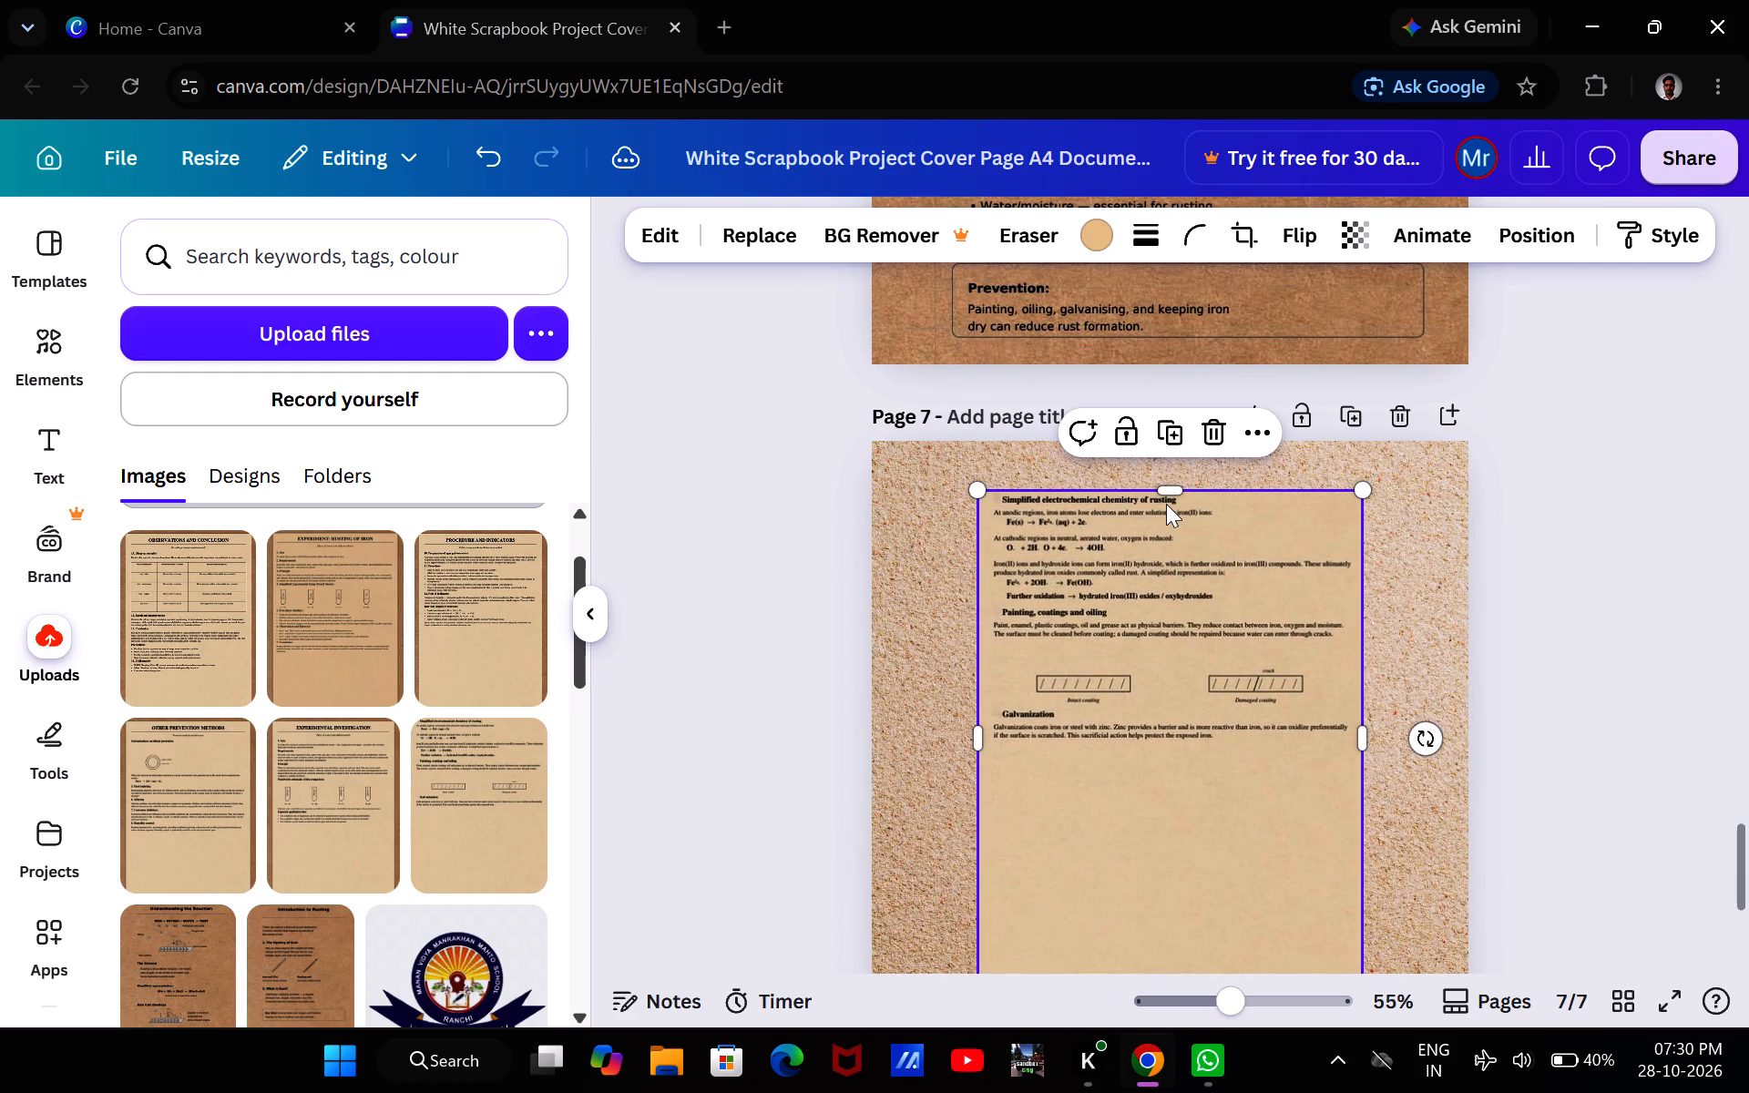
left_click(1361, 738)
left_click_drag(1361, 738, 1449, 729)
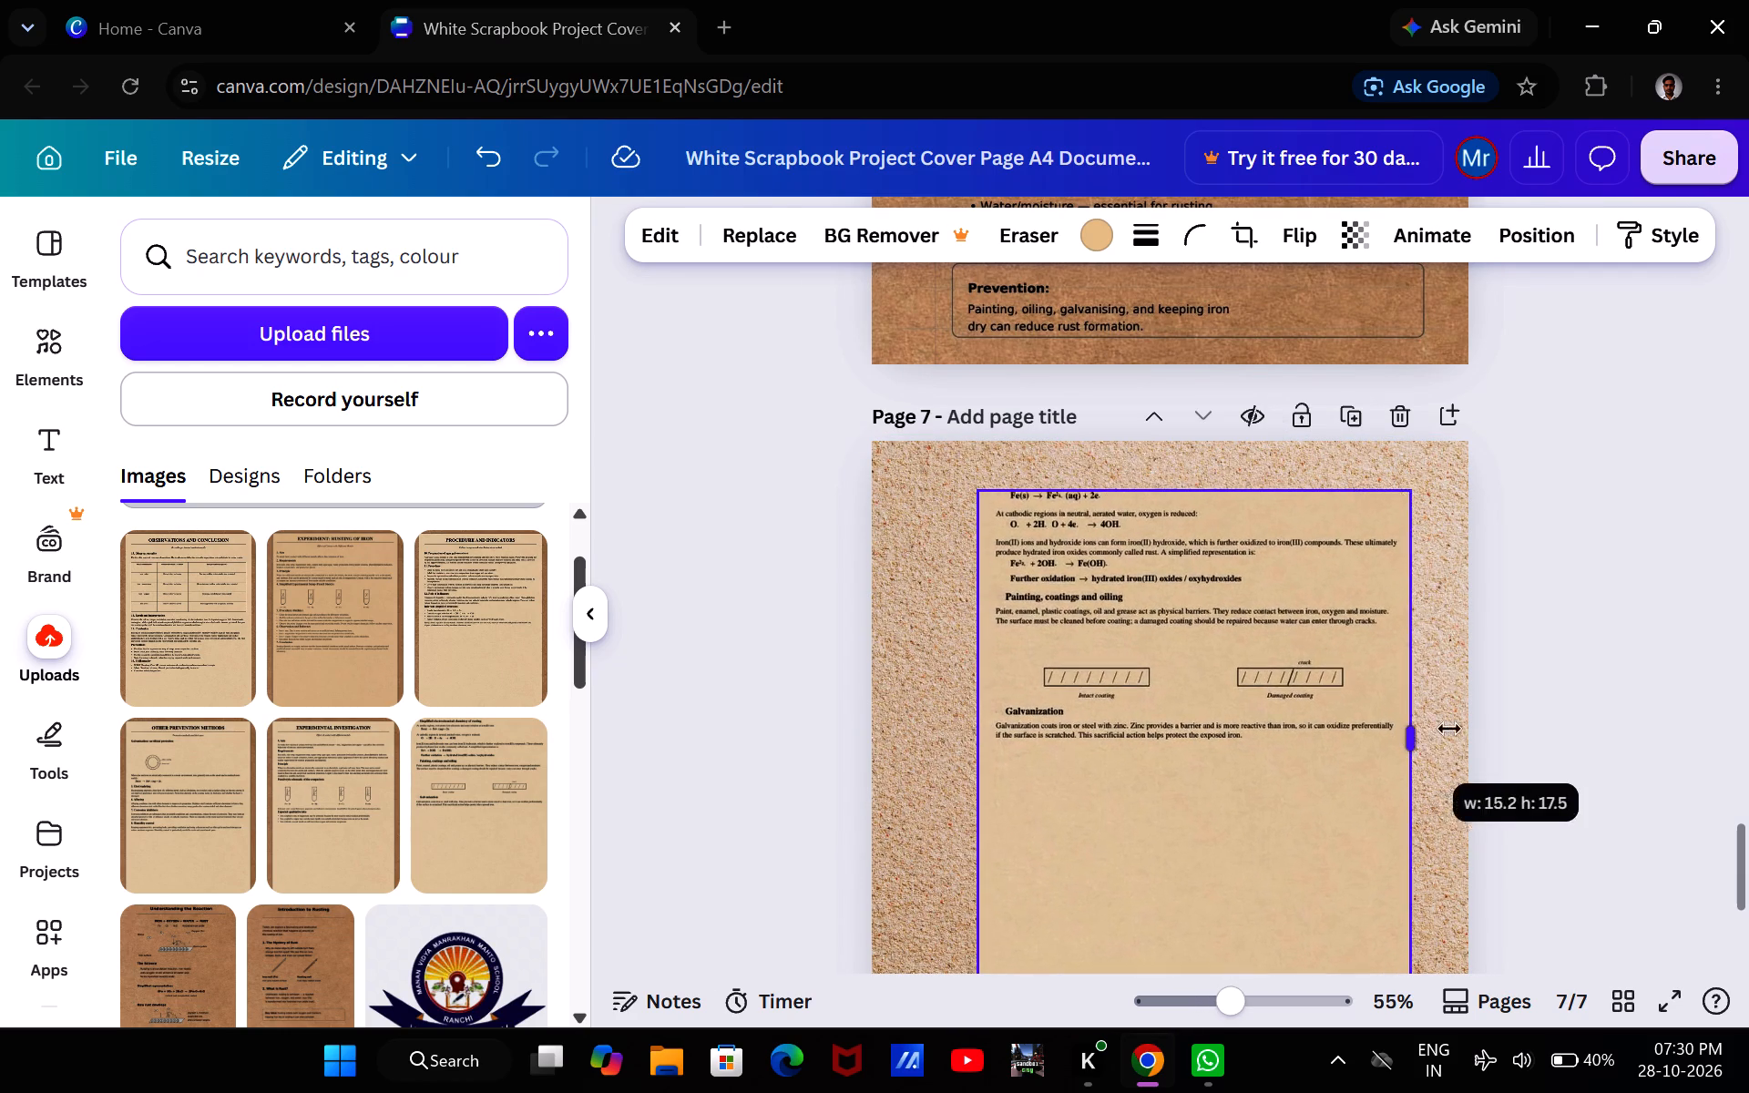
left_click_drag(1449, 729, 1426, 747)
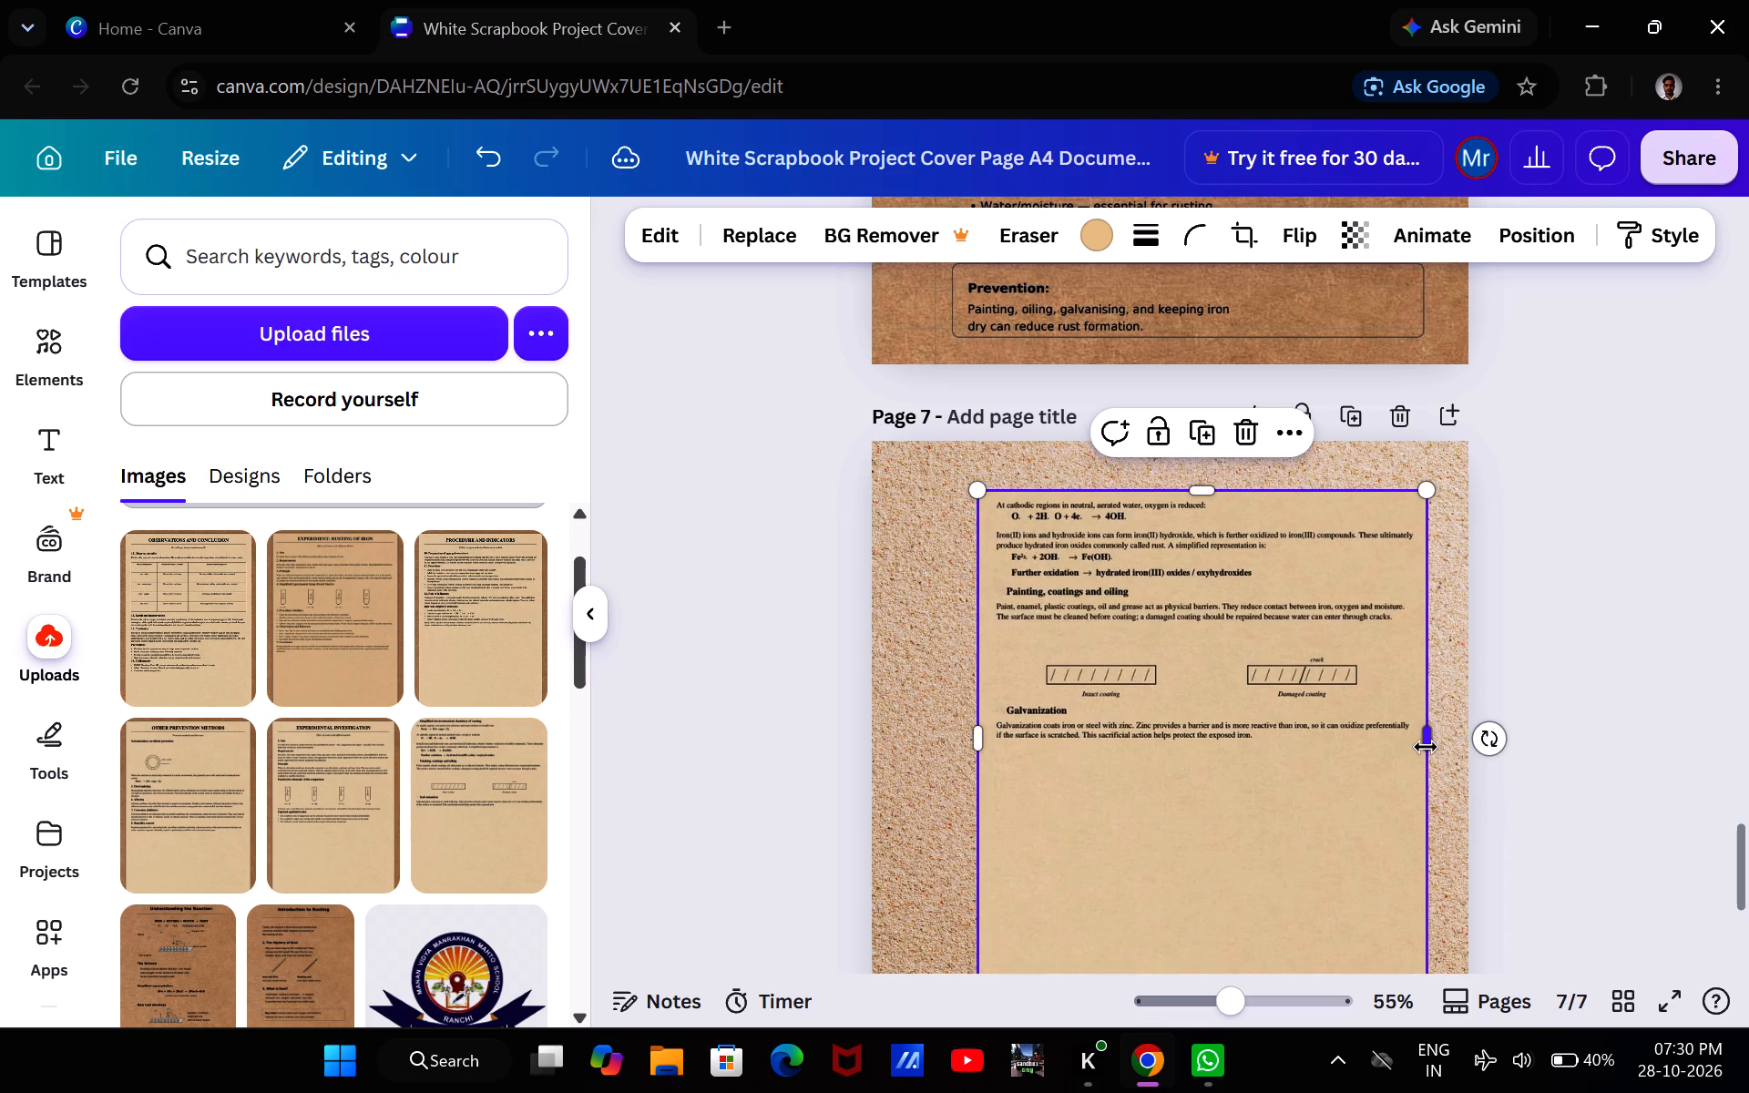
Extend the image's top to bring its first heading back into view, and enlarge it toward page 7's top-left corner.
left_click_drag(1198, 492, 1192, 431)
left_click_drag(1202, 510, 1193, 628)
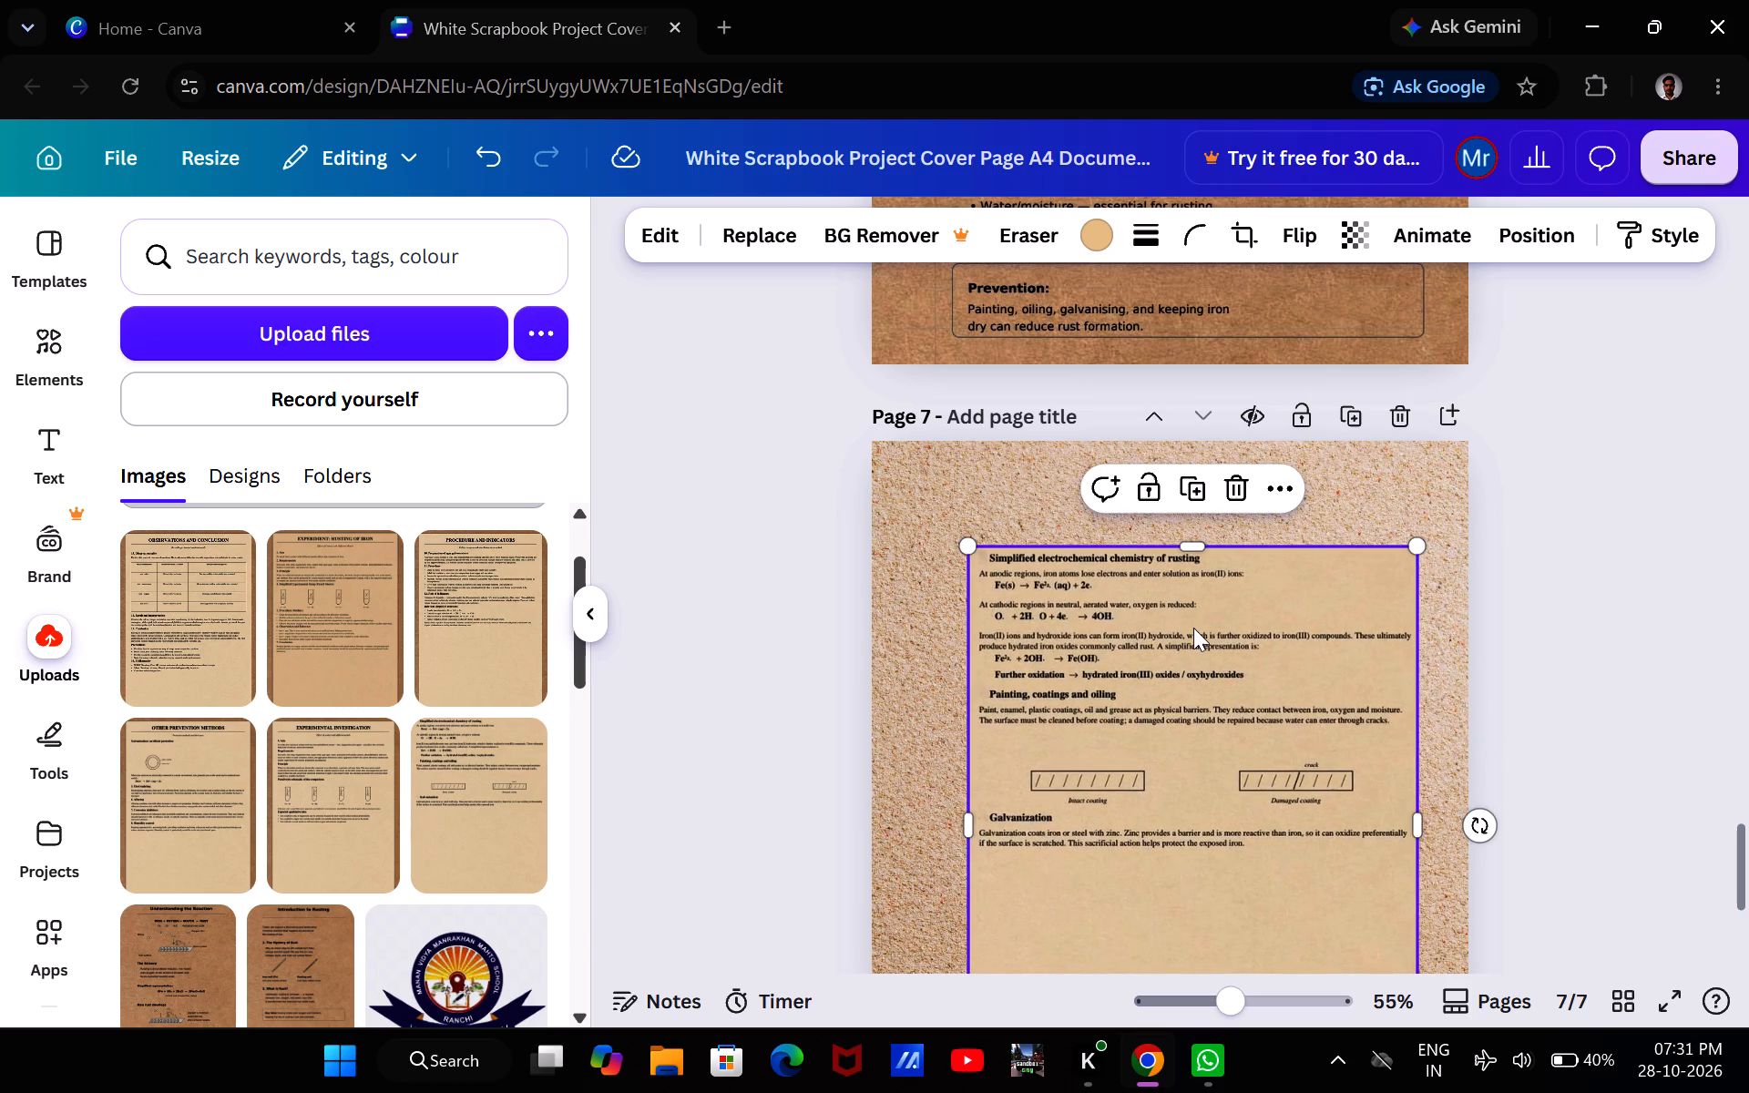
left_click_drag(967, 543, 965, 541)
left_click_drag(965, 541, 858, 465)
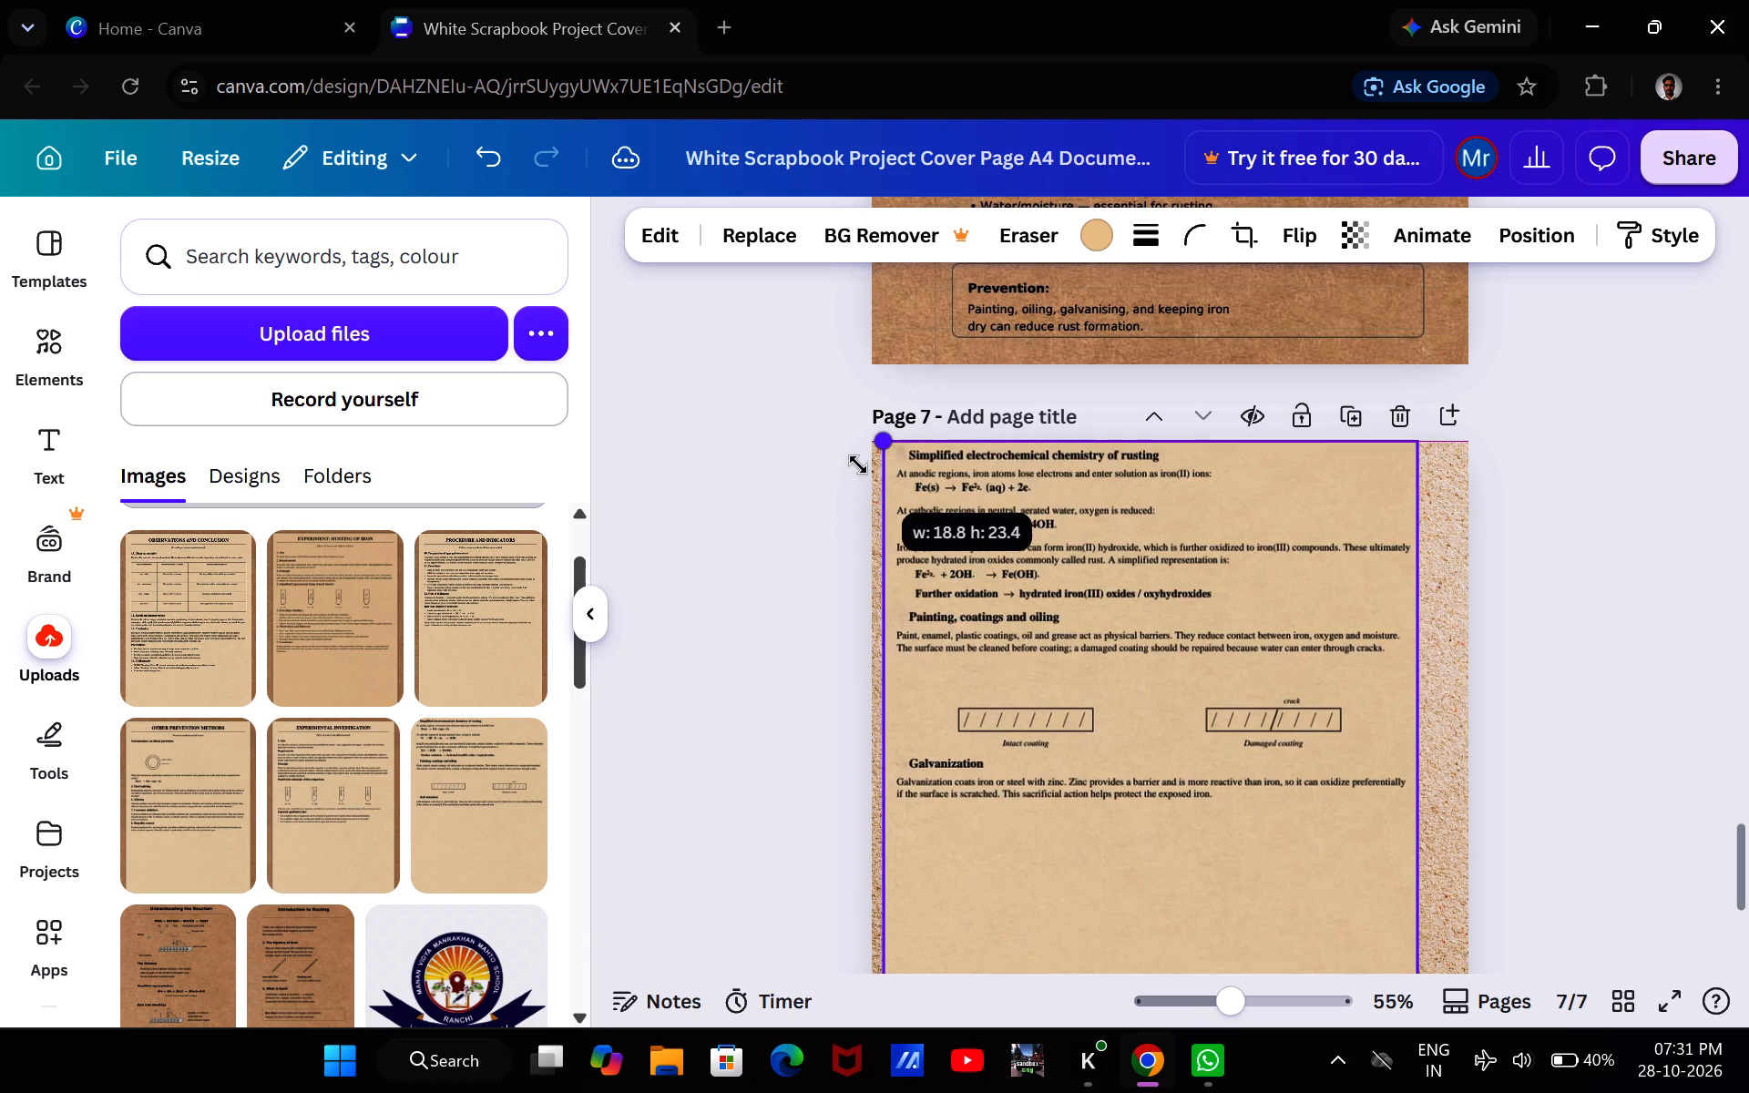
left_click_drag(858, 465, 865, 487)
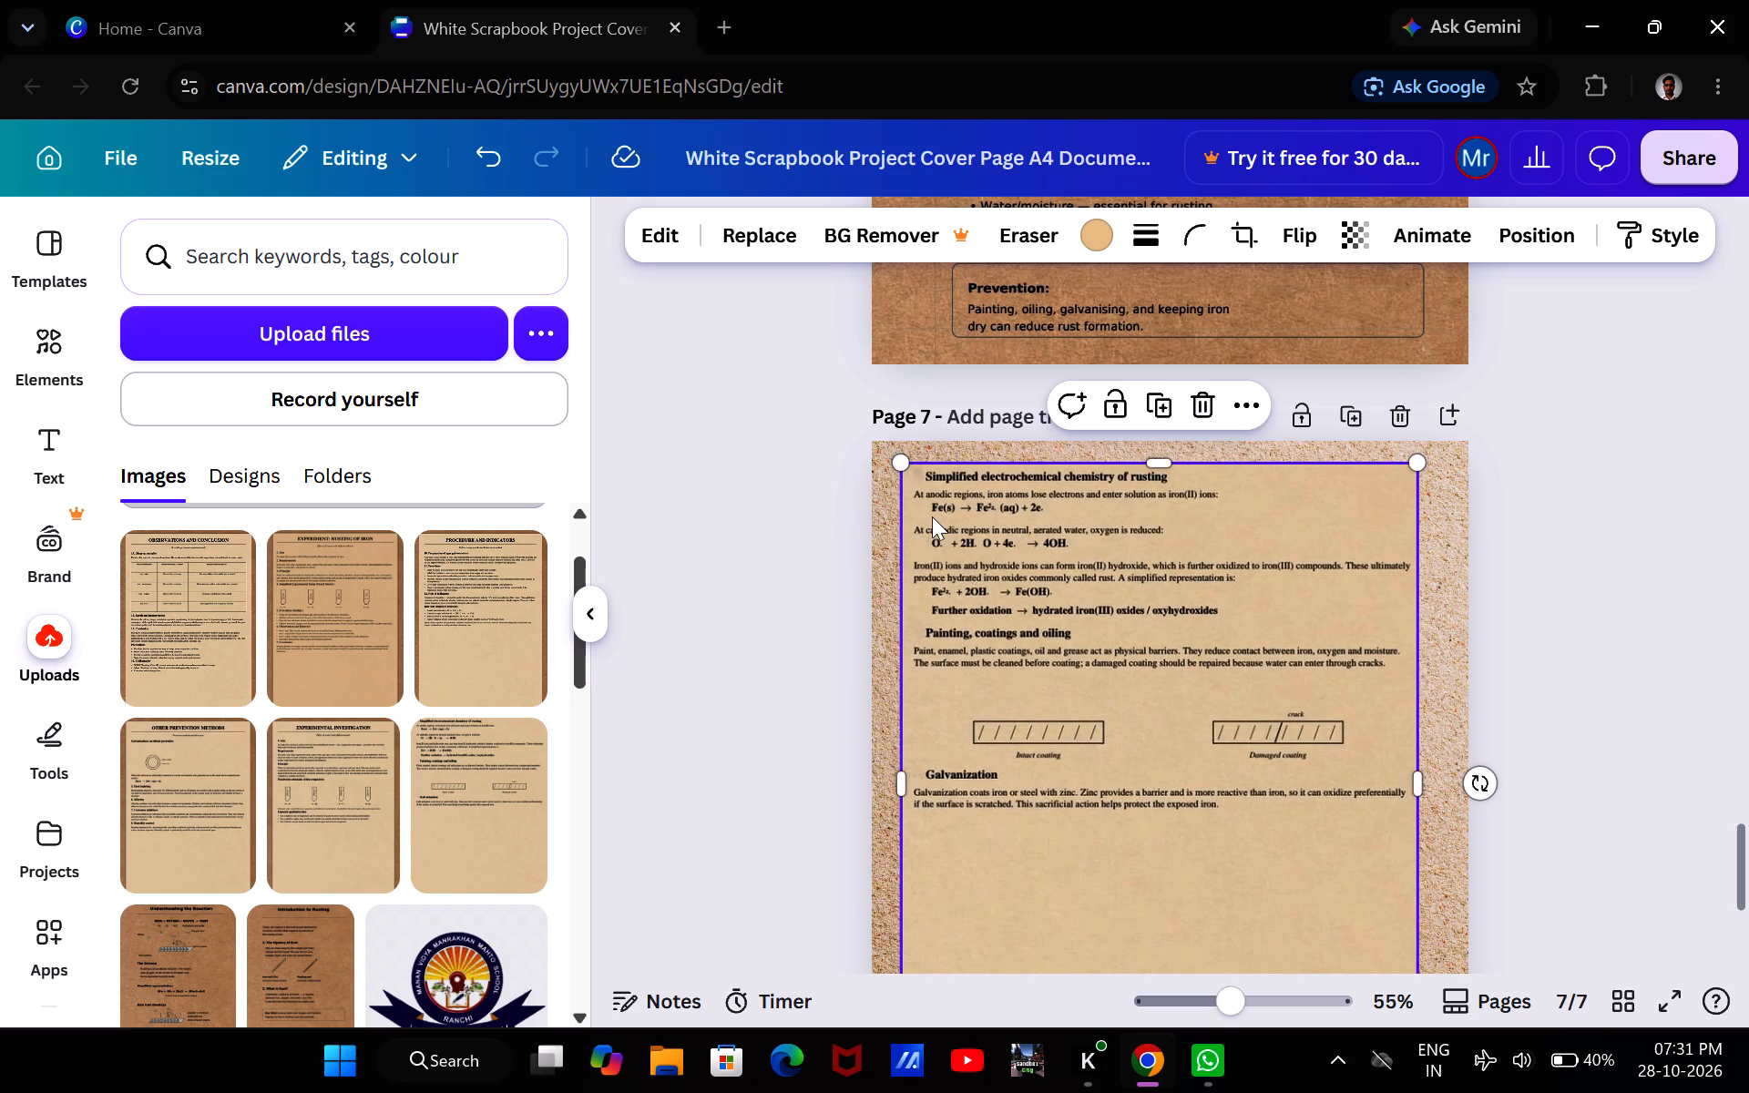
Shift the image lower on page 7 and enlarge it from its upper corners until it spans the page width.
scroll(932, 516, "down", 3)
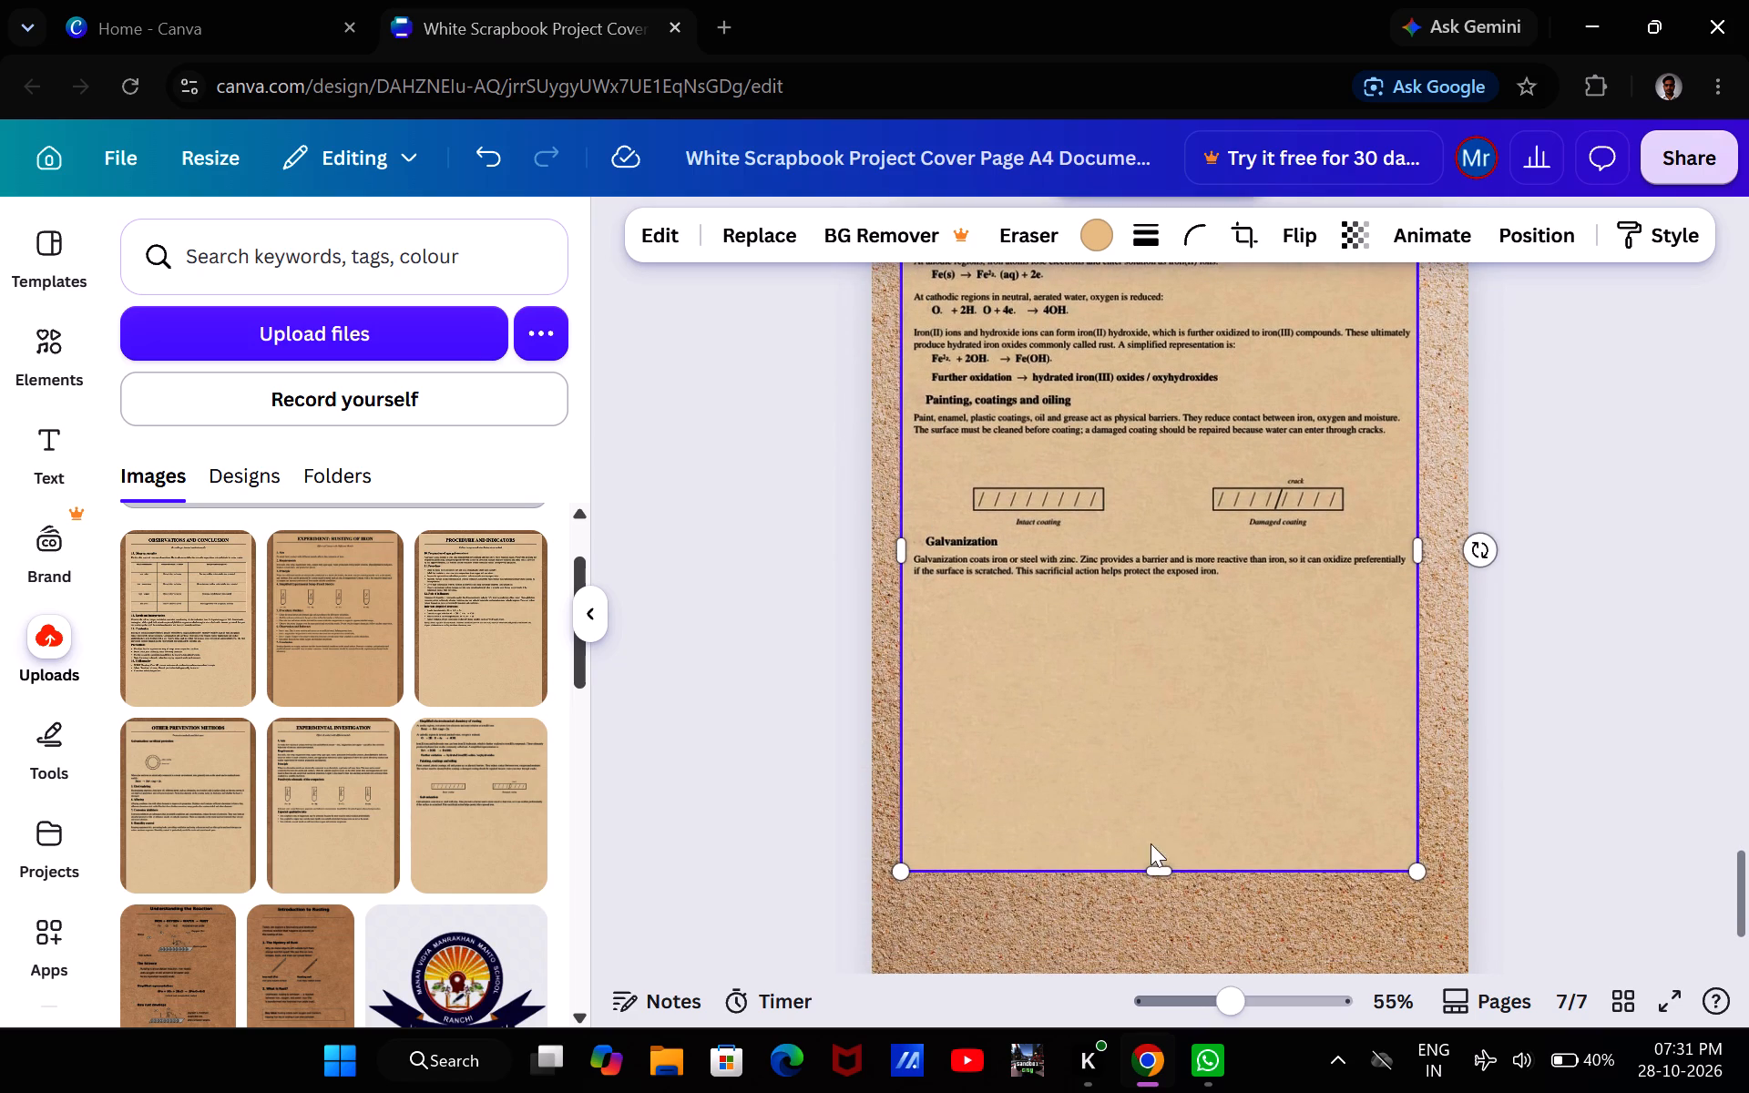
left_click_drag(1152, 835, 1168, 974)
scroll(1168, 974, "up", 1)
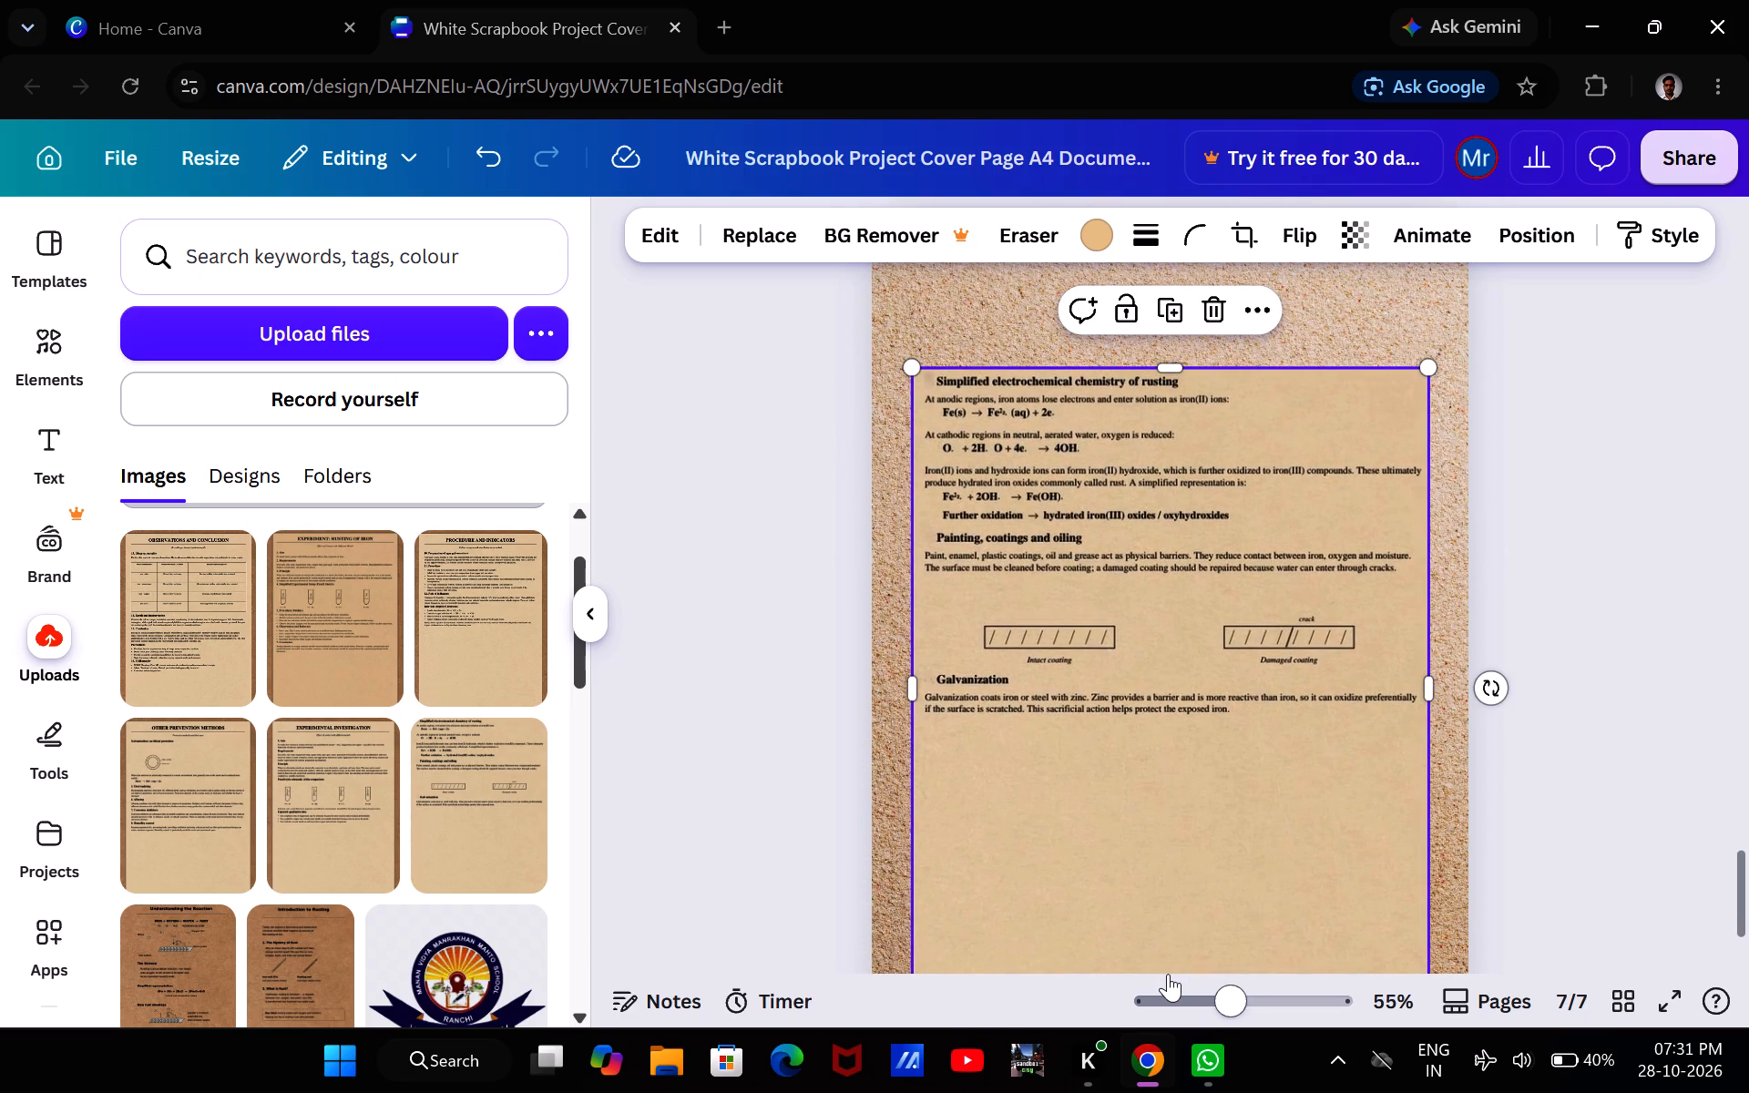
scroll(1168, 974, "up", 2)
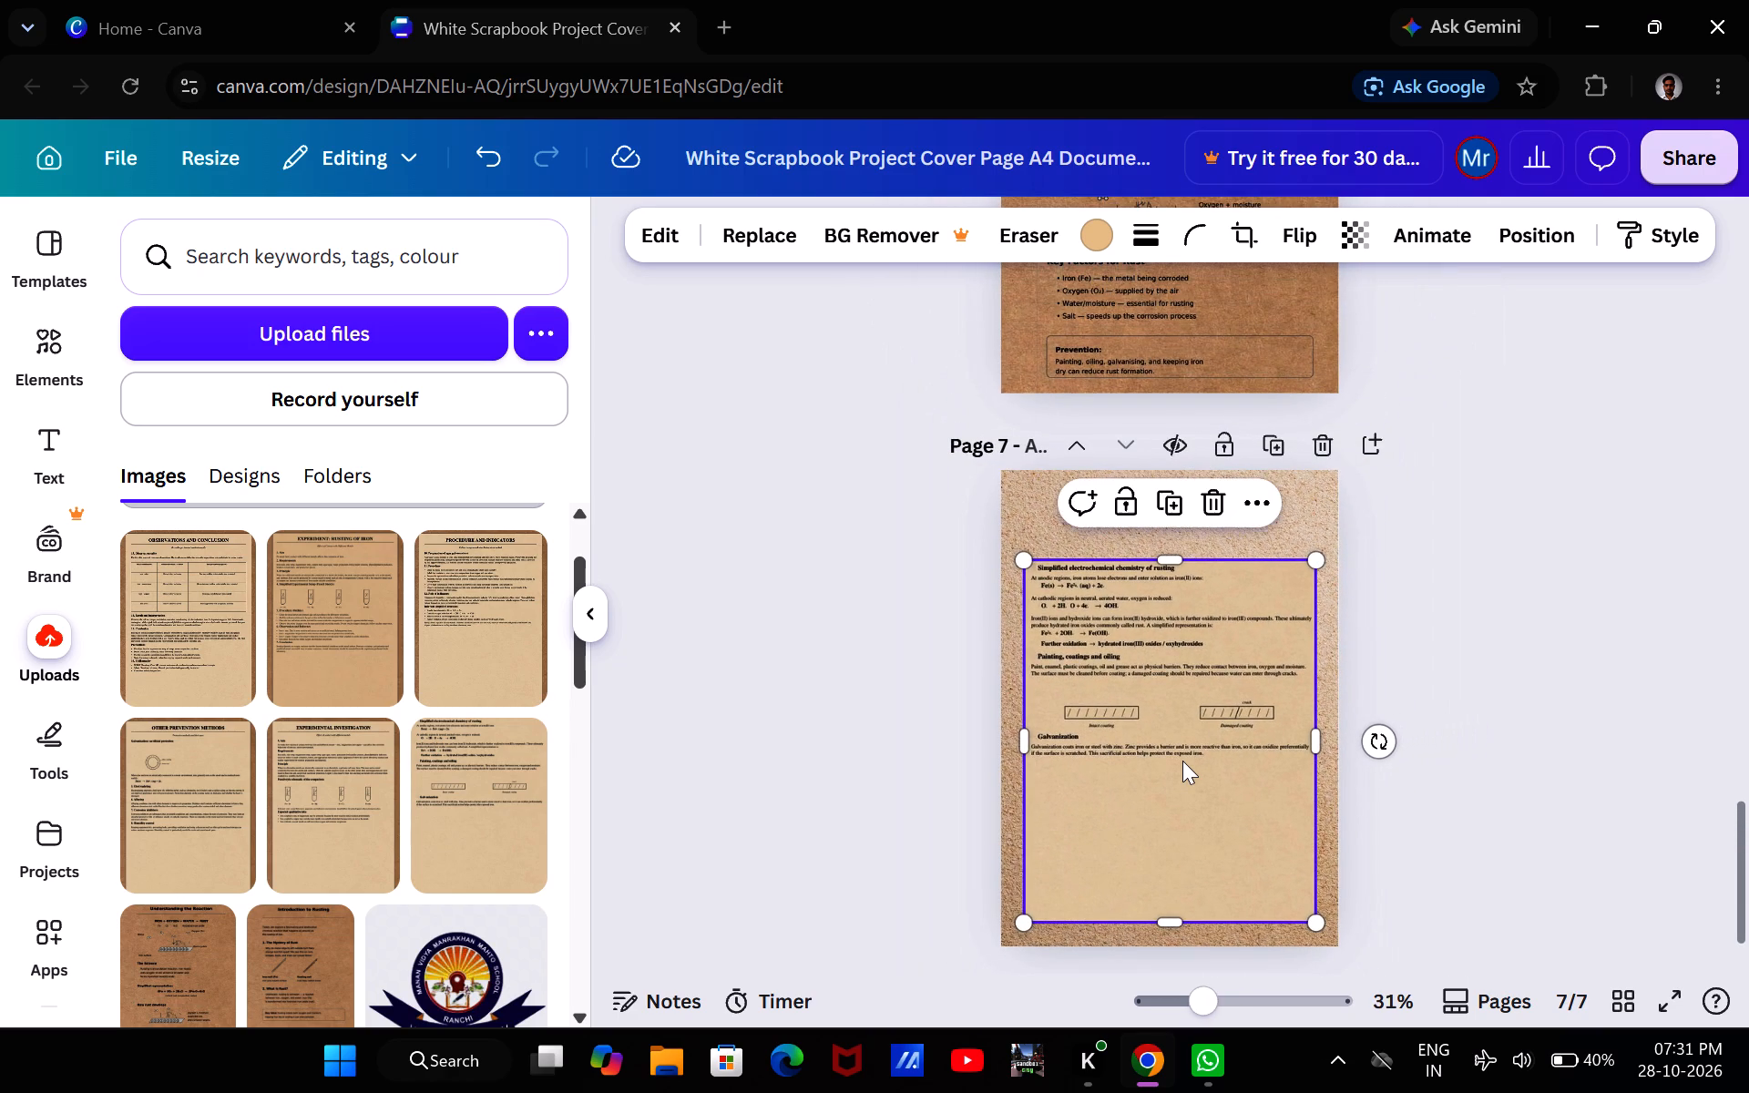
left_click(1019, 547)
left_click_drag(1019, 547, 1014, 544)
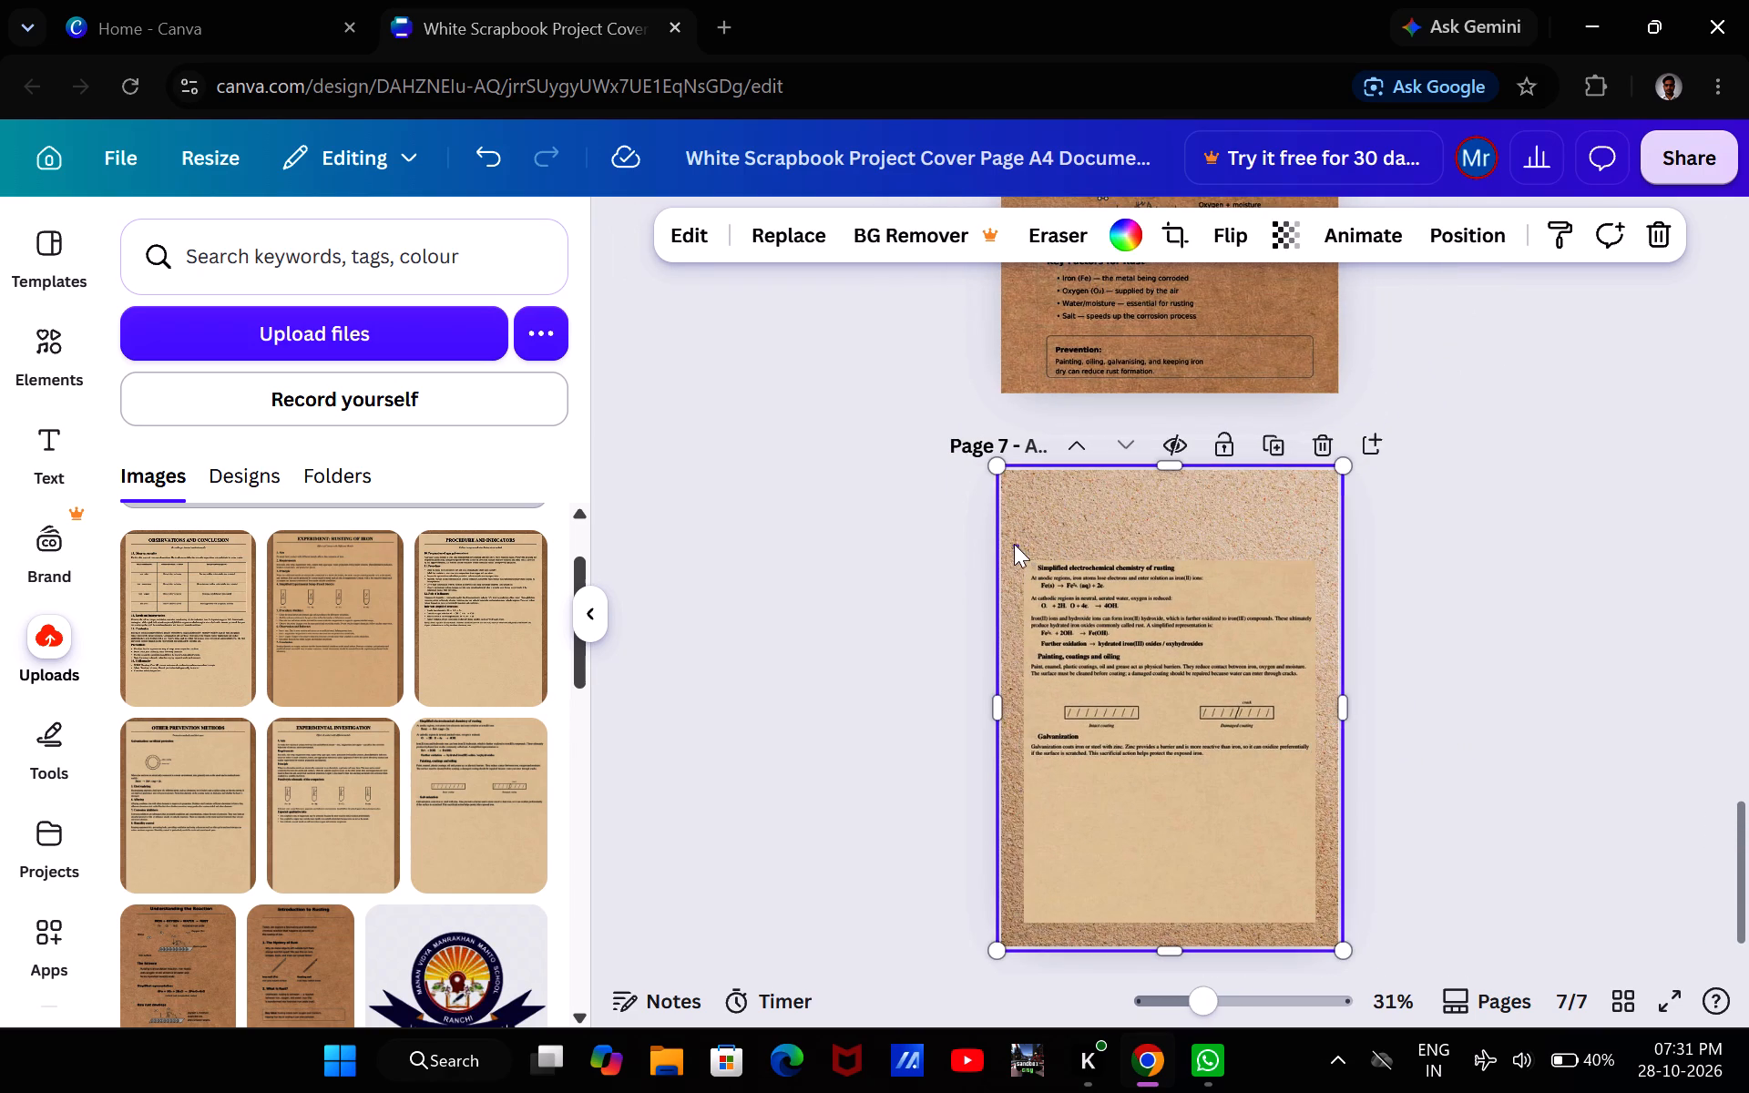
left_click_drag(1014, 544, 1038, 567)
left_click(1038, 567)
left_click_drag(1028, 563, 1005, 495)
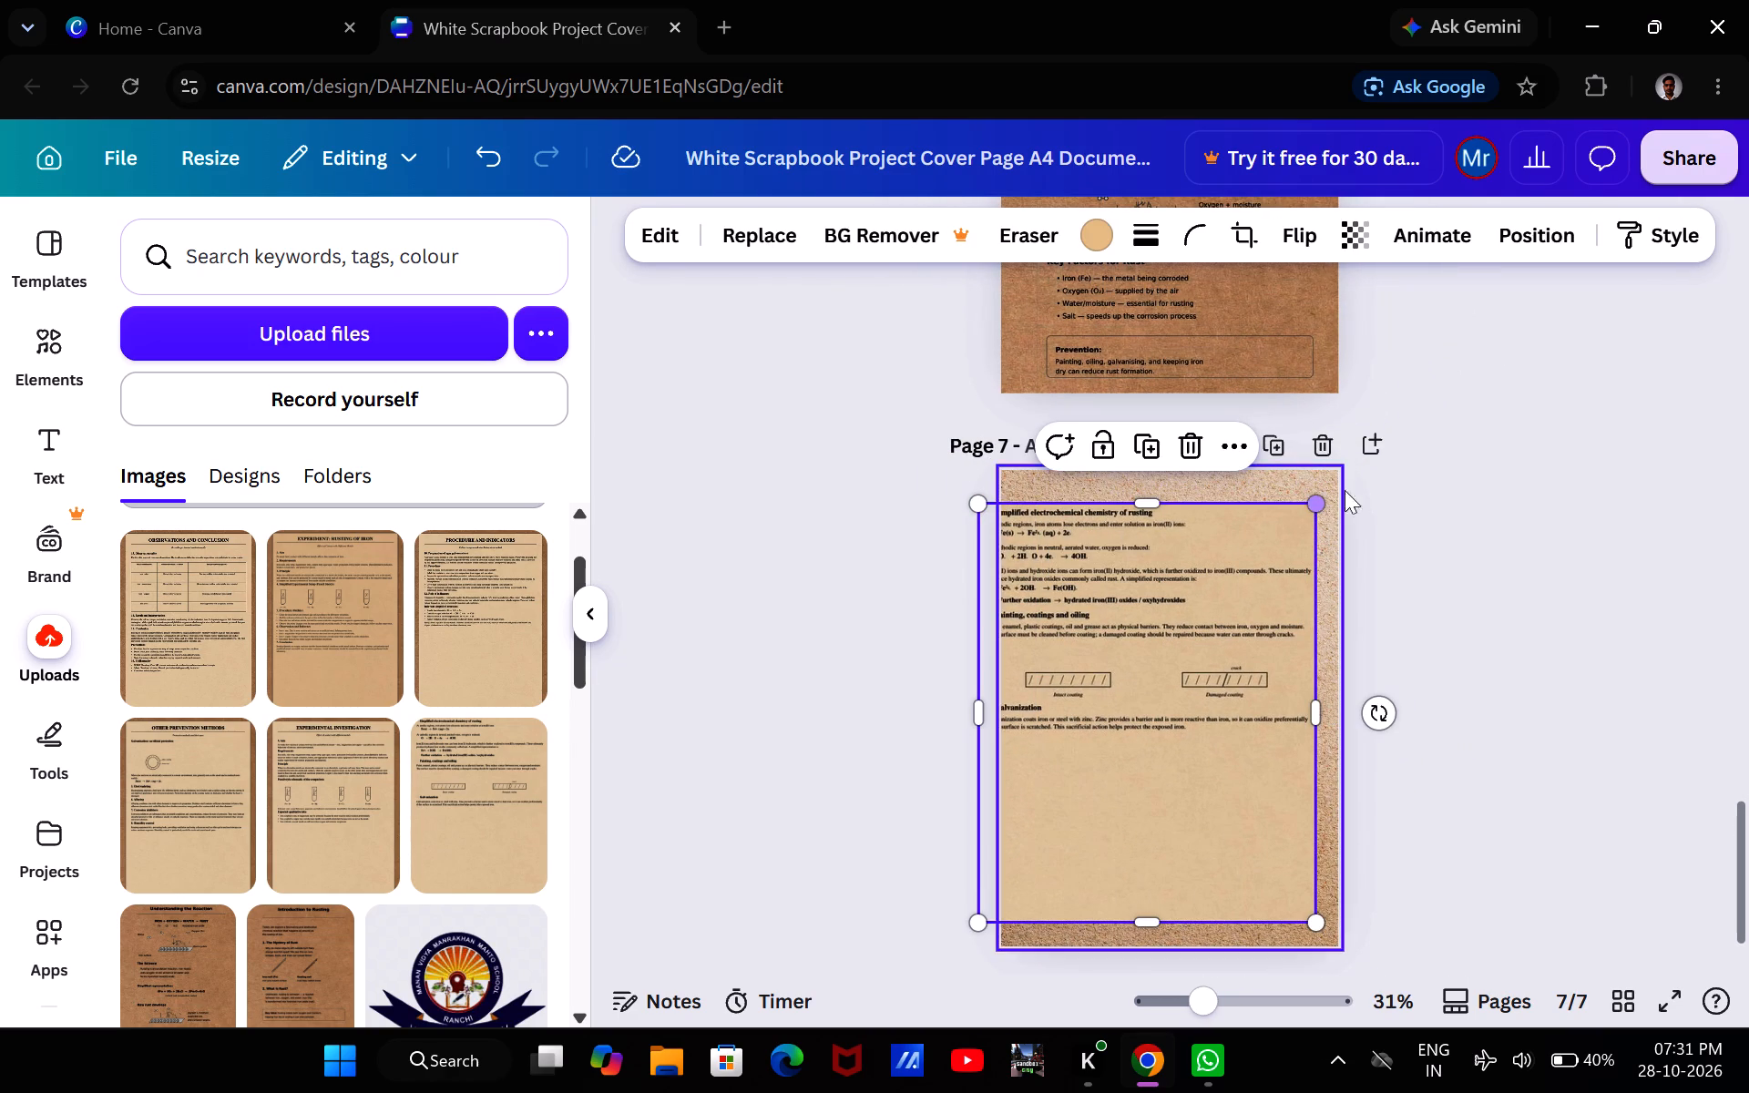
left_click_drag(1315, 499, 1353, 491)
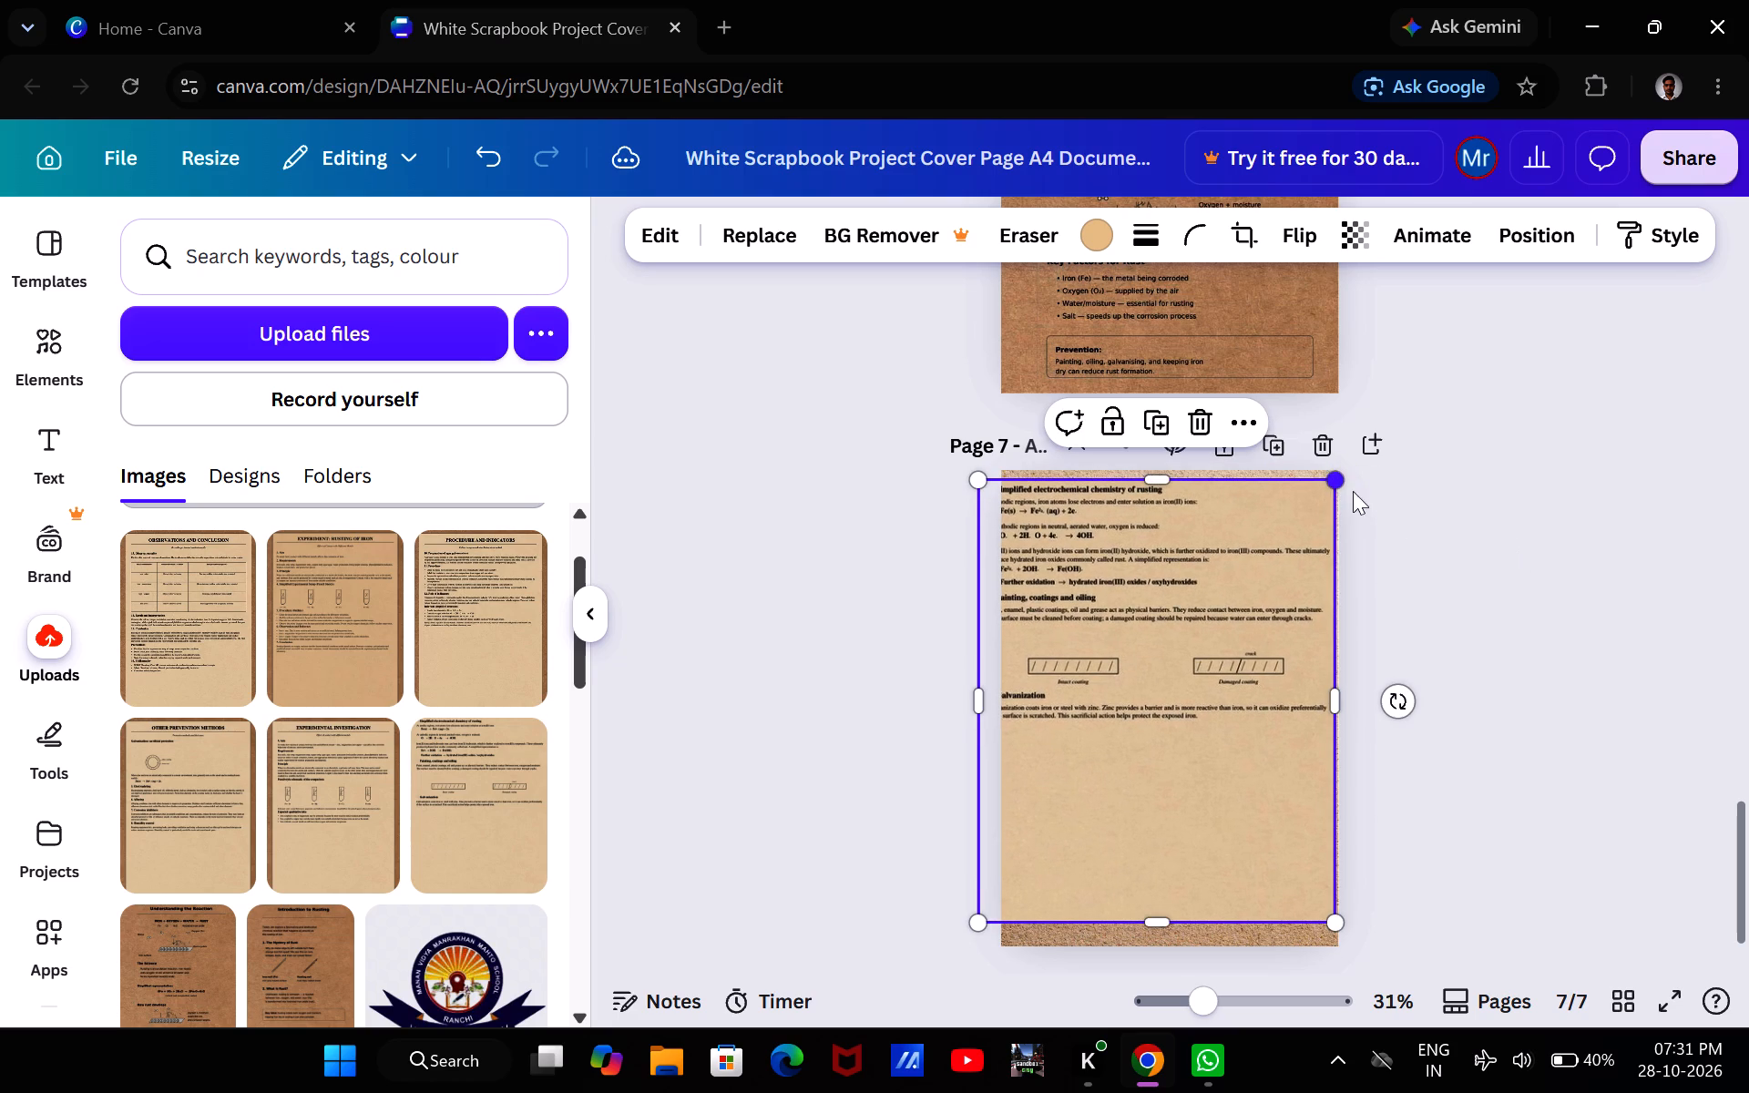
Shrink the image slightly, shift it right, trim its top edge and stretch its sides past both edges of page 7.
left_click(1290, 513)
left_click_drag(1290, 513, 1311, 526)
double_click(1311, 526)
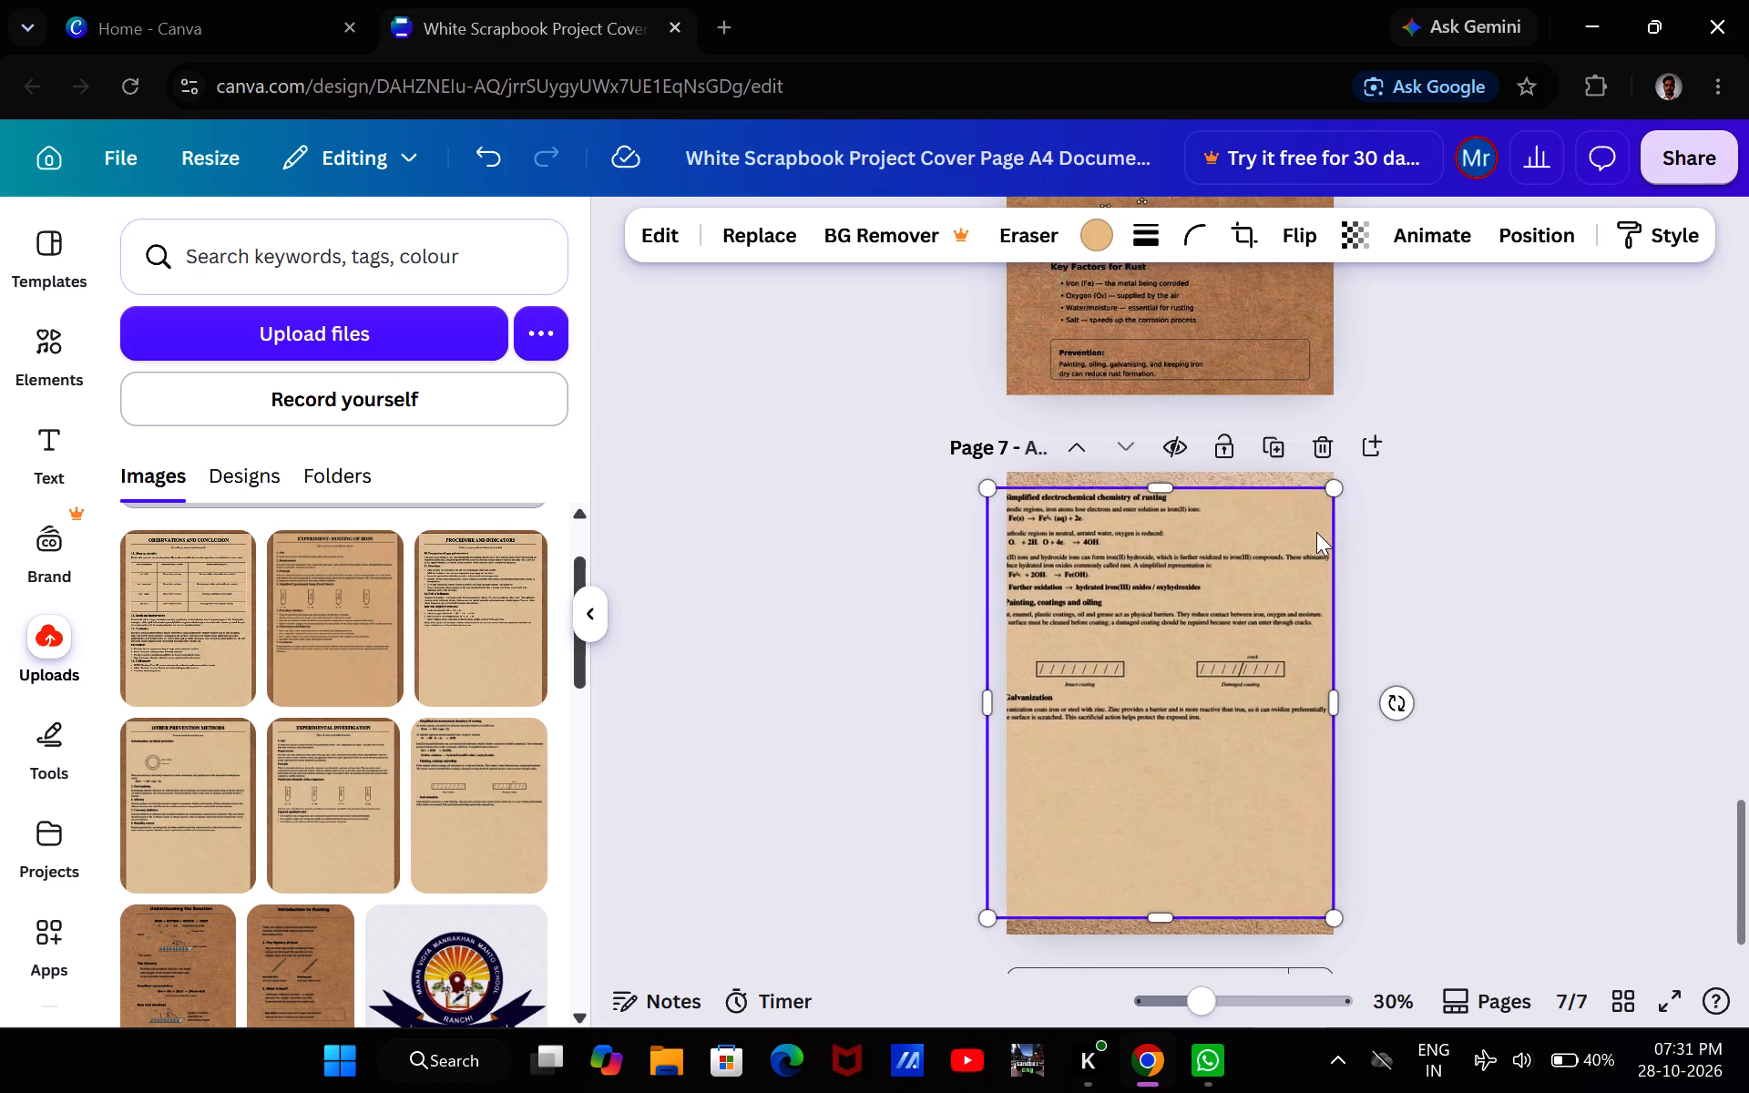
left_click_drag(1336, 492, 1322, 516)
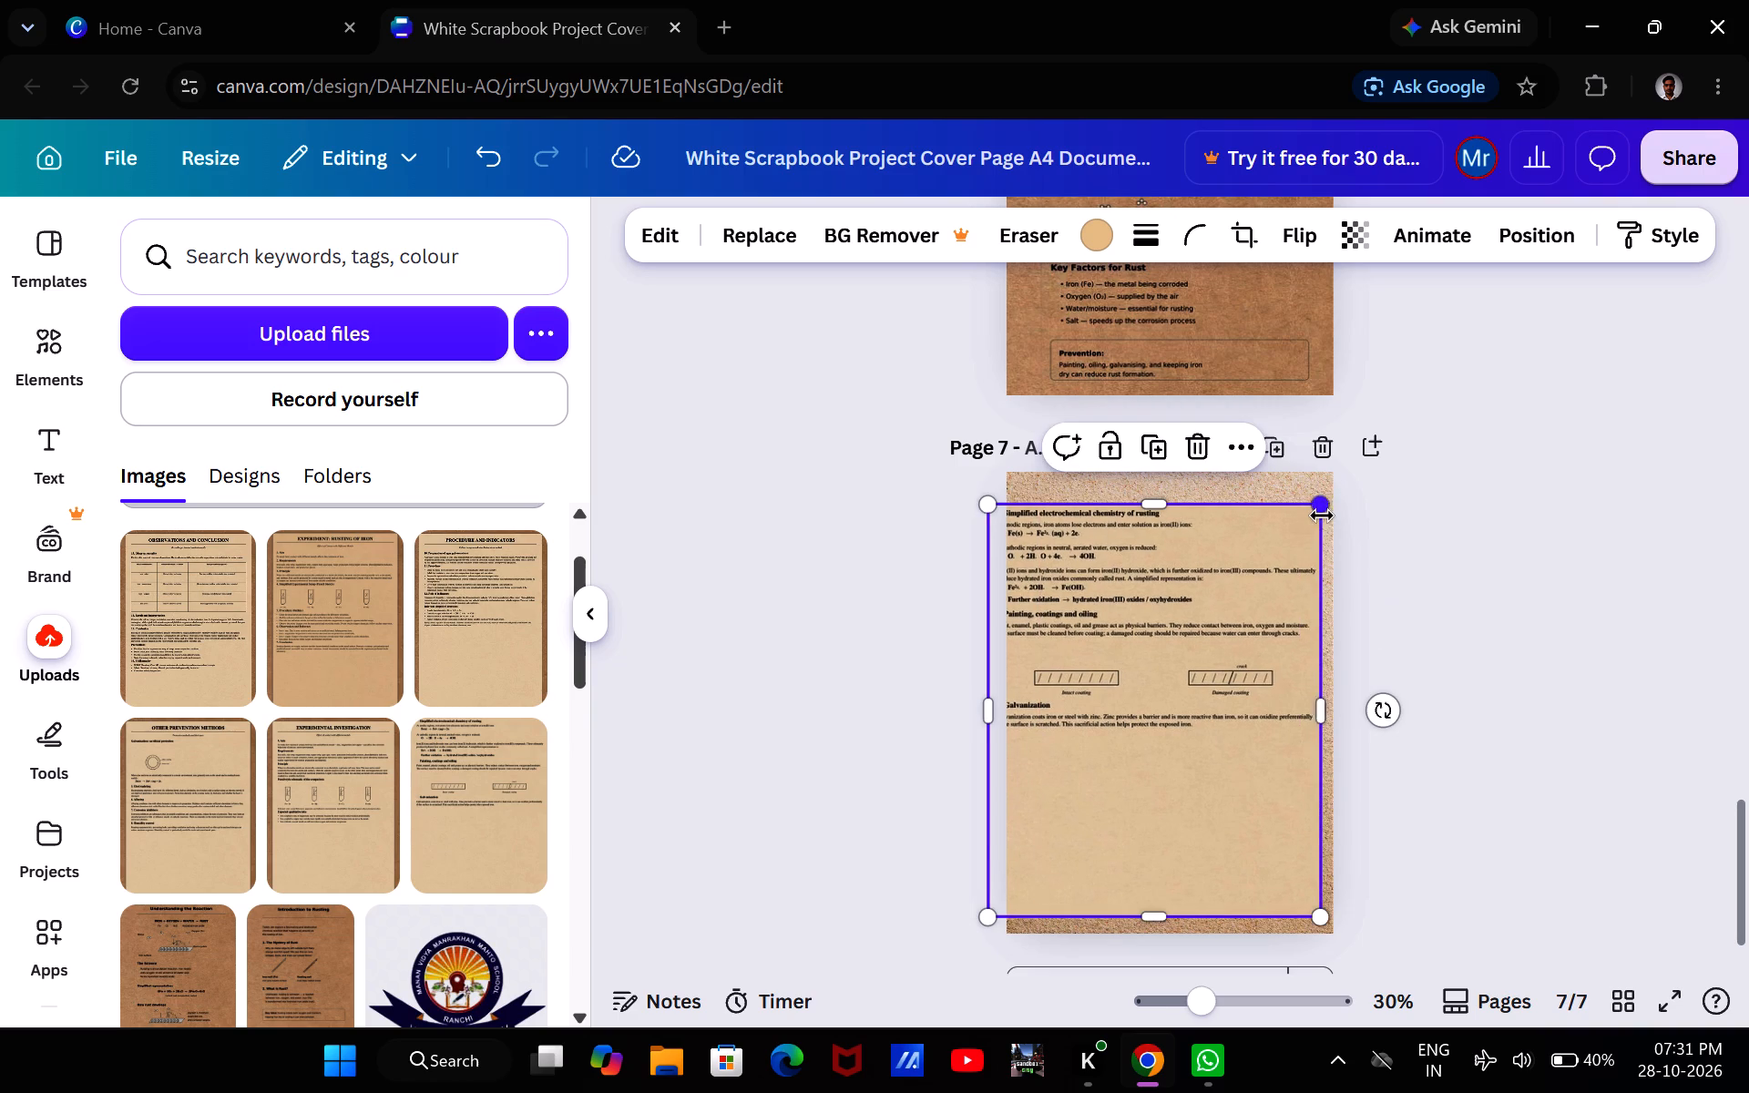
left_click_drag(1297, 538, 1325, 517)
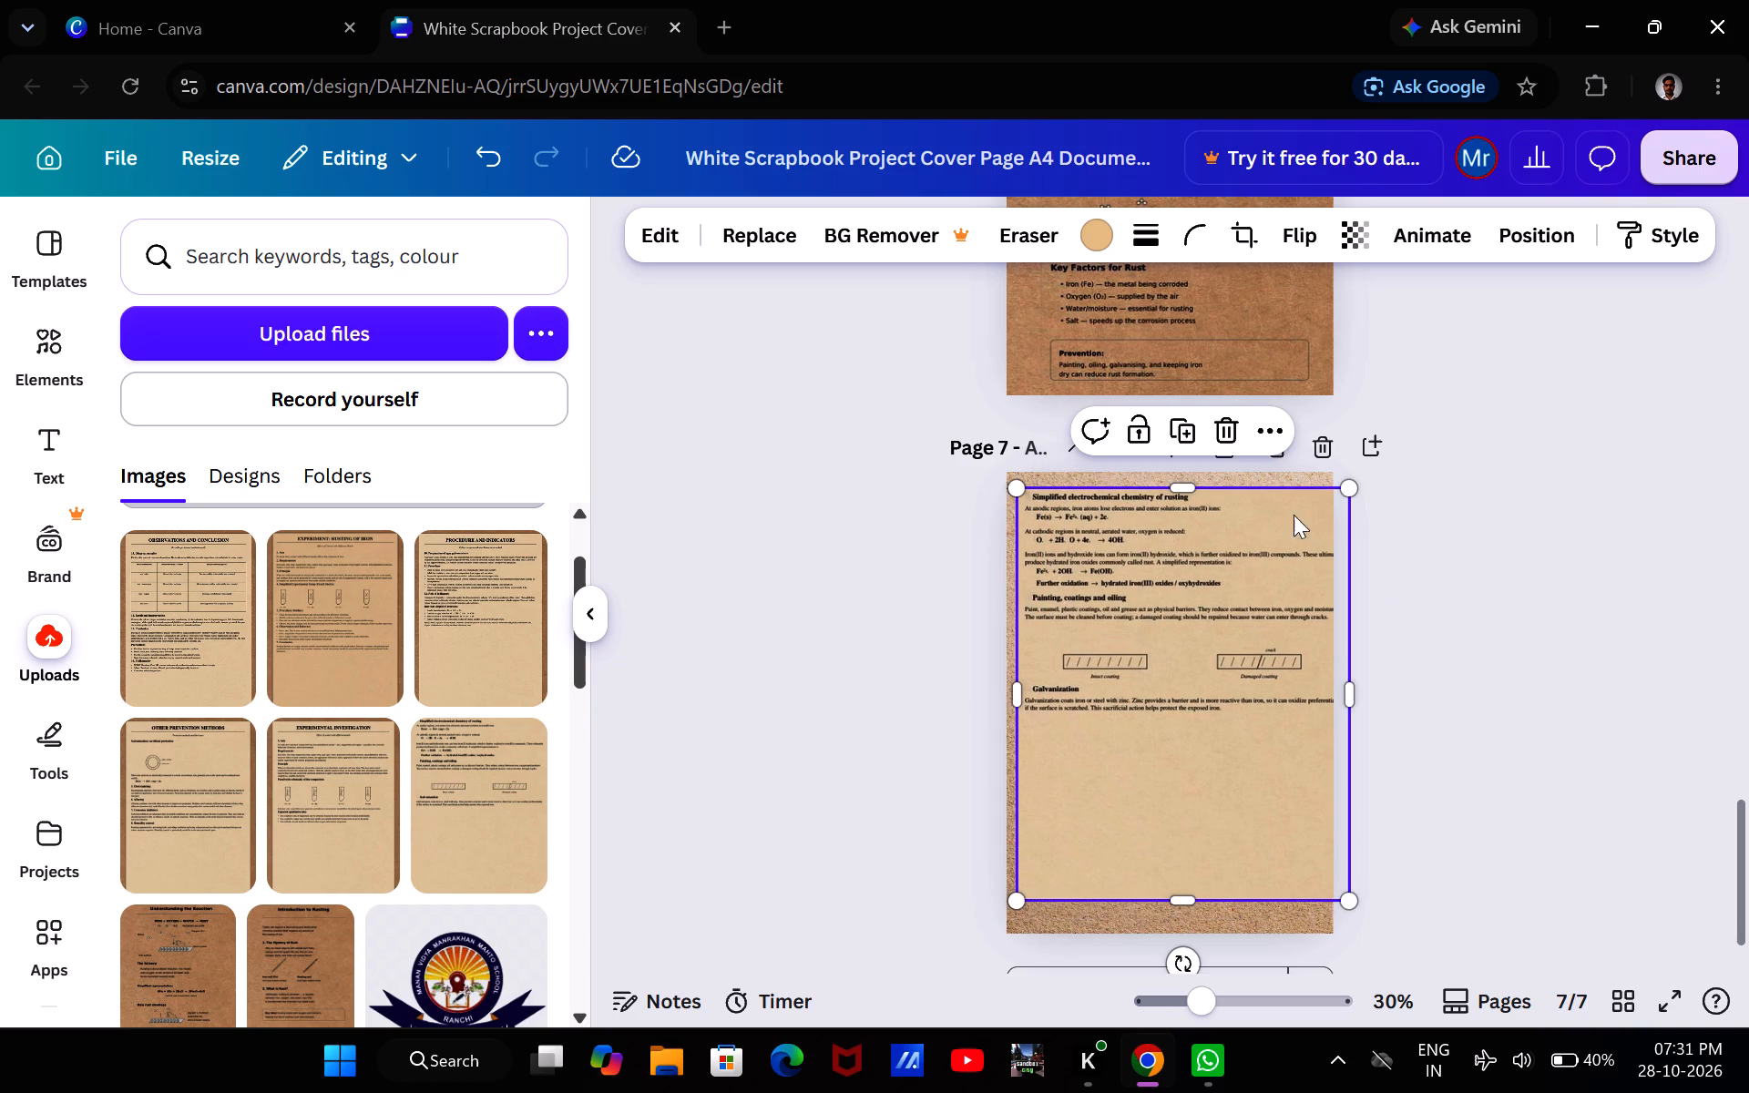
left_click(1179, 481)
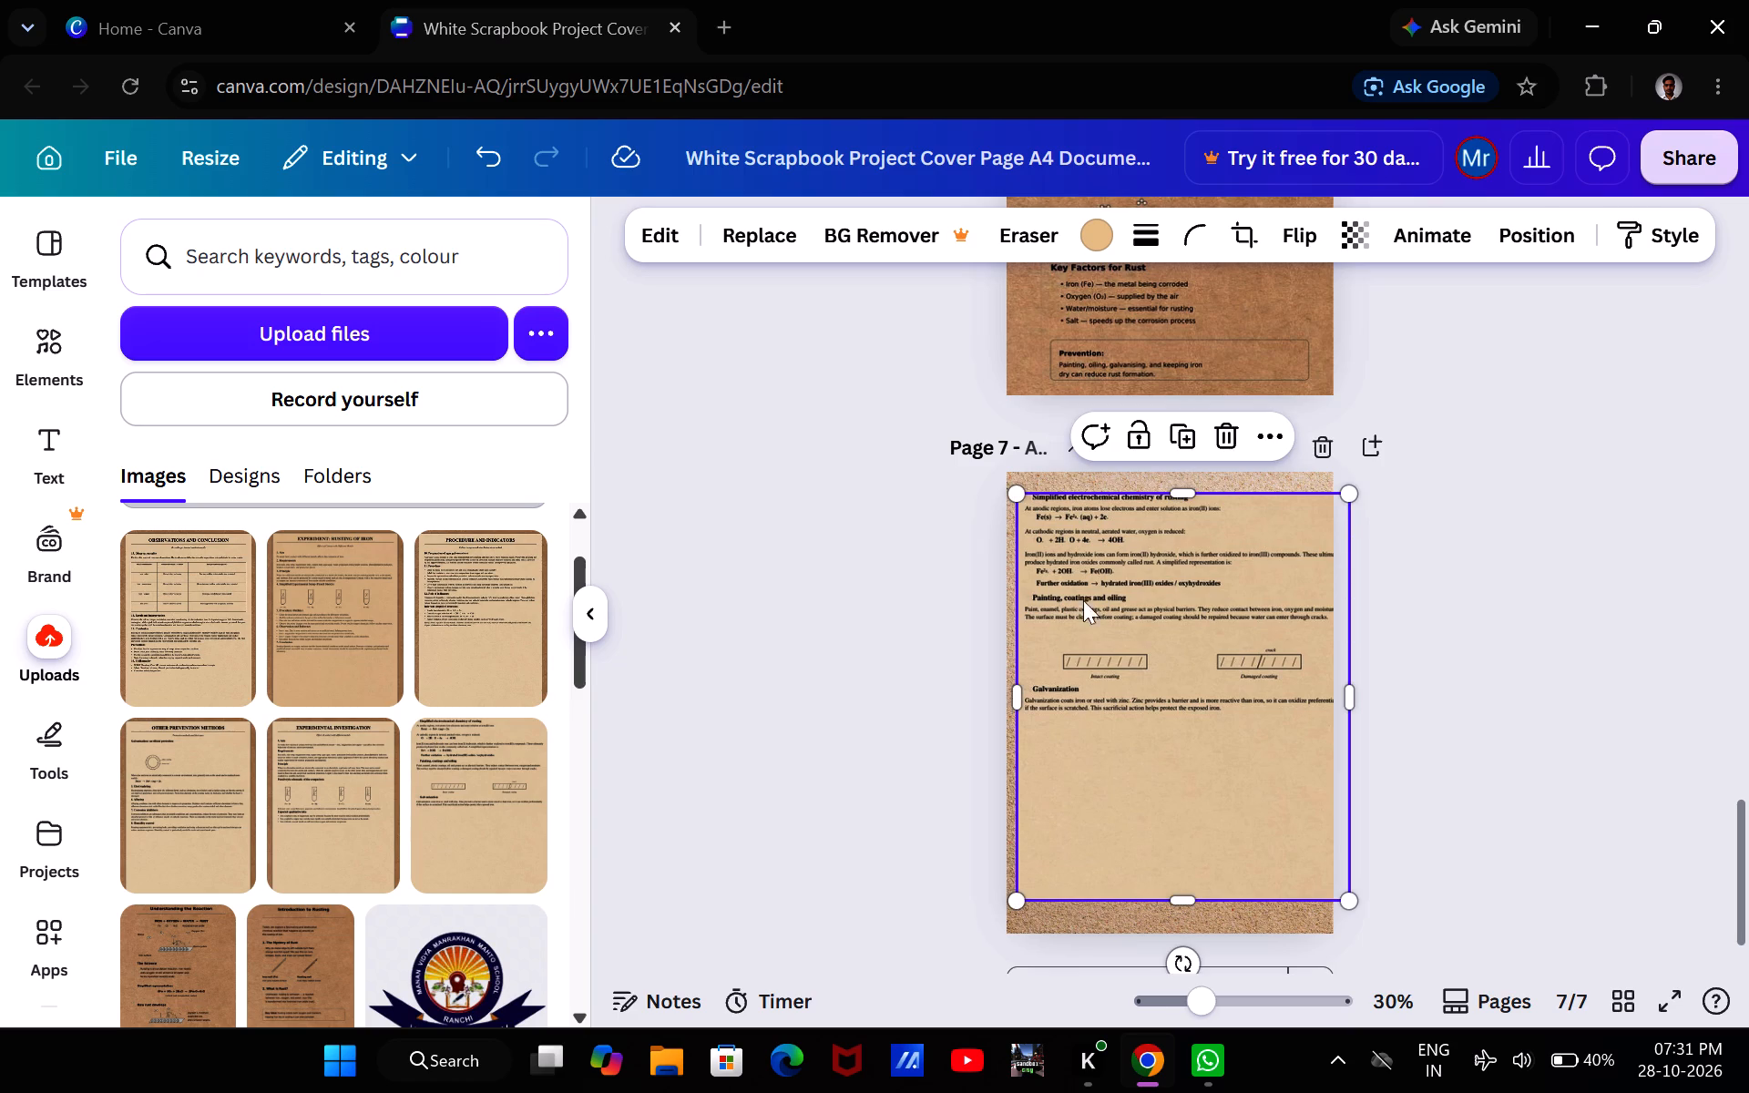
left_click_drag(1022, 694, 1003, 696)
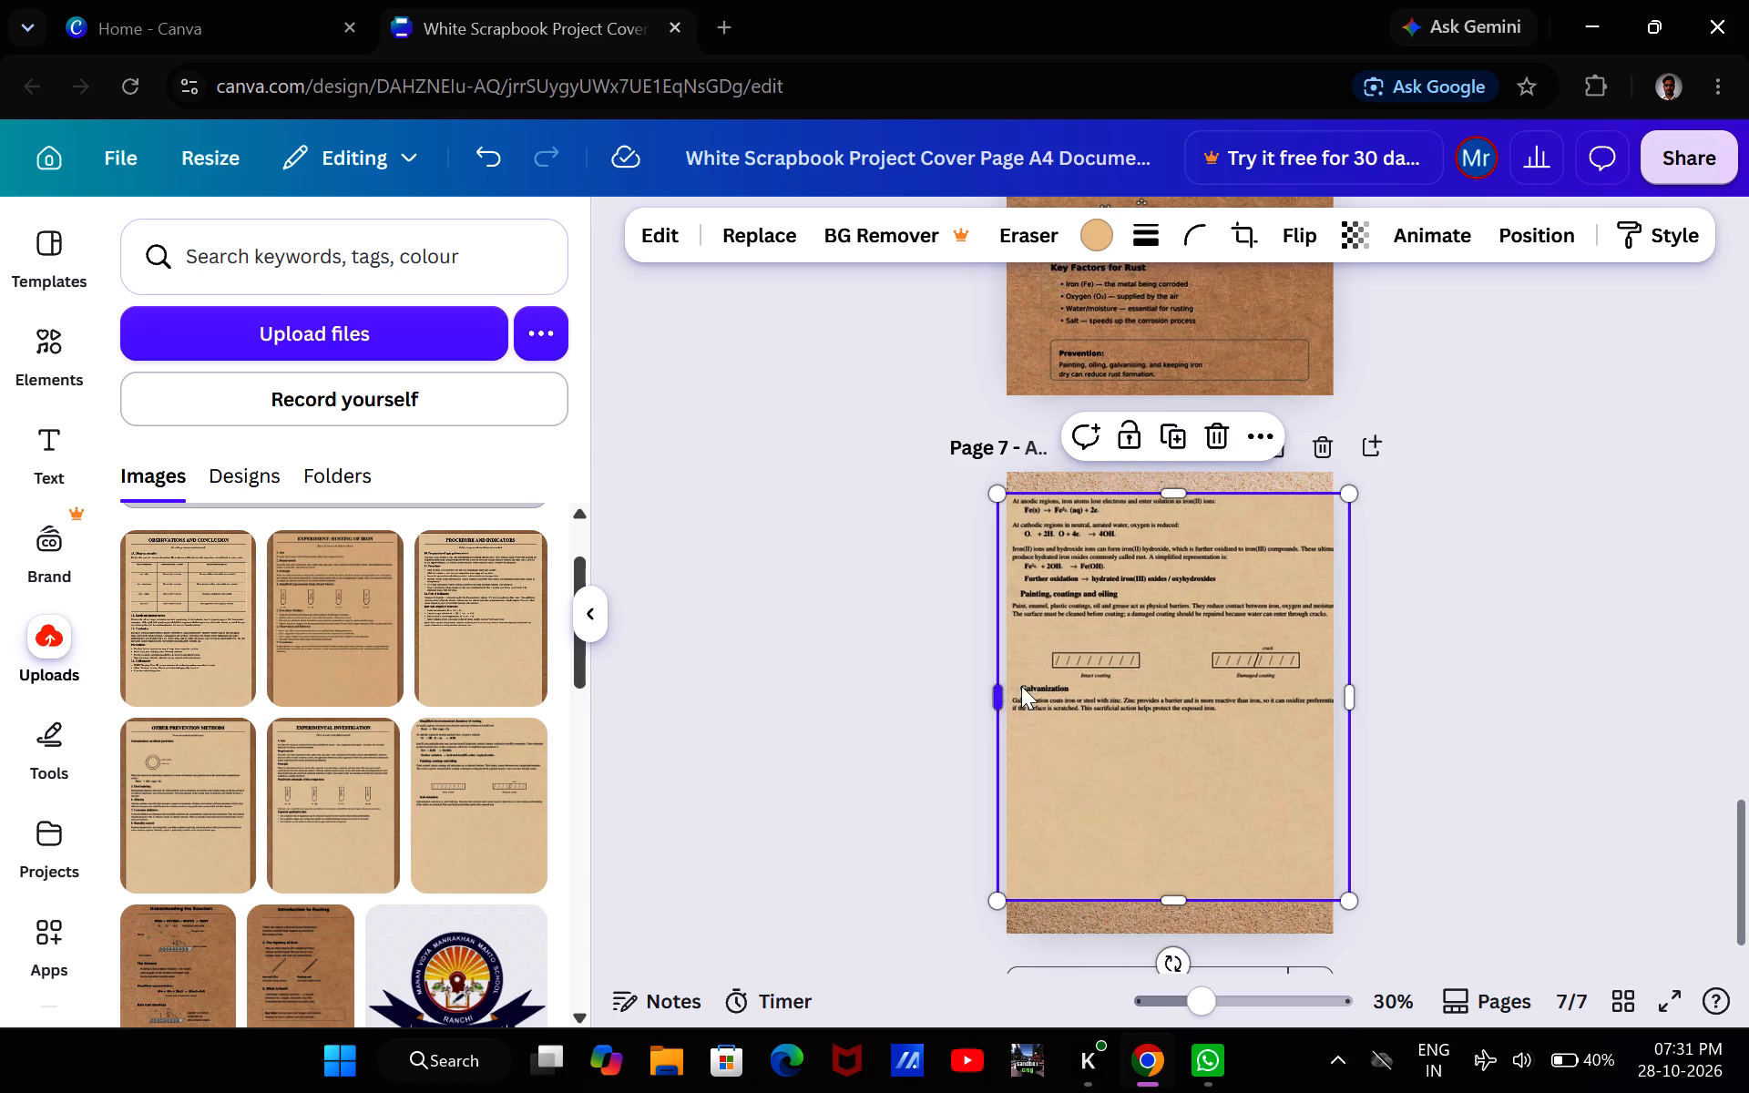
left_click_drag(1349, 690, 1379, 689)
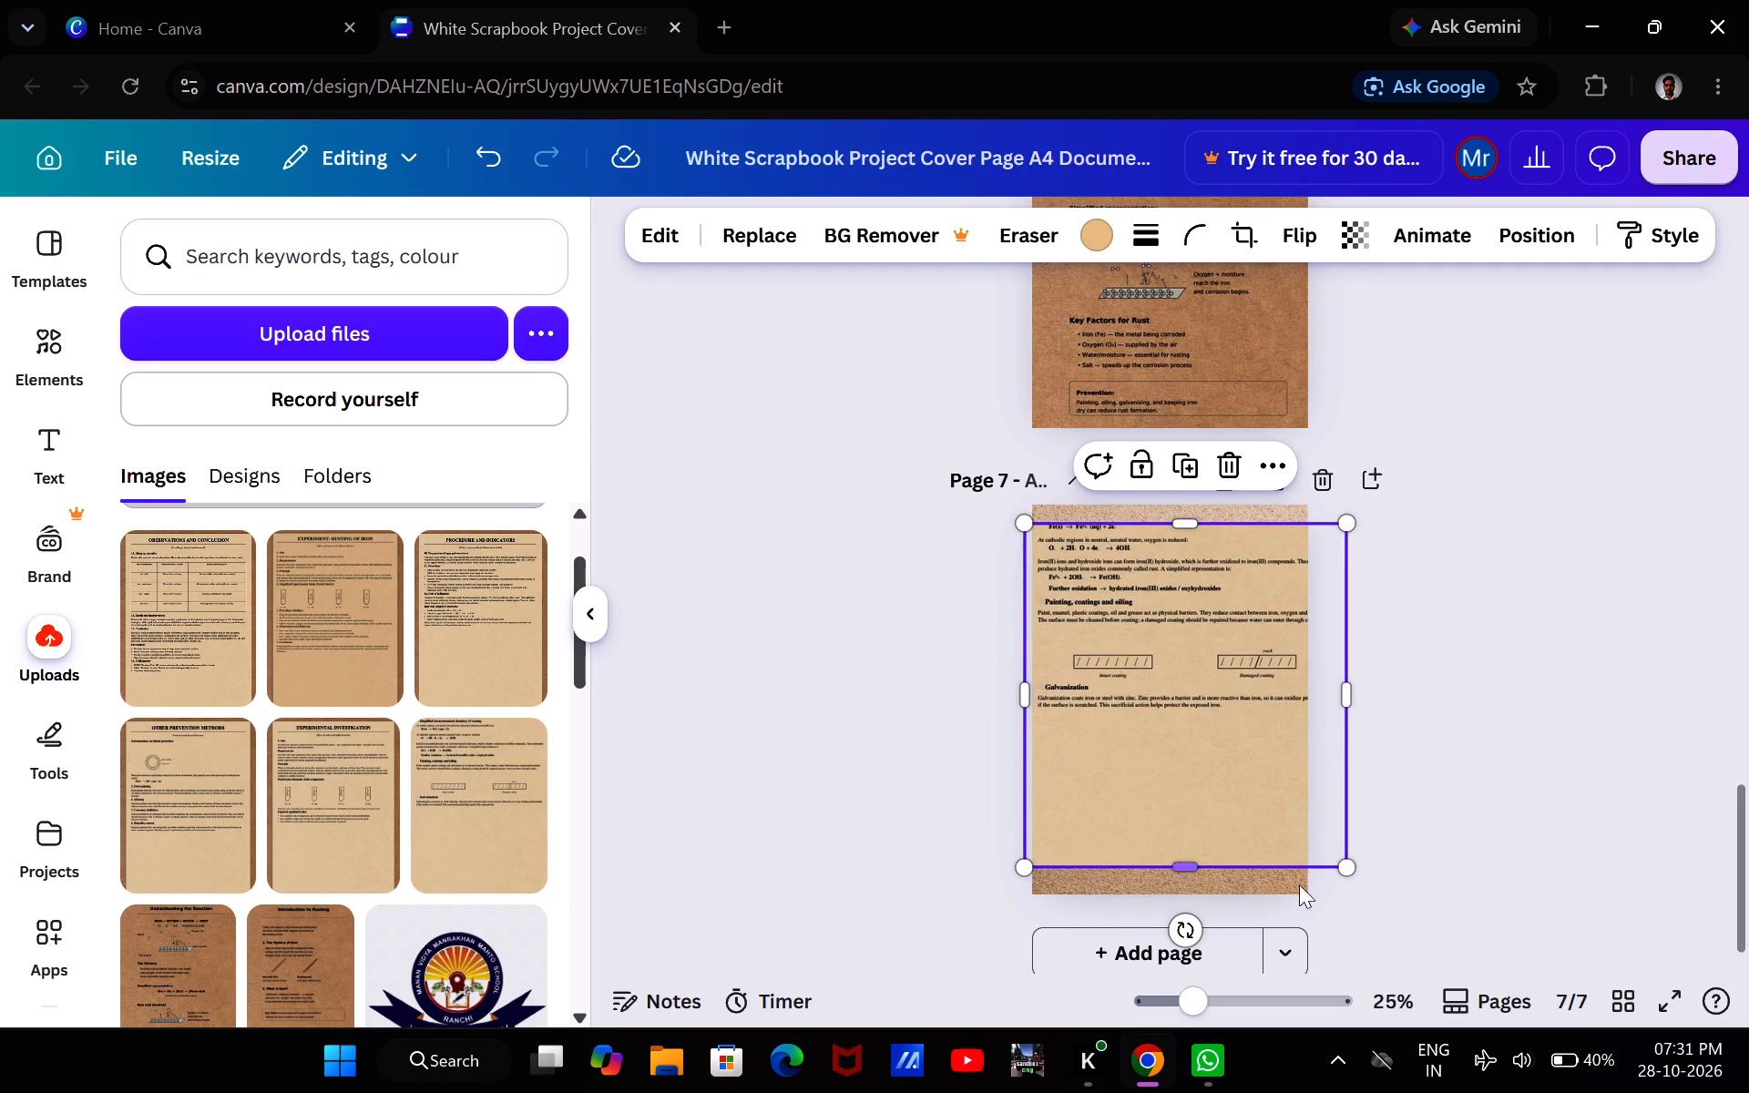
Scale the image down to about 20 wide by 22 high, fit it within page 7's sides and raise its top edge.
left_click_drag(1345, 858, 1276, 814)
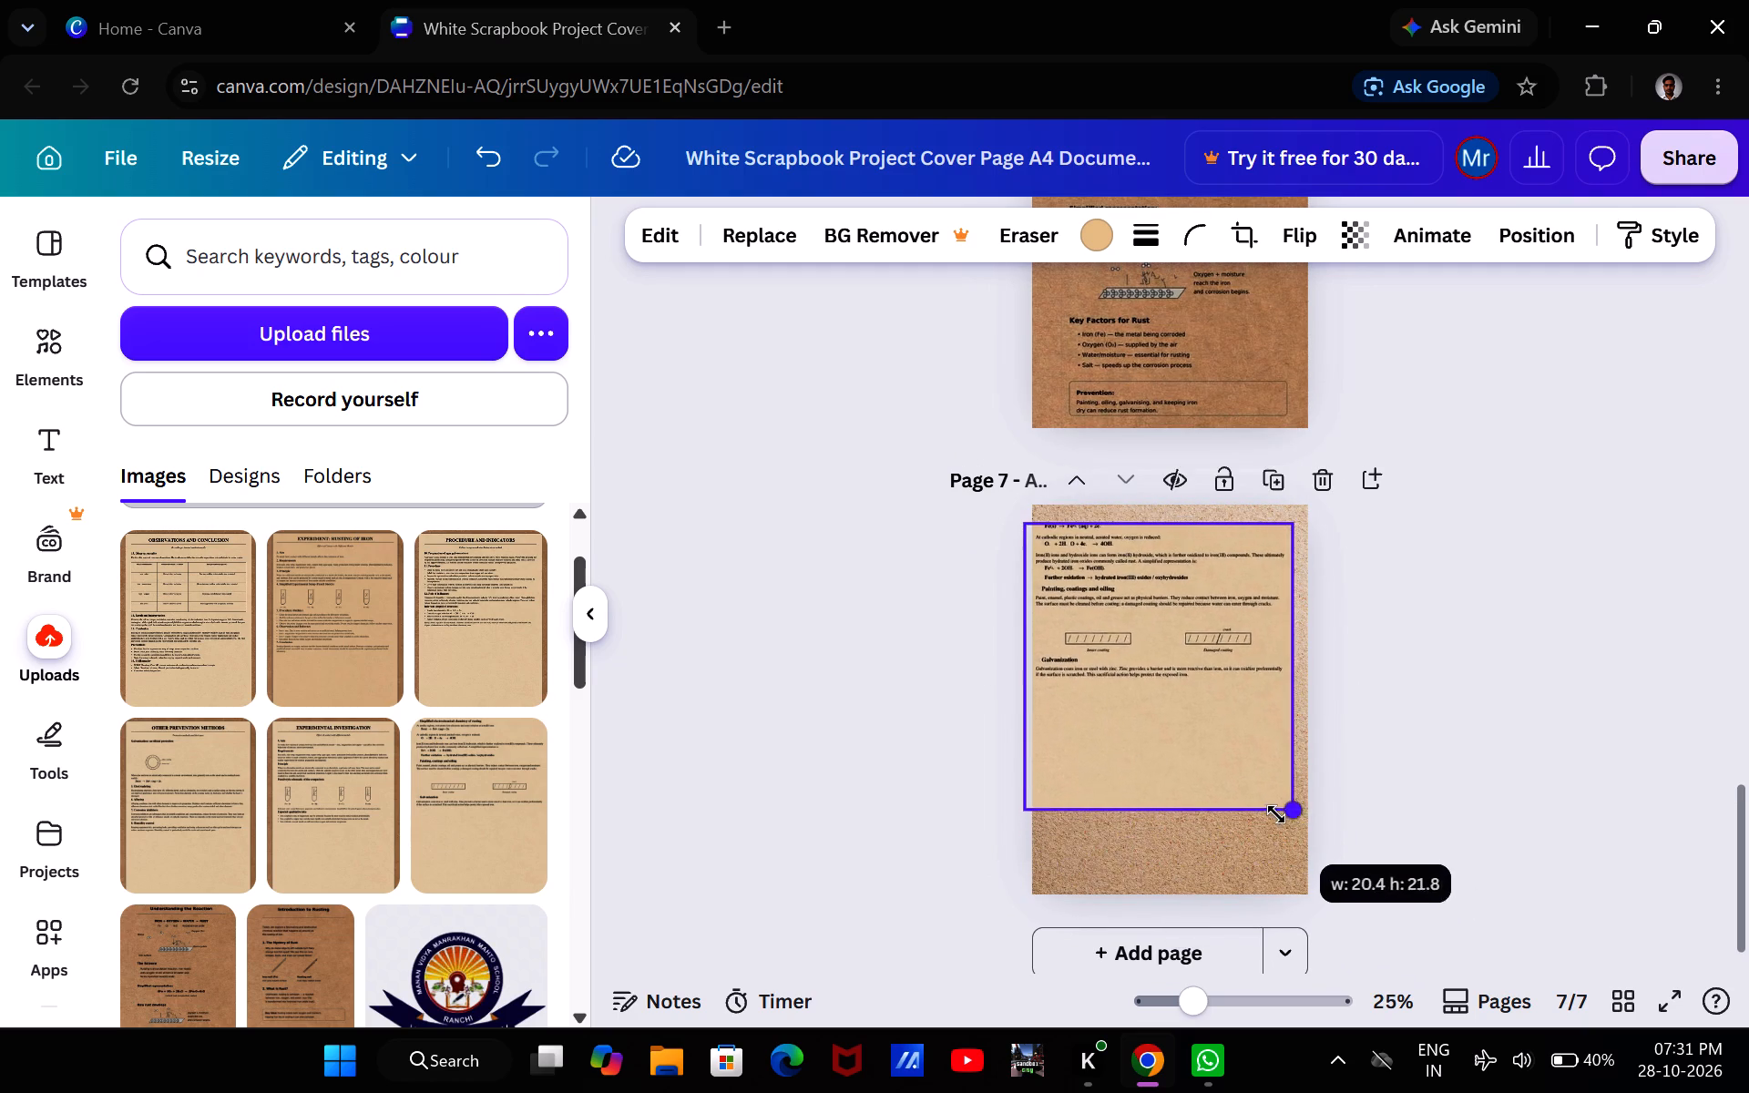
left_click_drag(1276, 814, 1273, 813)
left_click_drag(1219, 771, 1246, 812)
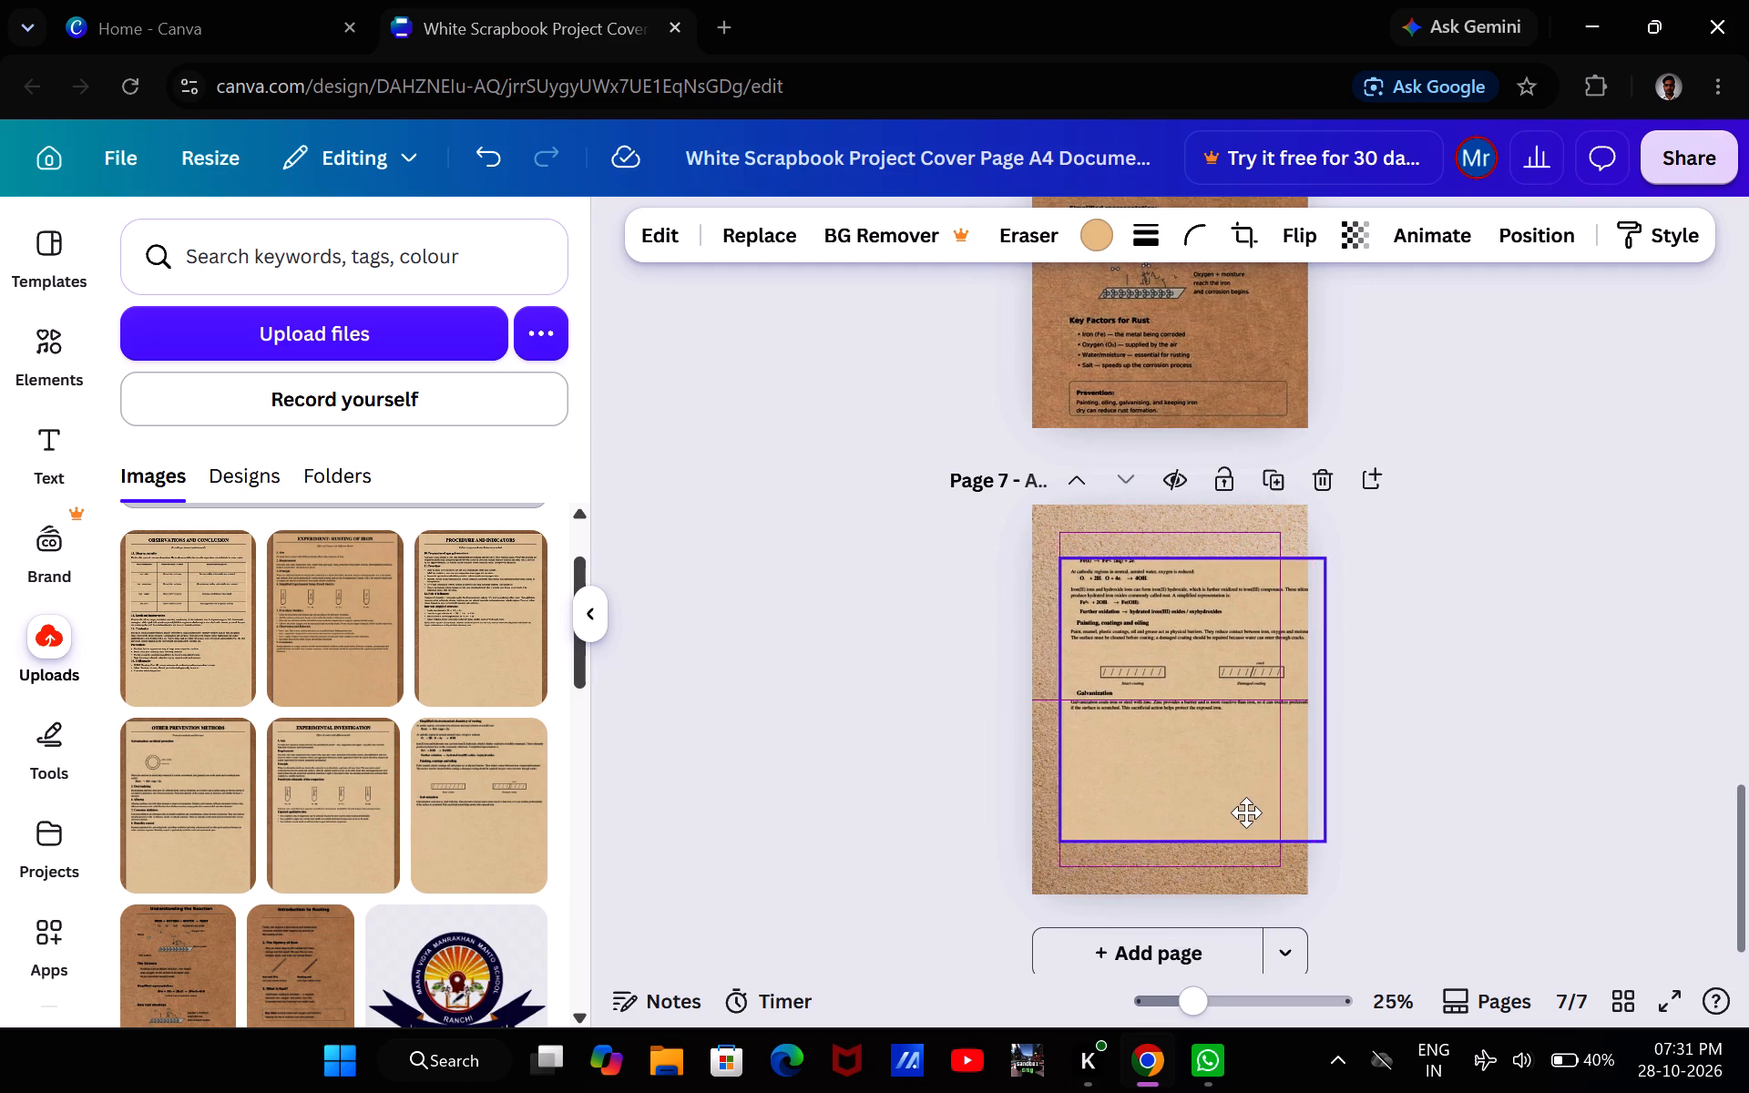
left_click_drag(1246, 812, 1238, 812)
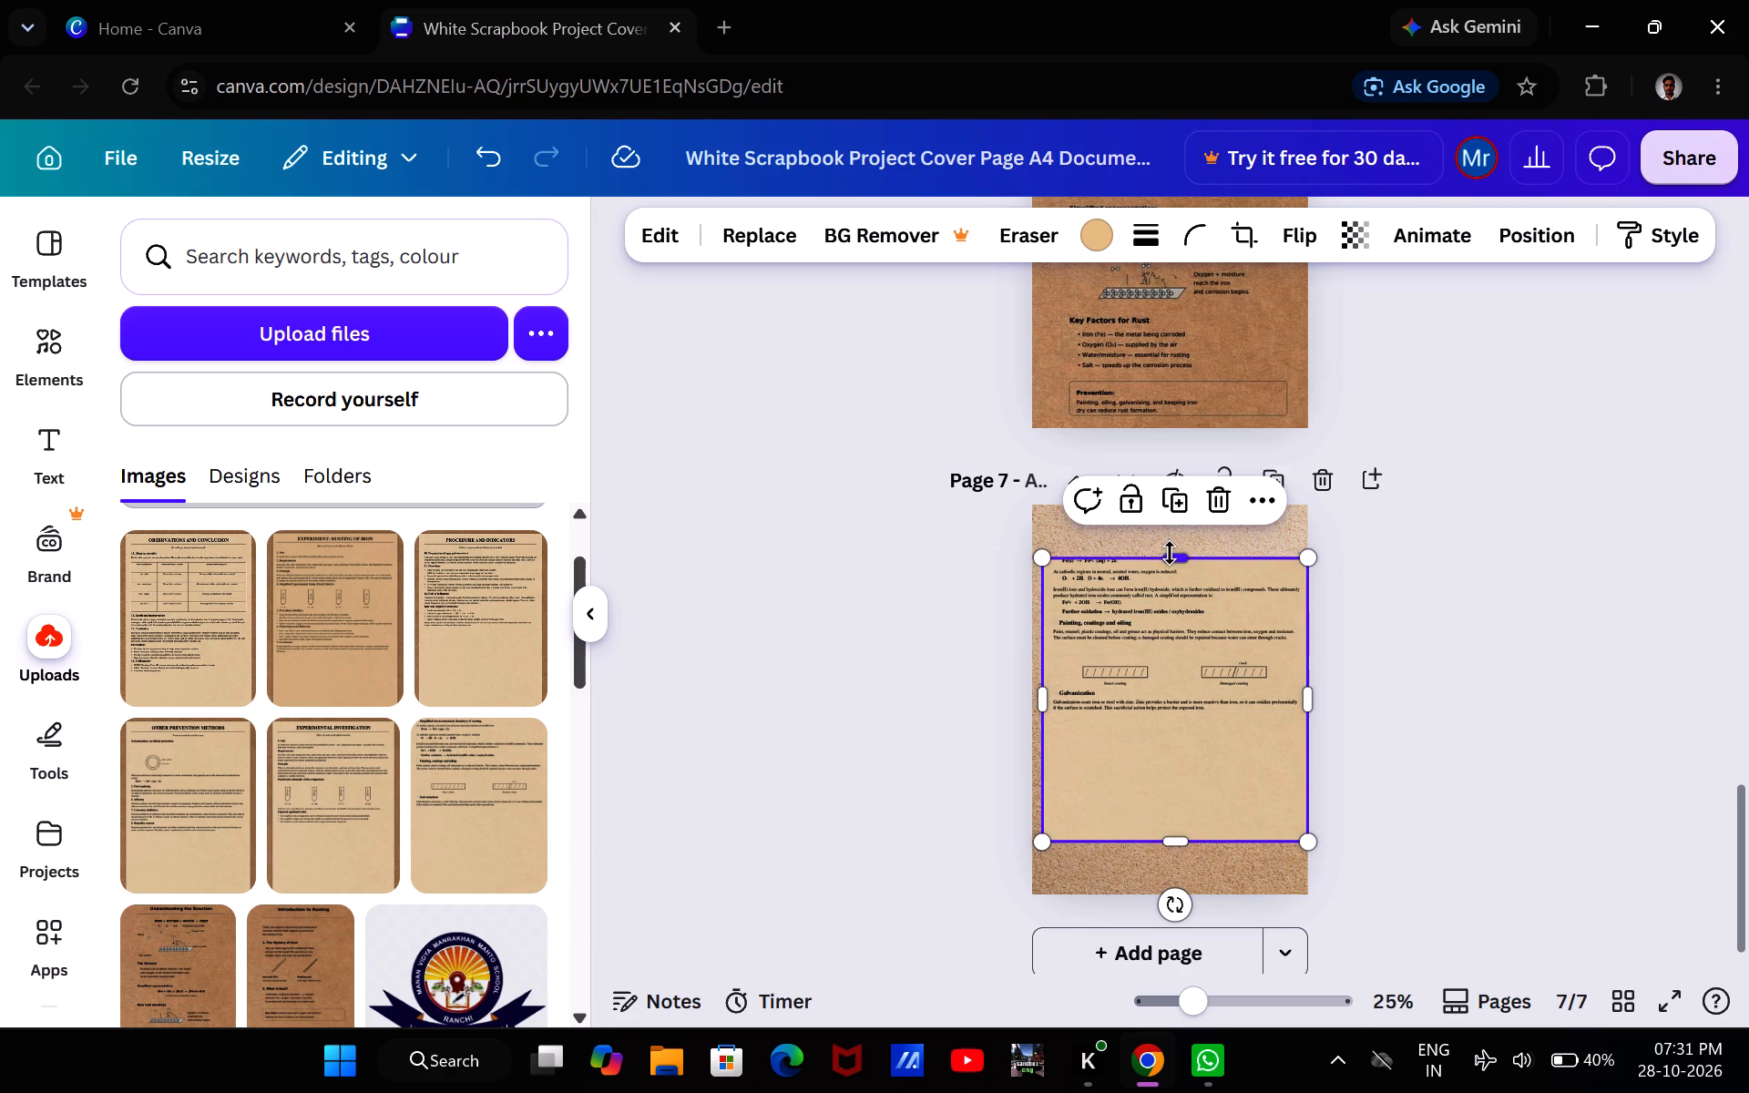
left_click_drag(1171, 557, 1176, 533)
Extend the image's left edge to page 7's left edge so that it is 21 wide and 23.6 high.
left_click(907, 686)
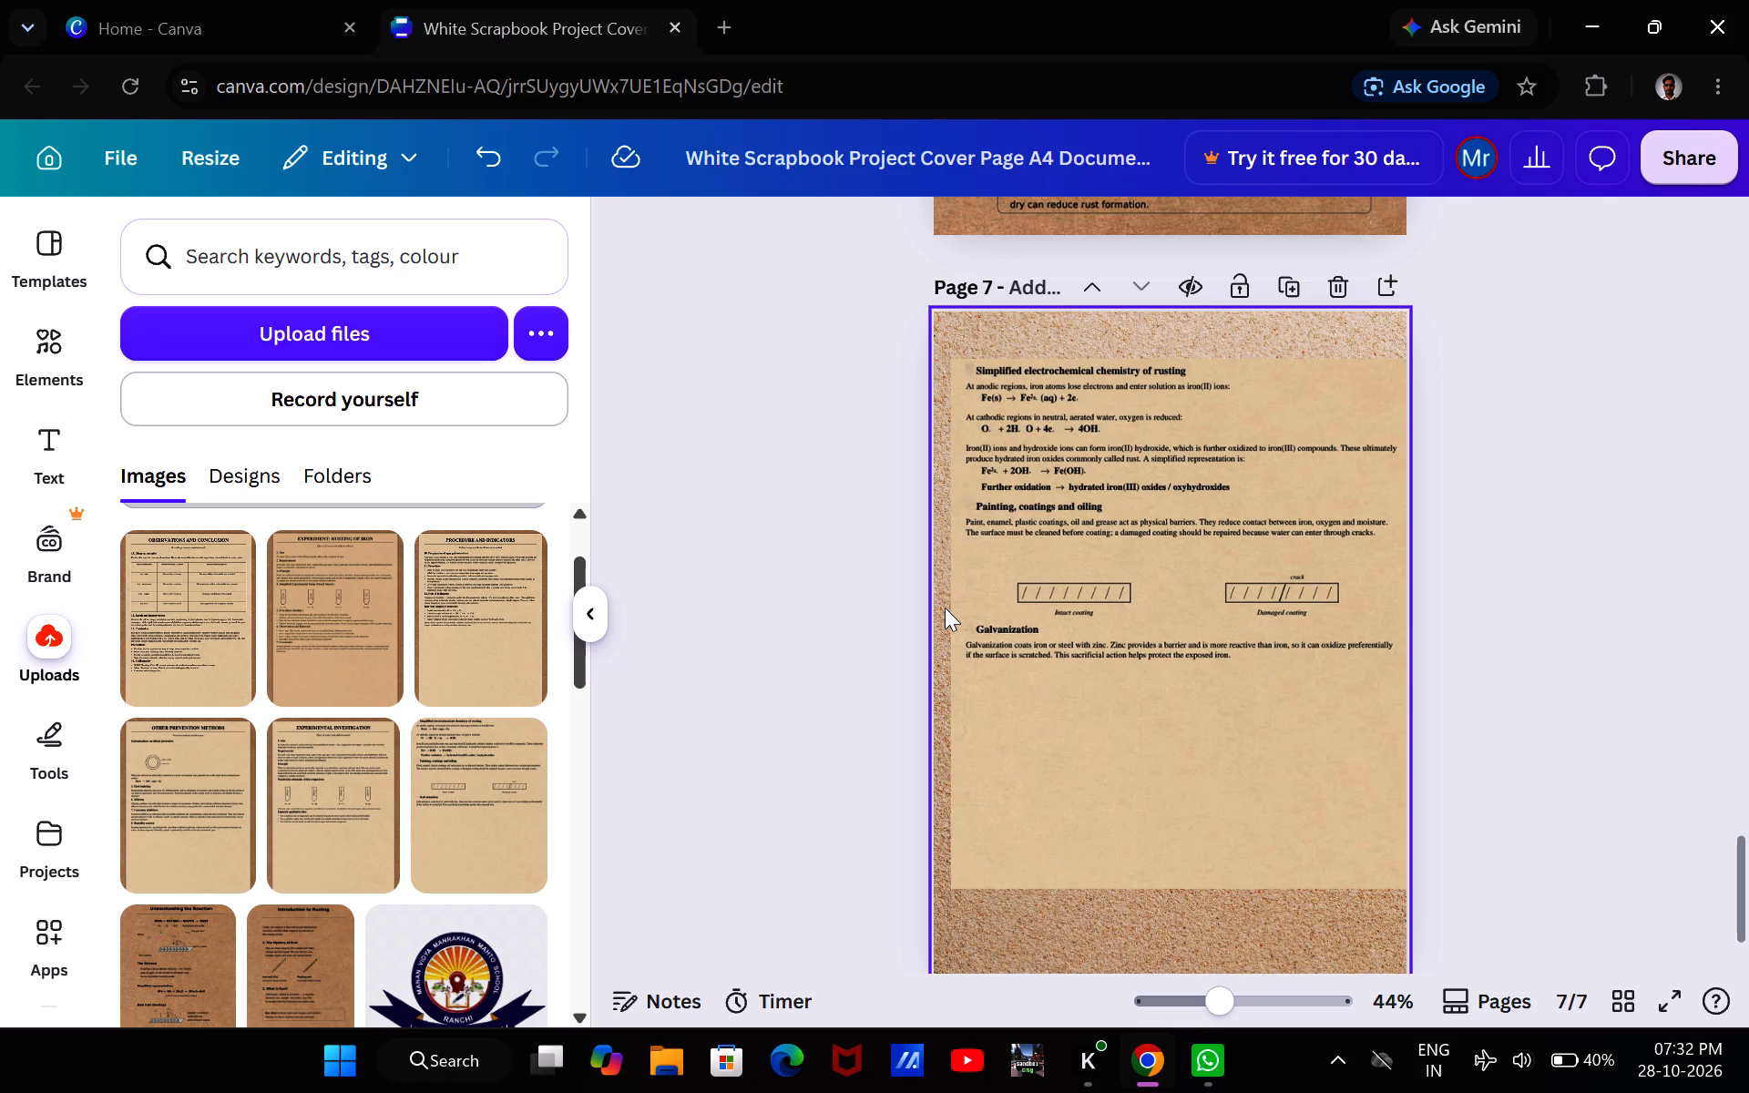
left_click(978, 609)
left_click_drag(948, 624, 942, 626)
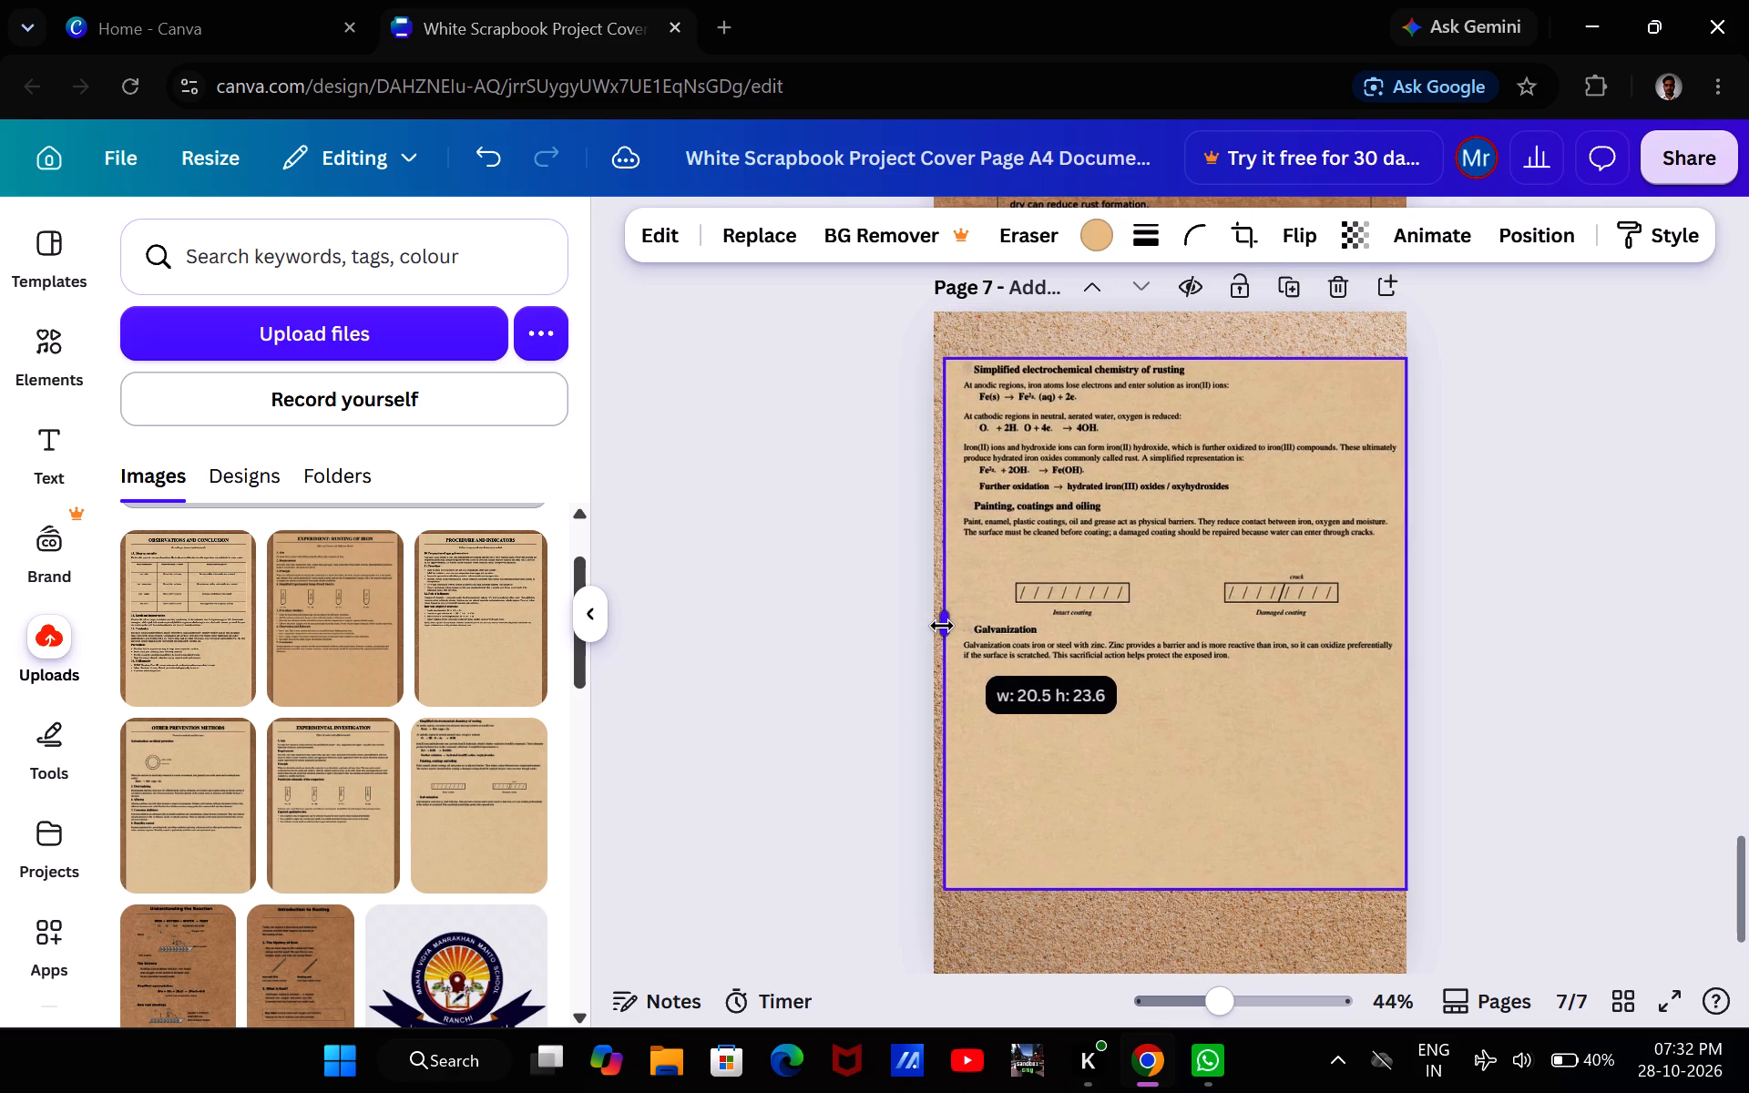
left_click_drag(942, 626, 938, 628)
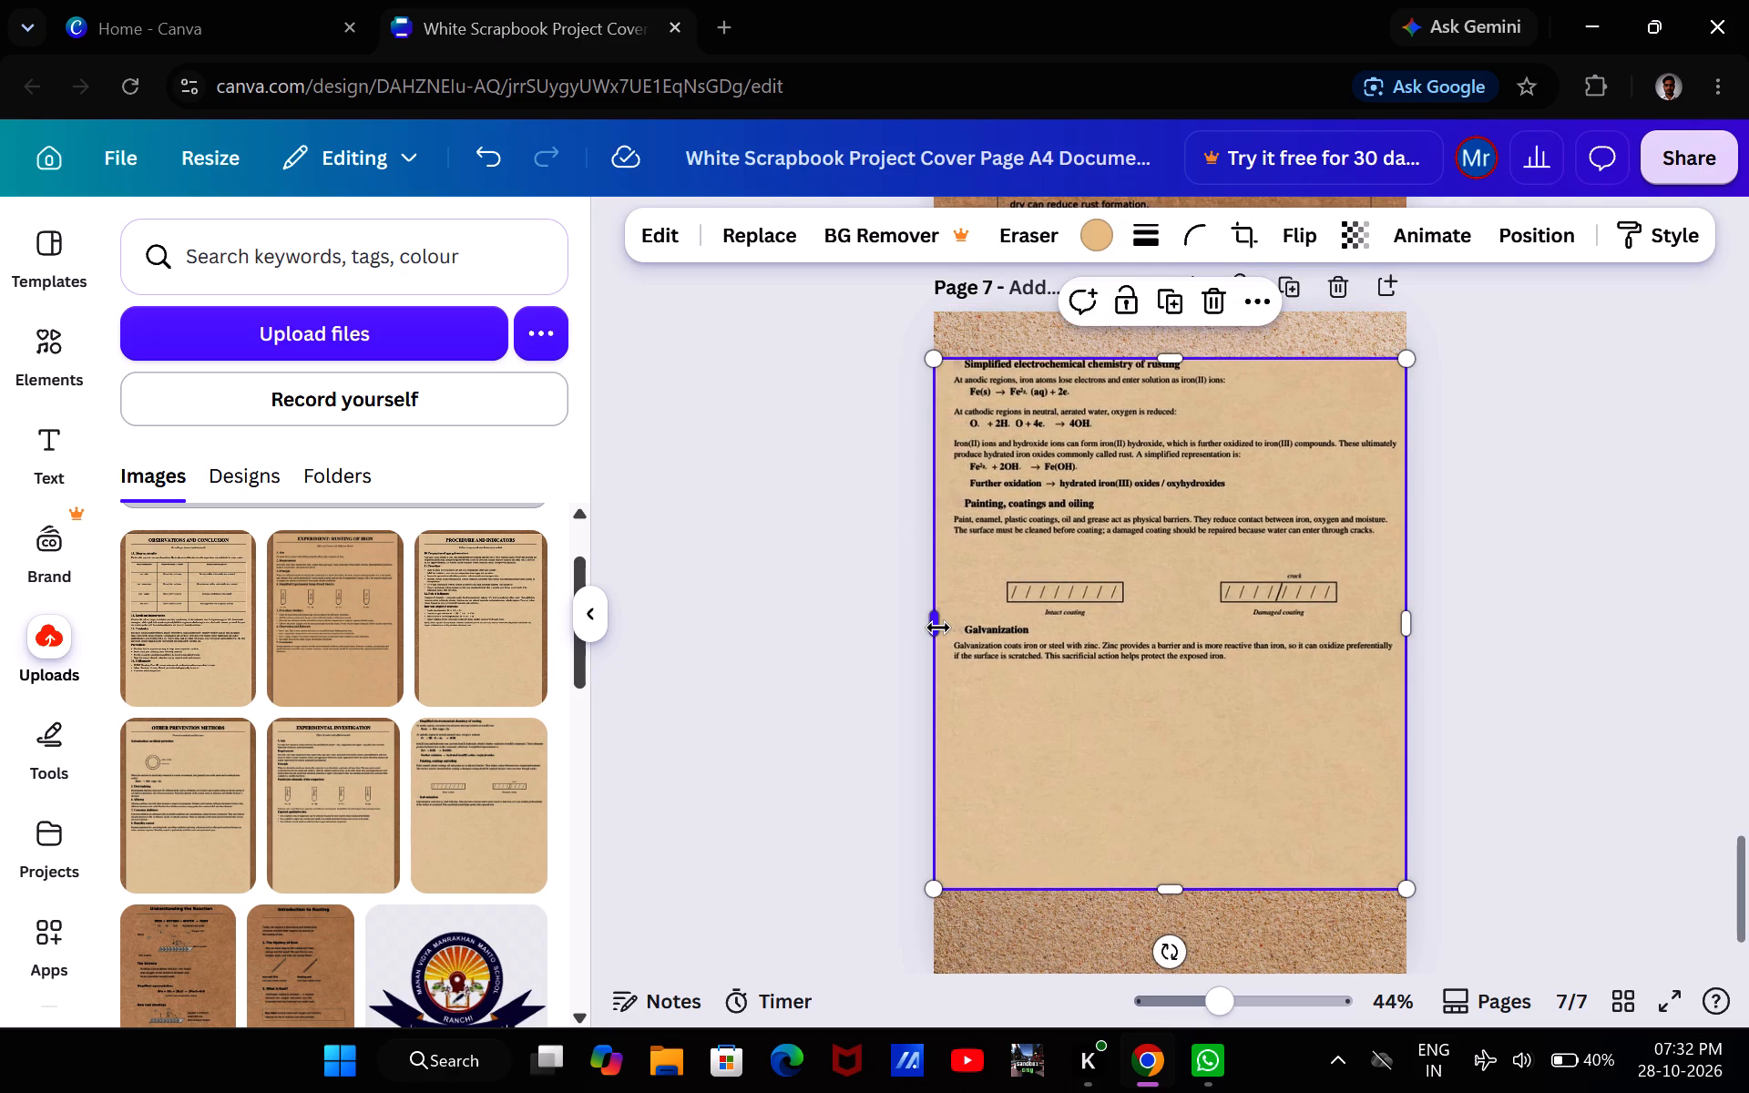
left_click(1172, 353)
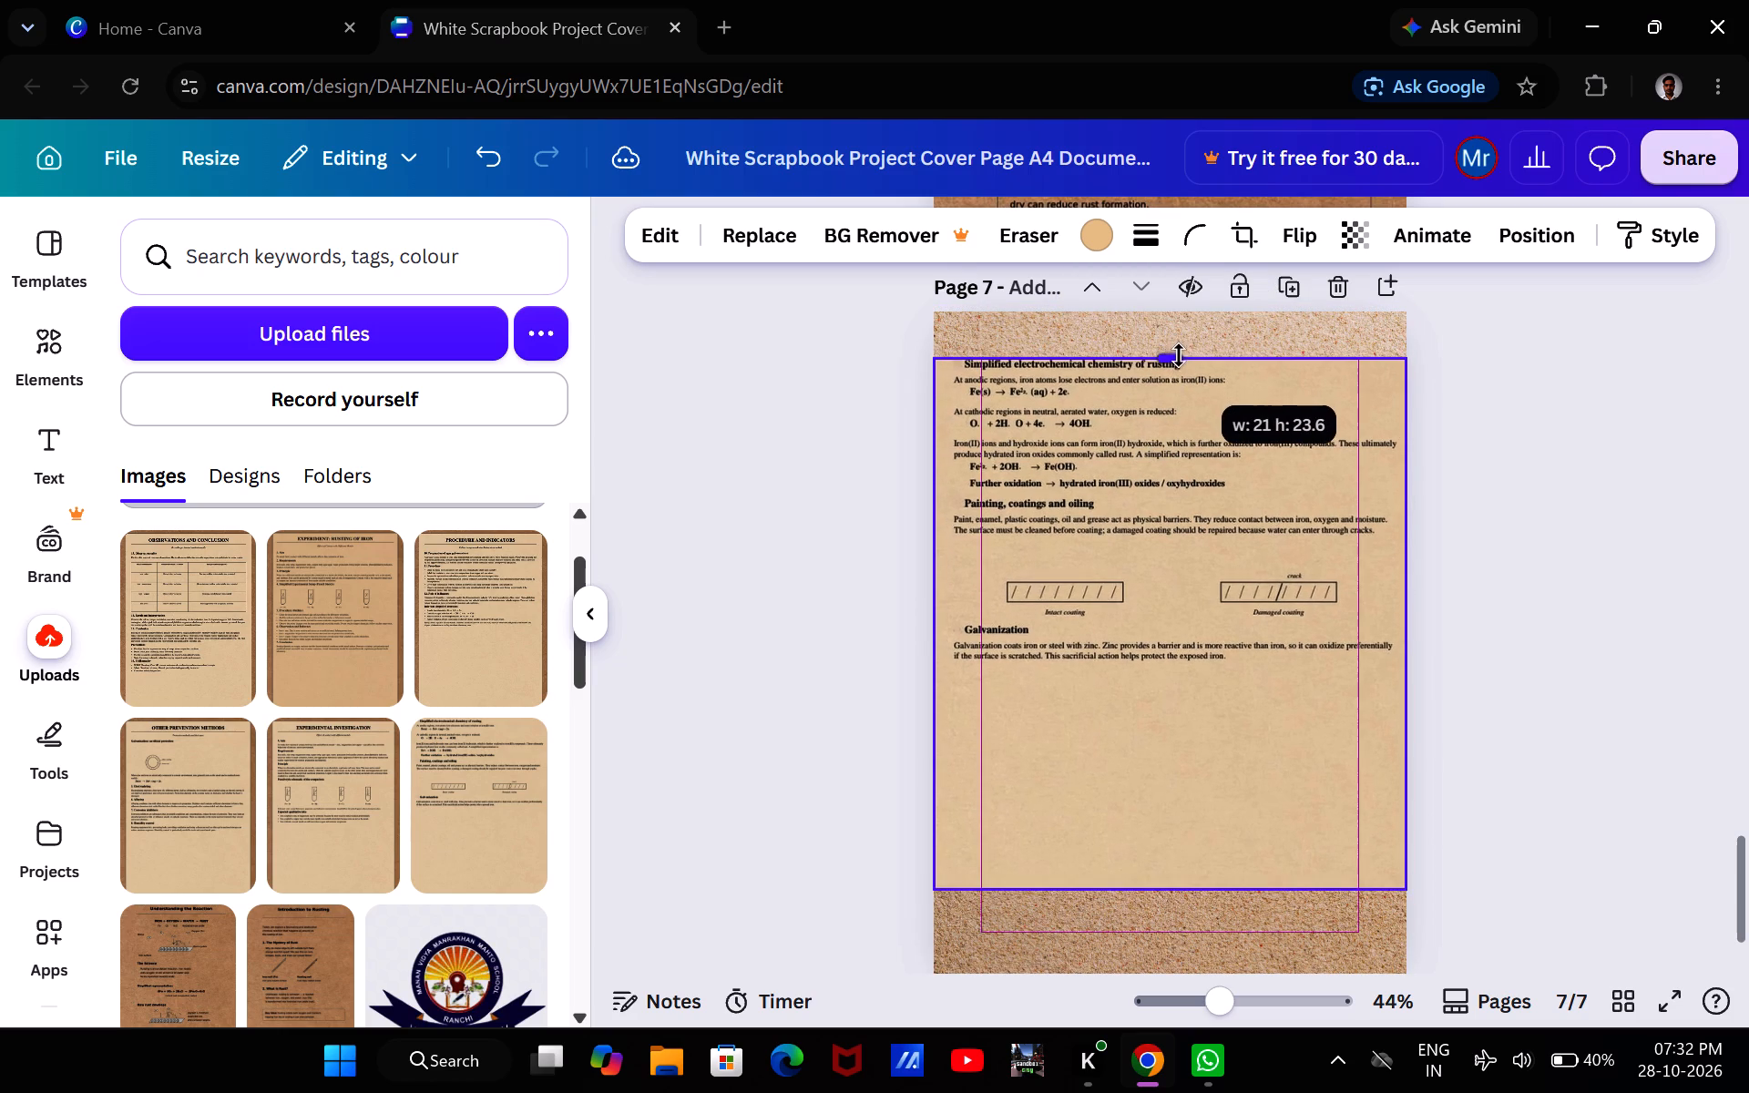
left_click(874, 434)
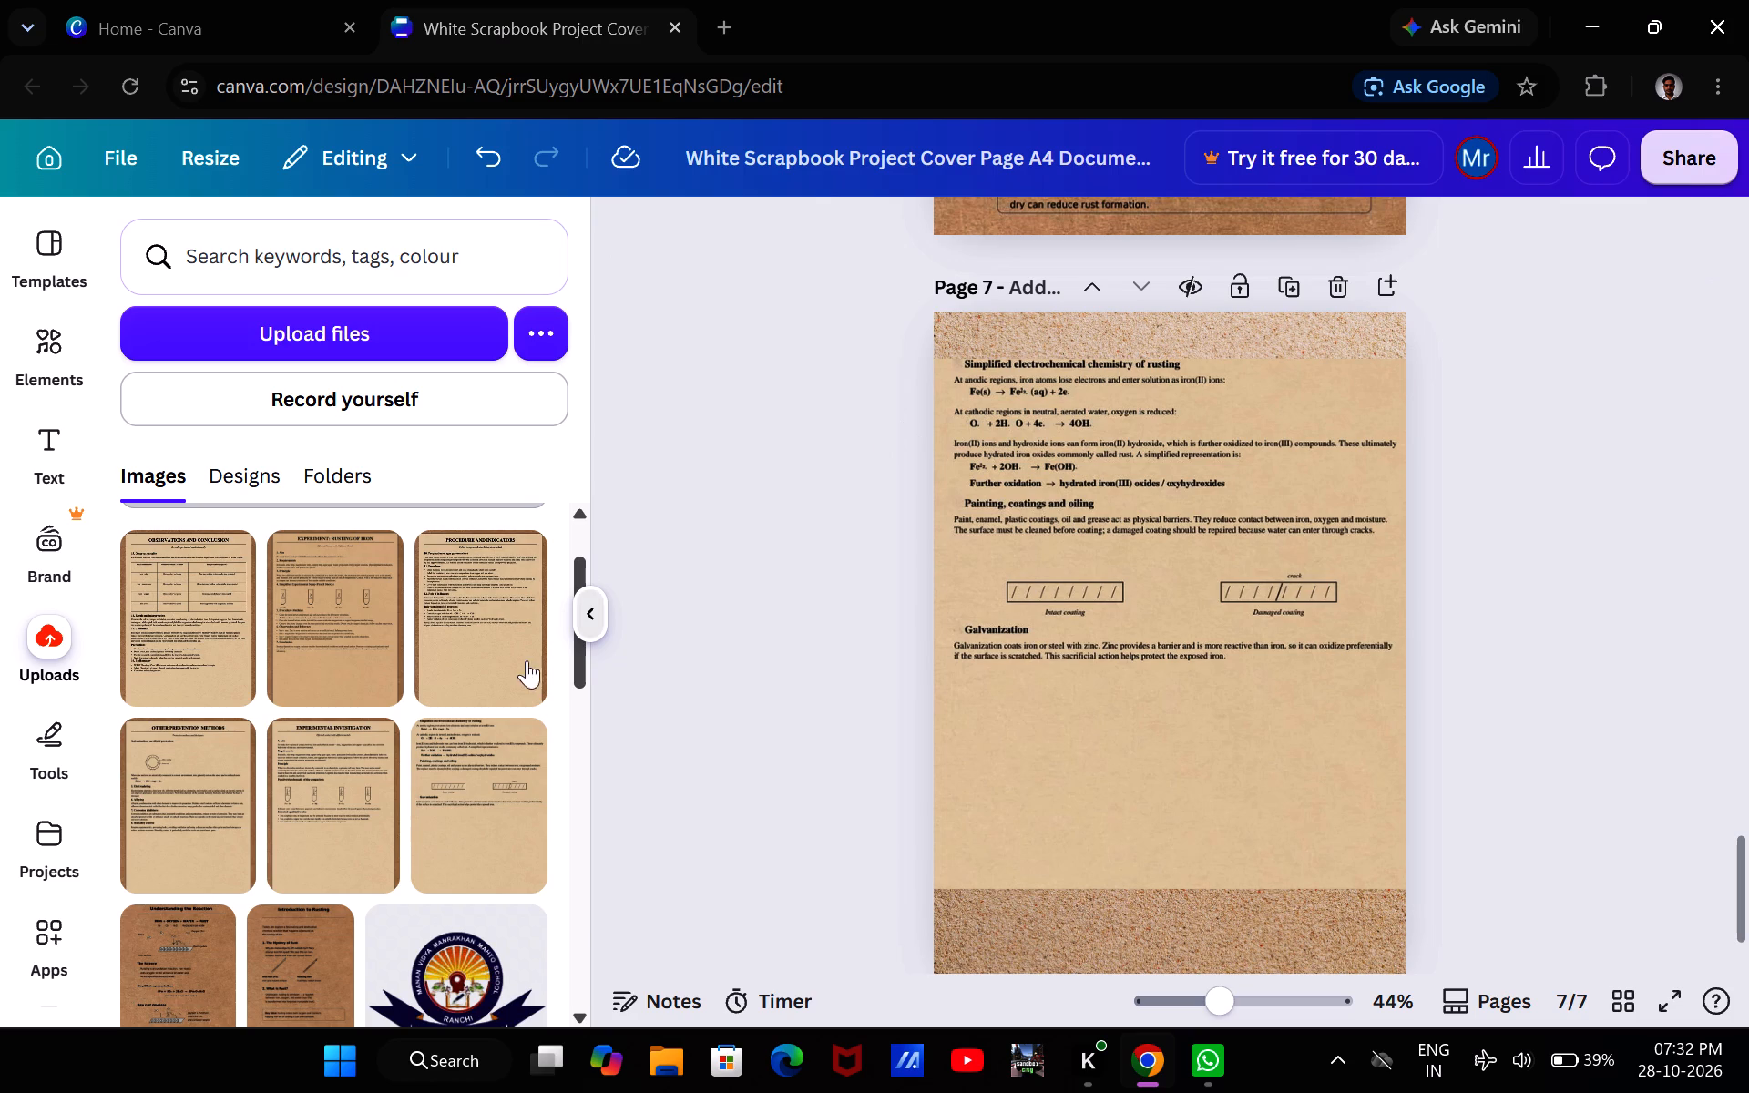
Add a blank page after page 7.
scroll(672, 695, "down", 5)
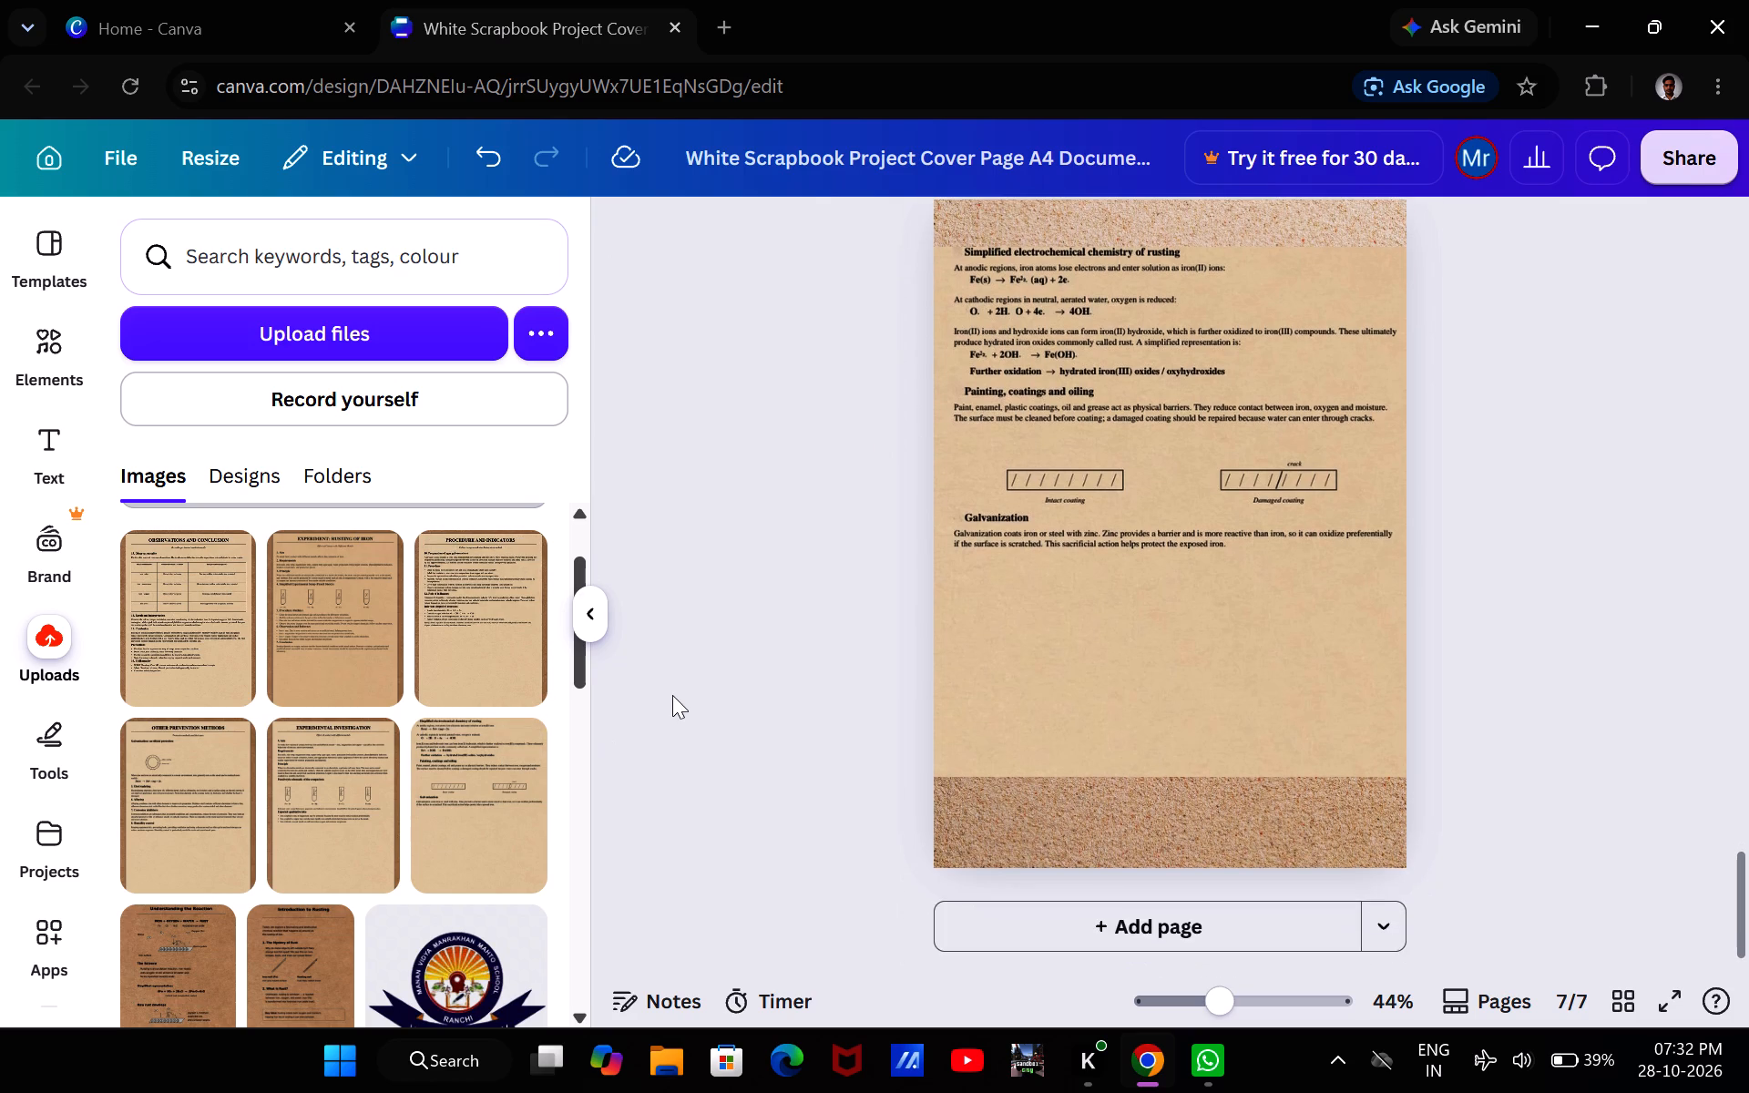
left_click(1010, 924)
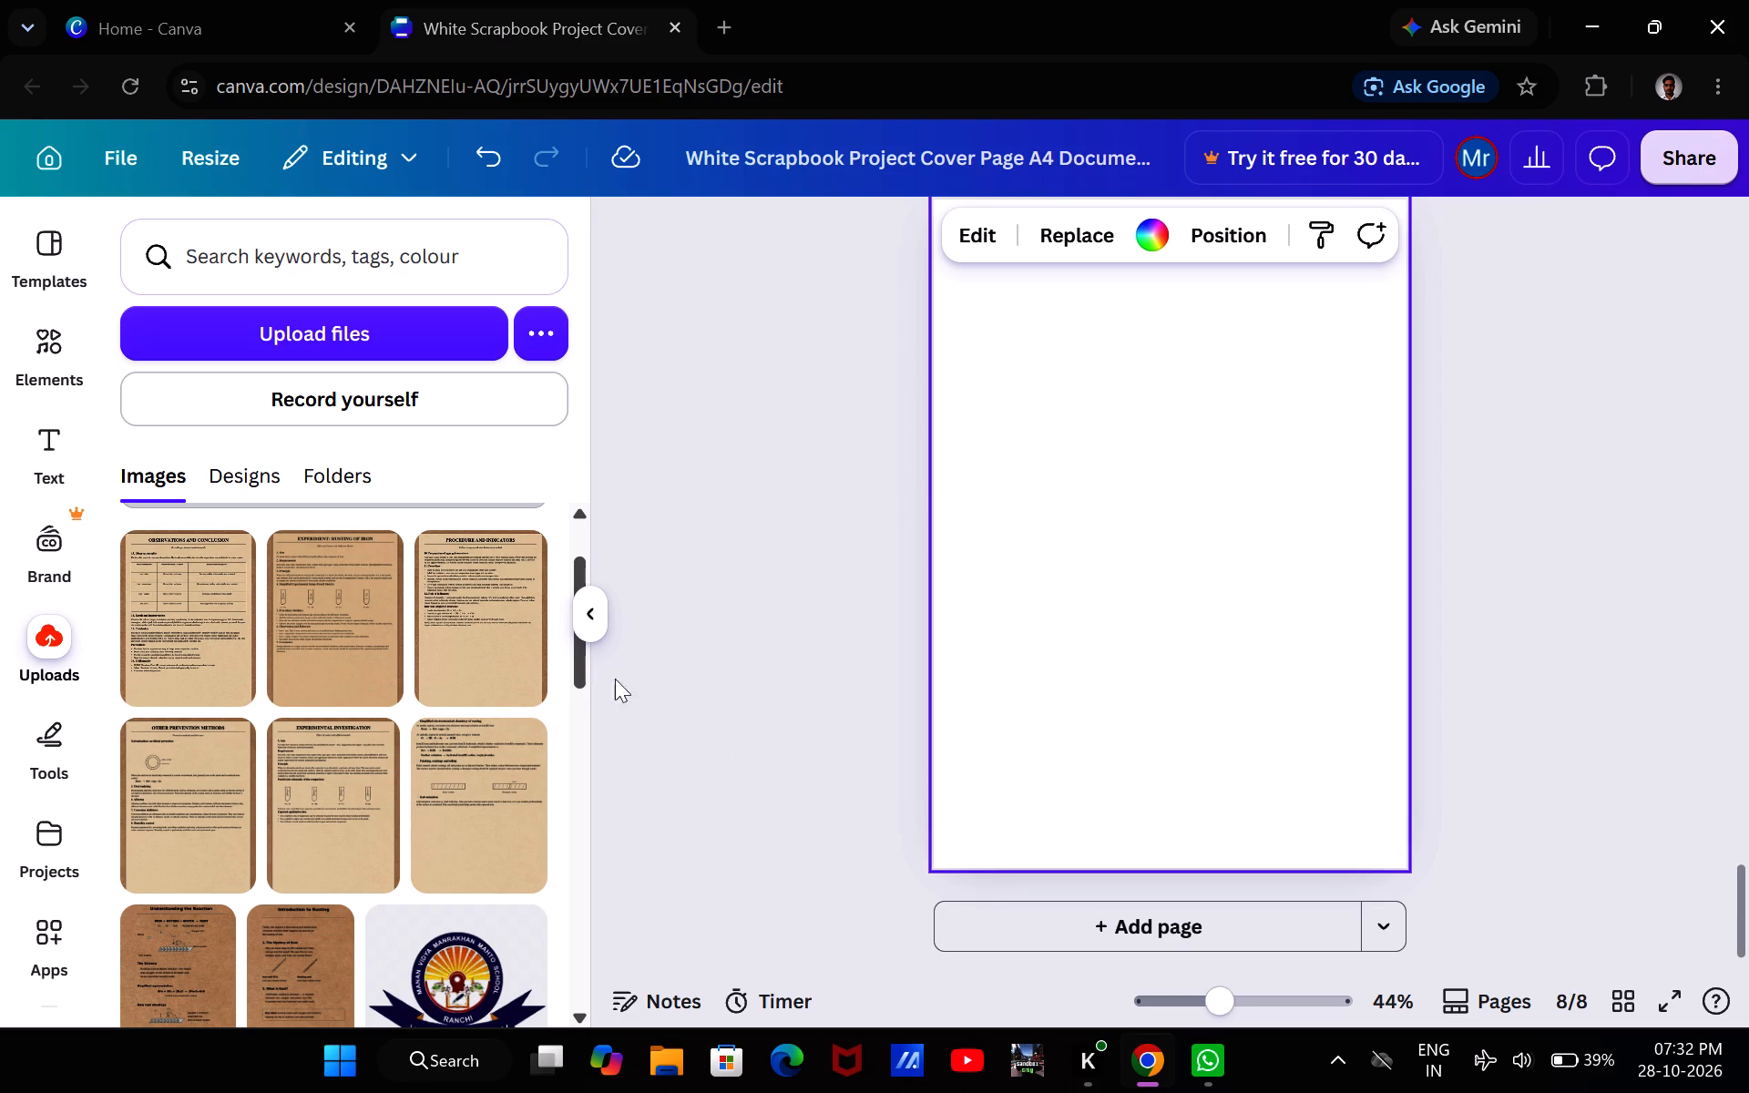
Fill page 8's blank background with the uploaded golden-brown gradient image.
right_click(1064, 504)
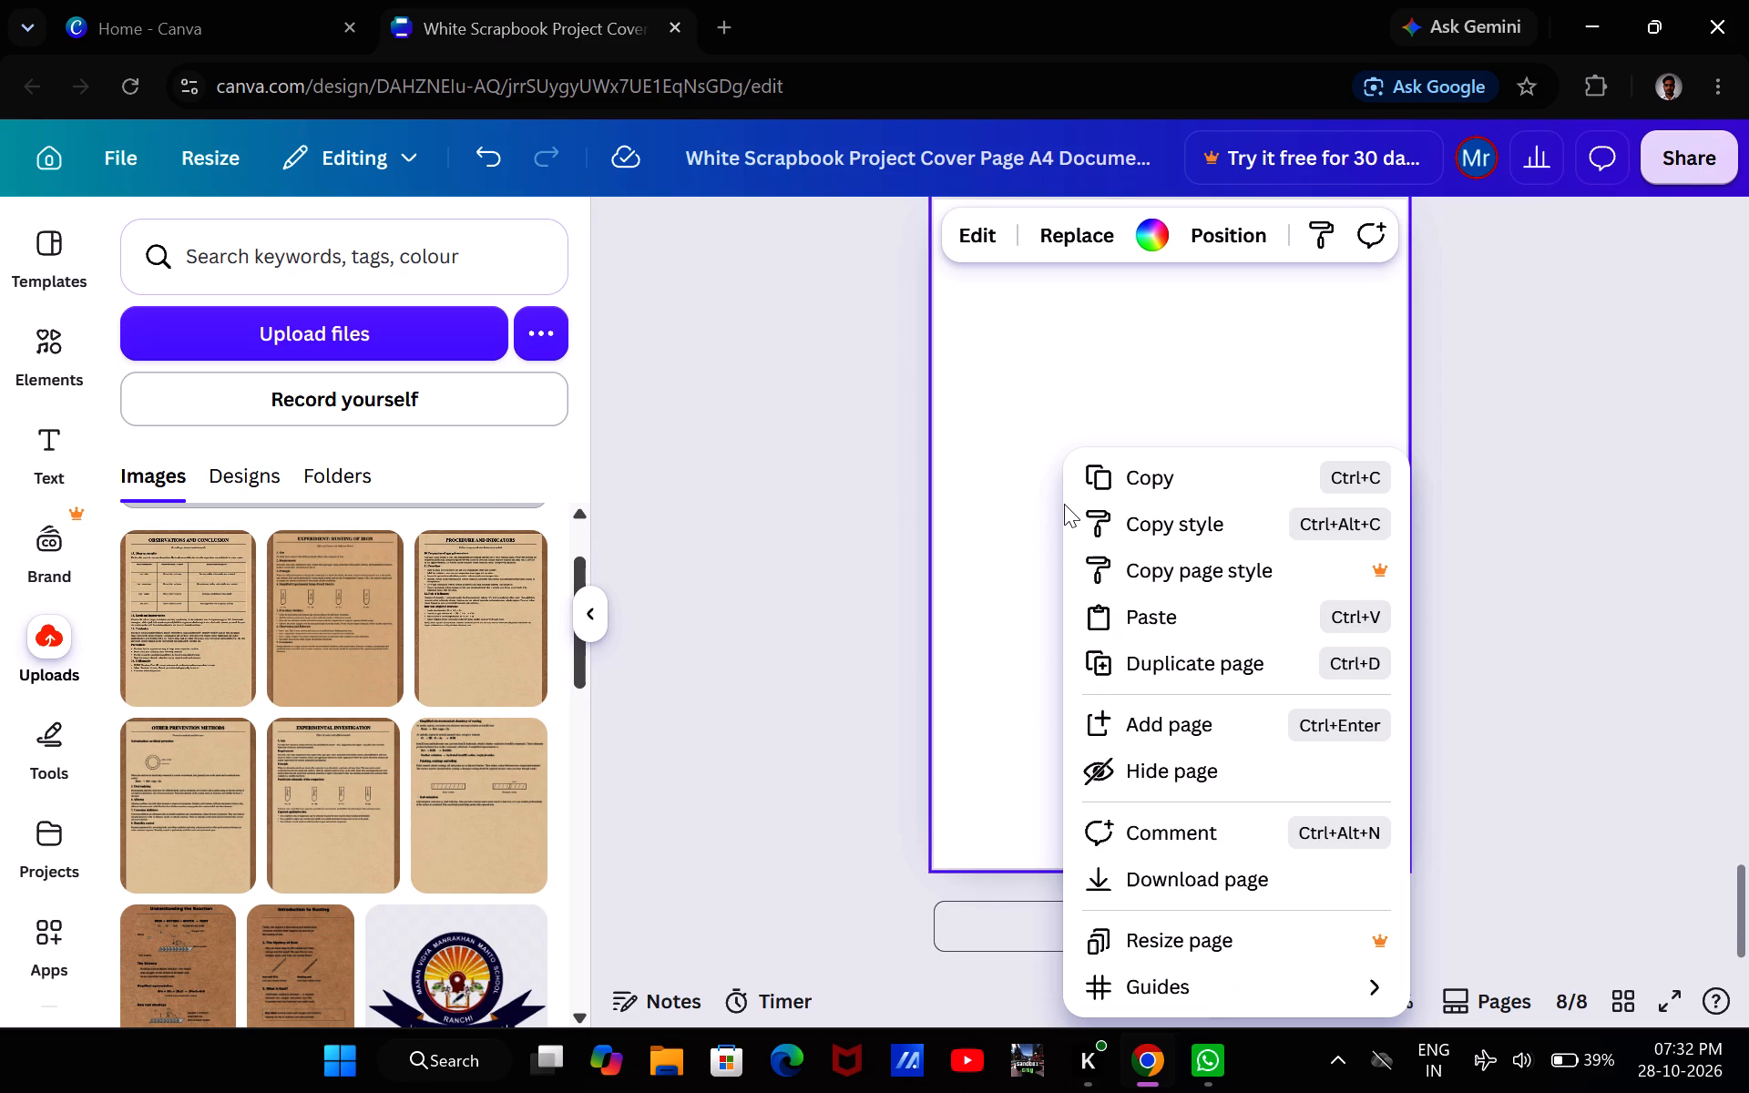
left_click(1058, 228)
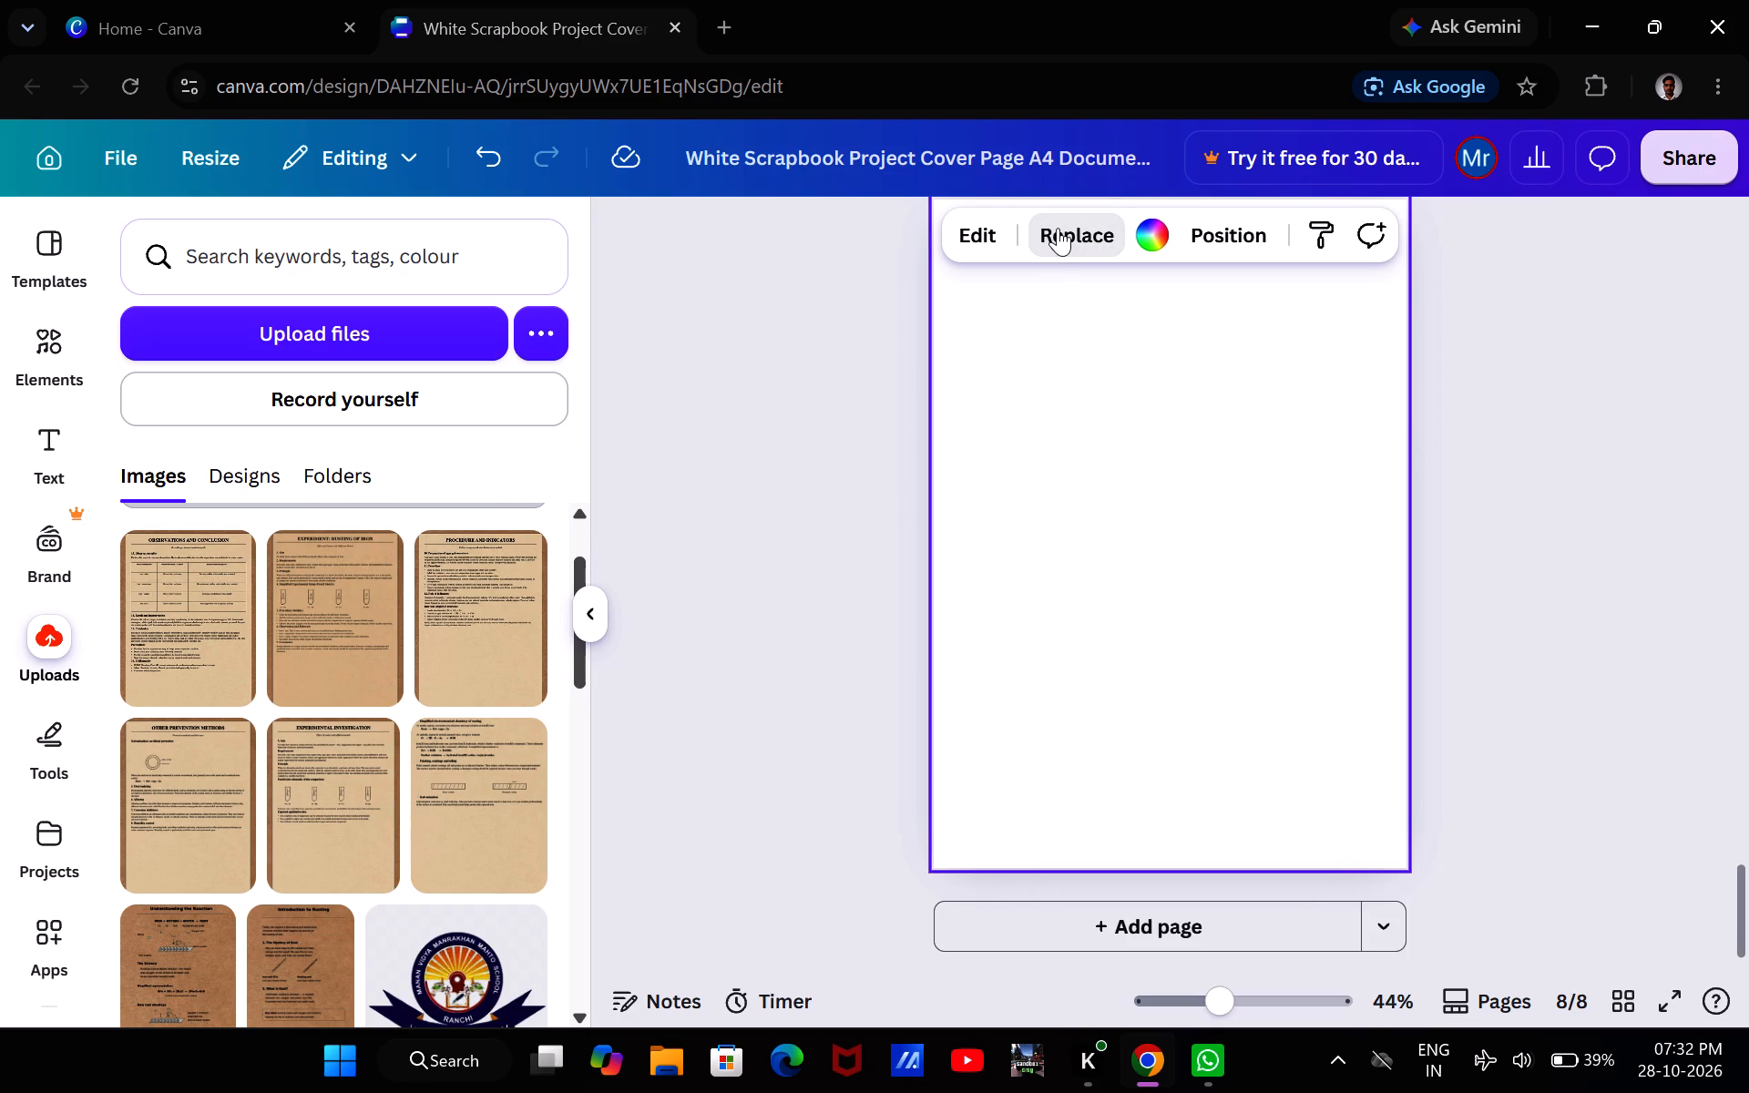
left_click(1058, 228)
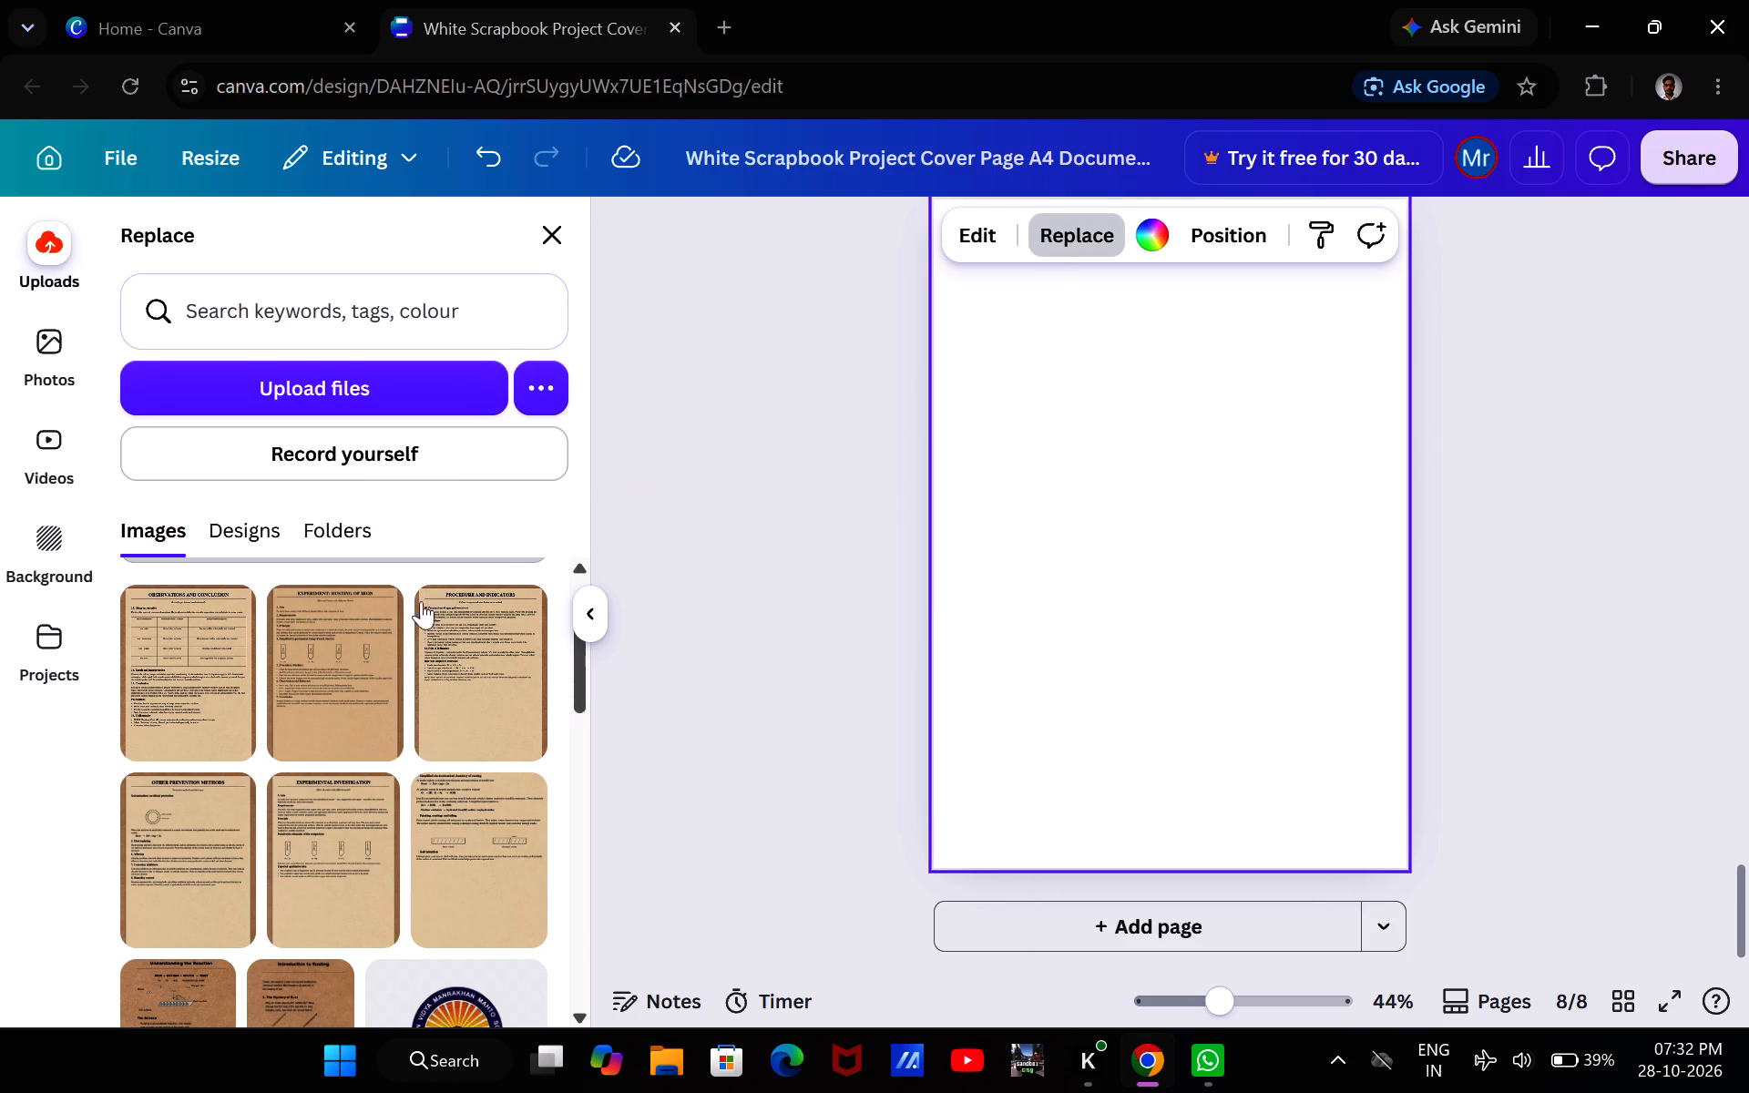
scroll(323, 659, "down", 2)
left_click(370, 924)
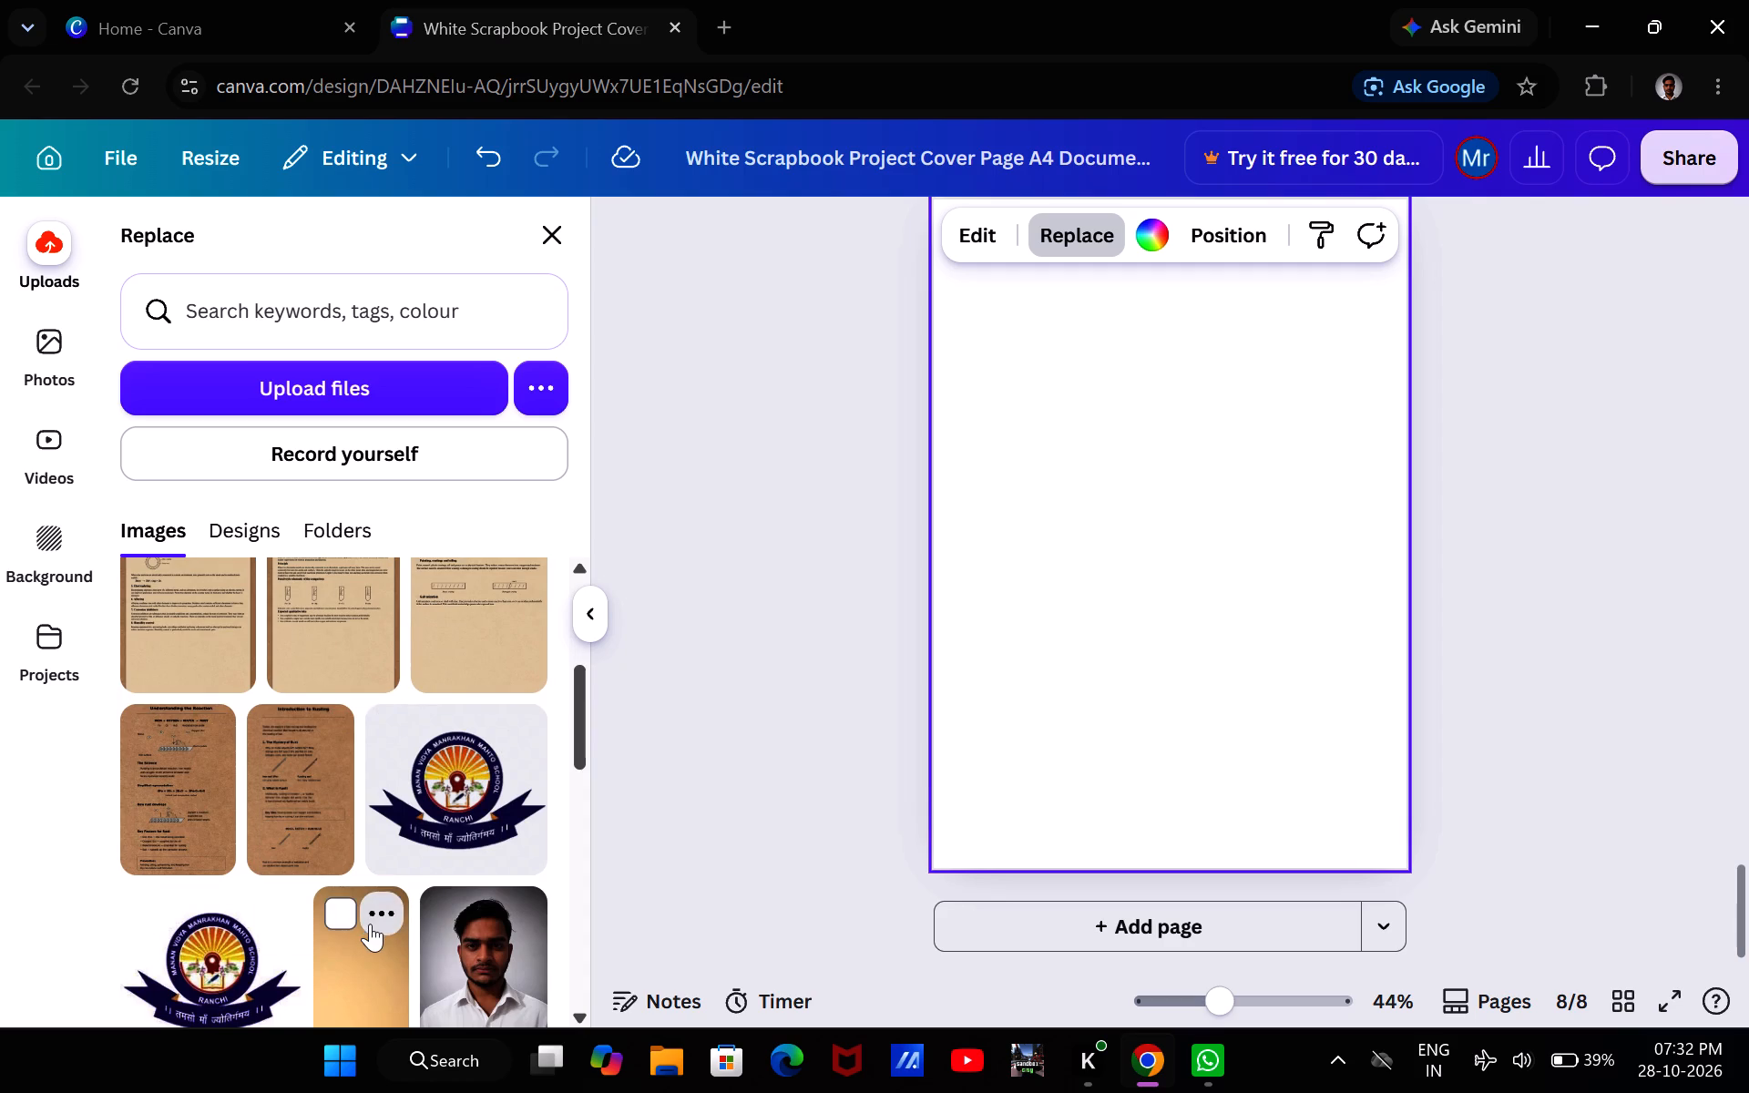
left_click(373, 945)
left_click(373, 945)
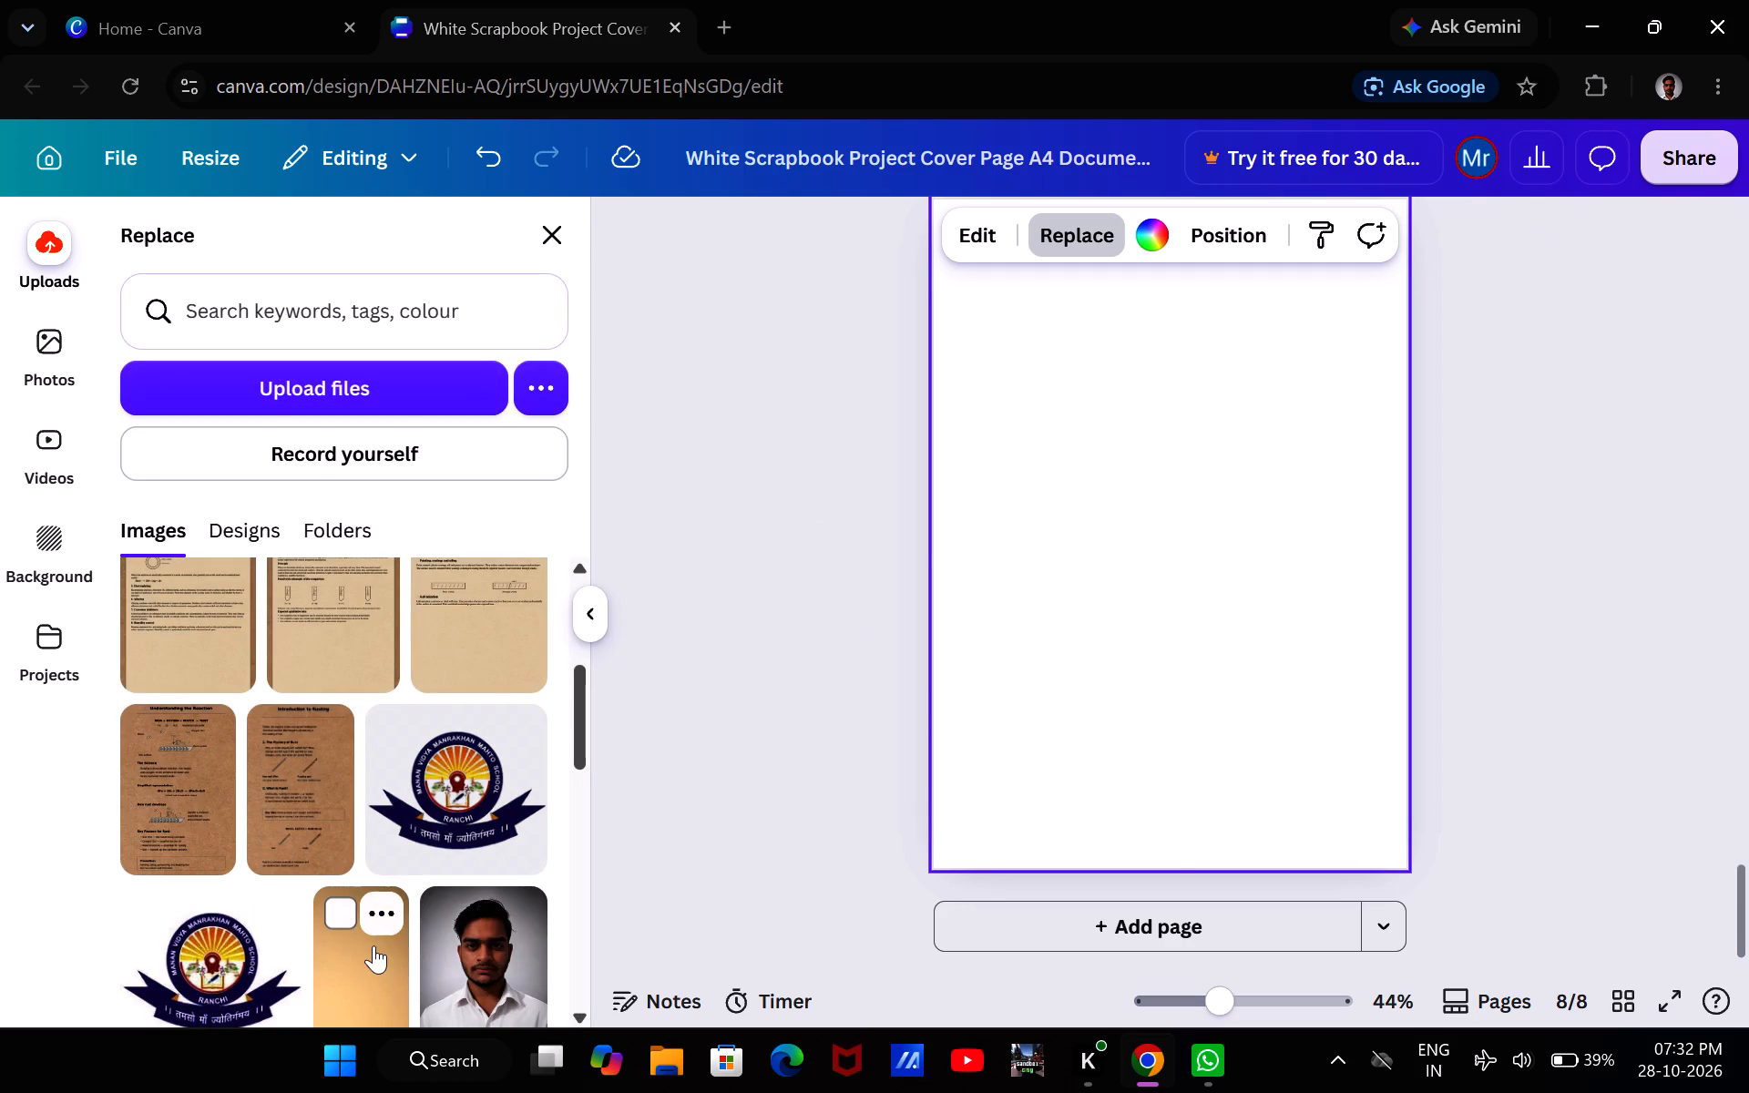
left_click(757, 745)
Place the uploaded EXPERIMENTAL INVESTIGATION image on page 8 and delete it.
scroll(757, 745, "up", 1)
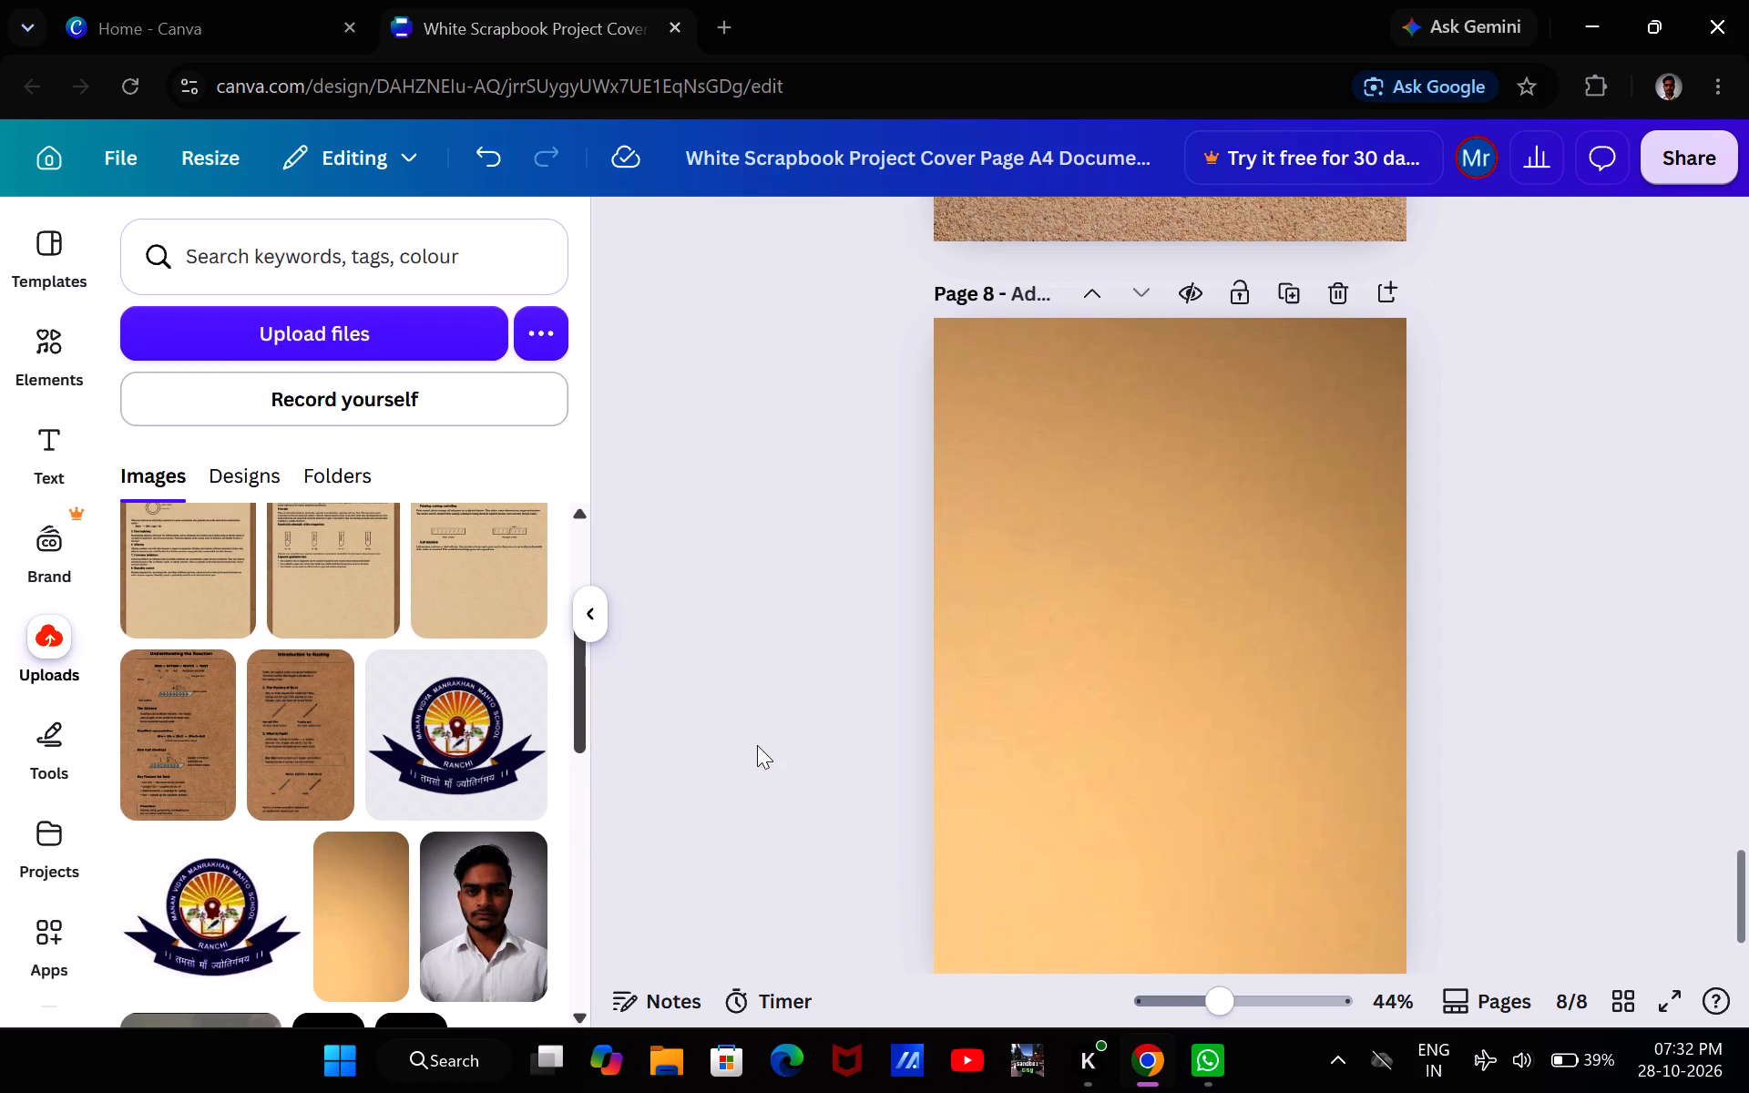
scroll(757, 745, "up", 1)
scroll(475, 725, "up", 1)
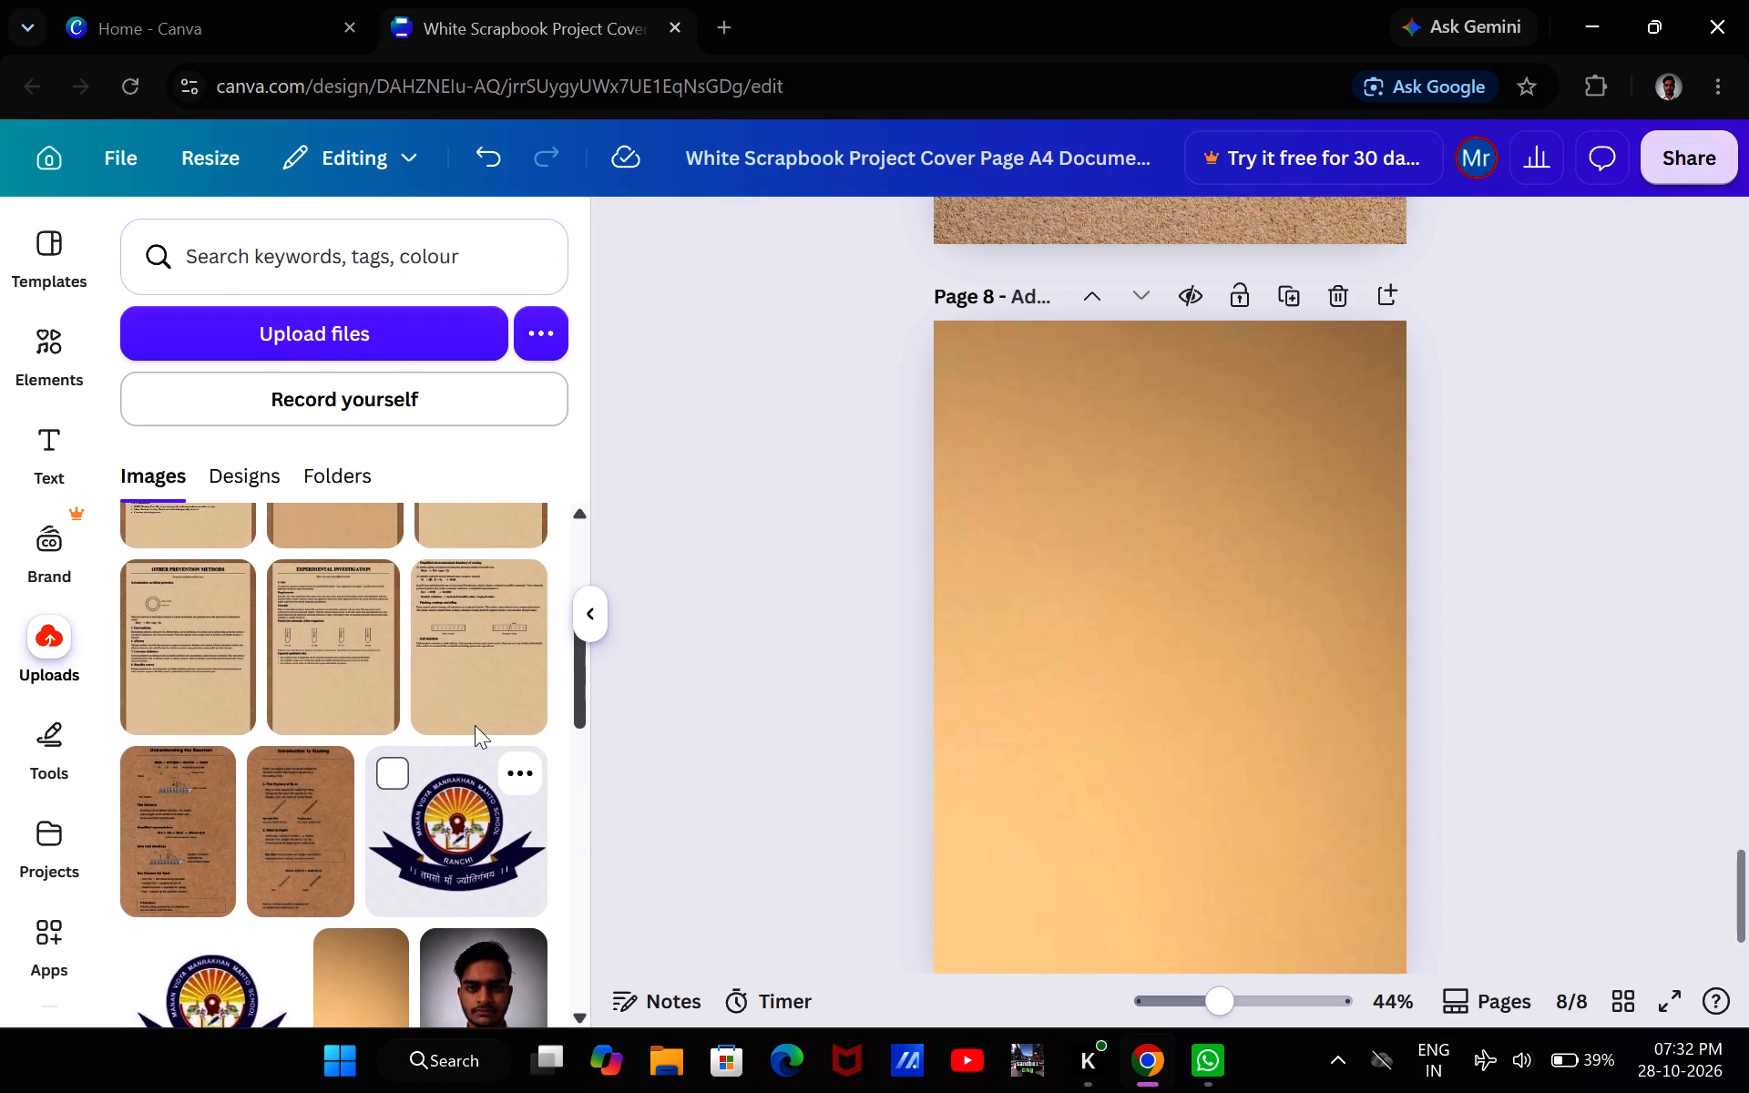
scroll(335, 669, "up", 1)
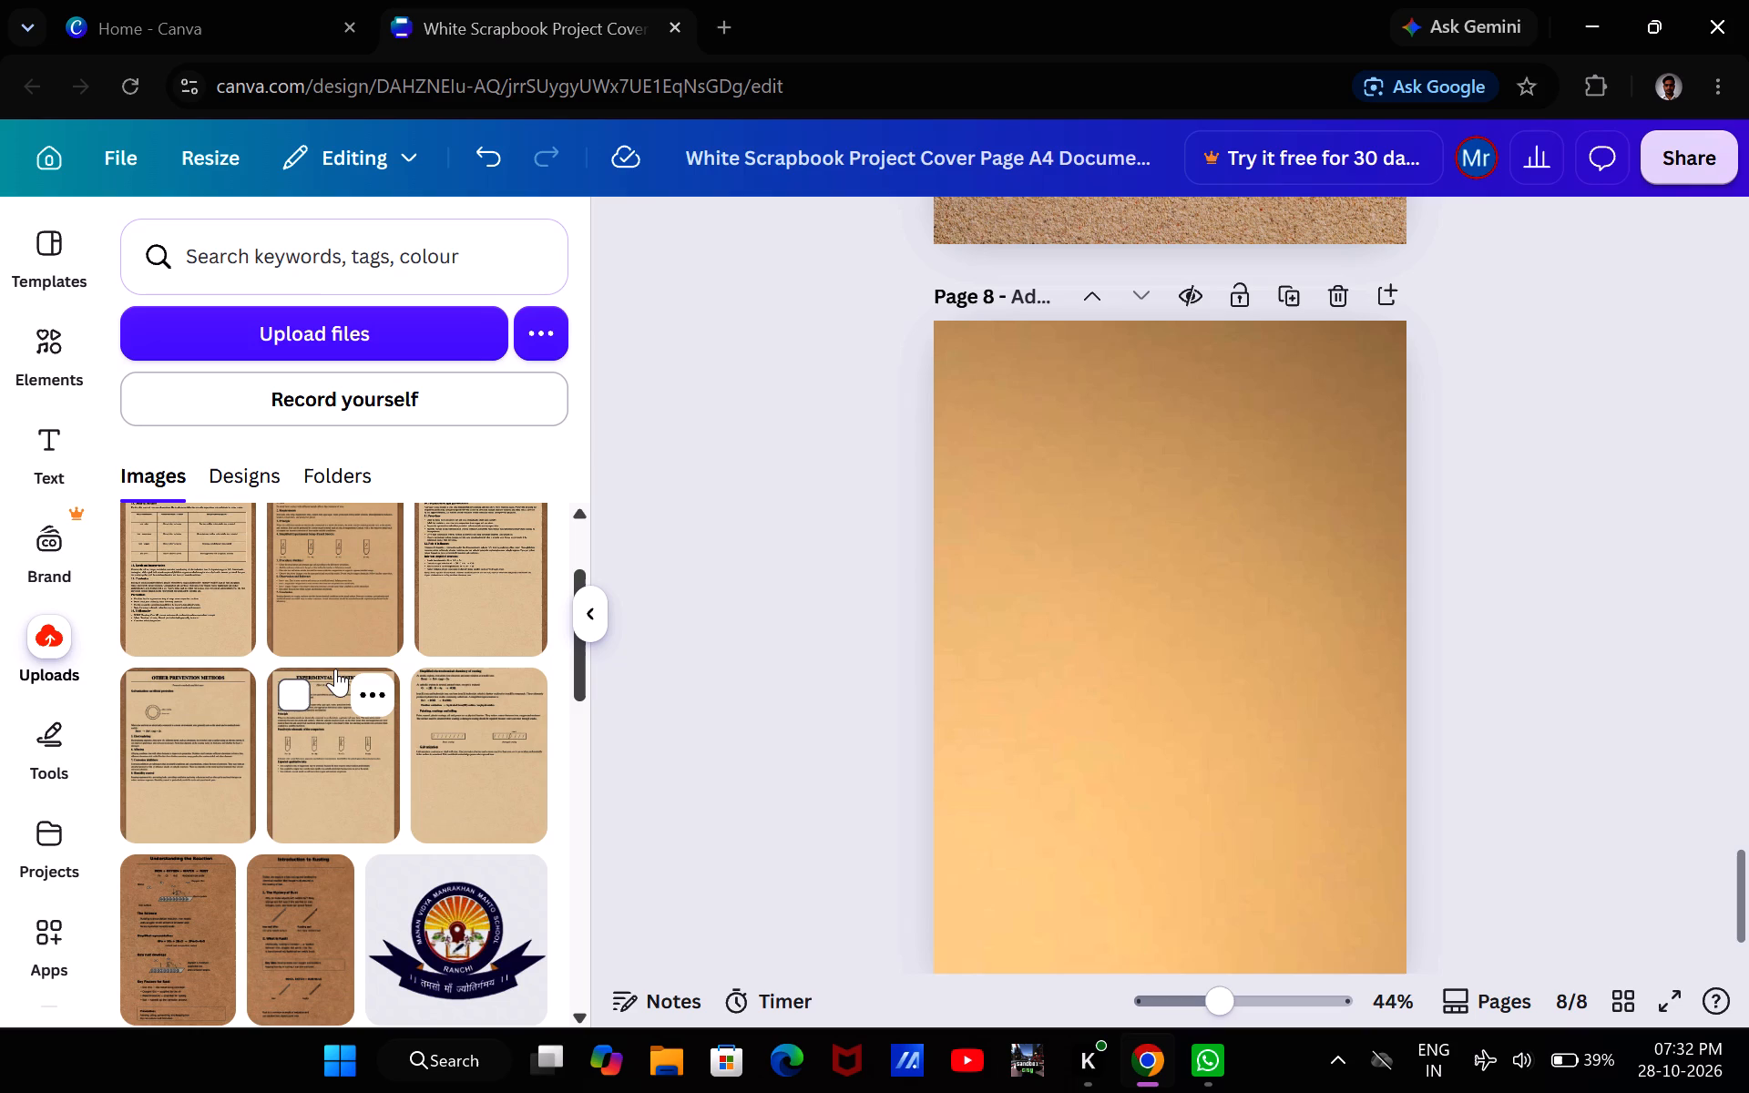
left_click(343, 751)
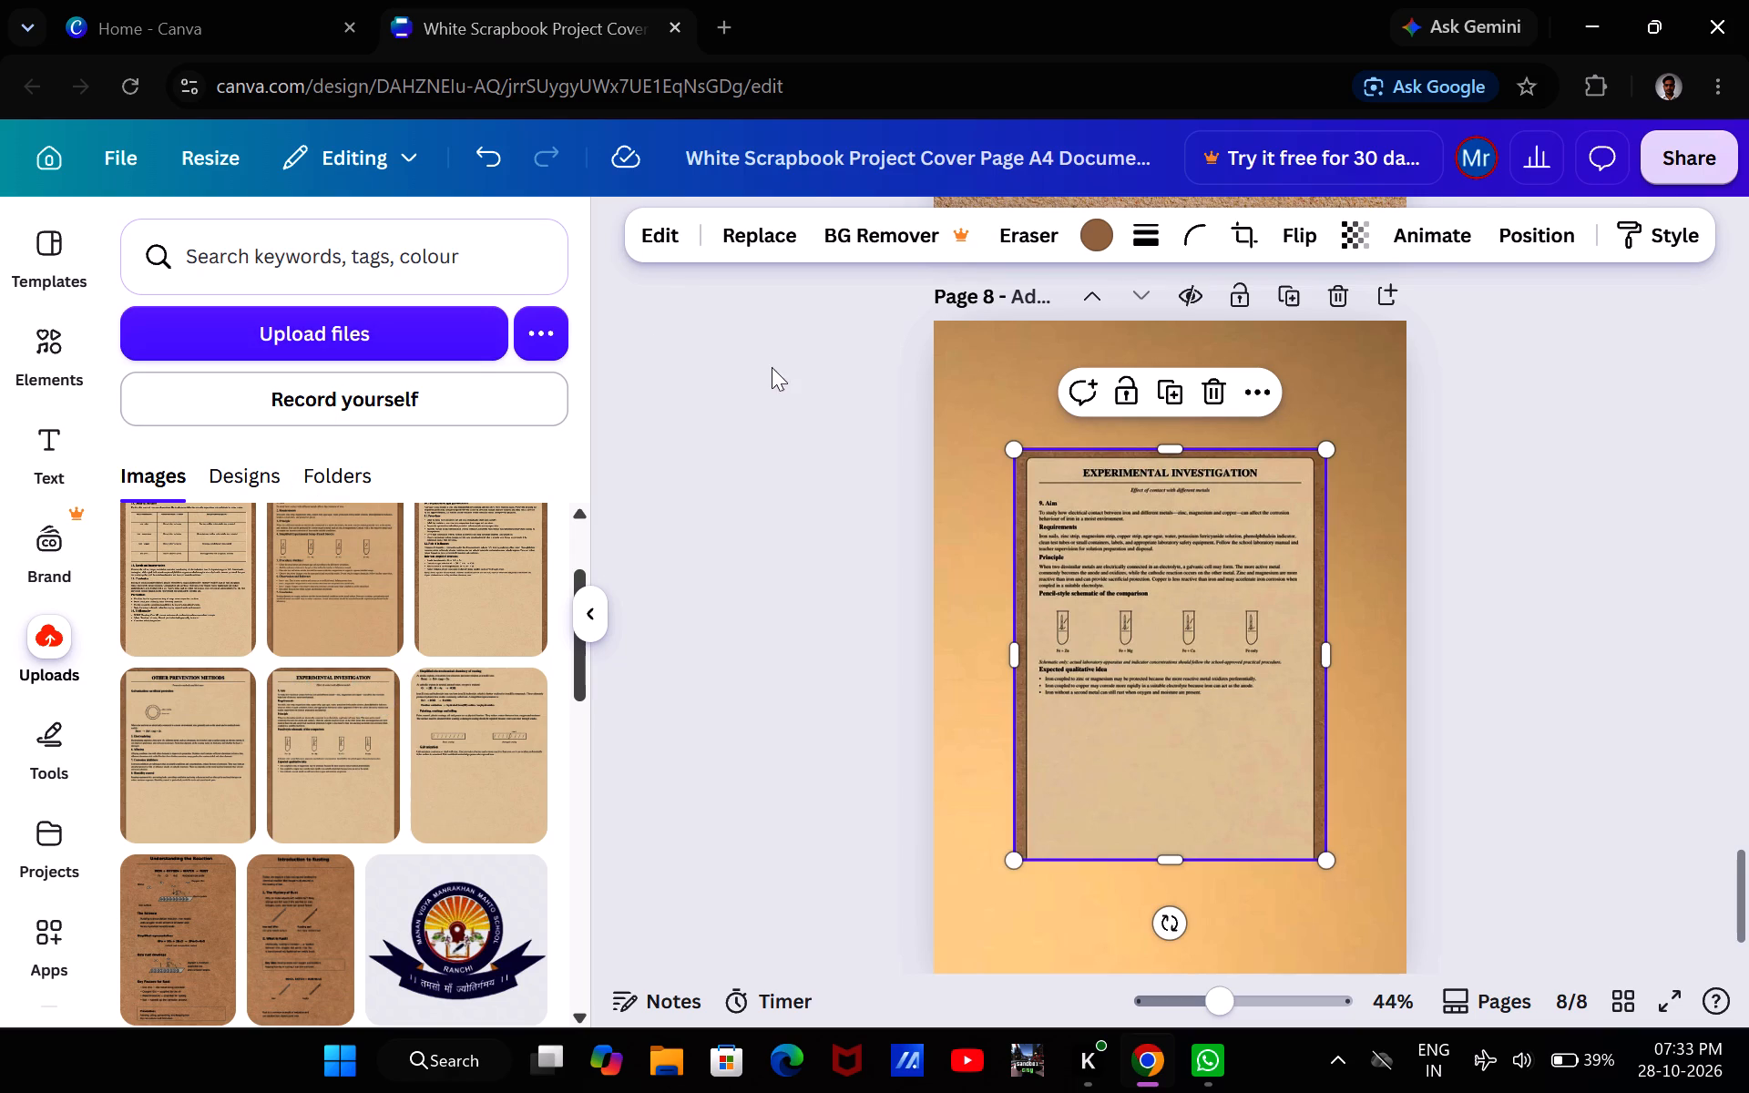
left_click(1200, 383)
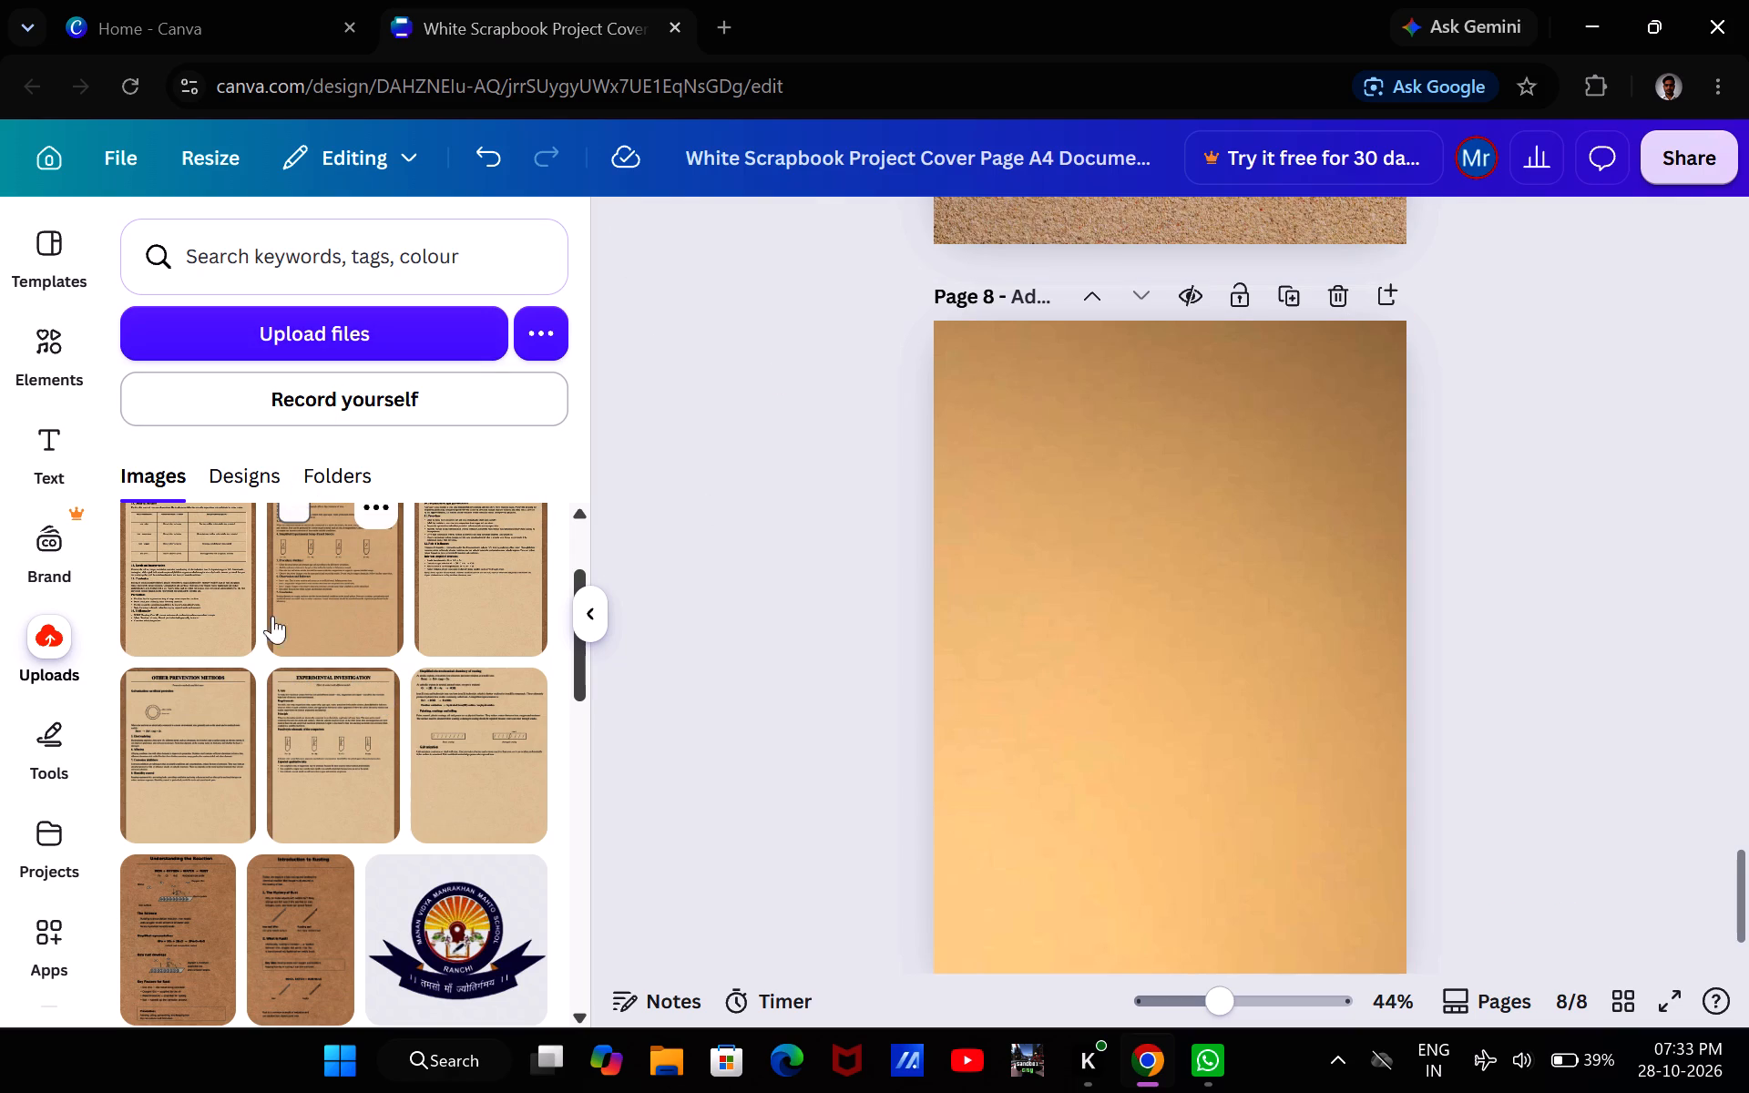
Insert the uploaded OTHER PREVENTION METHODS image on page 8 and enlarge it proportionally up and out to the page's left edge.
left_click(171, 716)
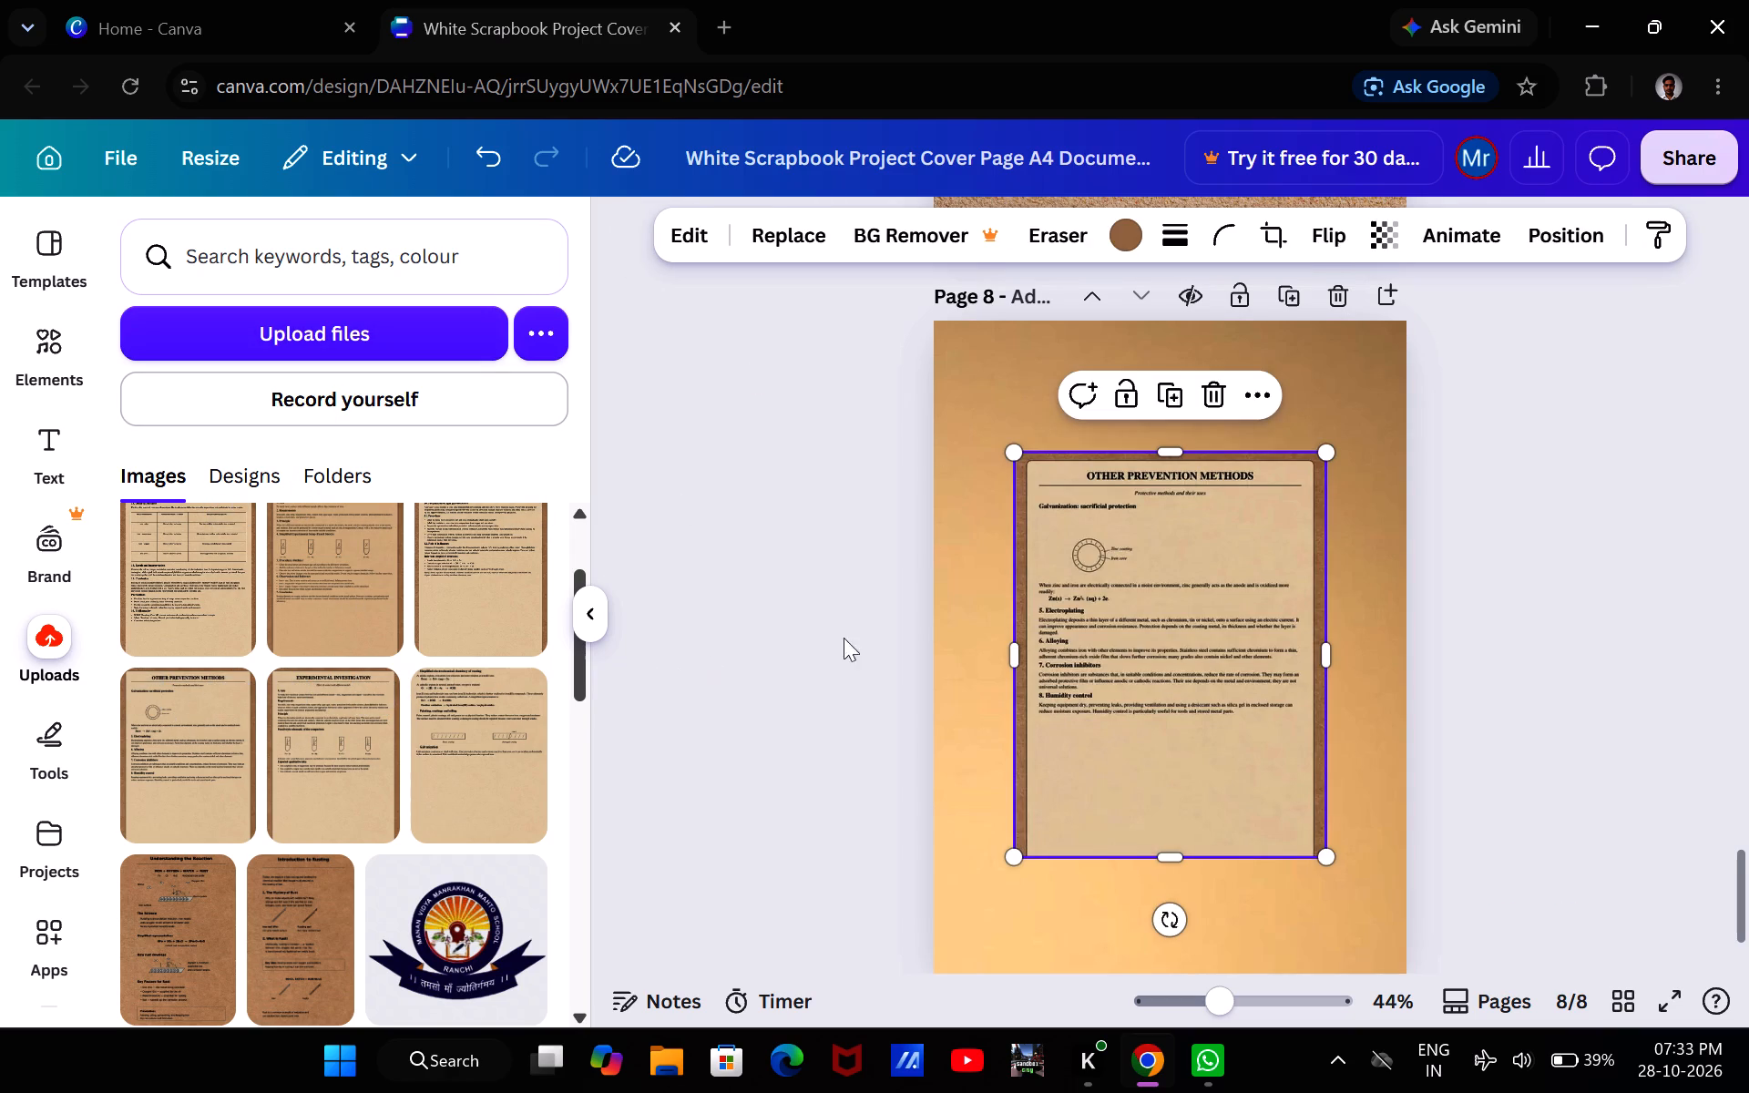
left_click_drag(1009, 440, 987, 419)
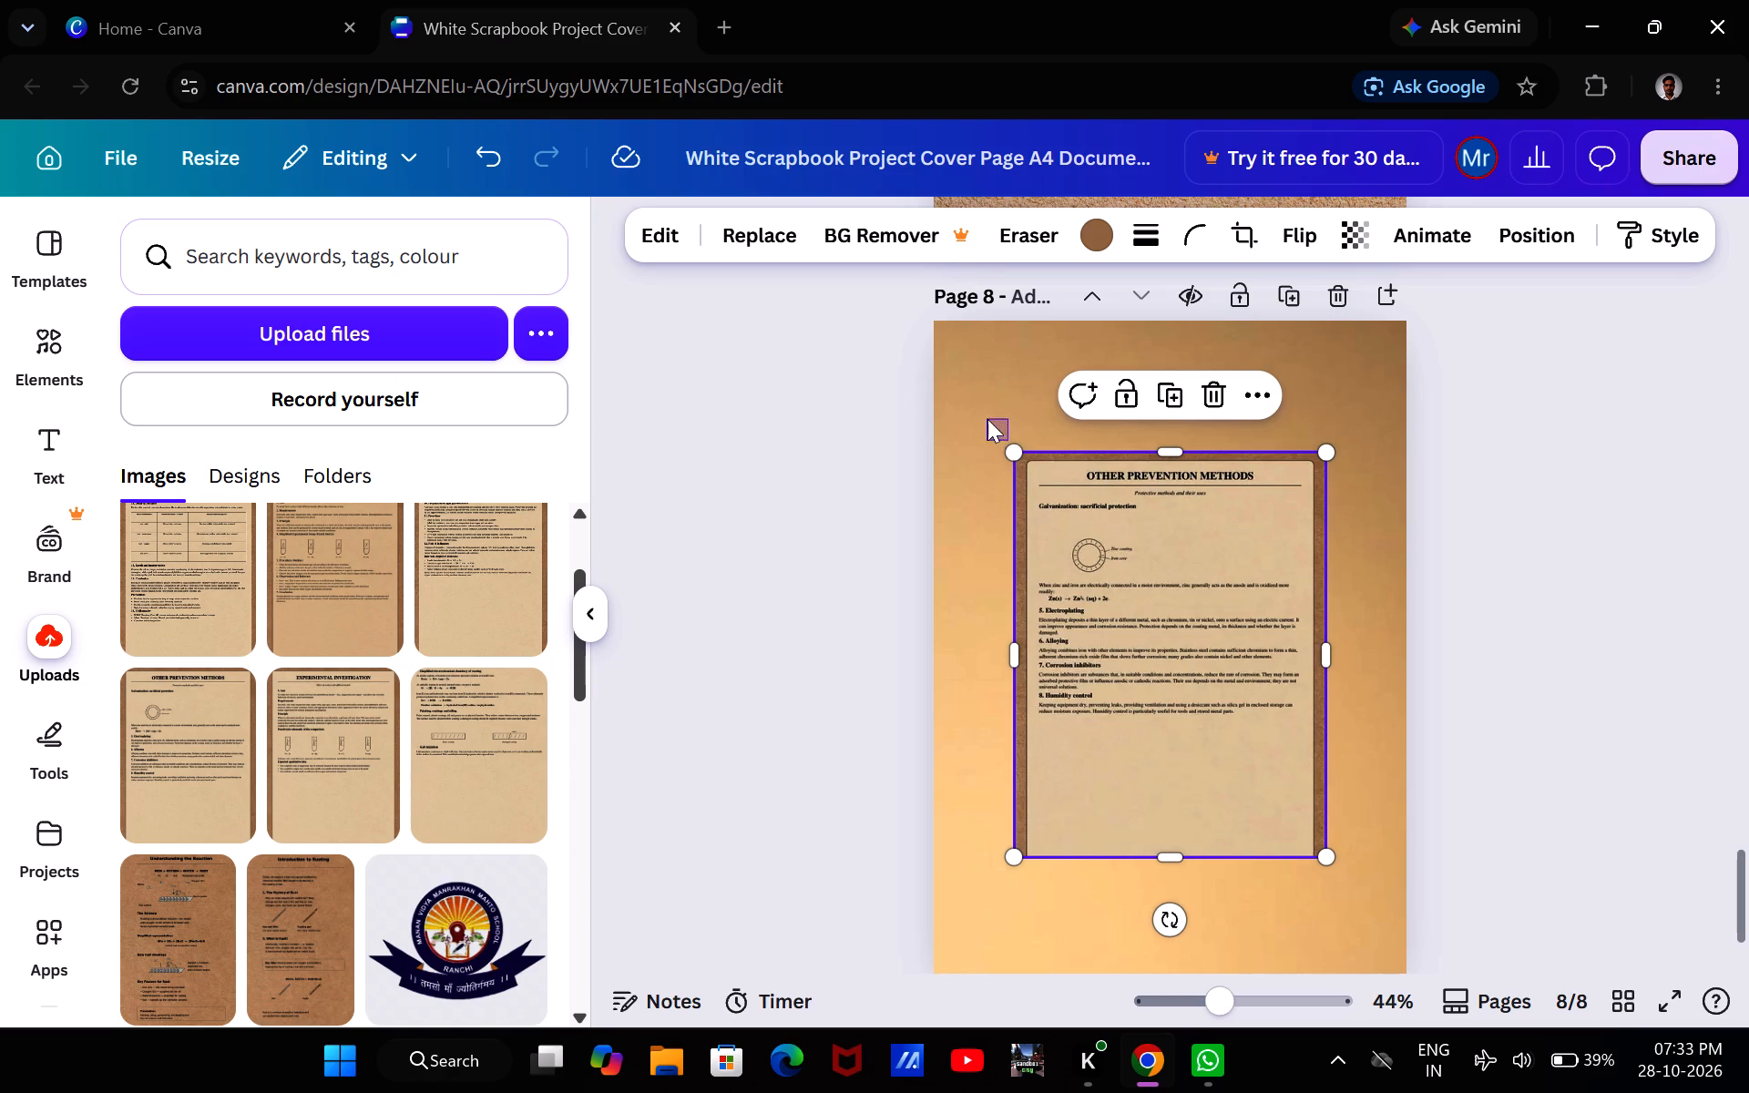
left_click_drag(987, 419, 1013, 453)
left_click_drag(1013, 453, 1087, 510)
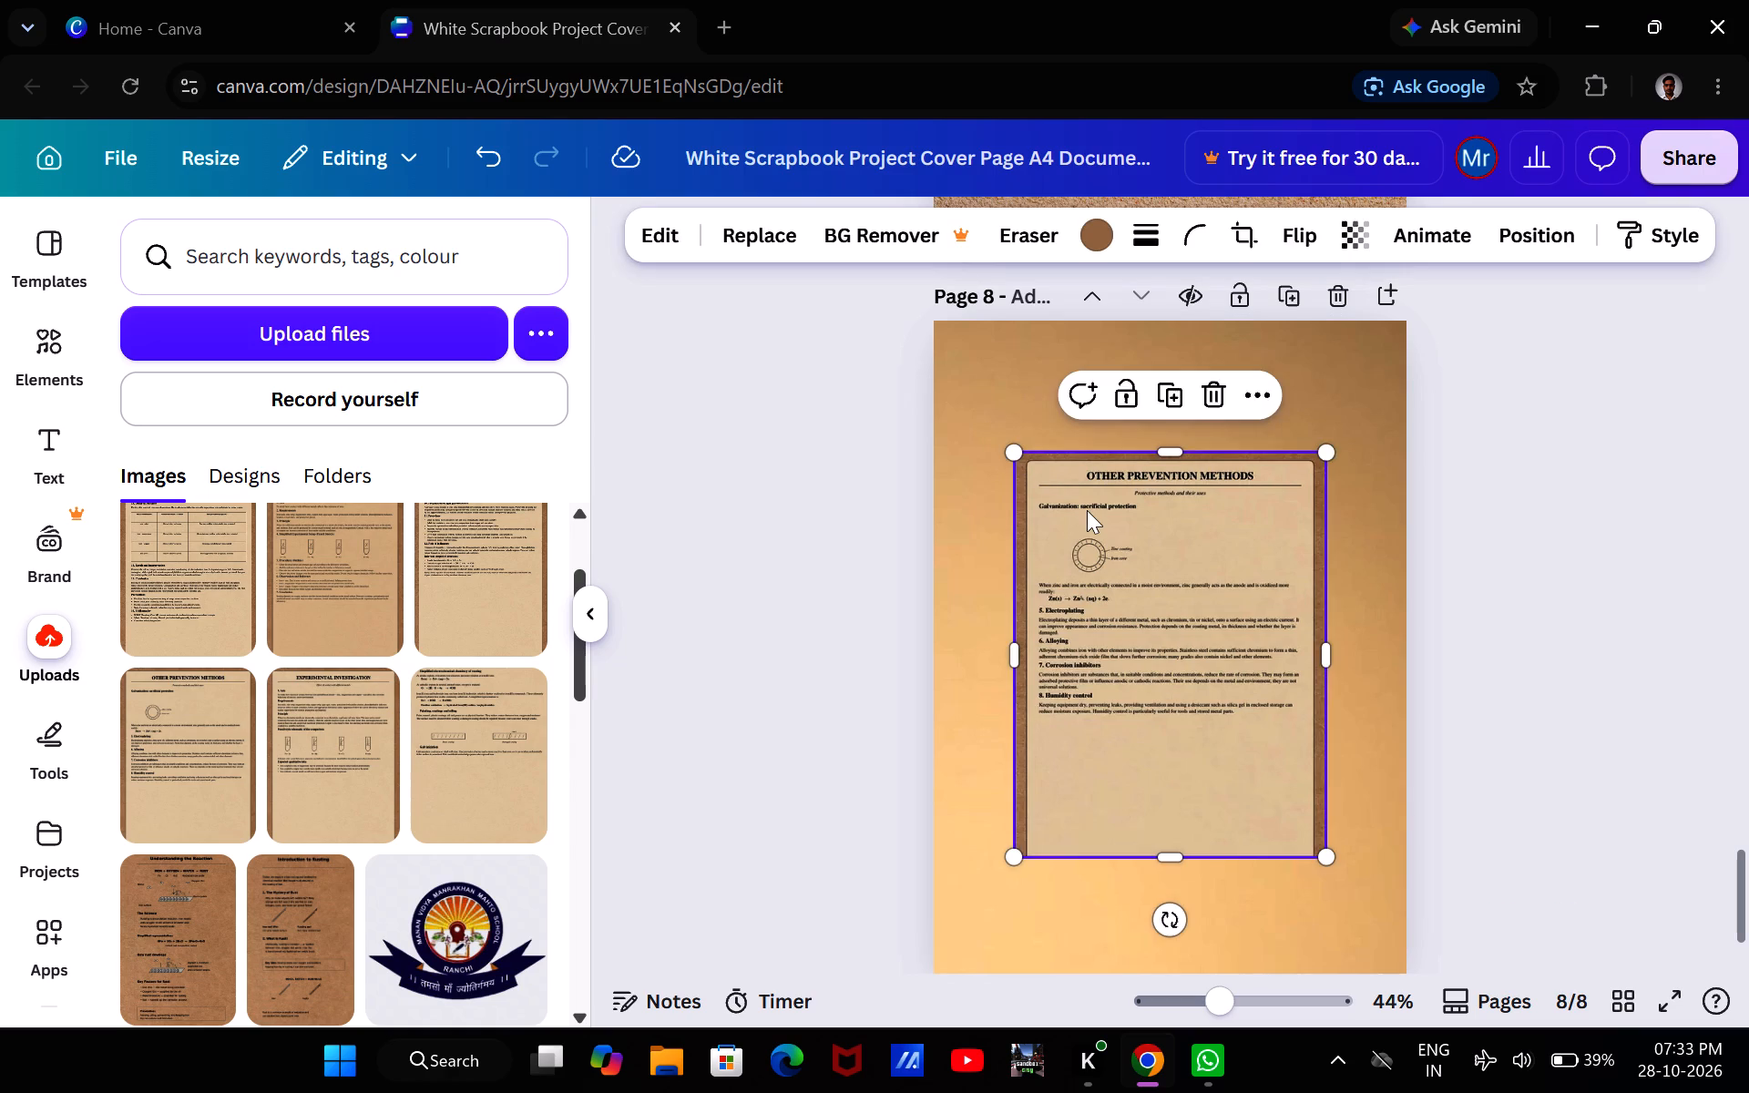
left_click(1087, 510)
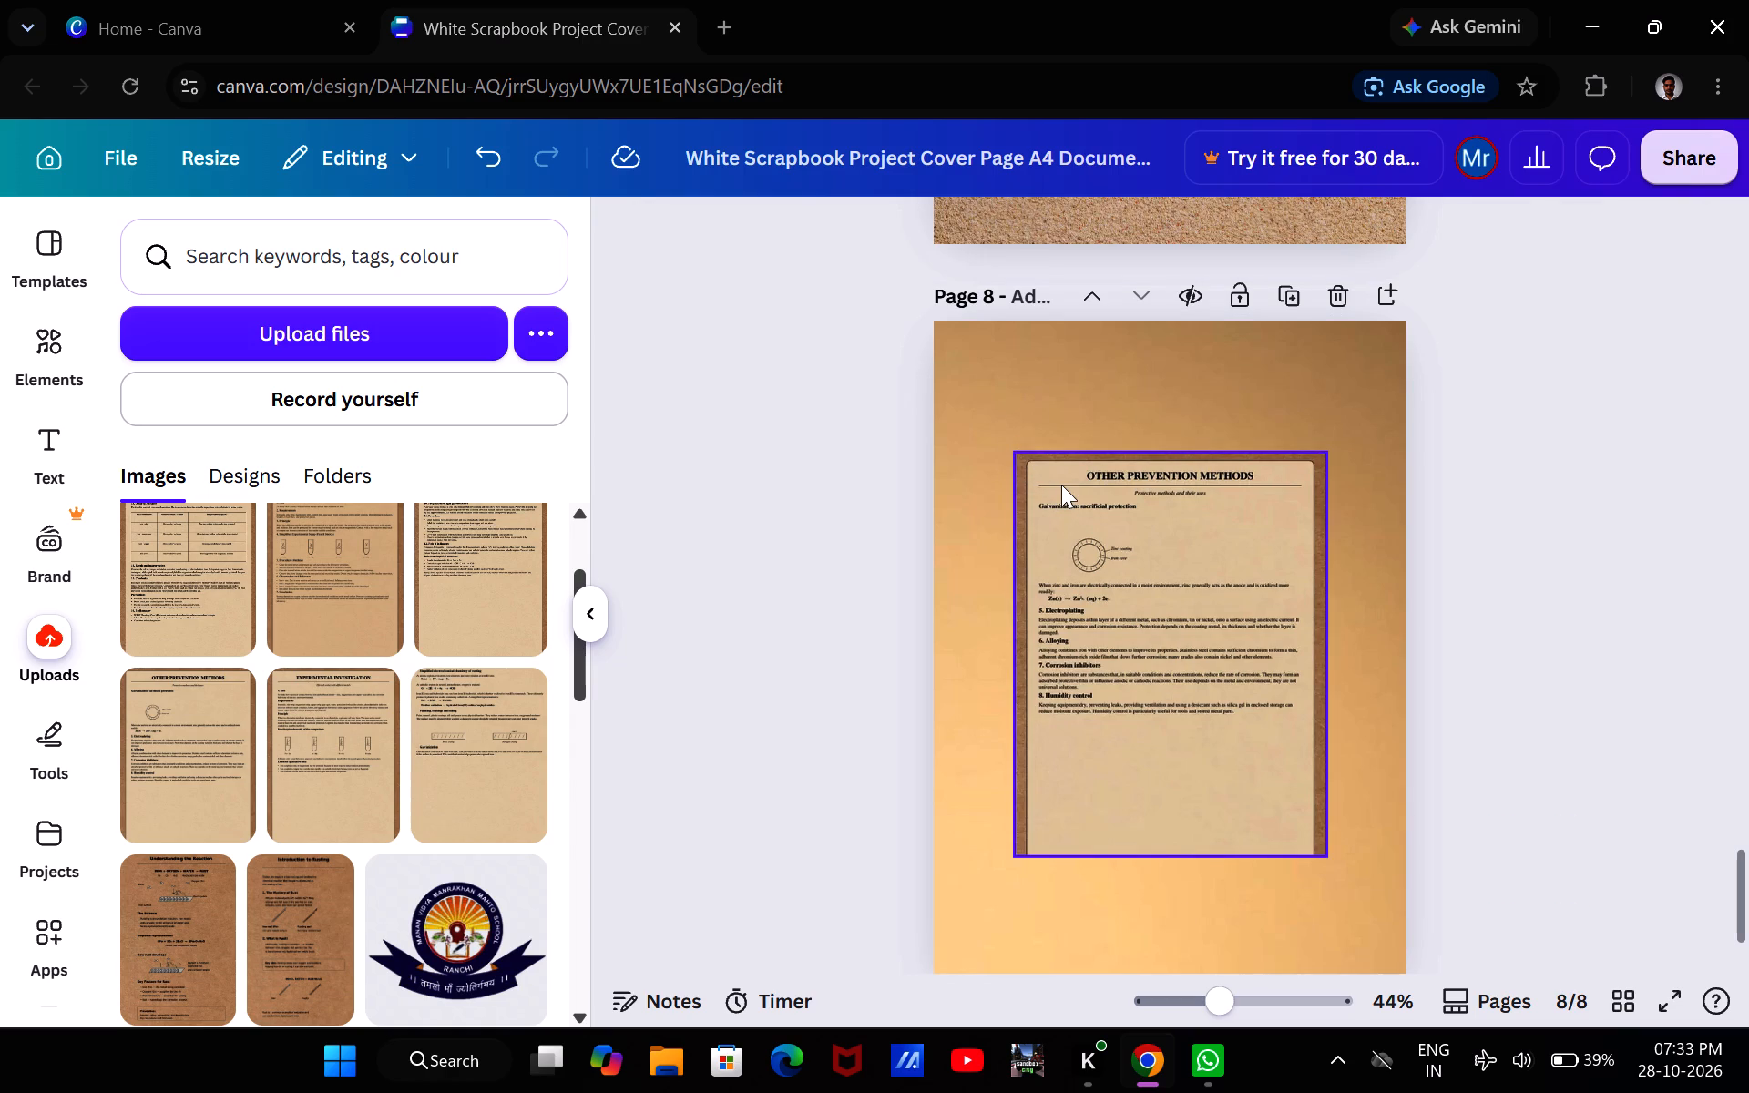
left_click(1061, 485)
left_click(1010, 451)
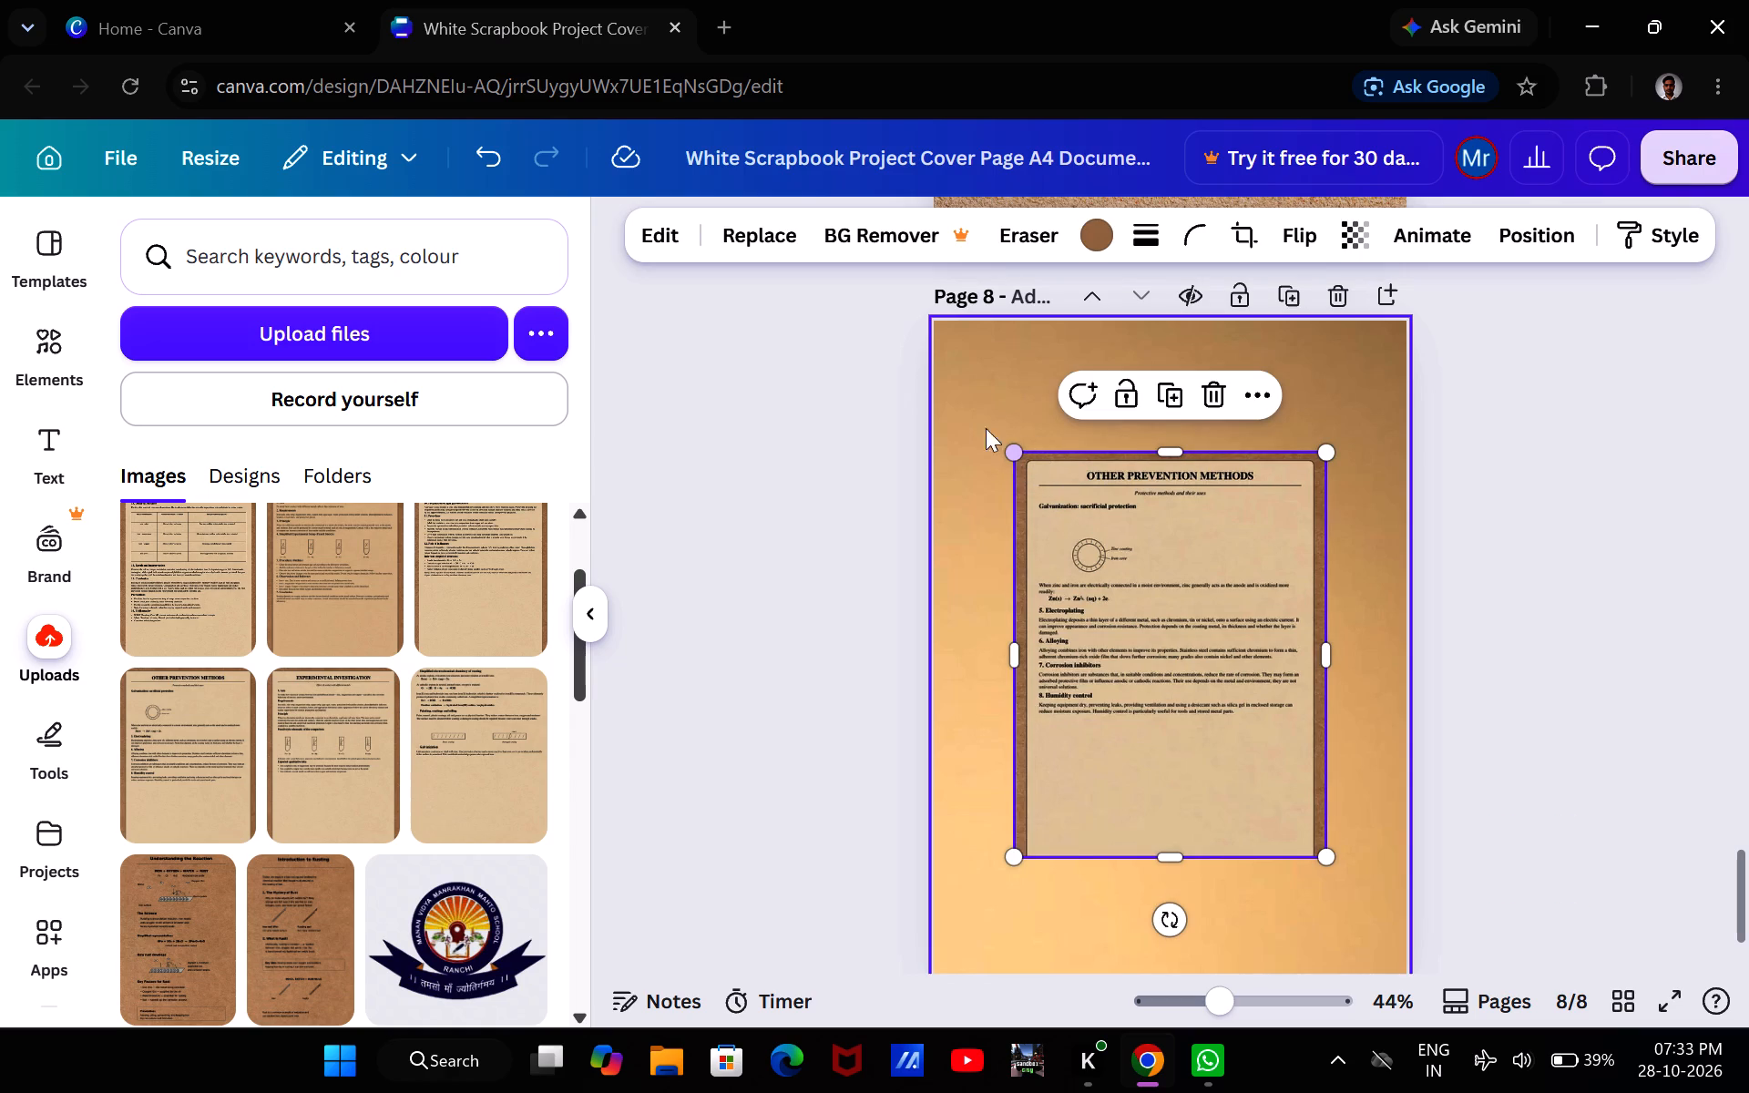
left_click_drag(1013, 444, 977, 404)
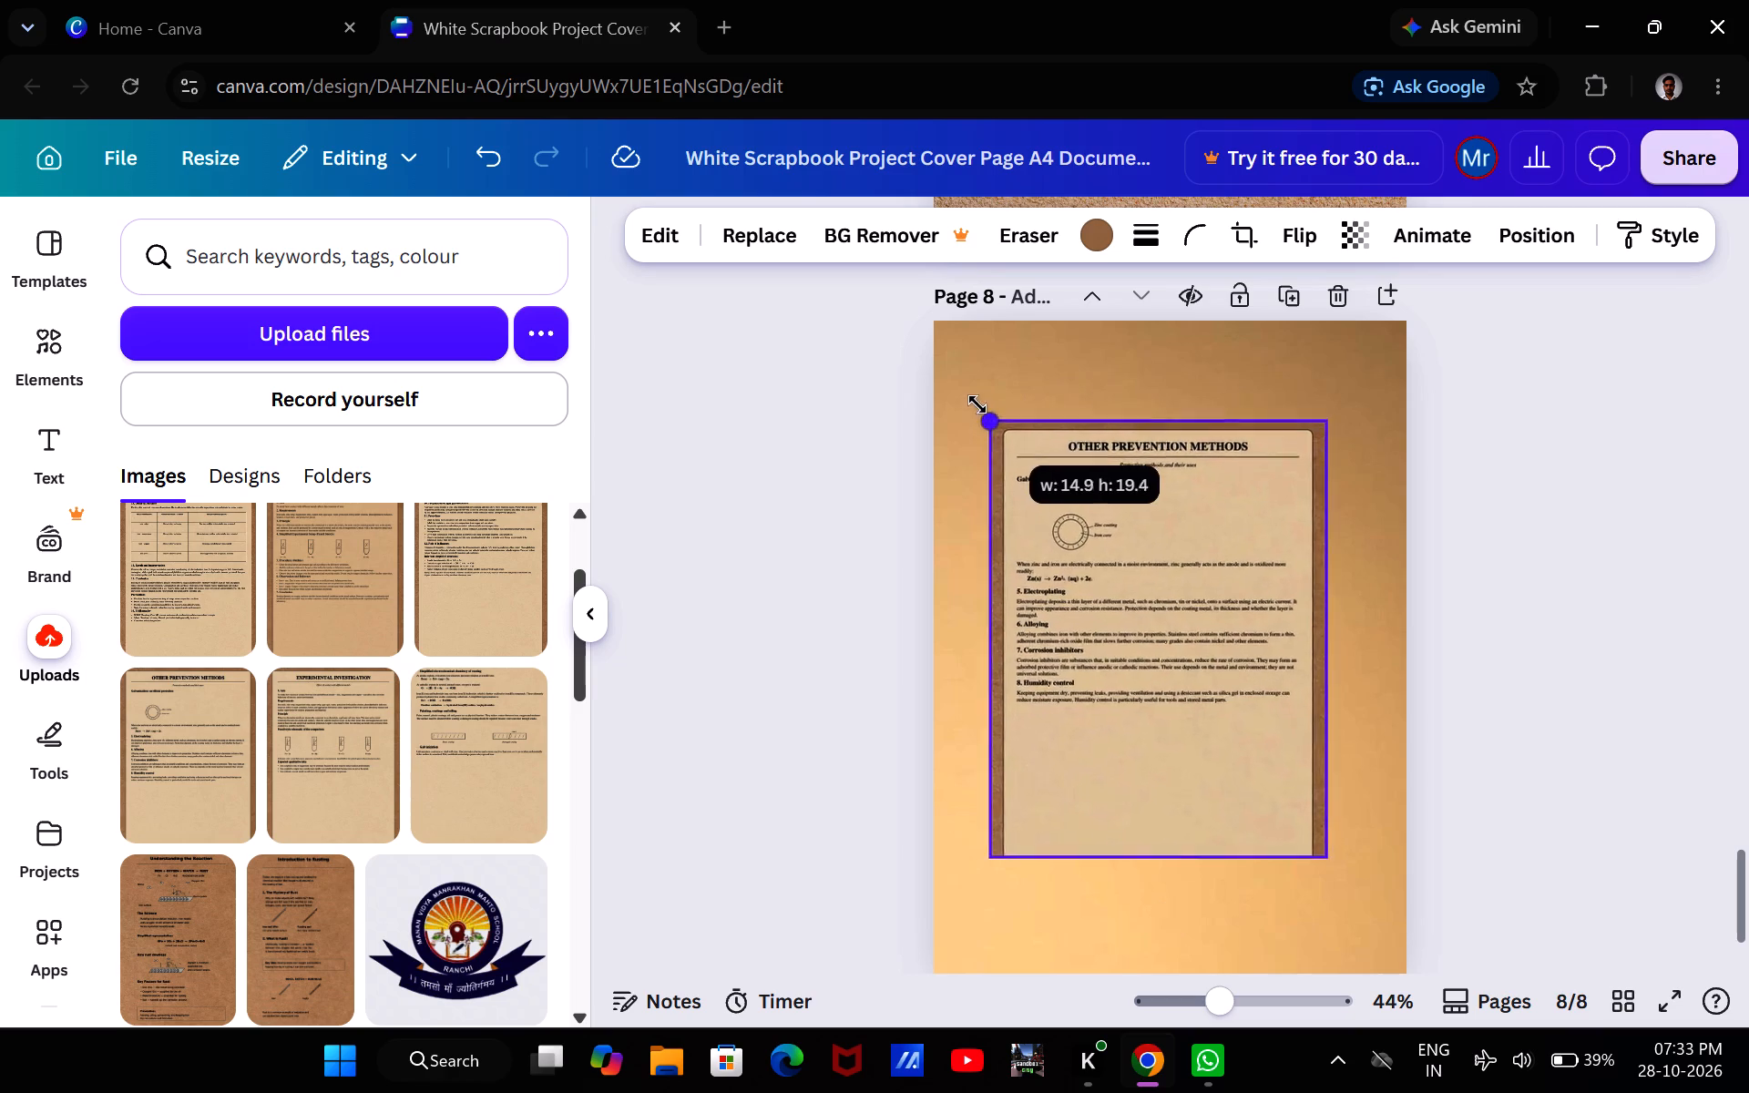
left_click_drag(977, 404, 936, 344)
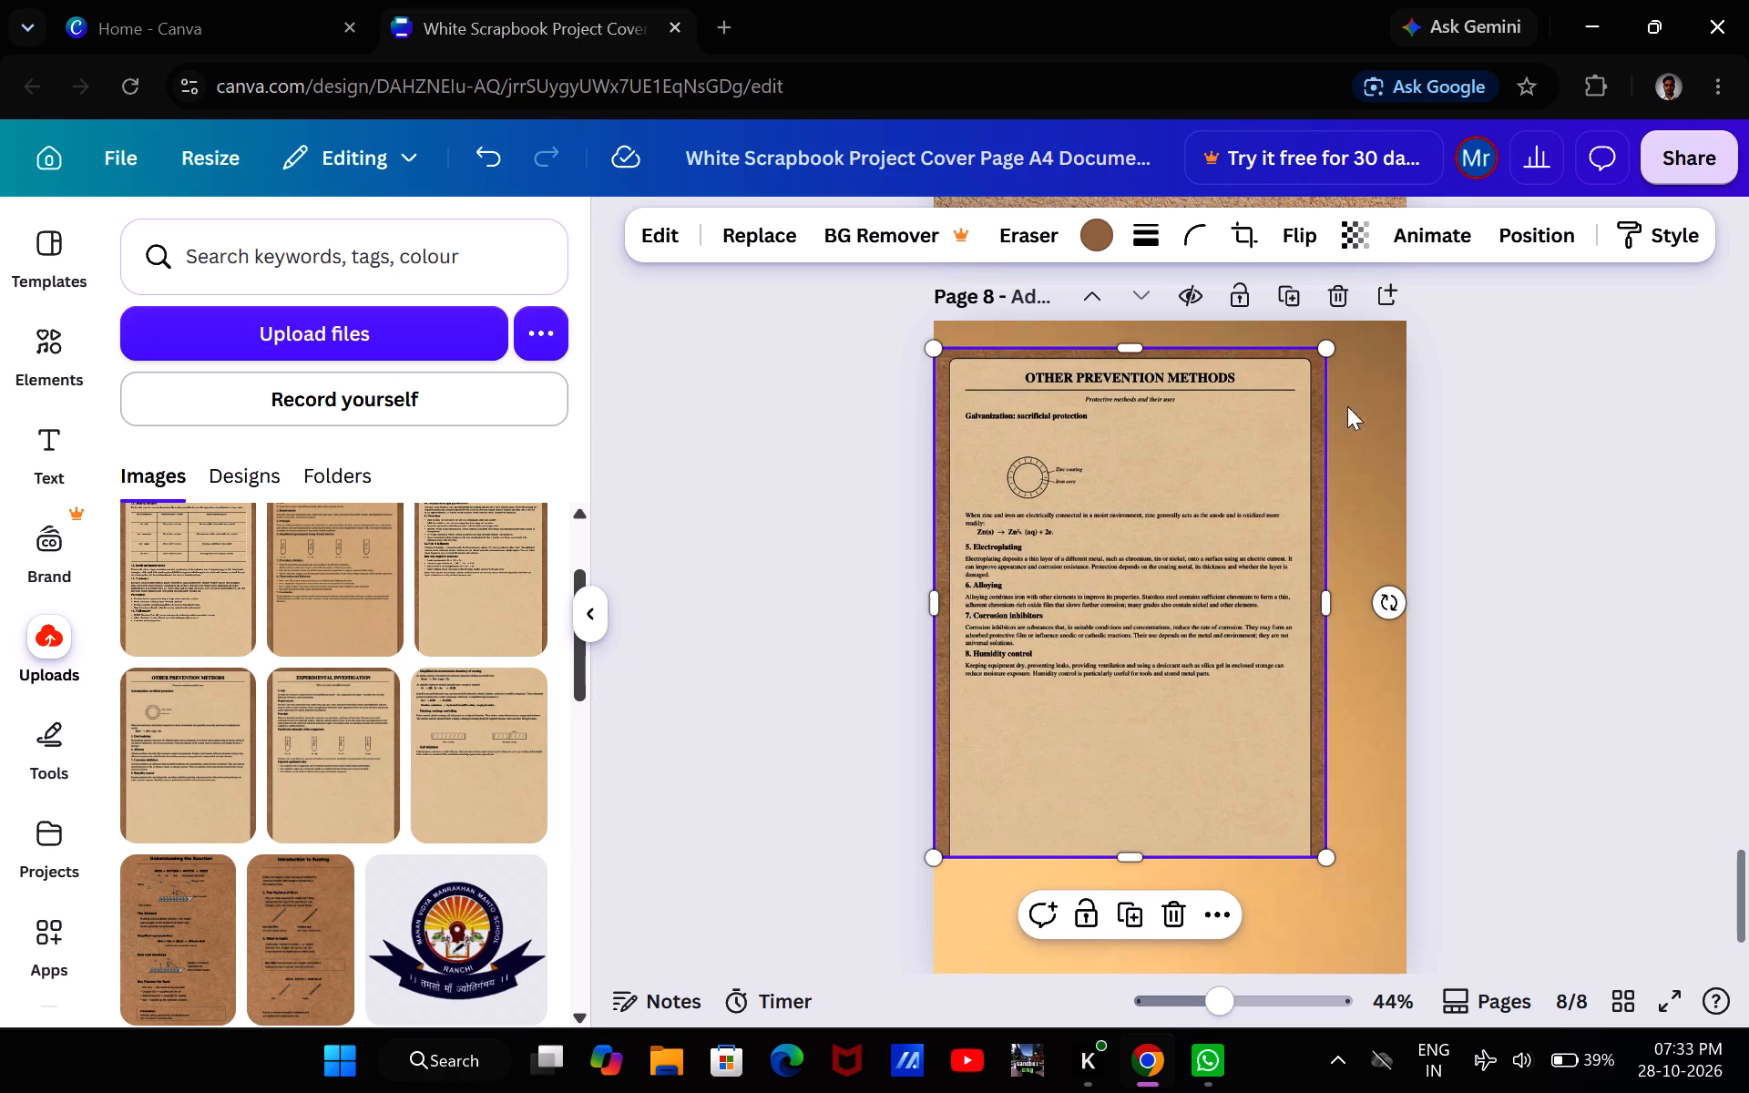
Widen the image to about 20.5, align it with page 8's right edge and extend its top to the page's top edge.
left_click_drag(1326, 604, 1389, 614)
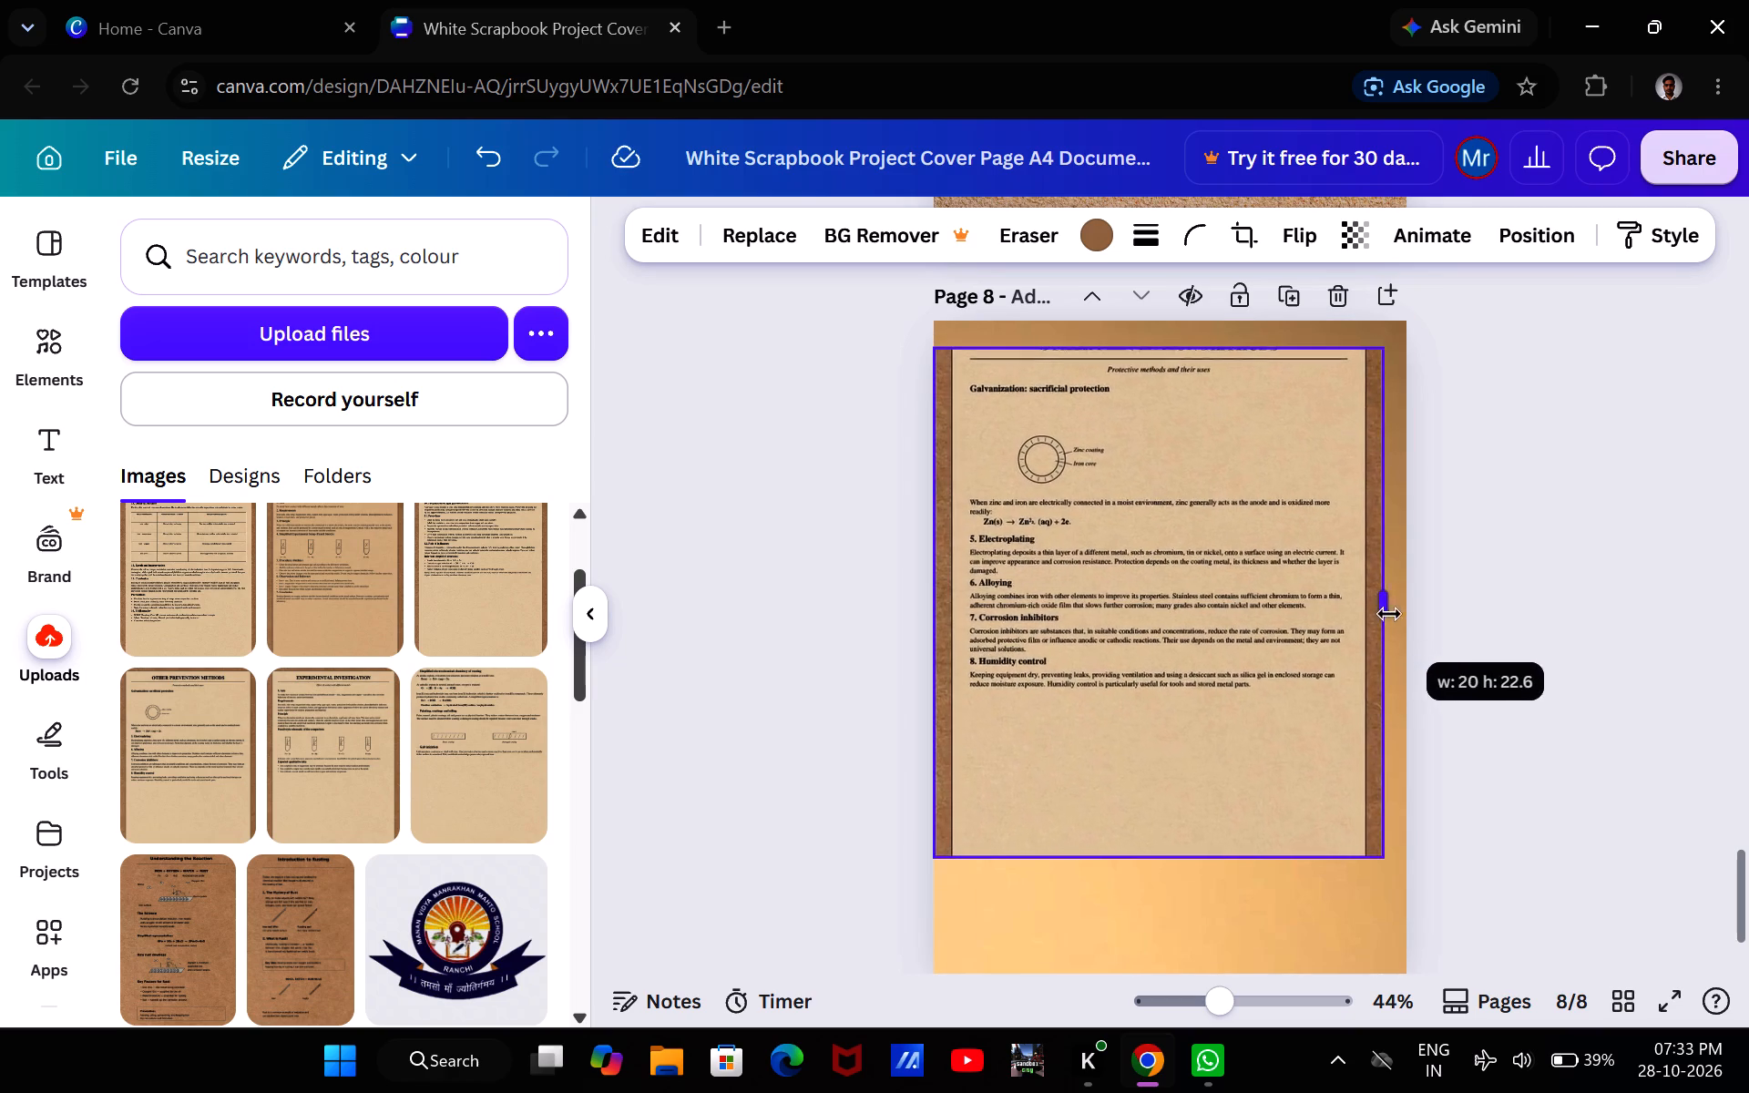
left_click_drag(1389, 614, 1395, 615)
left_click_drag(1300, 603, 1316, 664)
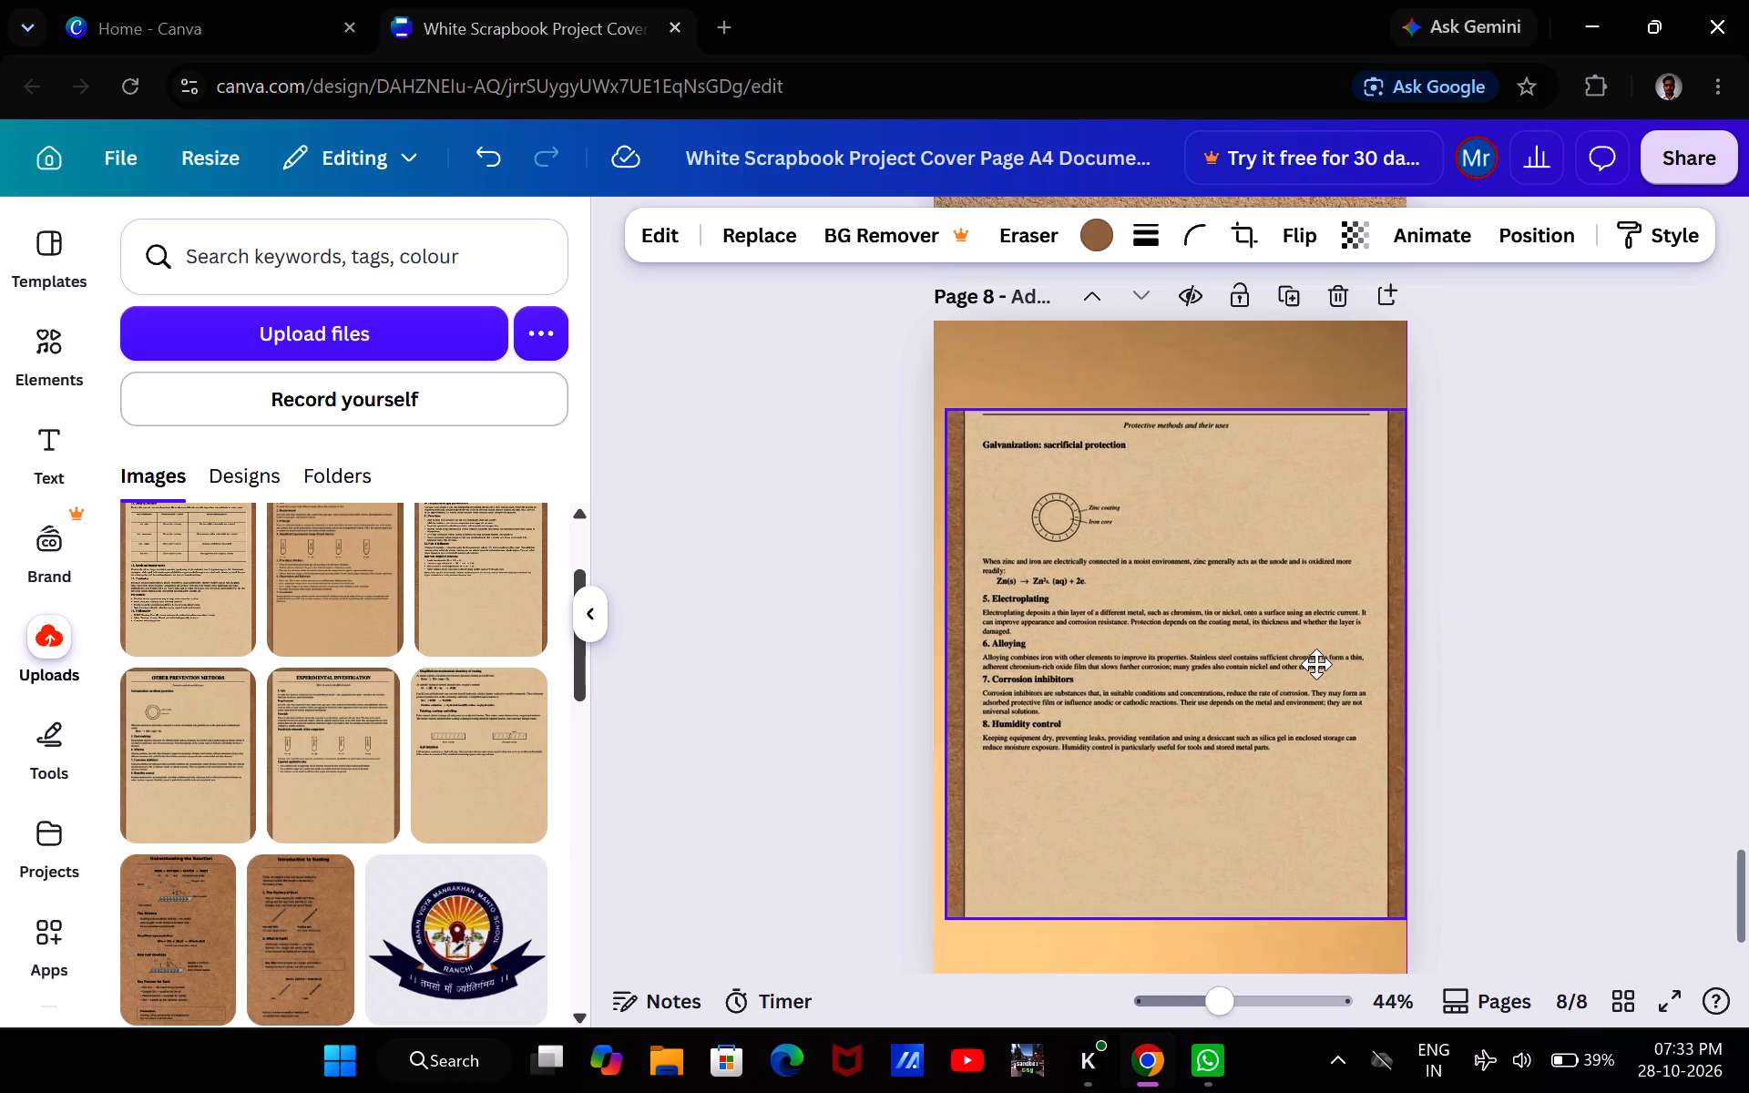
left_click_drag(1316, 664, 1316, 674)
left_click_drag(1182, 421, 1163, 339)
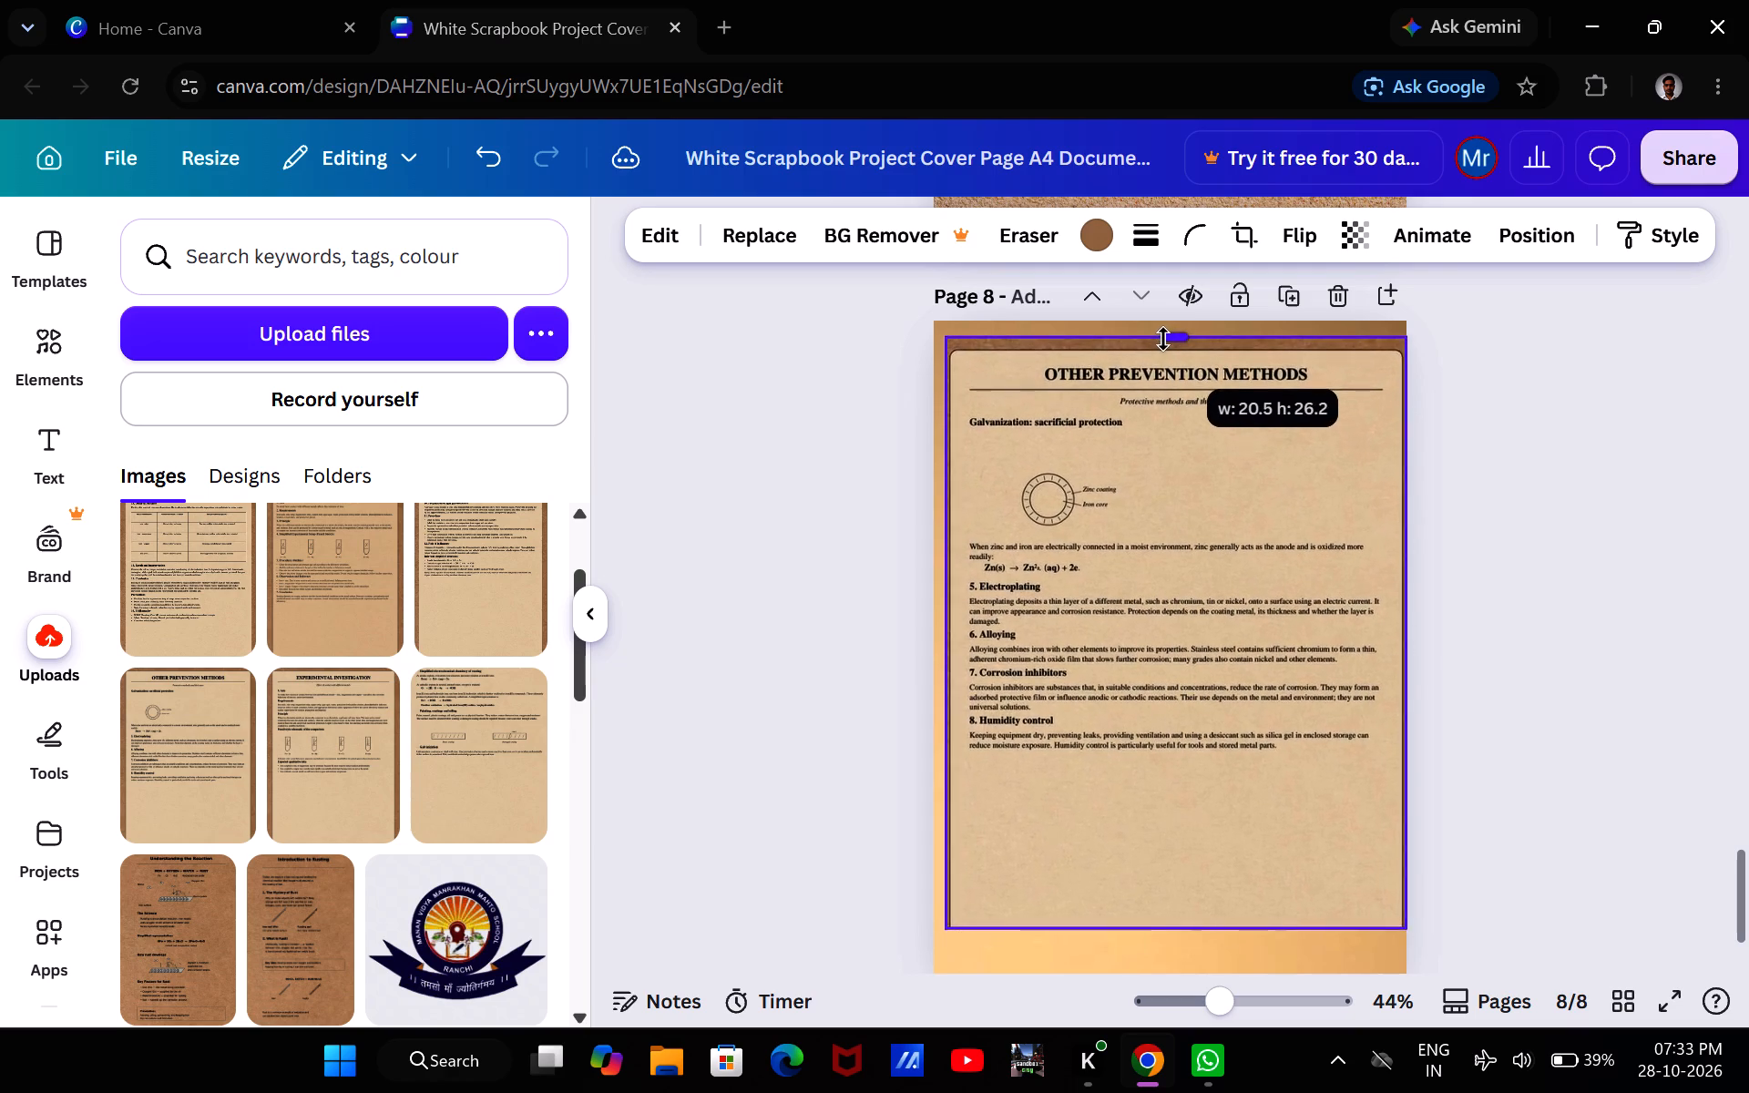
left_click_drag(1163, 339, 1157, 329)
Stretch the image slightly past page 8's left edge and centre it vertically on the page.
left_click_drag(951, 614, 946, 617)
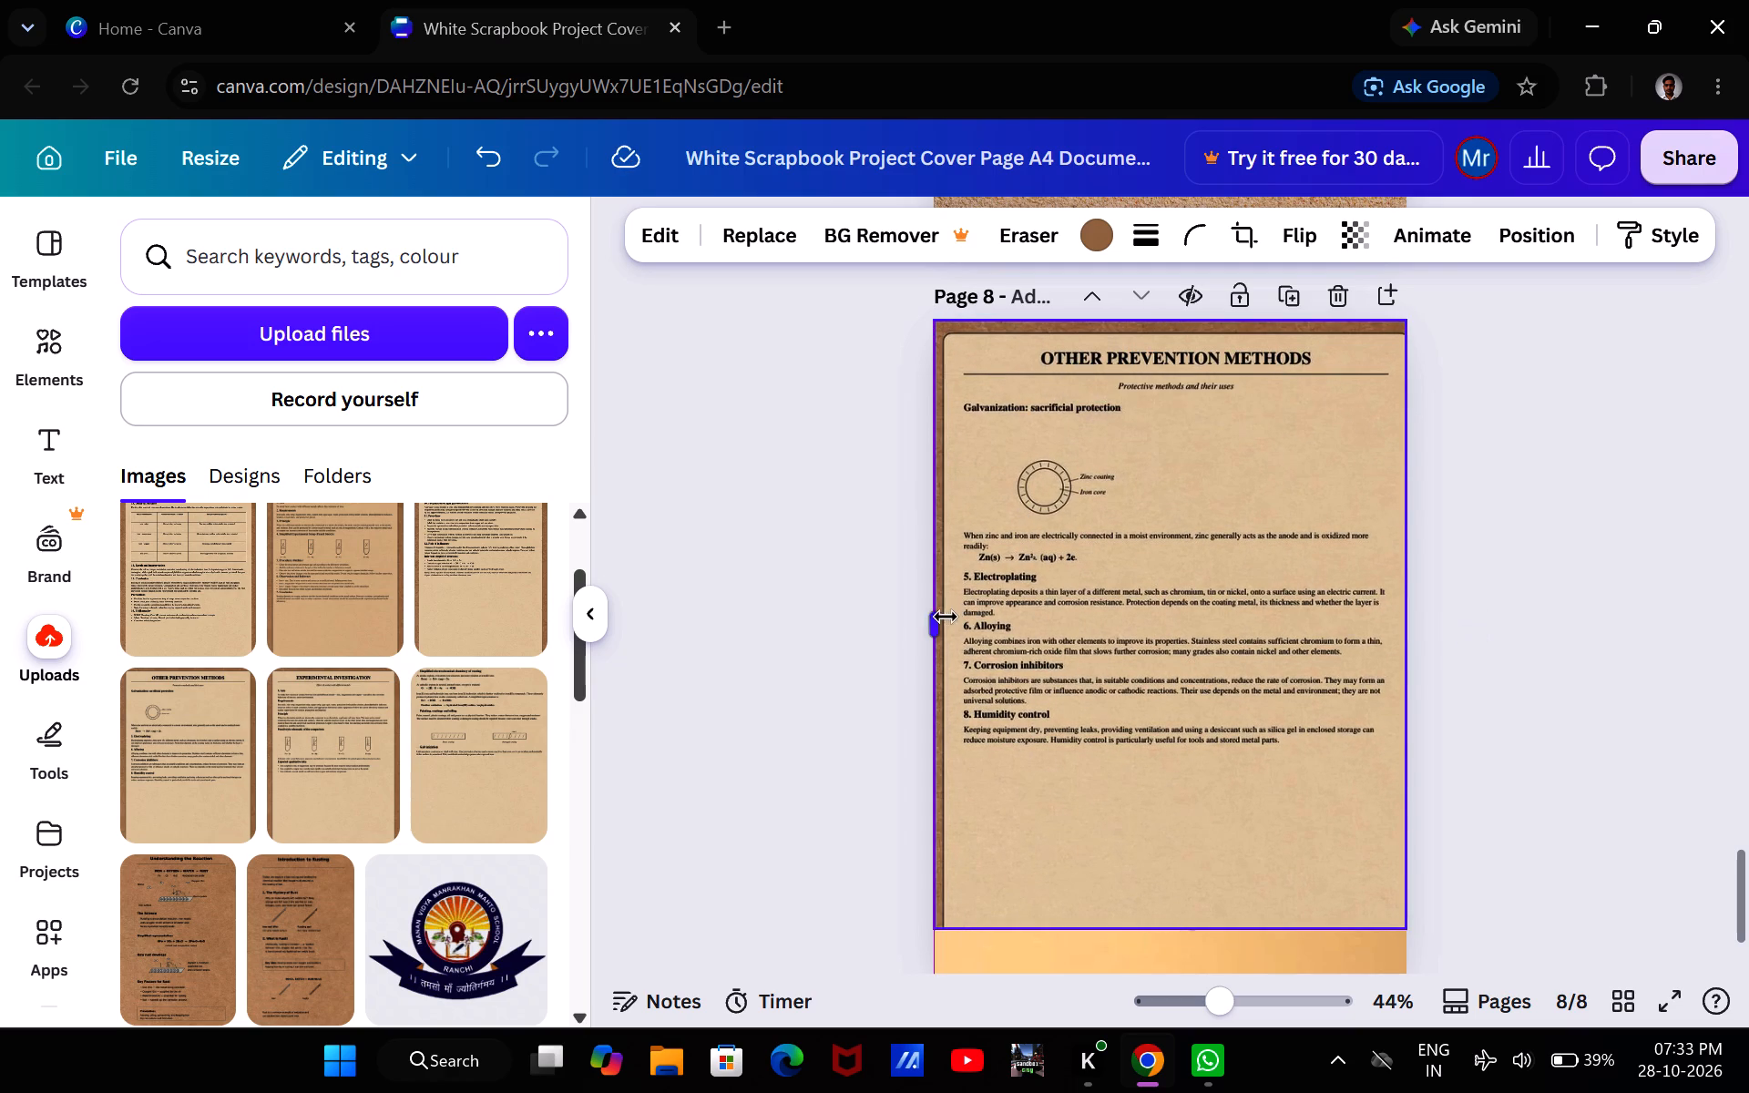
left_click_drag(946, 617, 915, 632)
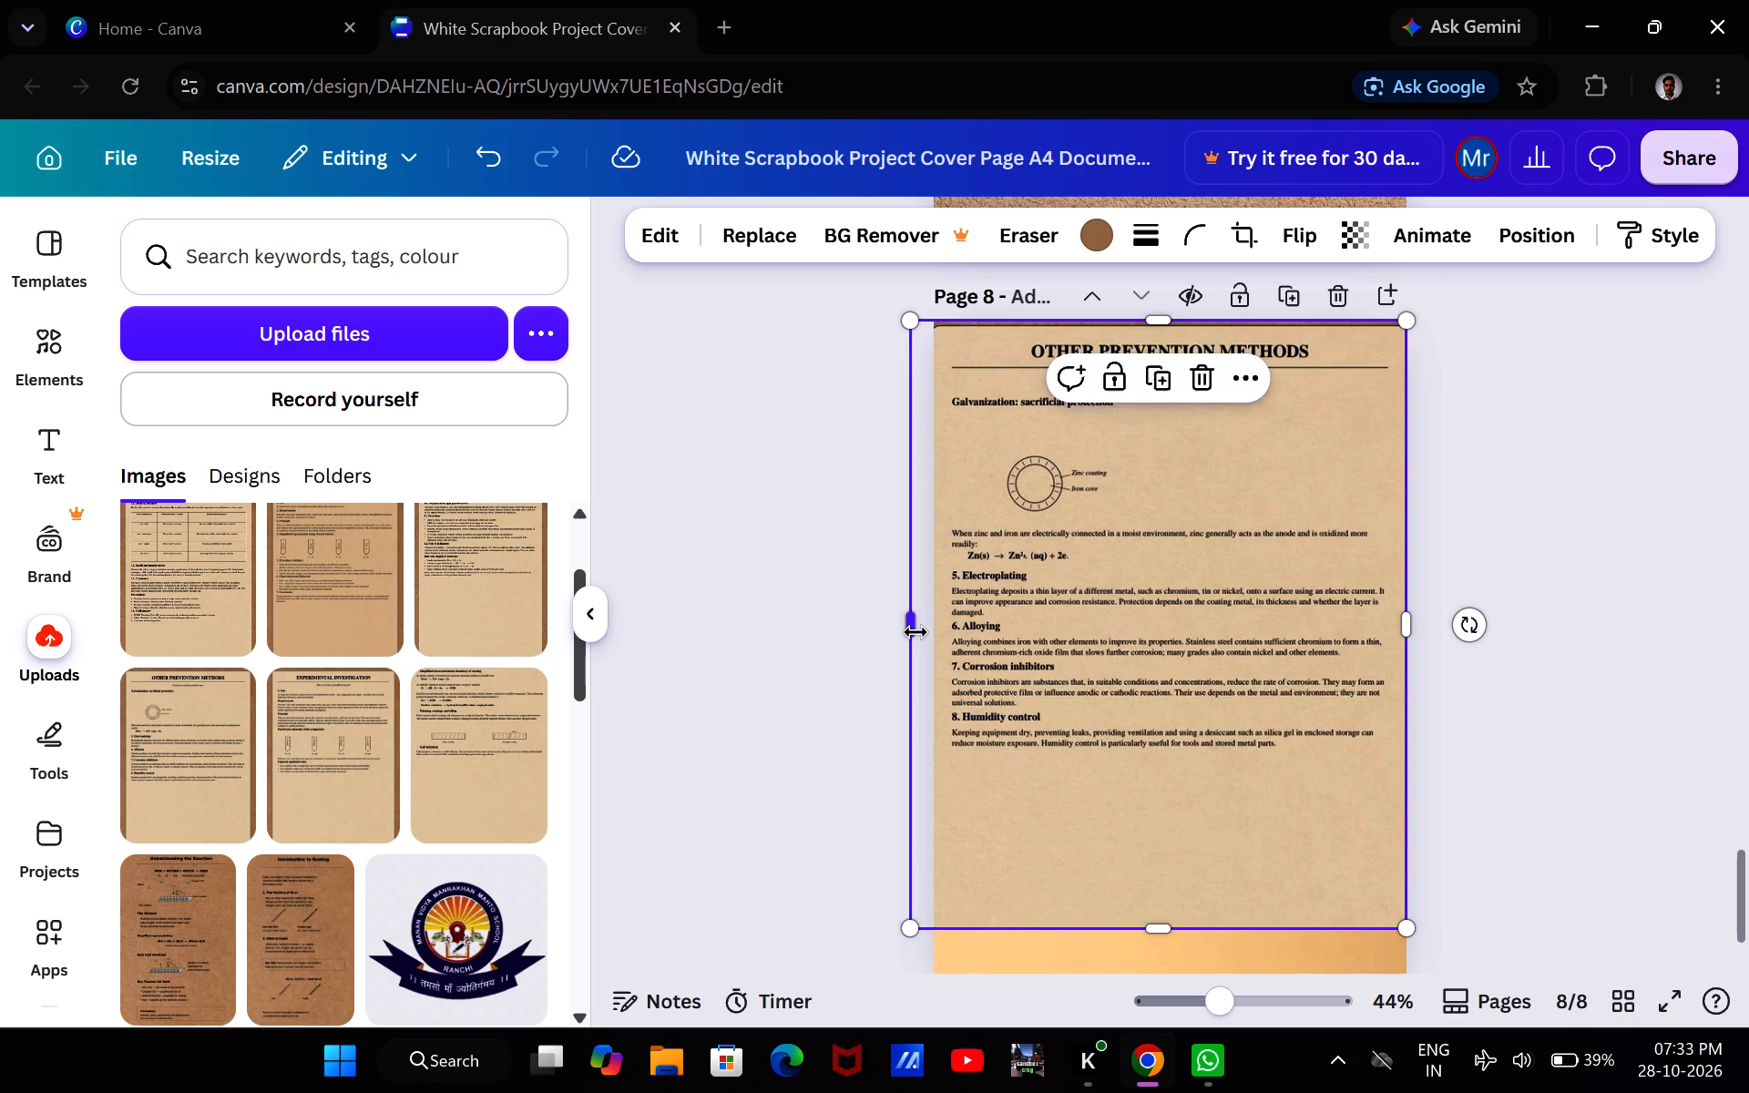
left_click_drag(1129, 641, 1130, 665)
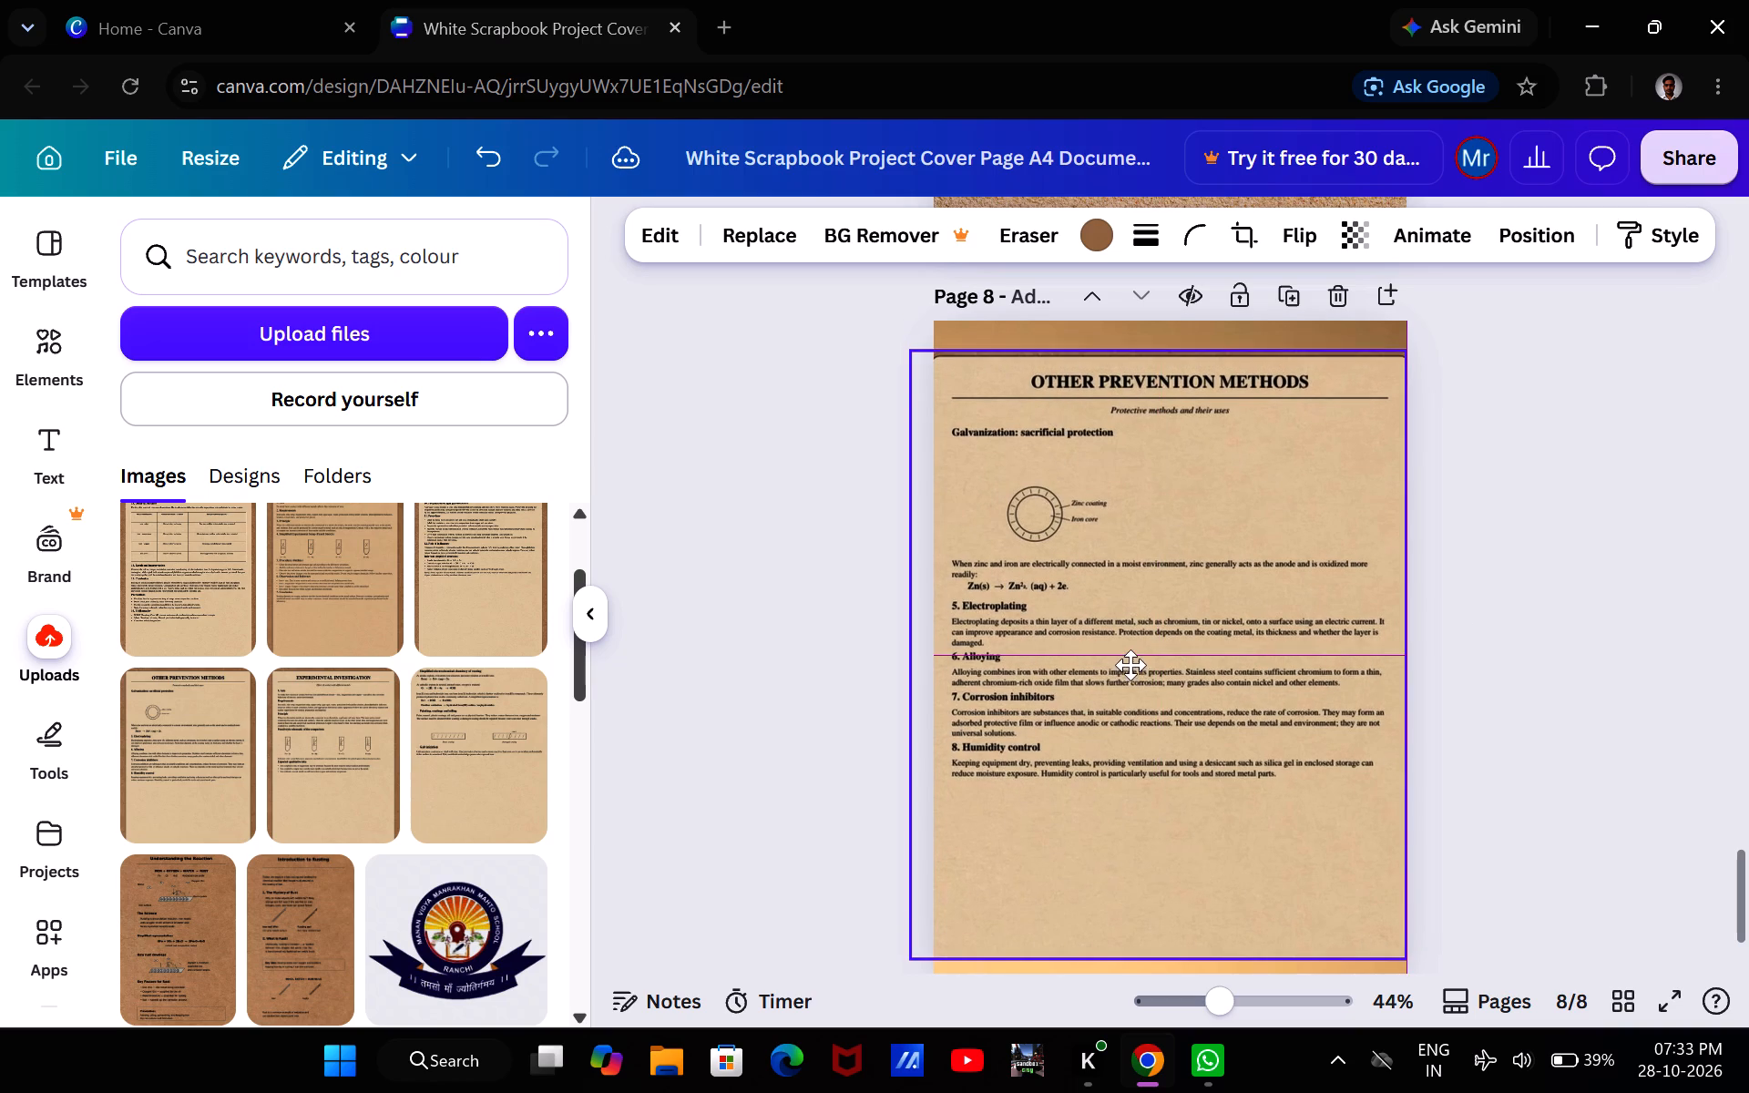
left_click_drag(1130, 665, 1135, 666)
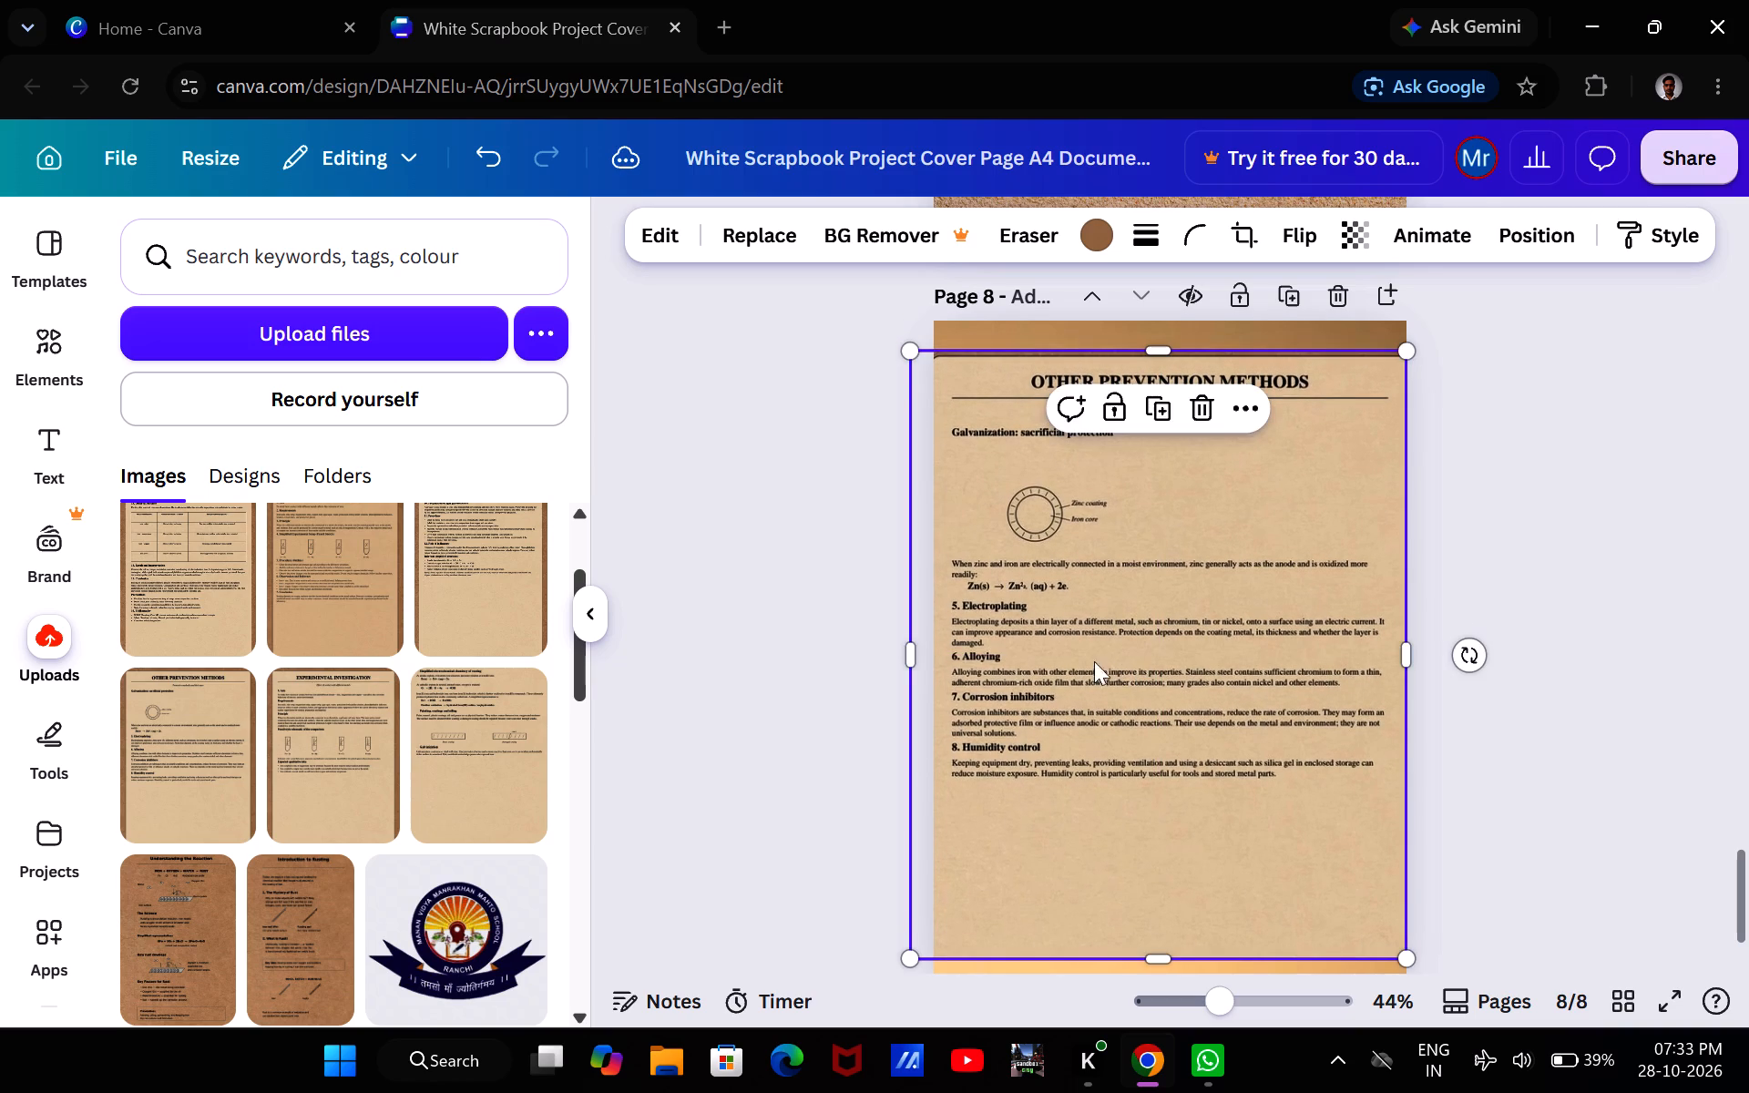
left_click(818, 644)
Add a blank page after page 8.
scroll(818, 644, "down", 1)
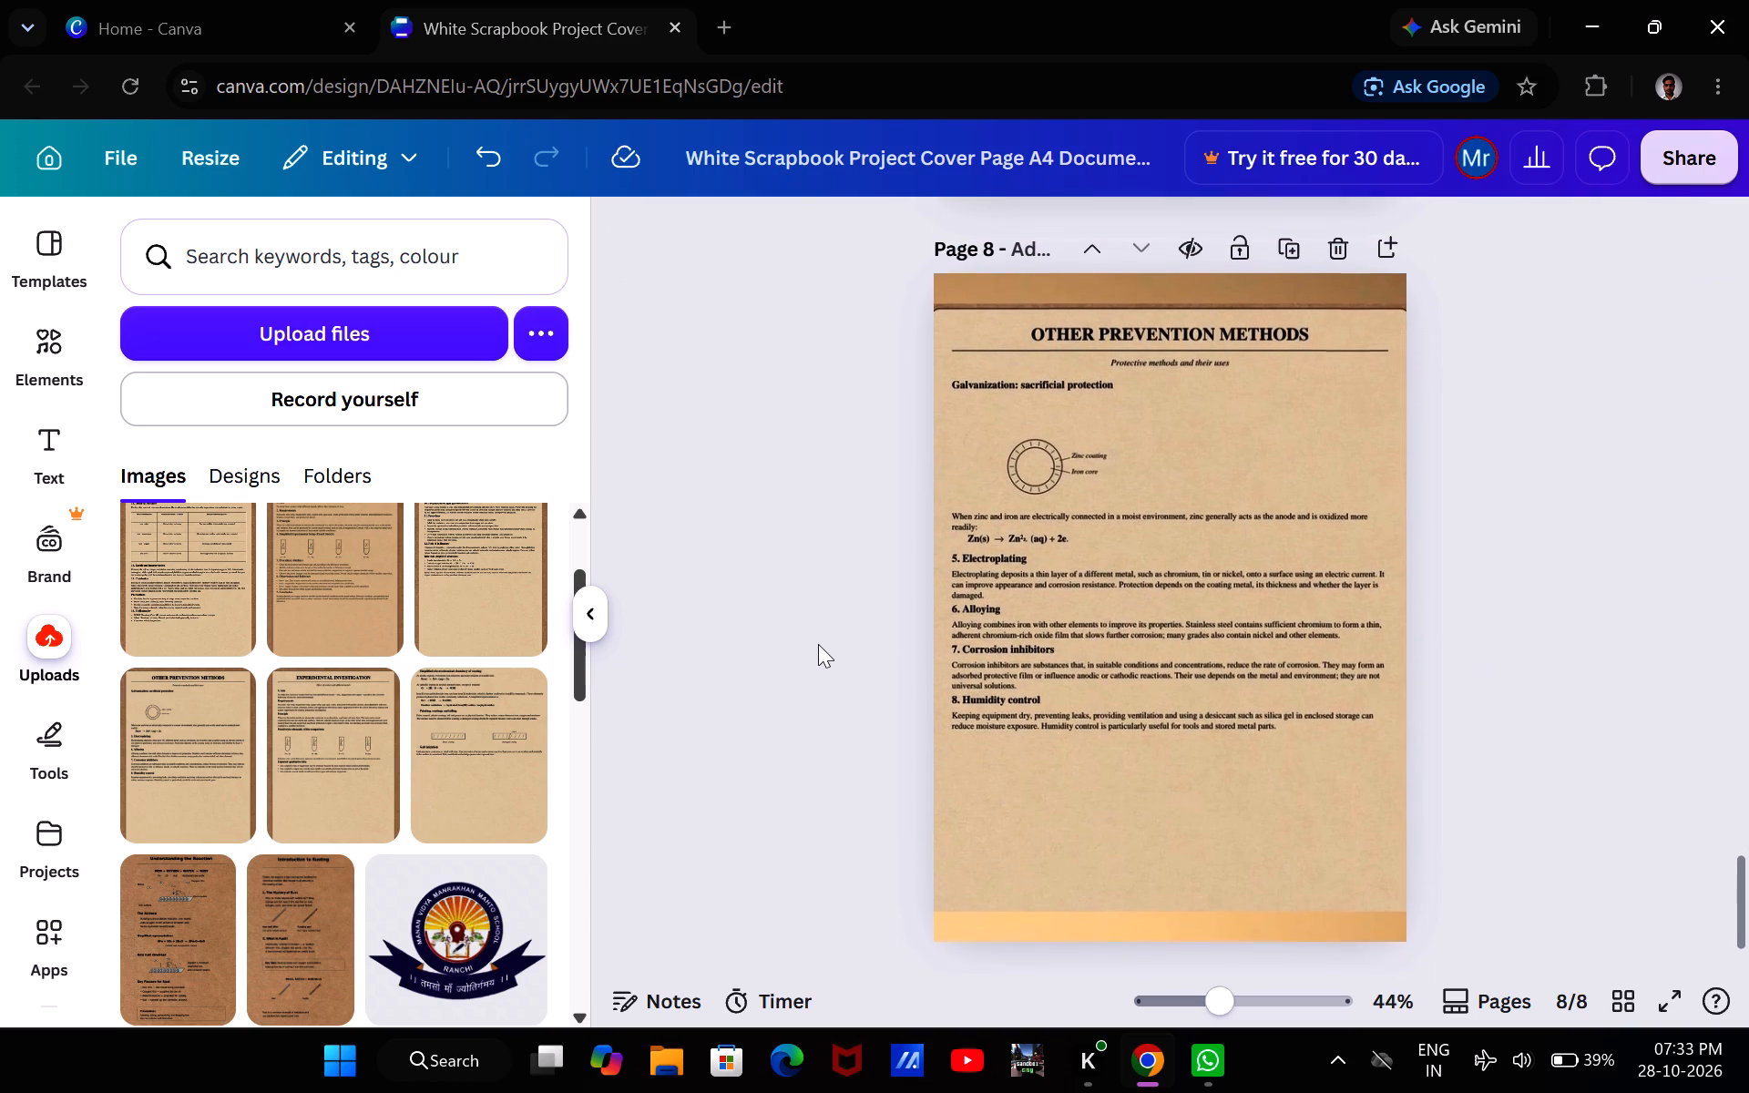
scroll(818, 644, "down", 1)
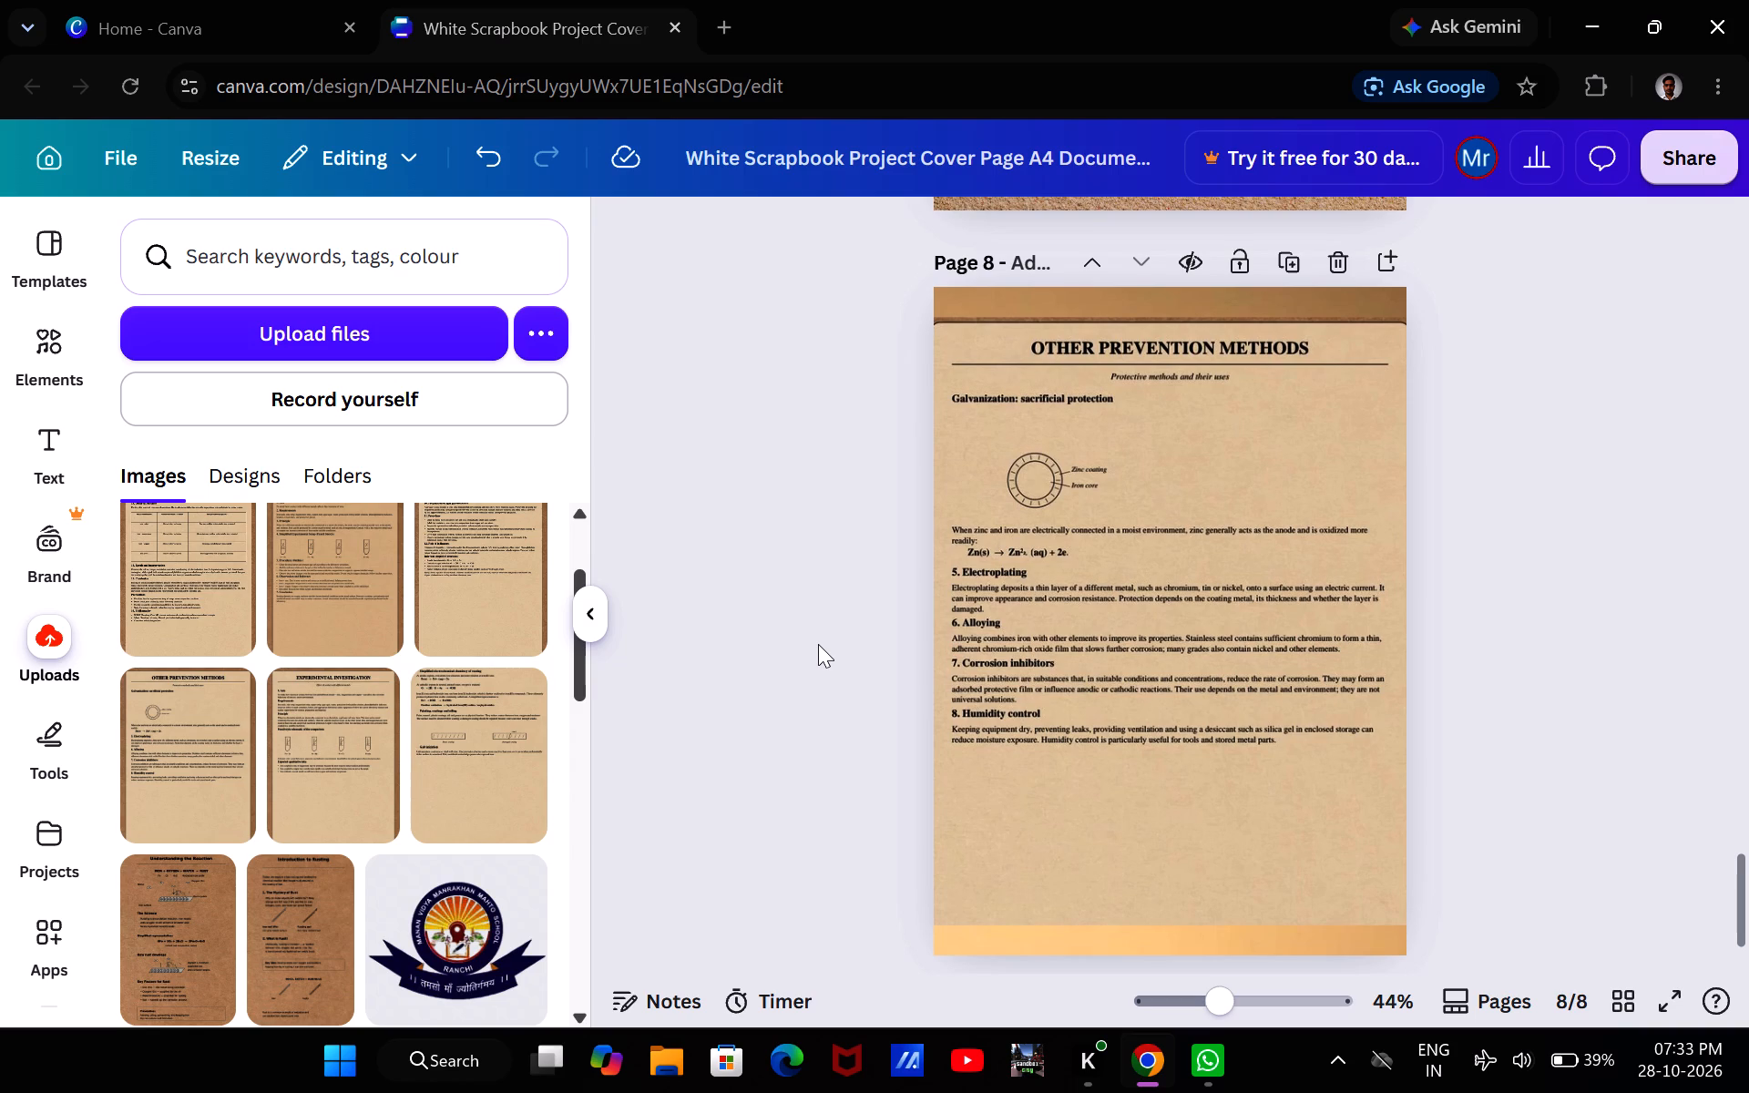
scroll(818, 644, "down", 3)
left_click(1049, 916)
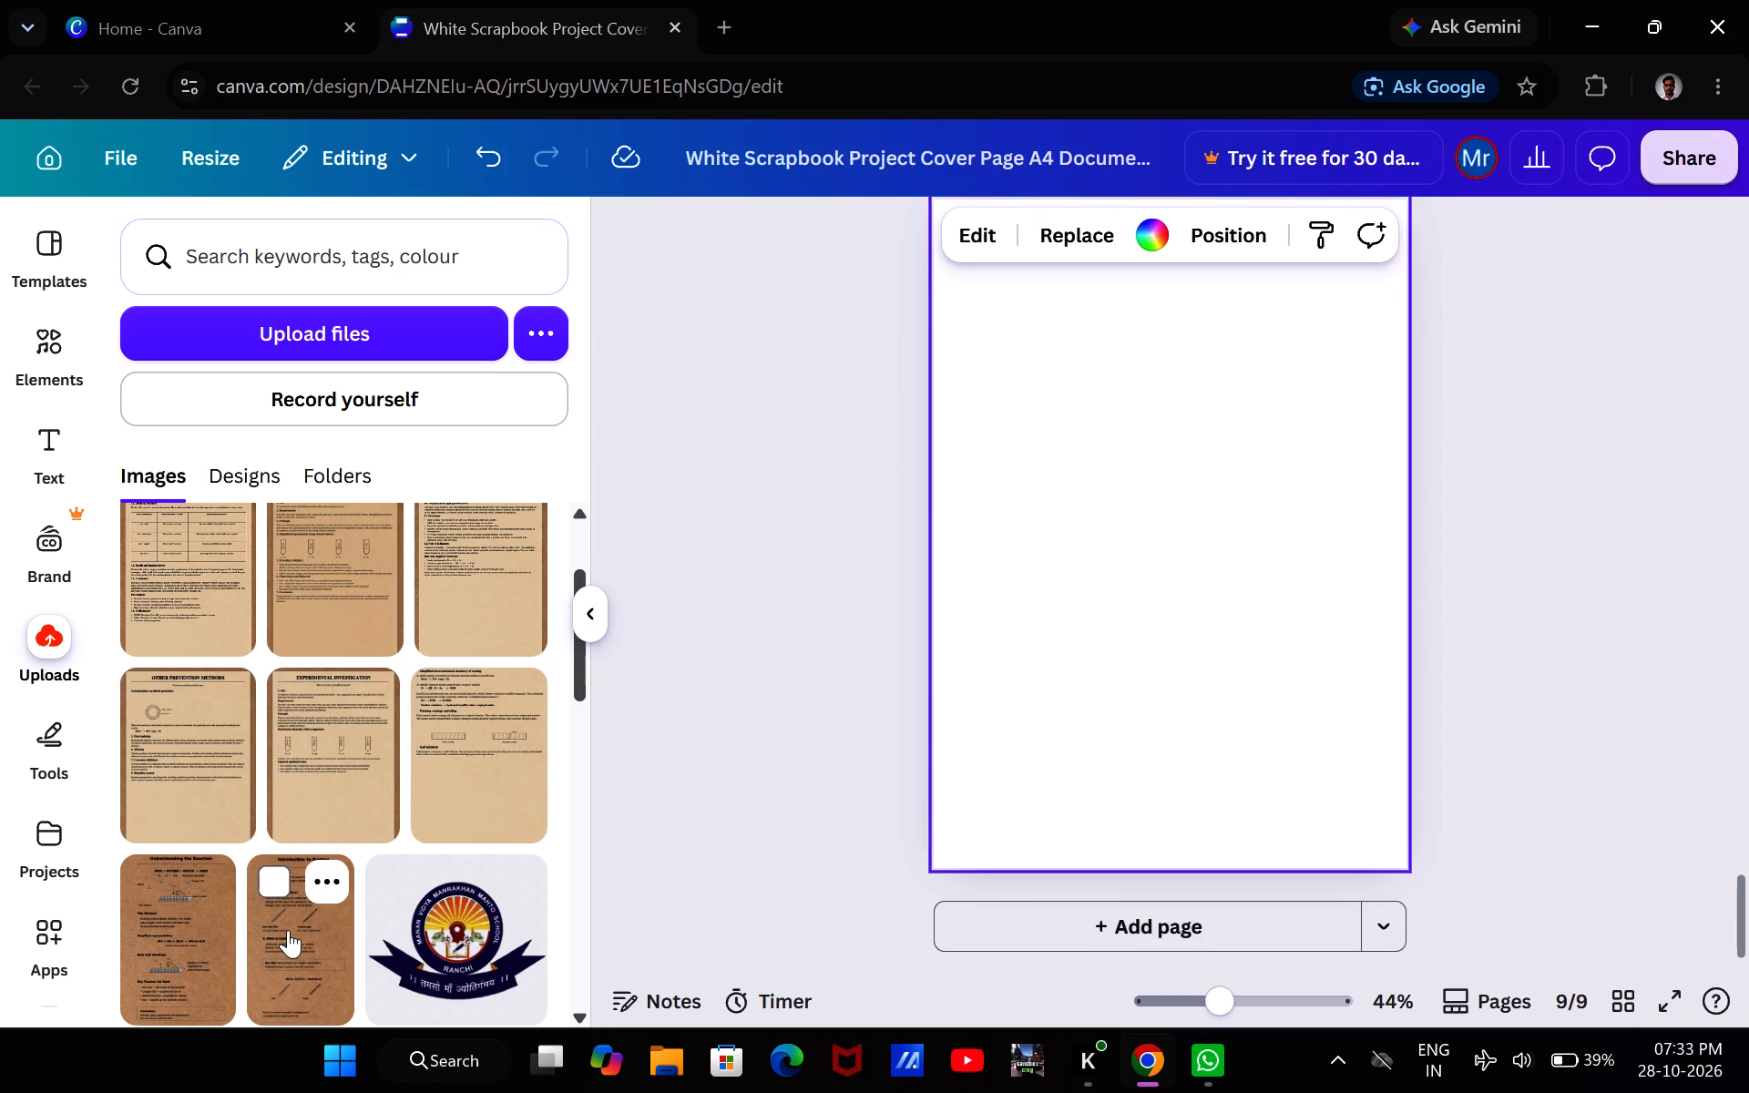
Insert the uploaded golden-brown gradient image on page 9 and stretch its sides, bottom and top until it covers the whole page.
scroll(288, 930, "down", 2)
left_click(372, 925)
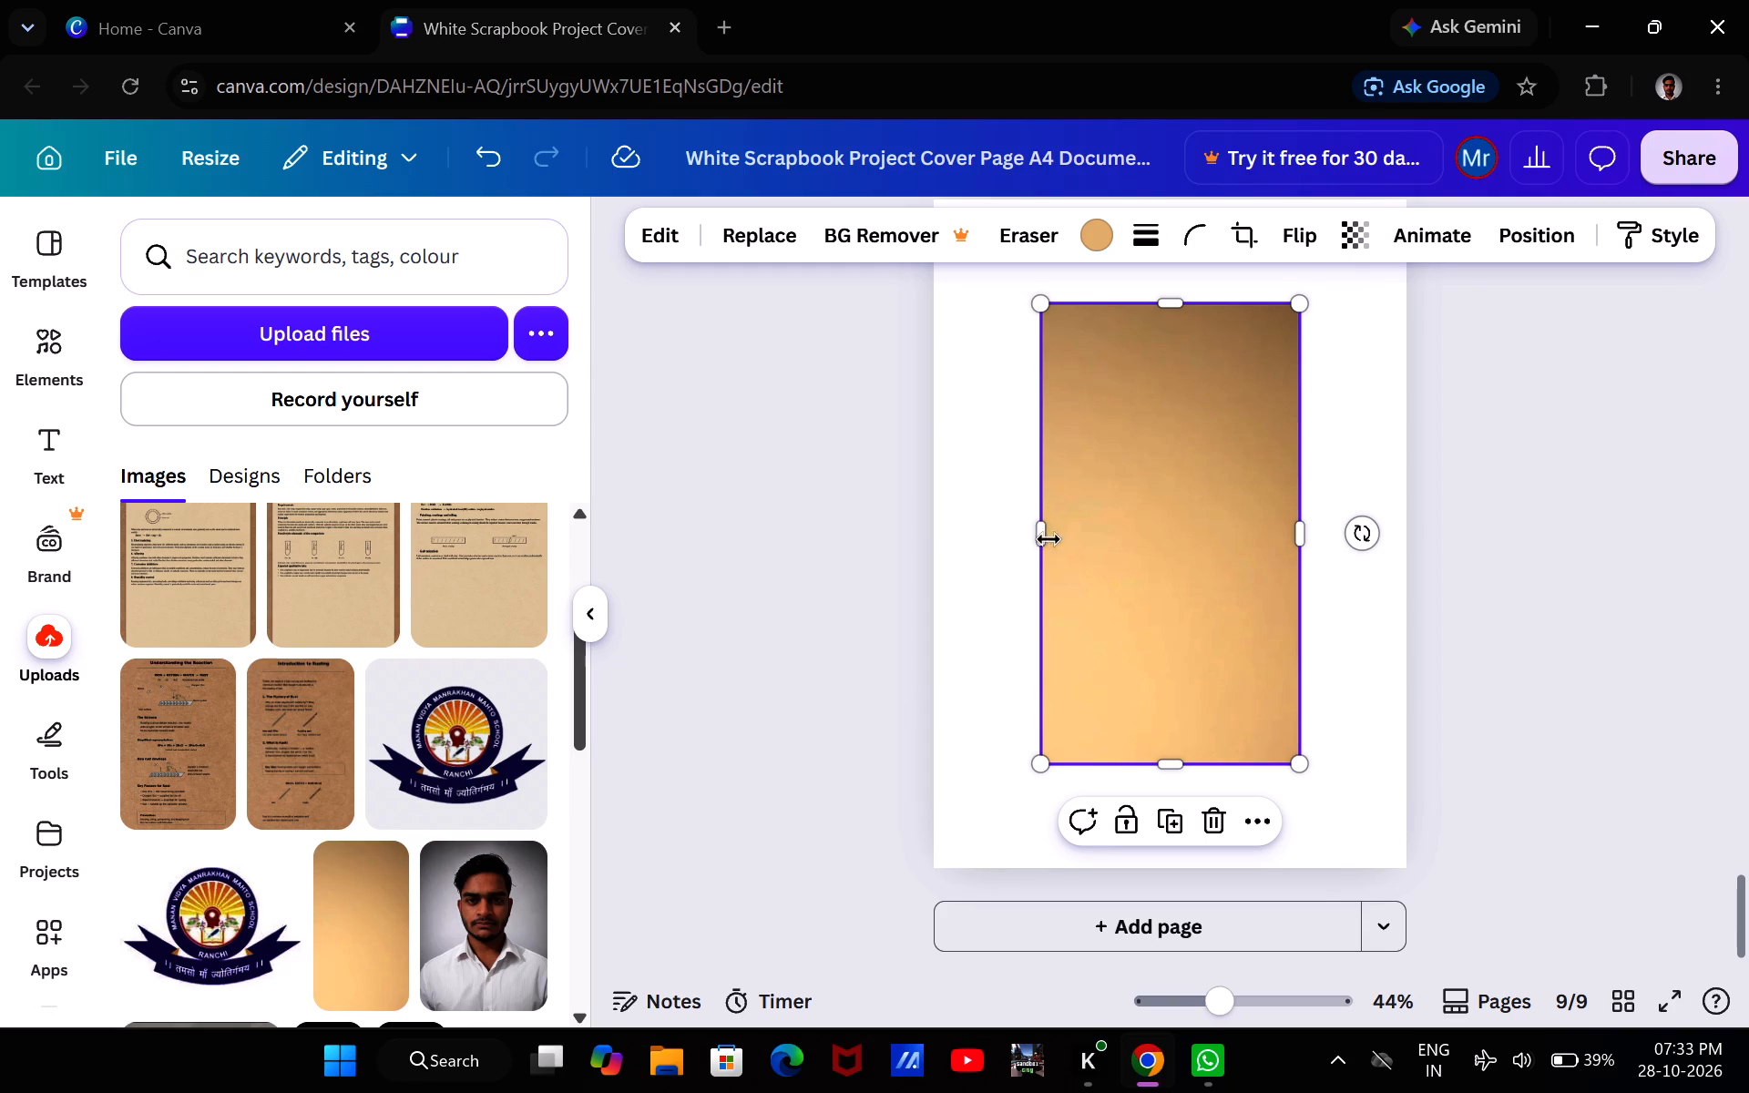
left_click_drag(1034, 532, 863, 588)
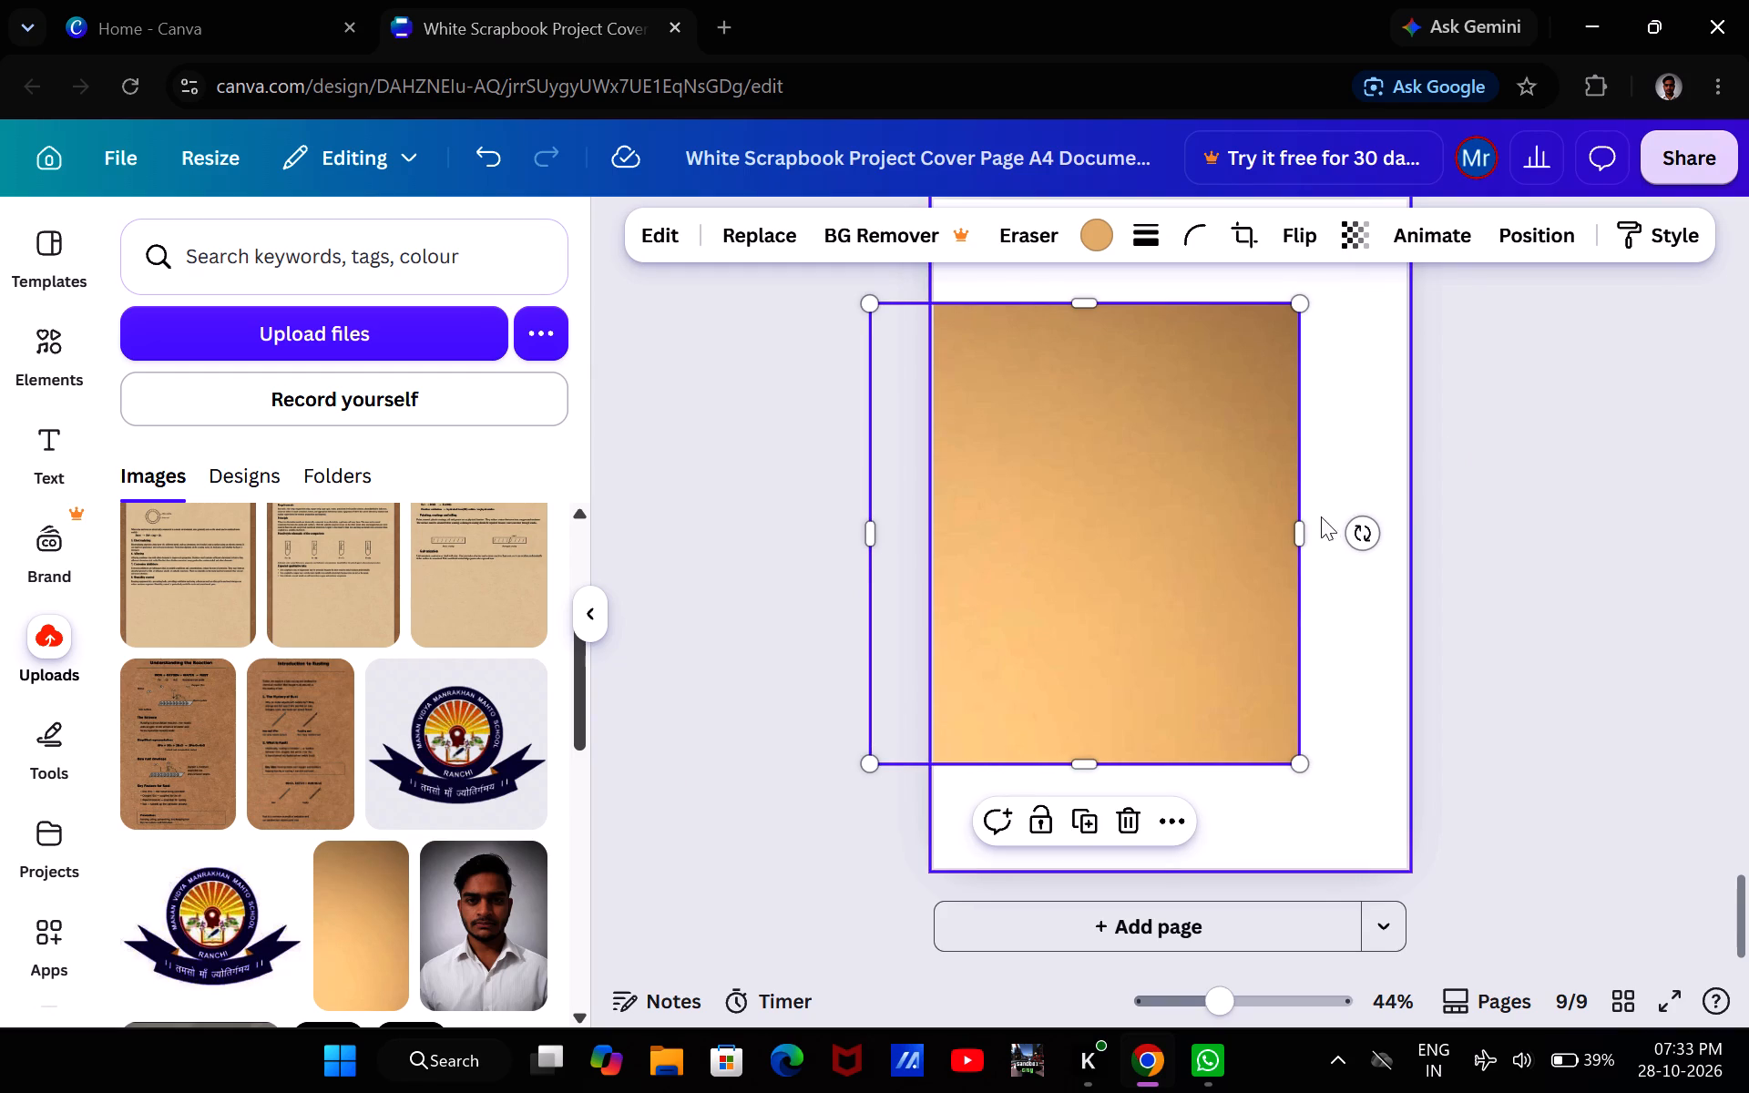
left_click_drag(1307, 528, 1470, 521)
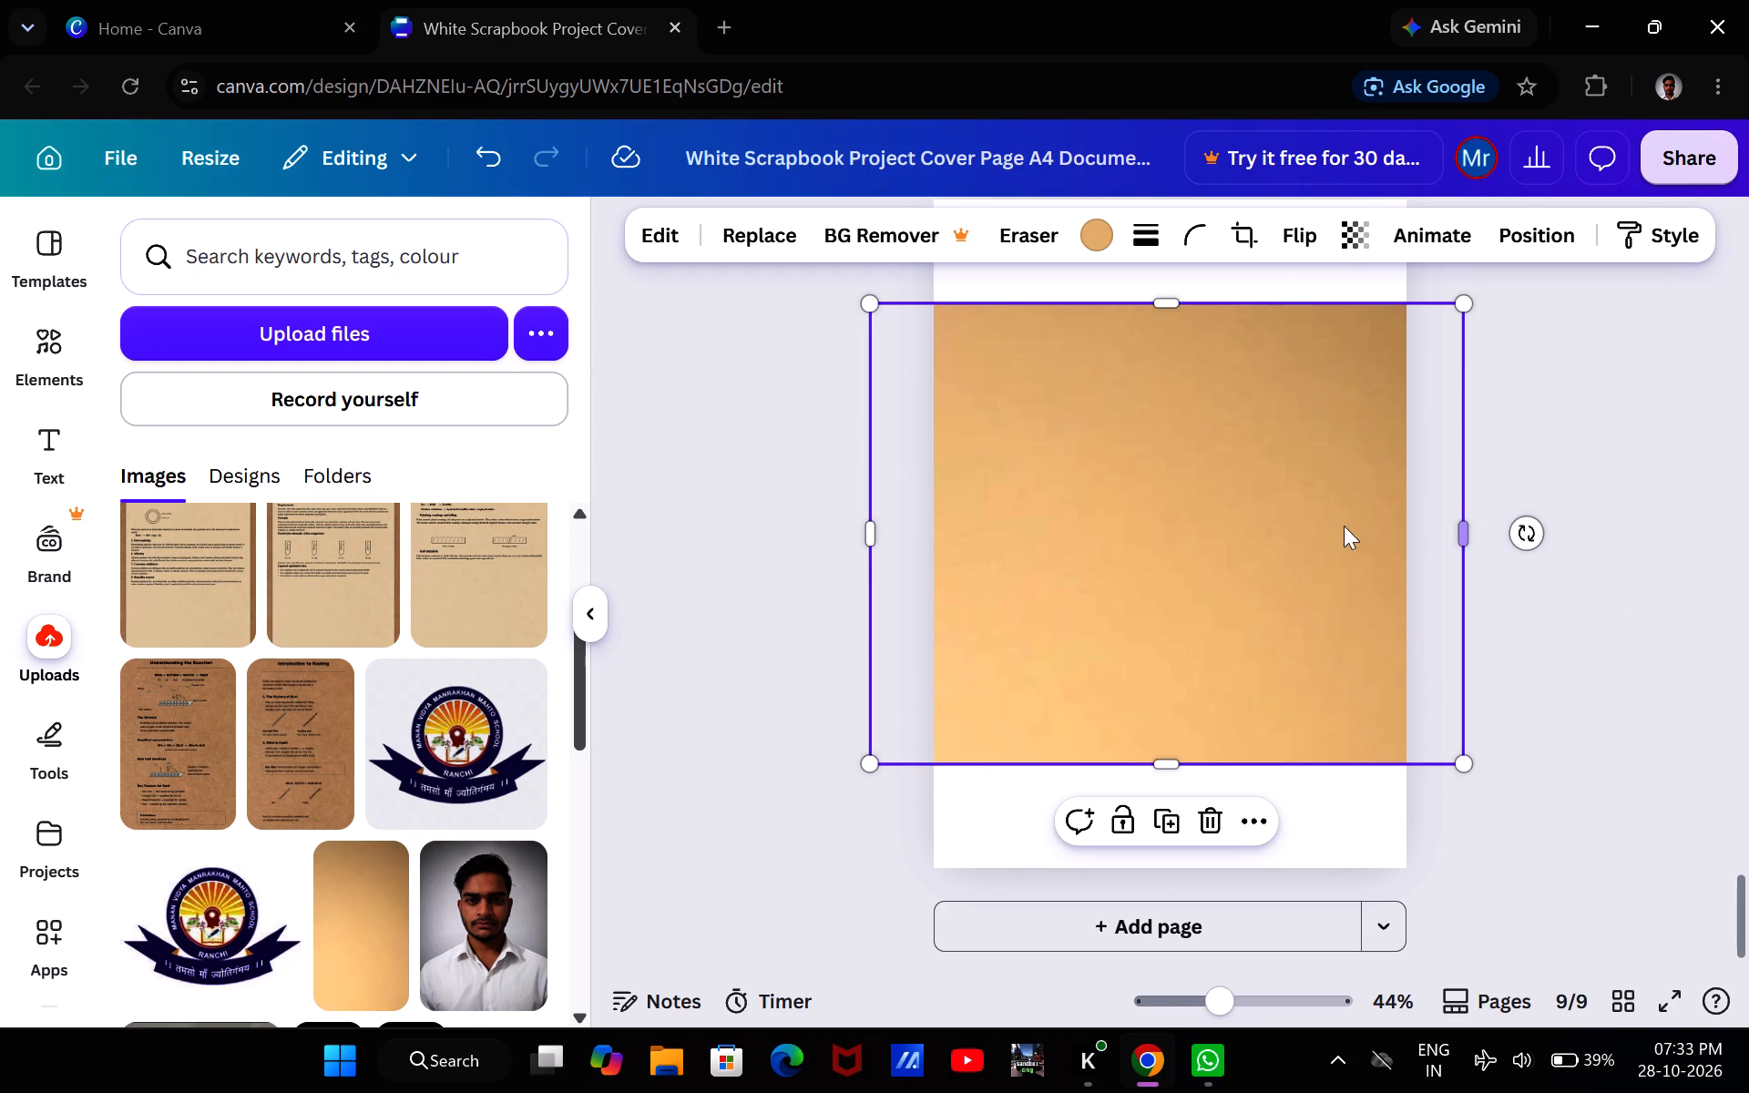
left_click_drag(1182, 768, 1192, 909)
scroll(1177, 853, "up", 3)
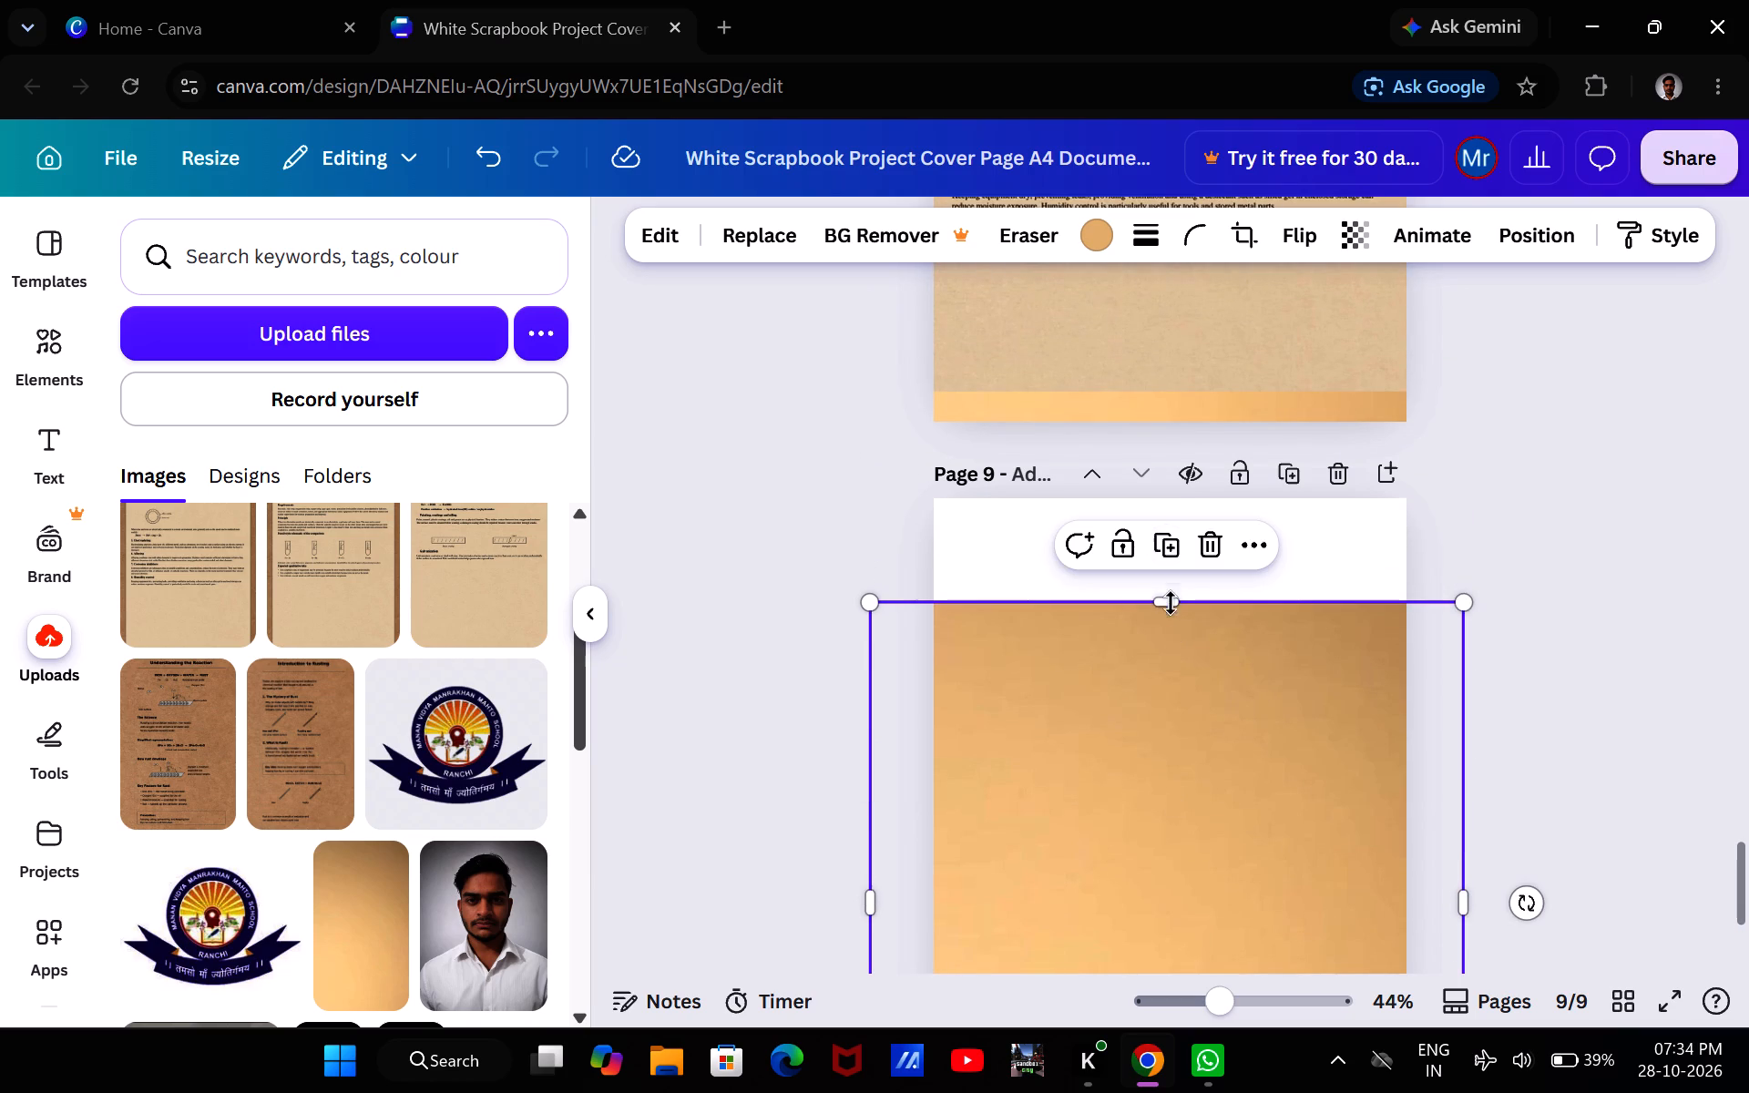
left_click_drag(1170, 593, 1135, 491)
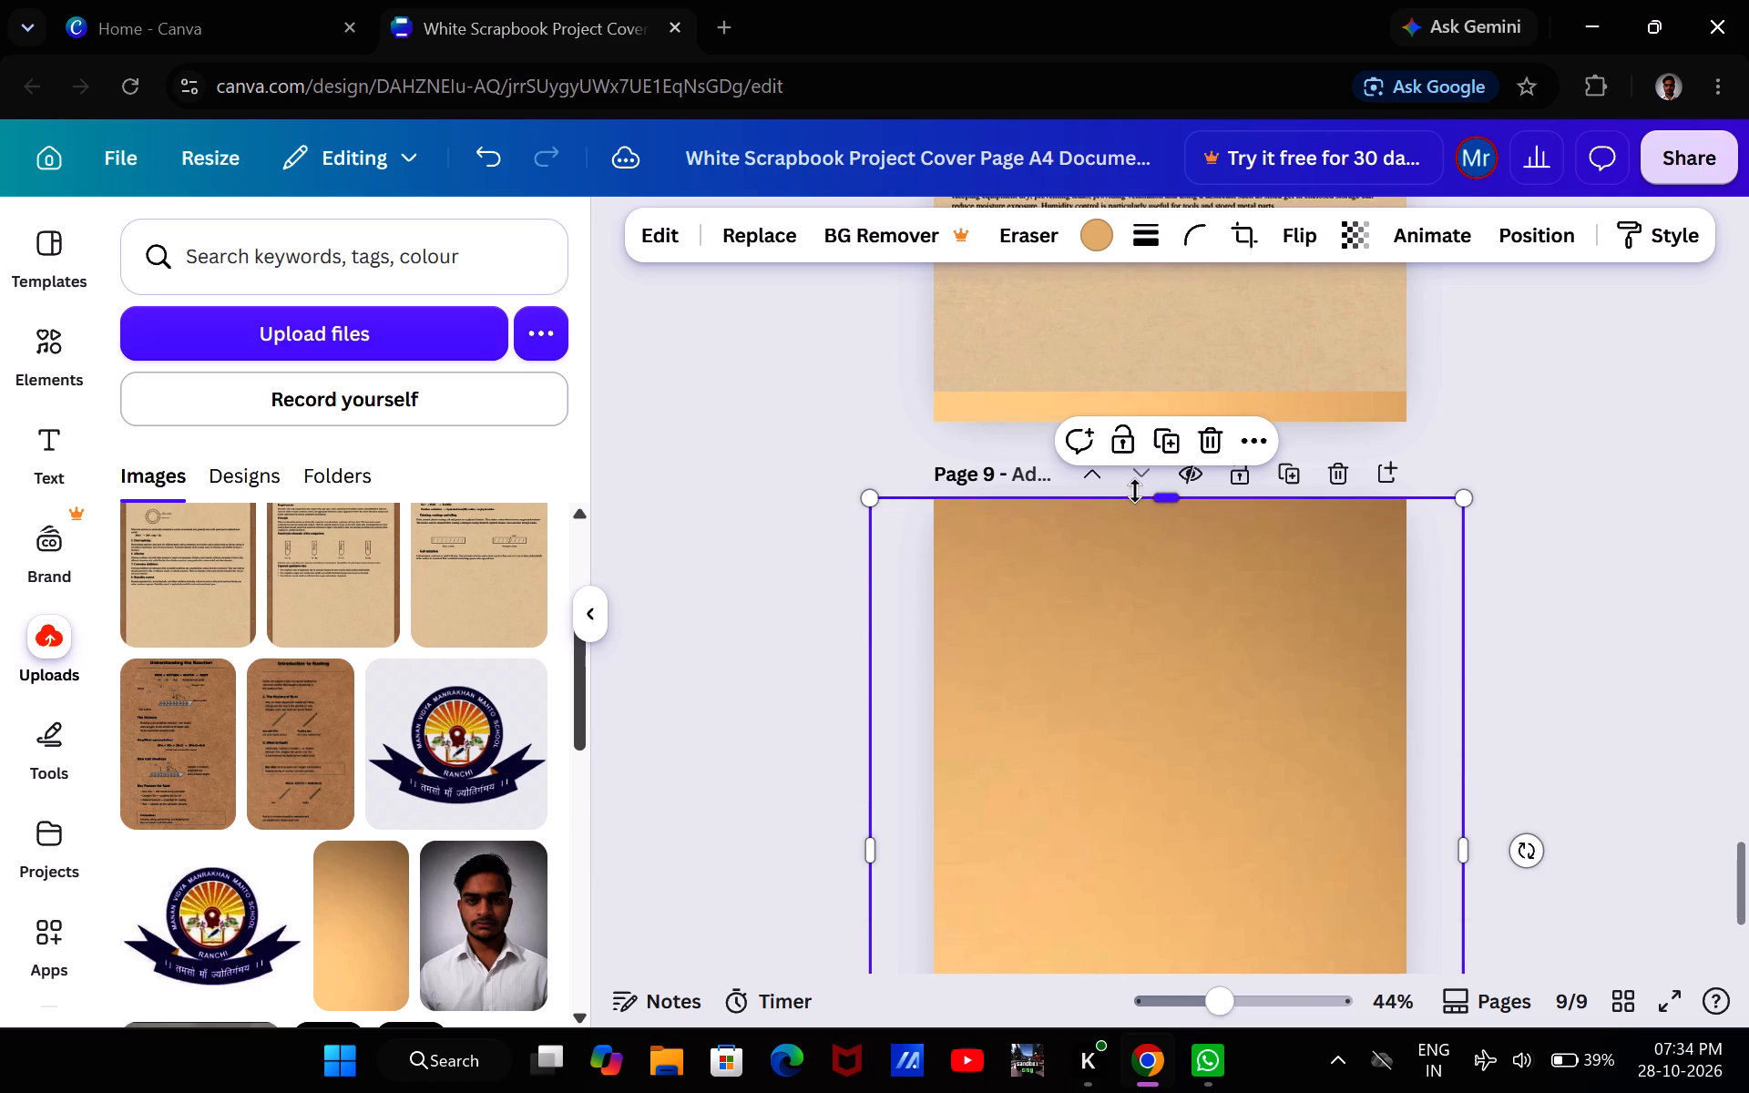
scroll(863, 470, "down", 1)
left_click(810, 541)
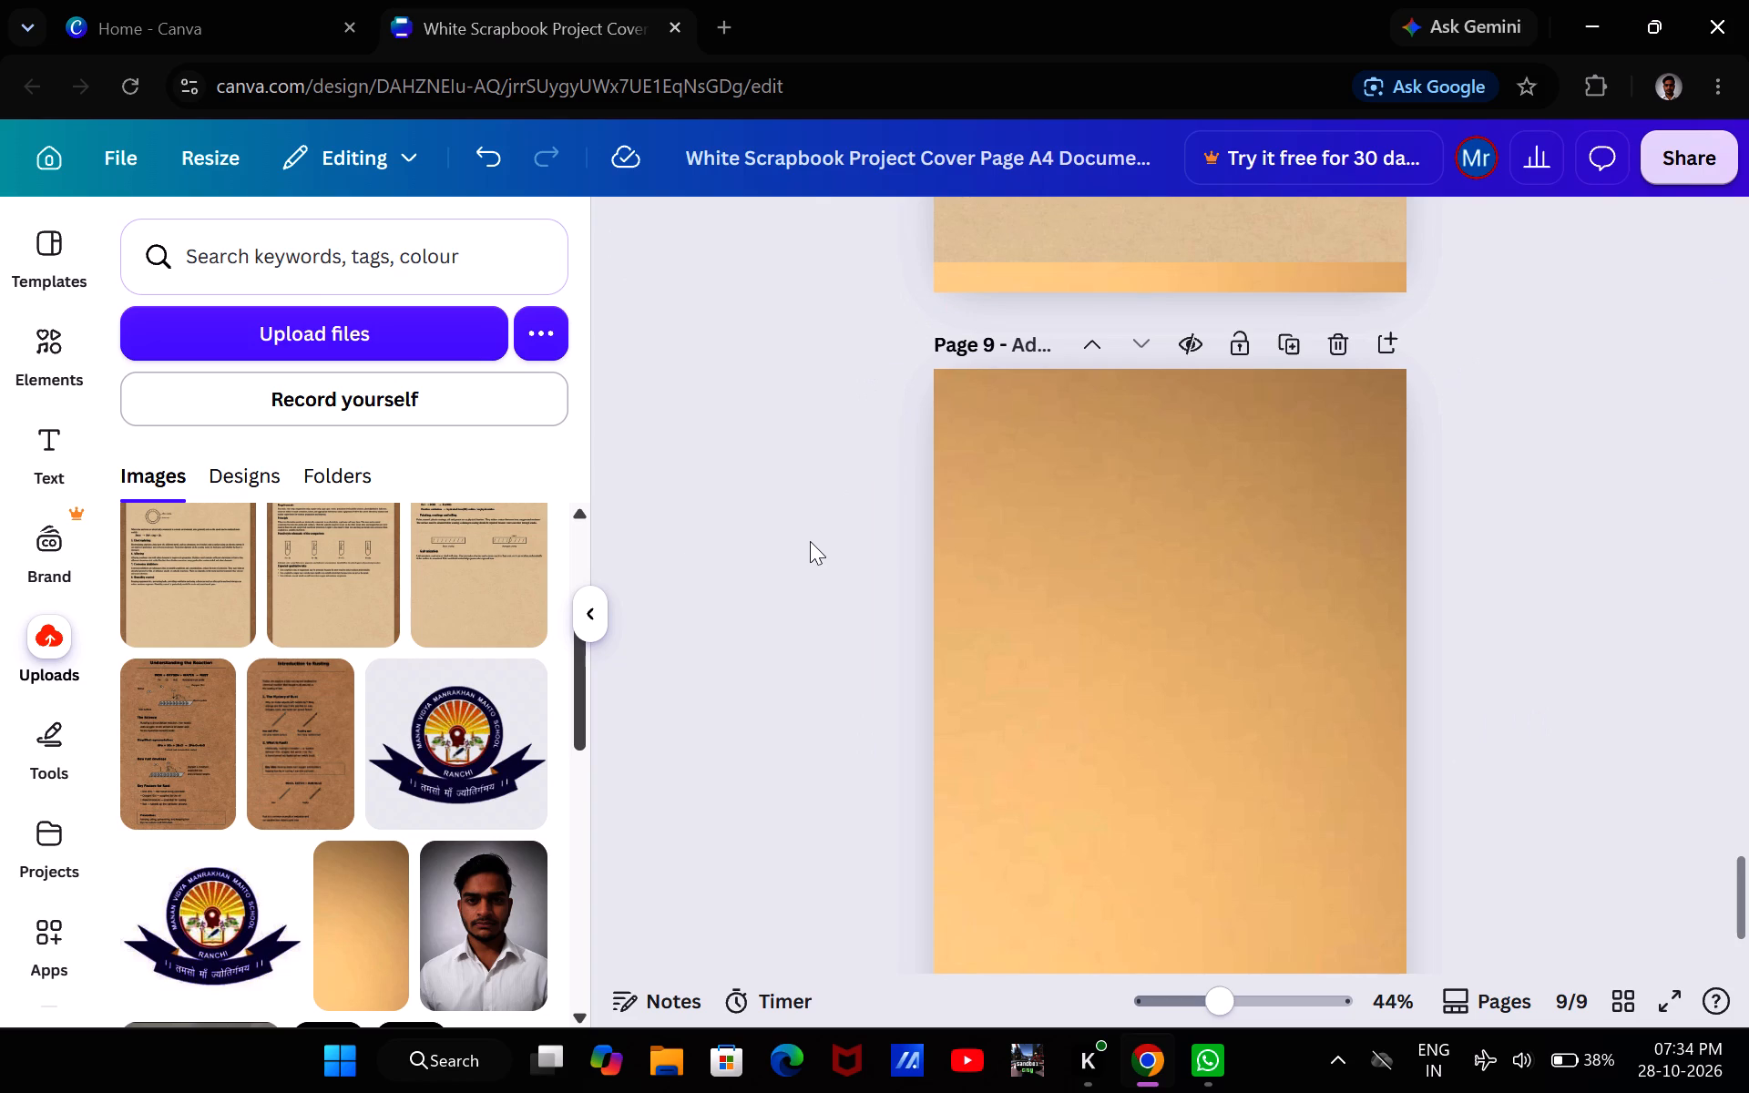
Insert the uploaded EXPERIMENTAL INVESTIGATION image on page 9.
scroll(451, 586, "up", 1)
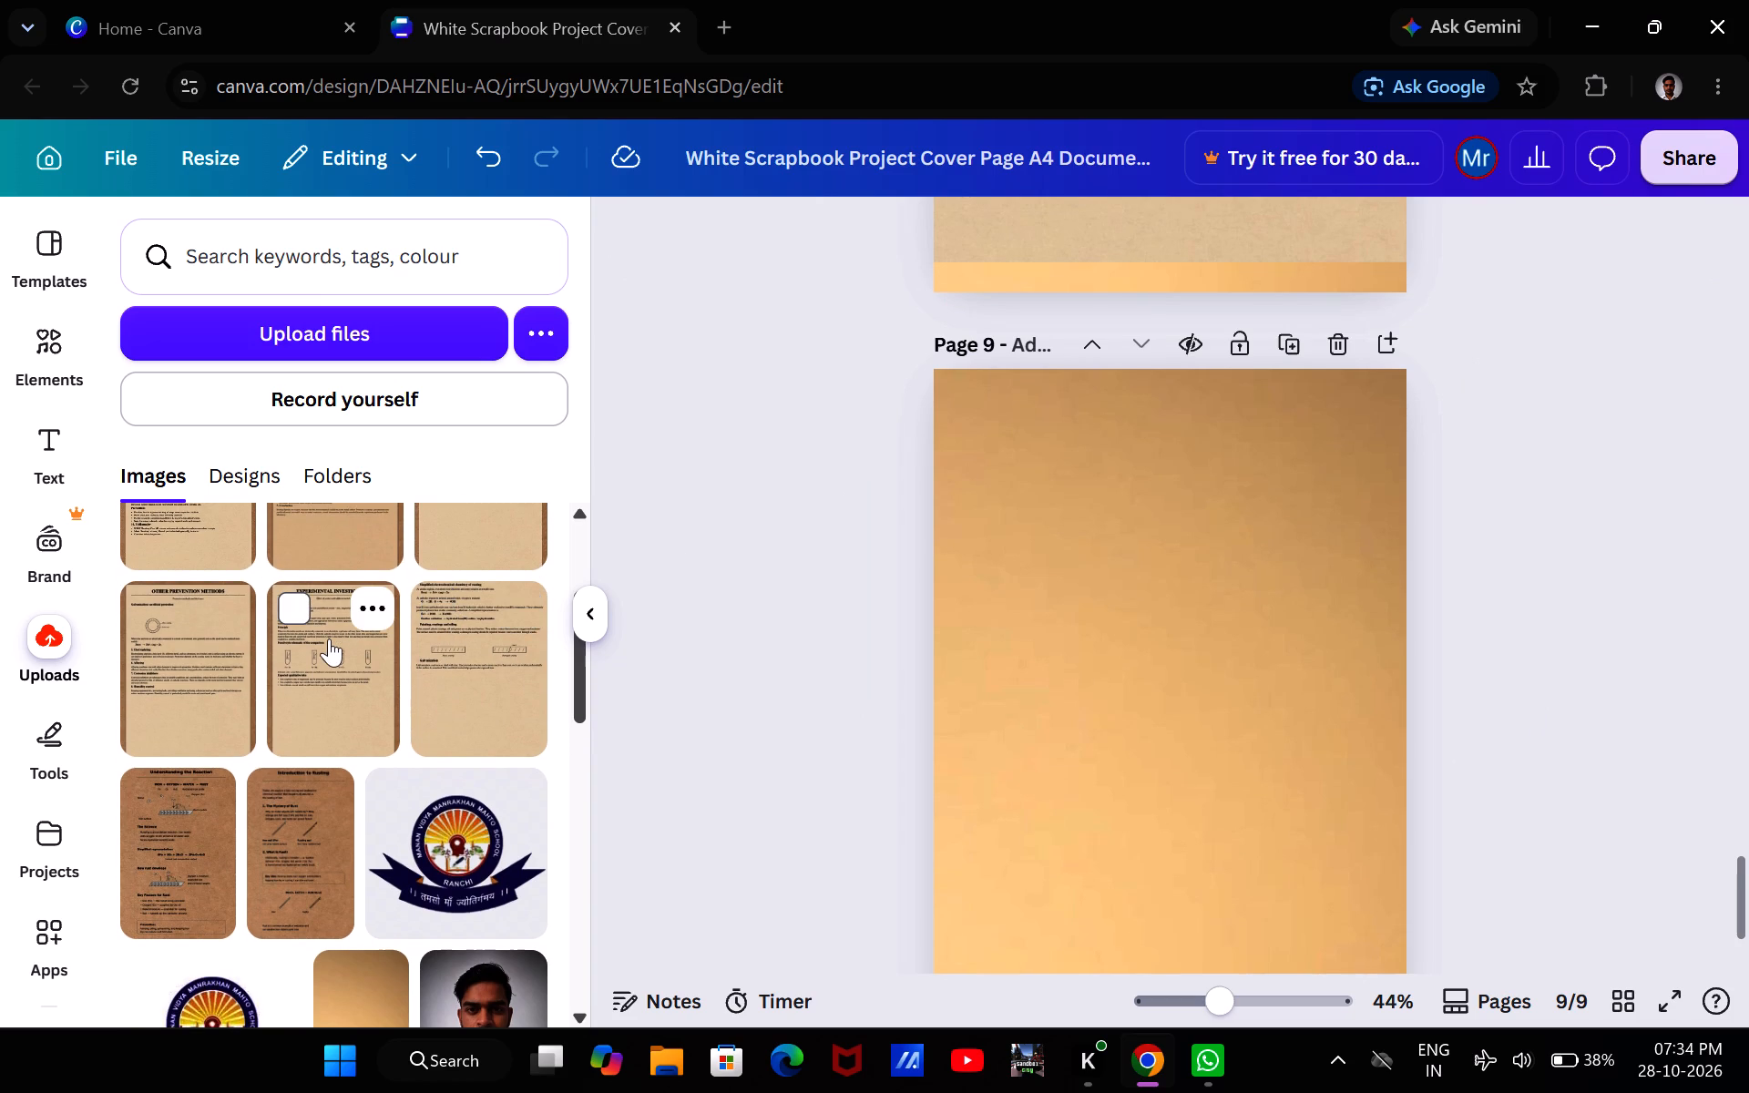
left_click(329, 638)
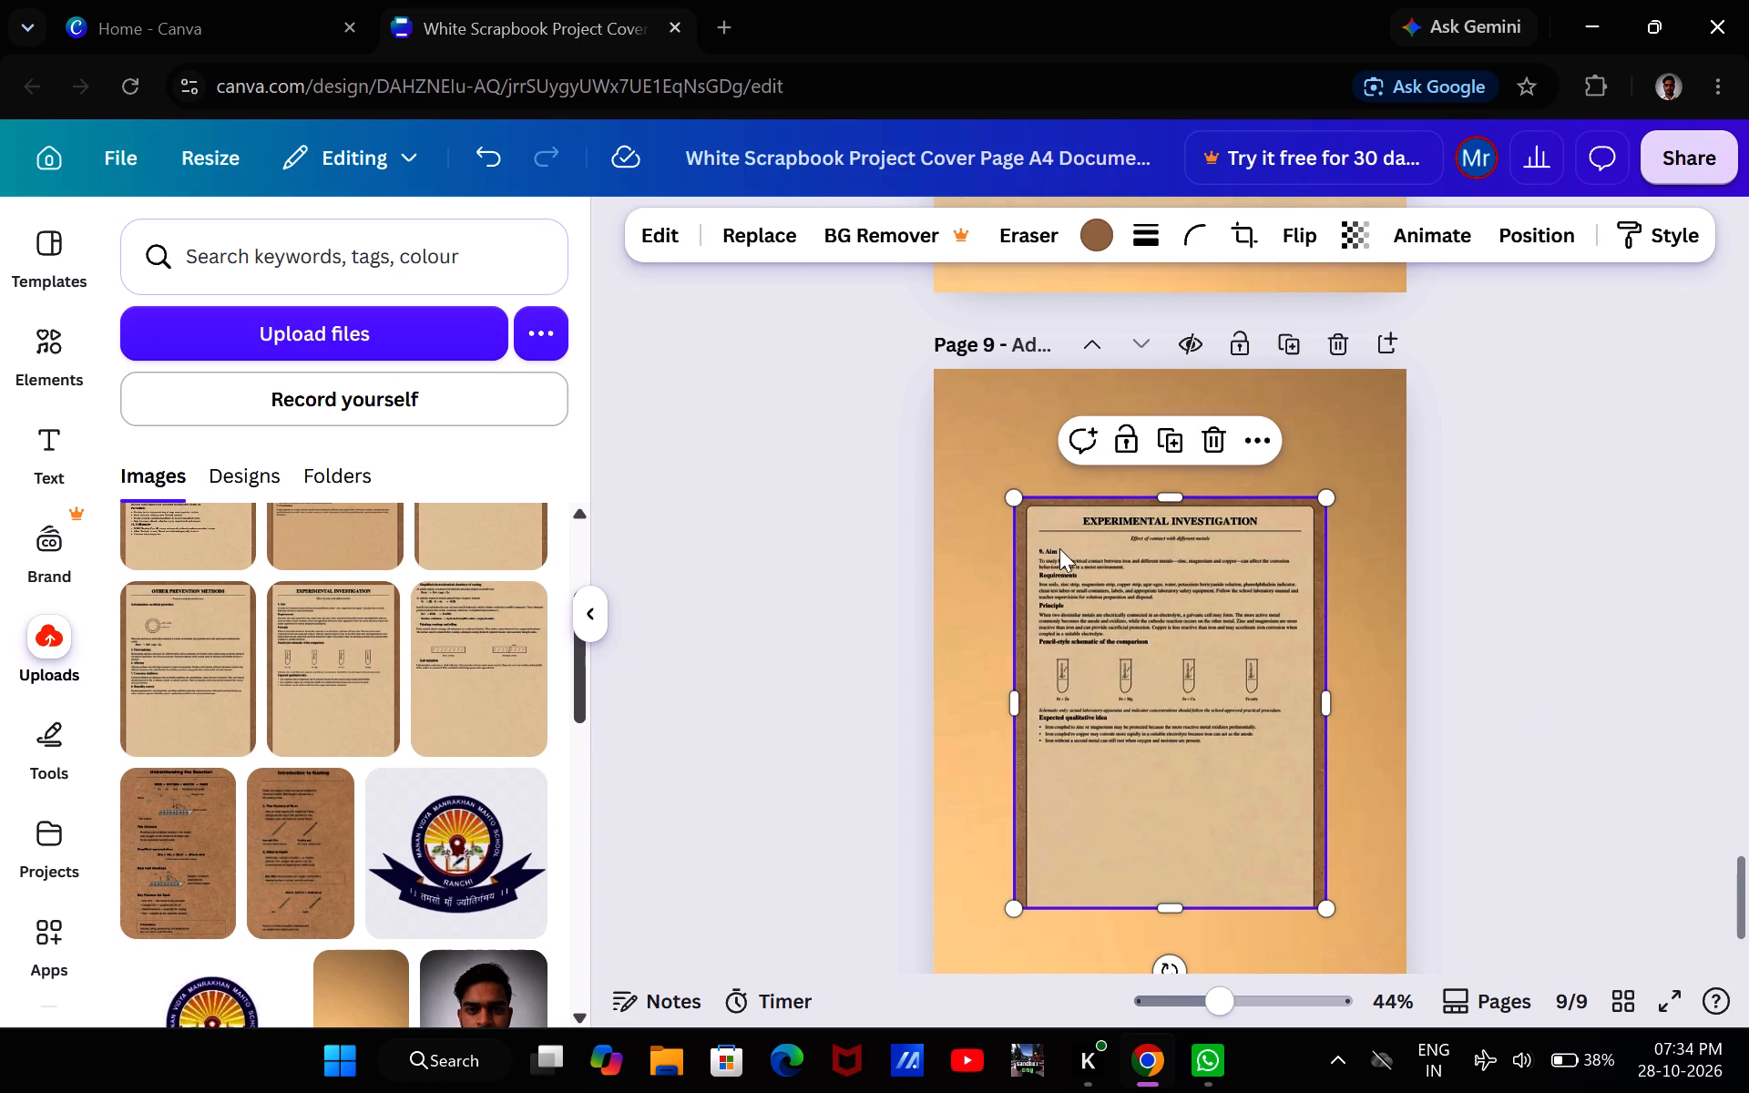
Stretch the EXPERIMENTAL INVESTIGATION image's sides, top and bottom until it covers all of page 9 at 21 × 29.7.
left_click(1015, 706)
left_click_drag(1015, 706, 1004, 710)
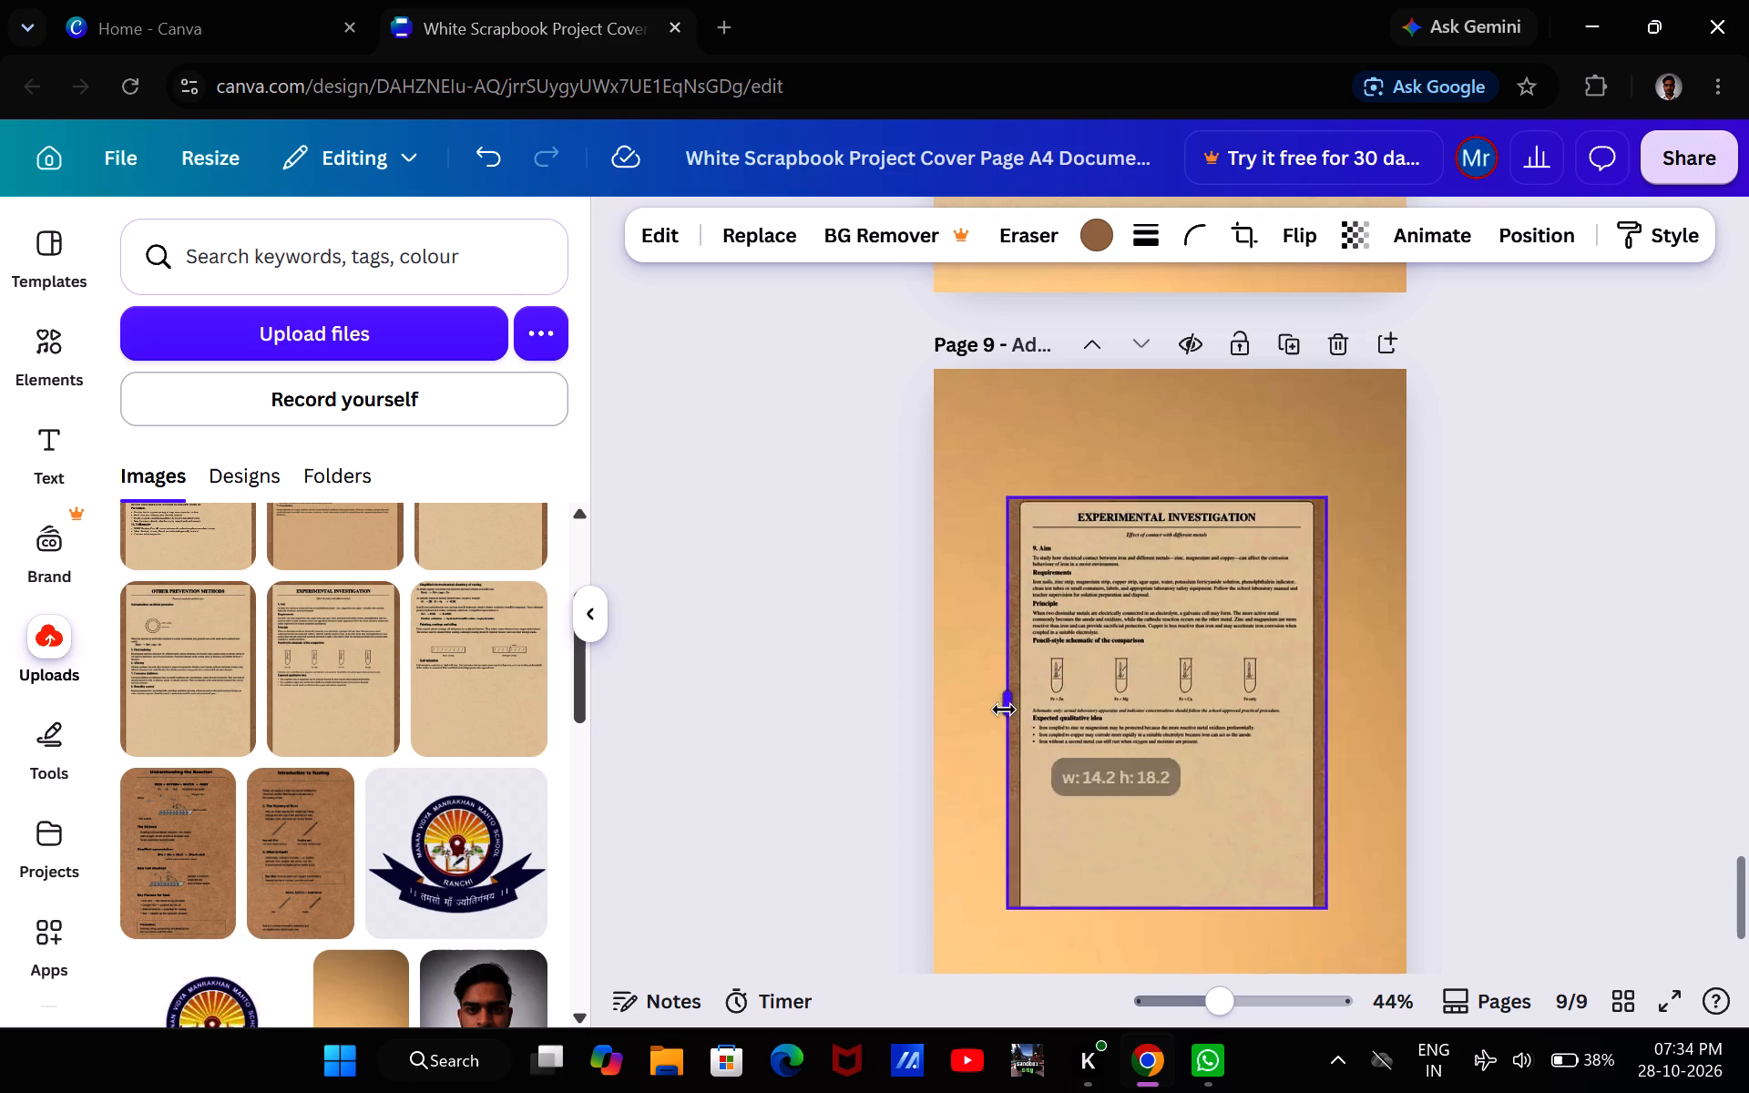
left_click_drag(1004, 710, 933, 732)
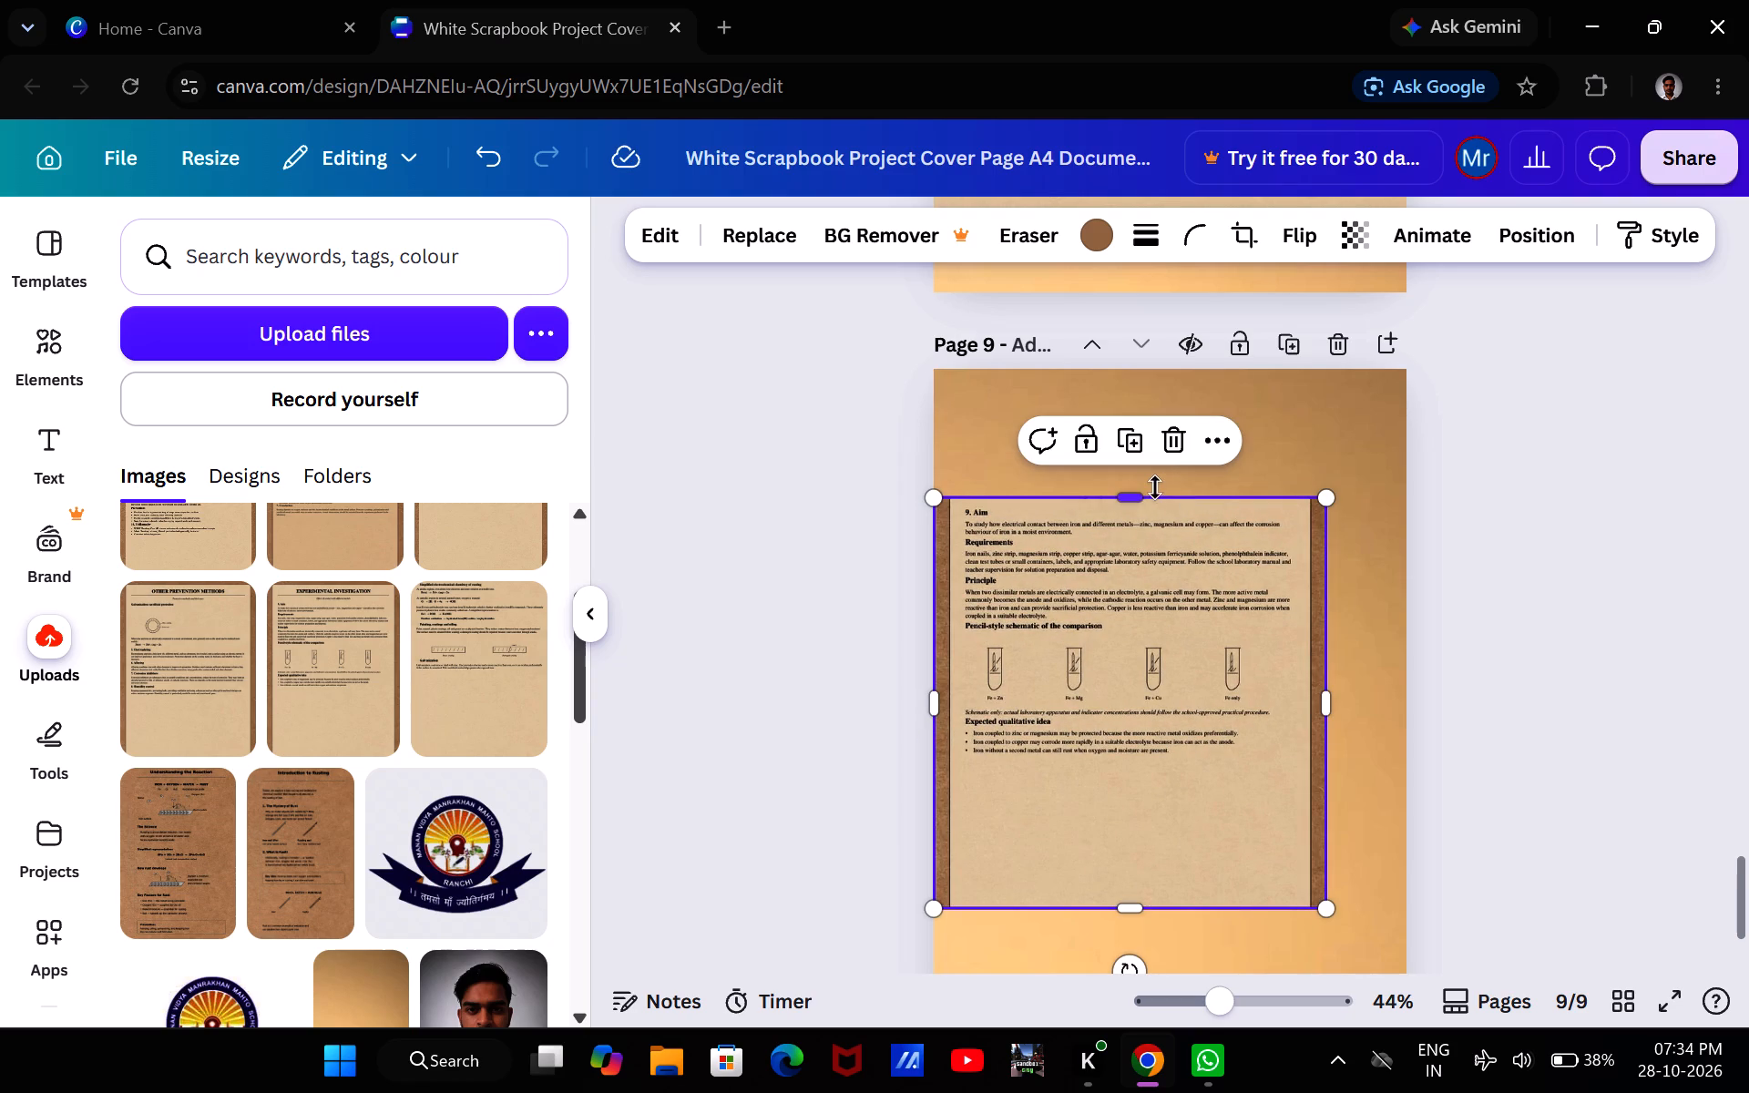
left_click(1130, 494)
left_click_drag(1130, 494, 1127, 427)
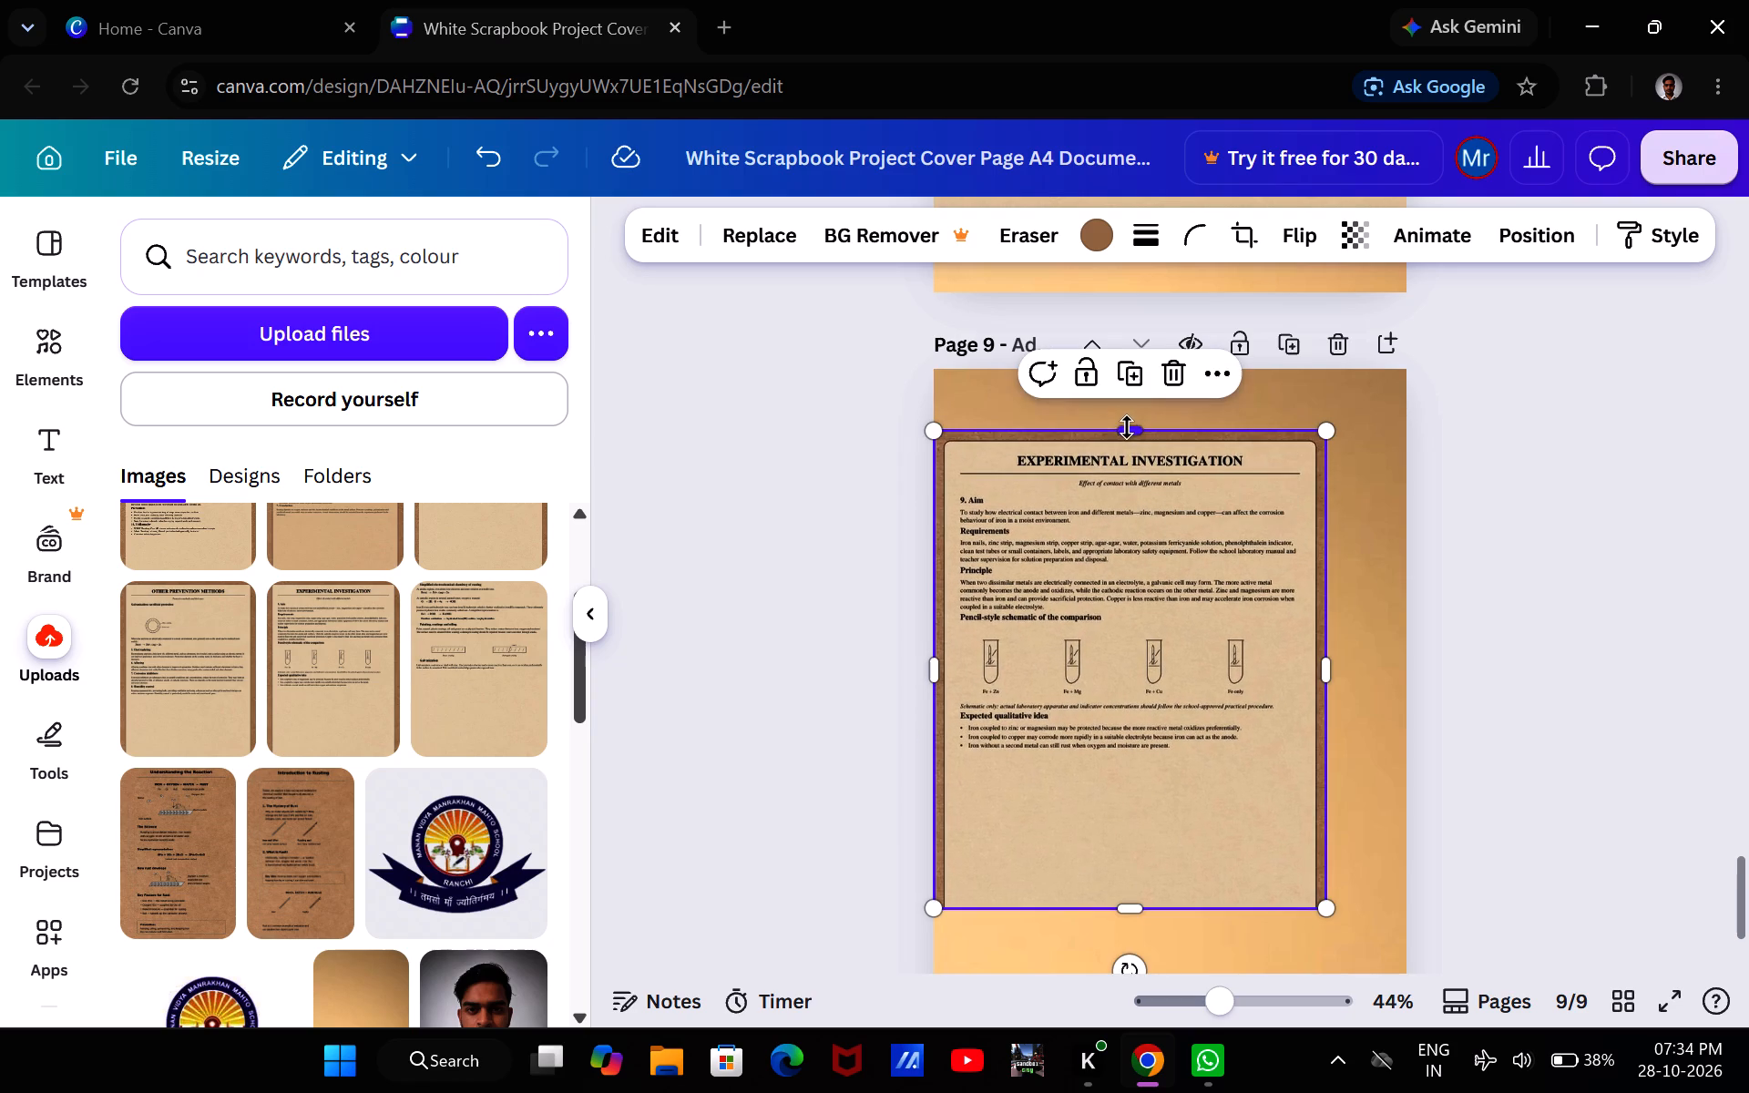
left_click_drag(1335, 673, 1419, 681)
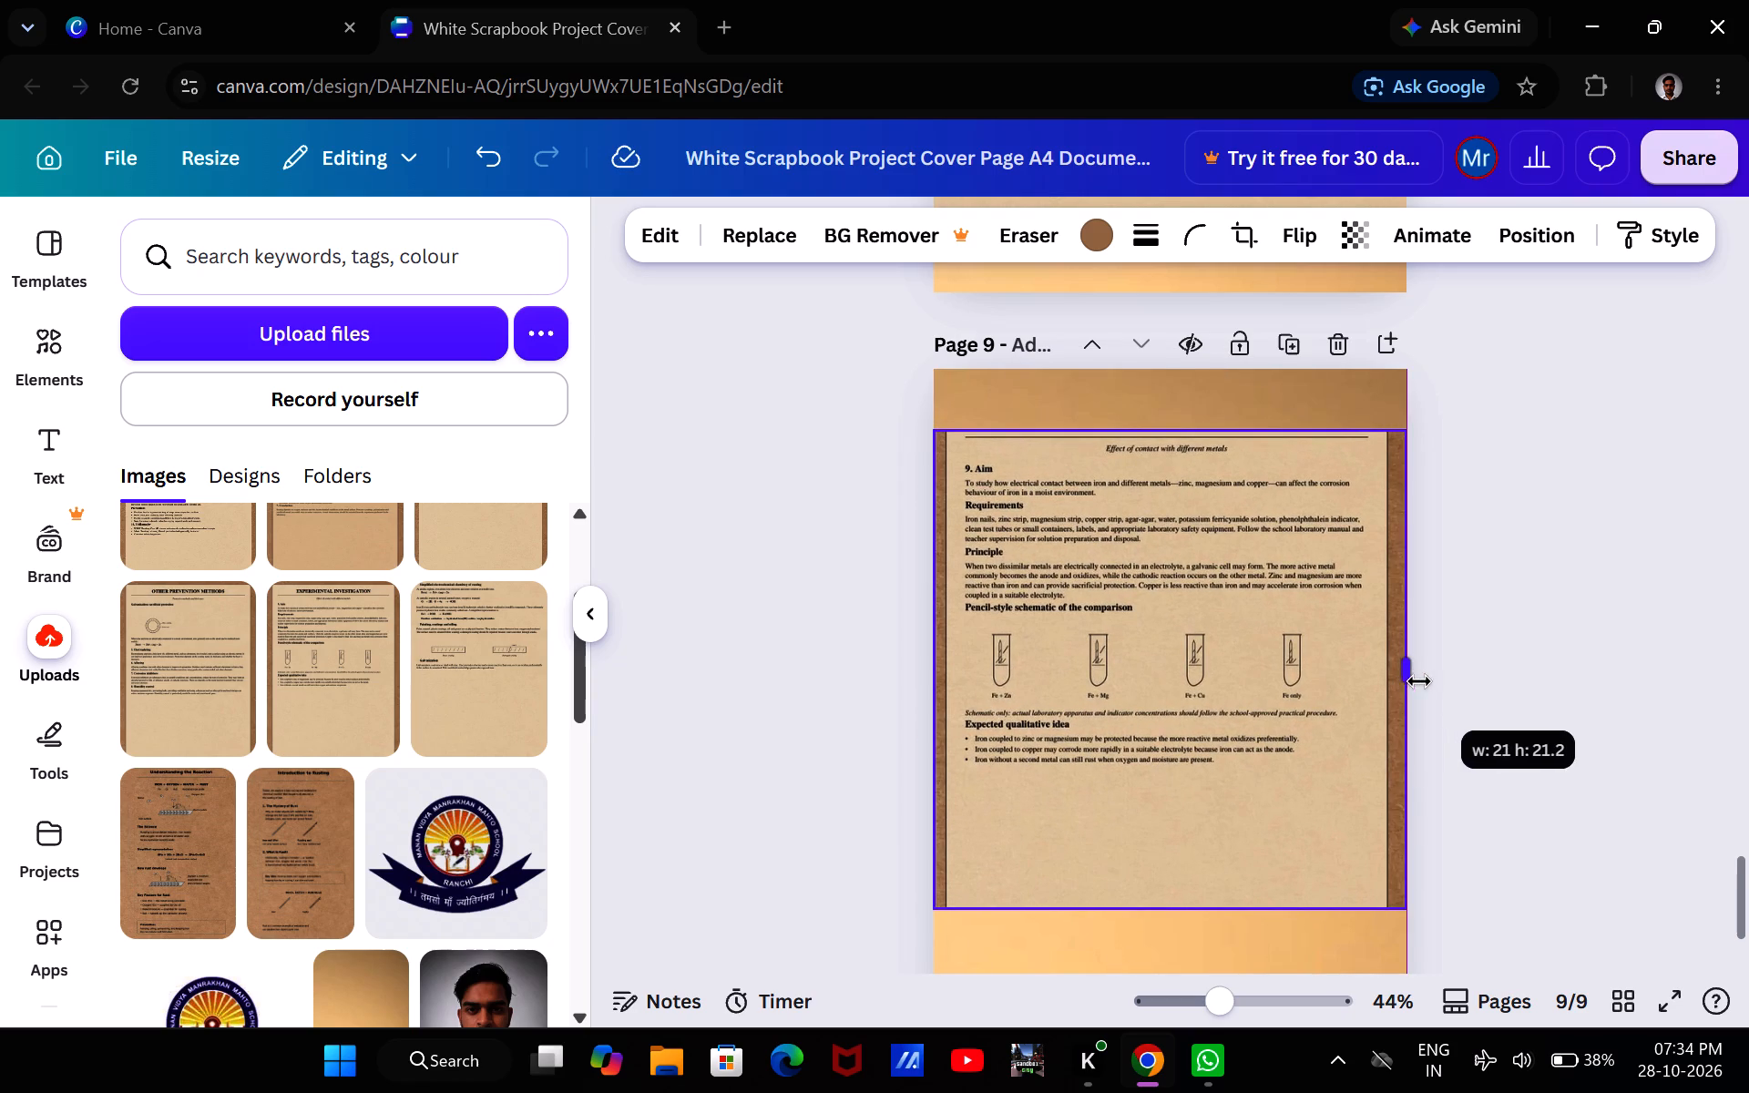
left_click_drag(1419, 681, 1422, 681)
left_click_drag(1178, 431, 1171, 372)
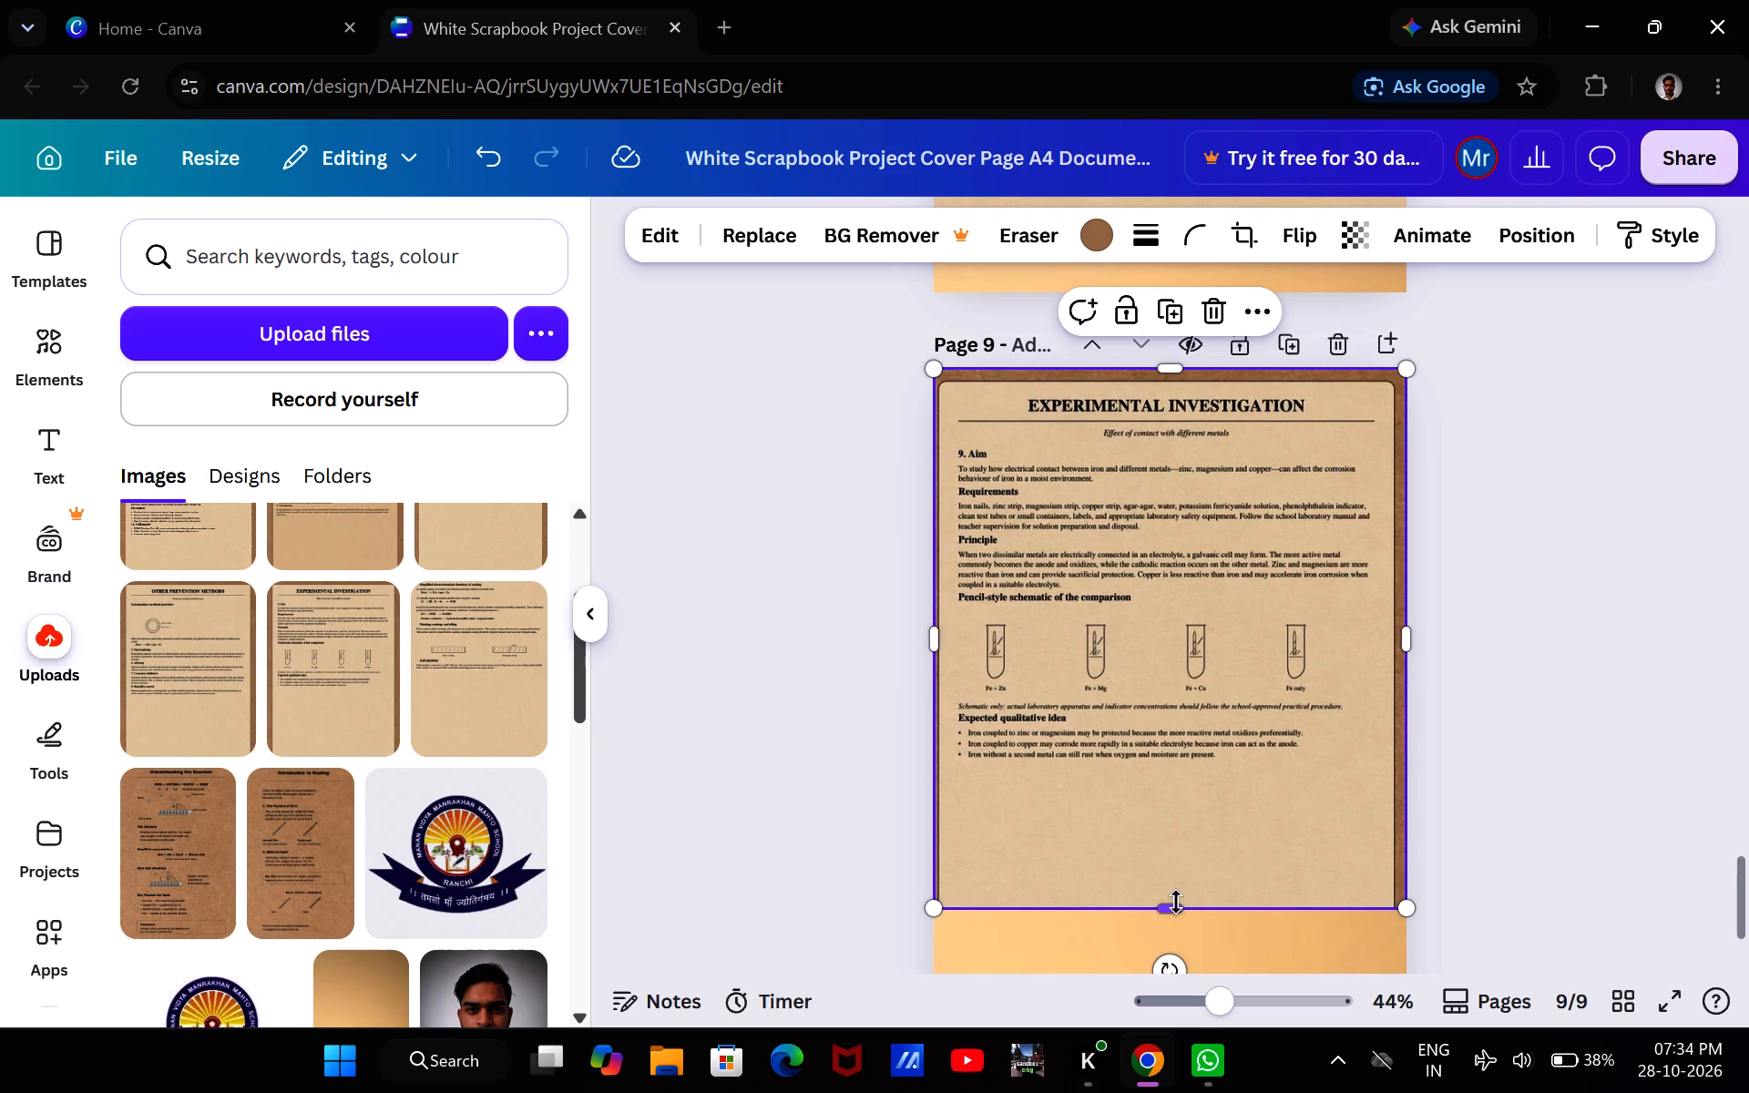
left_click(1173, 906)
left_click_drag(1173, 906, 1195, 985)
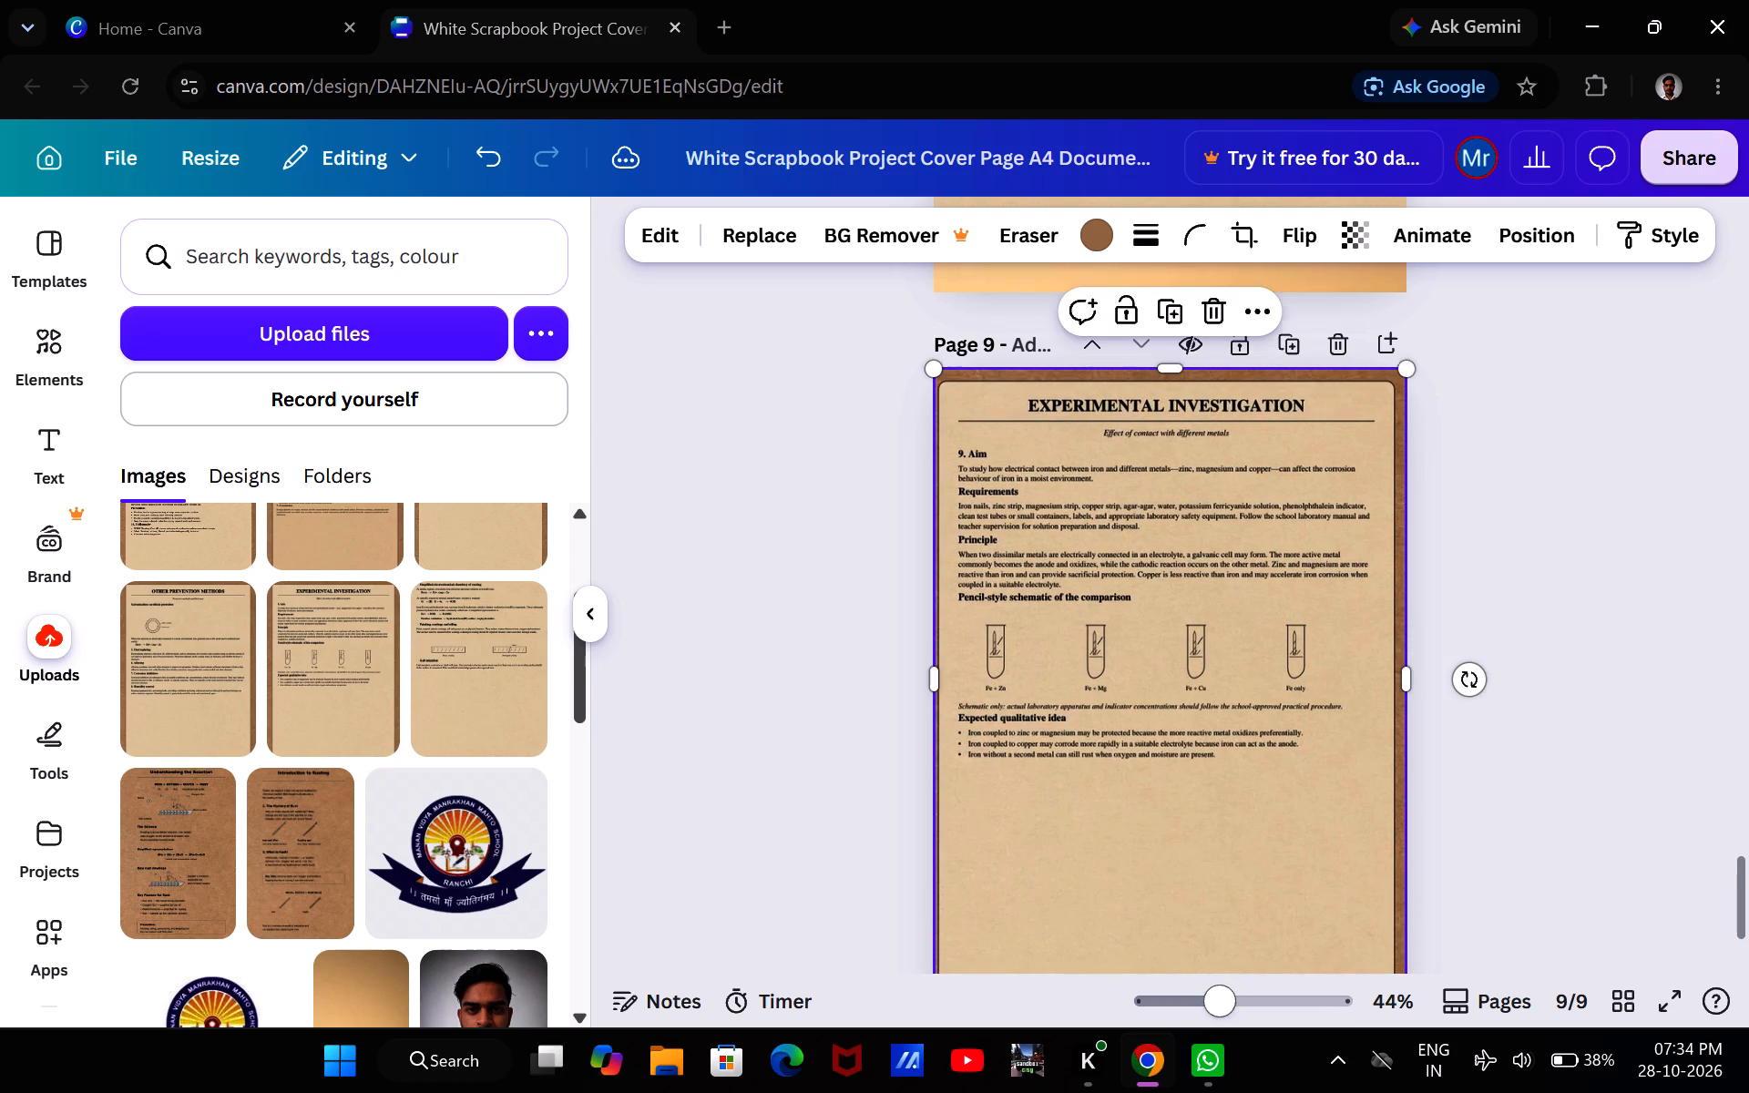
scroll(1204, 898, "down", 1)
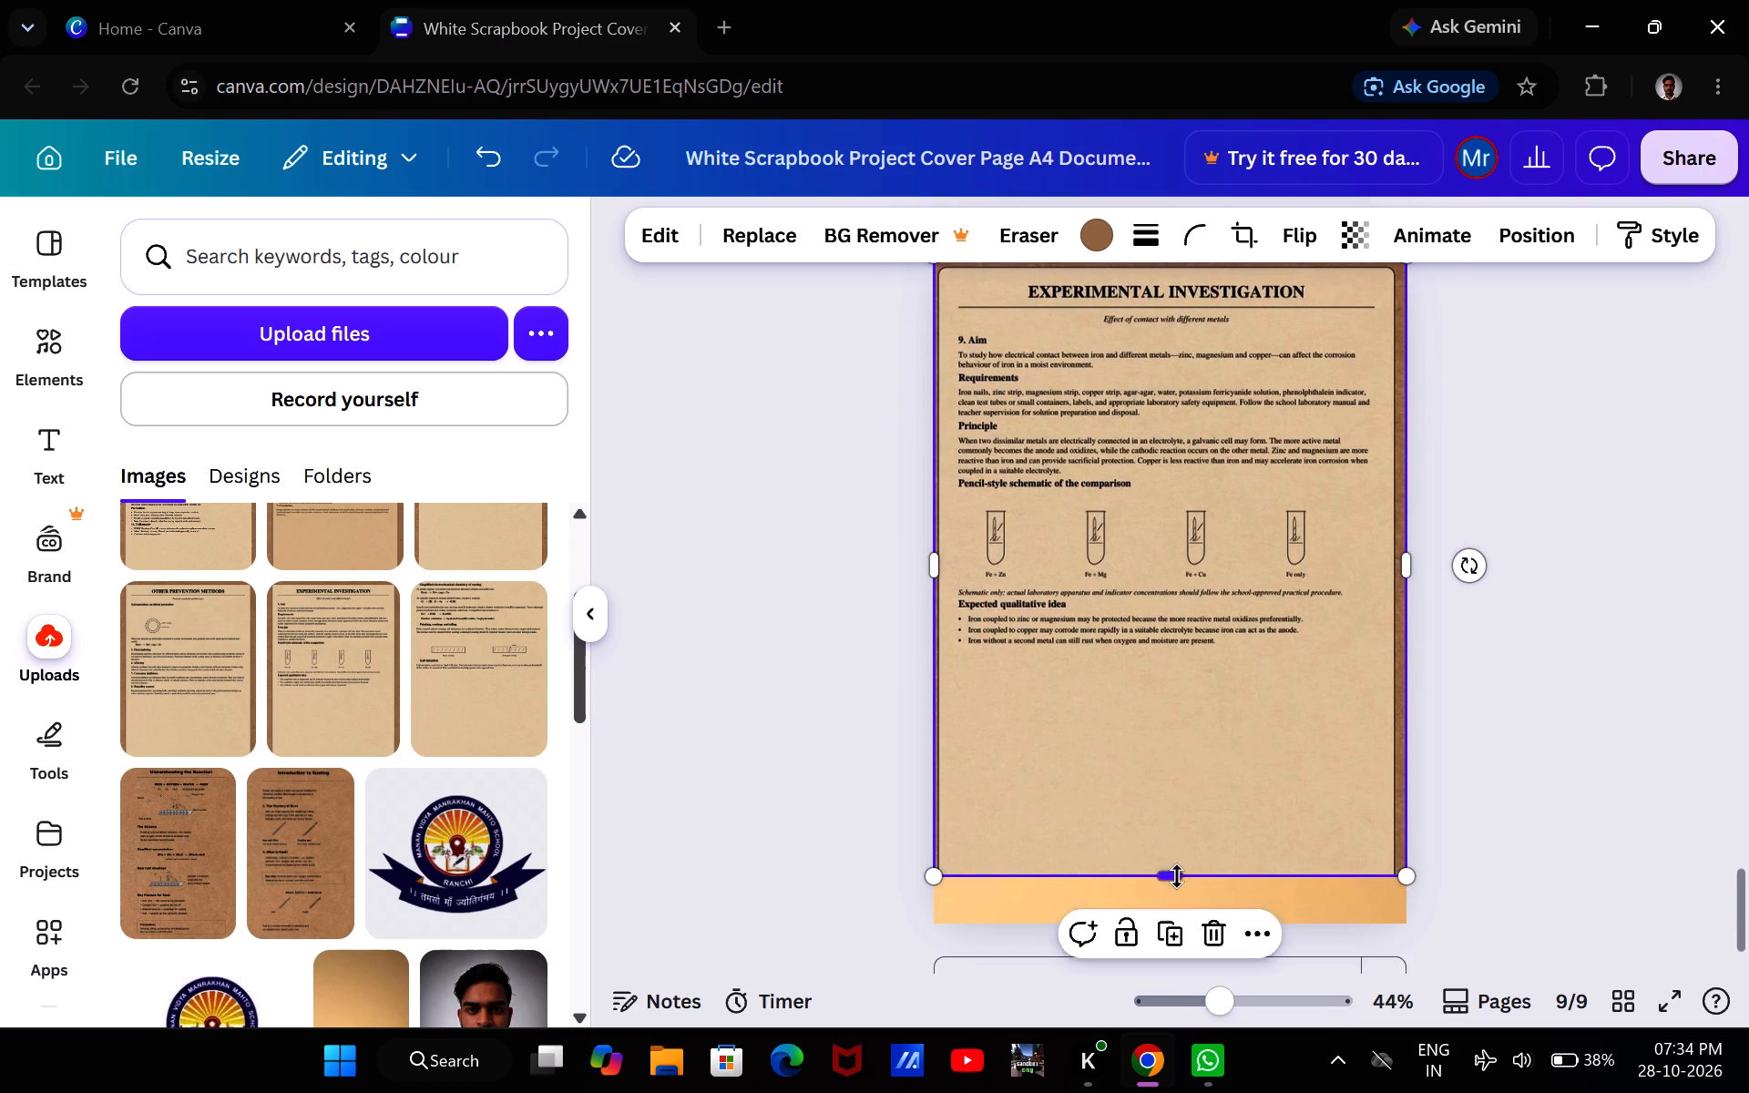
left_click_drag(1177, 876, 1205, 924)
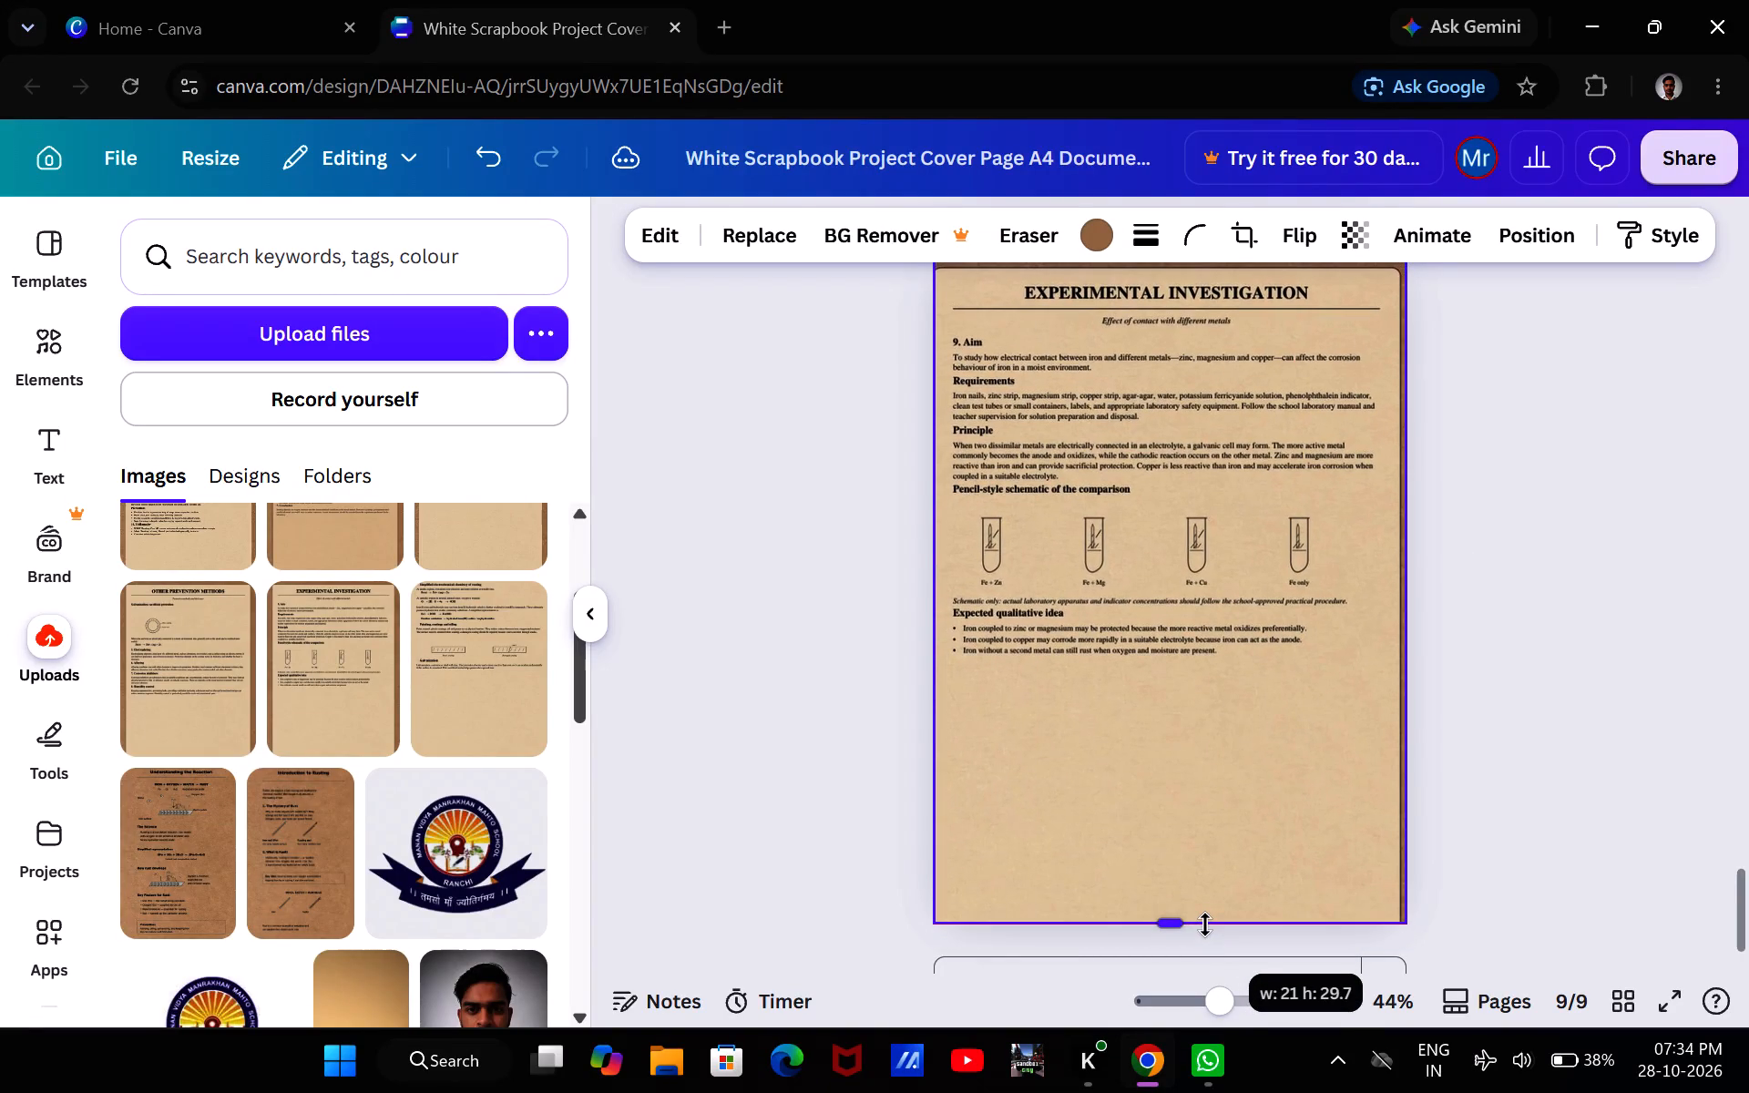
left_click_drag(1205, 924, 1206, 926)
scroll(1206, 926, "up", 1)
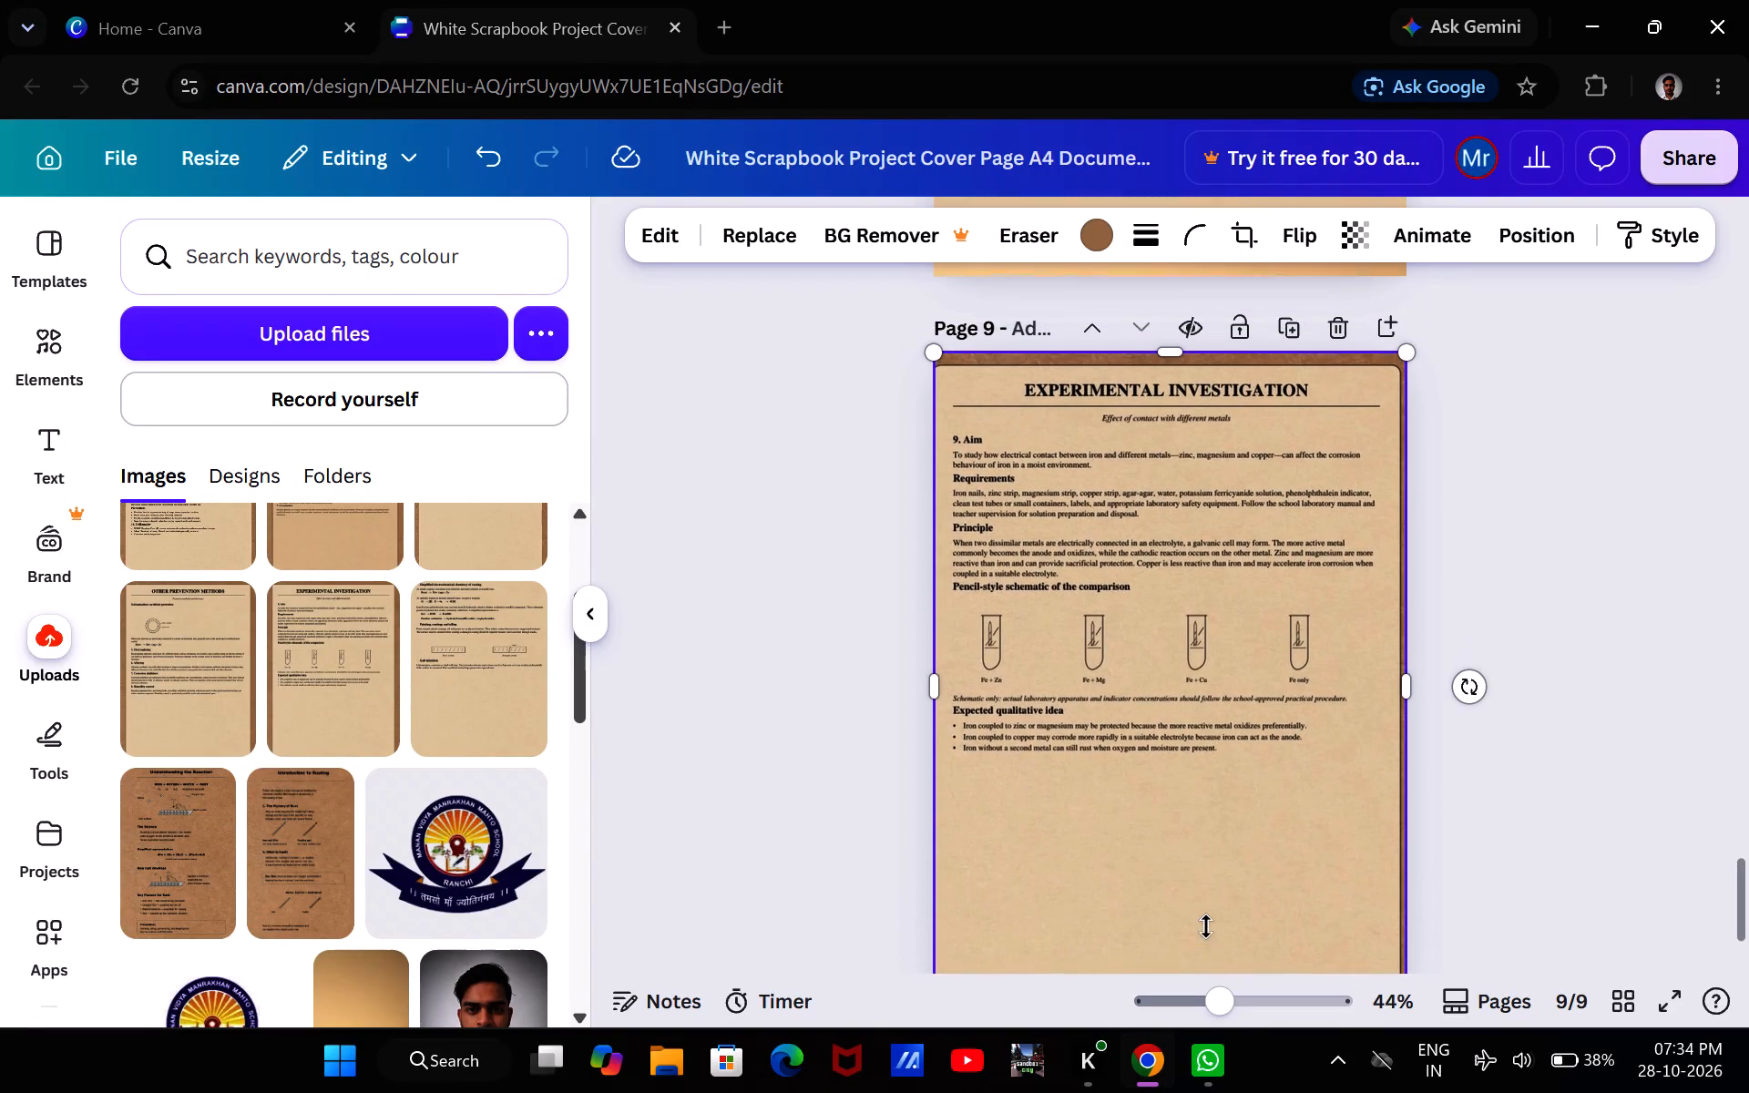
scroll(1206, 926, "up", 1)
left_click(856, 630)
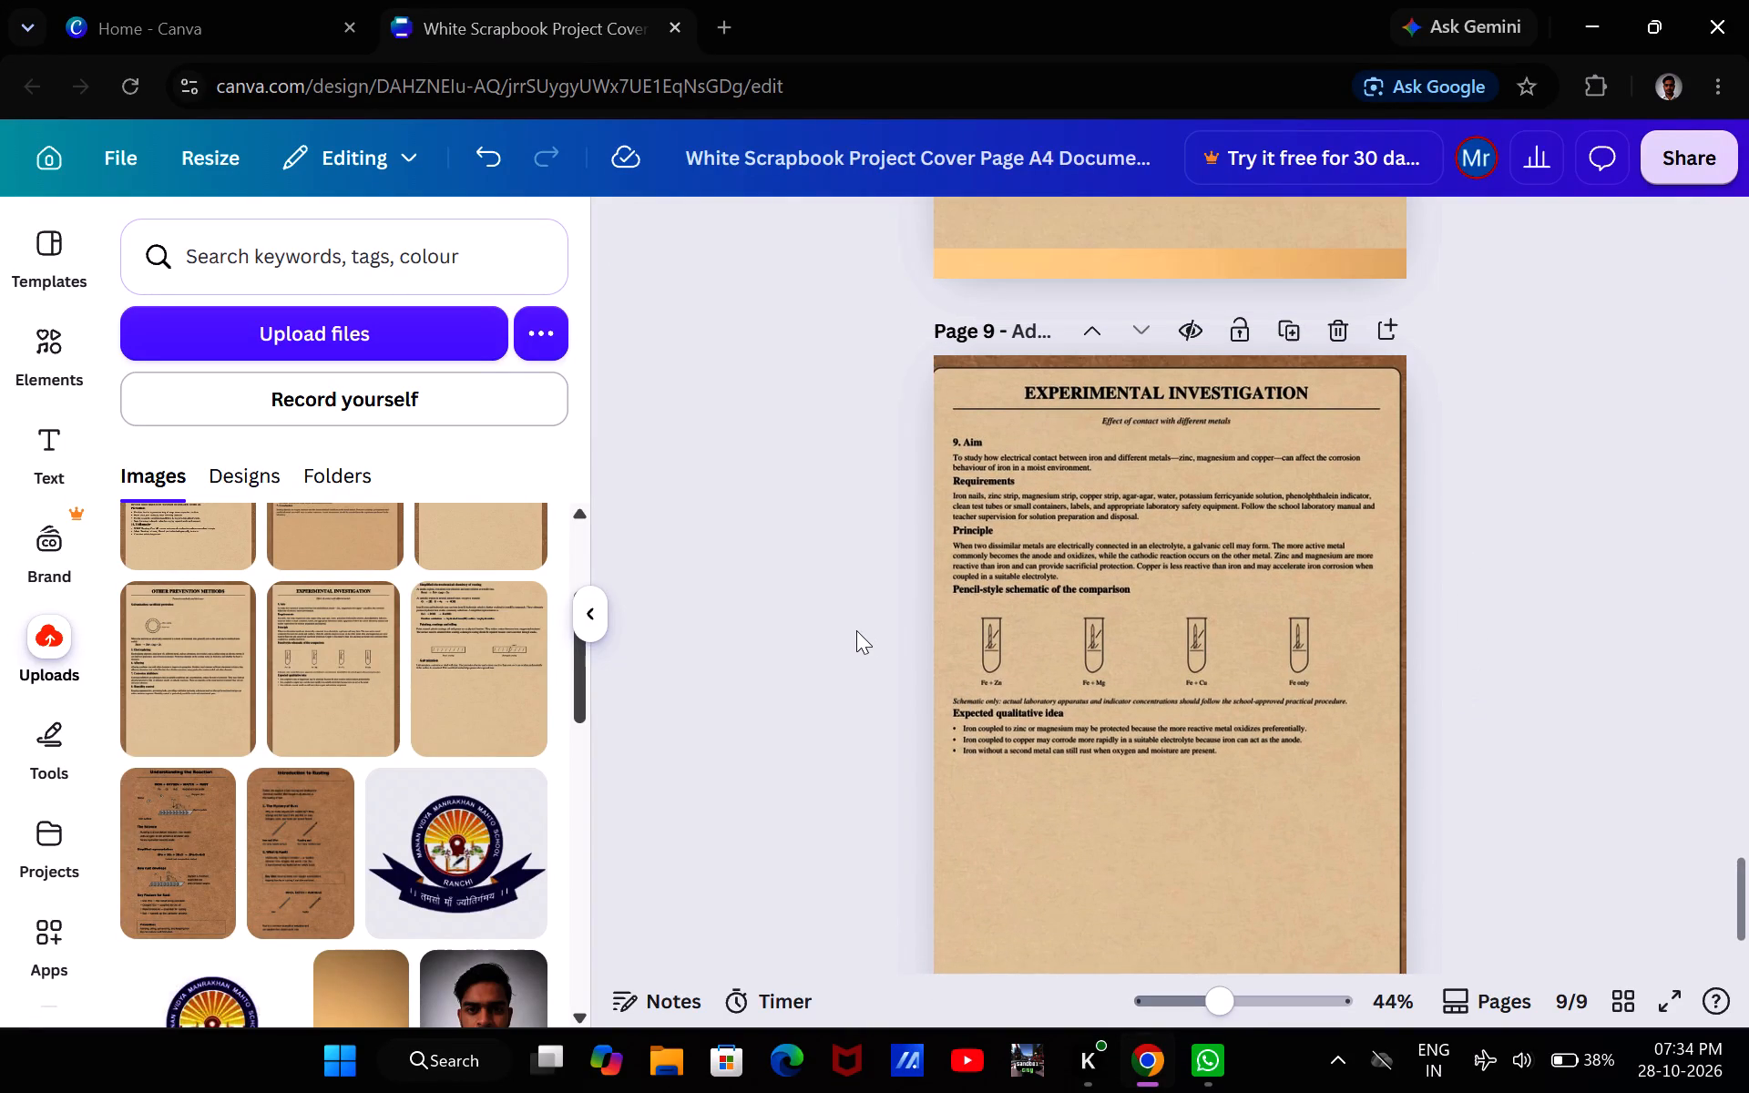
Review how the content images fit on pages 7, 8 and 9.
scroll(856, 630, "down", 1)
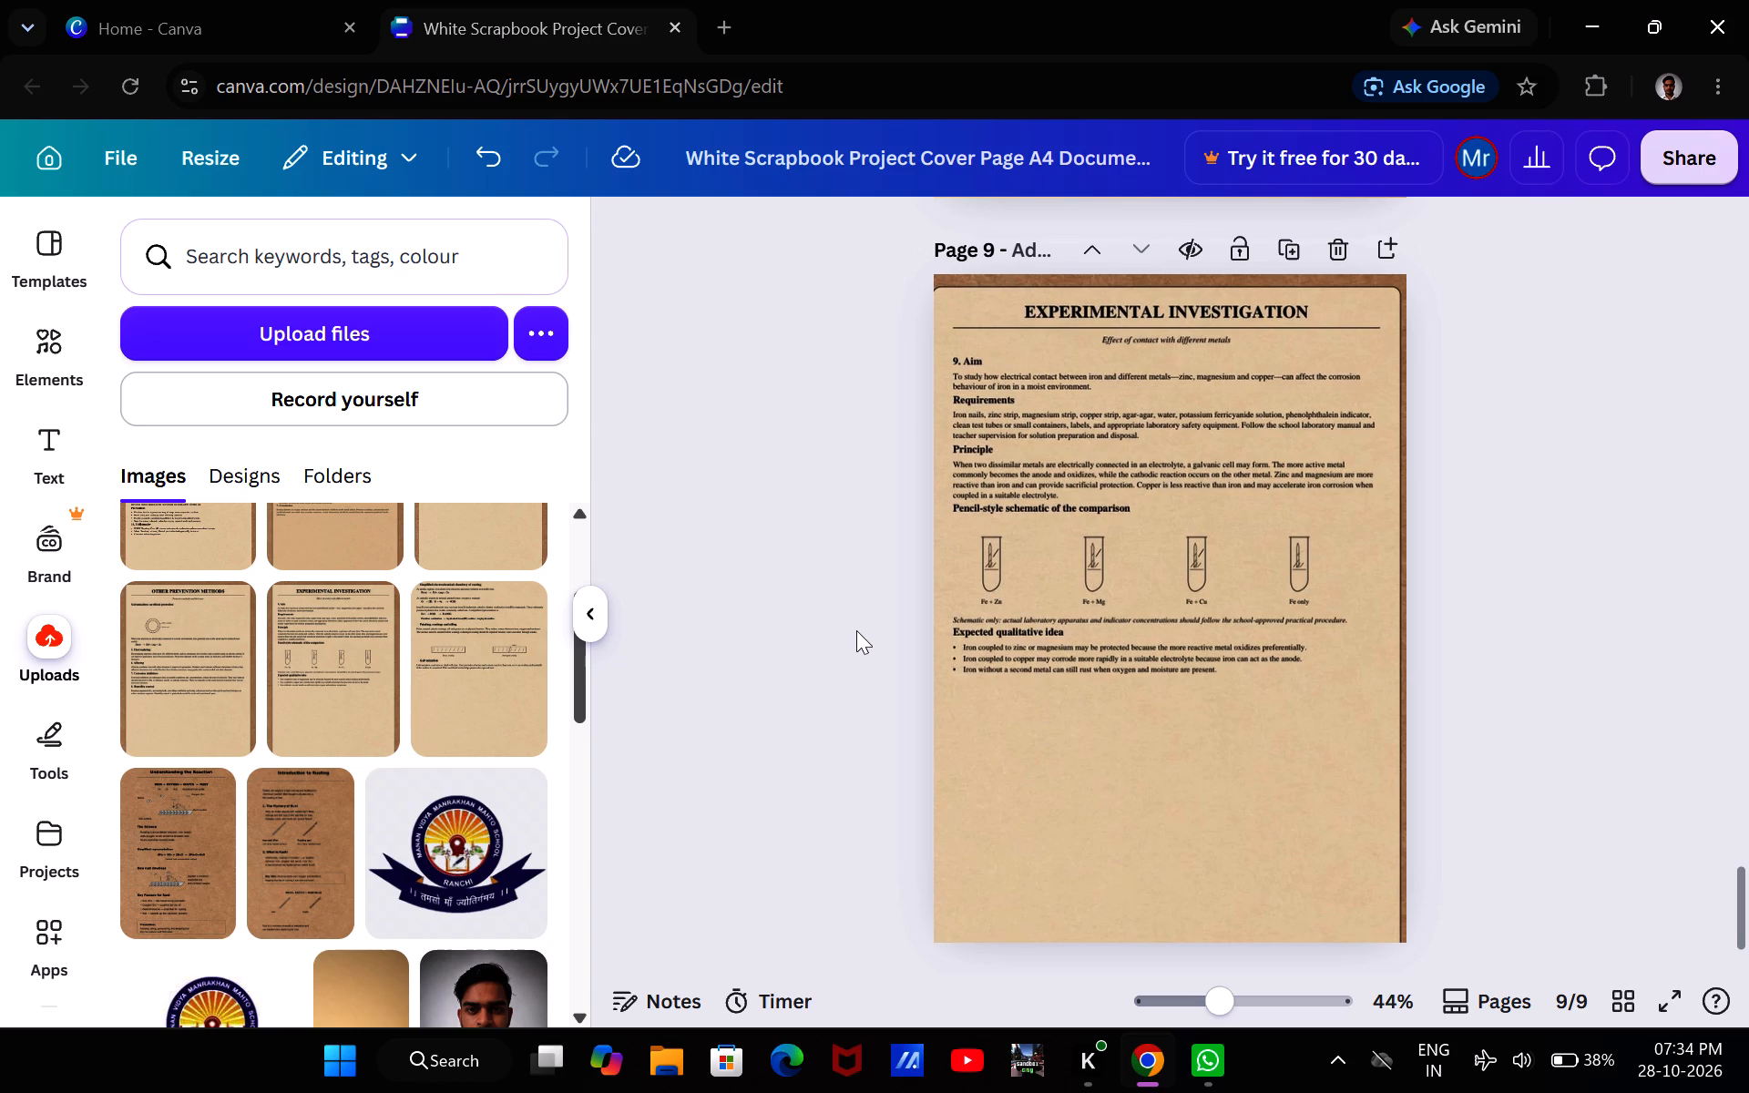
scroll(856, 630, "up", 2)
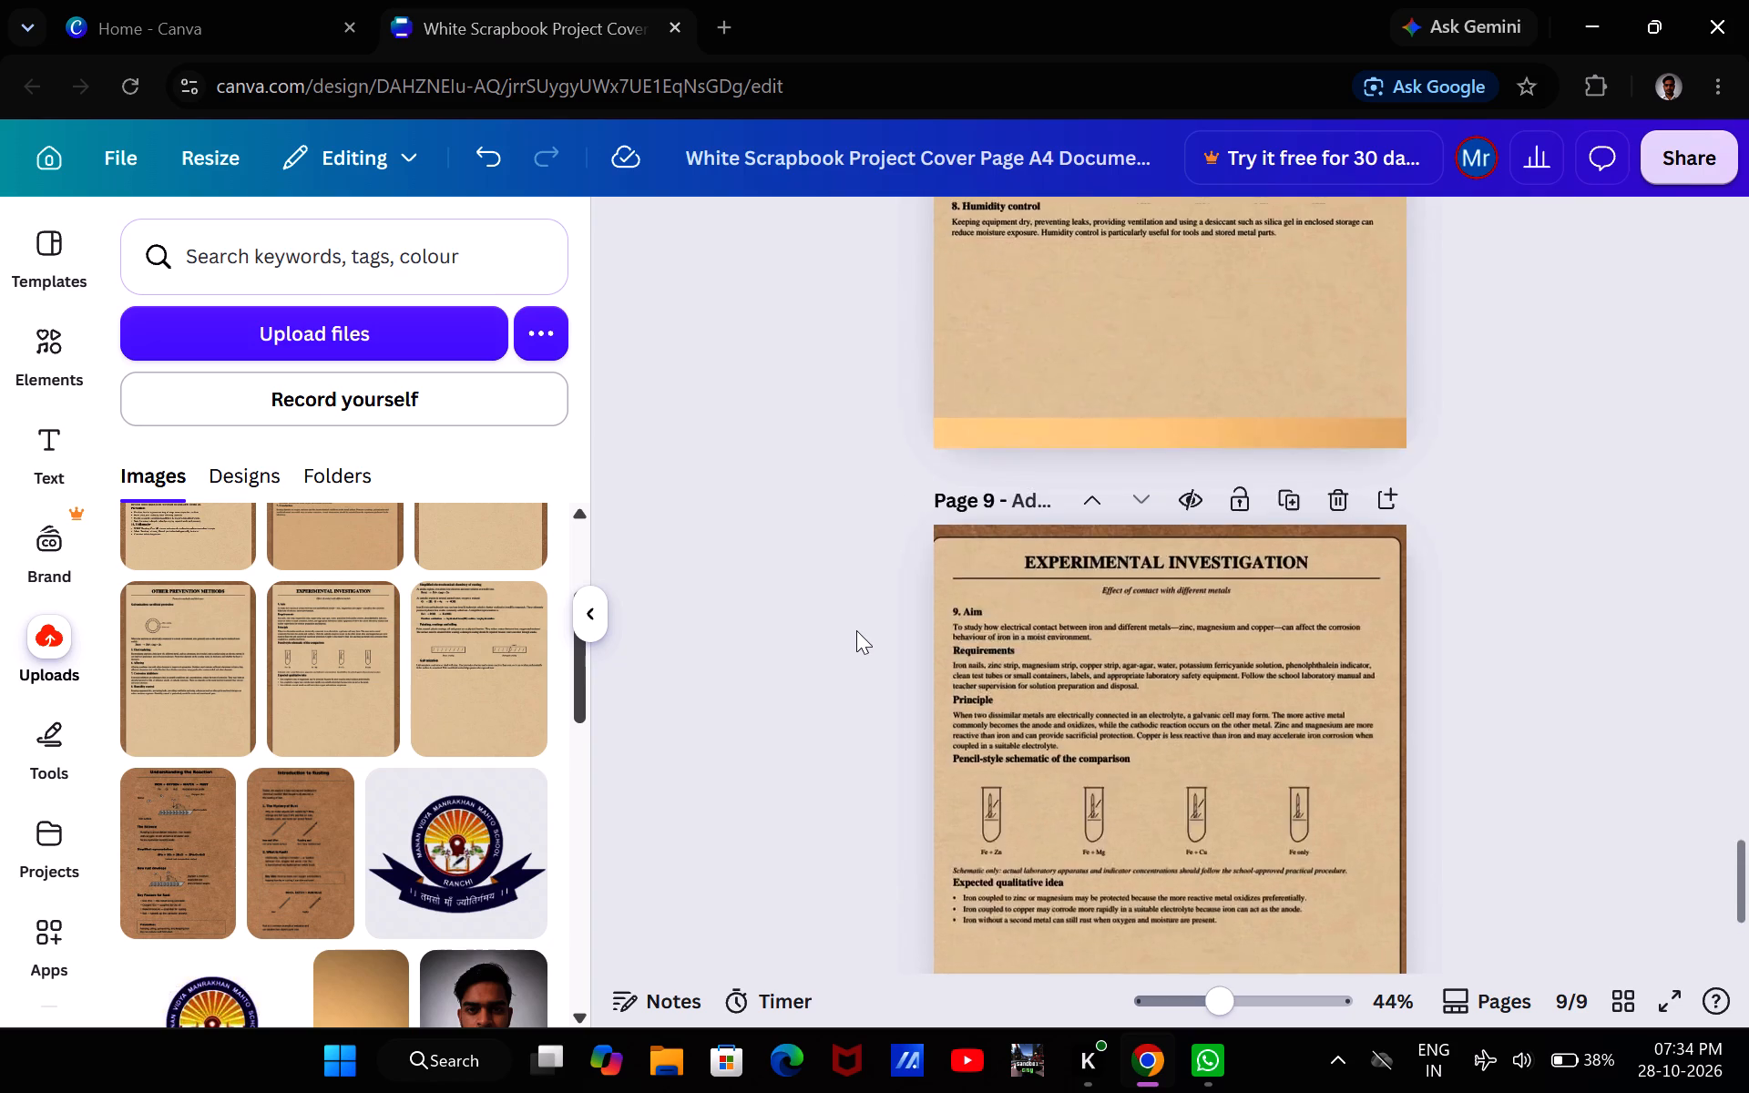
scroll(856, 630, "up", 5)
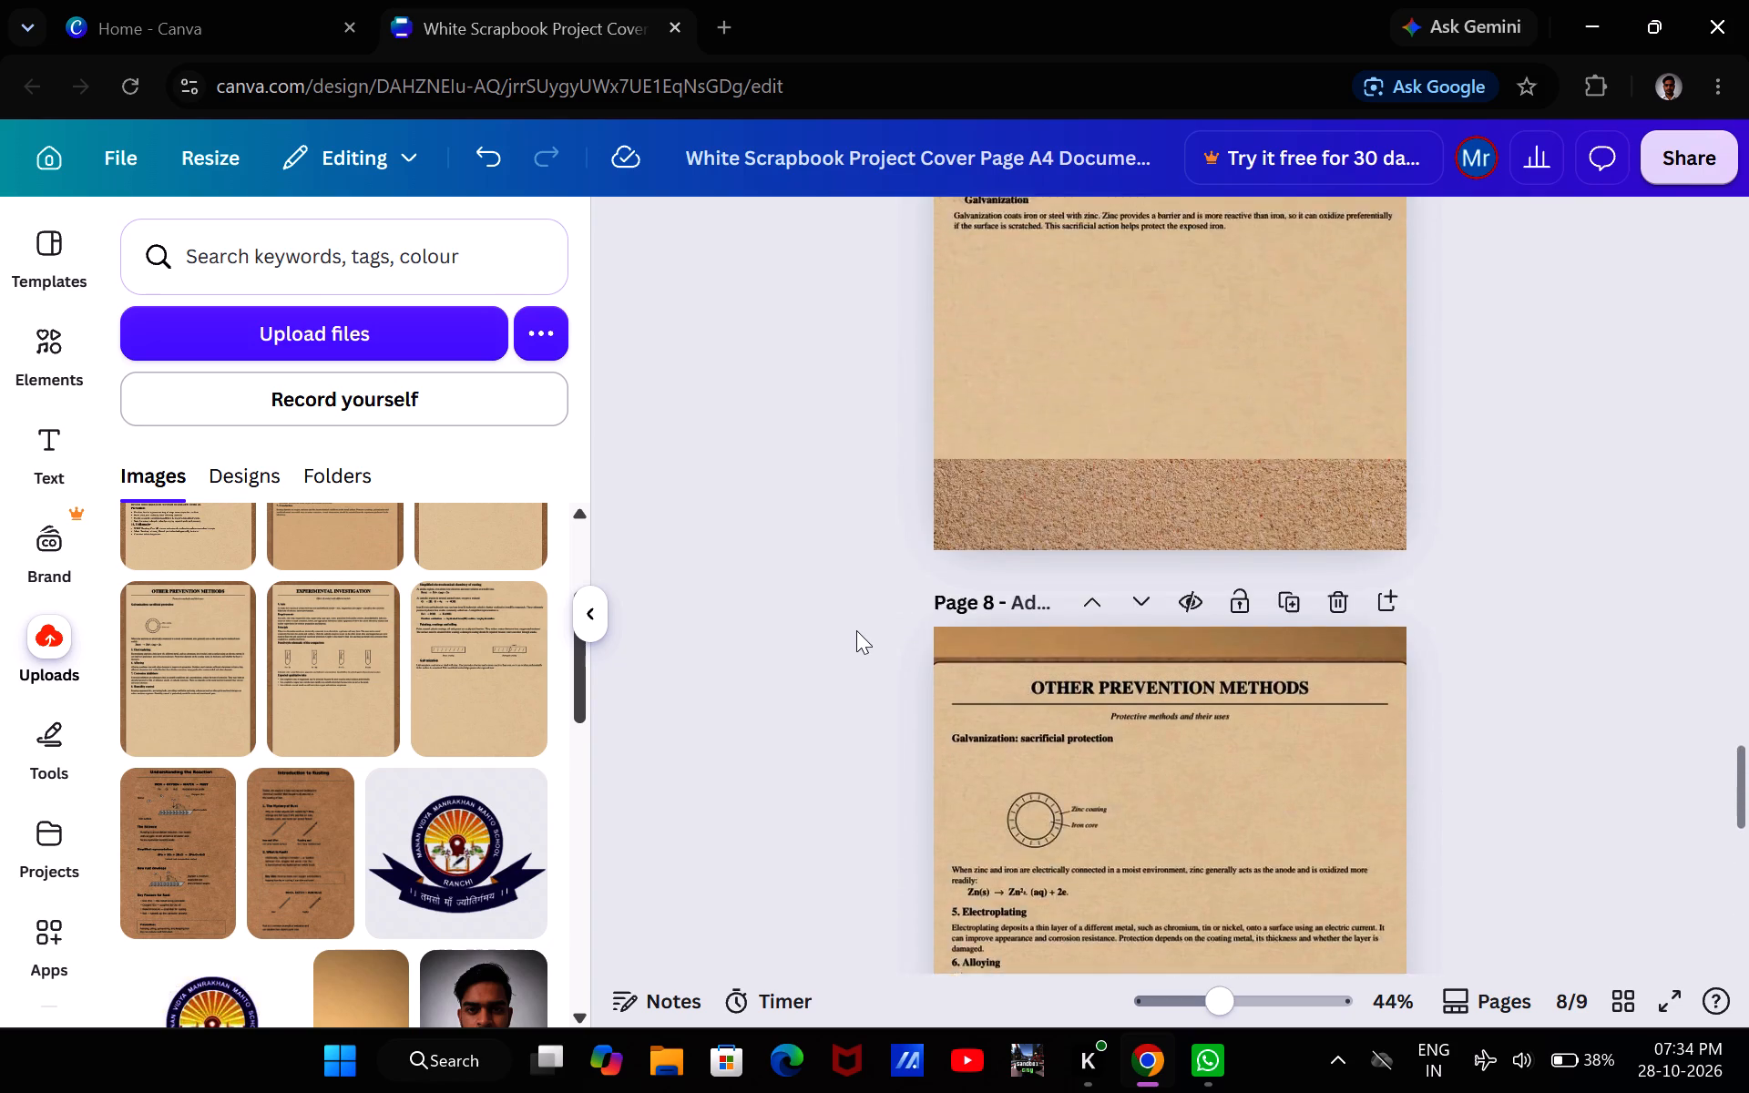
scroll(856, 630, "up", 6)
scroll(856, 630, "down", 3)
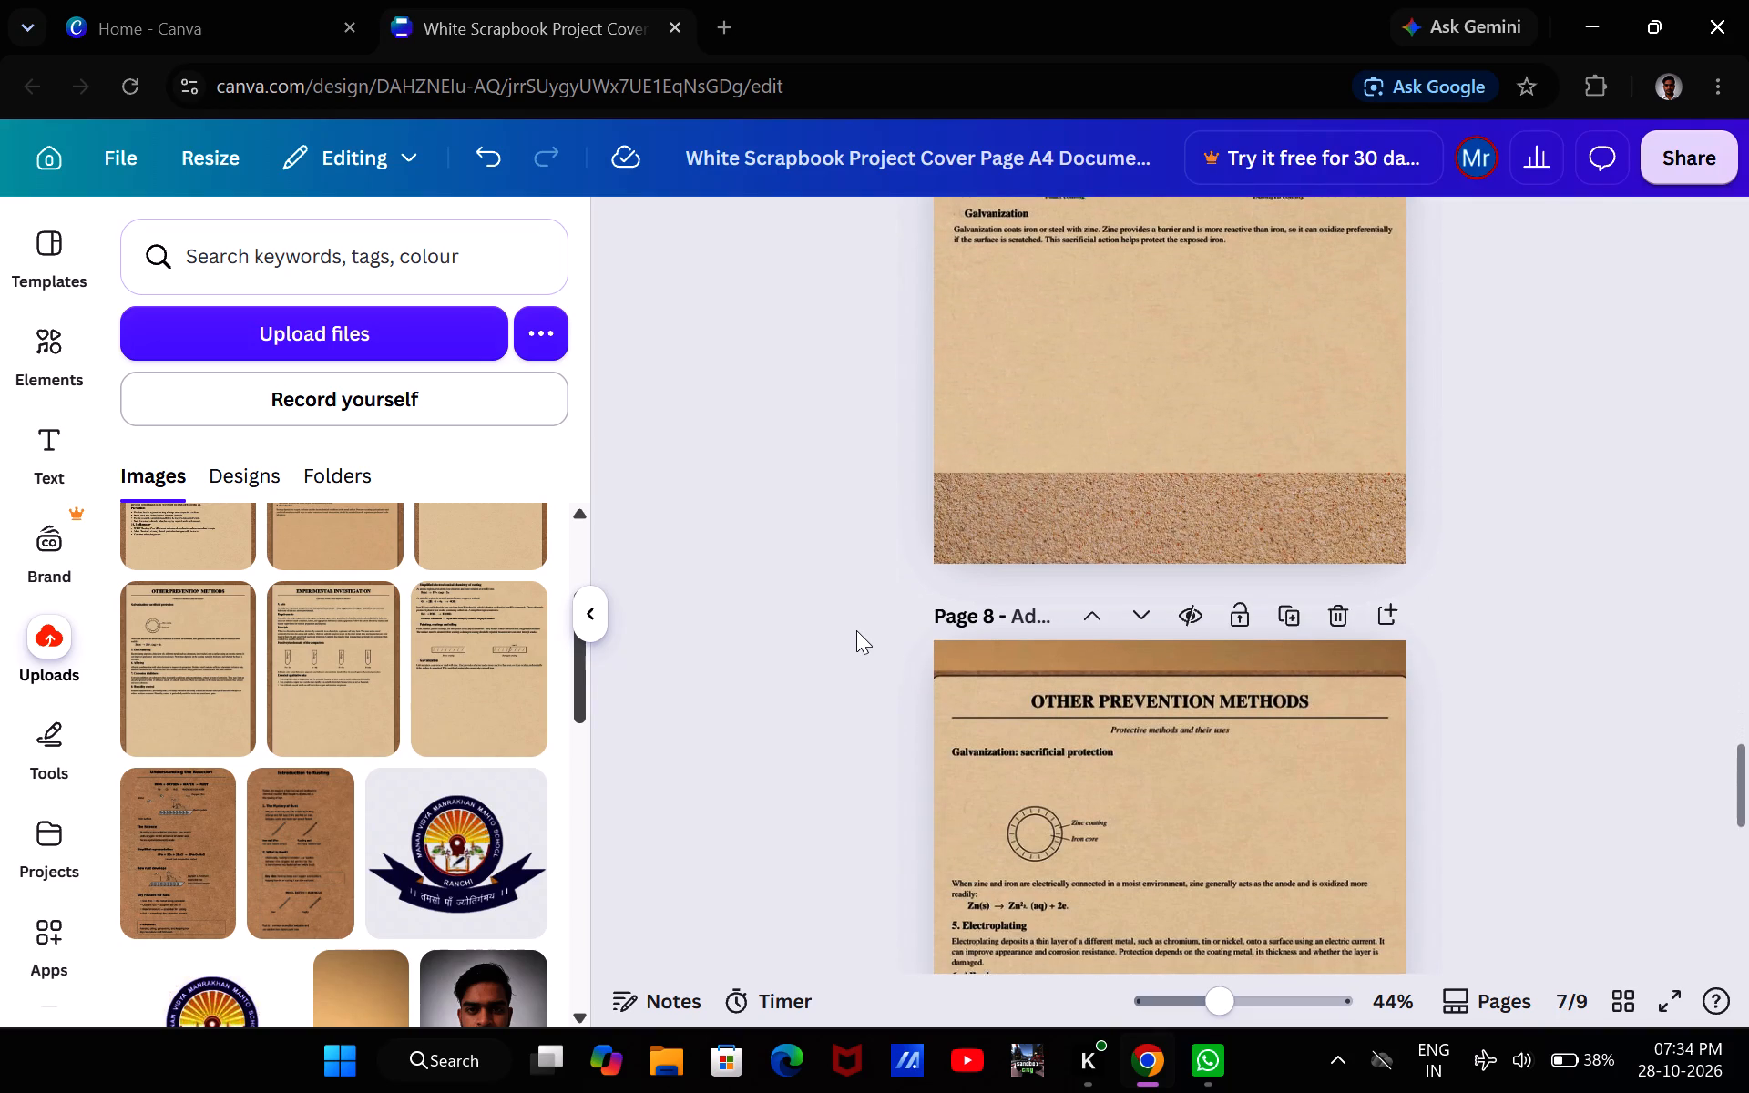
scroll(856, 630, "down", 3)
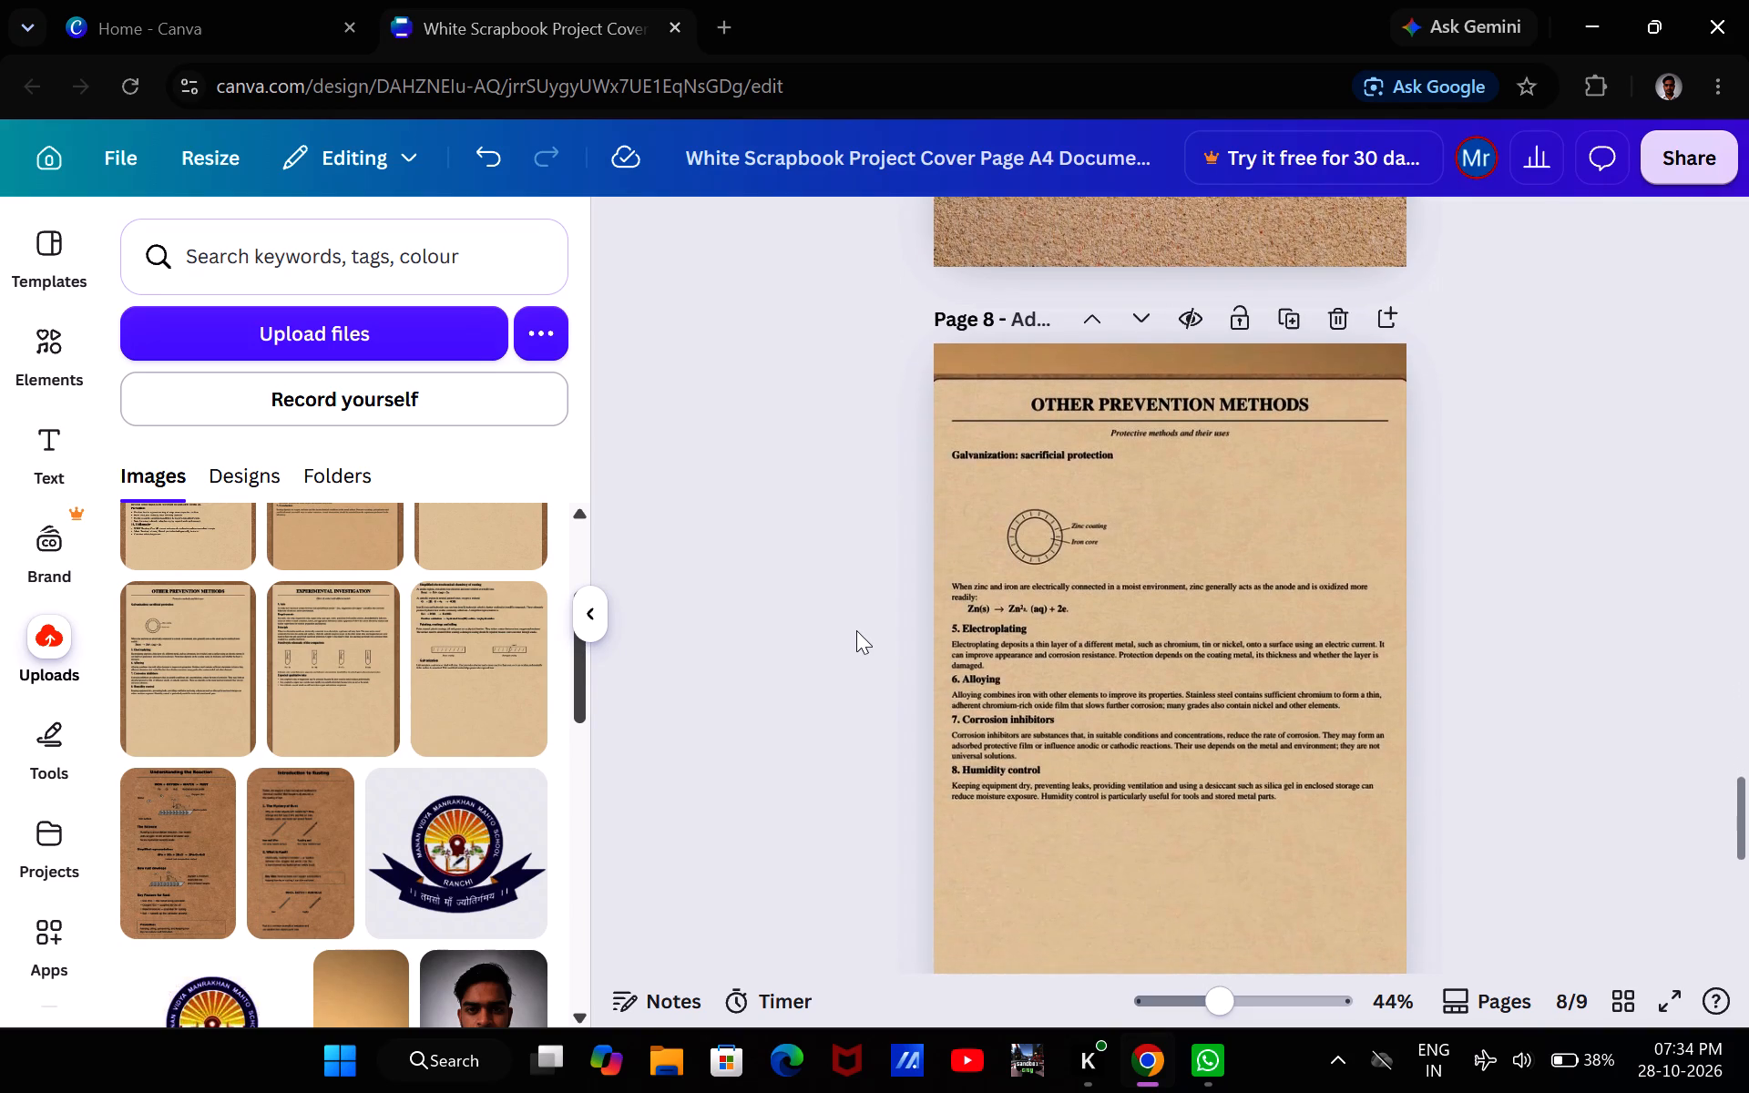
scroll(856, 630, "down", 6)
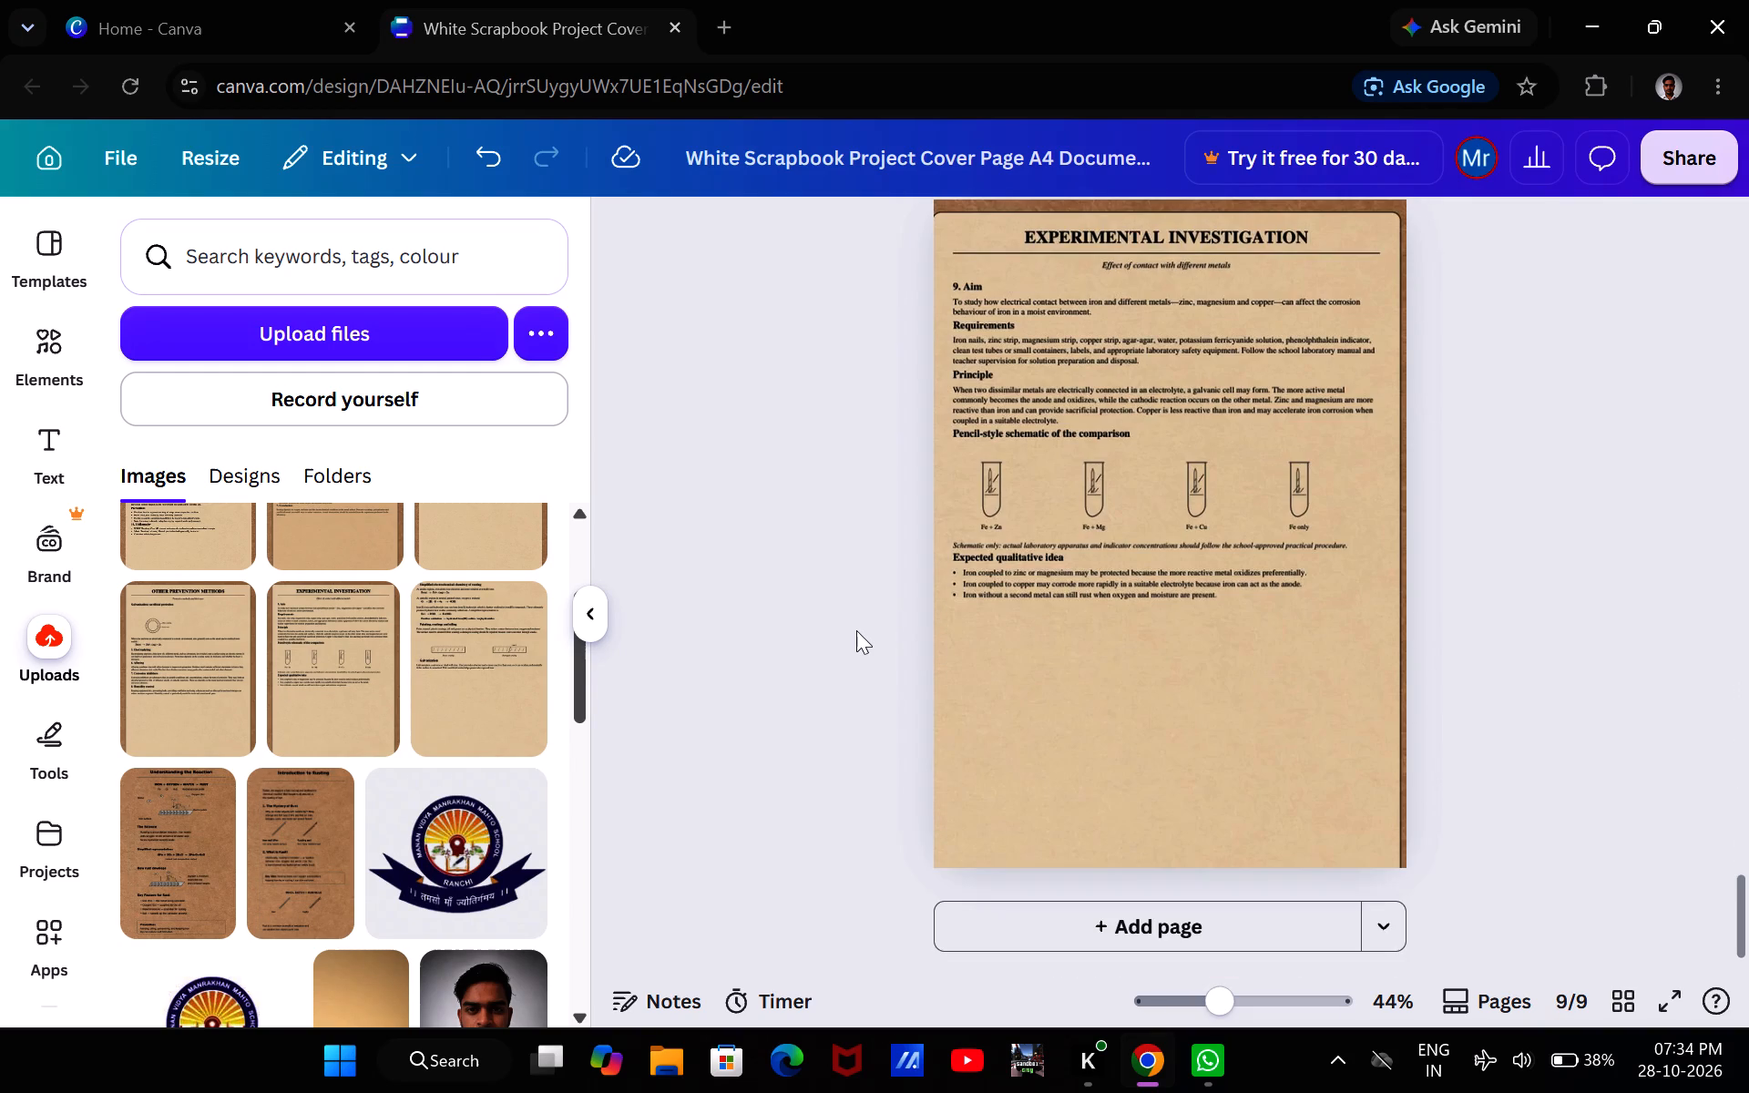
Add a blank page after page 9.
scroll(856, 630, "down", 1)
left_click(1036, 932)
scroll(1036, 932, "right", 1)
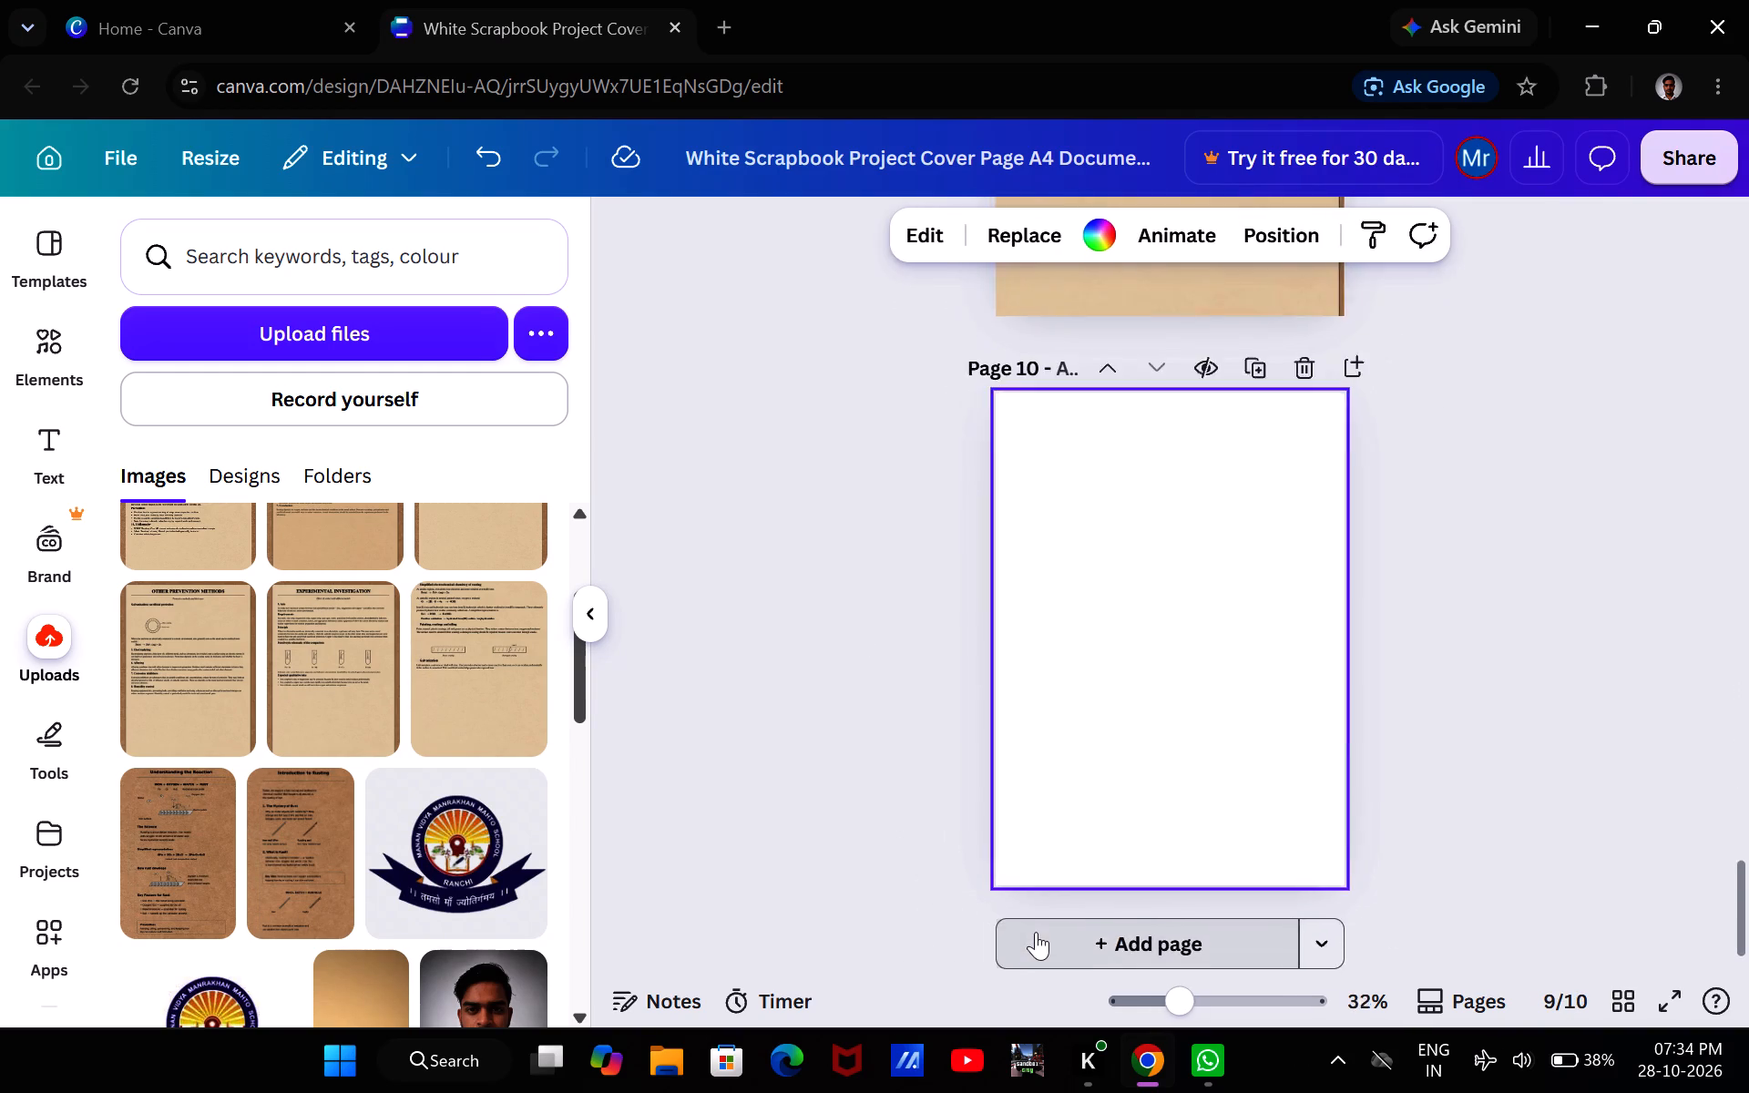
Replace page 10's blank background with the uploaded golden-brown gradient image.
scroll(1036, 932, "up", 8)
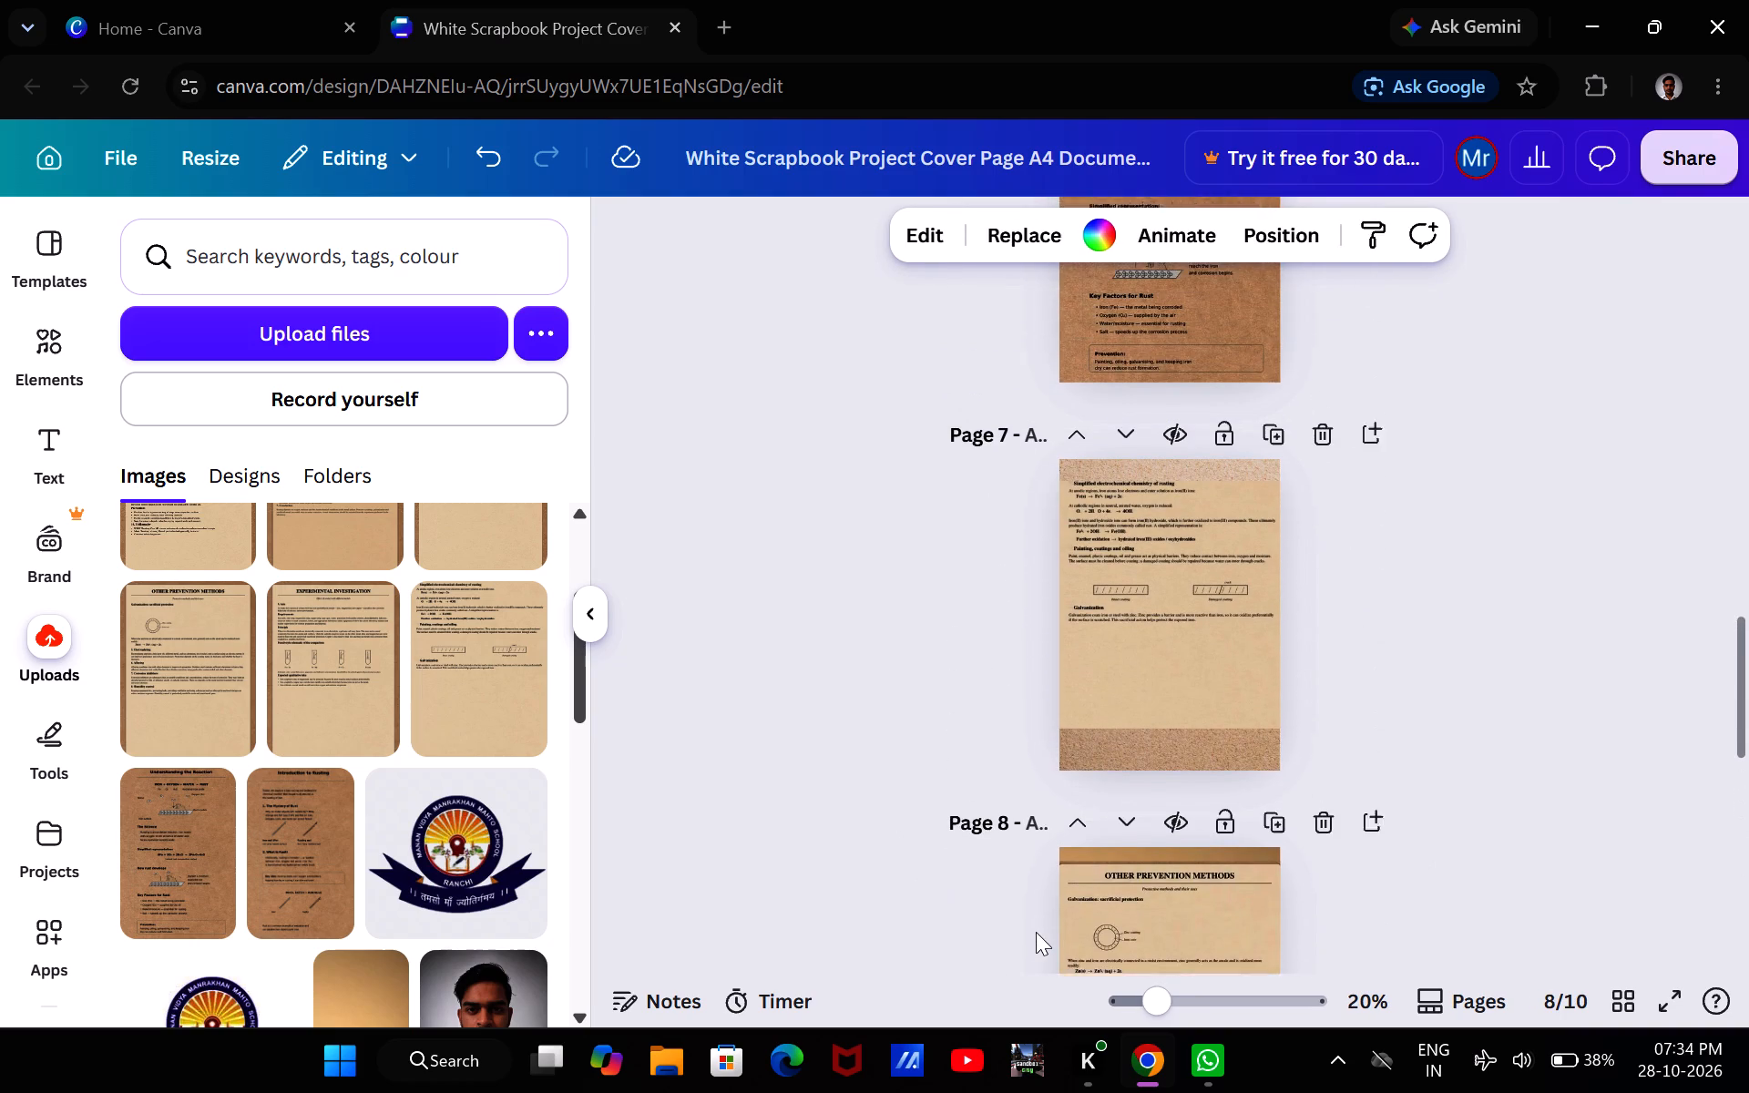
scroll(1036, 932, "up", 2)
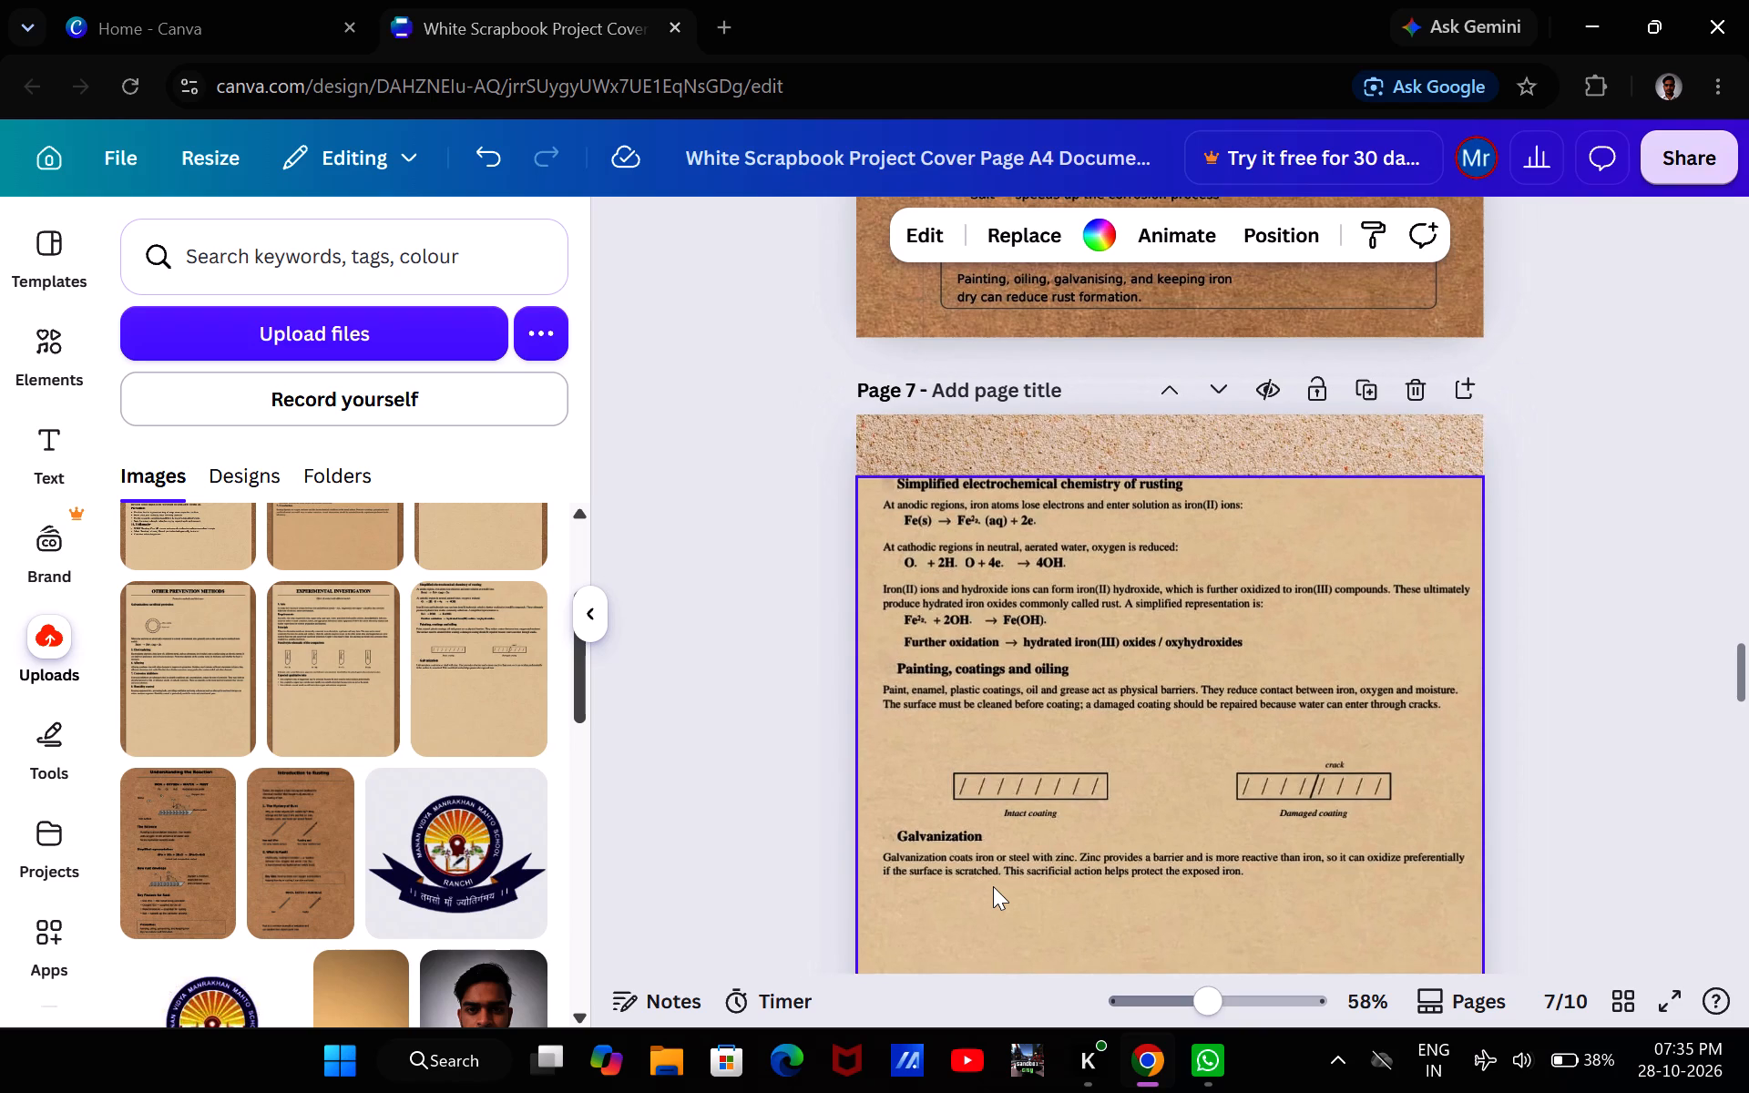
scroll(993, 886, "down", 7)
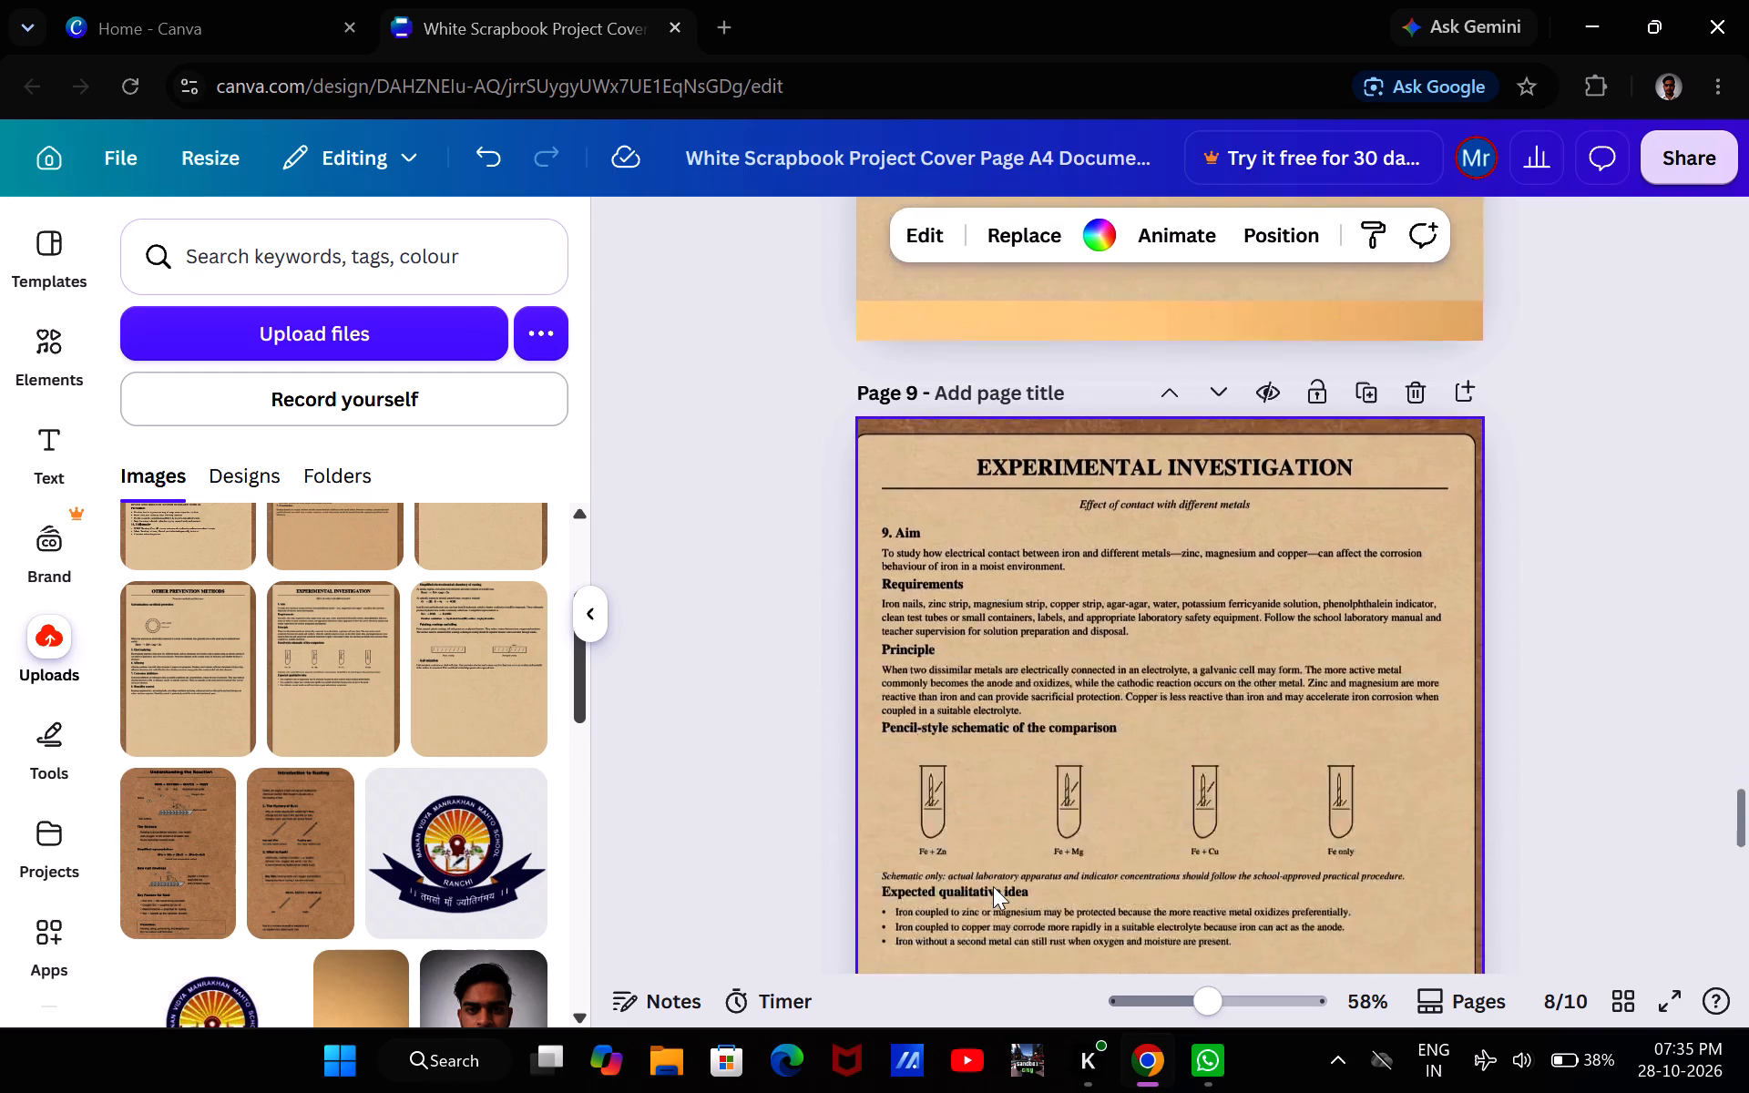
scroll(993, 886, "down", 1)
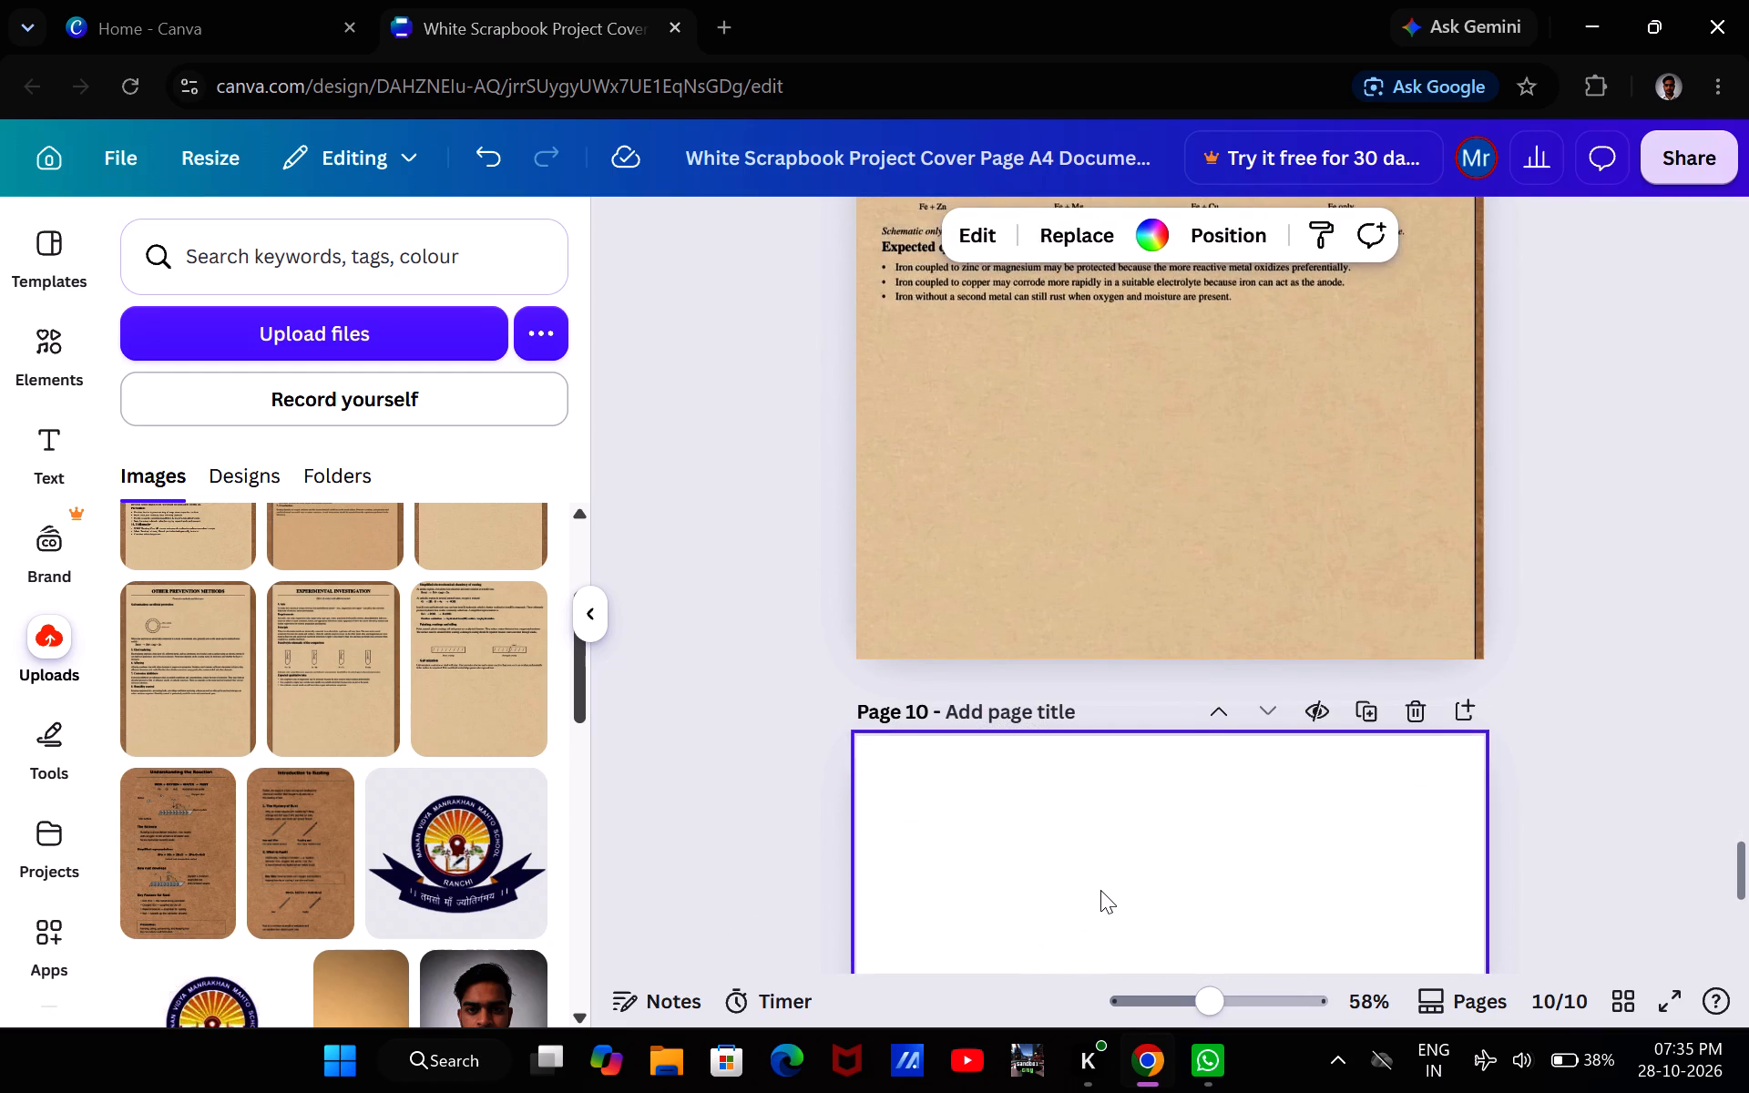
right_click(1100, 866)
left_click(1057, 231)
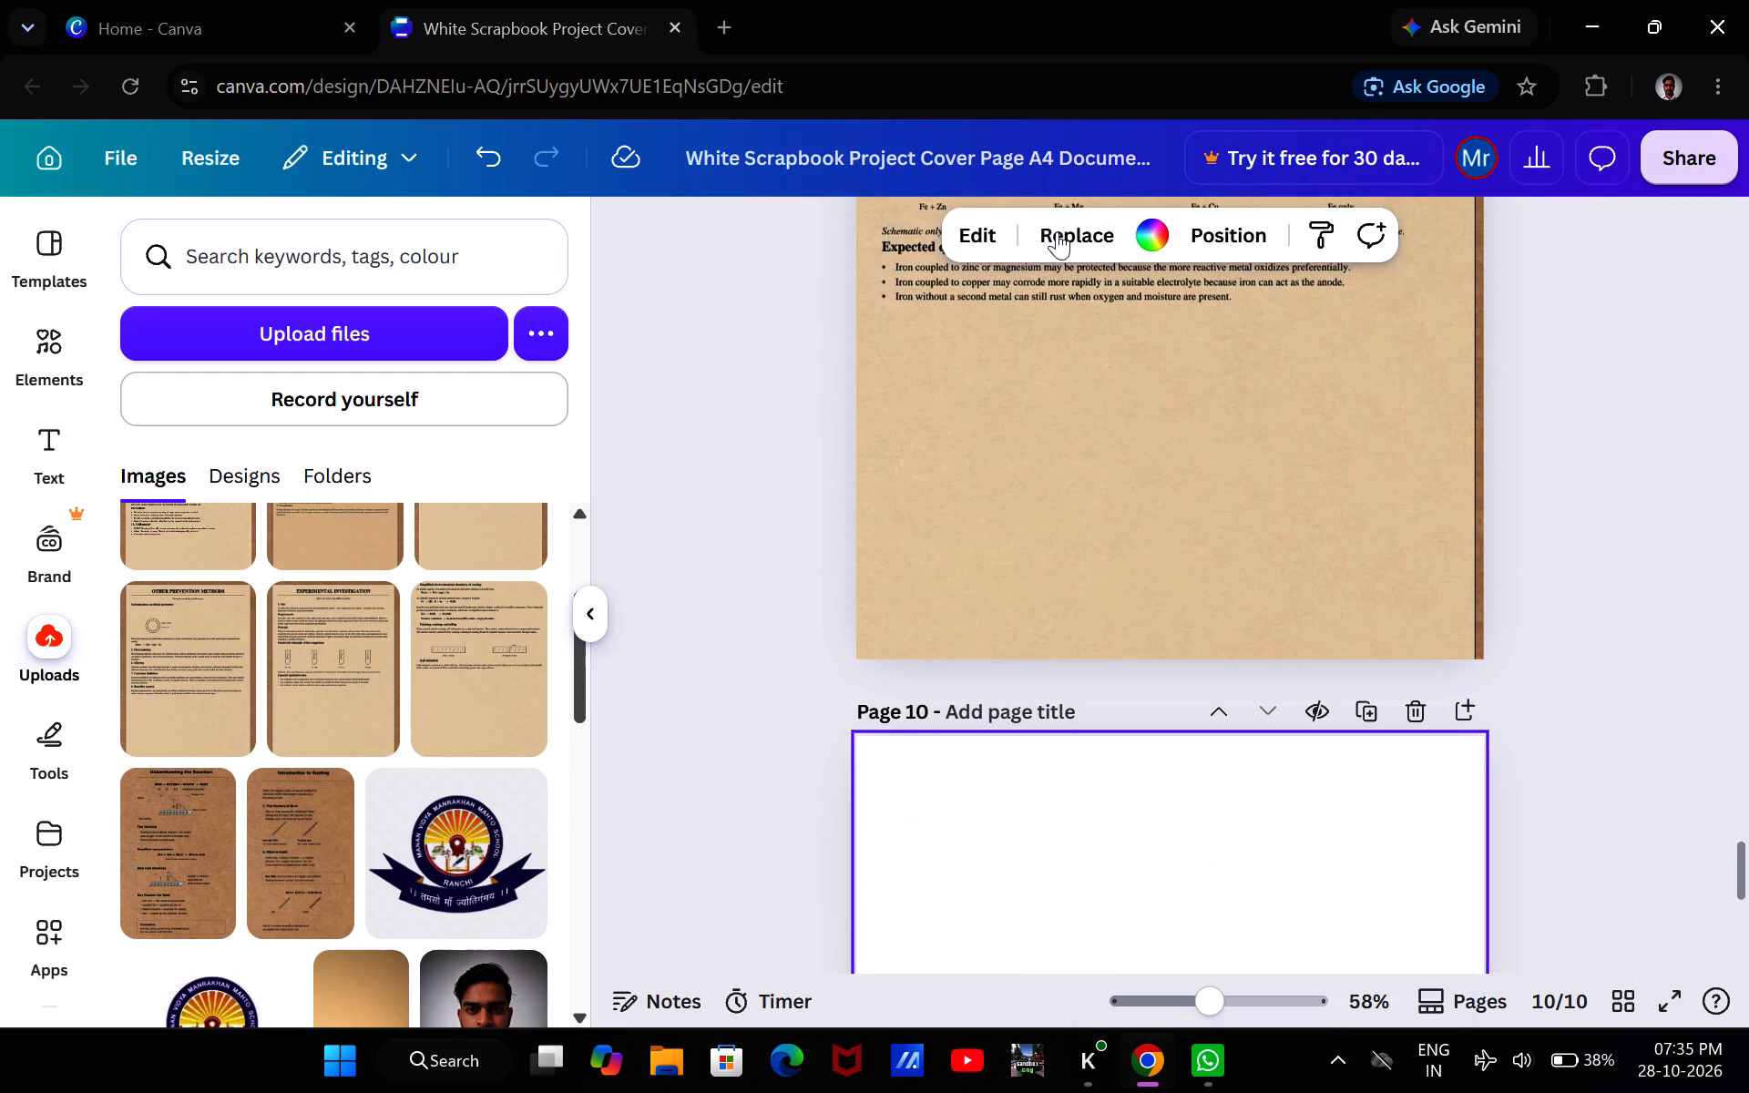
left_click(1057, 231)
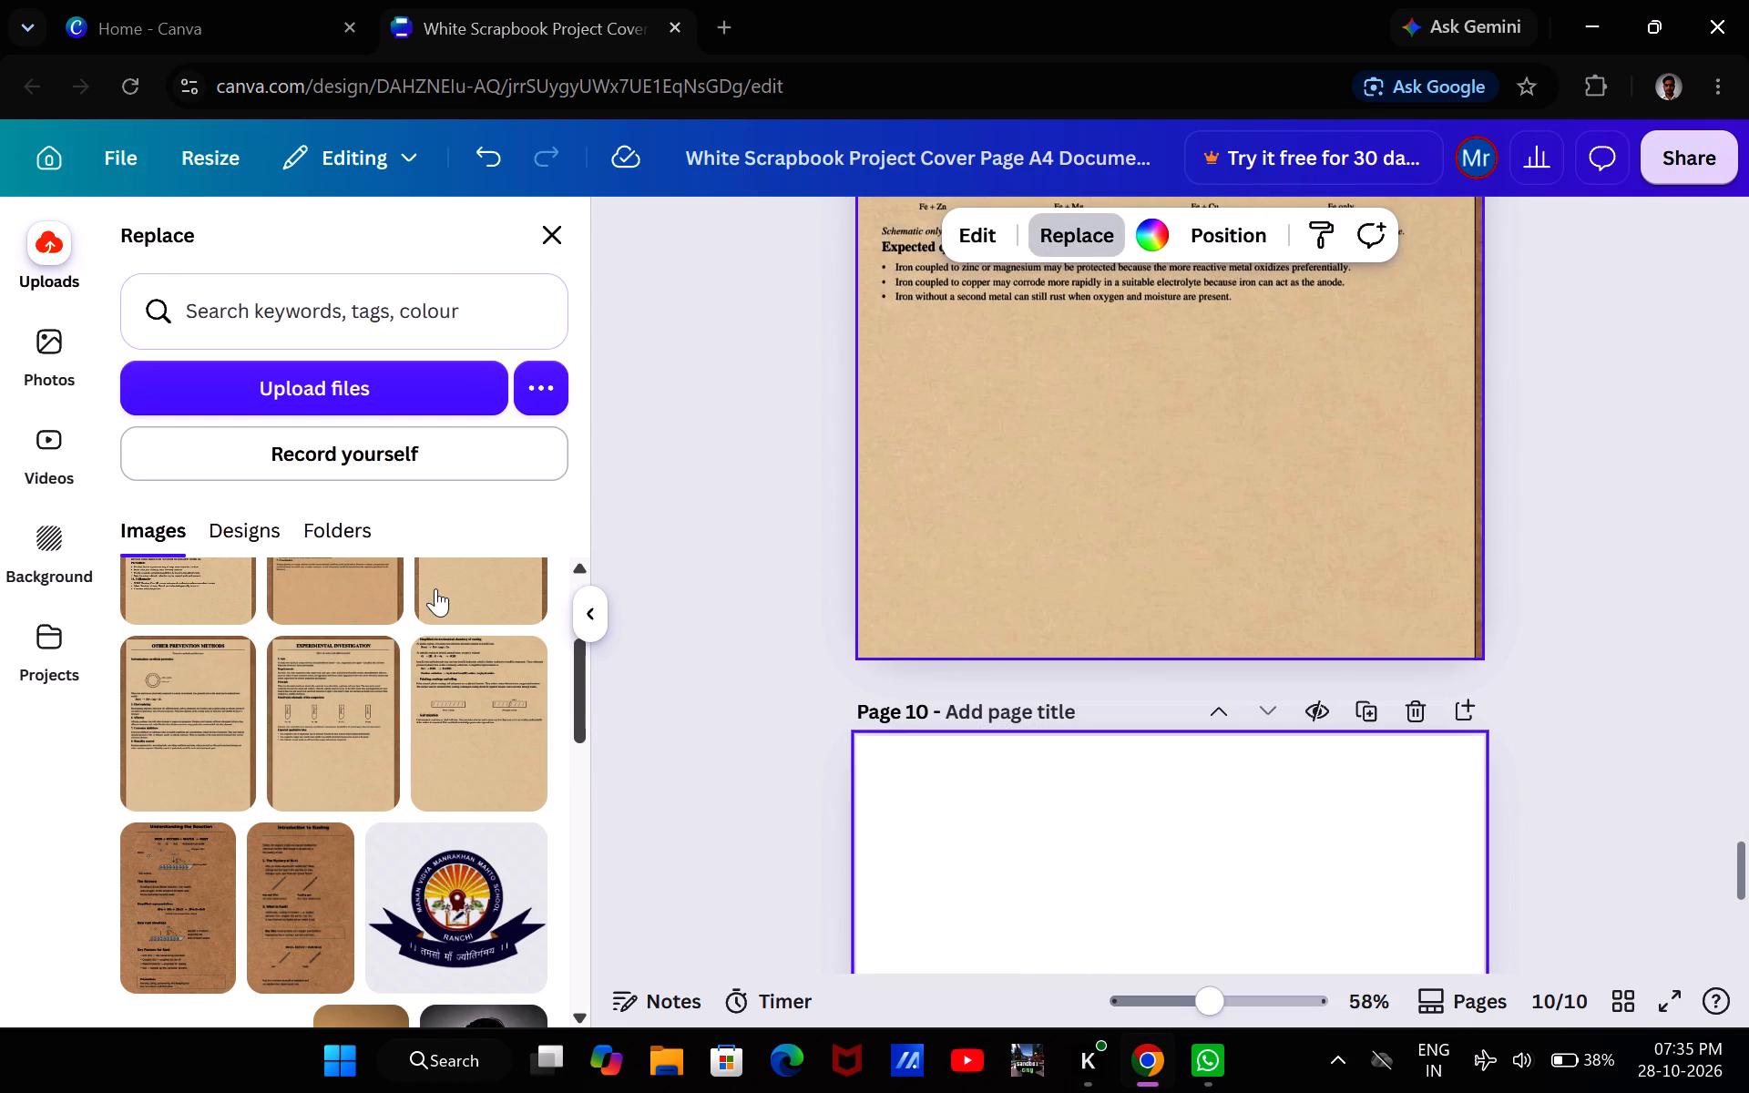
scroll(435, 588, "down", 2)
left_click(371, 739)
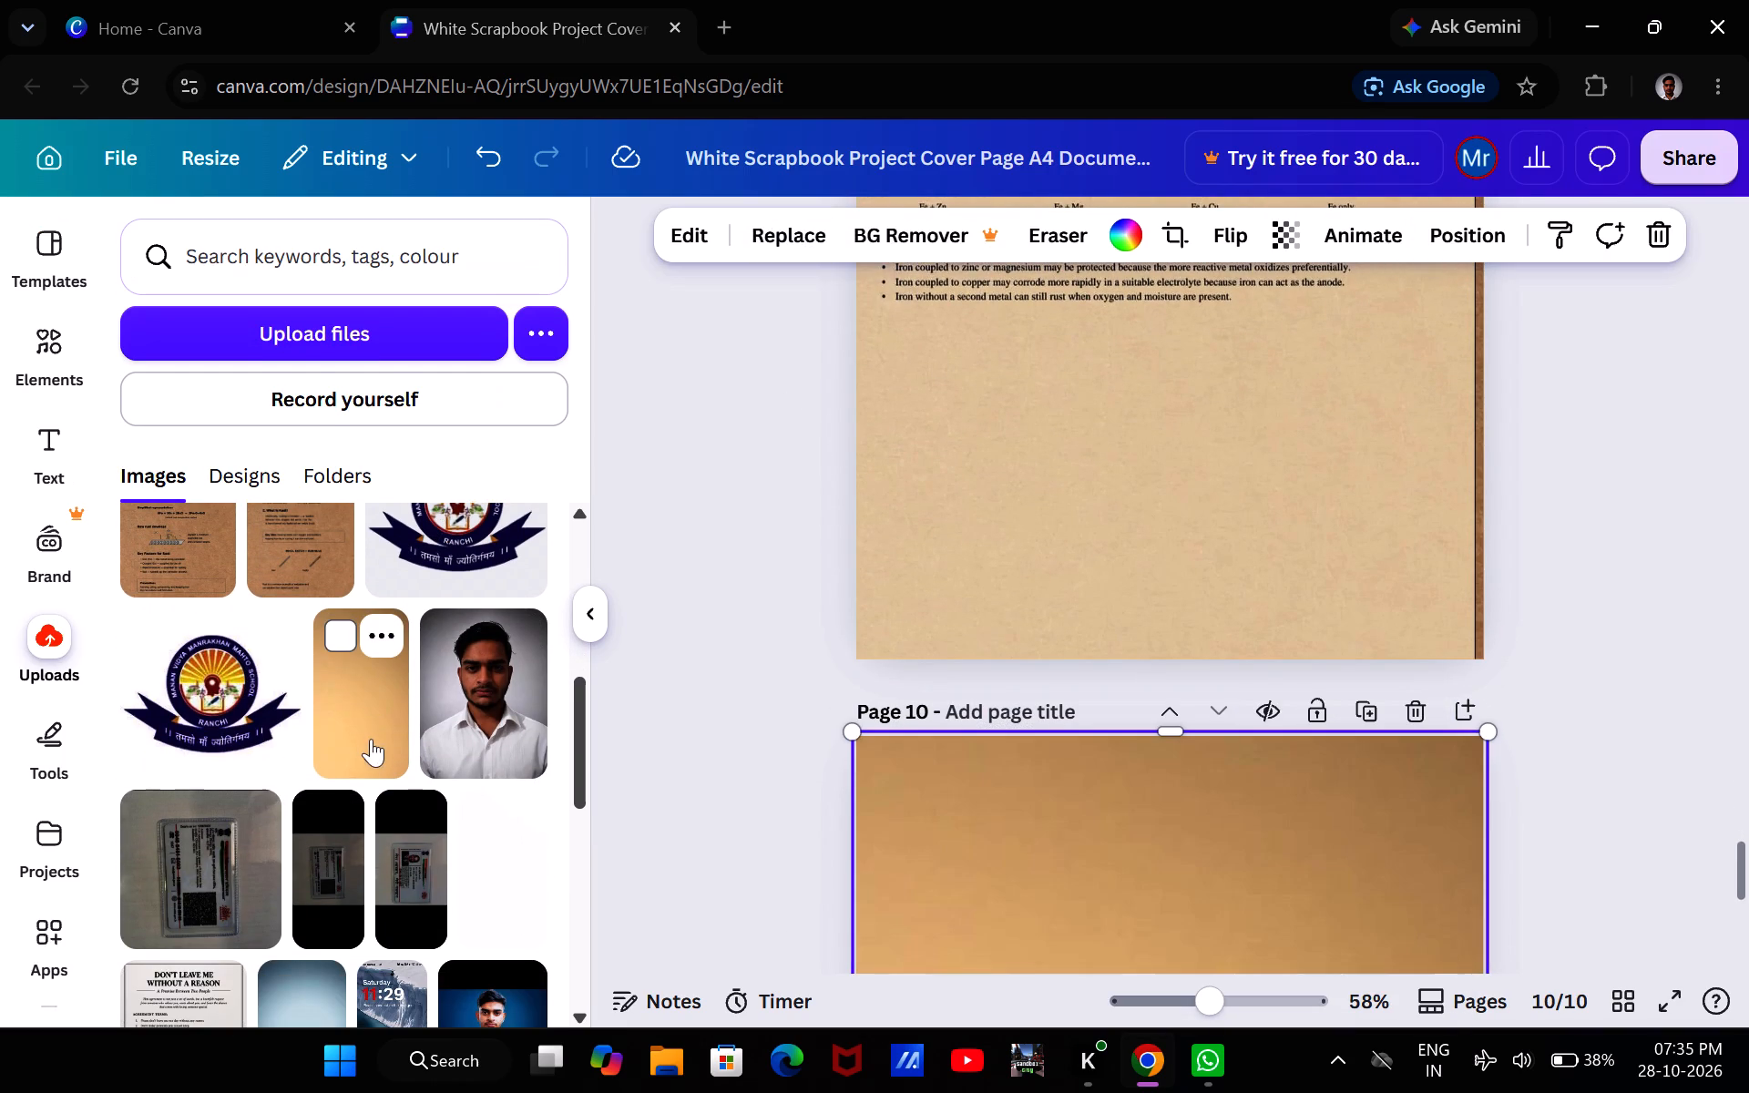
left_click(770, 666)
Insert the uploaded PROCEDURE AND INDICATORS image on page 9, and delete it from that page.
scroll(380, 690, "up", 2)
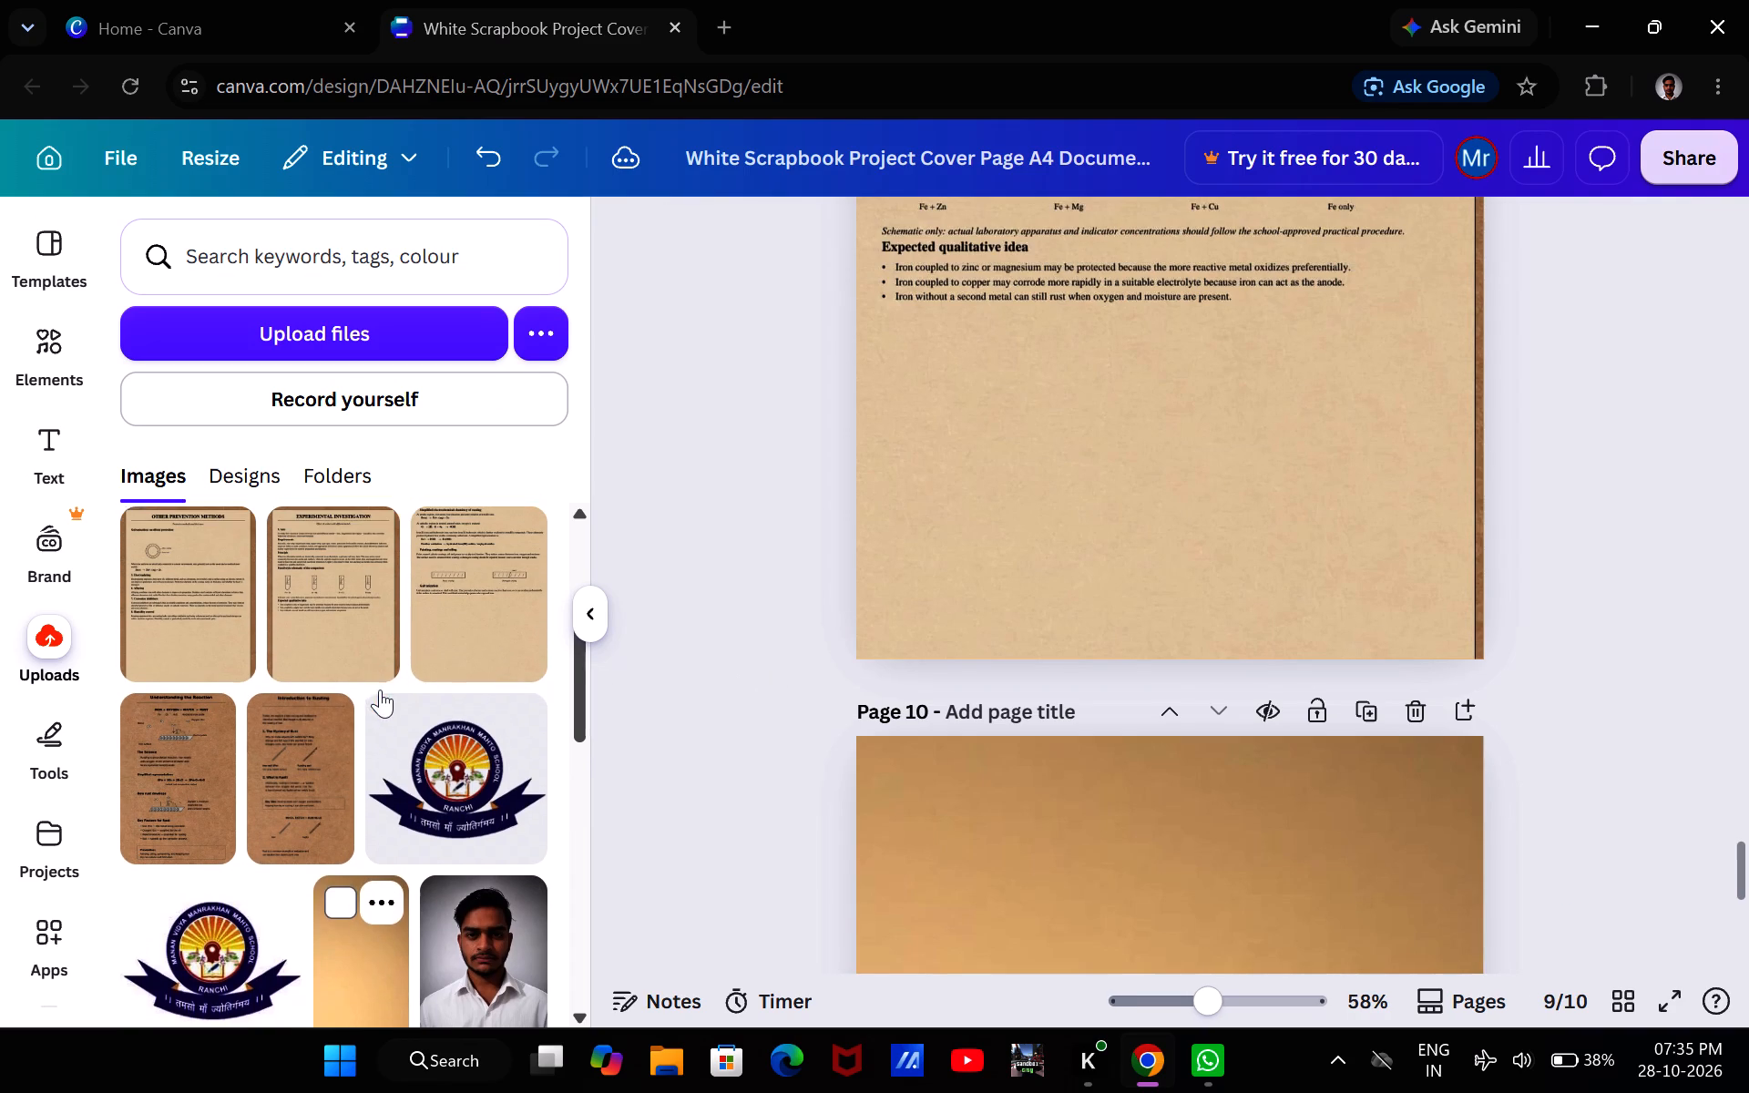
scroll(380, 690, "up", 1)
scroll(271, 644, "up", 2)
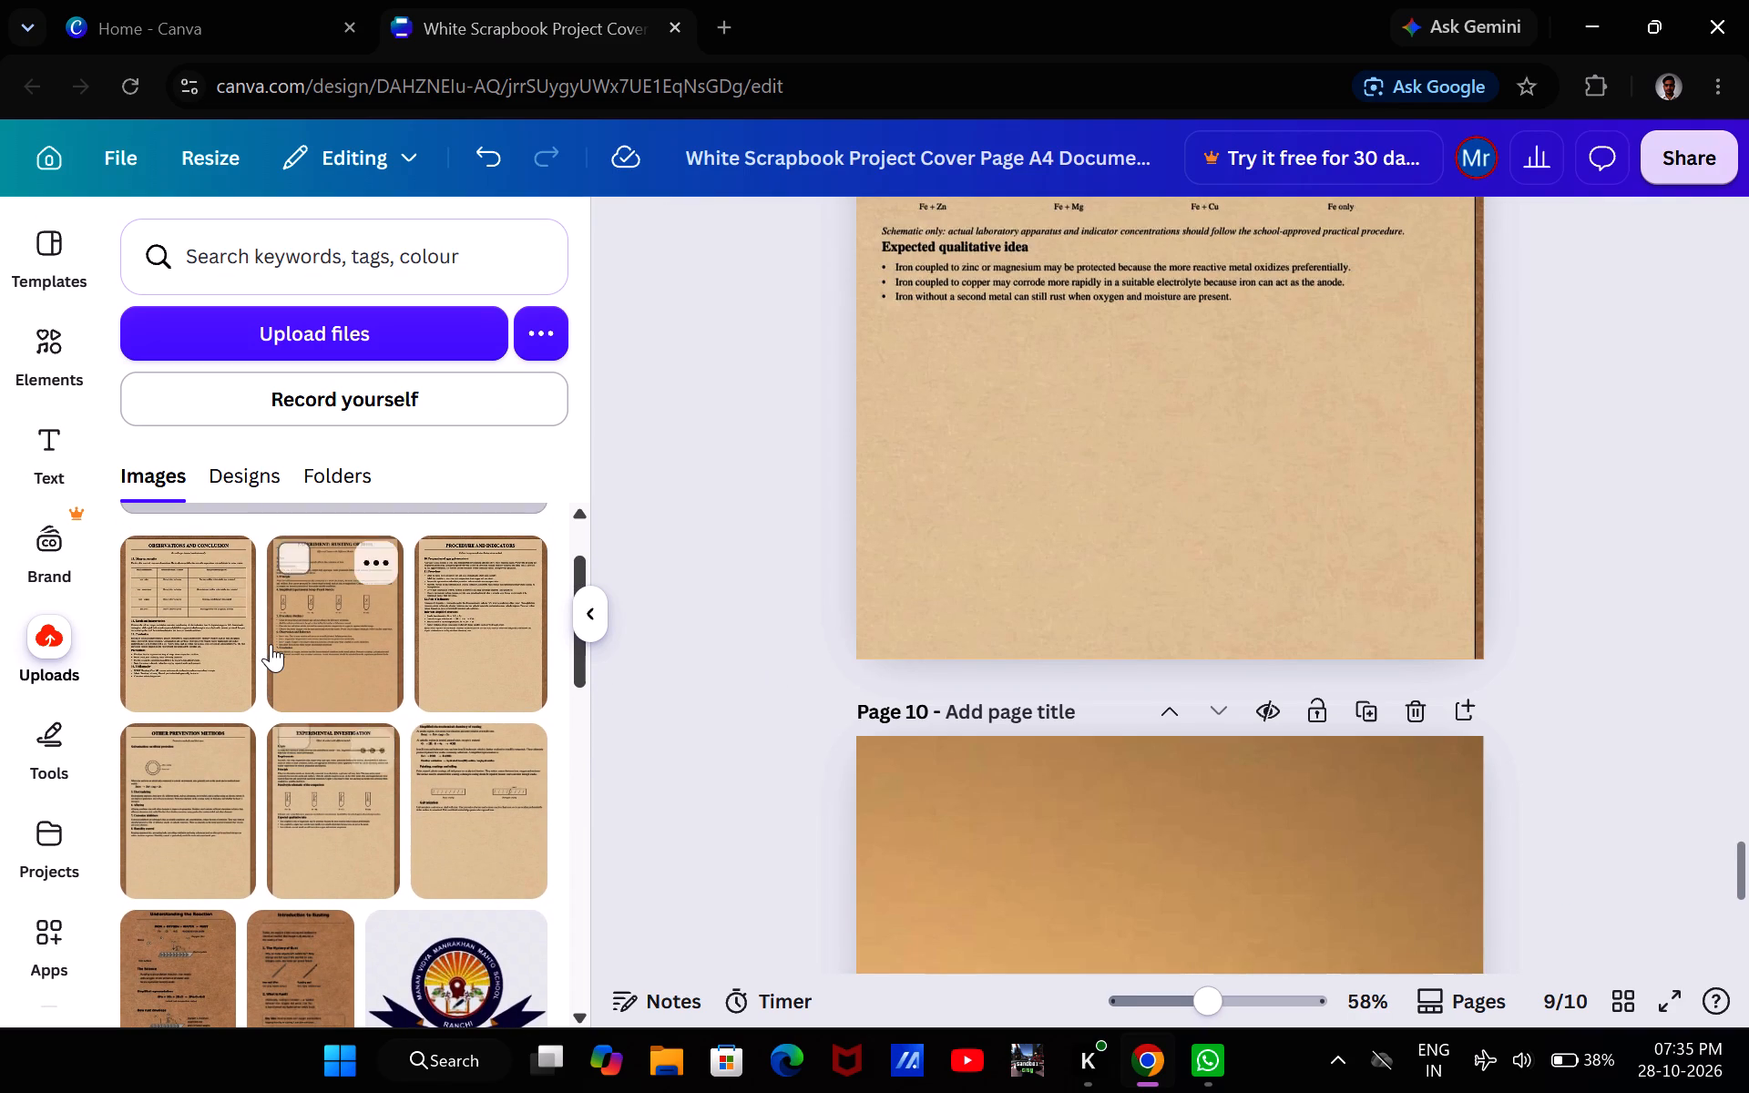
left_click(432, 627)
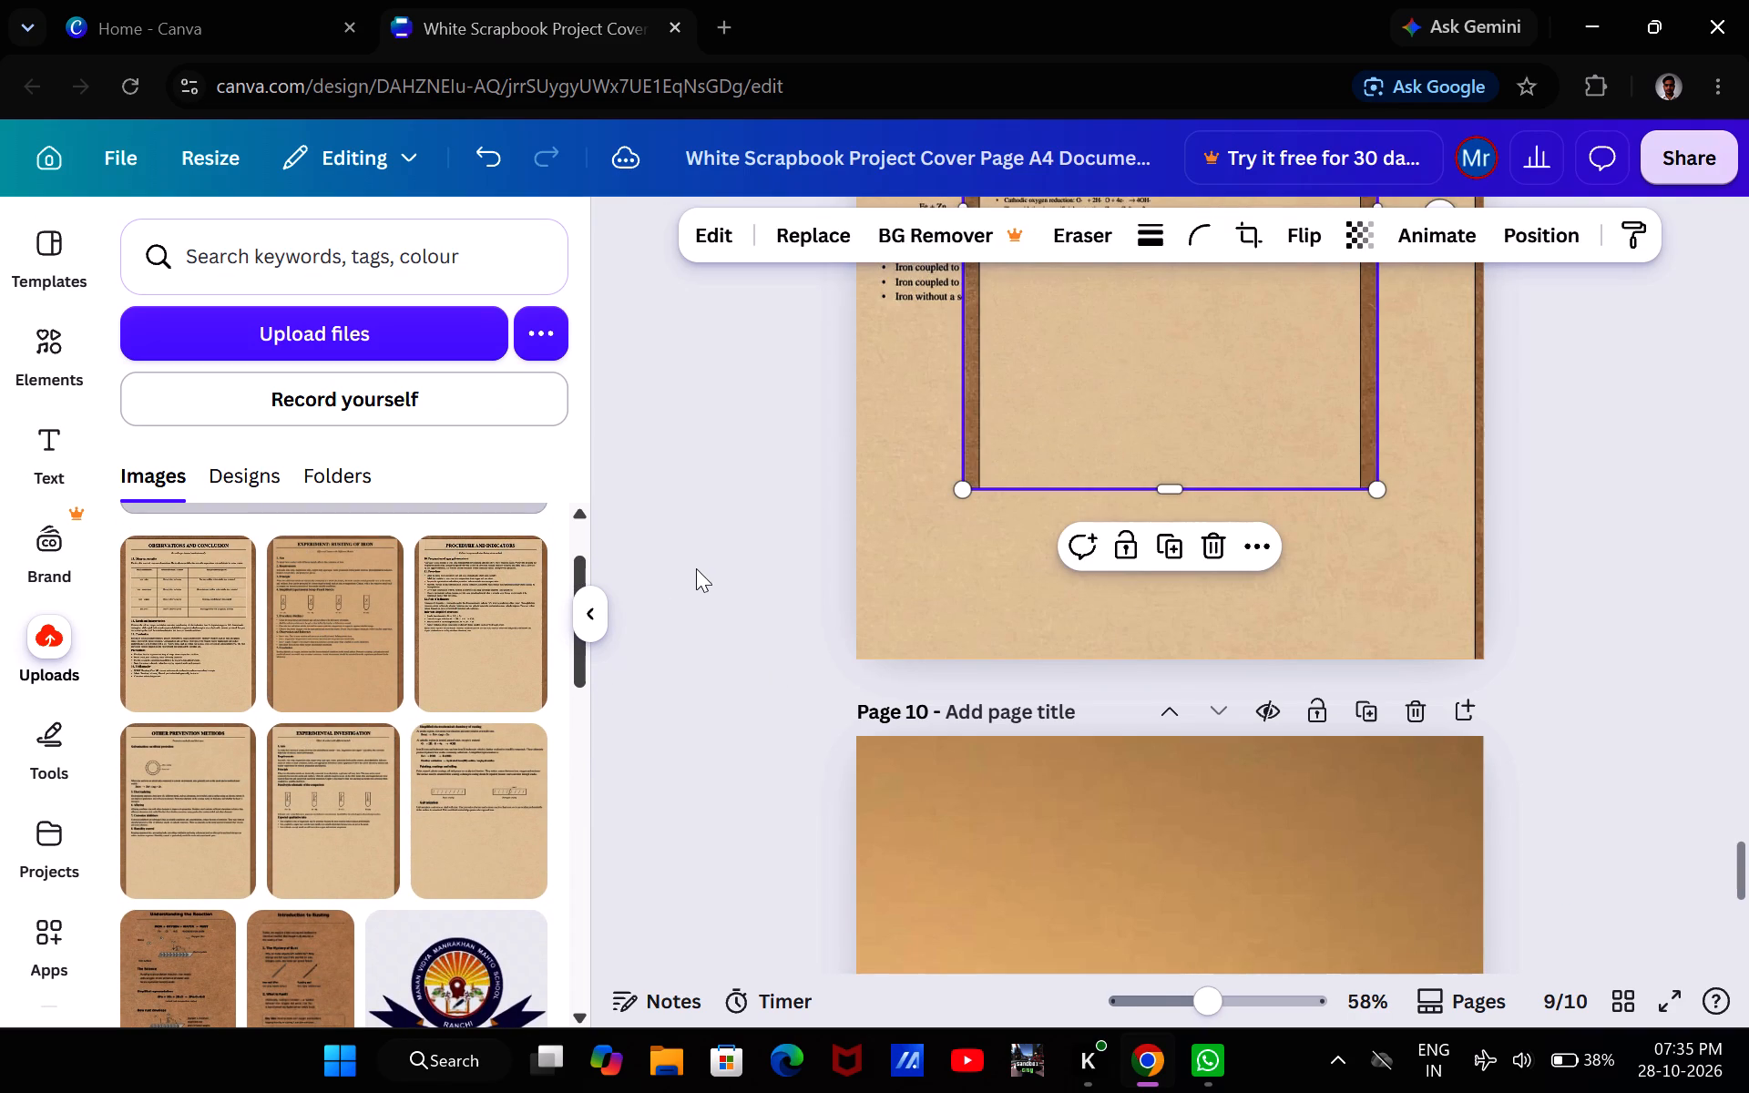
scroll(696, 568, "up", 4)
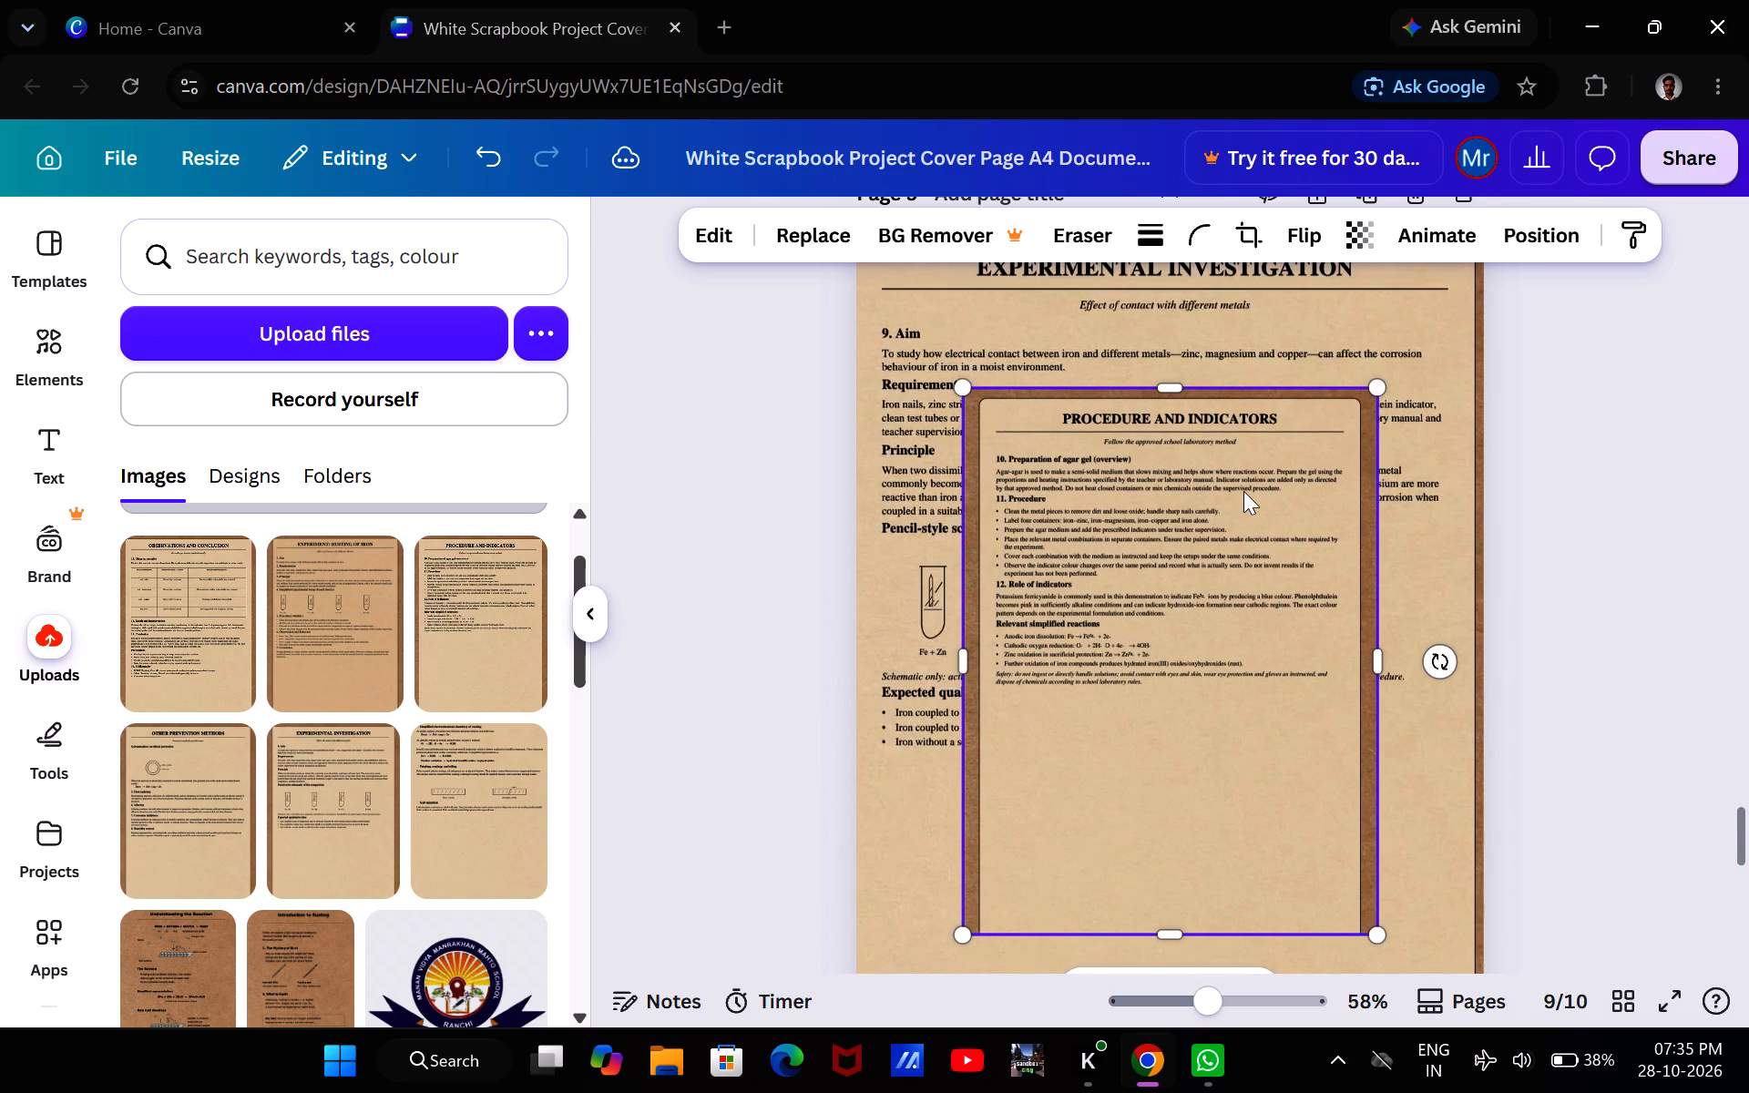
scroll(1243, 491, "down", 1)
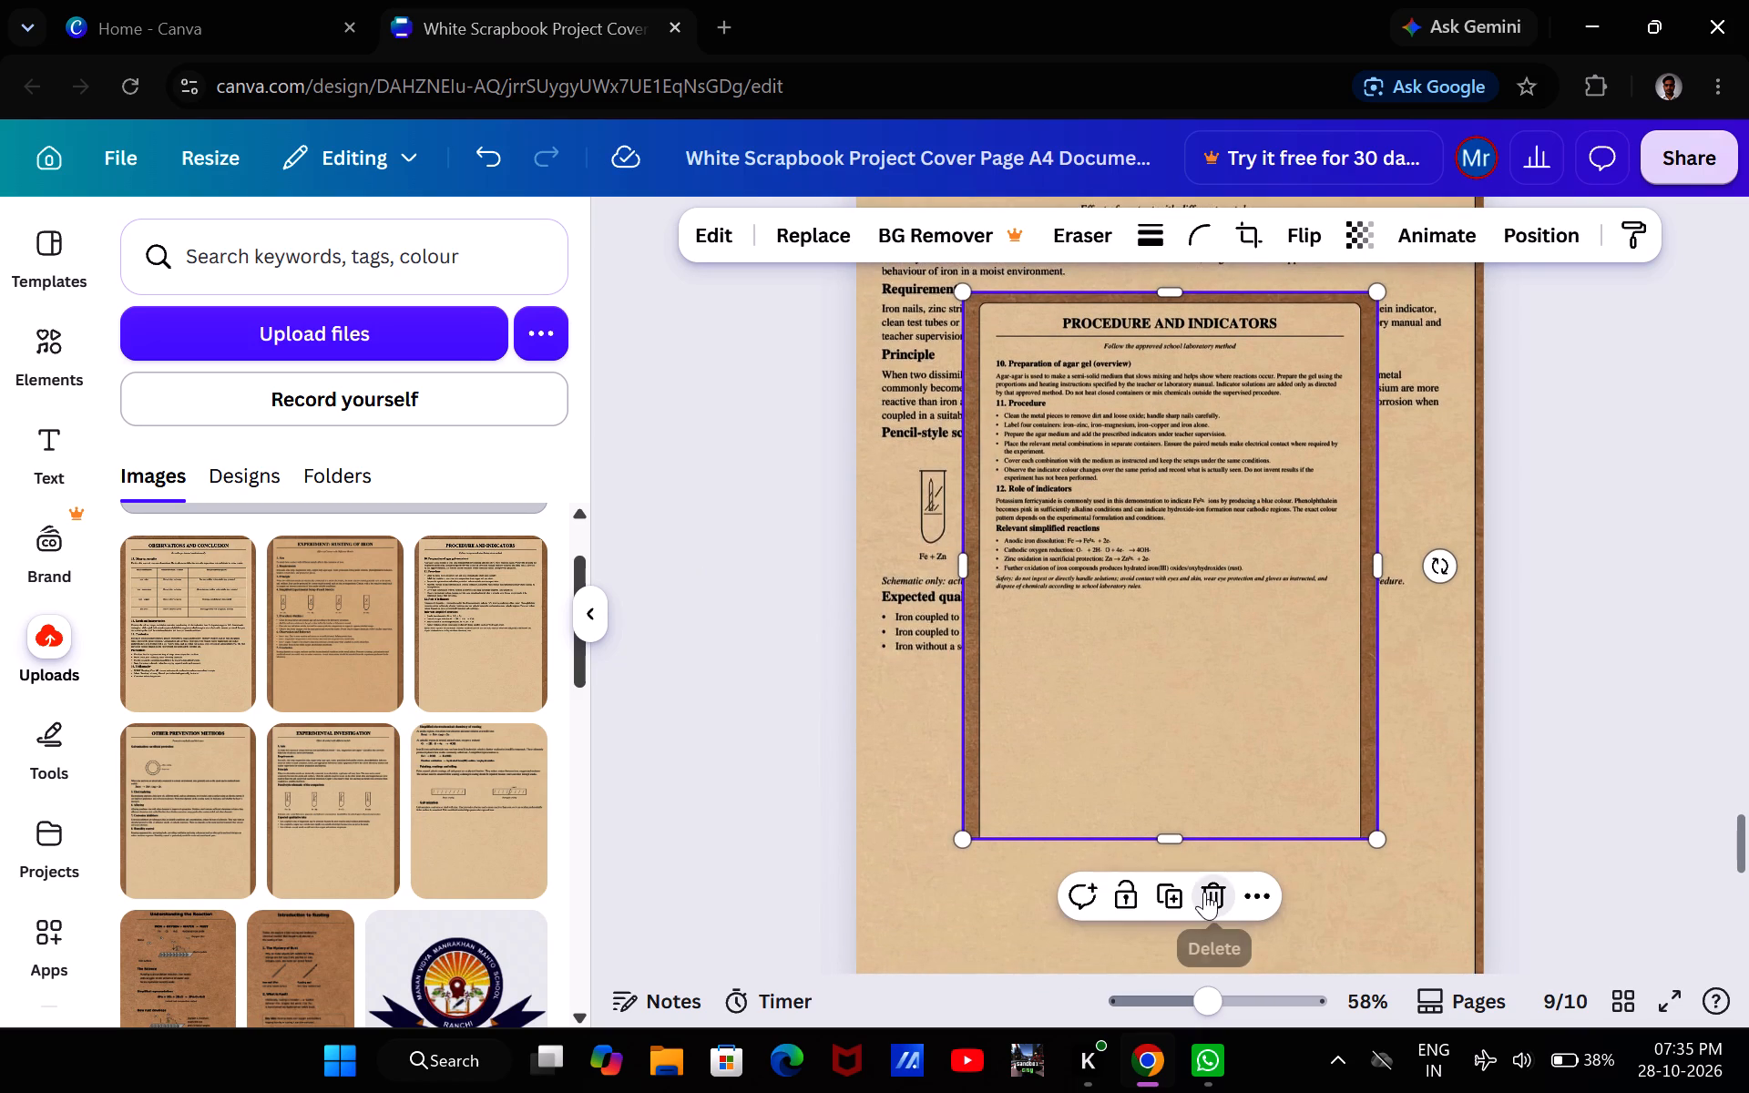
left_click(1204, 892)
Insert the uploaded PROCEDURE AND INDICATORS image on page 10.
scroll(1143, 827, "down", 3)
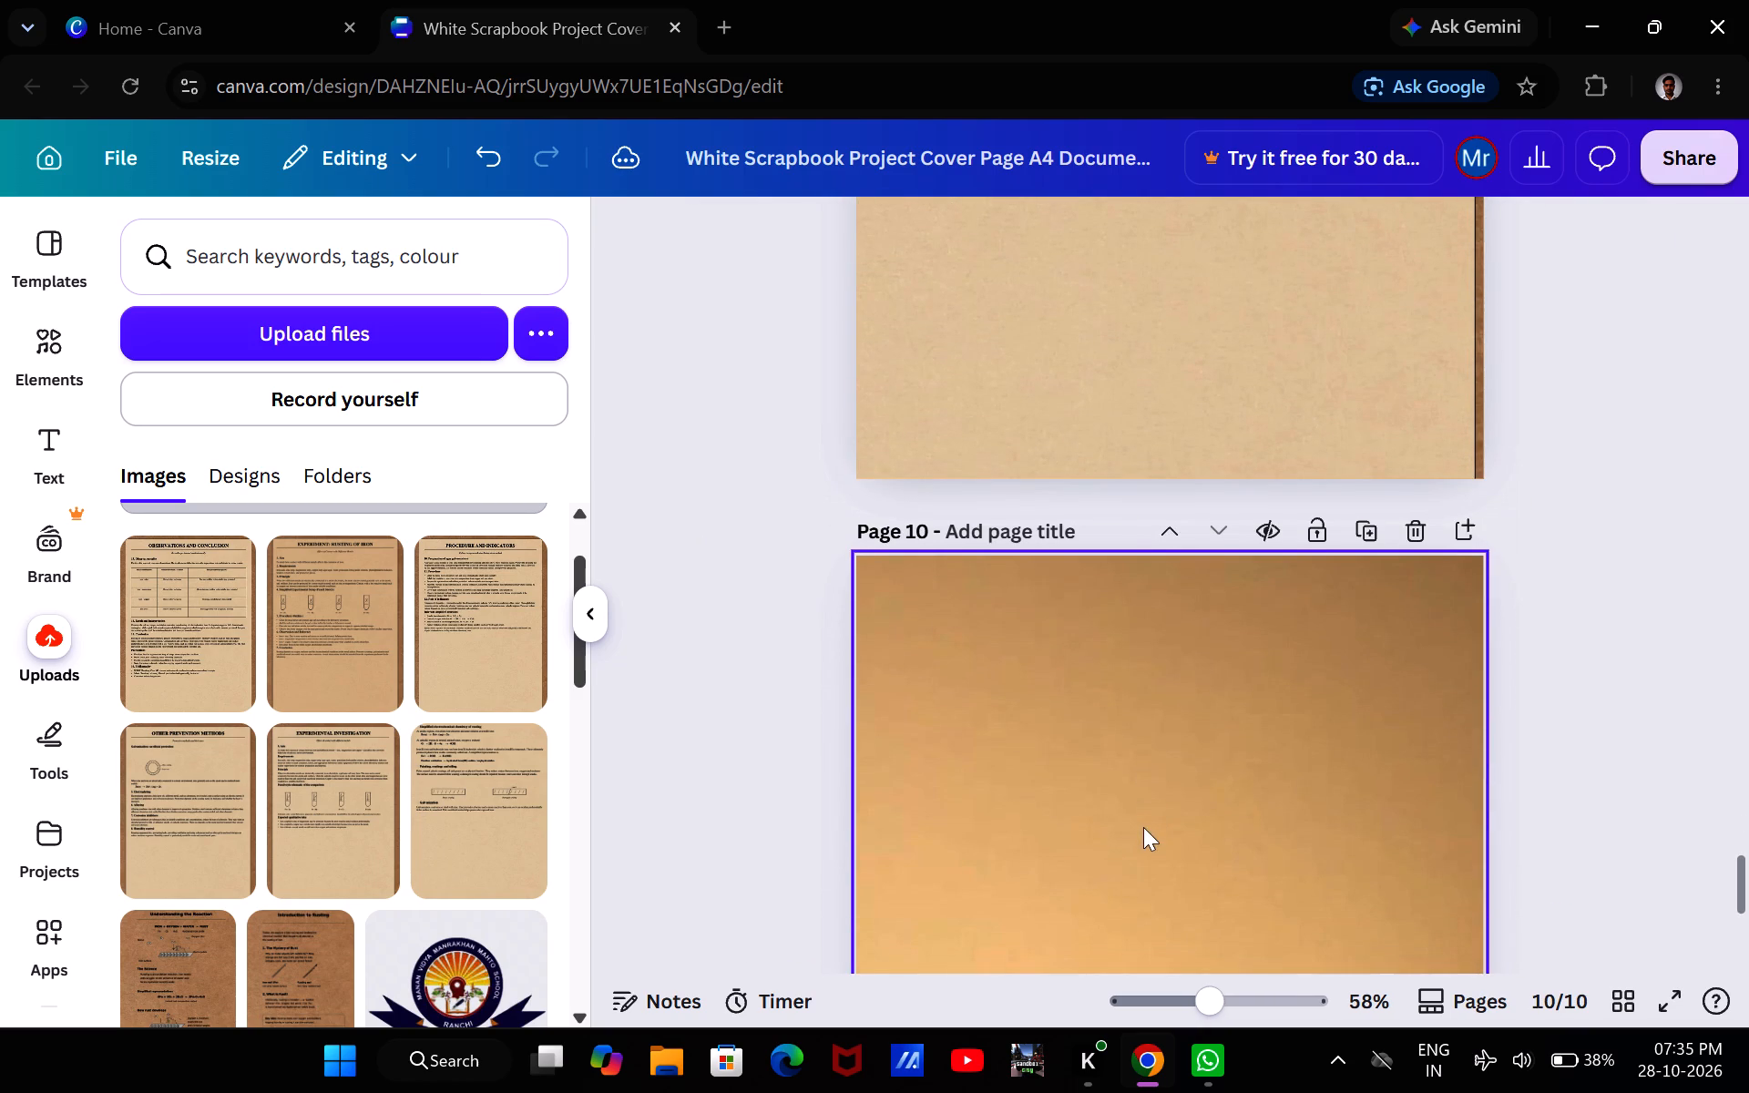
scroll(895, 565, "down", 2)
left_click(475, 605)
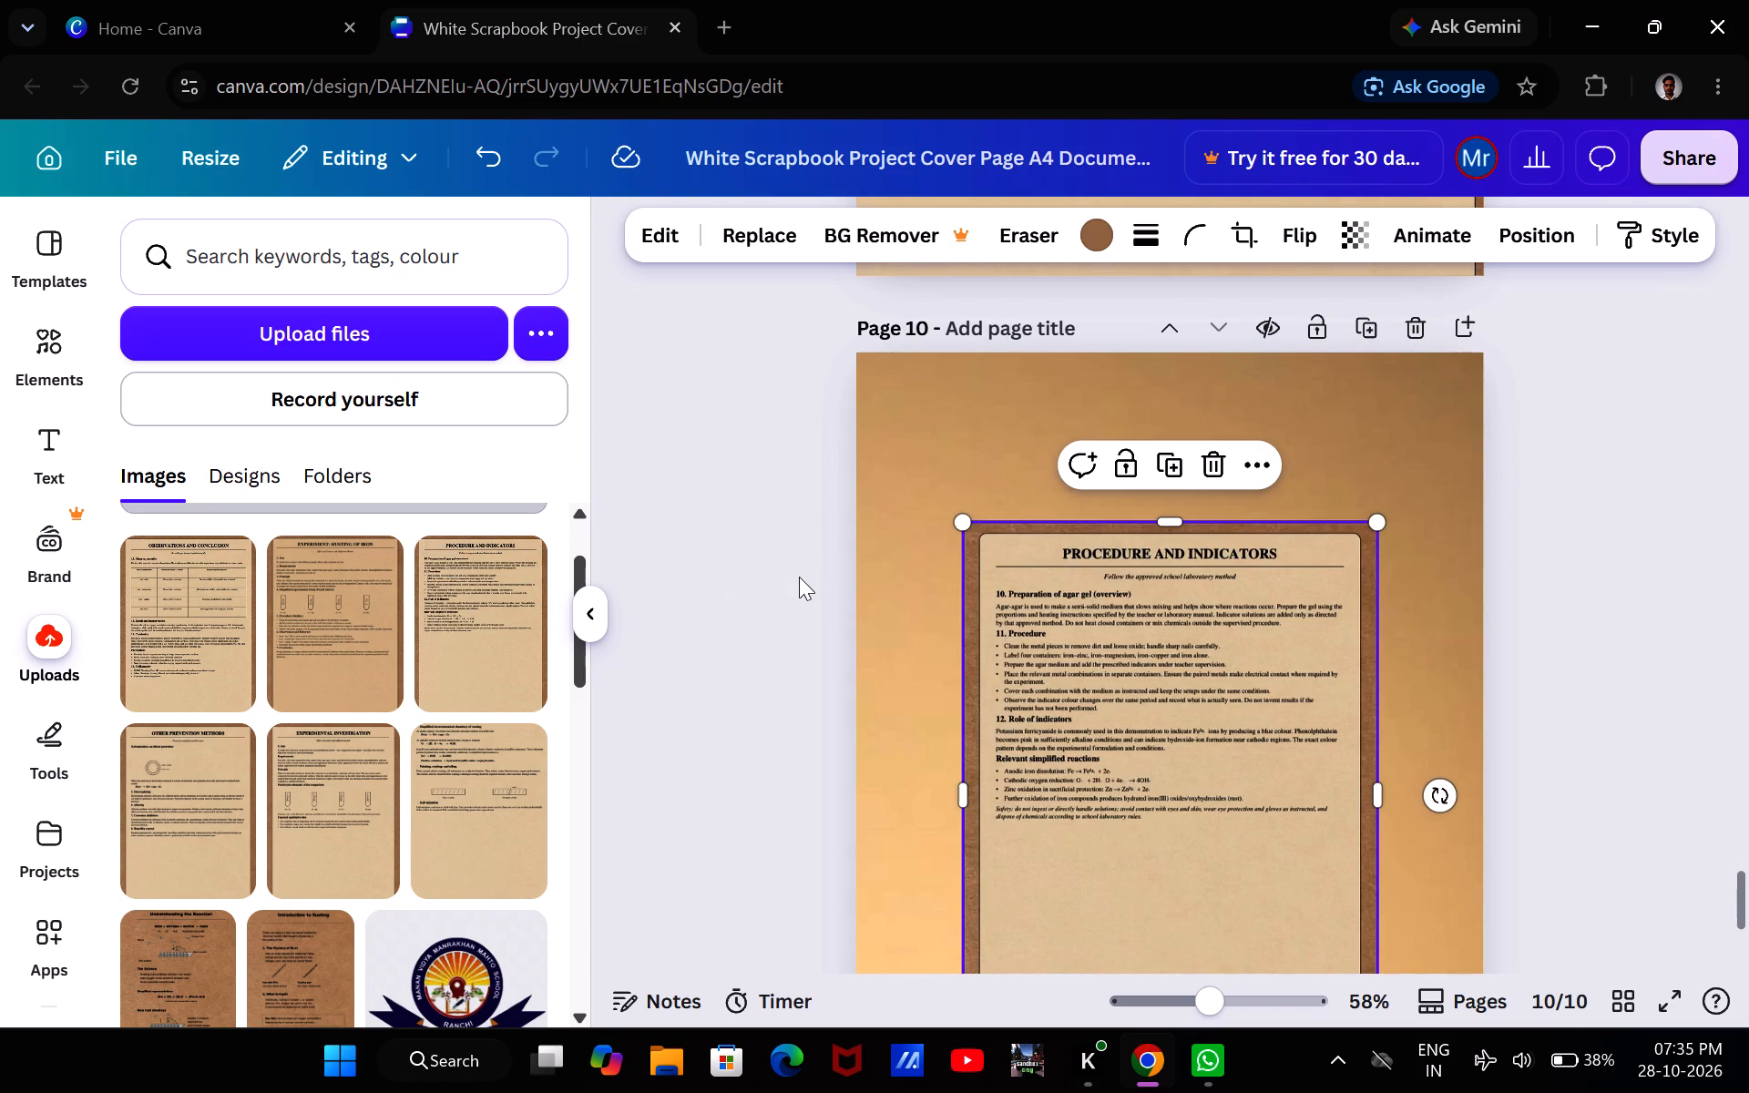
Enlarge the PROCEDURE AND INDICATORS image on page 10 to span the full page width and reach the page's top edge.
left_click(1177, 514)
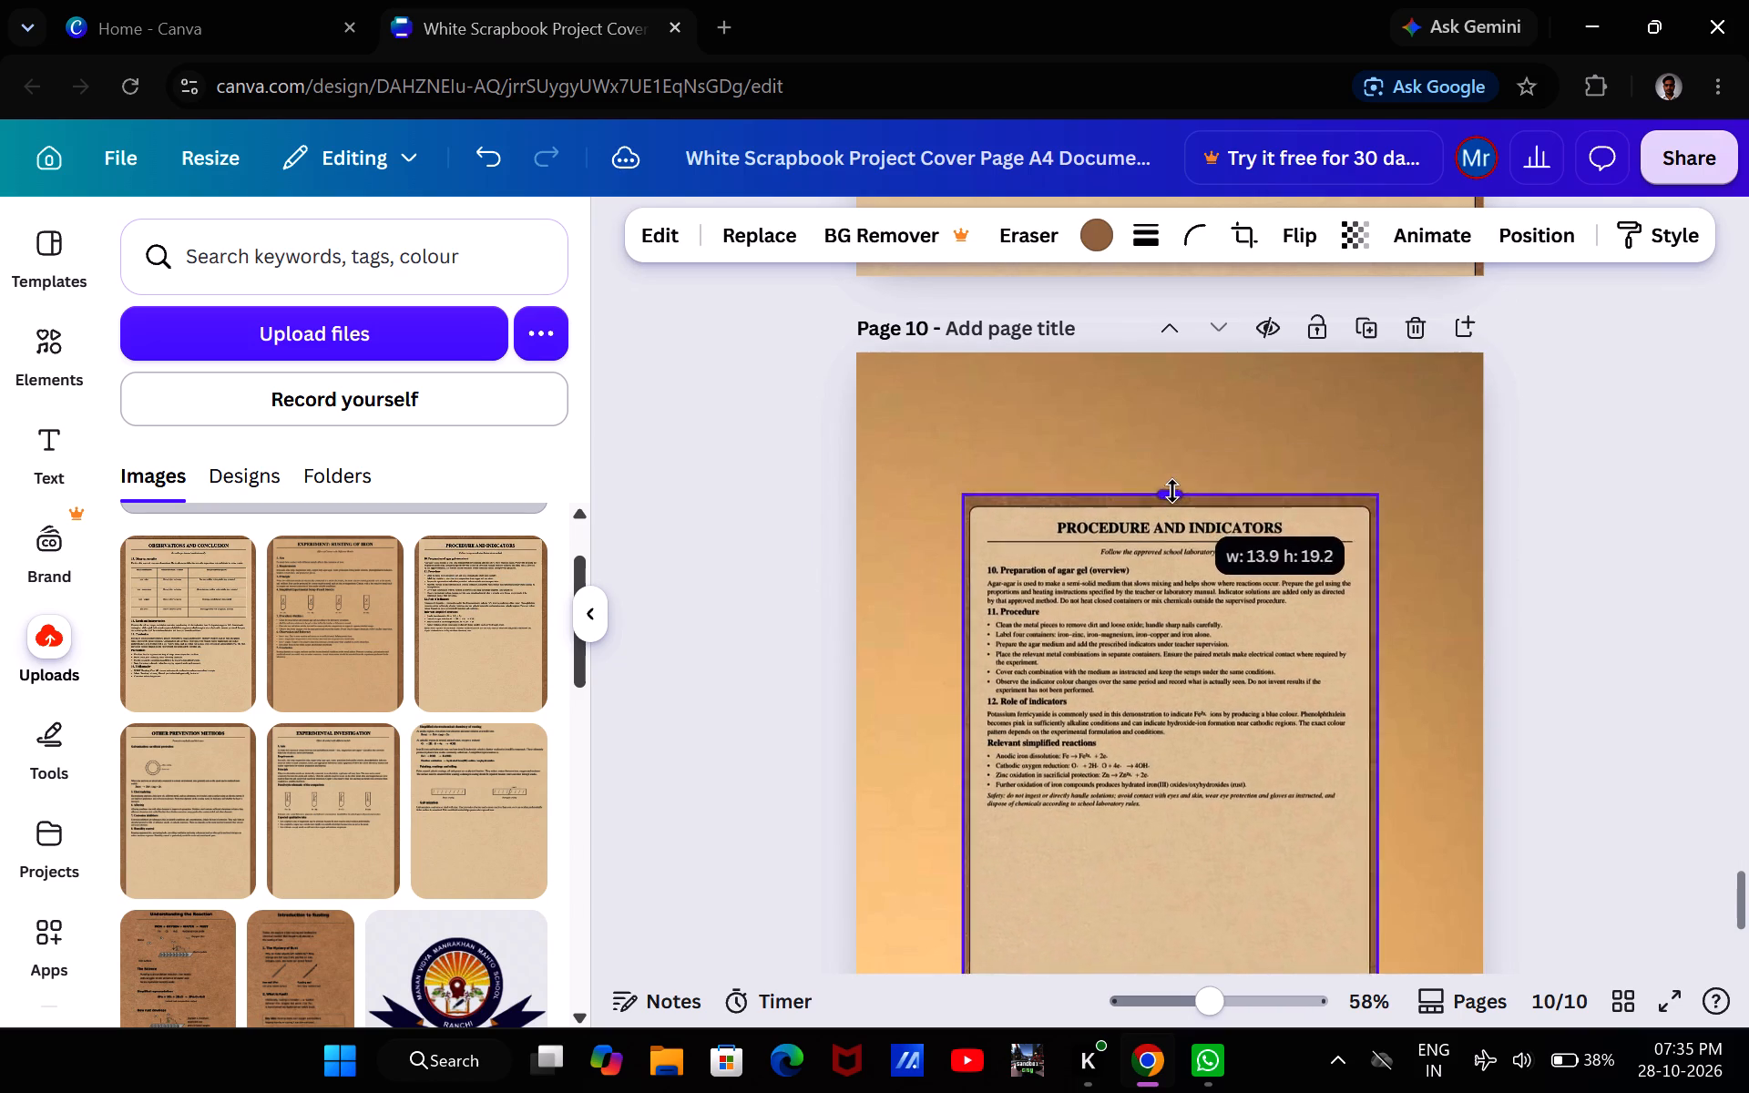
left_click(967, 789)
left_click_drag(967, 789, 927, 789)
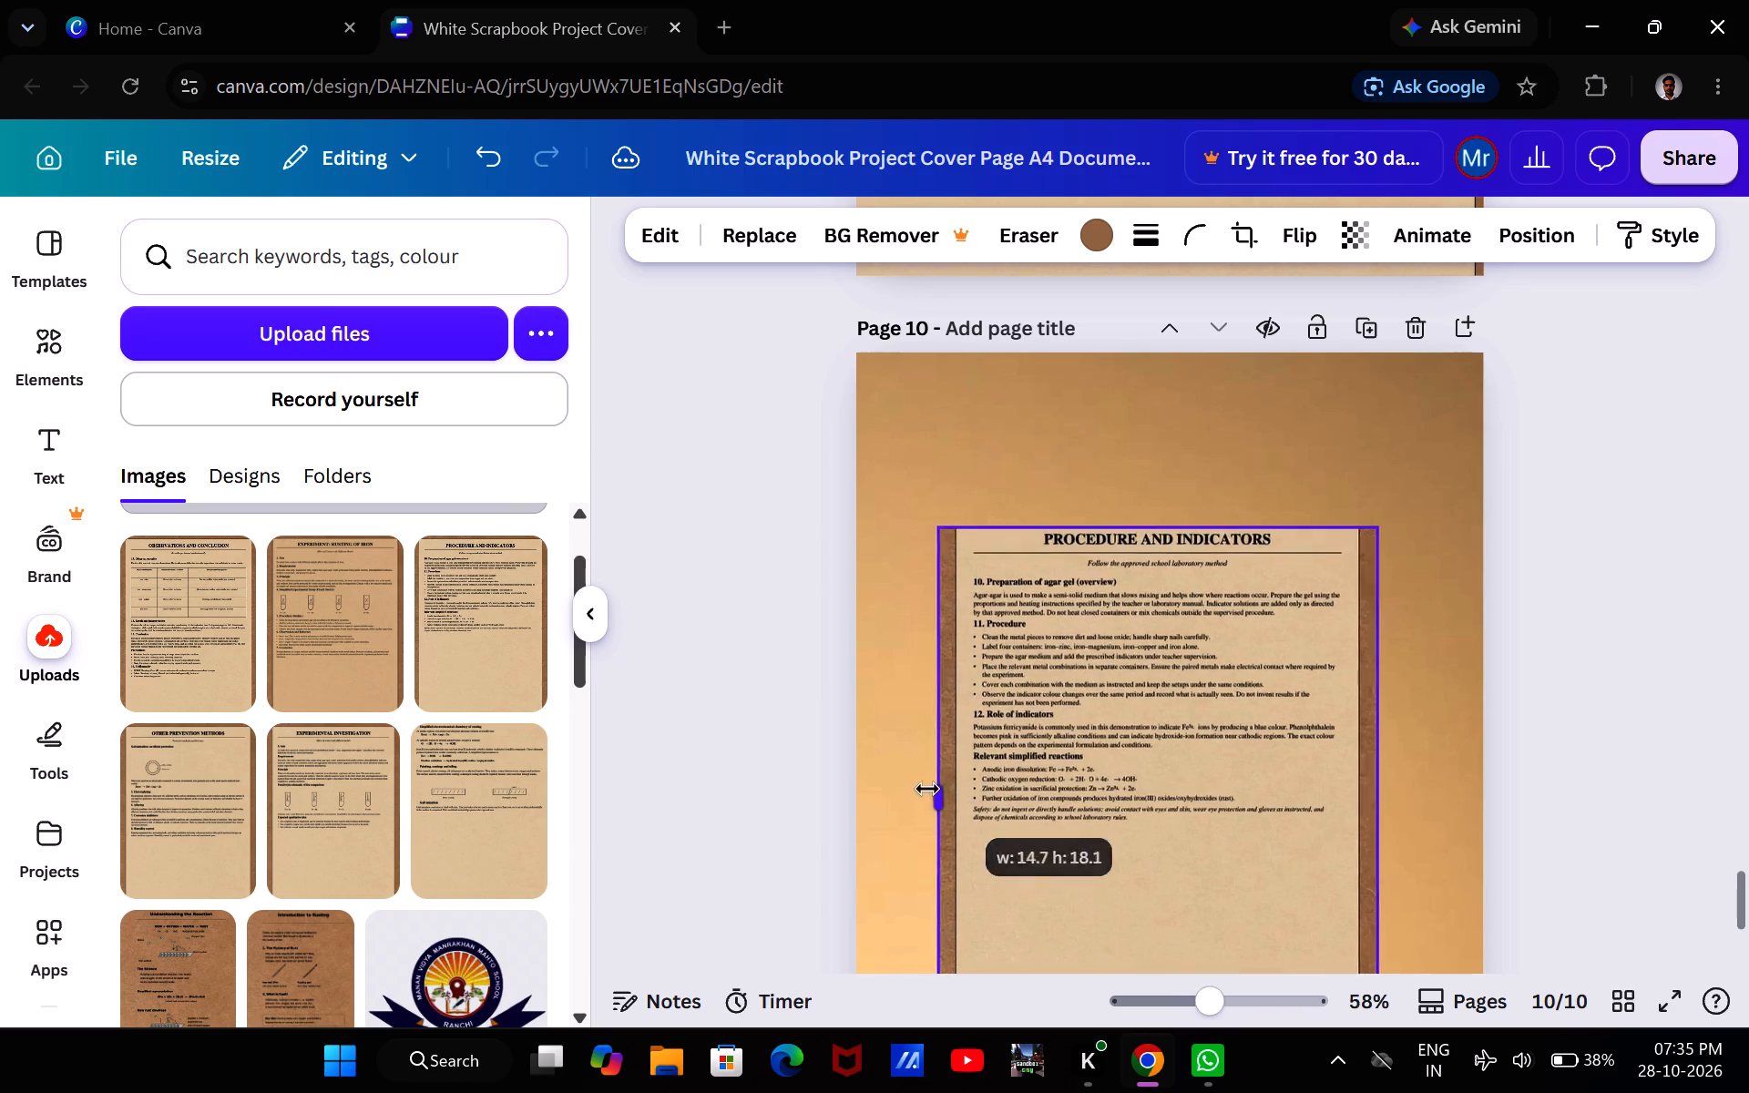
left_click_drag(927, 789, 865, 802)
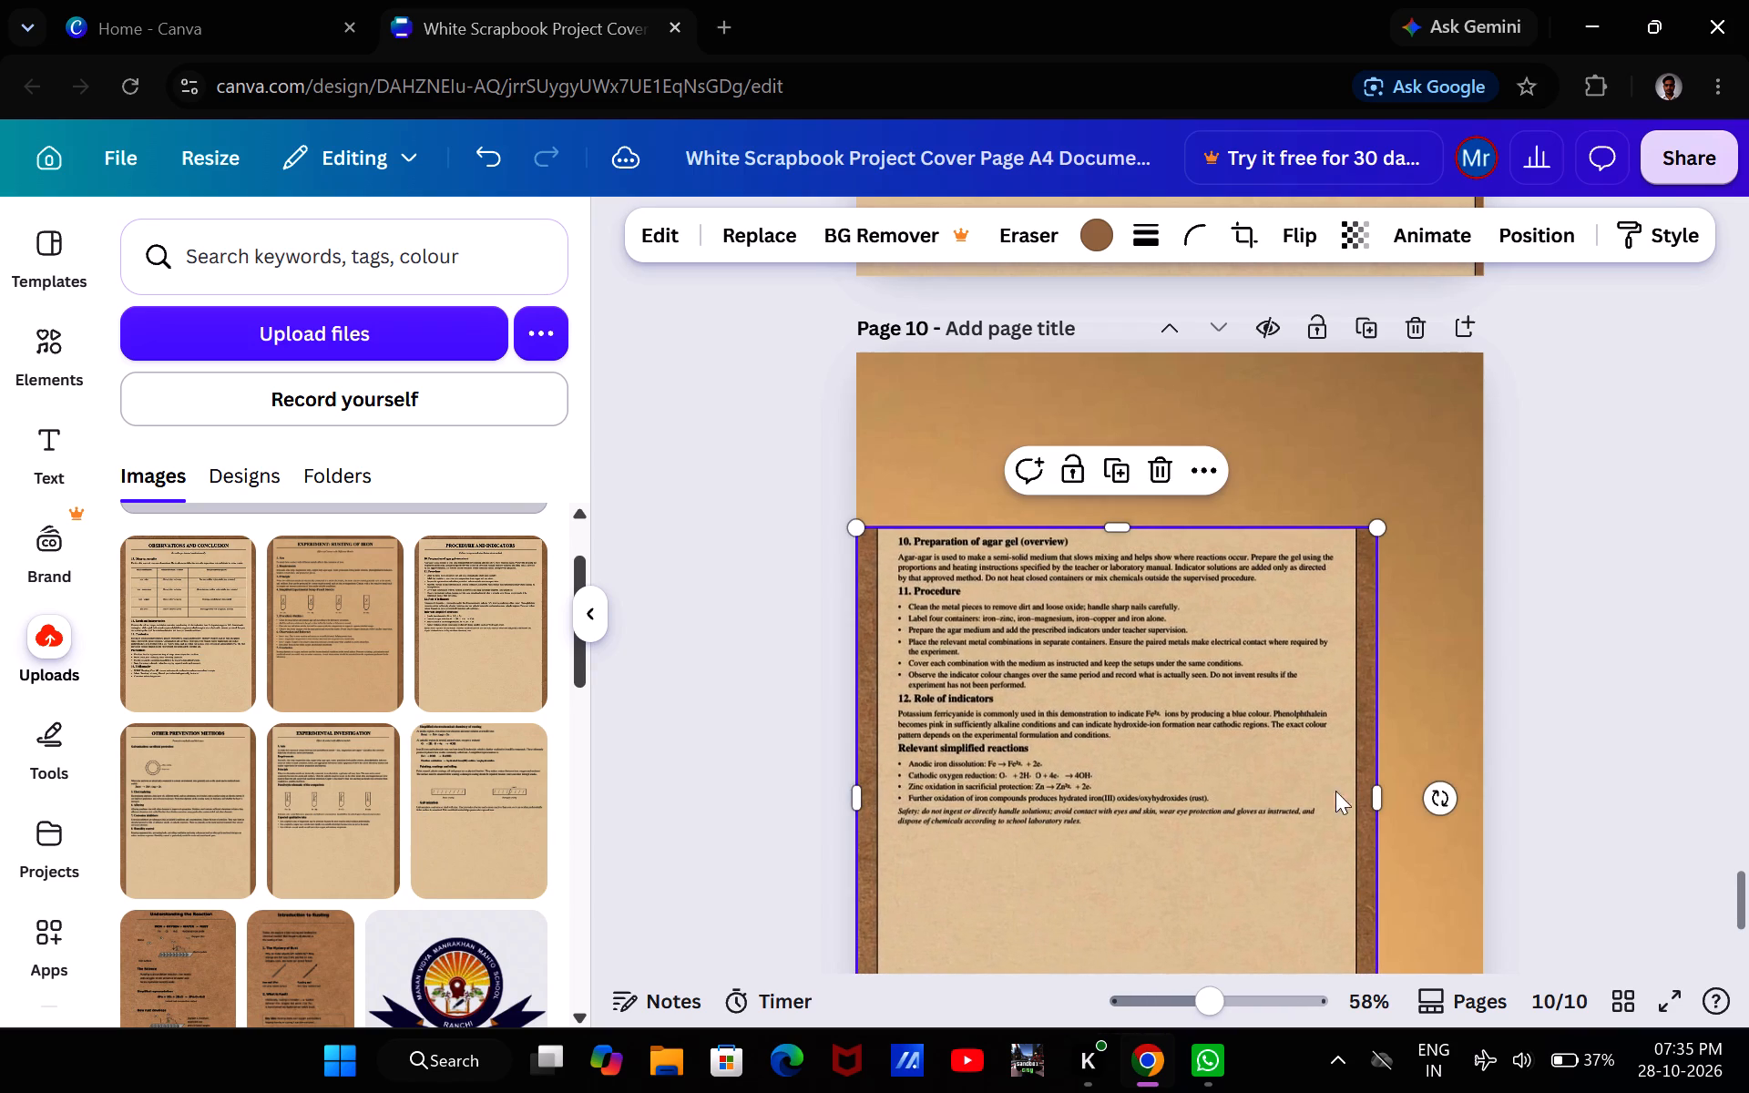
left_click_drag(1372, 793, 1466, 787)
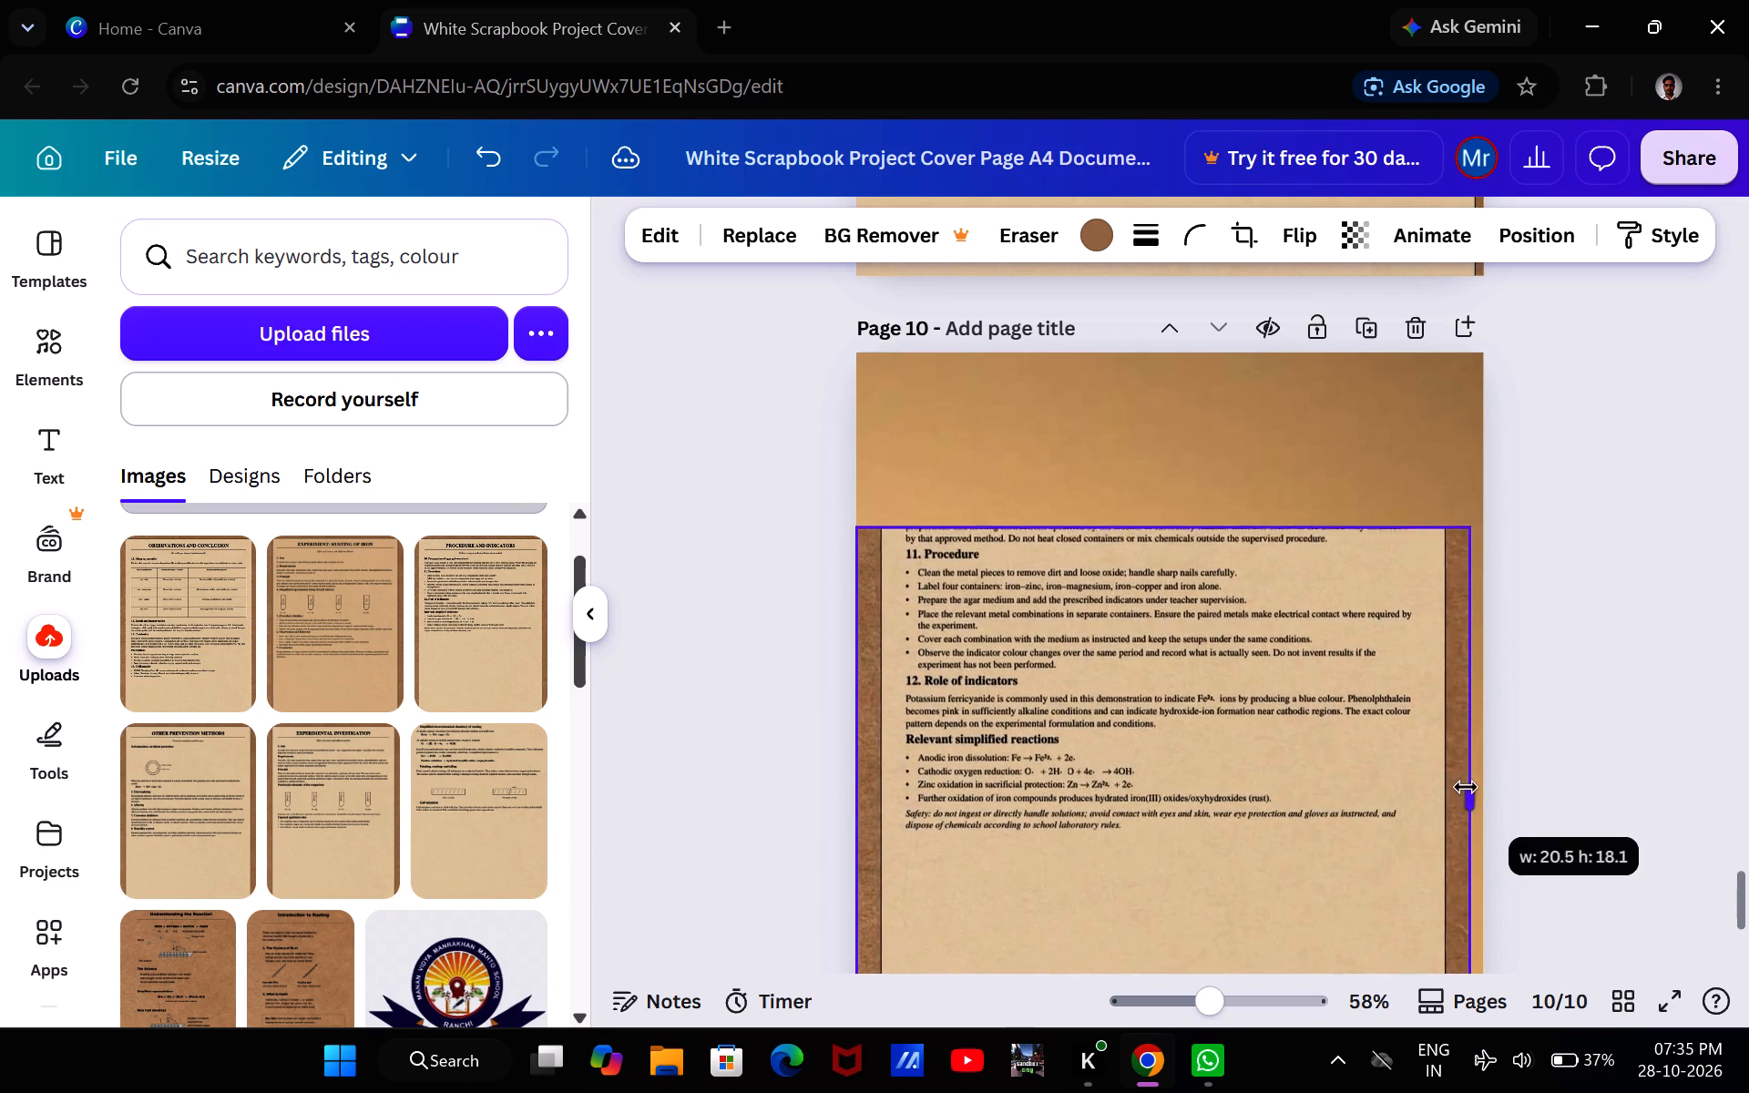
left_click_drag(1466, 787, 1488, 785)
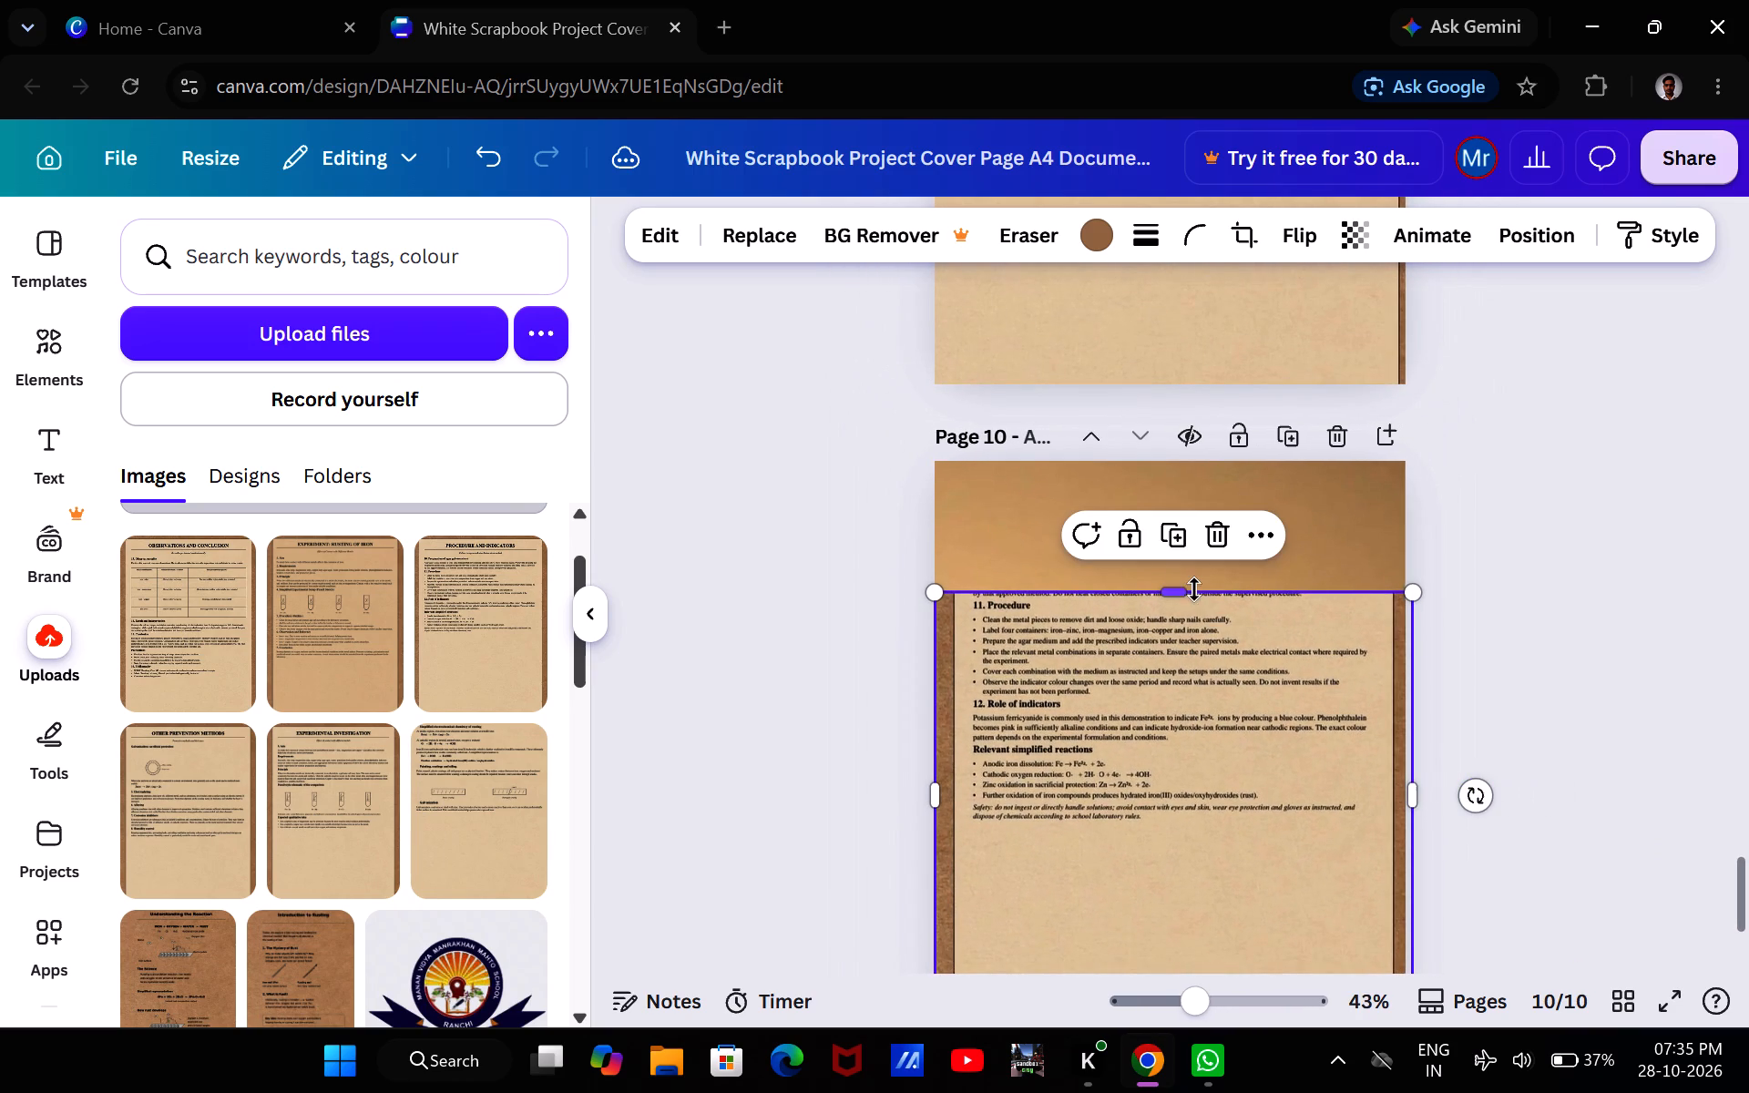
left_click_drag(1182, 590, 1168, 464)
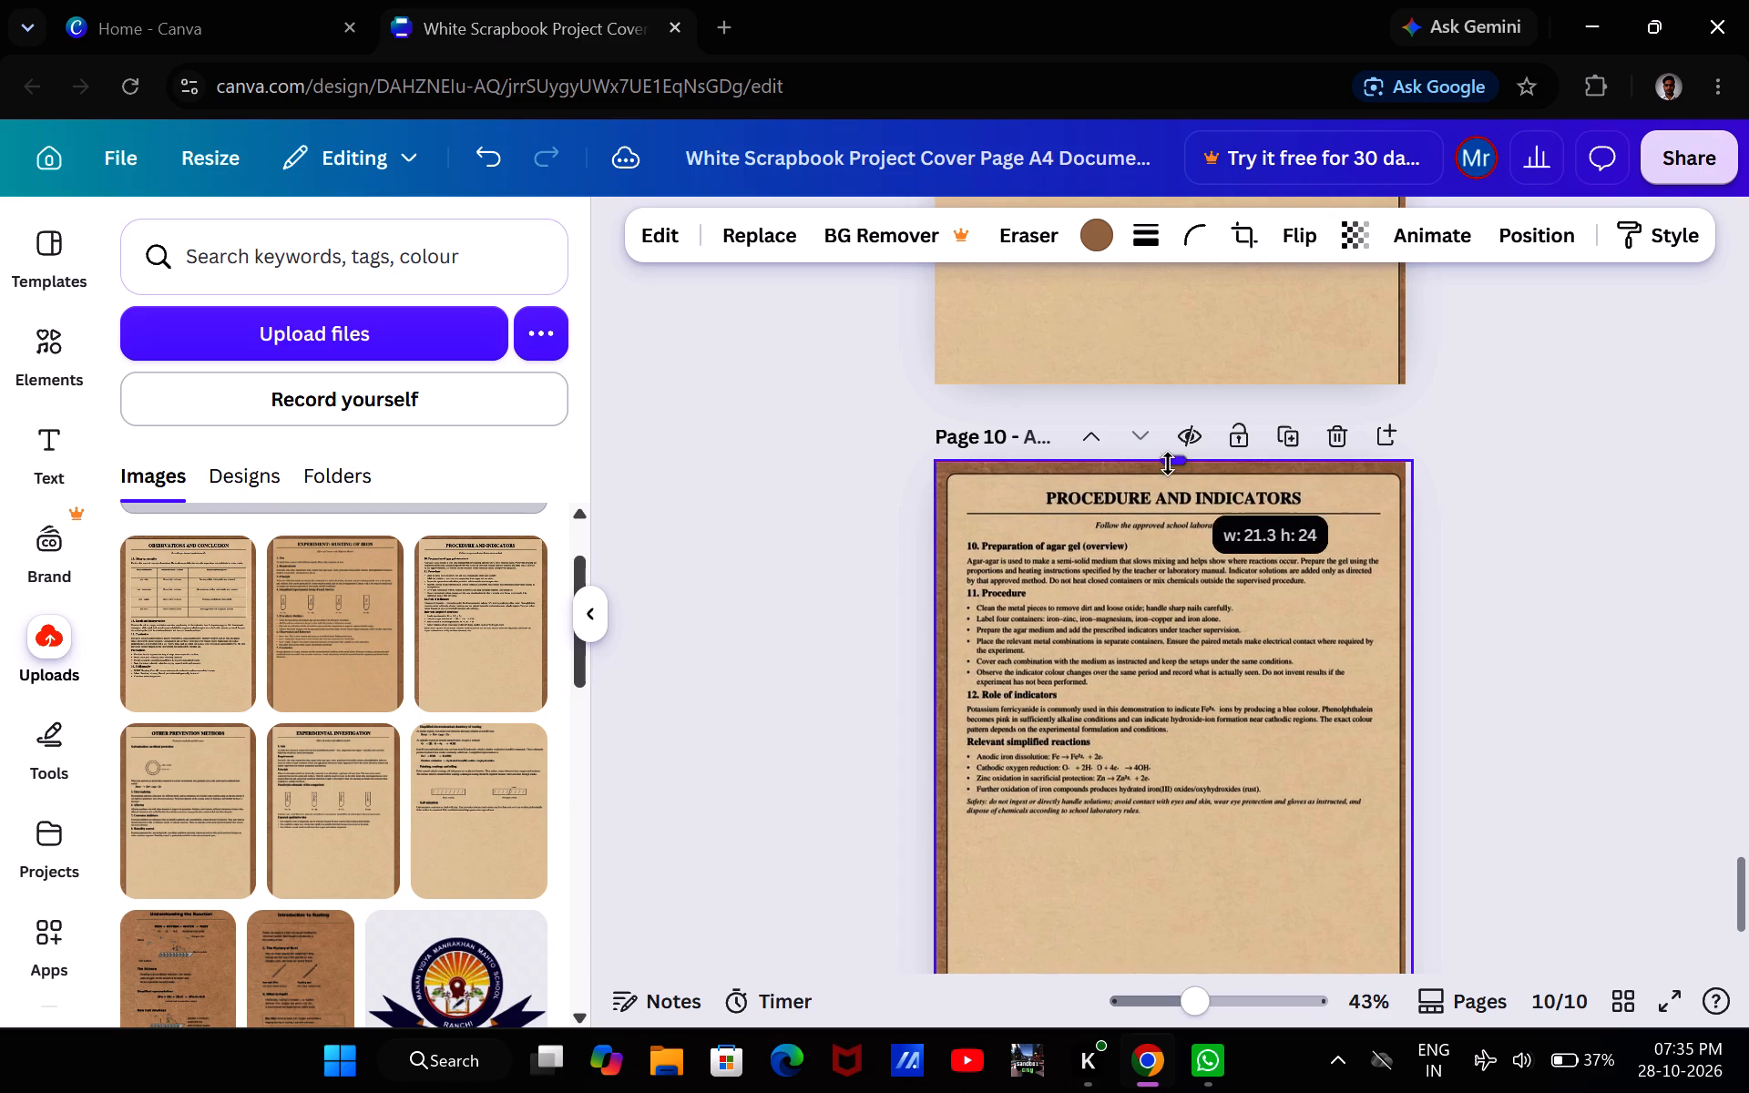
left_click_drag(1168, 464, 1165, 458)
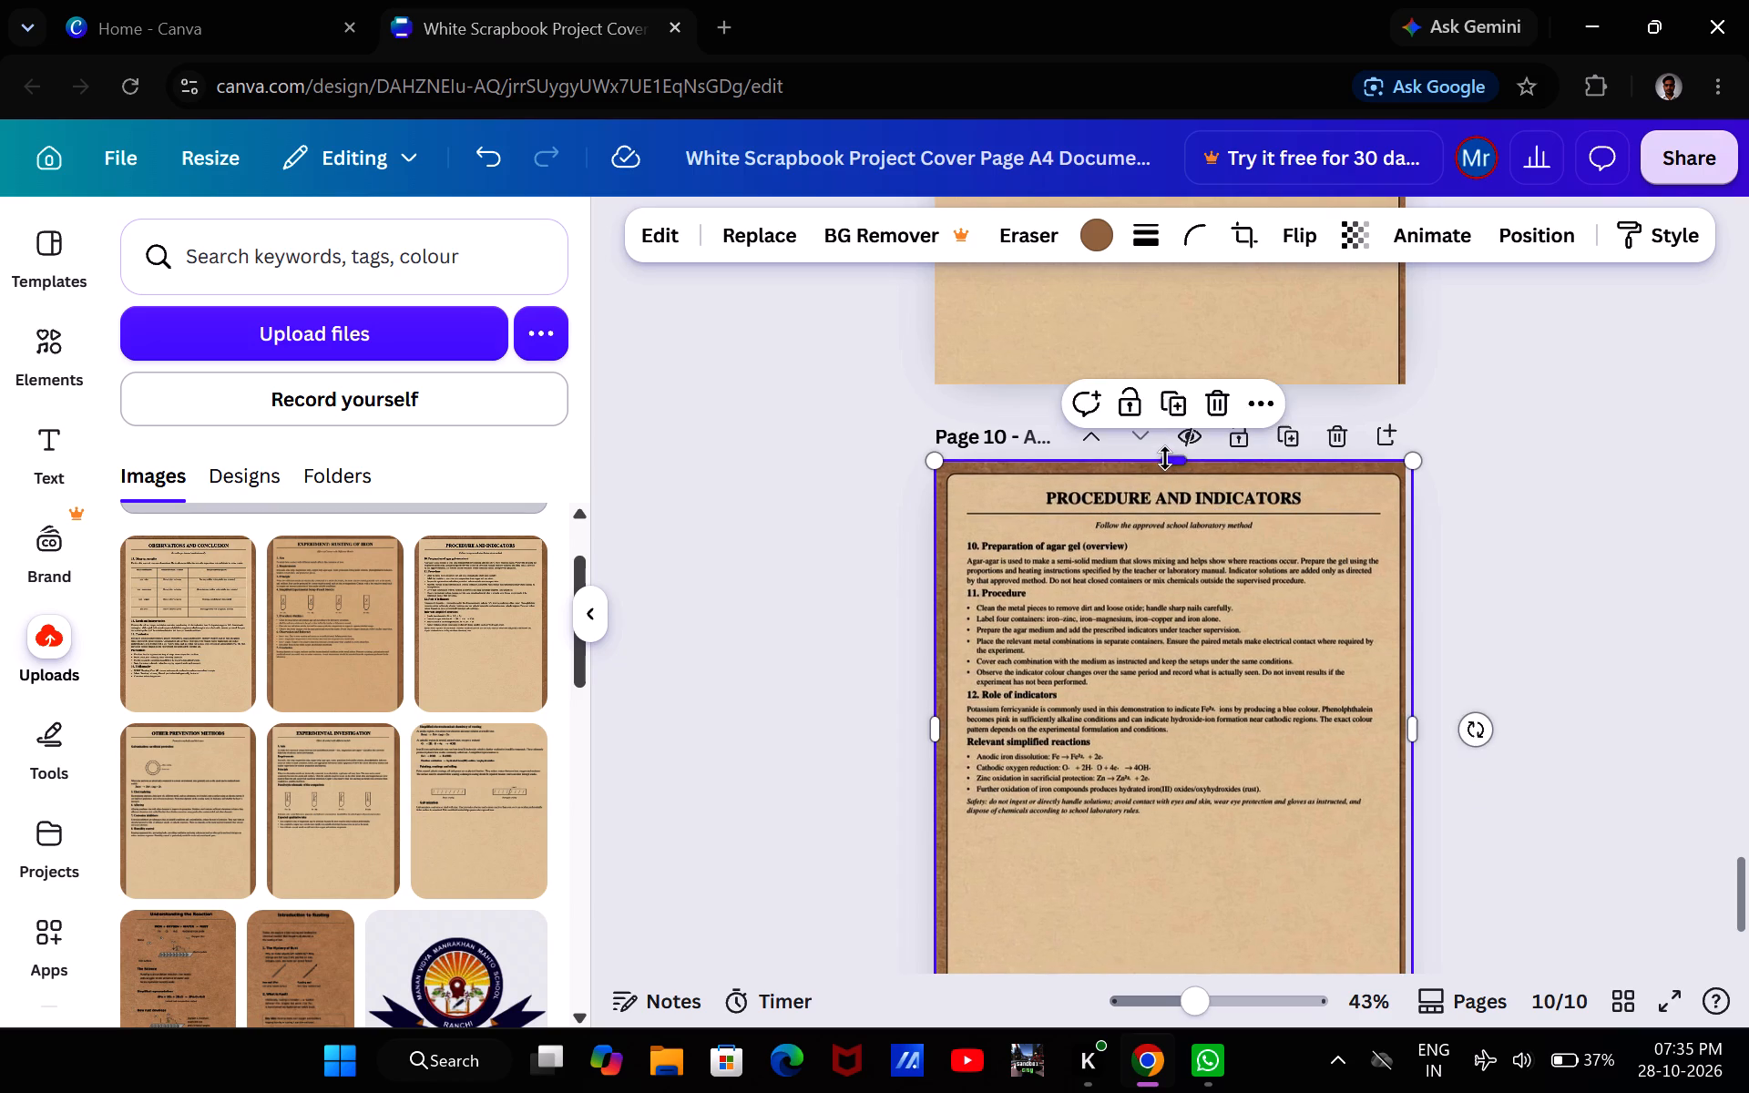
scroll(1165, 458, "down", 1)
left_click(1165, 458)
scroll(1165, 458, "down", 1)
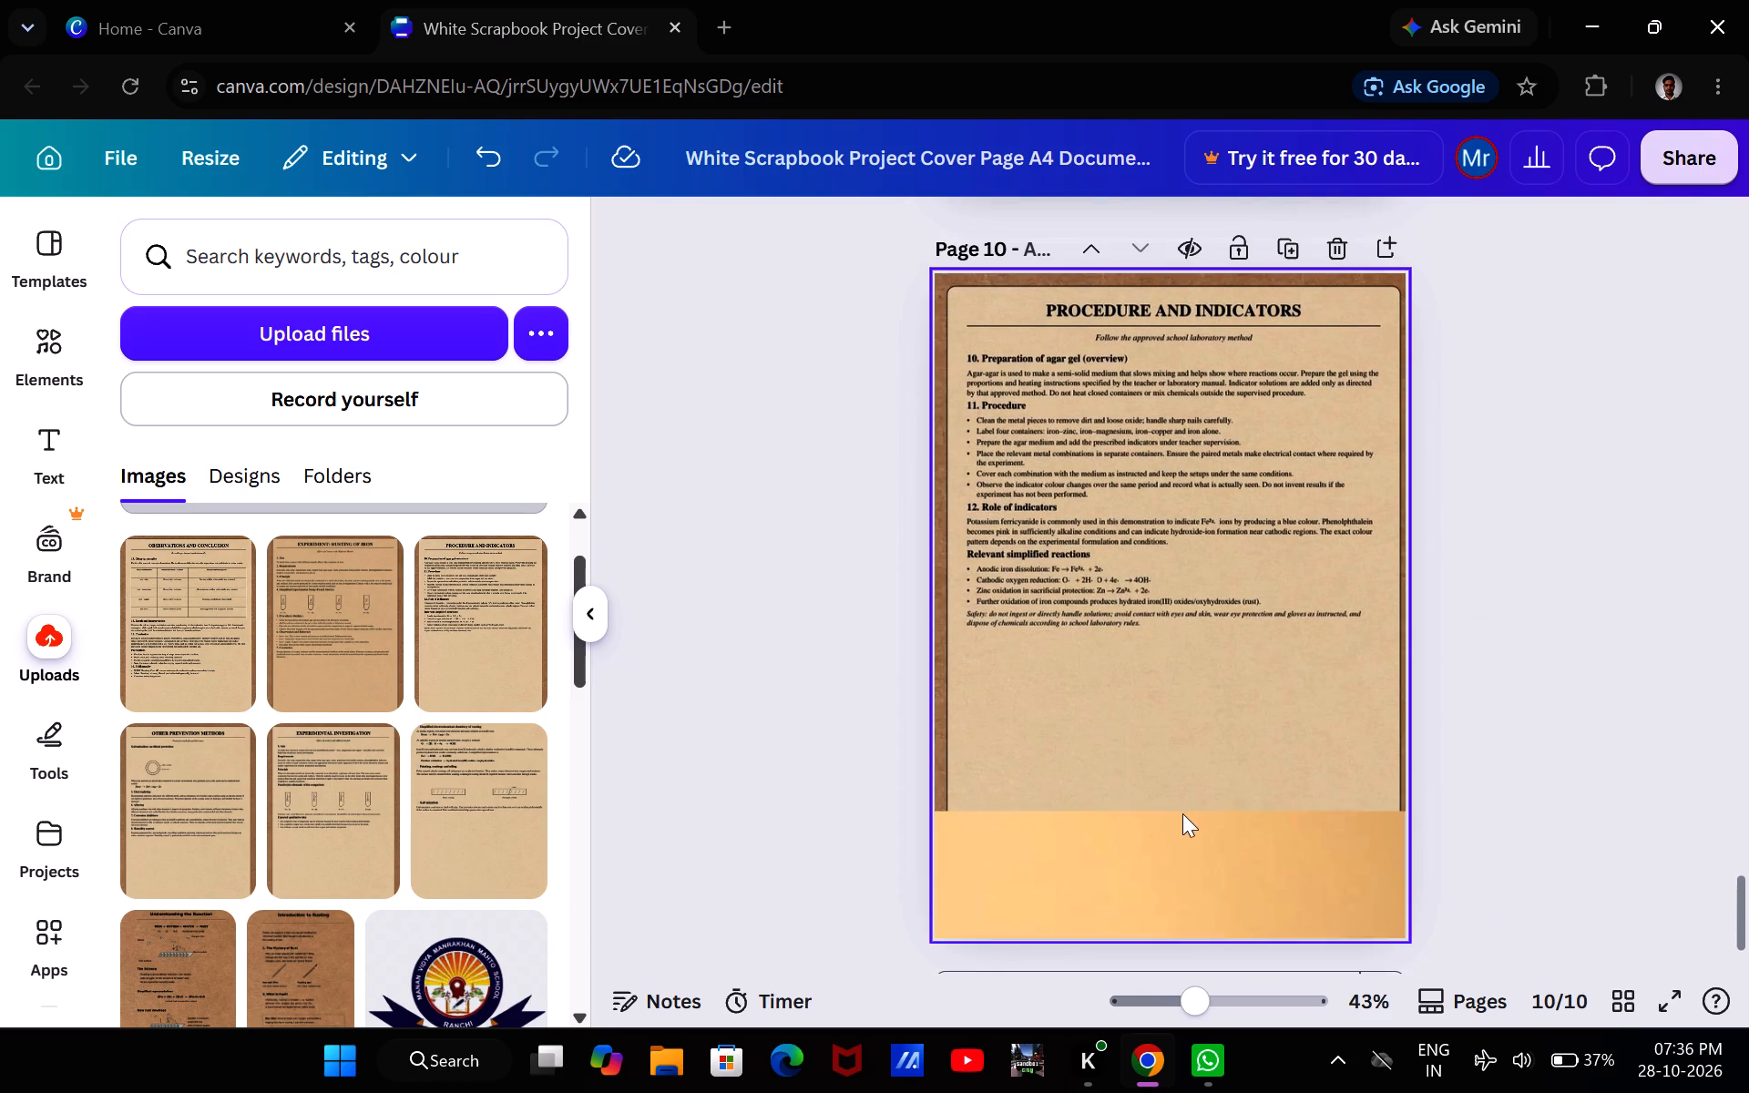
Extend the PROCEDURE AND INDICATORS image past page 10's bottom edge, to about 21.3 wide by 30.6 high.
left_click(1177, 800)
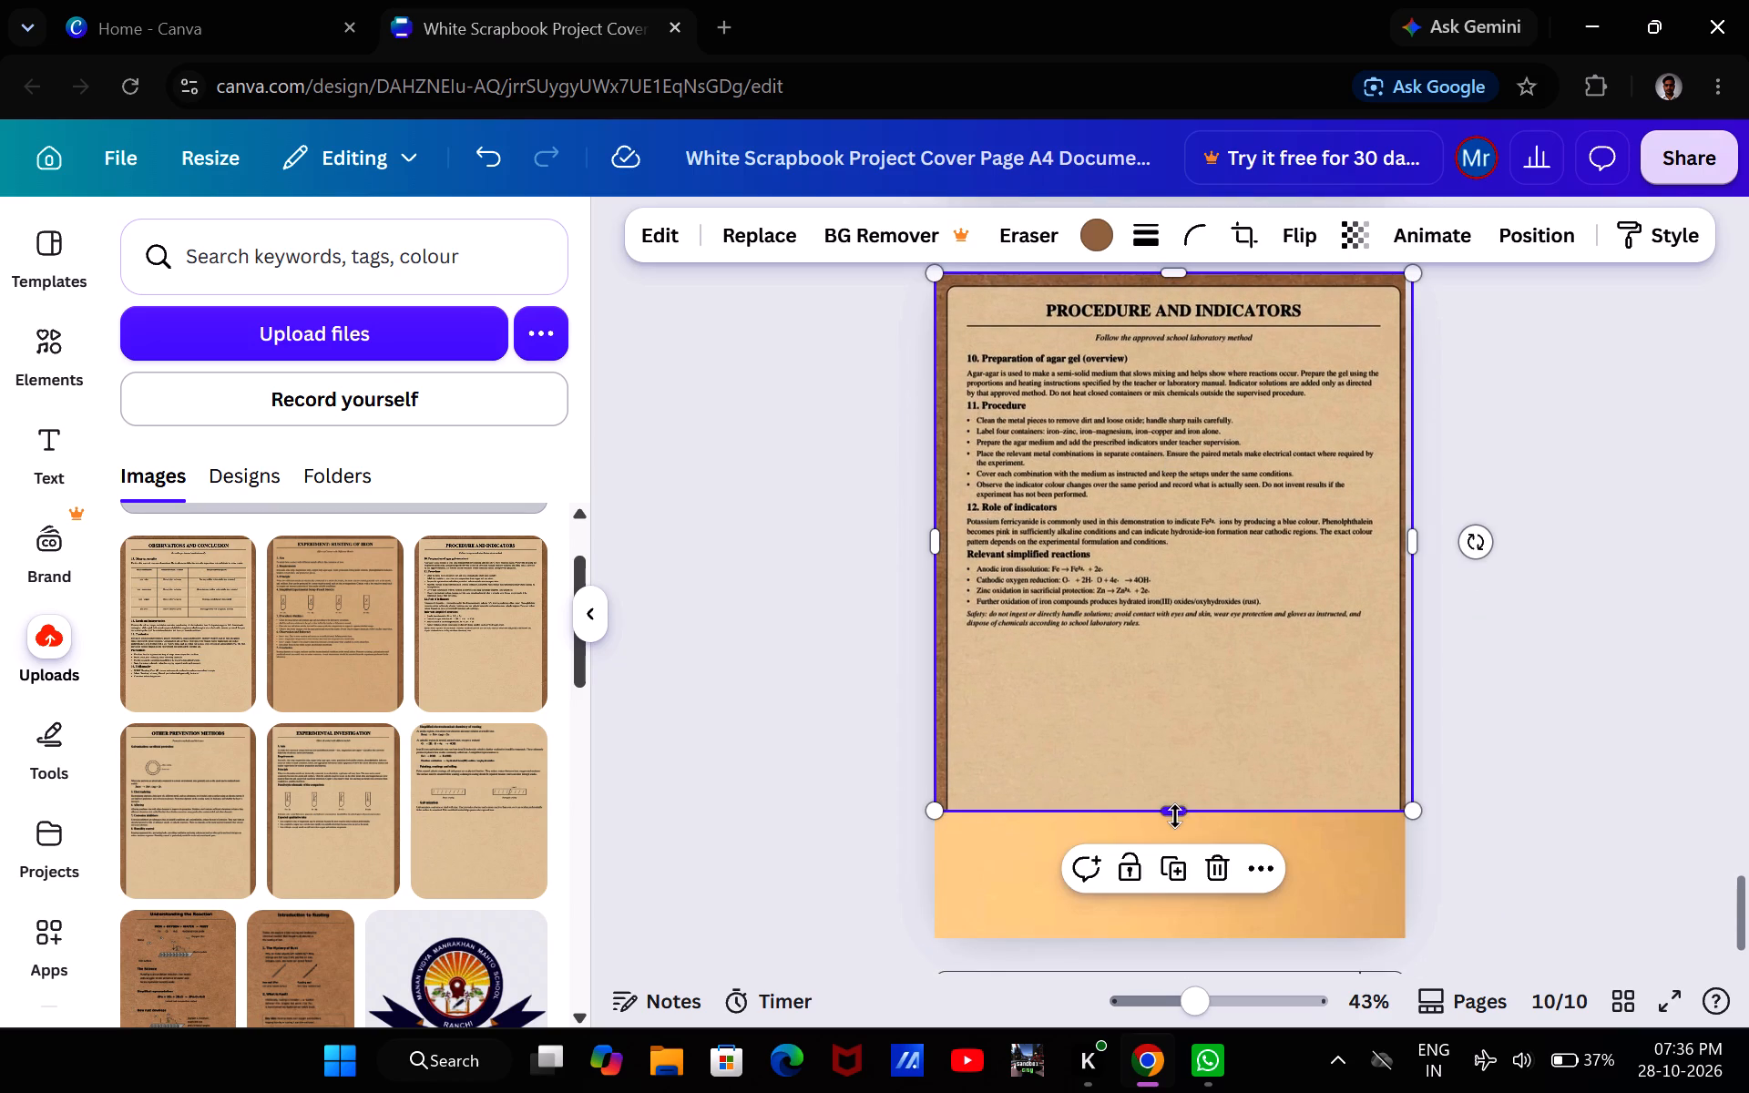
left_click_drag(1175, 816, 1192, 986)
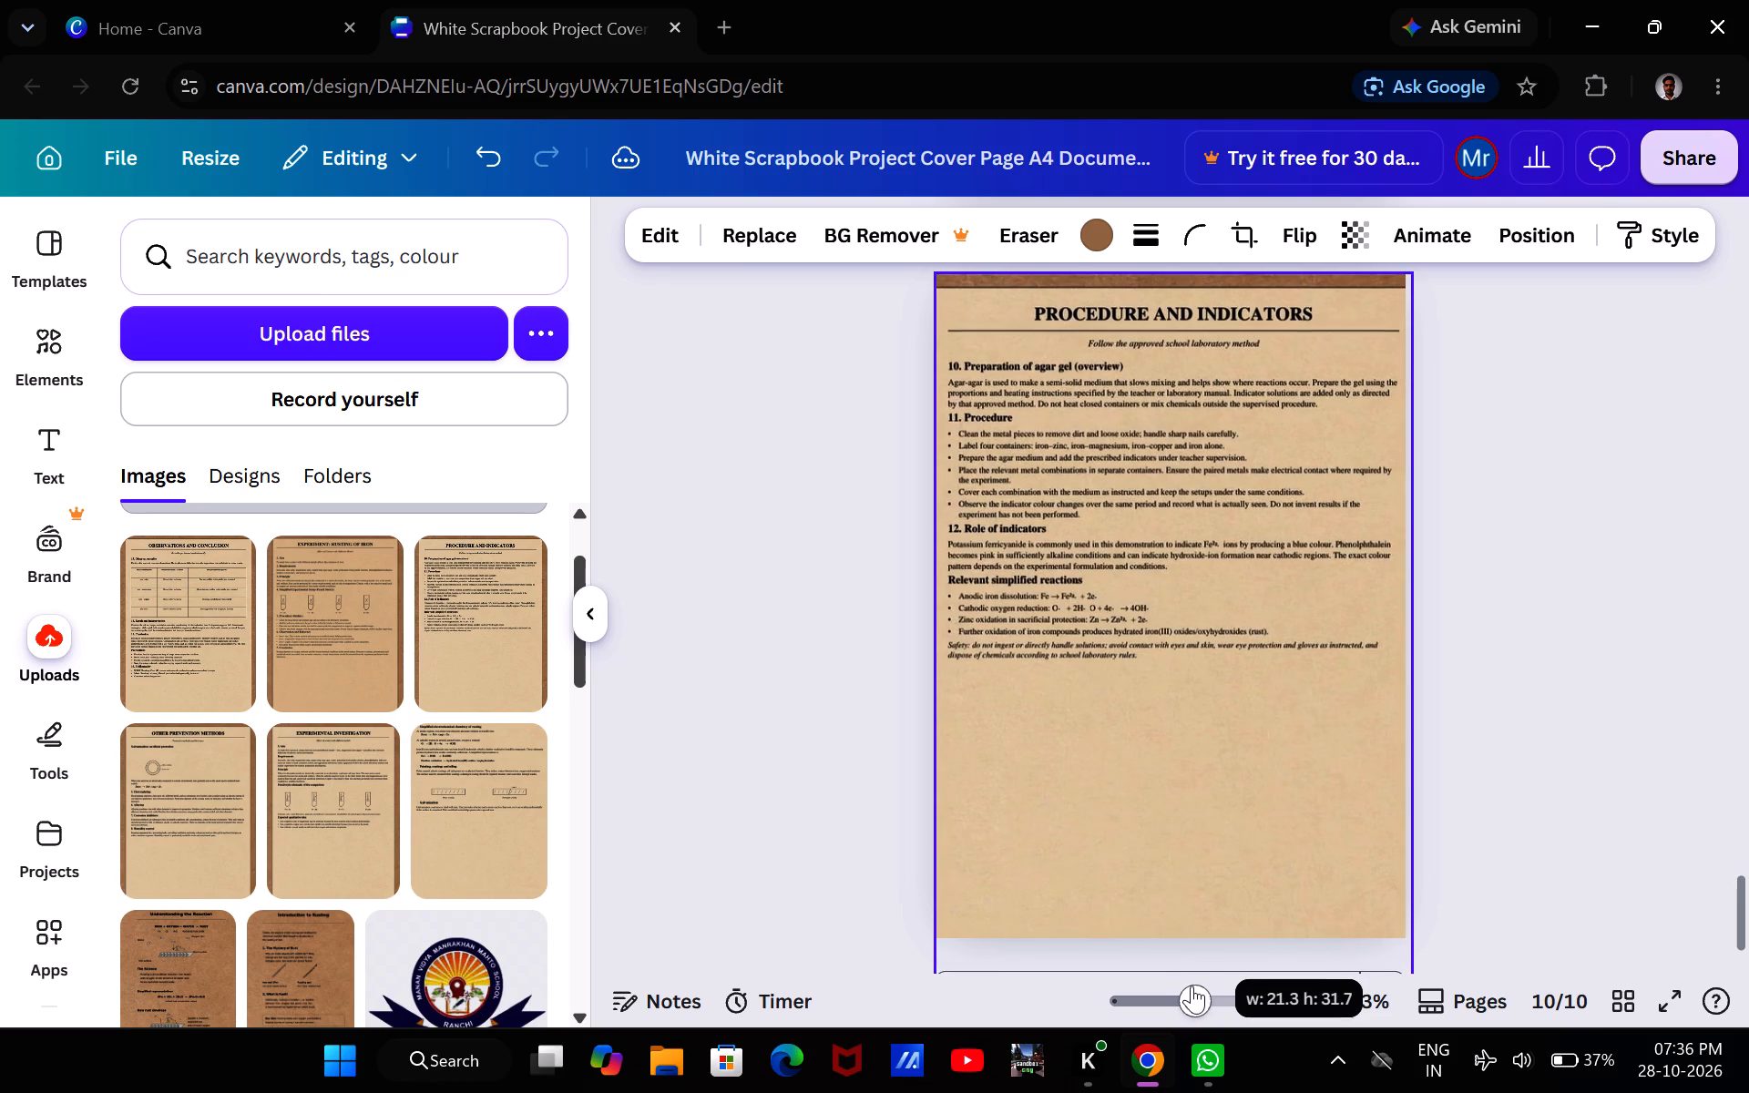
left_click_drag(1192, 986, 1211, 964)
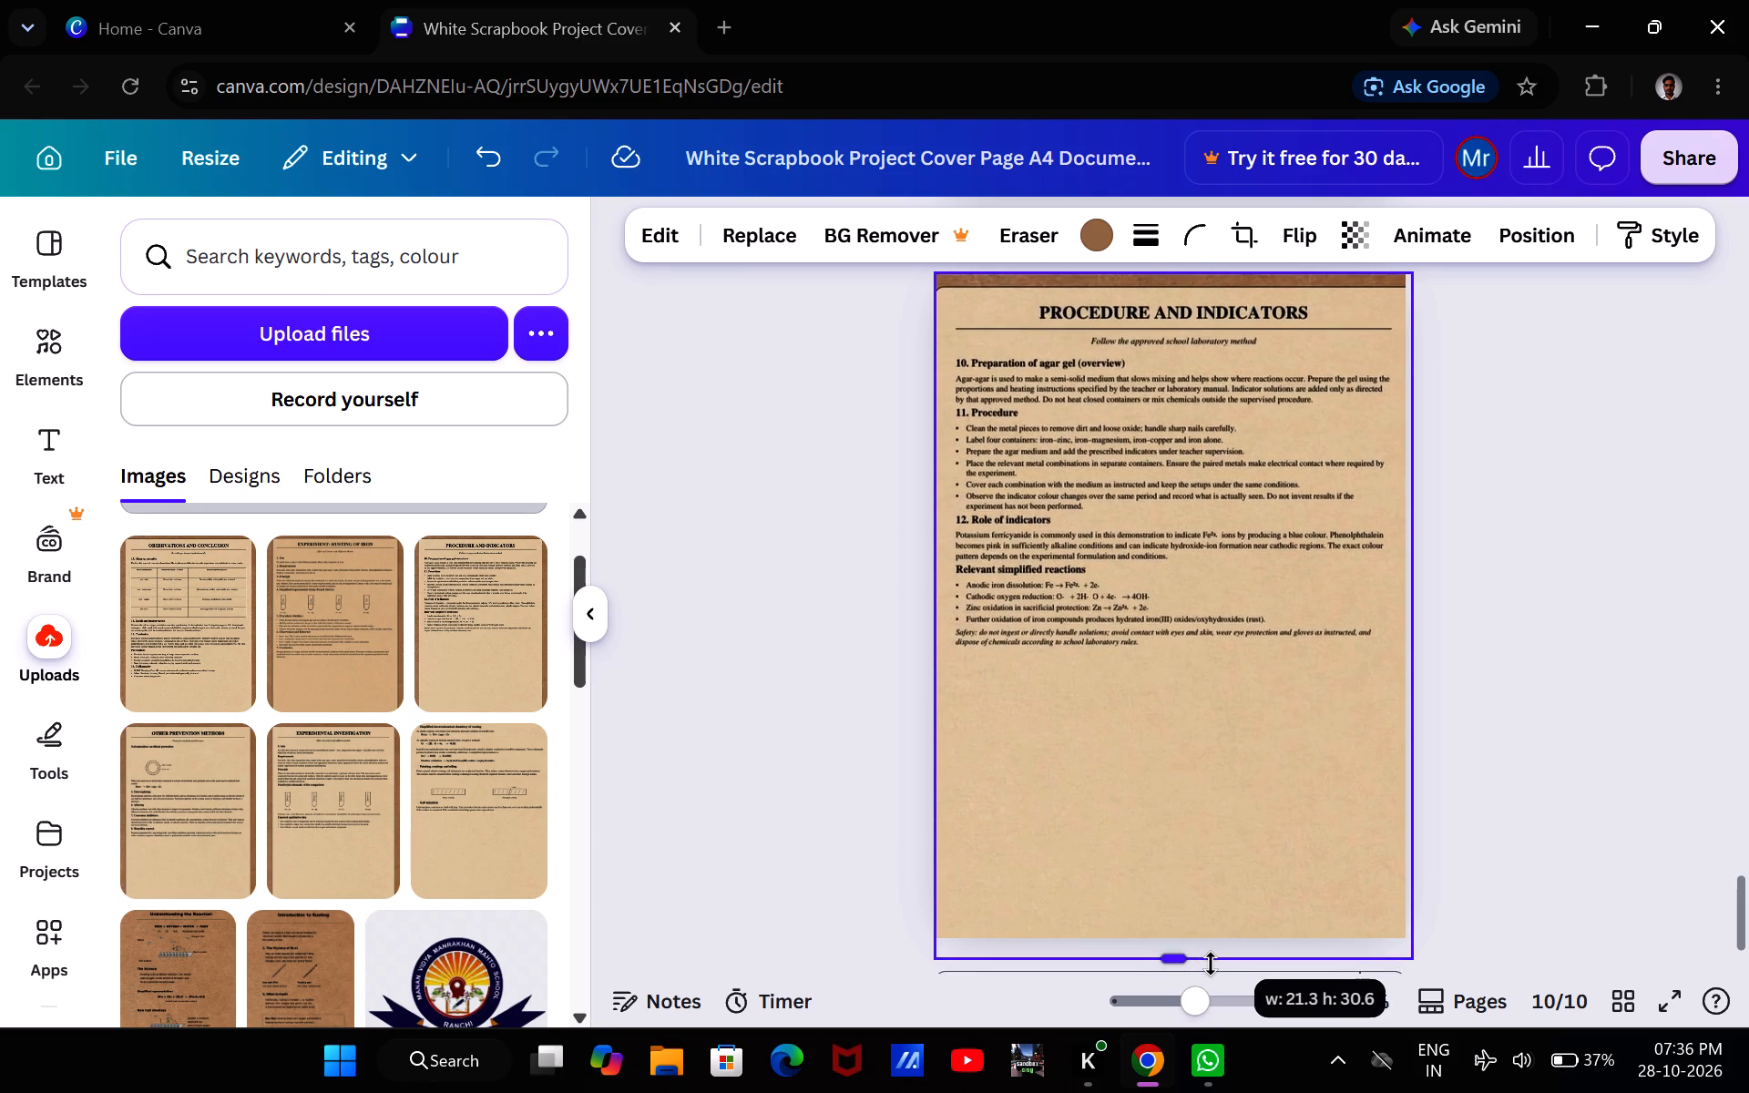
left_click_drag(1211, 964, 1214, 963)
left_click(851, 884)
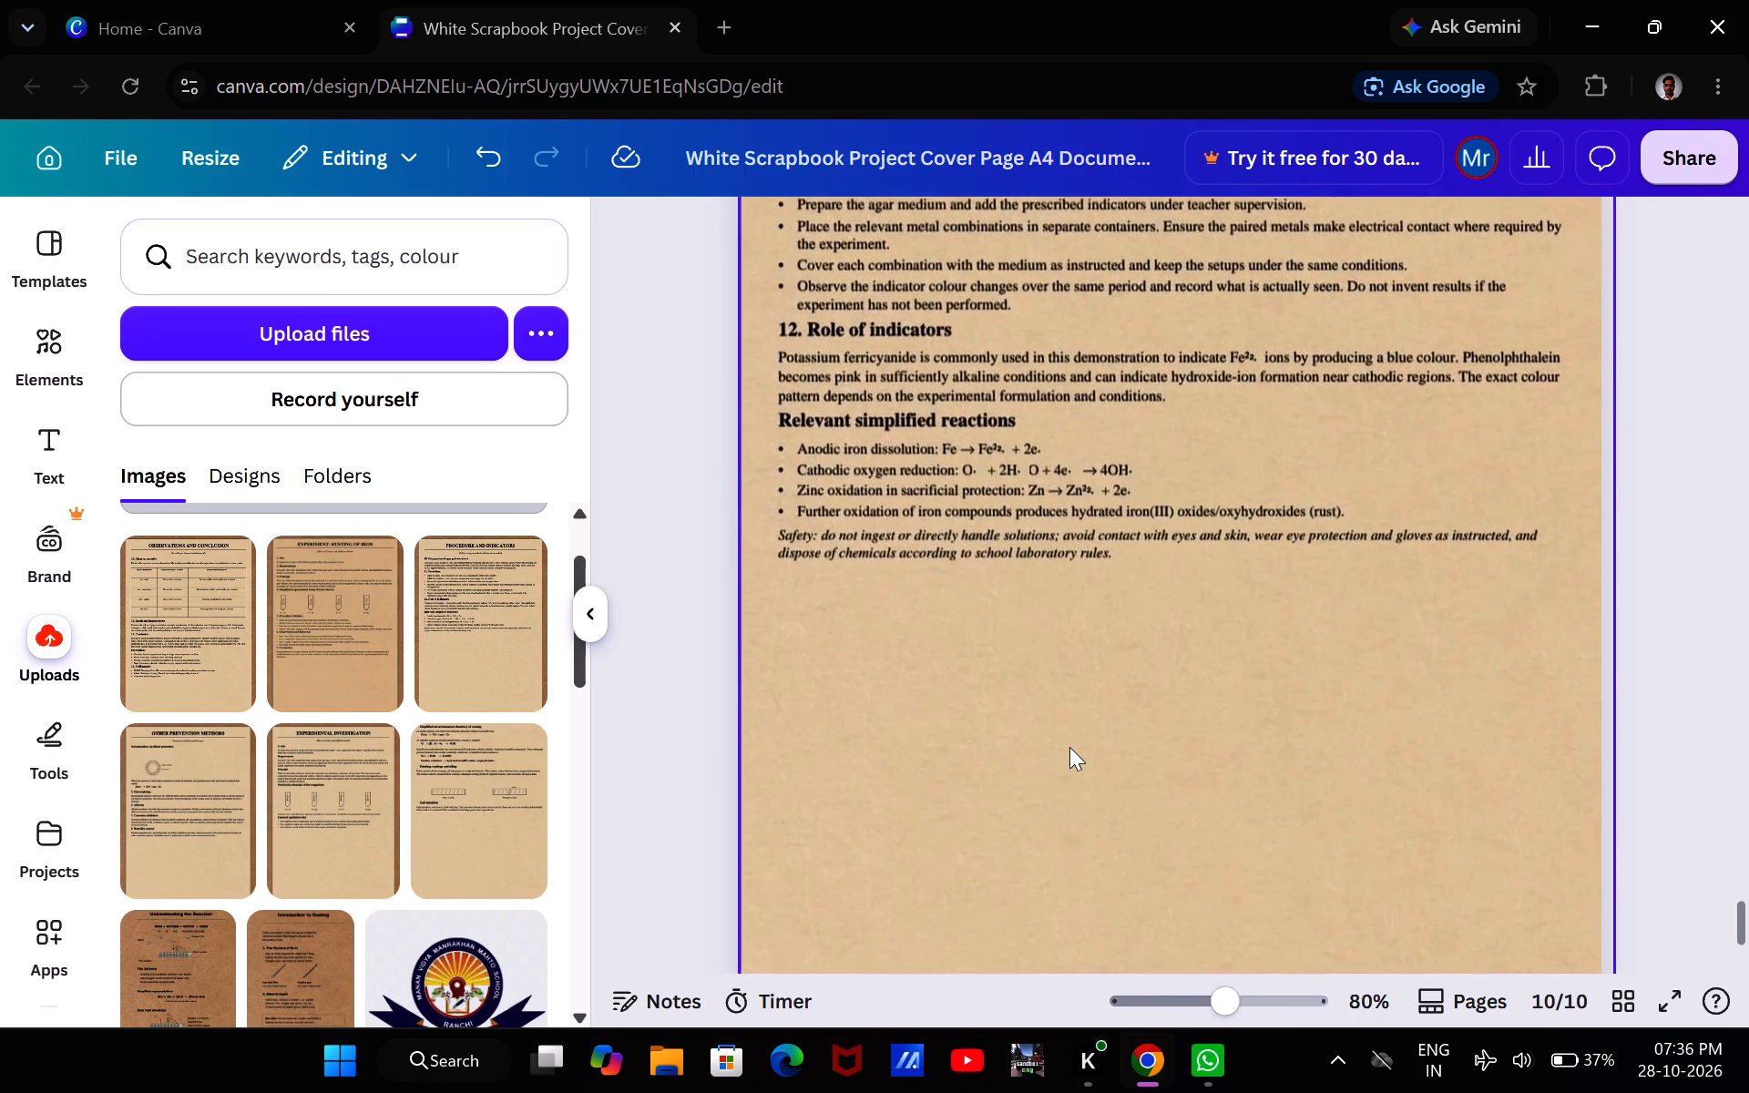
Add a blank page after page 10.
scroll(1069, 747, "up", 1)
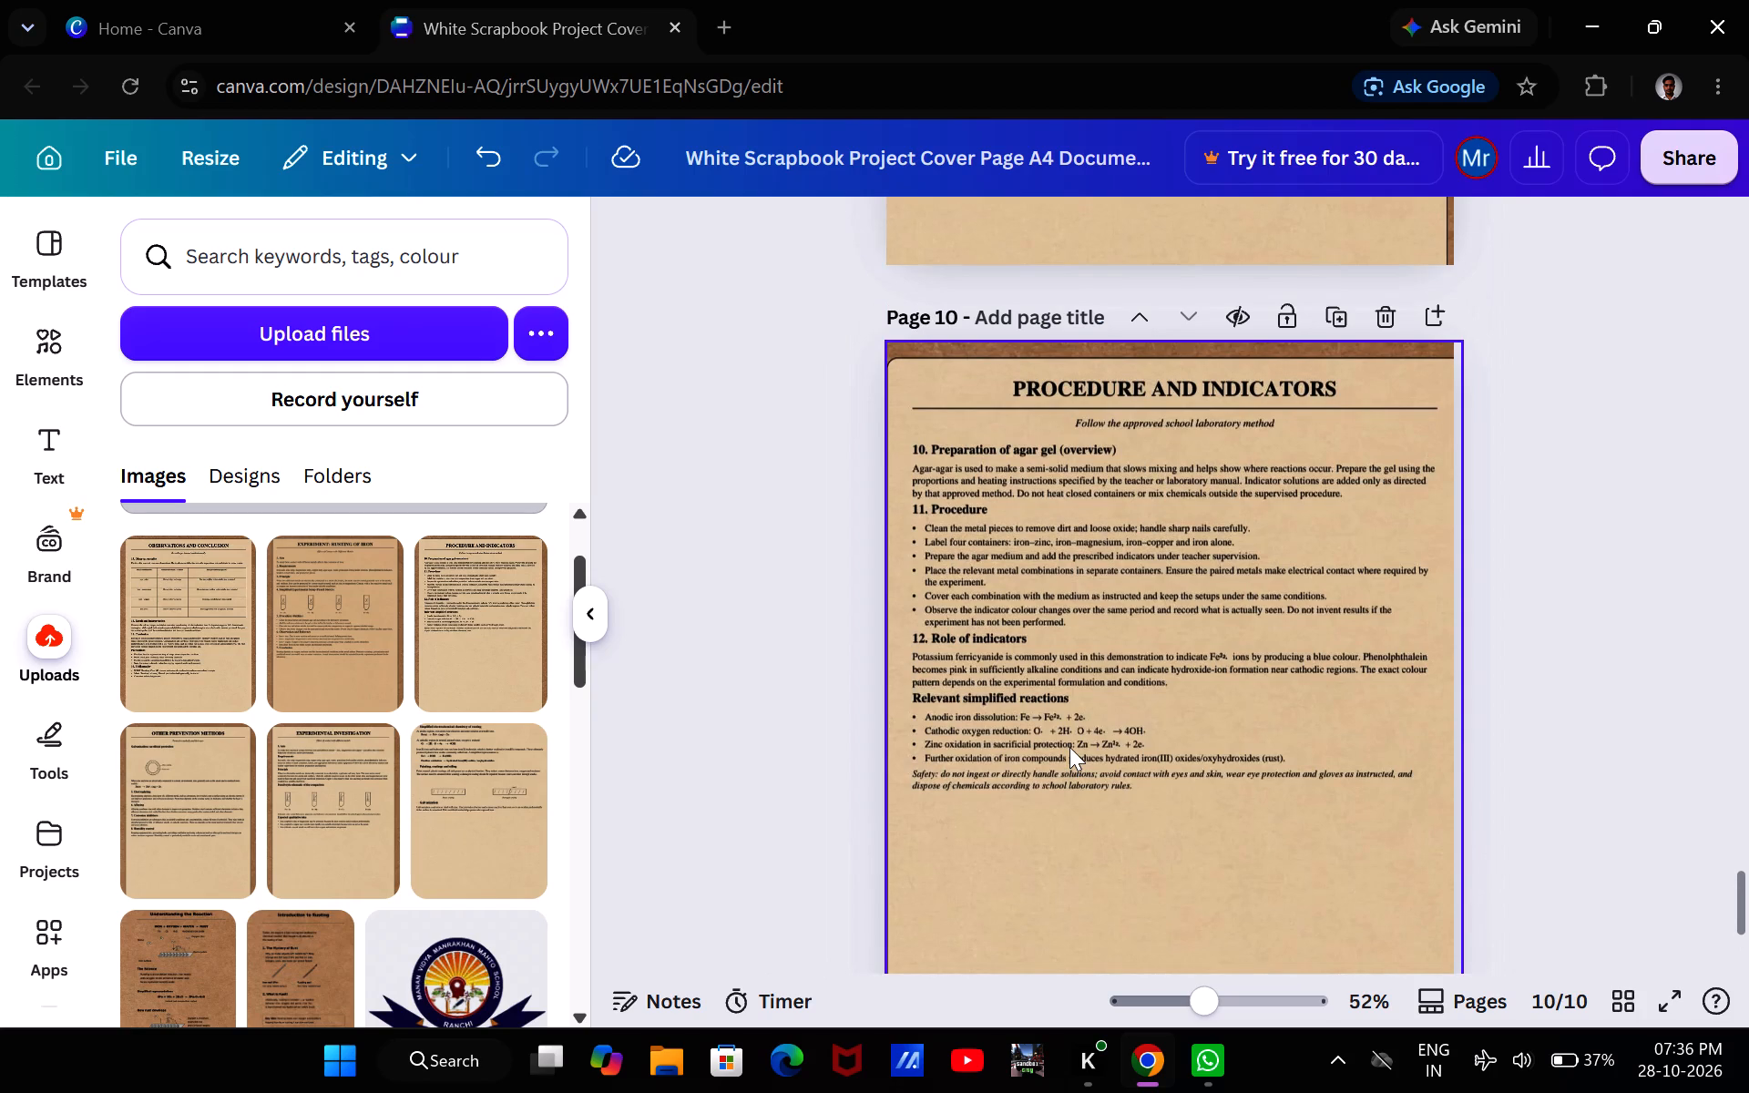
scroll(1069, 747, "down", 3)
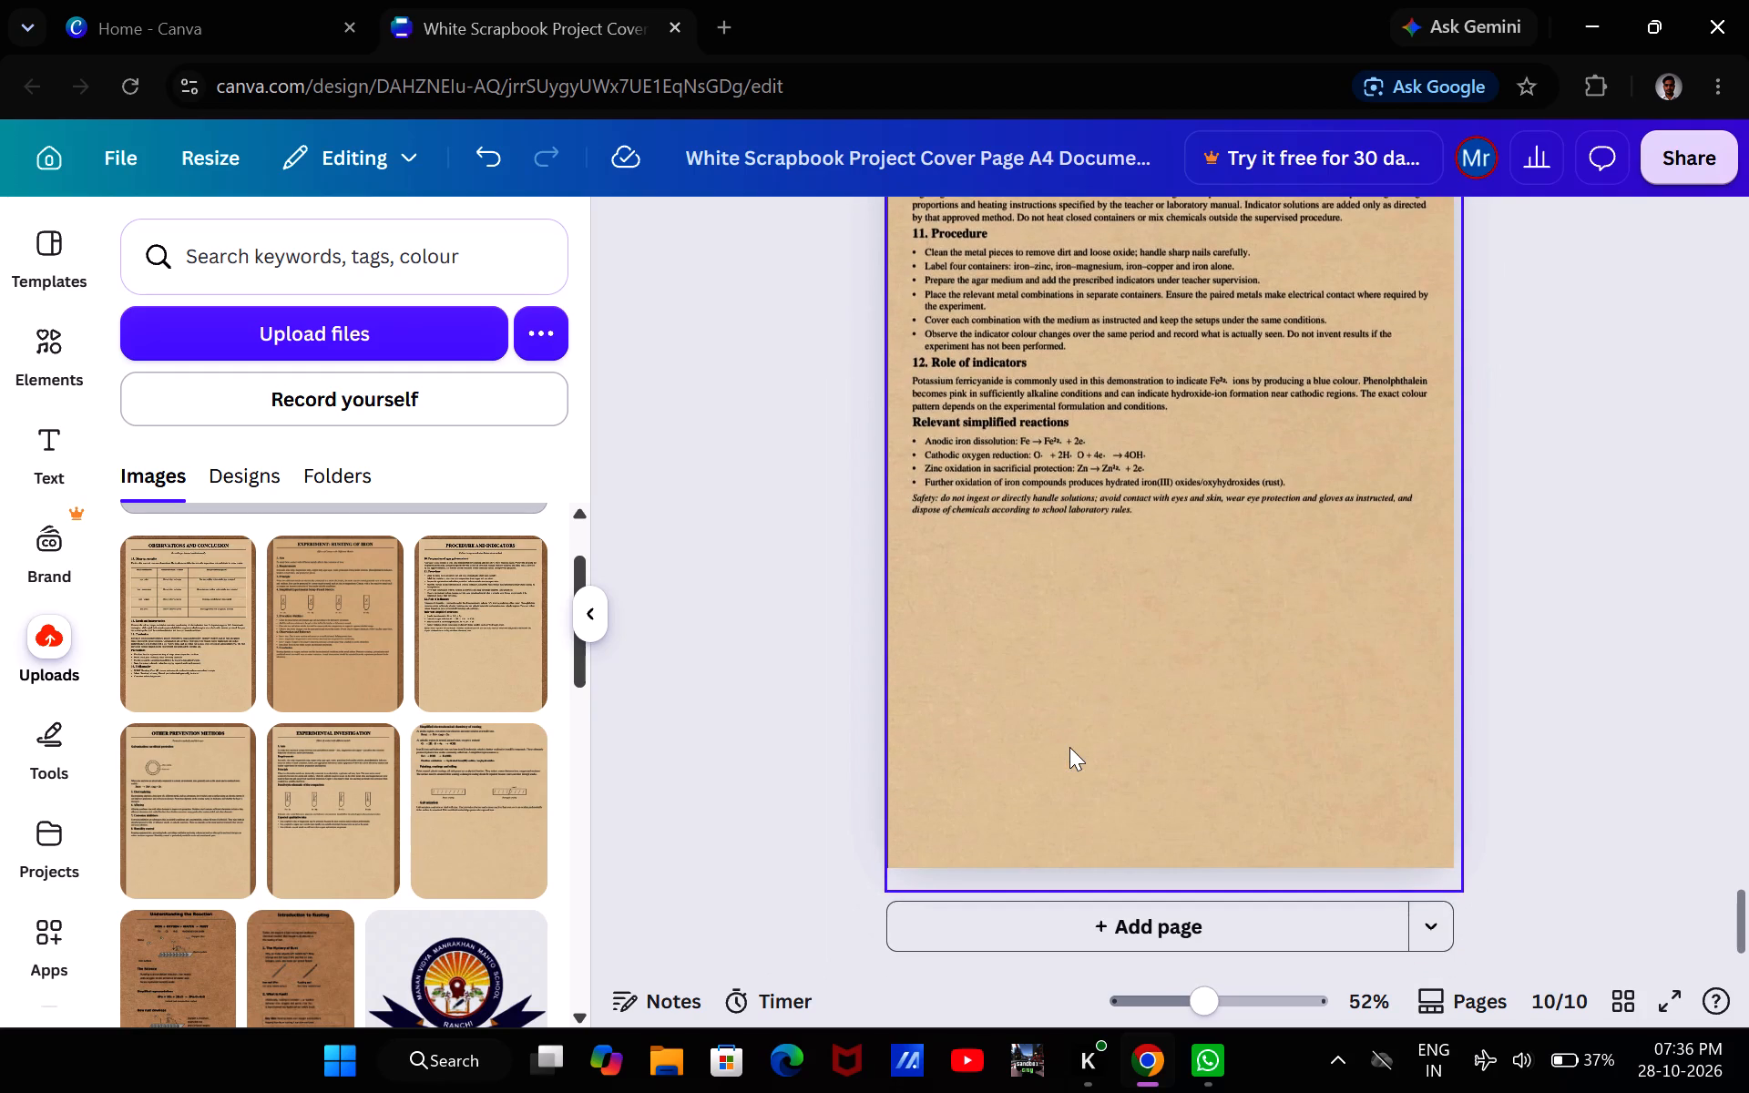
scroll(1069, 747, "down", 1)
left_click(1076, 909)
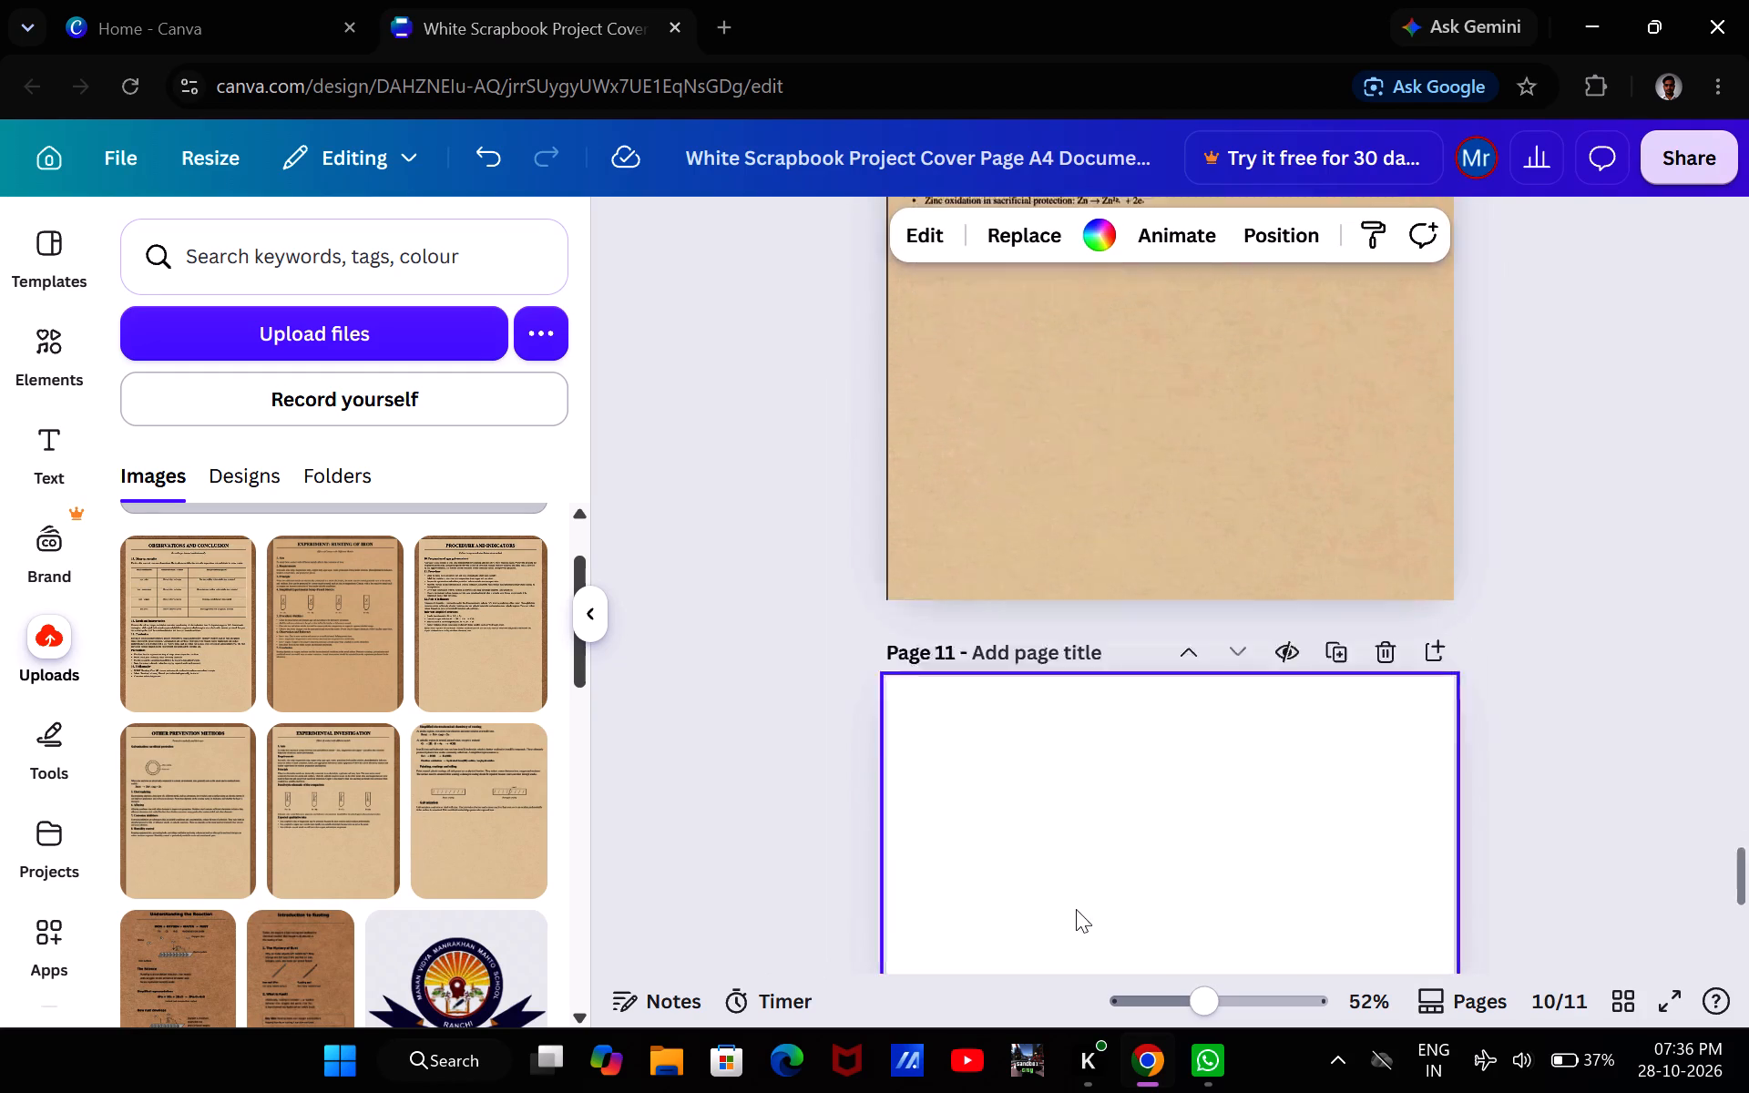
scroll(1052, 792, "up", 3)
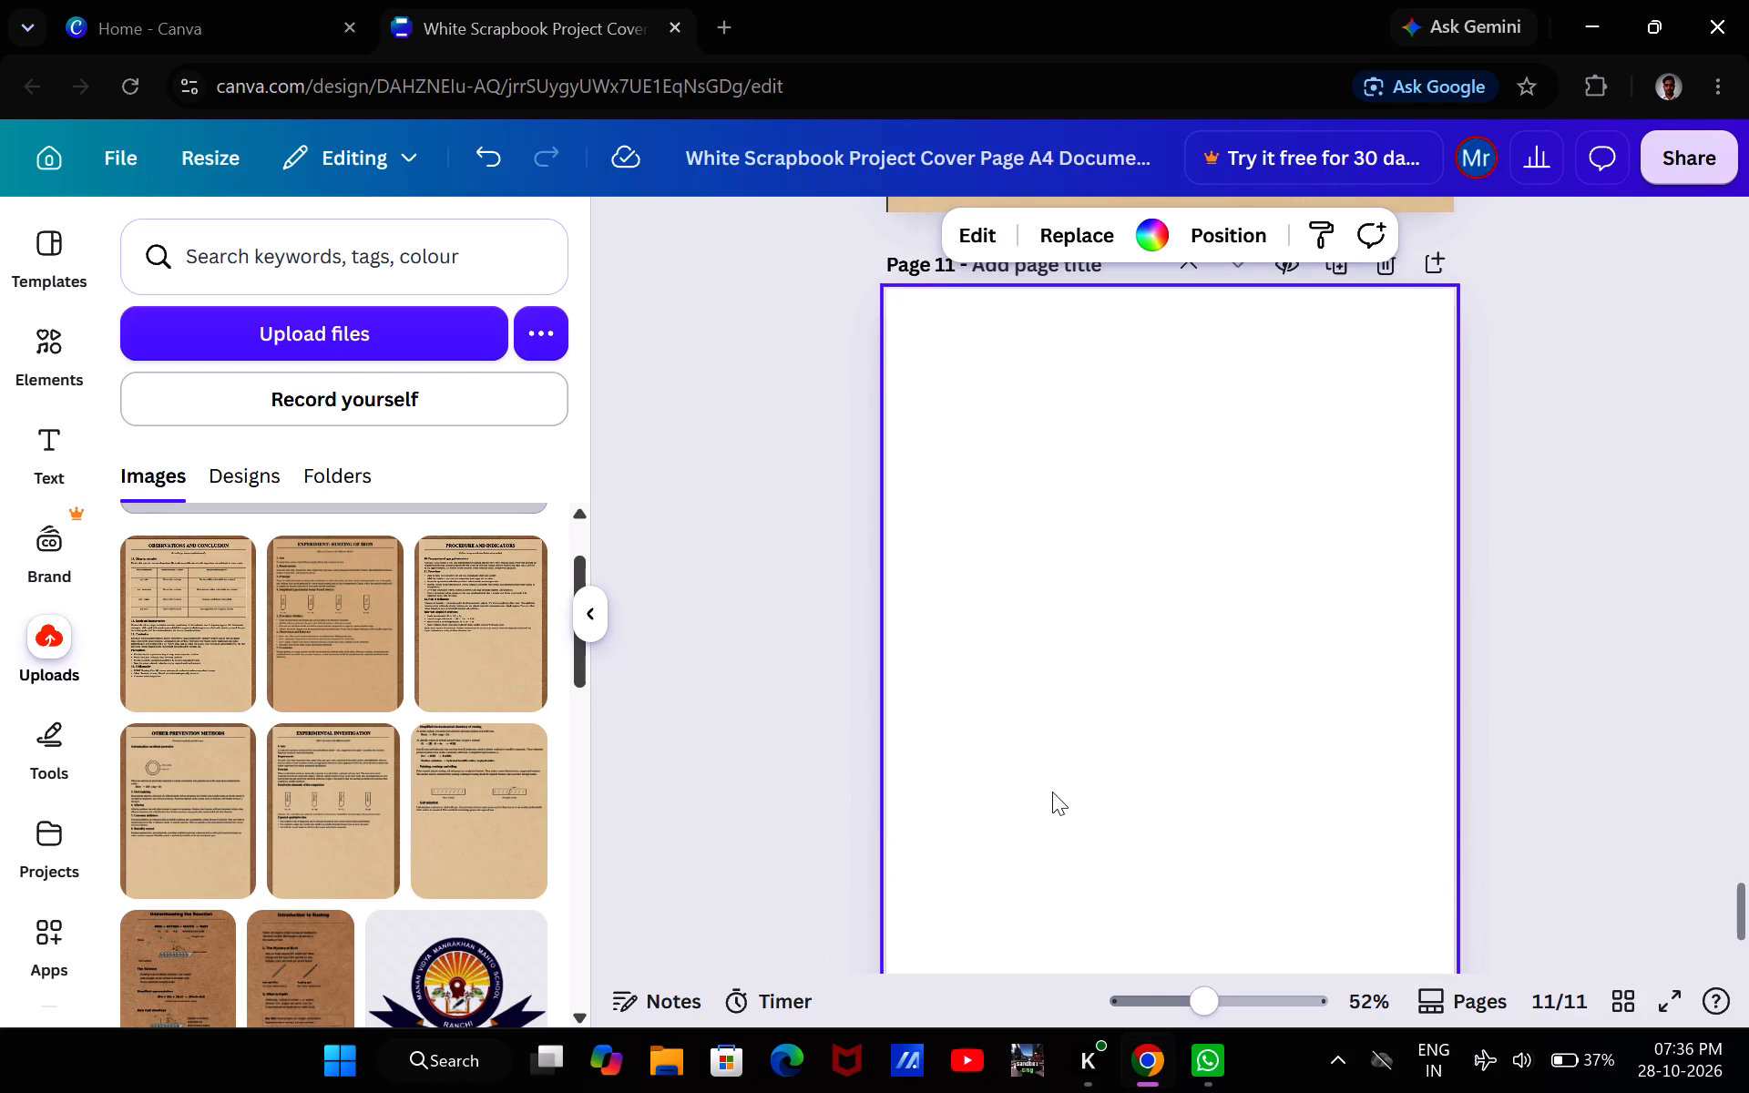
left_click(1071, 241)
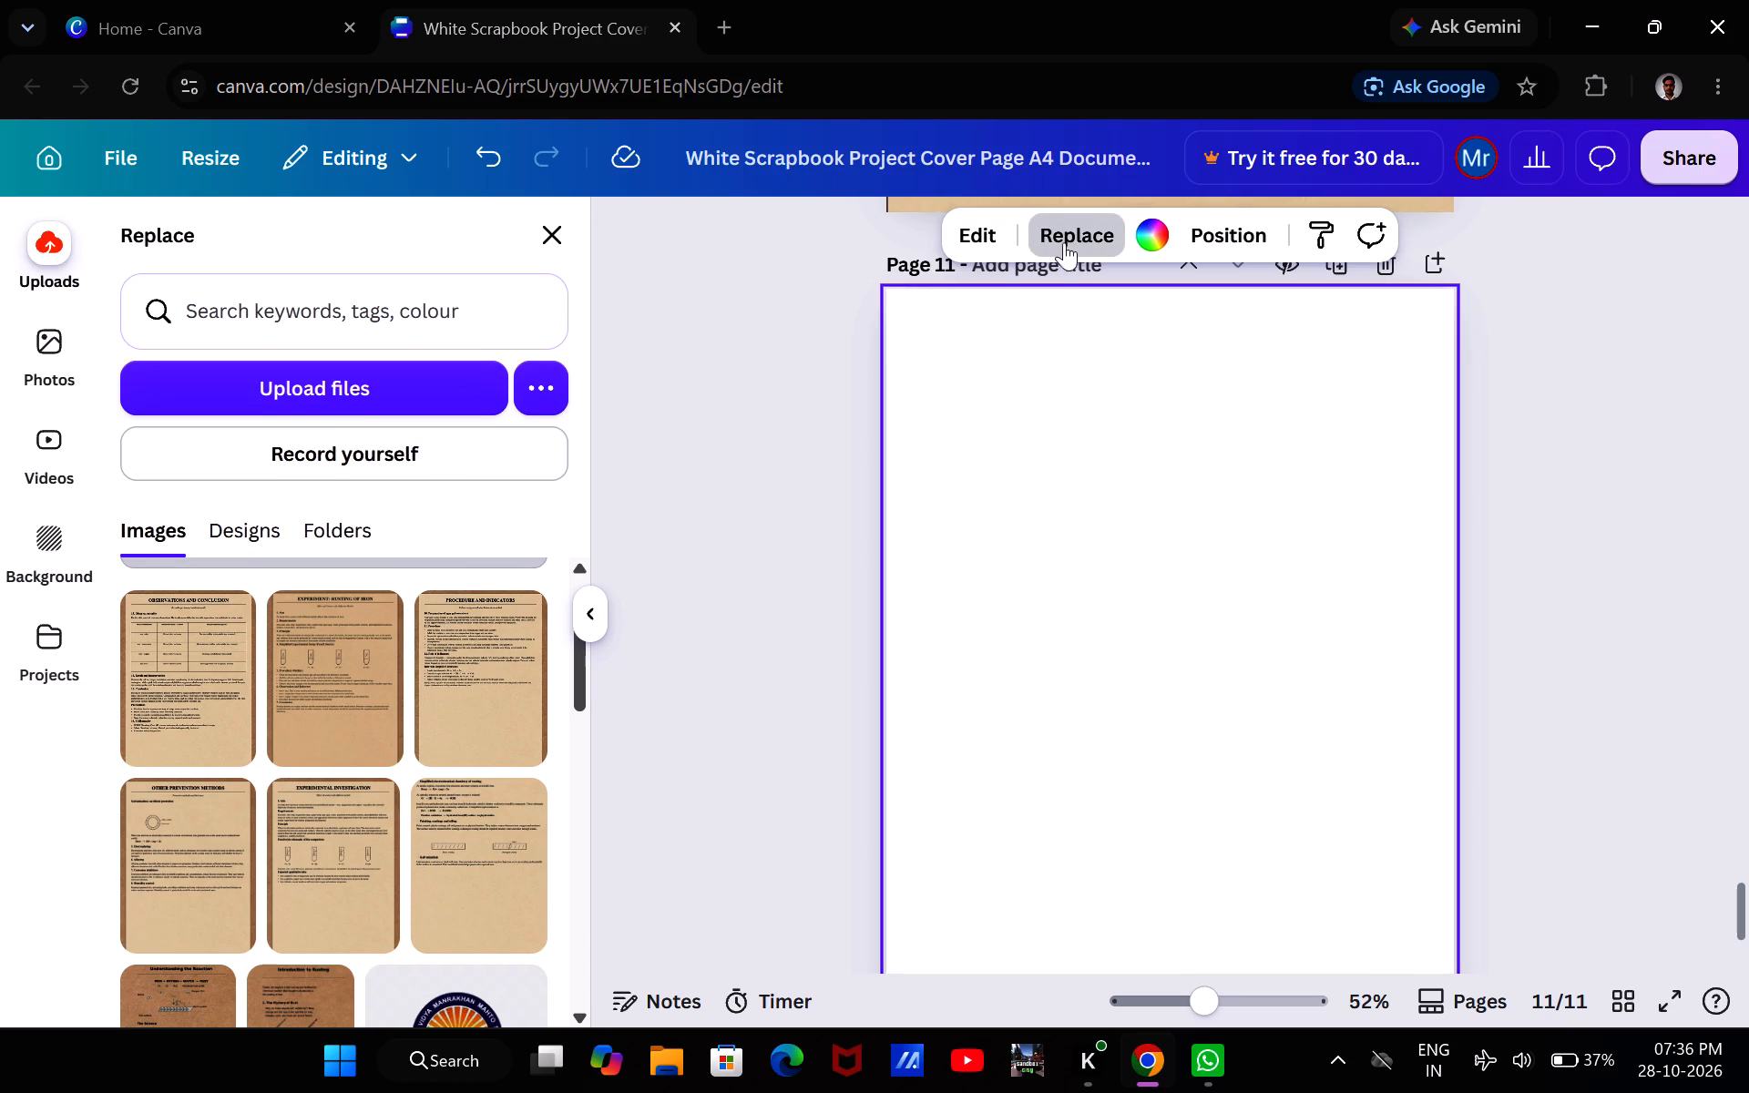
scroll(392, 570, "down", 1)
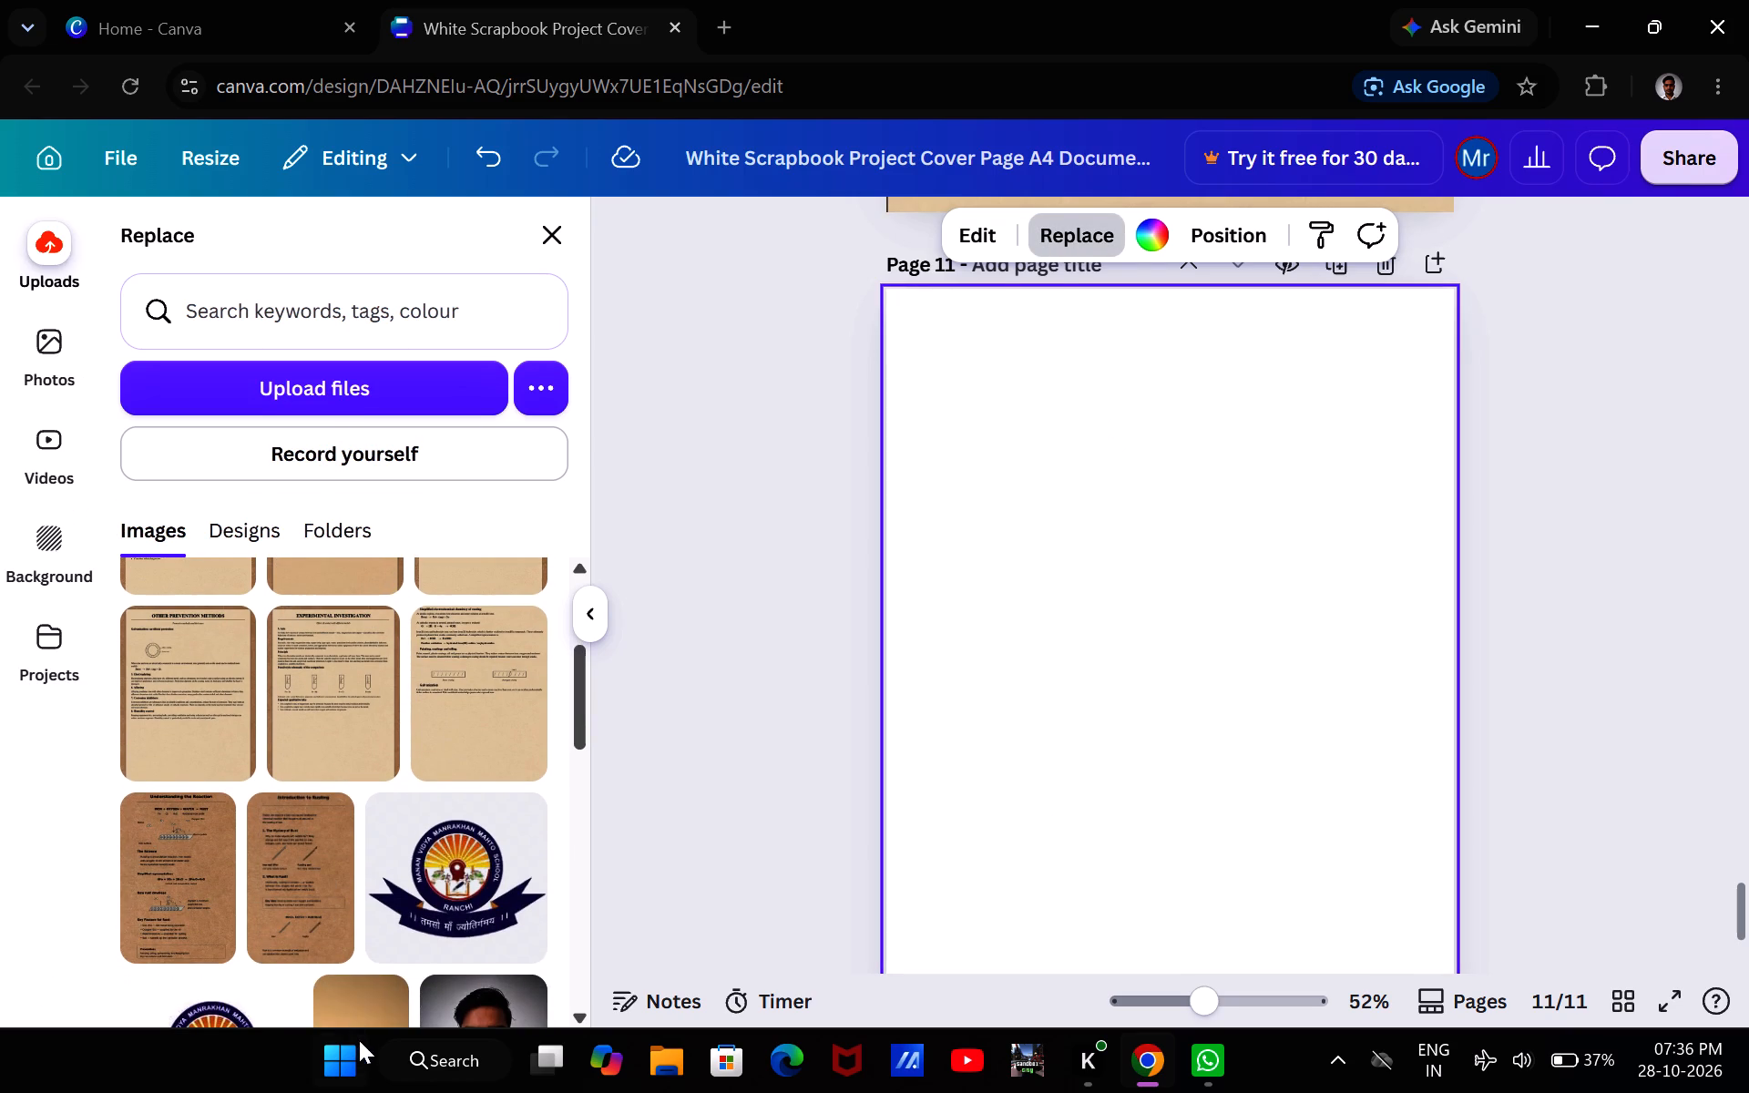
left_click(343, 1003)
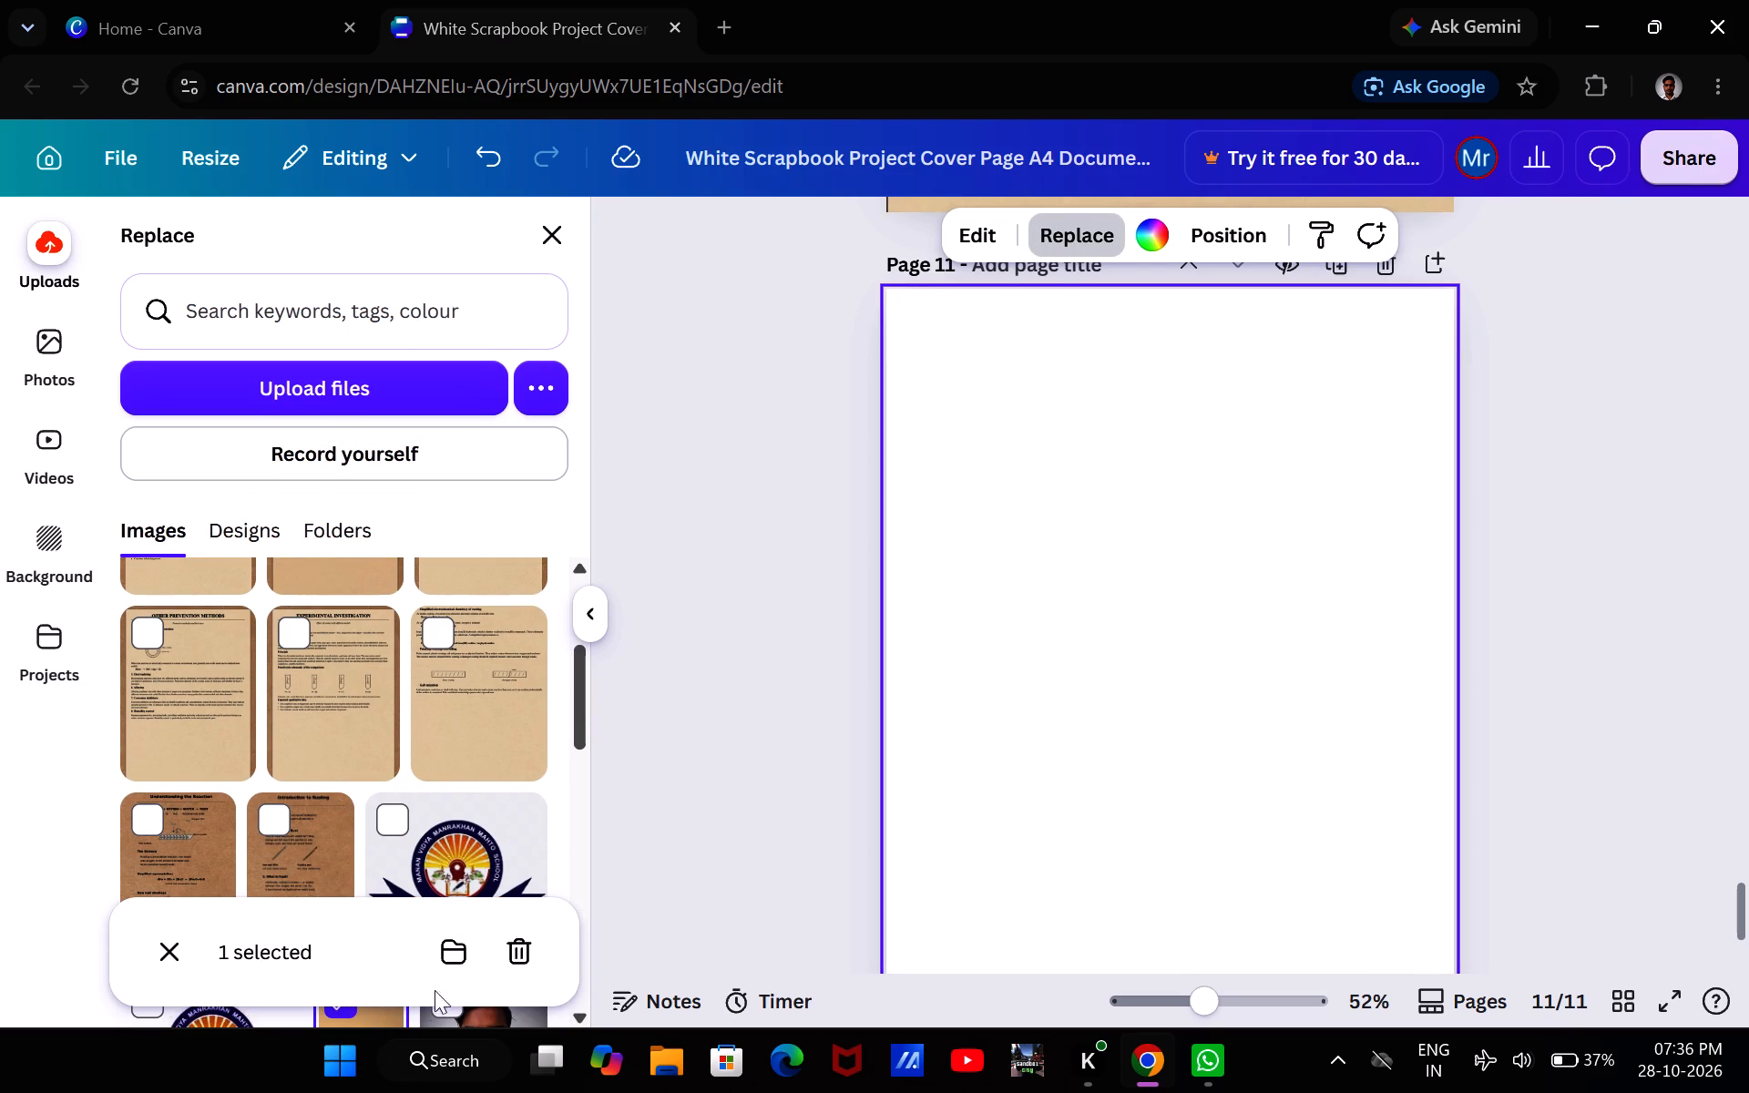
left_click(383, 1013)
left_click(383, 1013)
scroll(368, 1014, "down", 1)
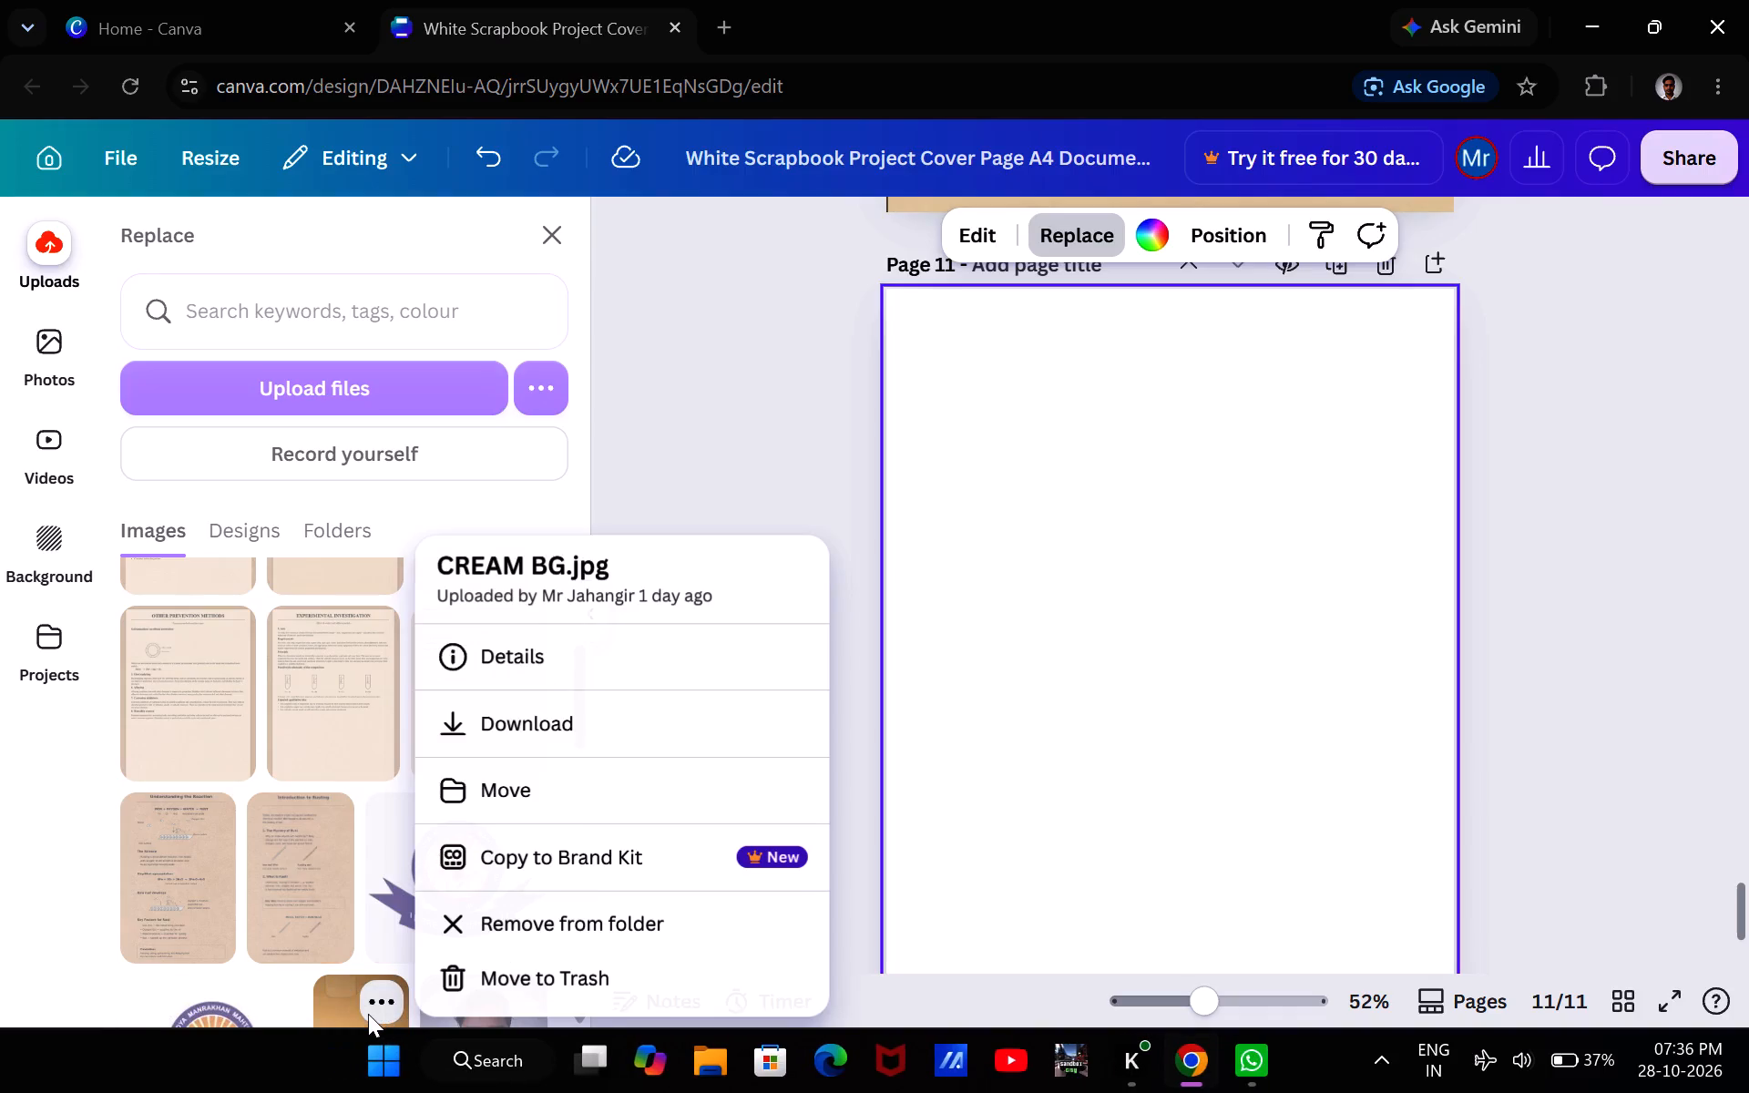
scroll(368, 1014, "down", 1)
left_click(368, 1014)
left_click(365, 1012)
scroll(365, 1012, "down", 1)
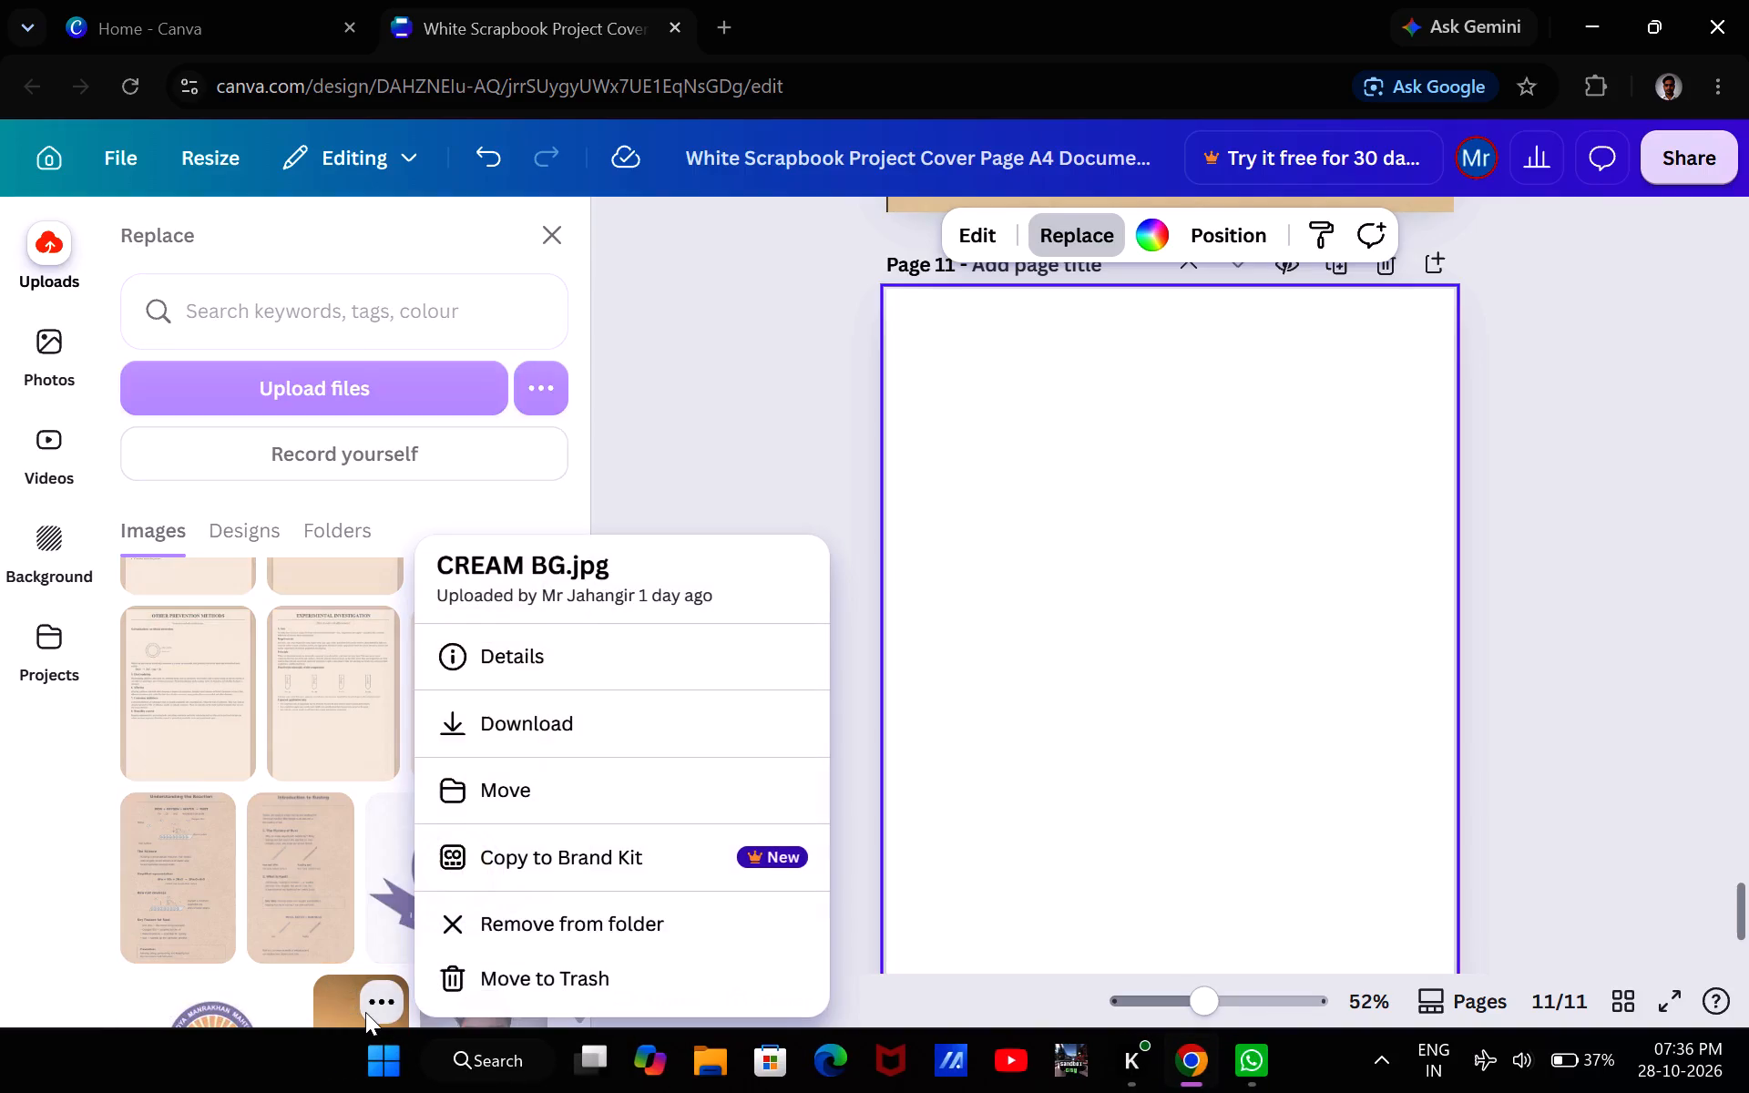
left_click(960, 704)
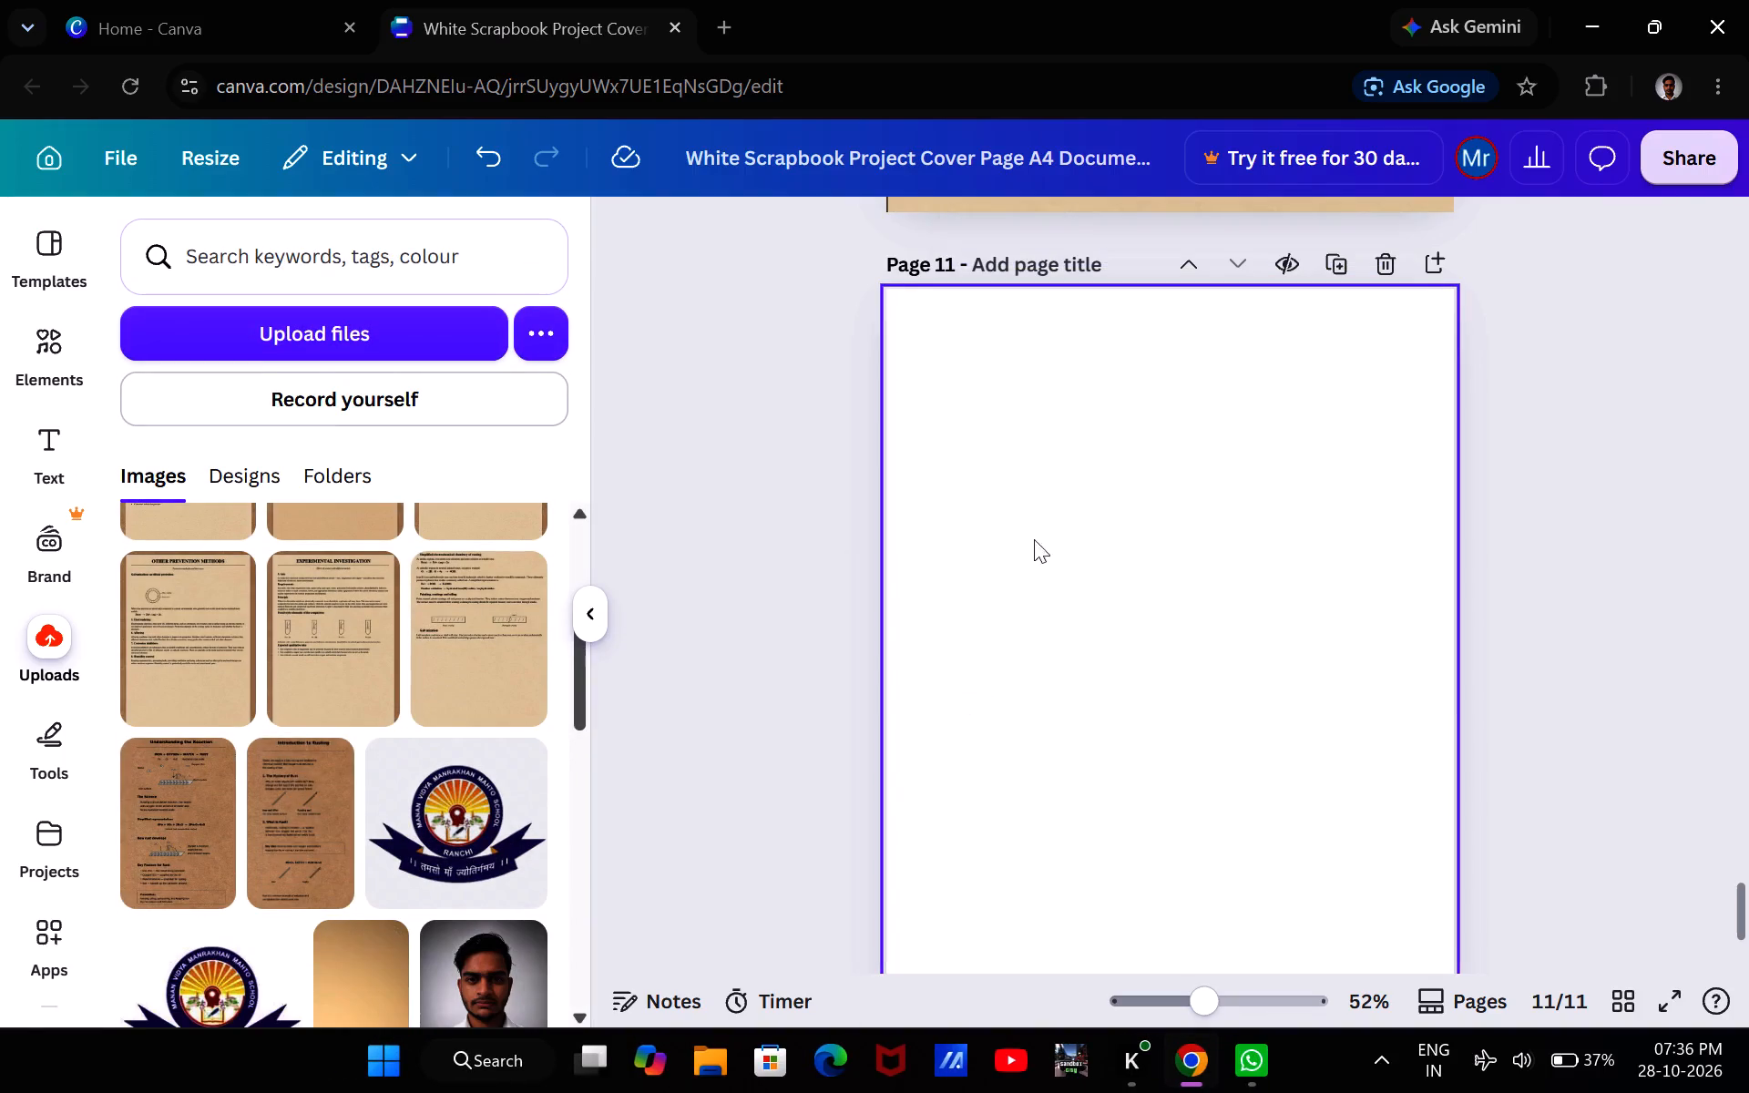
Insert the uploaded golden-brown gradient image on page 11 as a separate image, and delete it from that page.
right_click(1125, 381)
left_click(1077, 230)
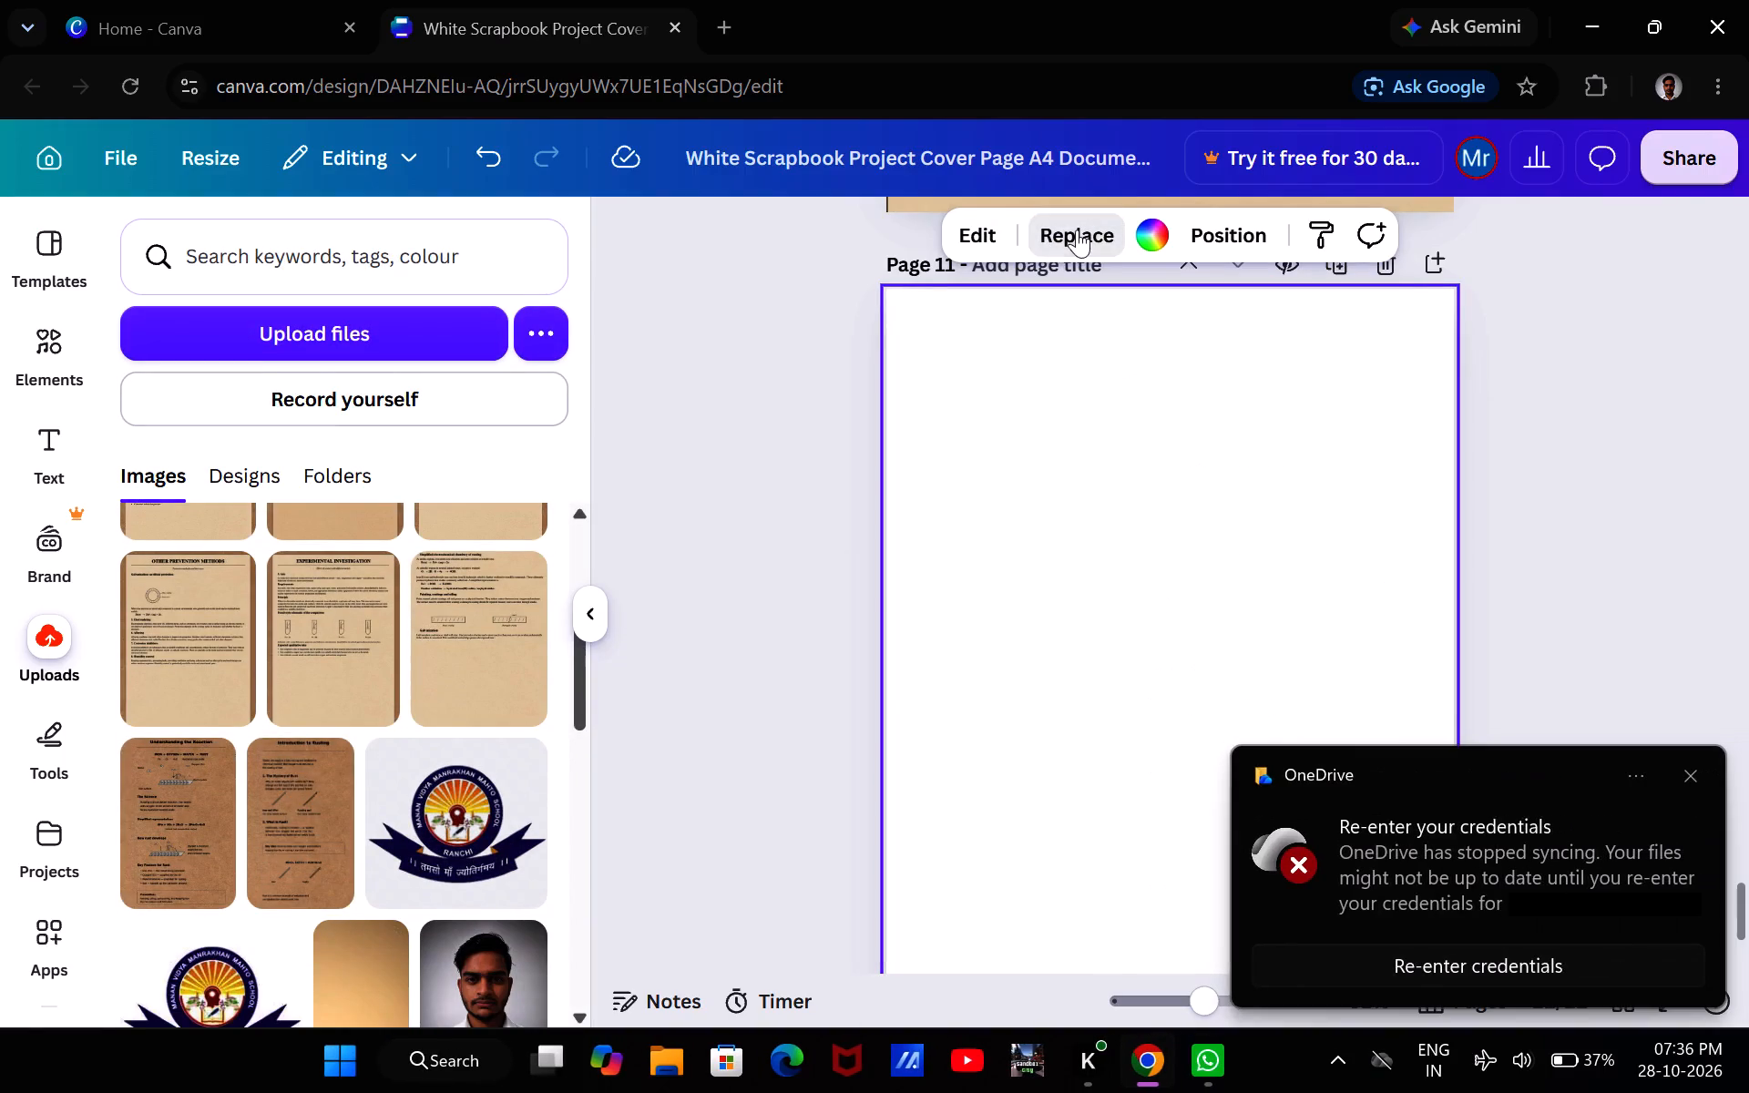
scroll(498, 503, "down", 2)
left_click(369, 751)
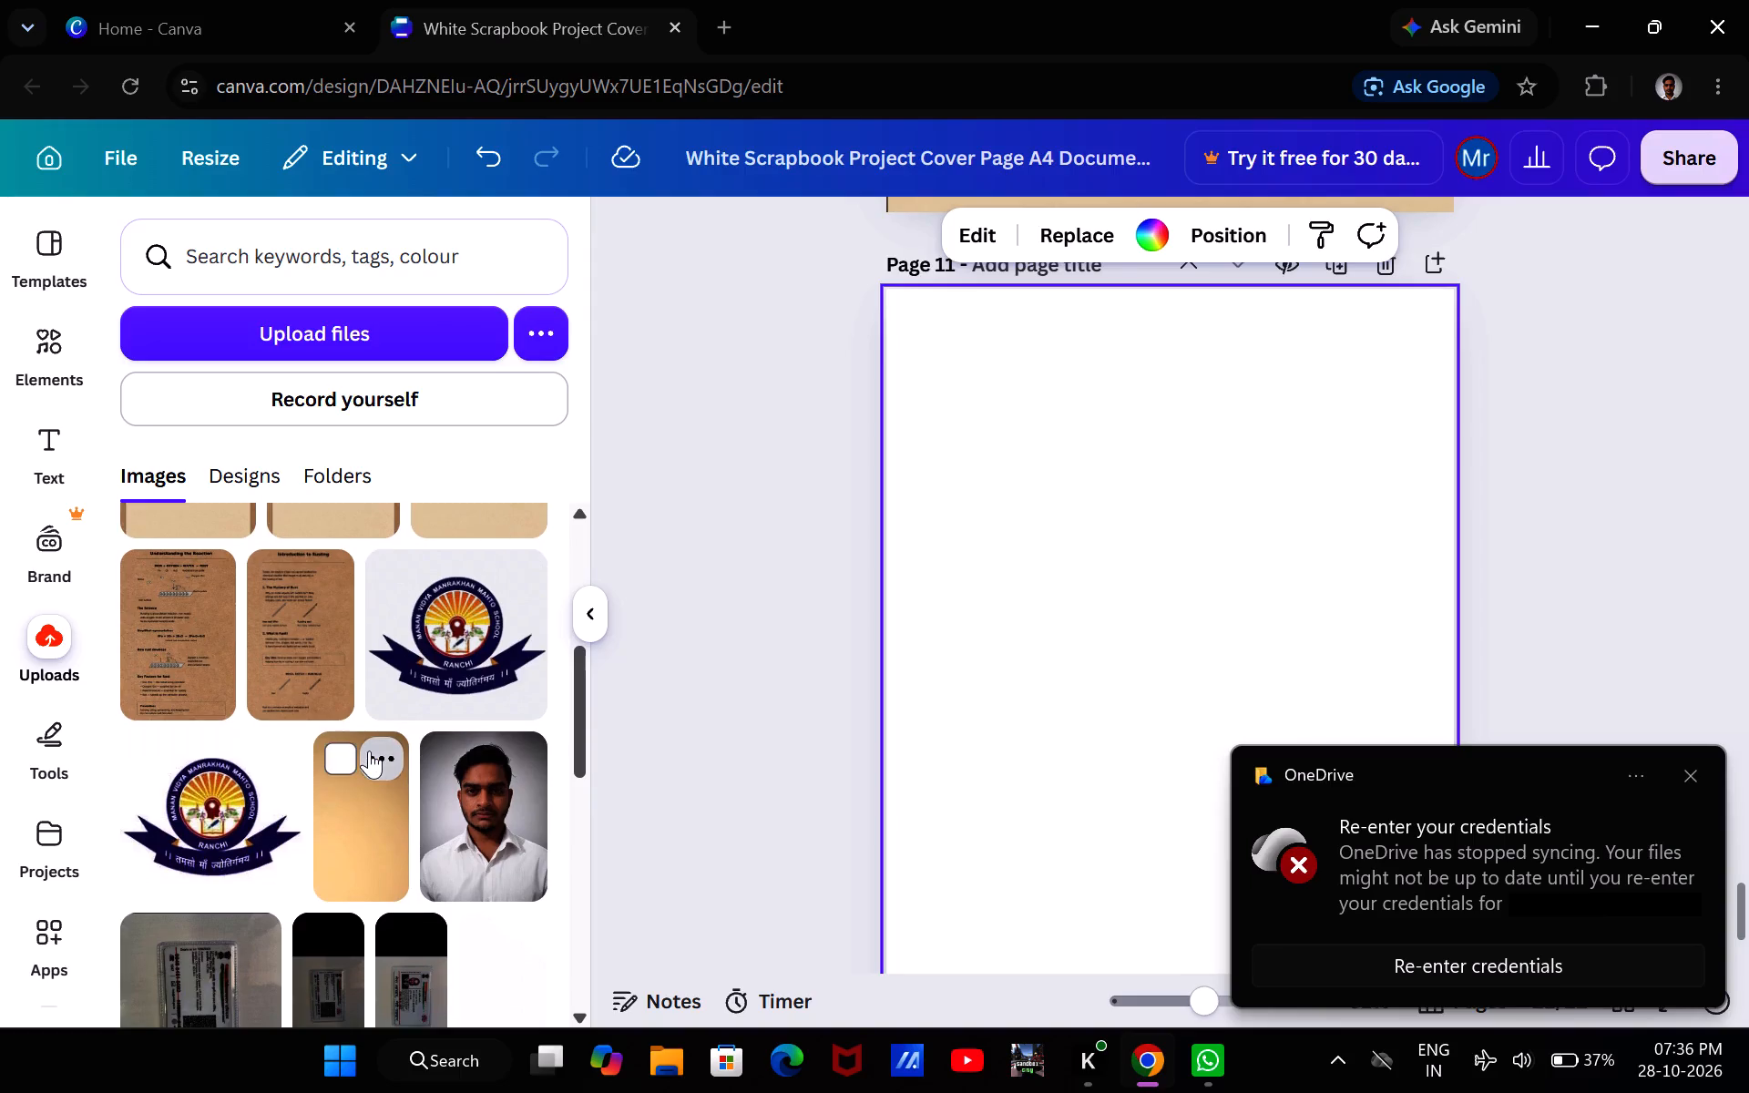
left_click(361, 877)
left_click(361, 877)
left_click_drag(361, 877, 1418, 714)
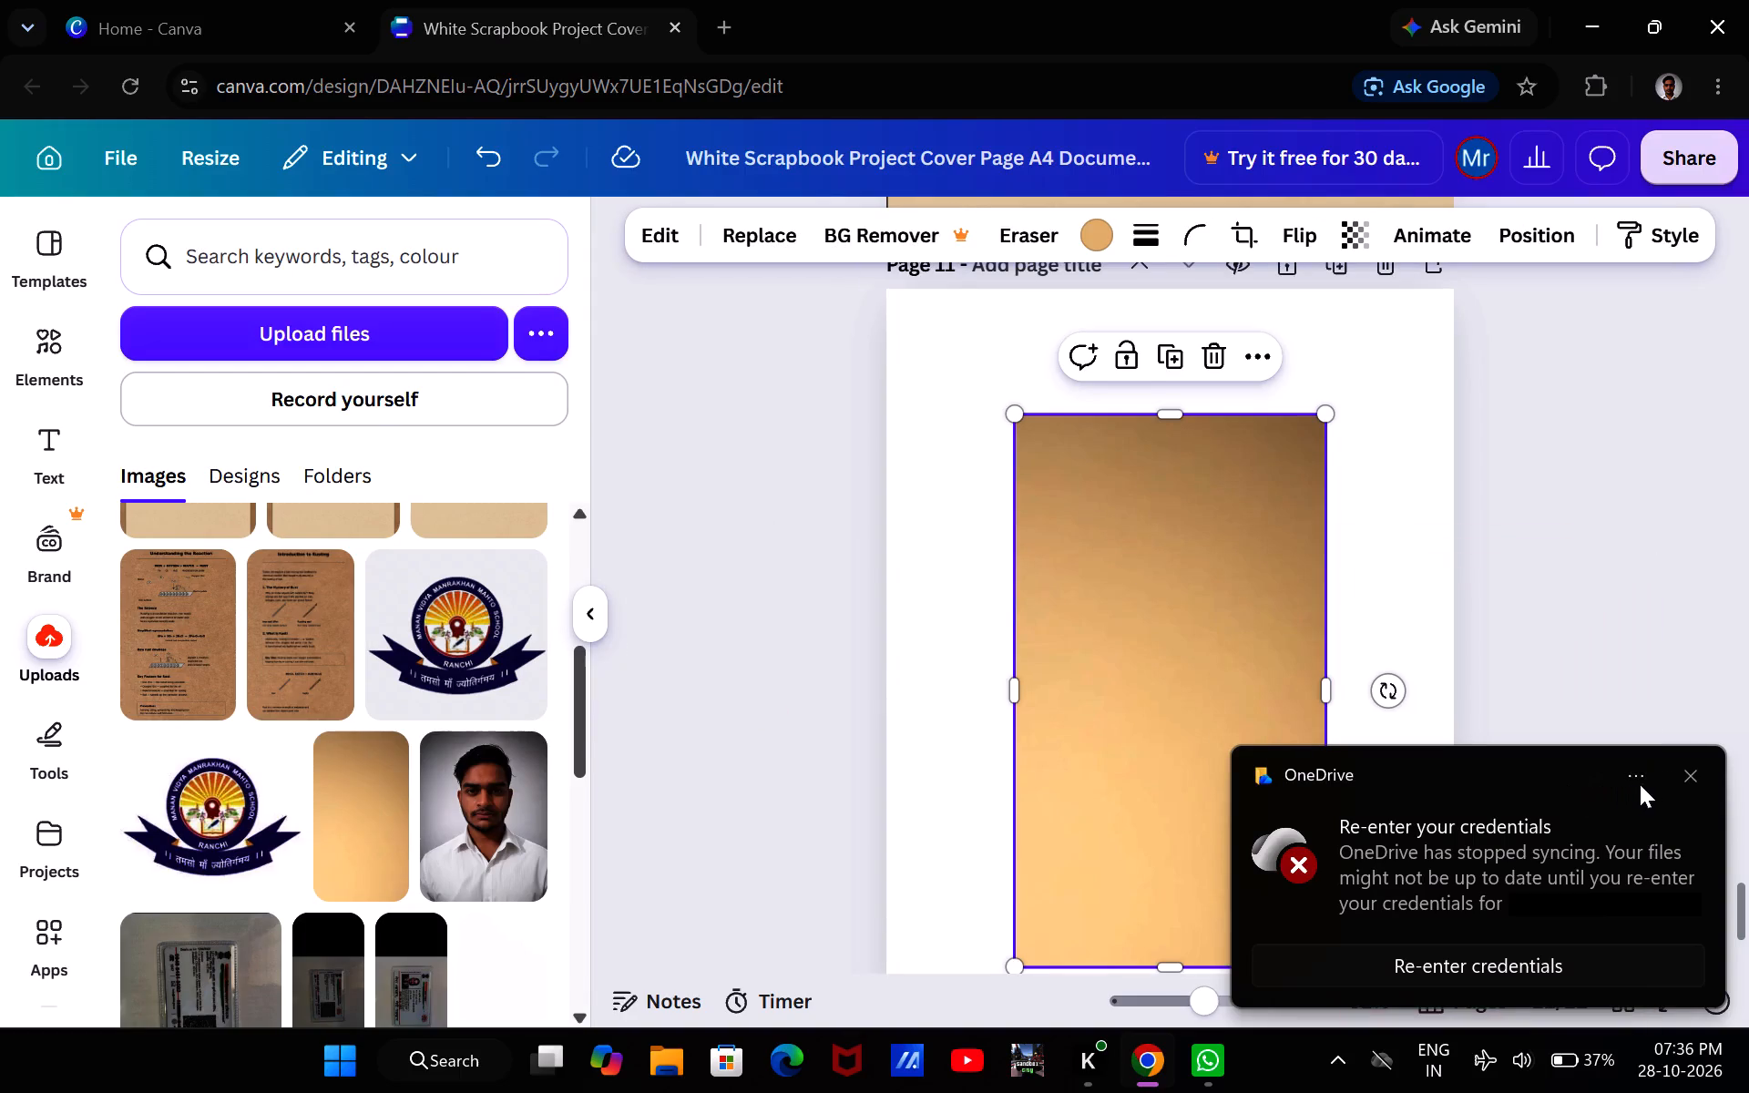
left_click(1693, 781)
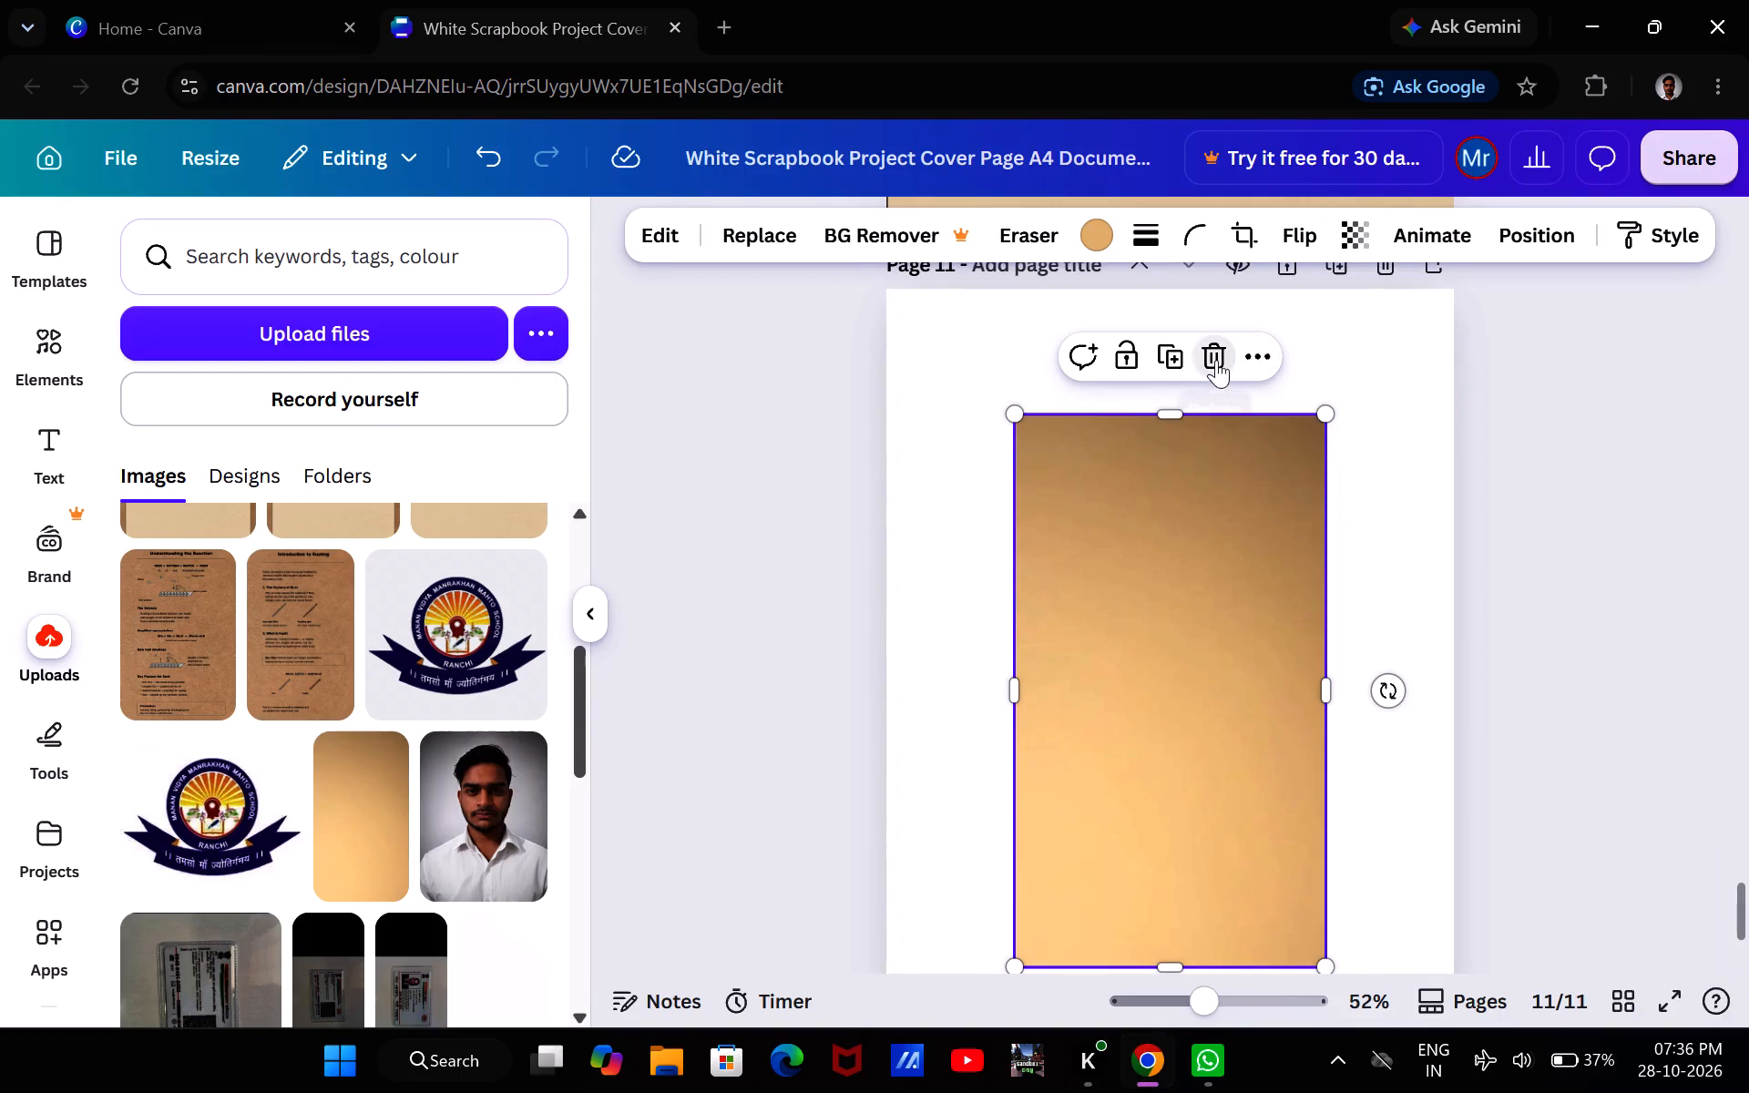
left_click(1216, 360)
Insert the uploaded golden-brown gradient image on page 11 and stretch it past the page's top and both side edges.
right_click(1146, 401)
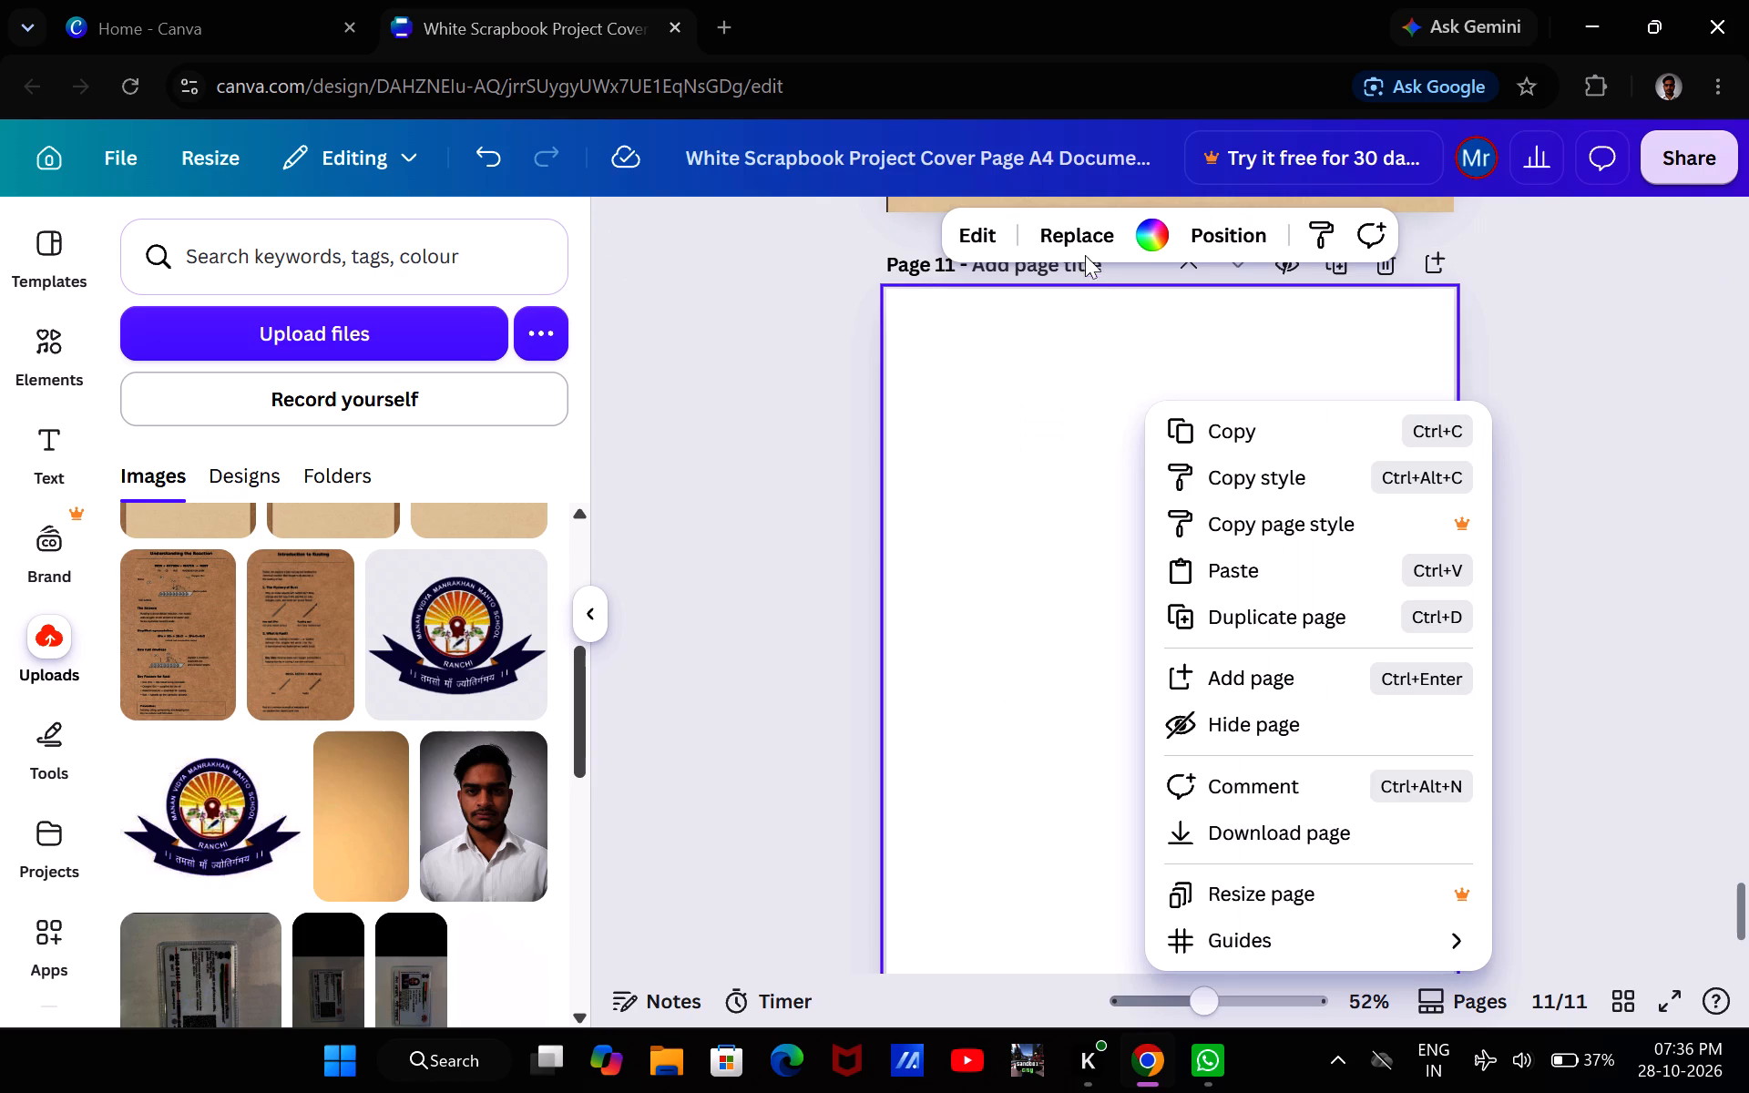
left_click(1069, 214)
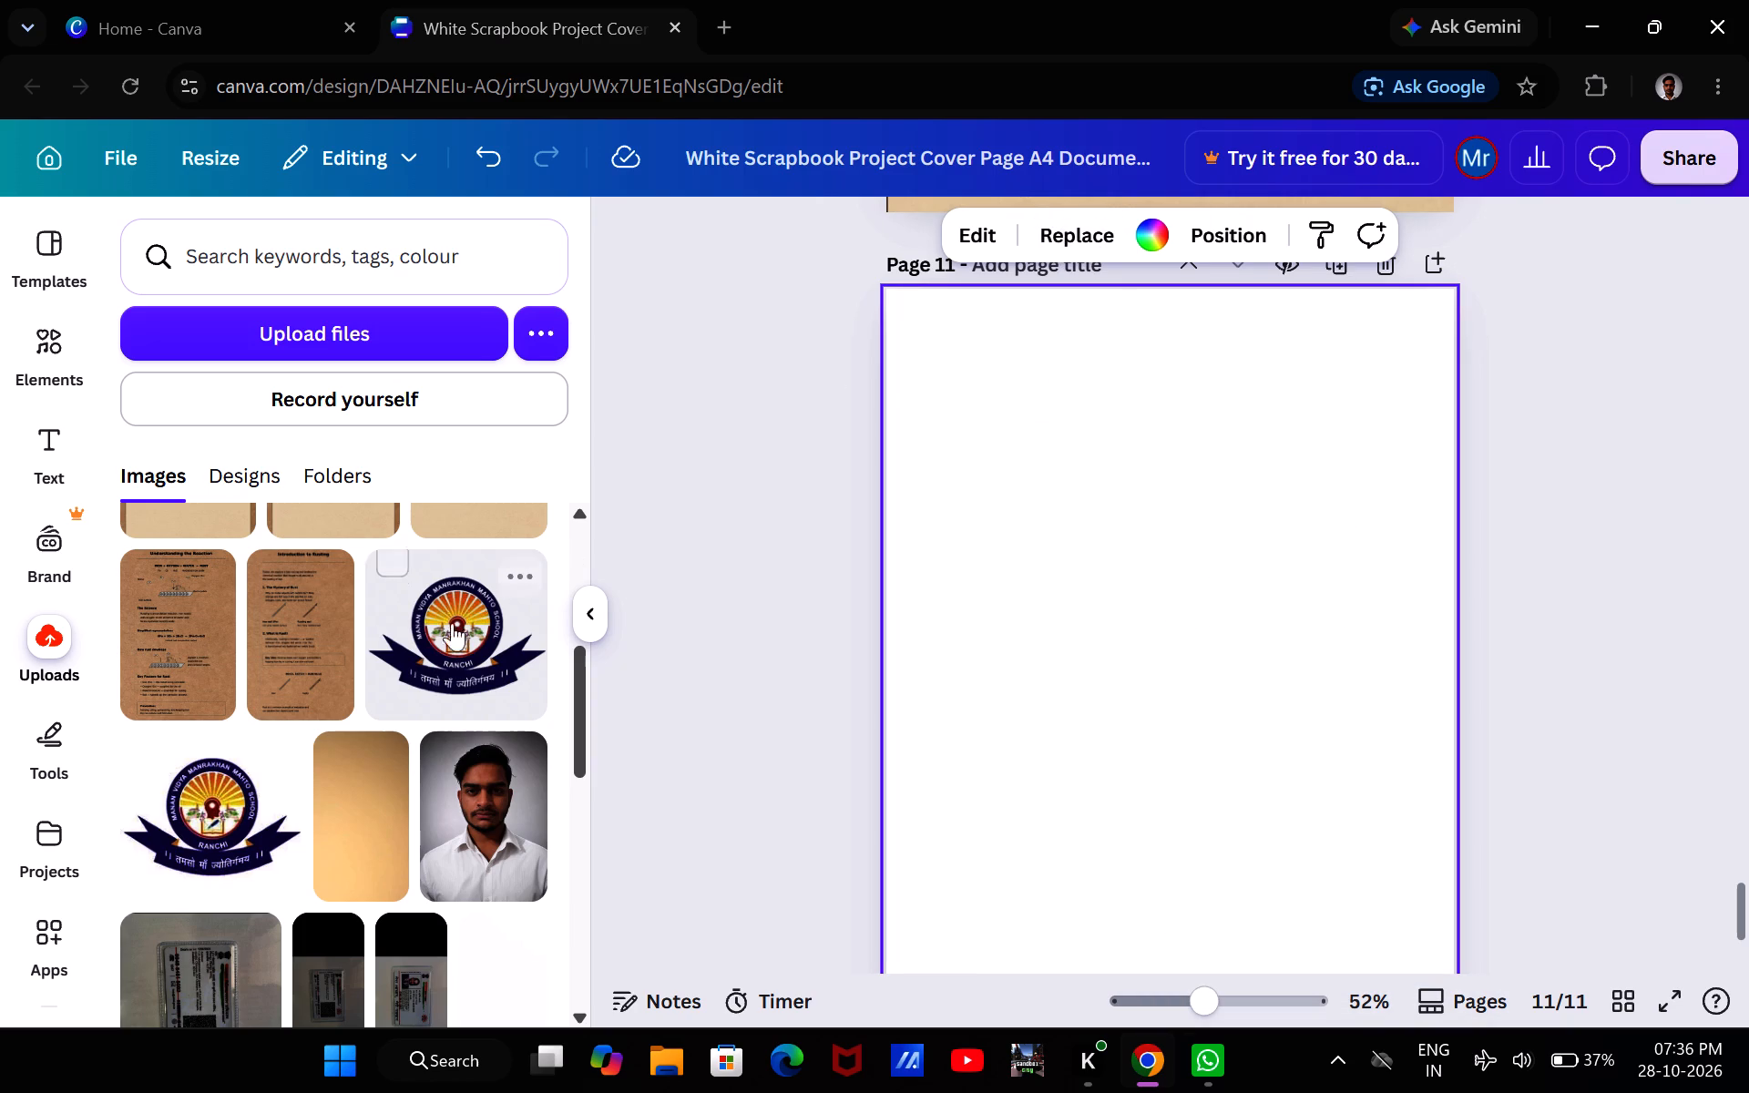
left_click(358, 807)
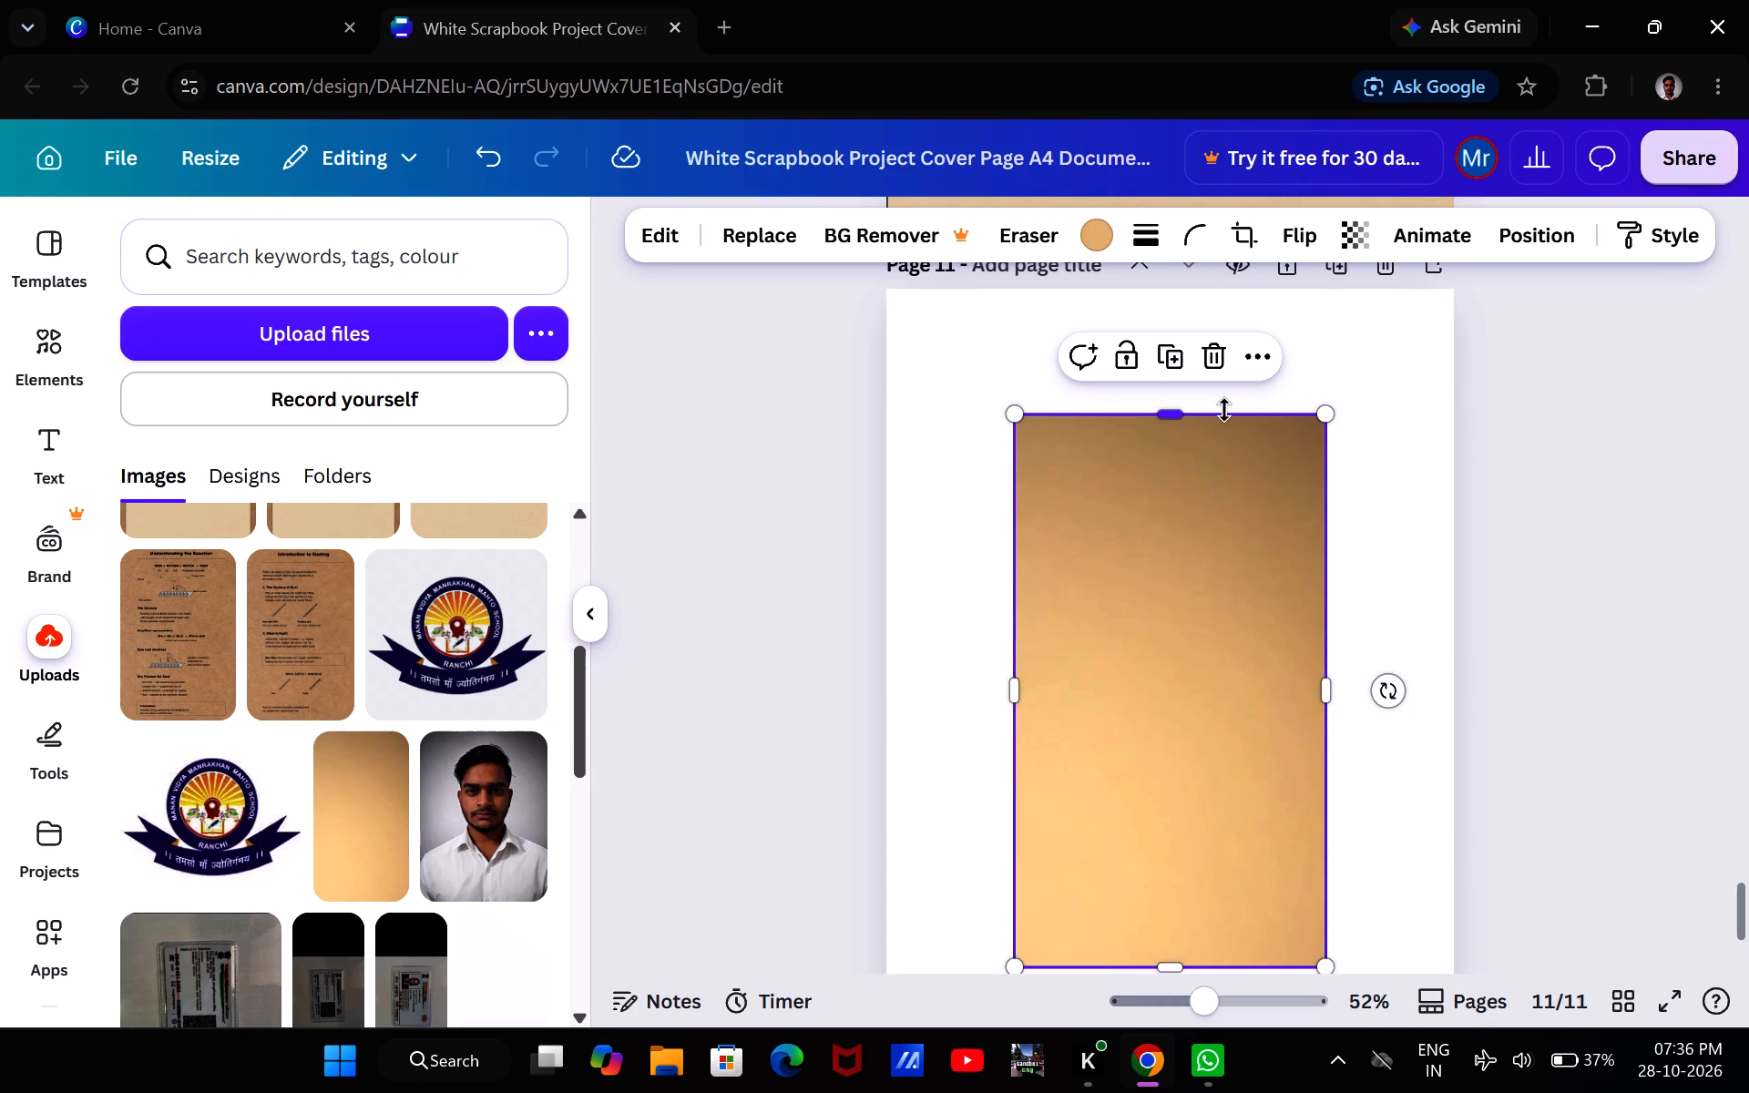
left_click_drag(1183, 414, 1146, 268)
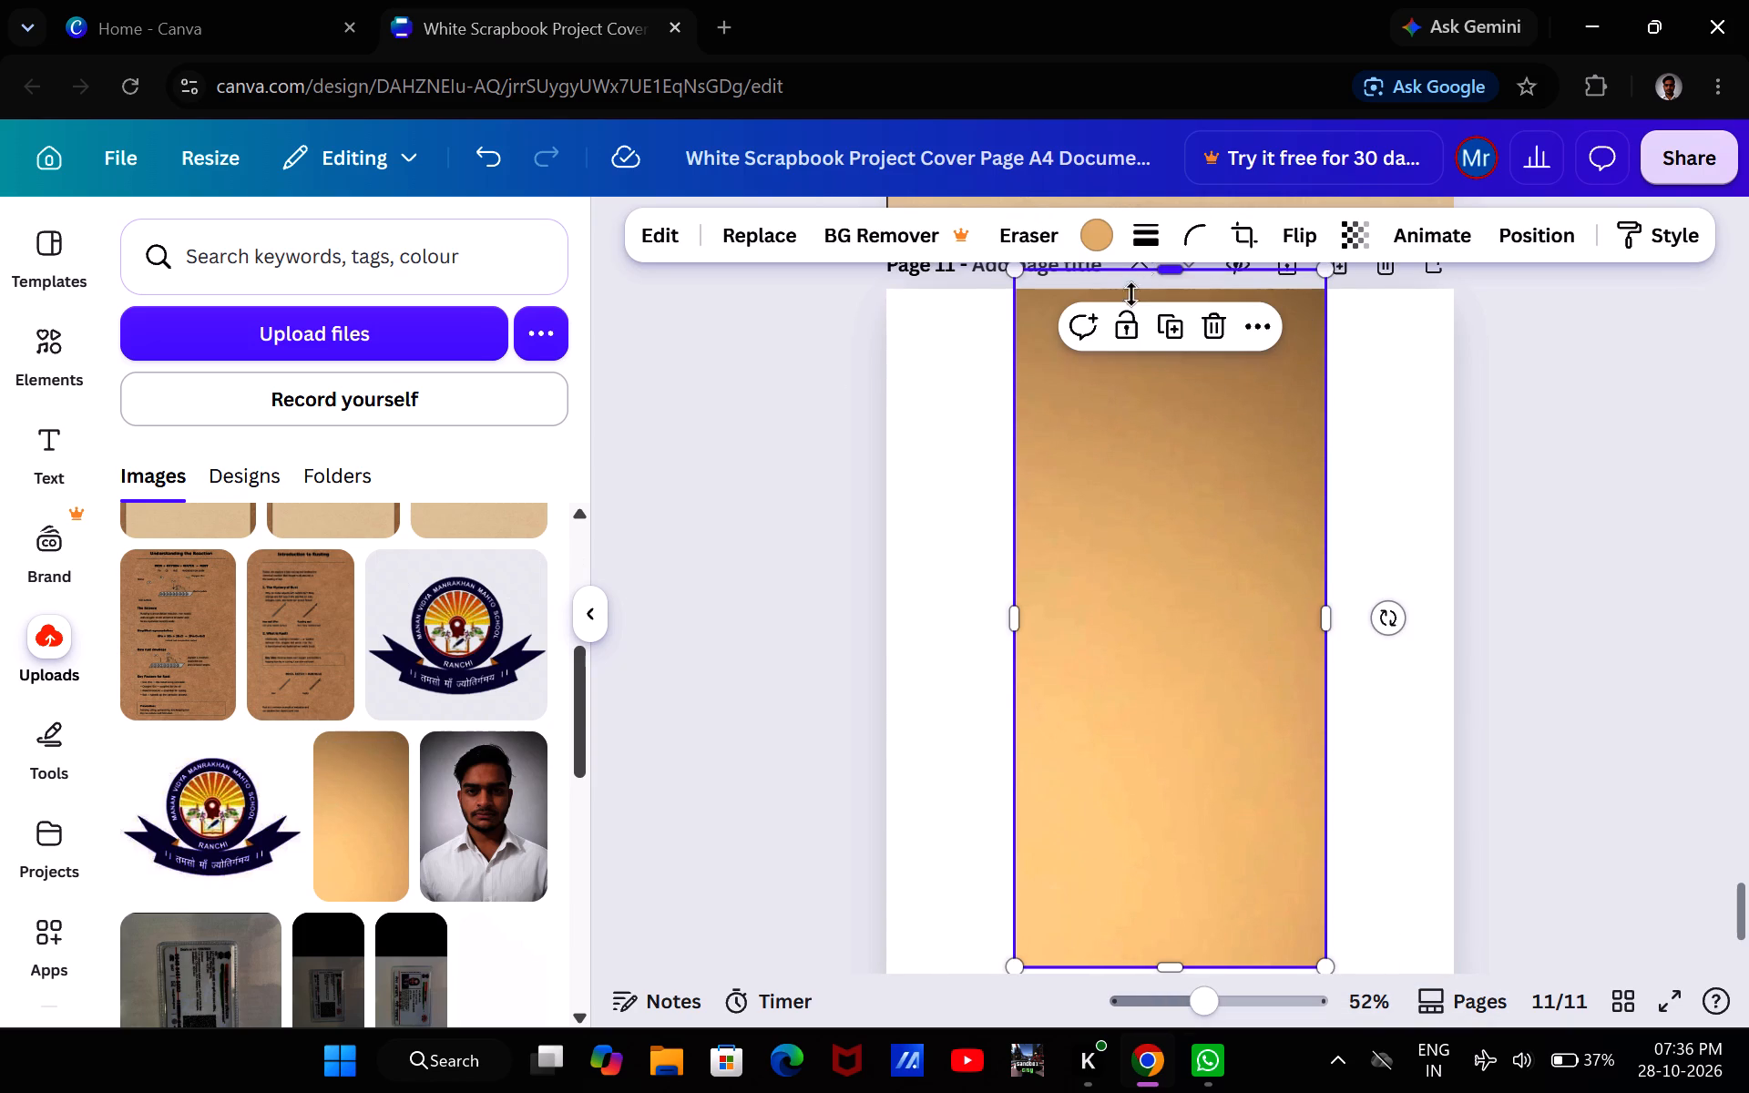
left_click_drag(1011, 627, 818, 669)
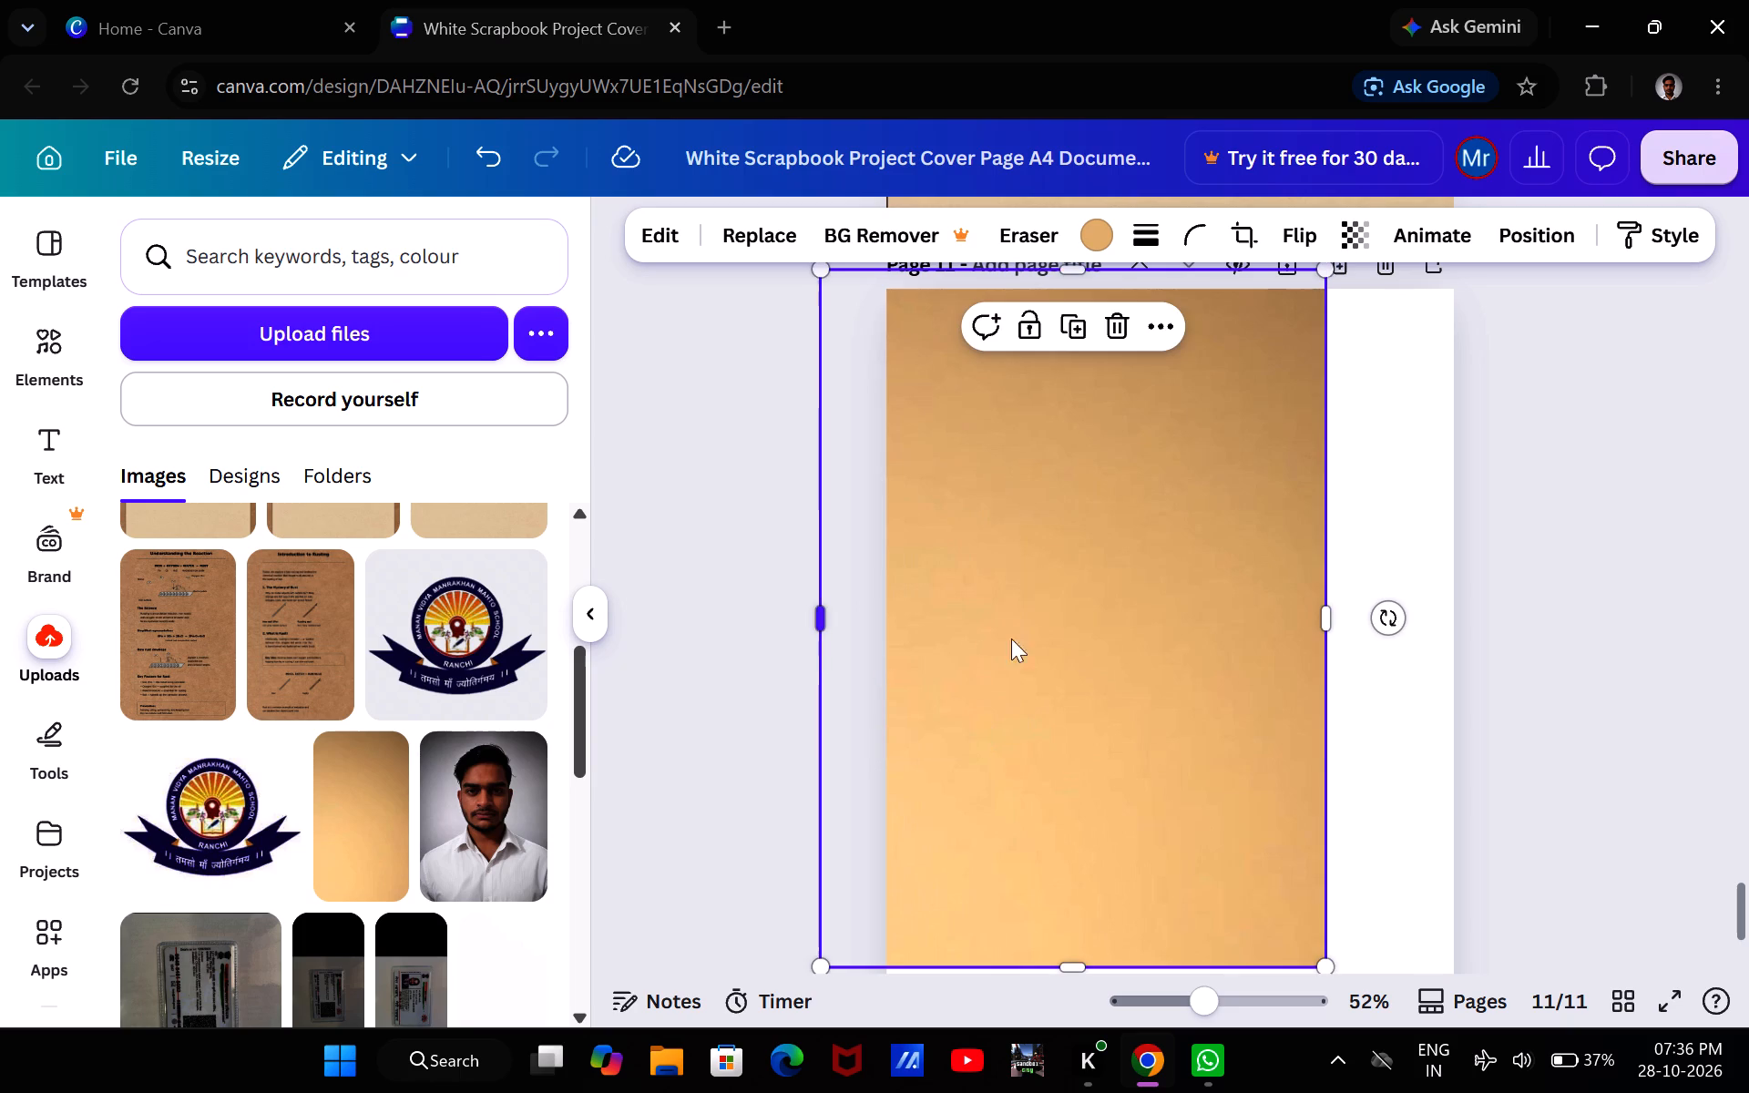
left_click_drag(1320, 617, 1451, 634)
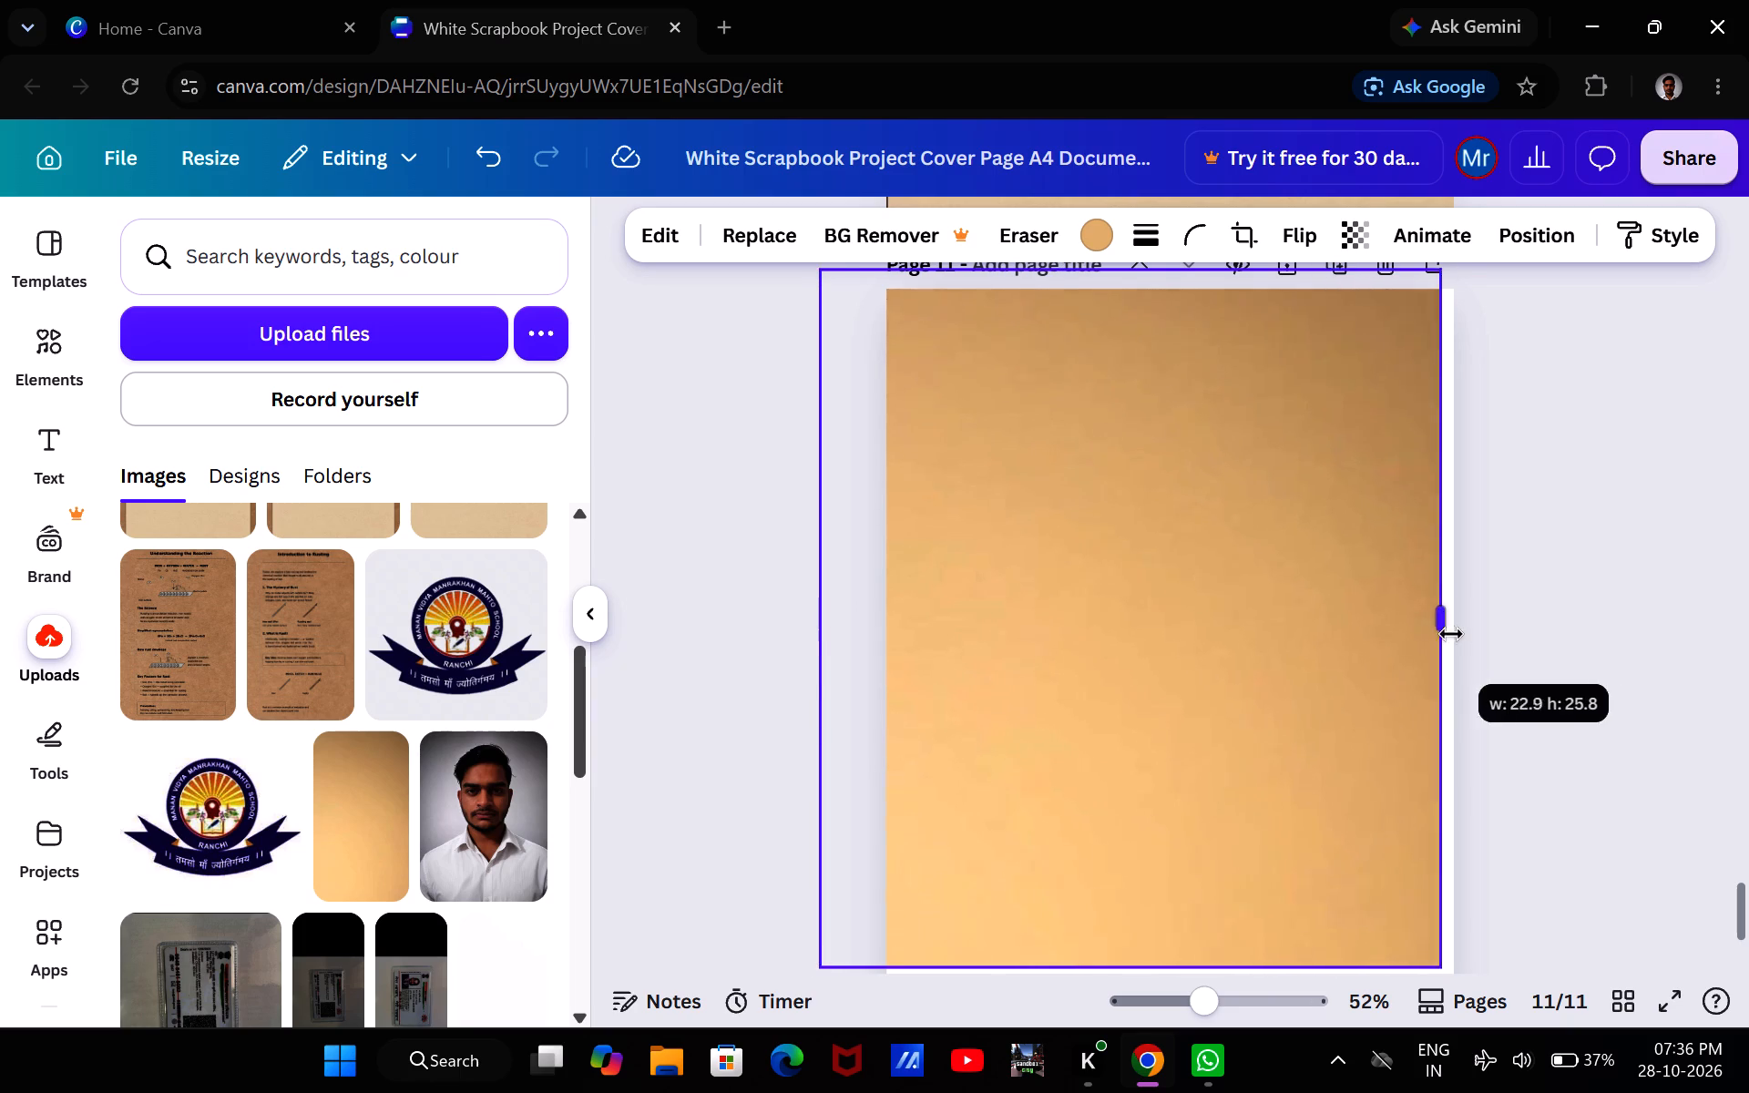
left_click_drag(1451, 634, 1465, 635)
Extend the gradient image down to page 11's bottom edge so it covers the whole page.
scroll(1396, 624, "up", 5)
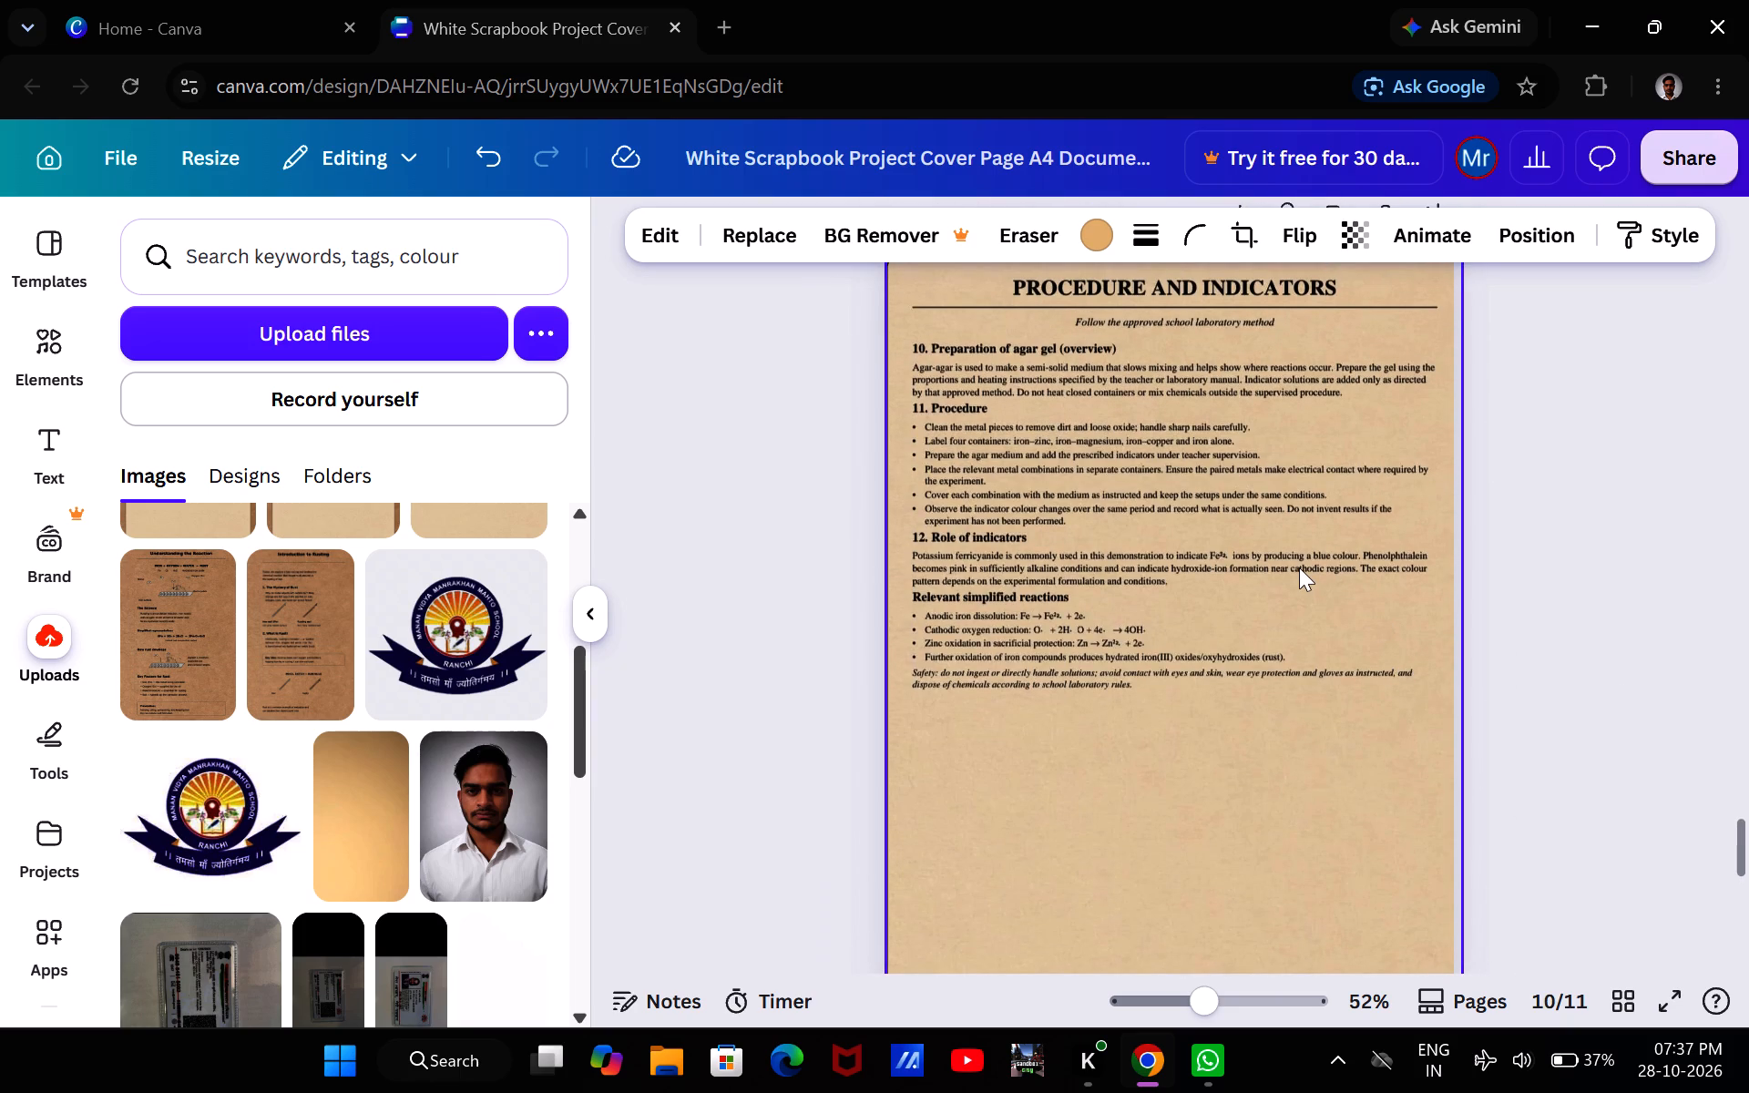
scroll(1299, 567, "down", 2)
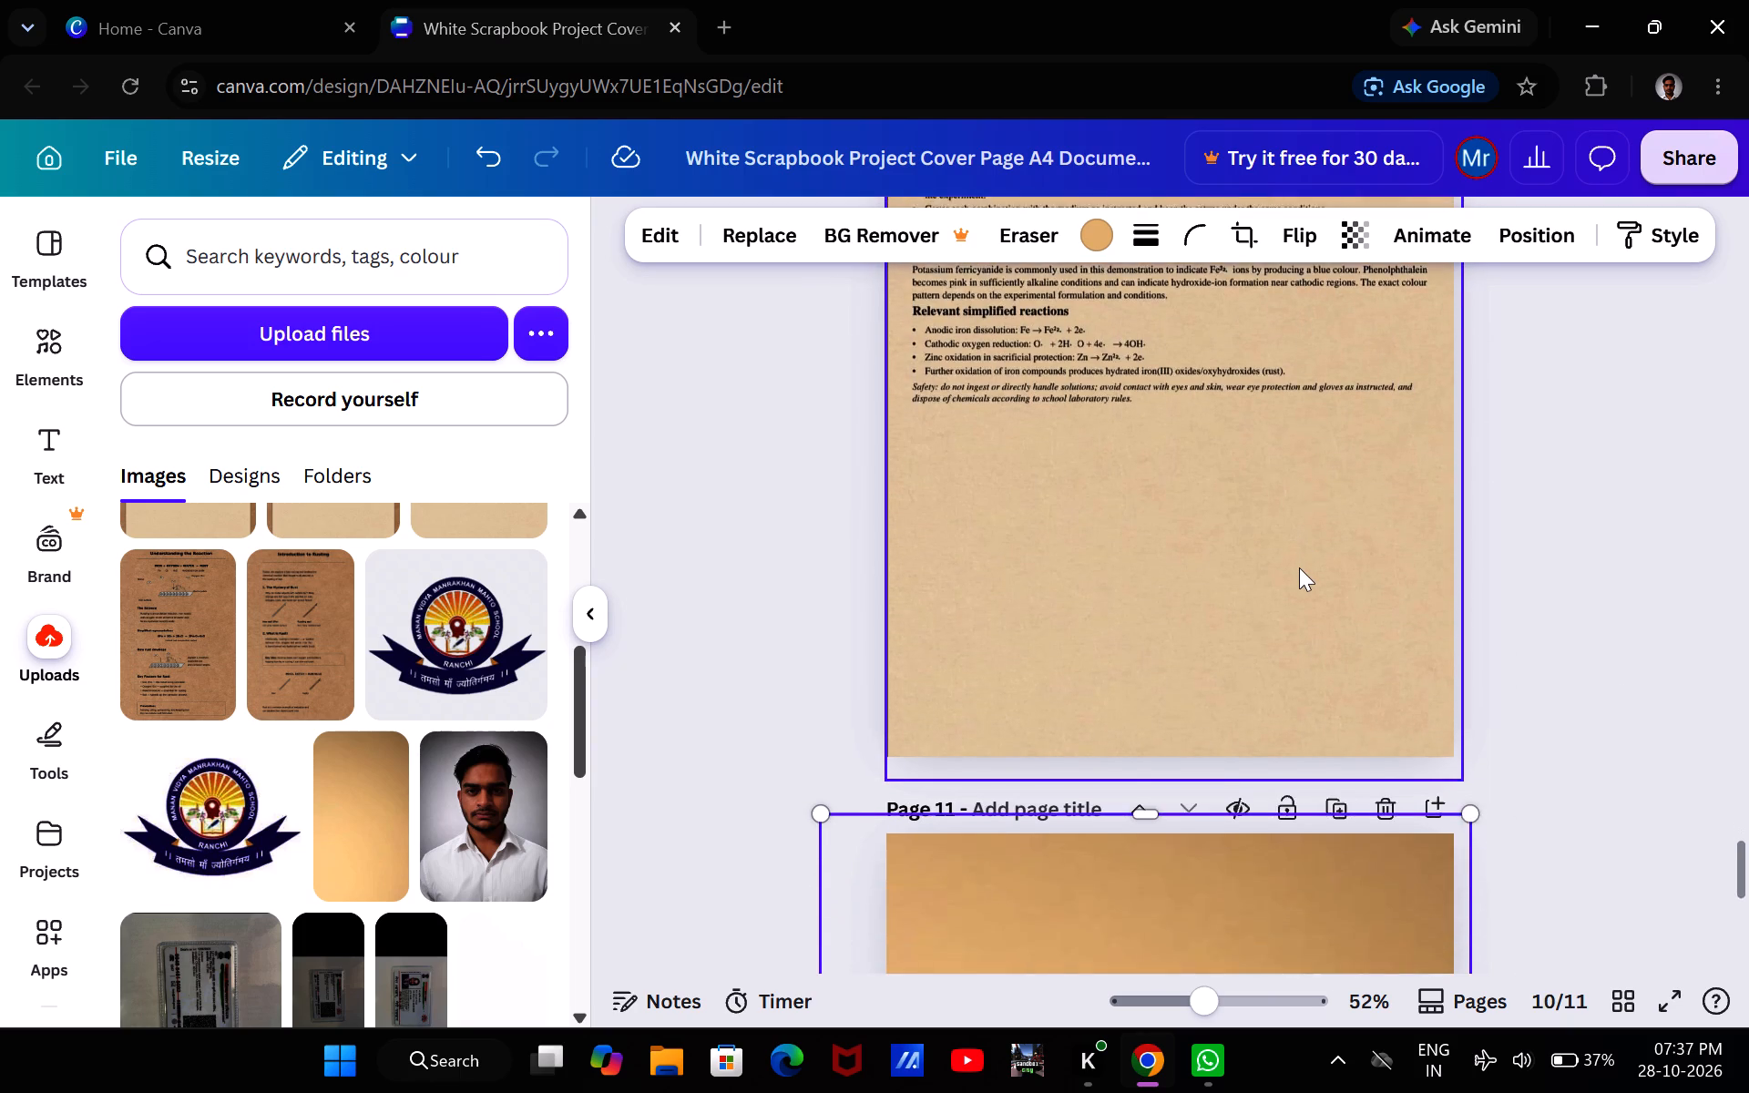
scroll(1299, 567, "down", 3)
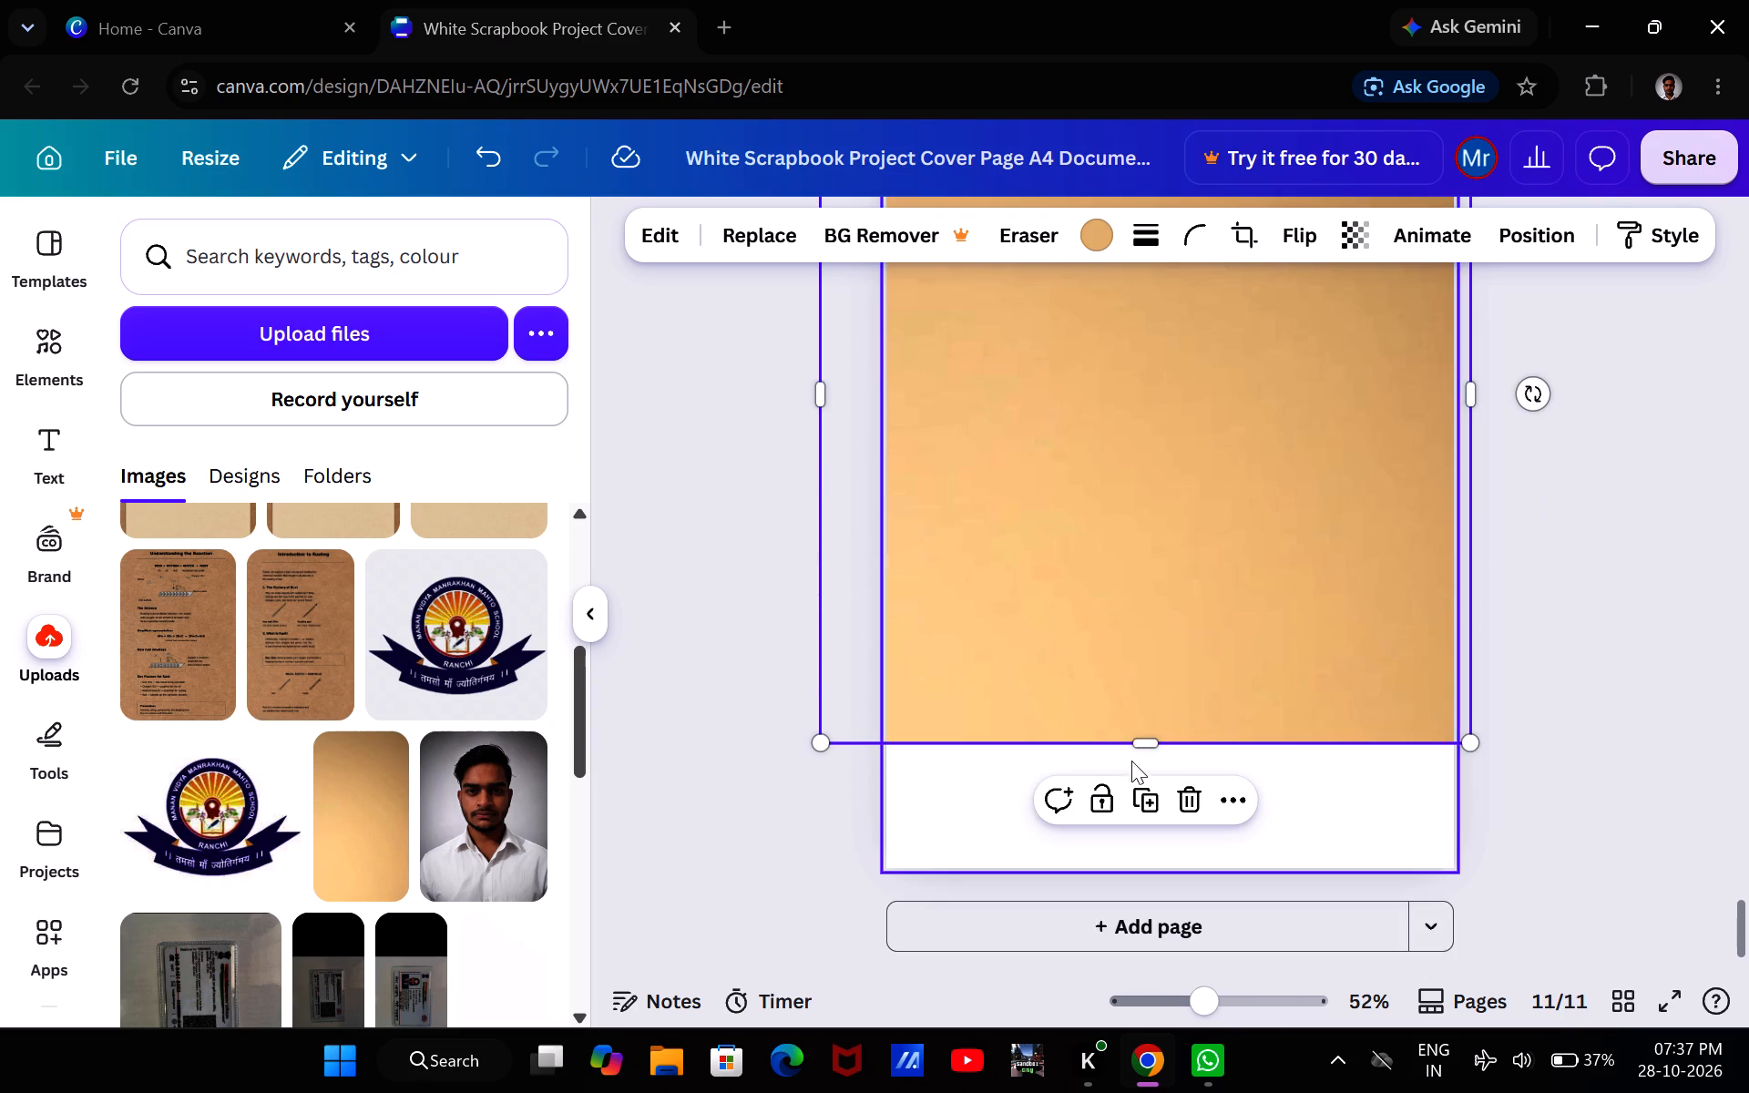
left_click_drag(1151, 738, 1240, 868)
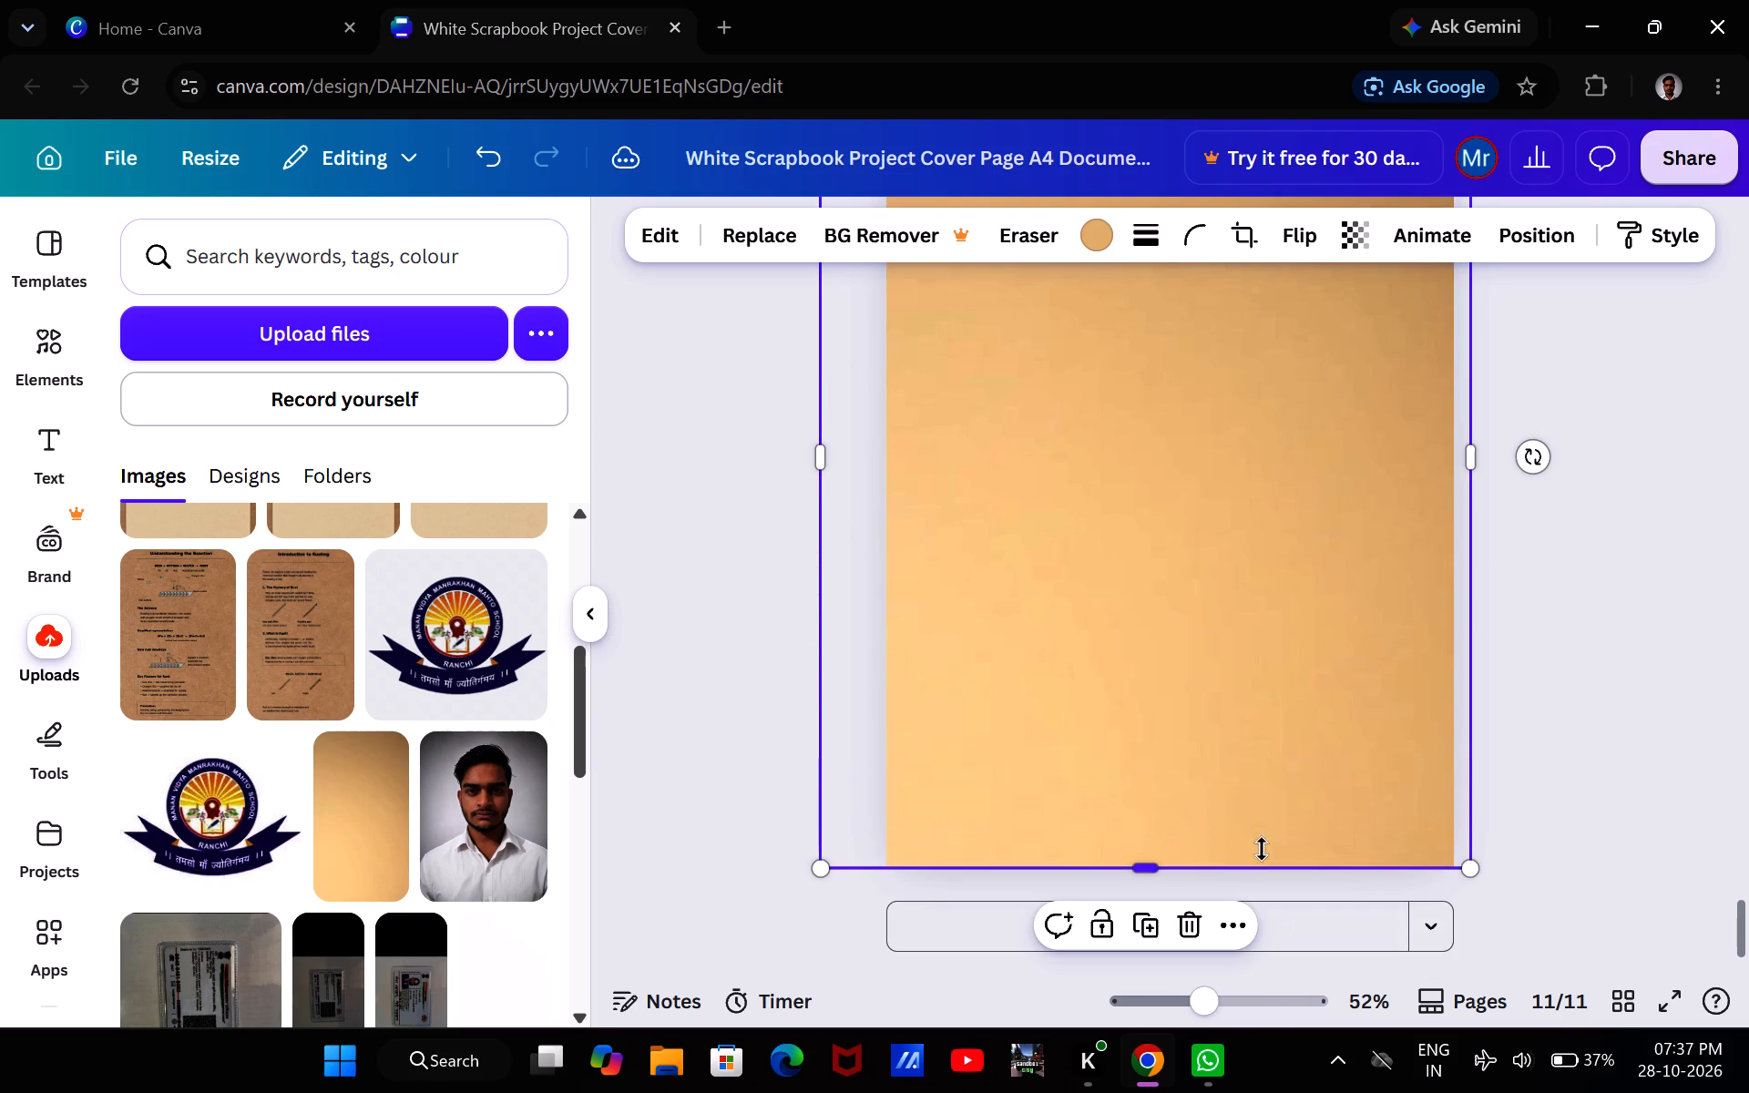
left_click(1553, 733)
Insert the uploaded OBSERVATIONS AND CONCLUSION image on page 11 over the gradient background.
scroll(1553, 733, "up", 1)
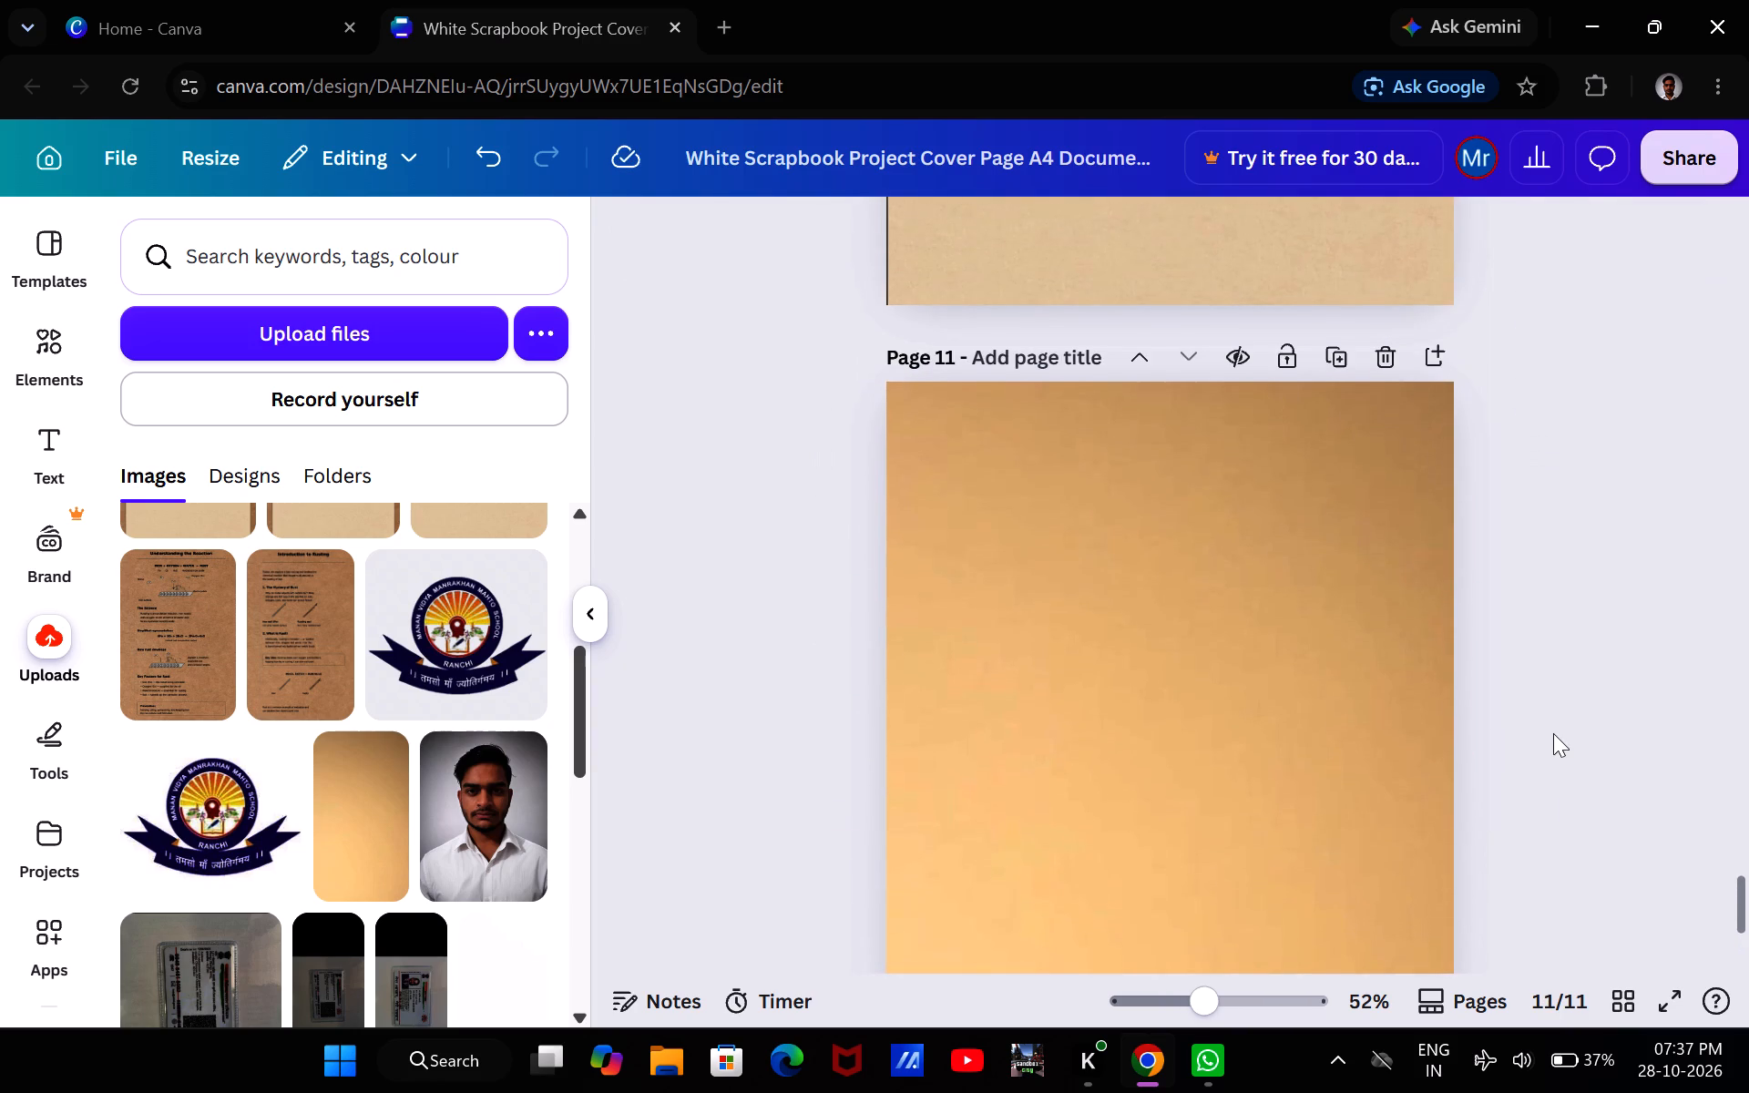
scroll(1553, 733, "up", 1)
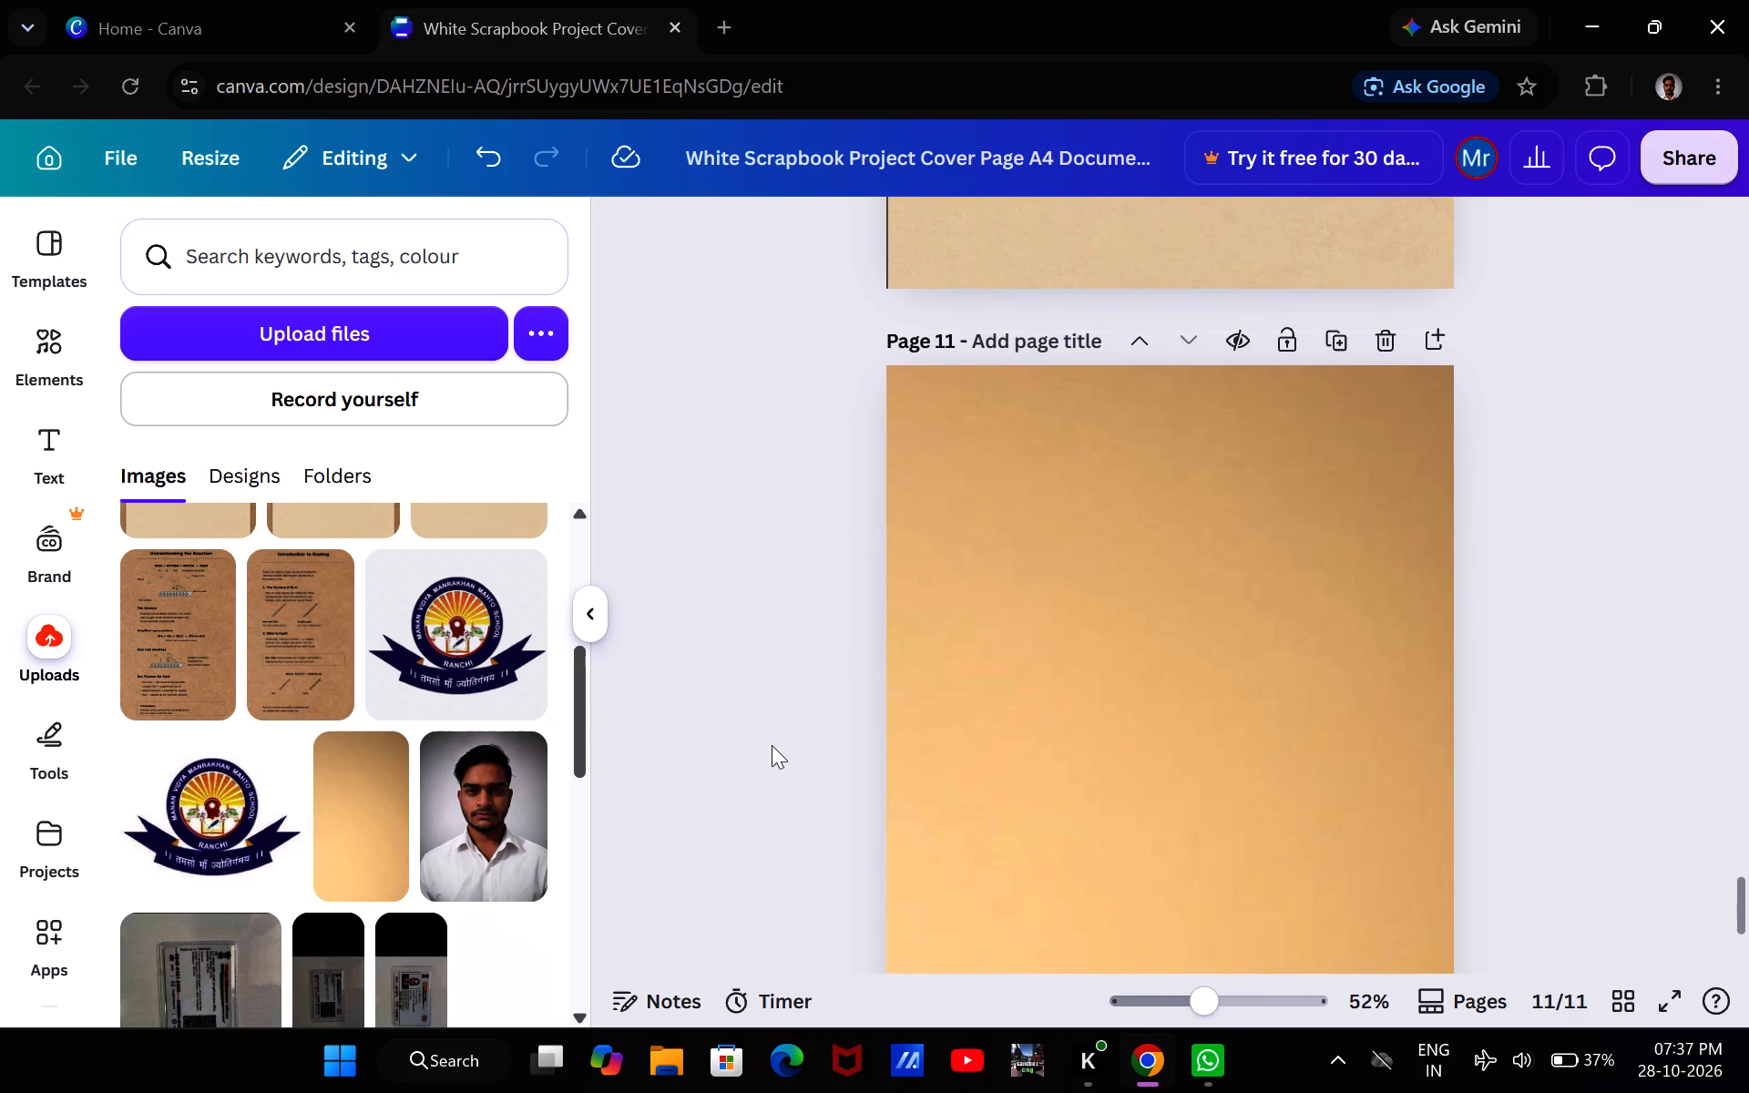
scroll(772, 745, "up", 1)
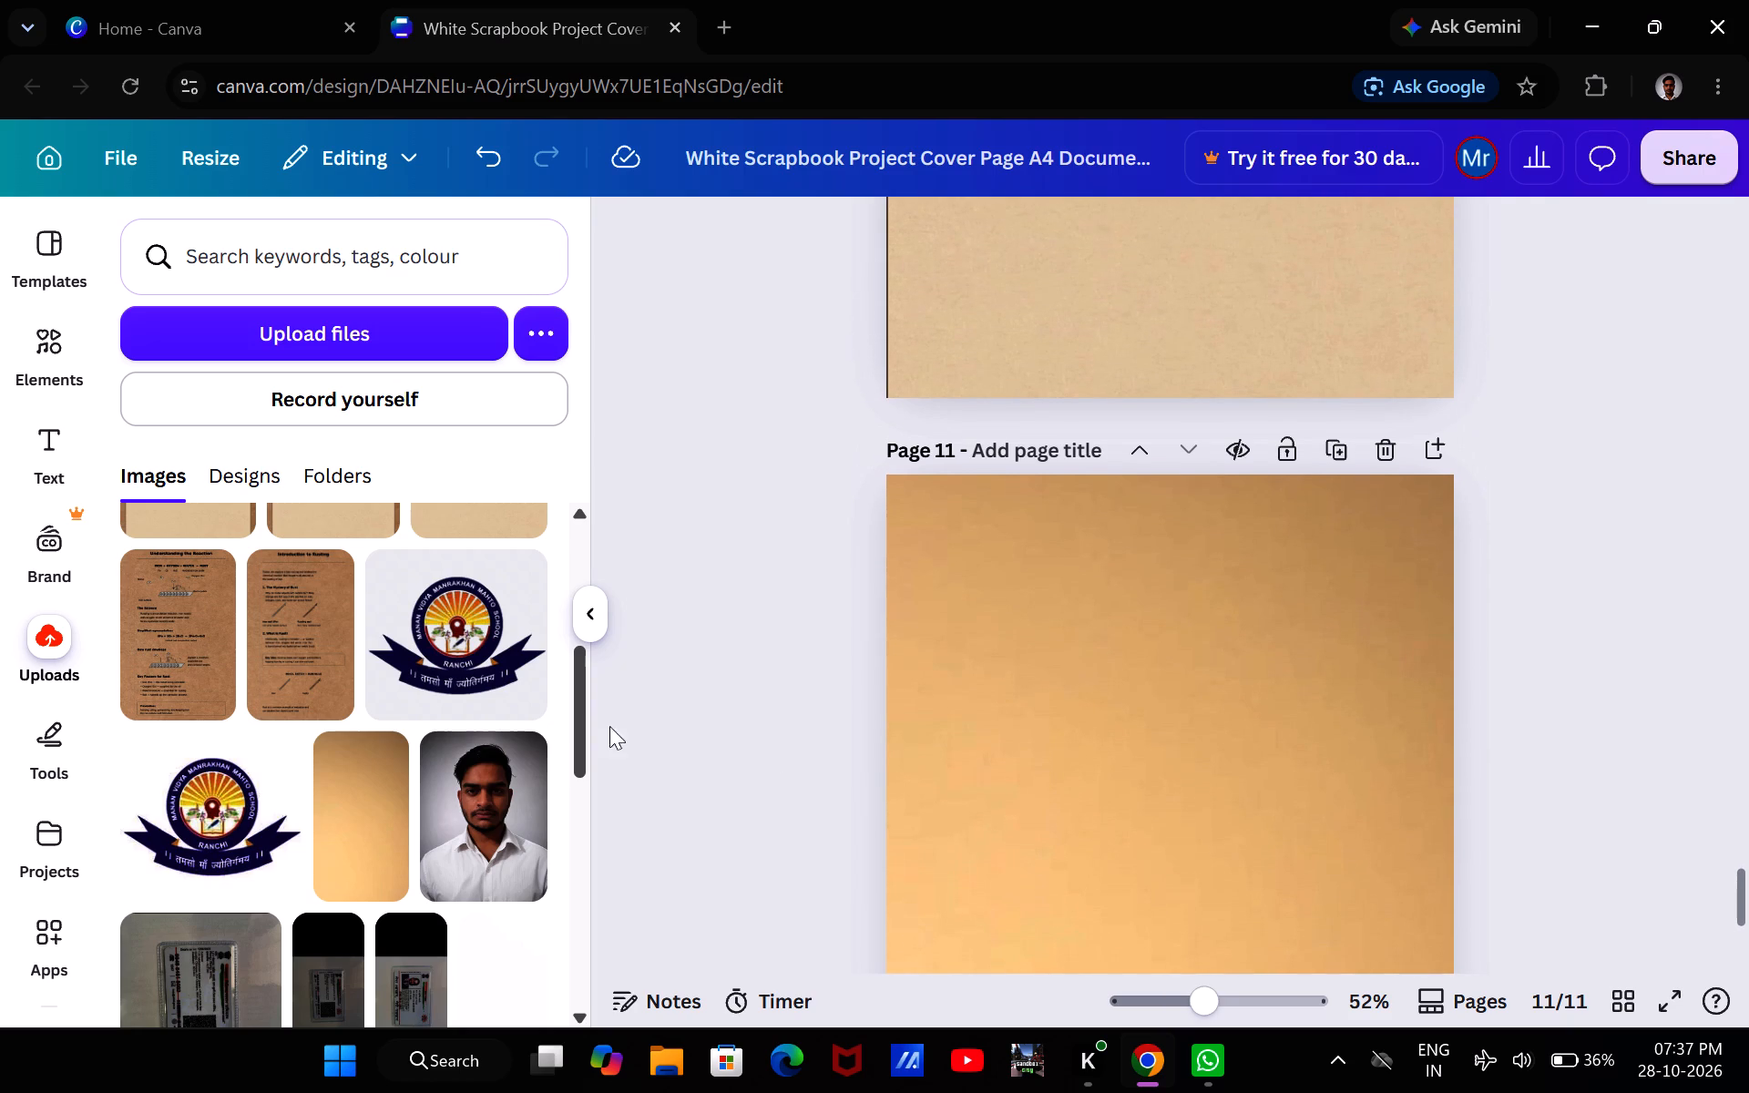
scroll(440, 700, "up", 2)
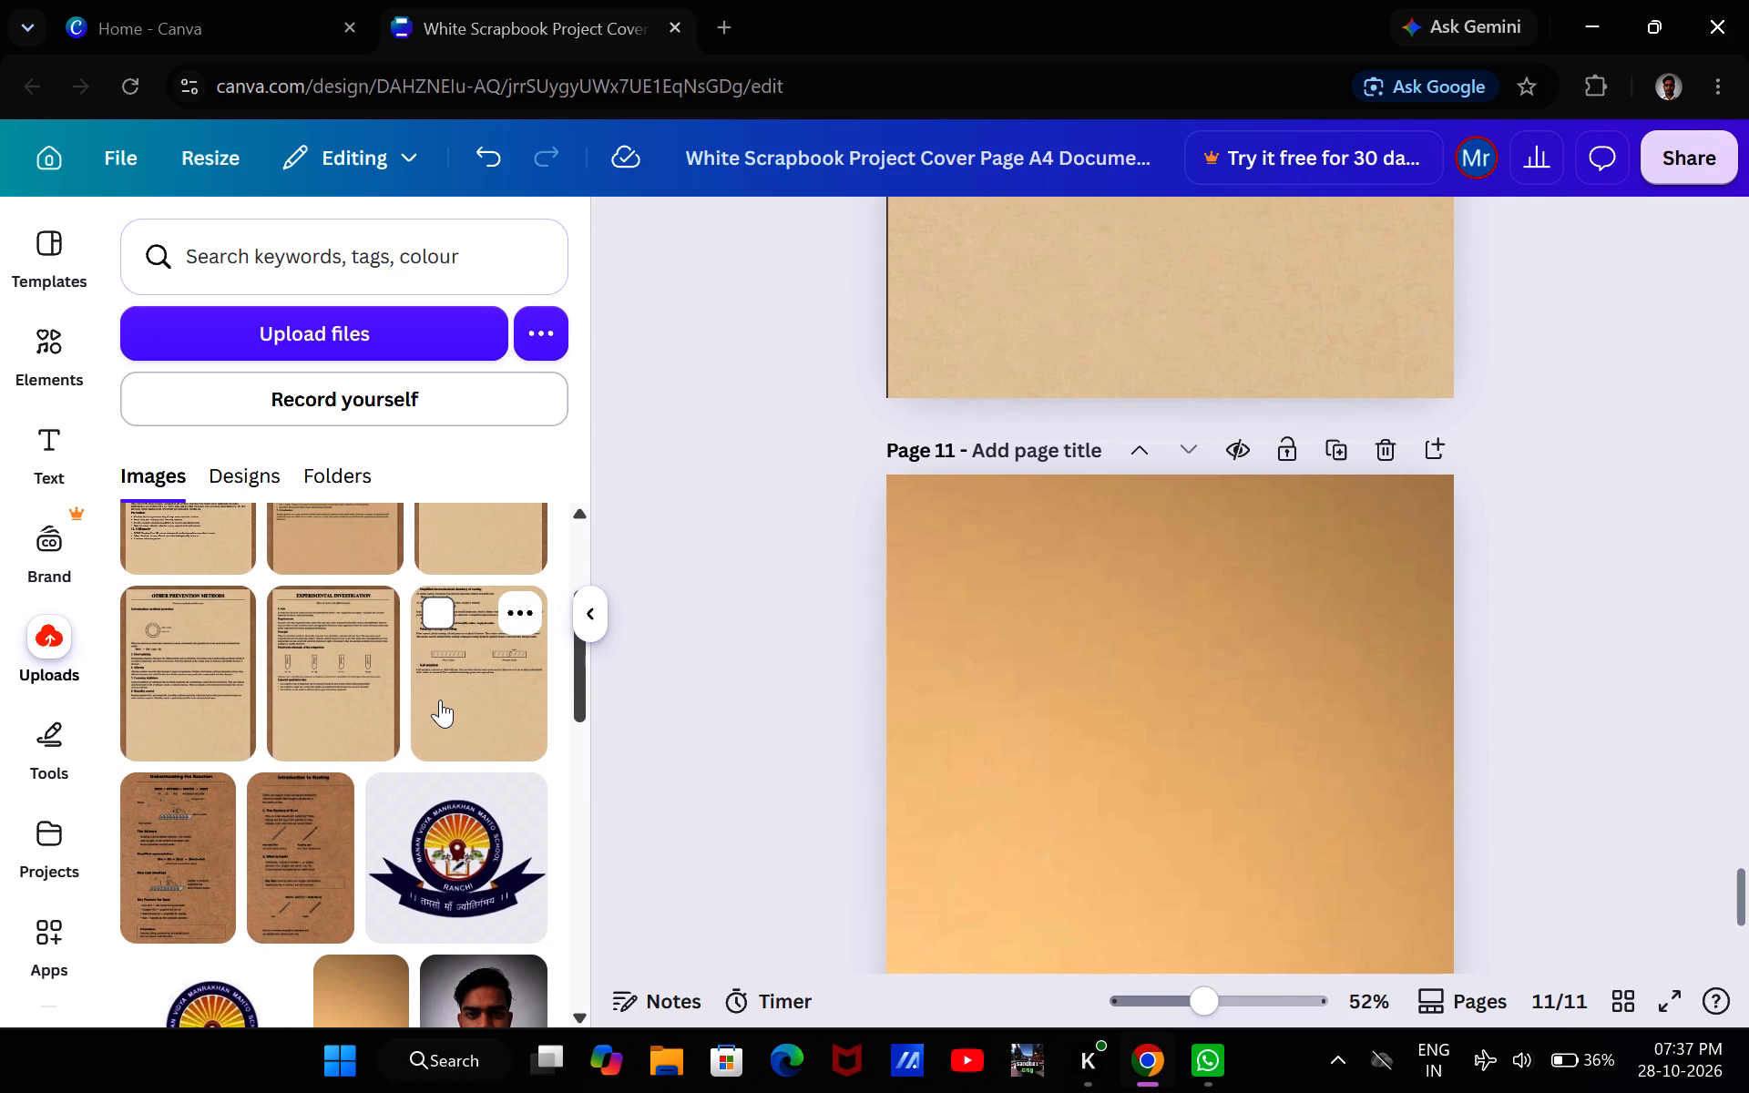
scroll(440, 700, "up", 2)
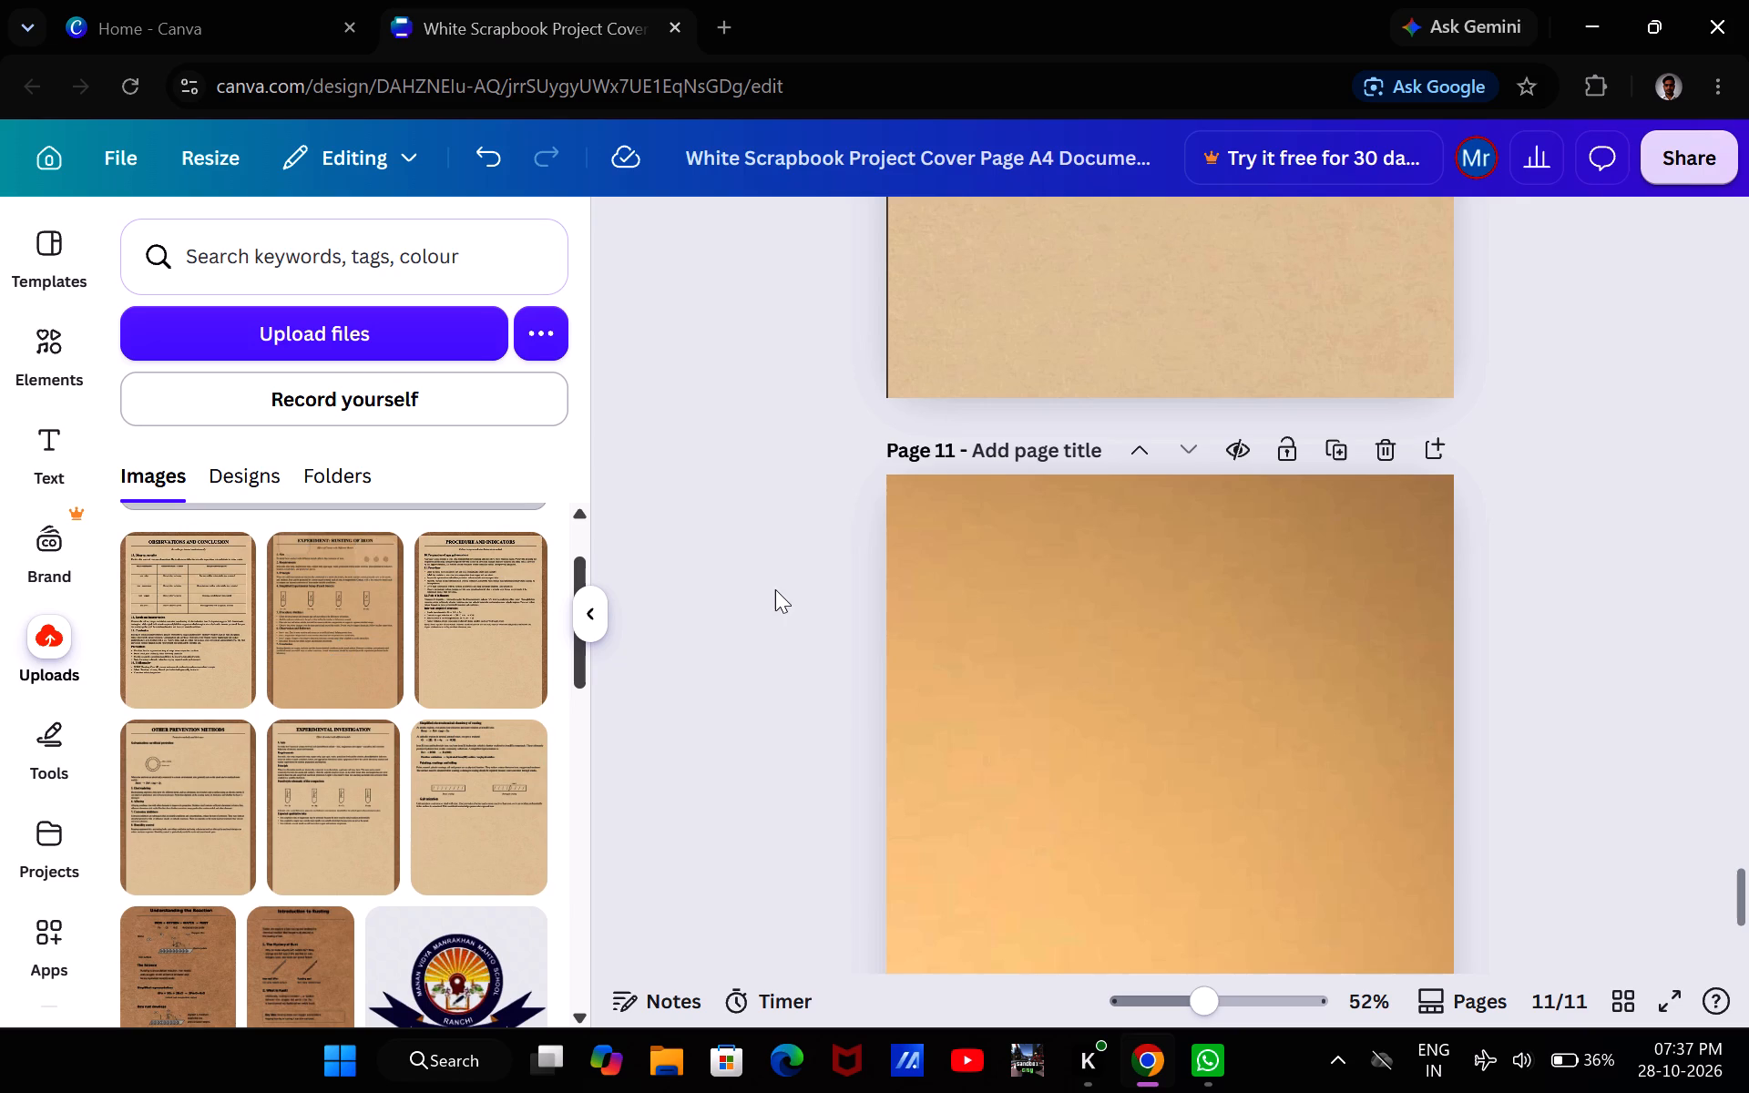
scroll(775, 589, "up", 3)
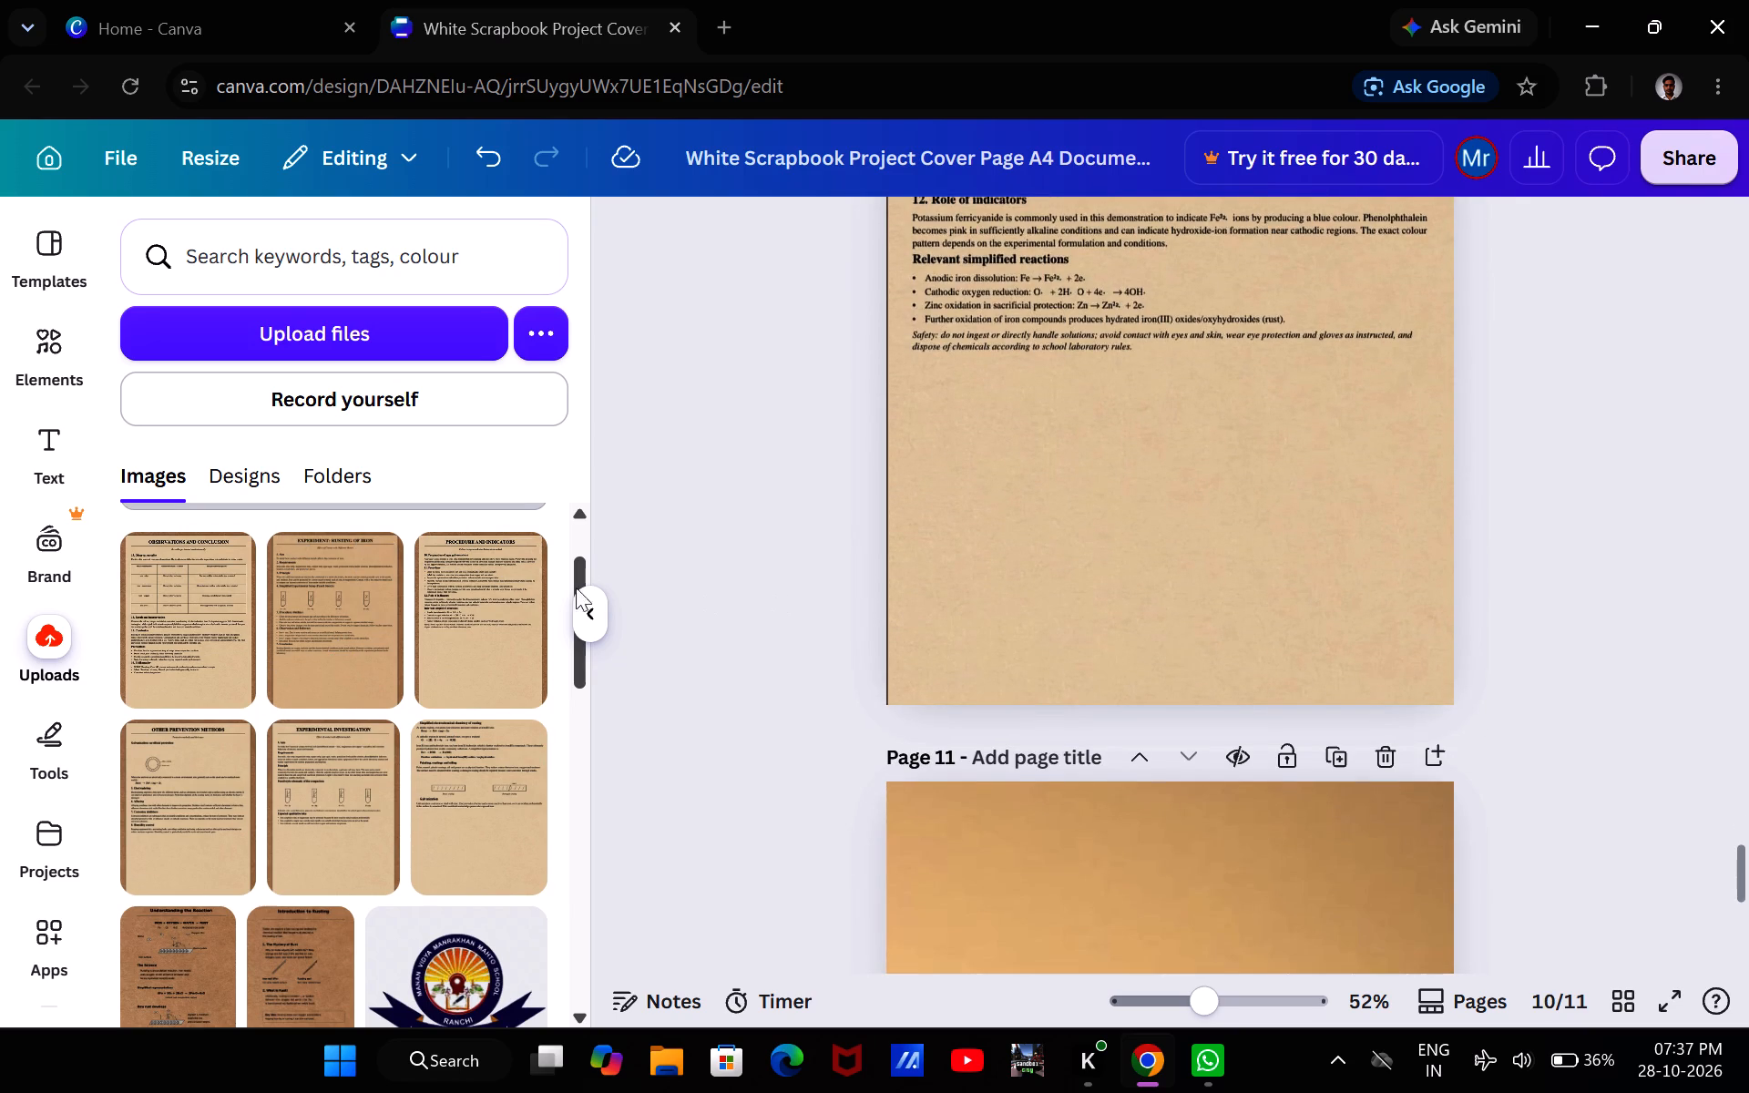
scroll(820, 627, "down", 2)
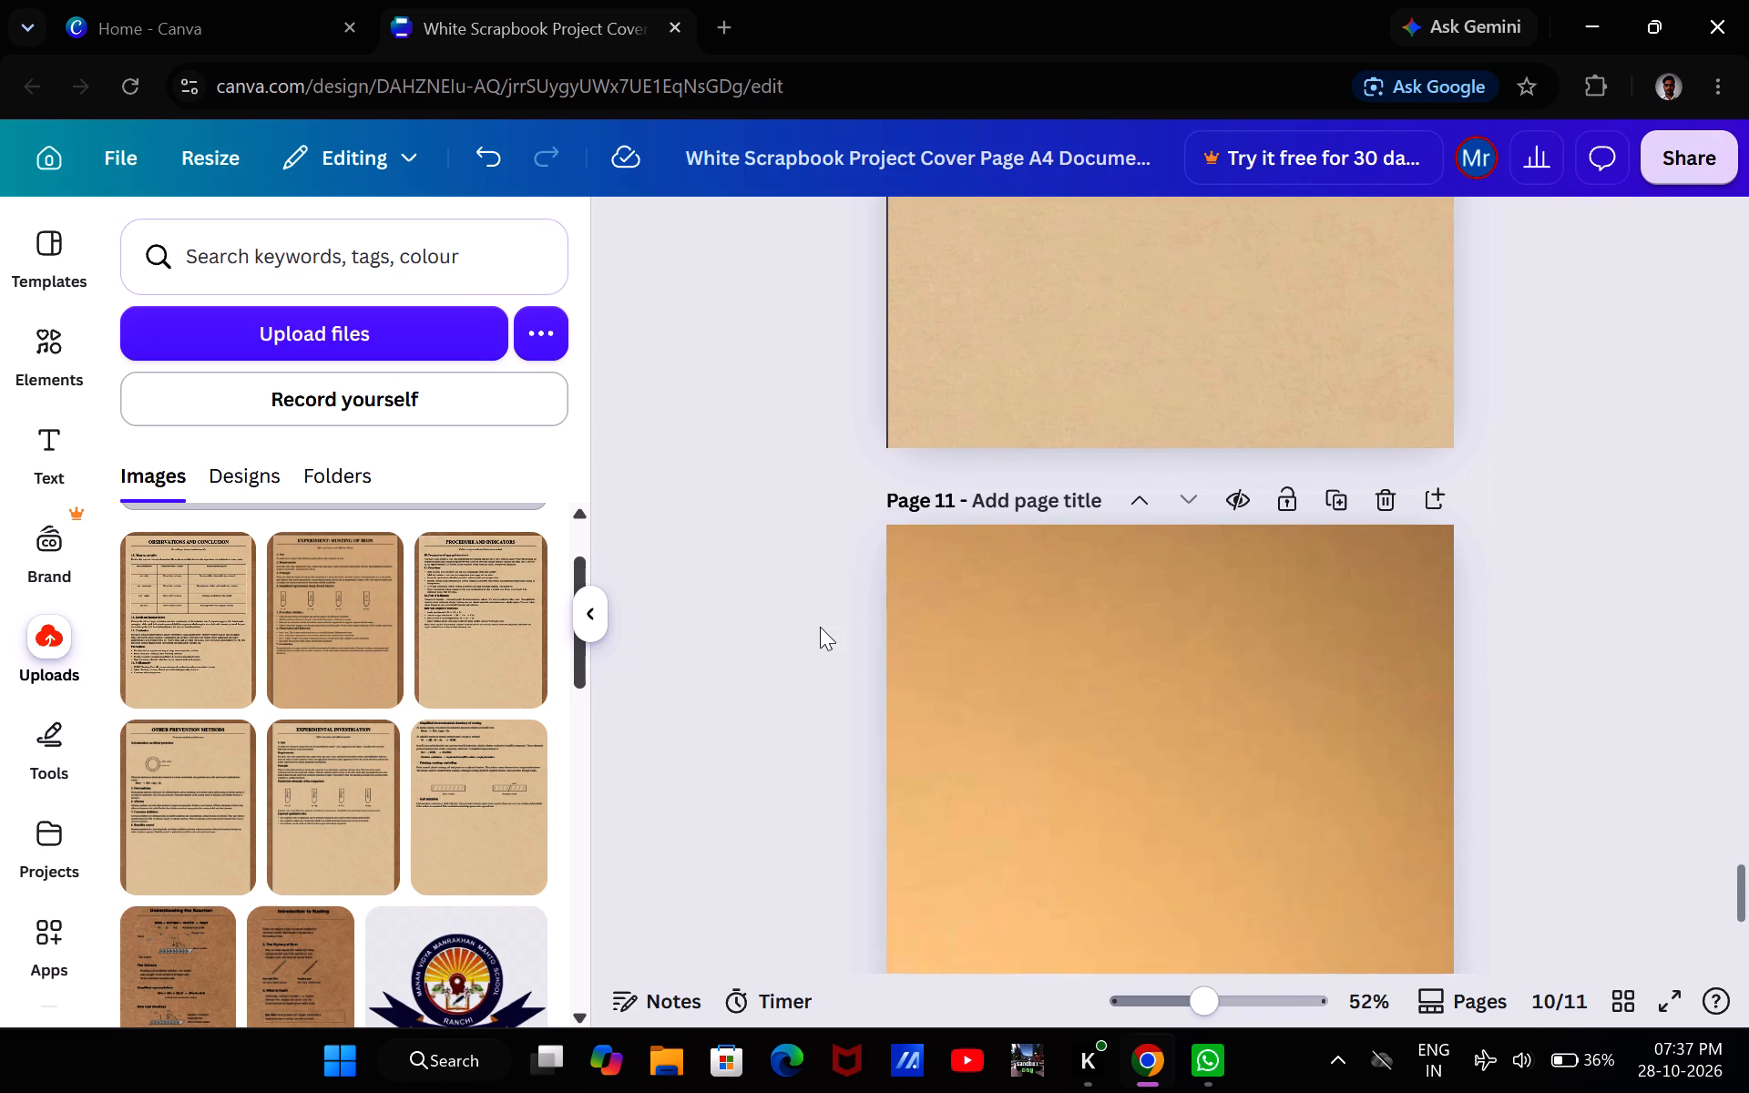
scroll(820, 627, "down", 3)
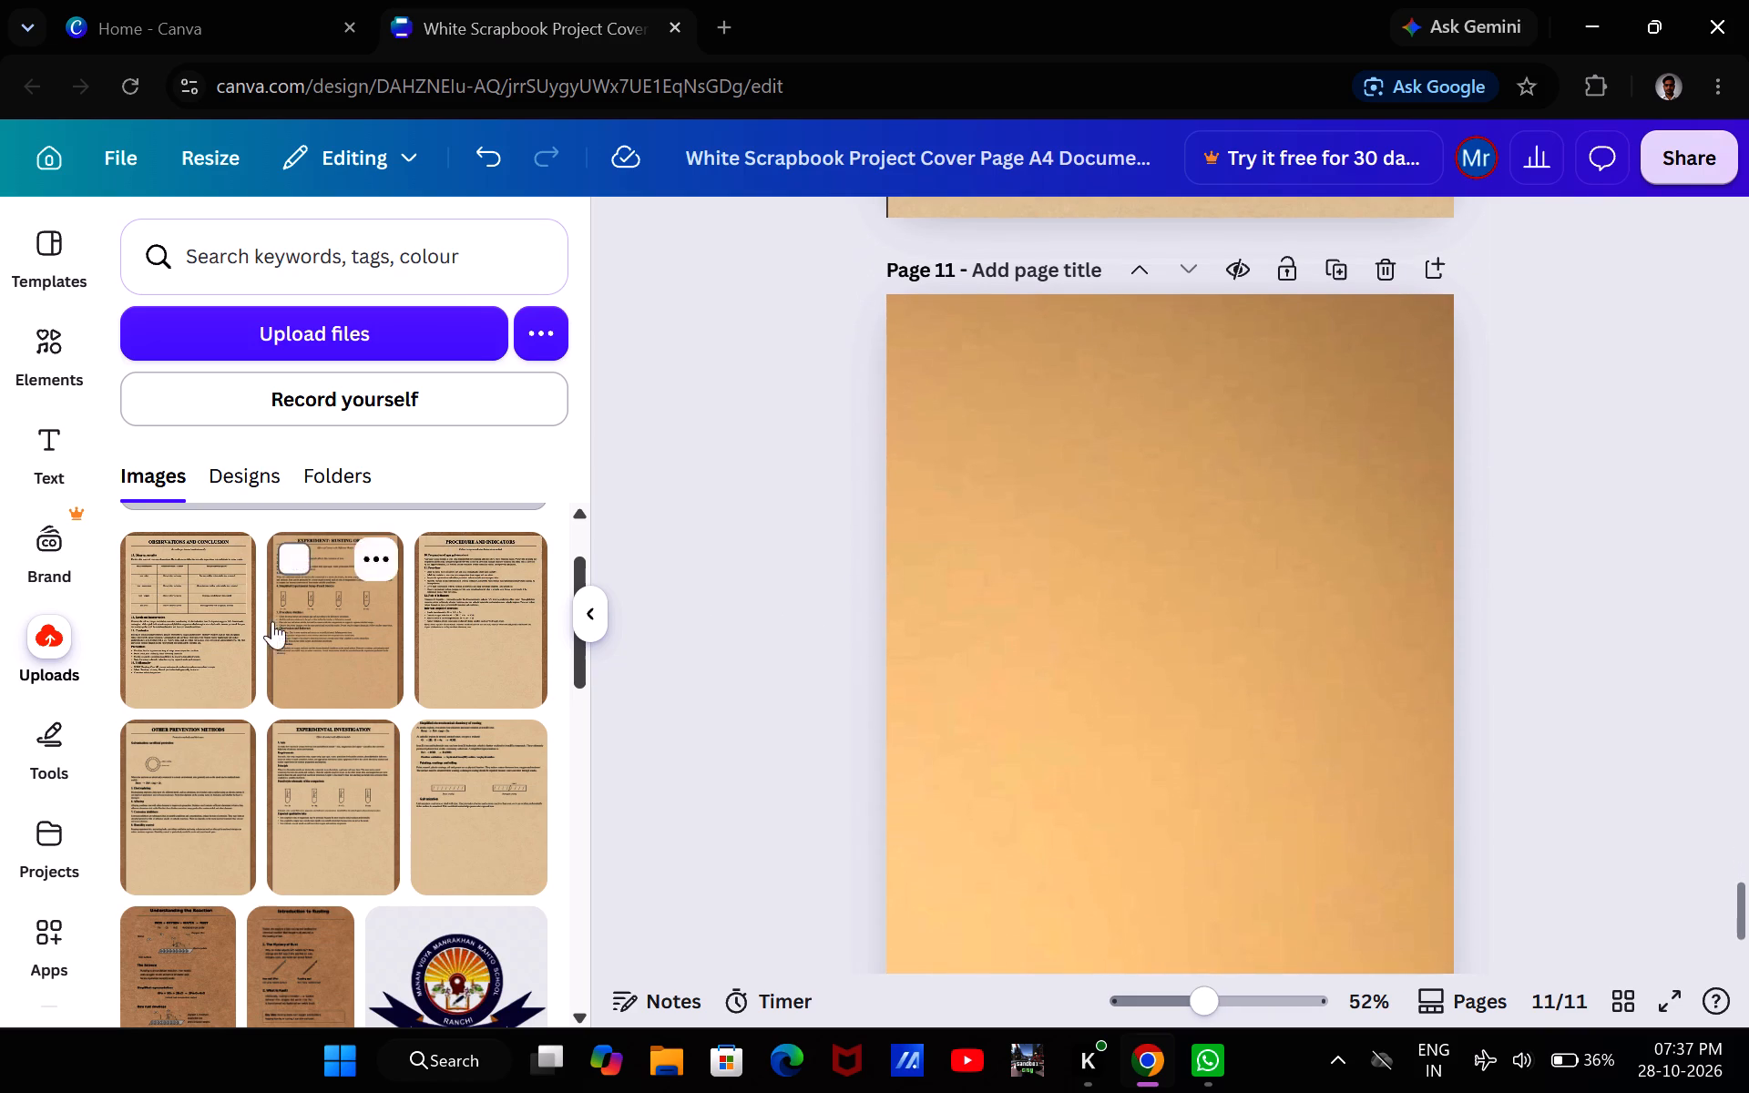
left_click(198, 628)
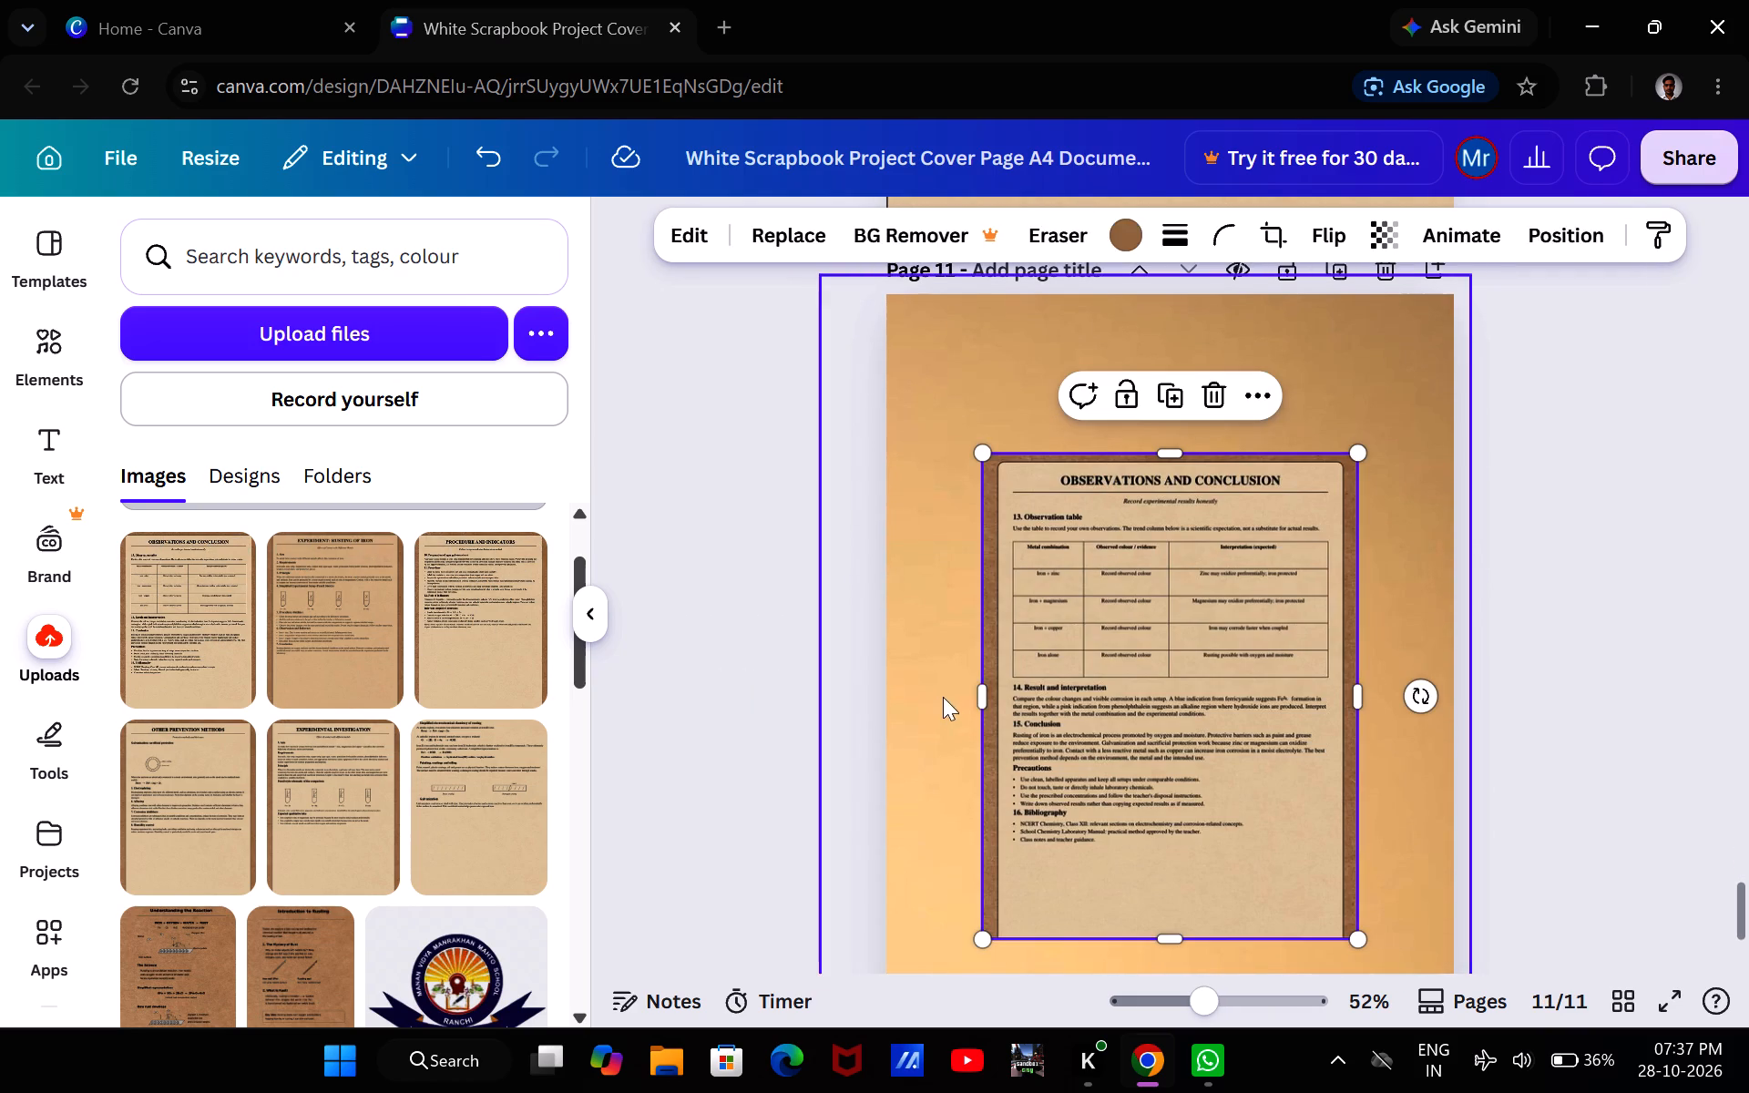
Enlarge the OBSERVATIONS AND CONCLUSION image to about 21.7 wide, spanning page 11's full width and reaching its top edge.
left_click_drag(987, 690, 882, 692)
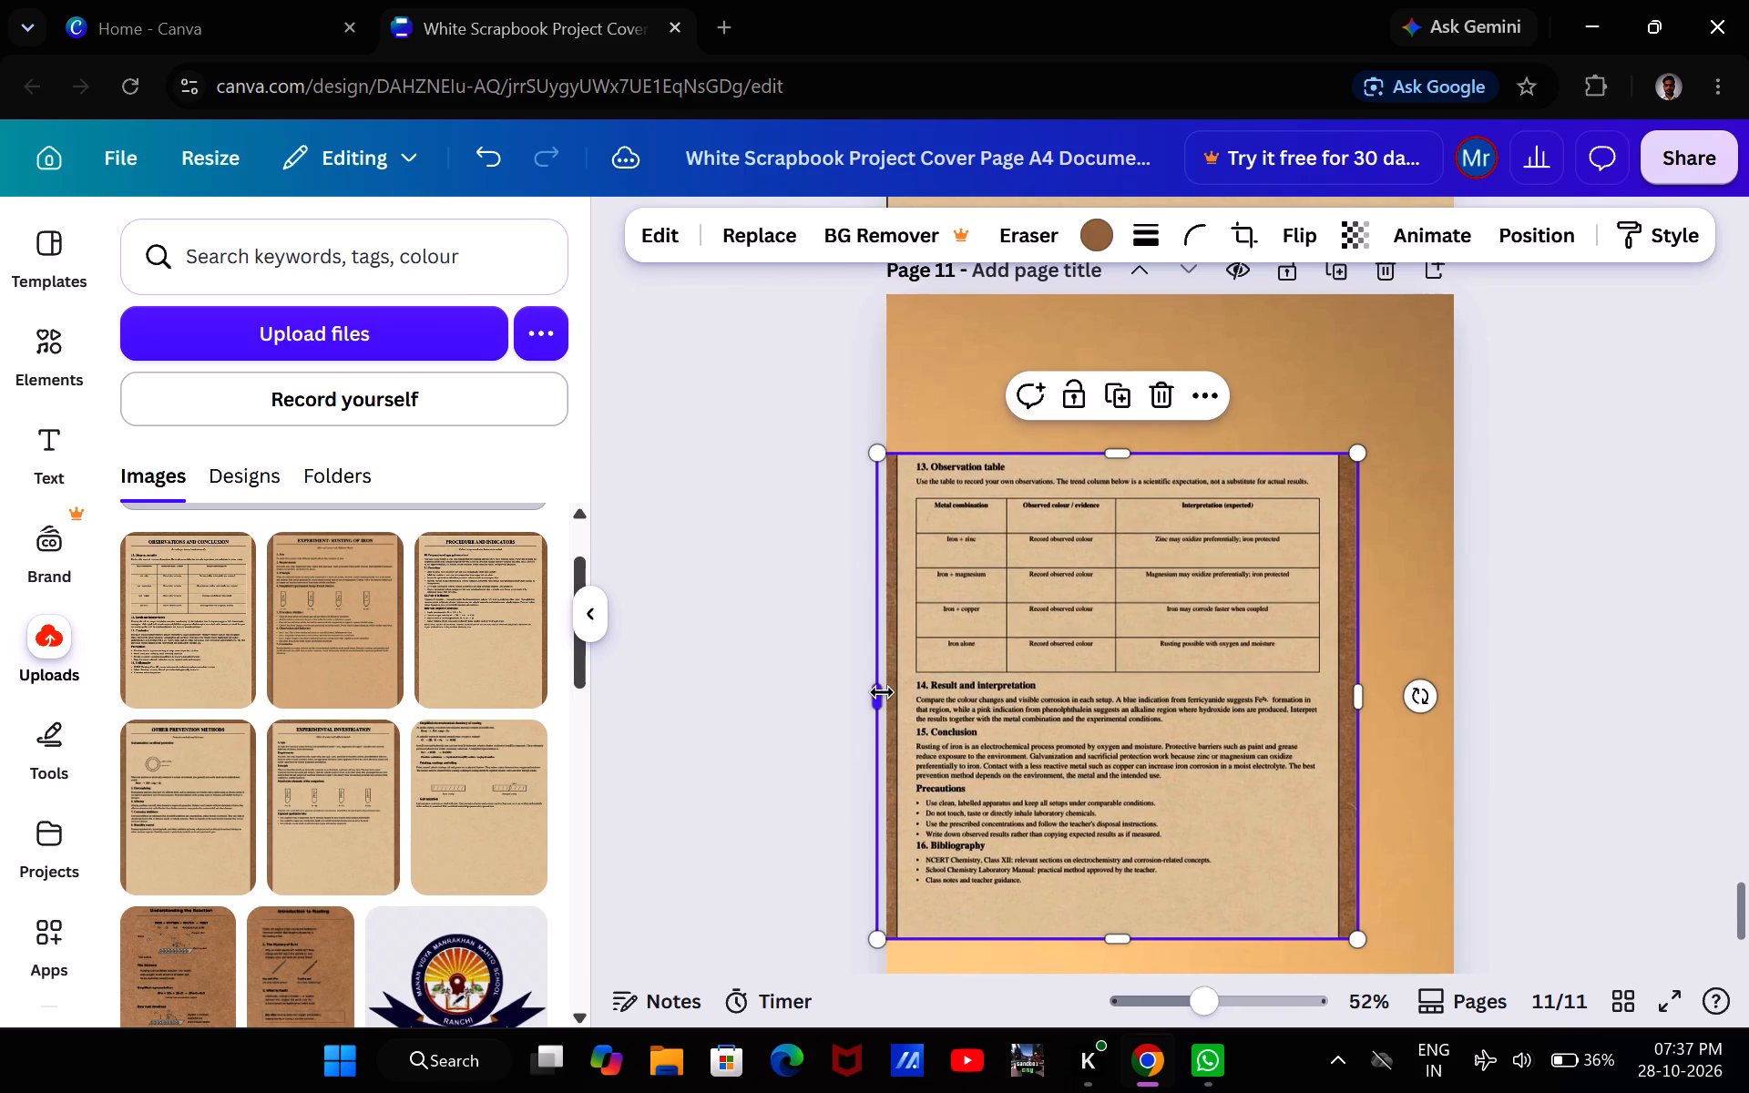
left_click_drag(1361, 692, 1457, 690)
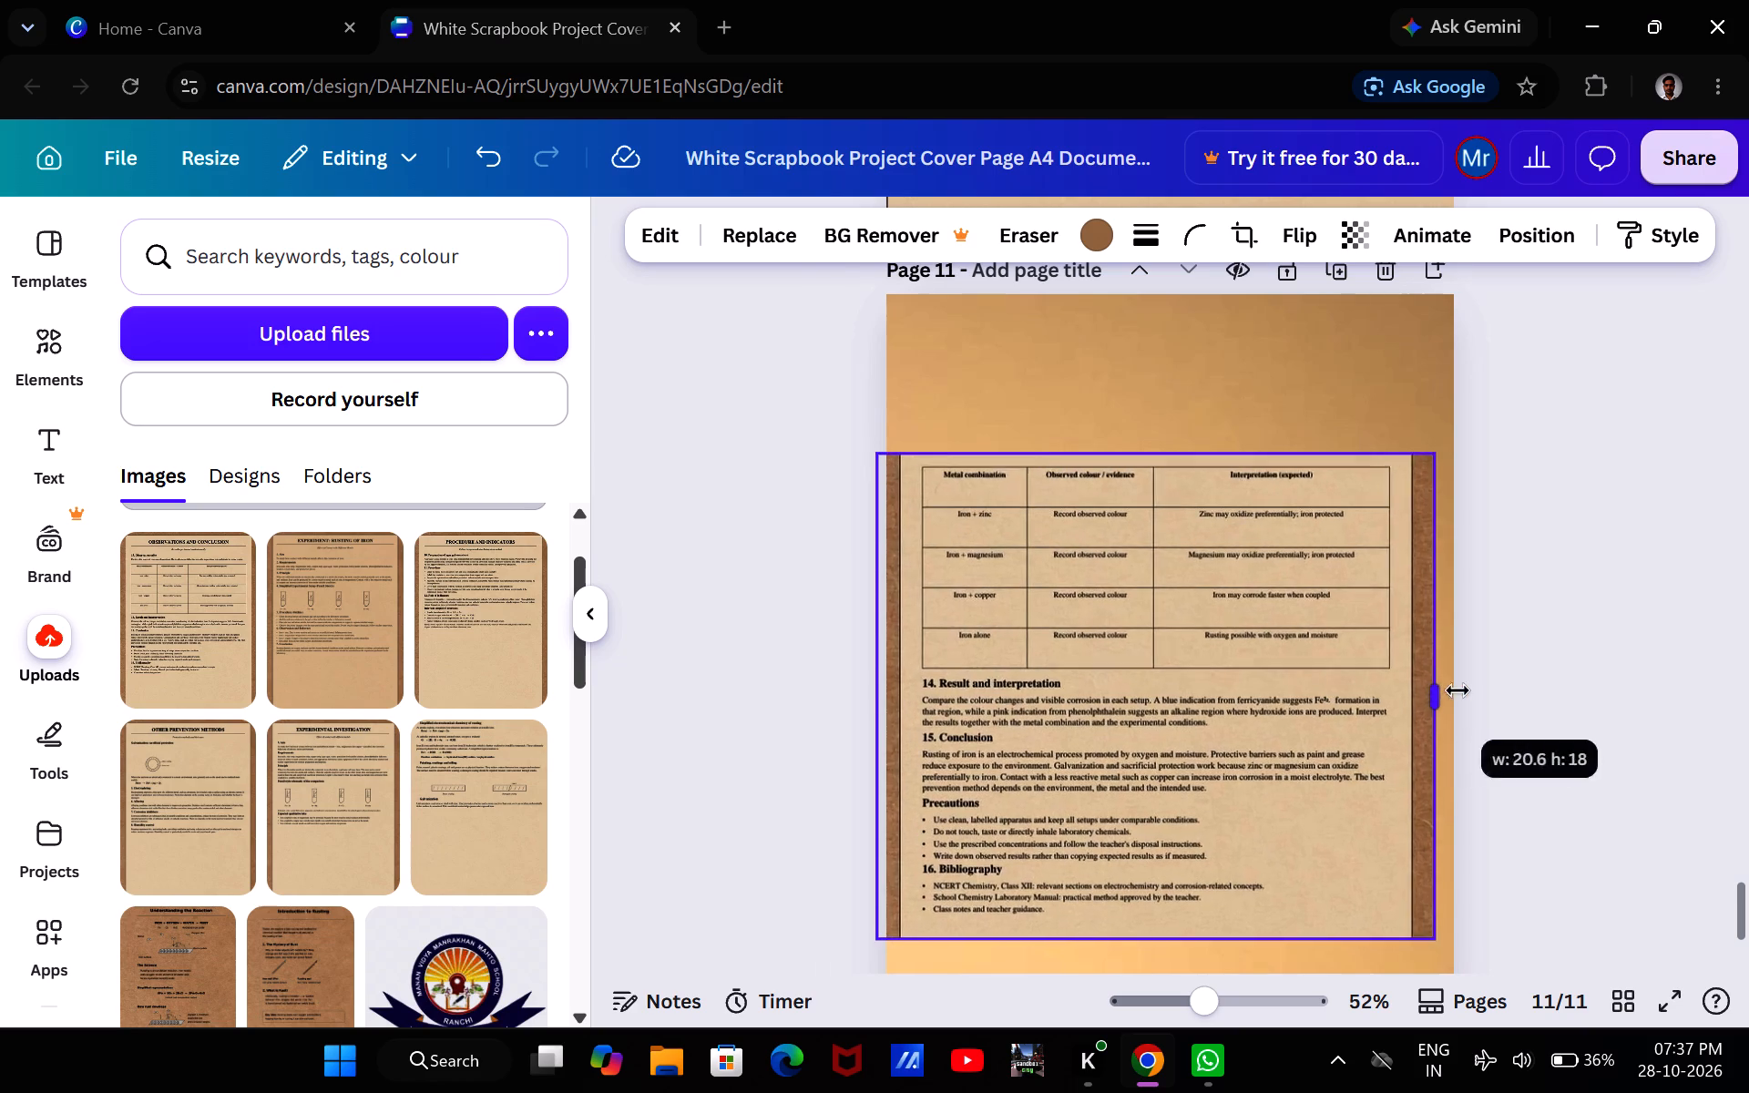
left_click_drag(1457, 690, 1467, 690)
left_click_drag(1179, 451, 1169, 424)
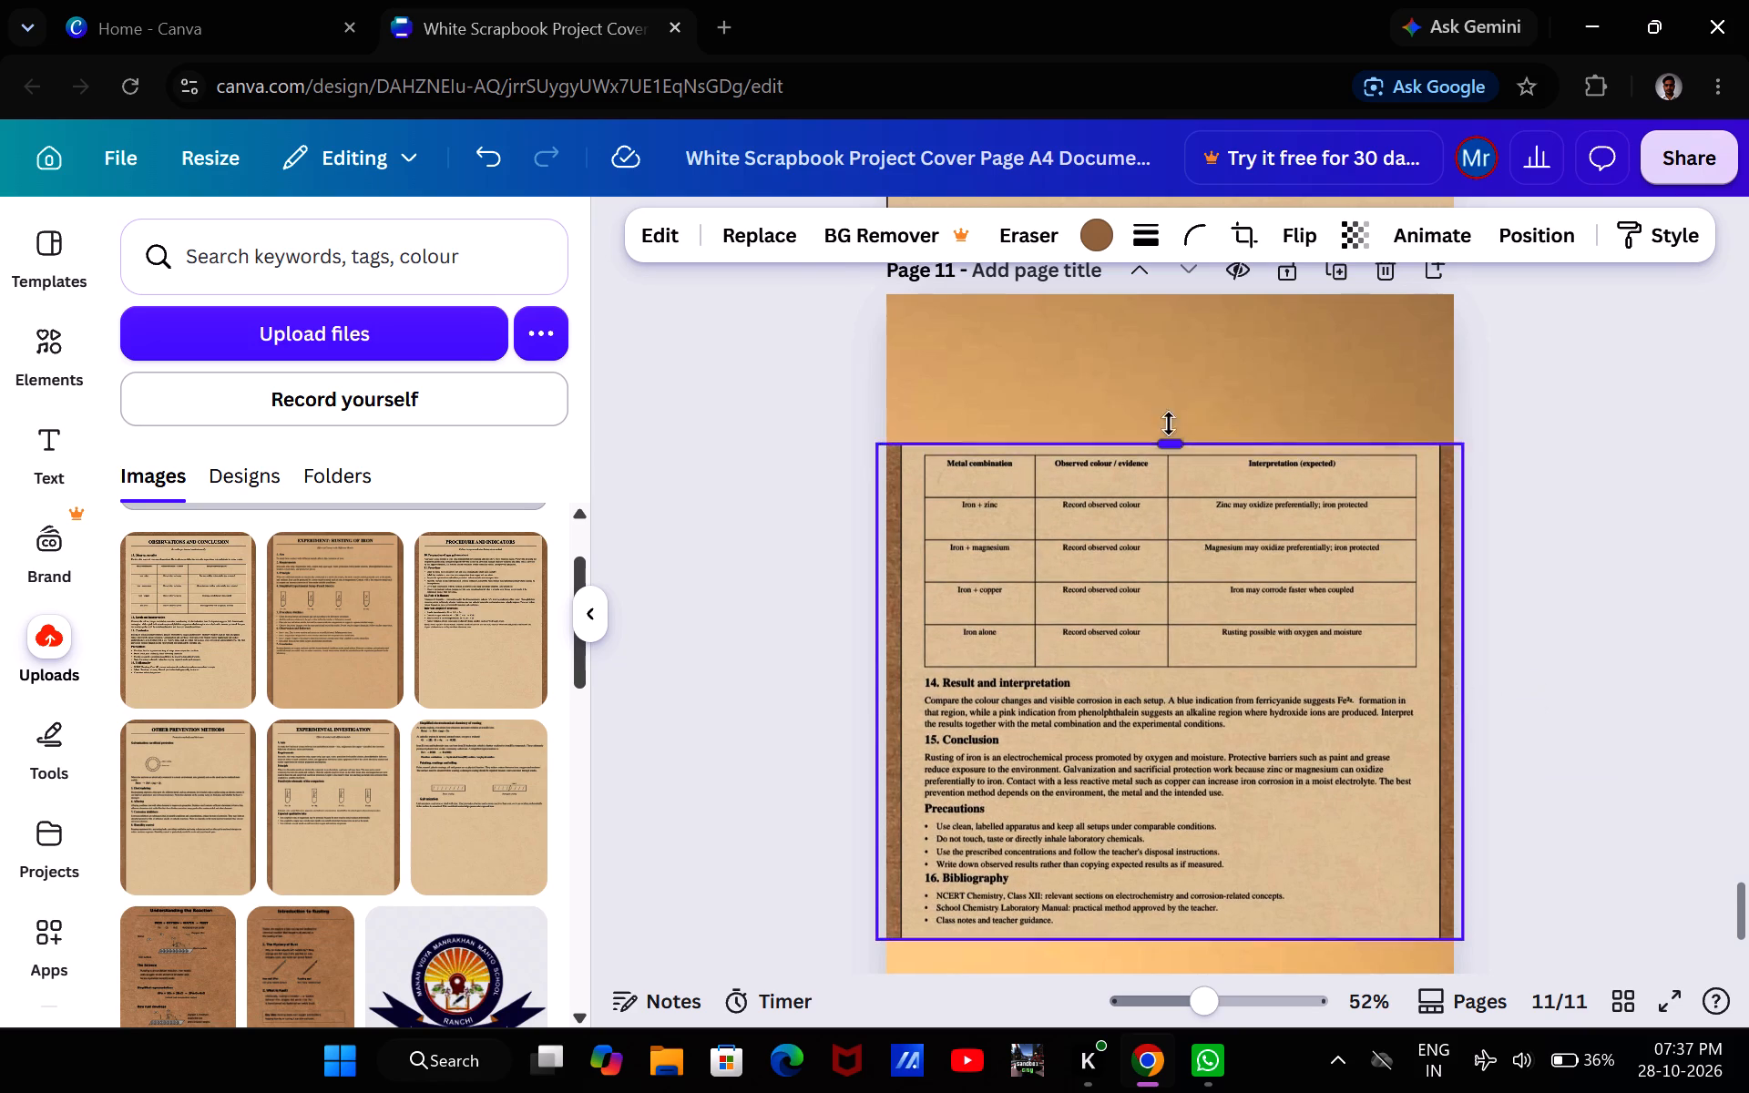
left_click_drag(1169, 424, 1169, 285)
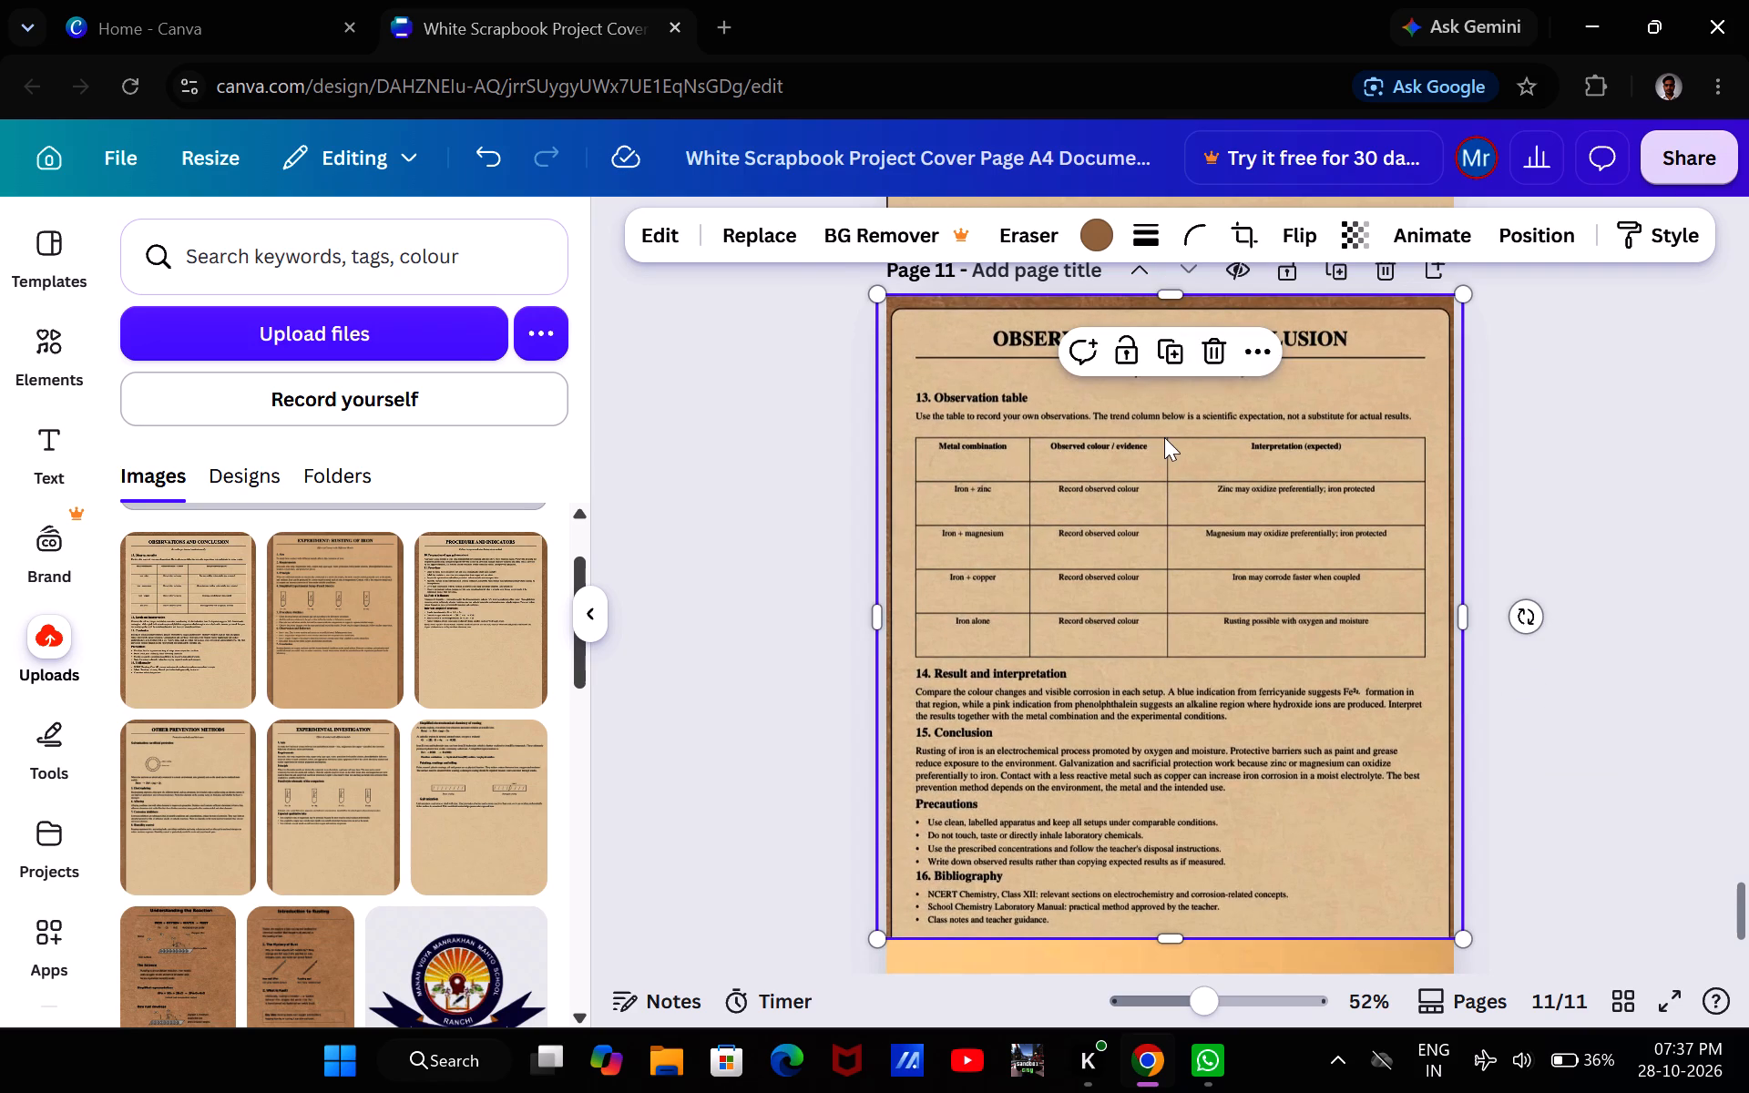
Extend the OBSERVATIONS AND CONCLUSION image down to page 11's bottom edge.
scroll(1164, 437, "down", 1)
scroll(1192, 655, "down", 1)
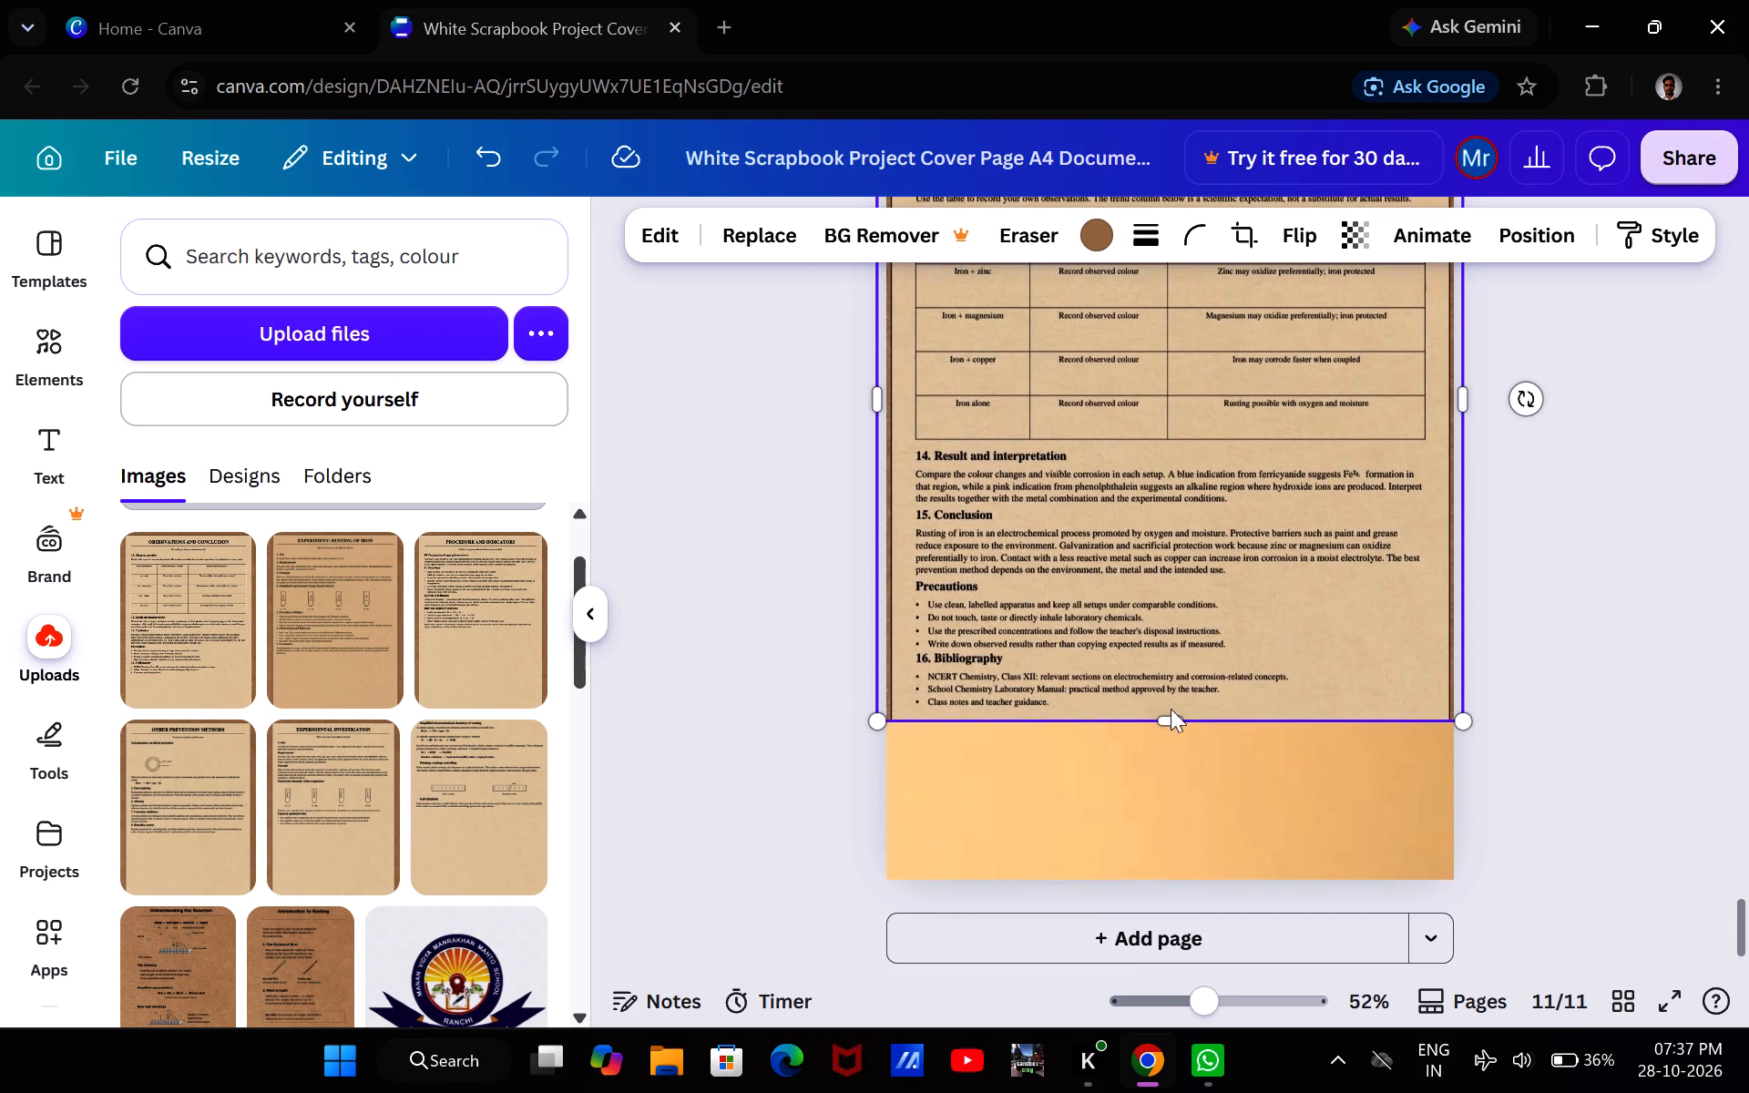
left_click_drag(1168, 712, 1176, 720)
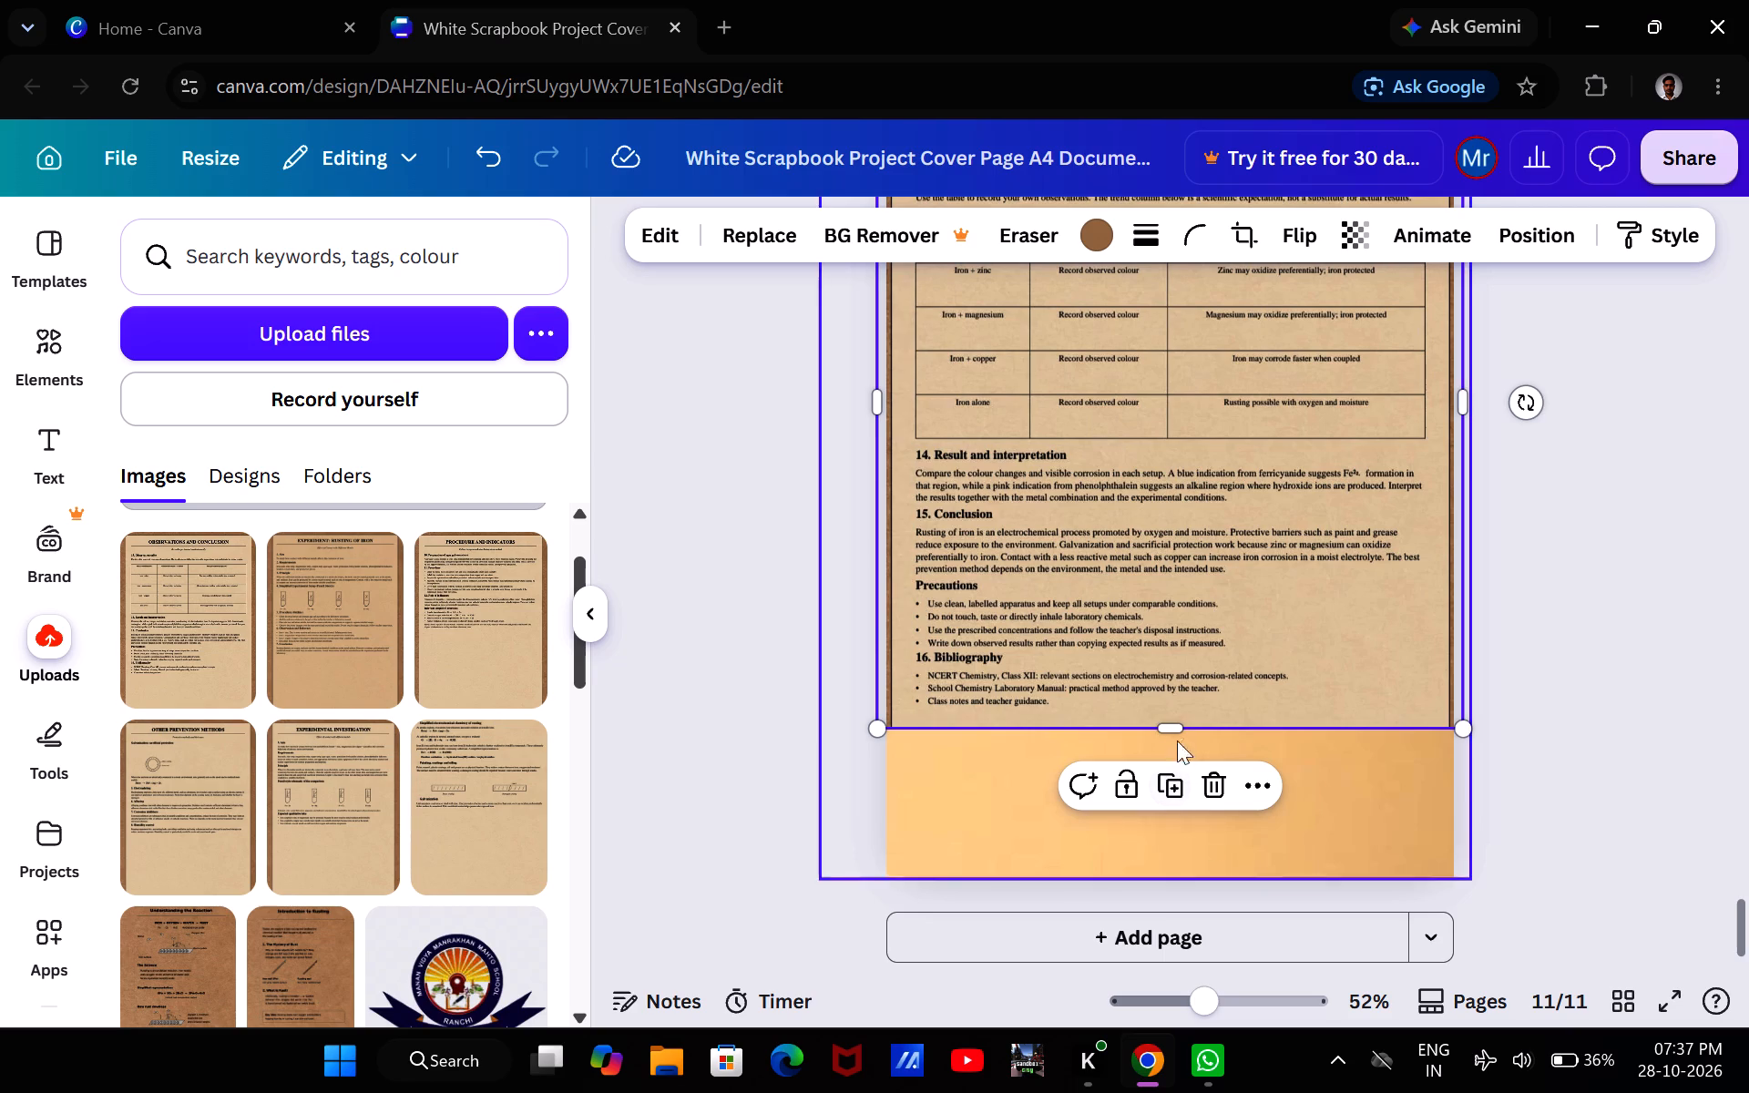
left_click_drag(1172, 725, 1195, 888)
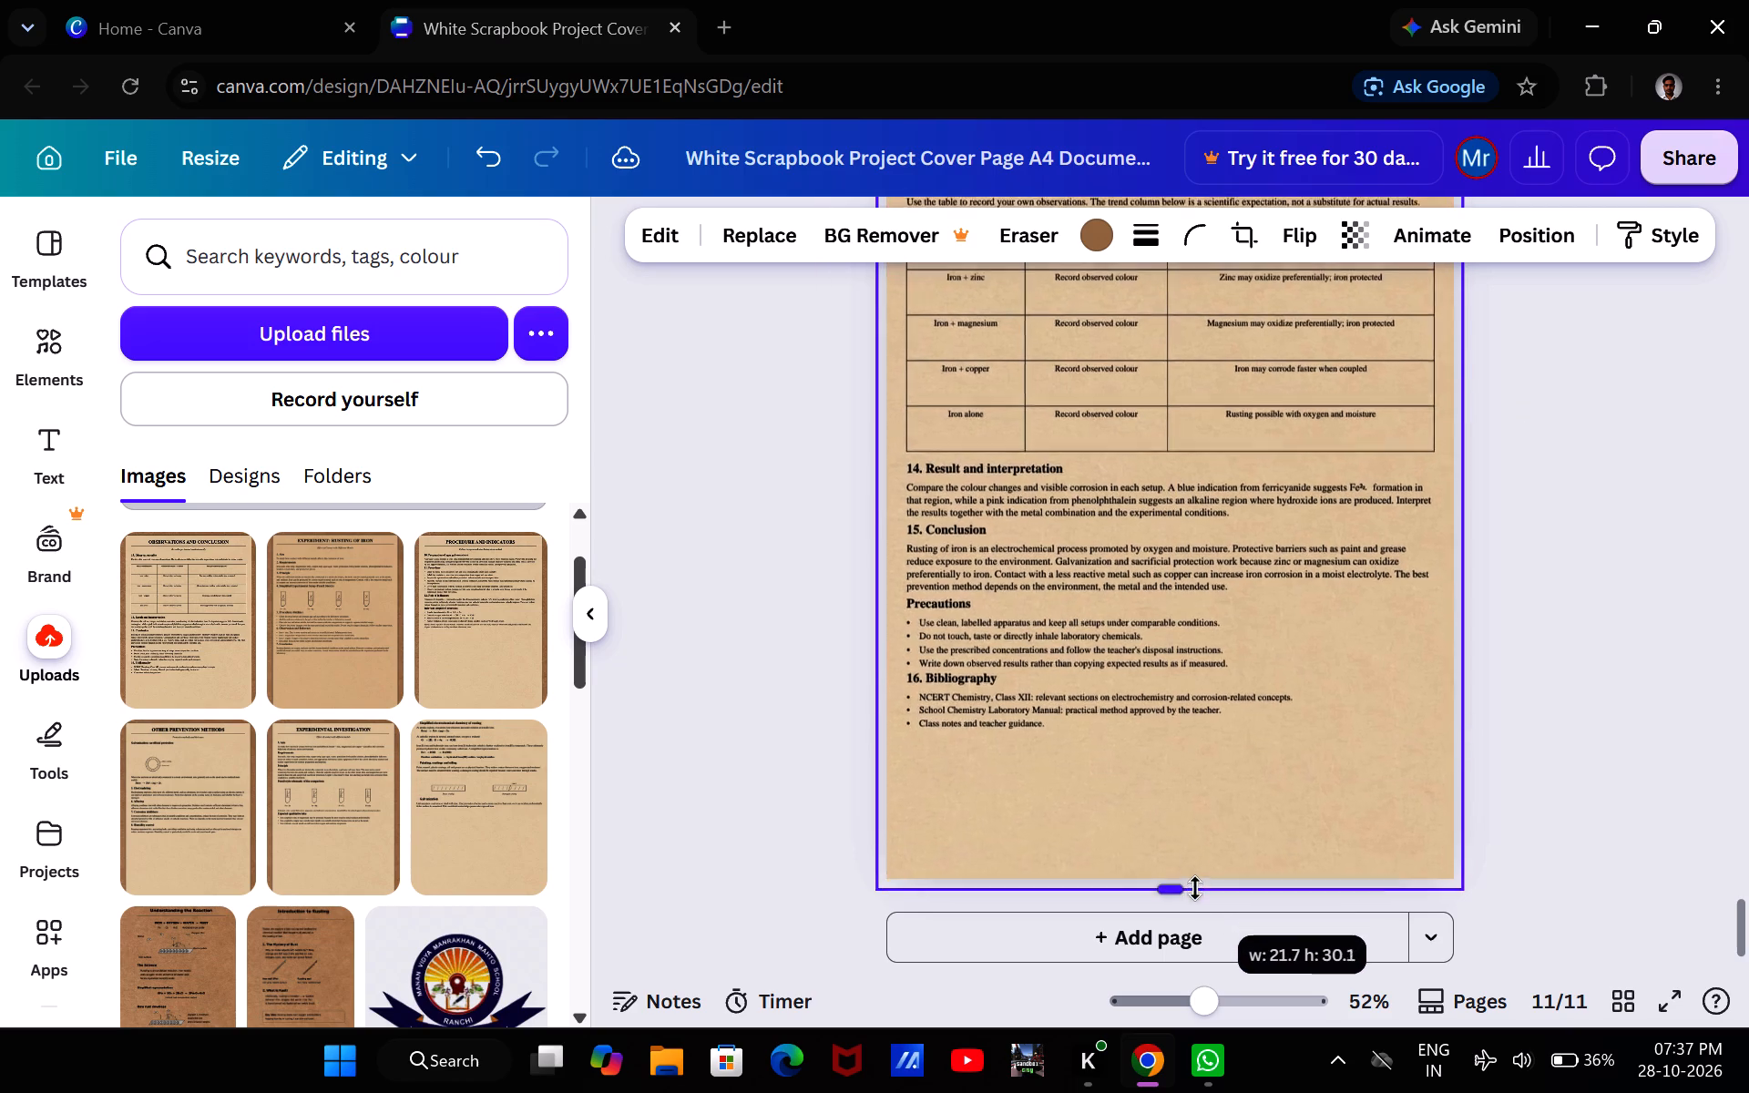
left_click_drag(1195, 888, 1197, 883)
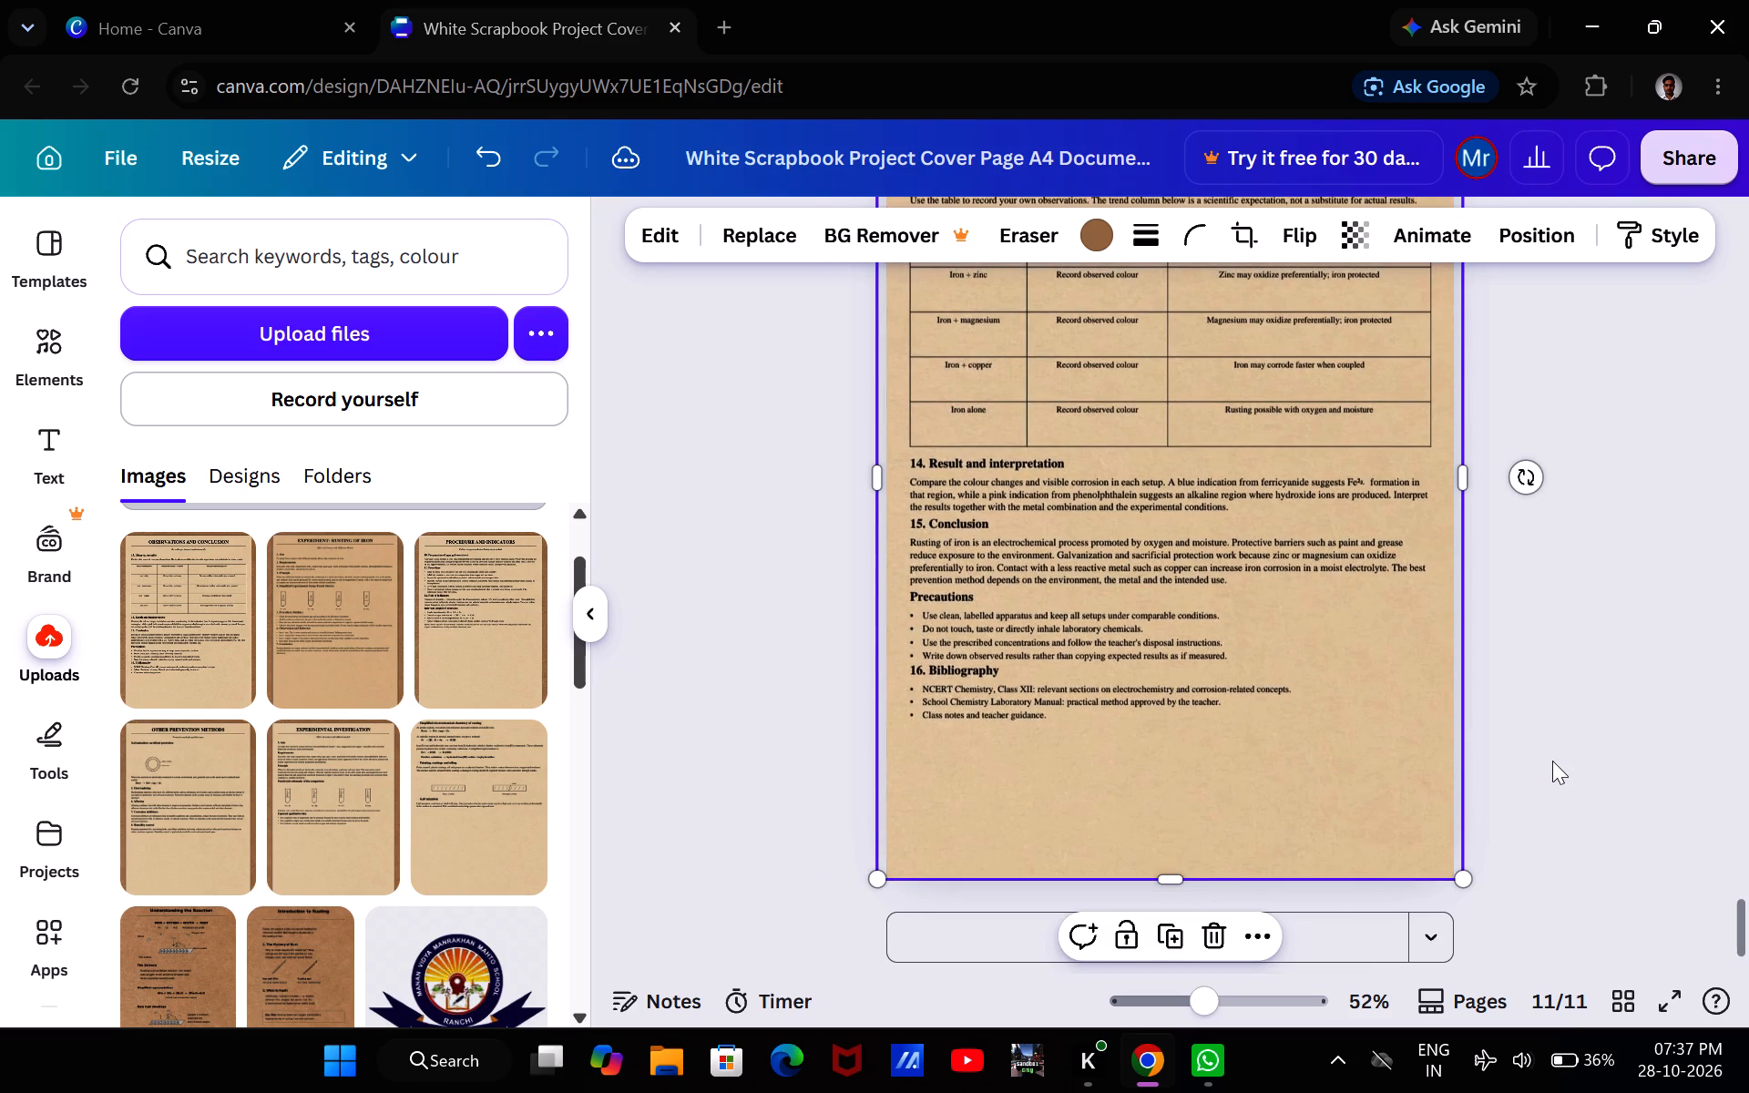
left_click(1552, 761)
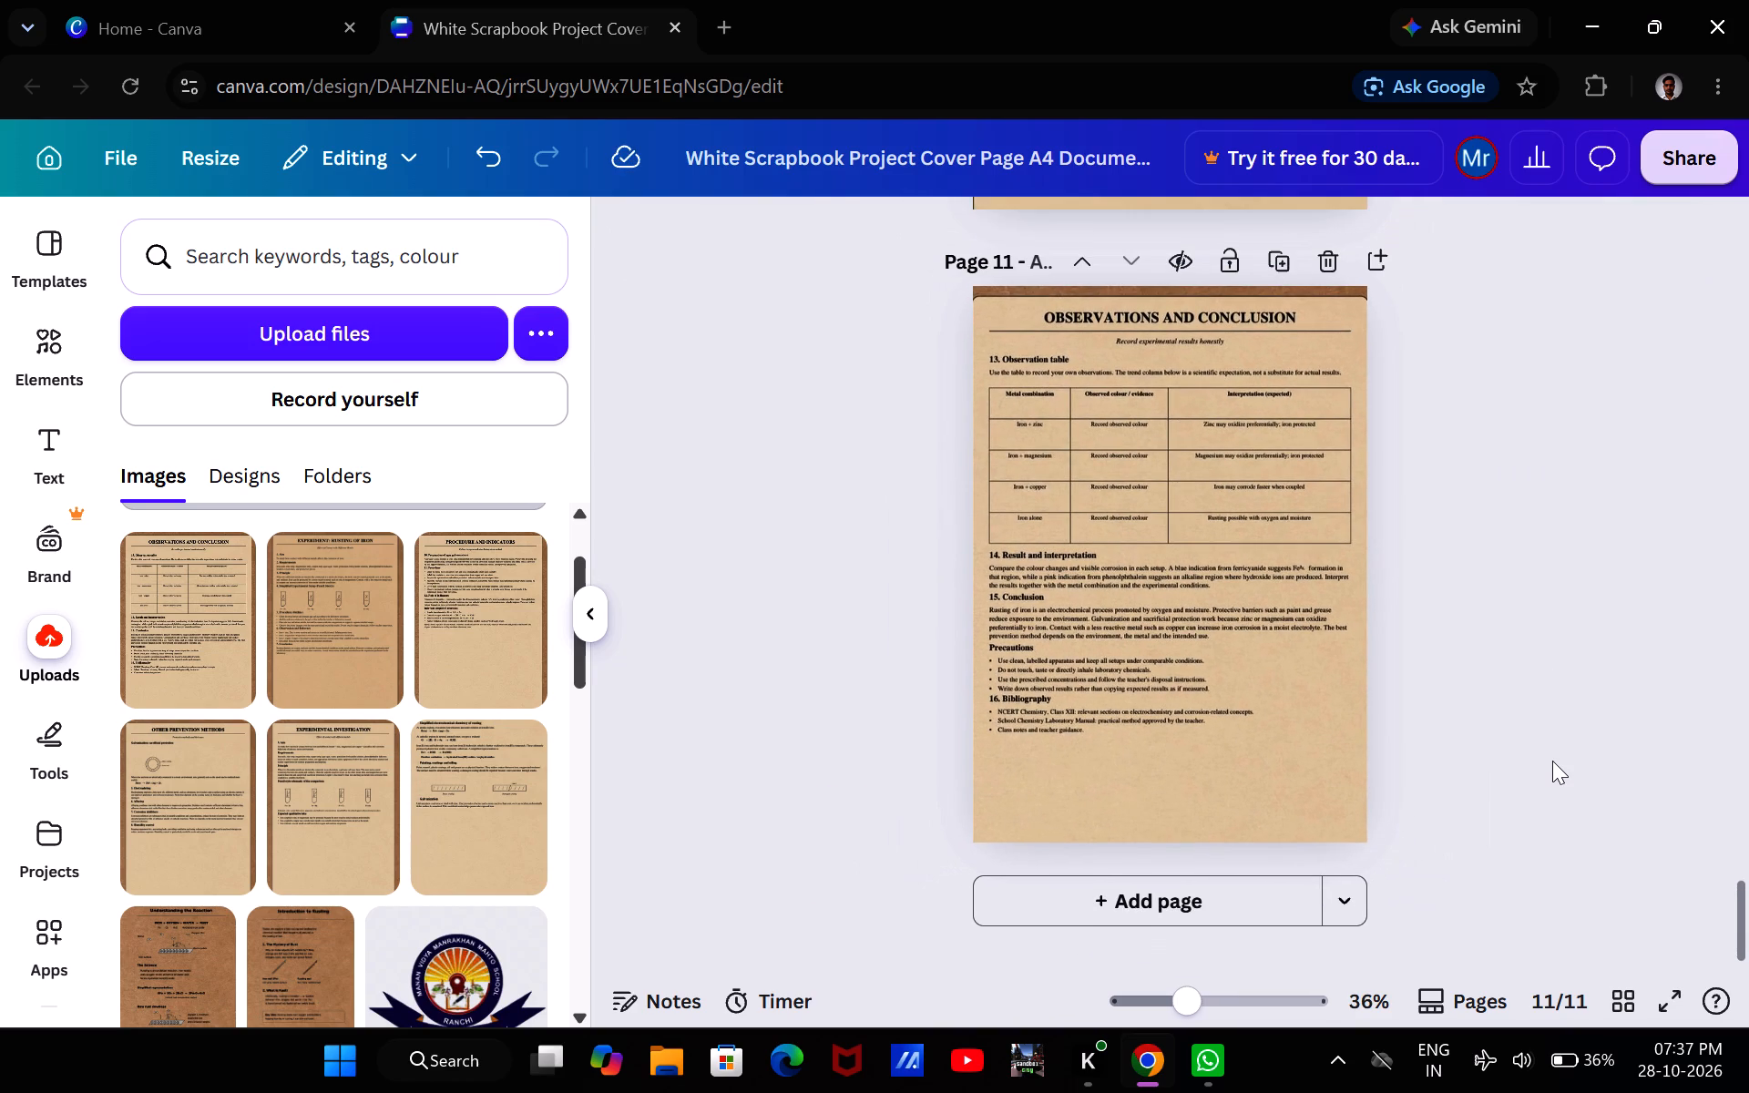
Review the document's pages from the OBSERVATIONS AND CONCLUSION page back to the cover page, checking their layout.
left_click(1531, 687)
scroll(1531, 687, "down", 2)
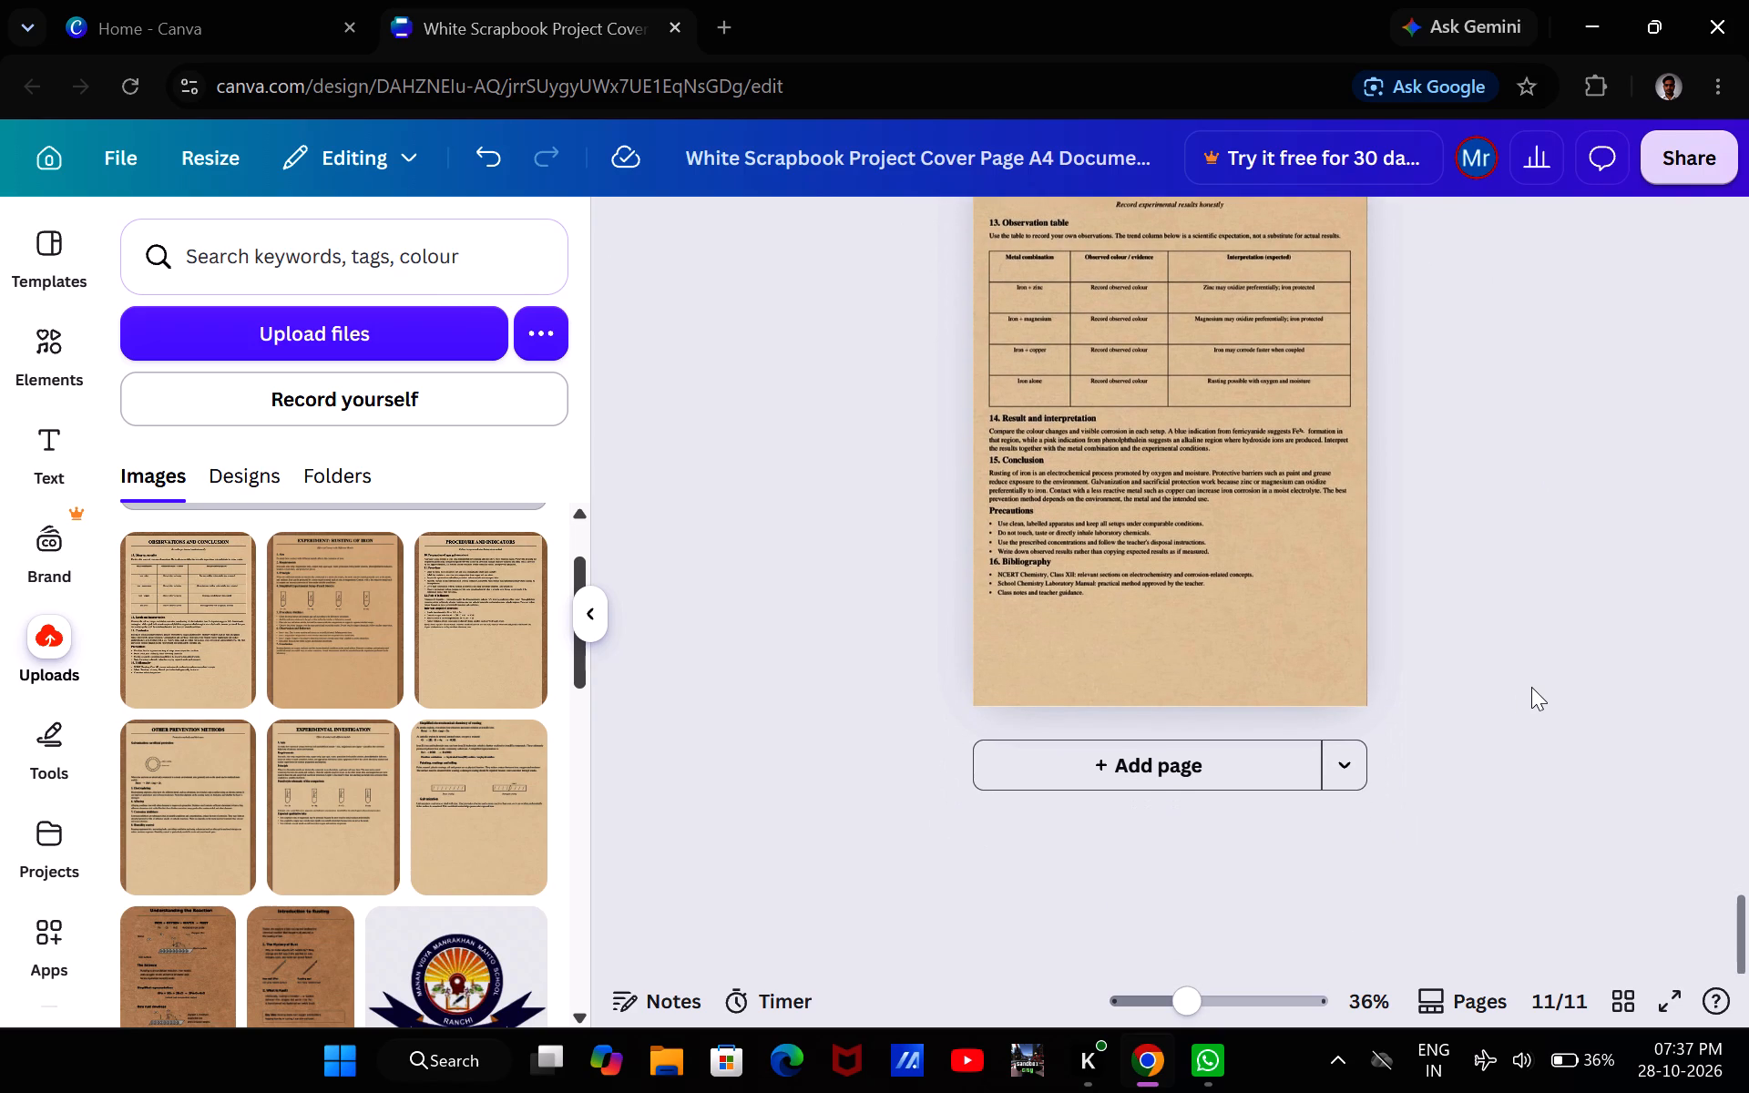
scroll(1531, 687, "up", 3)
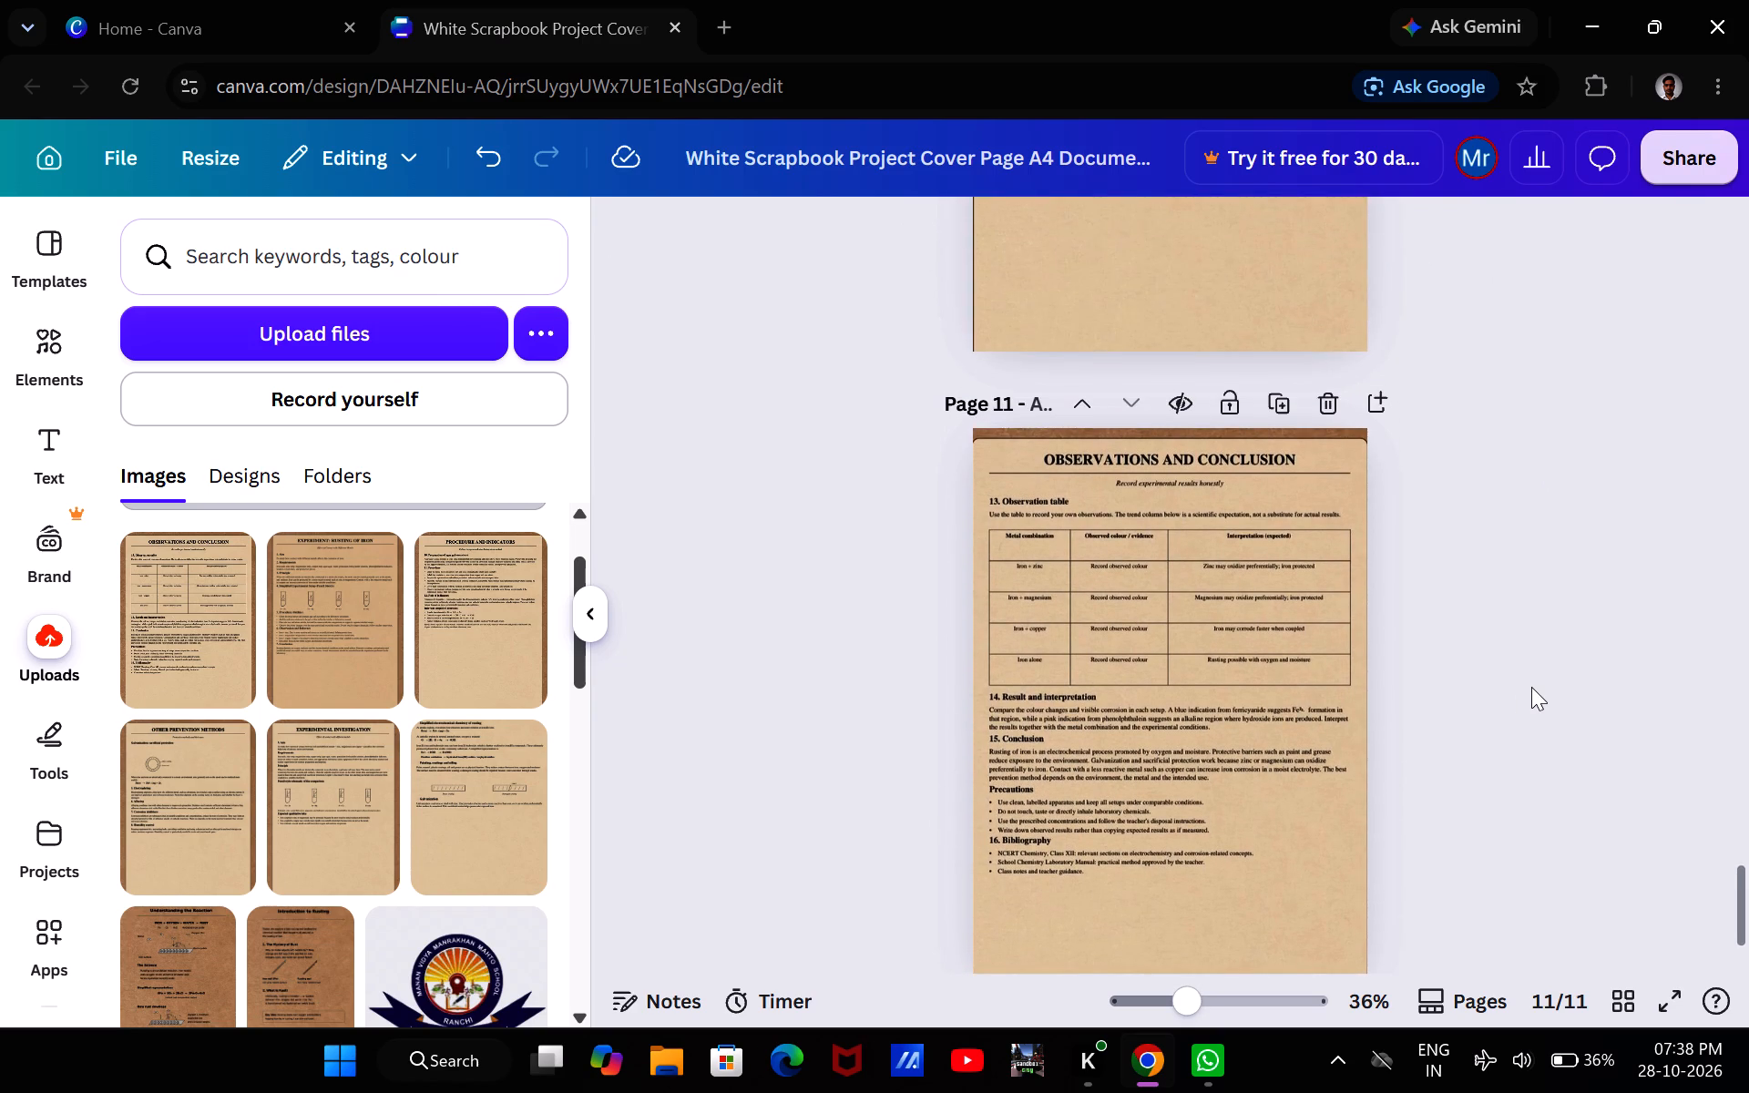
scroll(1531, 687, "up", 7)
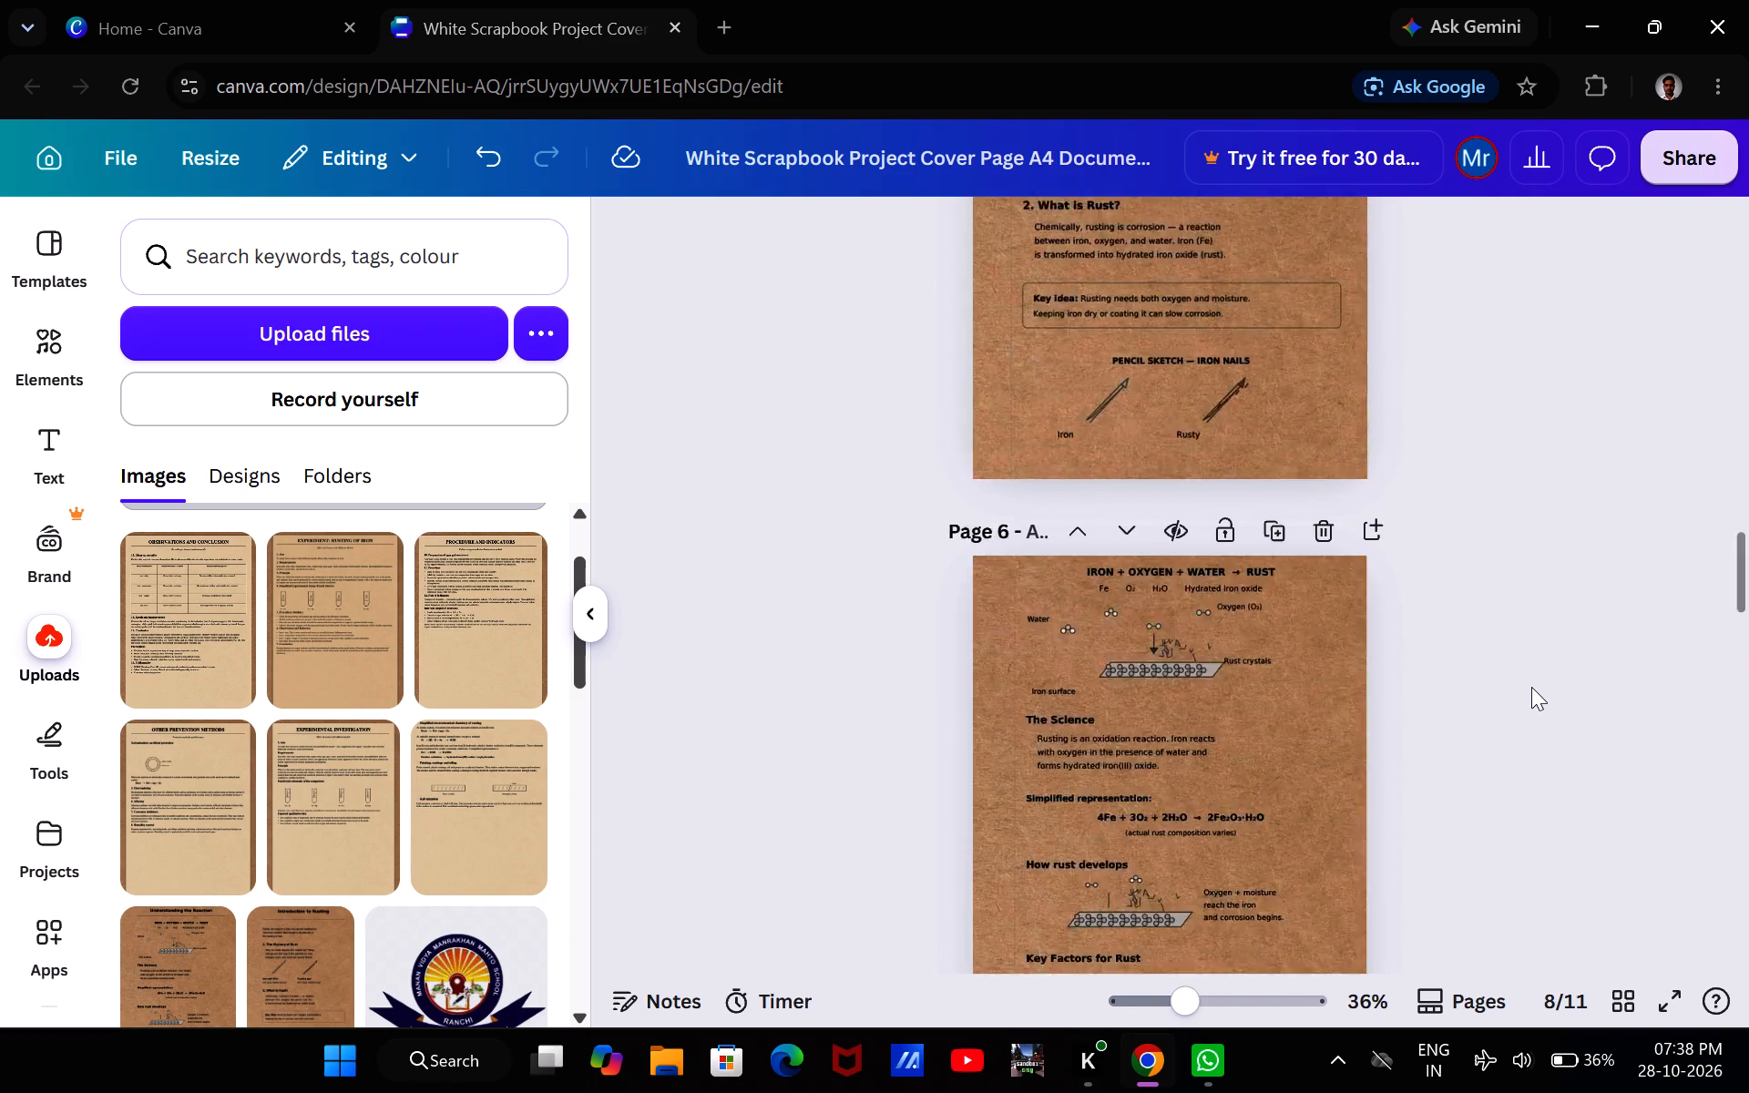
scroll(1531, 687, "up", 5)
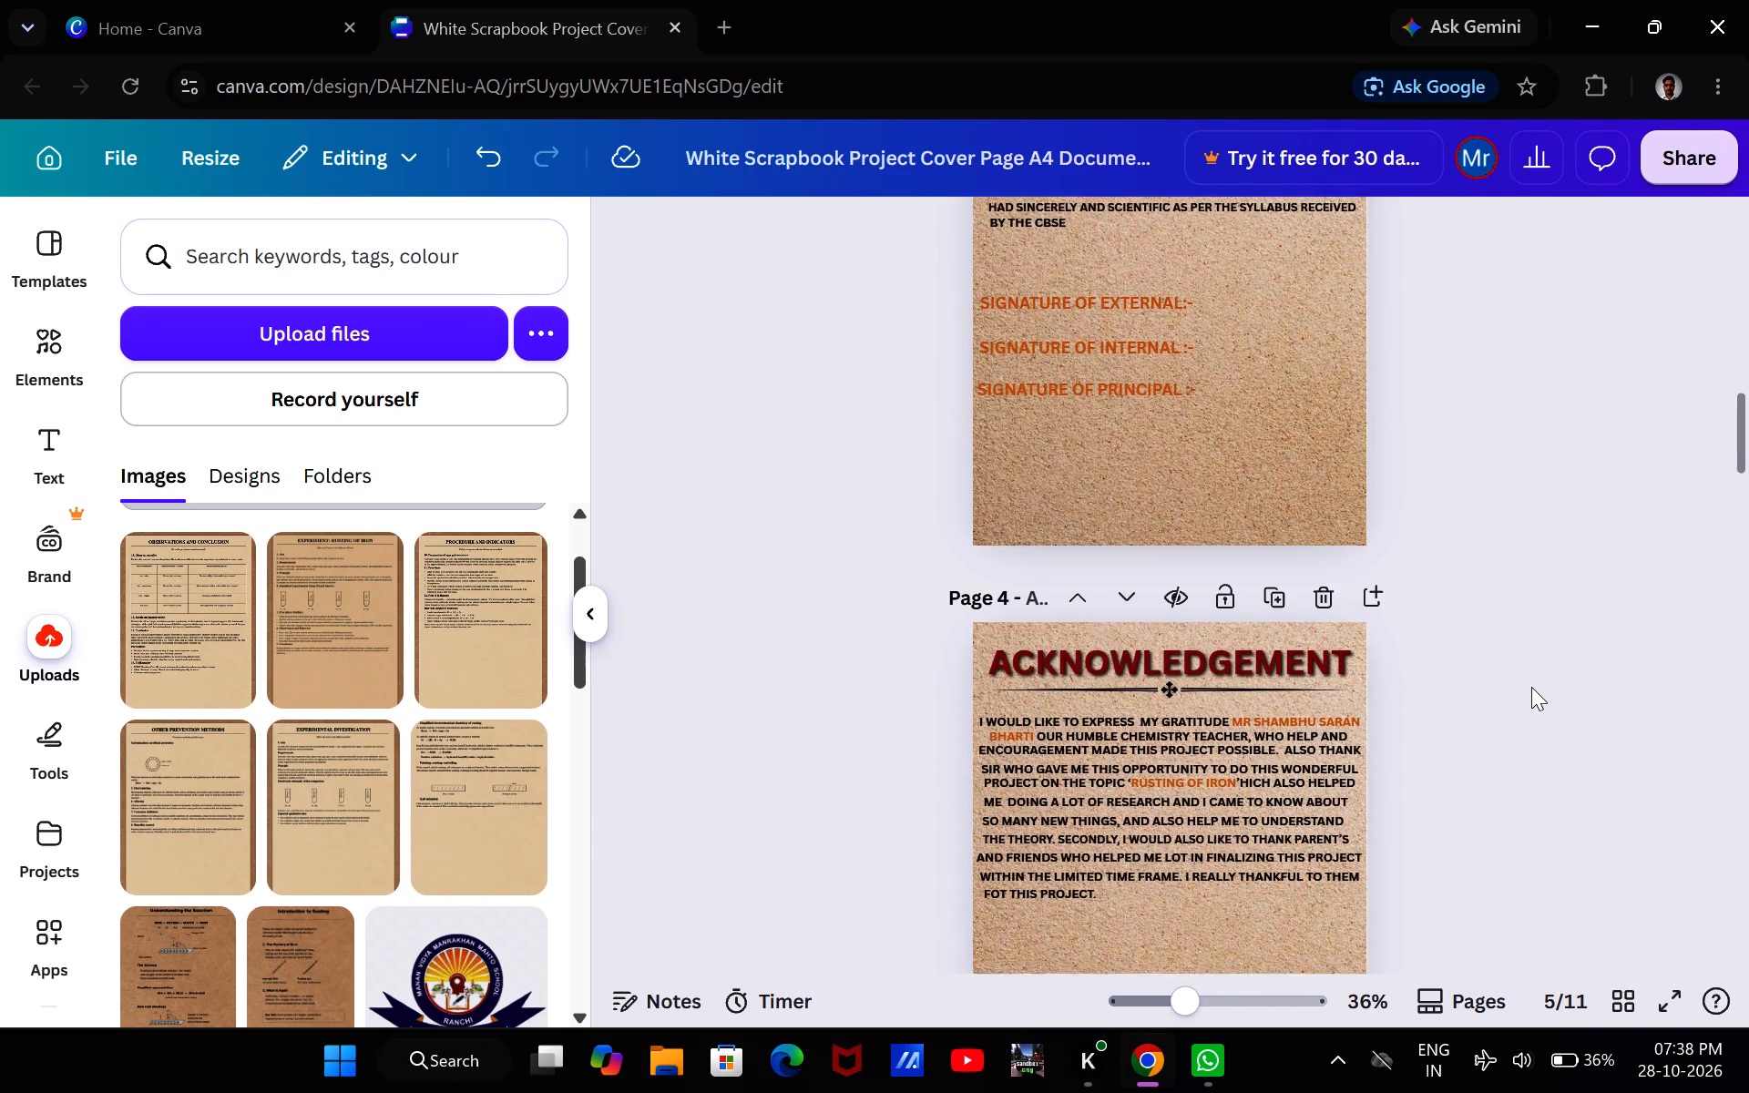
scroll(1531, 687, "down", 4)
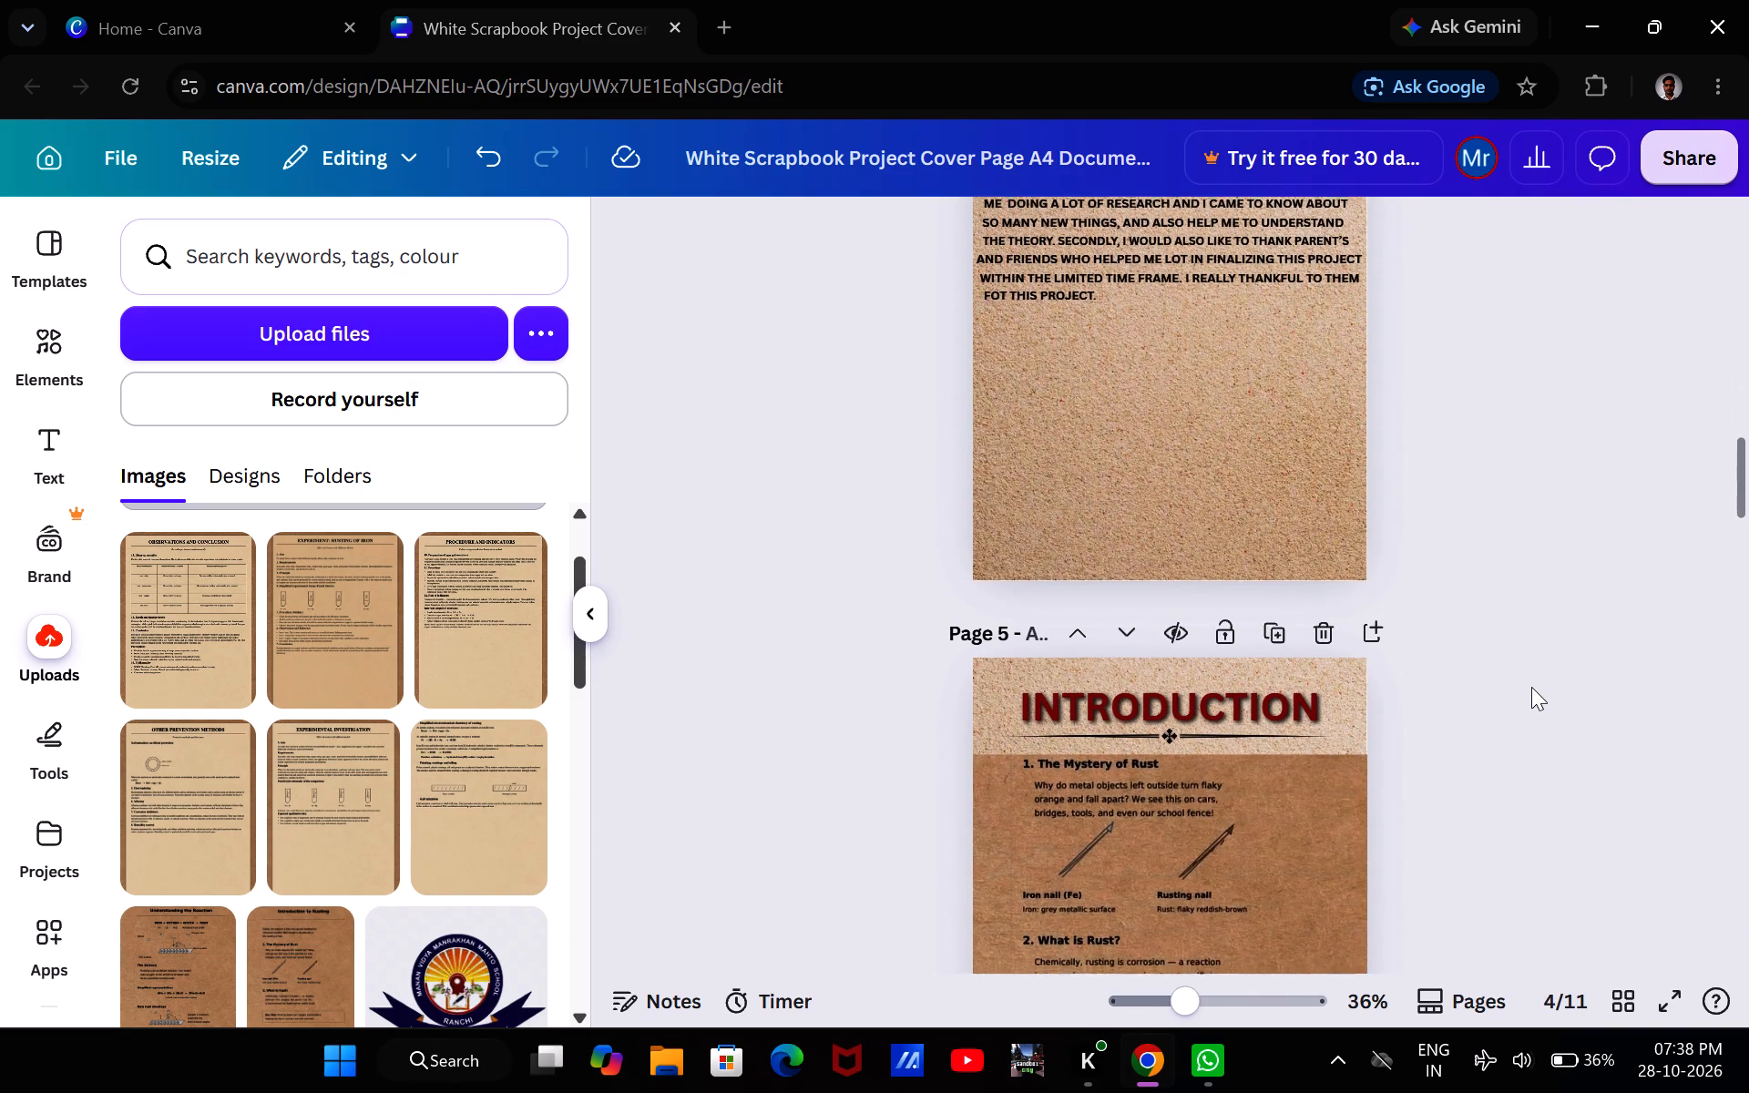
scroll(1531, 687, "up", 5)
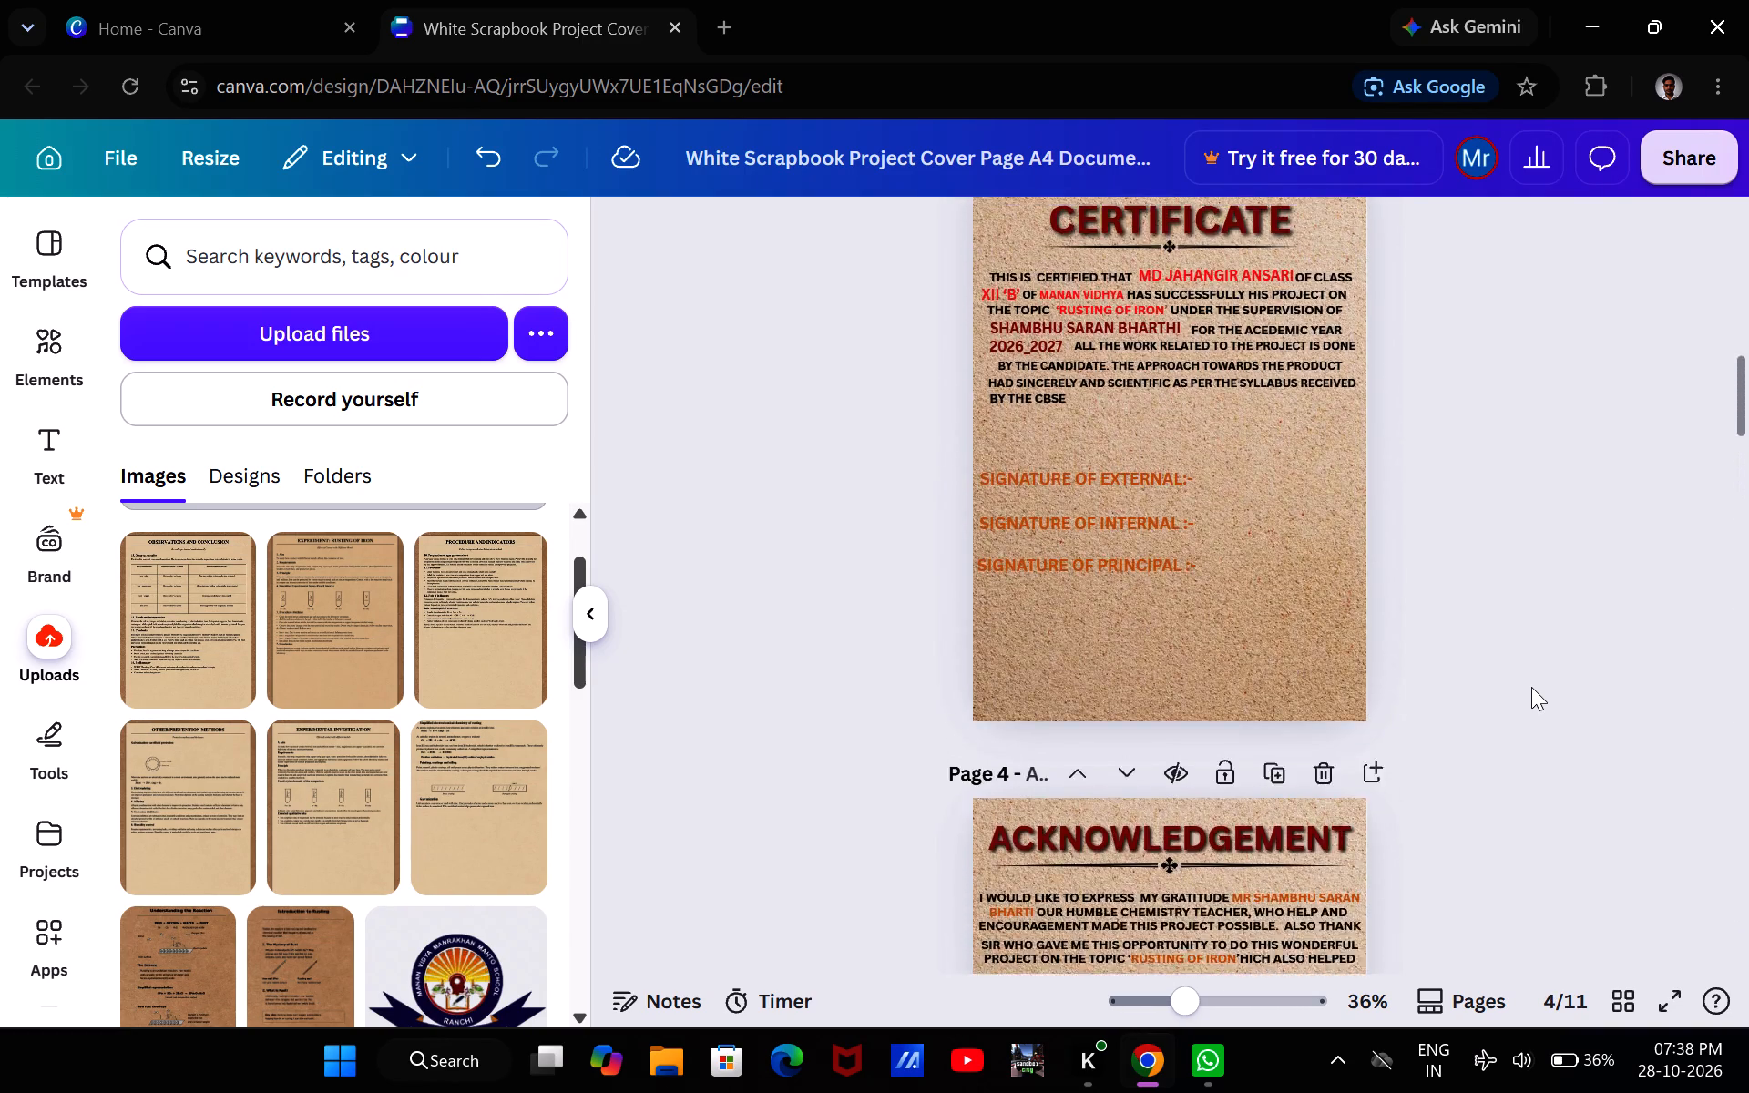
scroll(1531, 687, "up", 4)
scroll(1531, 687, "down", 1)
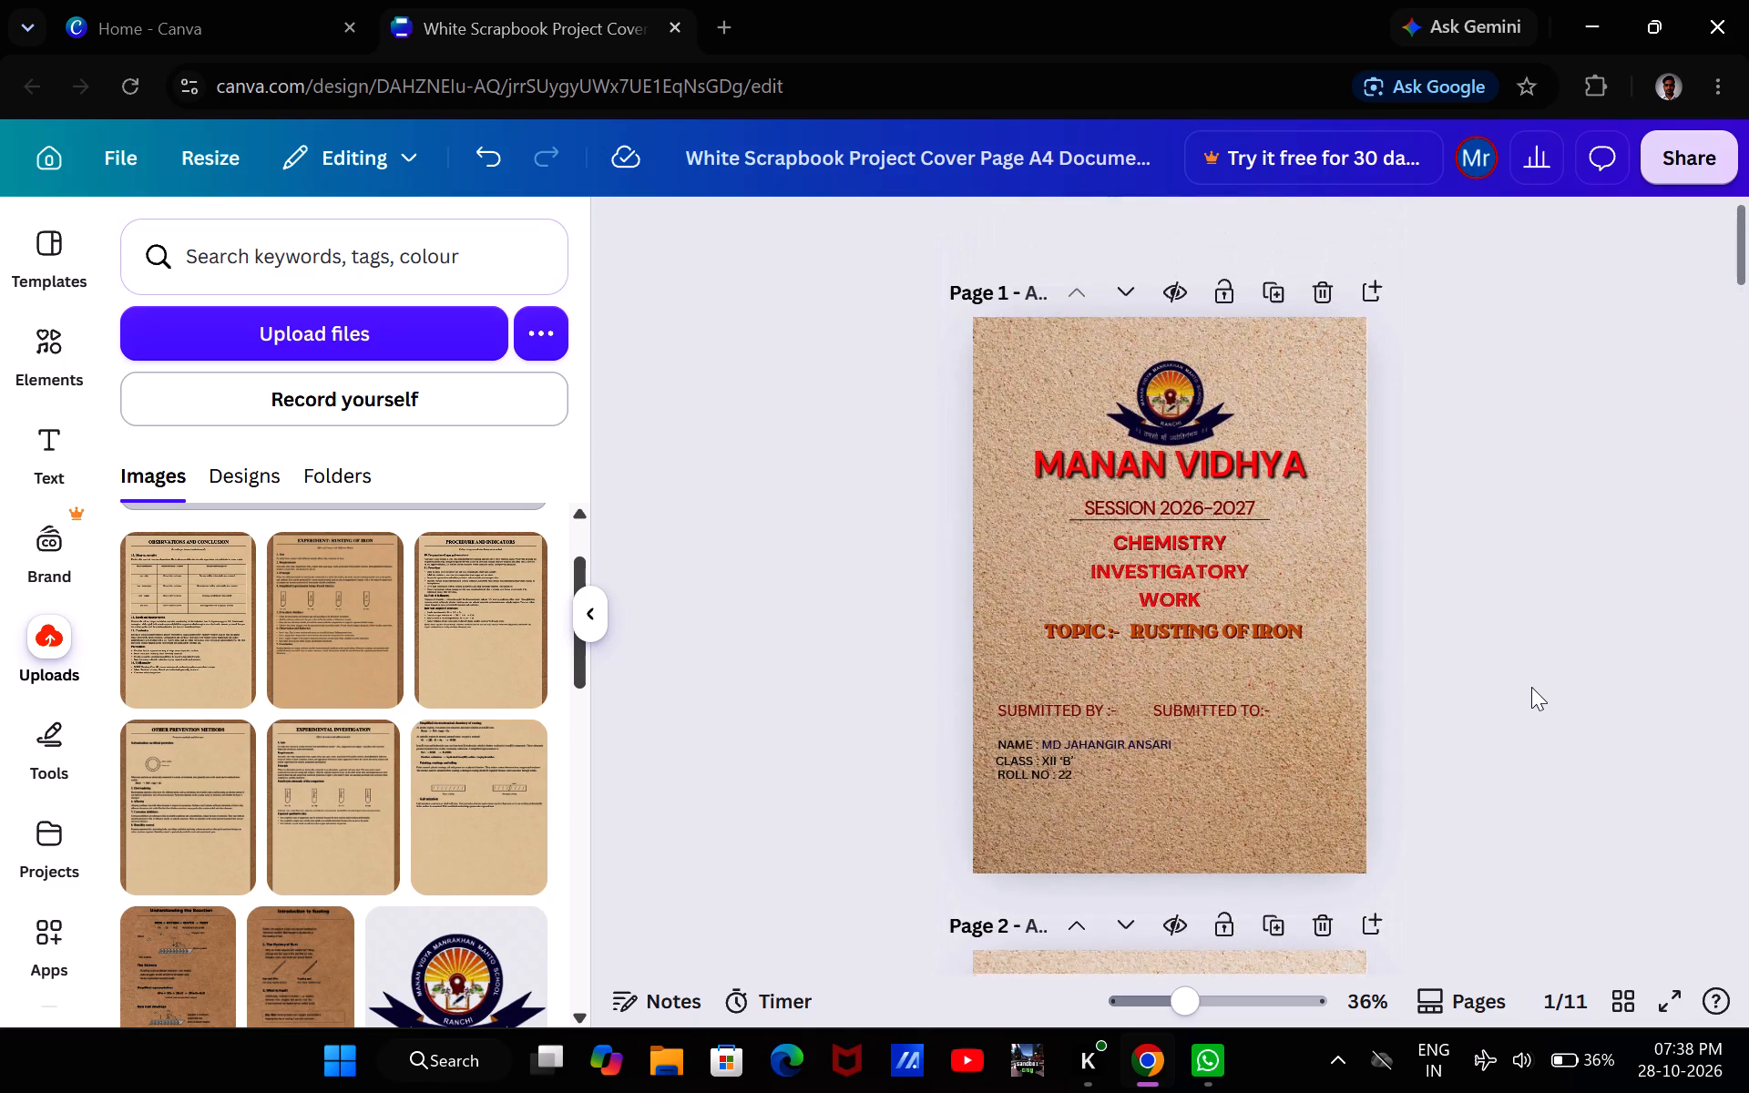
Review the first six pages, from the cover through the index, certificate, acknowledgement and introduction, checking their order and content.
scroll(1531, 687, "down", 3)
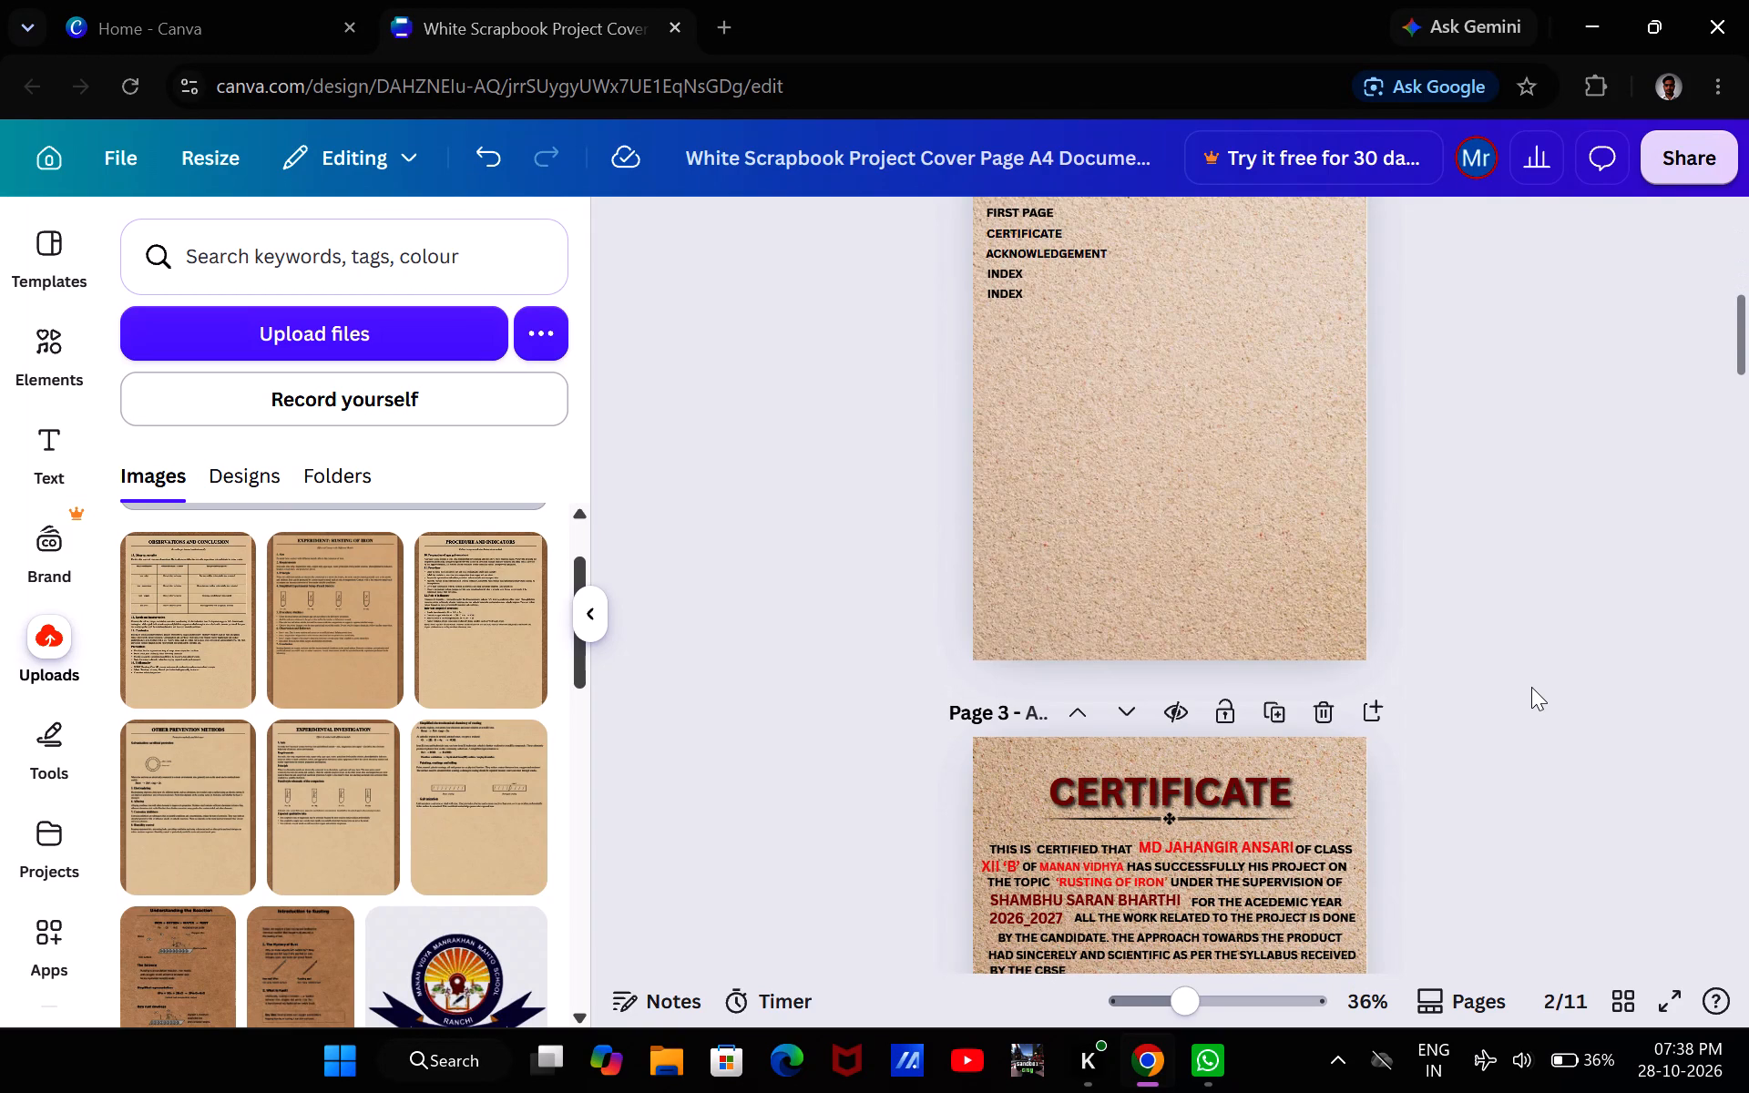
scroll(1531, 687, "up", 1)
scroll(1531, 687, "down", 1)
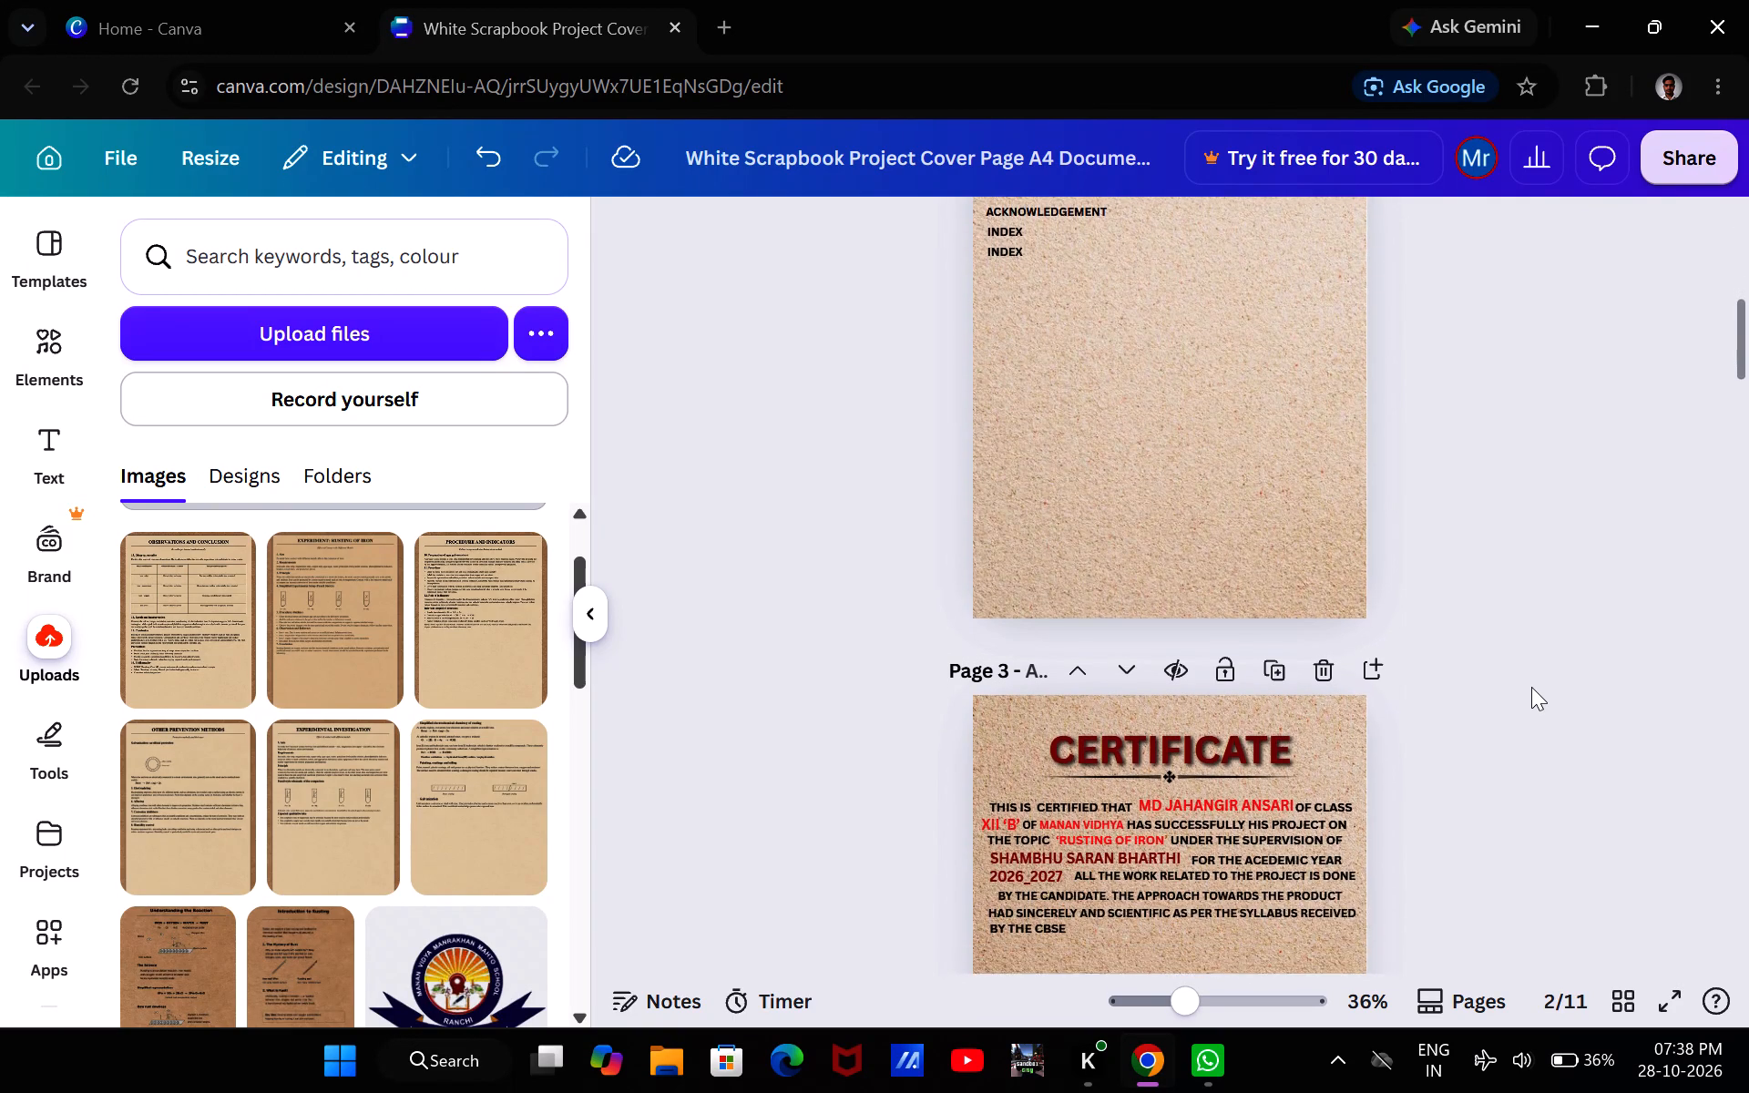
scroll(1531, 687, "down", 5)
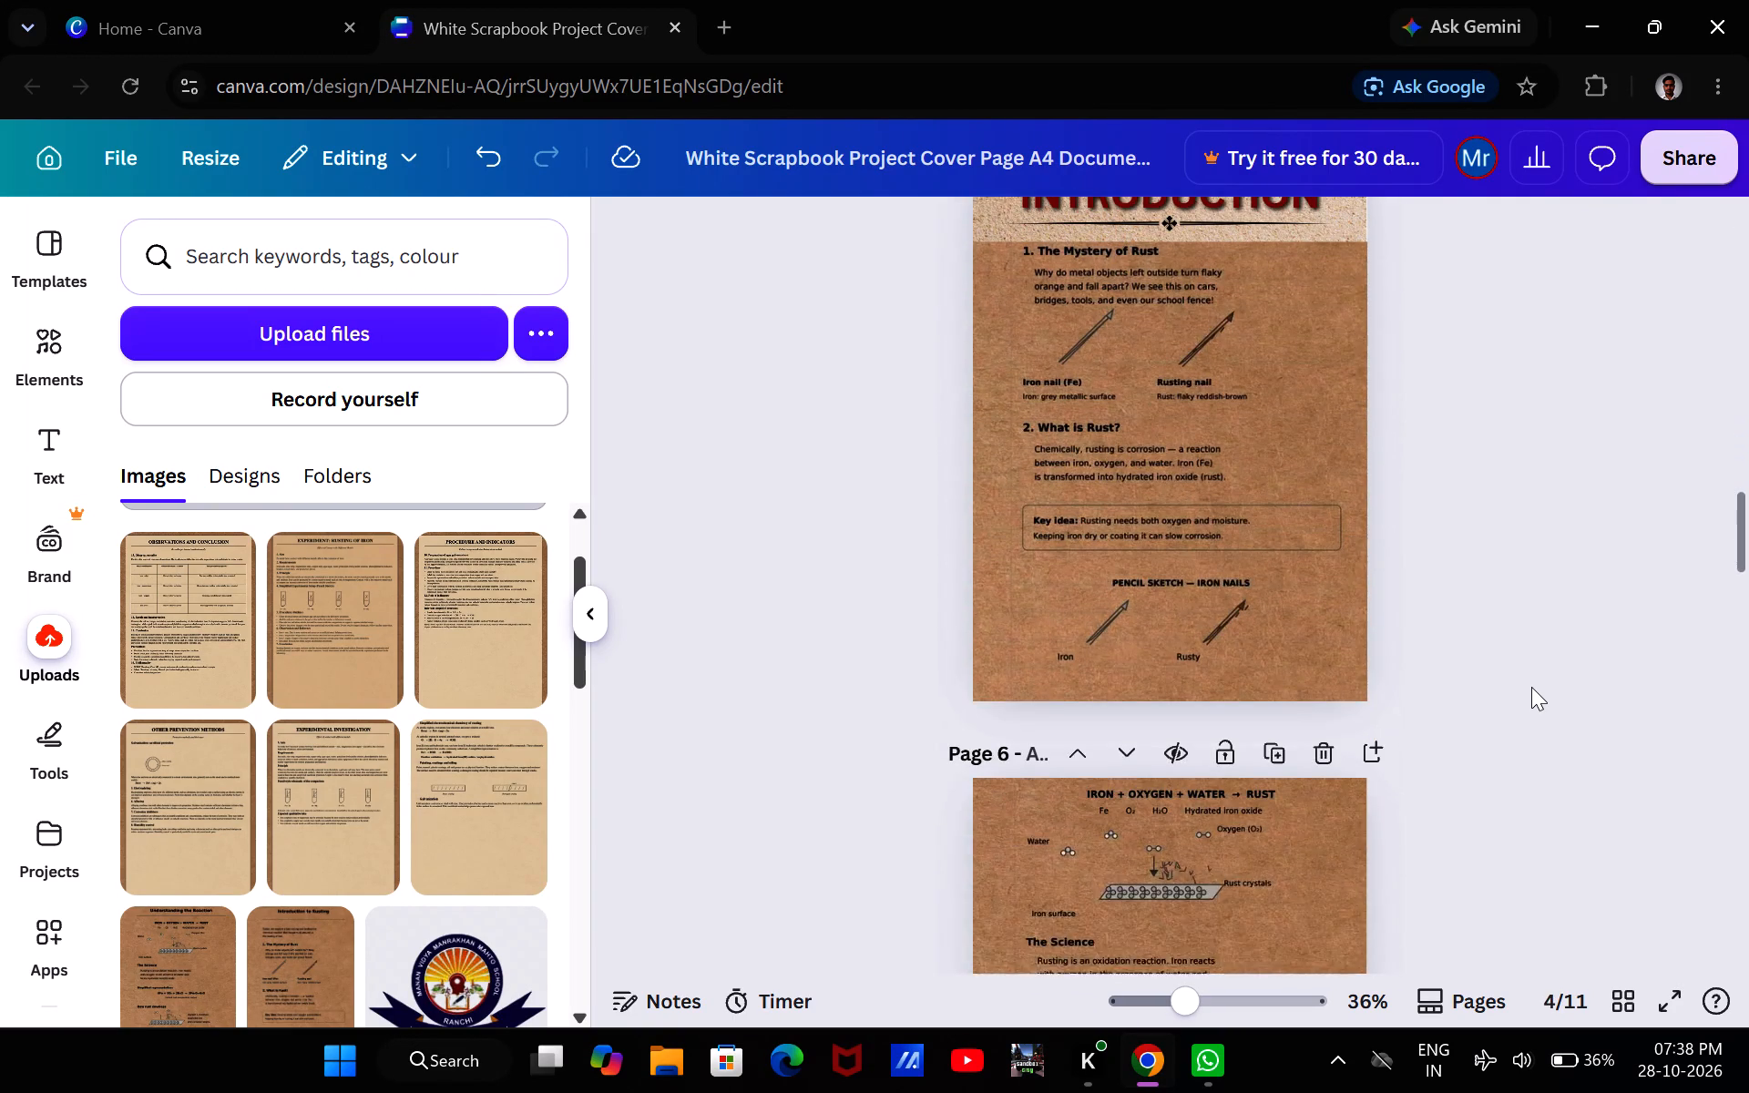
scroll(1531, 687, "up", 6)
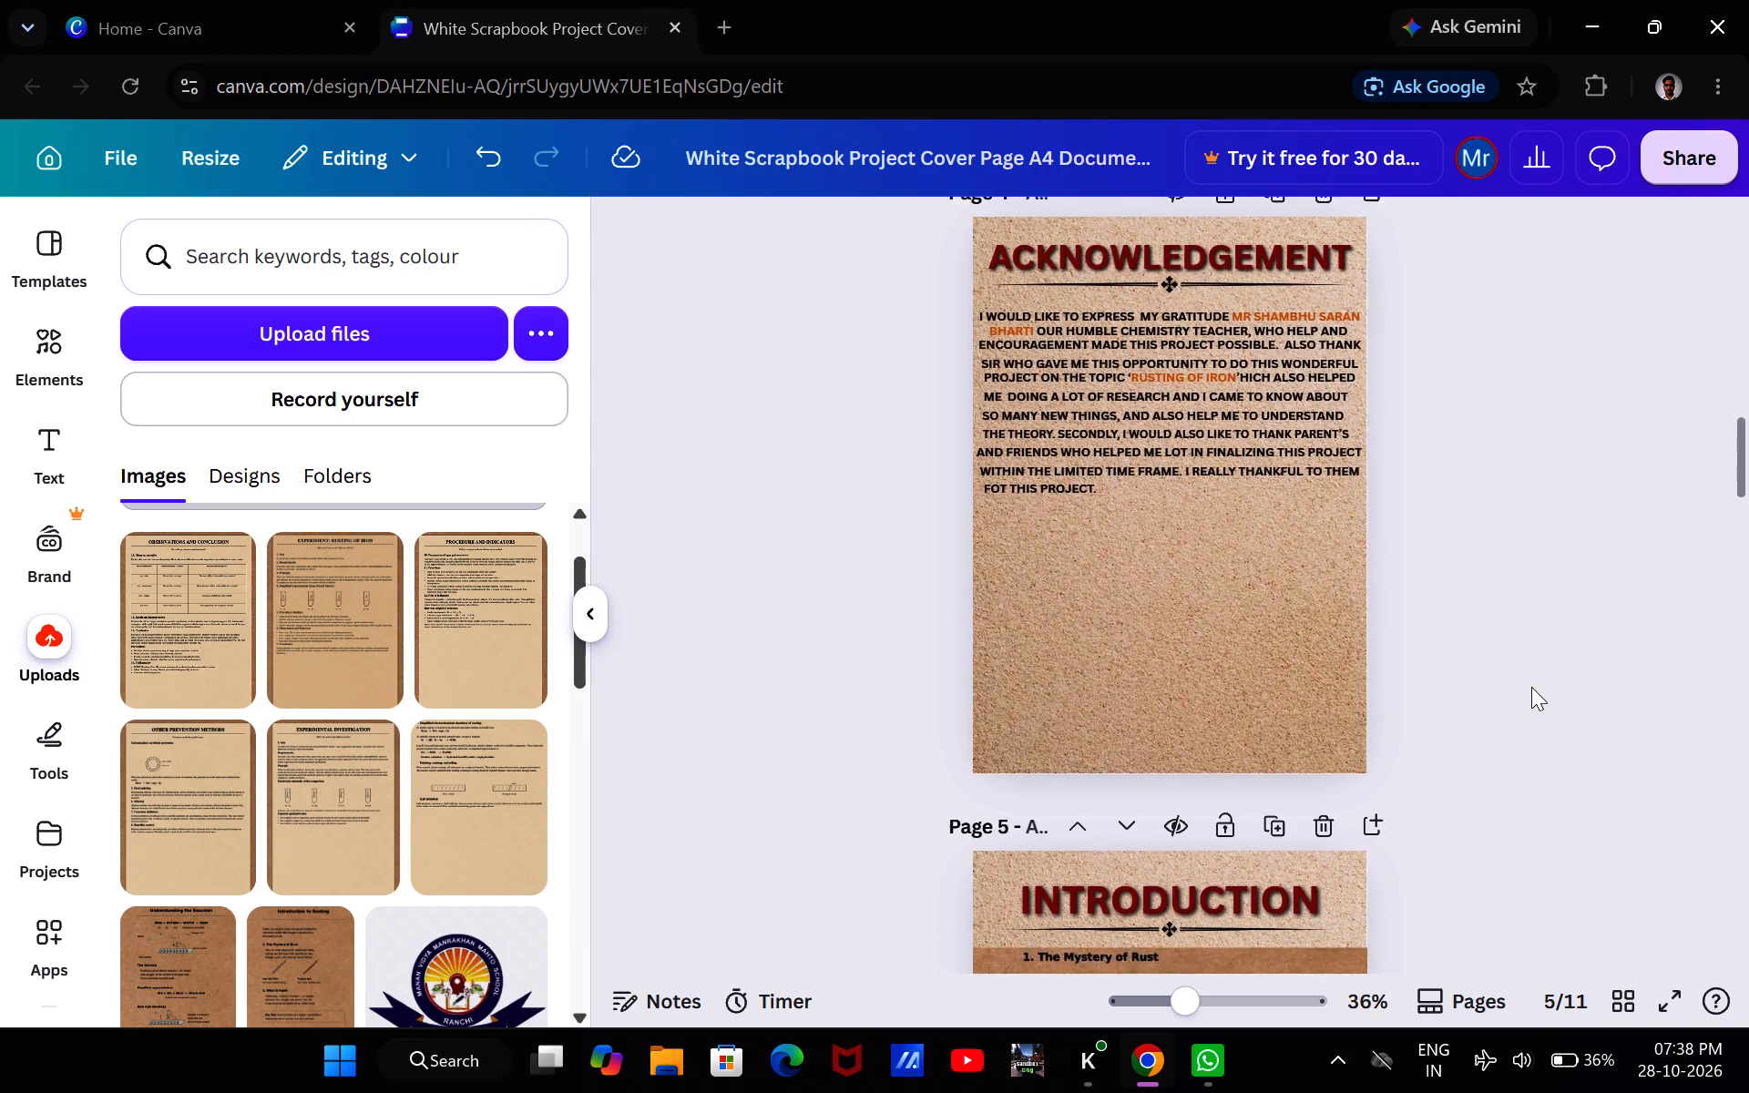
scroll(1531, 687, "up", 4)
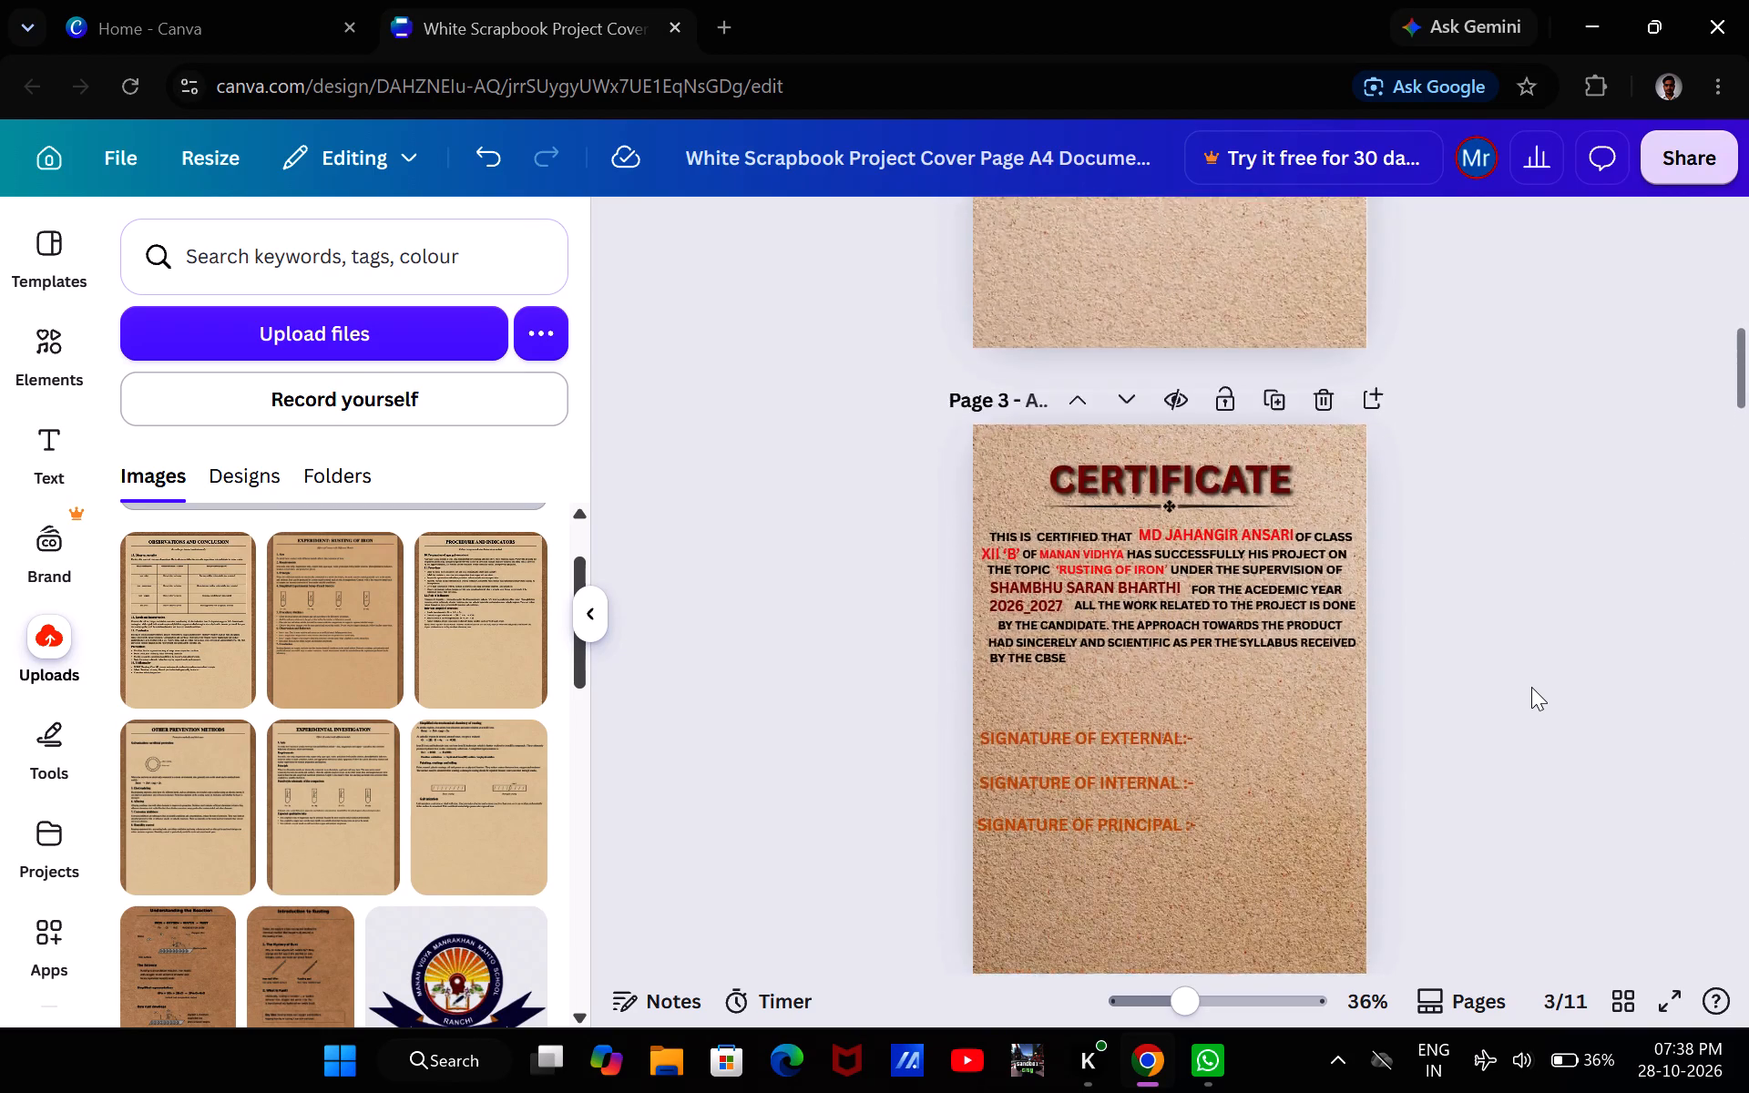
scroll(1531, 687, "up", 2)
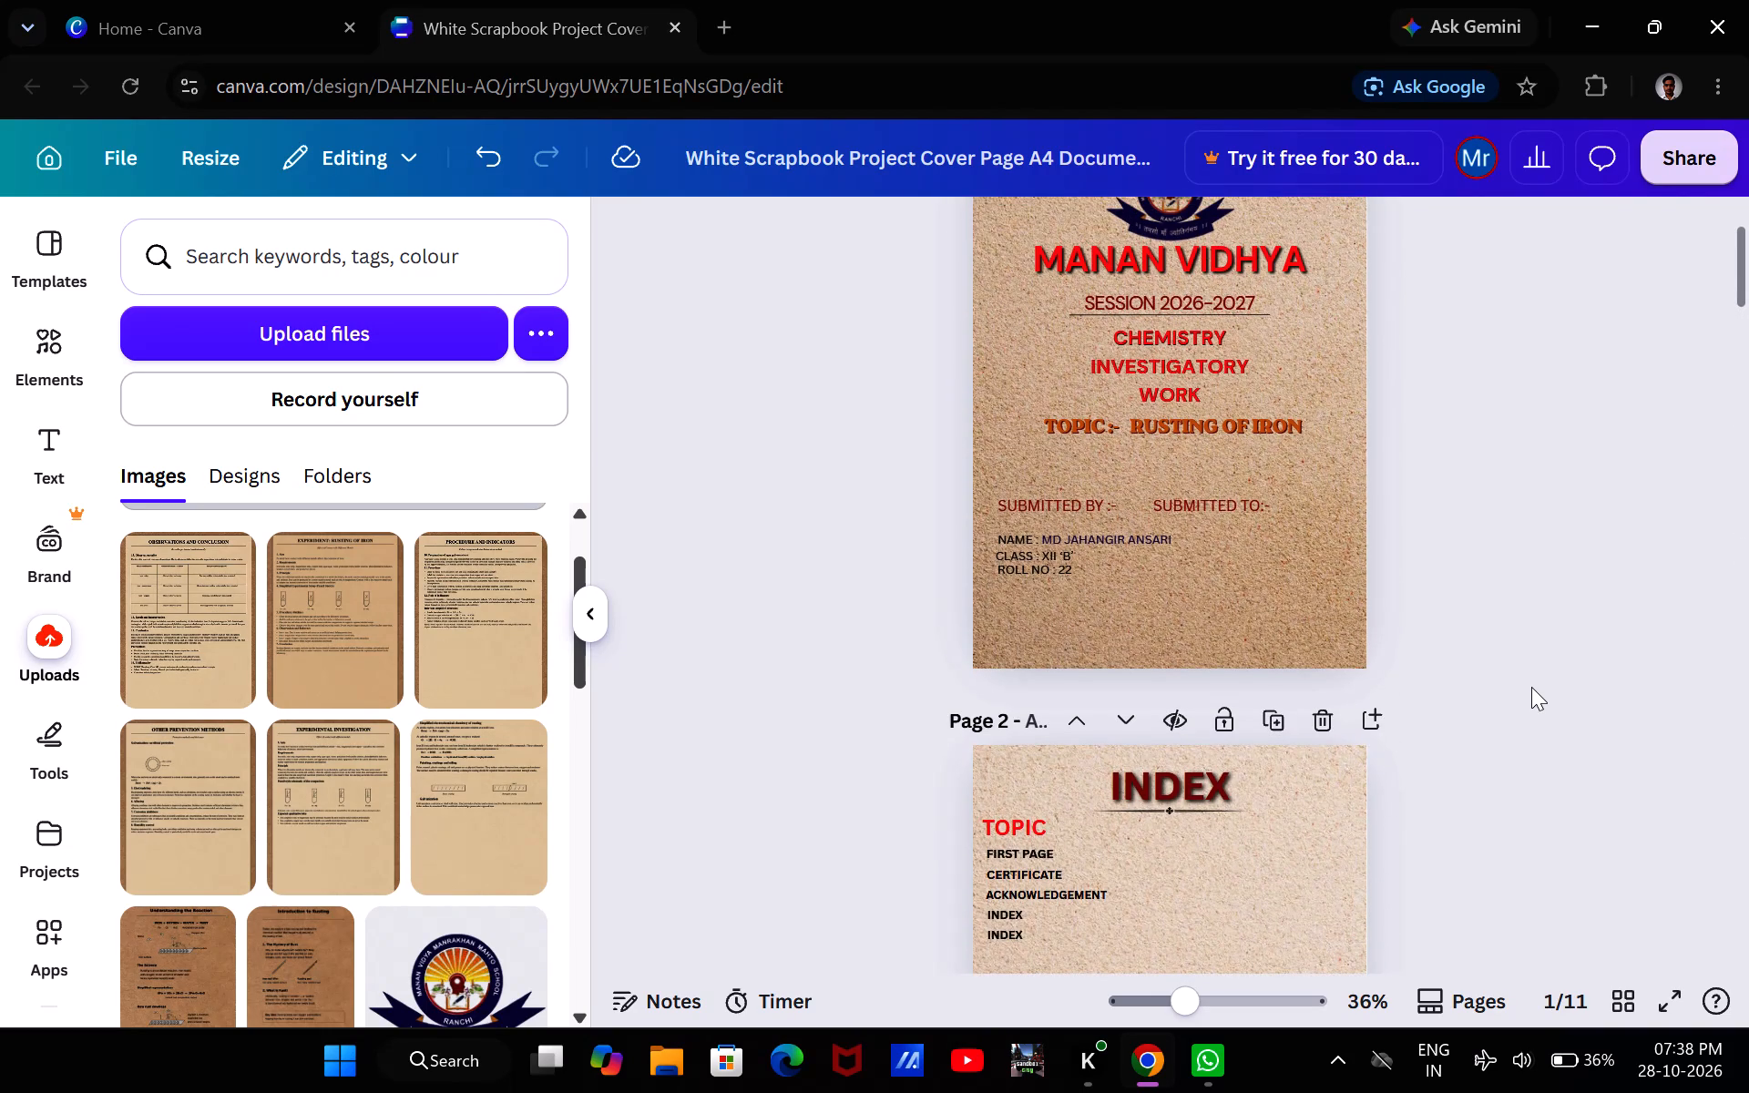
scroll(1531, 687, "down", 1)
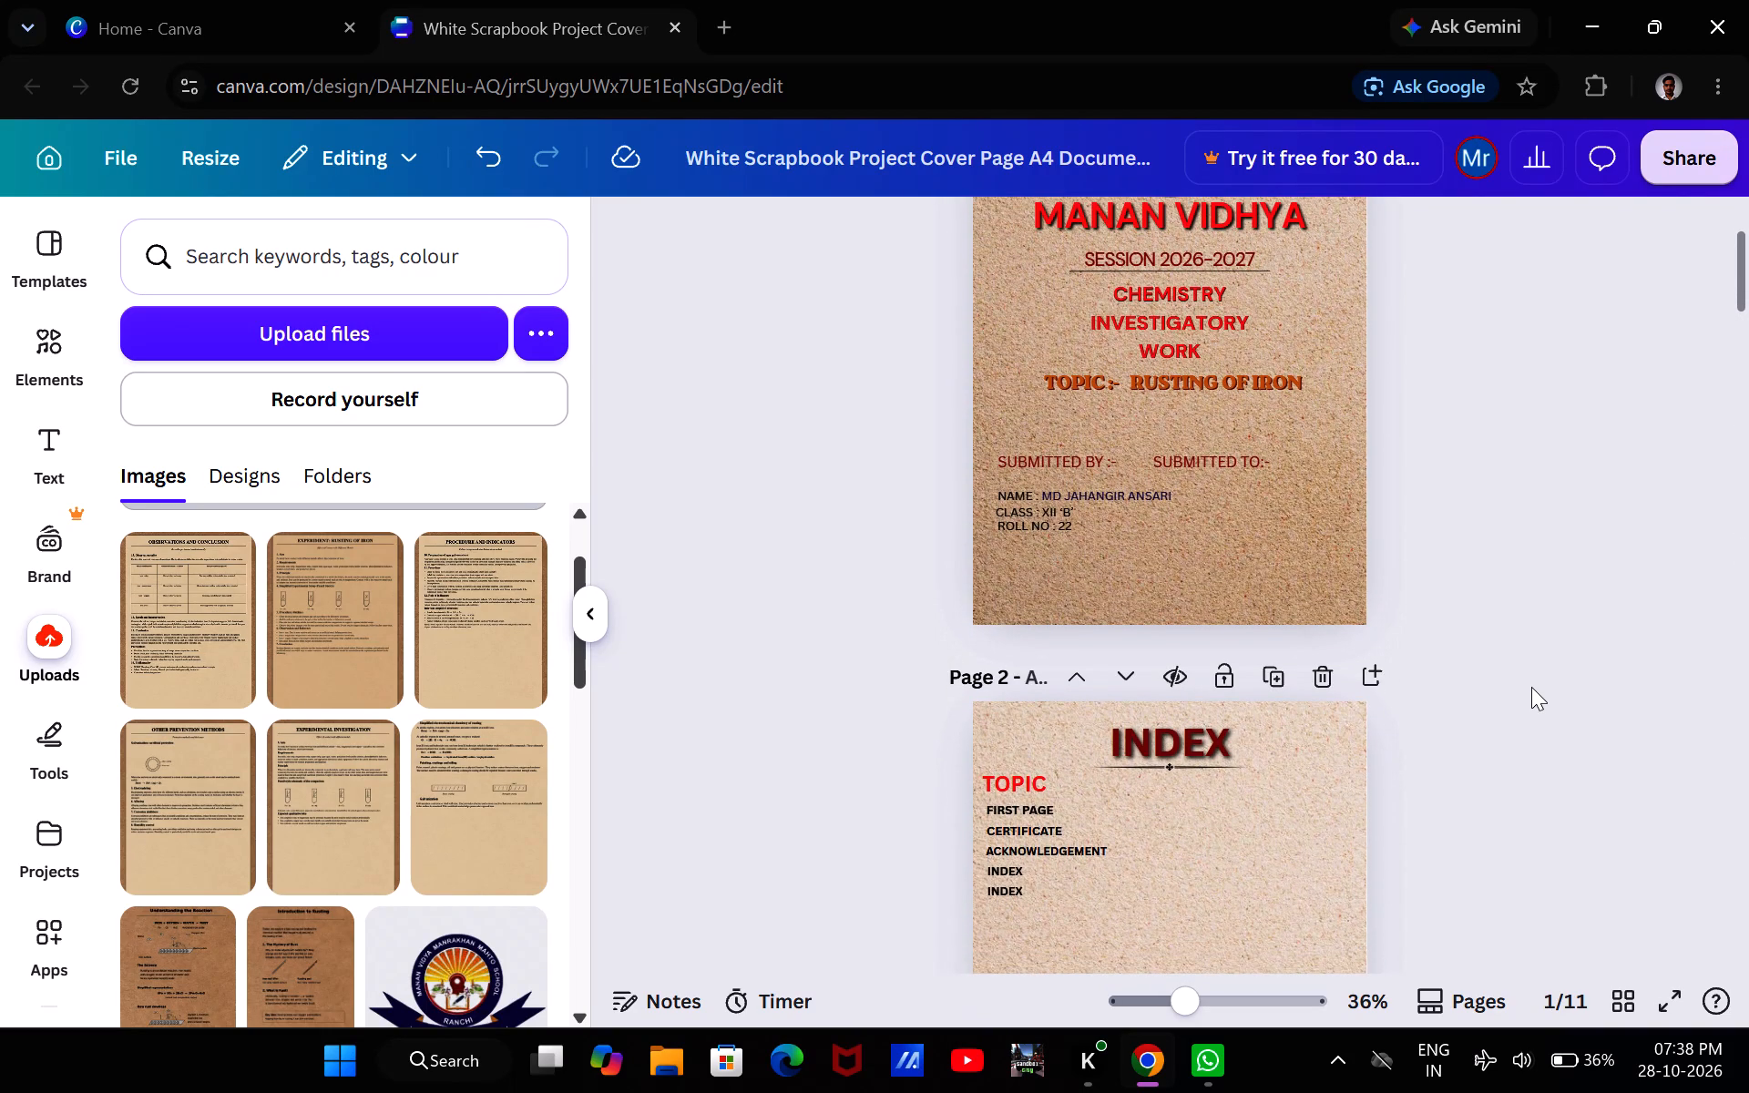
scroll(1531, 687, "down", 3)
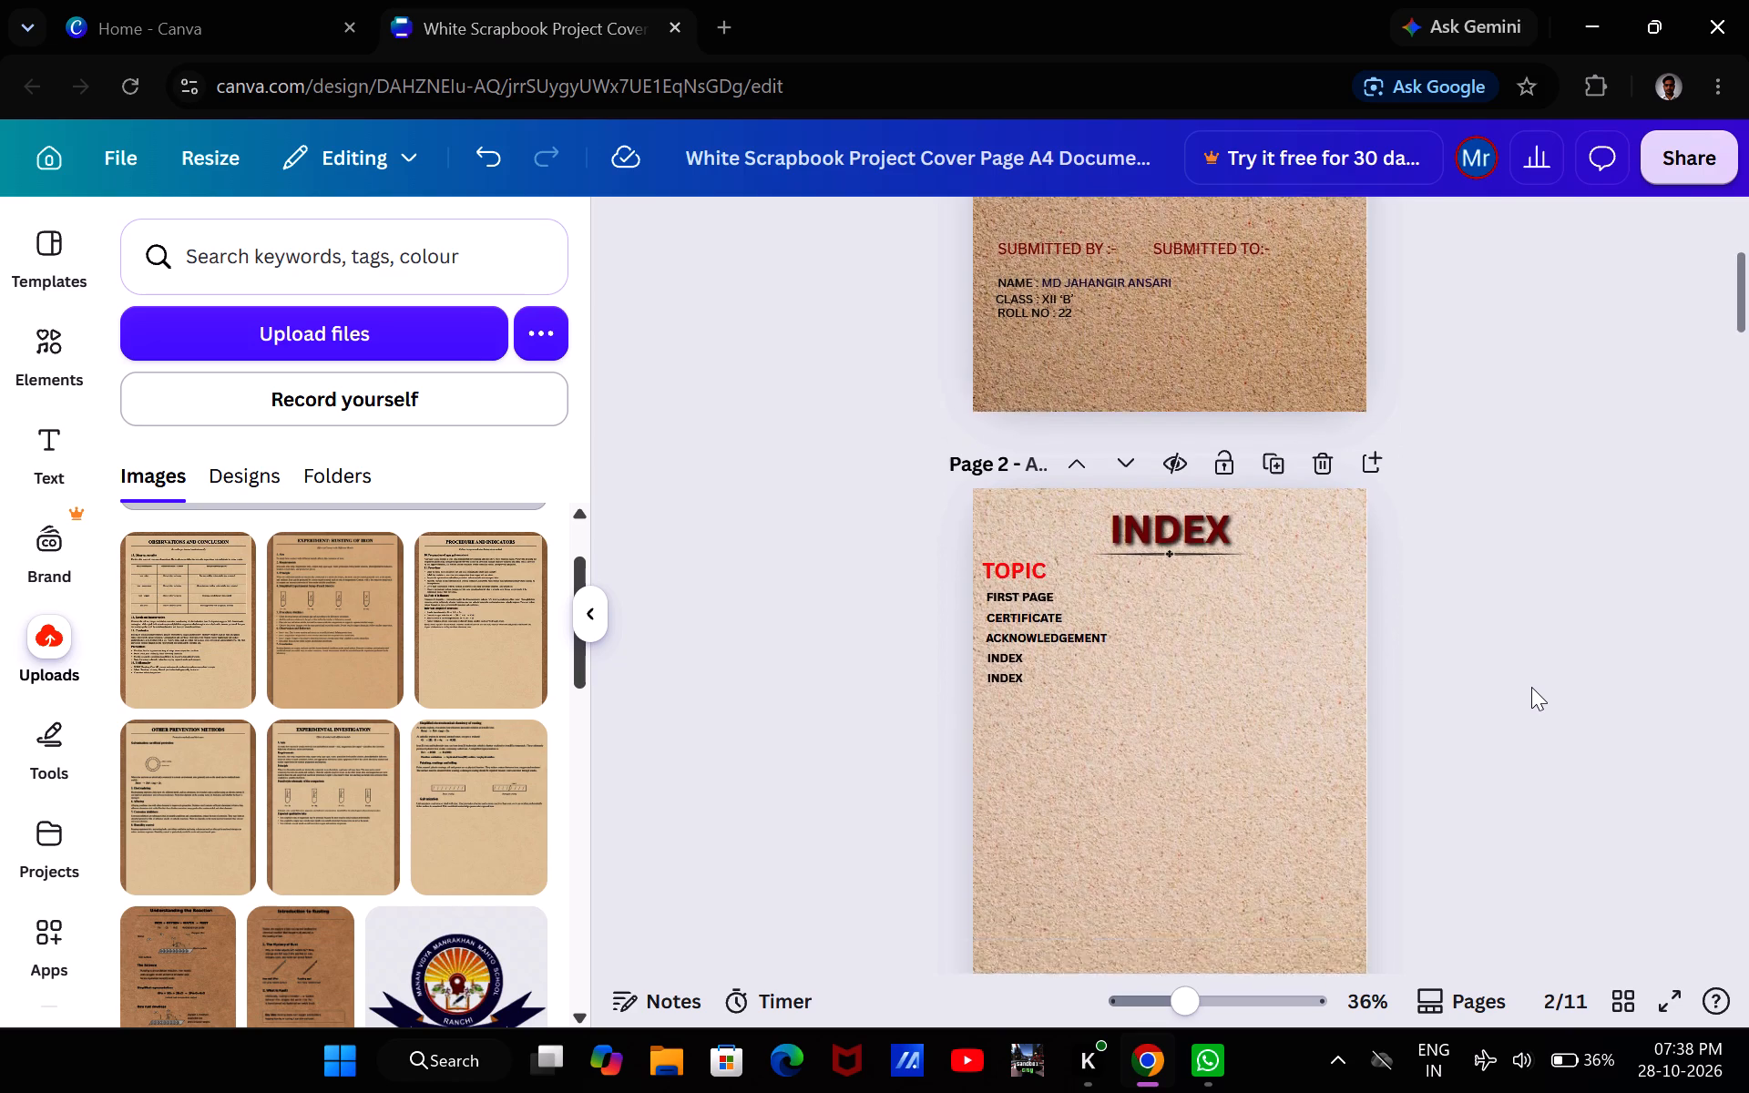
scroll(1531, 687, "down", 4)
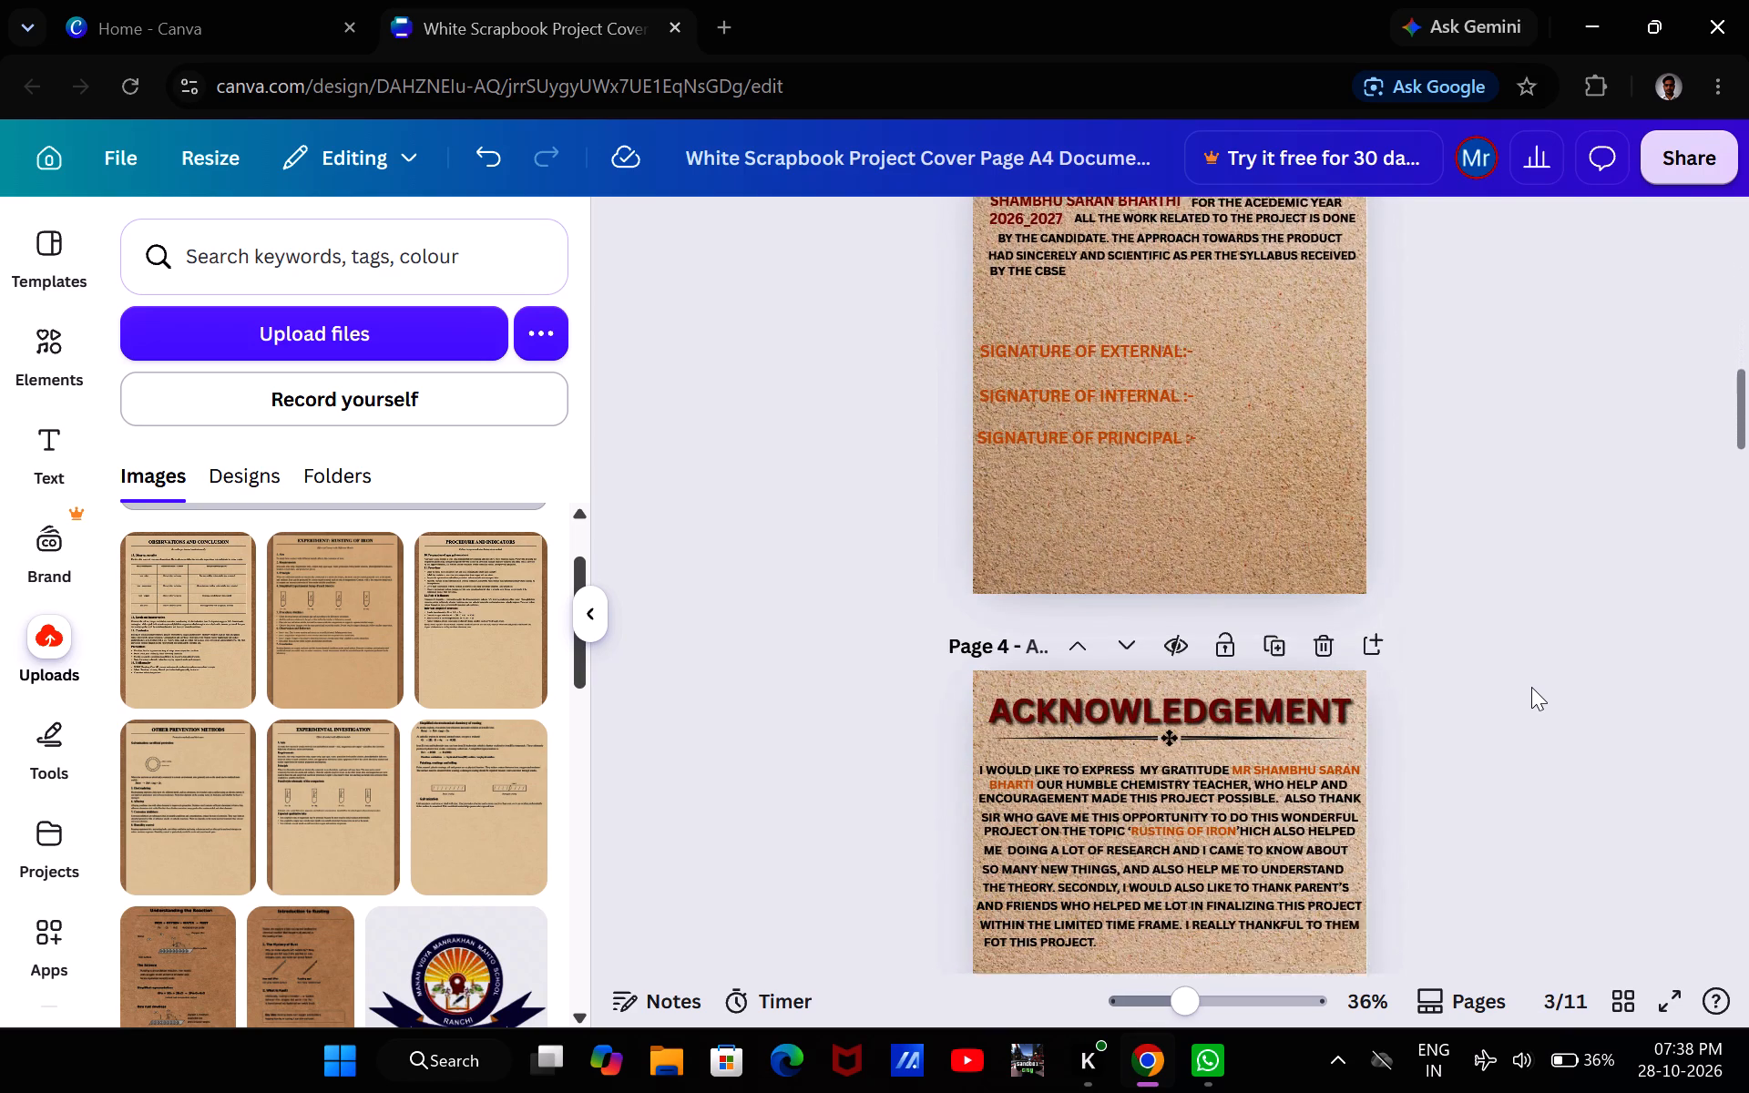
scroll(1531, 687, "down", 2)
scroll(1531, 687, "up", 2)
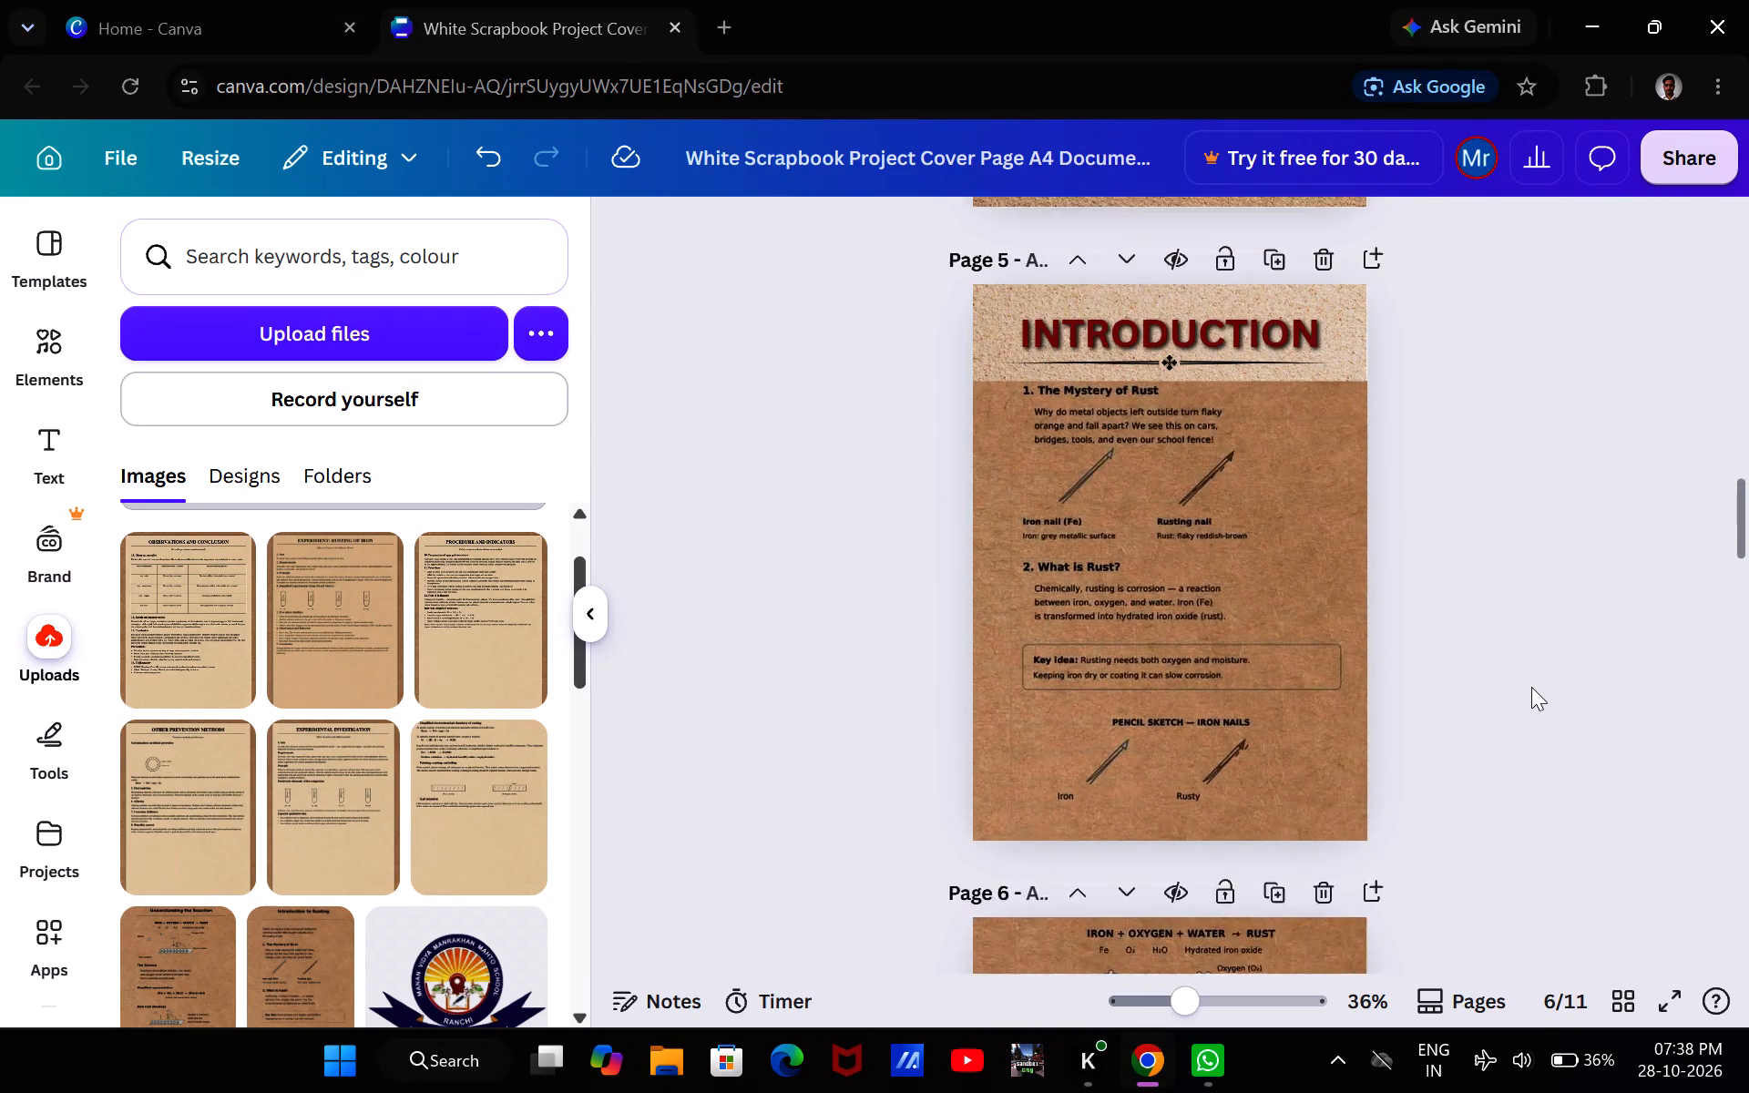
scroll(1531, 687, "up", 7)
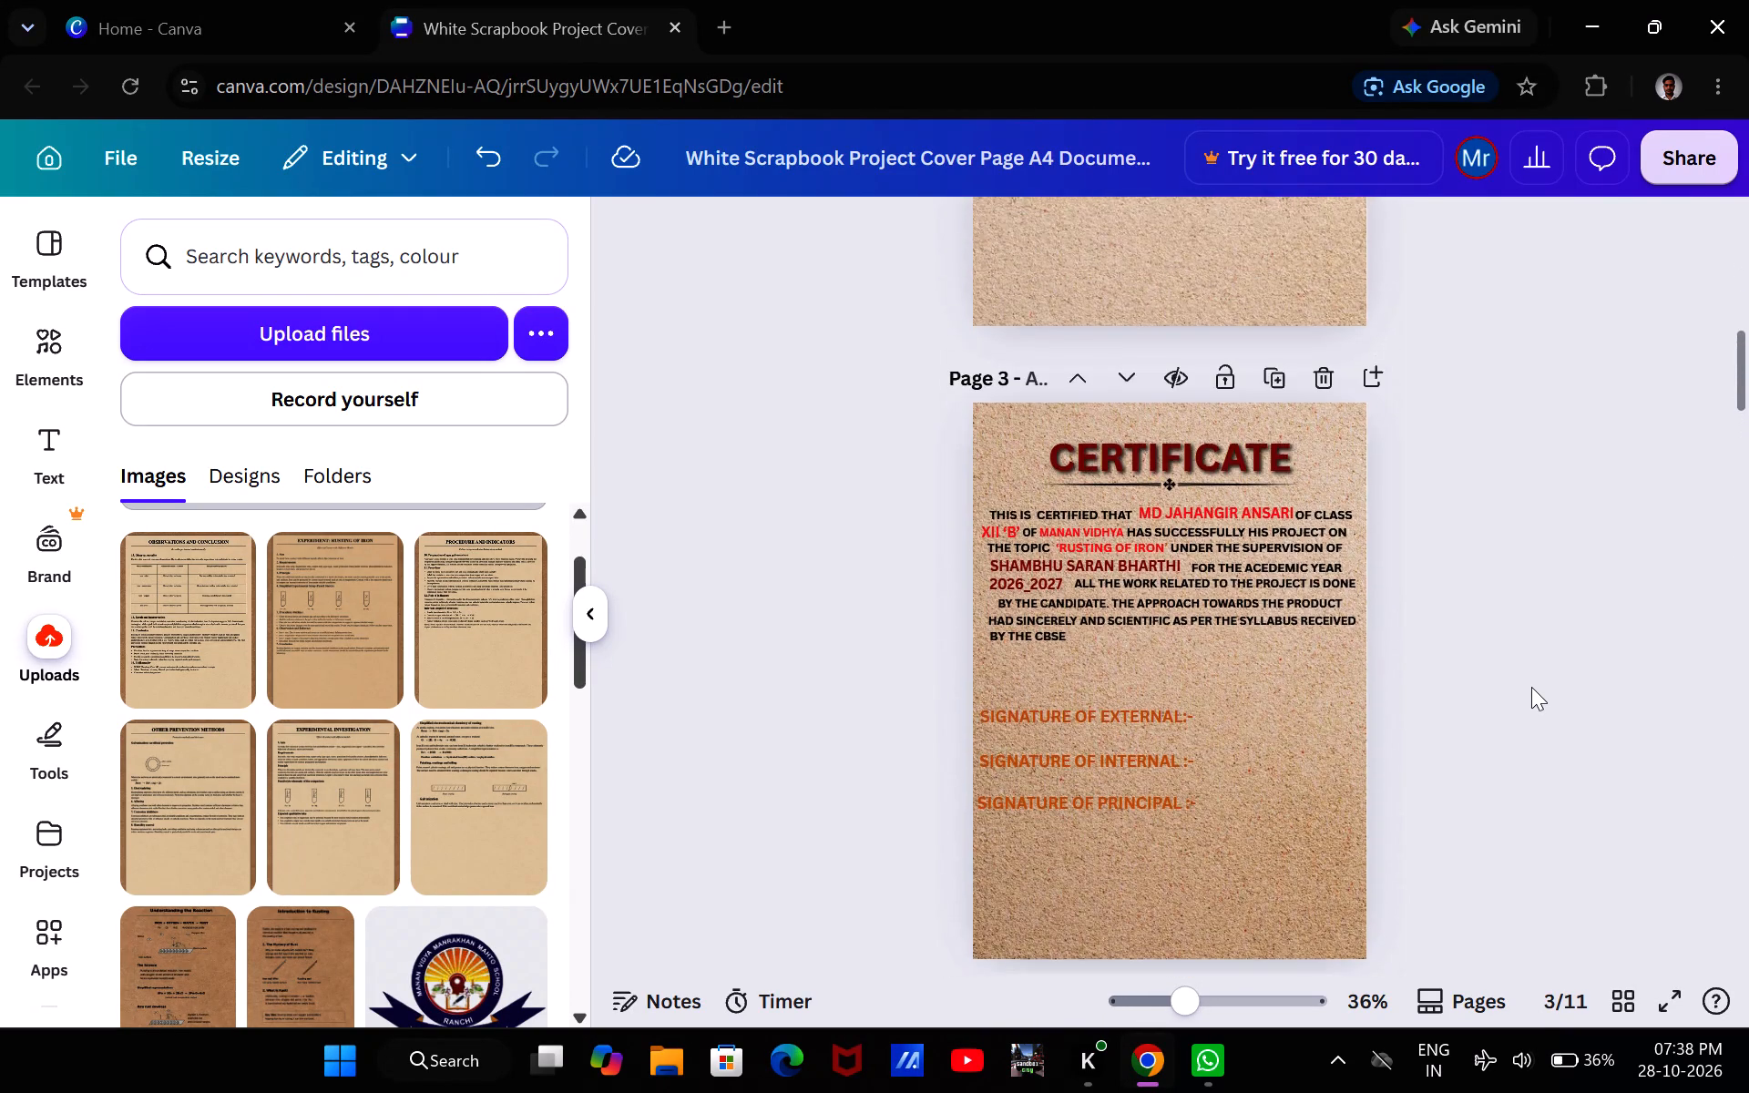
Duplicate the FIRST PAGE entry in the topic list on the page 2 index.
scroll(1531, 687, "up", 3)
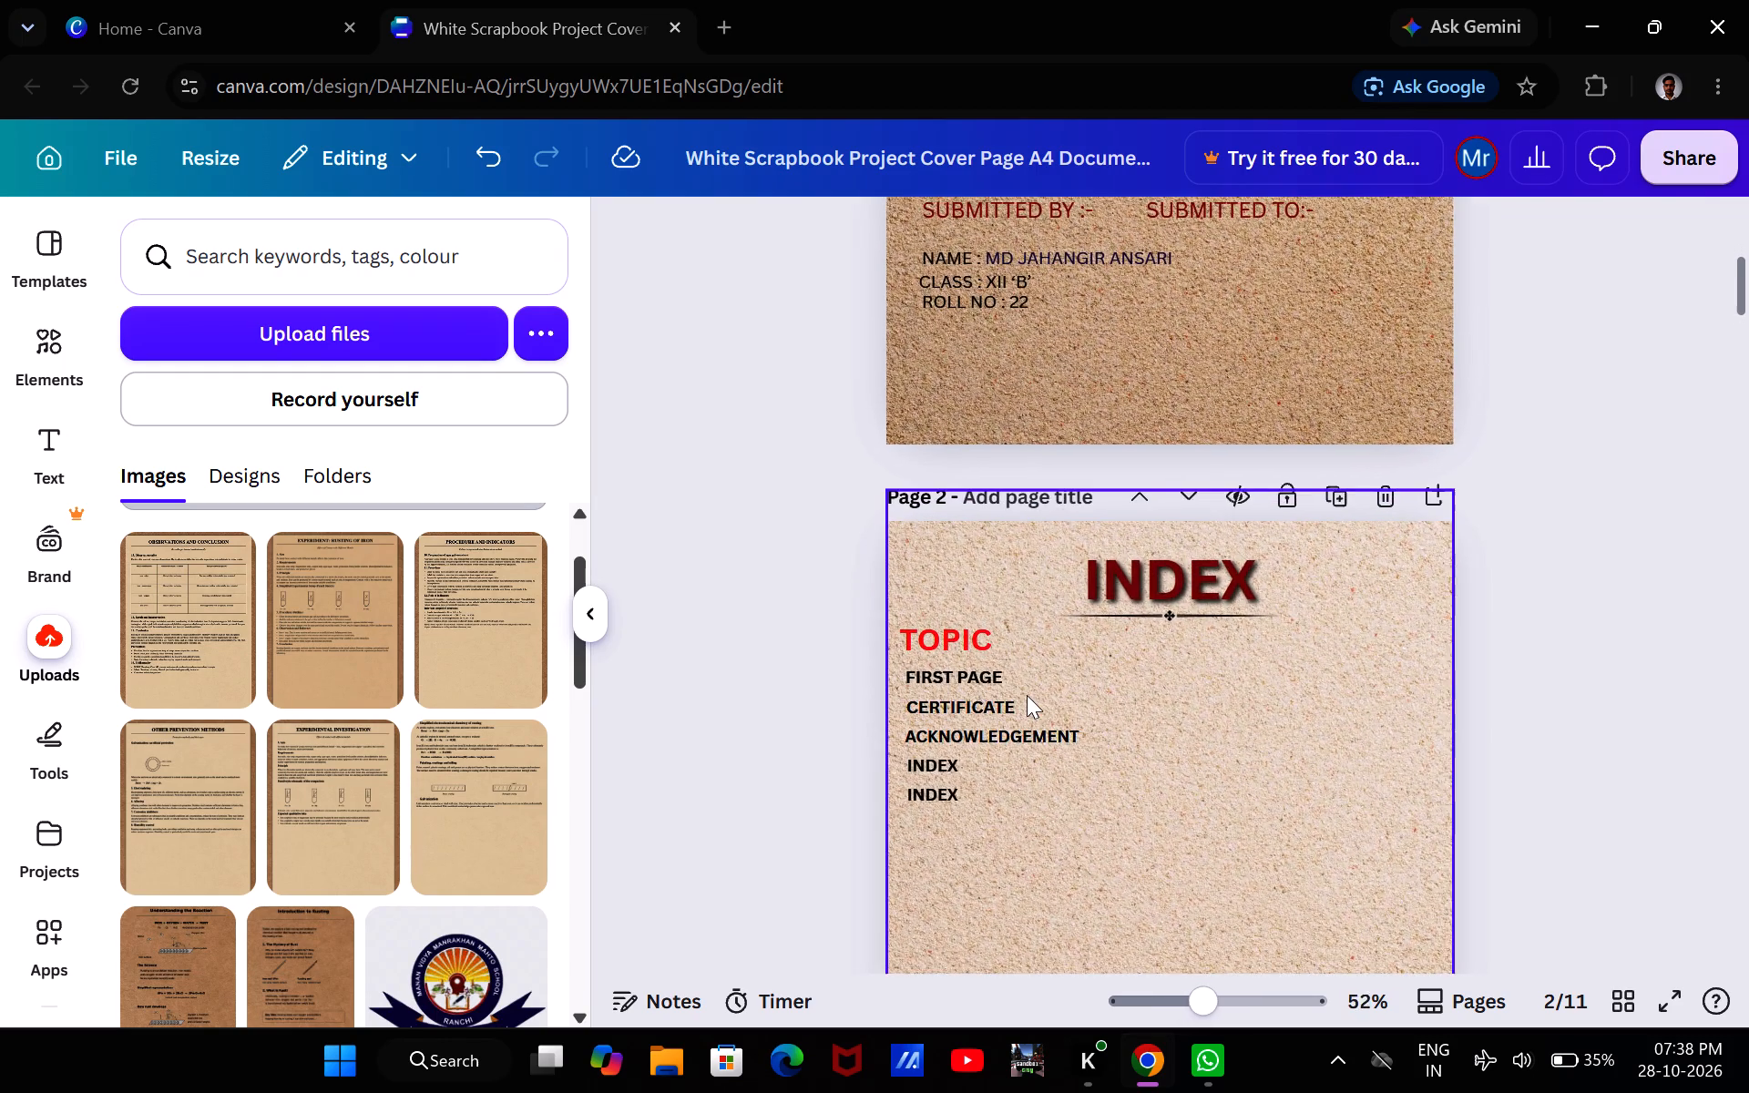
left_click(934, 667)
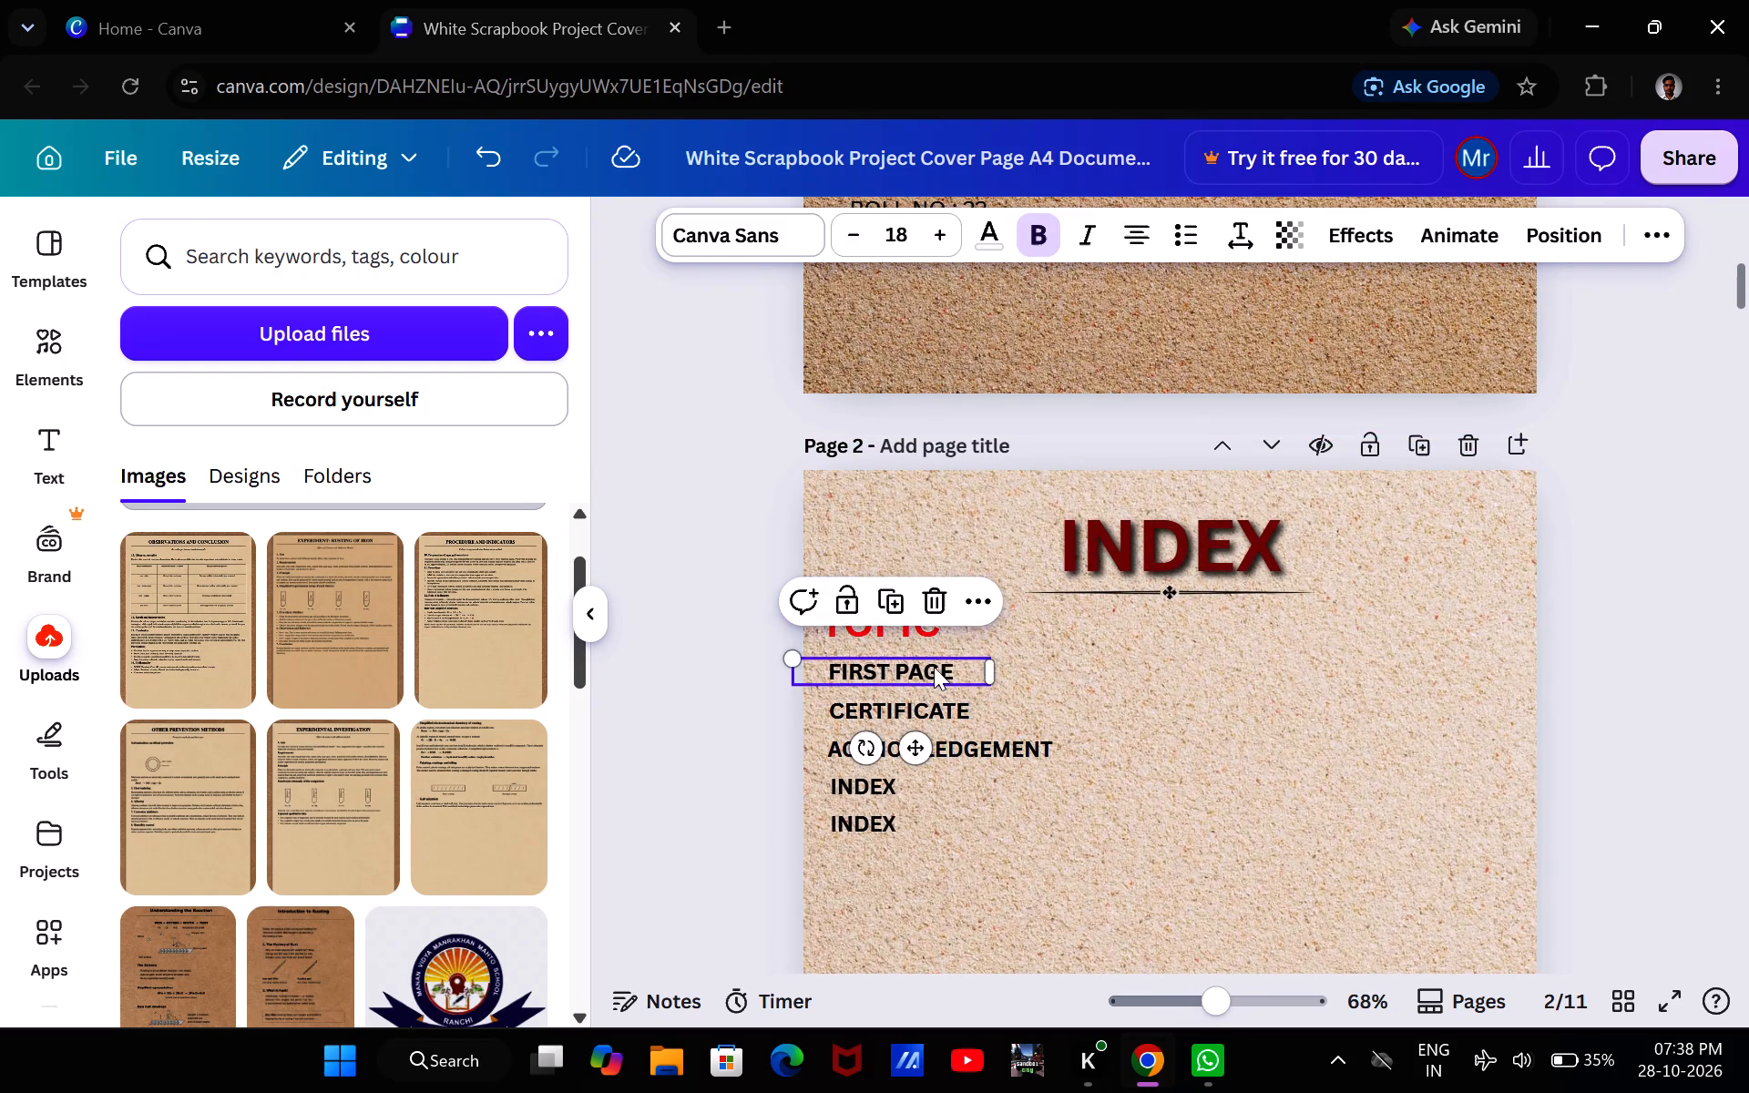
left_click(888, 585)
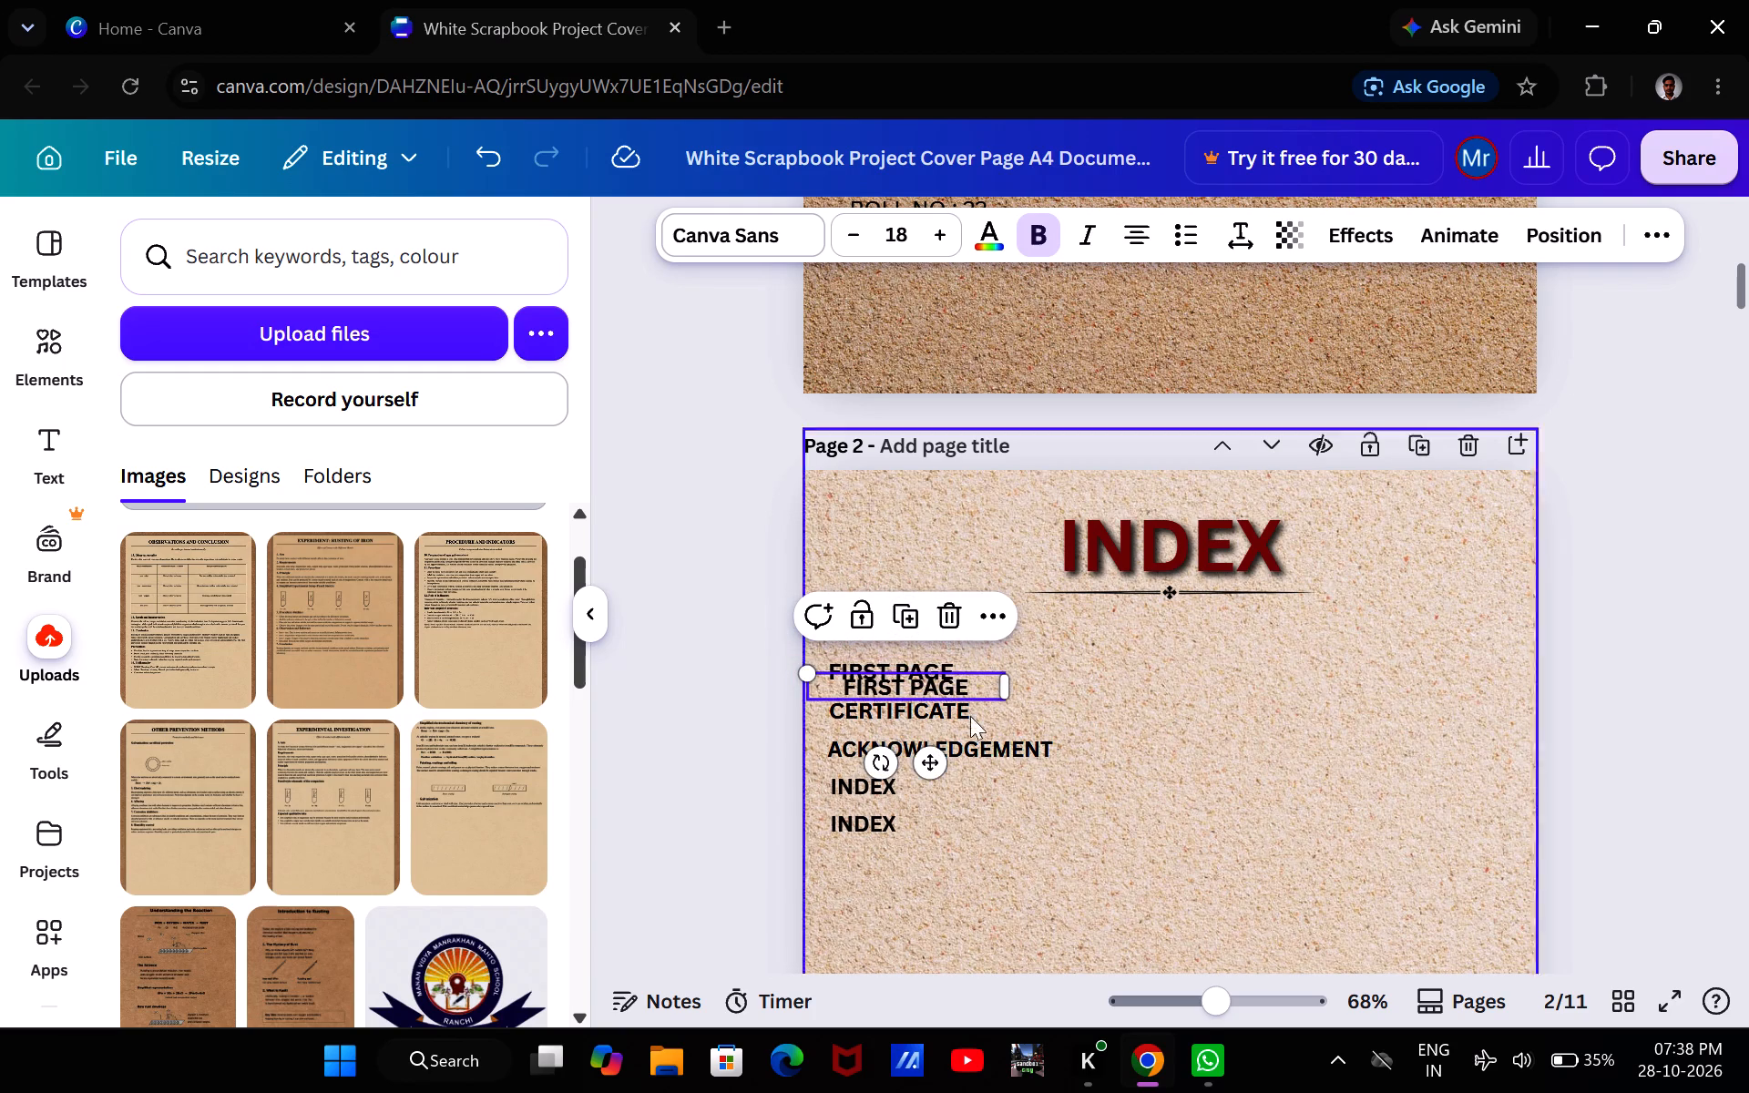
Delete the two INDEX entries at the bottom of page 2's topic list.
left_click(881, 828)
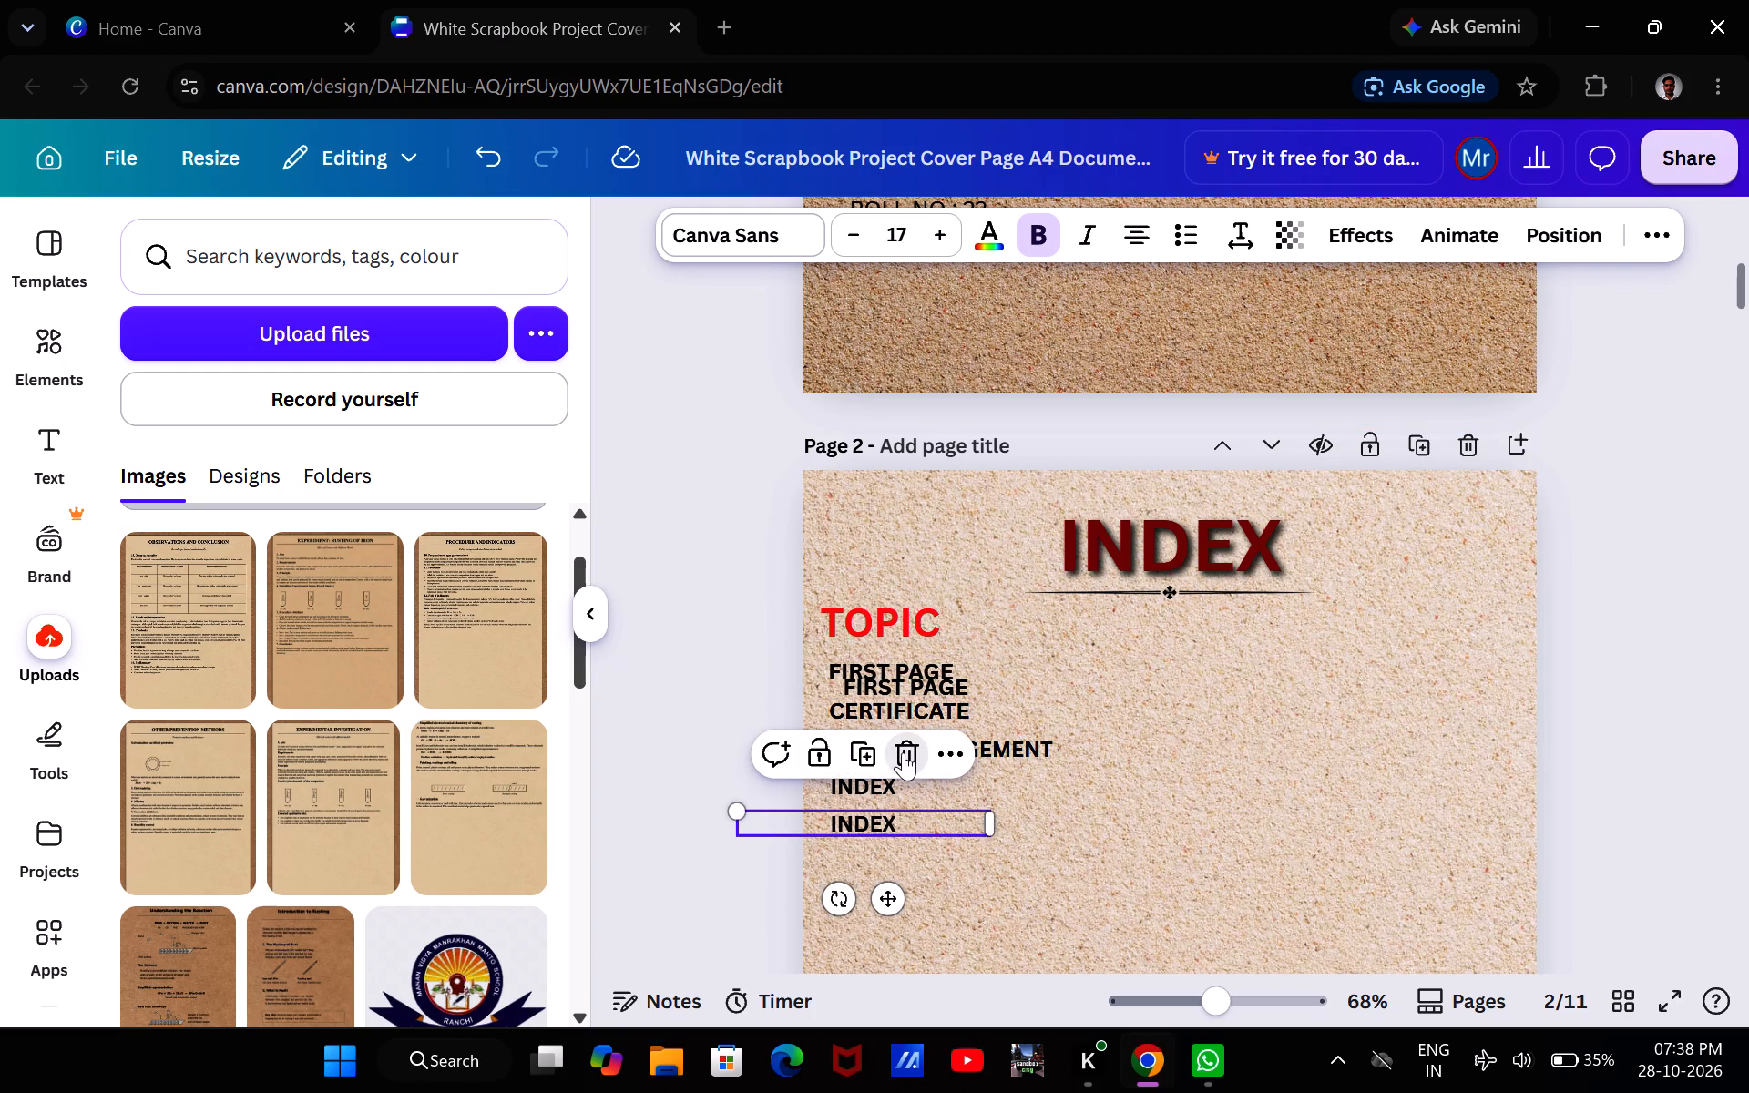
left_click(903, 752)
left_click(886, 792)
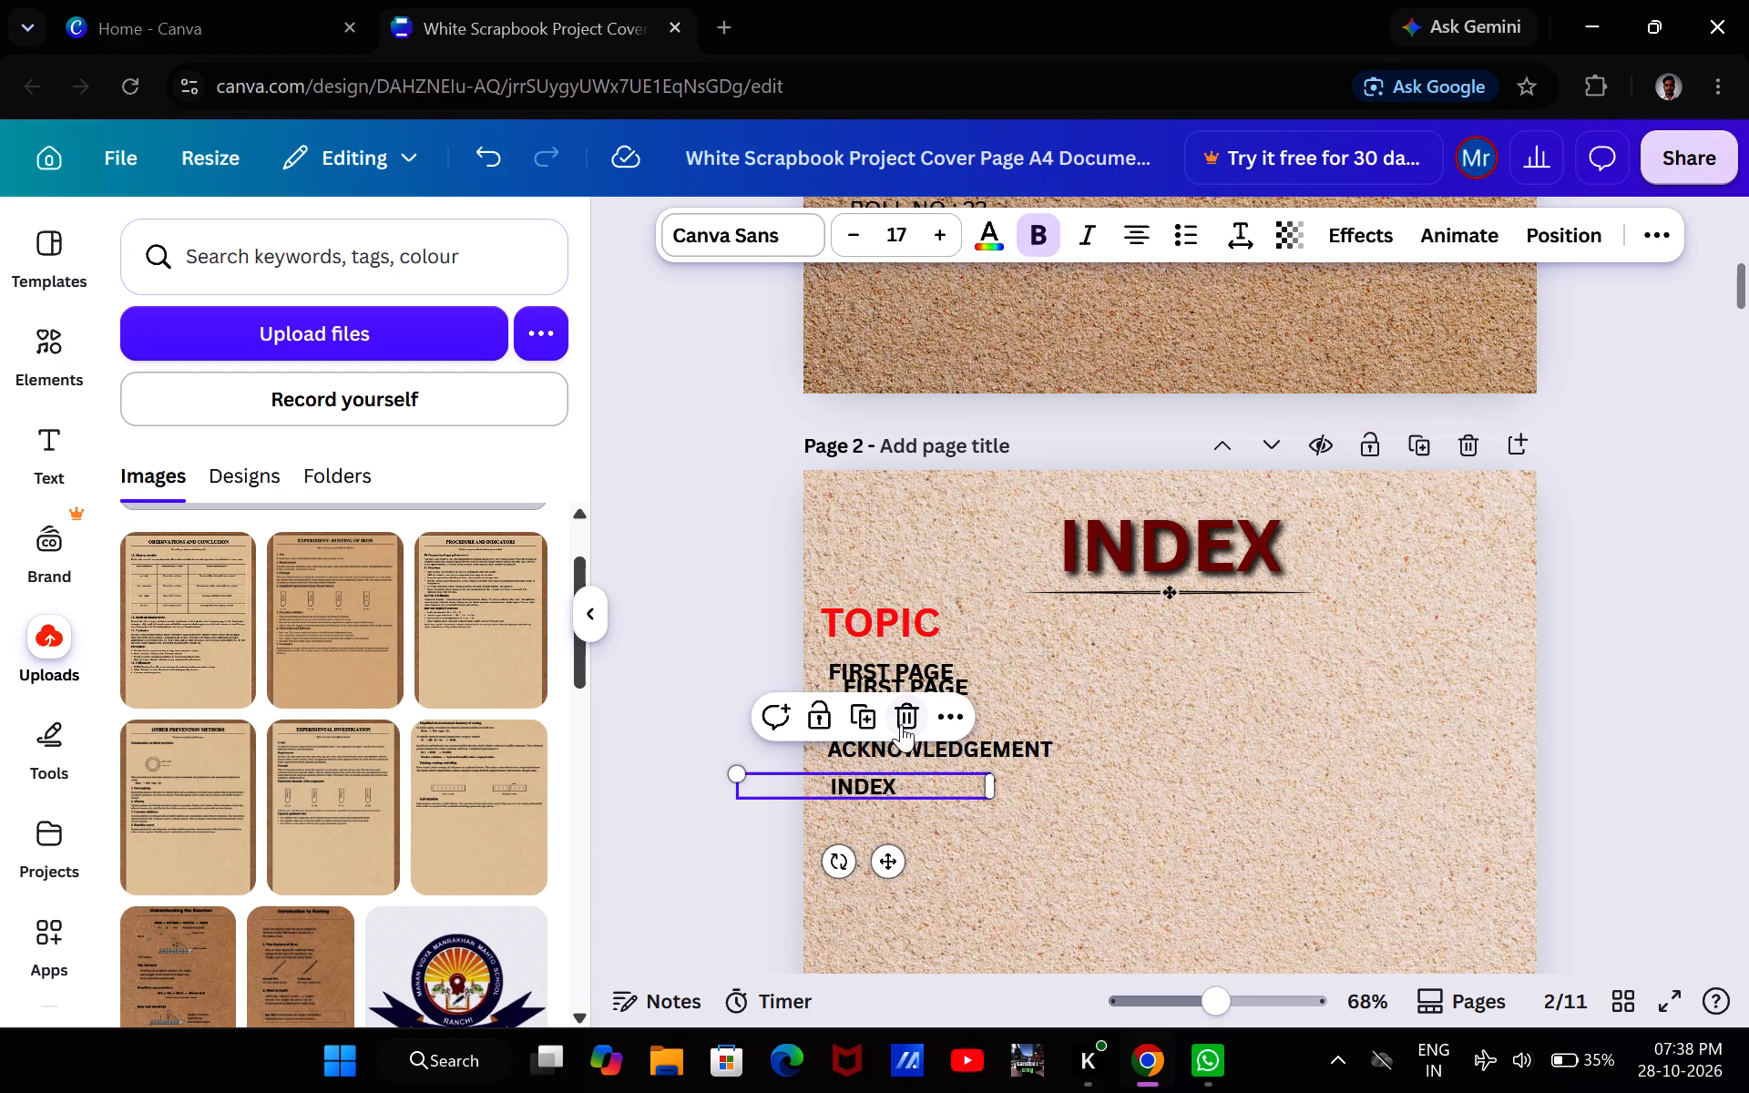
left_click(901, 721)
Move the ACKNOWLEDGEMENT and CERTIFICATE entries down to leave room for another entry below FIRST PAGE.
left_click_drag(901, 759, 895, 790)
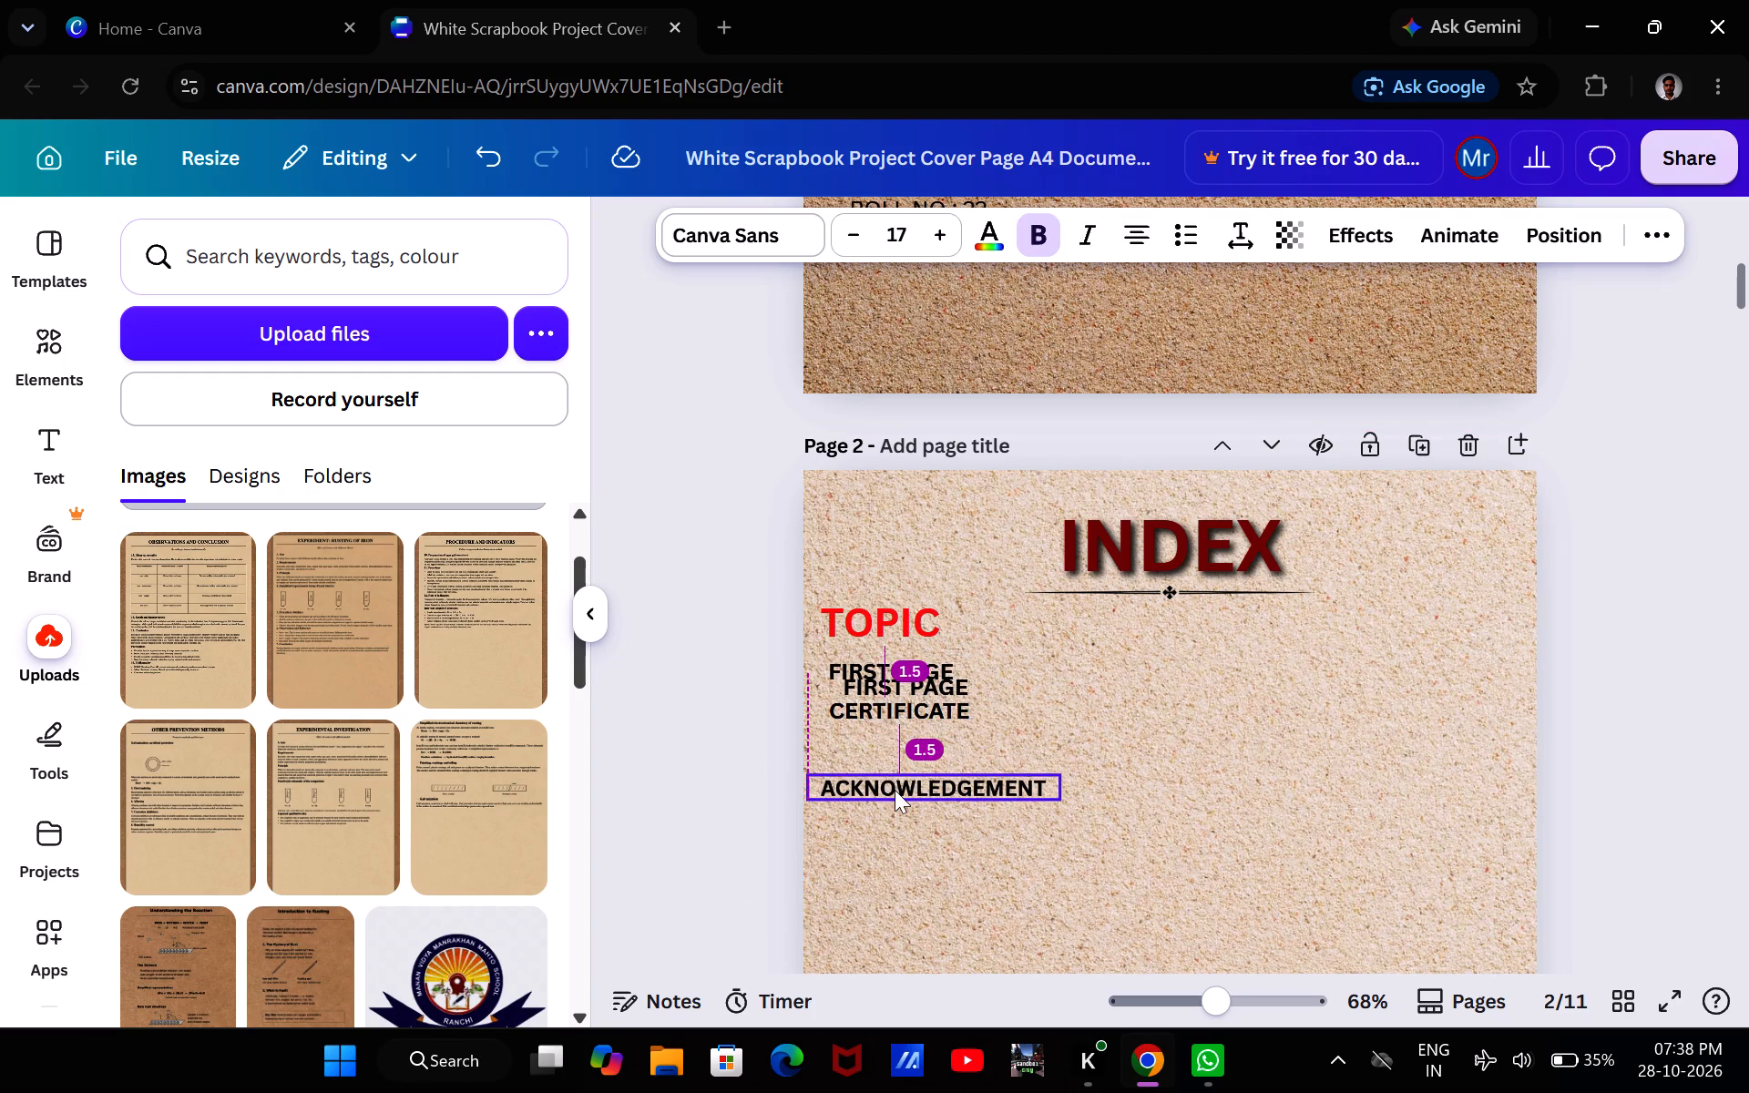
left_click(767, 733)
left_click_drag(767, 733, 852, 714)
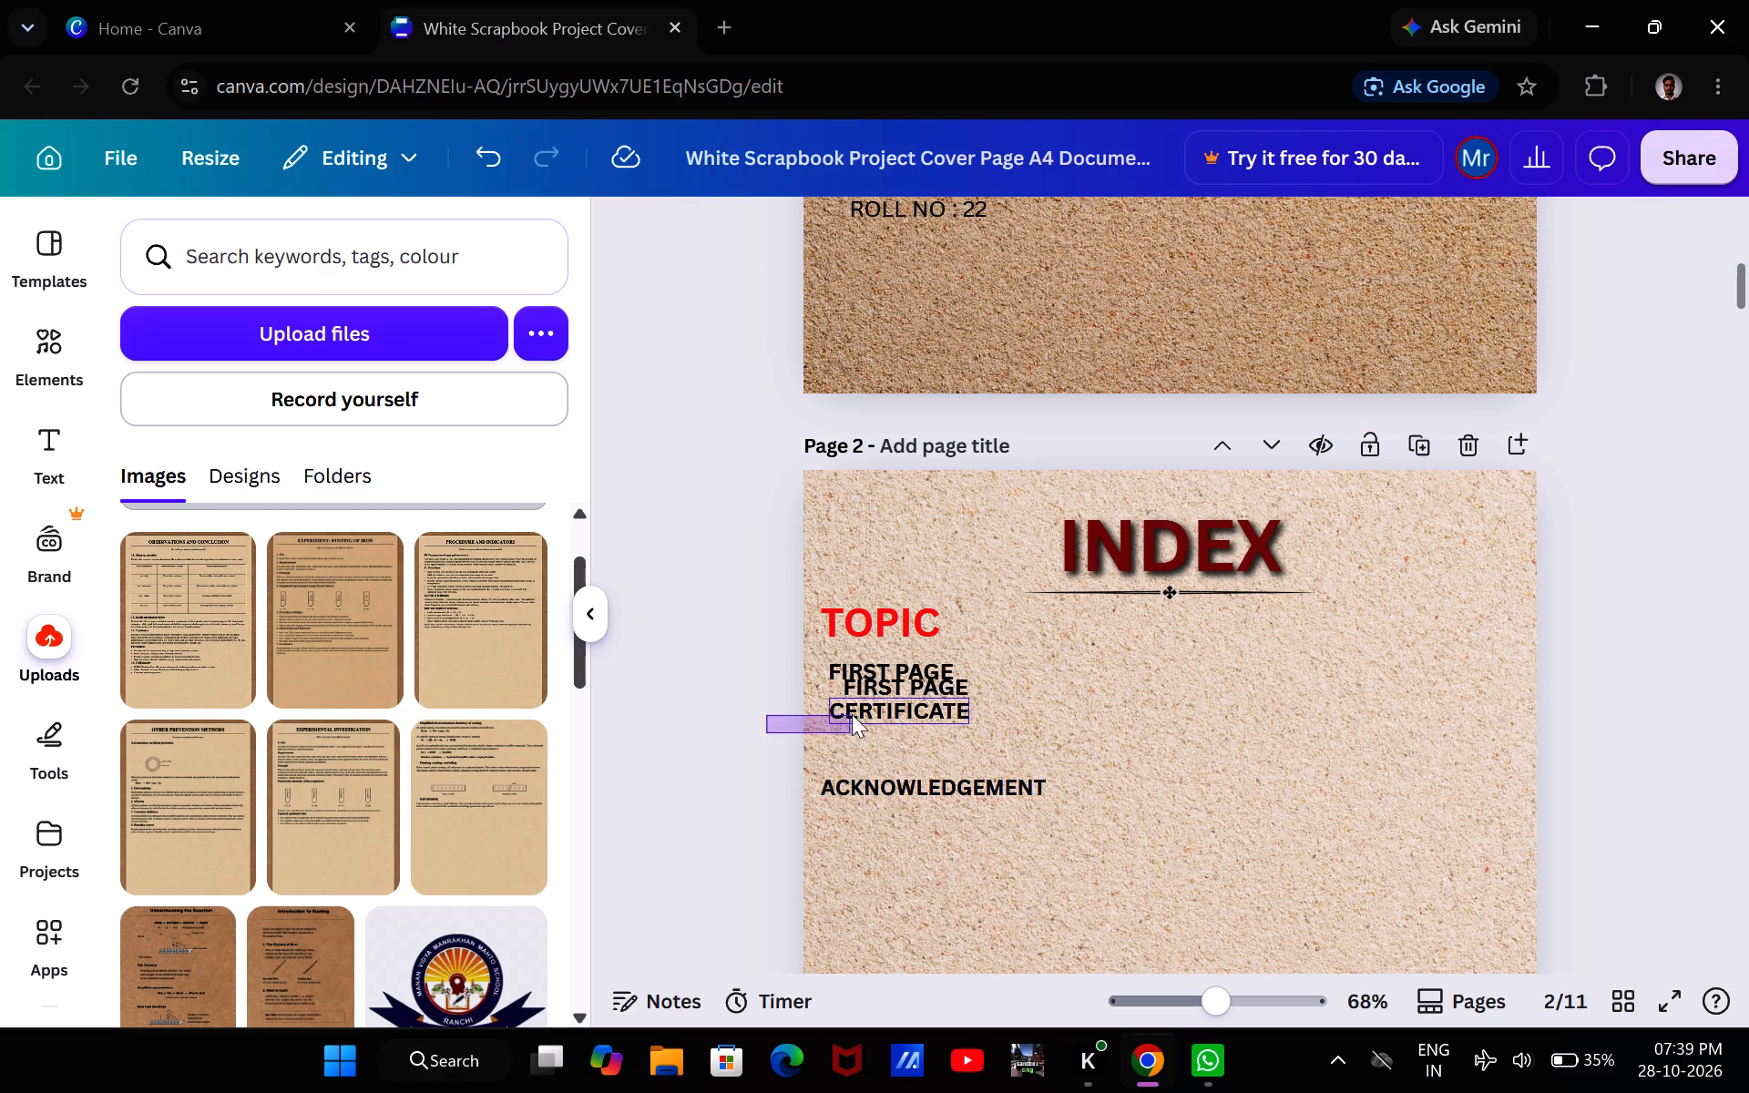
left_click_drag(852, 714, 854, 713)
left_click_drag(854, 713, 852, 757)
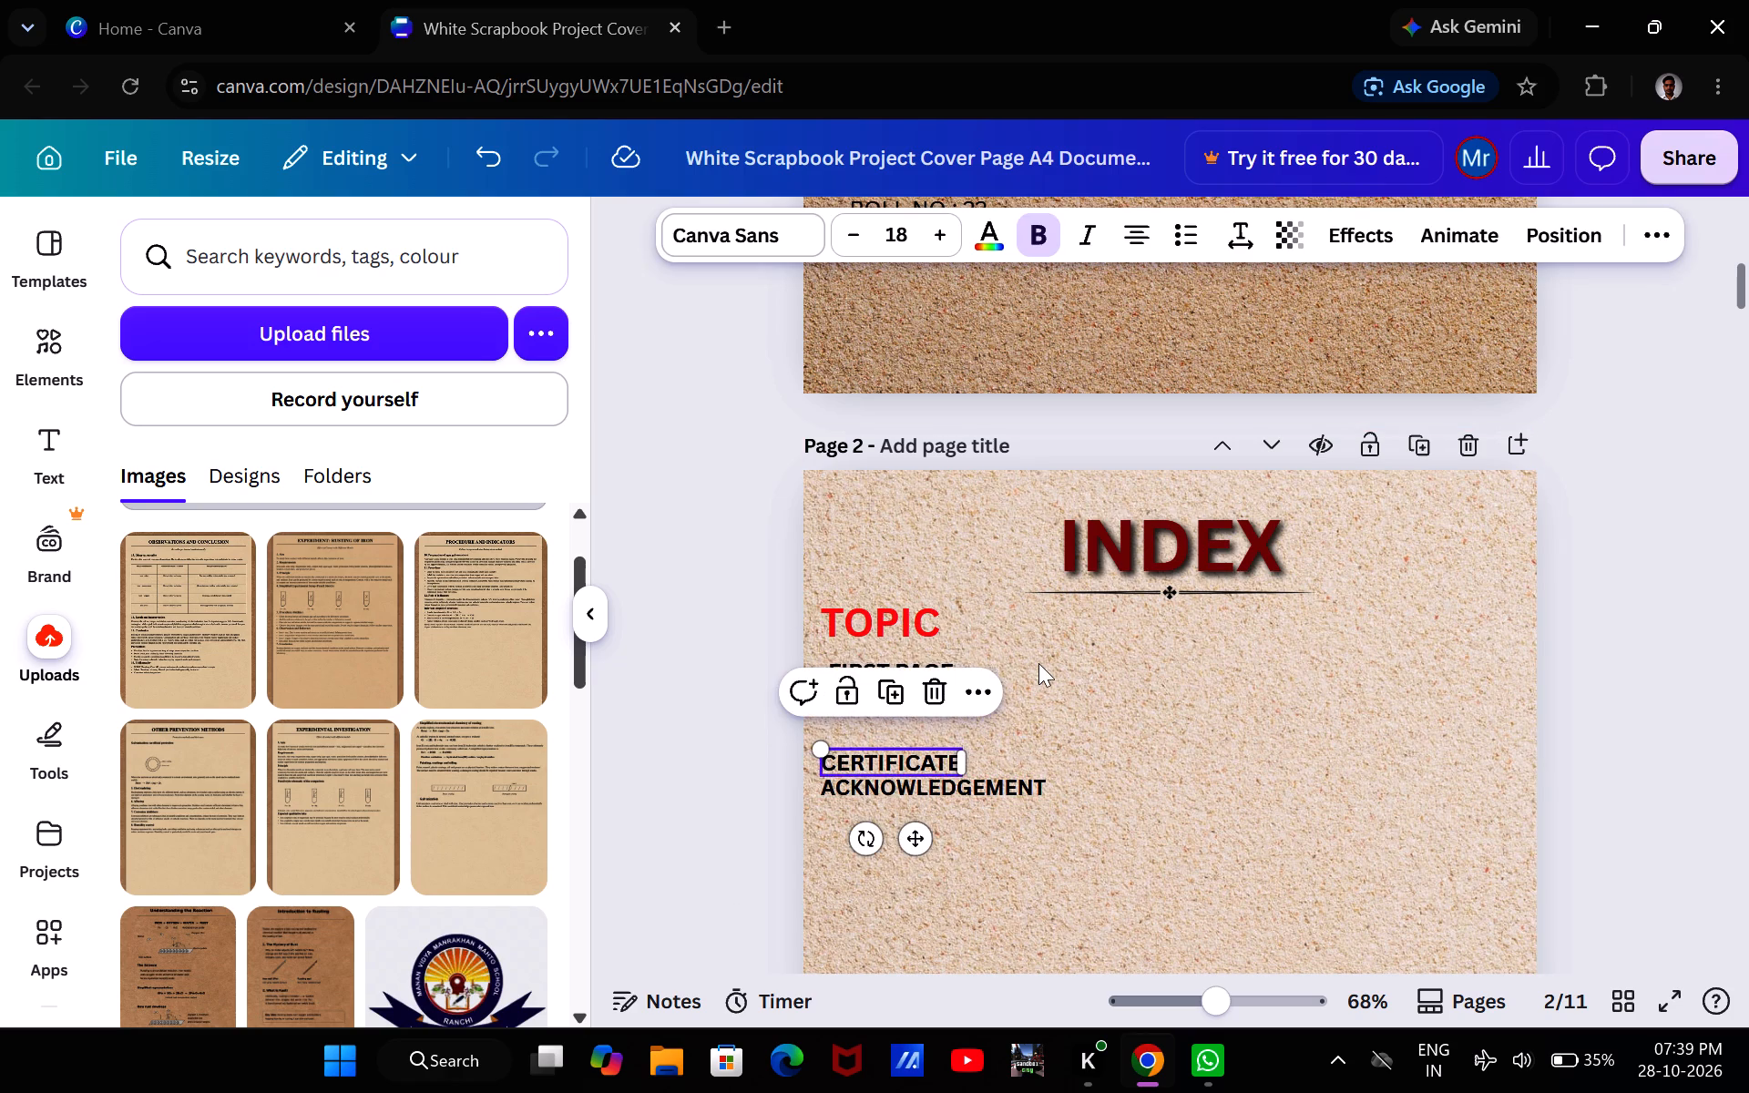
left_click(1038, 663)
Replace the text of the duplicated FIRST PAGE entry with INDEX.
left_click_drag(951, 683, 944, 694)
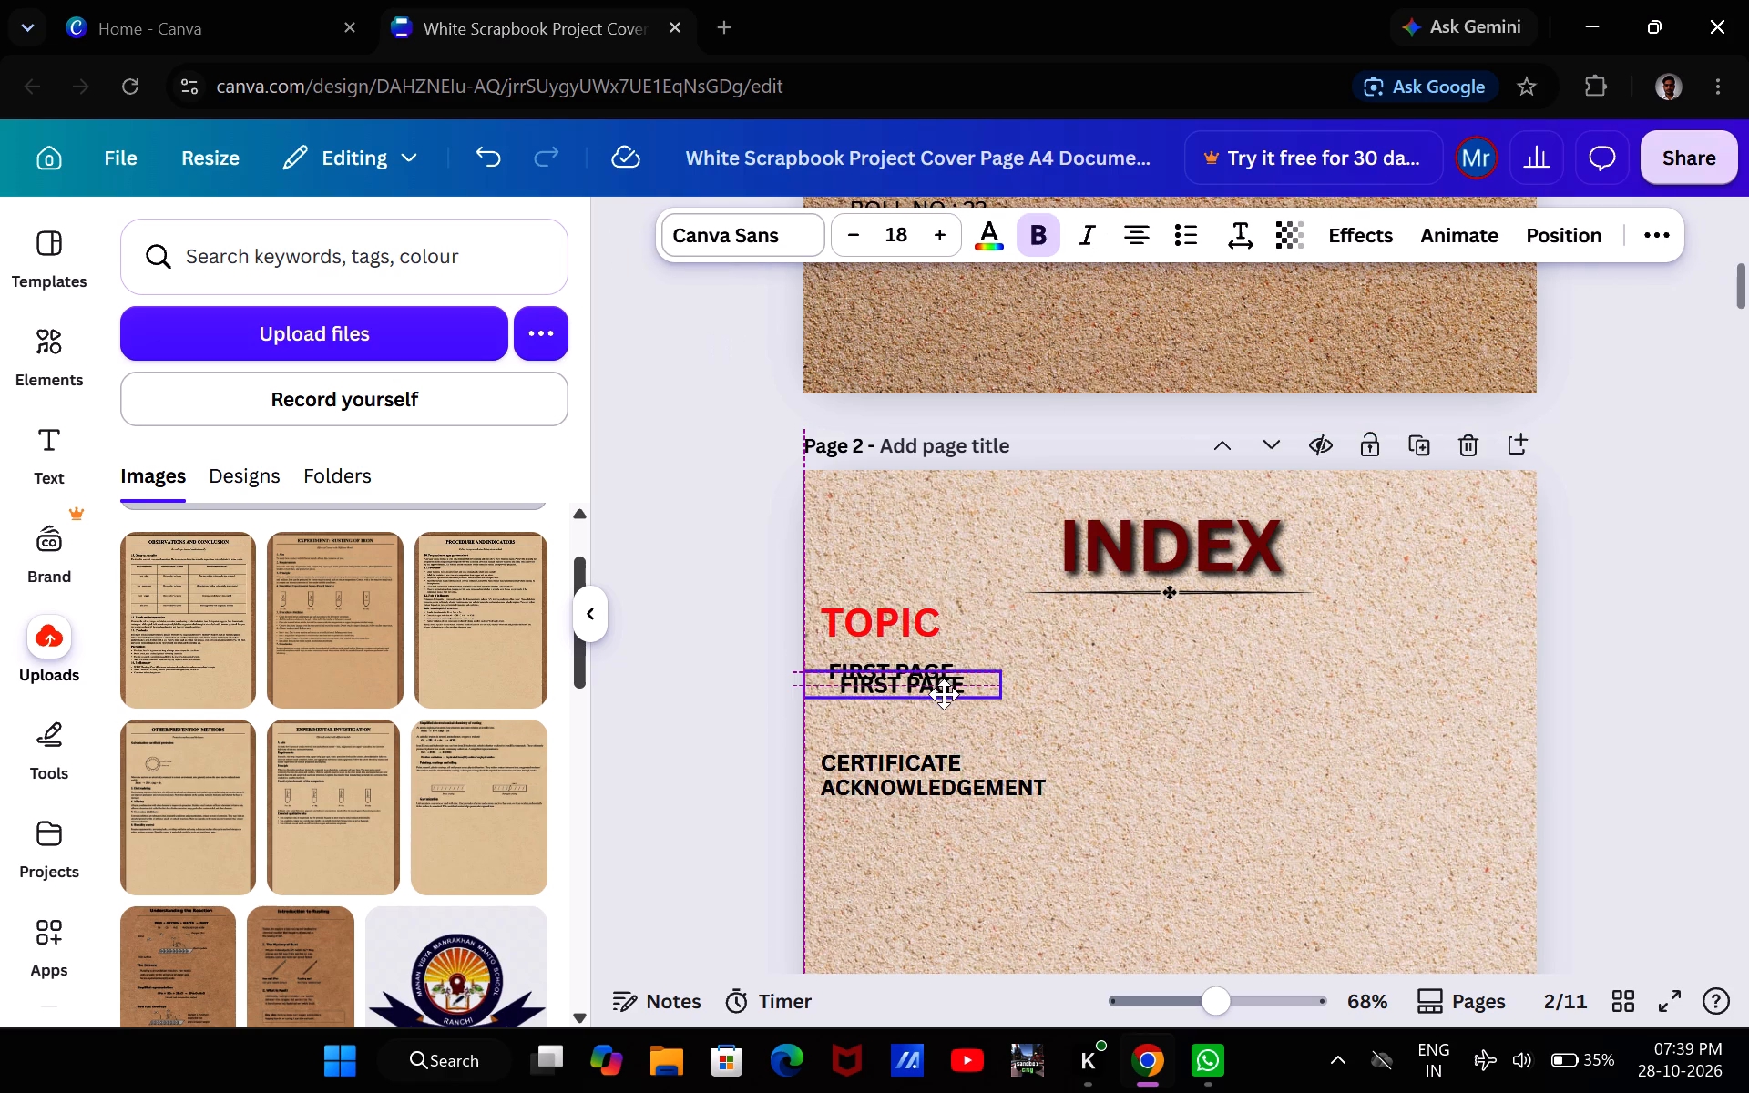
left_click_drag(944, 694, 942, 695)
left_click(942, 695)
key("BackSpace")
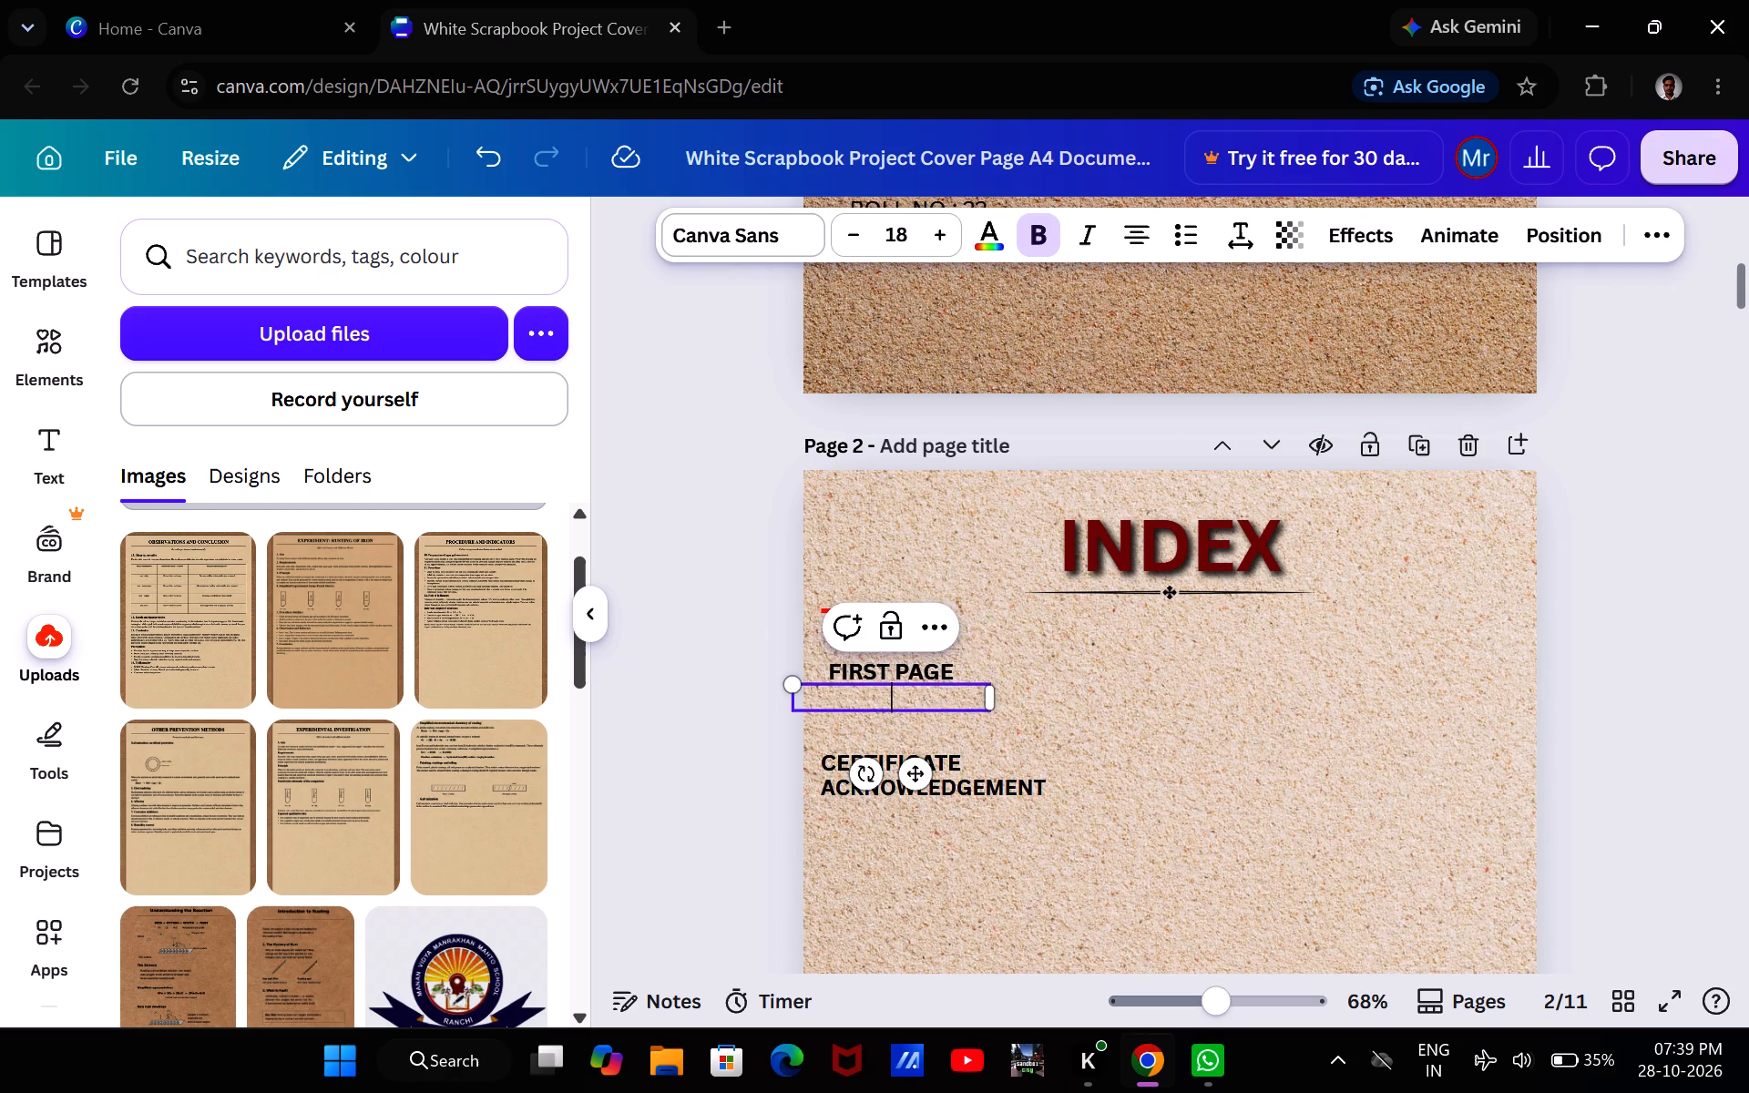
type("INDE")
key("x")
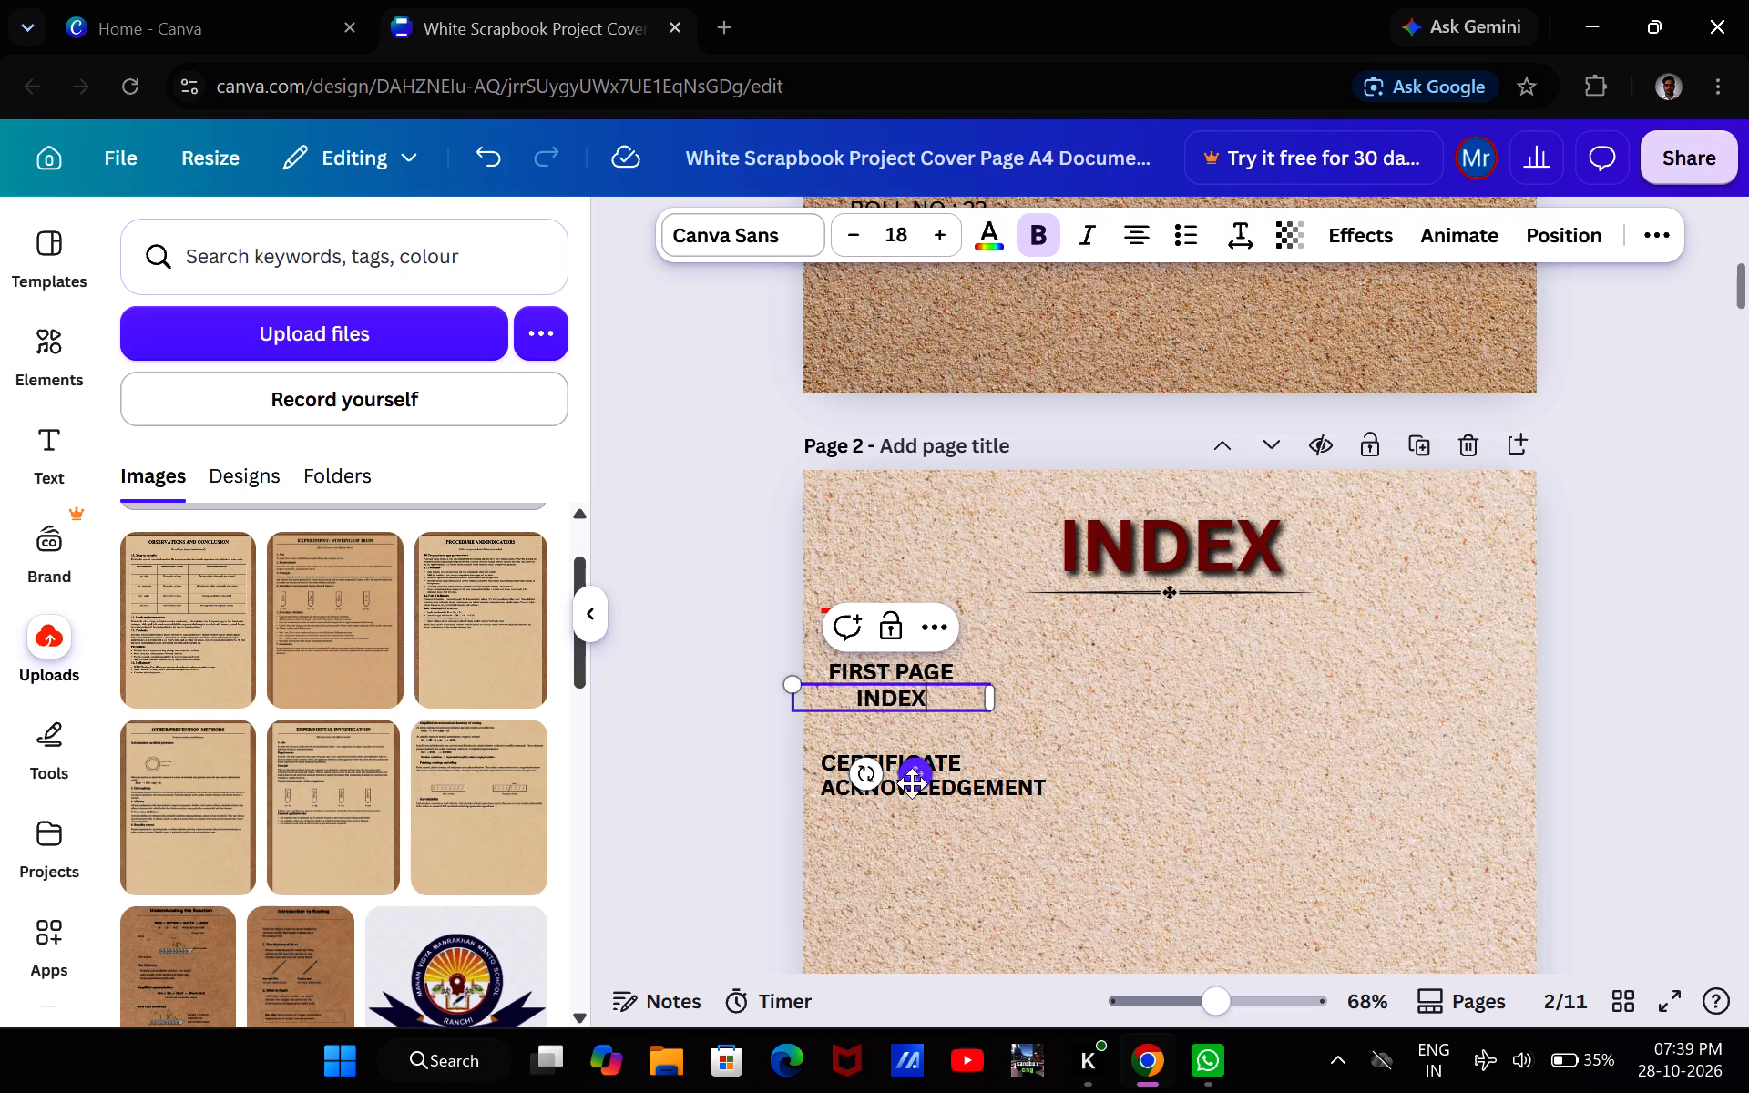
Position the INDEX entry beneath FIRST PAGE, aligned with its text and about 0.4 below it.
left_click_drag(912, 782, 889, 789)
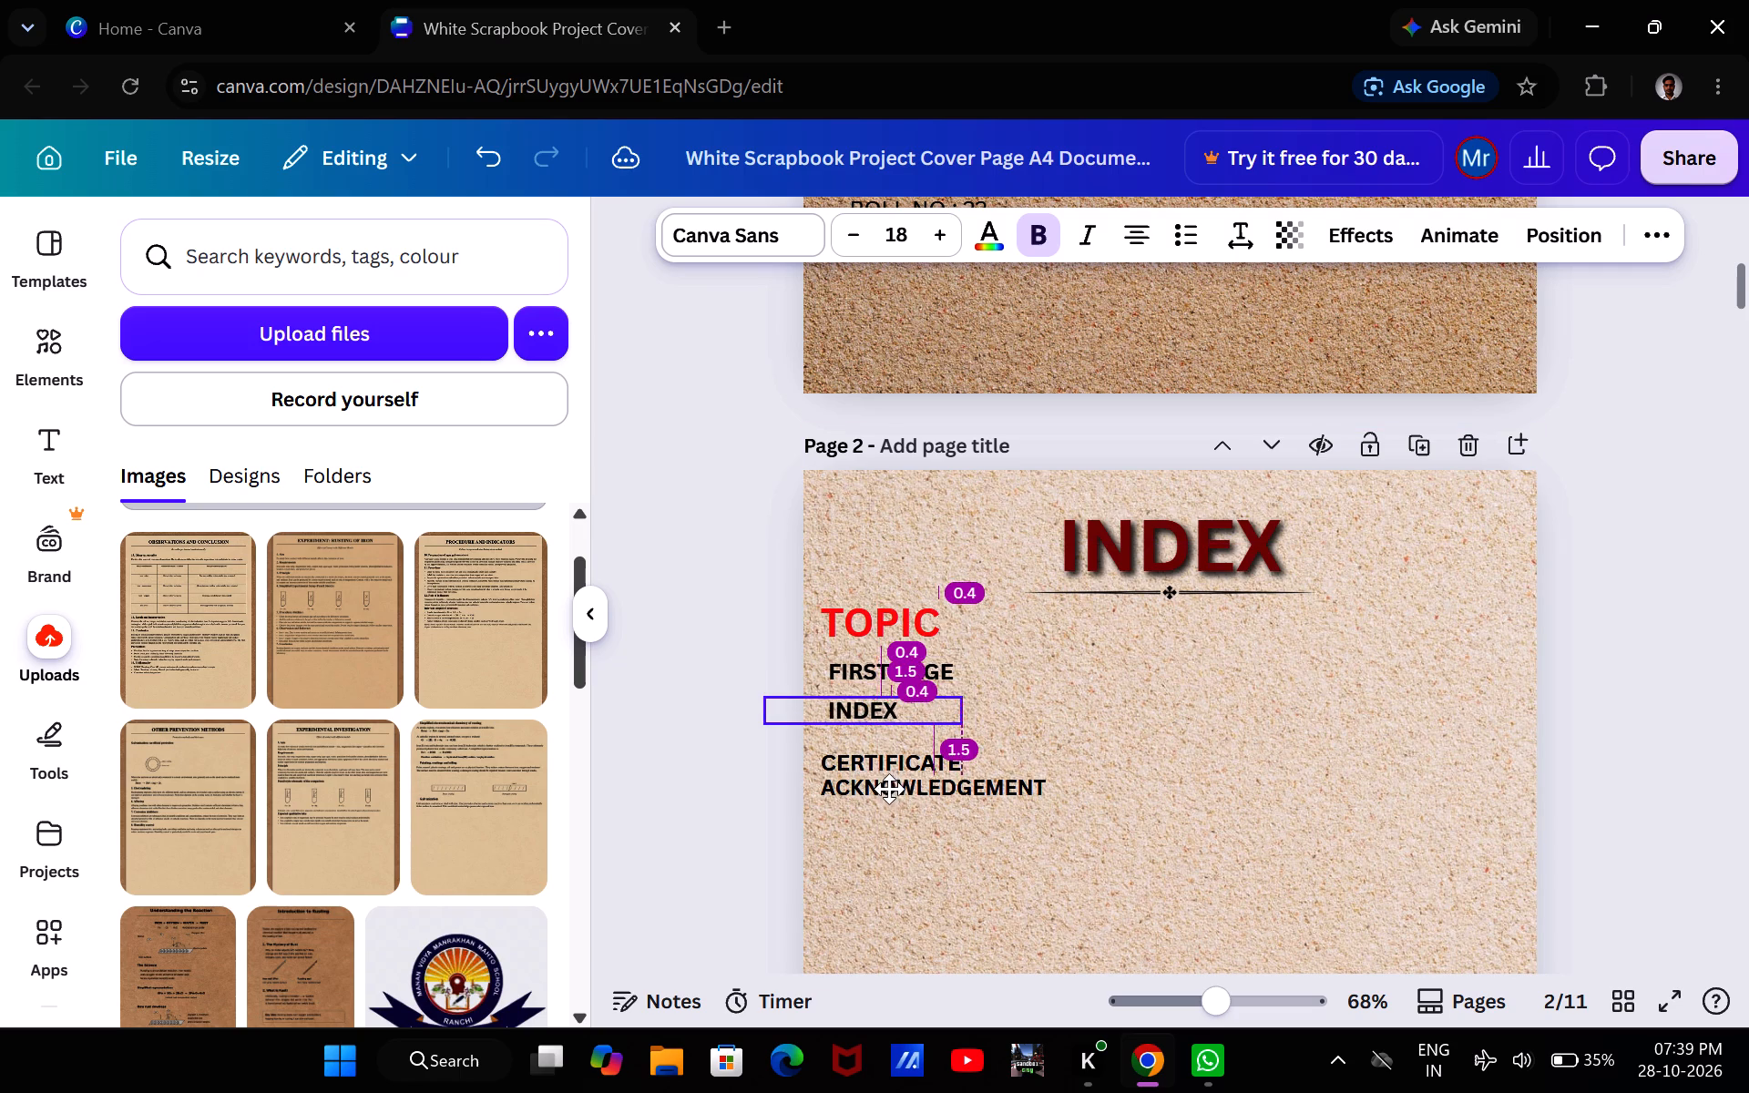
left_click_drag(889, 789, 888, 782)
left_click(763, 786)
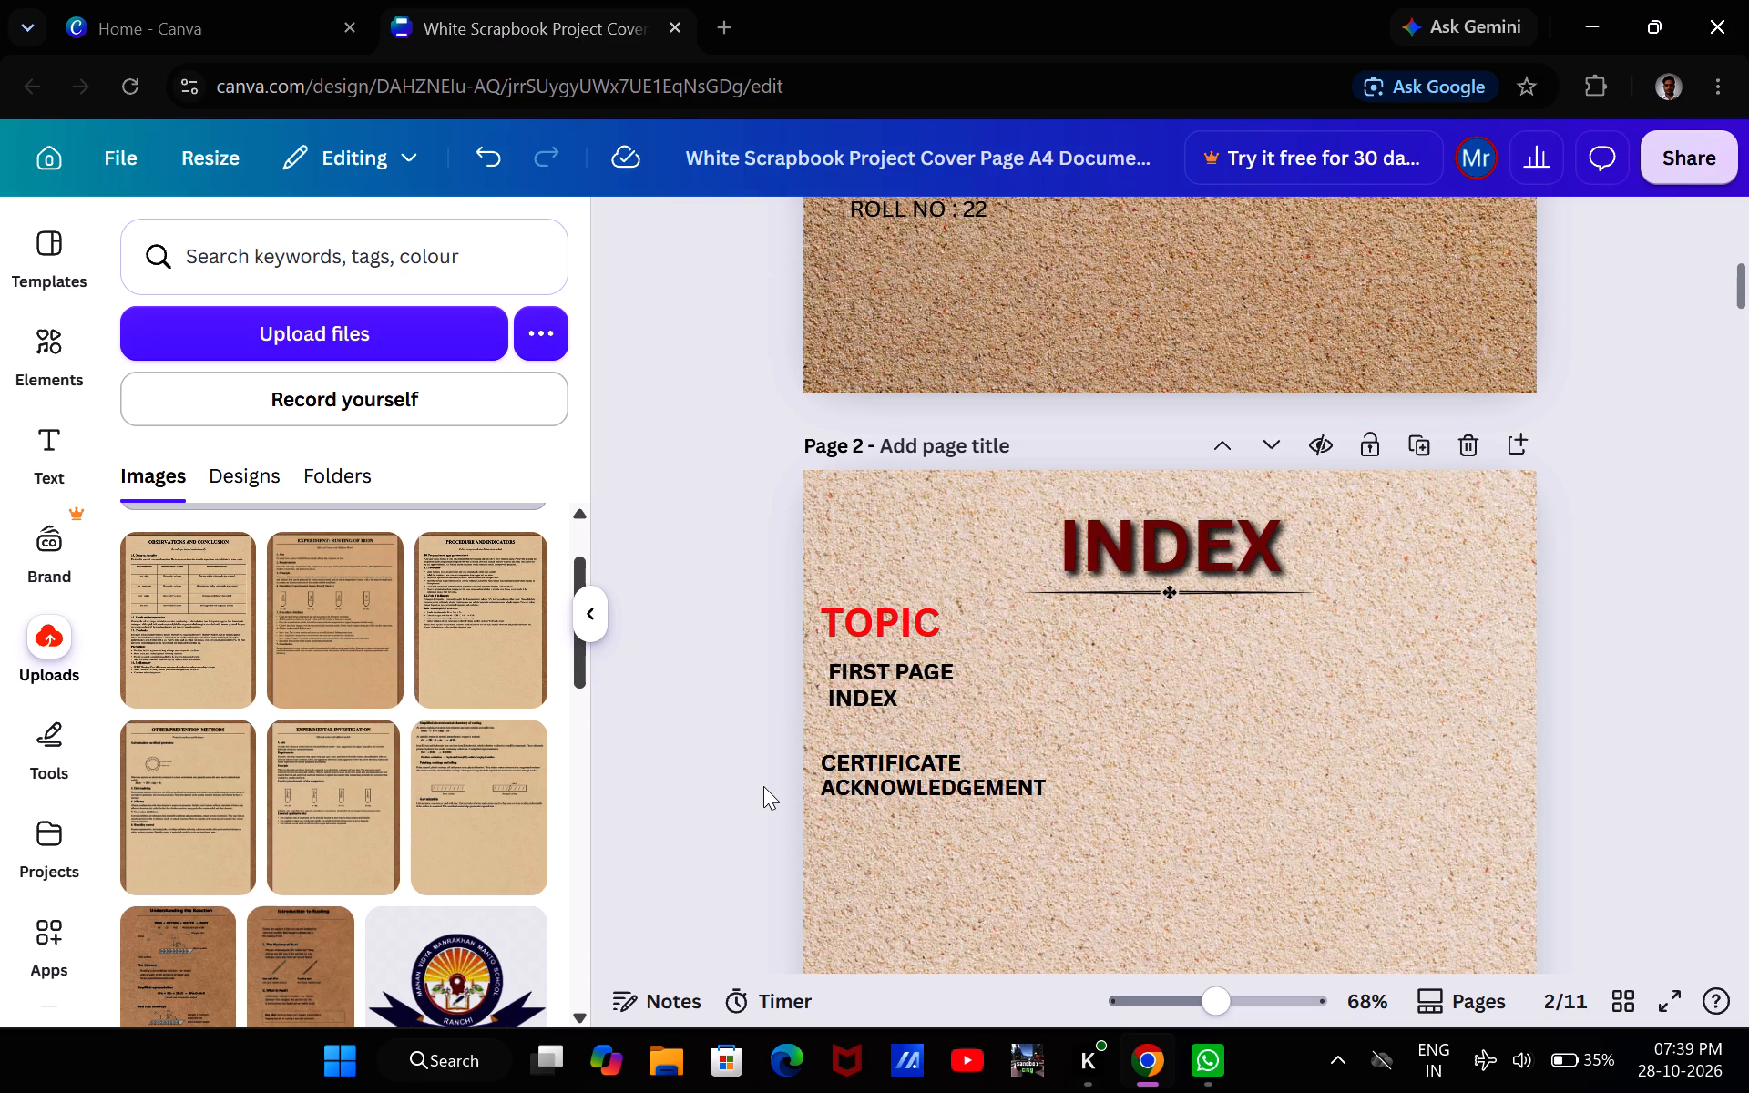
left_click(871, 706)
left_click_drag(871, 706, 872, 714)
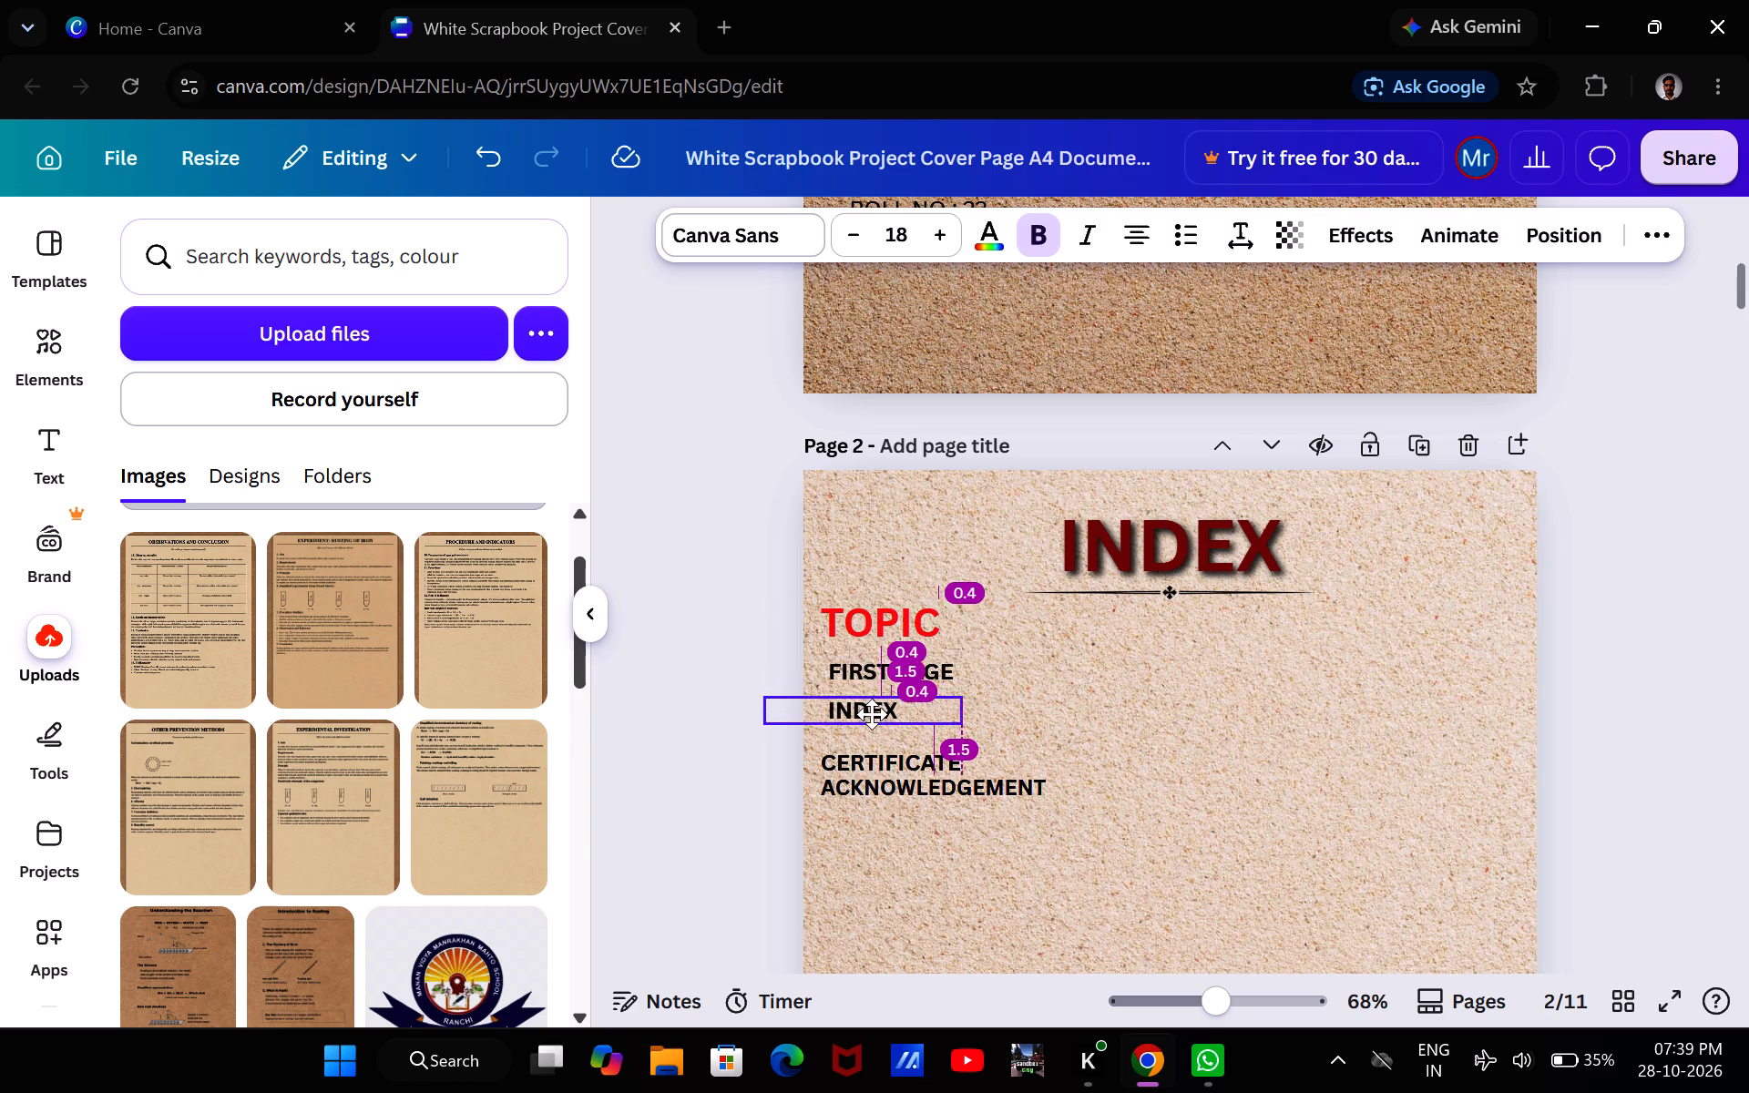
left_click_drag(872, 714, 873, 714)
left_click(755, 732)
Move CERTIFICATE up to even out the list spacing and shift ACKNOWLEDGEMENT sideways in line with FIRST PAGE and INDEX.
left_click_drag(851, 756, 848, 747)
left_click(768, 759)
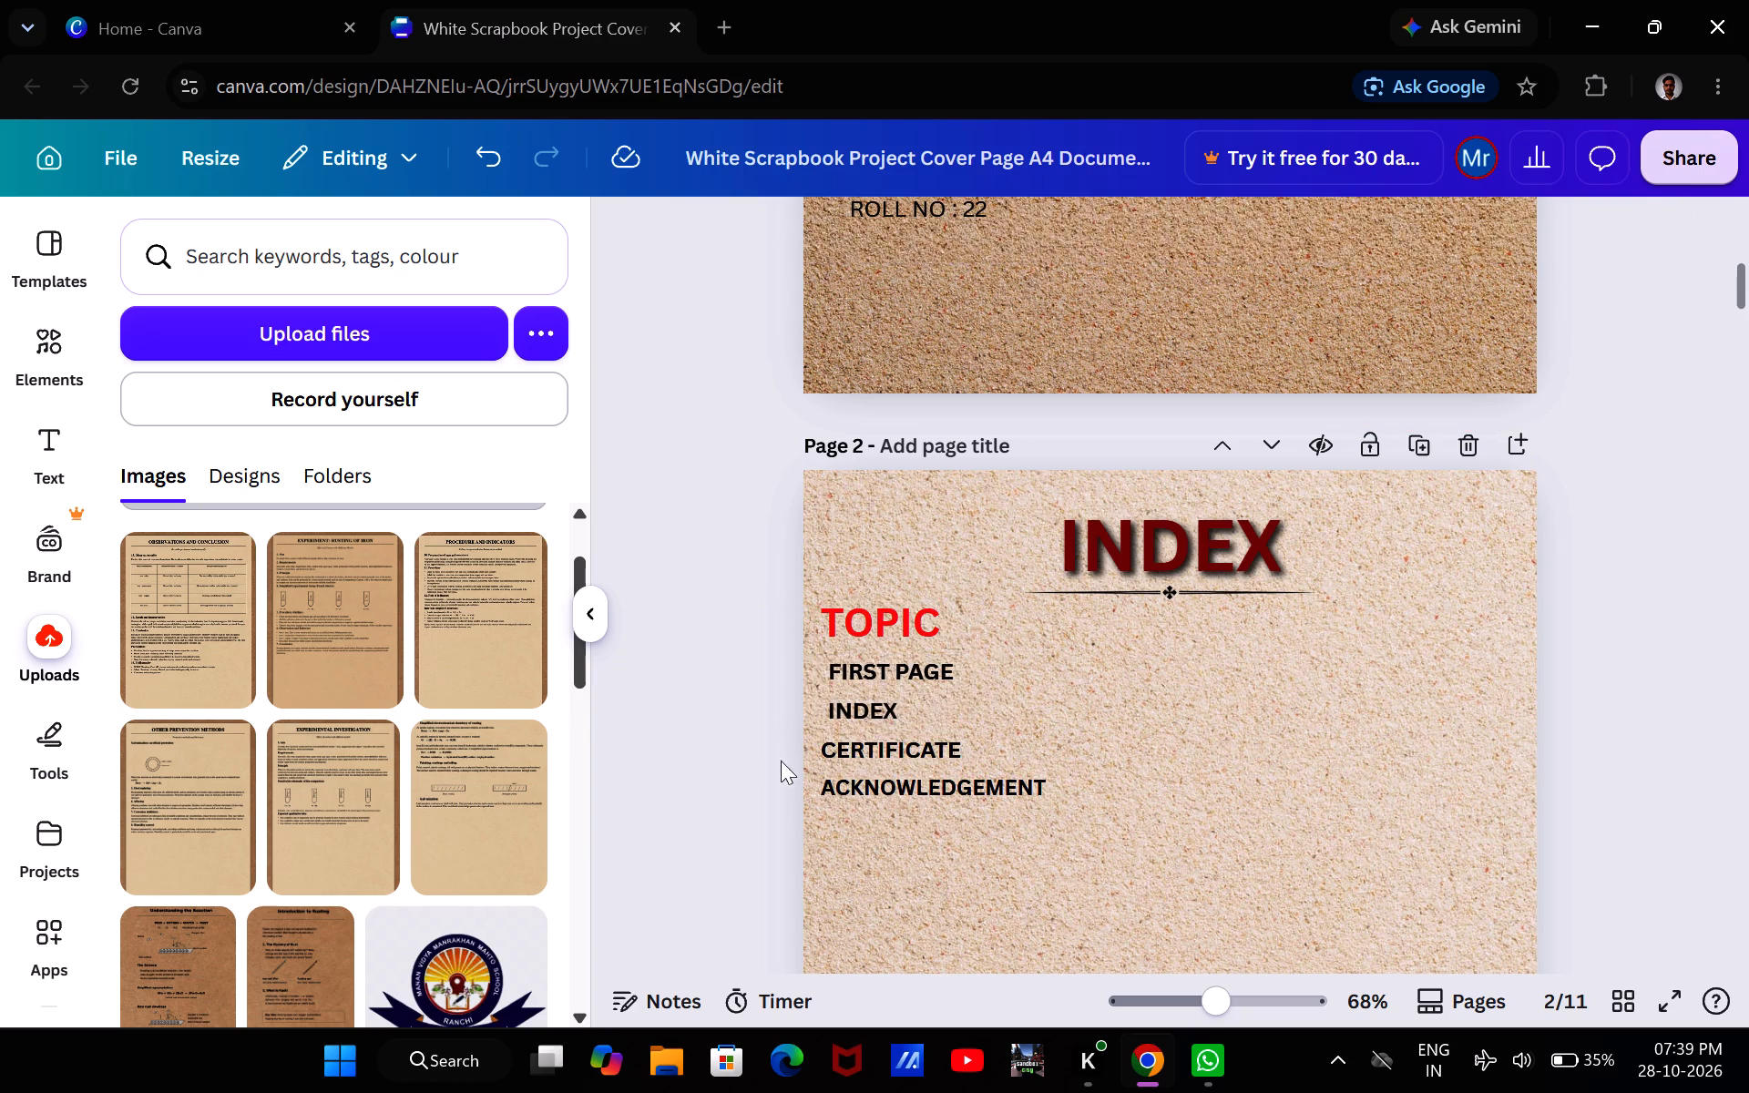
left_click_drag(857, 785, 866, 785)
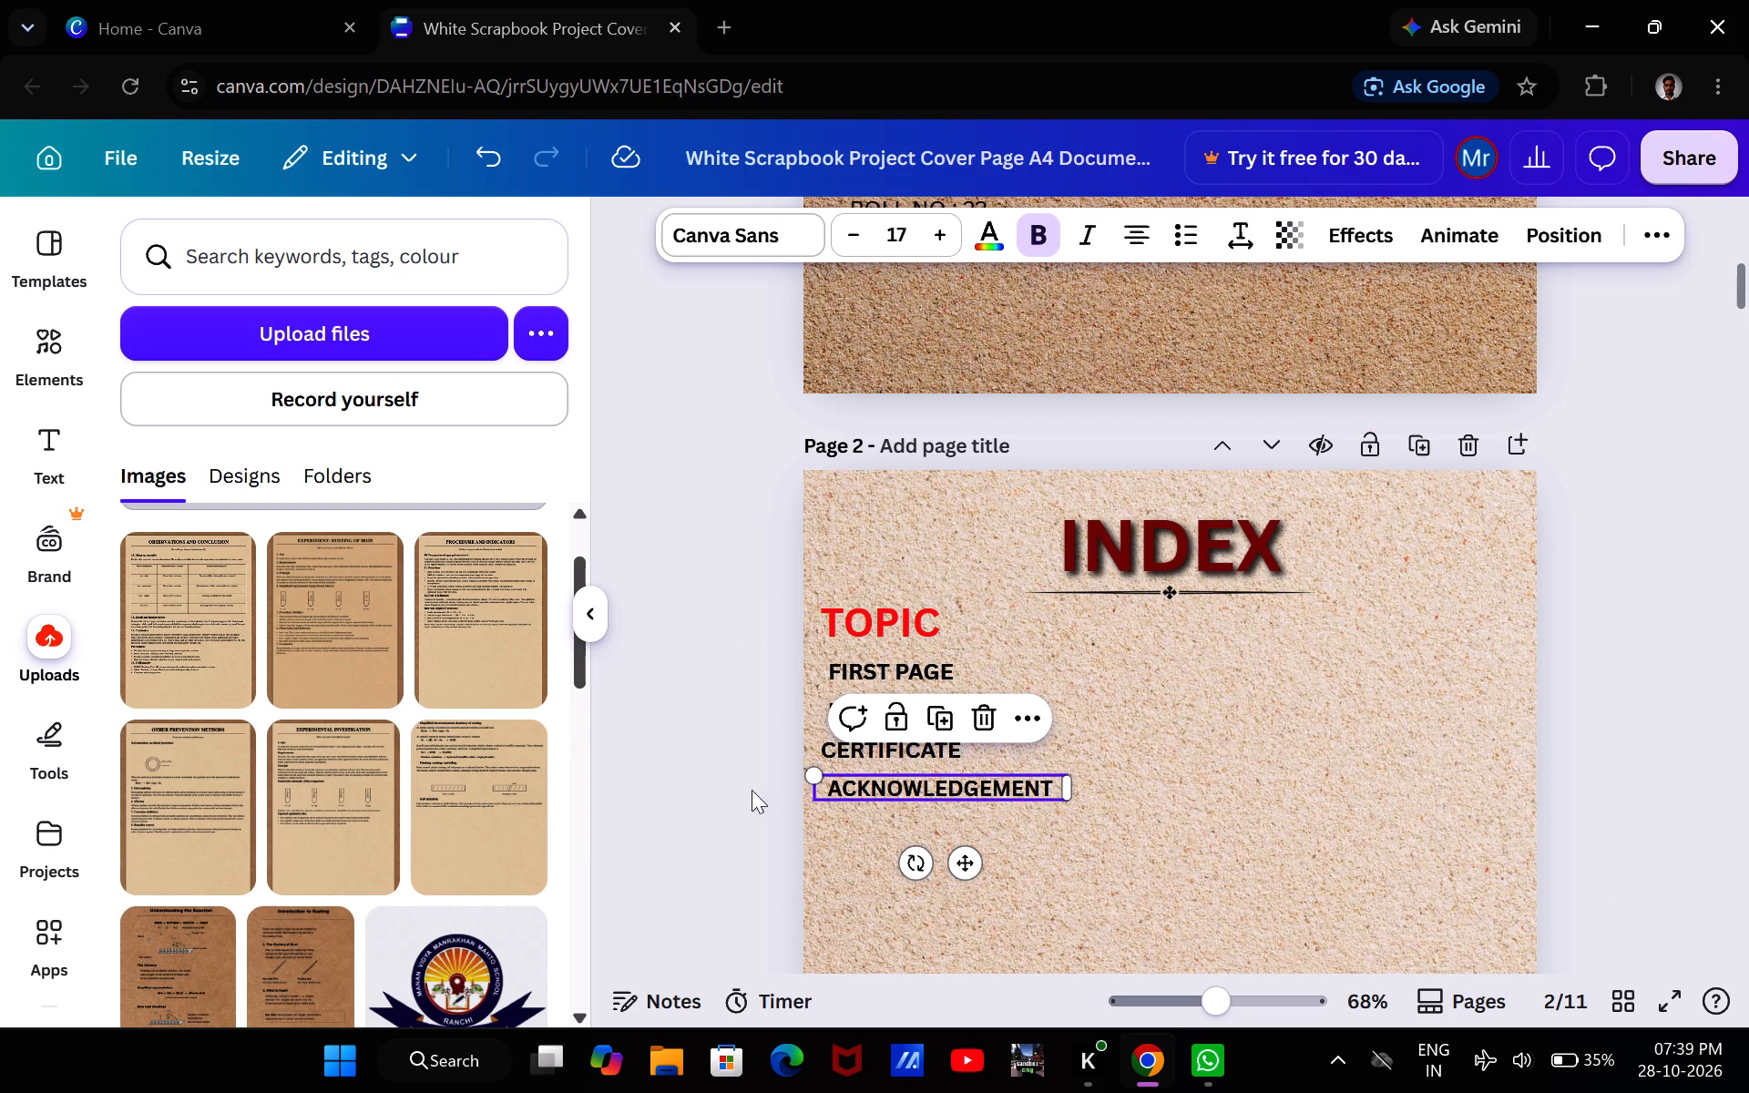
left_click(707, 802)
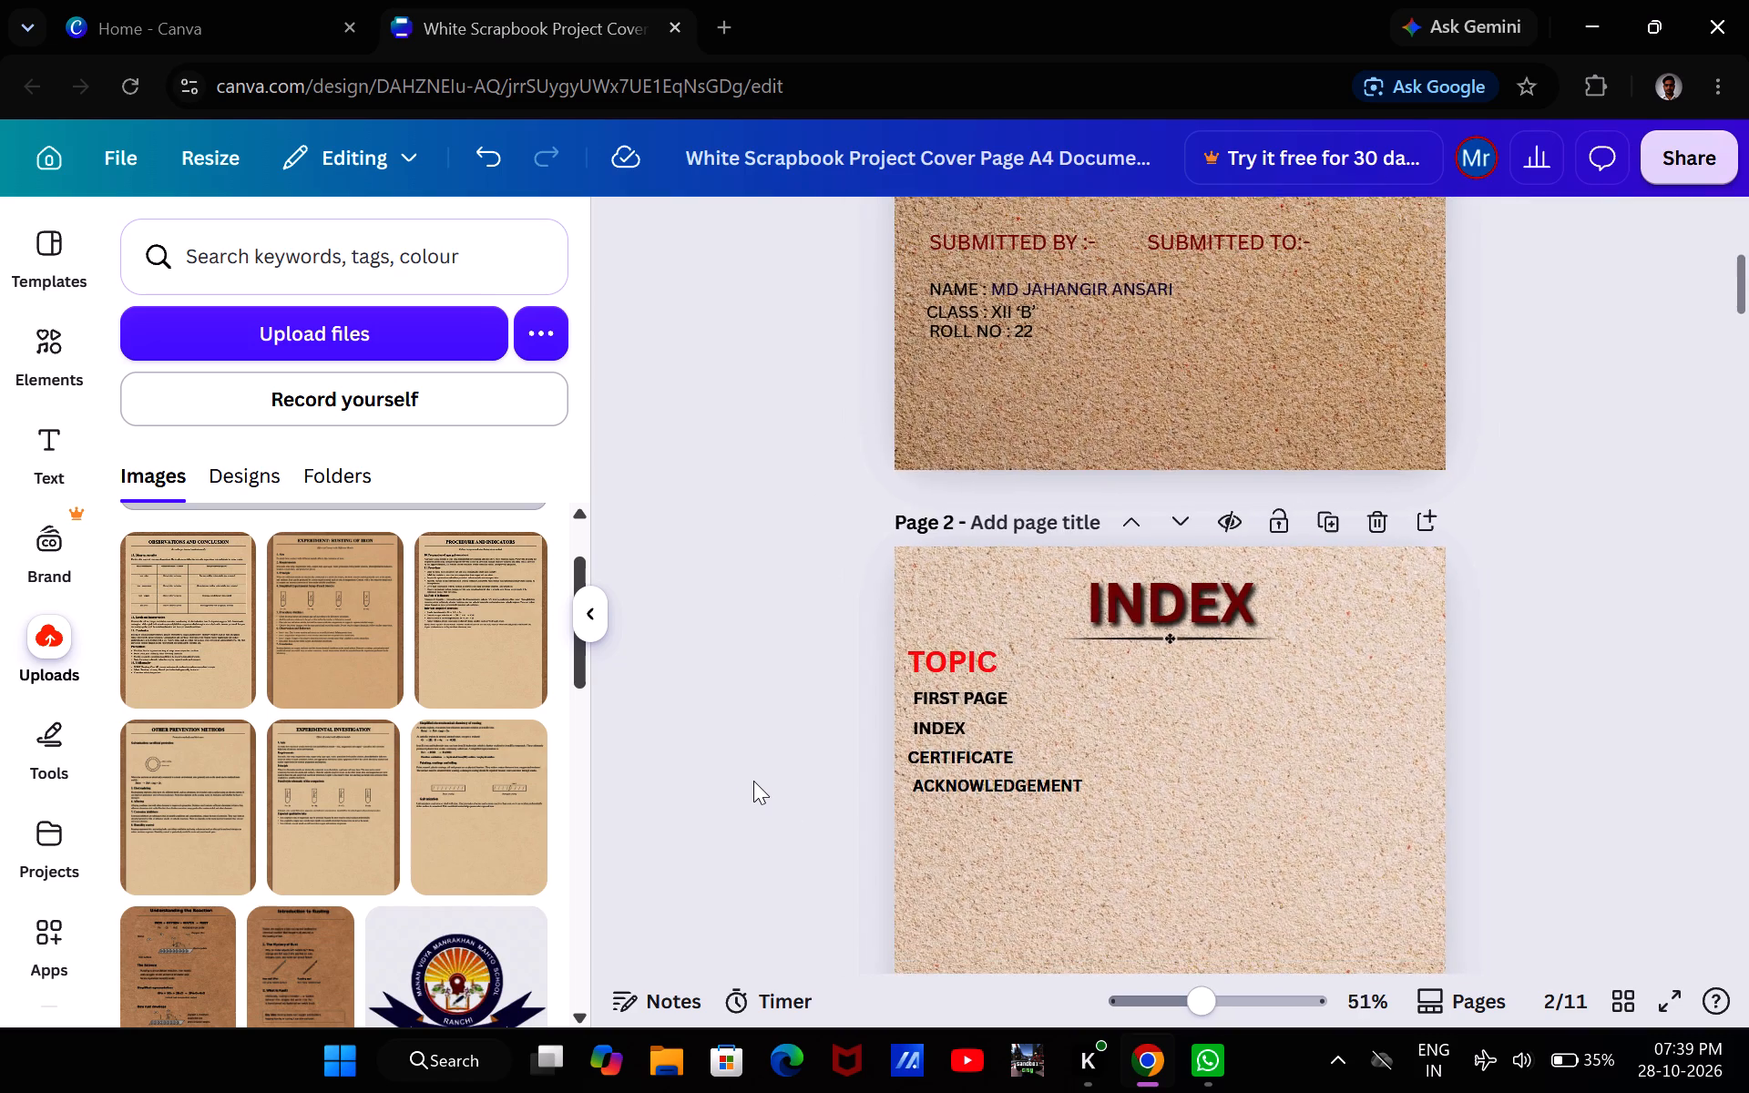
Duplicate the ACKNOWLEDGEMENT entry and place the copy directly beneath it in page 2's topic list.
scroll(753, 781, "down", 8)
scroll(753, 781, "up", 1)
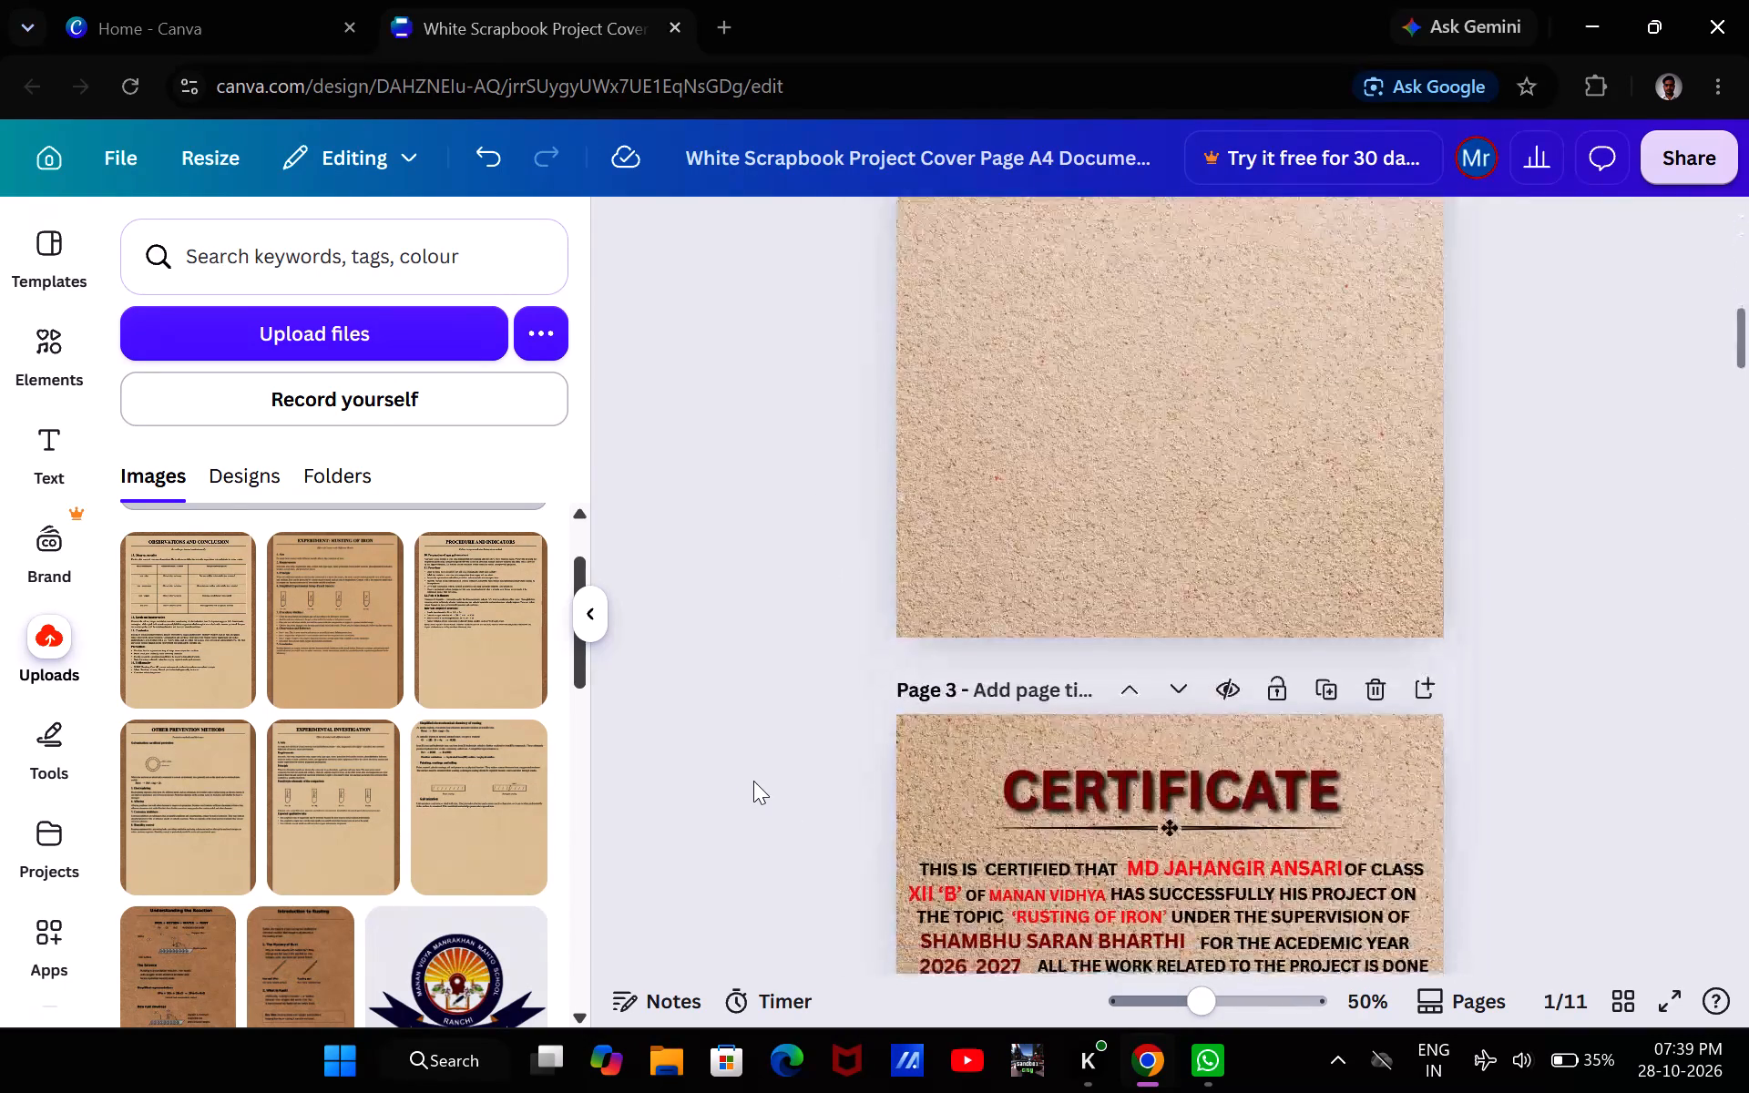
scroll(753, 781, "up", 1)
left_click_drag(987, 554, 988, 554)
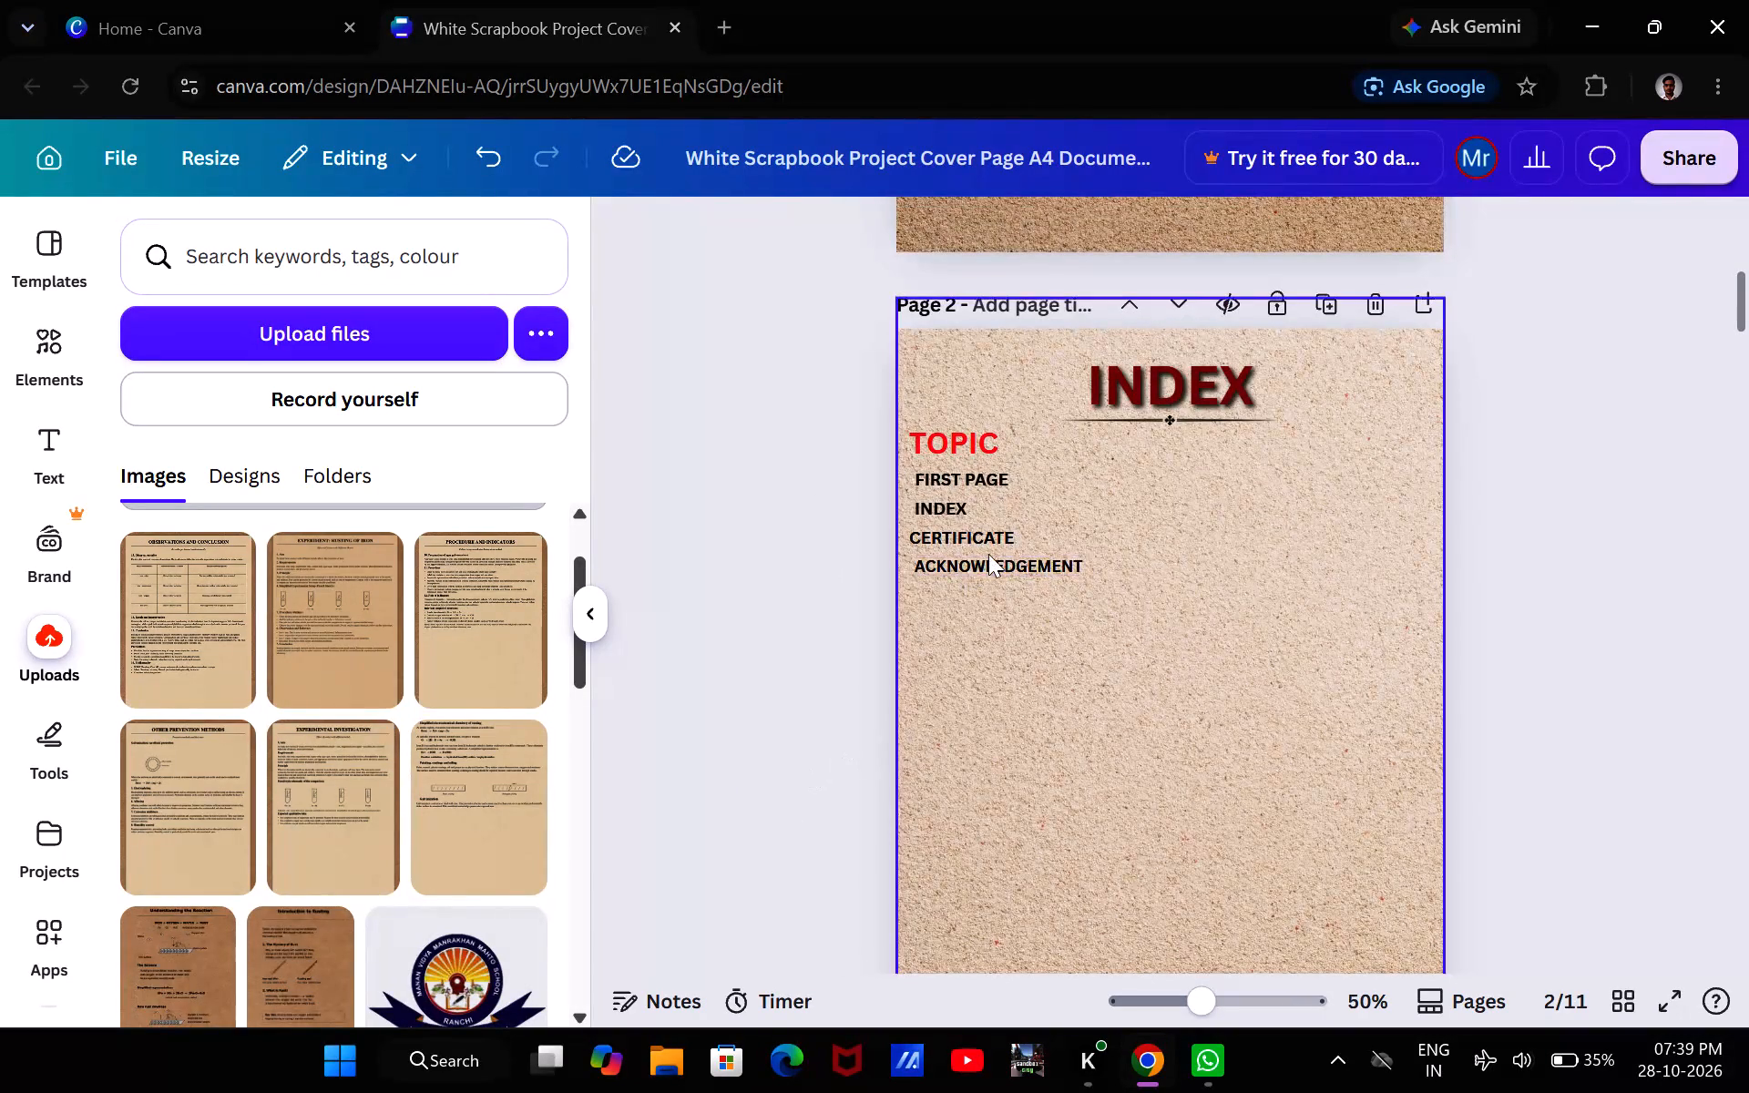
left_click_drag(988, 554, 999, 559)
left_click(999, 559)
left_click(1008, 562)
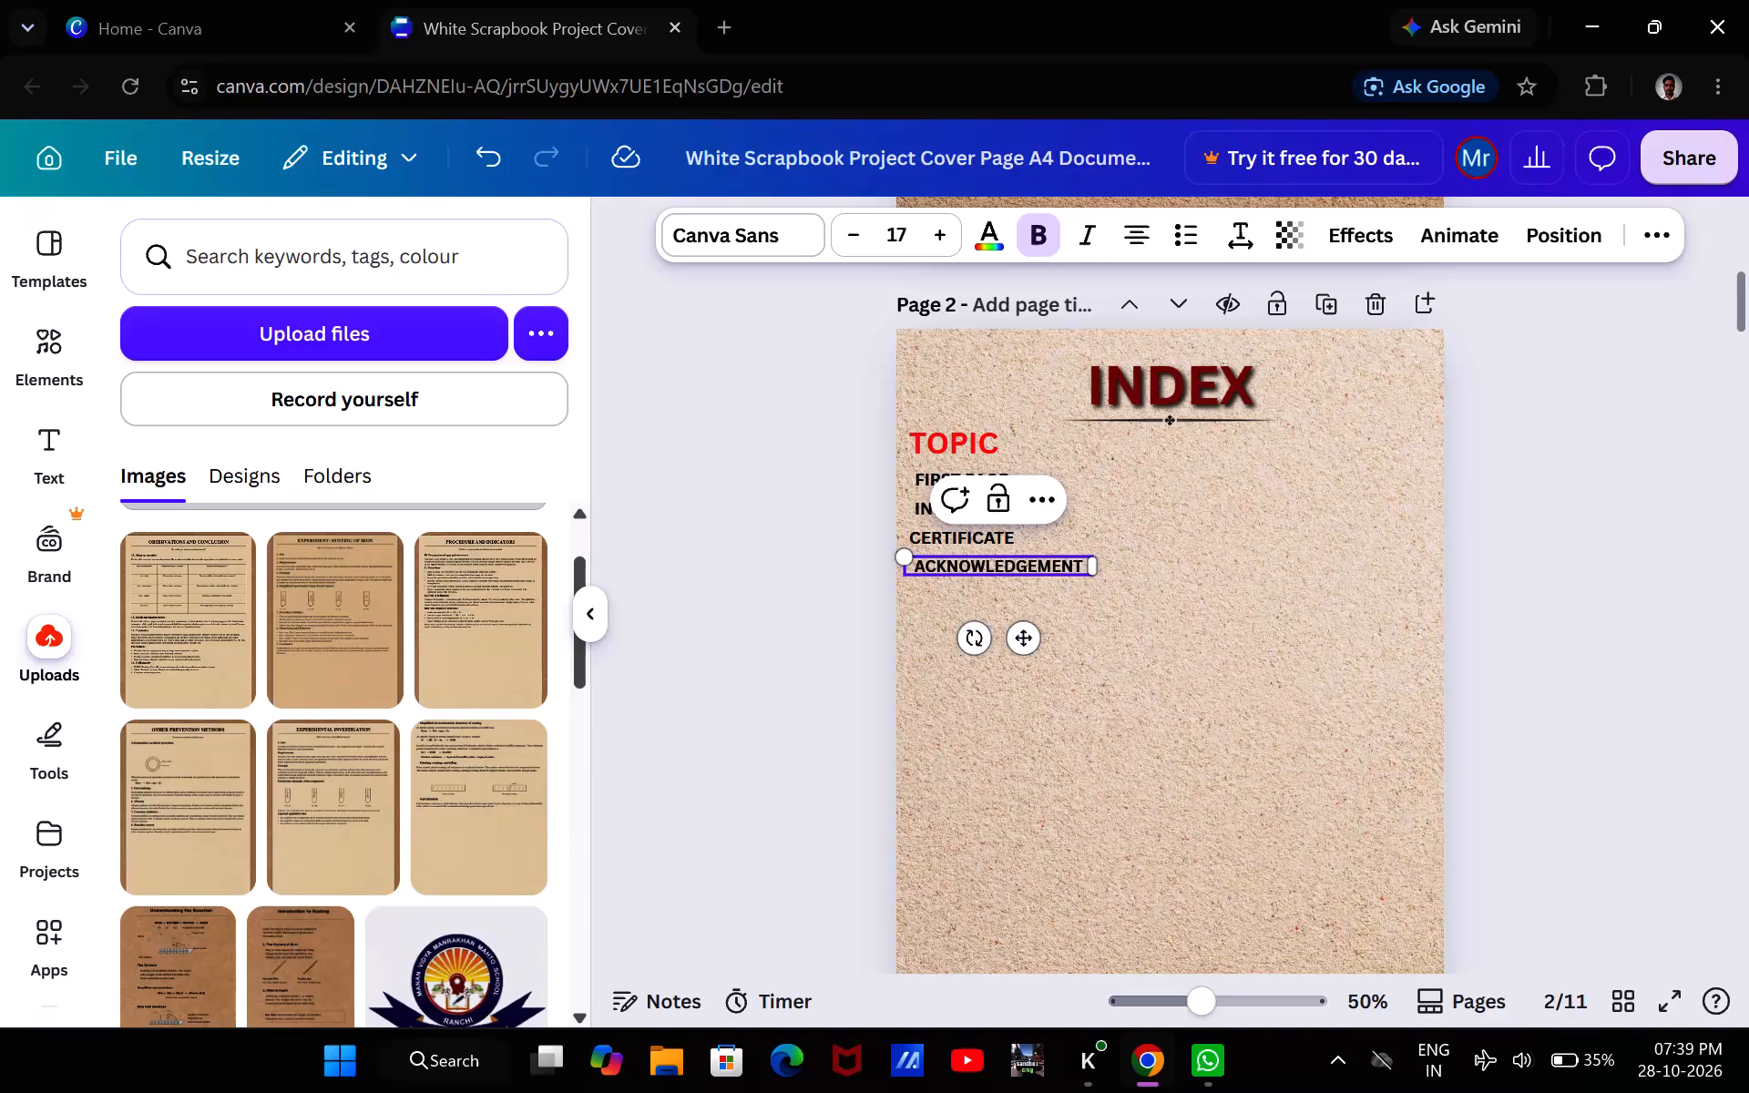
left_click(790, 567)
left_click(934, 554)
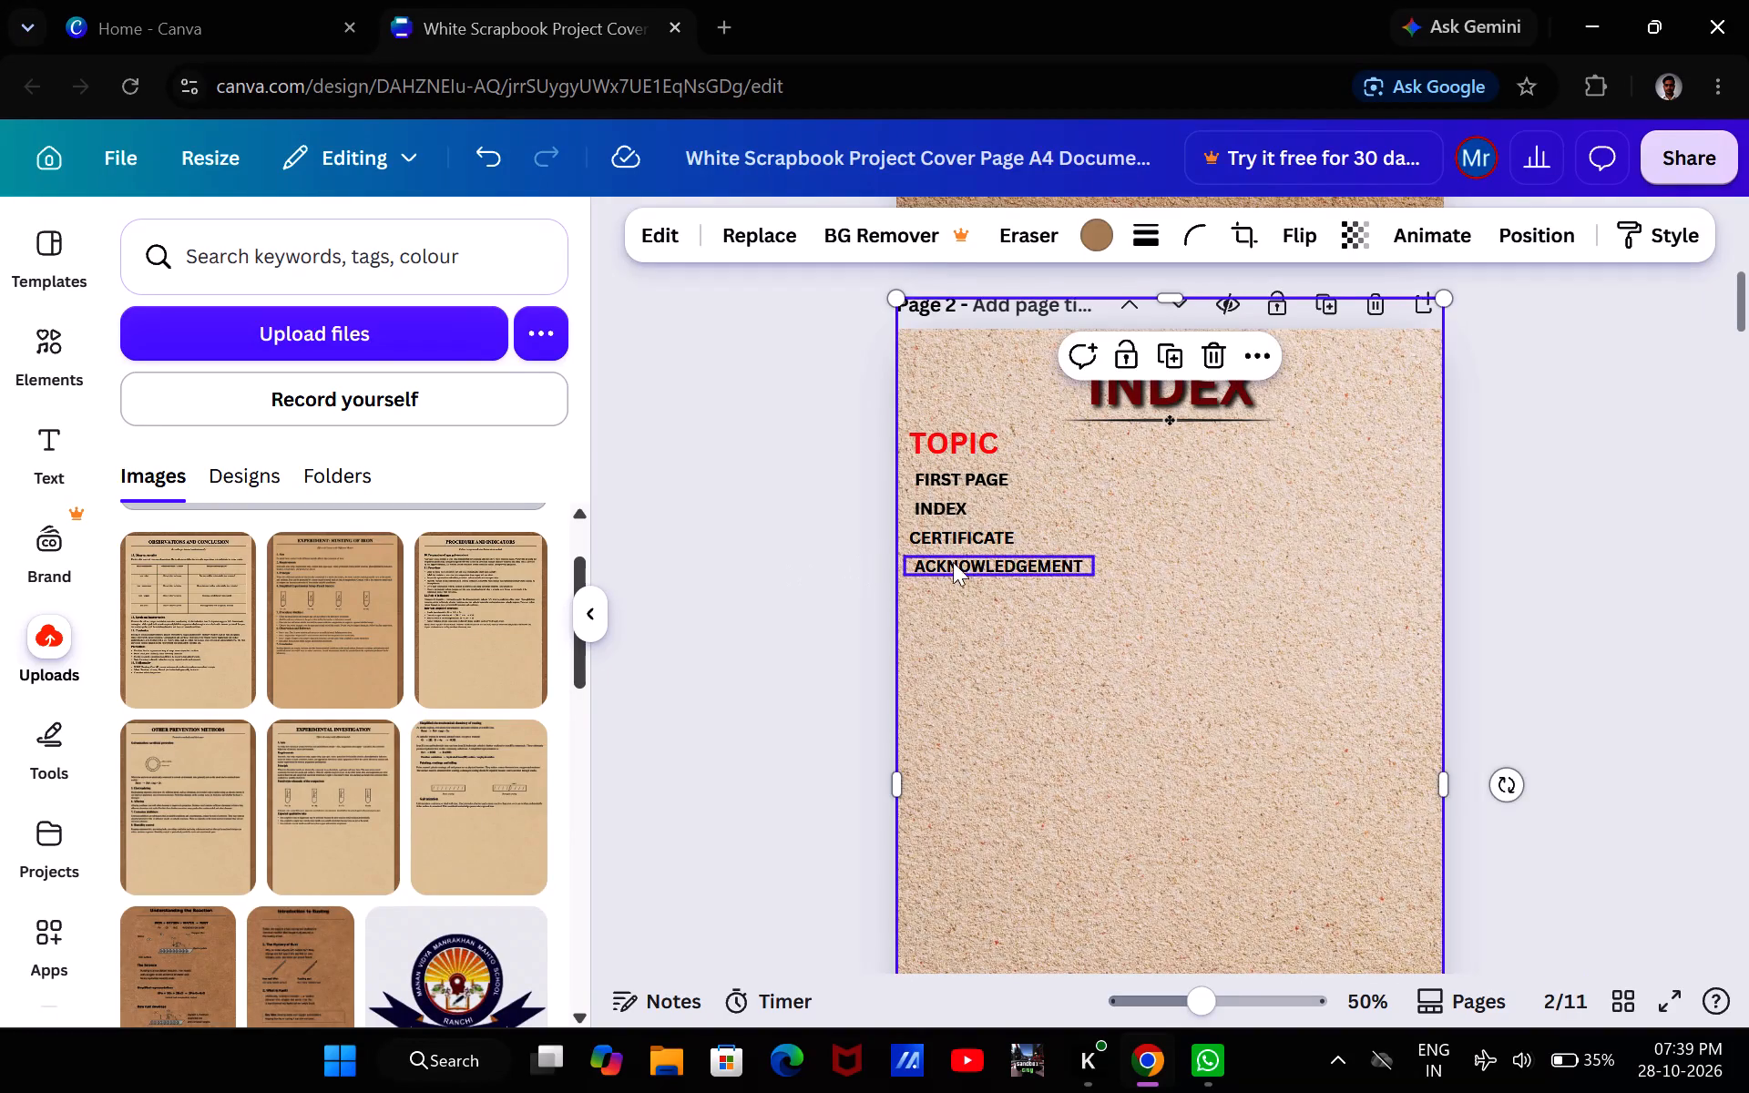
left_click(965, 567)
left_click(1007, 495)
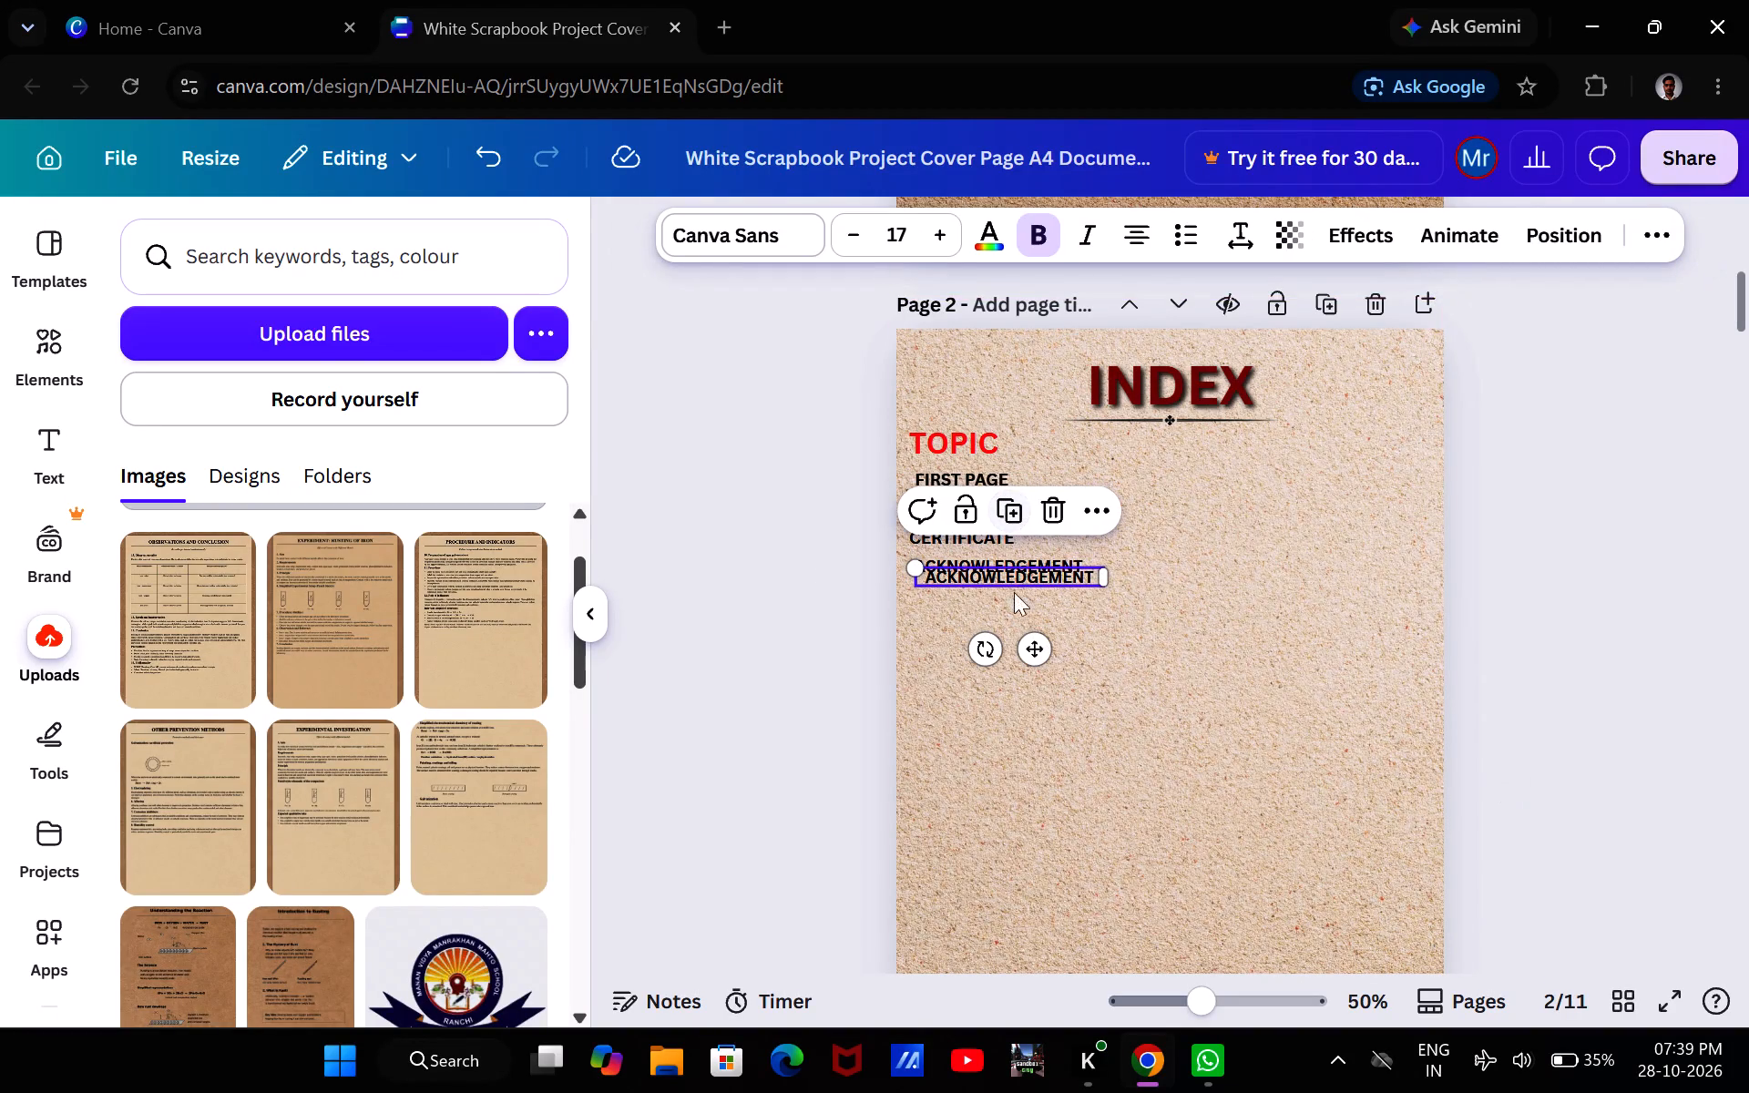
left_click_drag(1026, 634, 1018, 654)
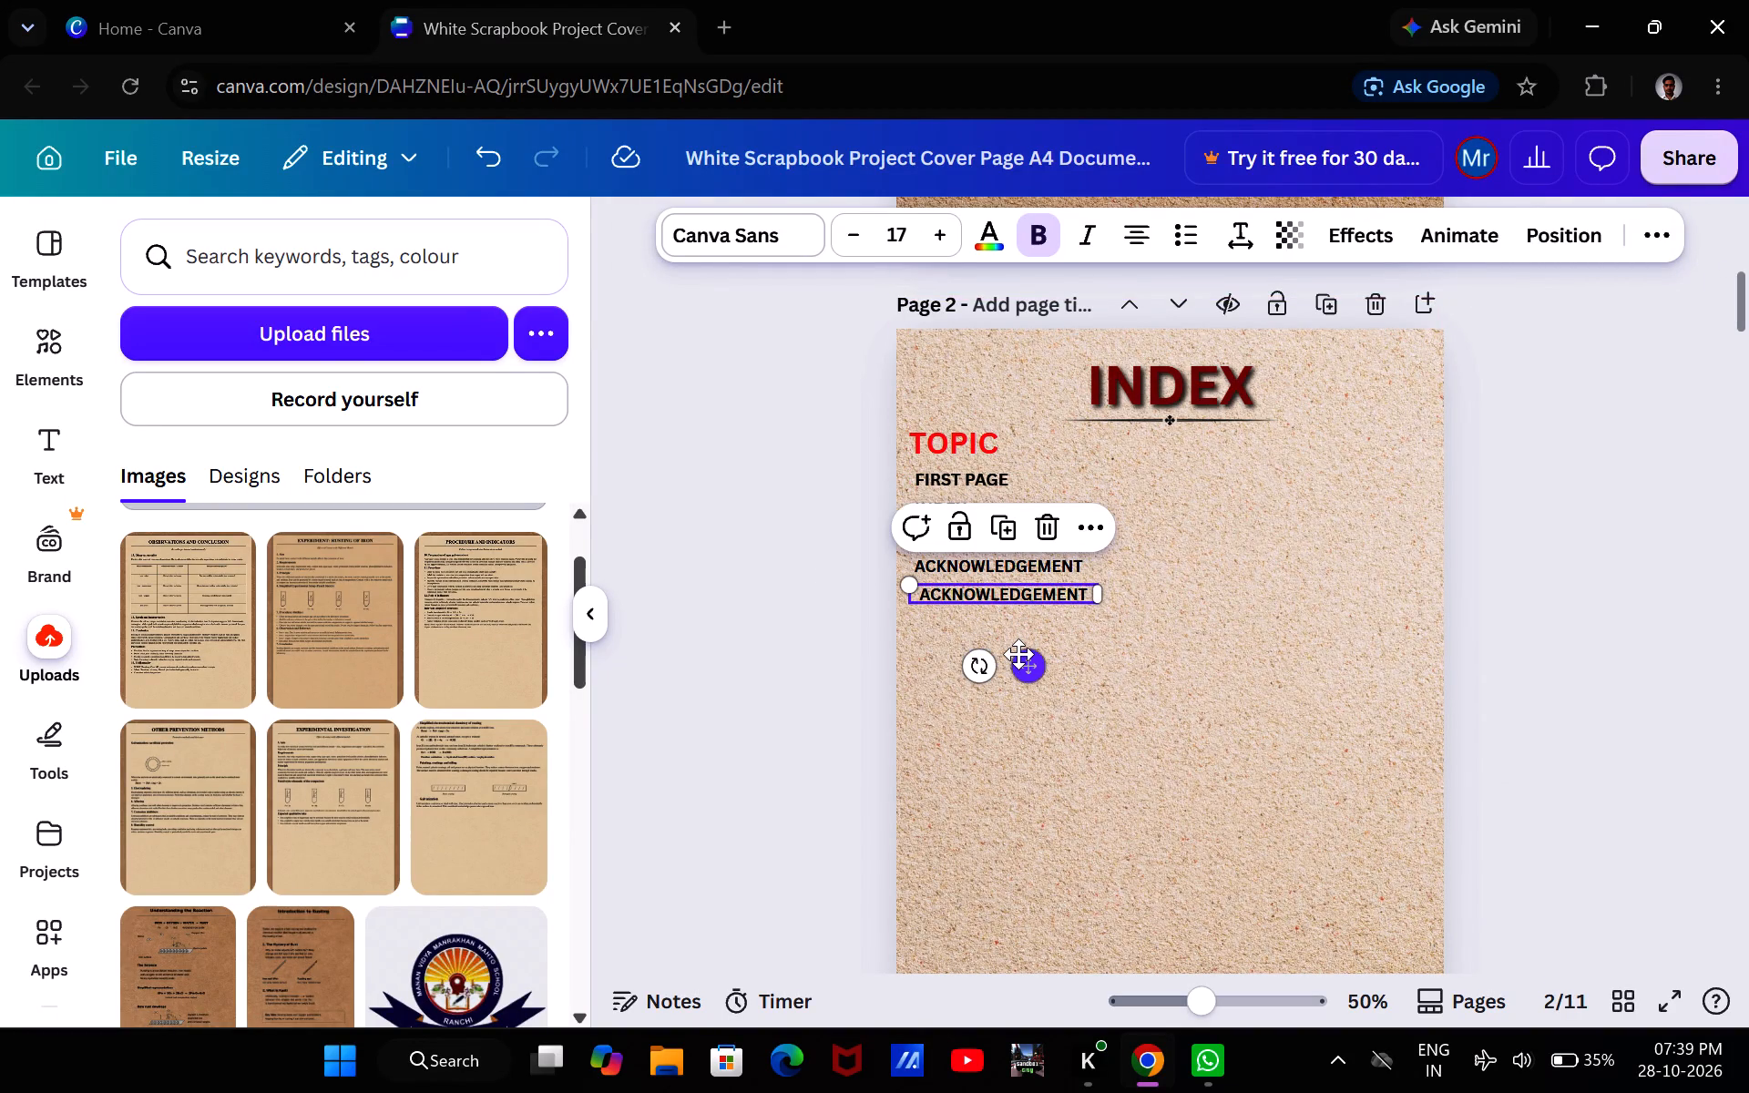
Replace the text of the duplicated ACKNOWLEDGEMENT entry with INTRODUCTION and shift it sideways towards the entry above.
double_click(1046, 598)
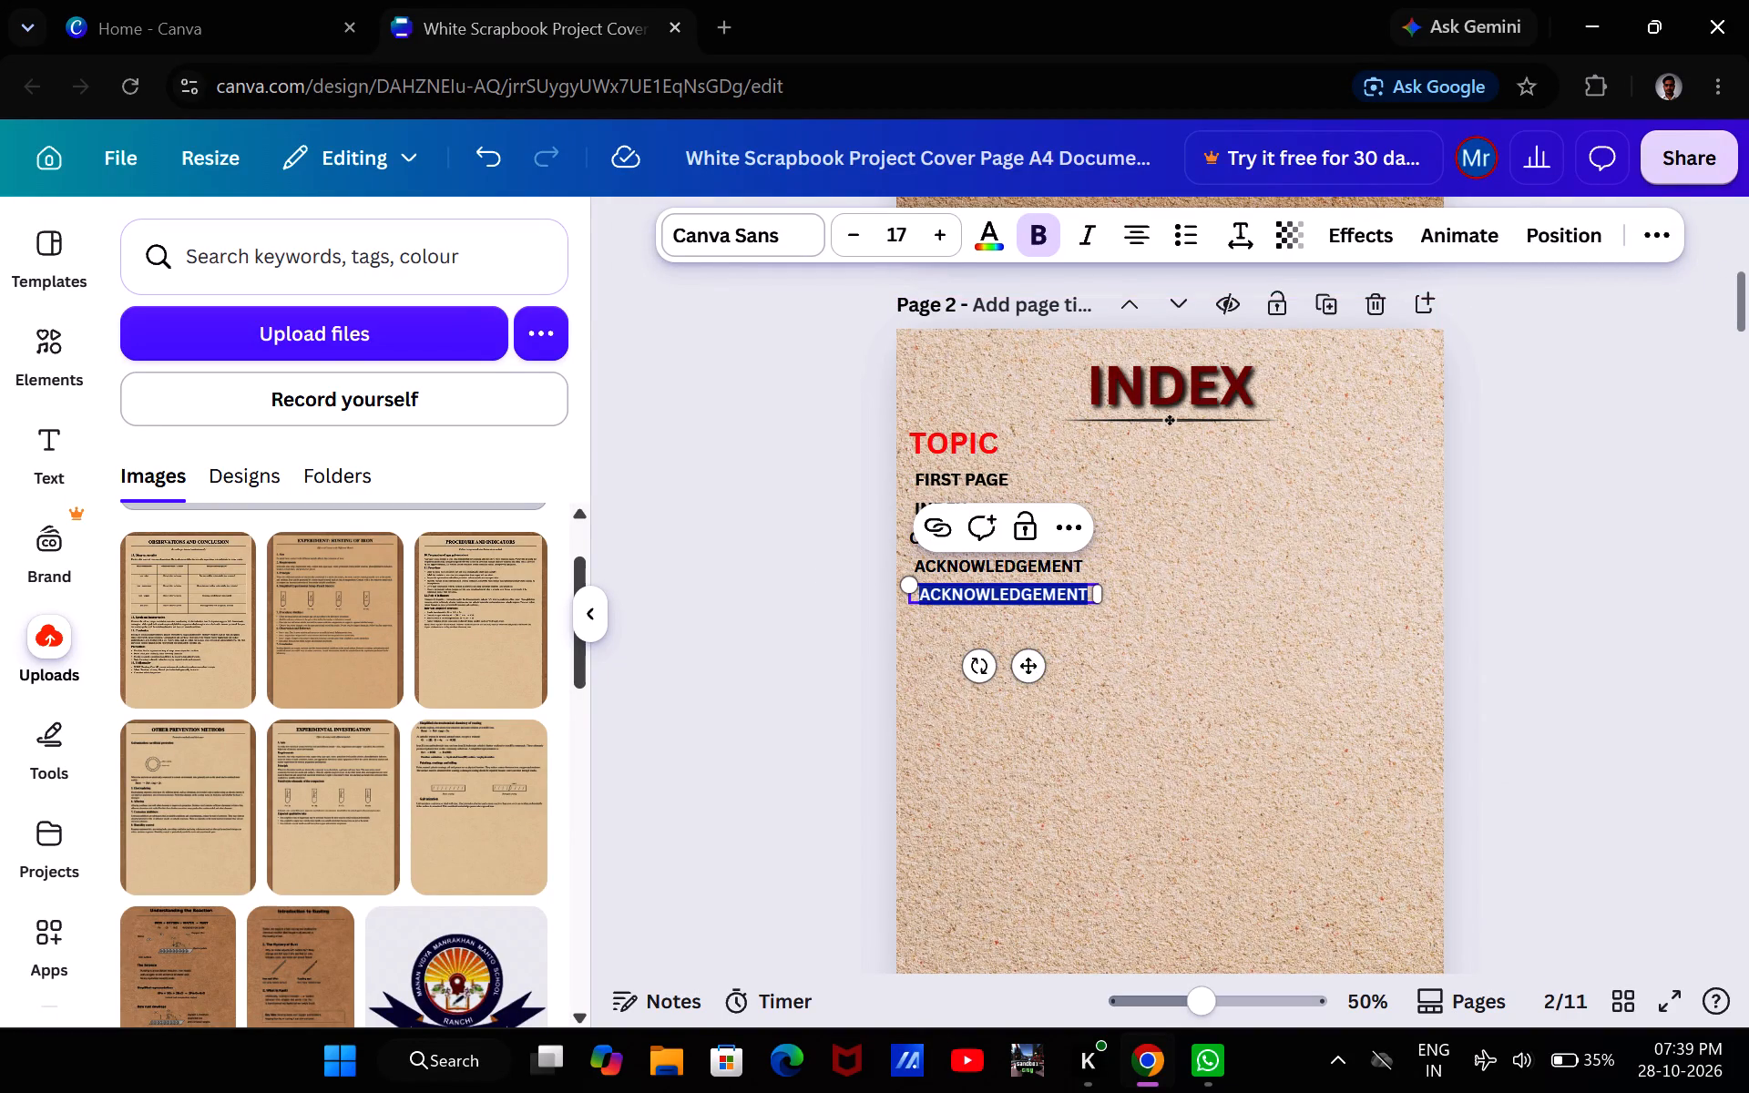
key("BackSpace")
key("BackSpace")
type("INTRODUCTION")
left_click_drag(1033, 668, 1010, 668)
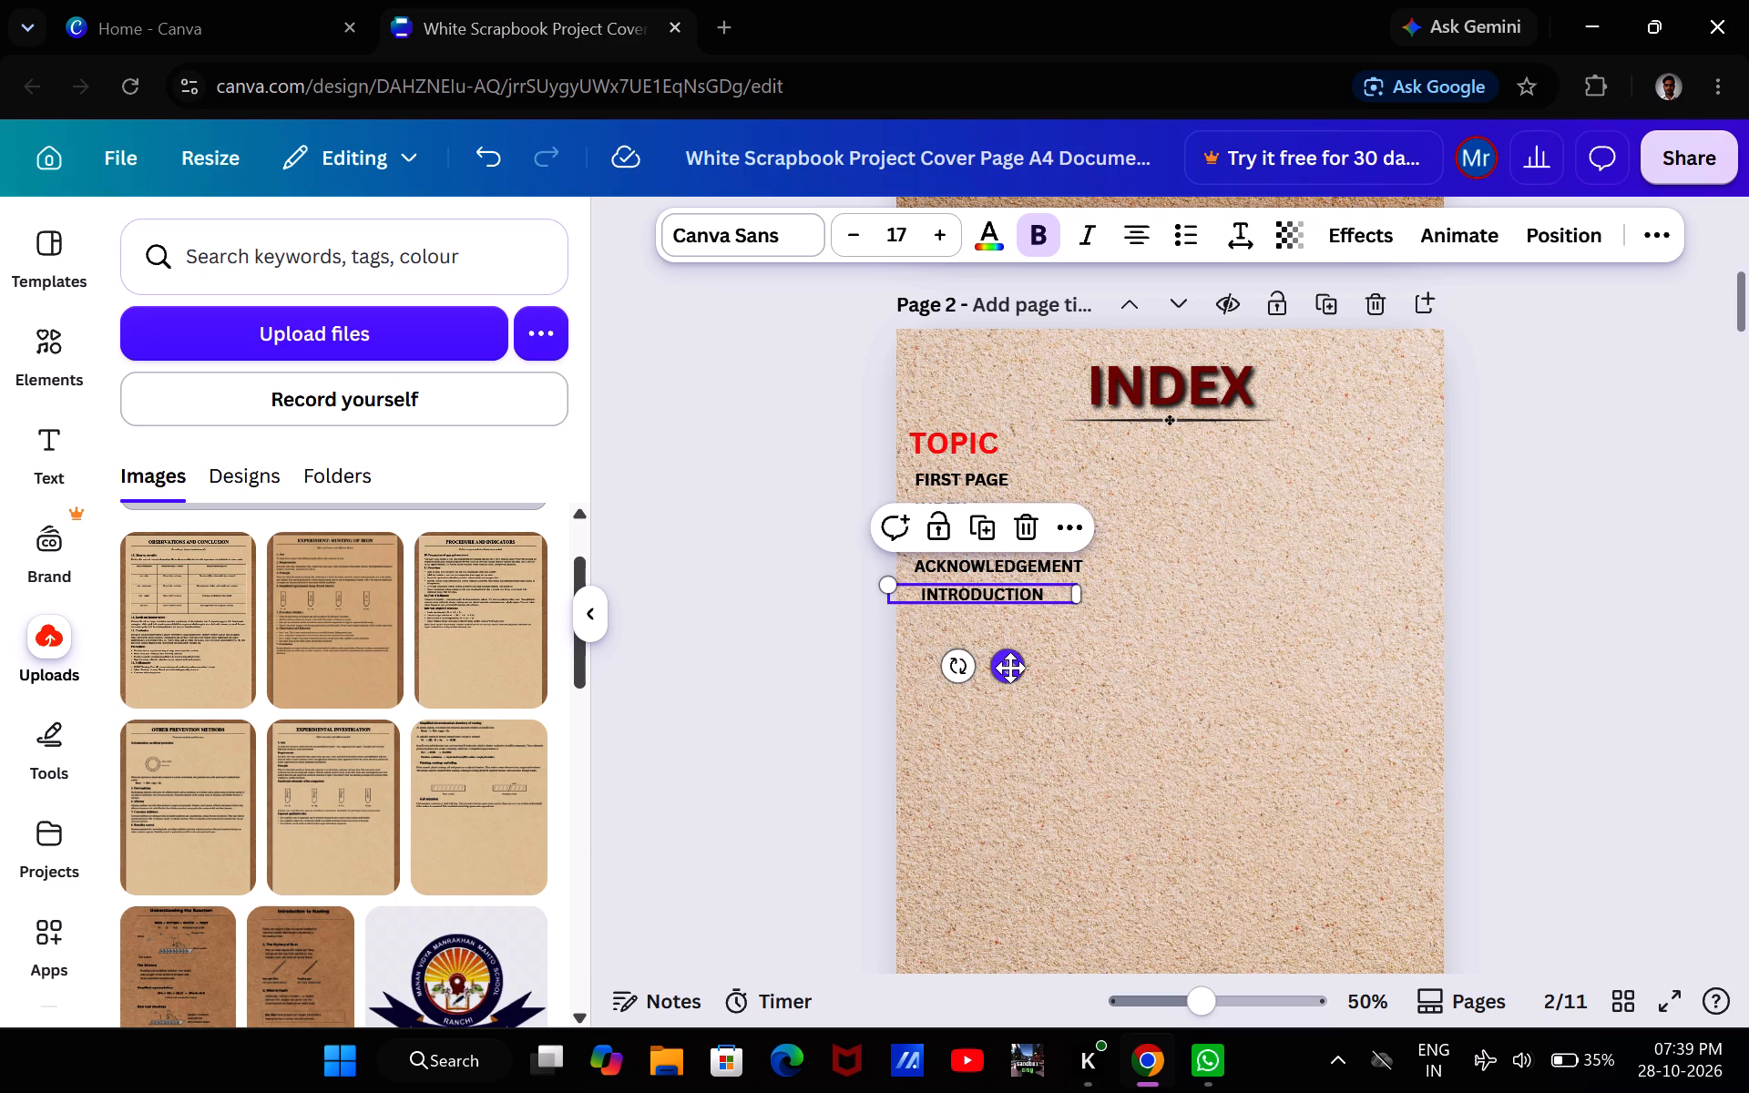
left_click(774, 688)
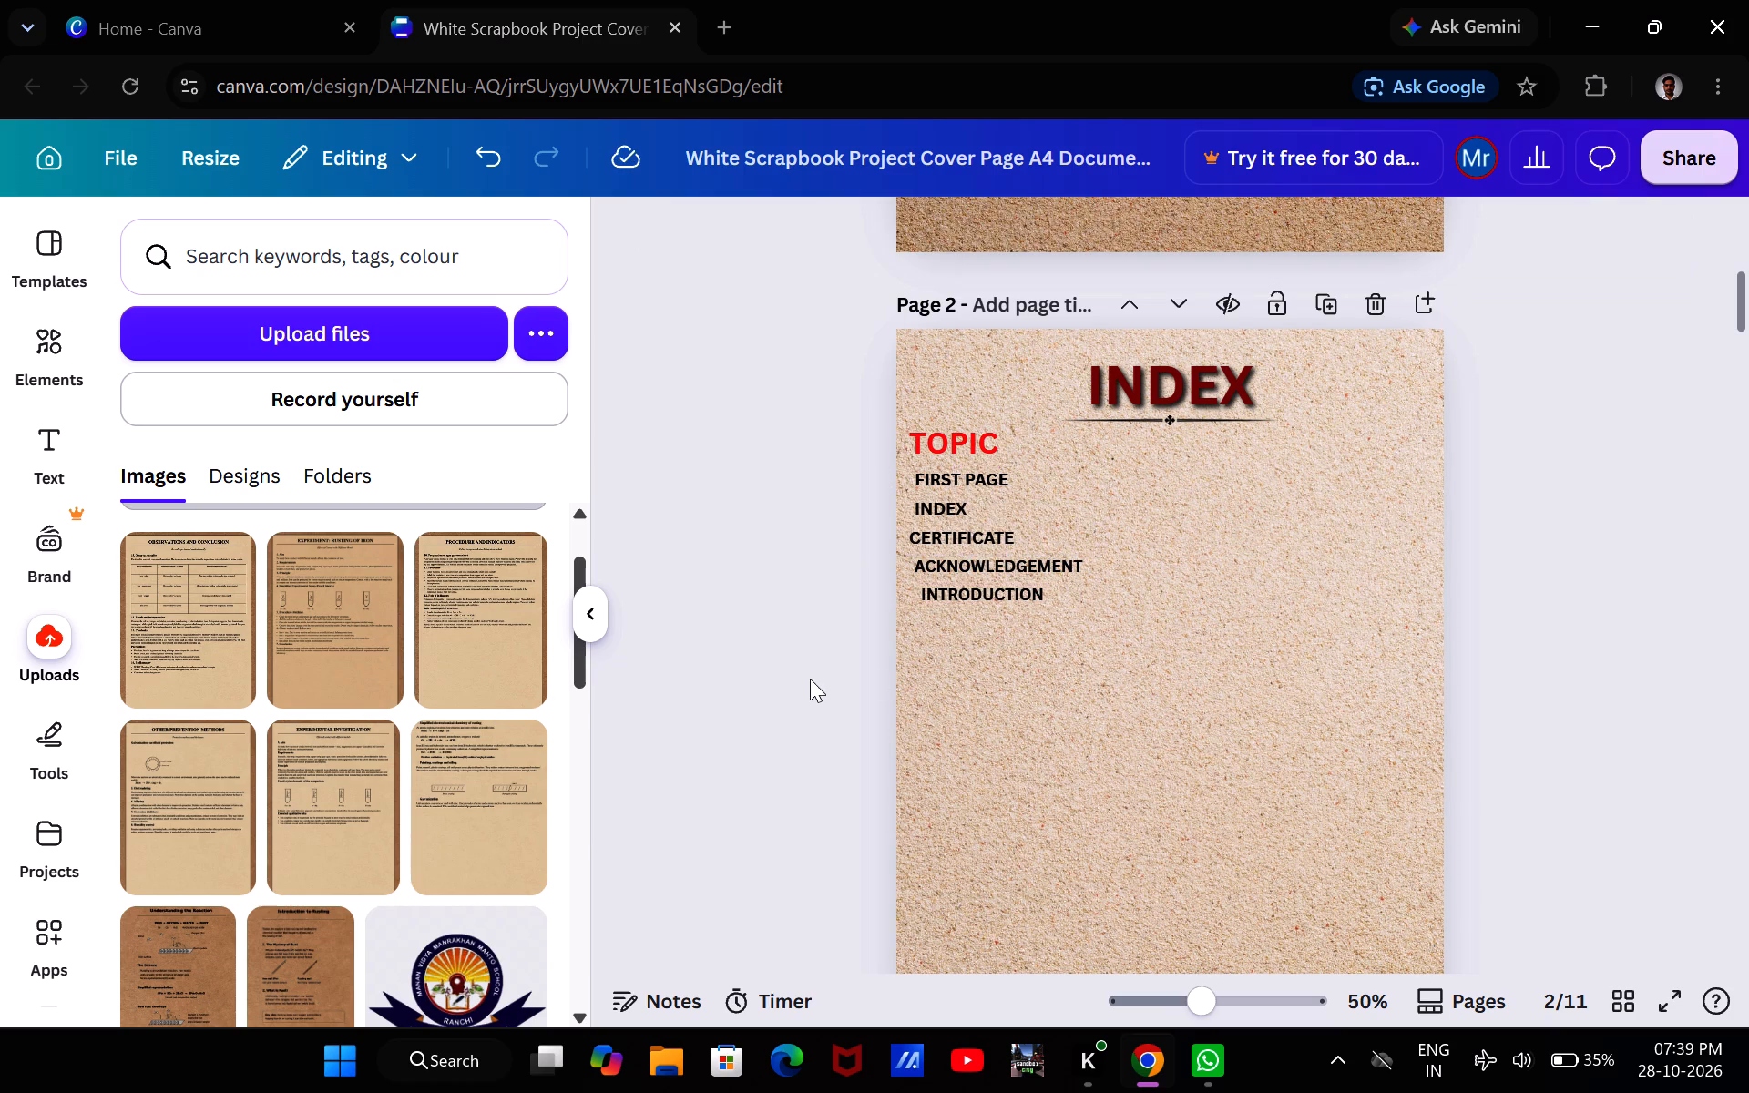
Enlarge the FIRST PAGE entry to font size 23 and line its text up under the TOPIC heading.
left_click(965, 487)
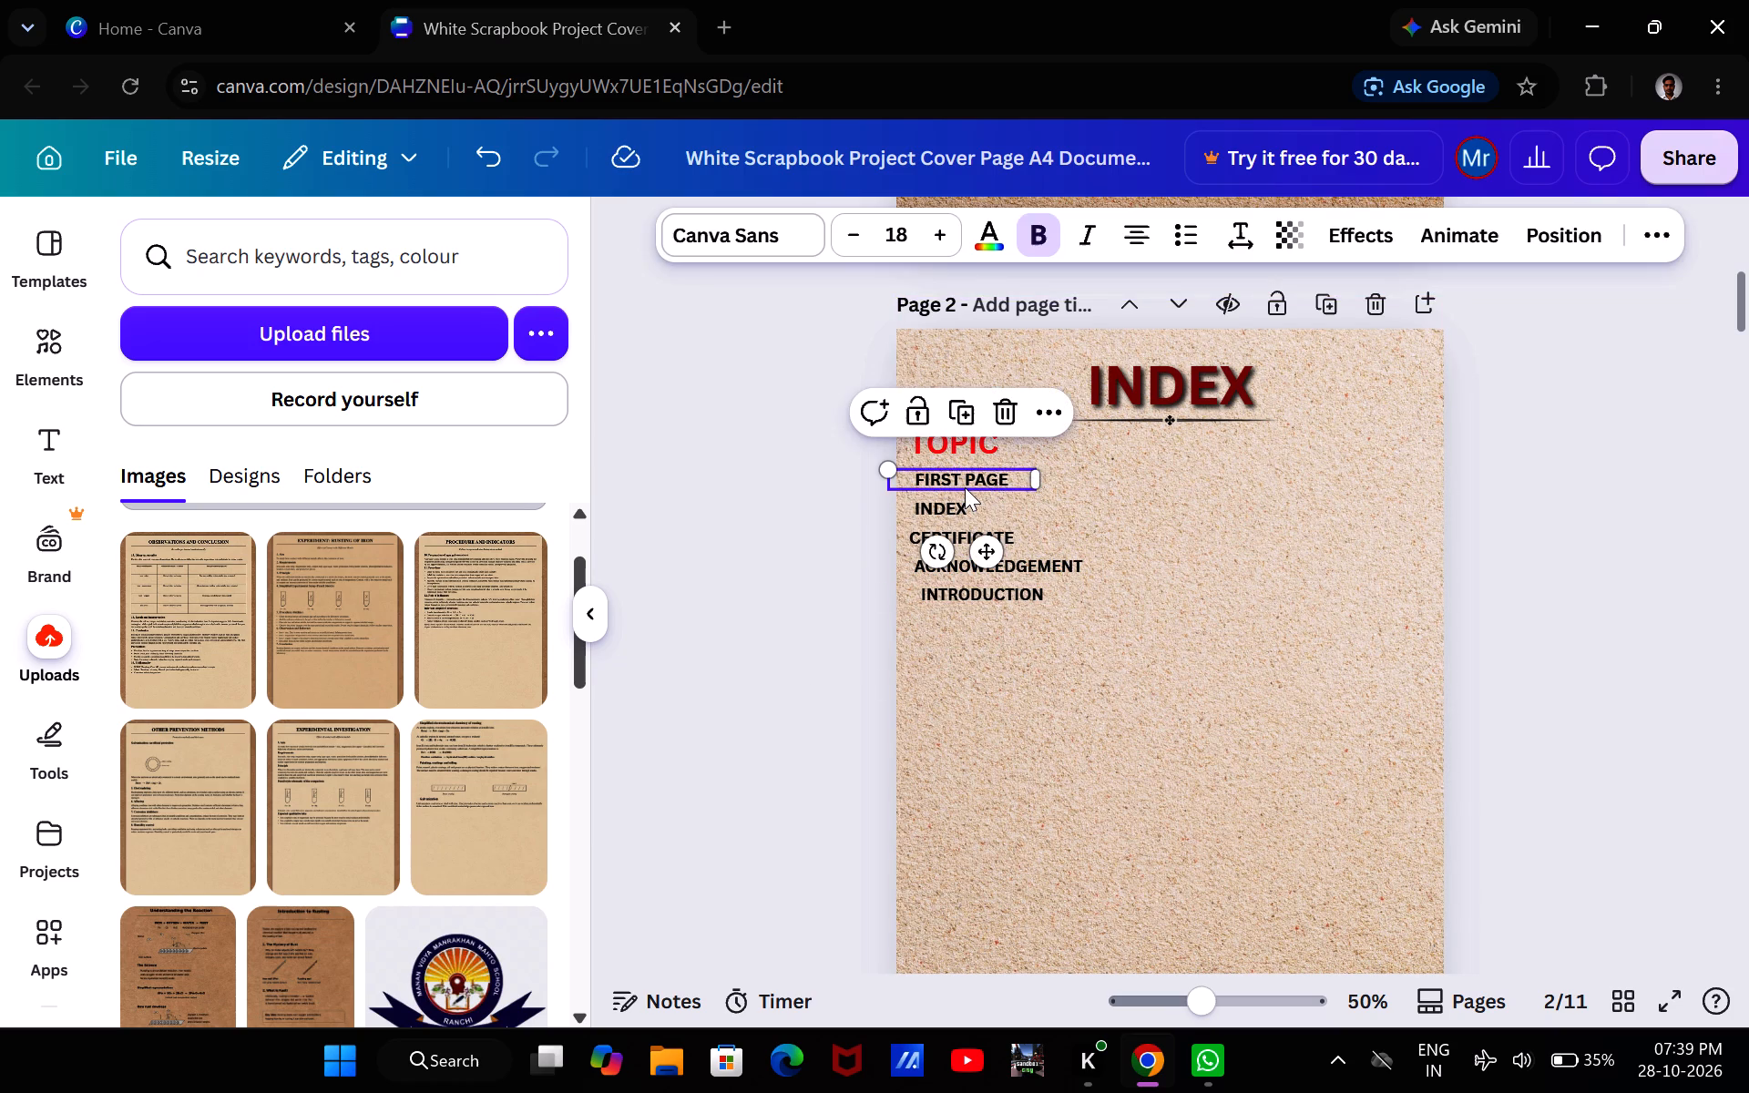
triple_click(939, 232)
double_click(939, 232)
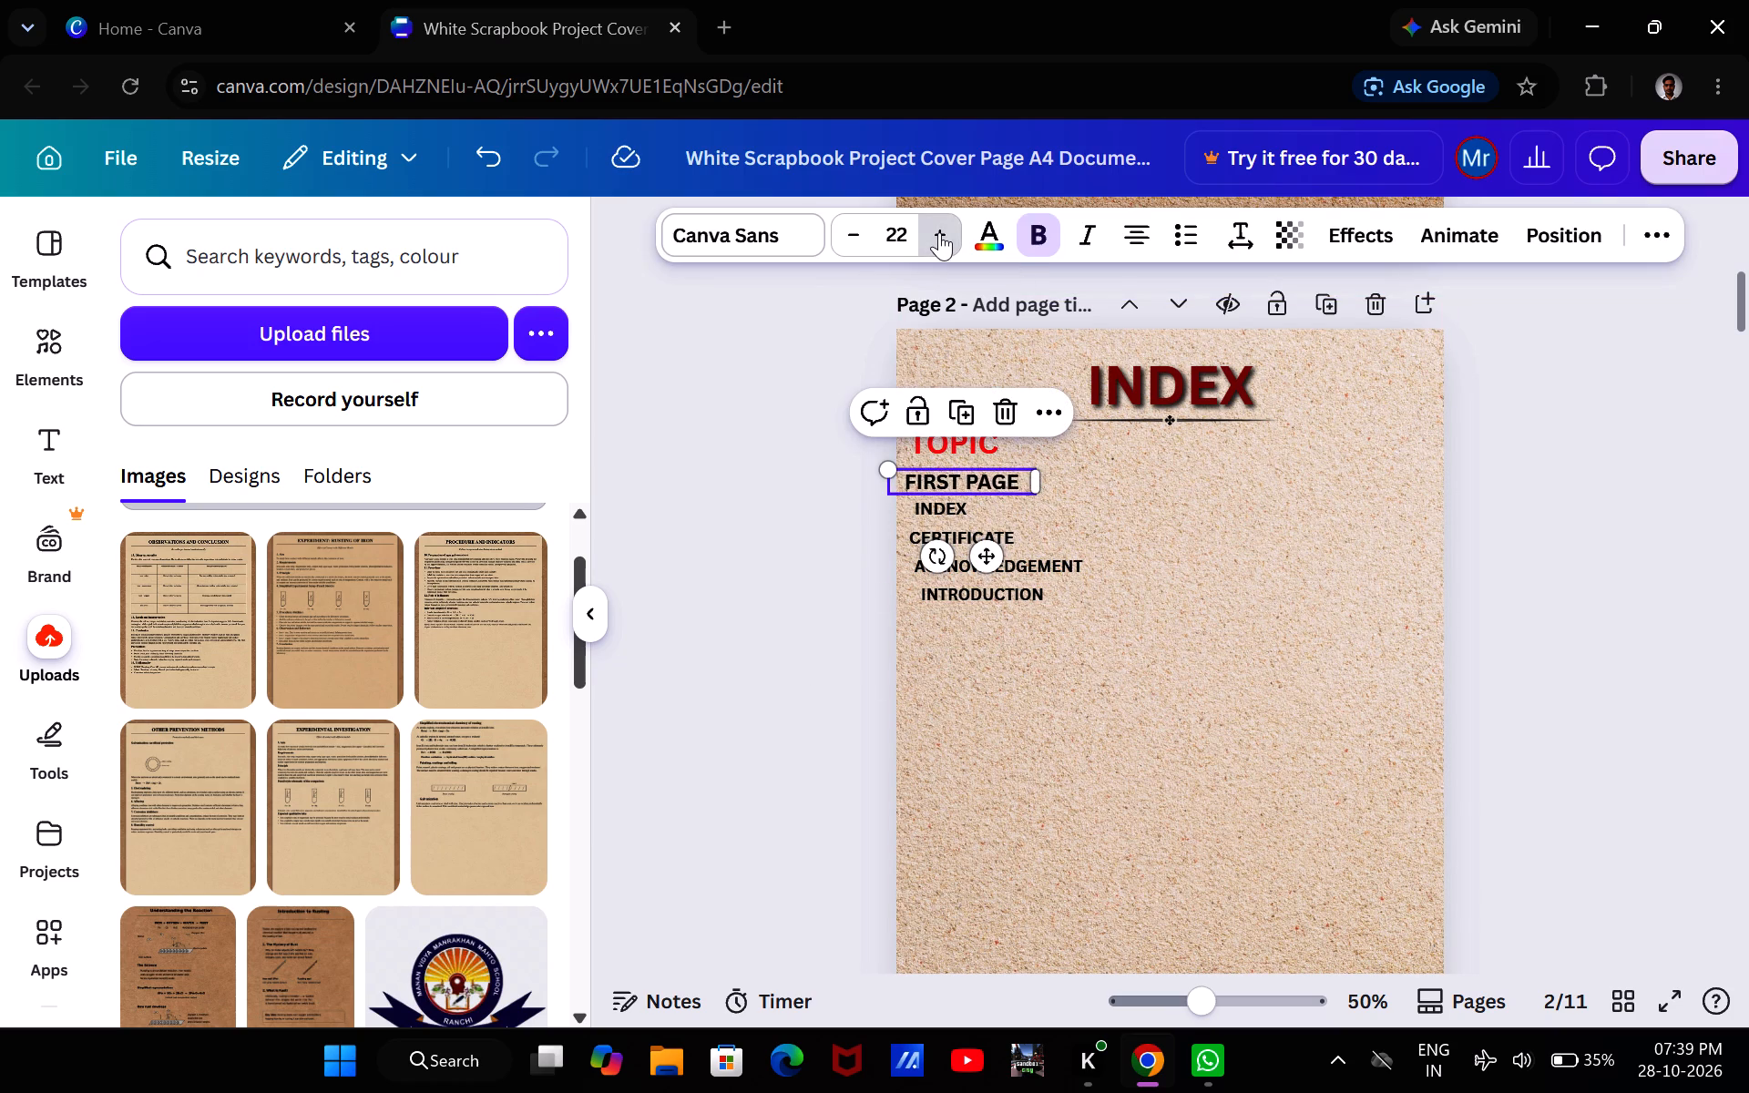
left_click_drag(981, 557, 989, 560)
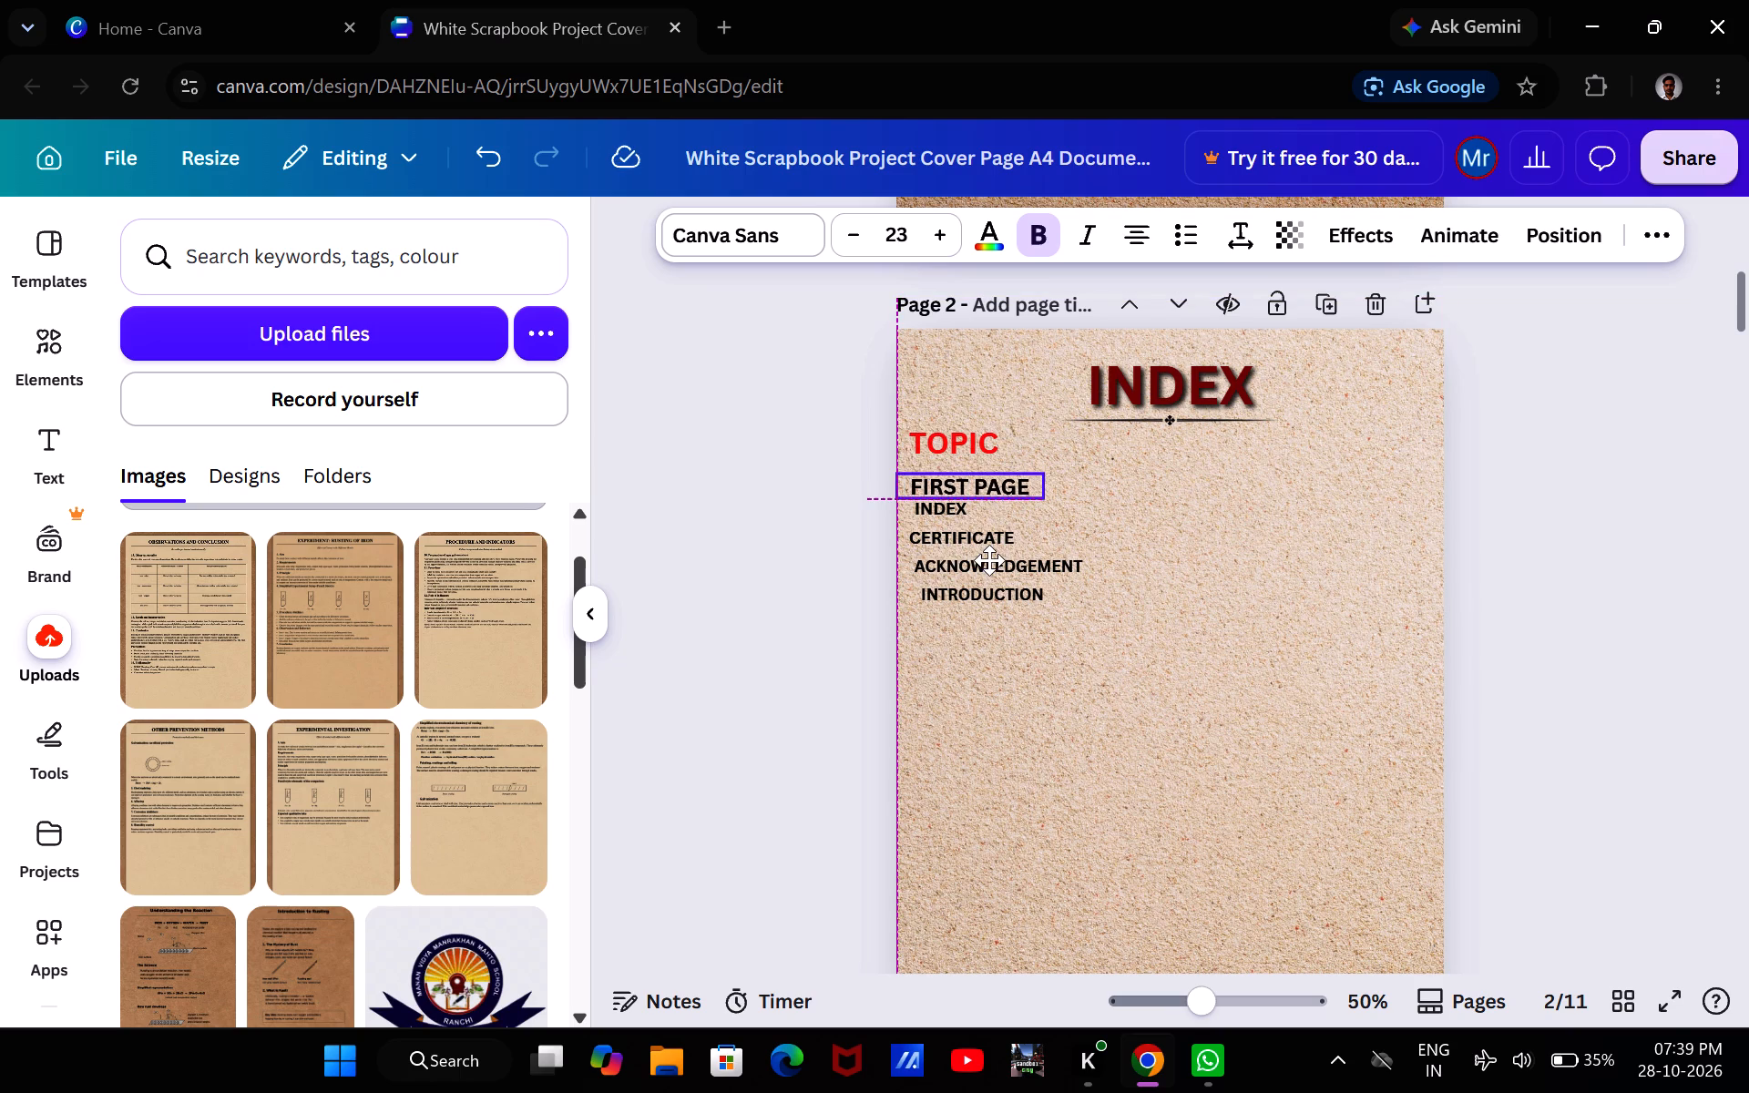
left_click_drag(989, 560, 990, 557)
left_click(834, 592)
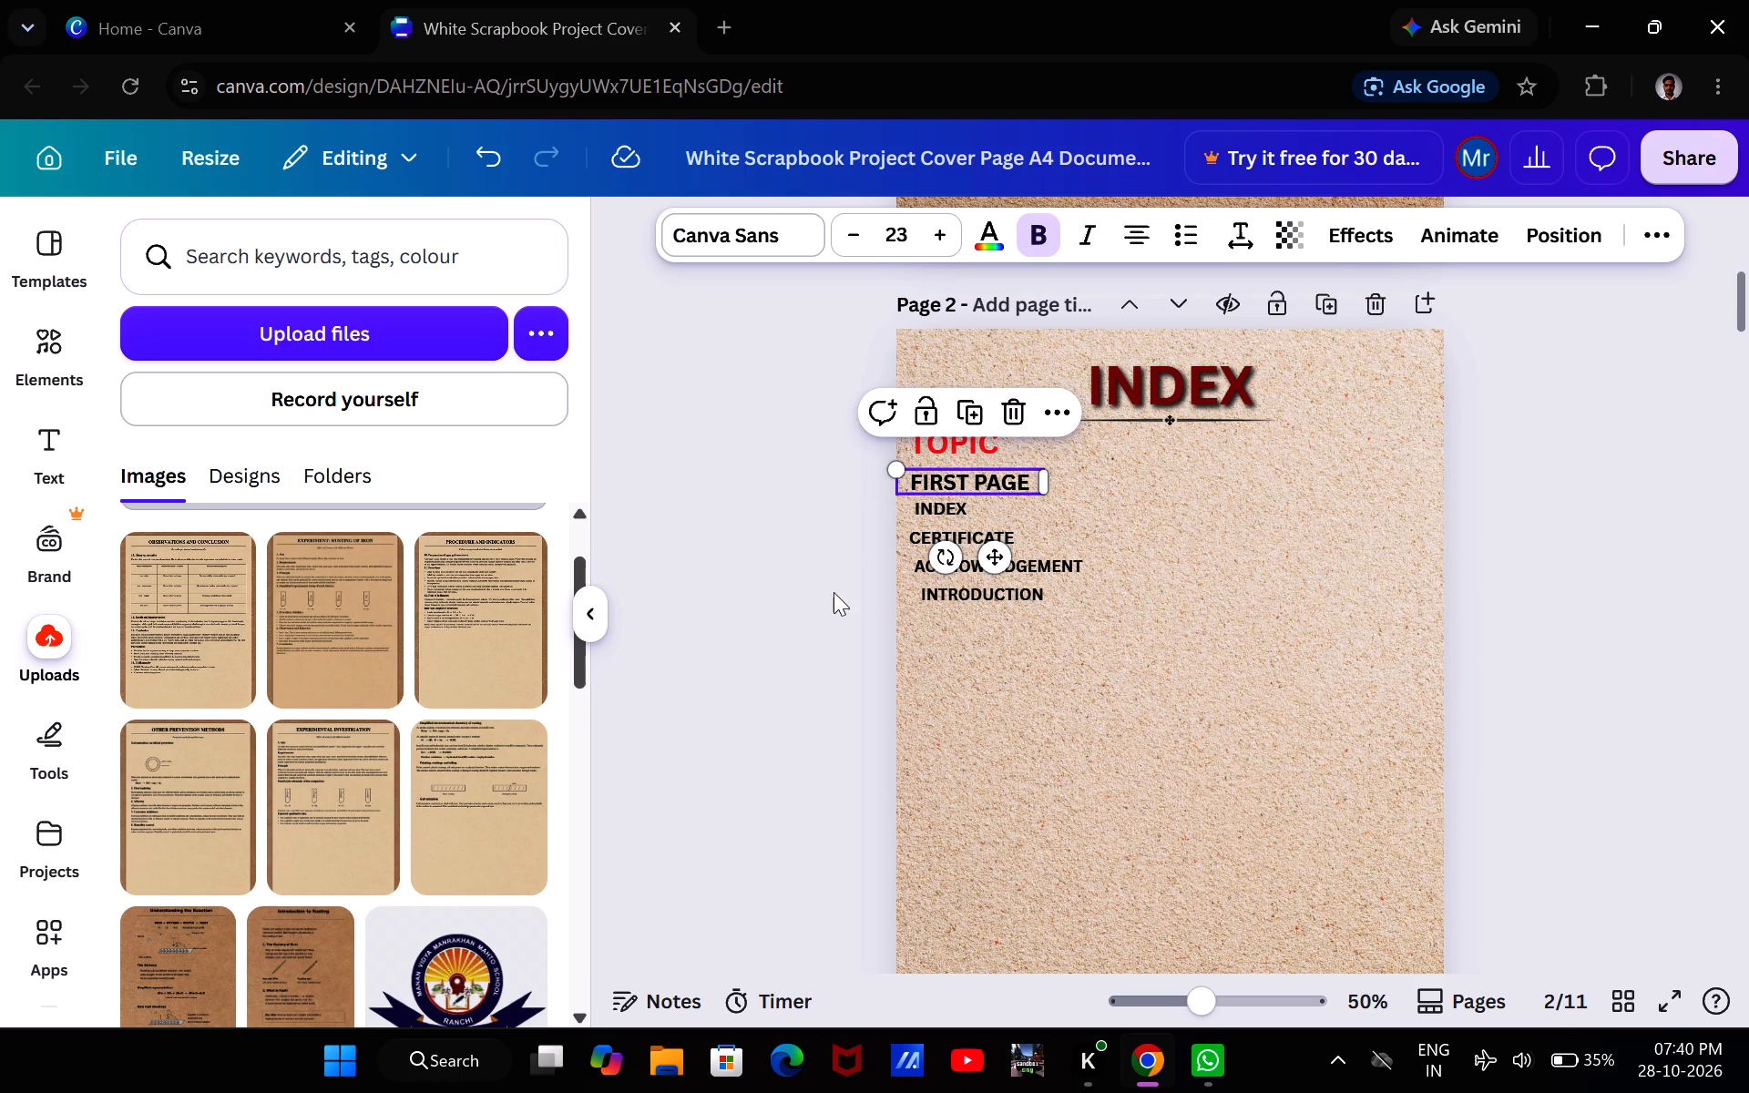
Enlarge the INDEX entry in the topic list to font size 23 and move it slightly down from FIRST PAGE.
left_click(926, 515)
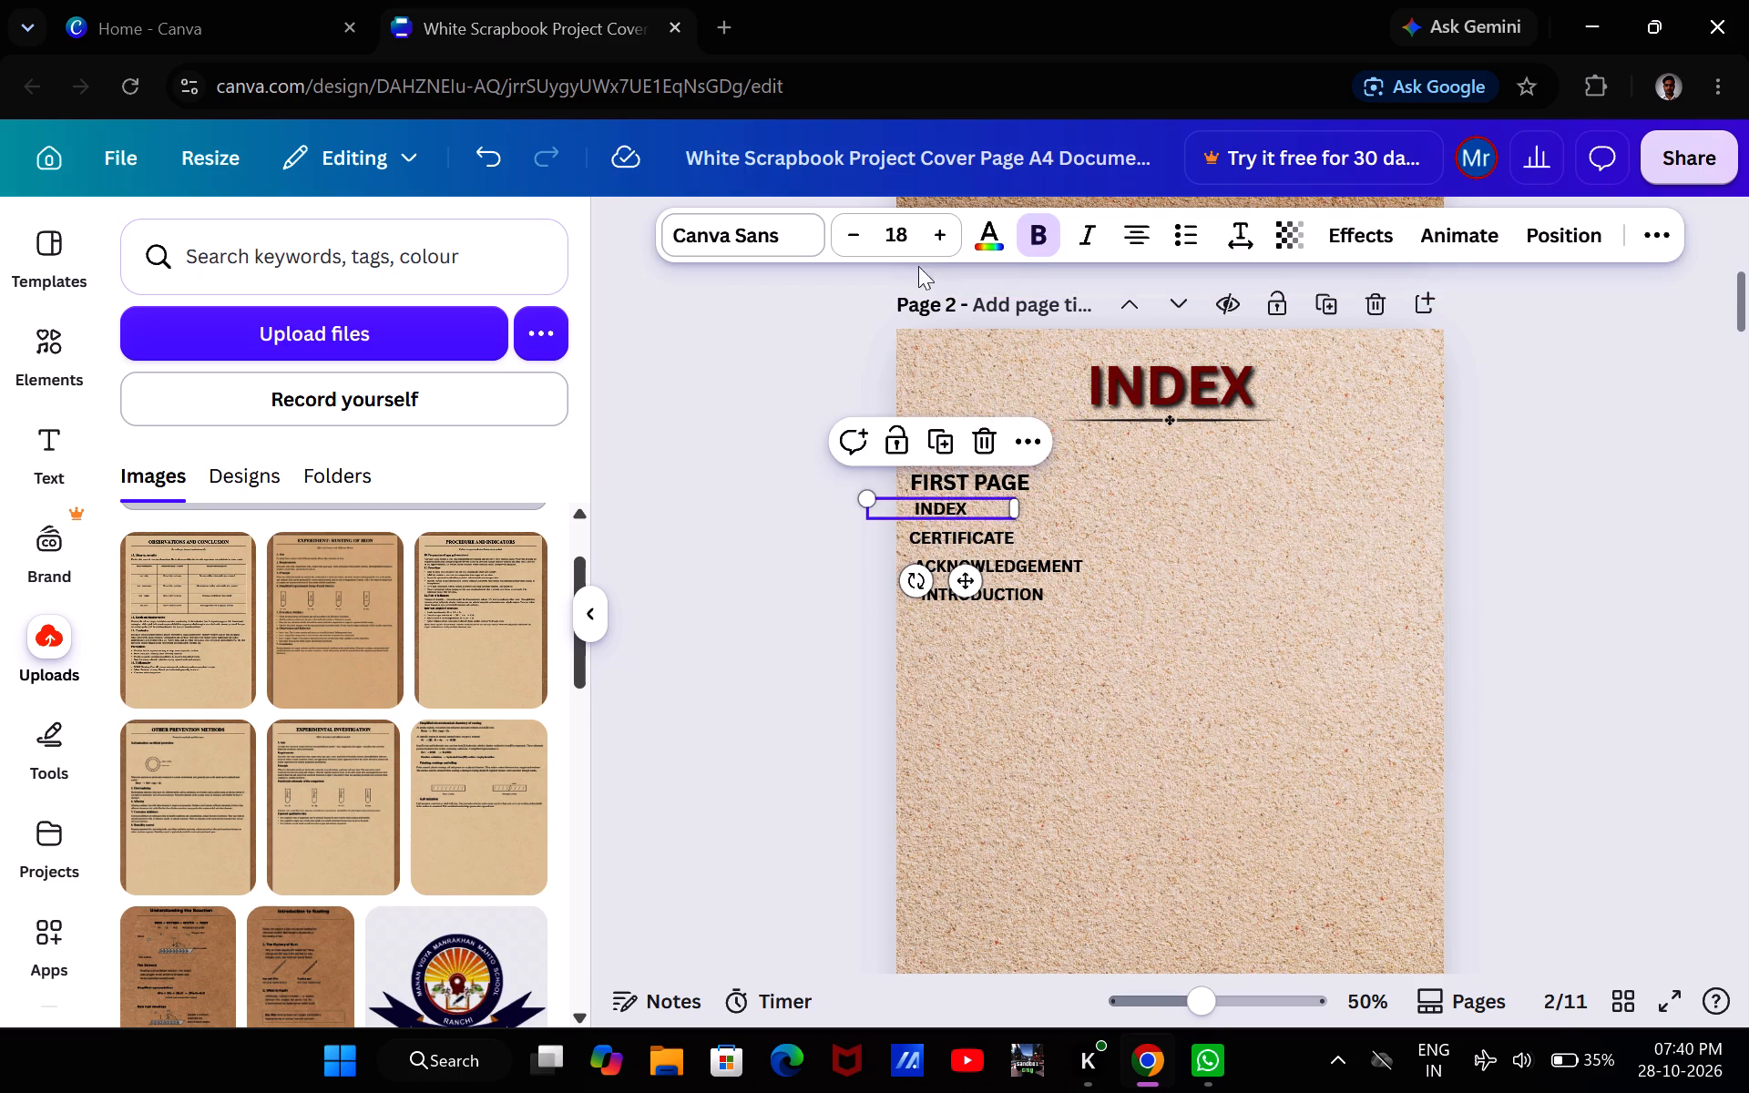
triple_click(922, 241)
left_click(922, 241)
left_click(922, 241)
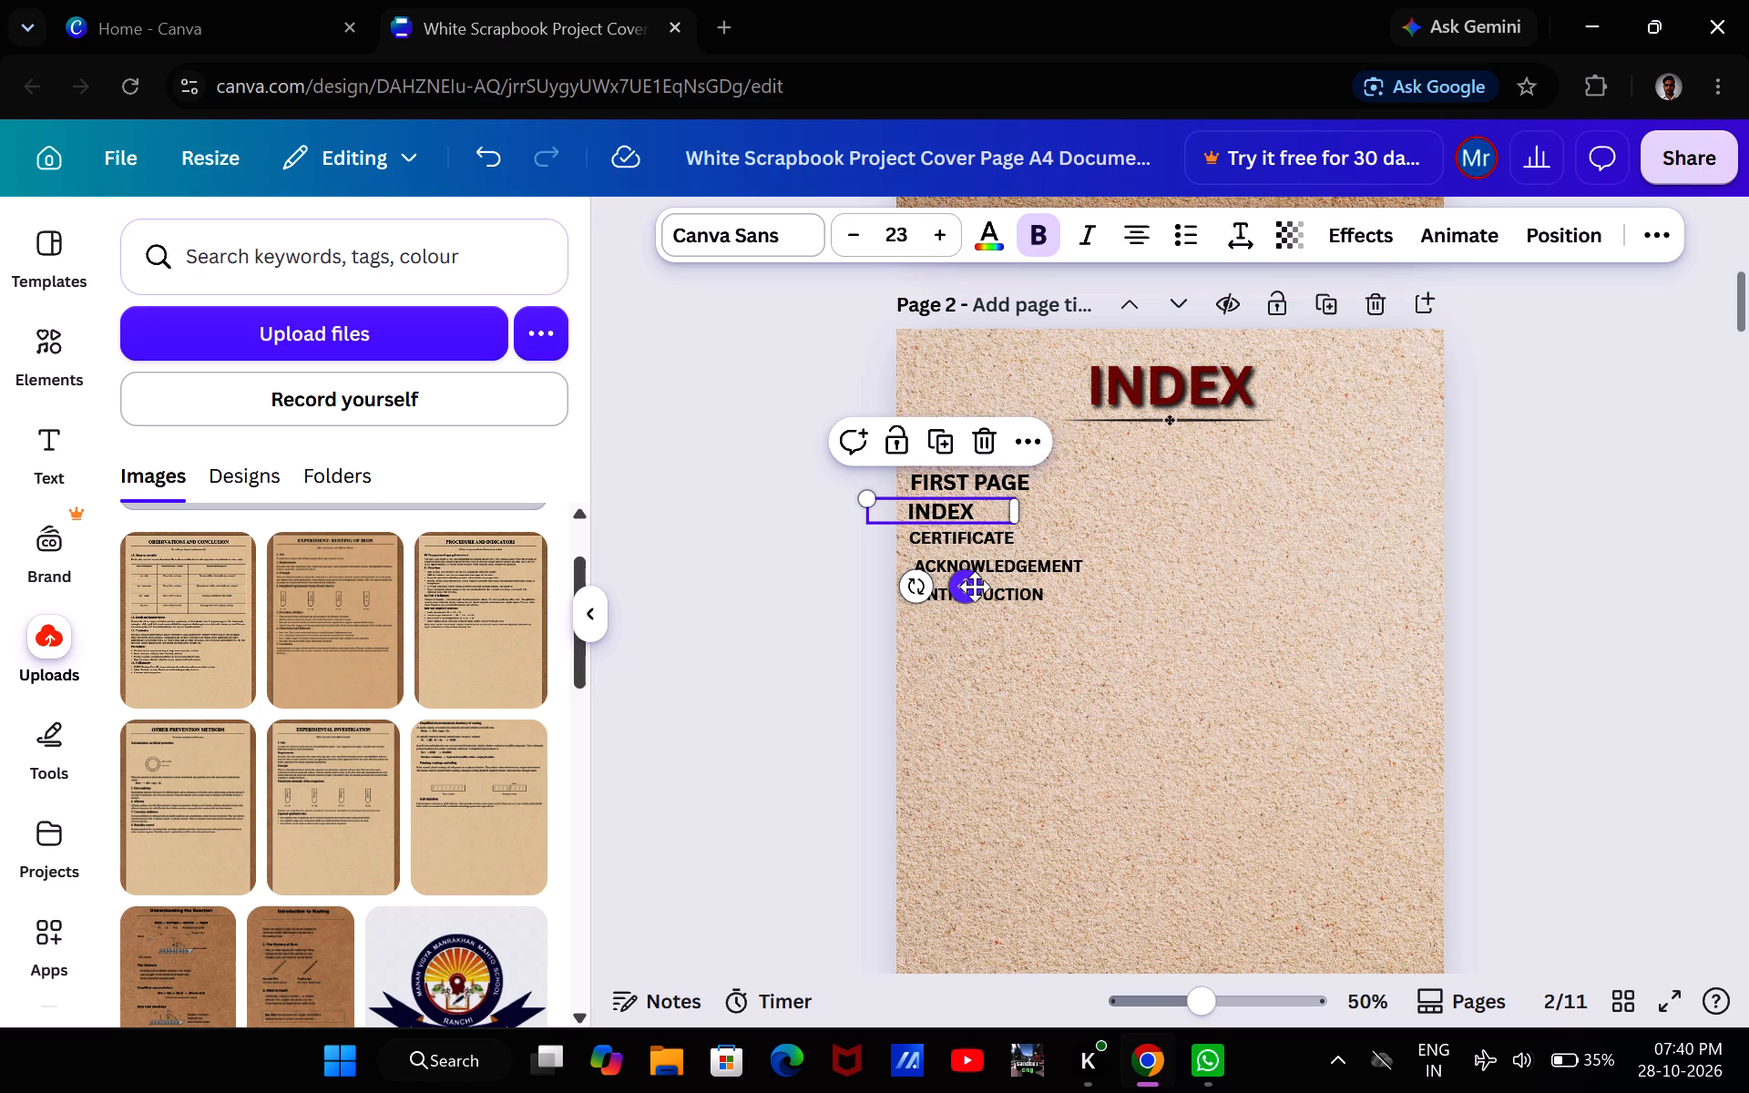
left_click_drag(975, 587, 975, 599)
left_click(841, 610)
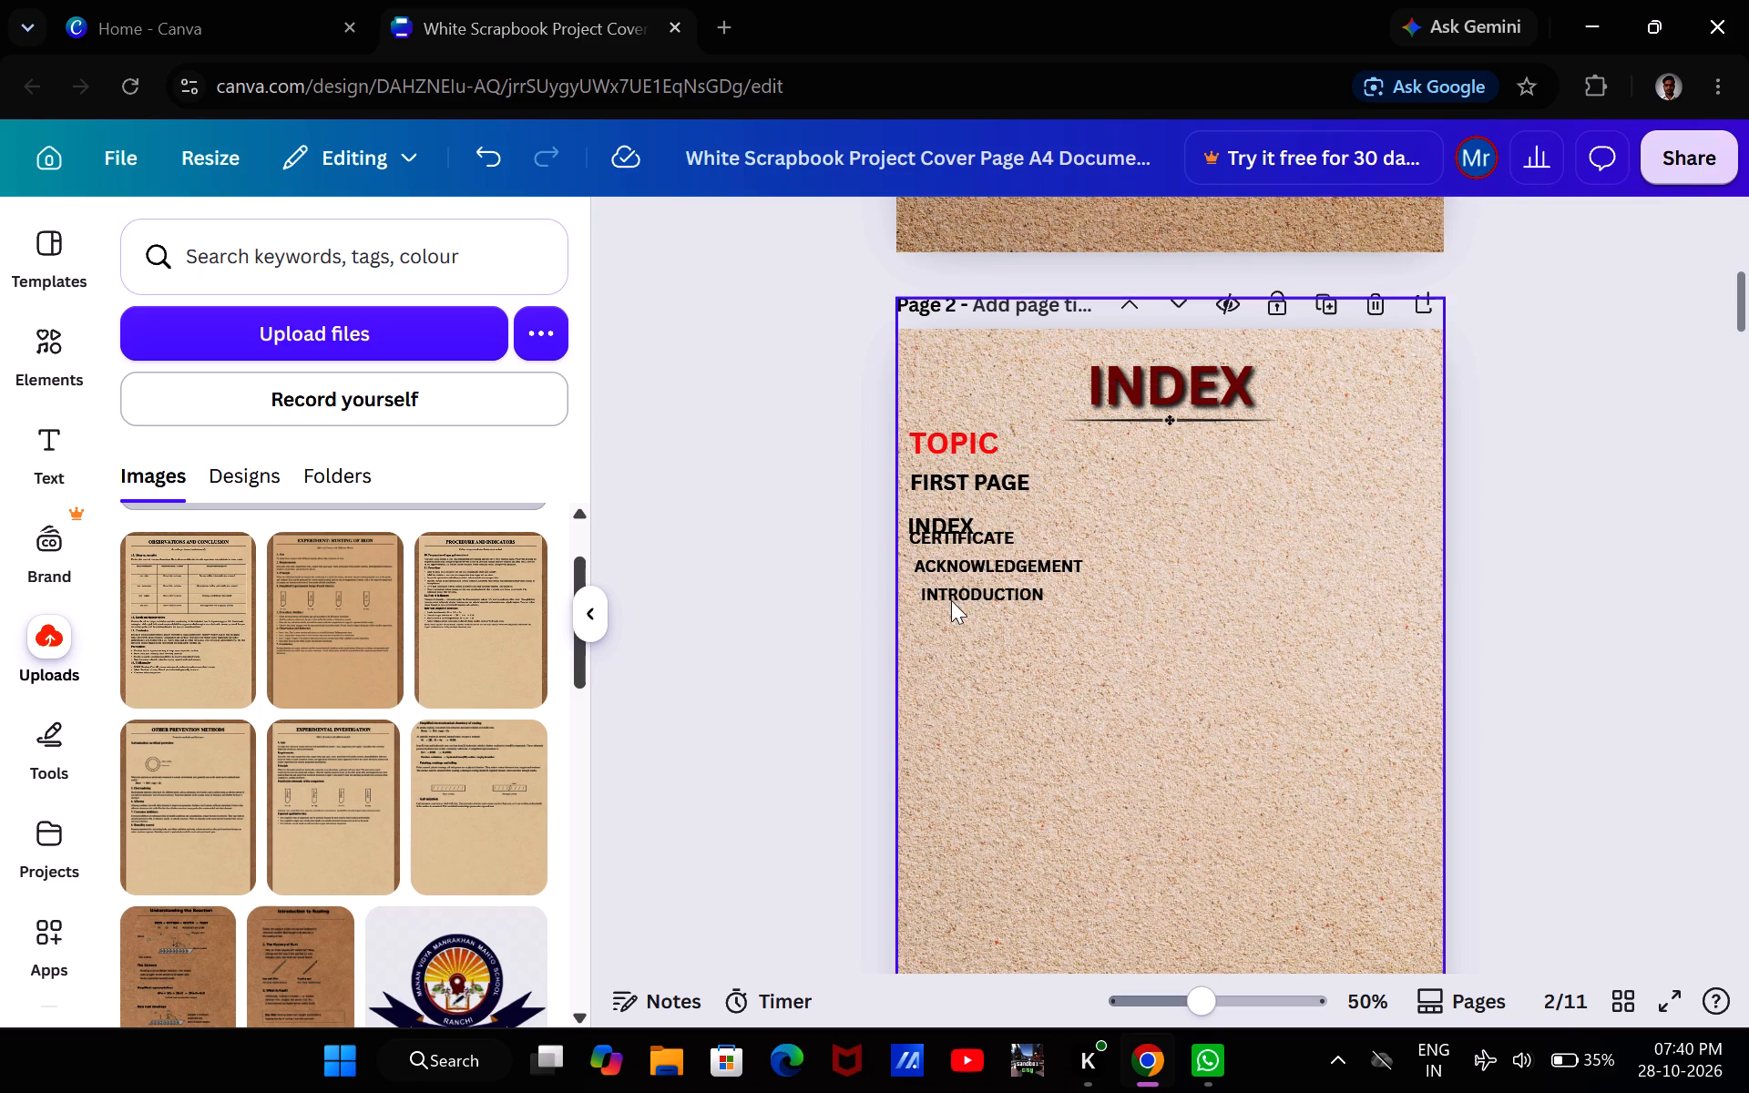
Spread out the topic list by moving INTRODUCTION, ACKNOWLEDGEMENT and CERTIFICATE lower, with INDEX moved back up beneath FIRST PAGE.
left_click_drag(951, 600, 958, 678)
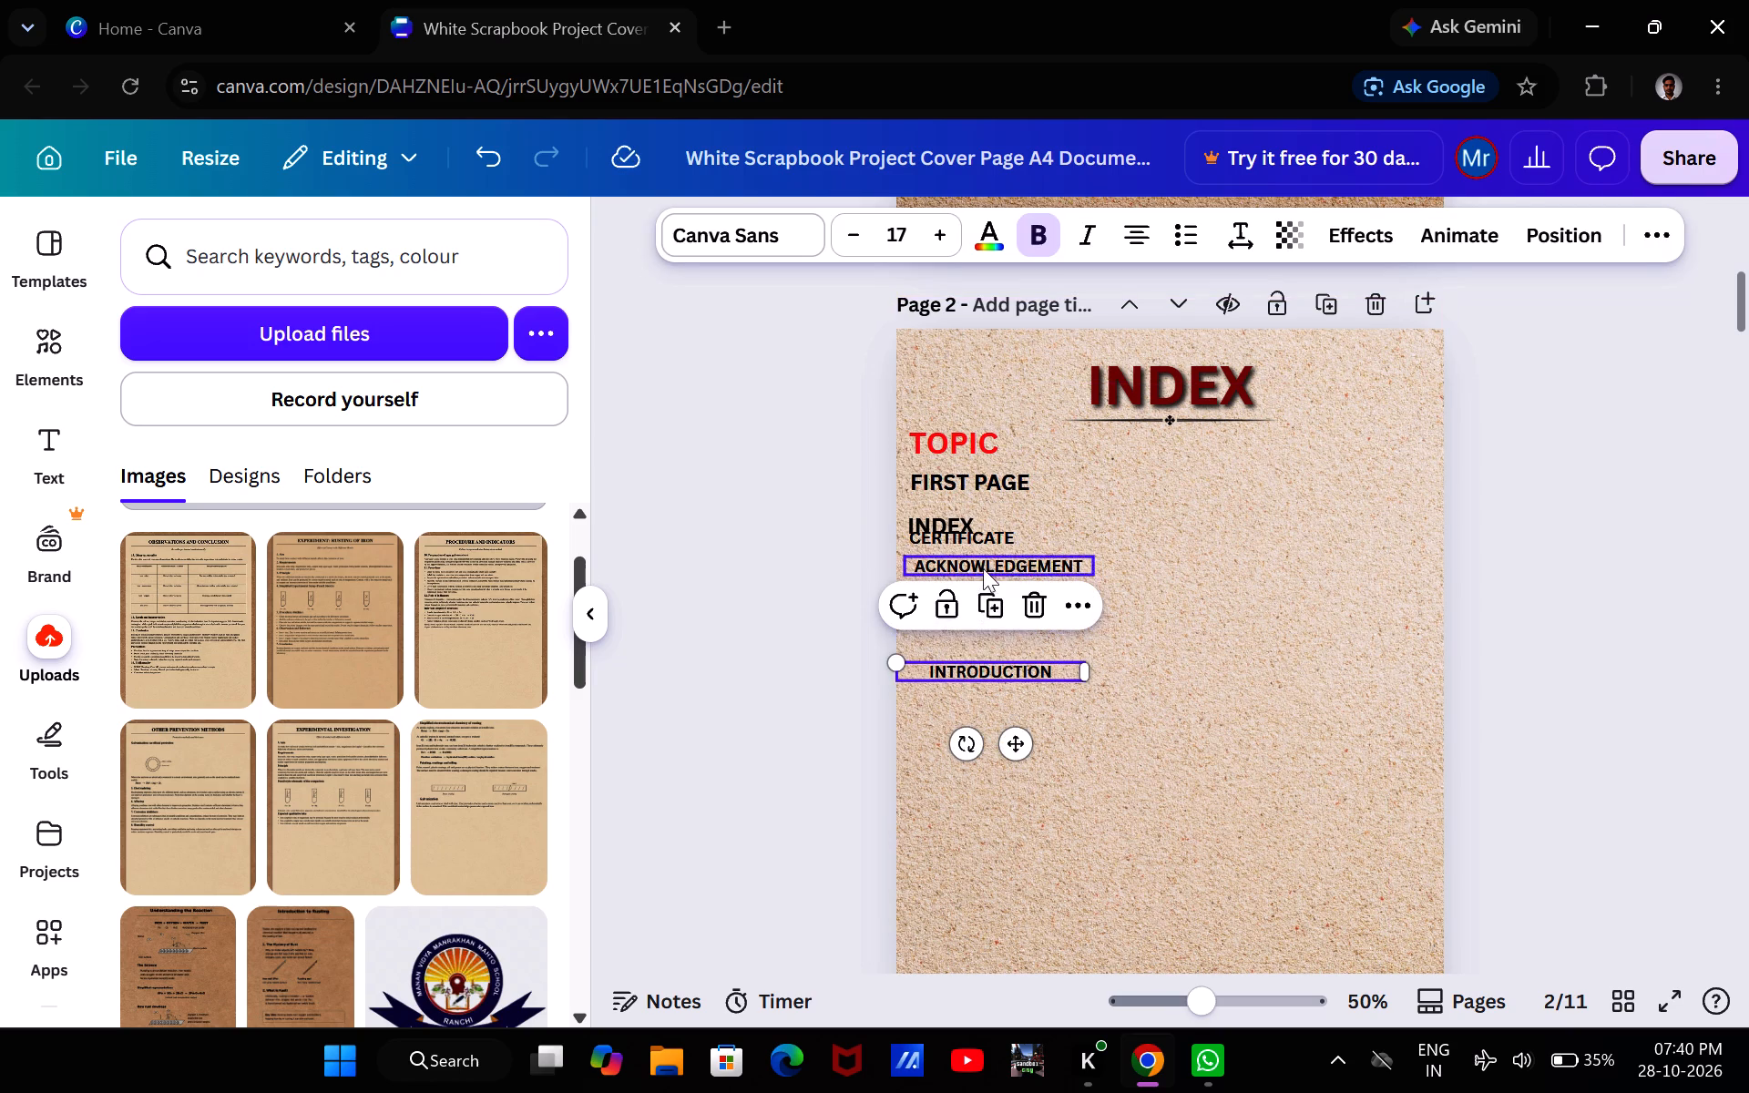
left_click_drag(982, 568, 992, 643)
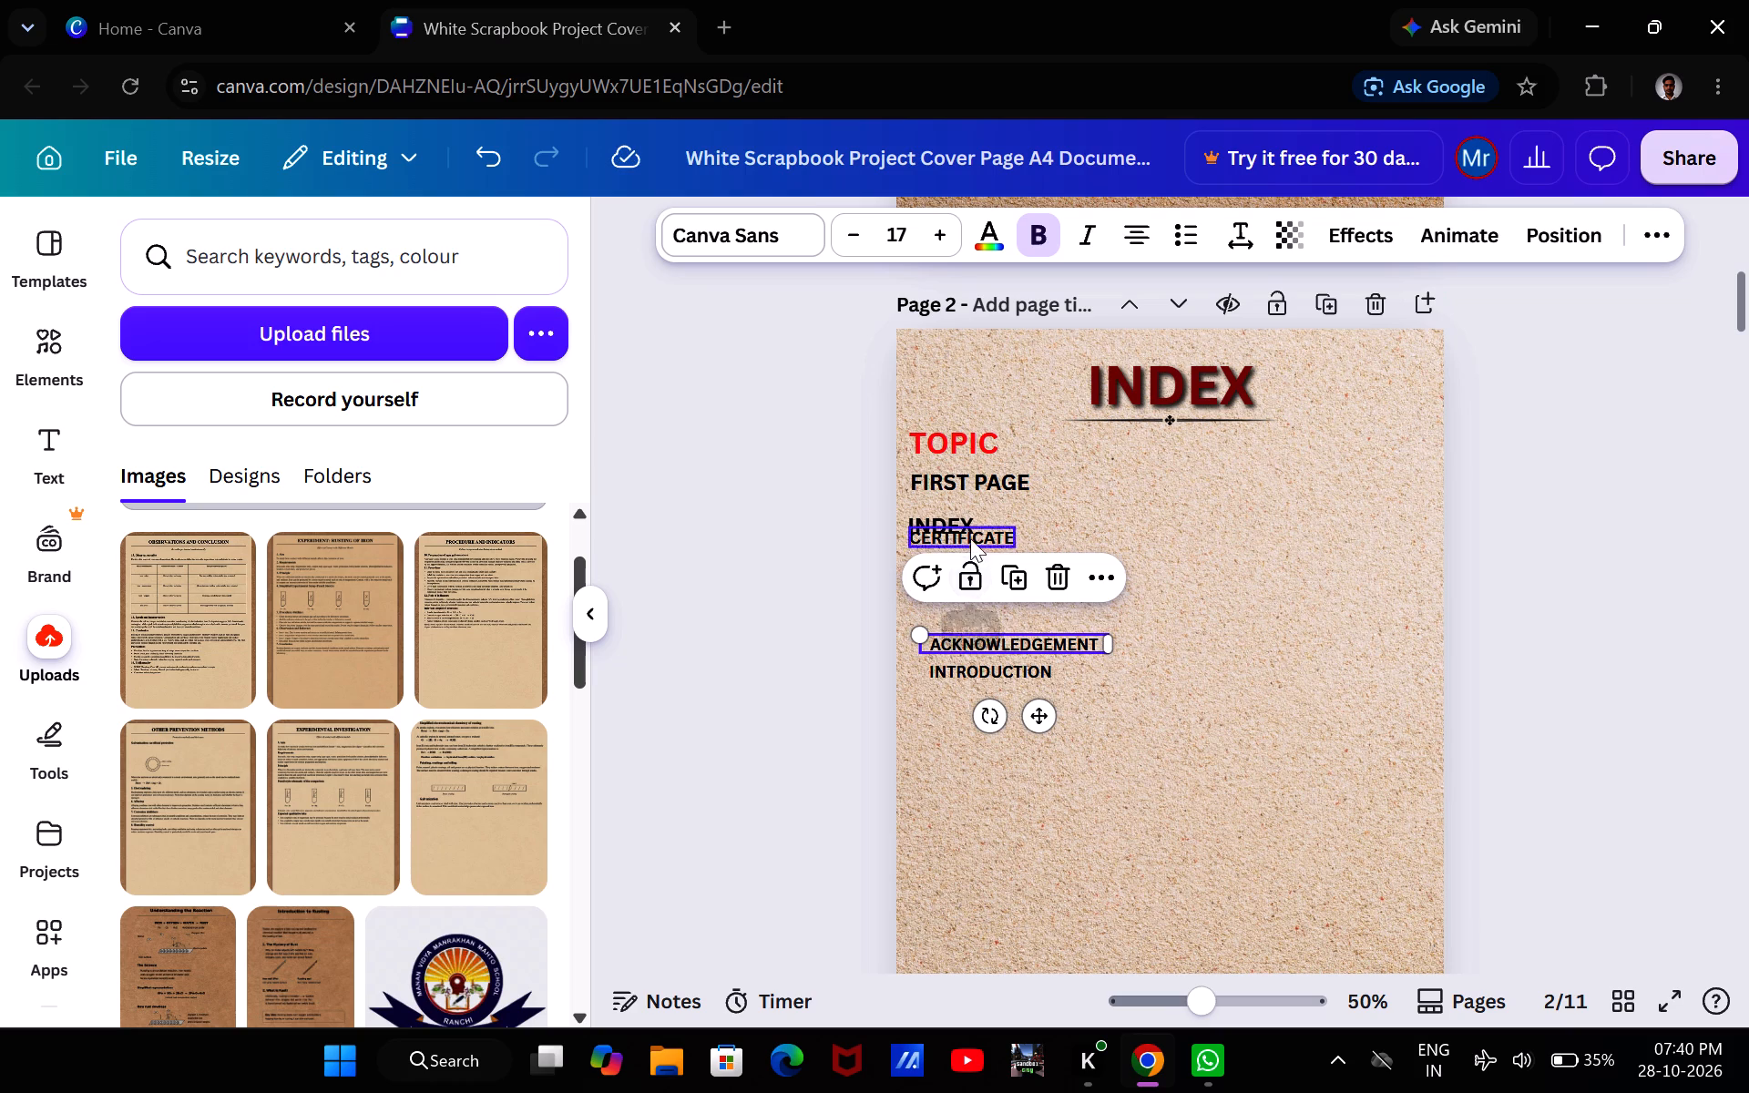
left_click_drag(970, 537, 993, 522)
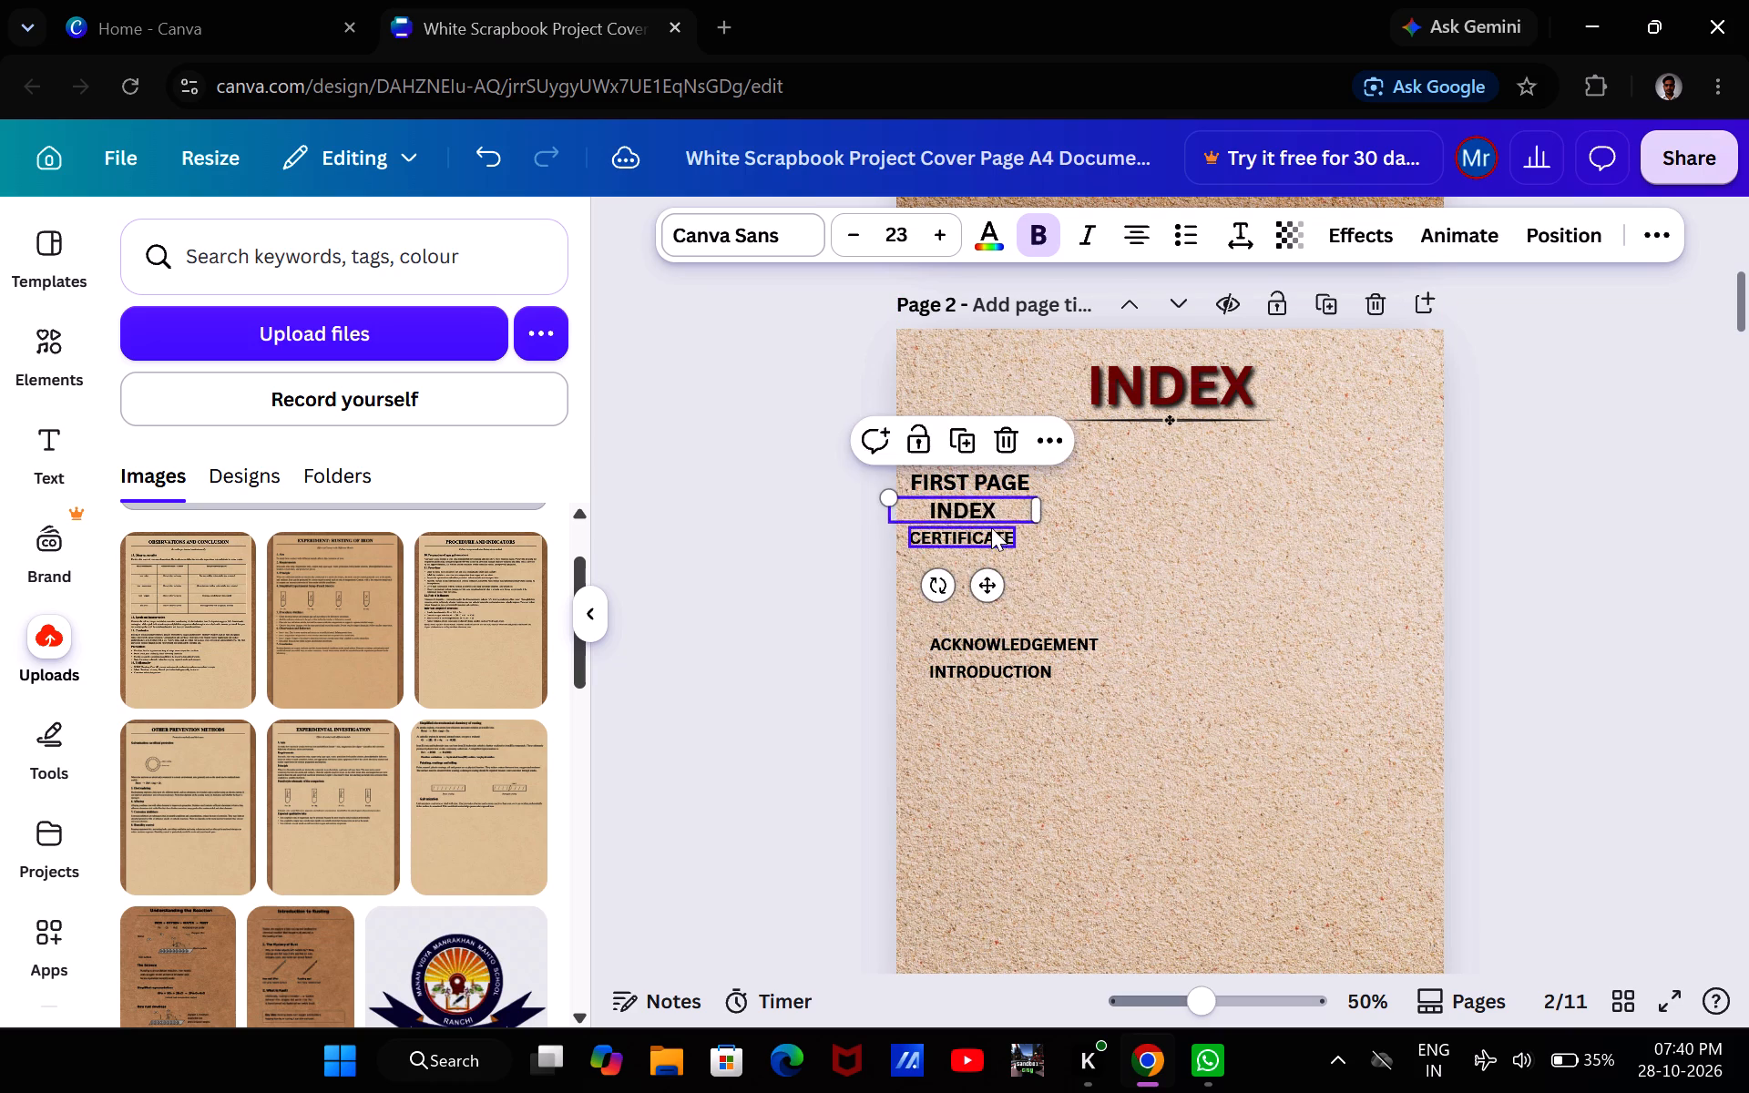
left_click_drag(989, 534, 1013, 592)
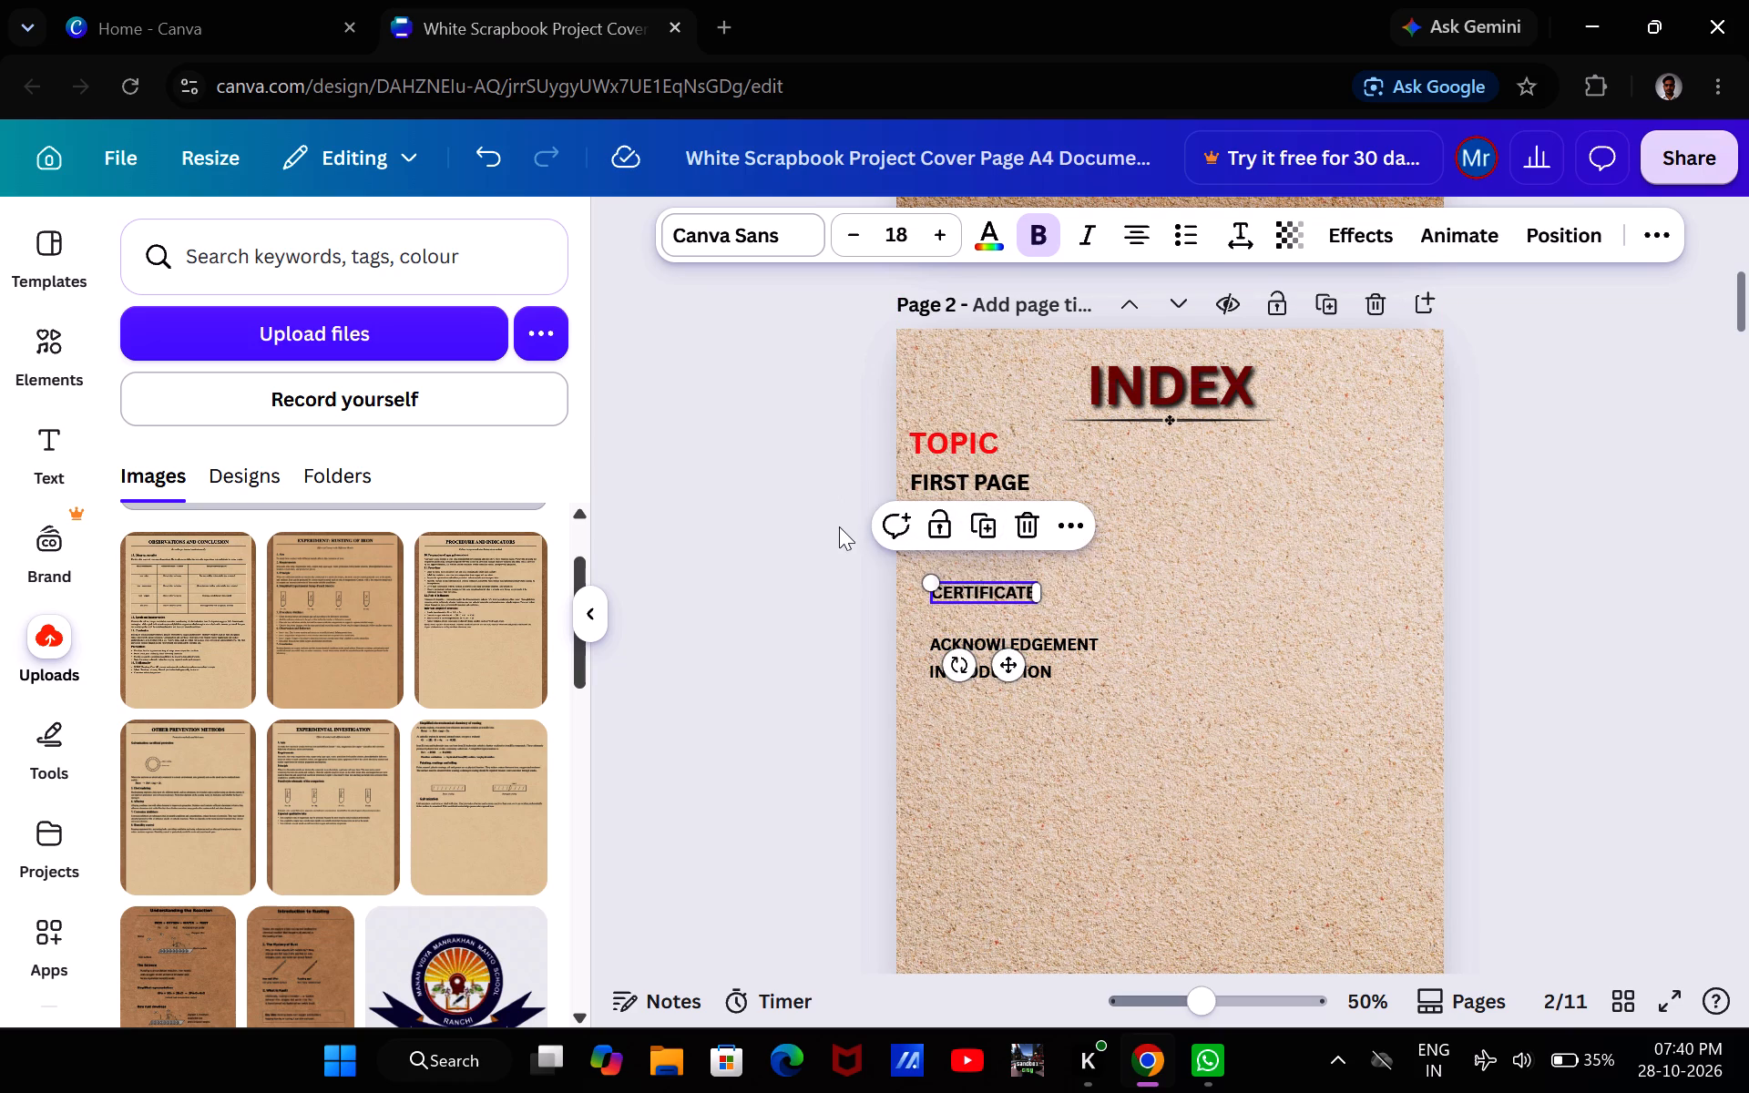
Reposition INDEX and FIRST PAGE so both are indented below TOPIC, with their text starts roughly aligned and a small gap between them.
left_click_drag(839, 526, 821, 507)
left_click_drag(821, 507, 936, 498)
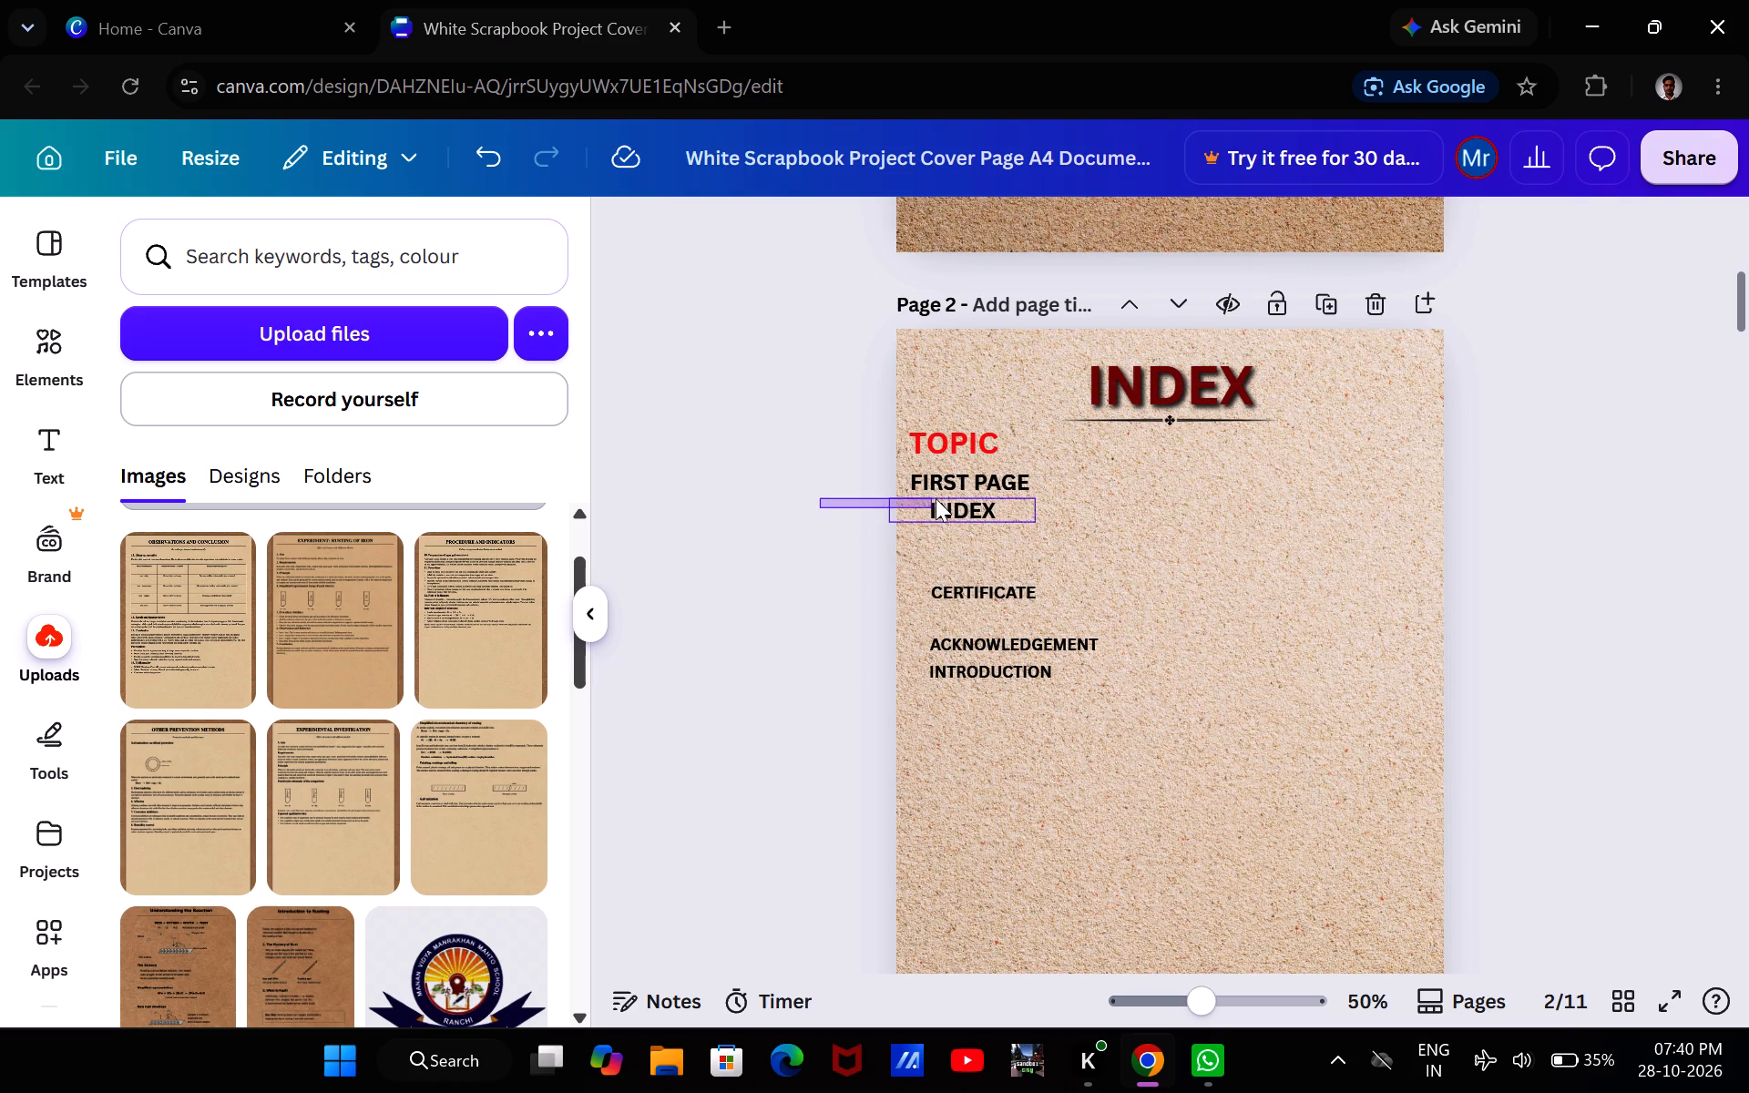
left_click_drag(936, 498, 940, 500)
left_click_drag(940, 500, 936, 518)
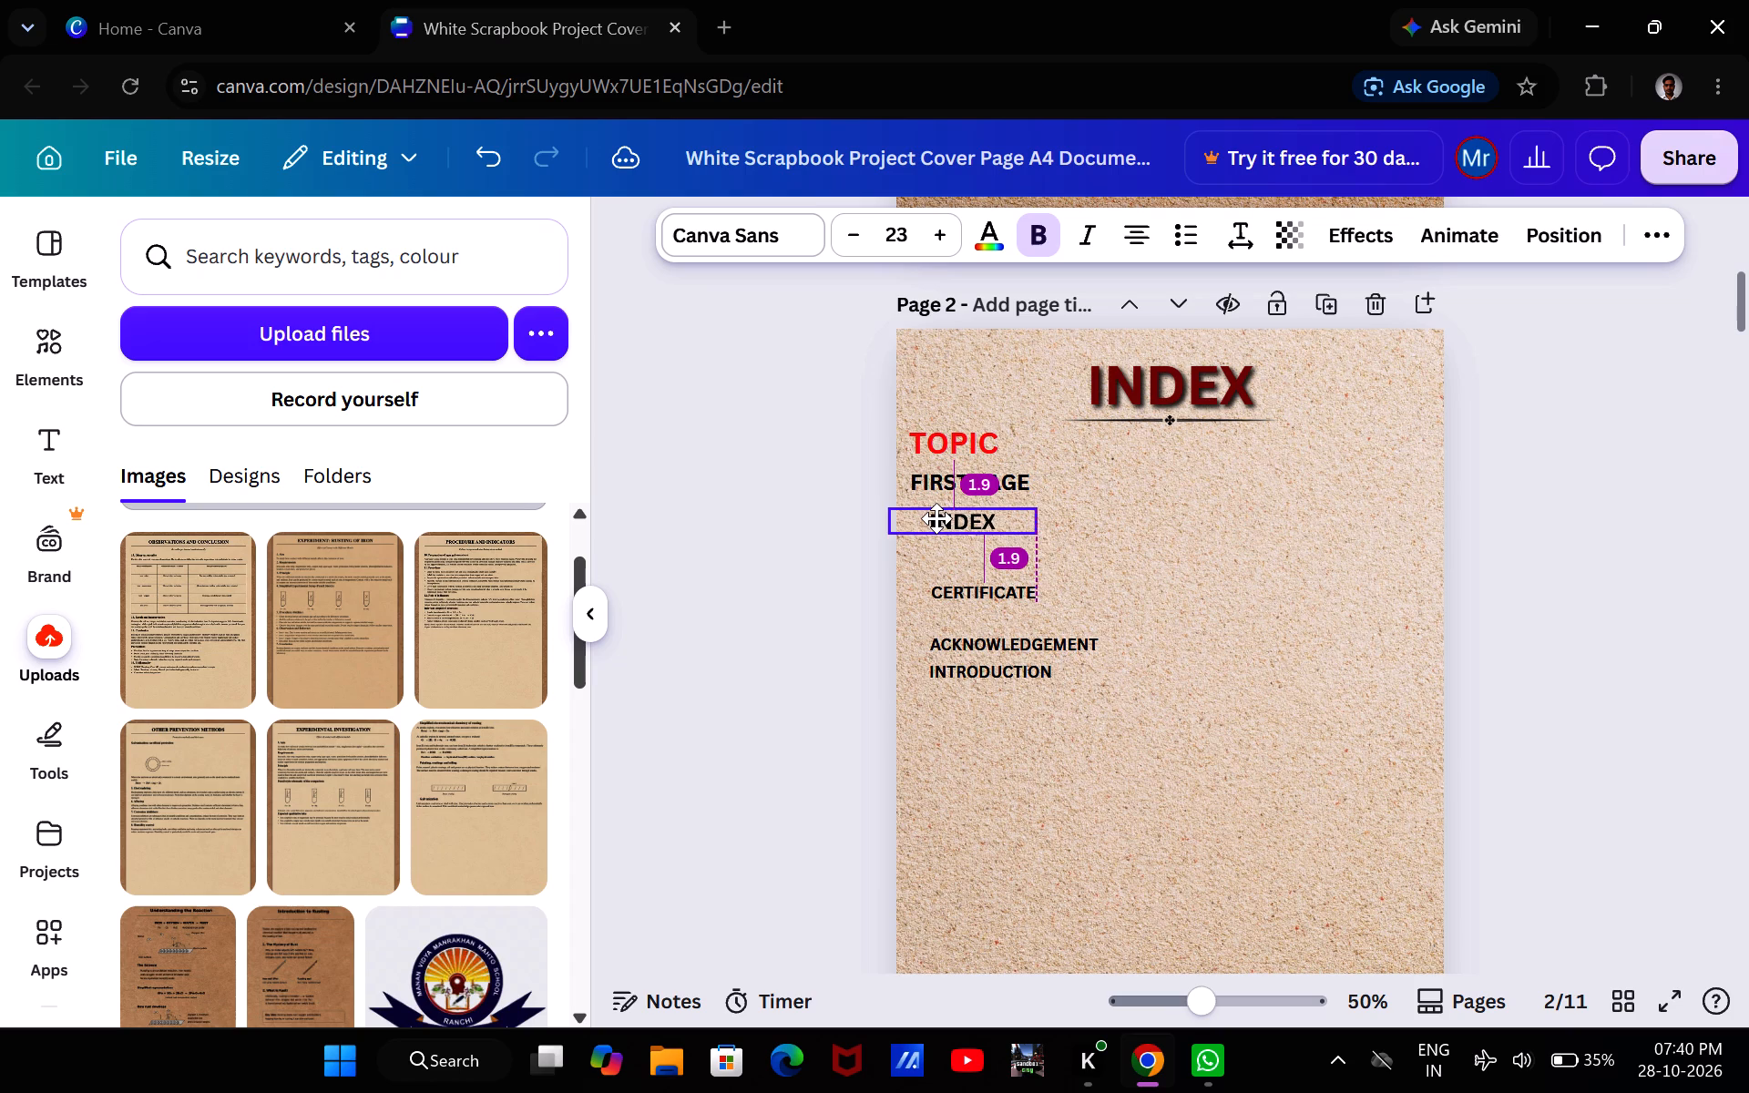
left_click_drag(936, 518, 946, 518)
left_click(822, 557)
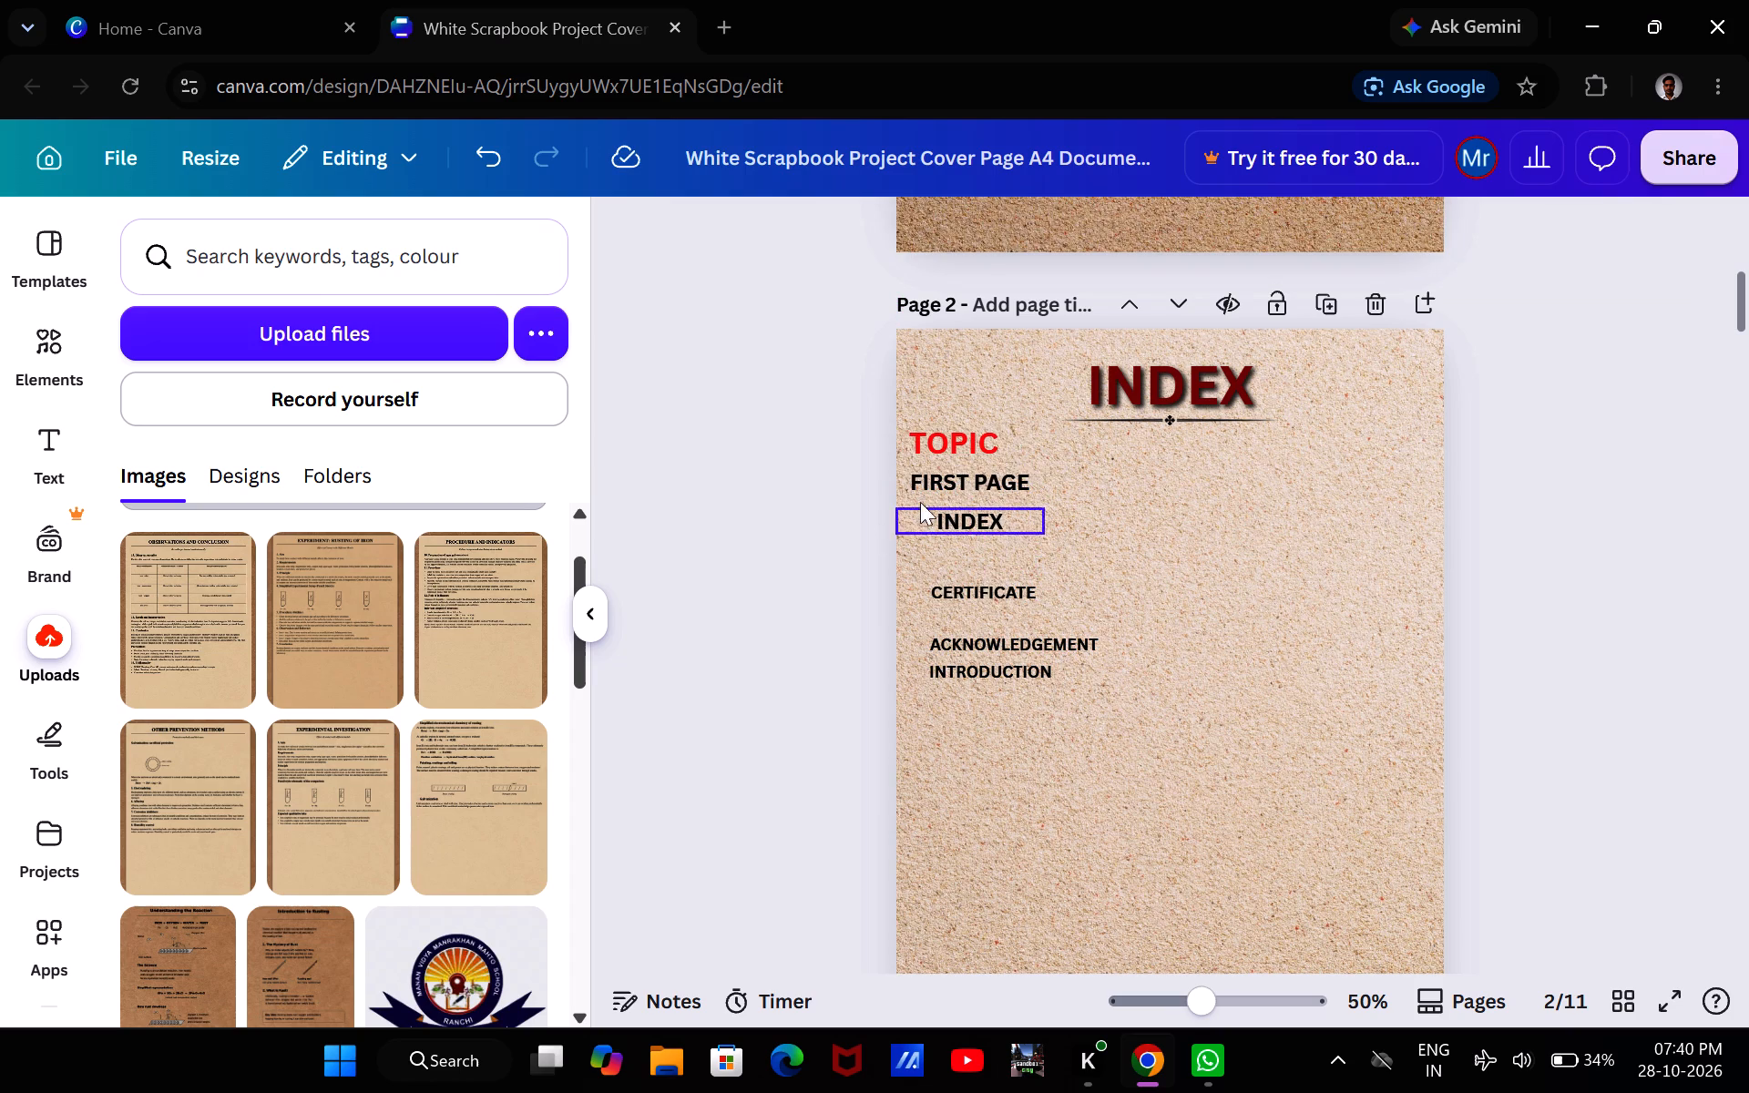
left_click_drag(948, 483, 974, 486)
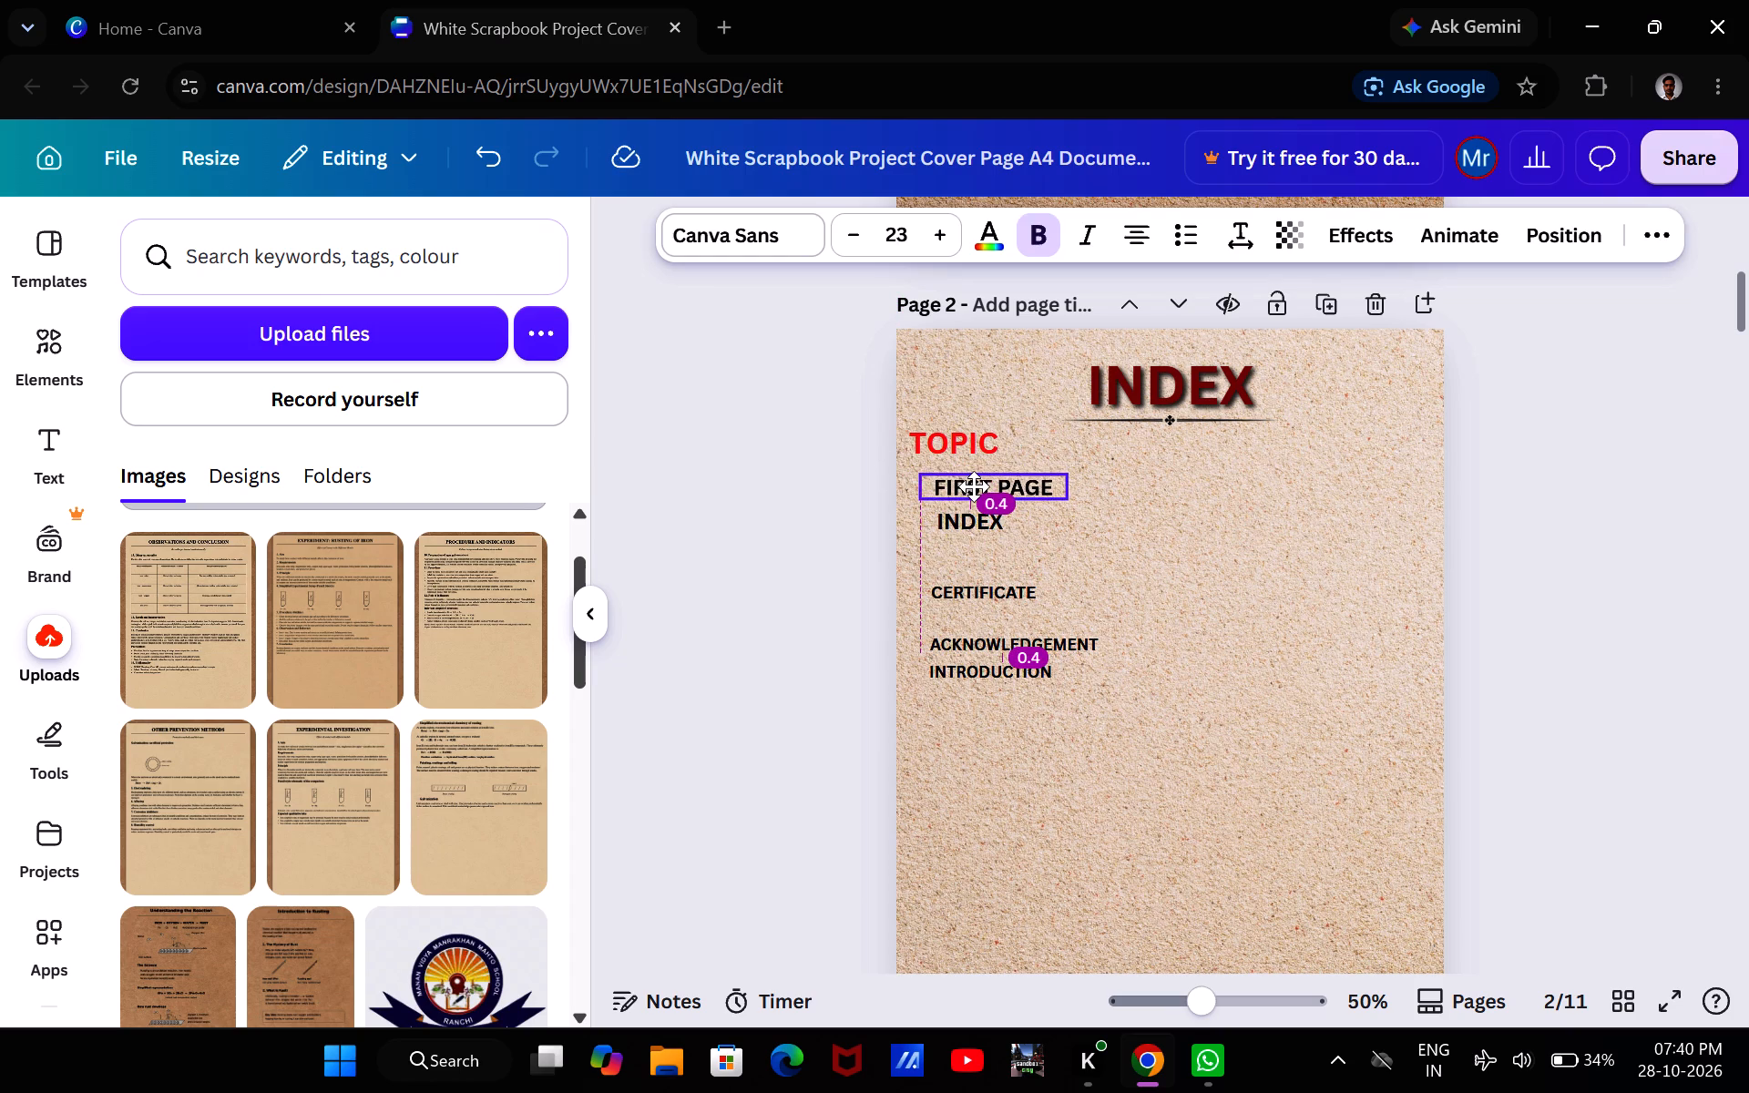
left_click_drag(974, 486, 977, 488)
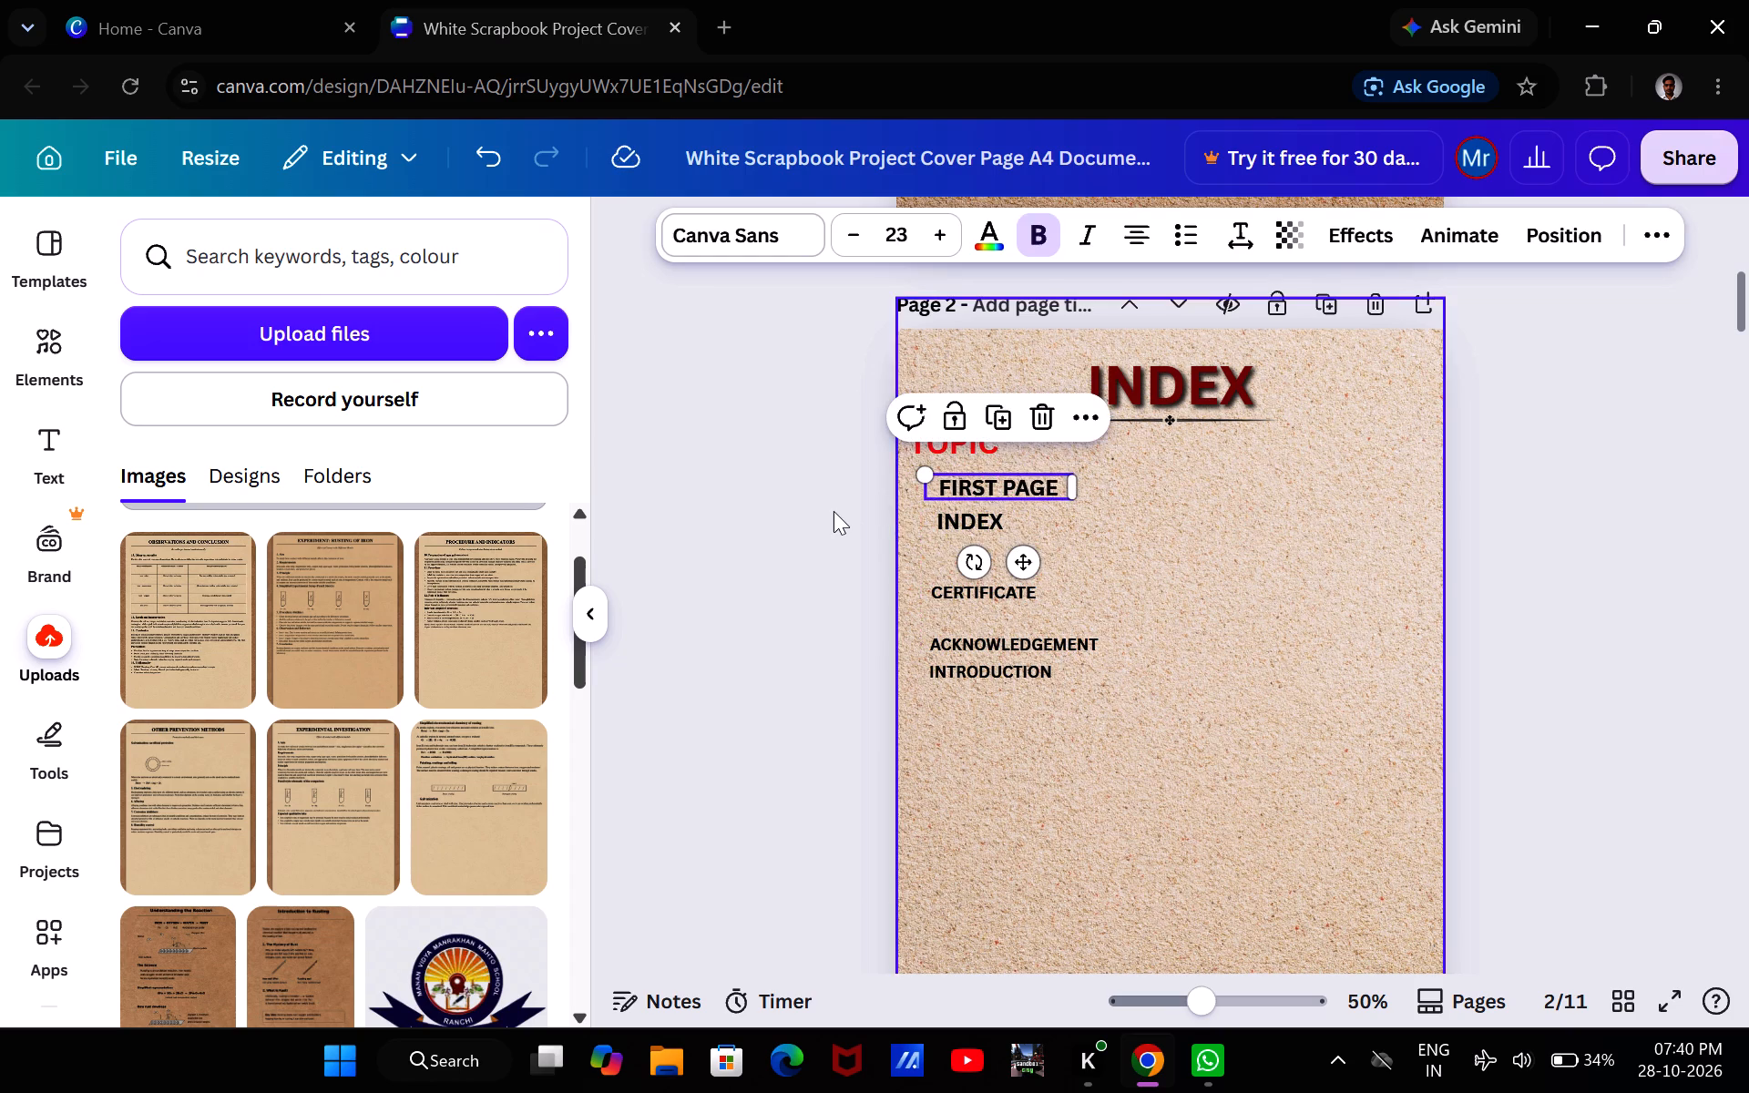
left_click(834, 511)
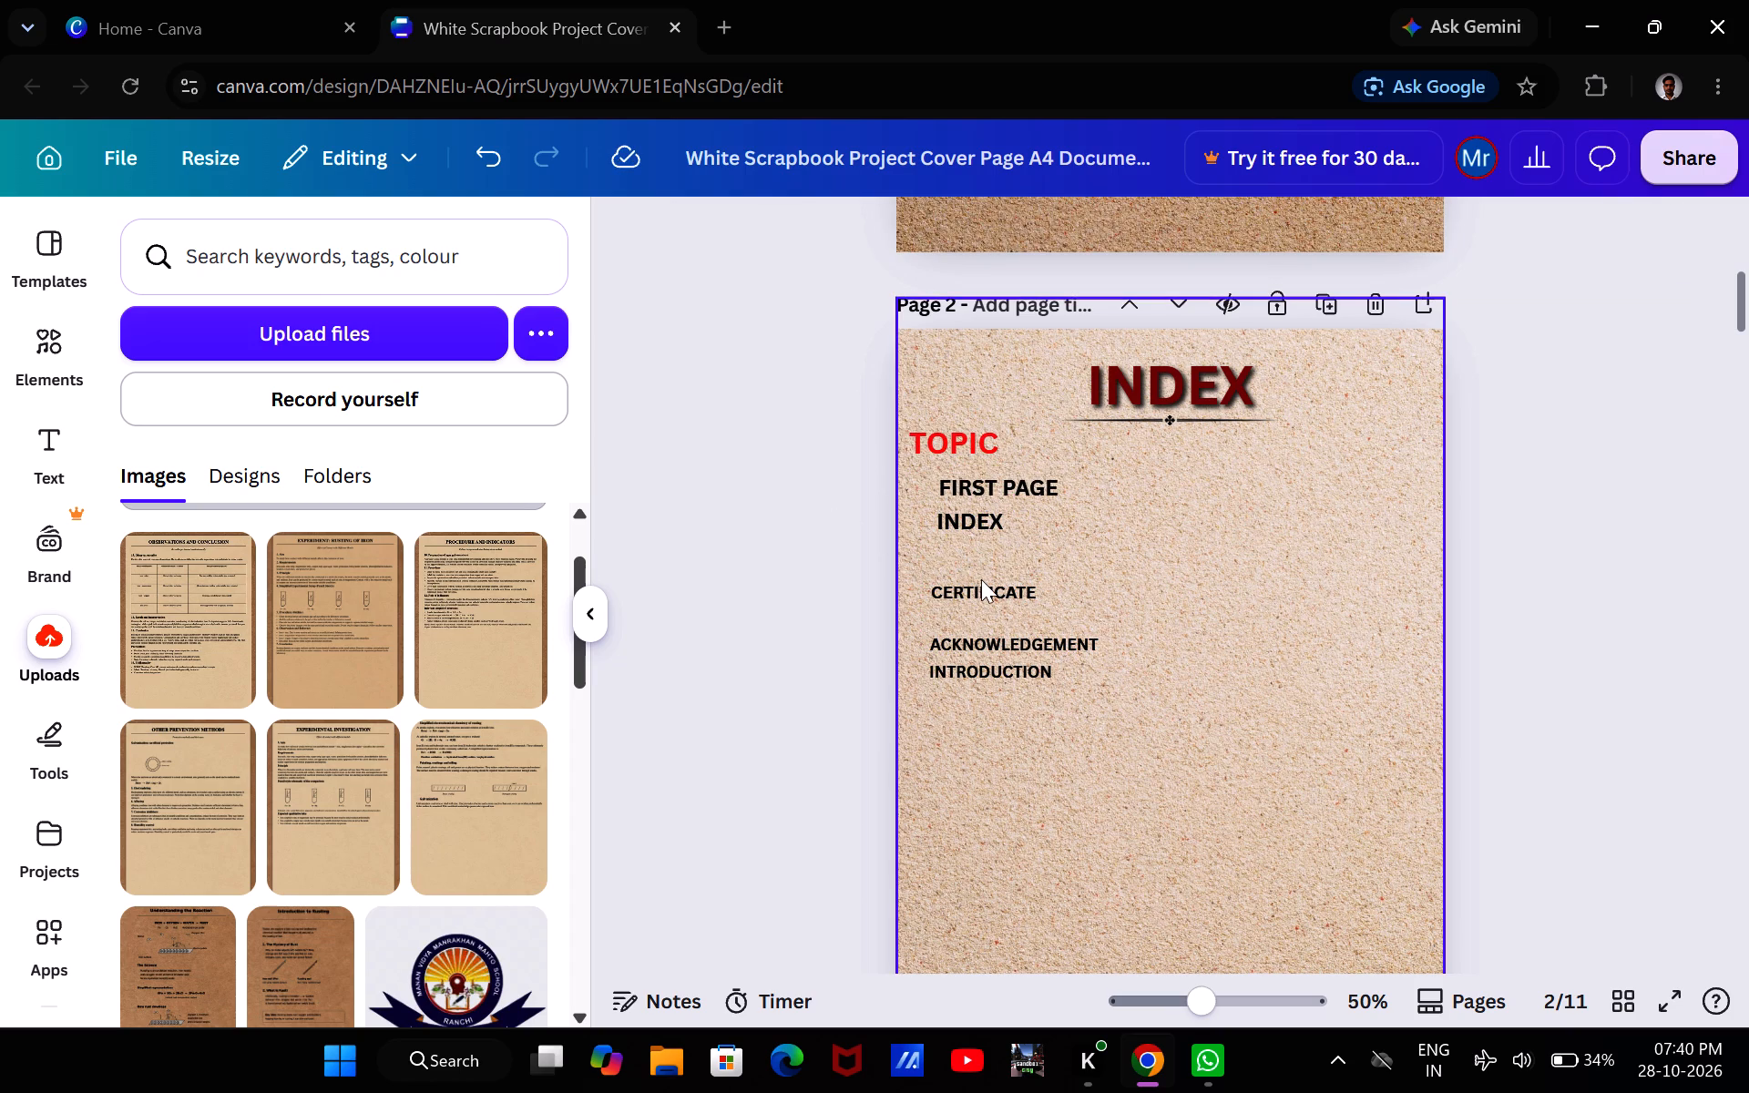
Enlarge the CERTIFICATE entry to font size 23 and place it directly beneath INDEX, roughly aligned with its text.
left_click(985, 585)
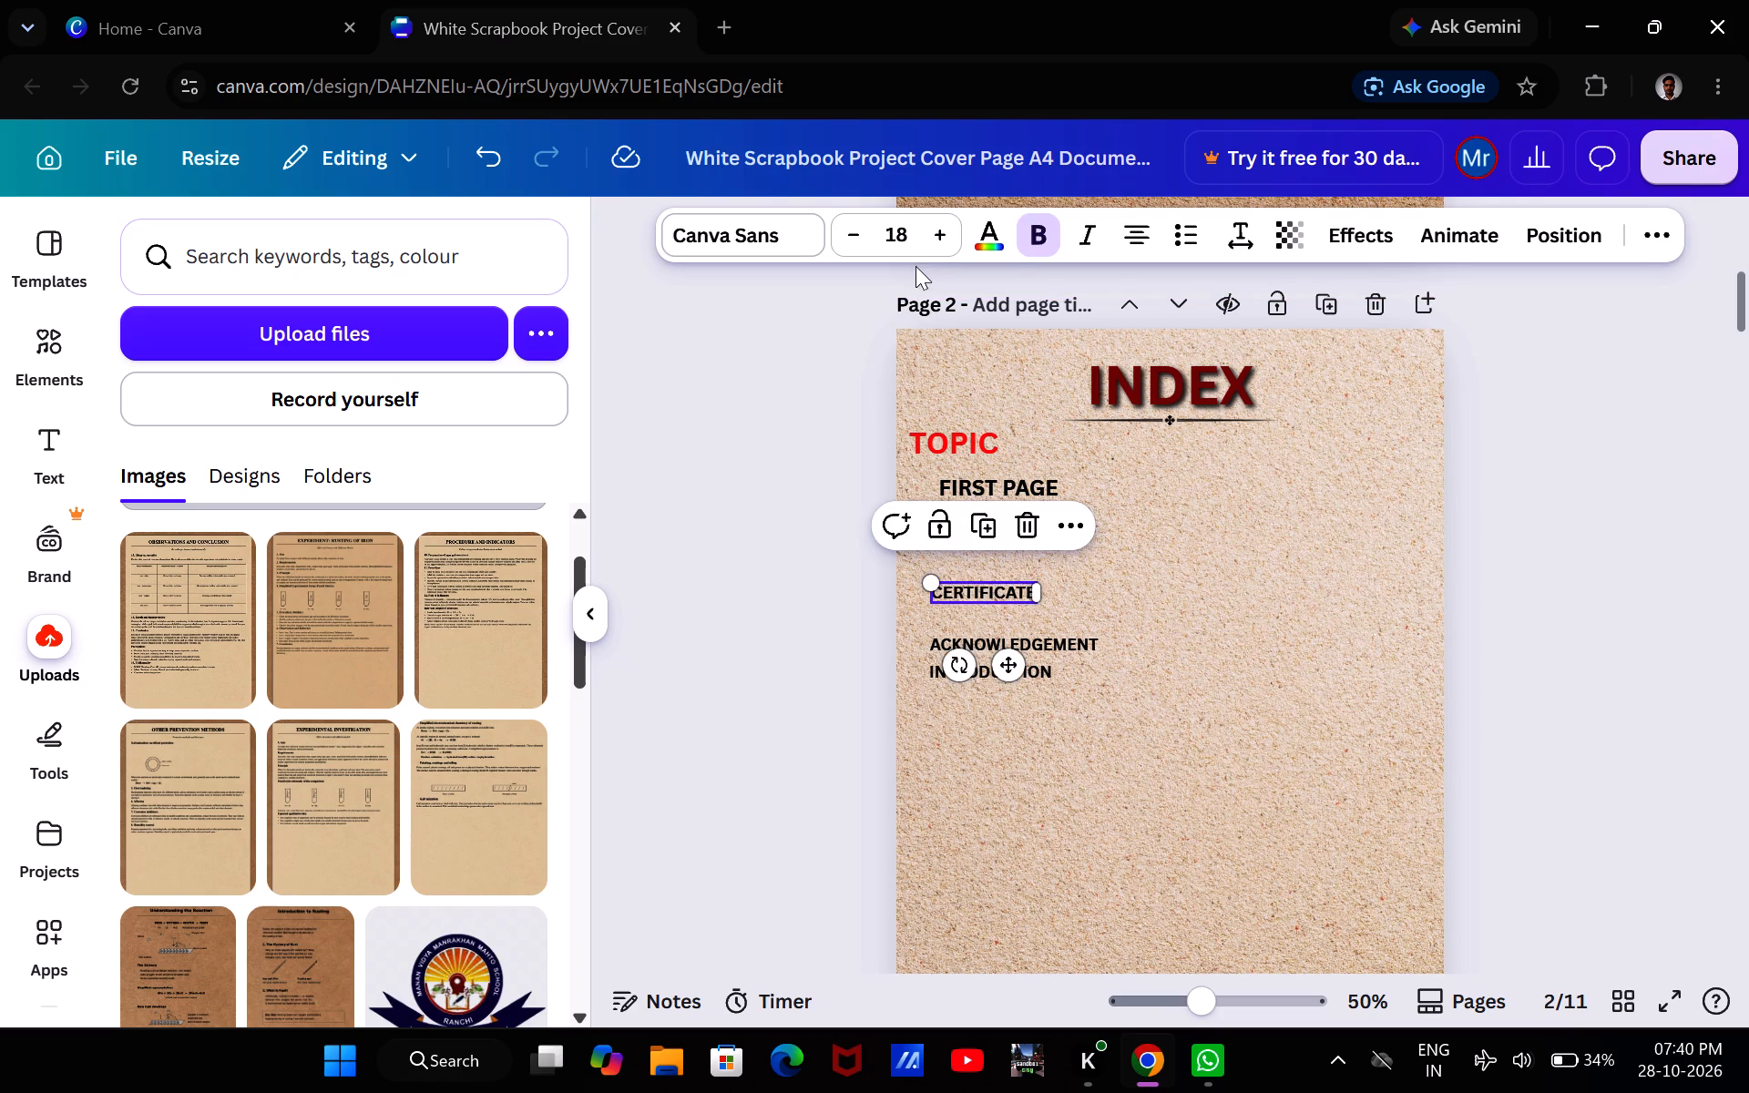
triple_click(937, 242)
left_click(937, 242)
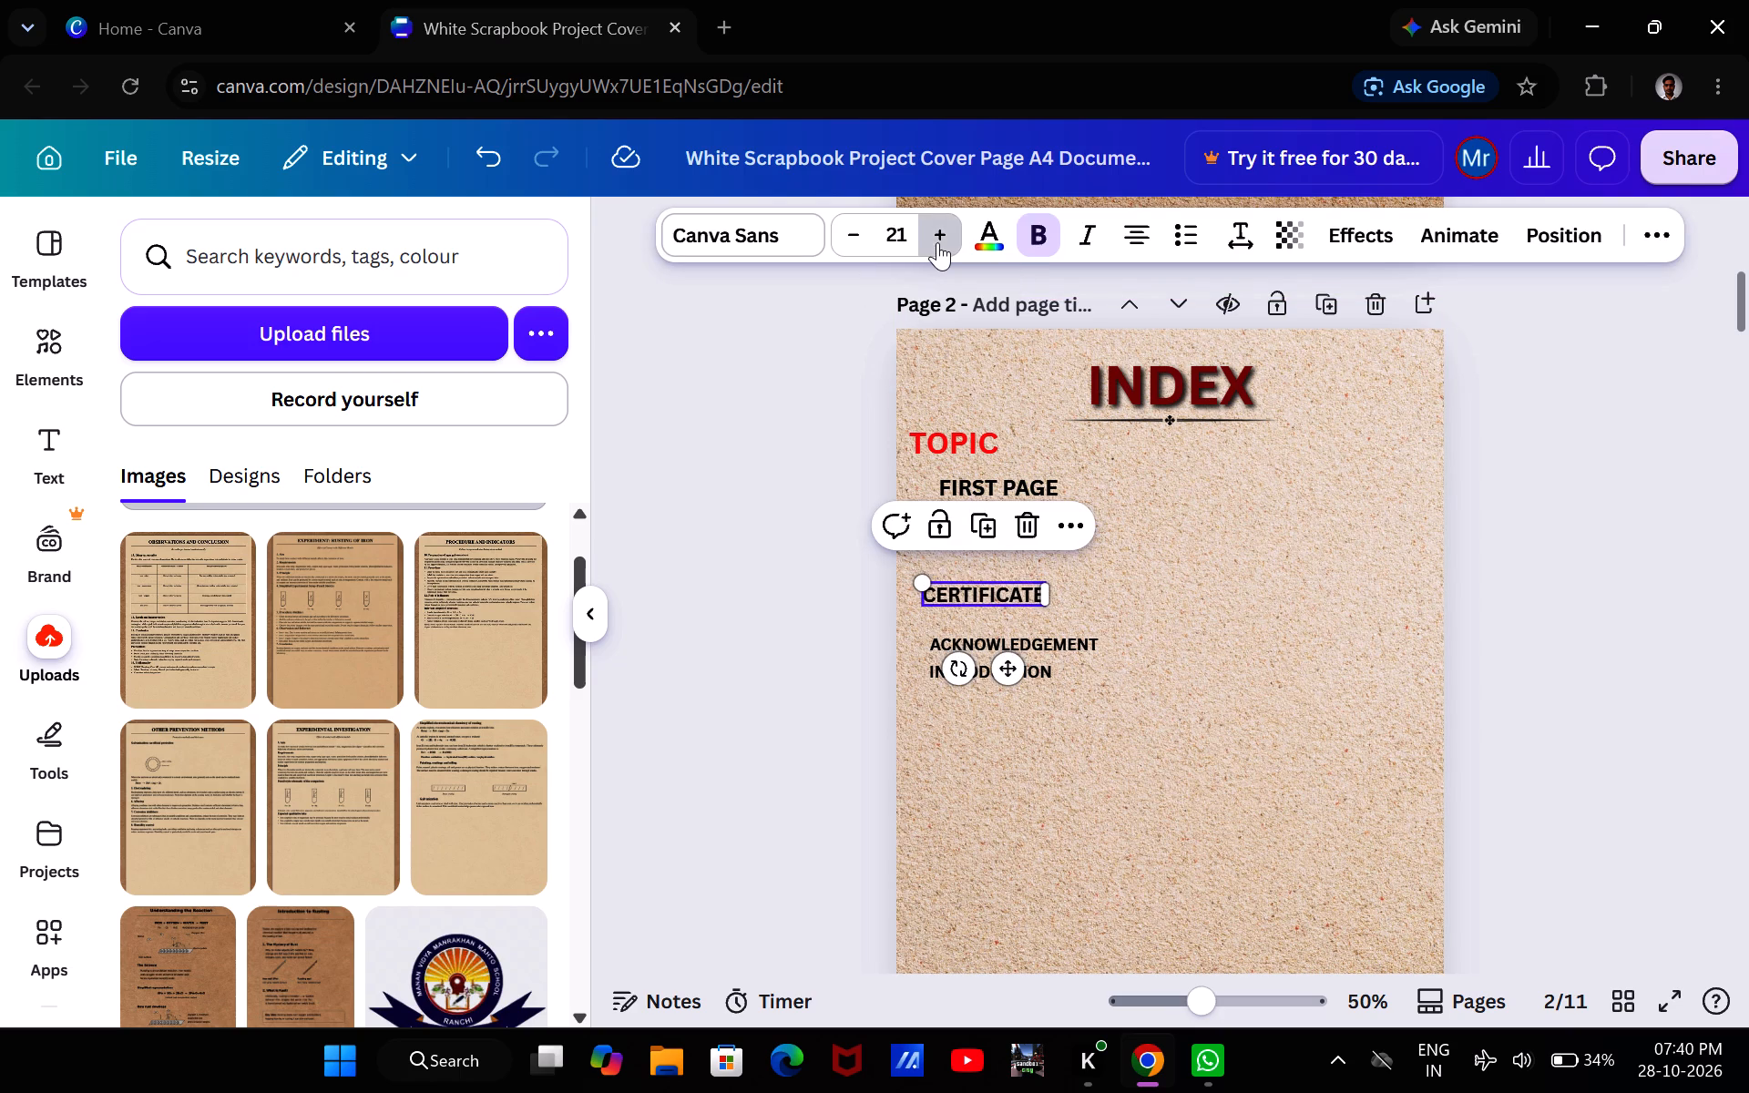
left_click(937, 242)
left_click(726, 522)
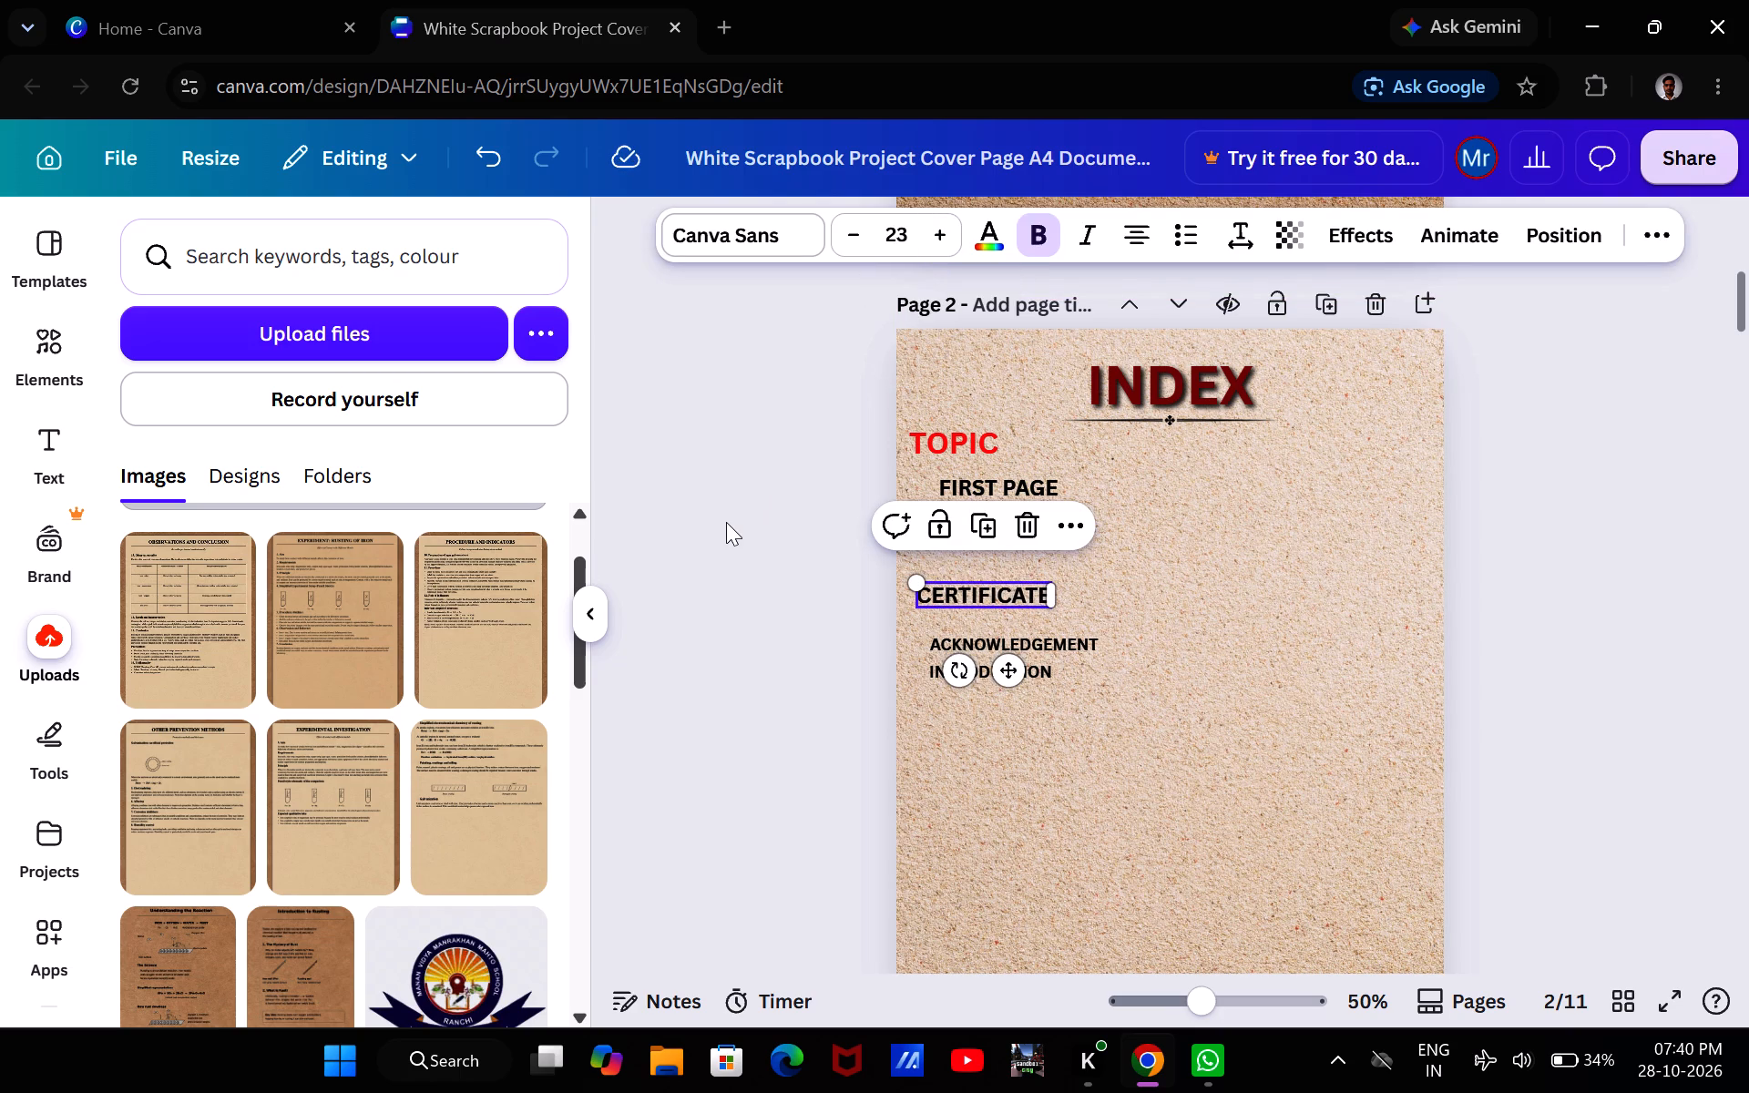
left_click(923, 595)
left_click_drag(923, 595, 937, 575)
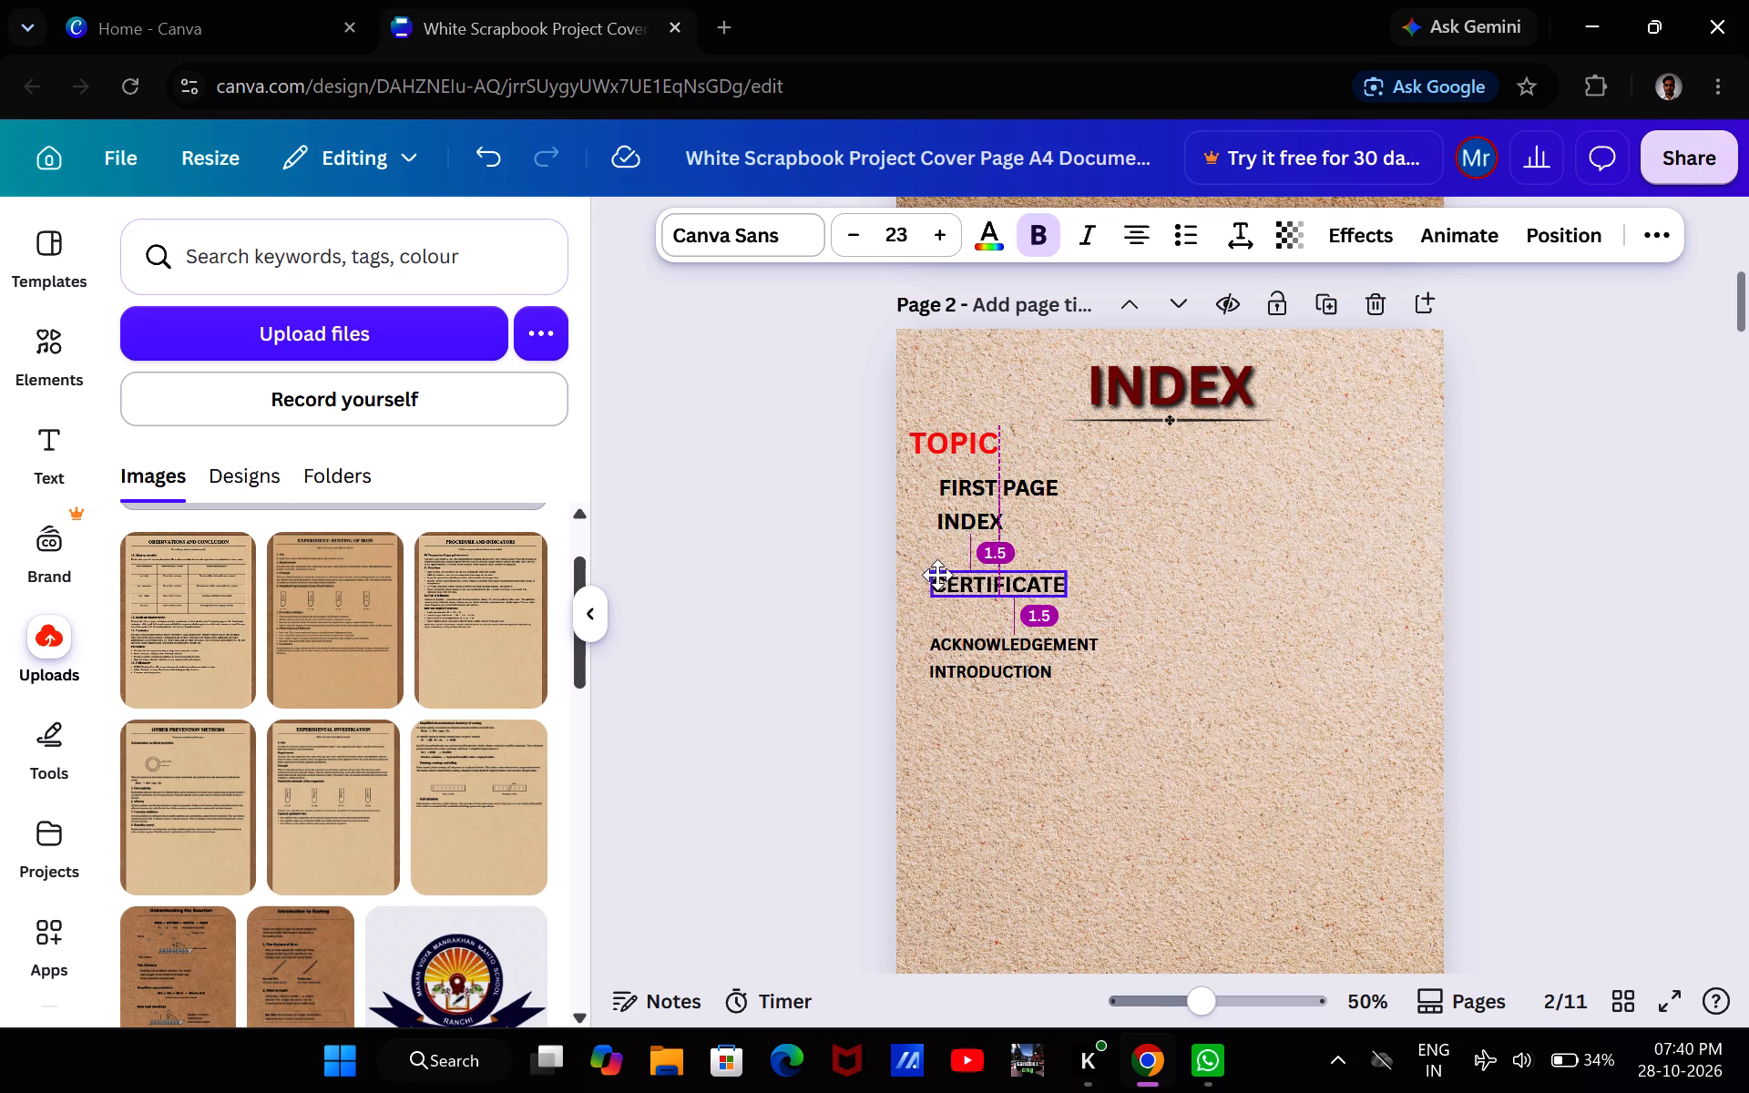
left_click_drag(937, 575, 937, 557)
left_click(844, 579)
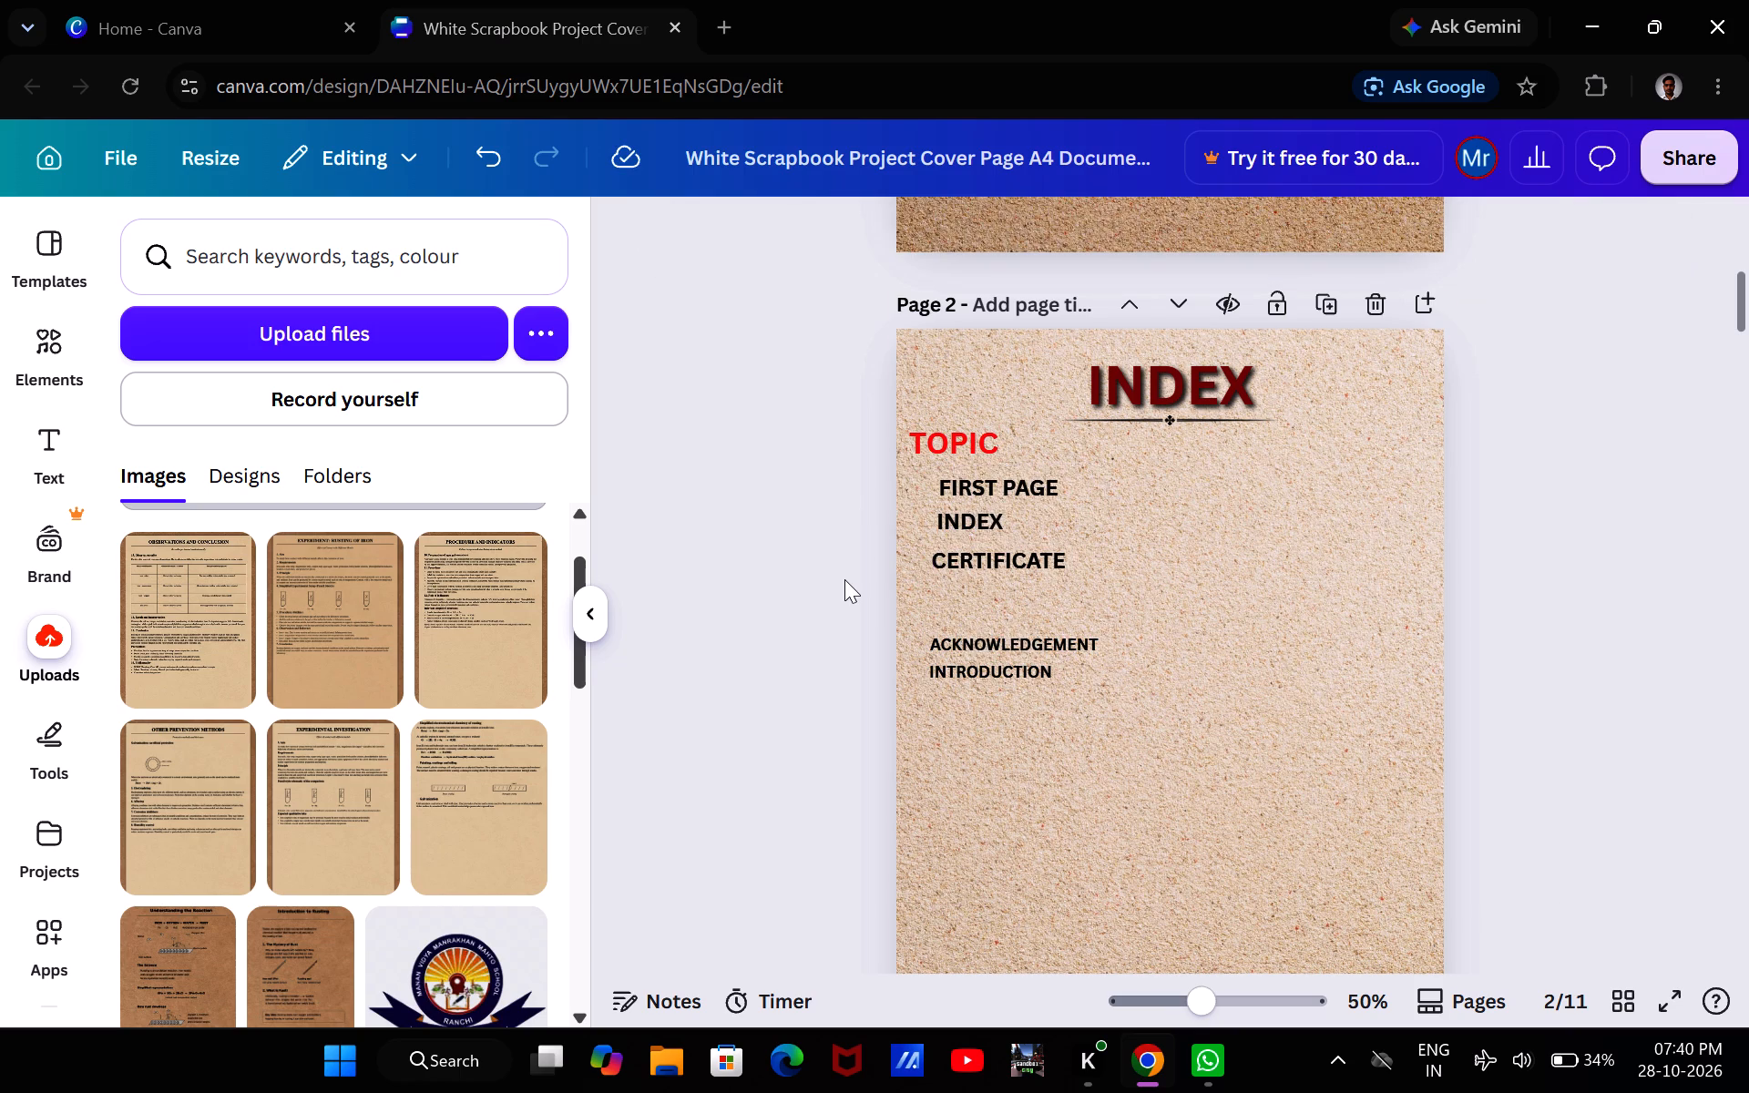
Enlarge ACKNOWLEDGEMENT to font size 24, widen its text box to fit one line, and place it directly beneath CERTIFICATE.
left_click_drag(1009, 648, 1012, 628)
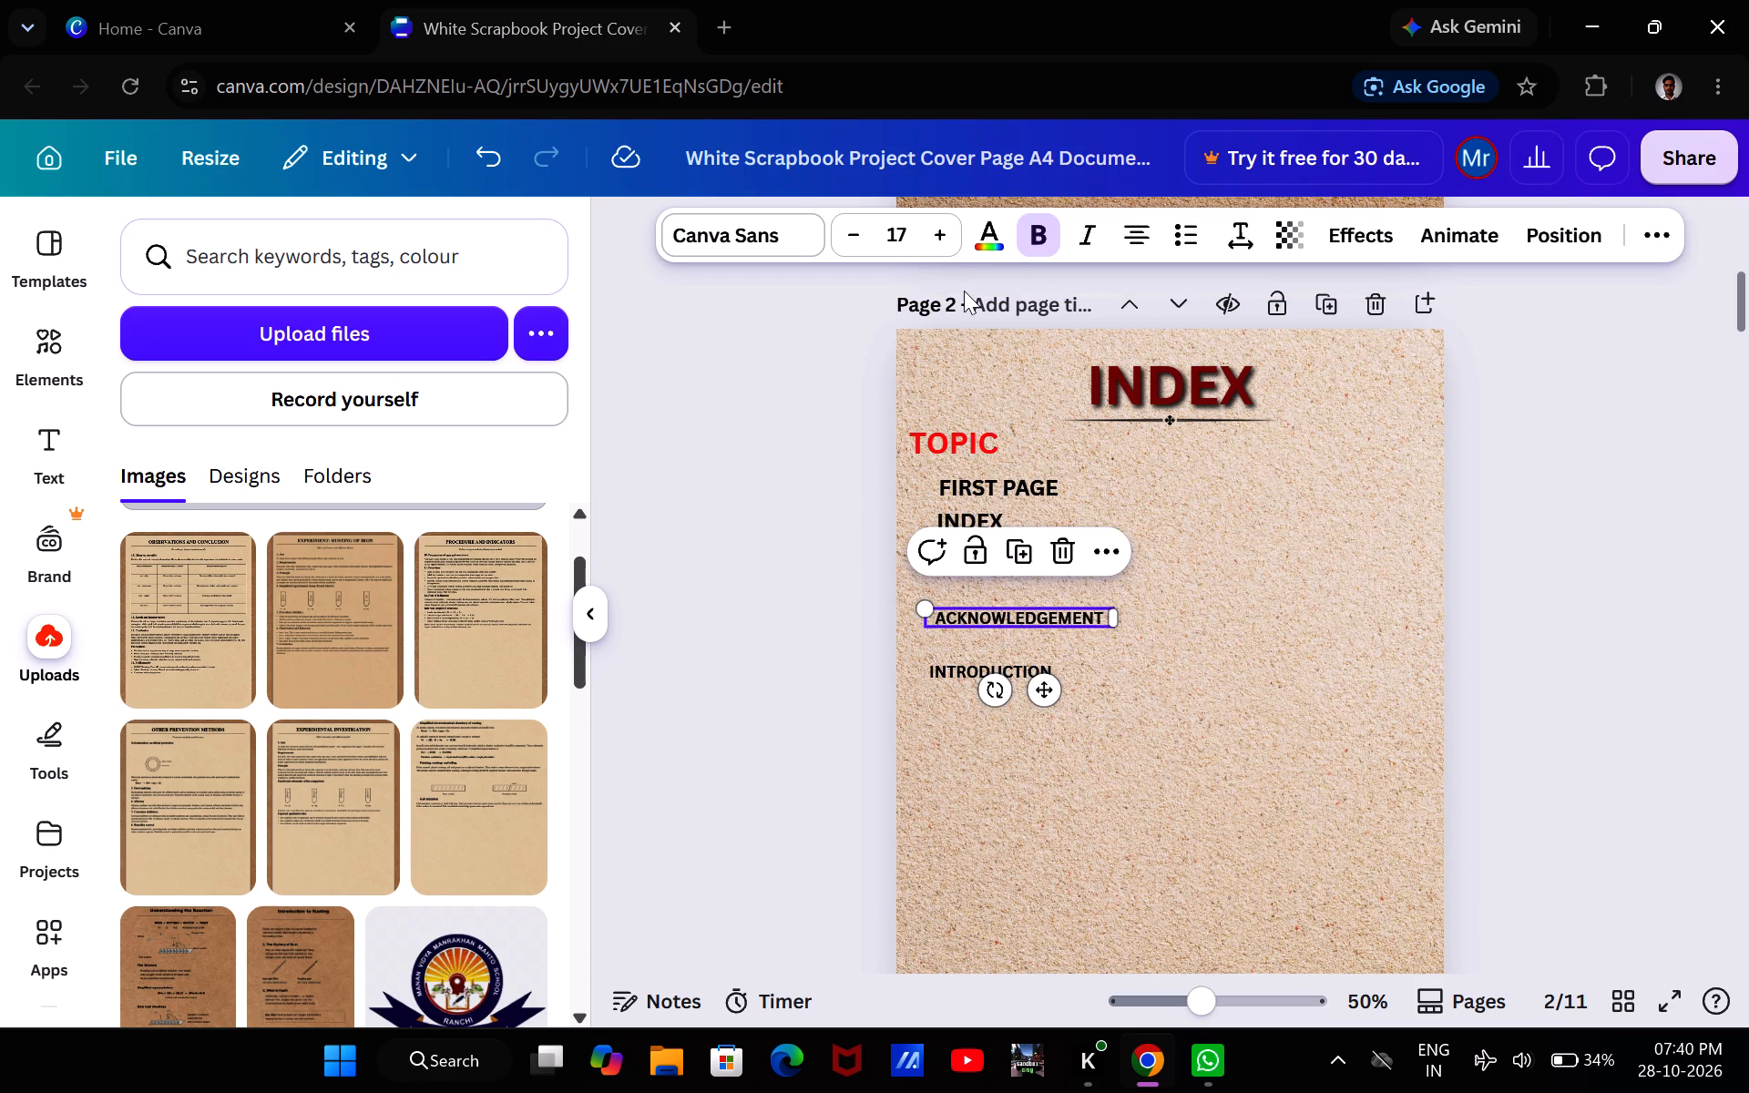
triple_click(939, 250)
triple_click(939, 250)
left_click(939, 250)
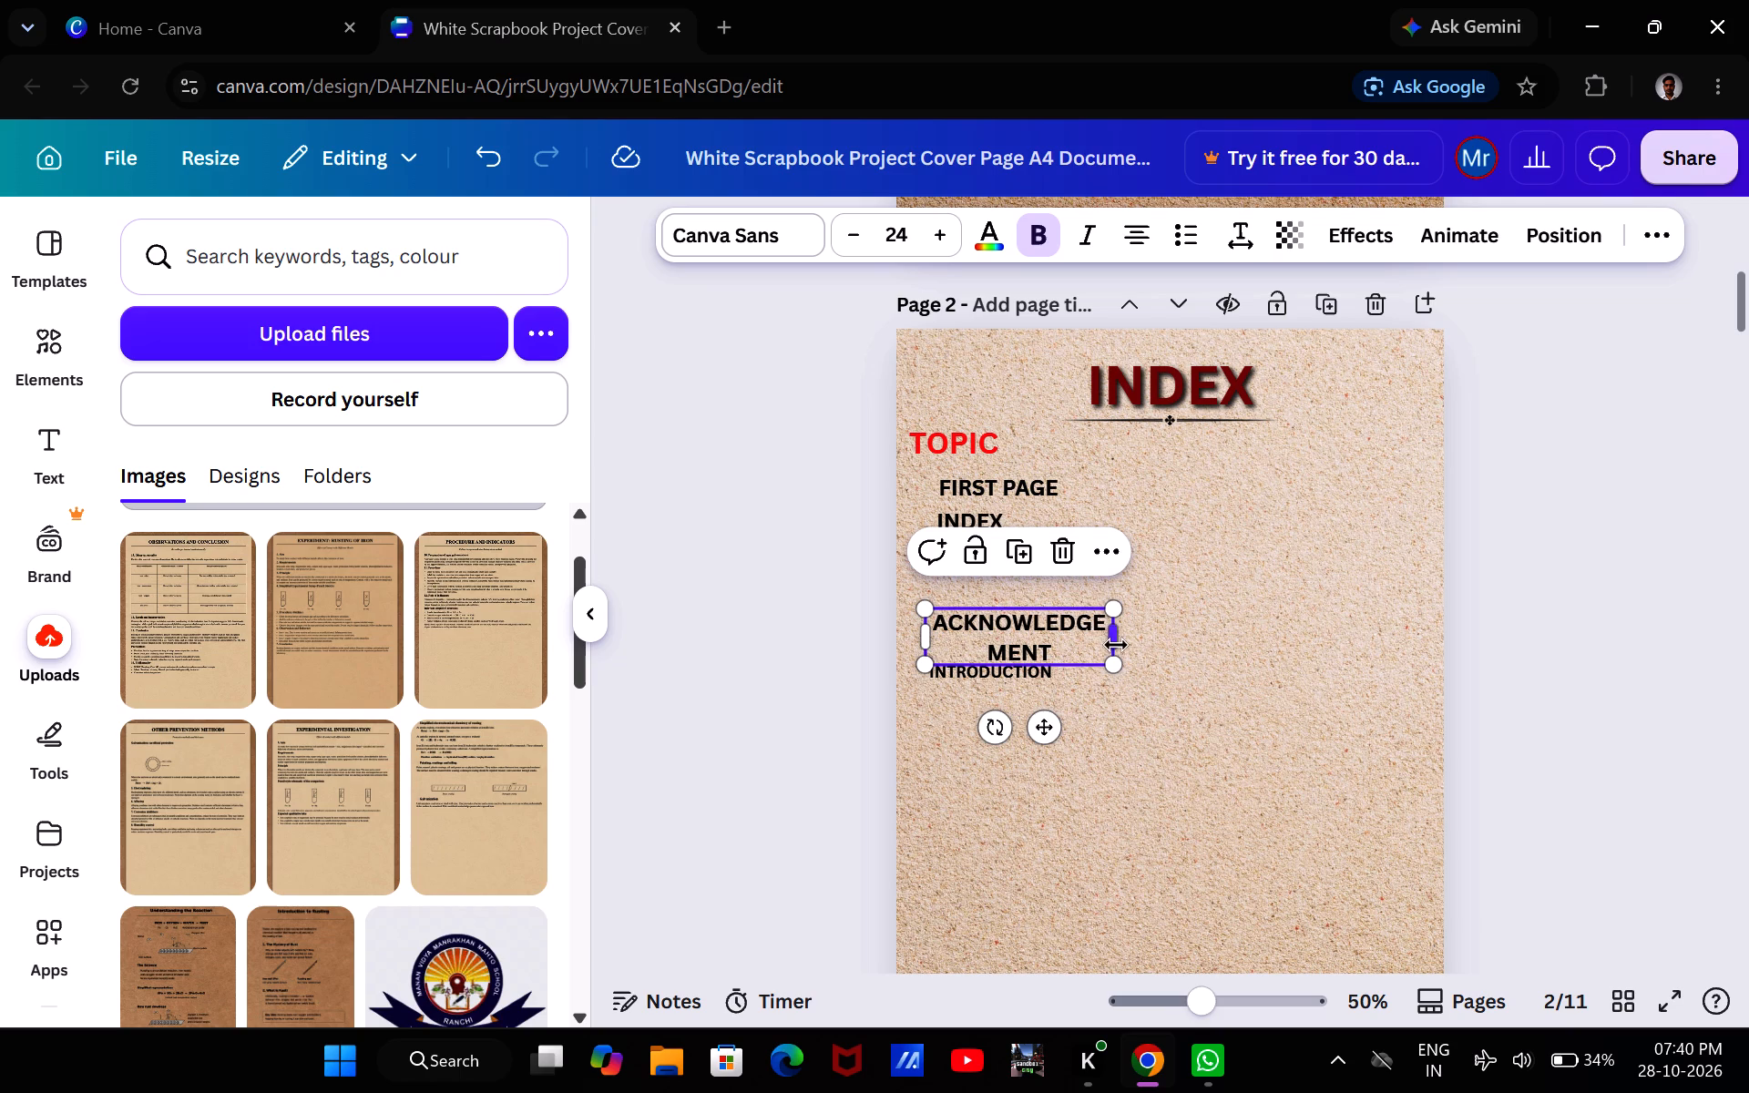
left_click_drag(1116, 645, 1170, 640)
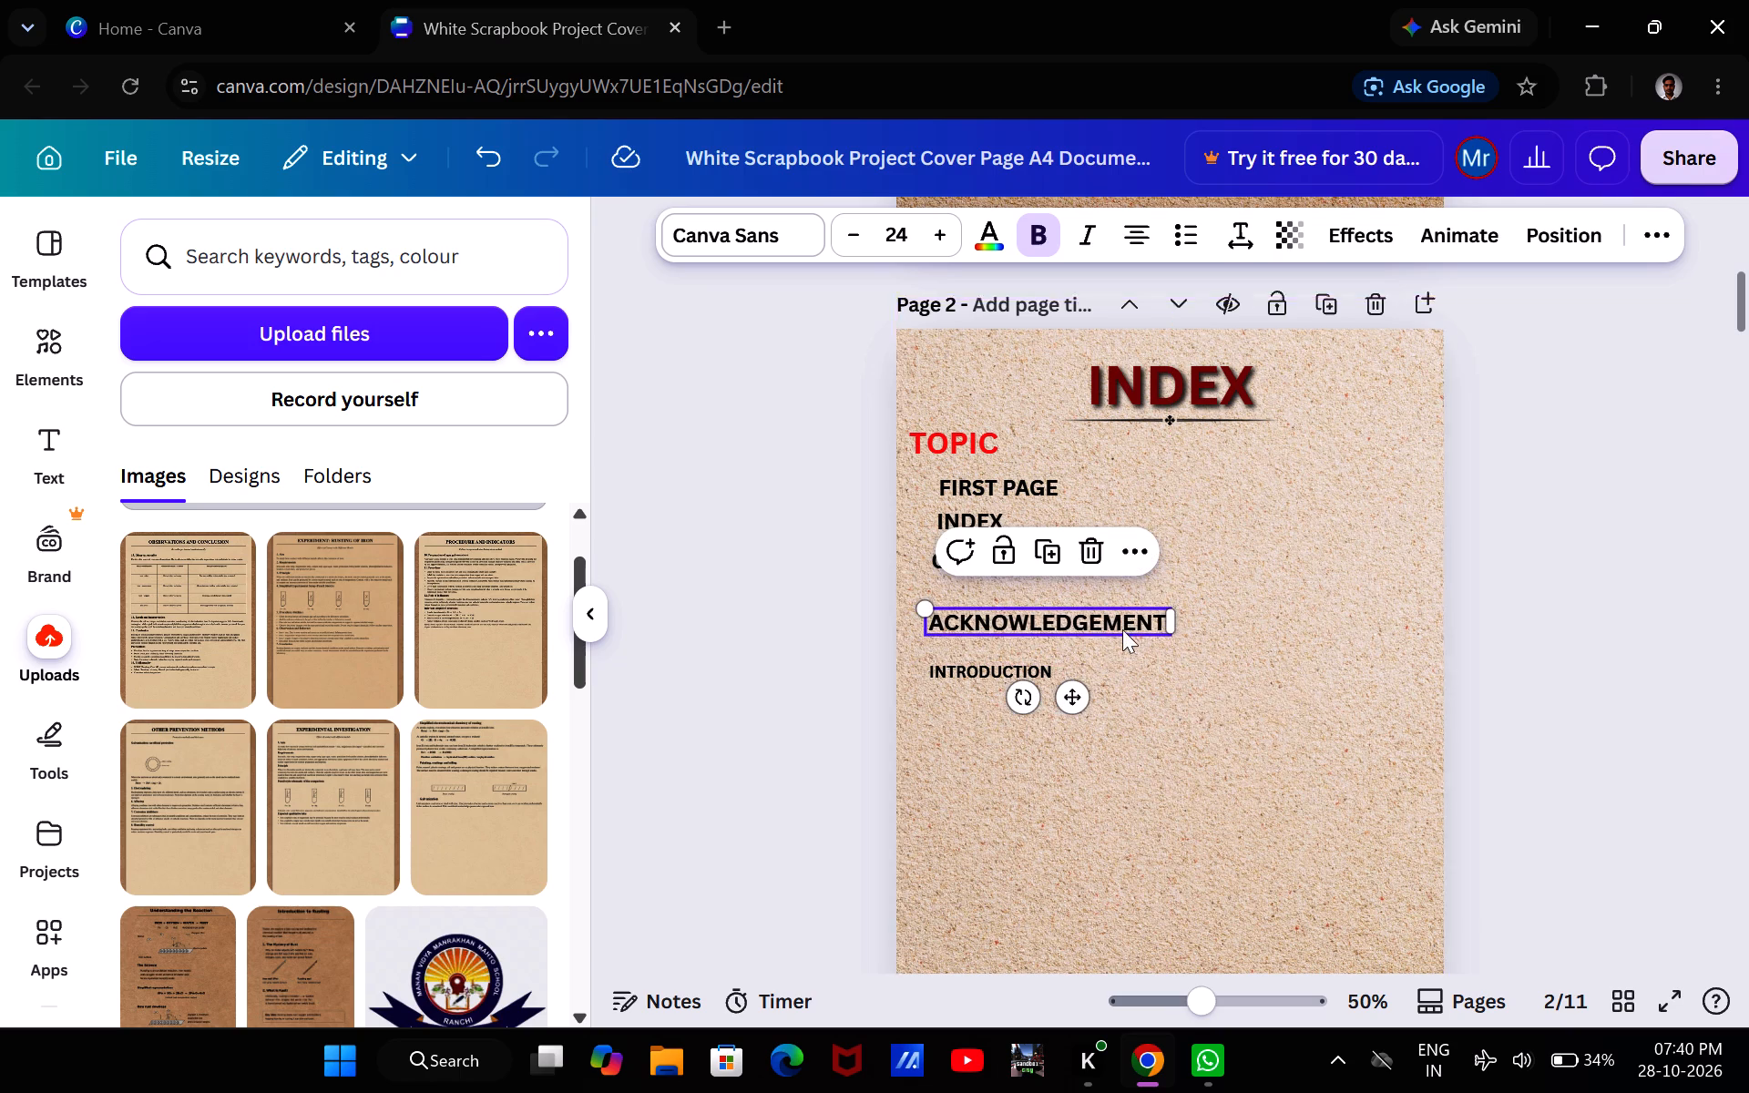
left_click_drag(1082, 688, 1079, 663)
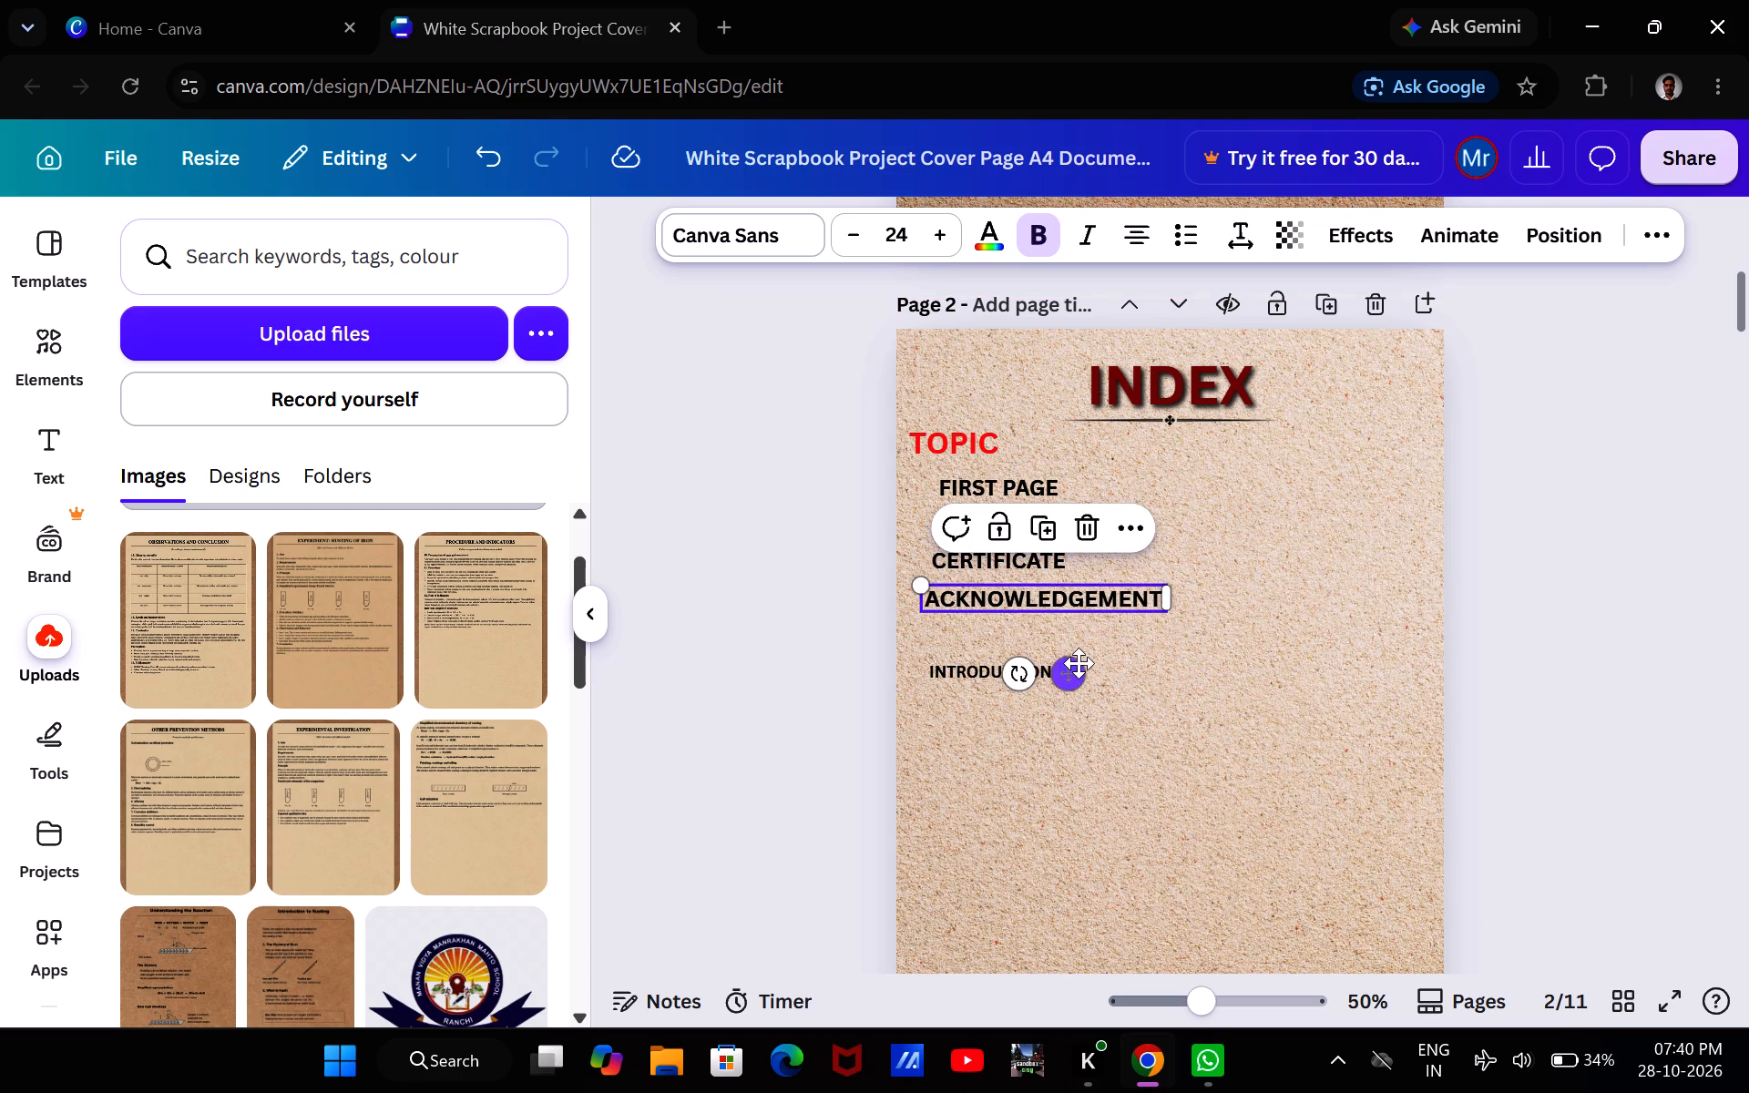
left_click(854, 709)
left_click_drag(1022, 606, 1037, 606)
left_click(815, 660)
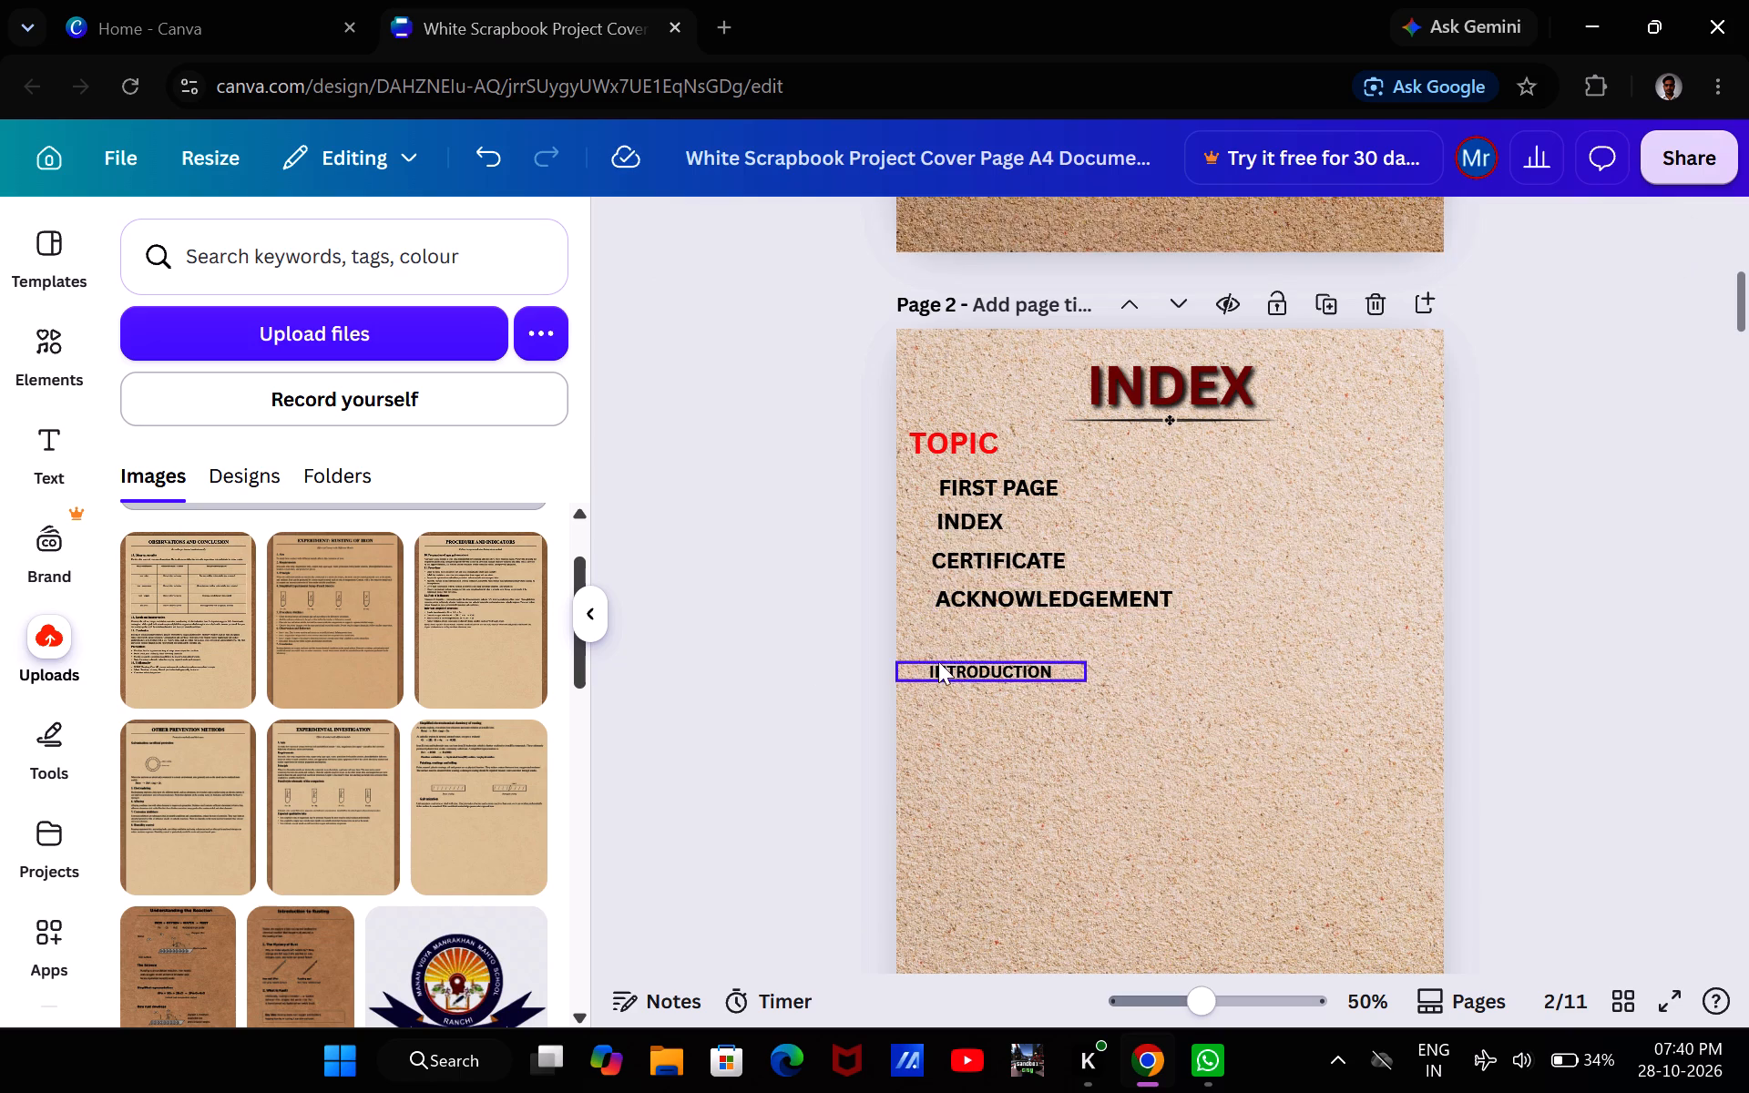
Enlarge the INTRODUCTION entry to font size 23 and place it beneath ACKNOWLEDGEMENT, aligned with its text and evenly spaced.
left_click(959, 660)
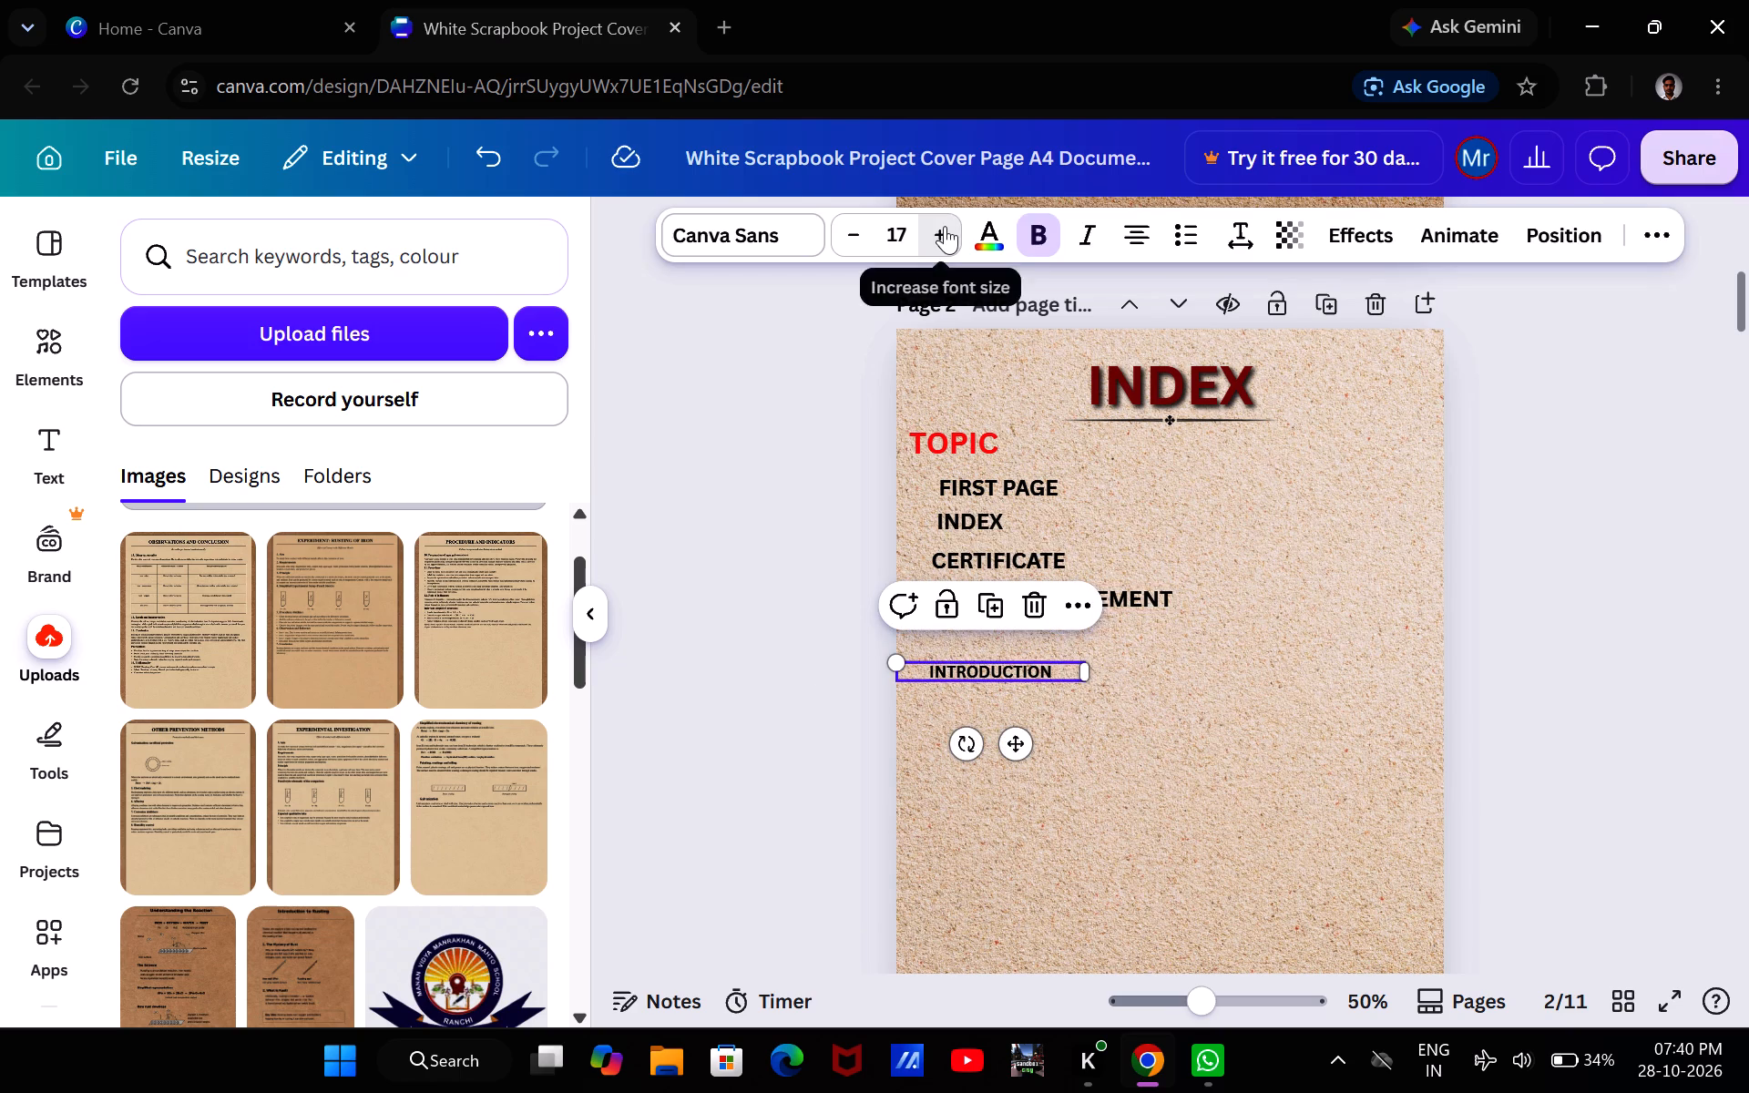
triple_click(945, 226)
triple_click(945, 226)
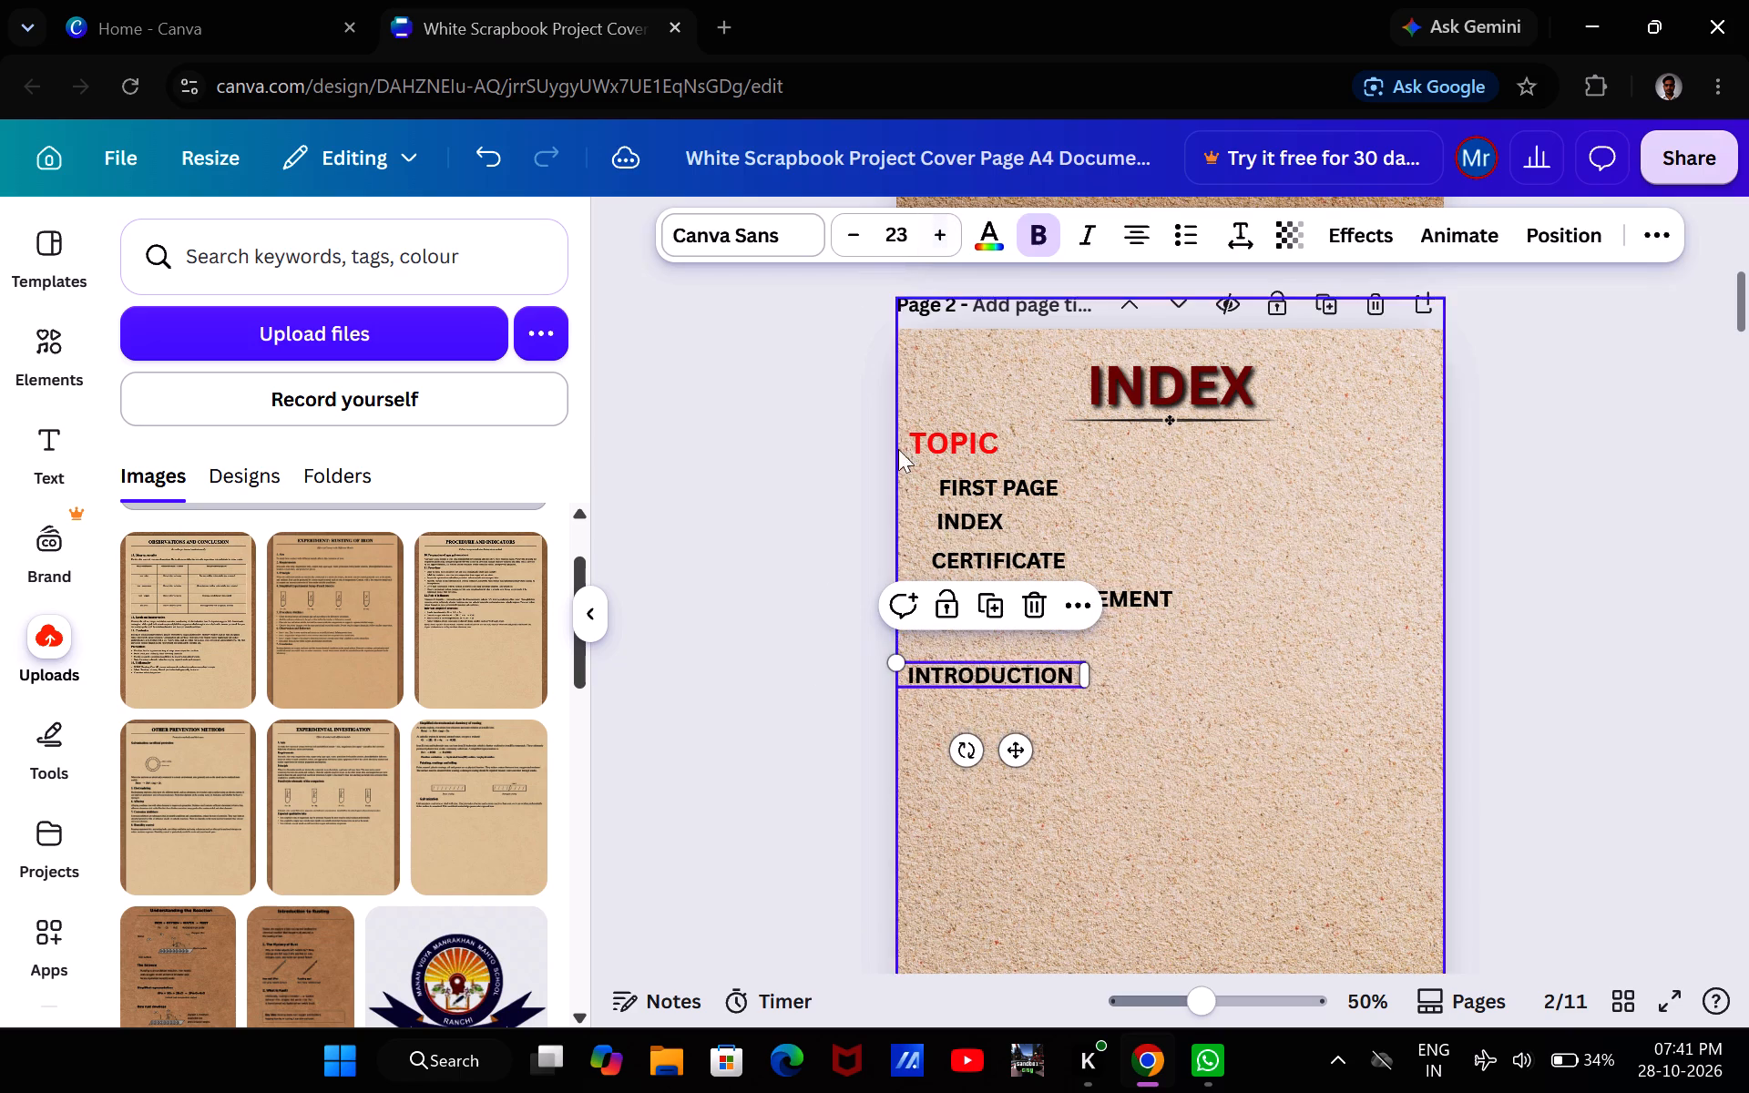
left_click(803, 583)
left_click_drag(930, 679, 946, 661)
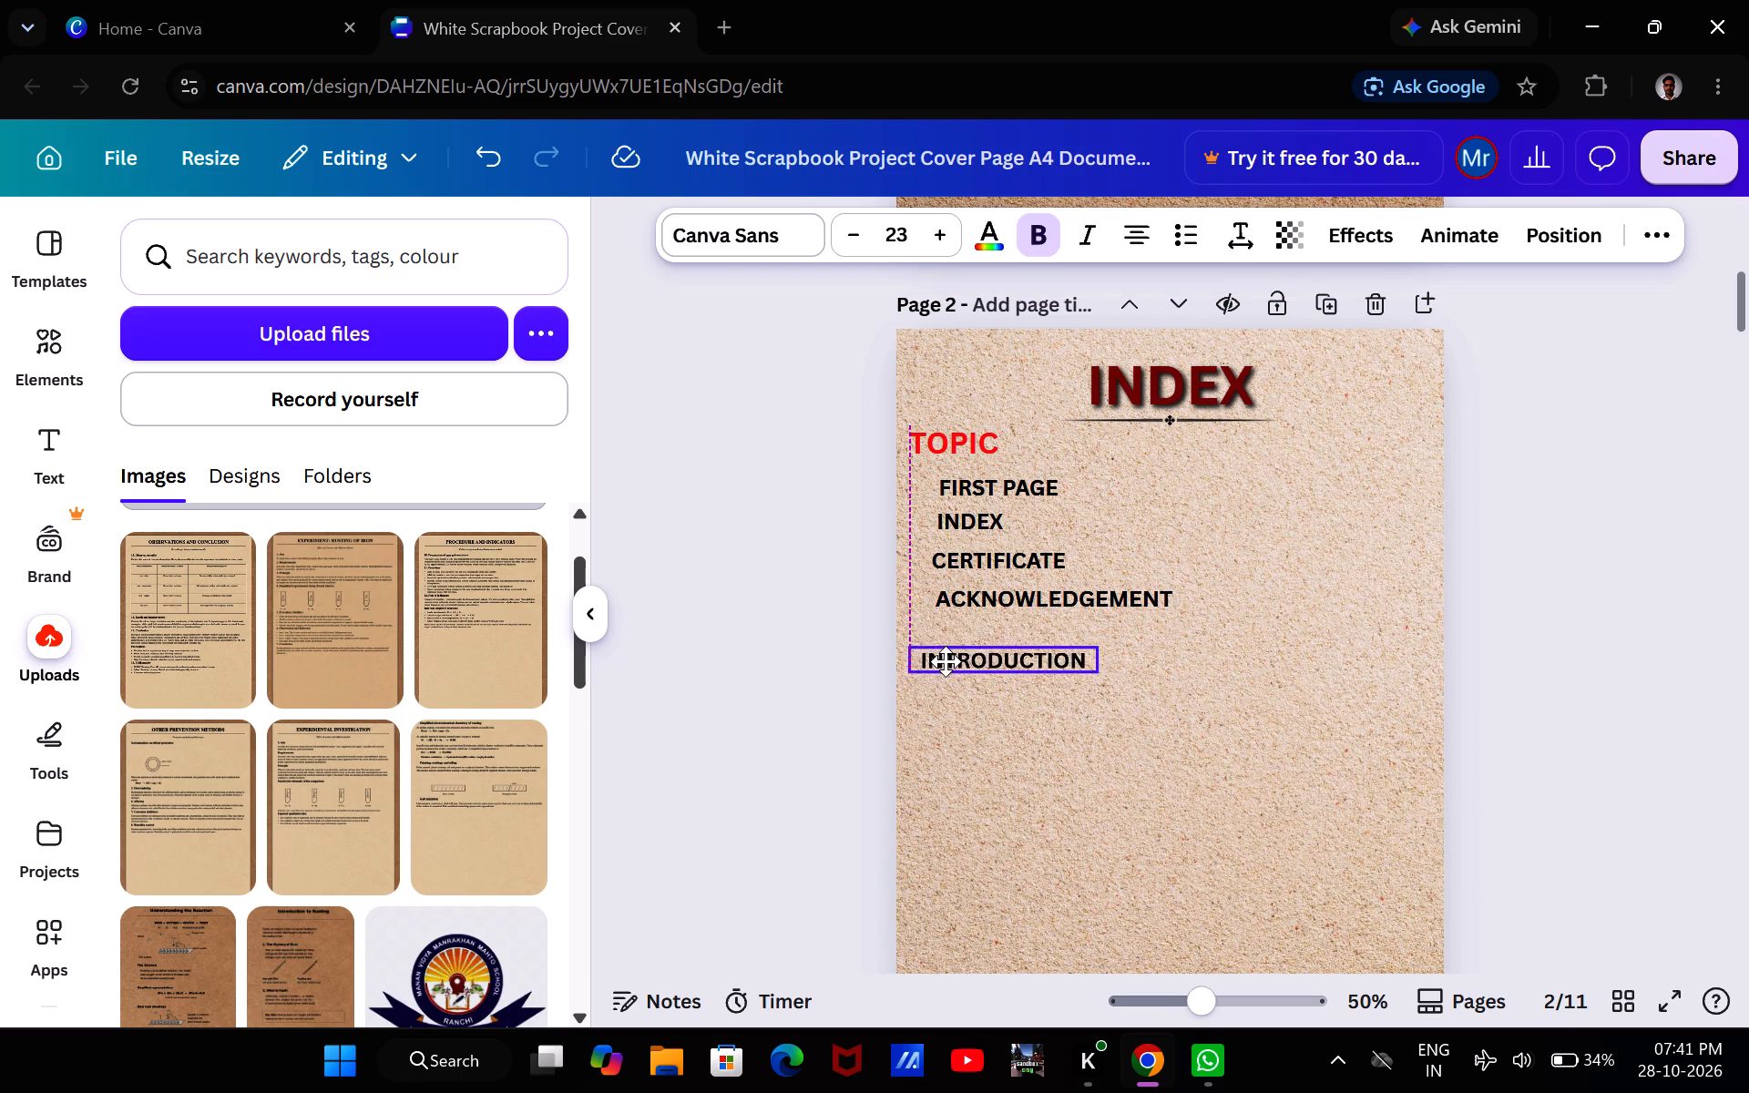
left_click_drag(946, 661, 961, 645)
left_click(826, 667)
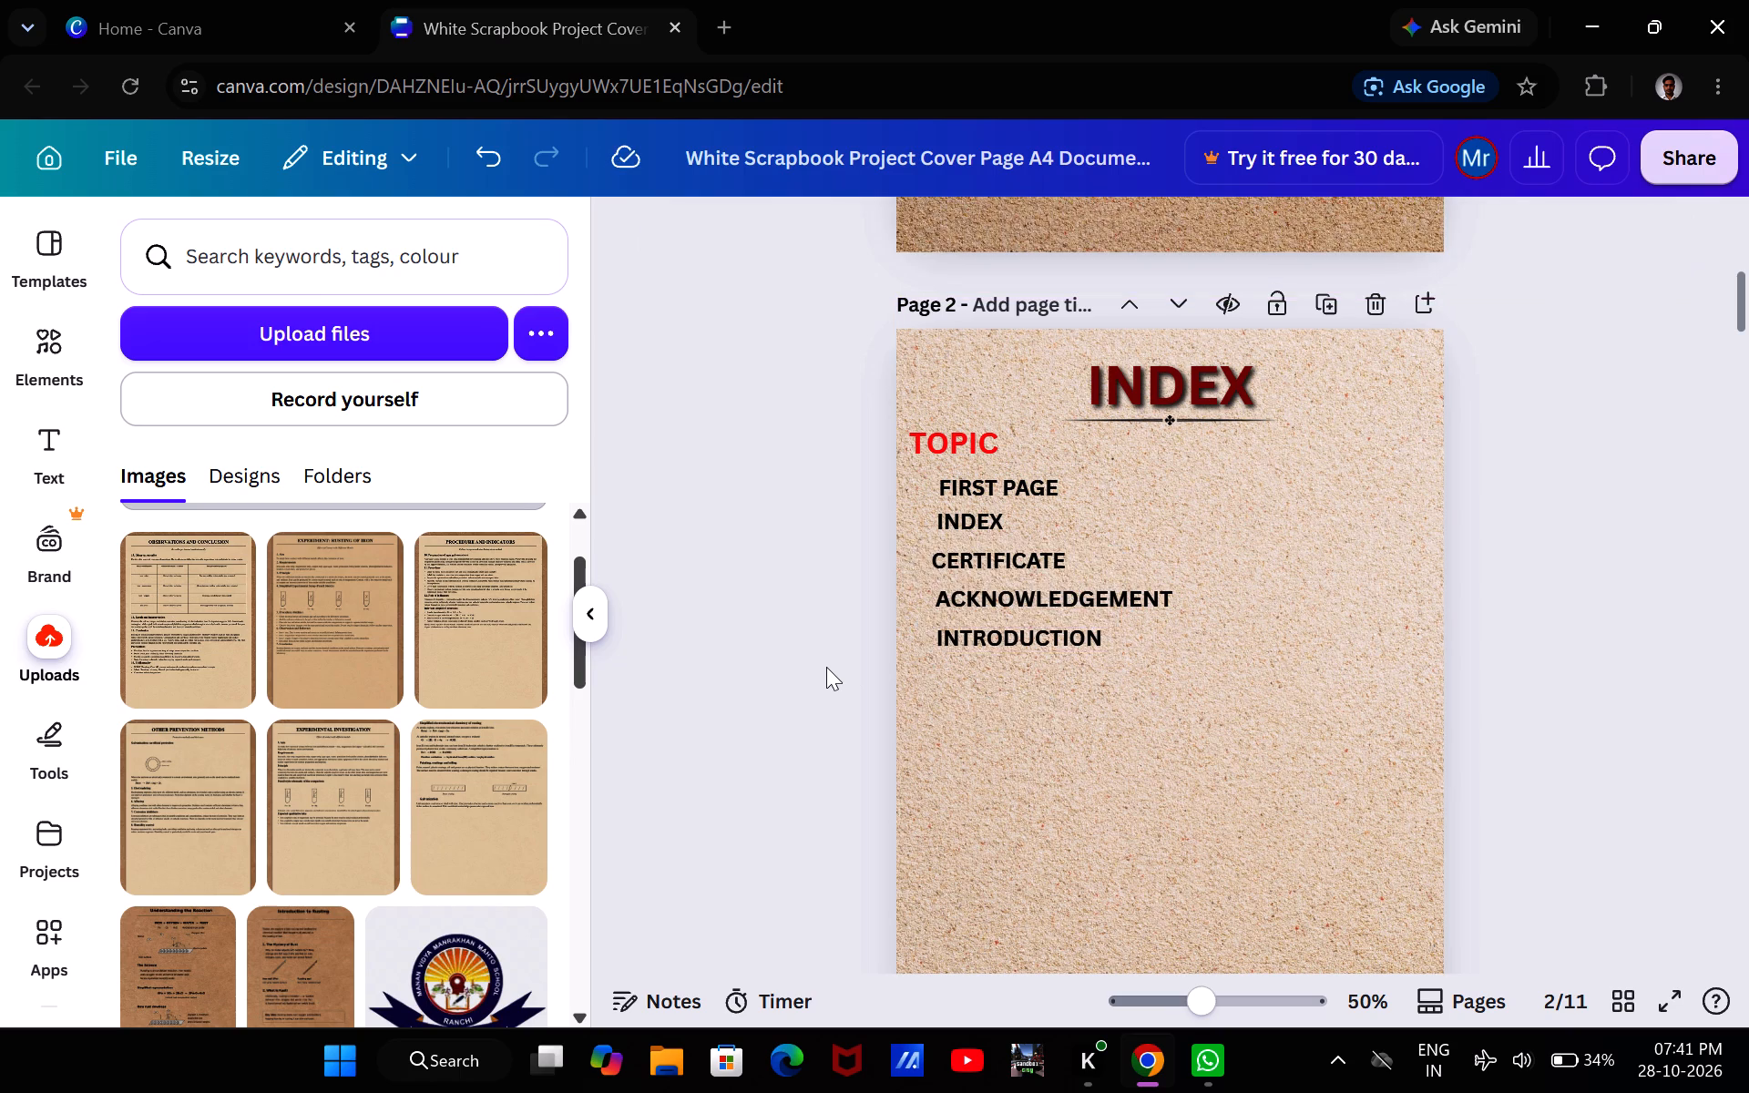
Look through the pages following INTRODUCTION to find the next section heading to list on the index page.
scroll(826, 667, "down", 4)
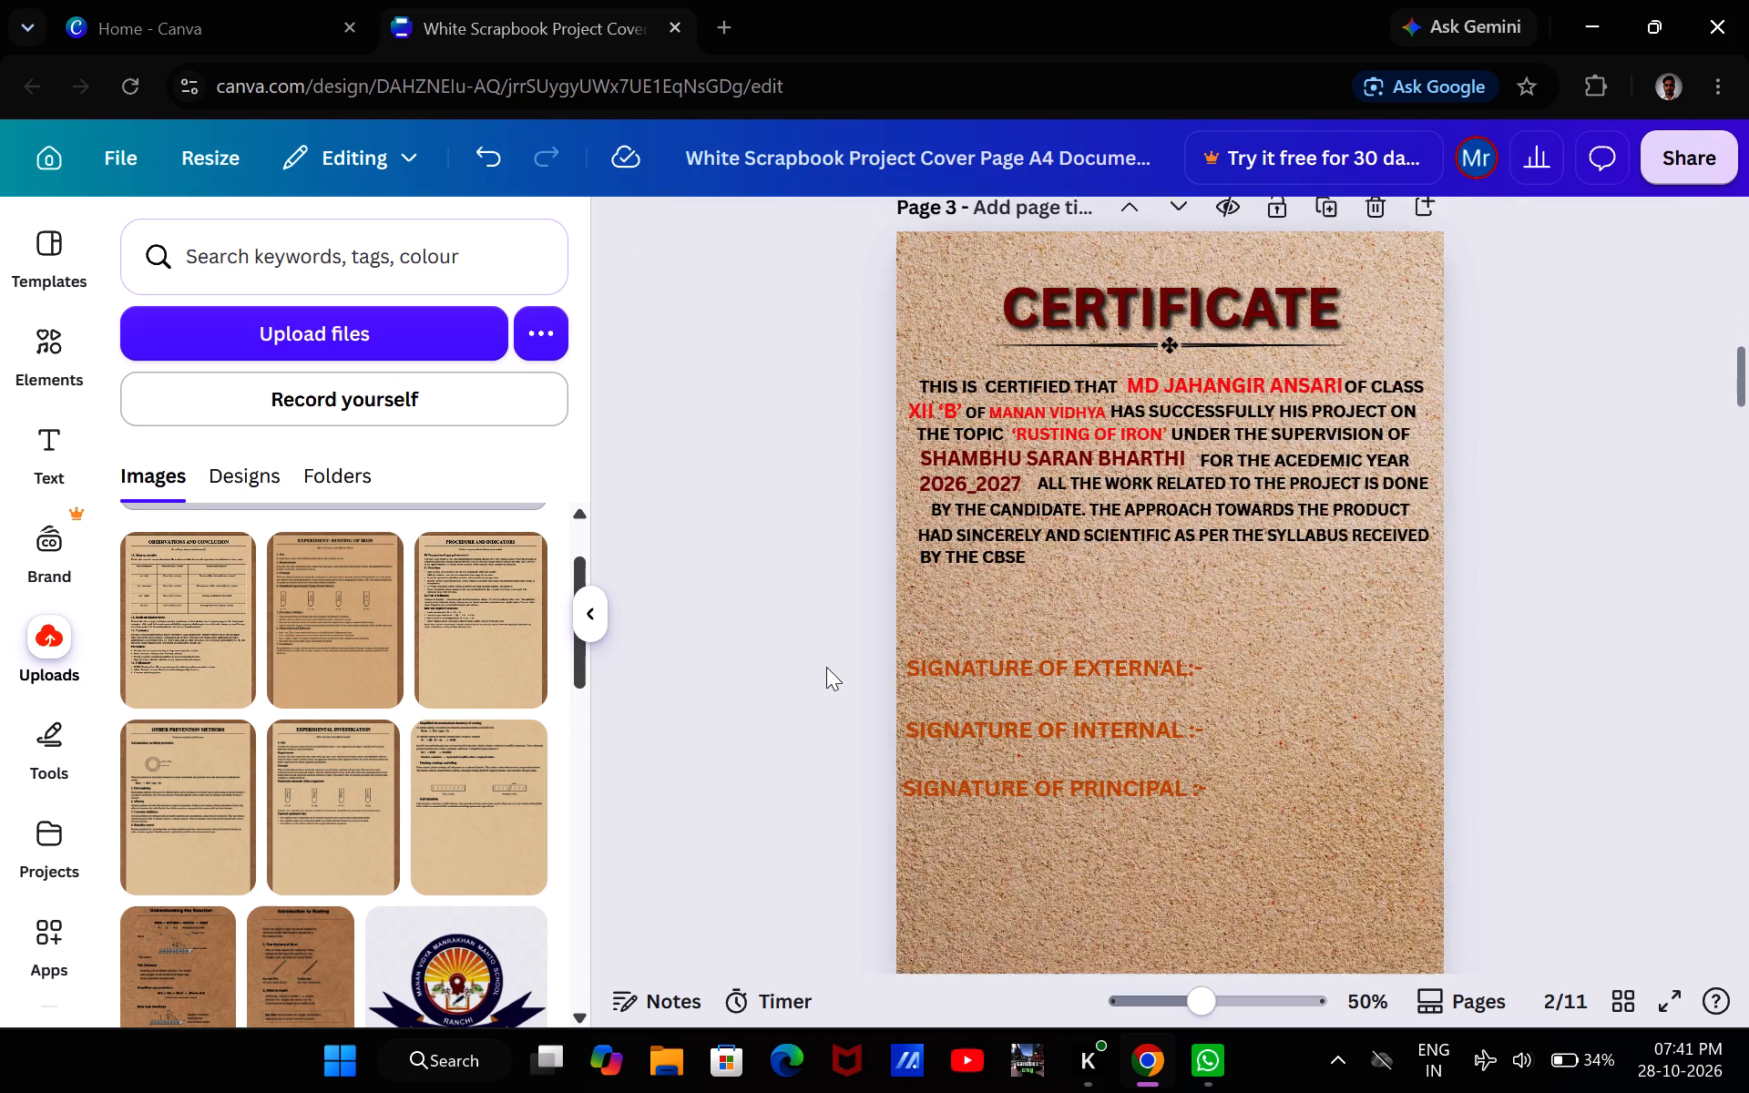
scroll(826, 667, "down", 3)
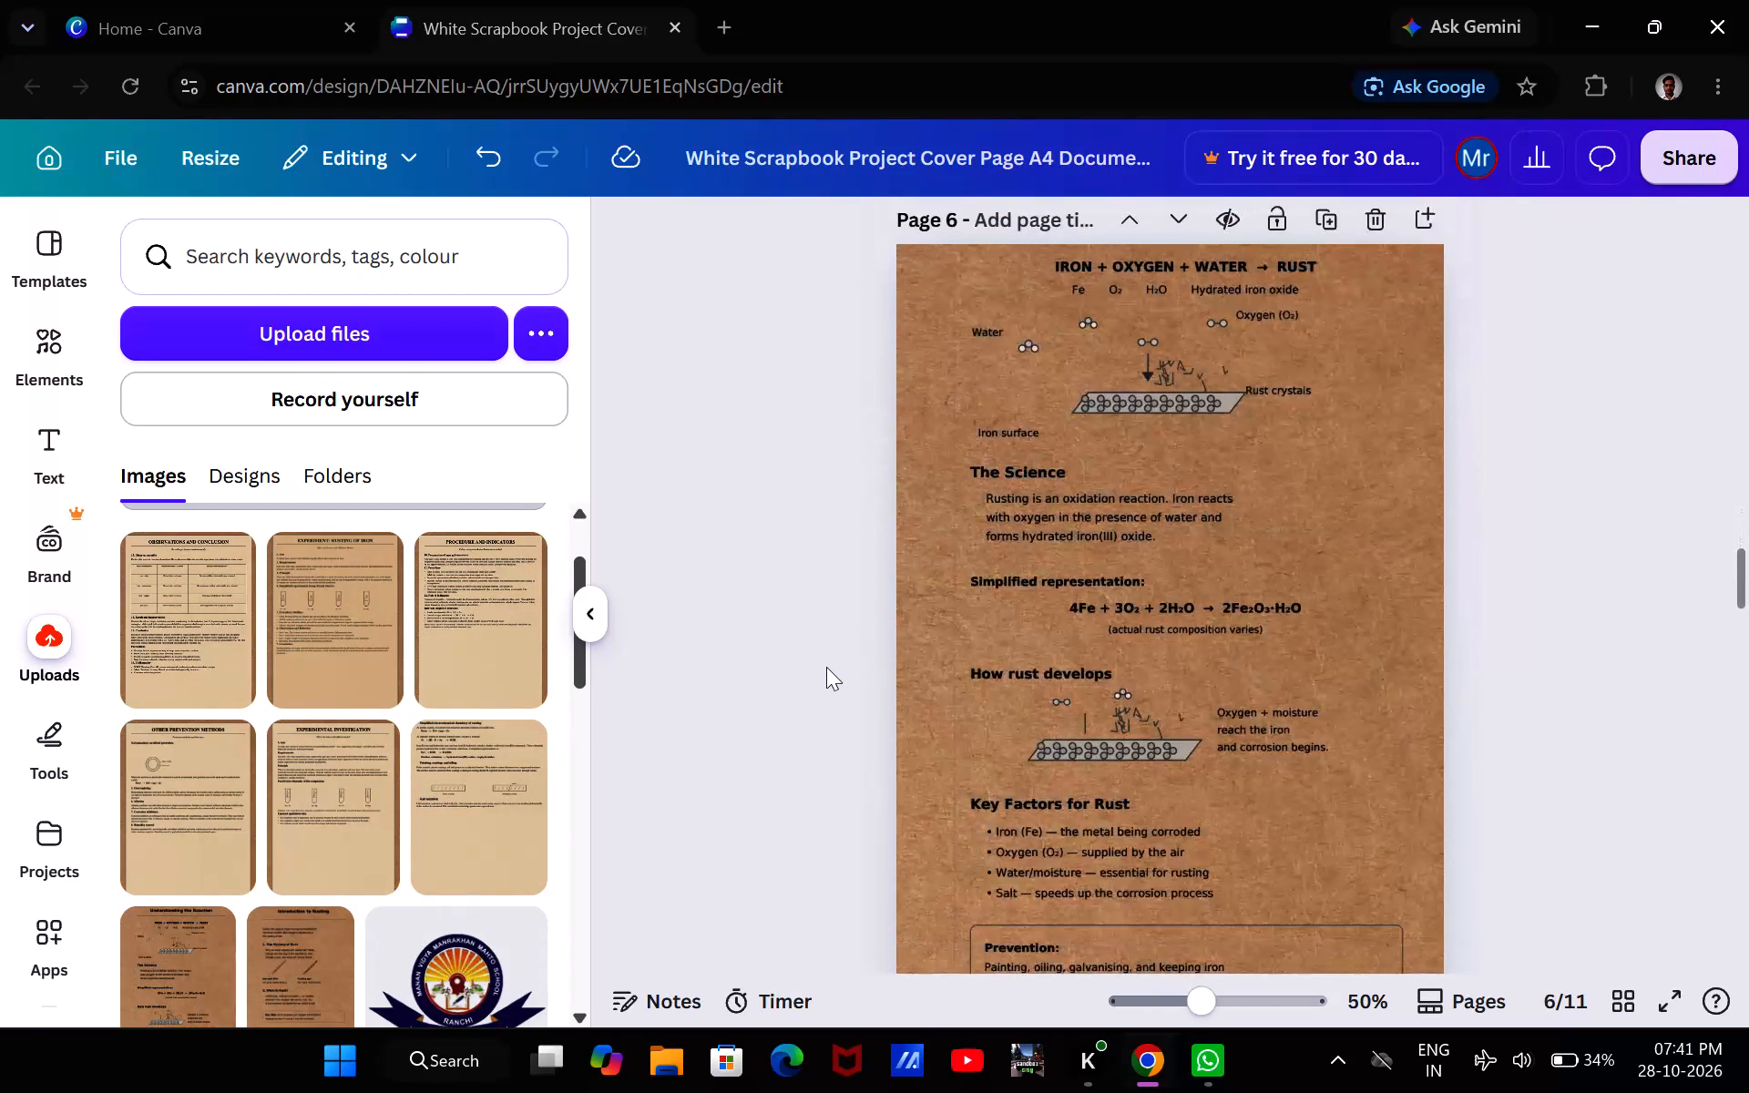
scroll(826, 667, "down", 4)
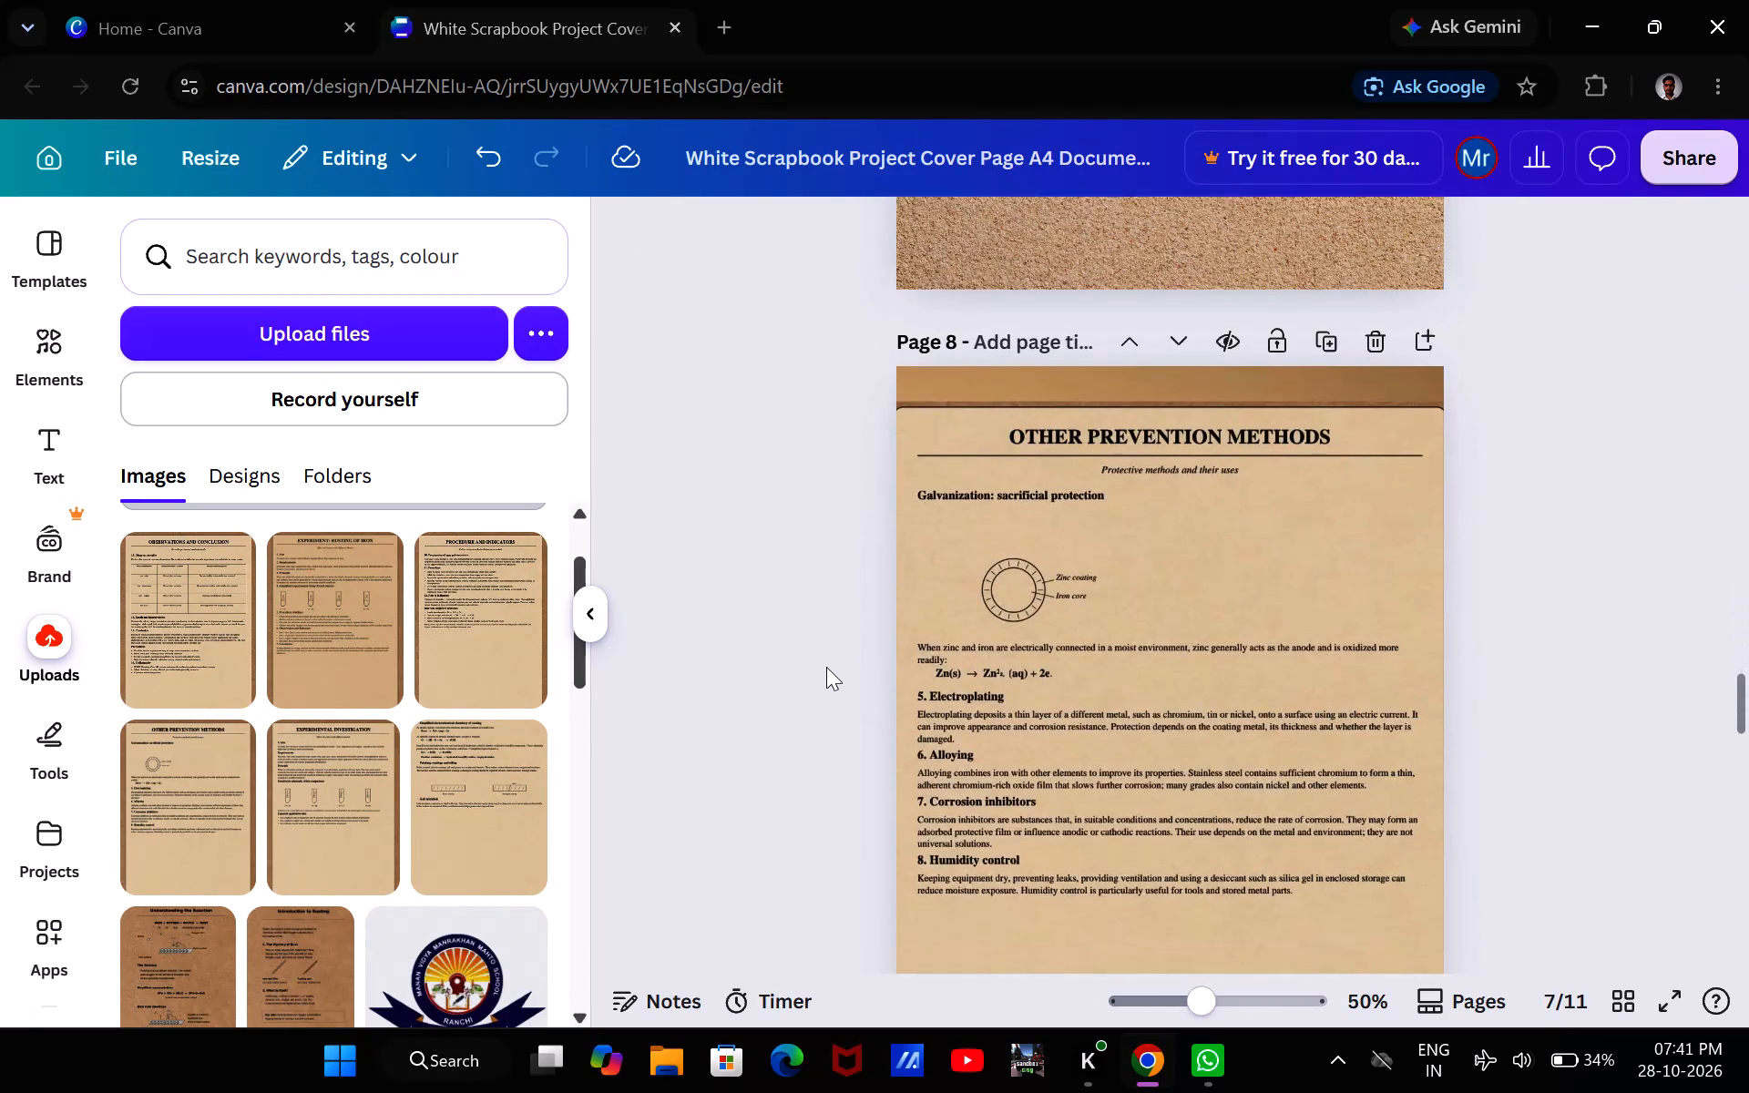
scroll(826, 667, "down", 1)
scroll(826, 667, "up", 1)
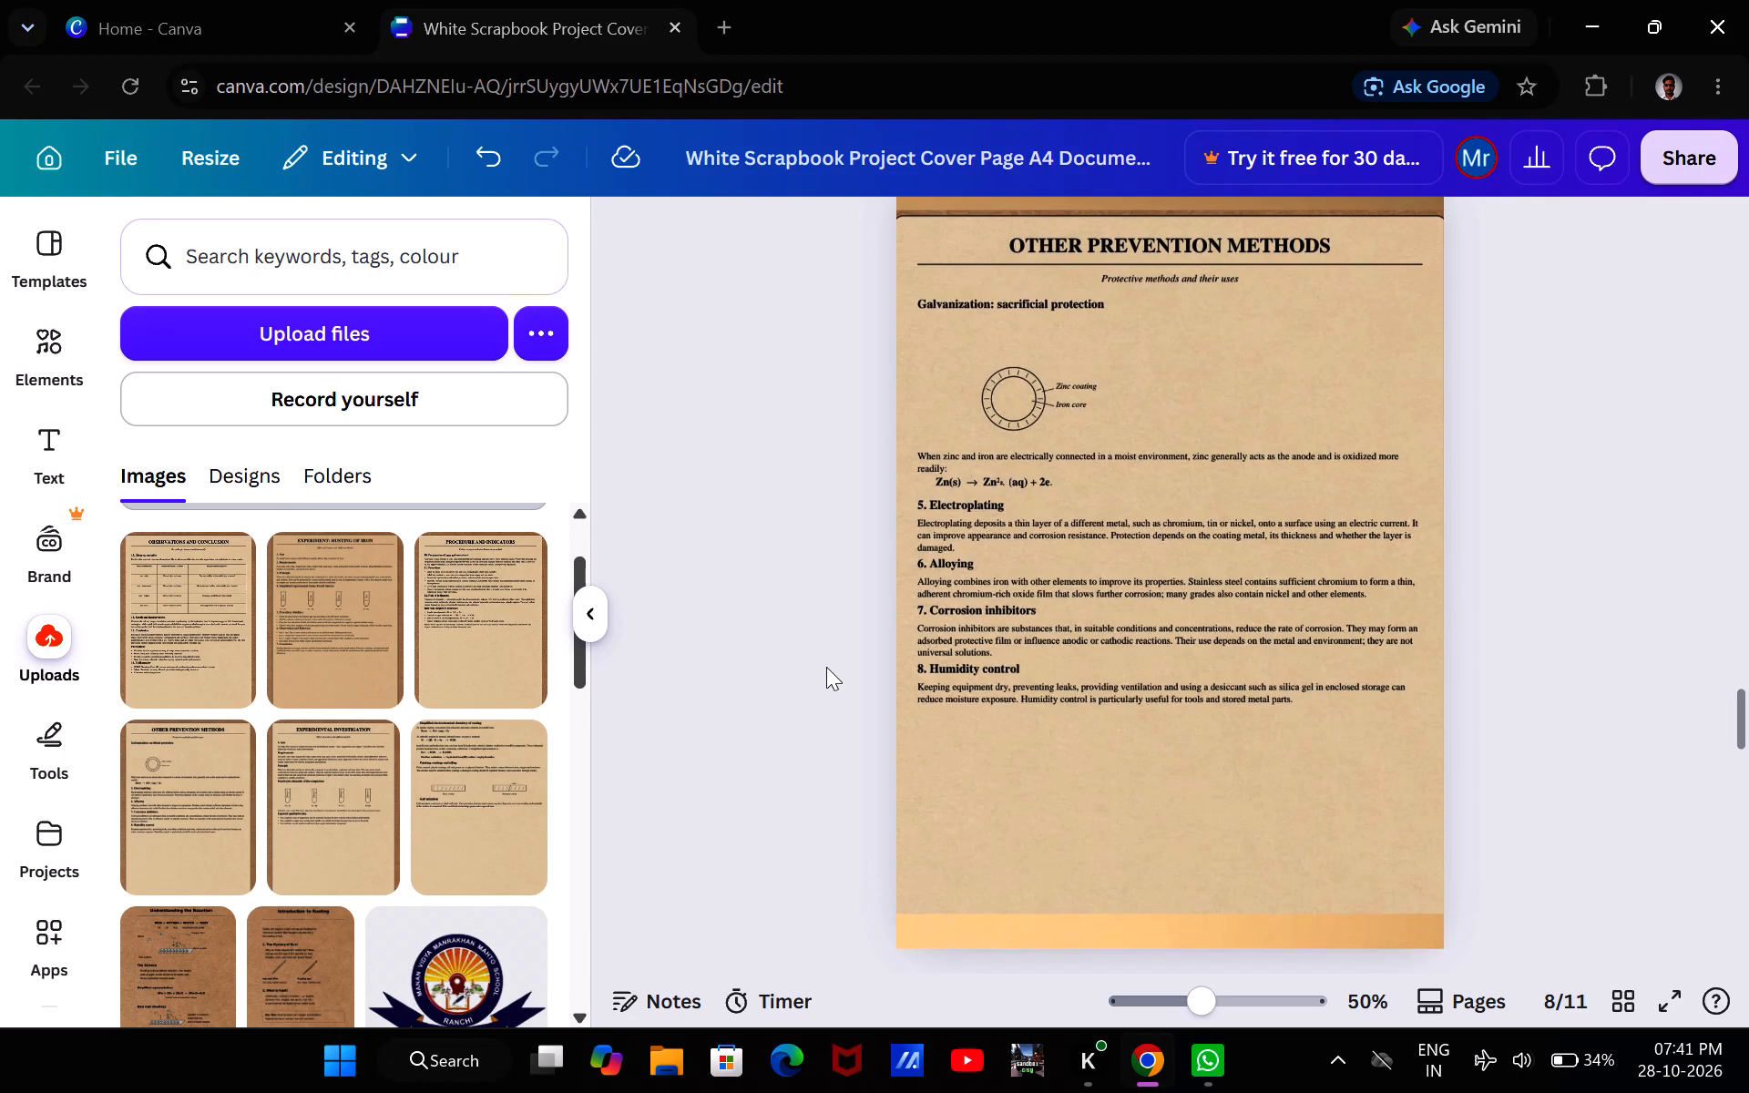
scroll(976, 607, "down", 2)
scroll(976, 607, "up", 1)
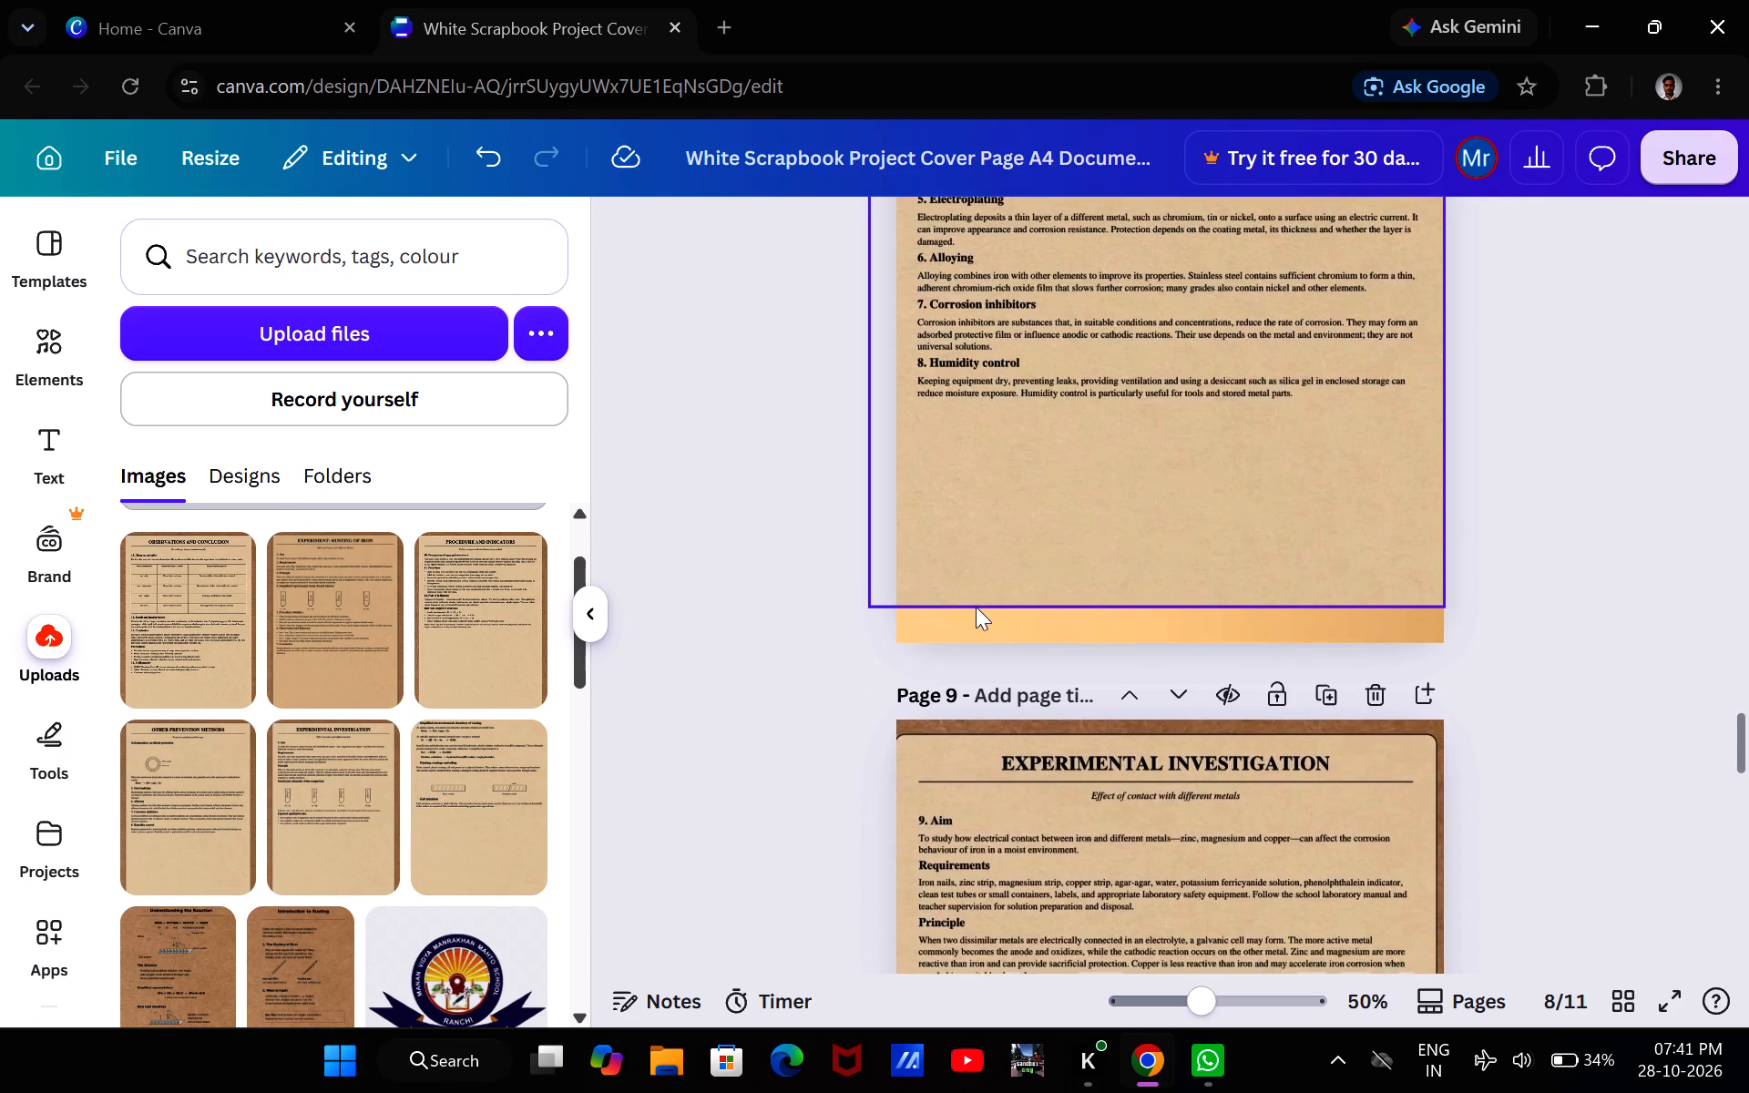
scroll(976, 607, "up", 1)
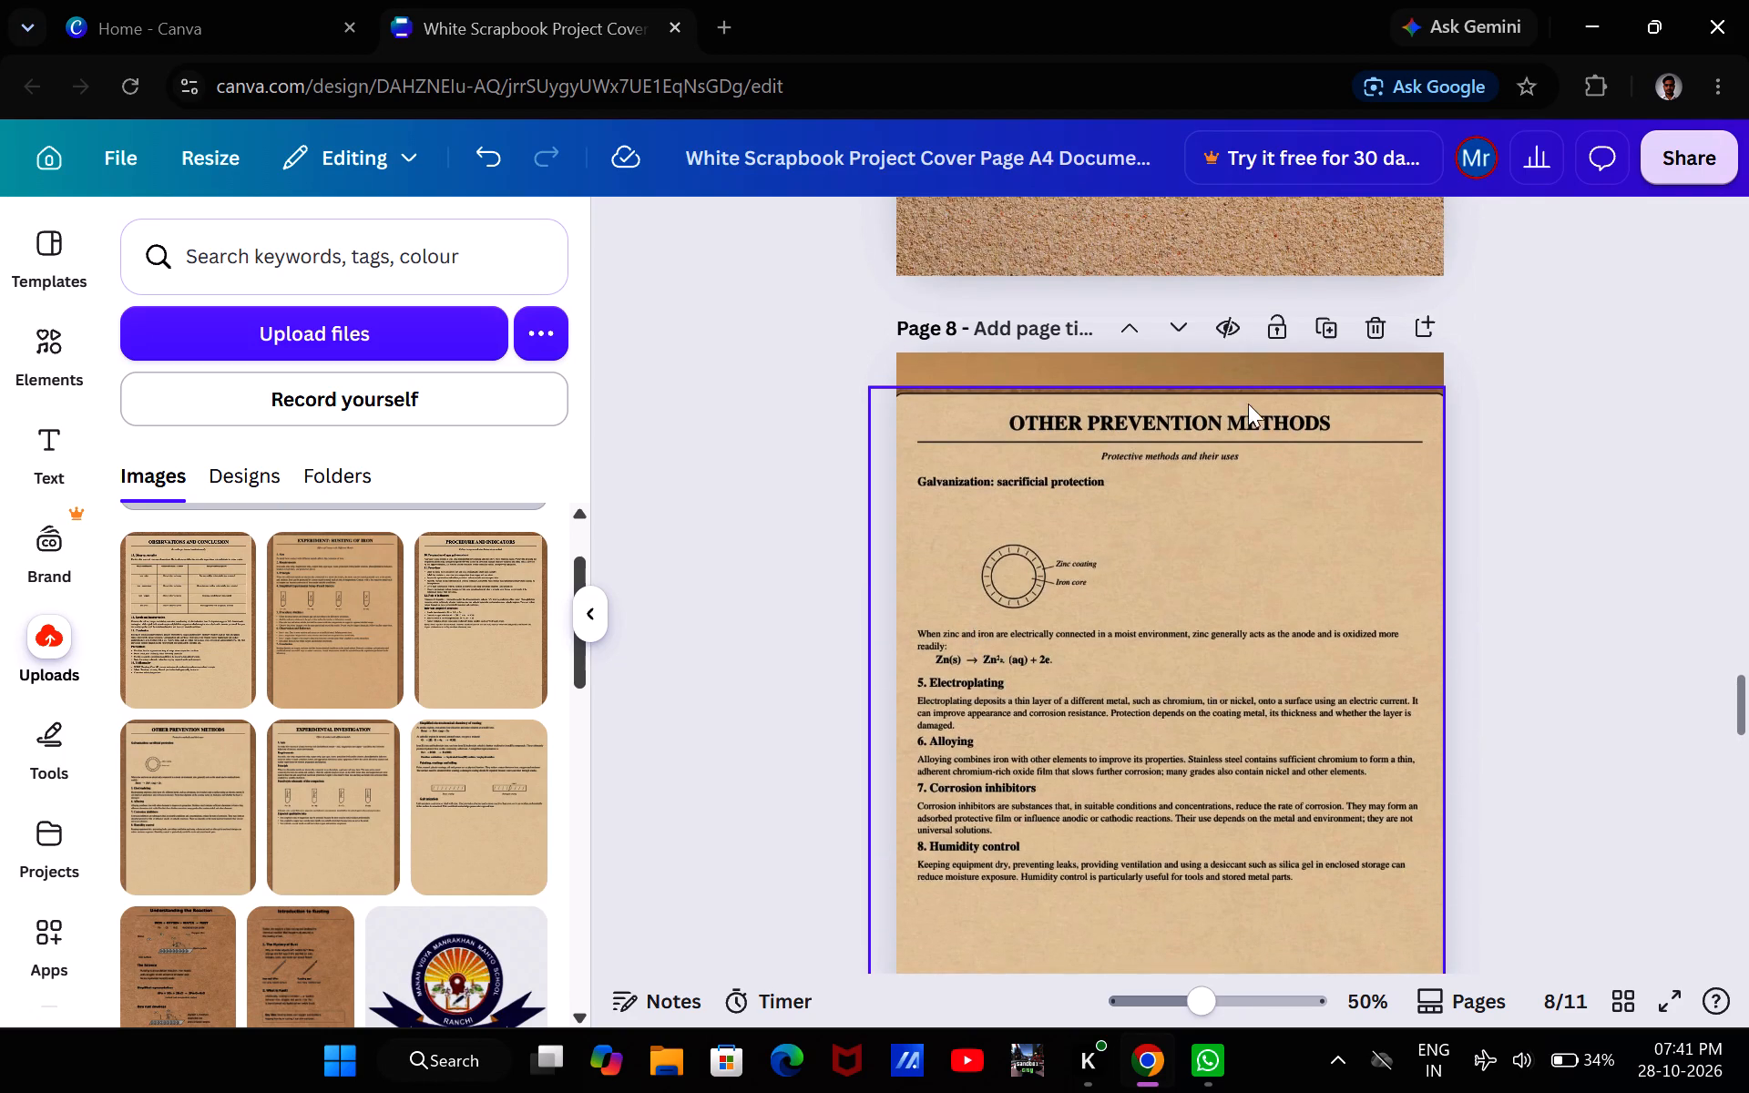
left_click(1243, 414)
left_click(1243, 414)
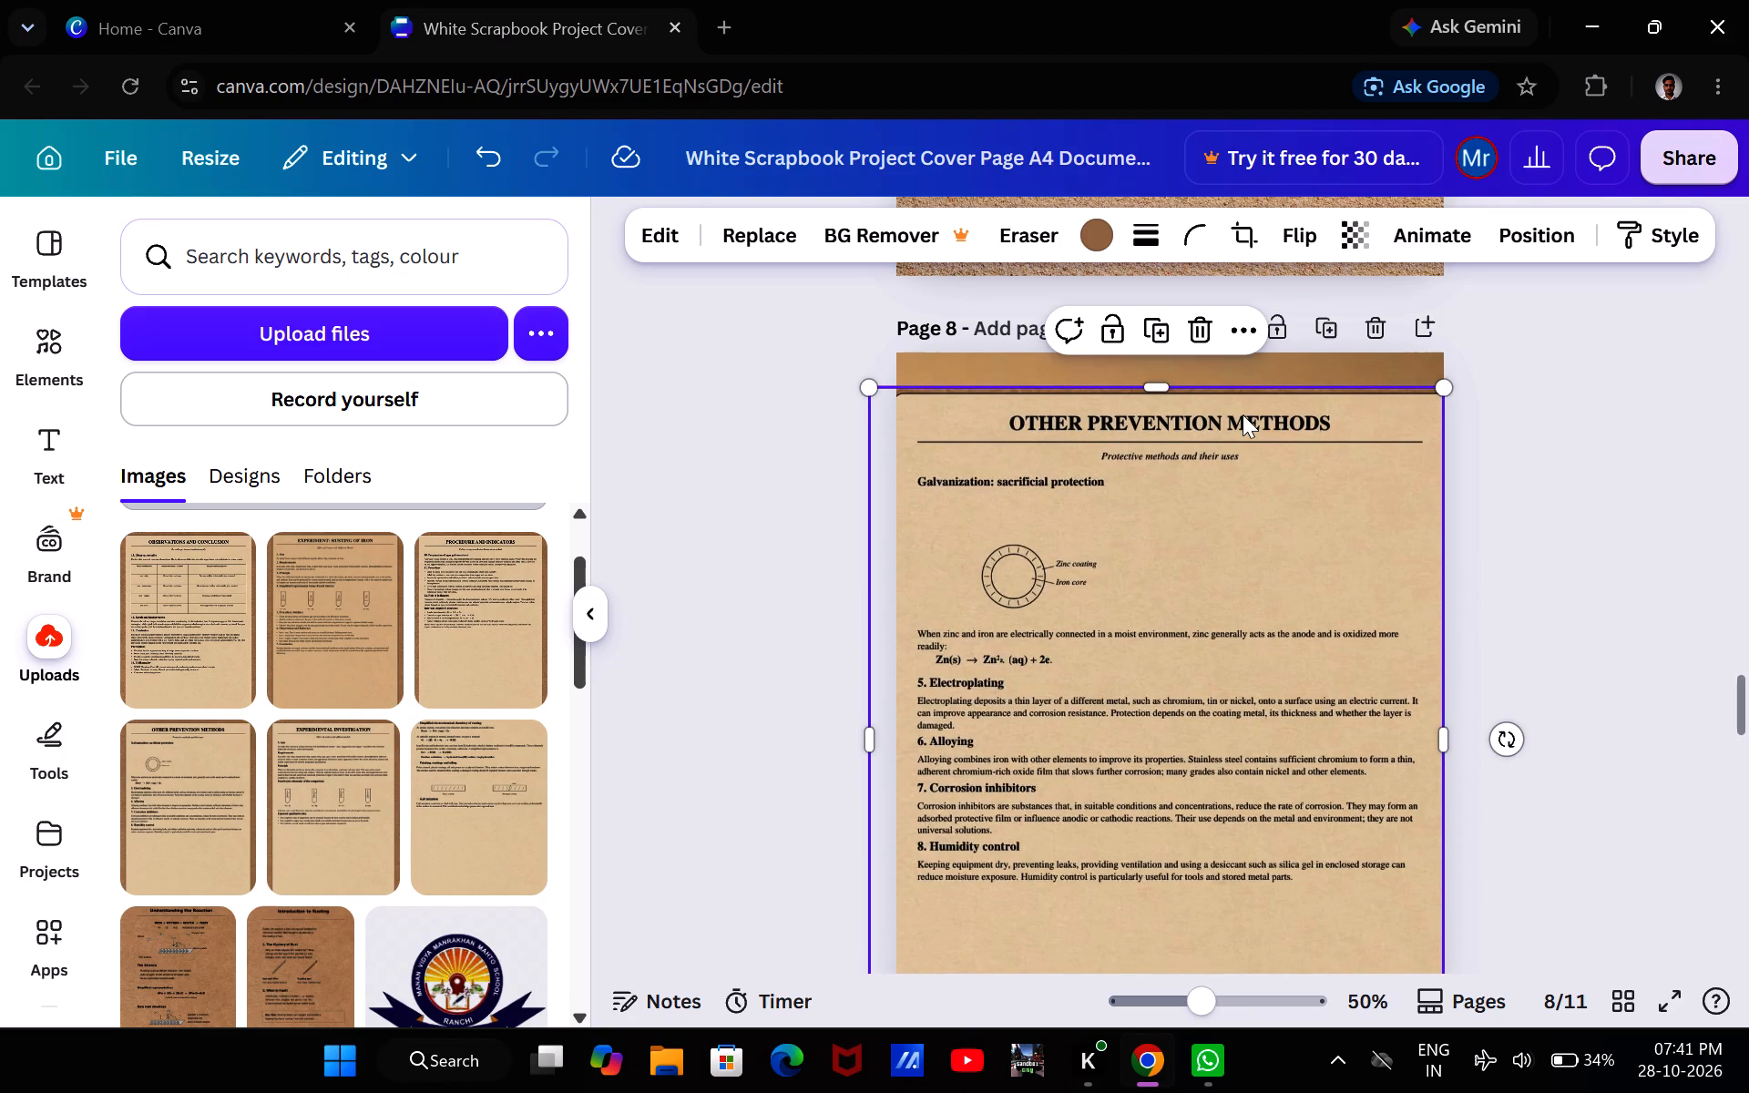
scroll(1243, 414, "up", 3)
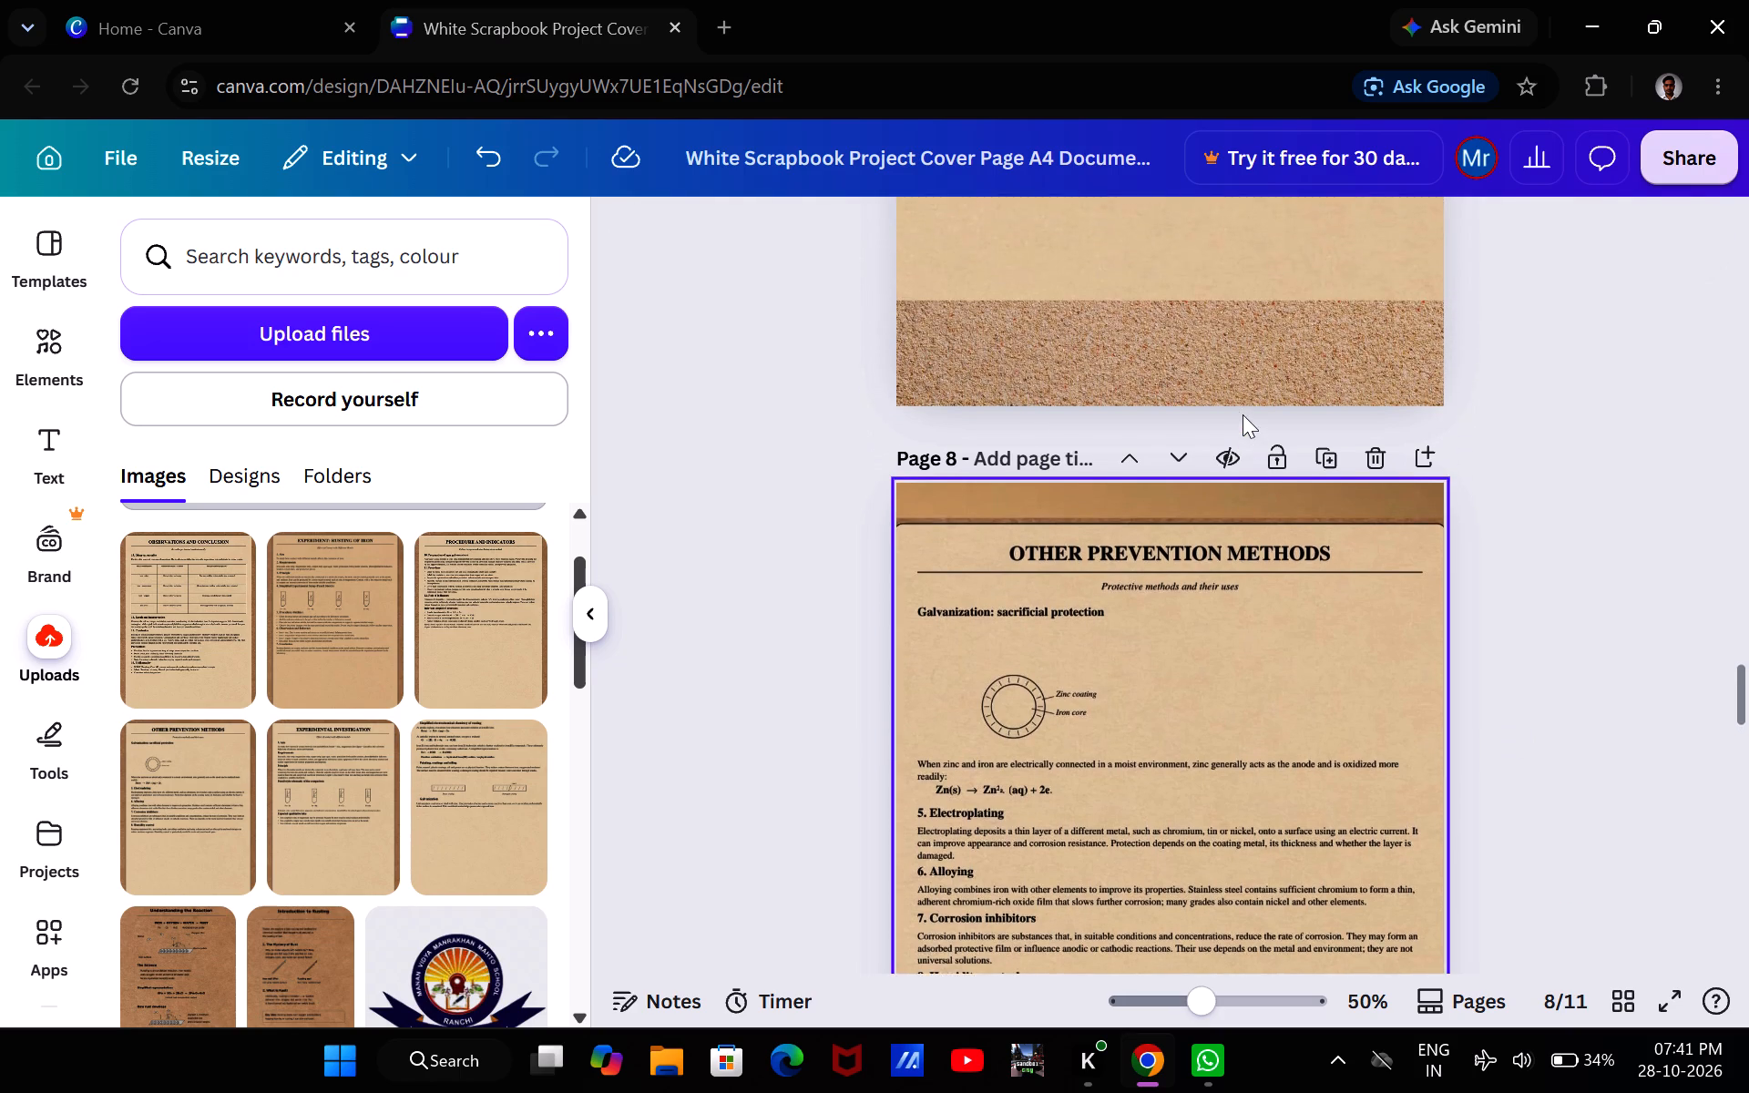
scroll(1243, 414, "up", 4)
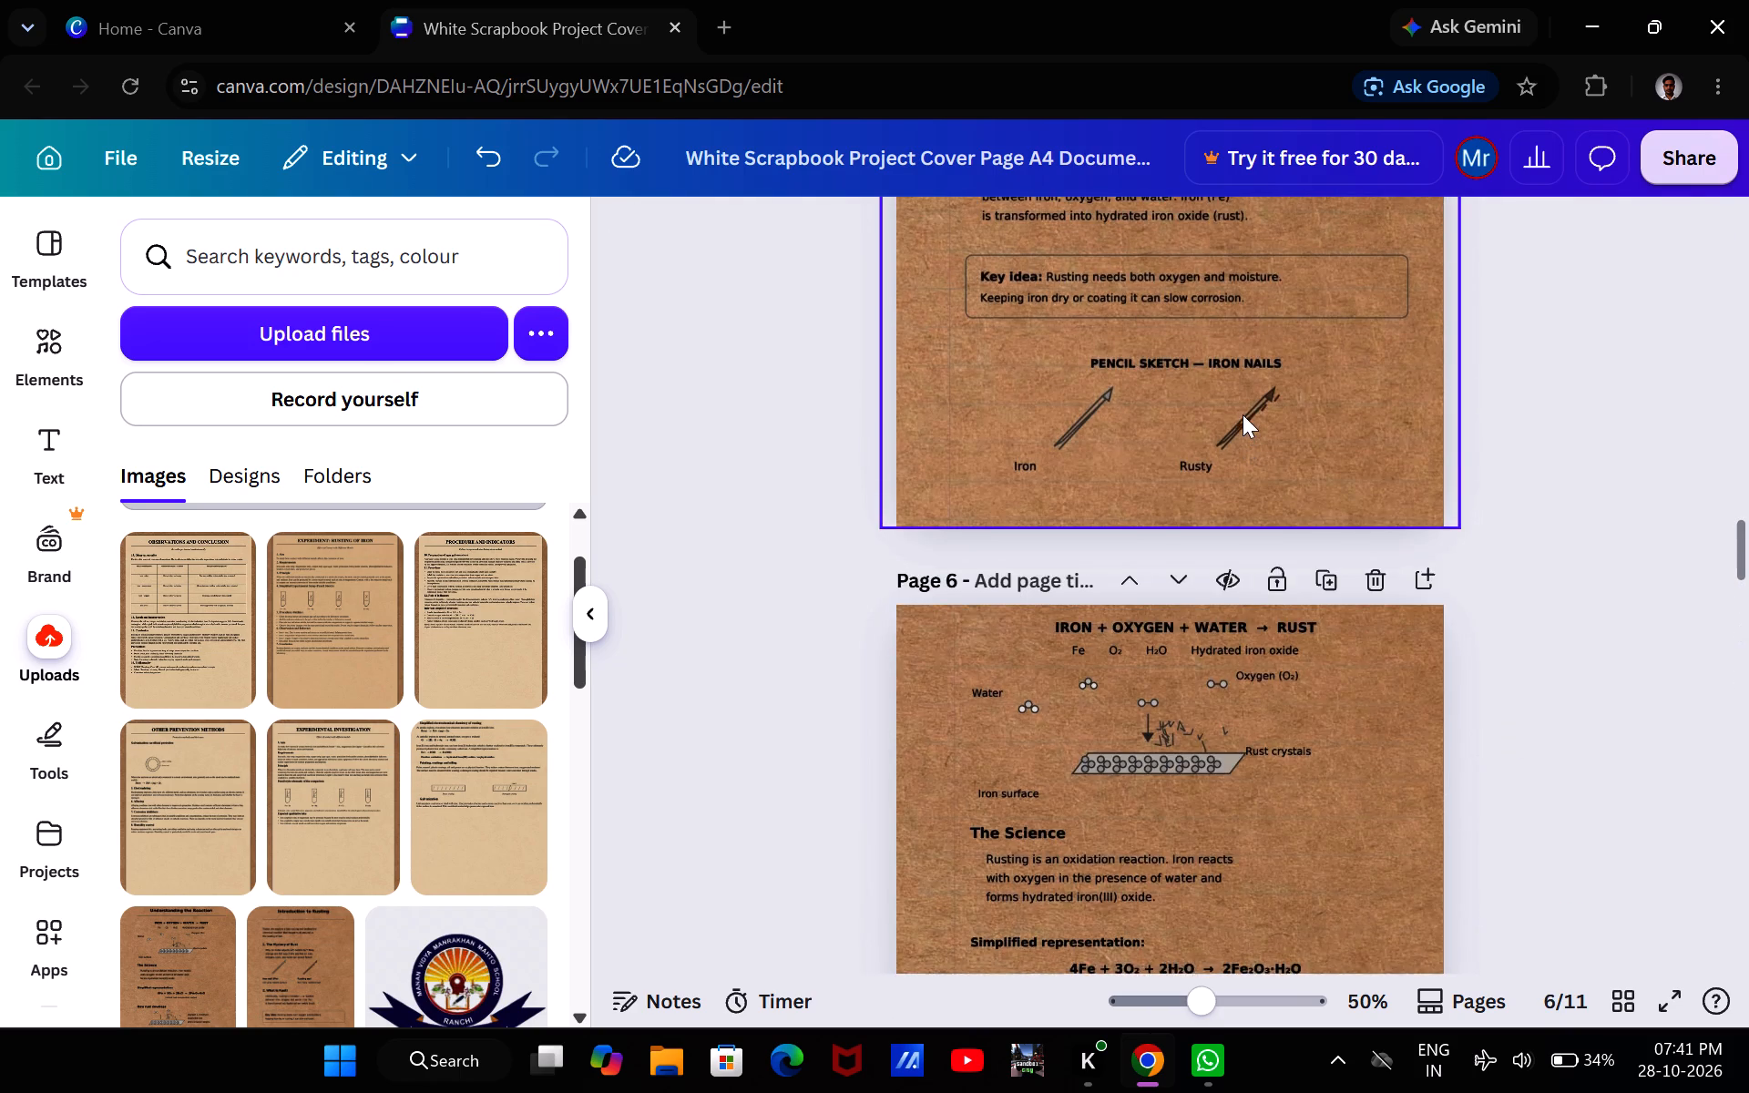
scroll(1243, 414, "up", 4)
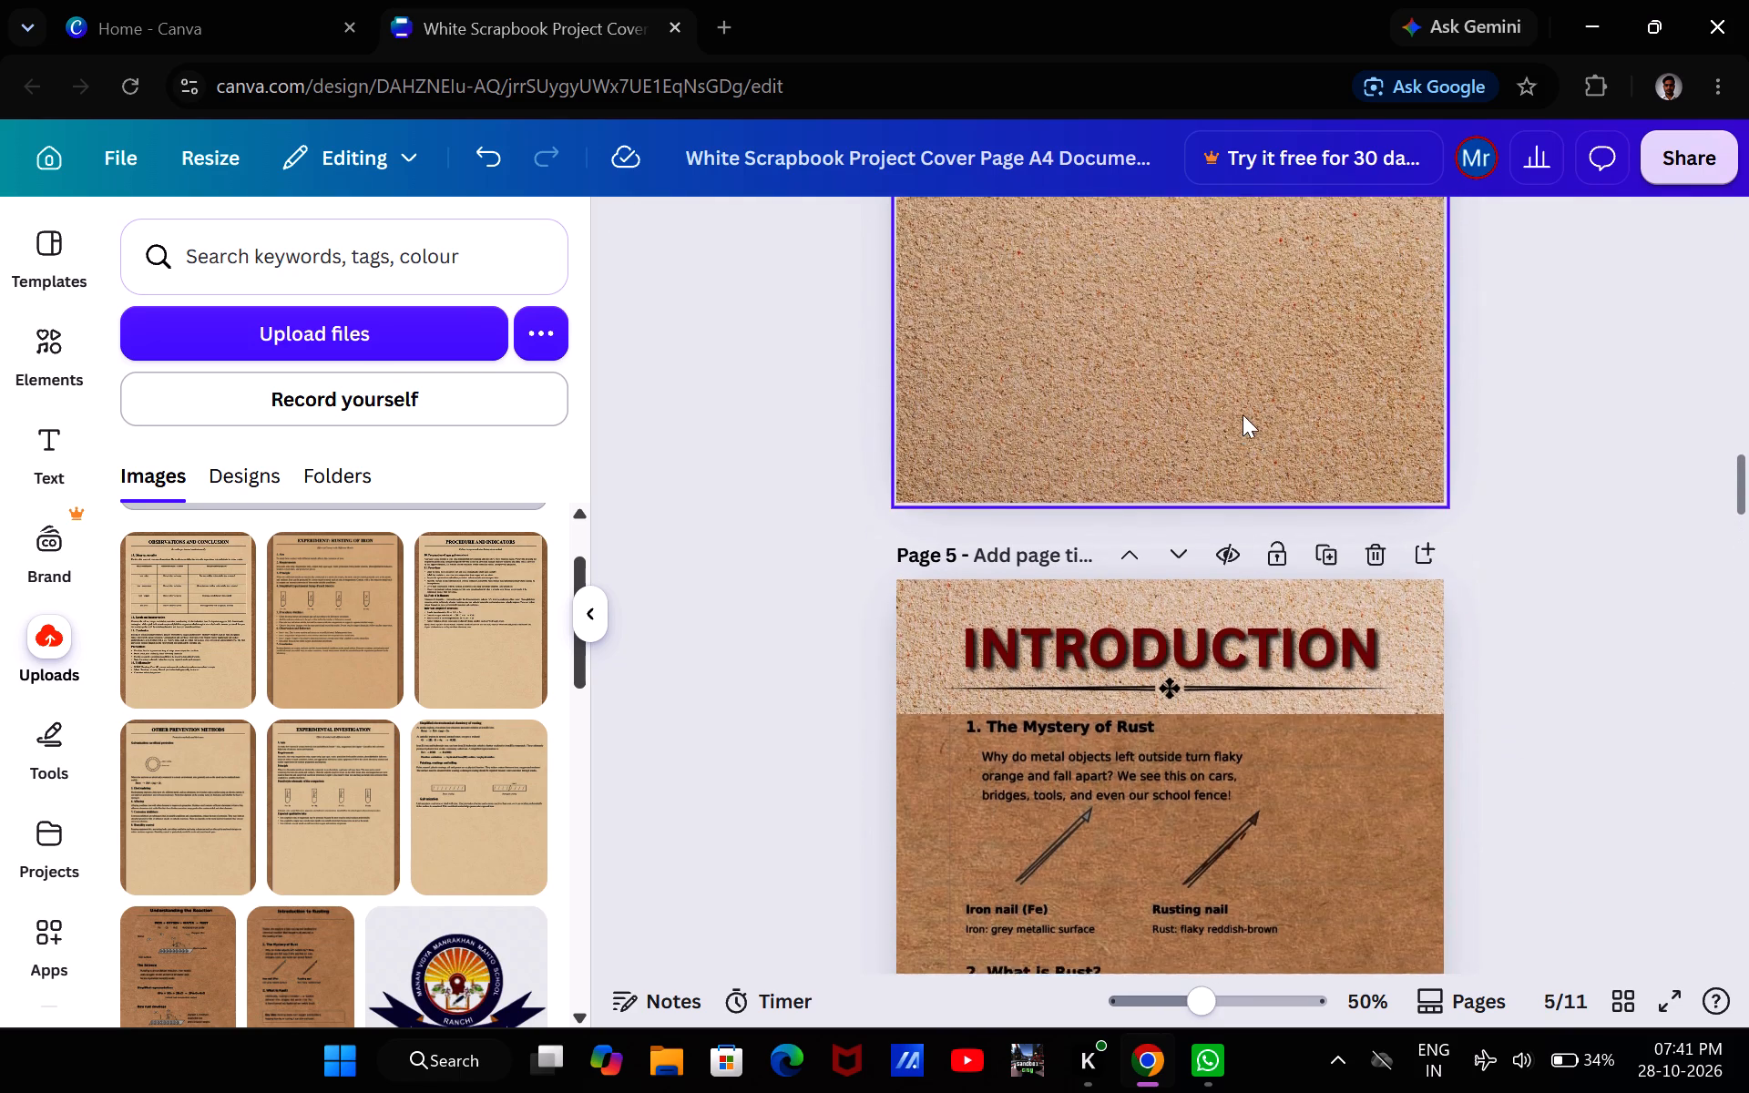
scroll(1243, 414, "up", 5)
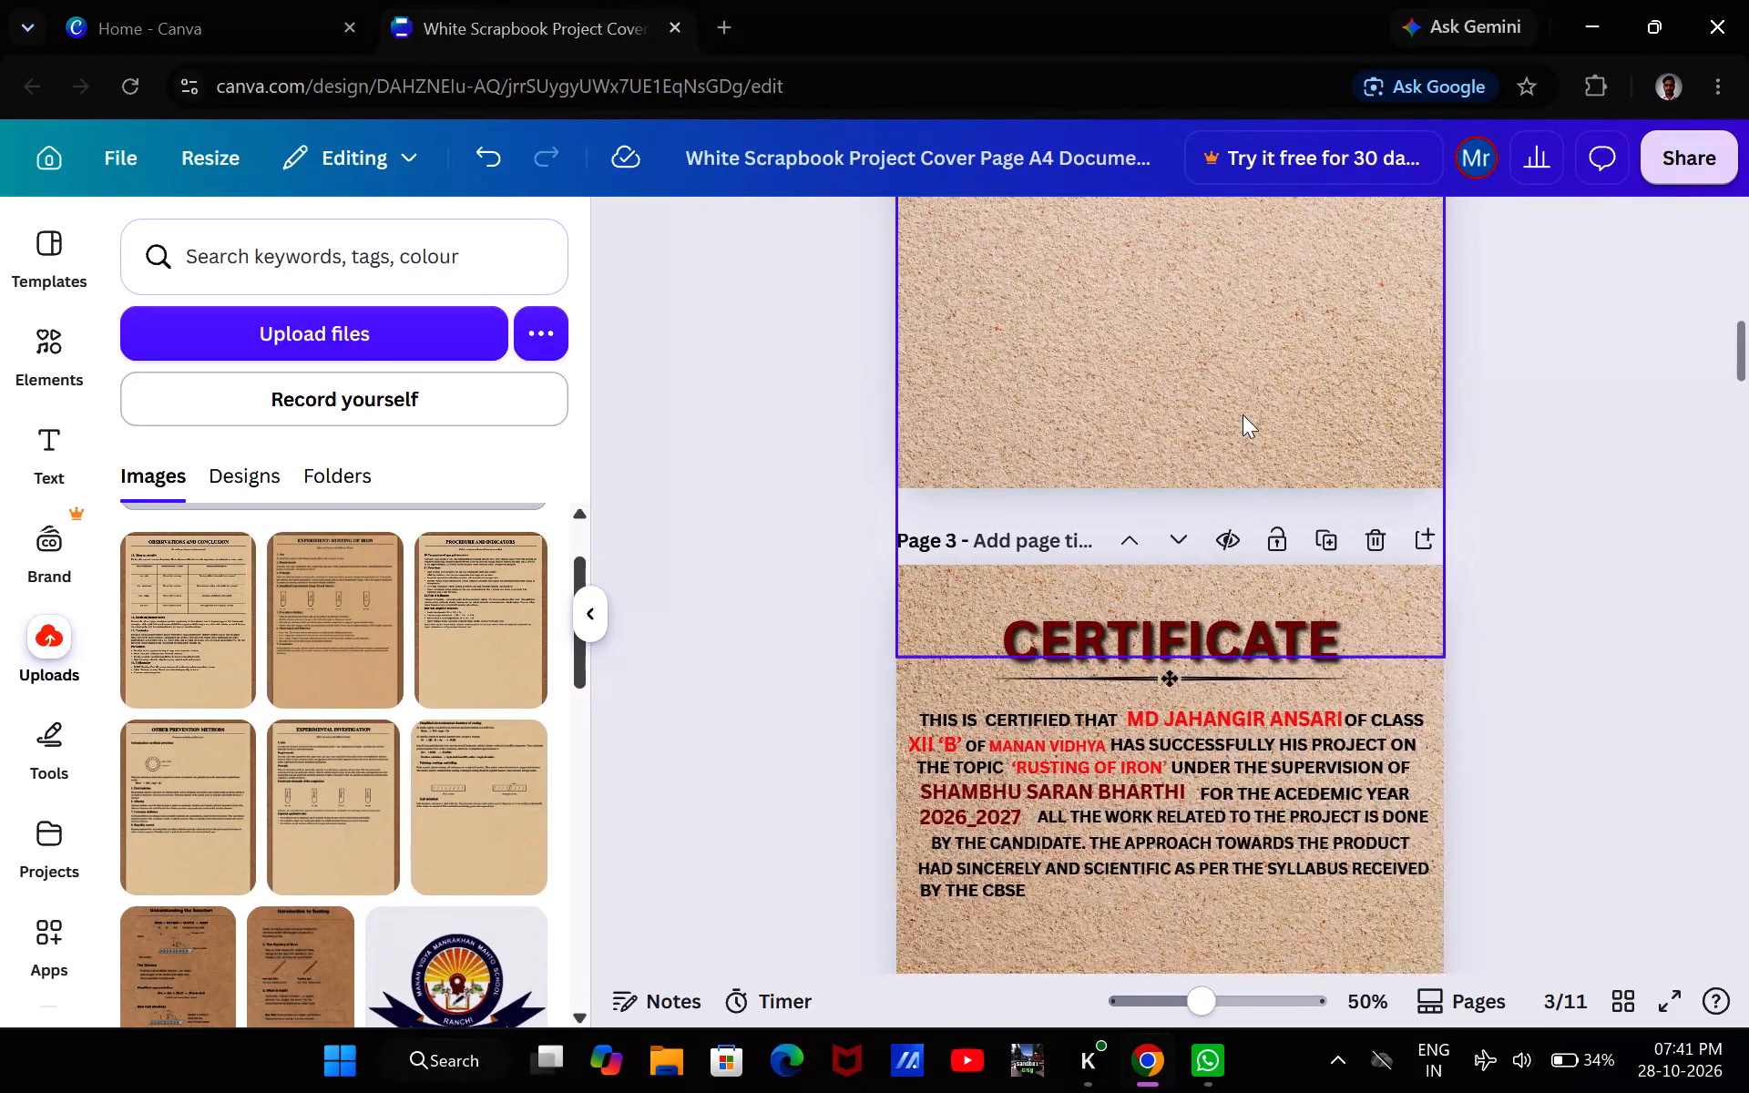
scroll(1243, 414, "up", 3)
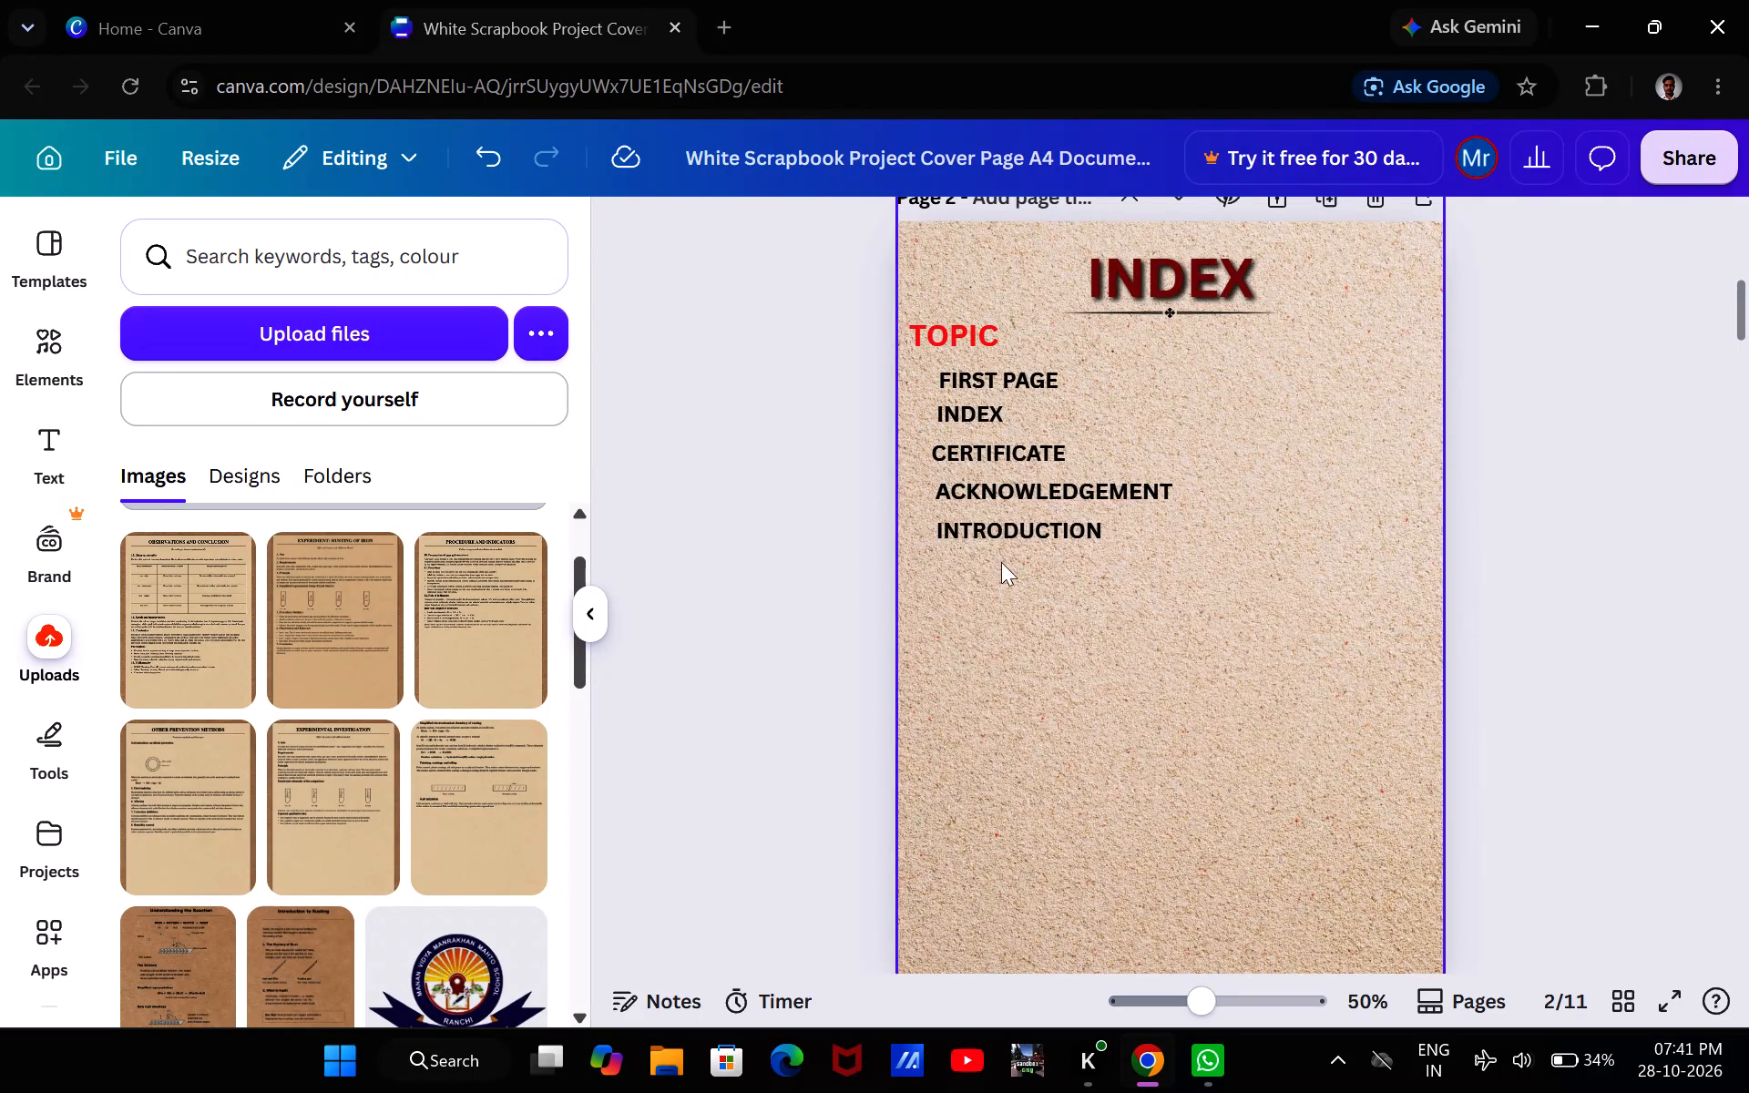
Duplicate the INTRODUCTION entry on the index page and replace the copy's text with OTHER PREVENTATION.
left_click(1027, 537)
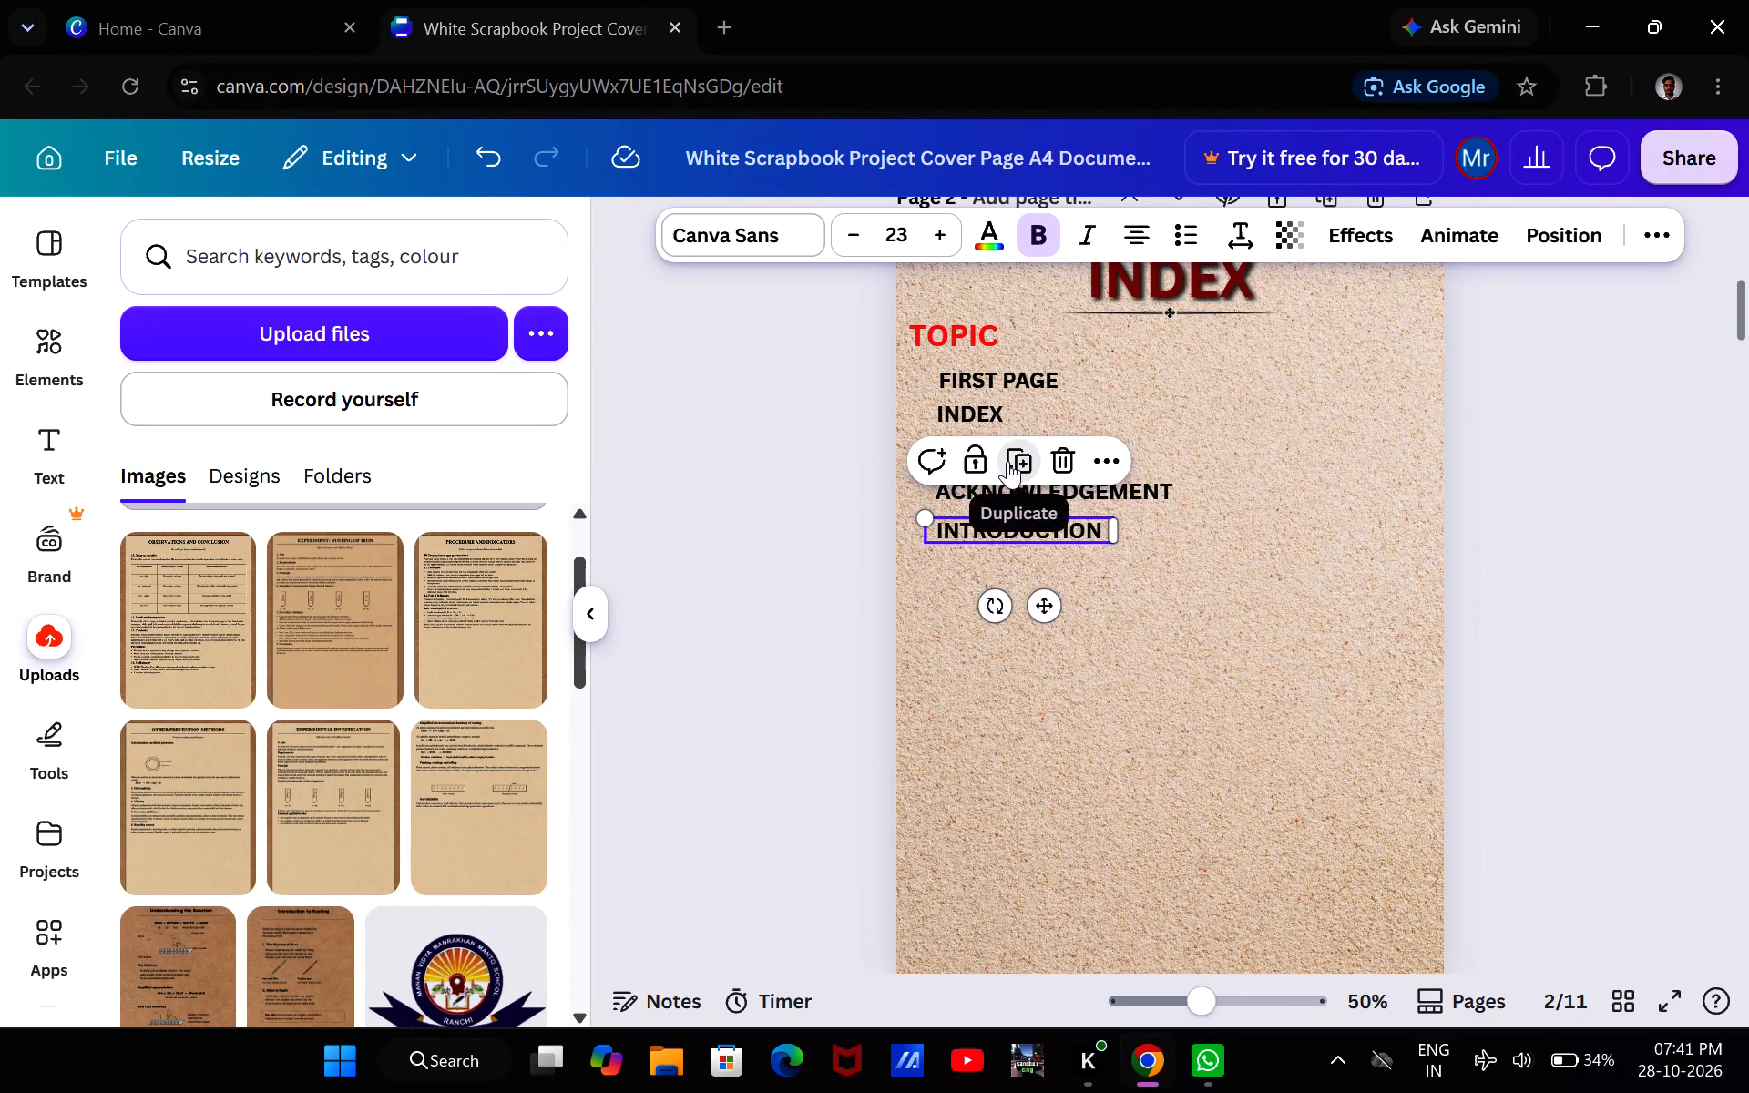
left_click(1007, 461)
double_click(1049, 556)
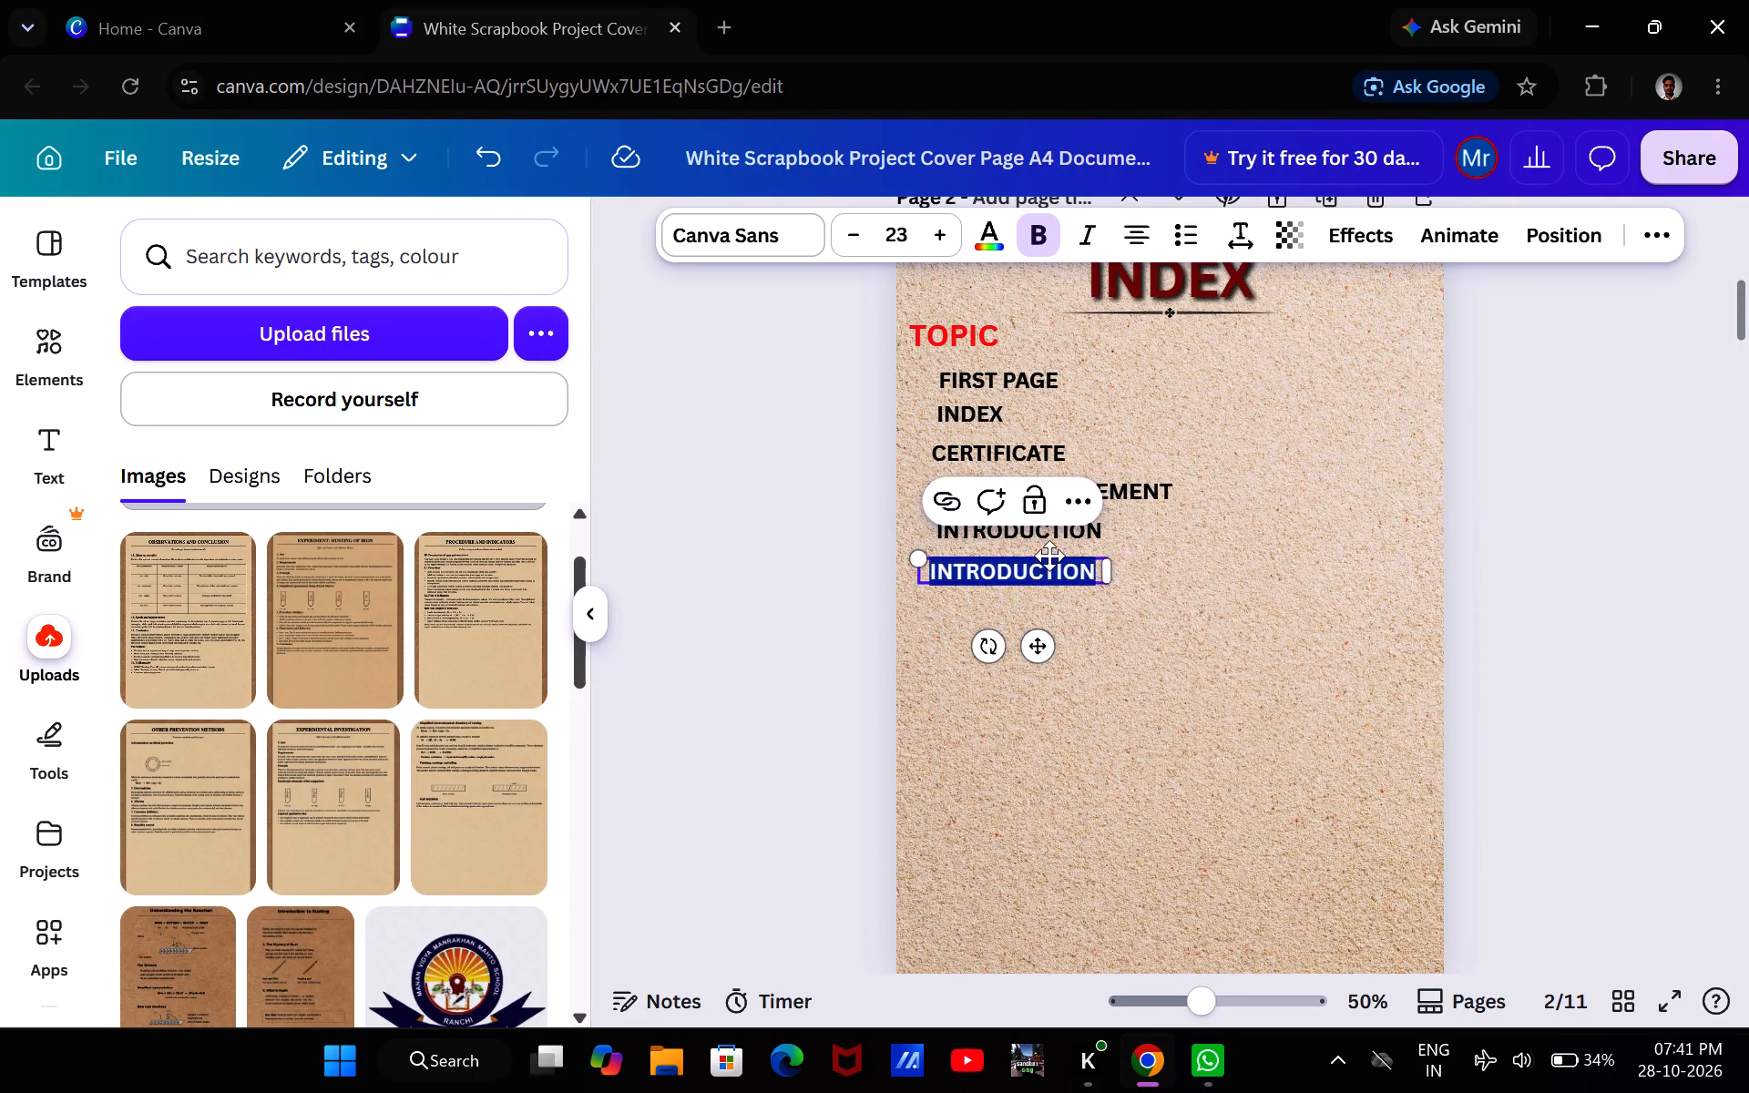
key("BackSpace")
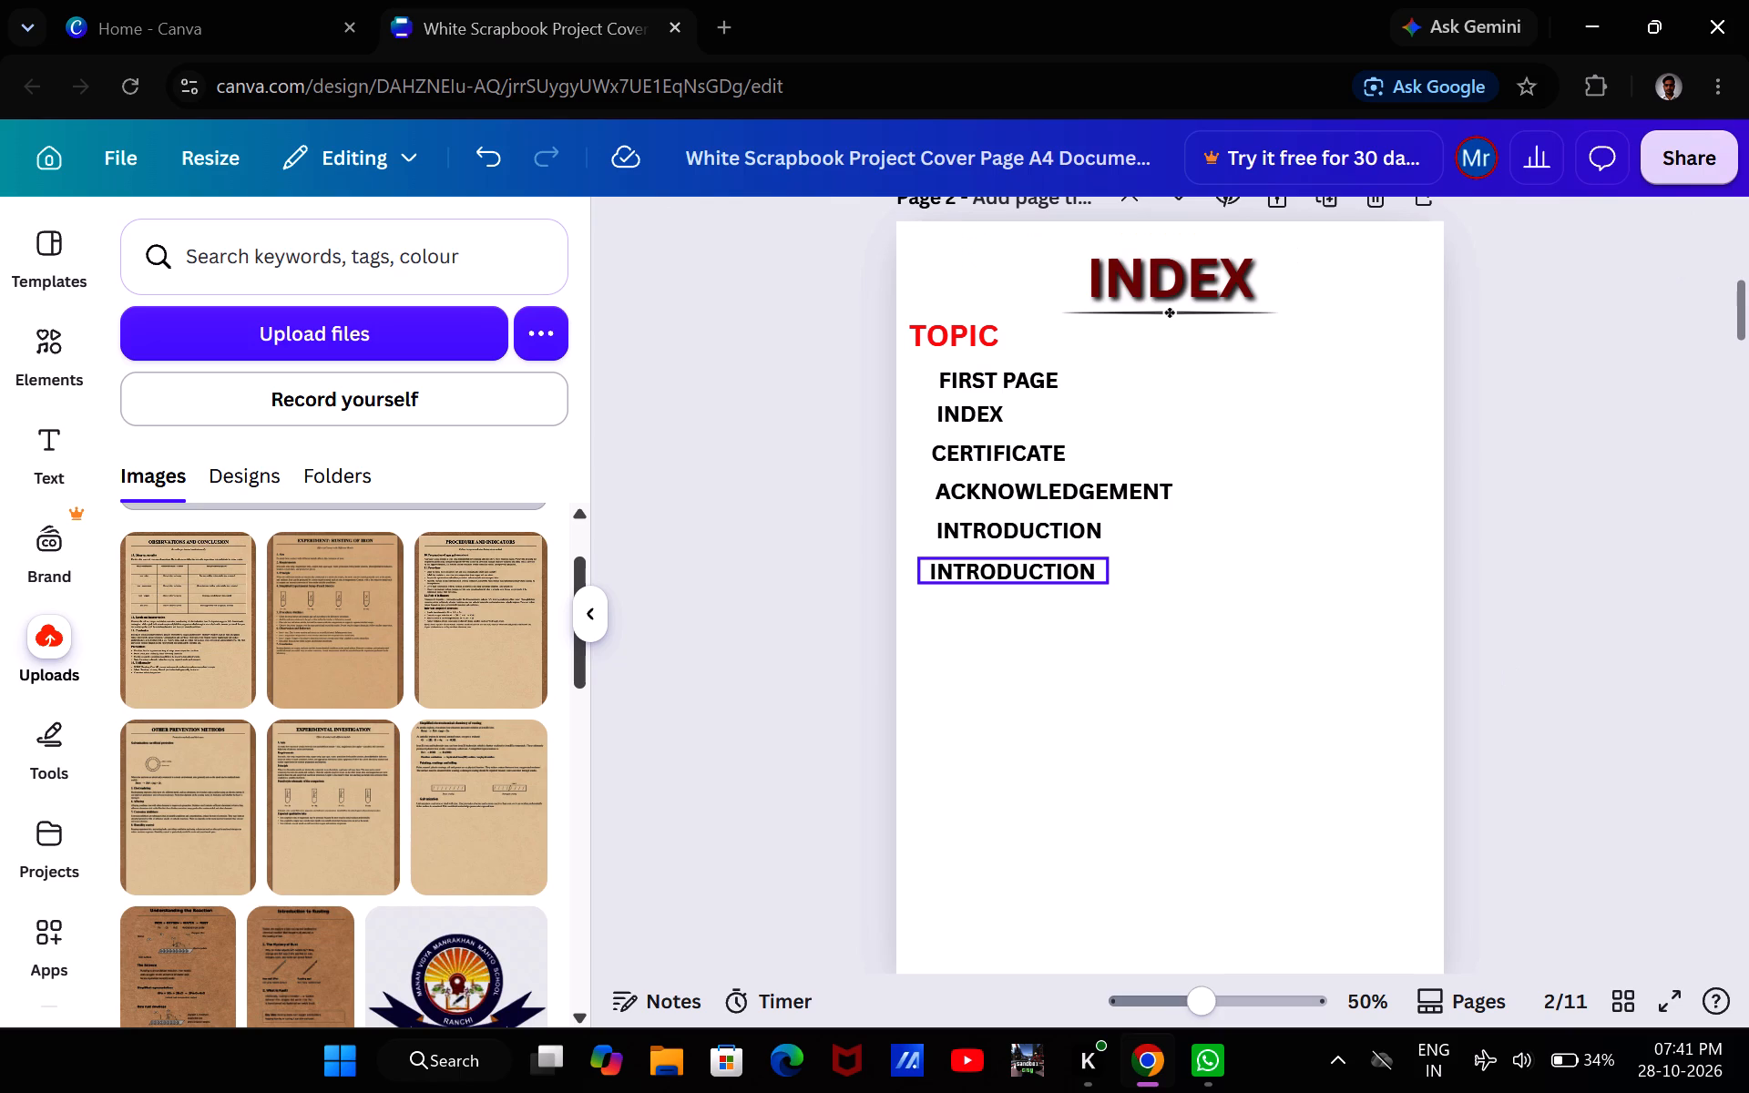
key("ctrl+z")
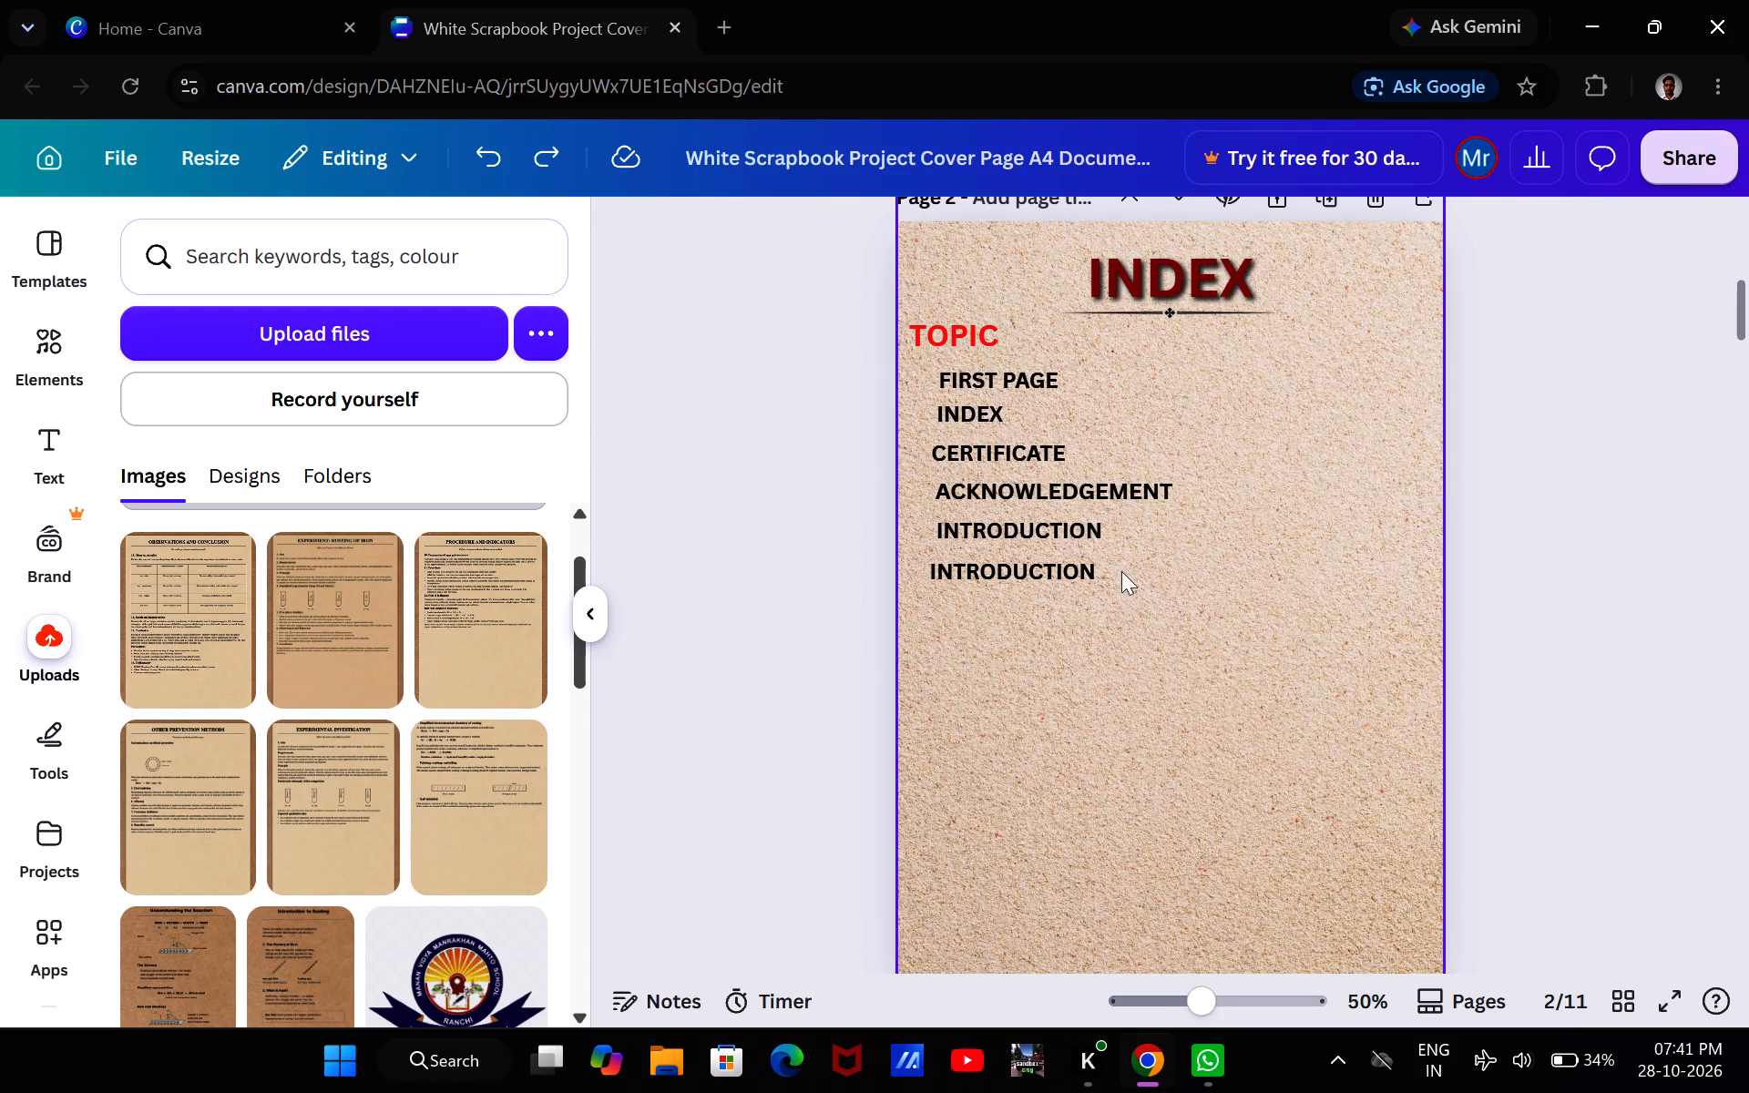
double_click(1076, 569)
key("BackSpace")
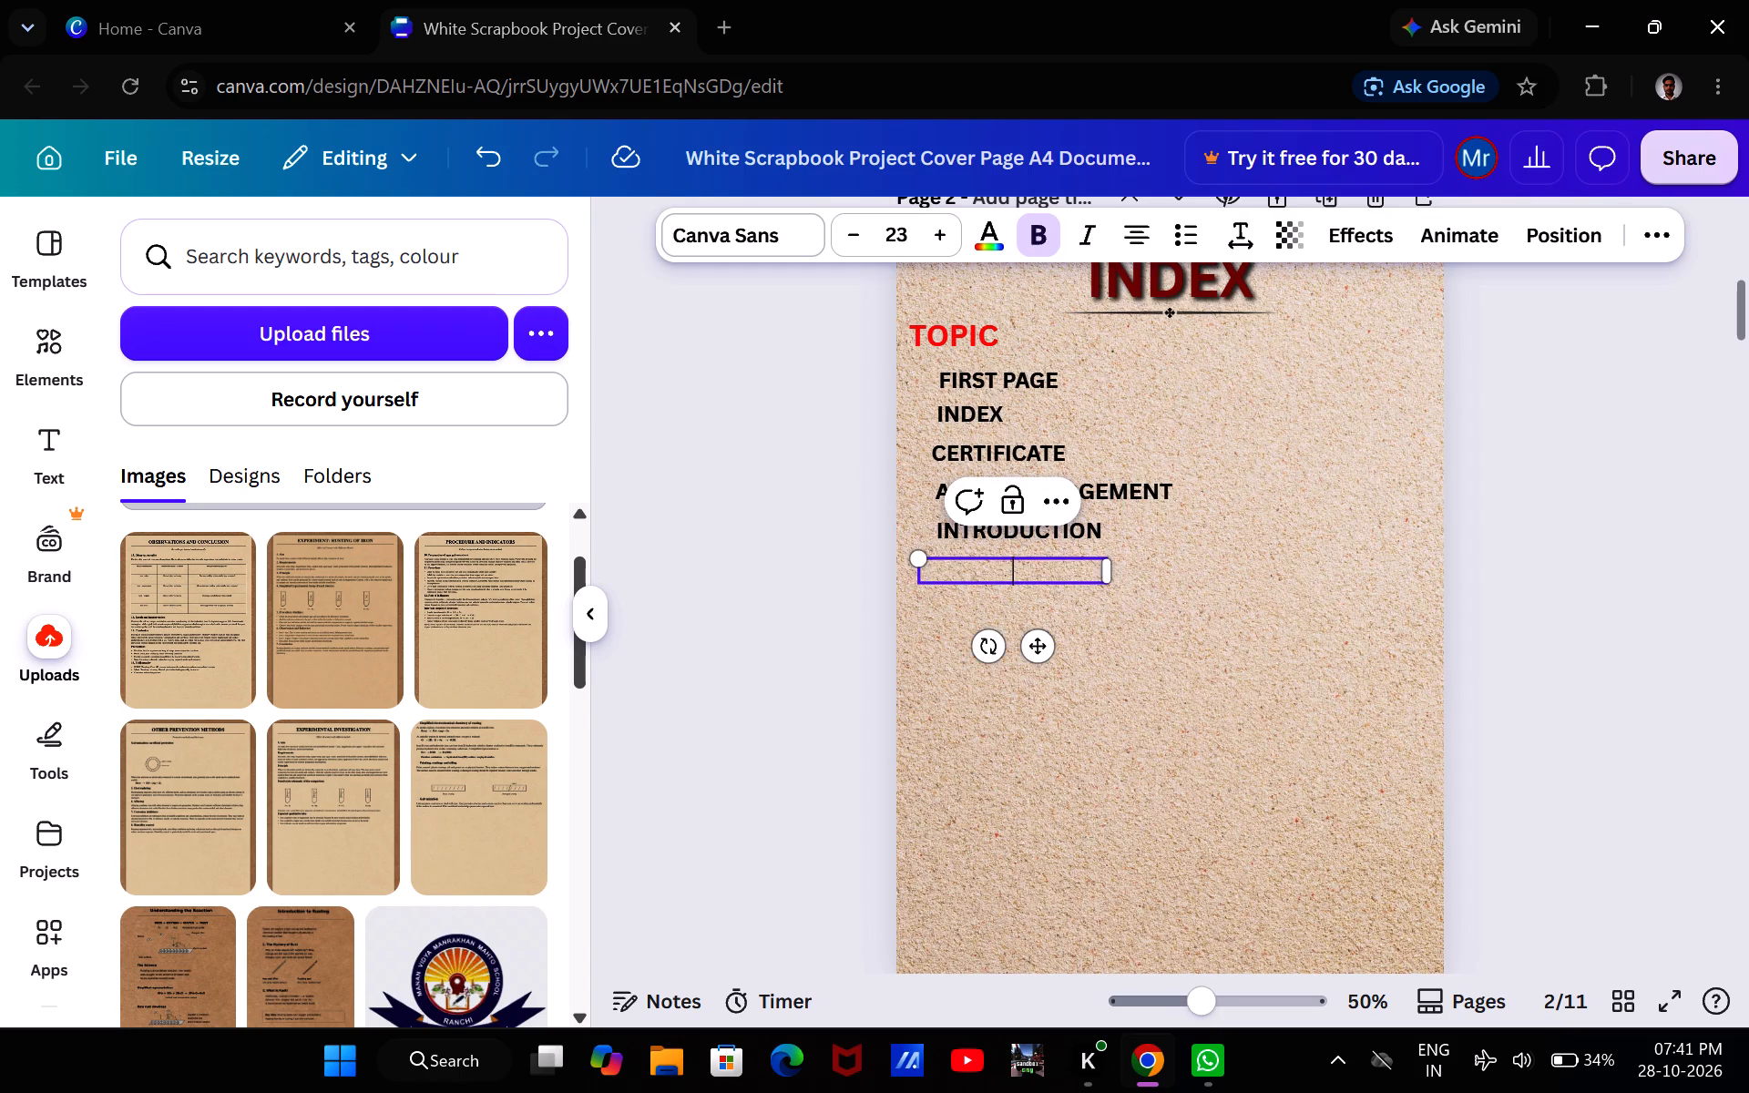
type("OTHER")
key("space")
type("PRE")
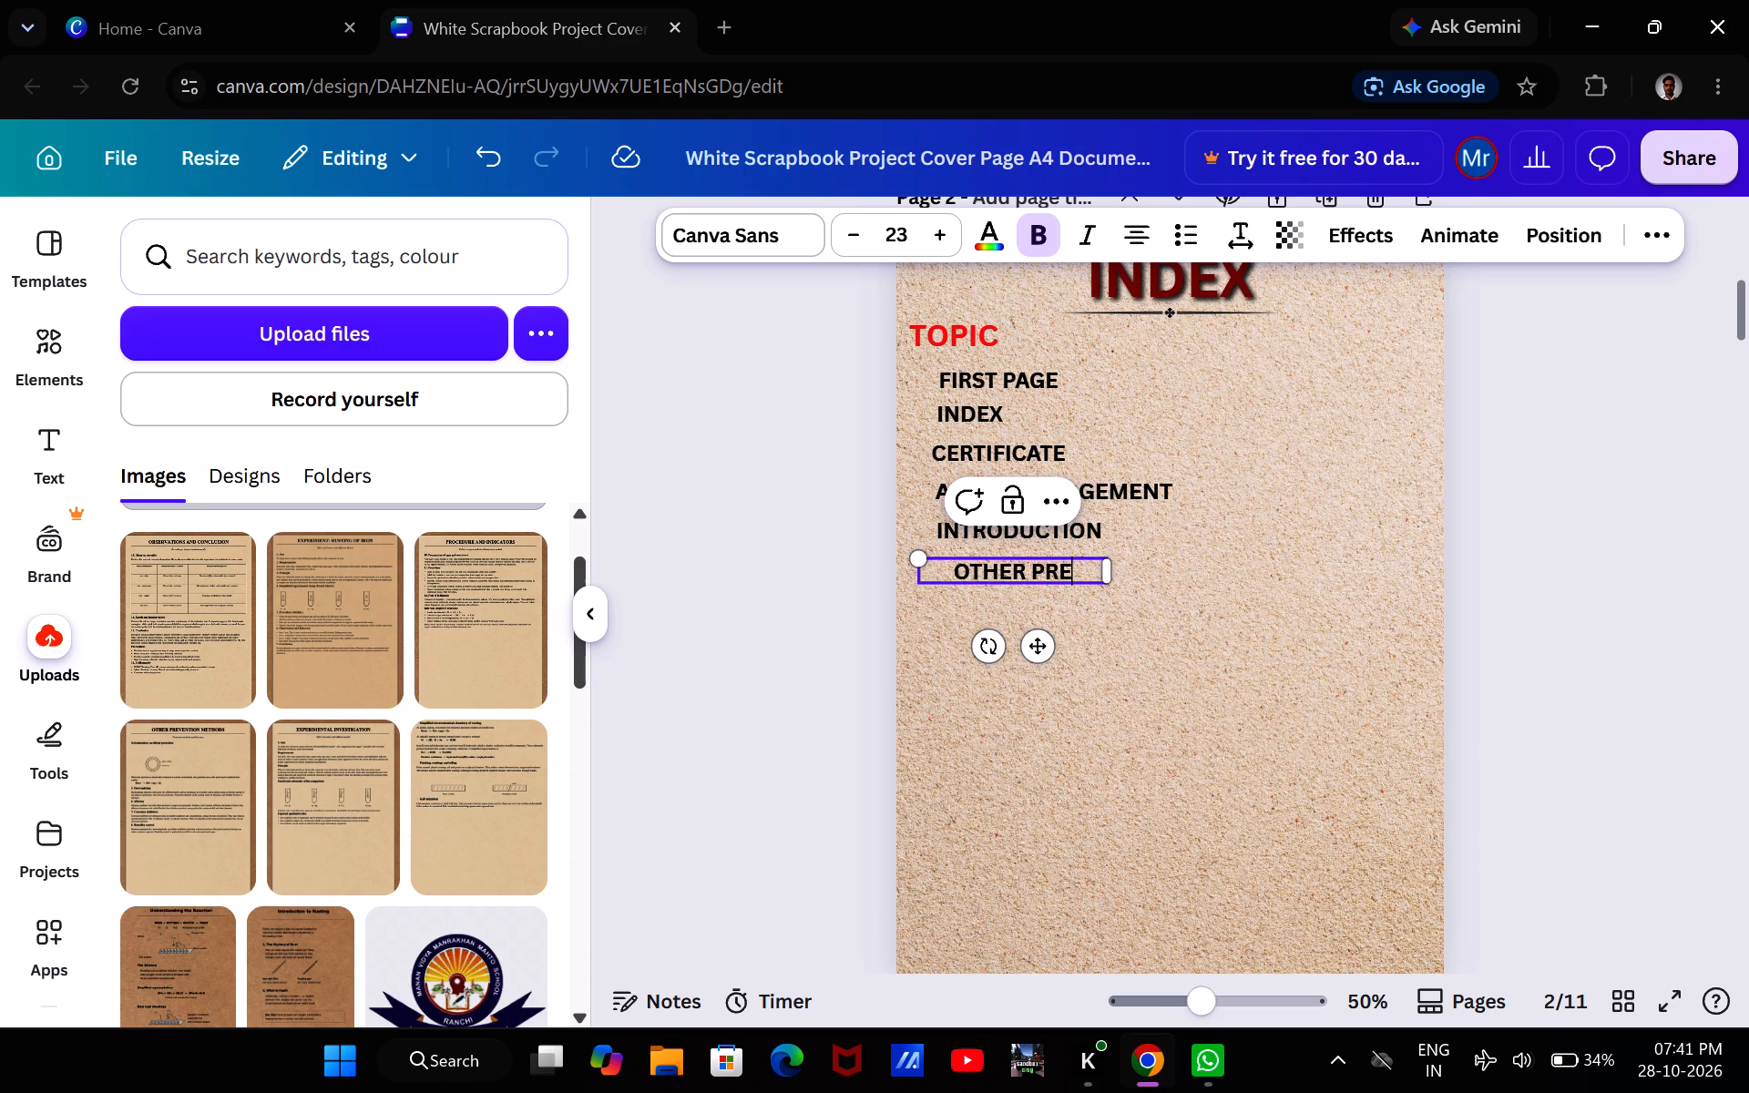
type("VEN")
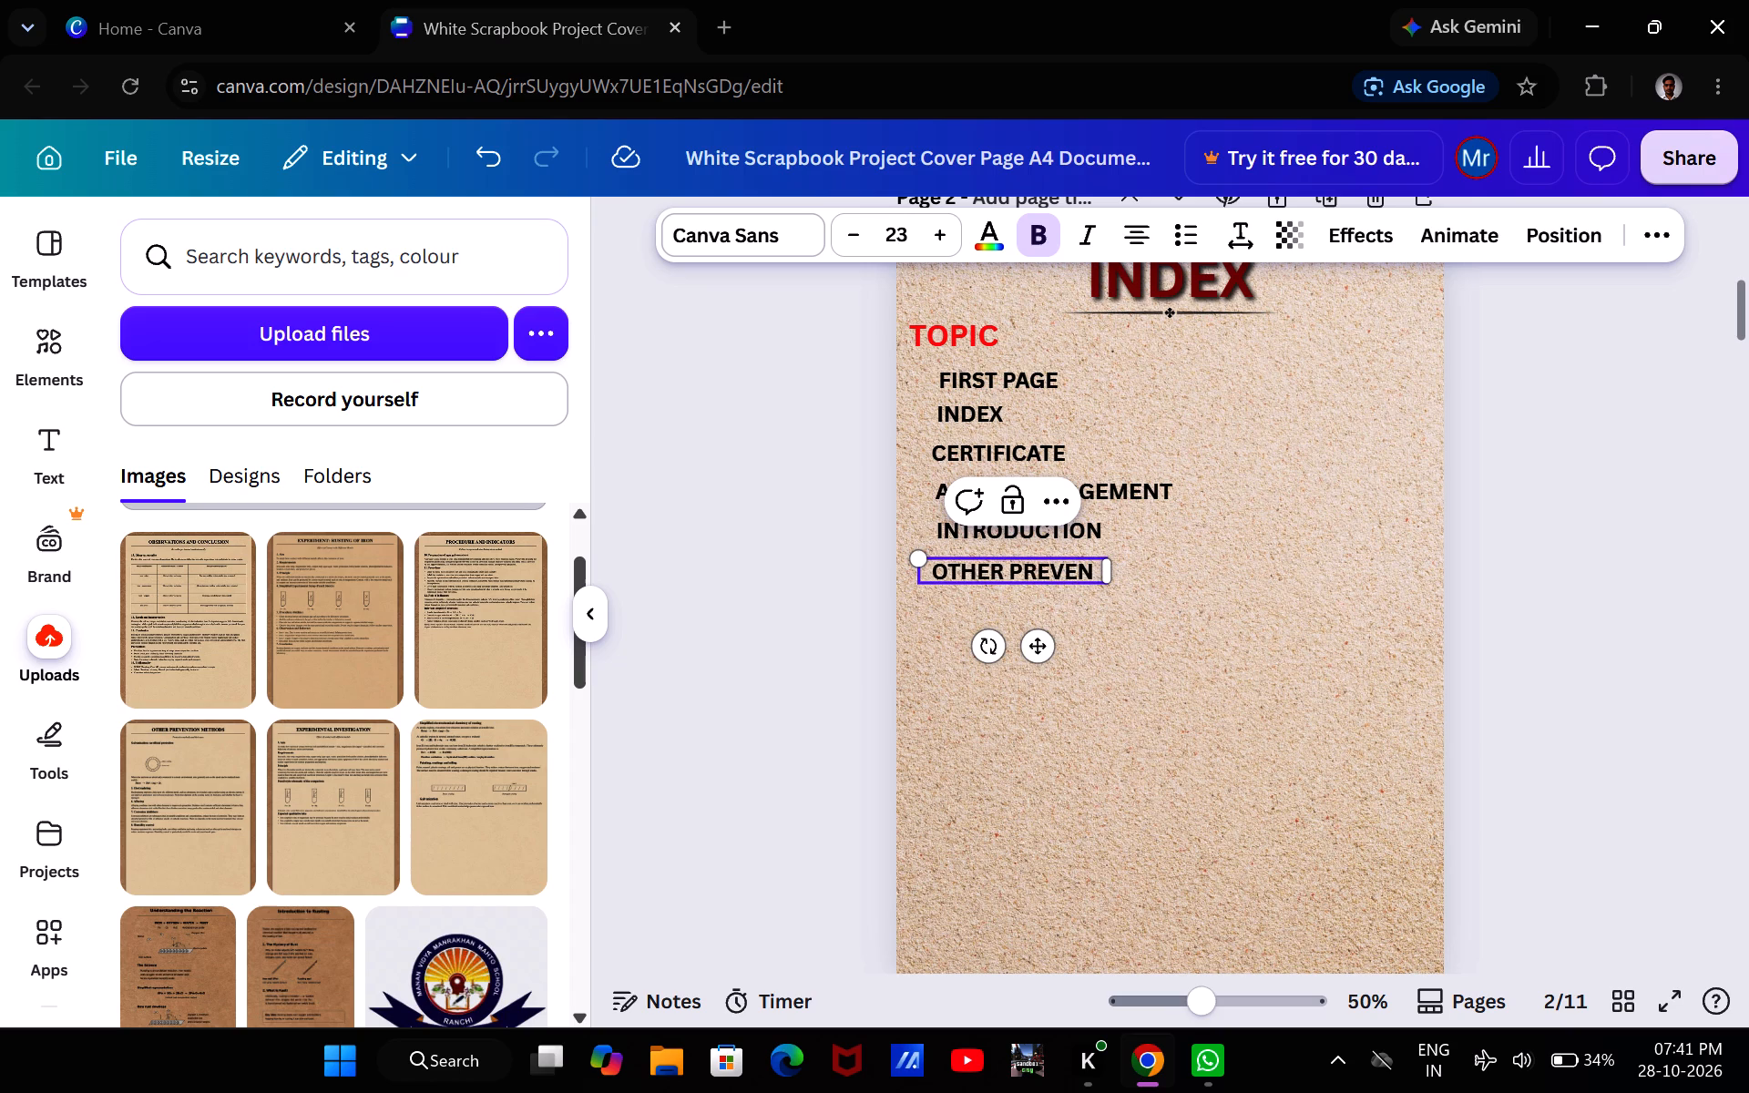
type("TATIONB")
key("BackSpace")
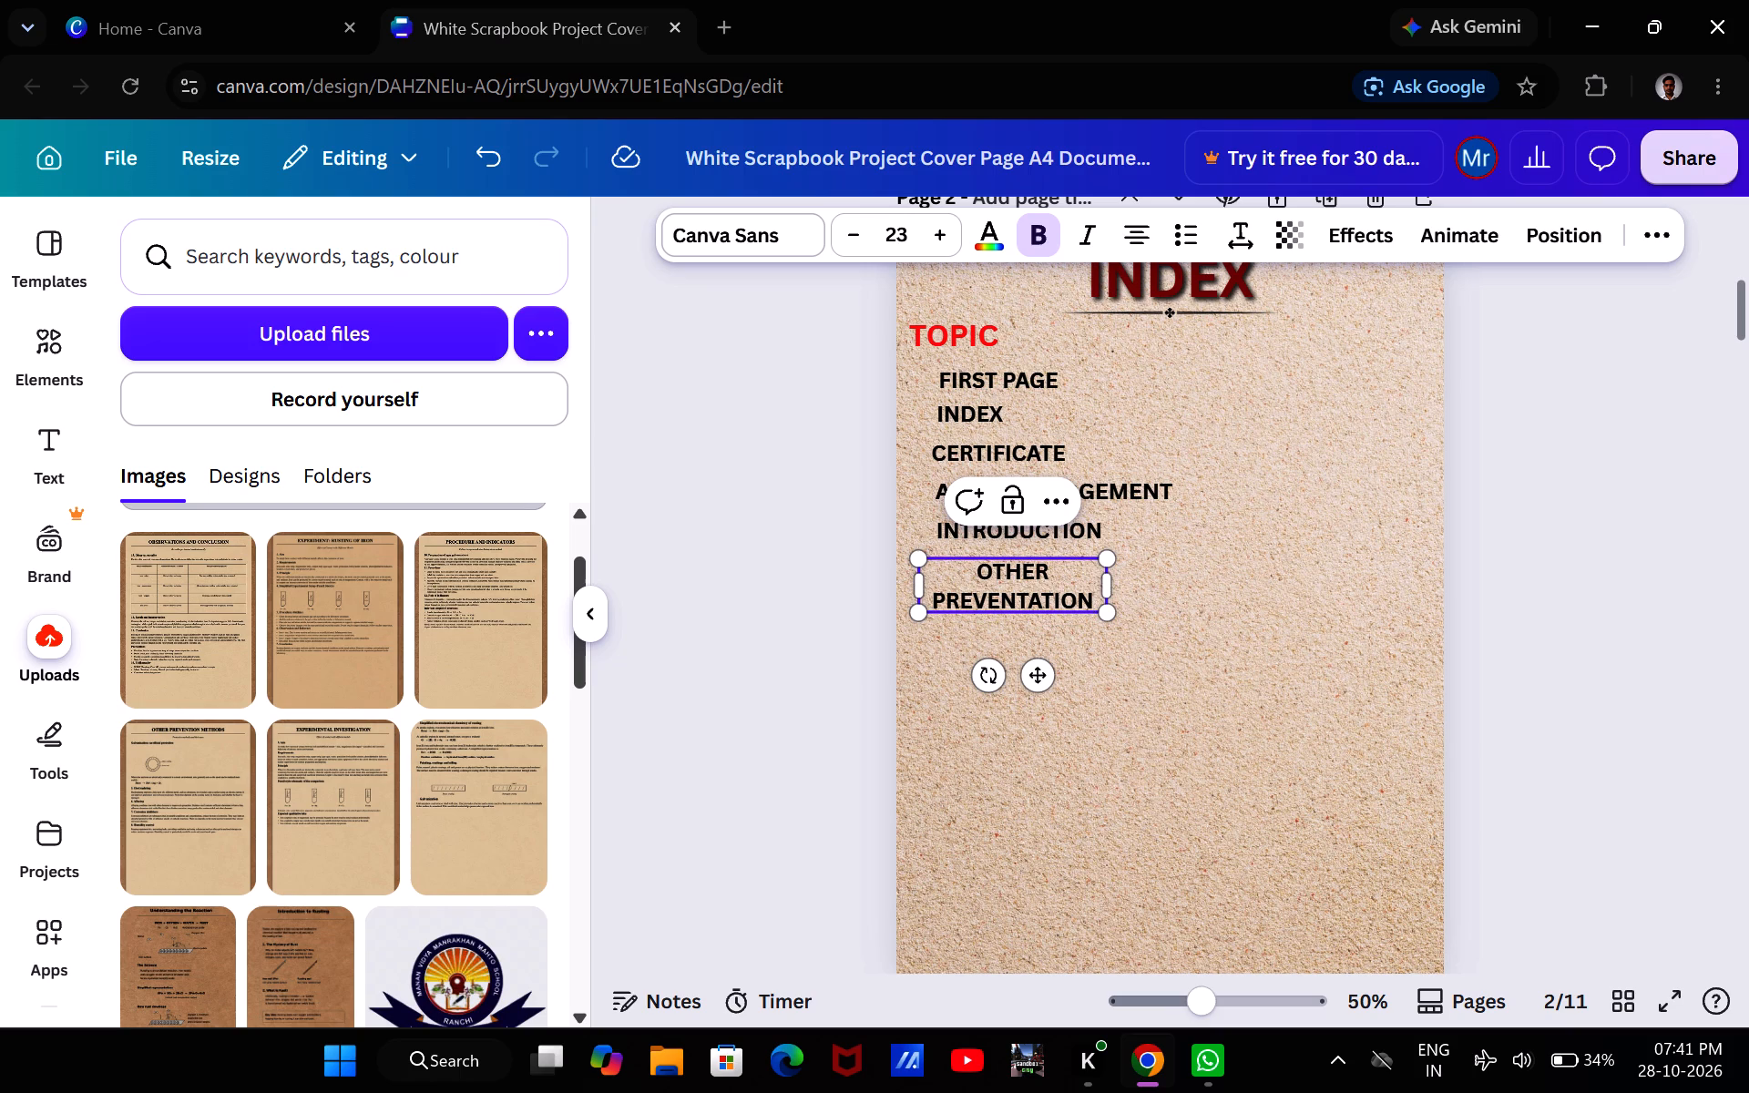
Extend the new entry to read OTHER PREVENTATION METHOD and widen its text box to fit one line.
left_click_drag(1112, 592, 1183, 595)
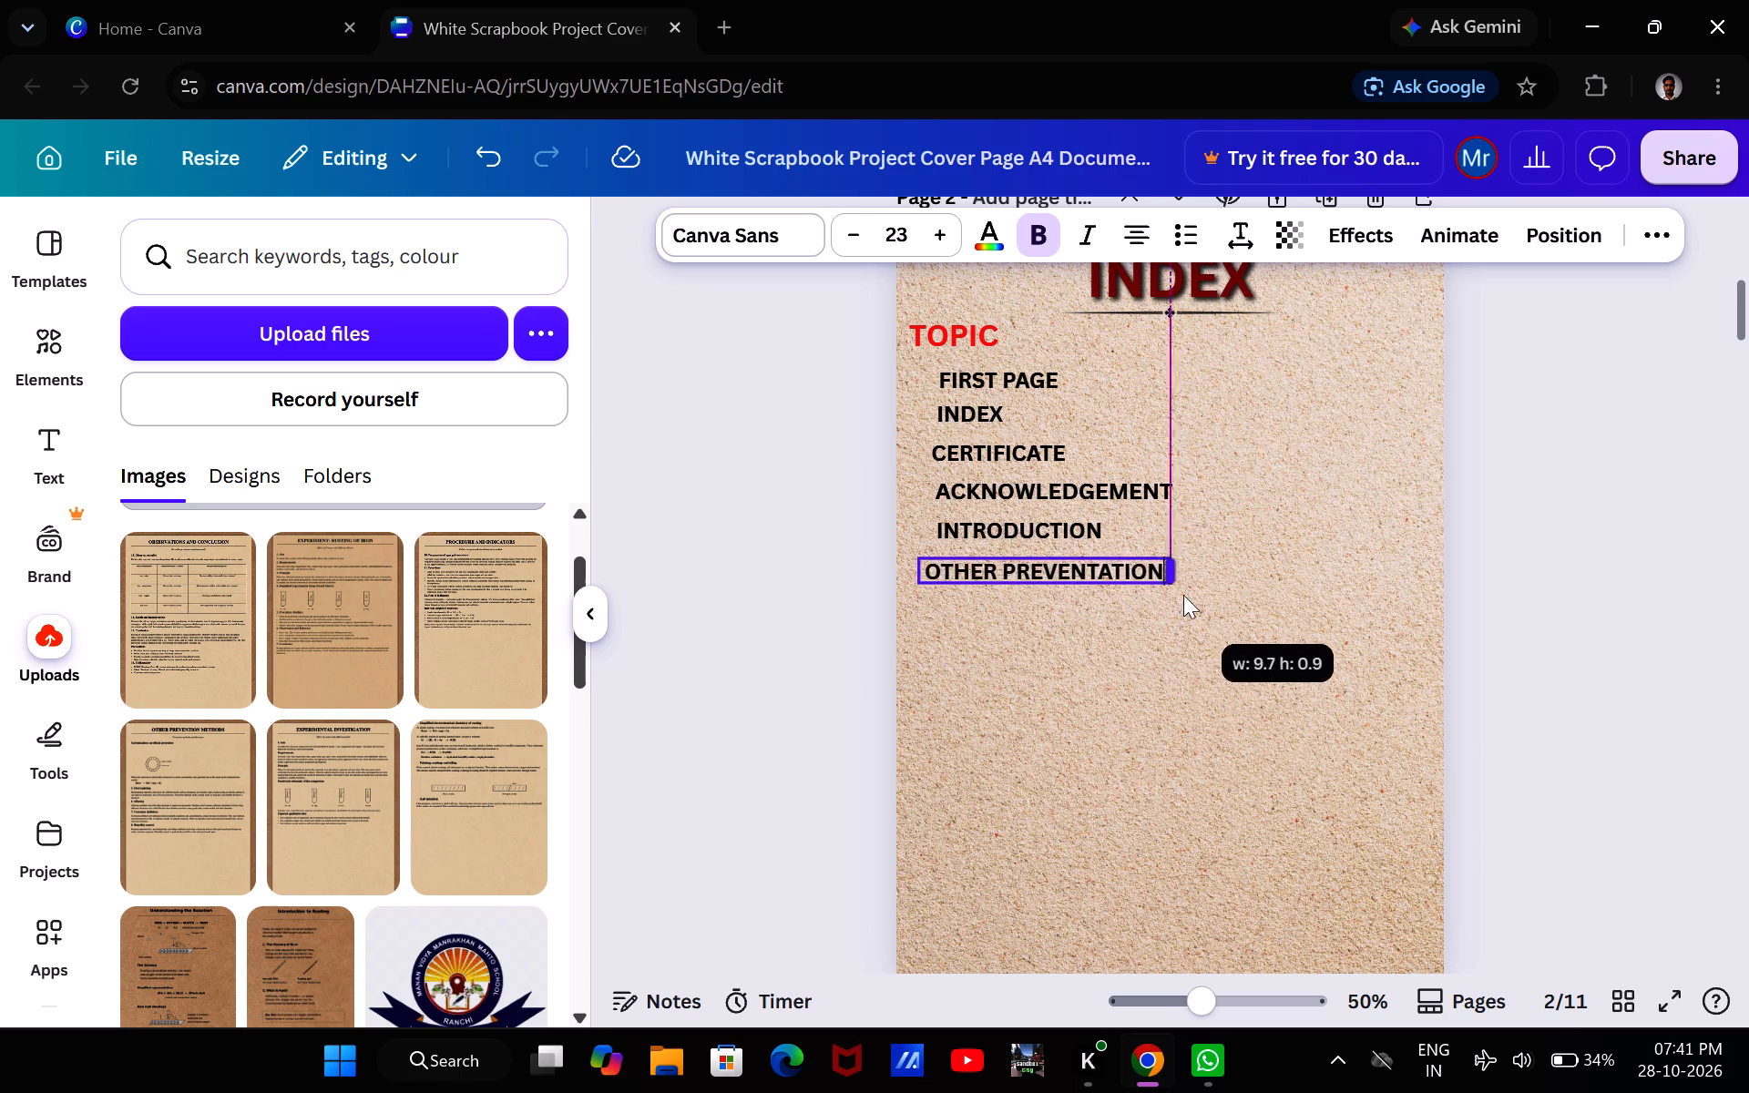
left_click_drag(1183, 595, 1203, 600)
key("space")
type("METHOD")
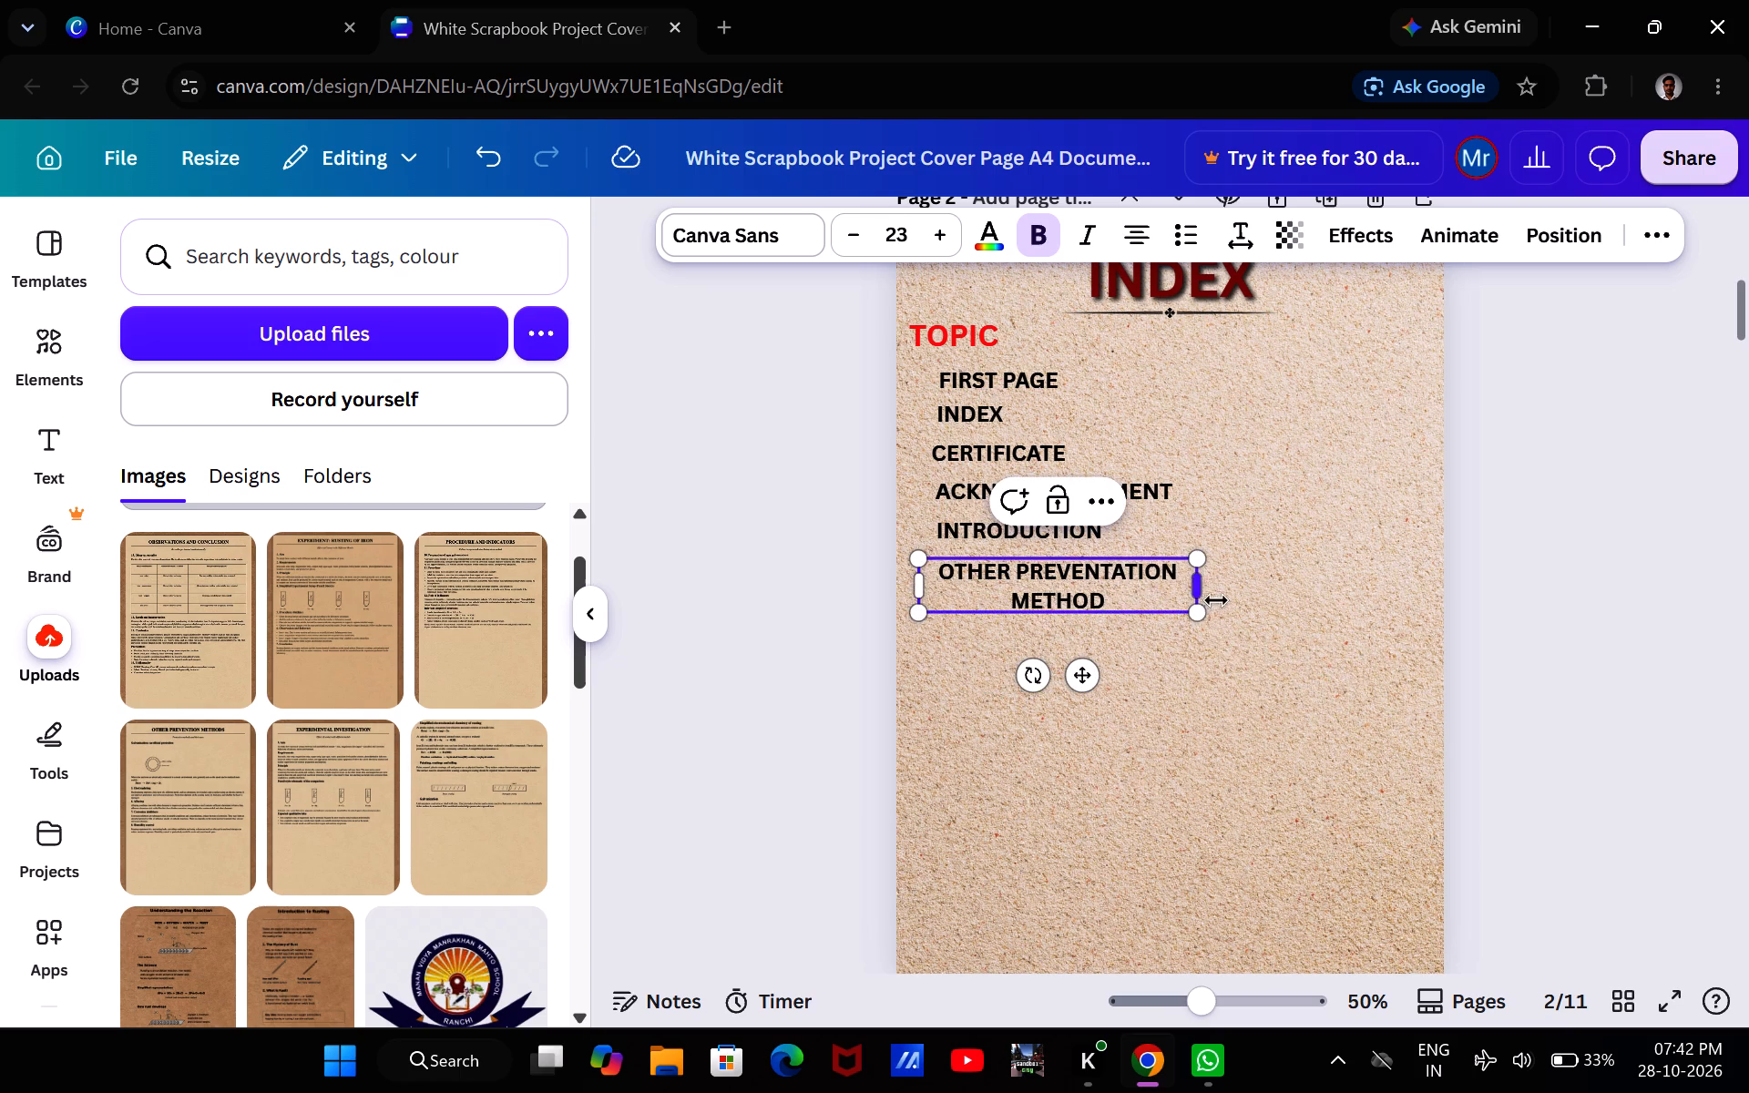
left_click_drag(1192, 590, 1204, 588)
left_click_drag(1204, 588, 1243, 584)
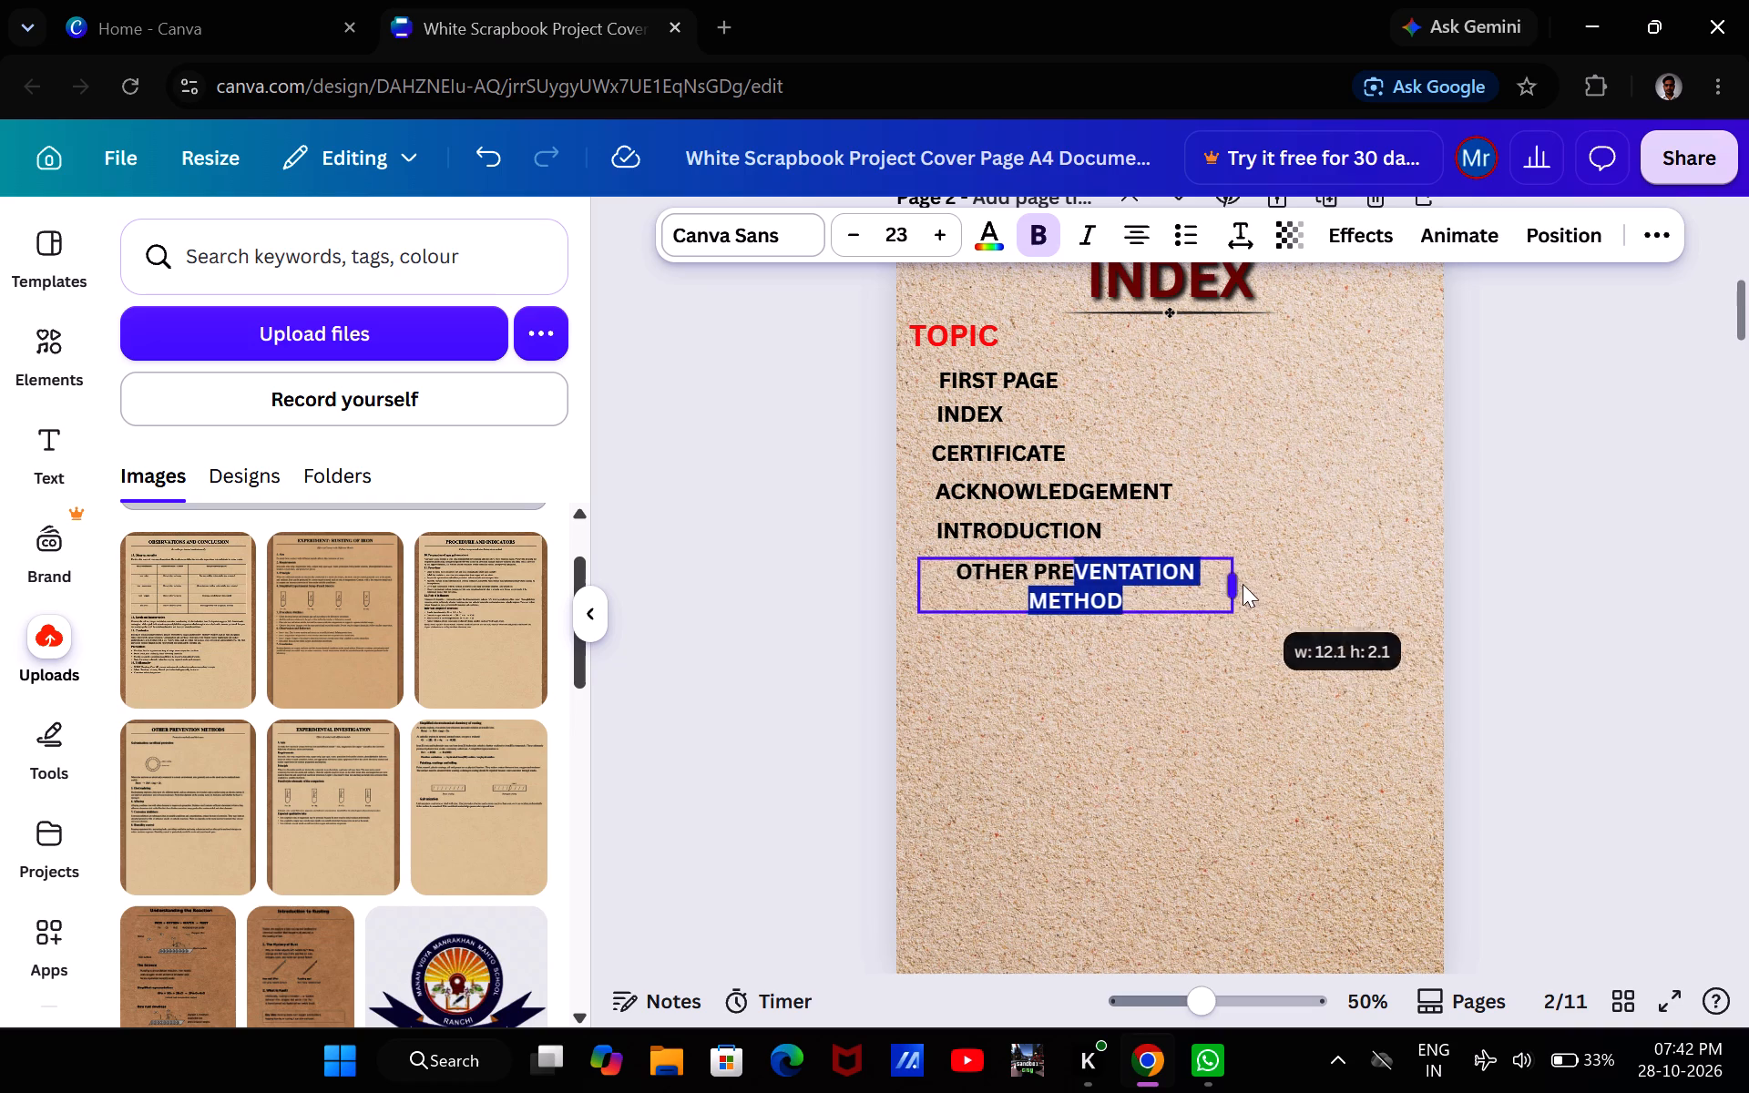
left_click_drag(1243, 584, 1300, 595)
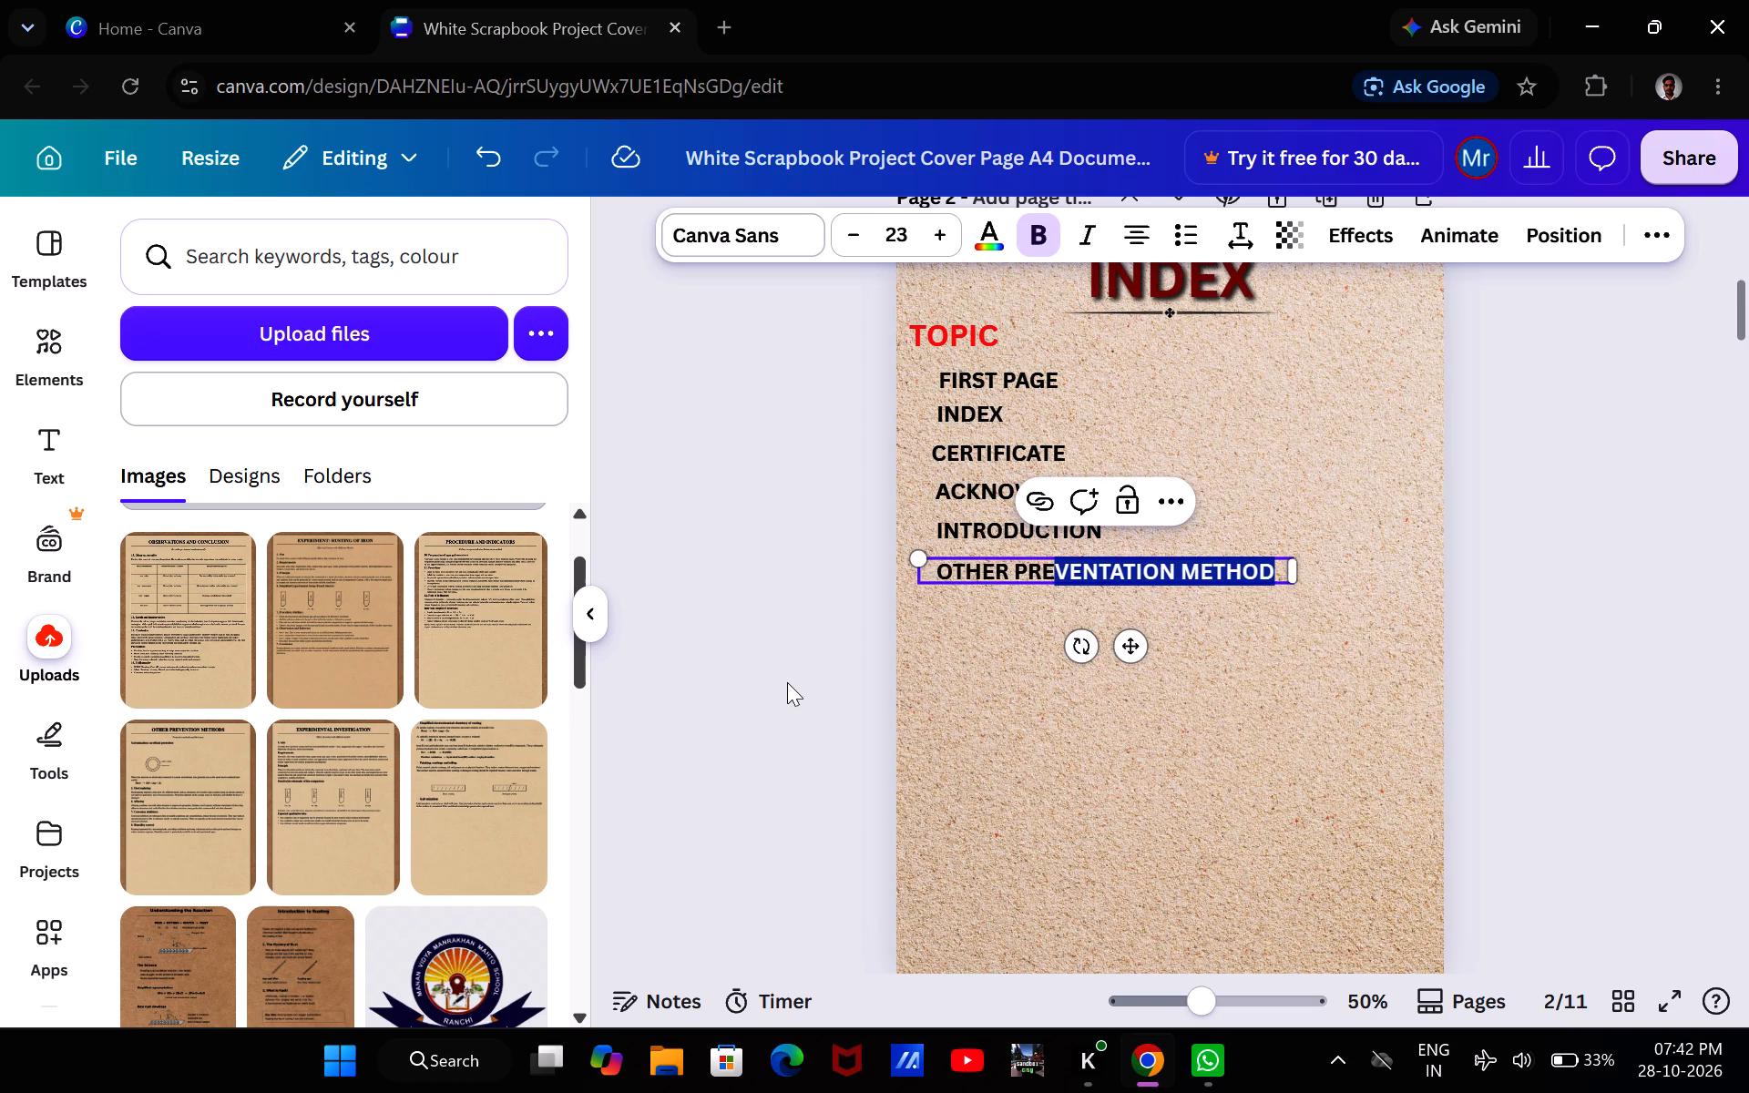
left_click(787, 682)
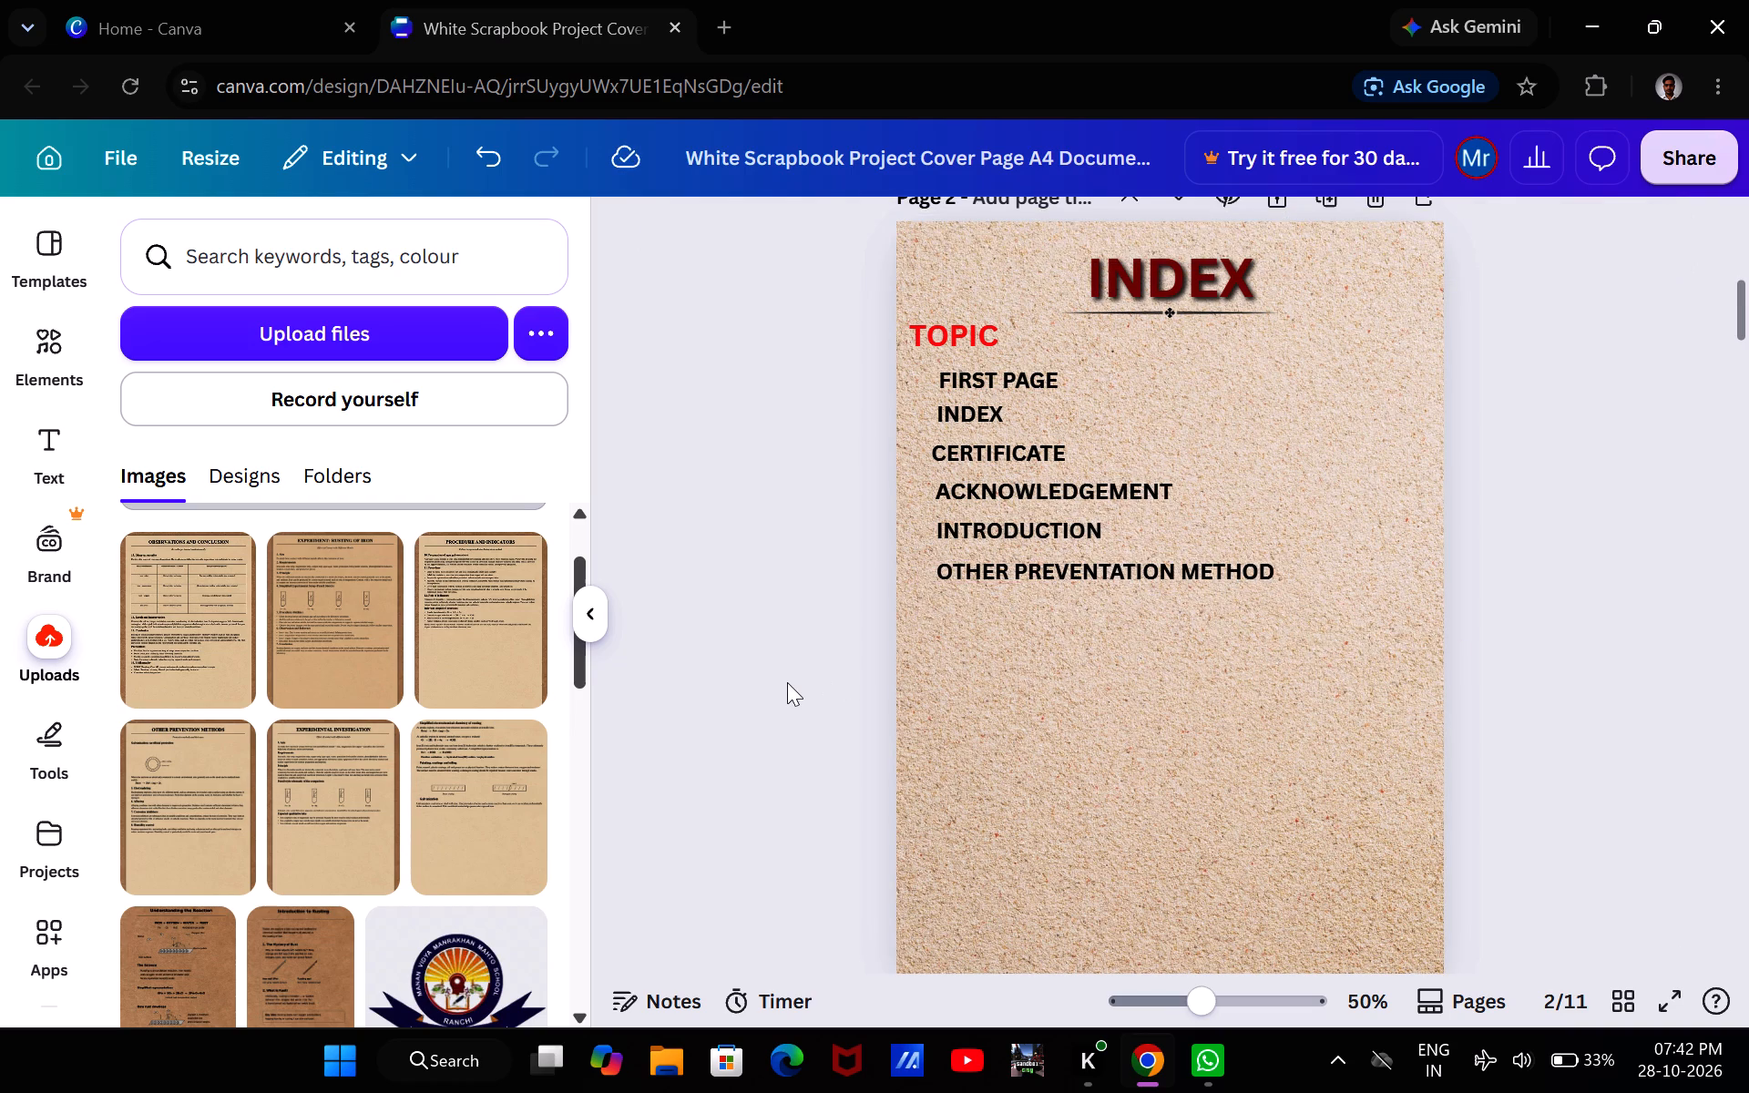
Place OTHER PREVENTATION METHOD just beneath INTRODUCTION, roughly aligned with the entries above, and tighten its text box while keeping one line.
left_click(1018, 574)
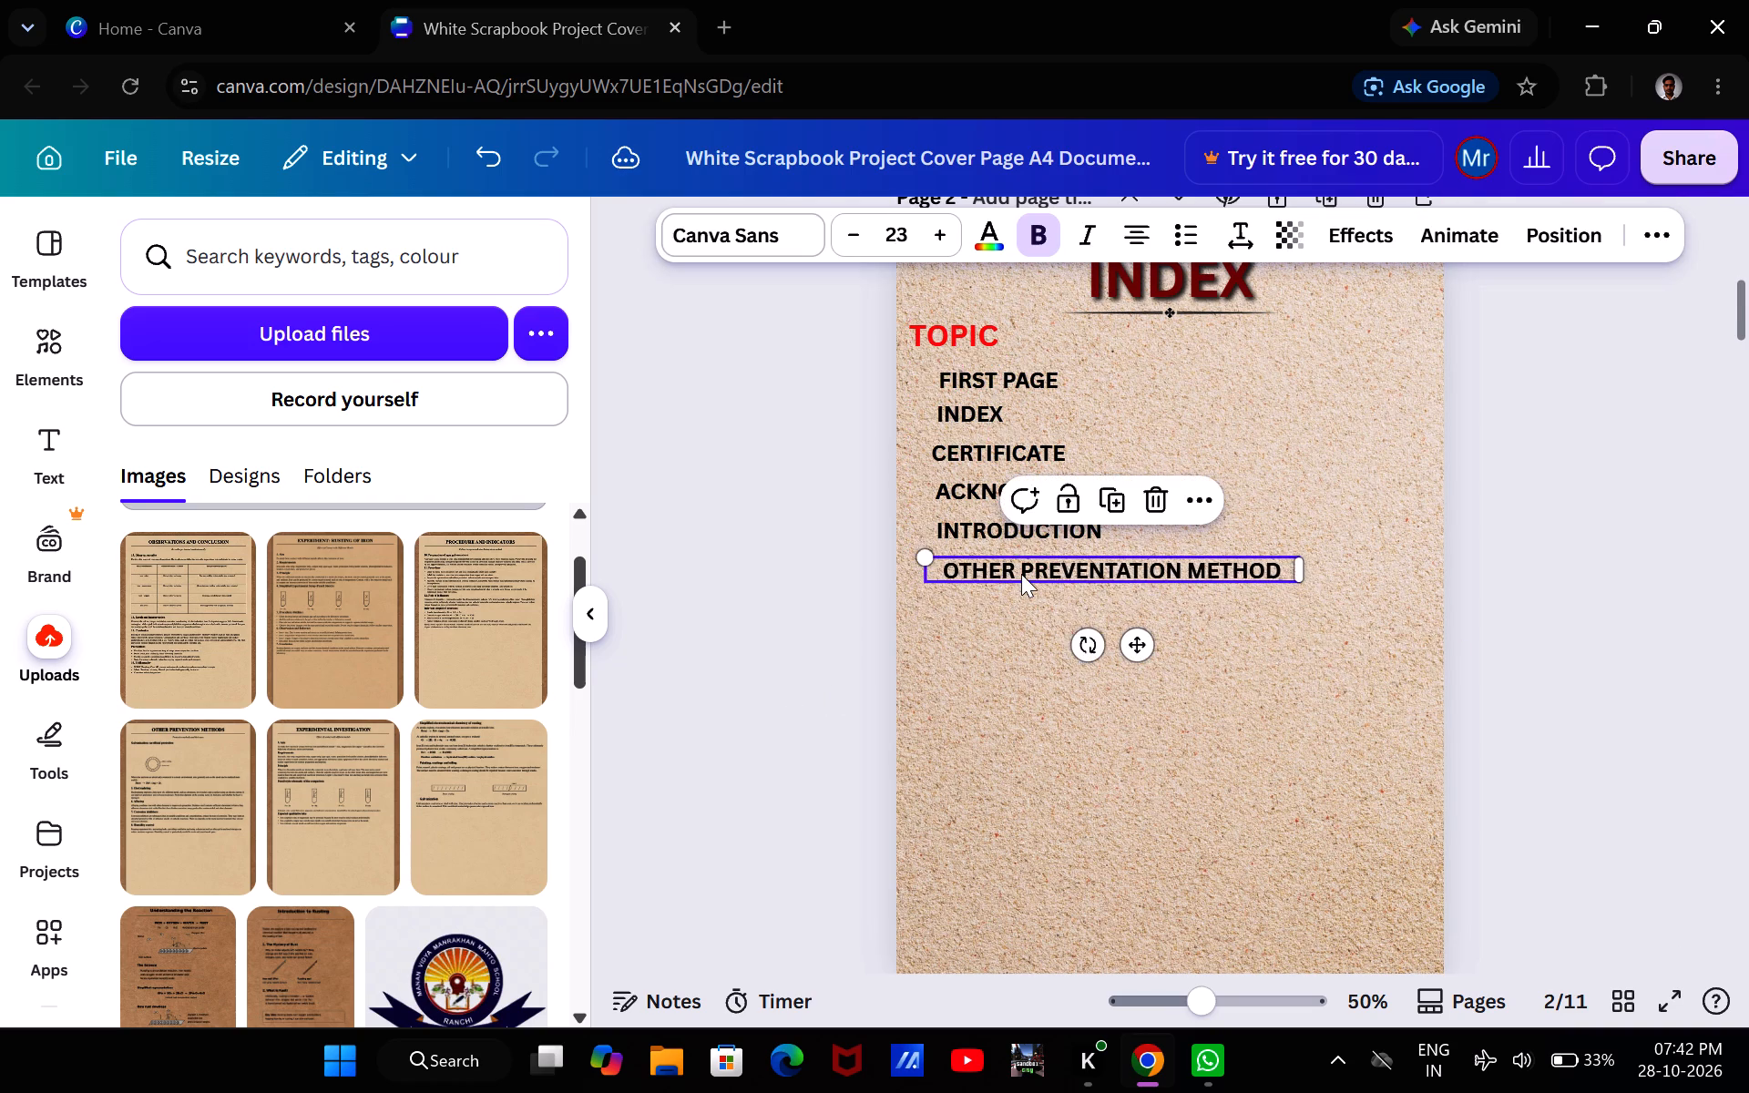
left_click_drag(1021, 574, 994, 575)
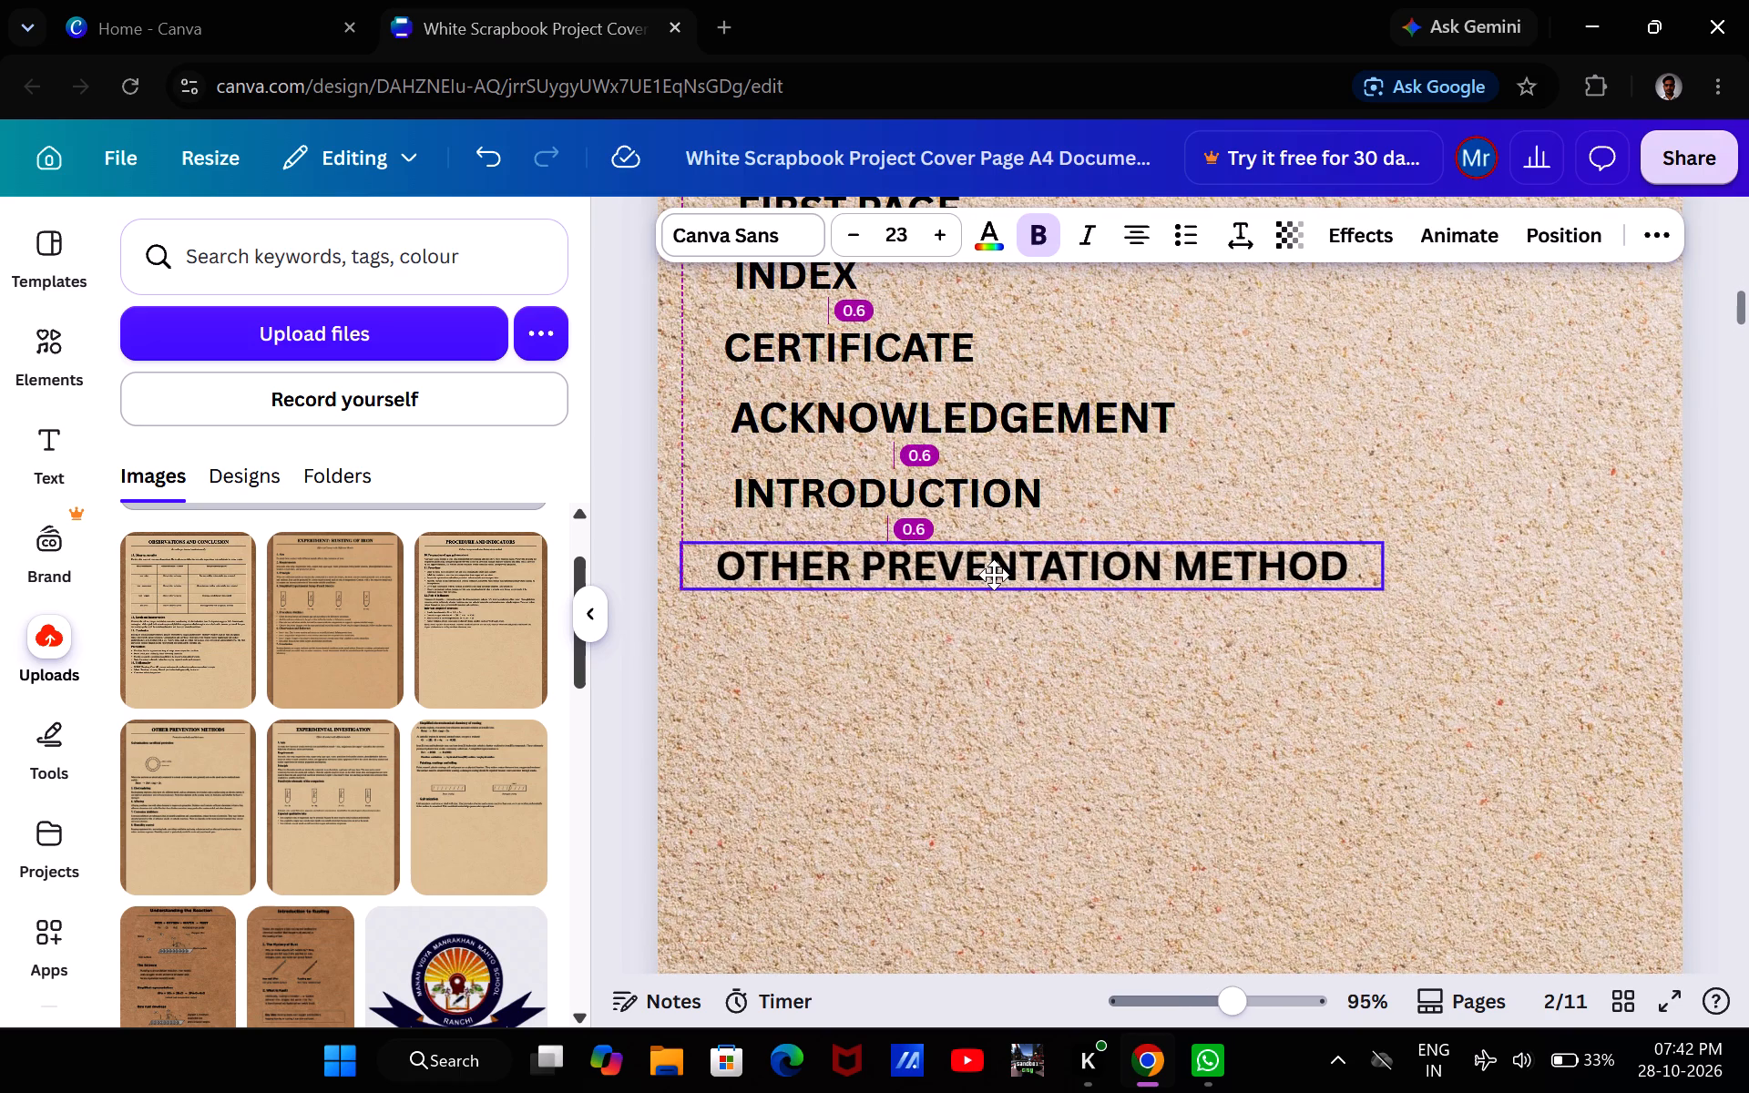
left_click_drag(994, 575, 1004, 572)
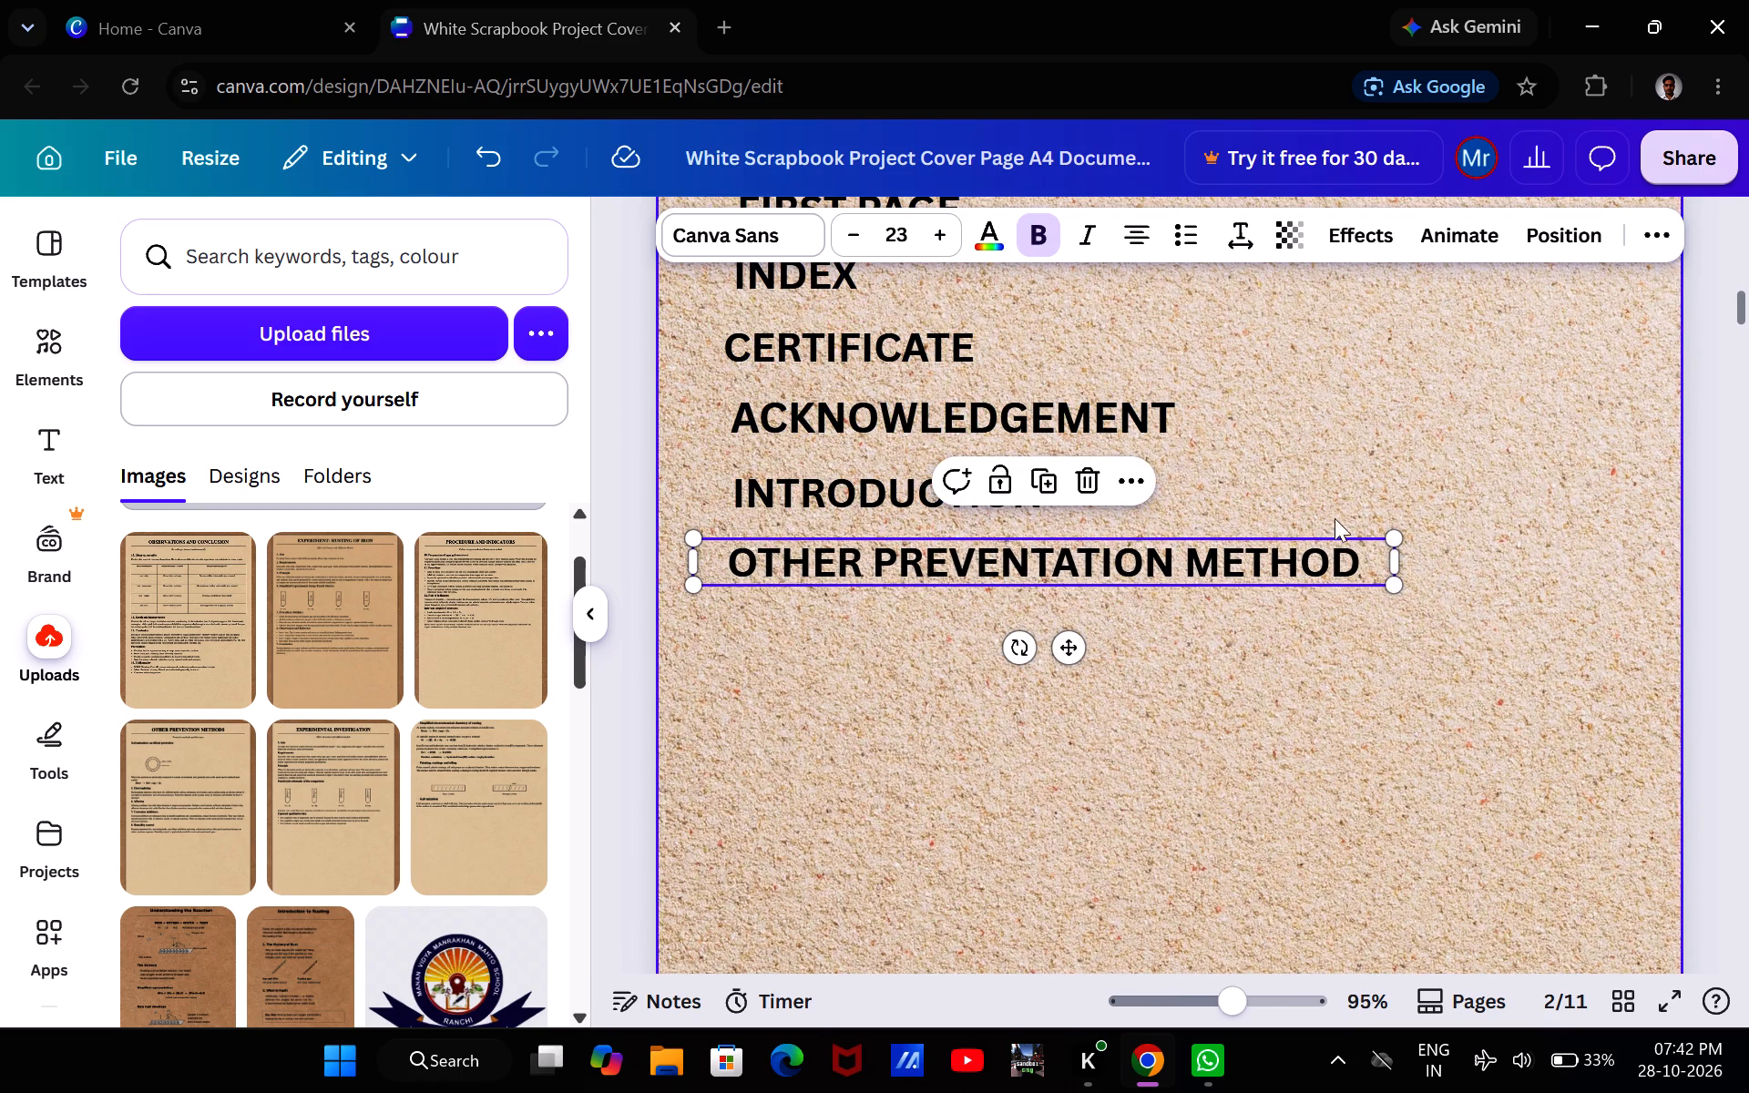
left_click_drag(1399, 561, 1378, 566)
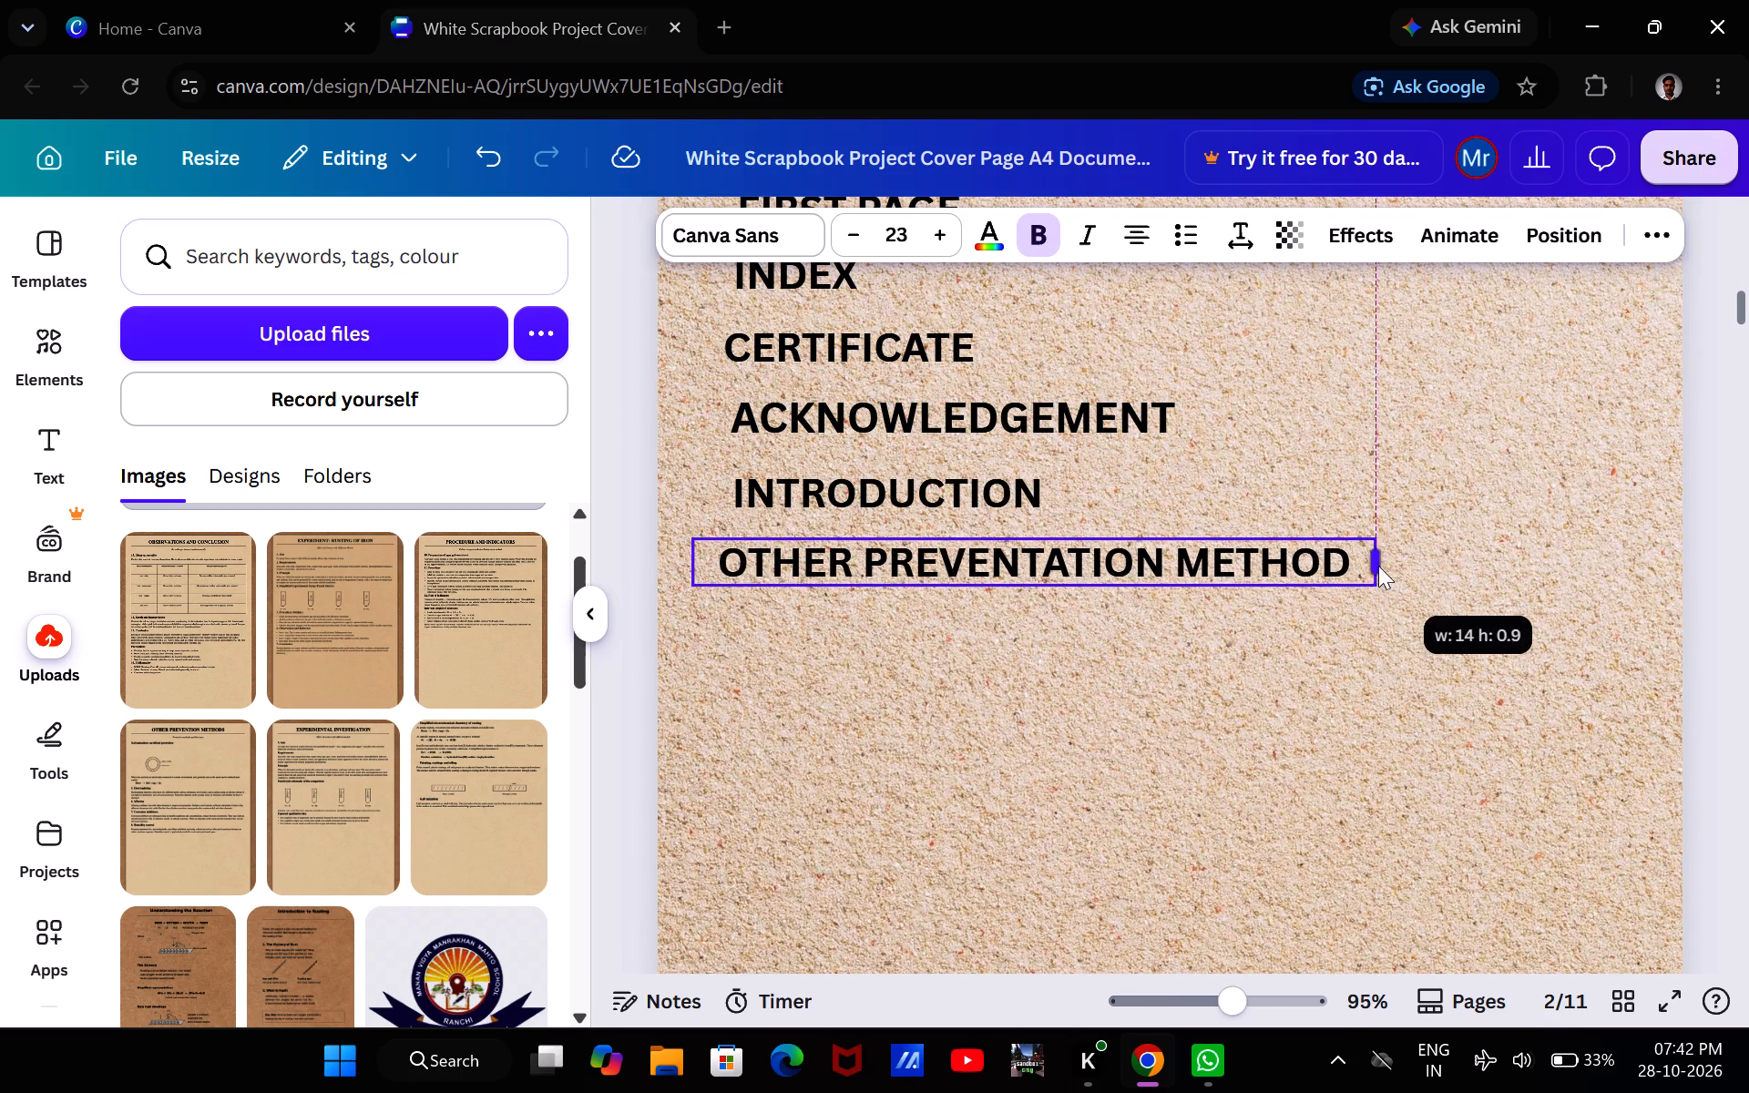
left_click_drag(1378, 566, 1311, 589)
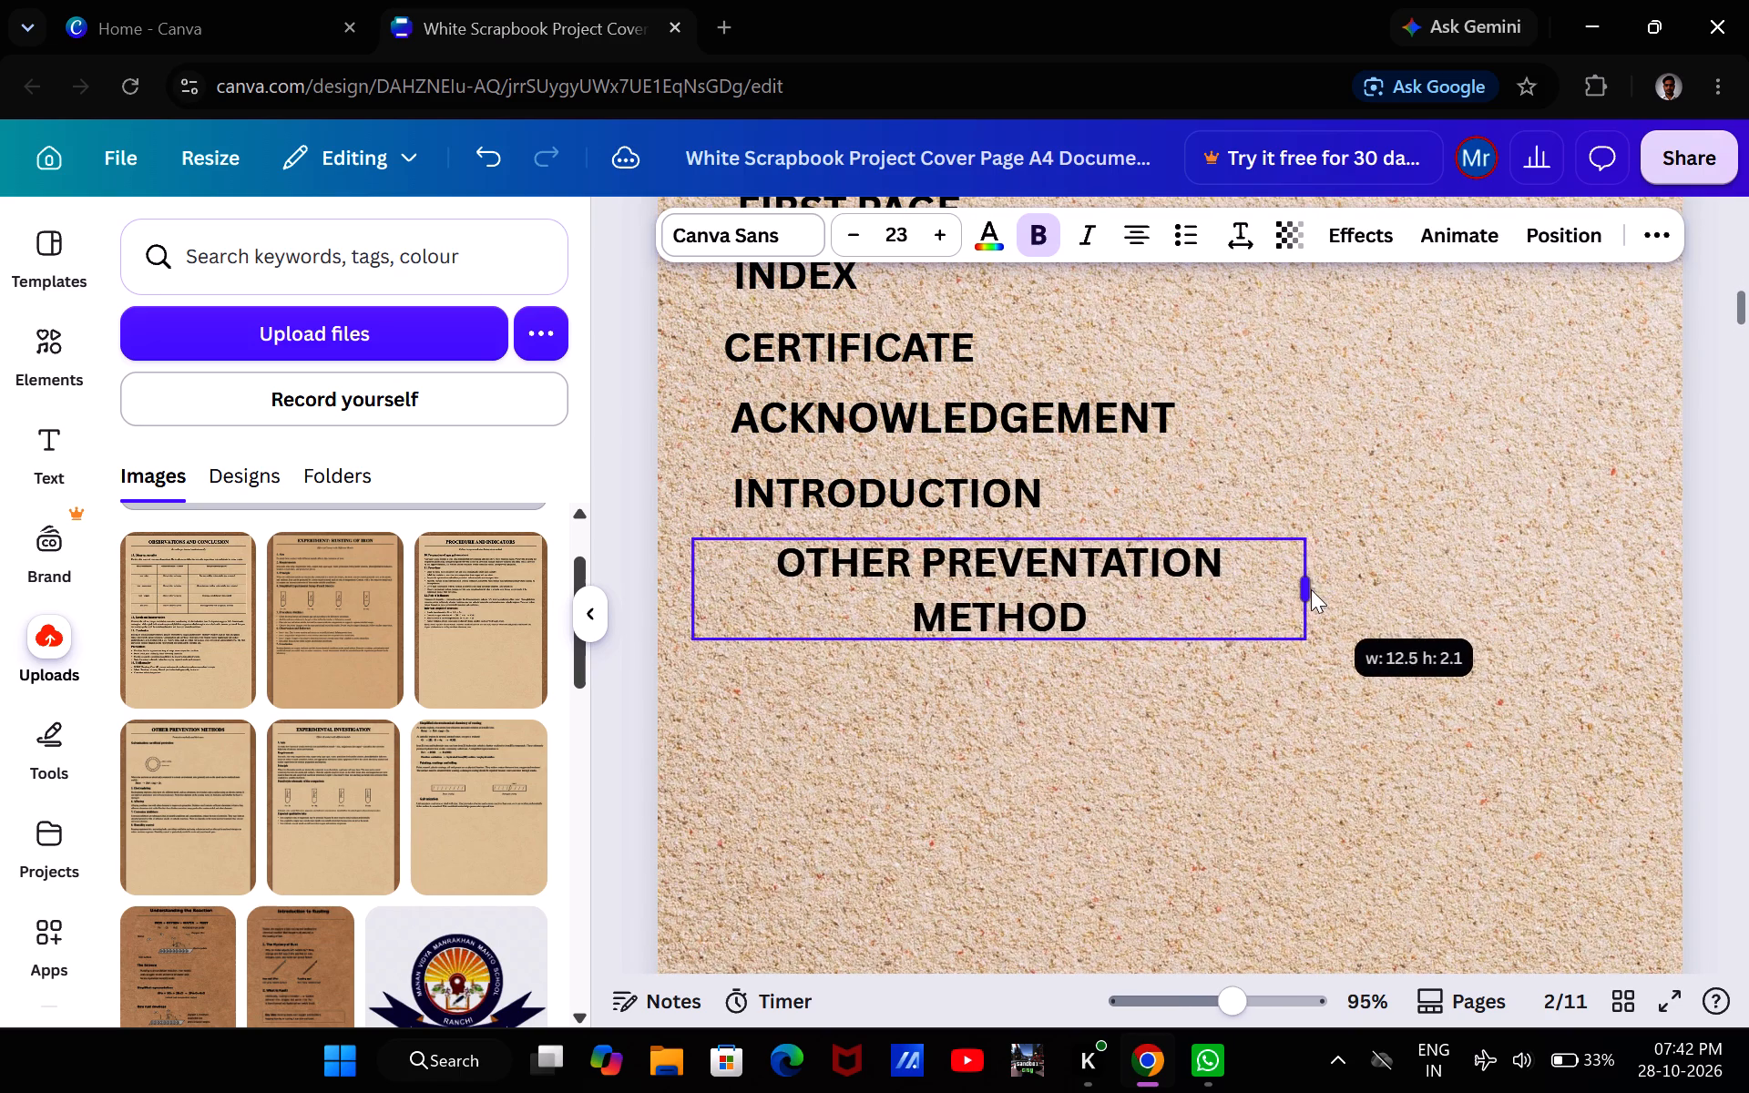
left_click_drag(1311, 589, 1335, 582)
left_click_drag(1285, 559, 1304, 554)
left_click_drag(1304, 554, 1323, 552)
left_click(642, 743)
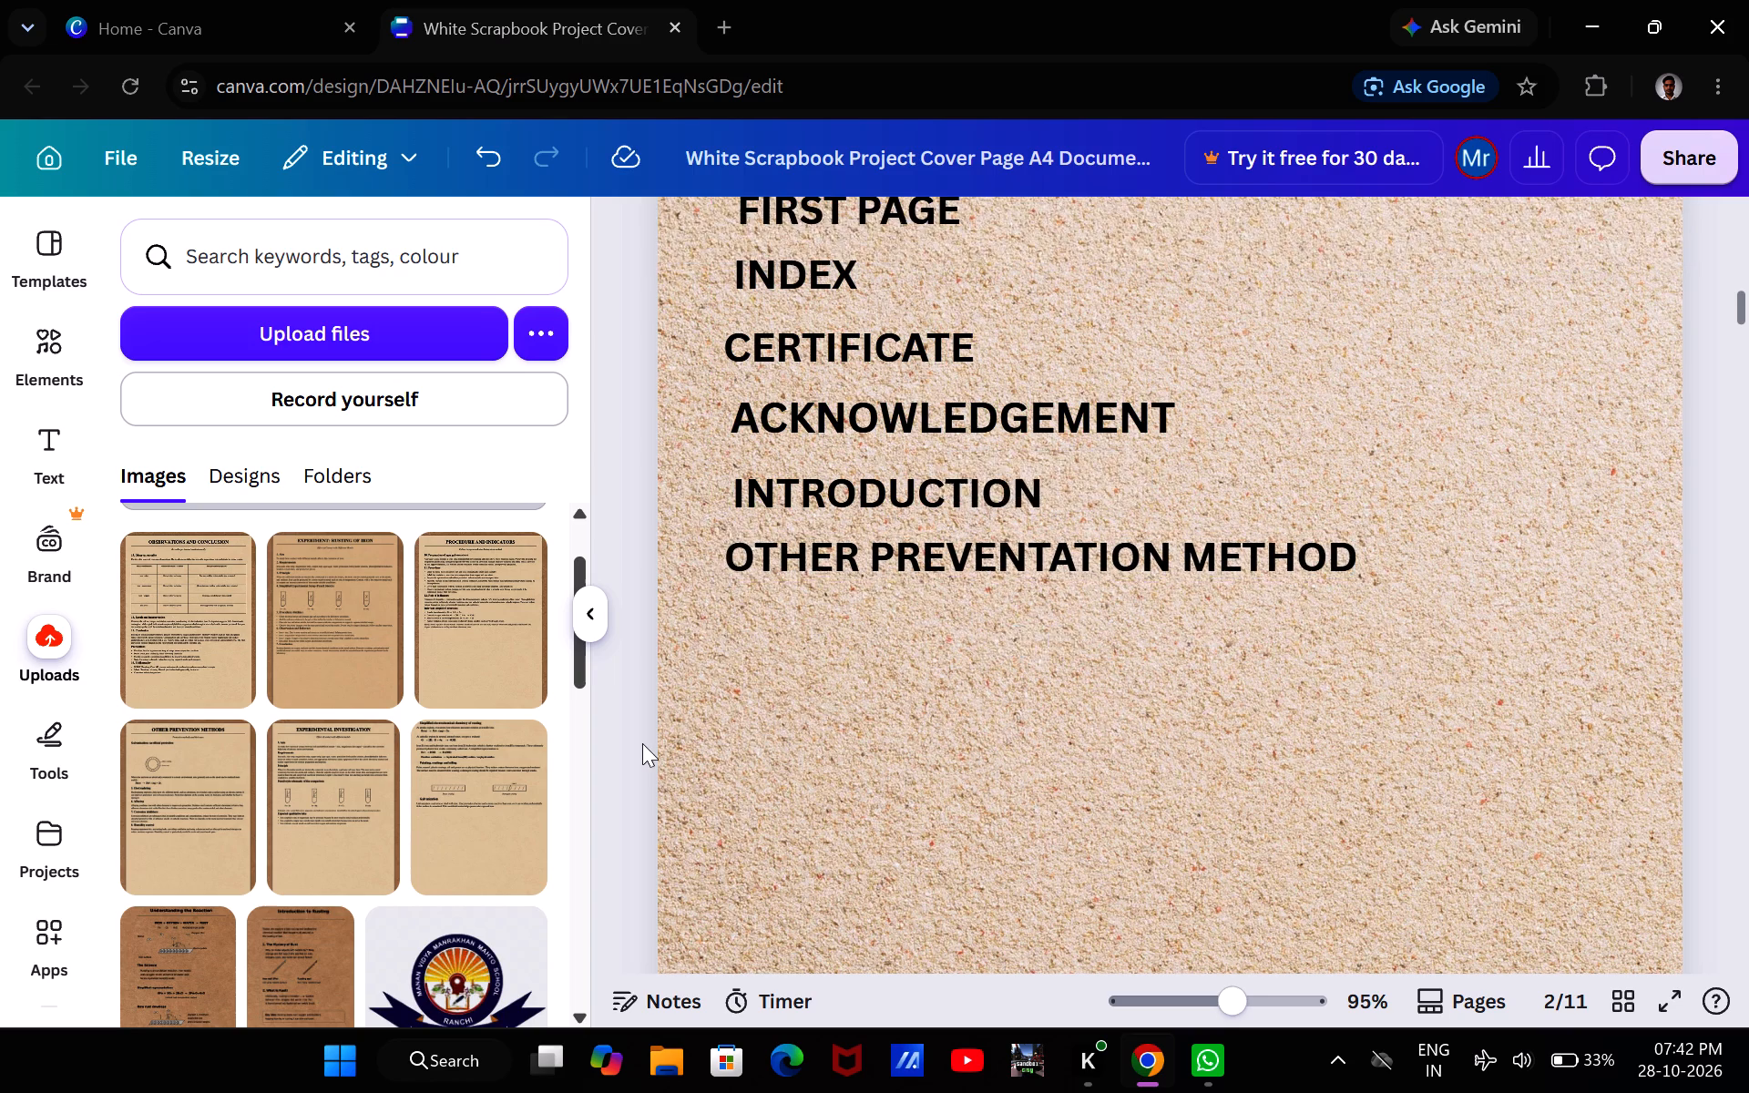
Look through the pages after the index up to page 11 to find the remaining section headings to list.
scroll(642, 743, "down", 2)
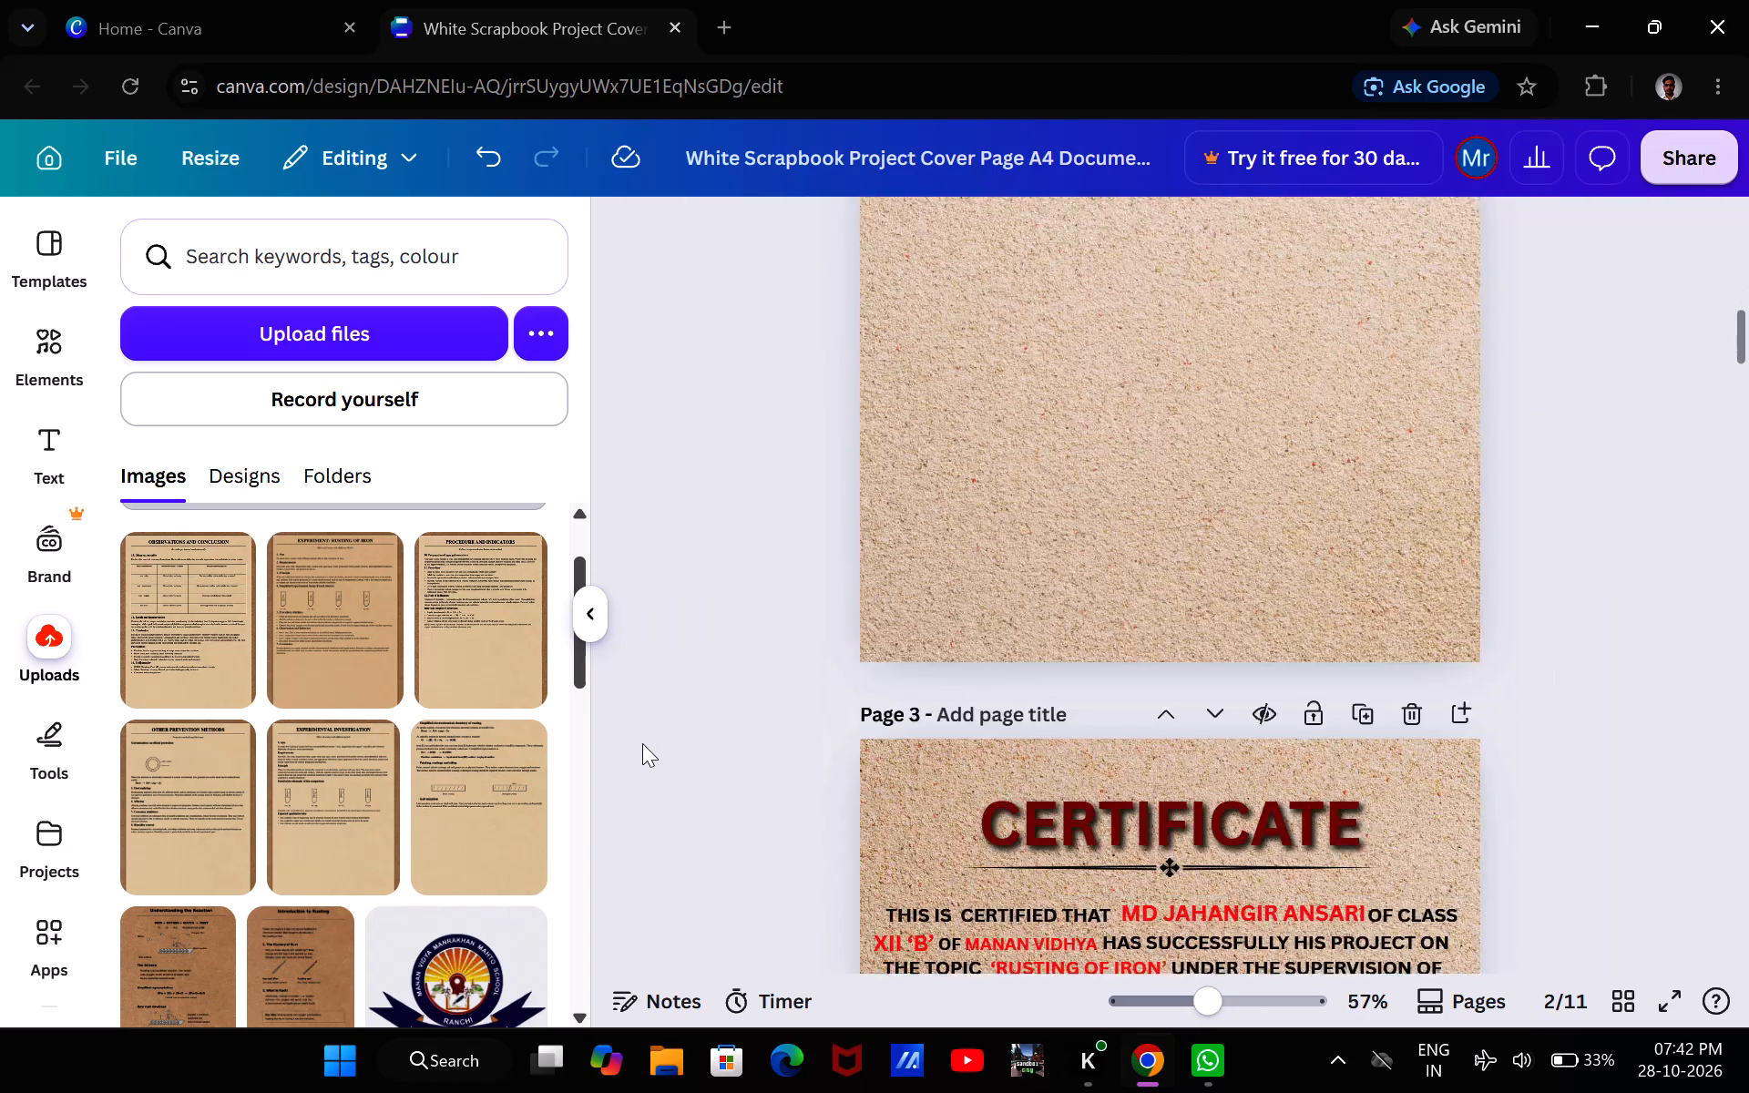
scroll(642, 743, "down", 4)
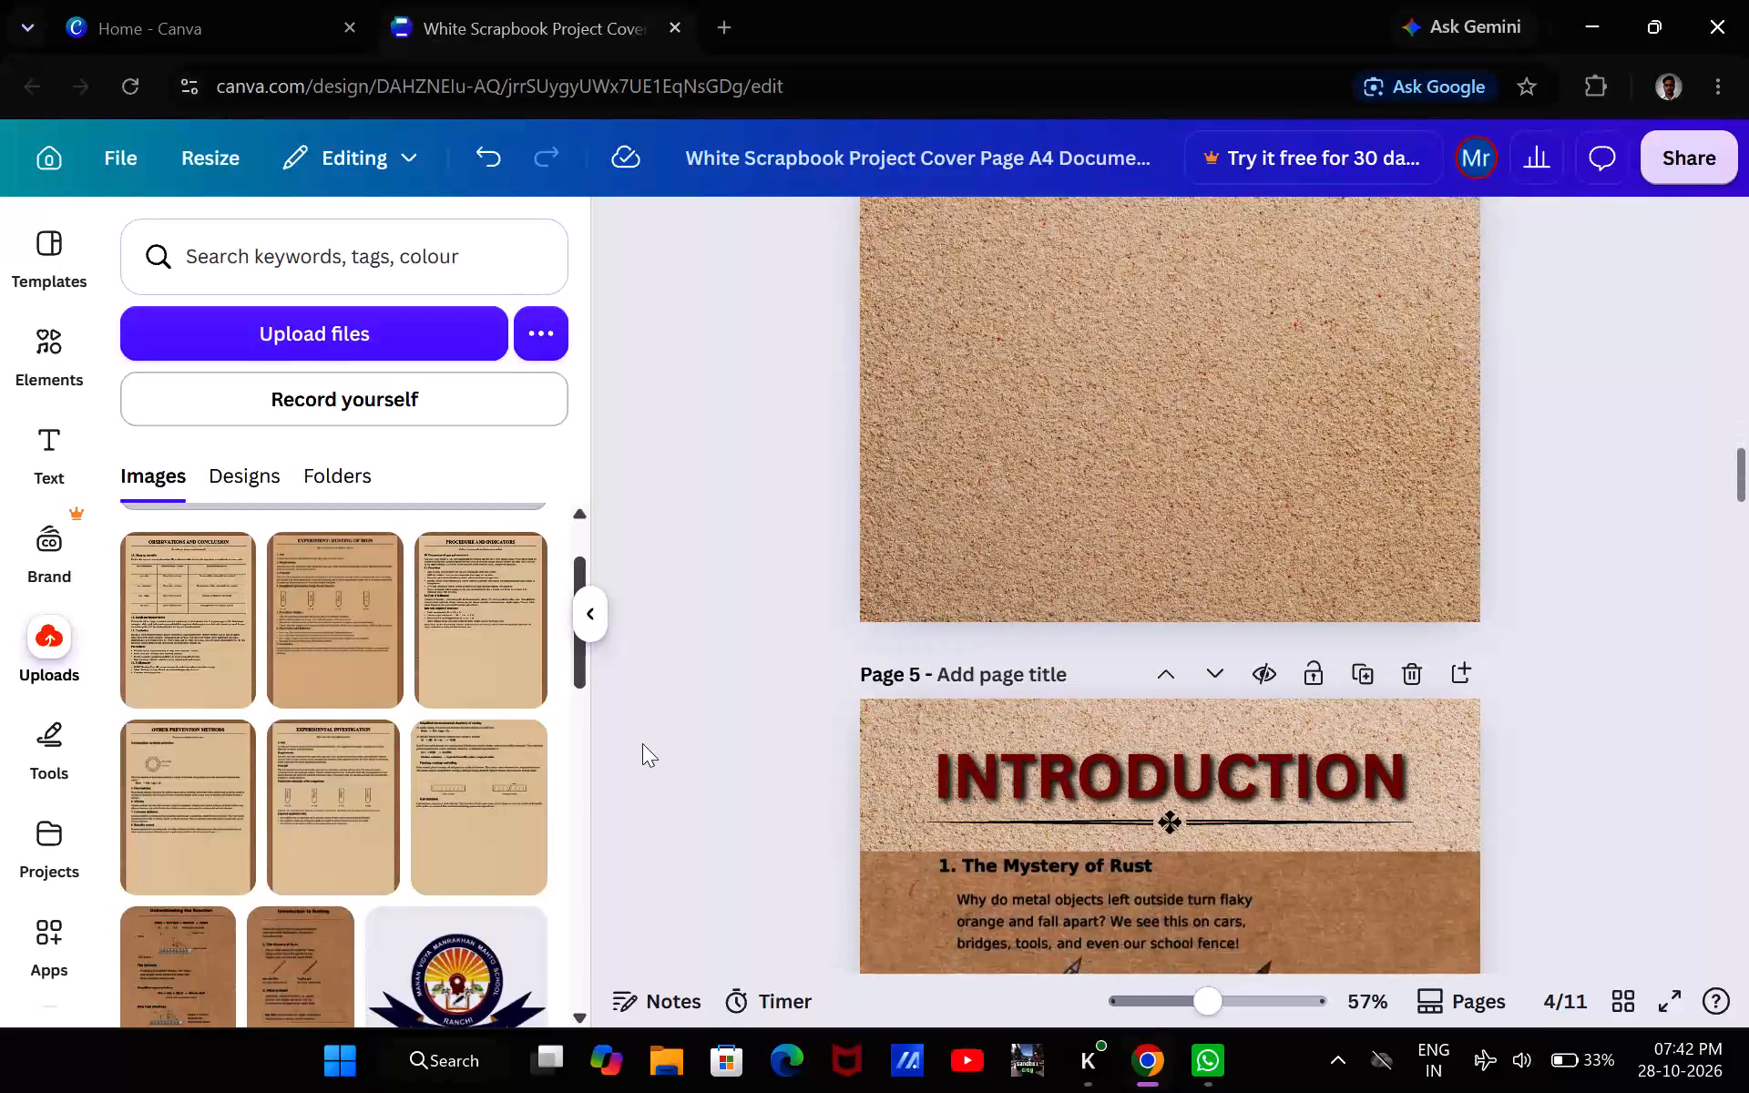
scroll(642, 743, "down", 4)
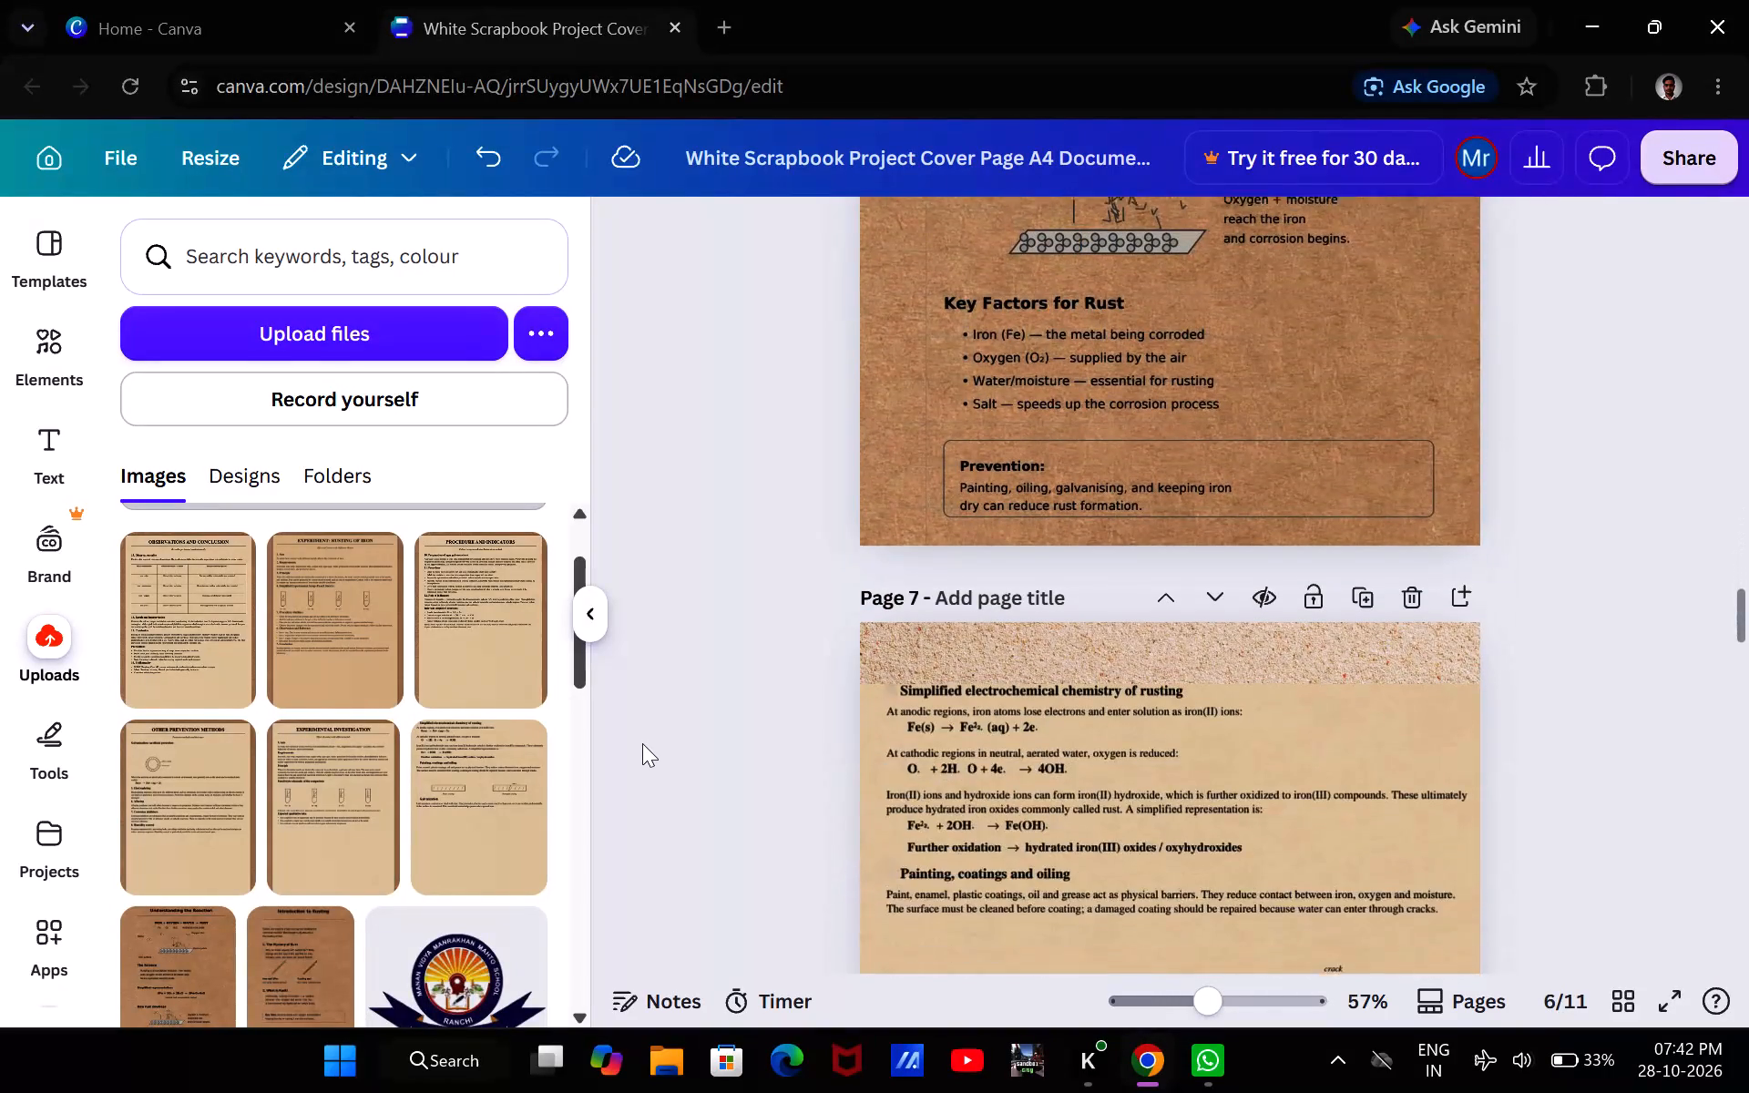
scroll(642, 743, "down", 3)
scroll(642, 743, "right", 1)
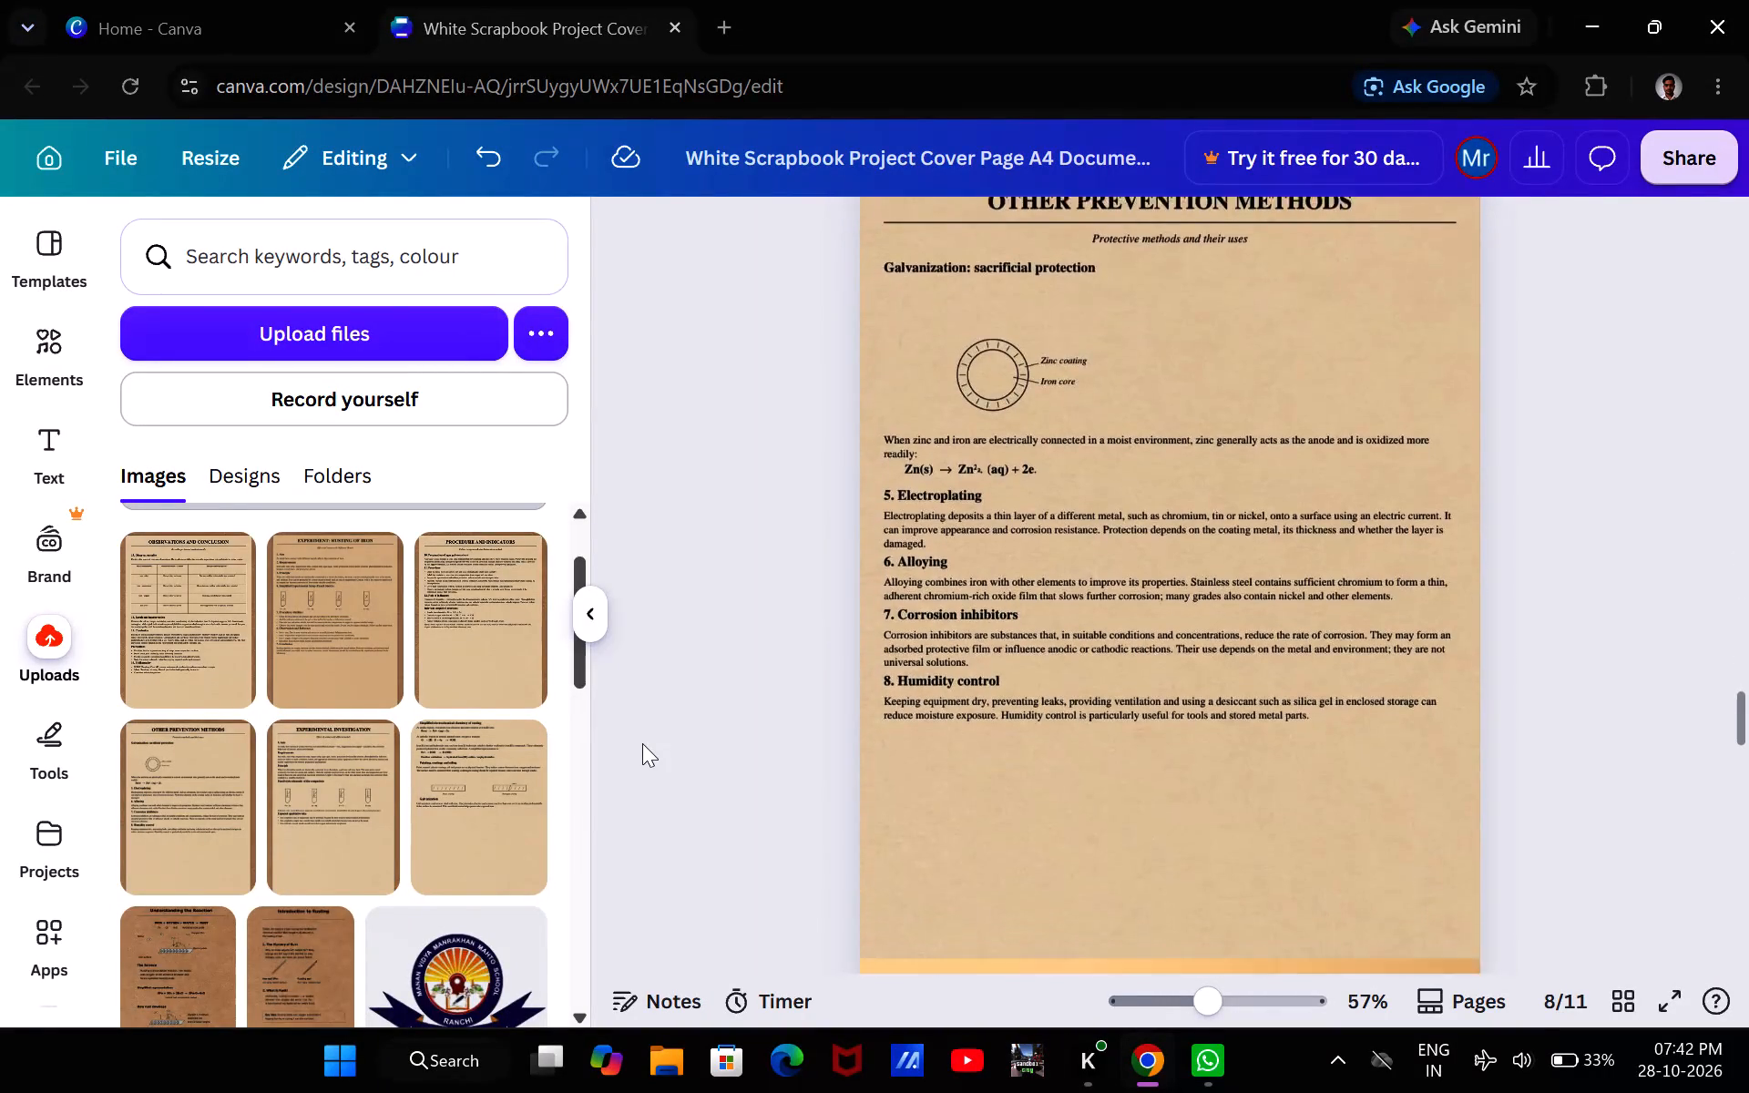
scroll(642, 743, "right", 8)
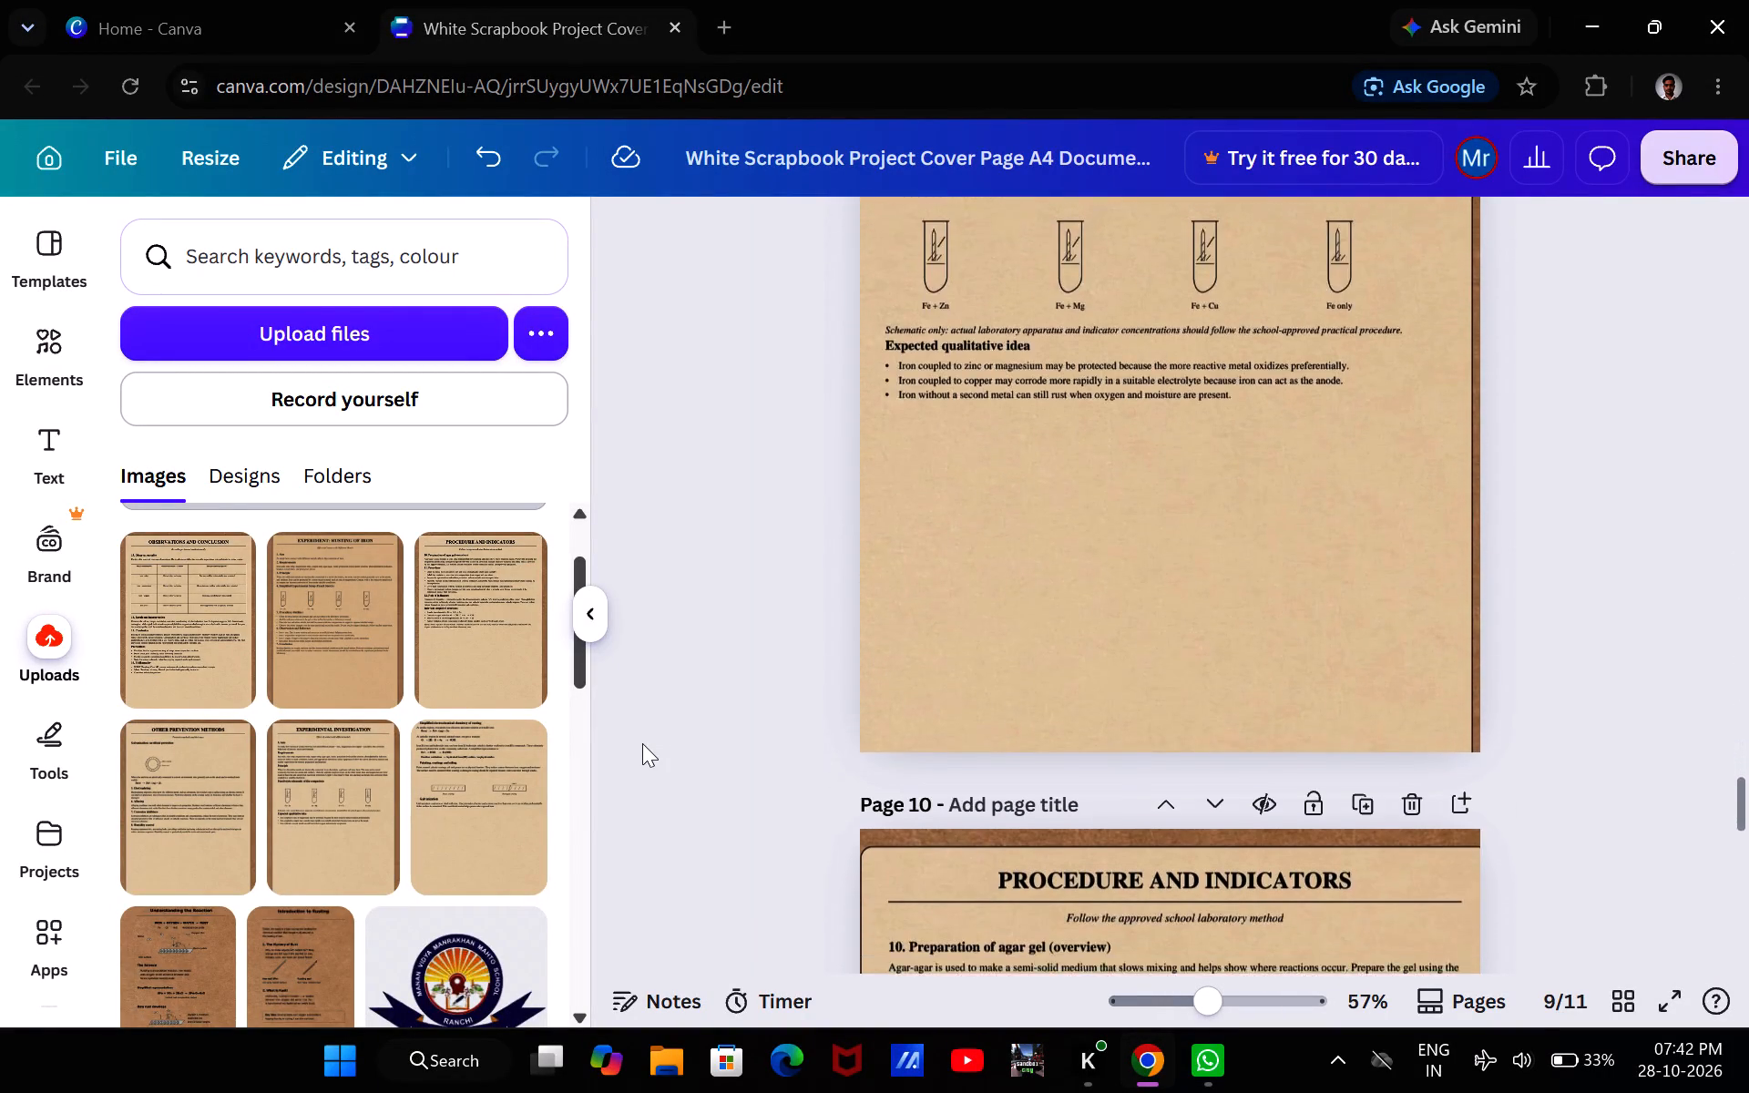
scroll(642, 743, "right", 4)
scroll(642, 743, "down", 4)
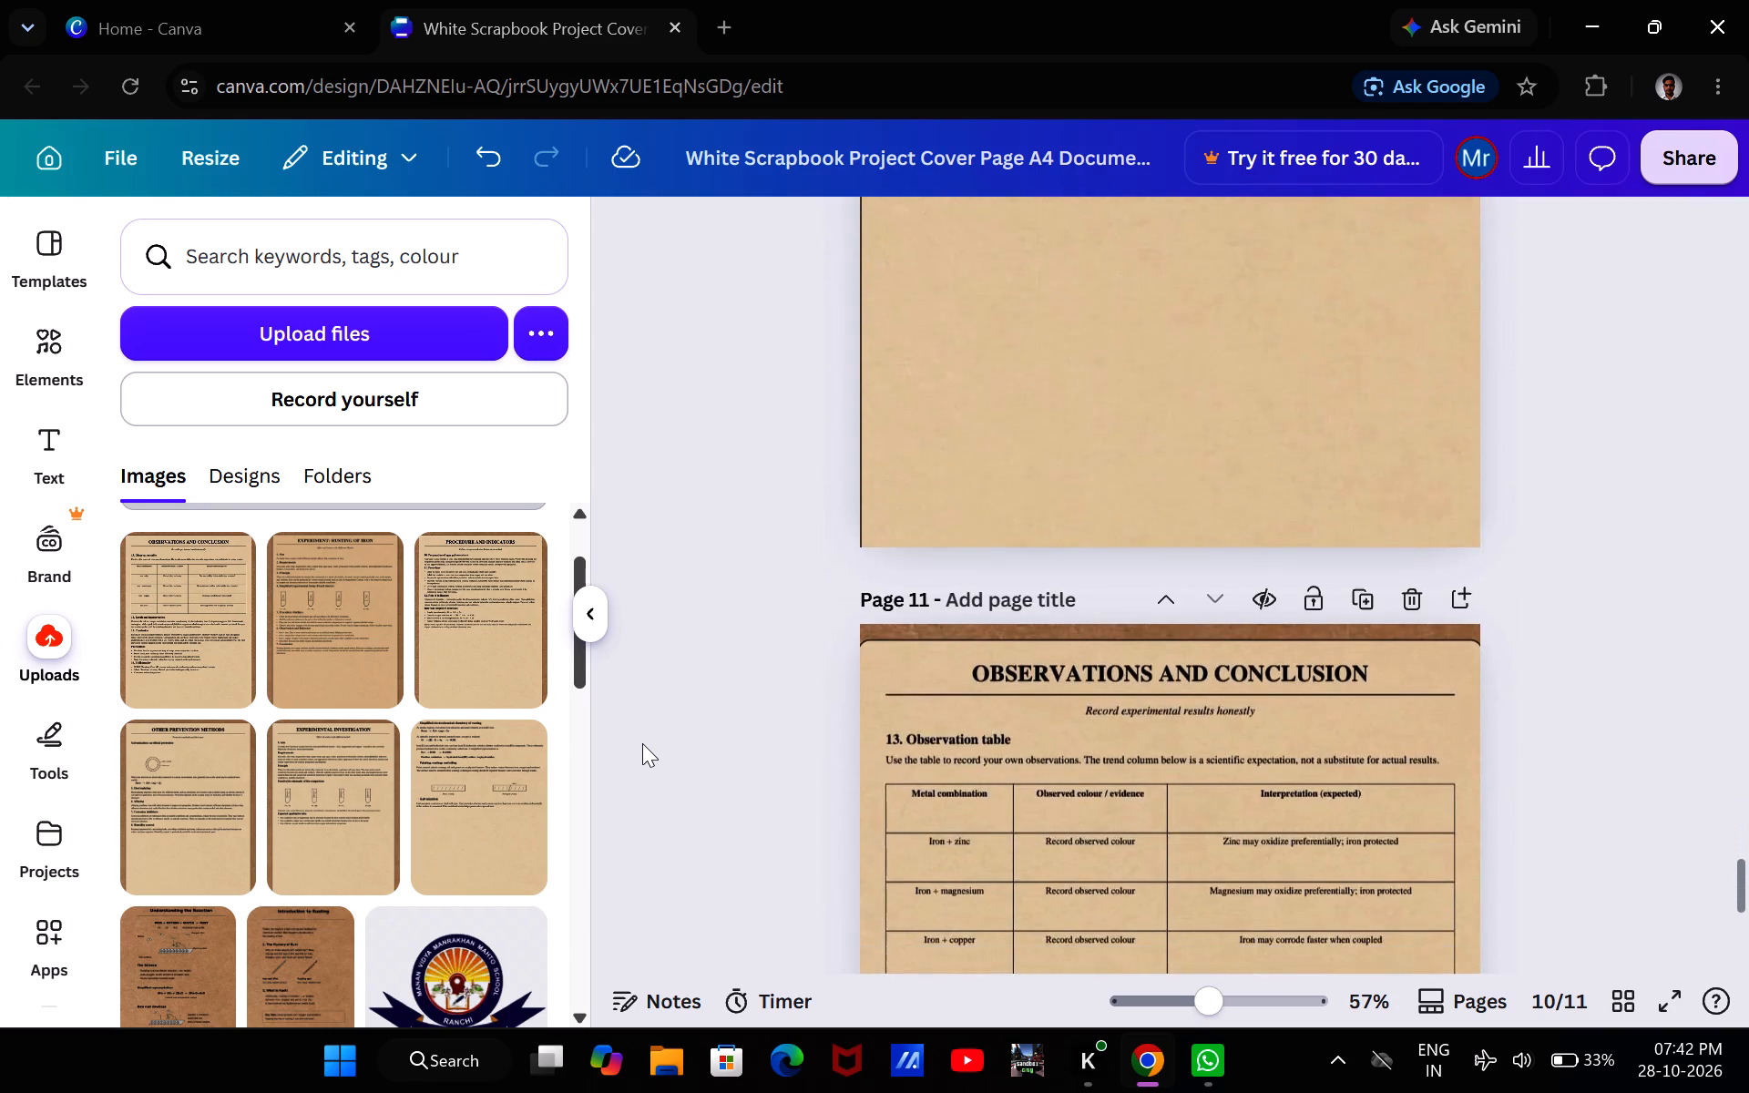
scroll(642, 743, "up", 8)
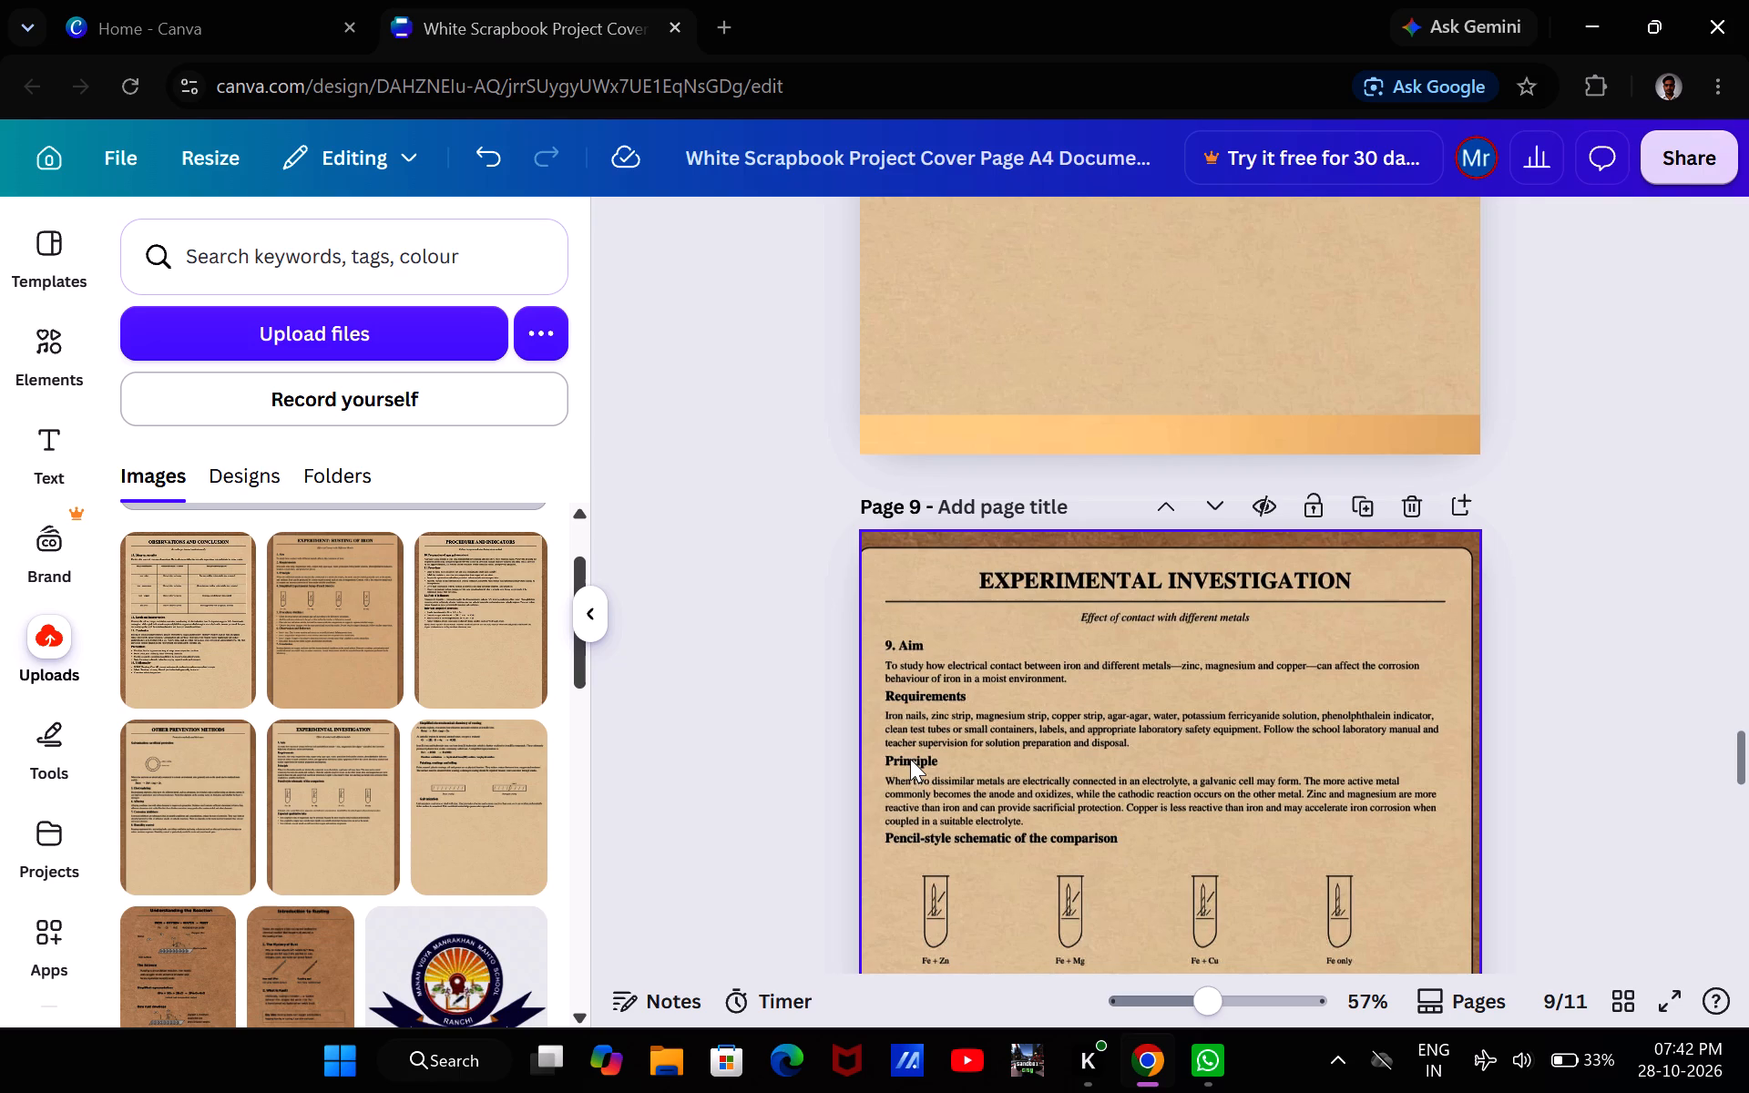
scroll(910, 759, "up", 5)
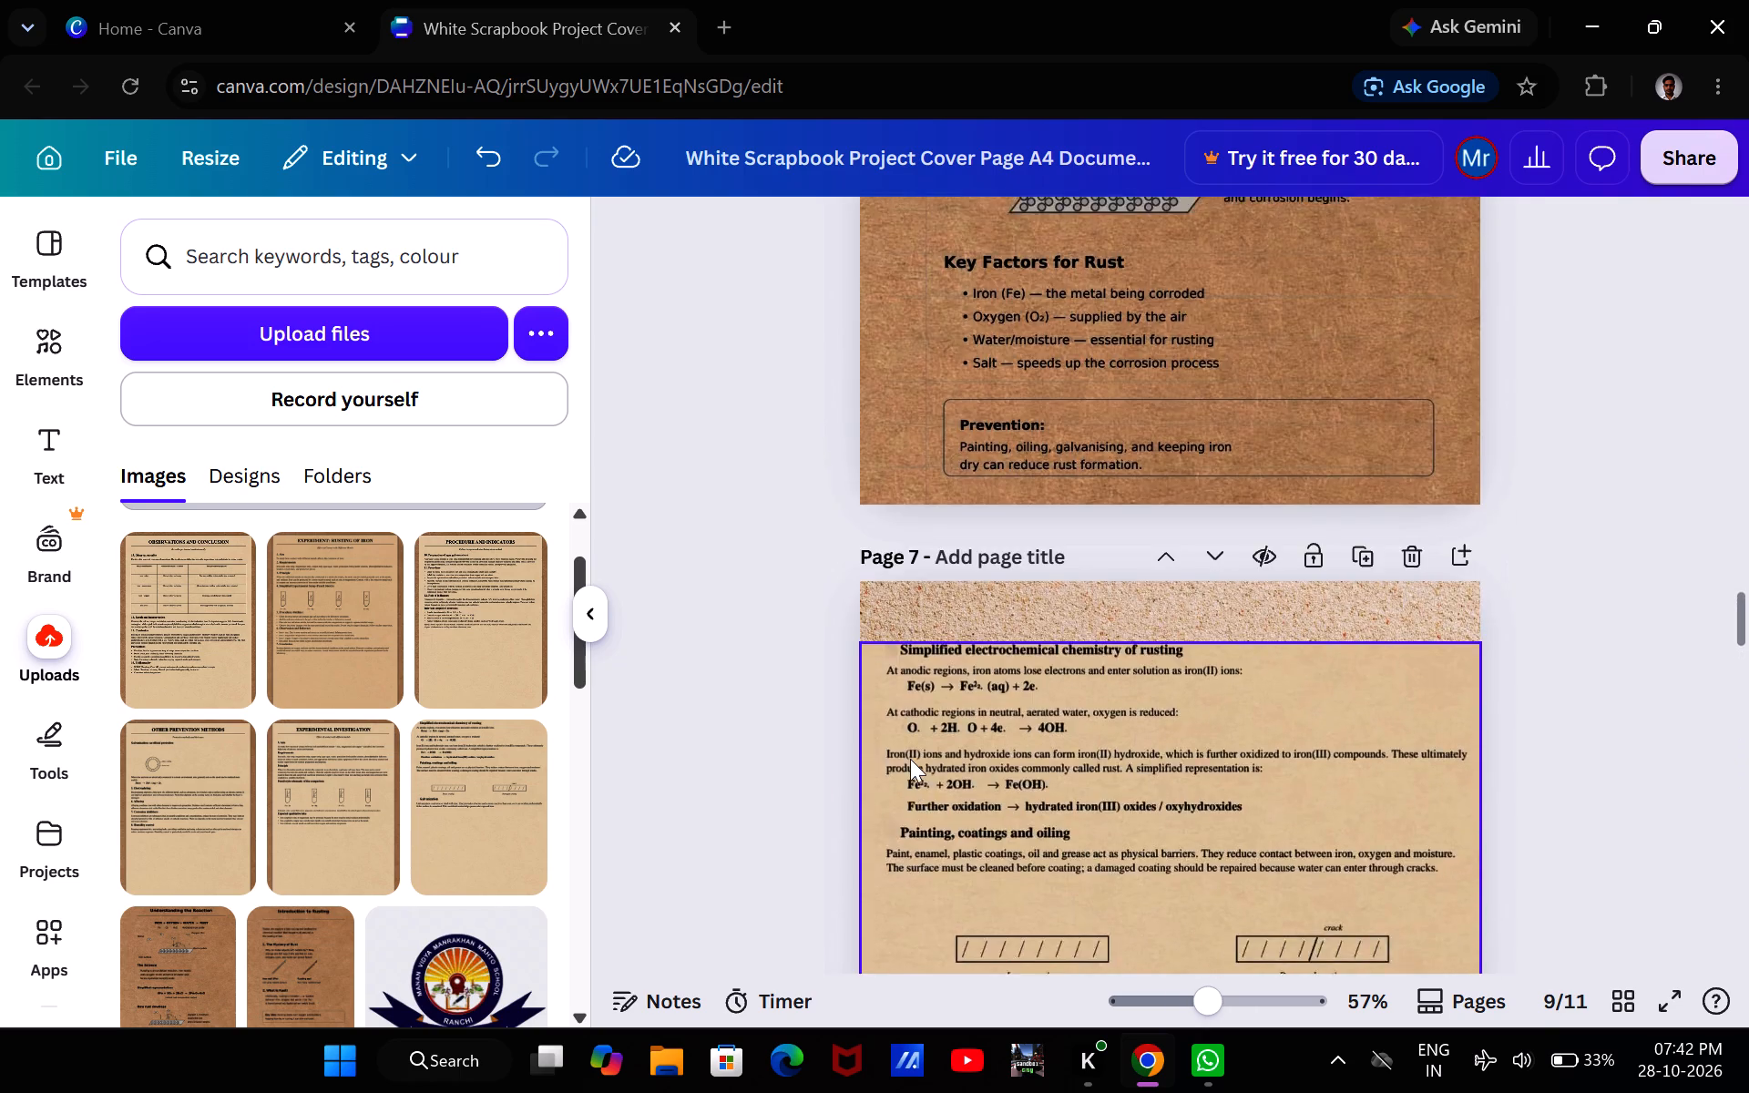
scroll(910, 759, "up", 8)
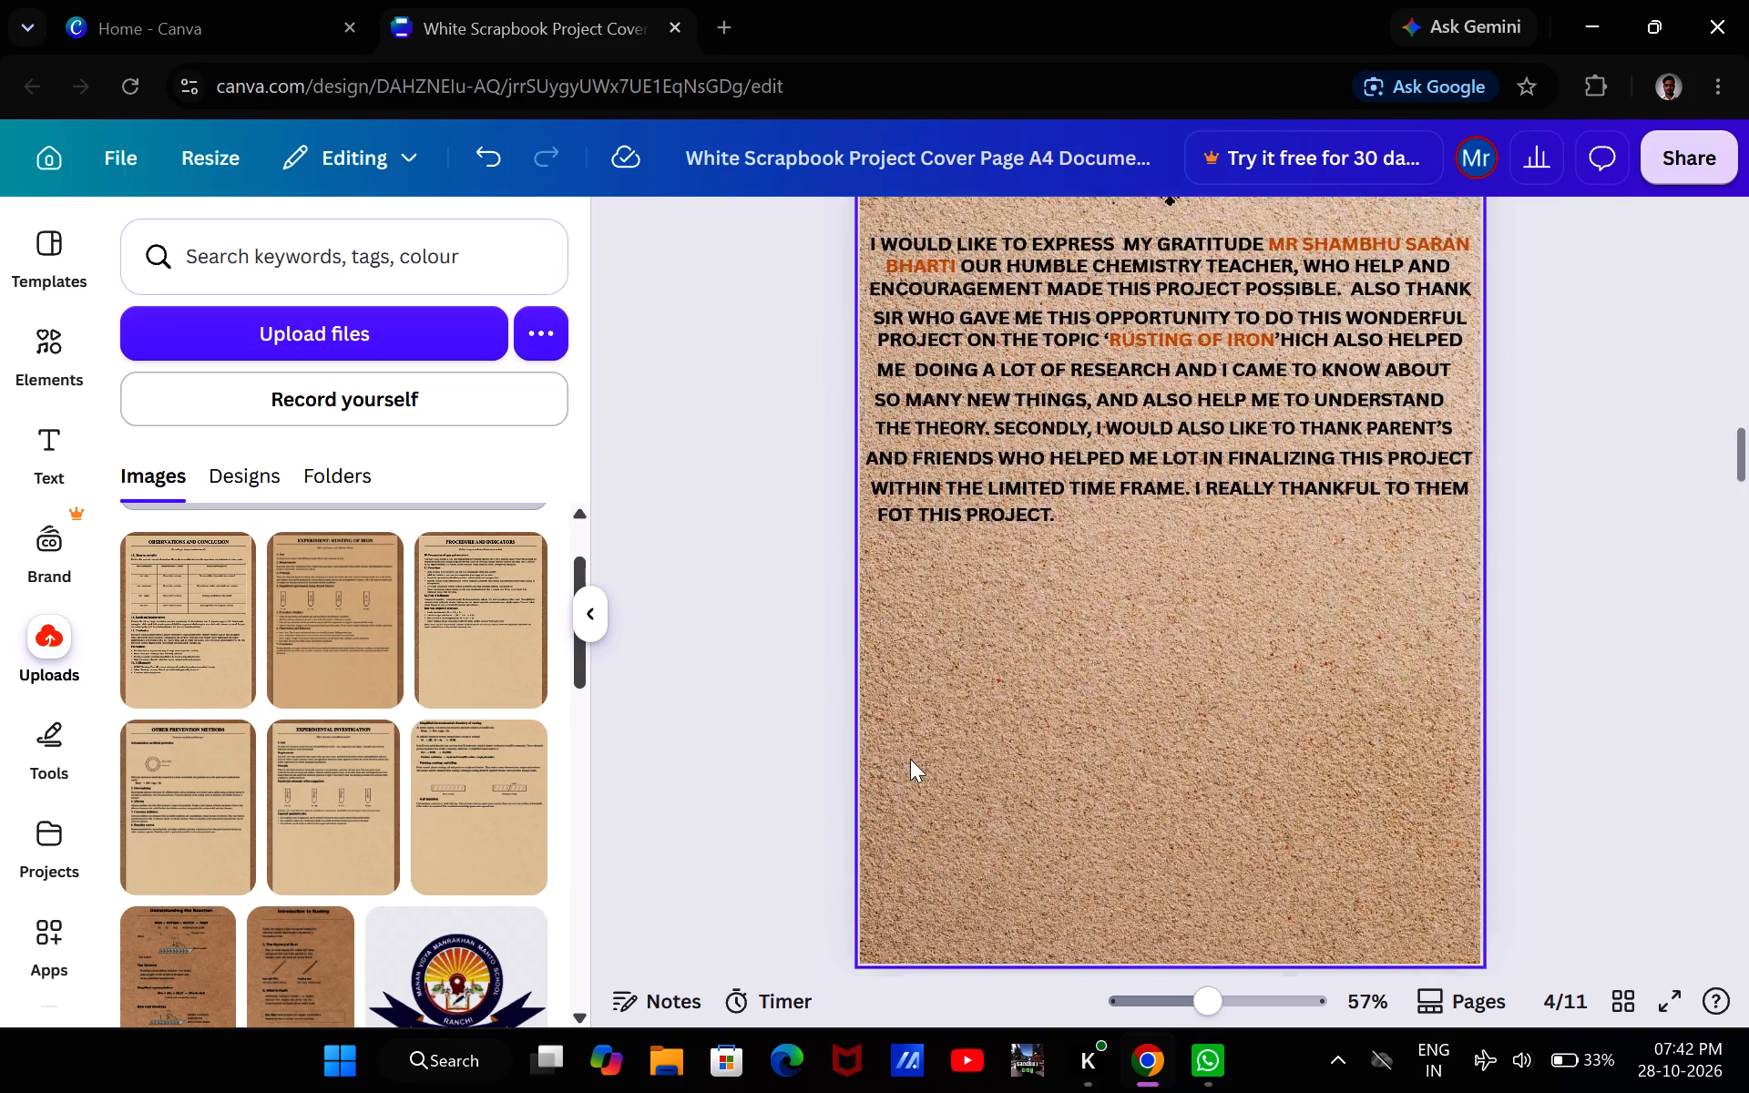
scroll(910, 759, "up", 7)
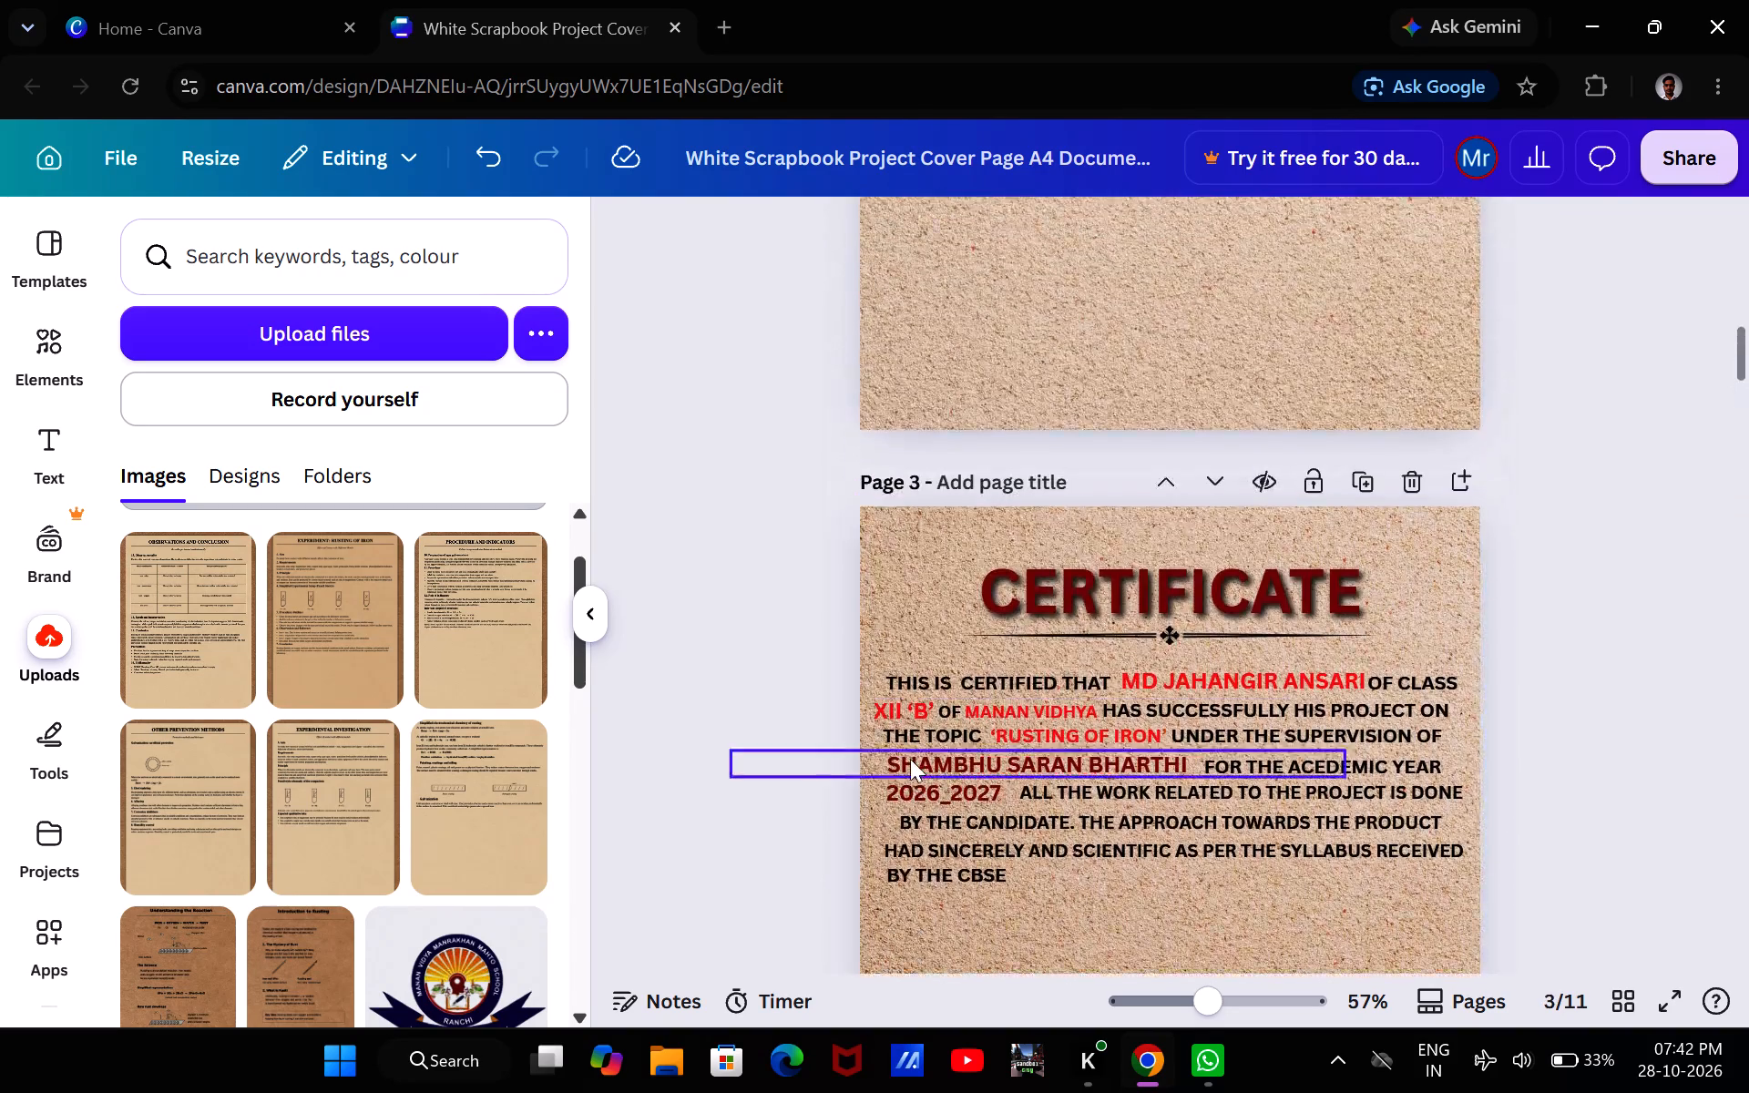
scroll(910, 759, "up", 3)
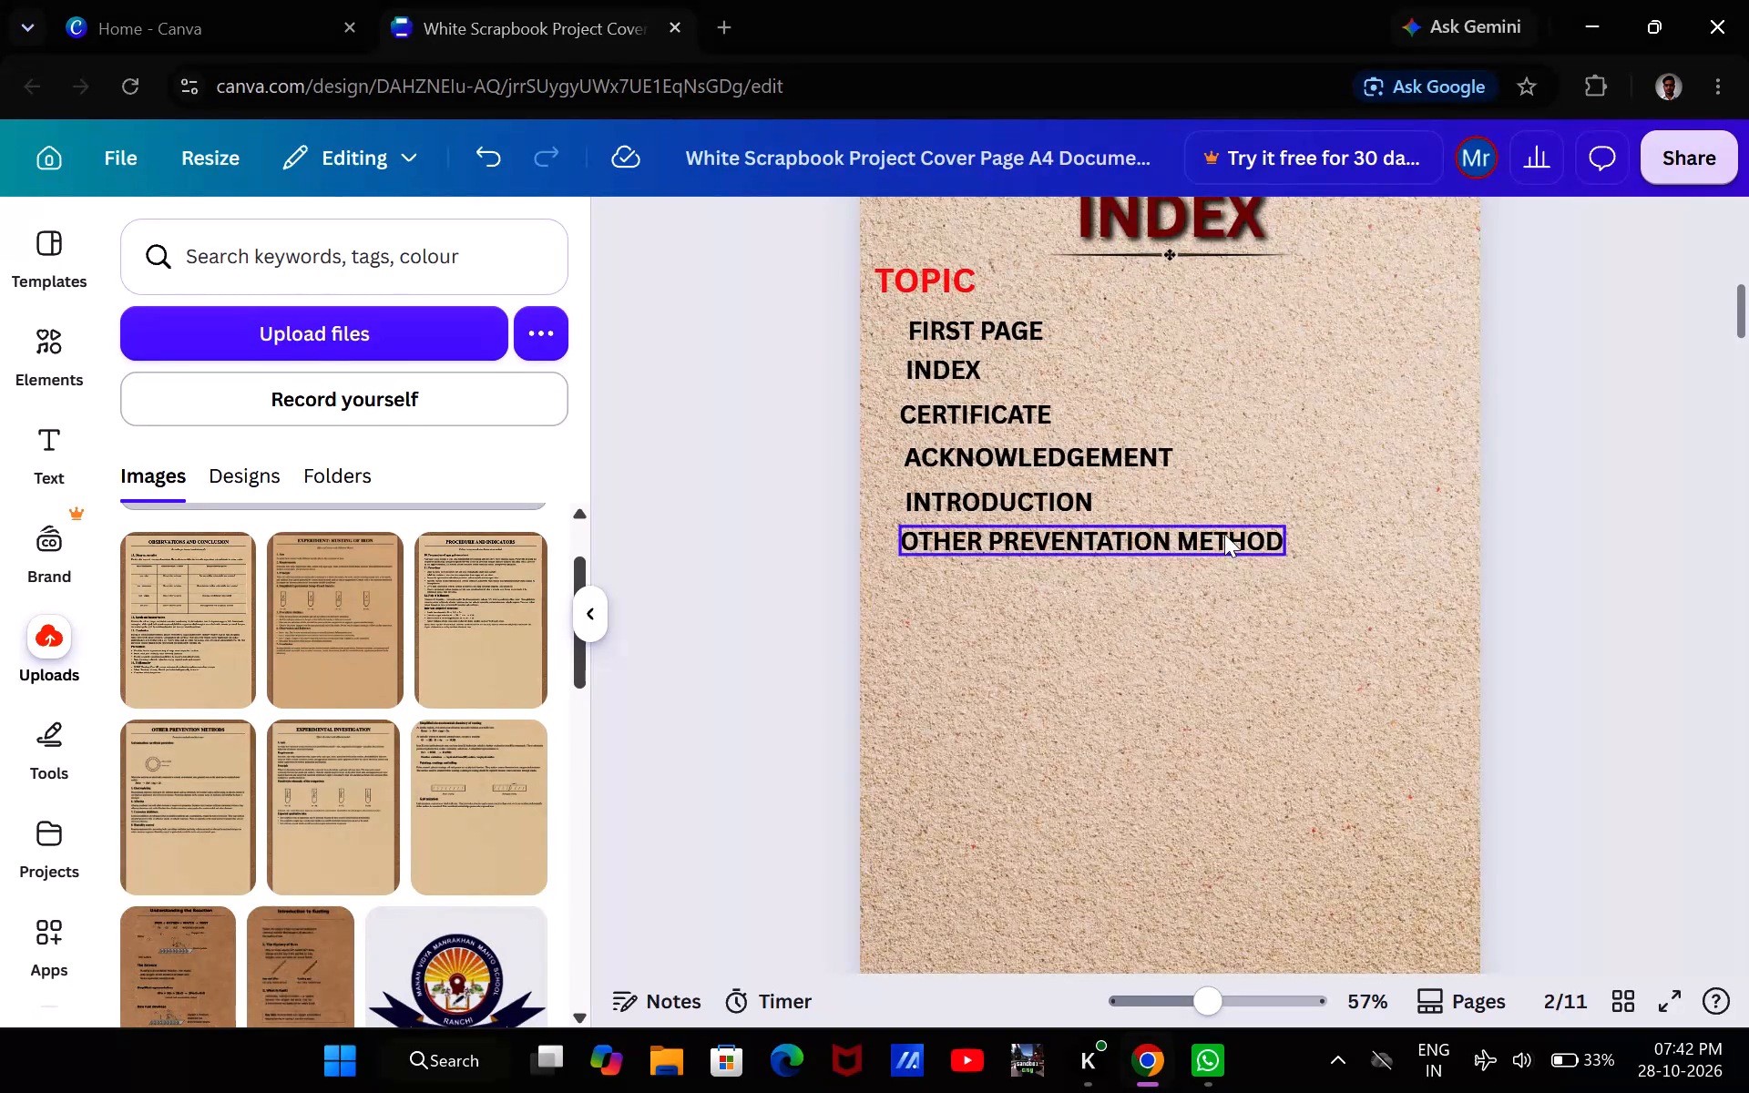
Duplicate the OTHER PREVENTATION METHOD entry as EXPERIMENTAL INVESTIGATION and place it just beneath, aligned with the list.
left_click(1205, 525)
left_click(1090, 466)
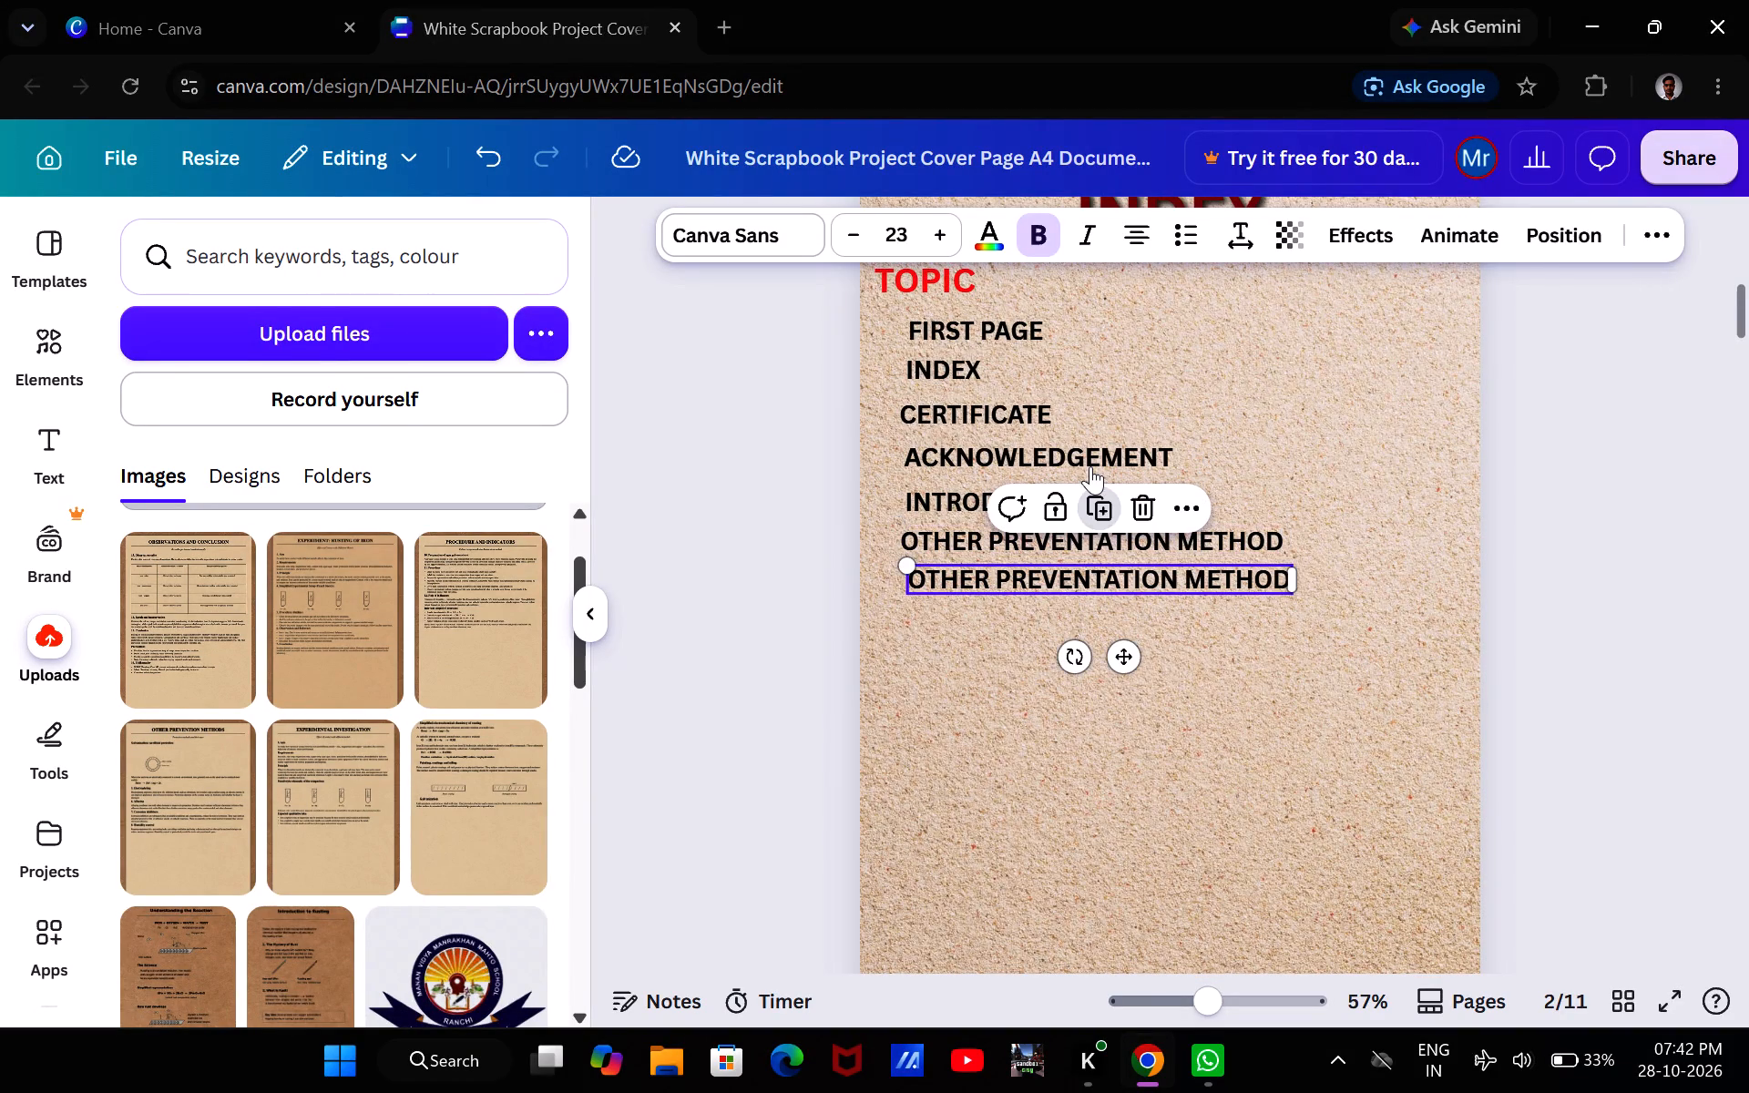
double_click(1133, 577)
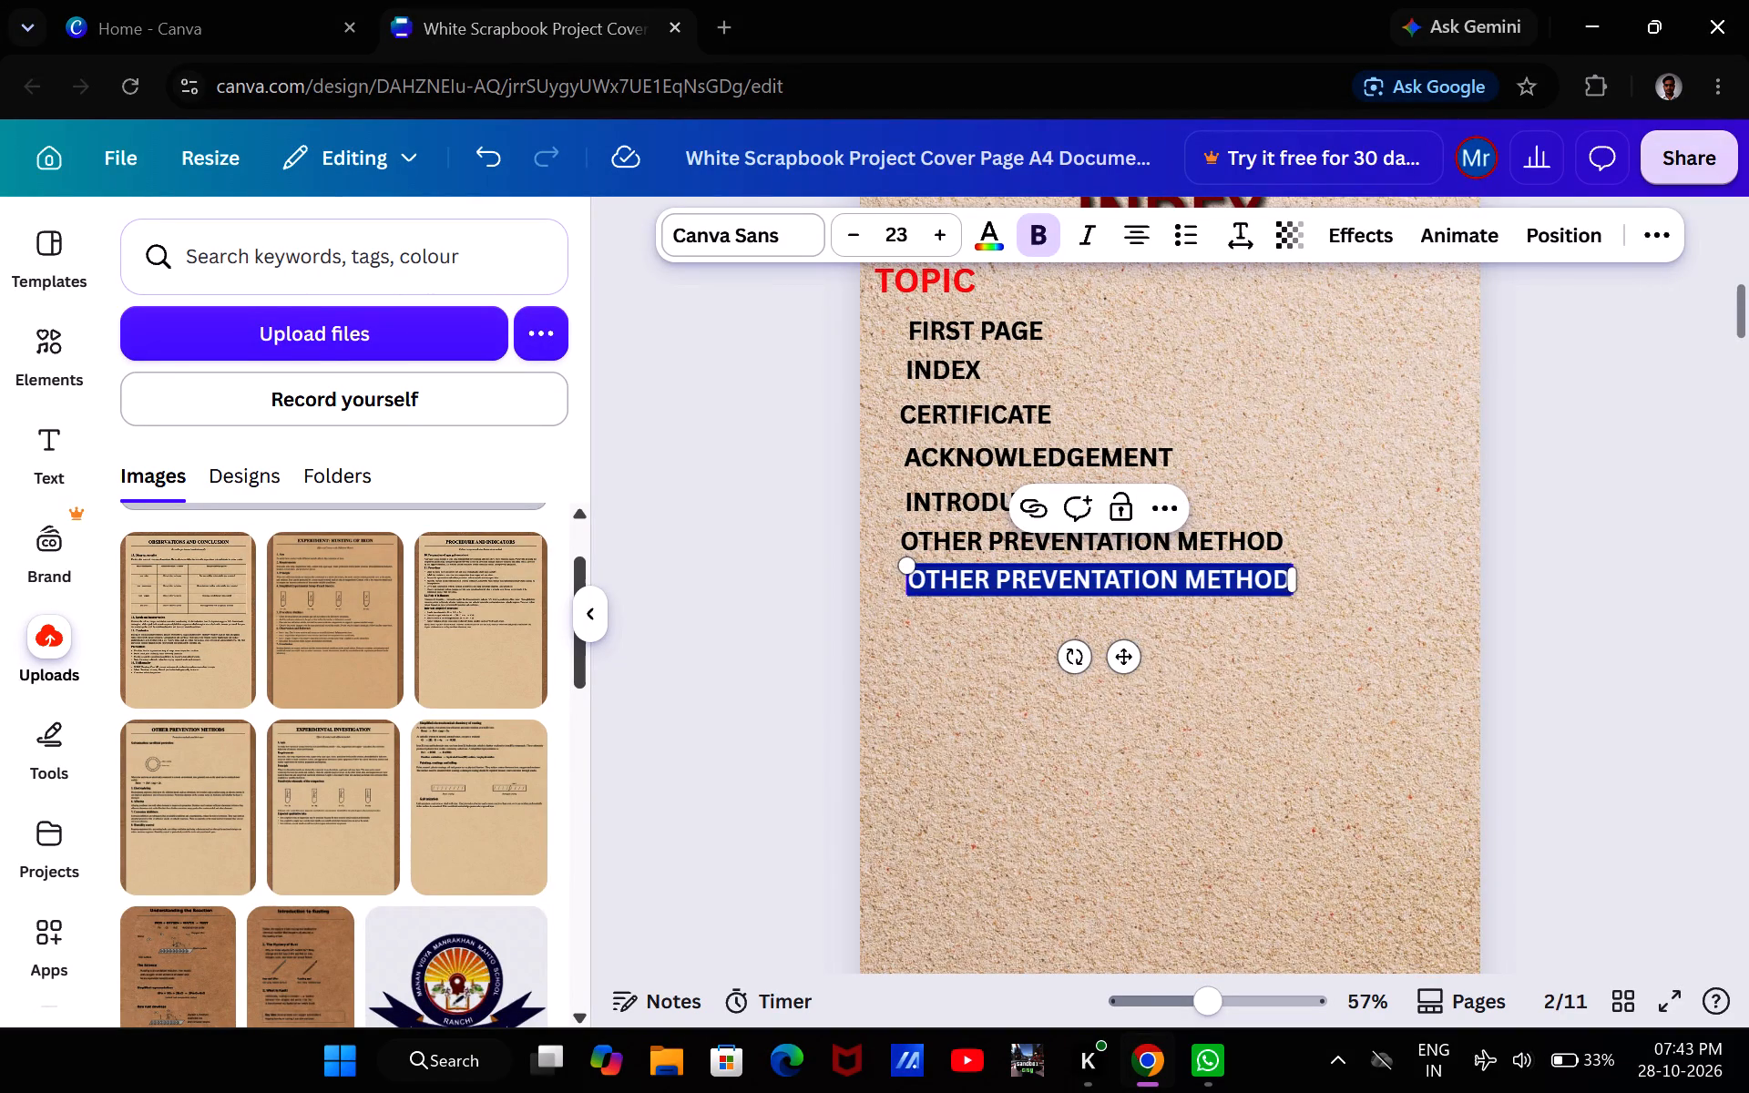
key("BackSpace")
type("EXPERIMENTAL")
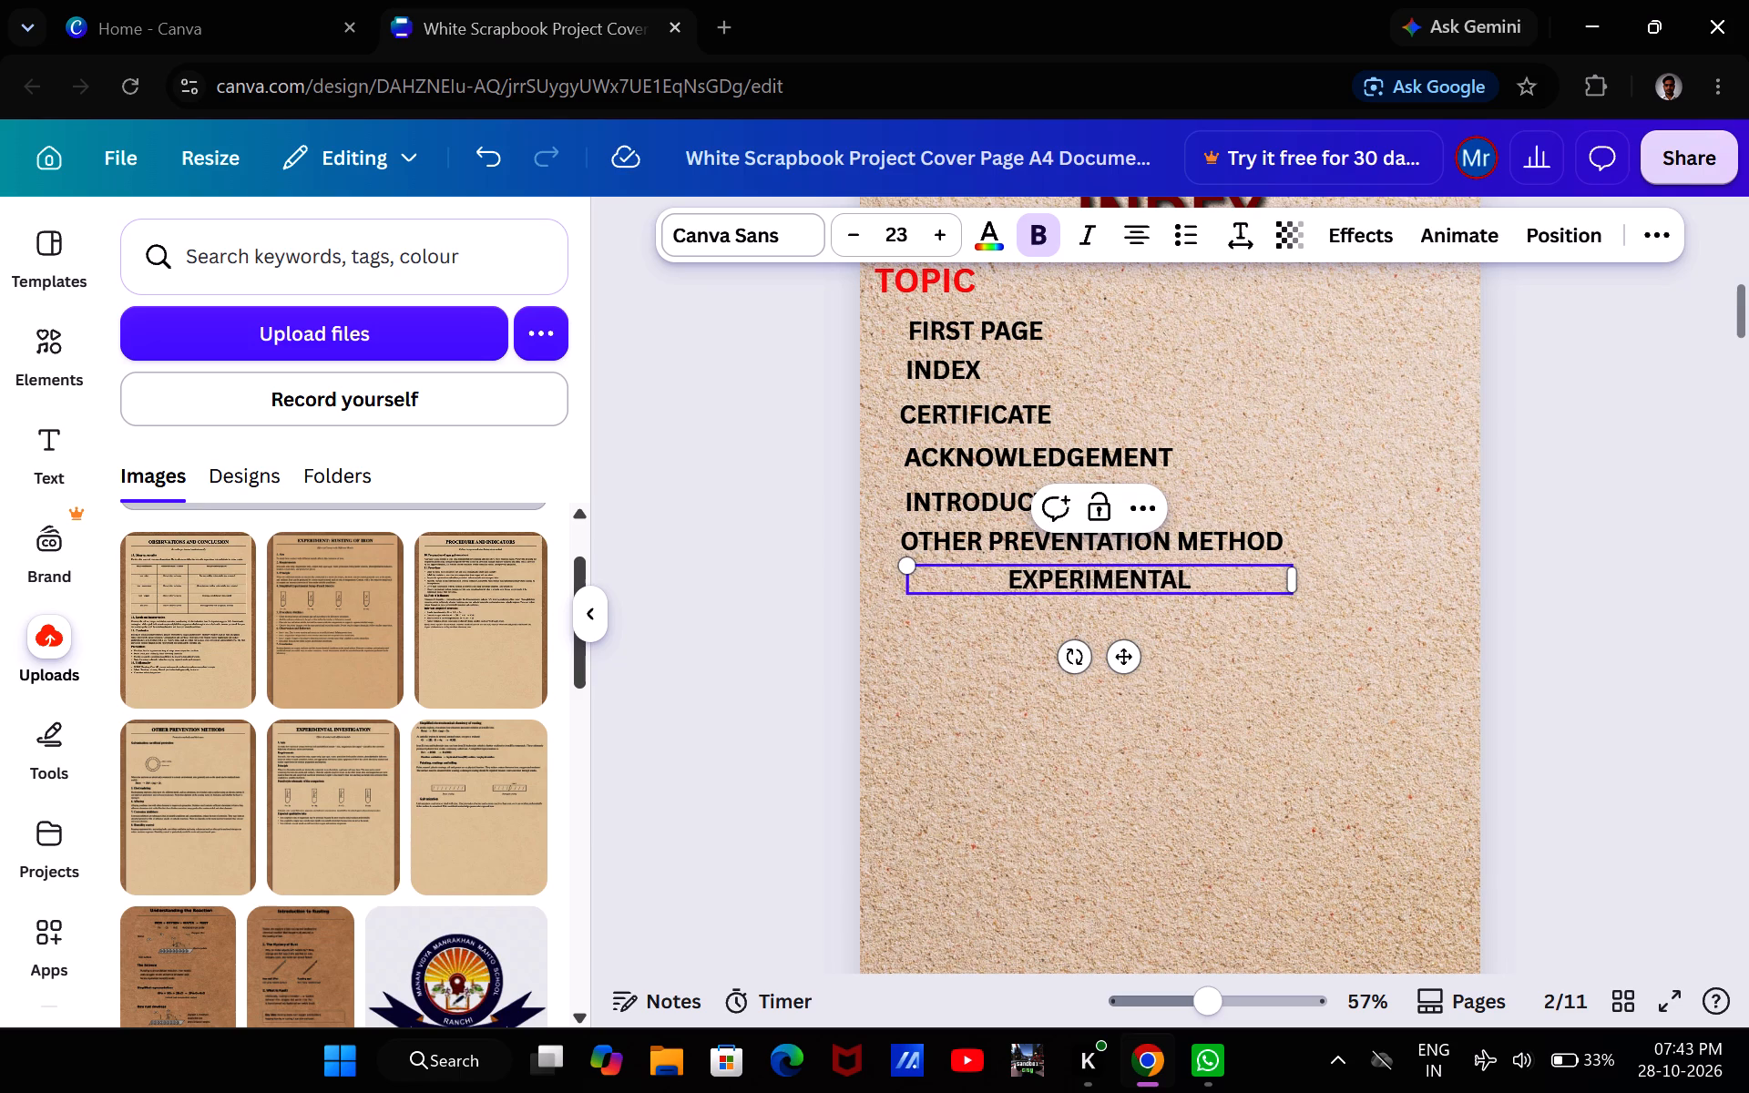
key("space")
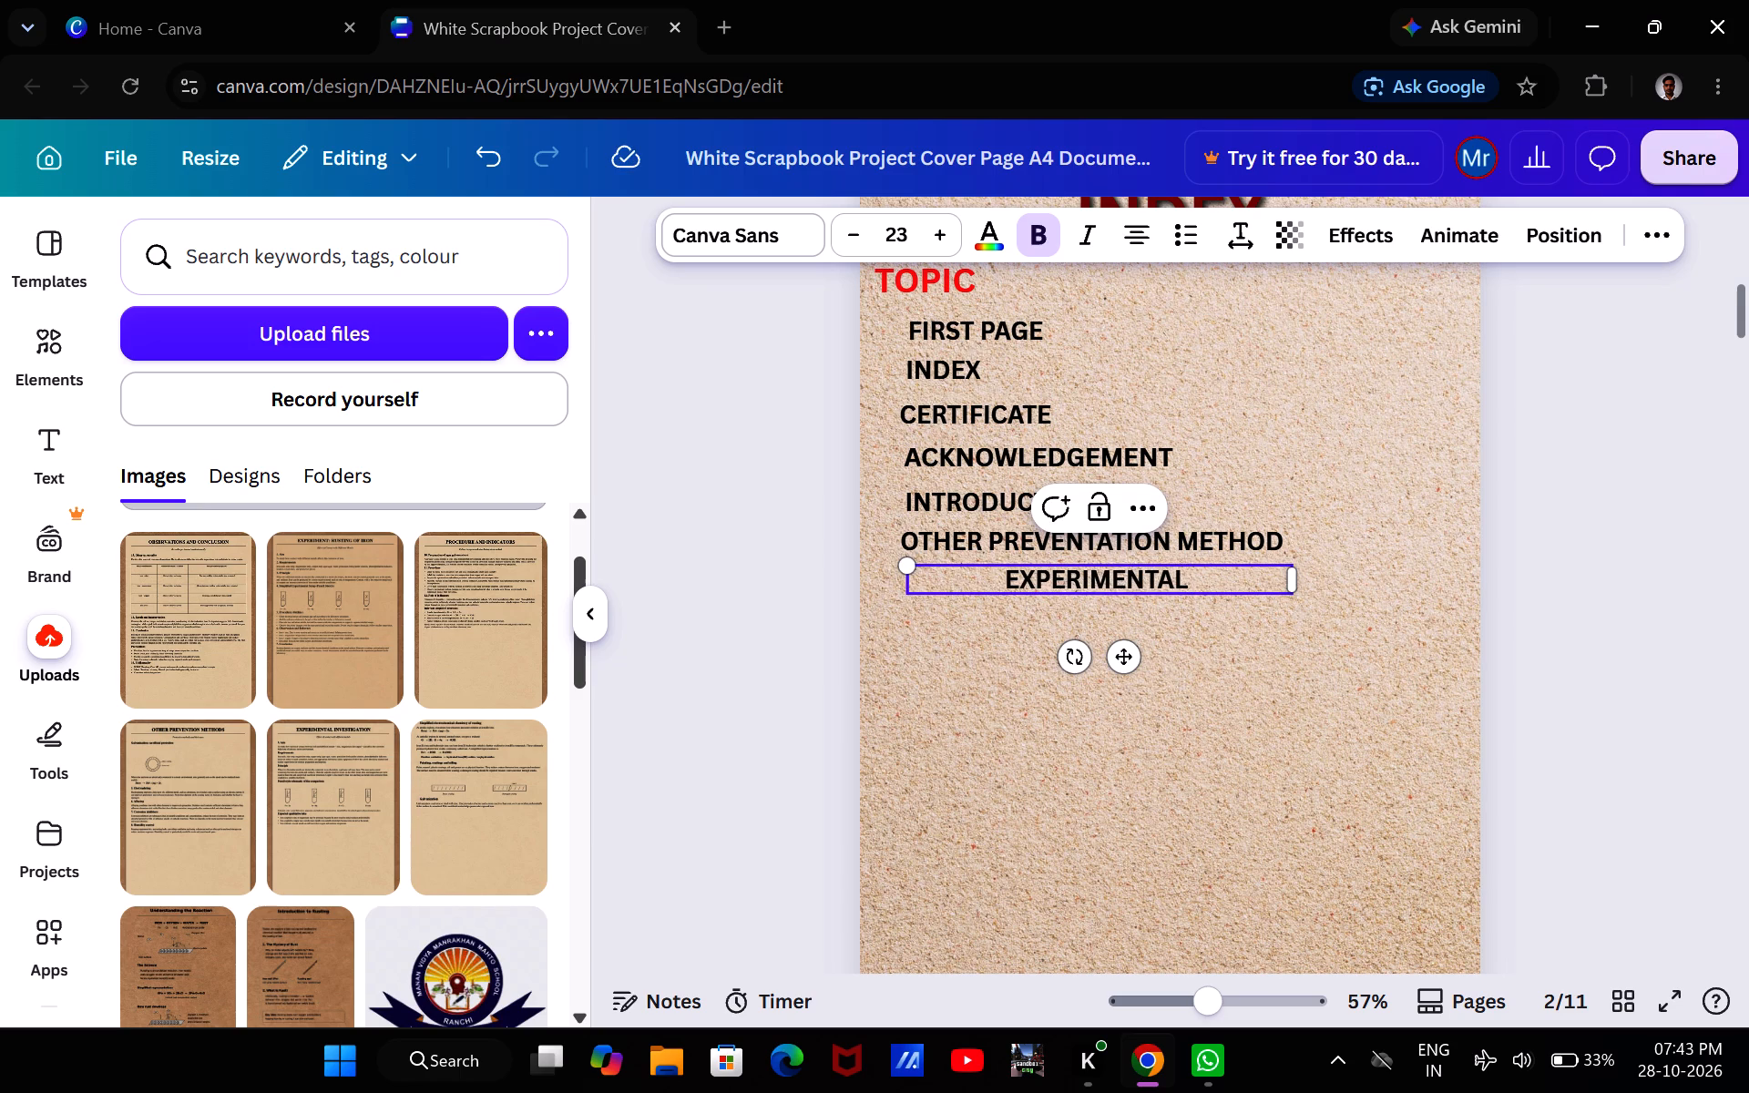
key("o")
key("BackSpace")
type("INVESTIGATION")
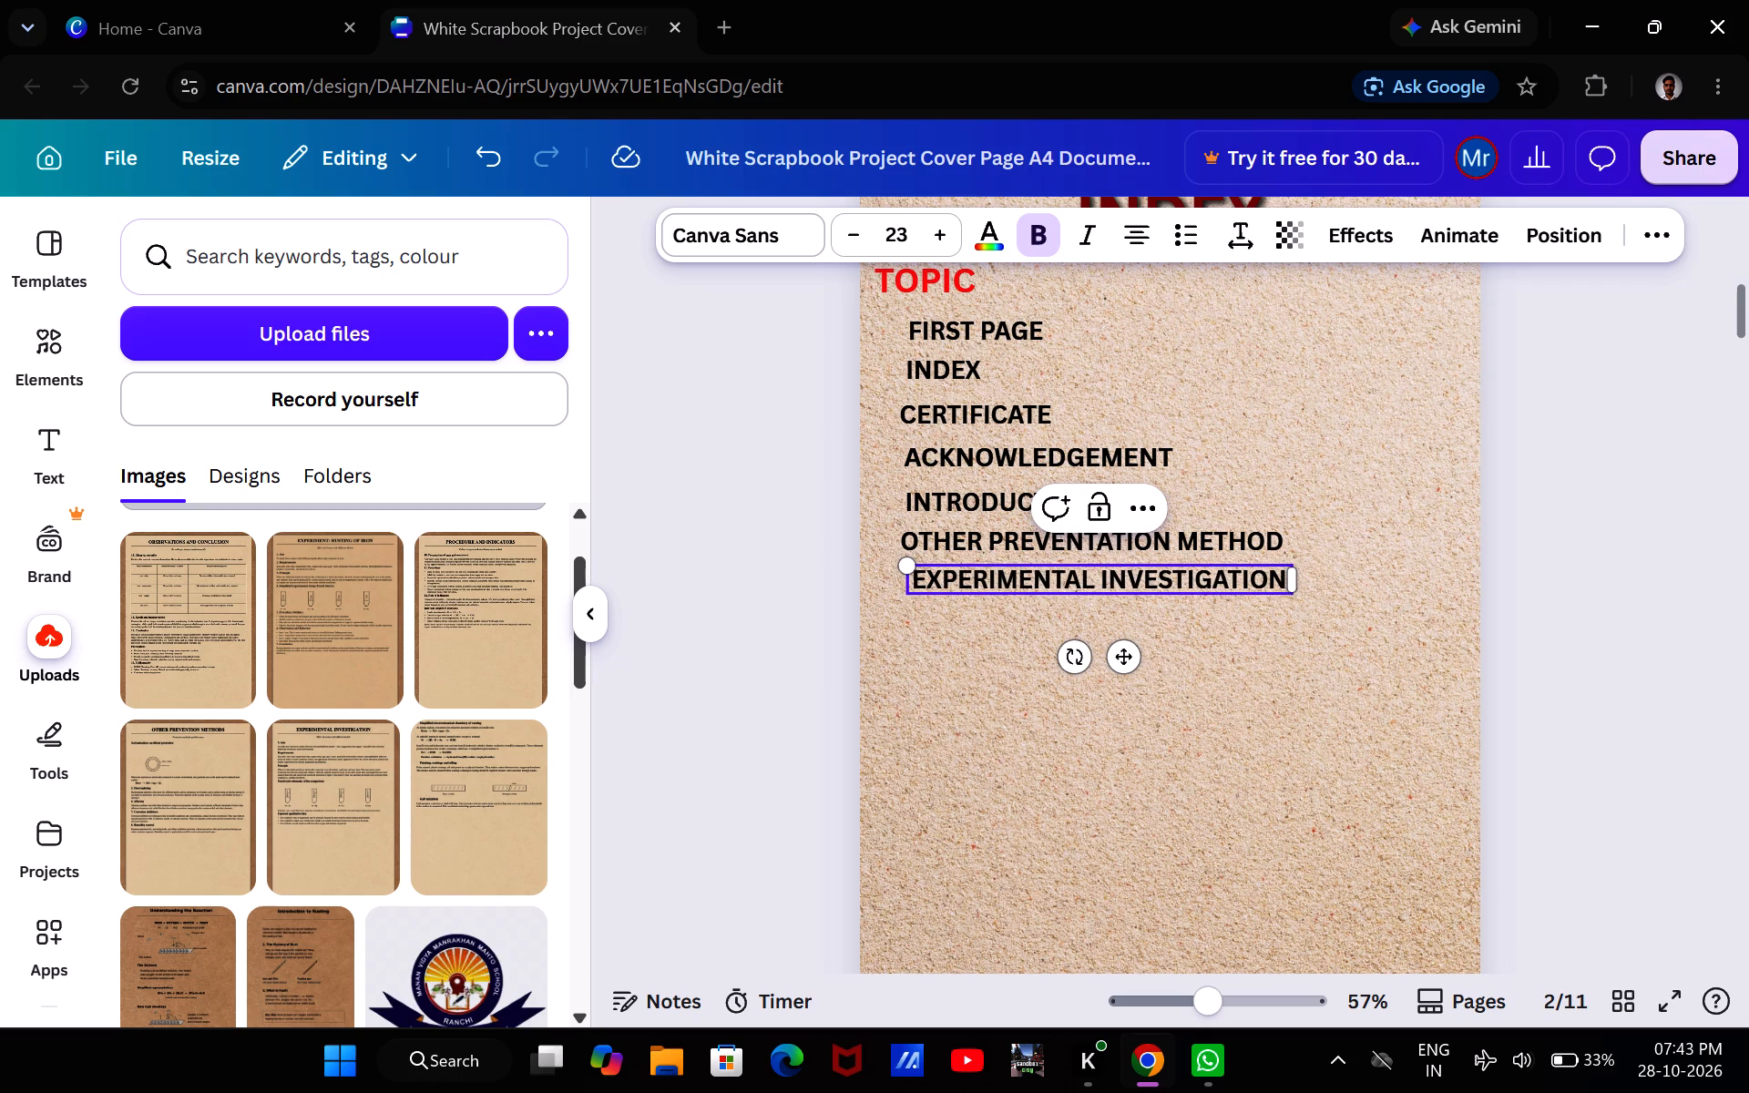
left_click_drag(1130, 648, 1119, 641)
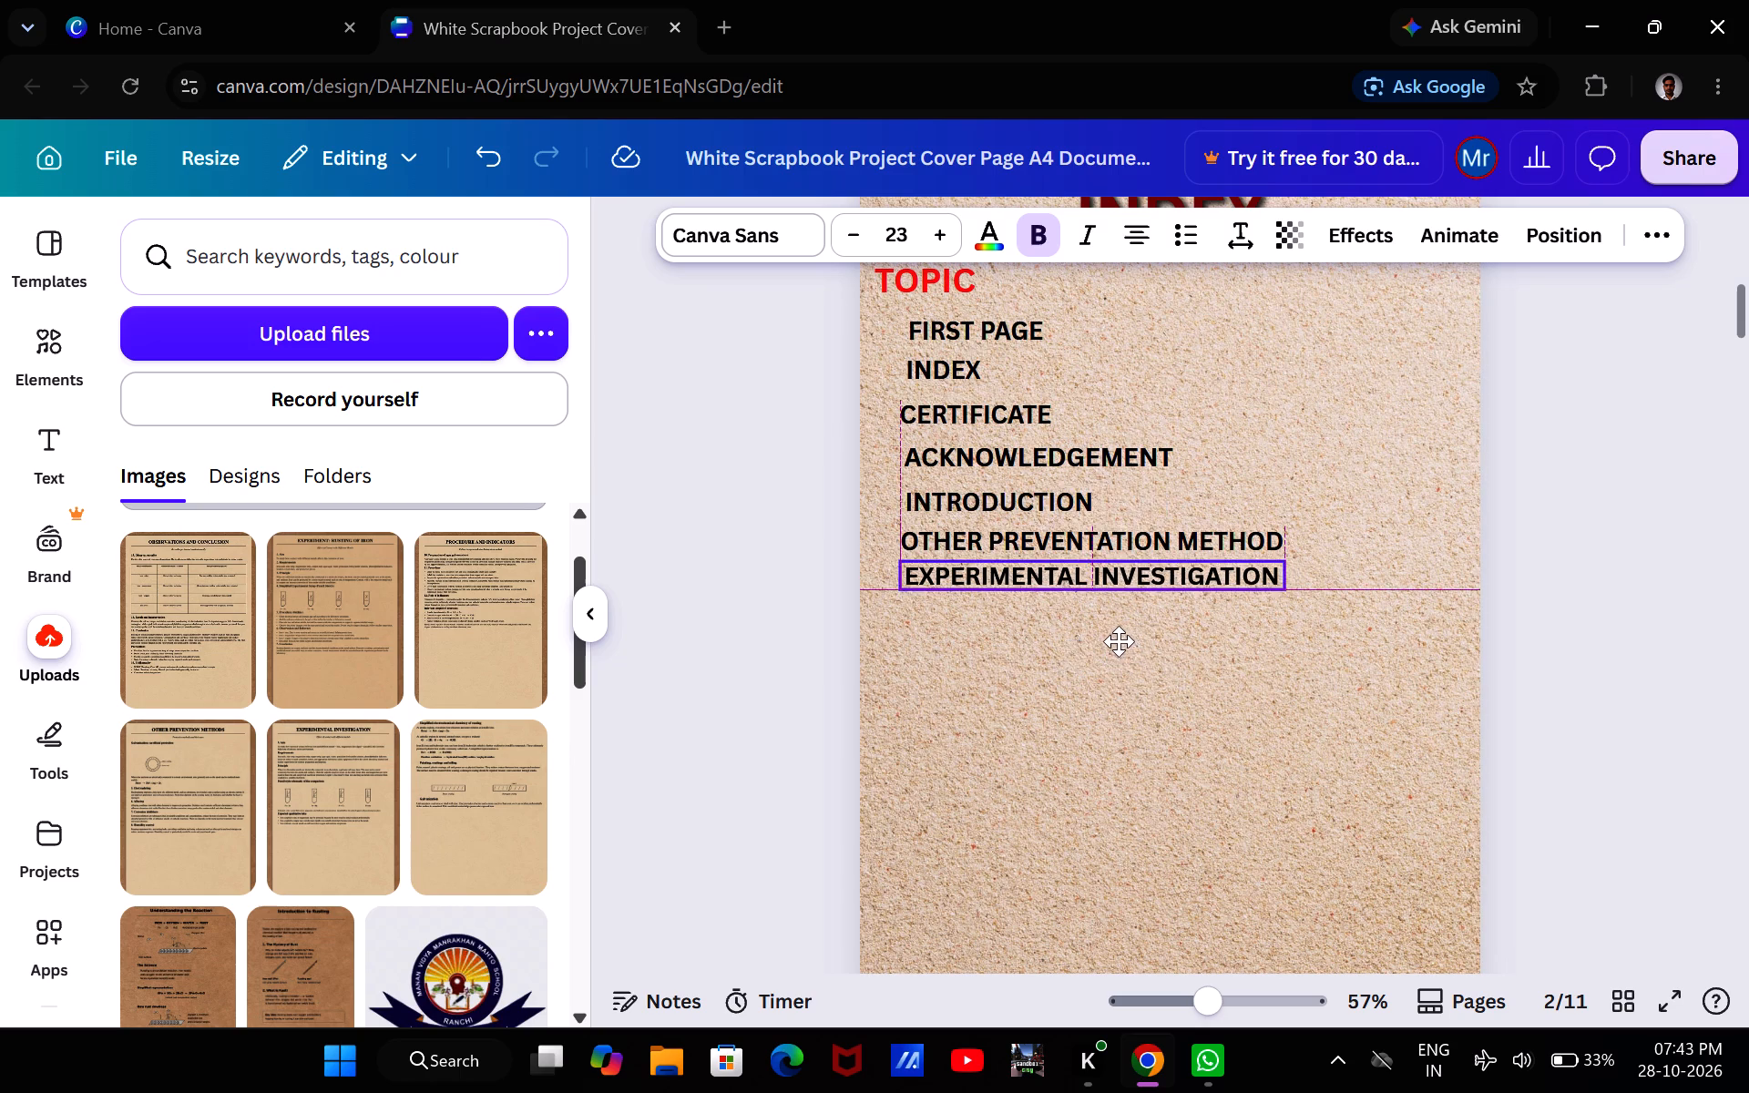
left_click_drag(1119, 641, 1117, 641)
left_click_drag(1117, 641, 1129, 645)
Duplicate the EXPERIMENTAL INVESTIGATION entry as PROCEDURE AND INDICATORS directly below it and align its text with the entries above.
left_click(1090, 509)
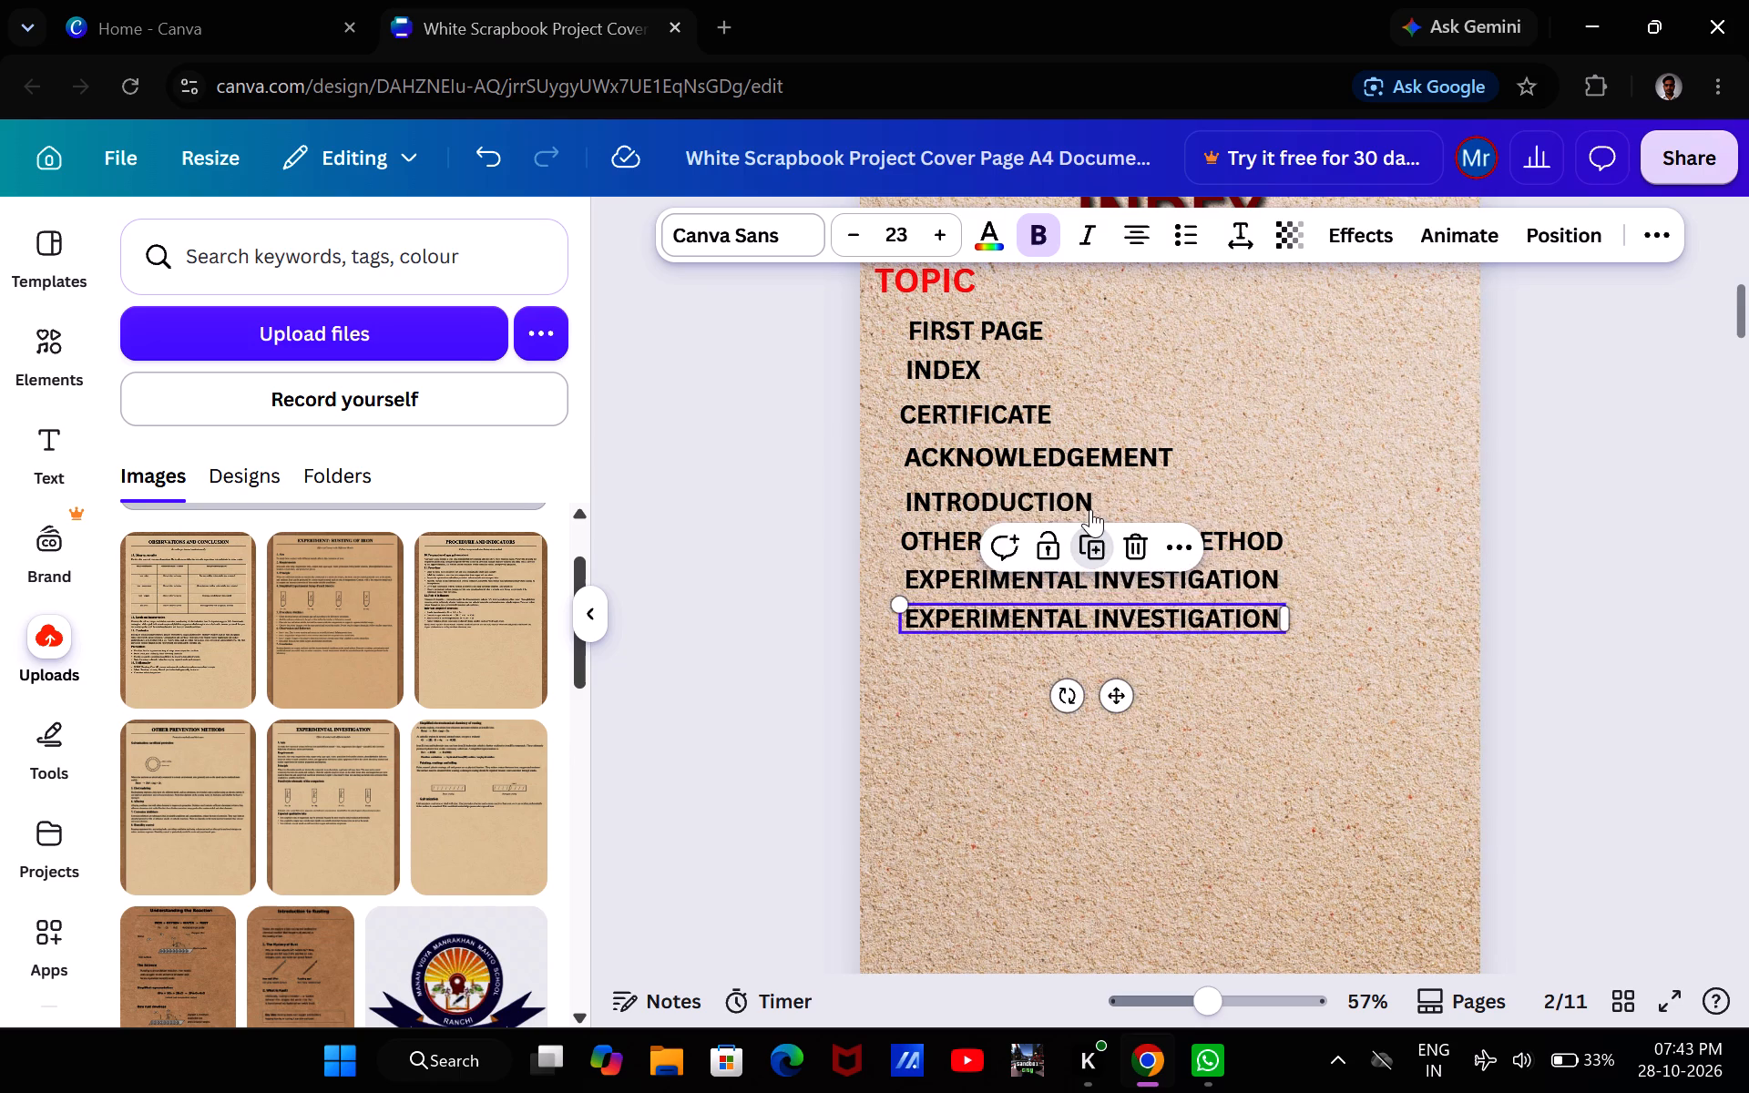
double_click(1089, 618)
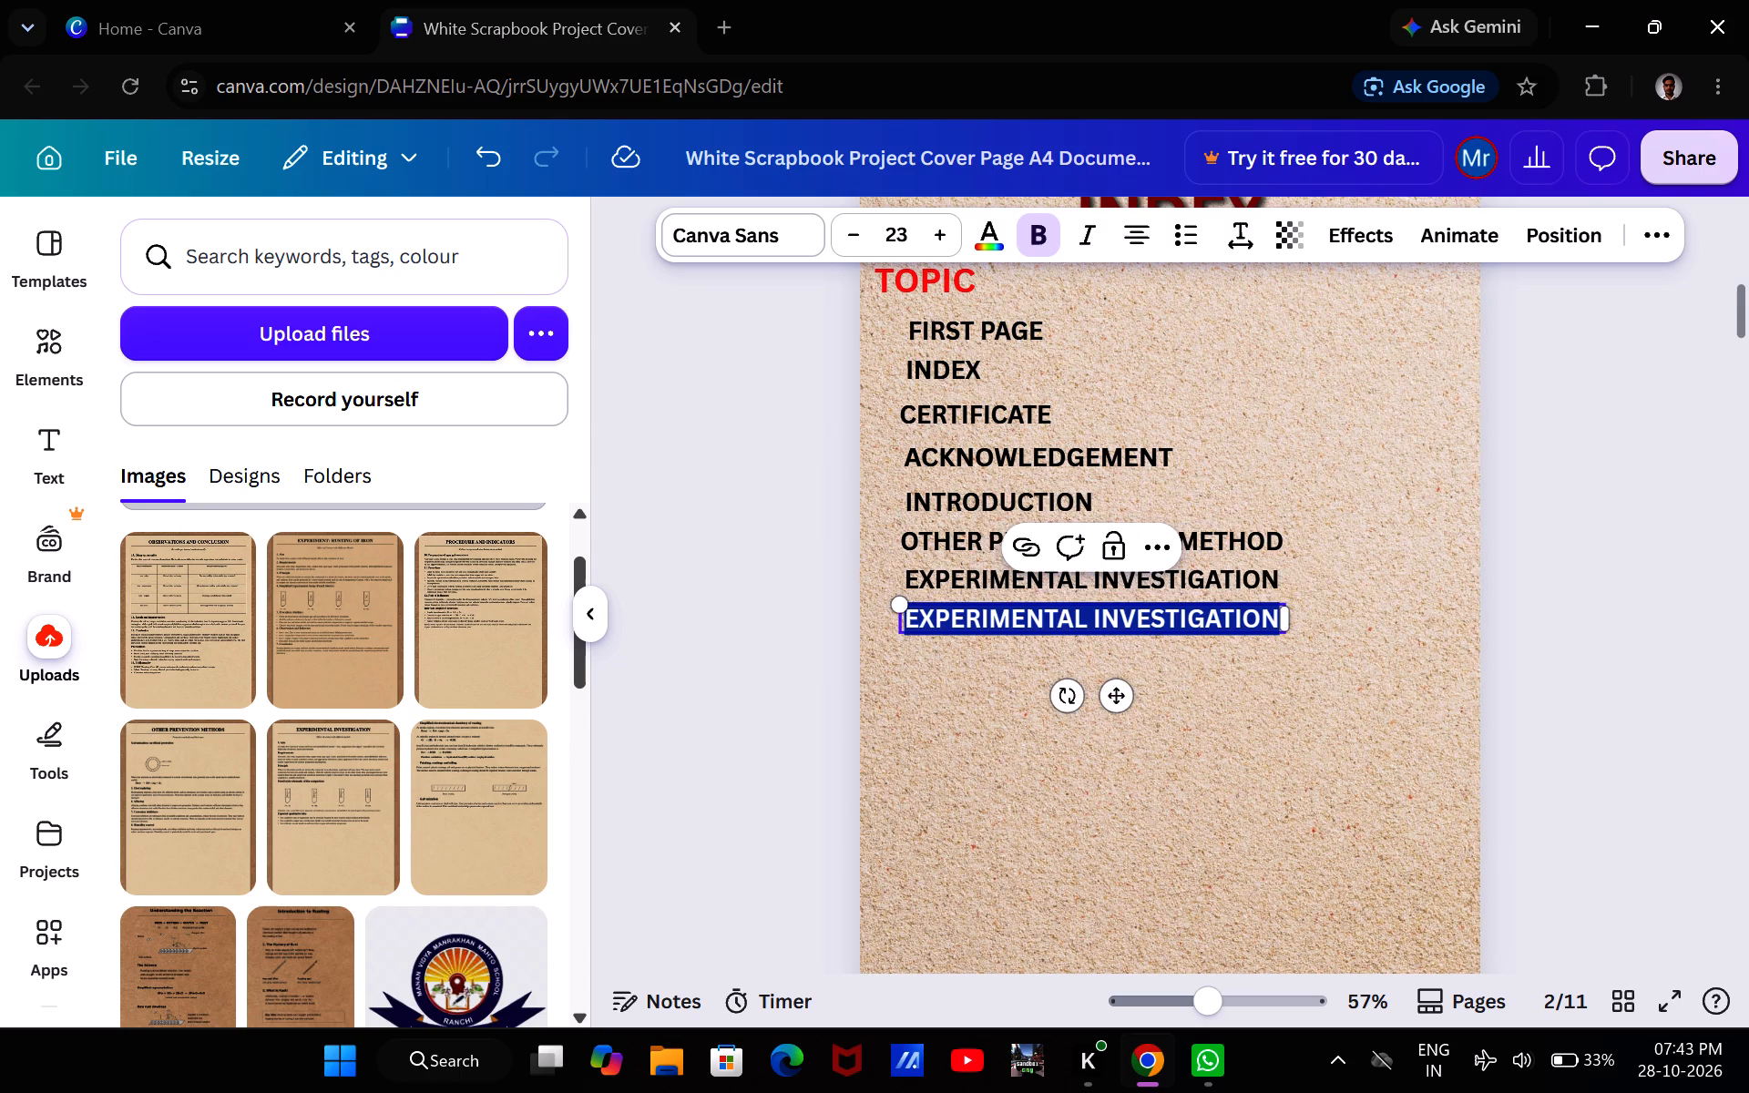
key("BackSpace")
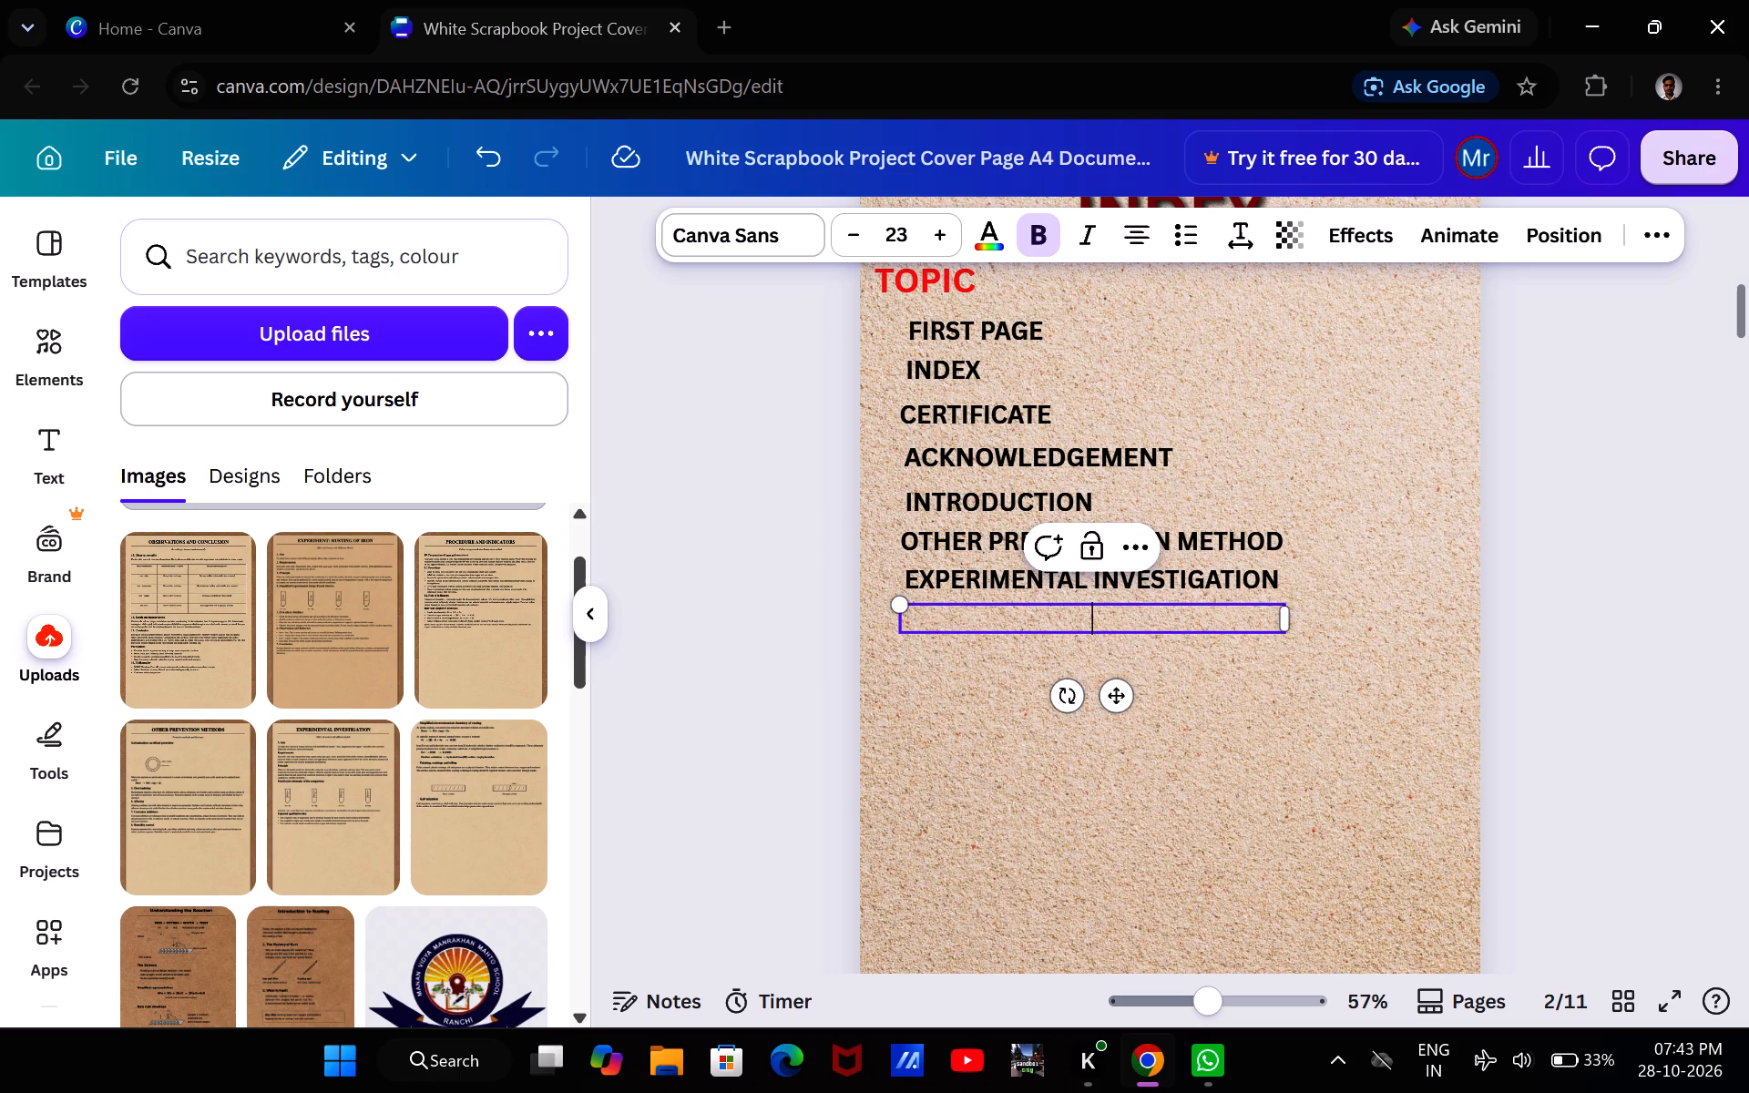
type("PRO")
type("CEDURE")
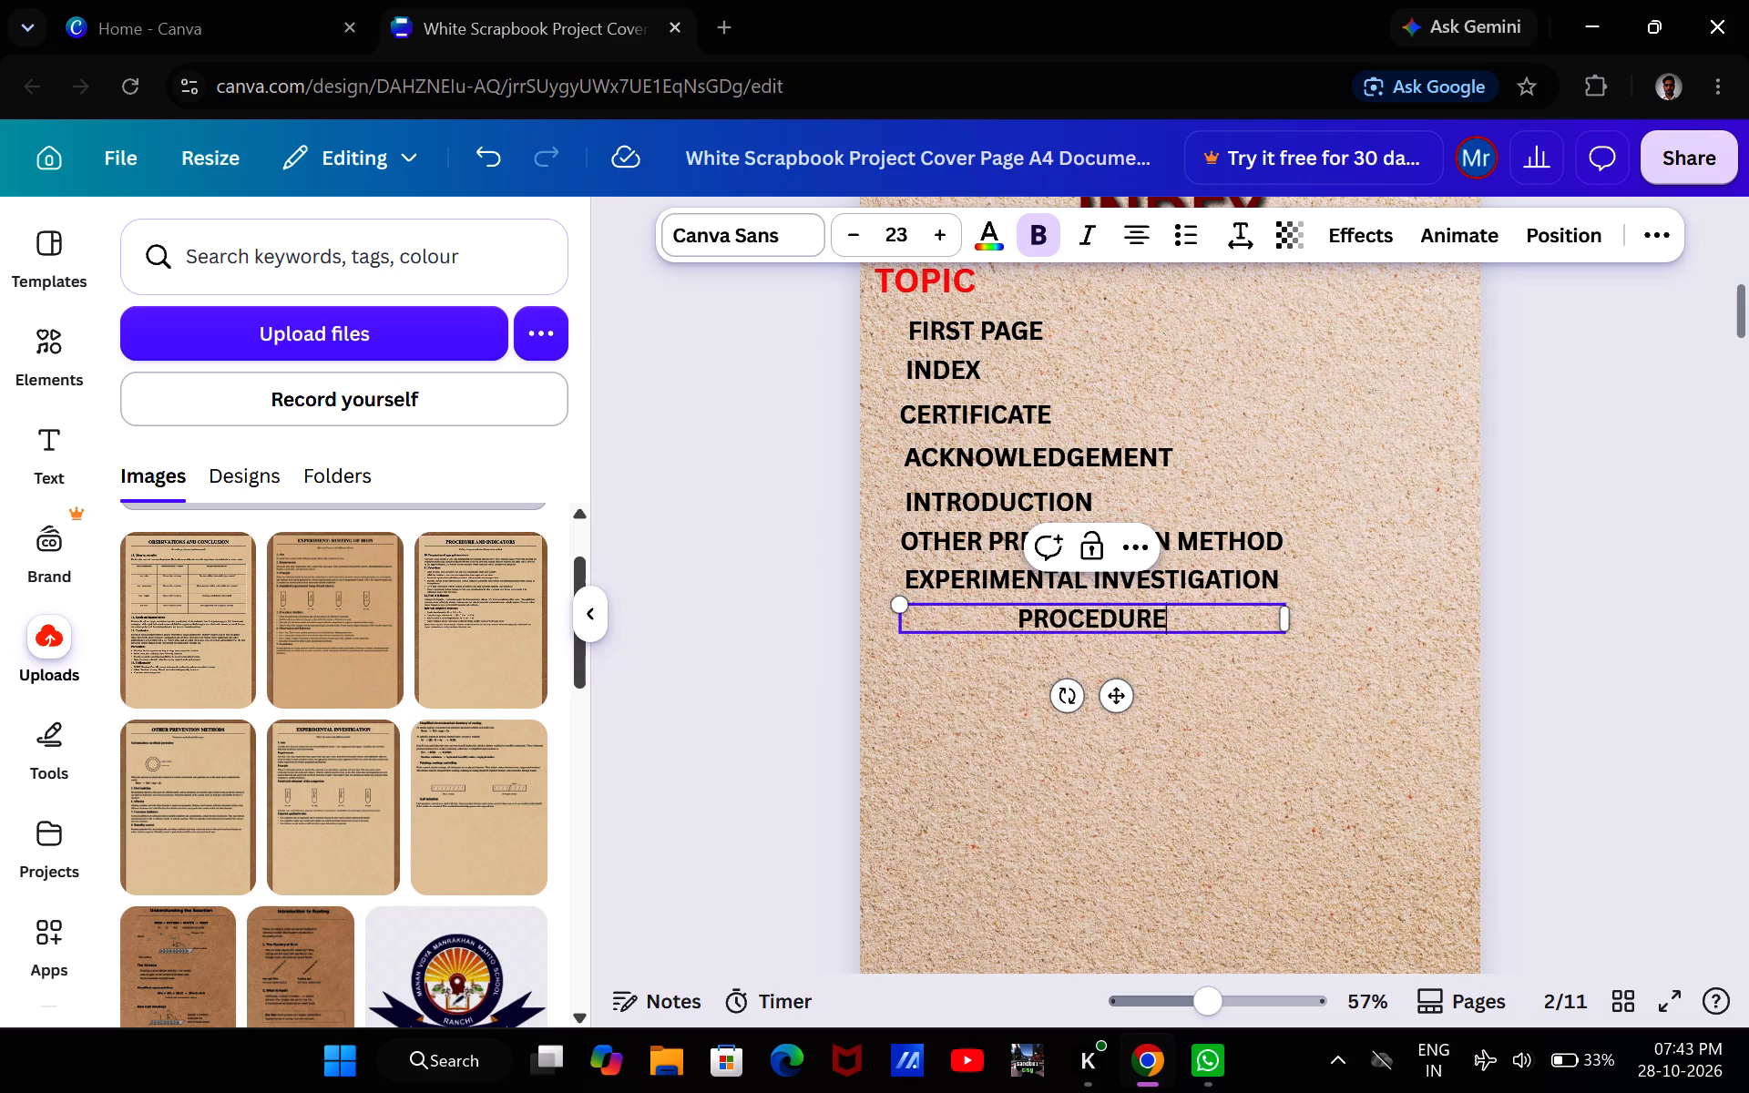
key("v")
key("BackSpace")
key("space")
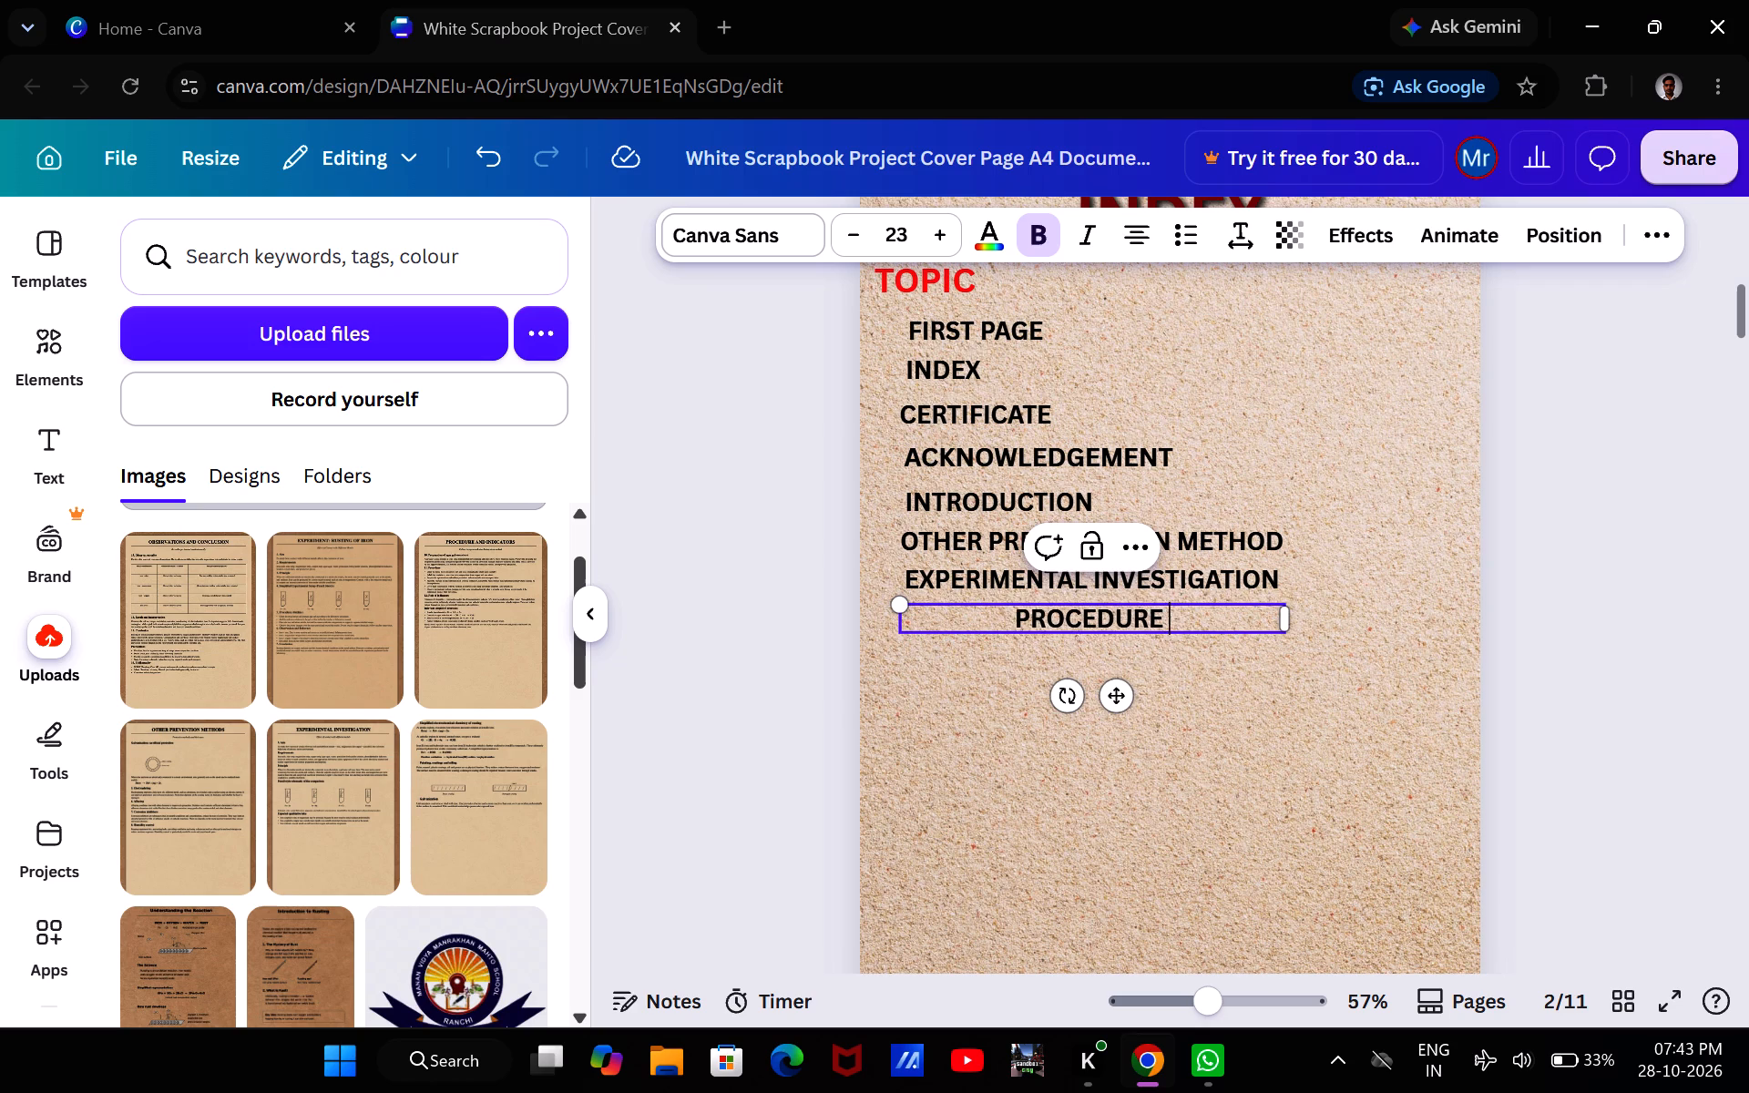
type("ANF")
key("BackSpace")
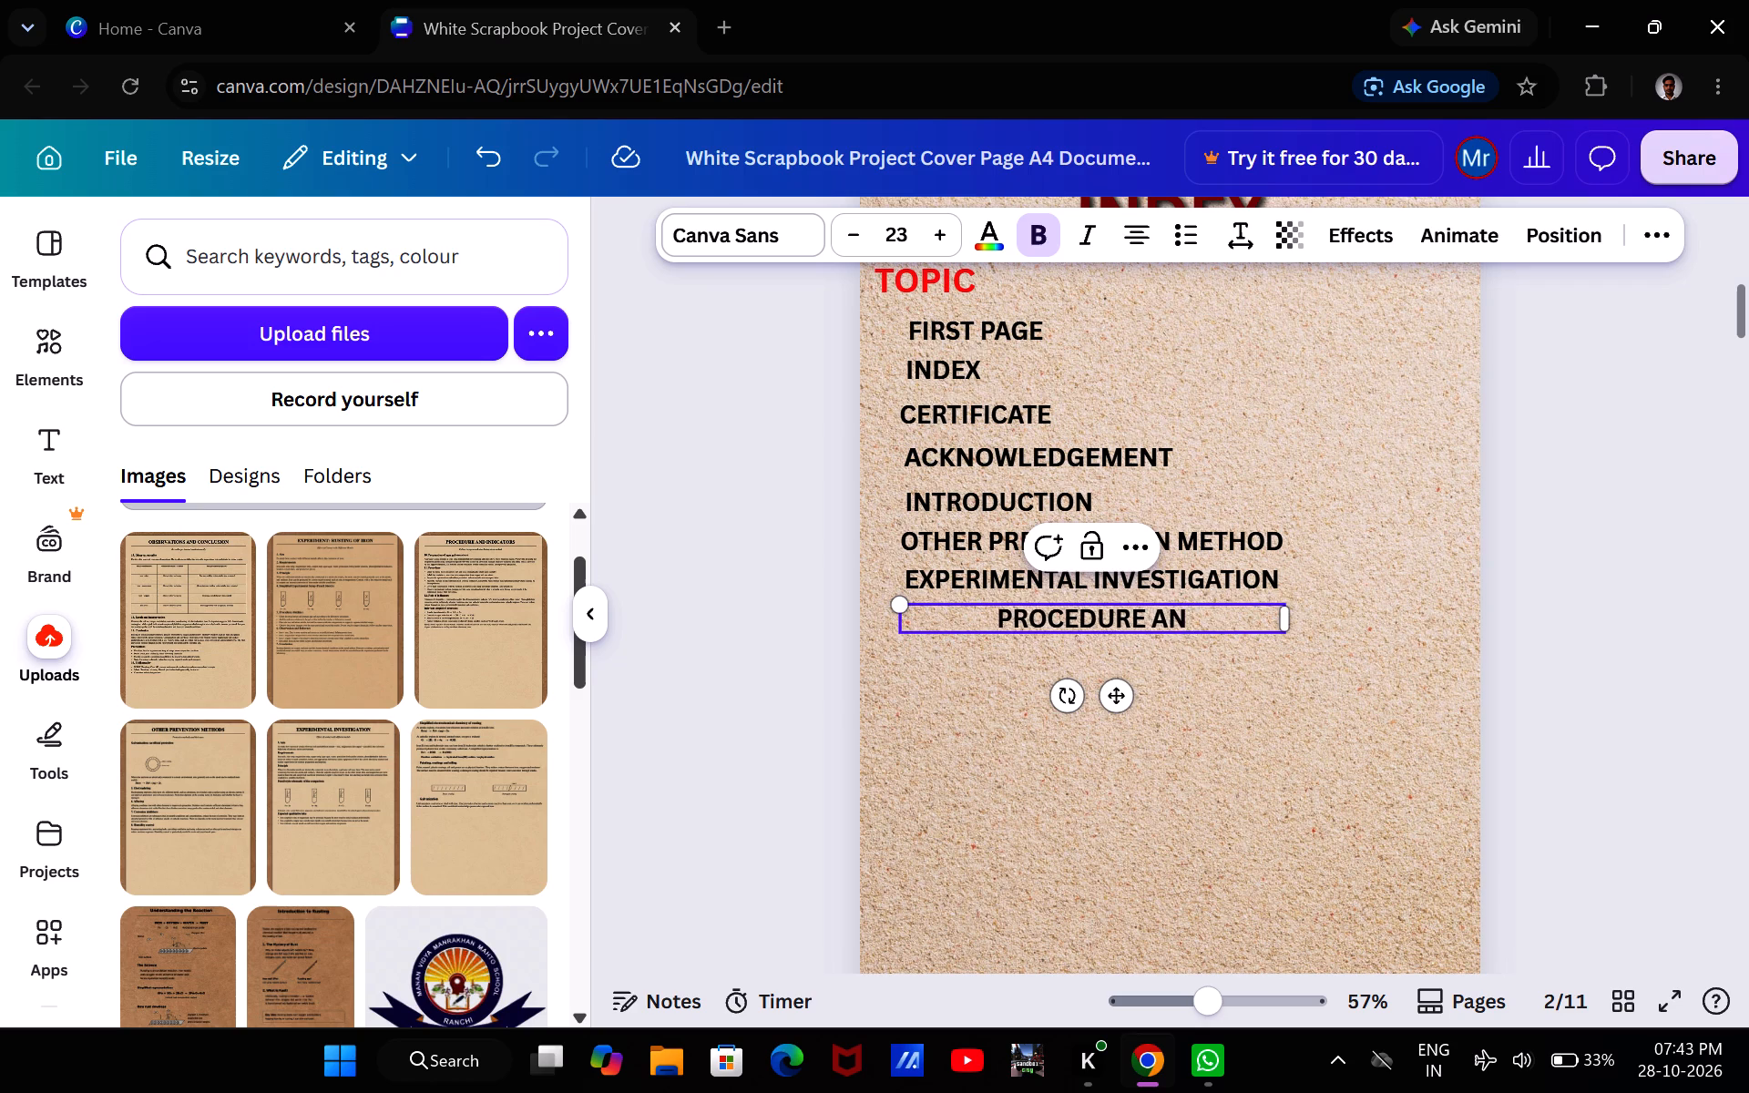
type("D")
key("space")
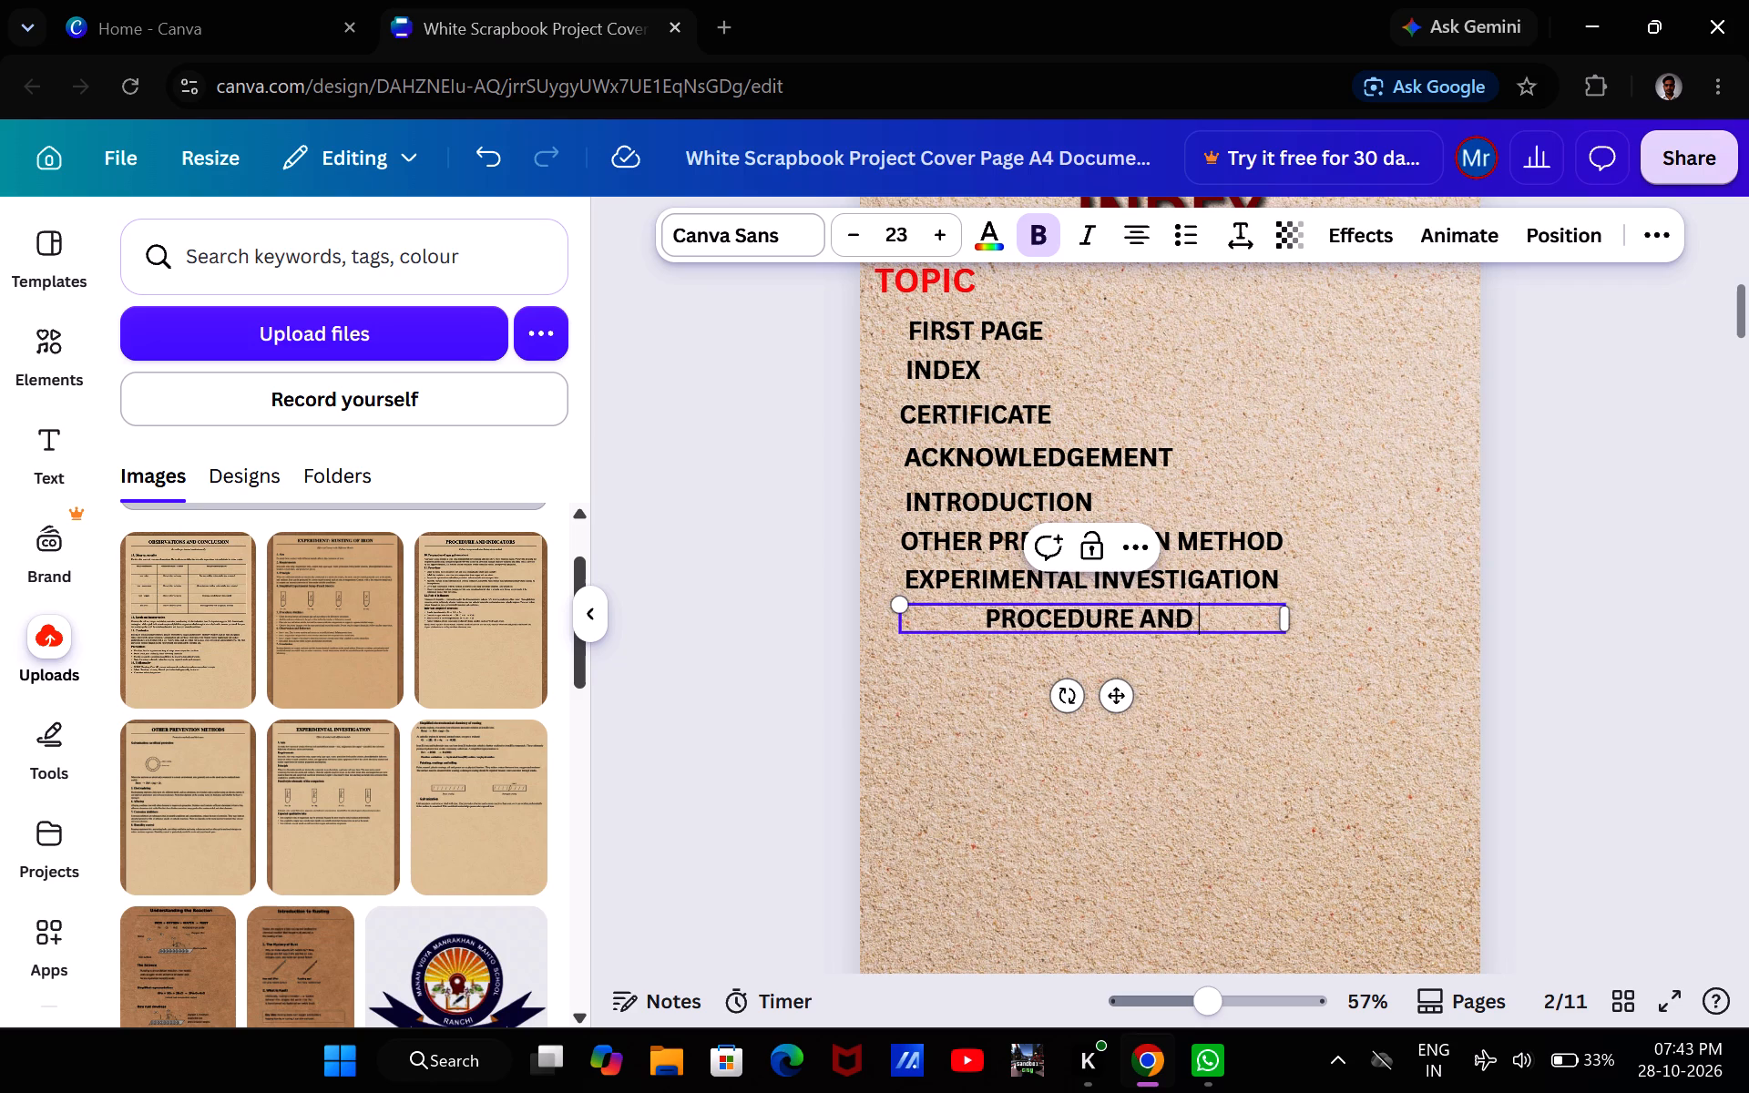
type("IN")
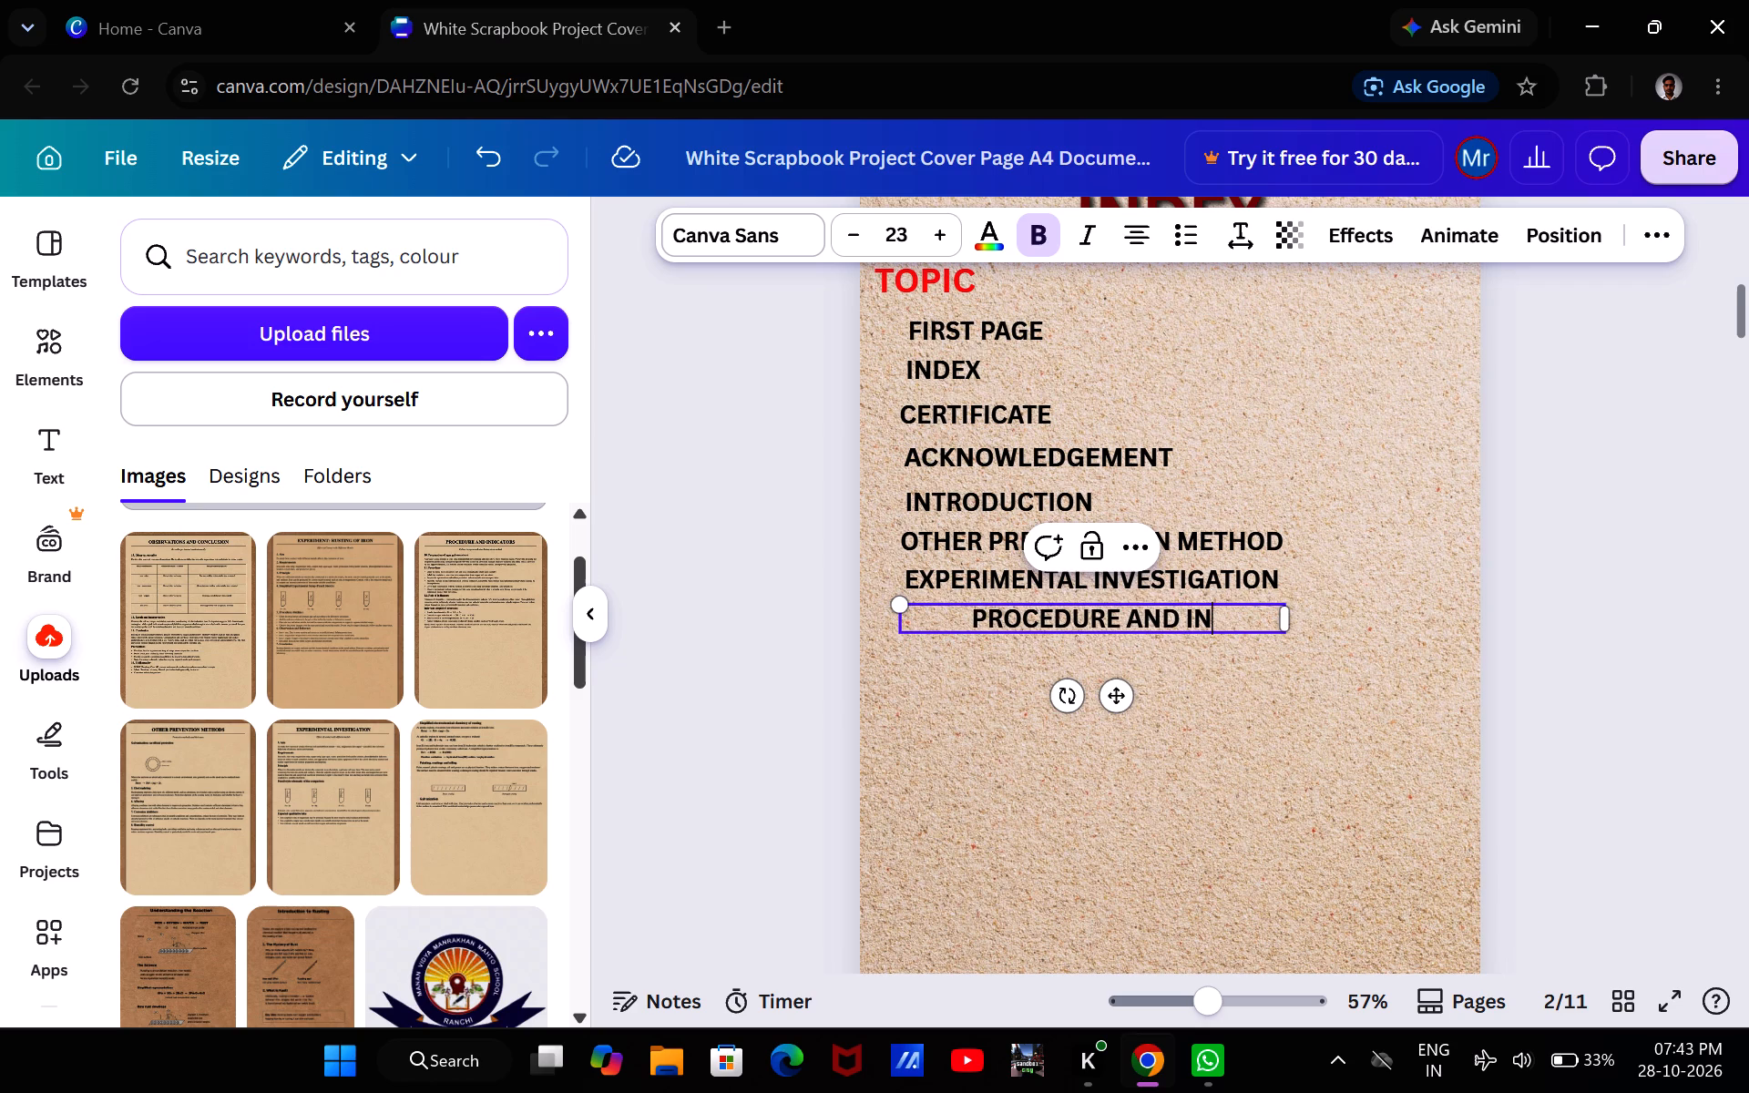
type("DI")
type("CA")
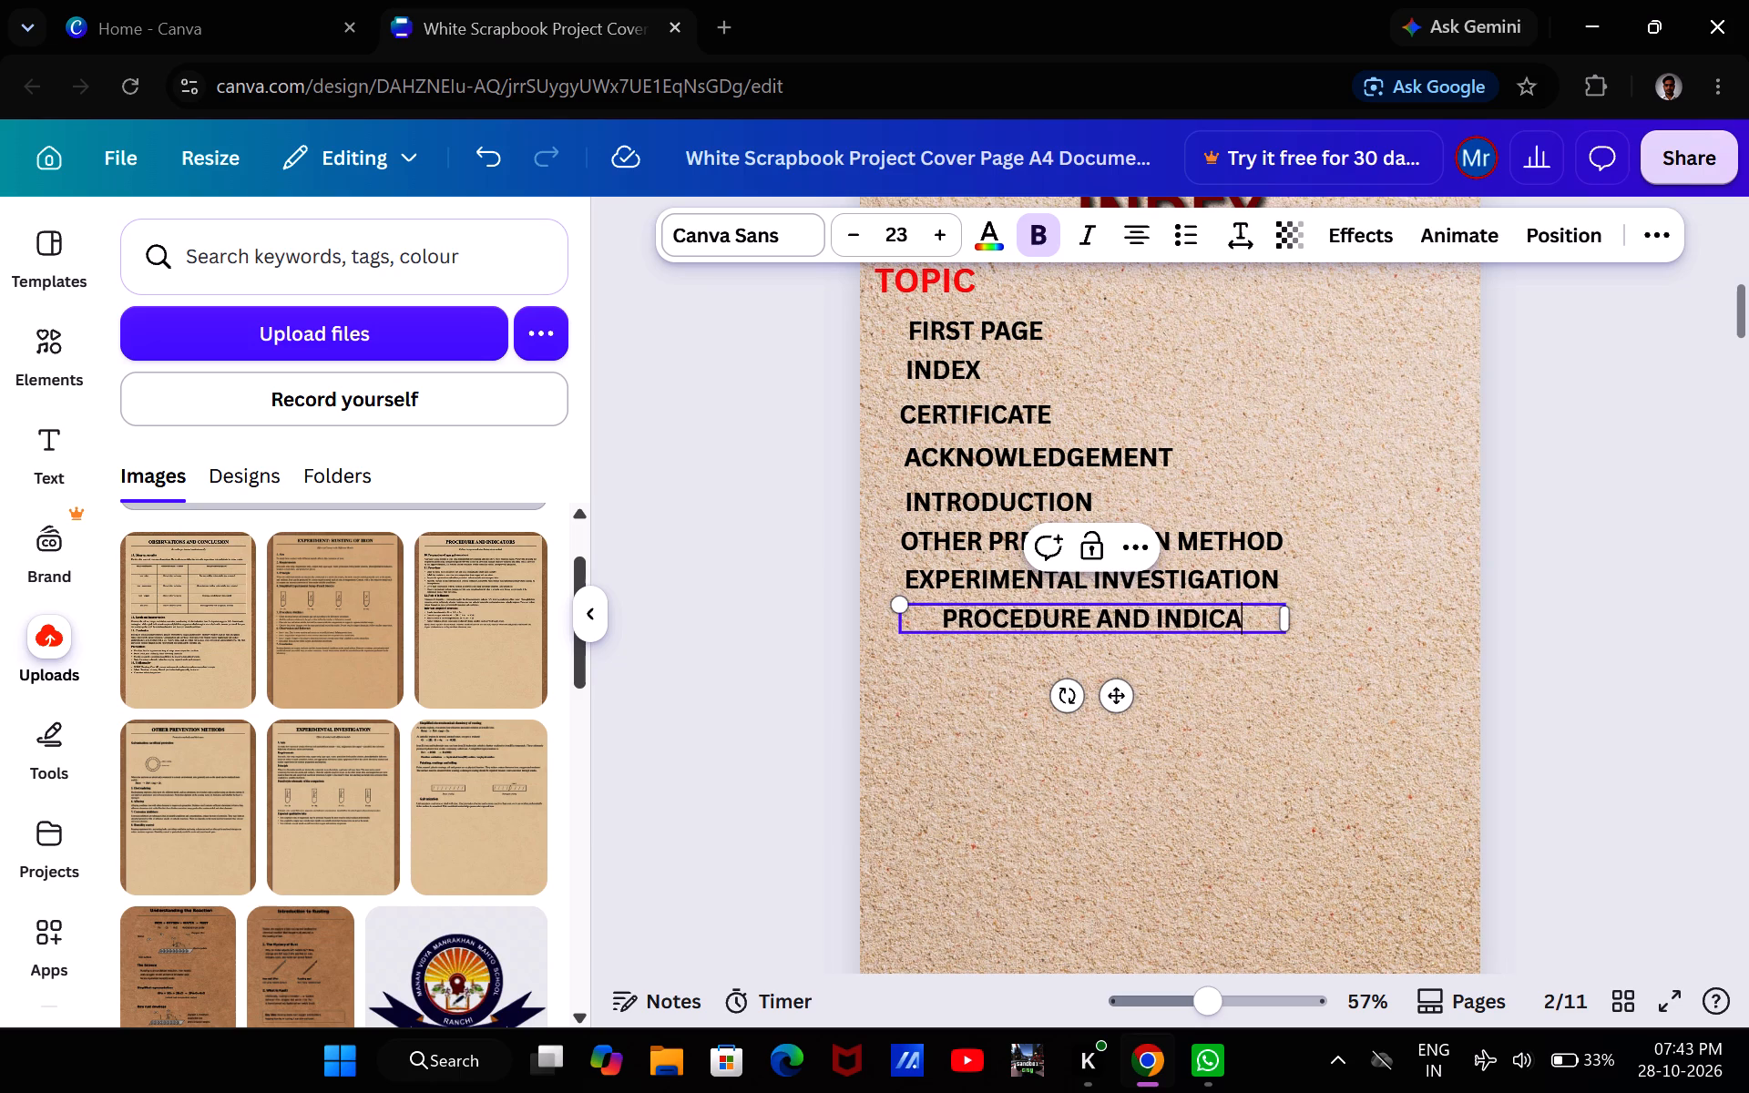
type("TORS")
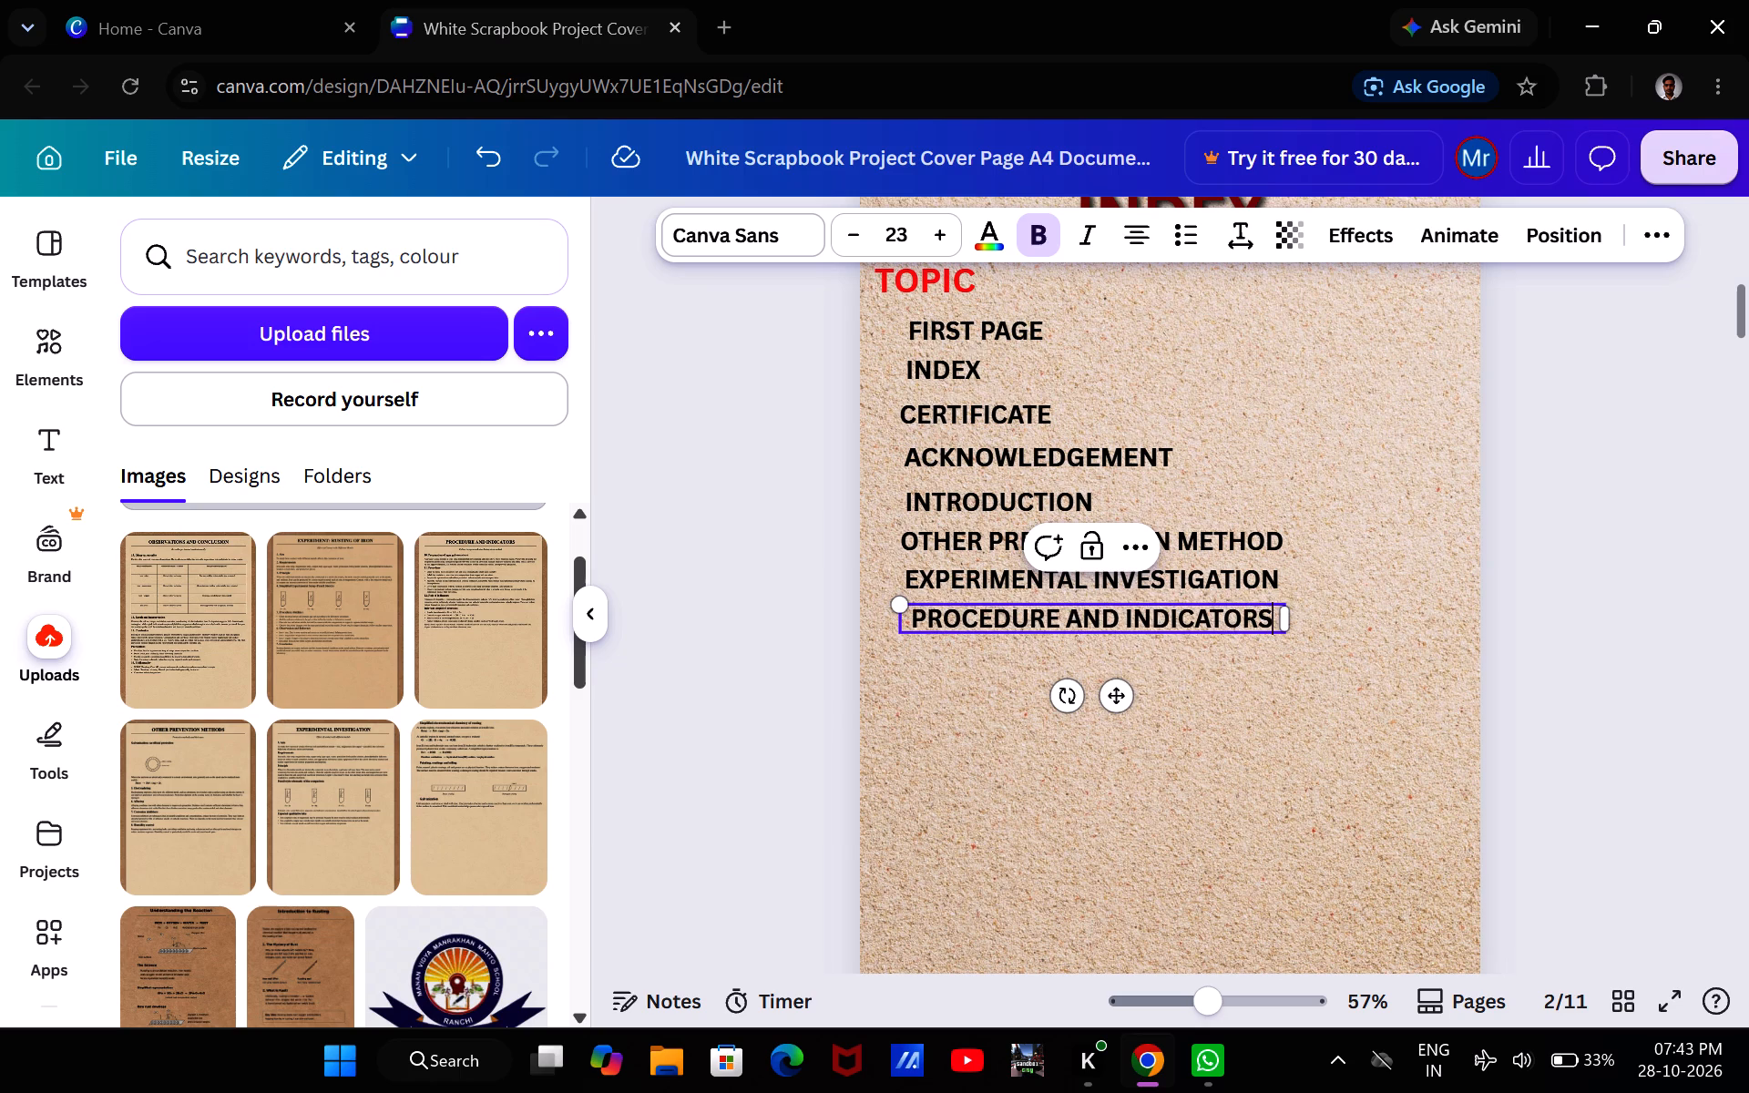
left_click_drag(1115, 690, 1102, 687)
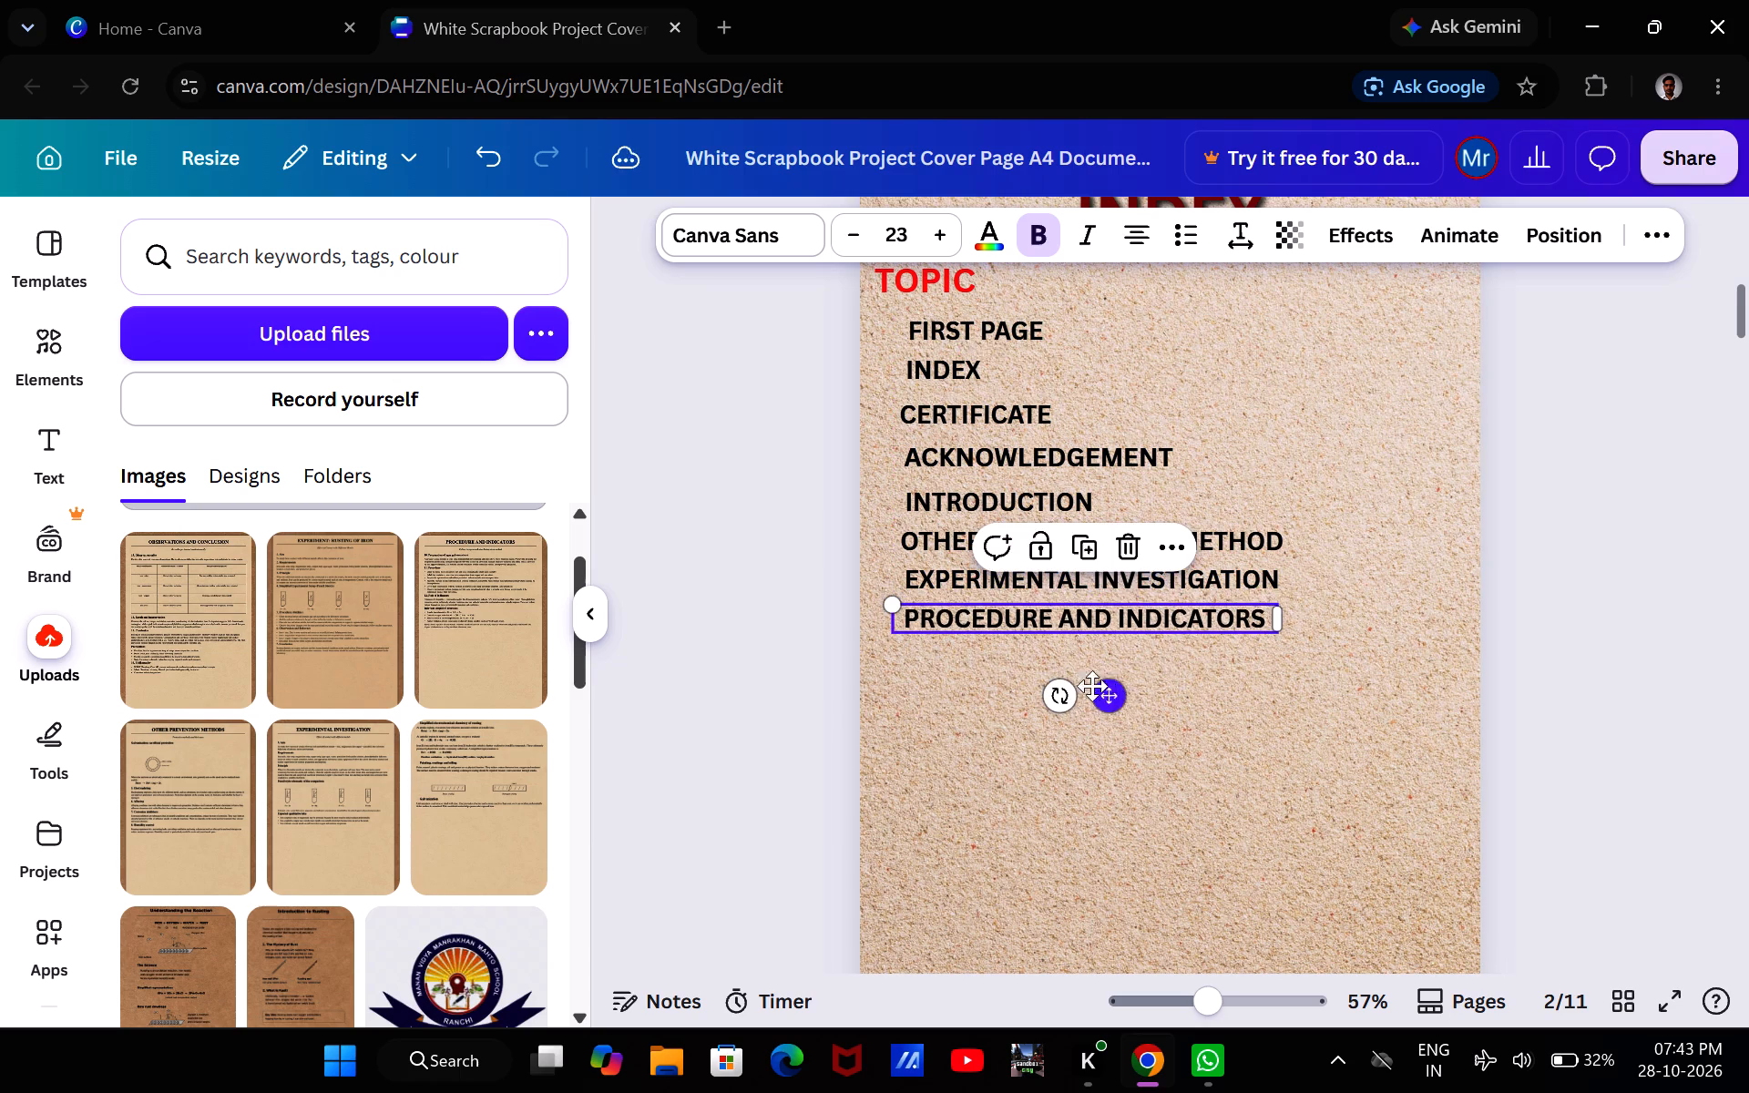
Duplicate the PROCEDURE AND INDICATORS entry on the index page directly below it and replace the copy's text with OBSERVATIONS.
left_click(1079, 536)
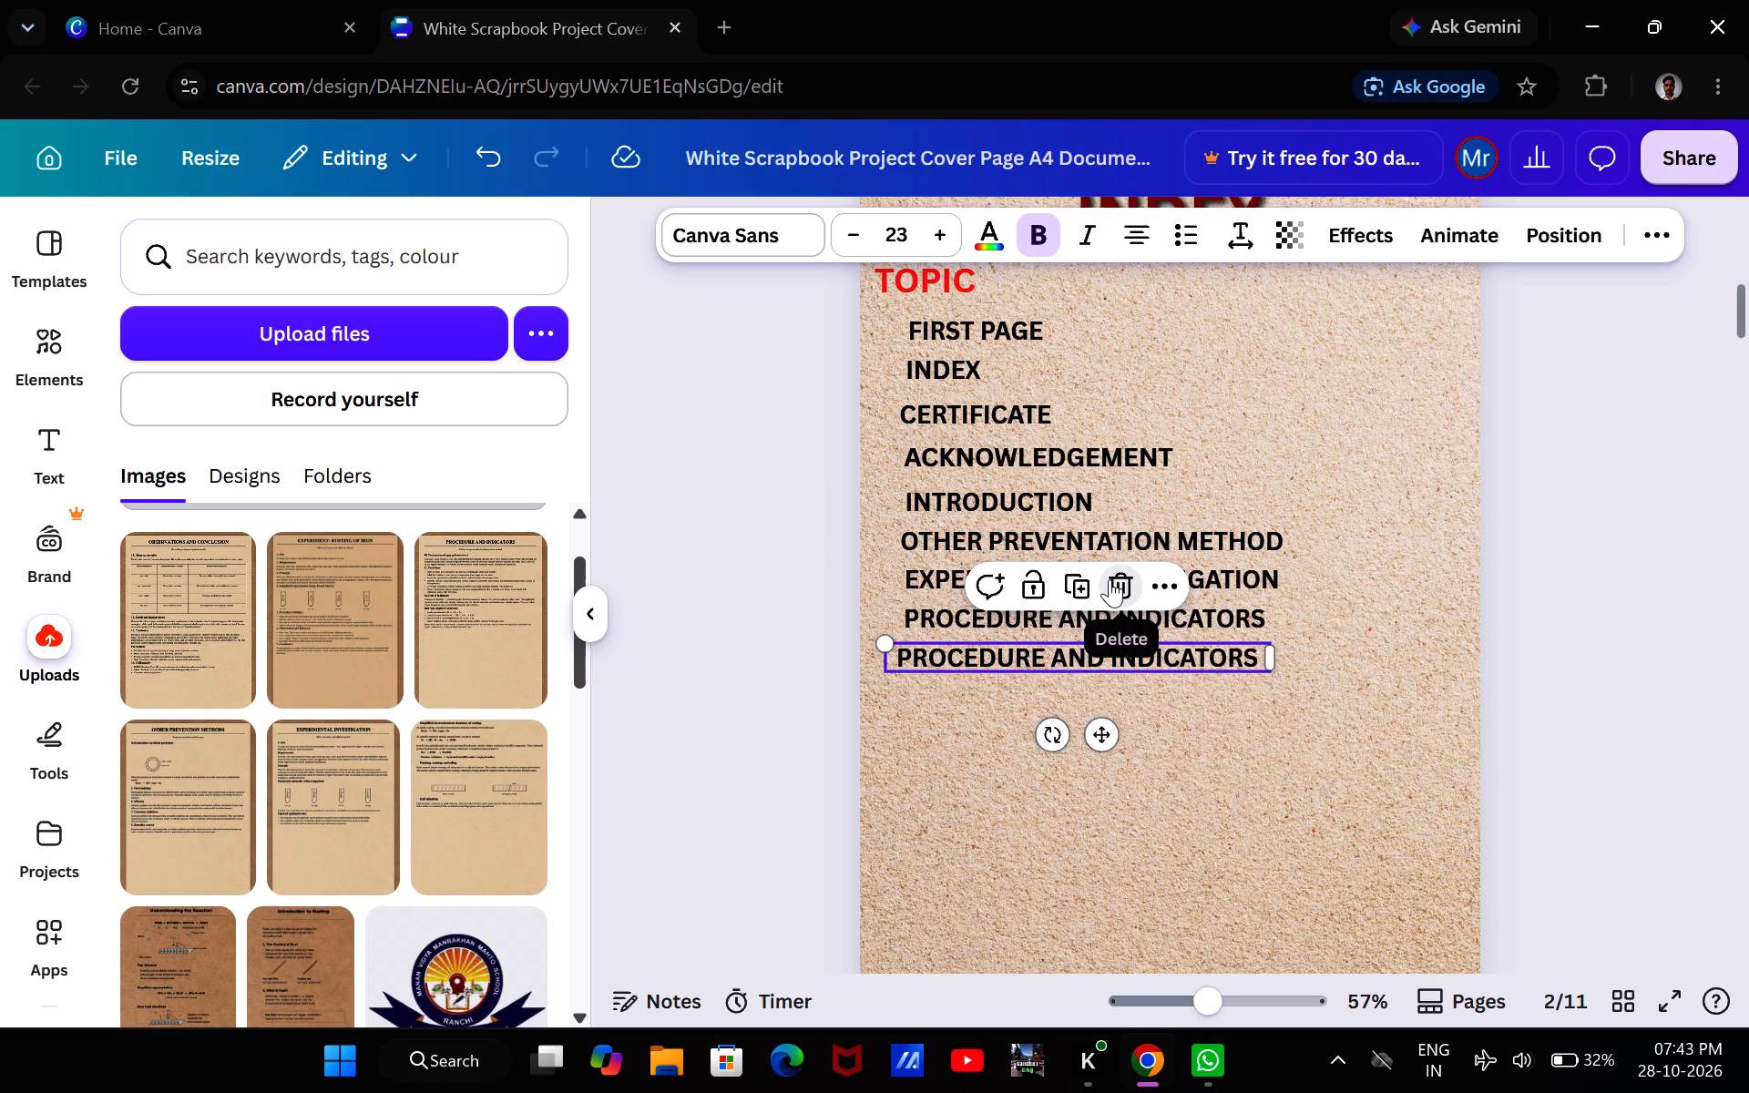
double_click(1116, 654)
key("BackSpace")
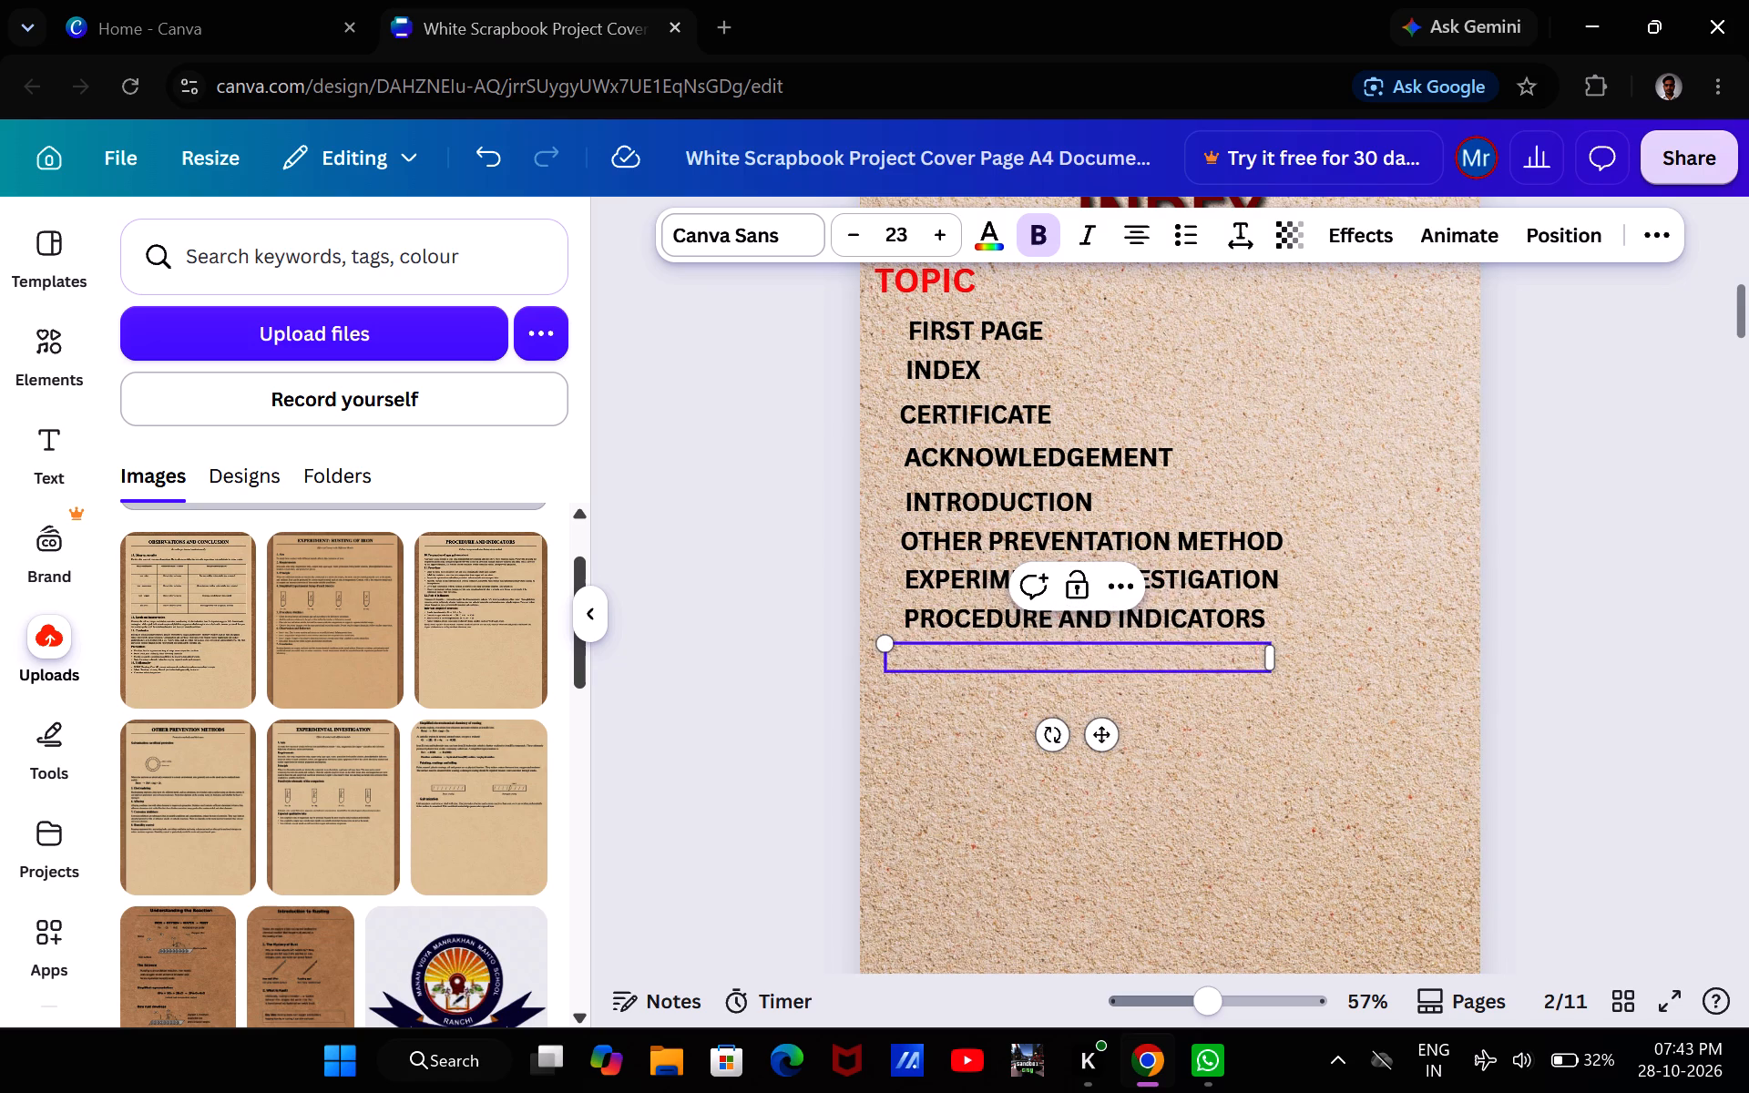
type("OBSER")
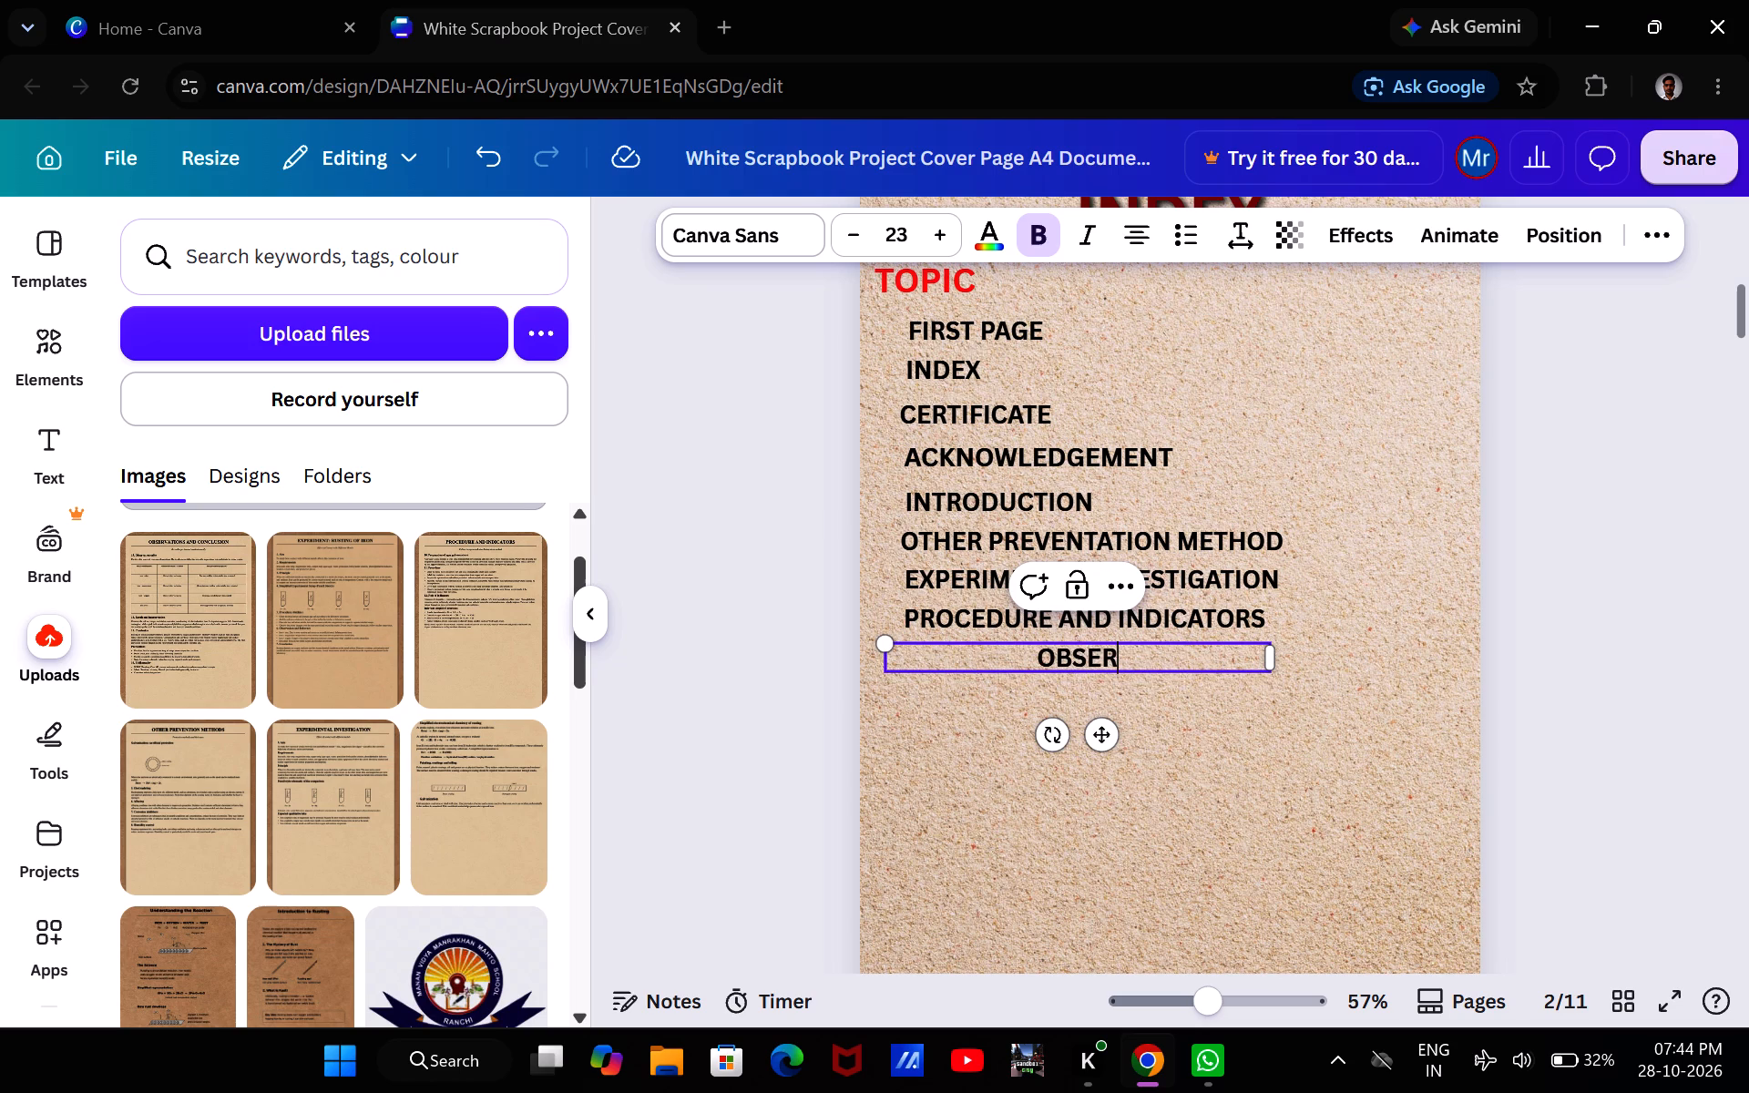
type("VATOONS")
key("BackSpace")
key("BackSpace")
key("BackSpace")
key("BackSpace")
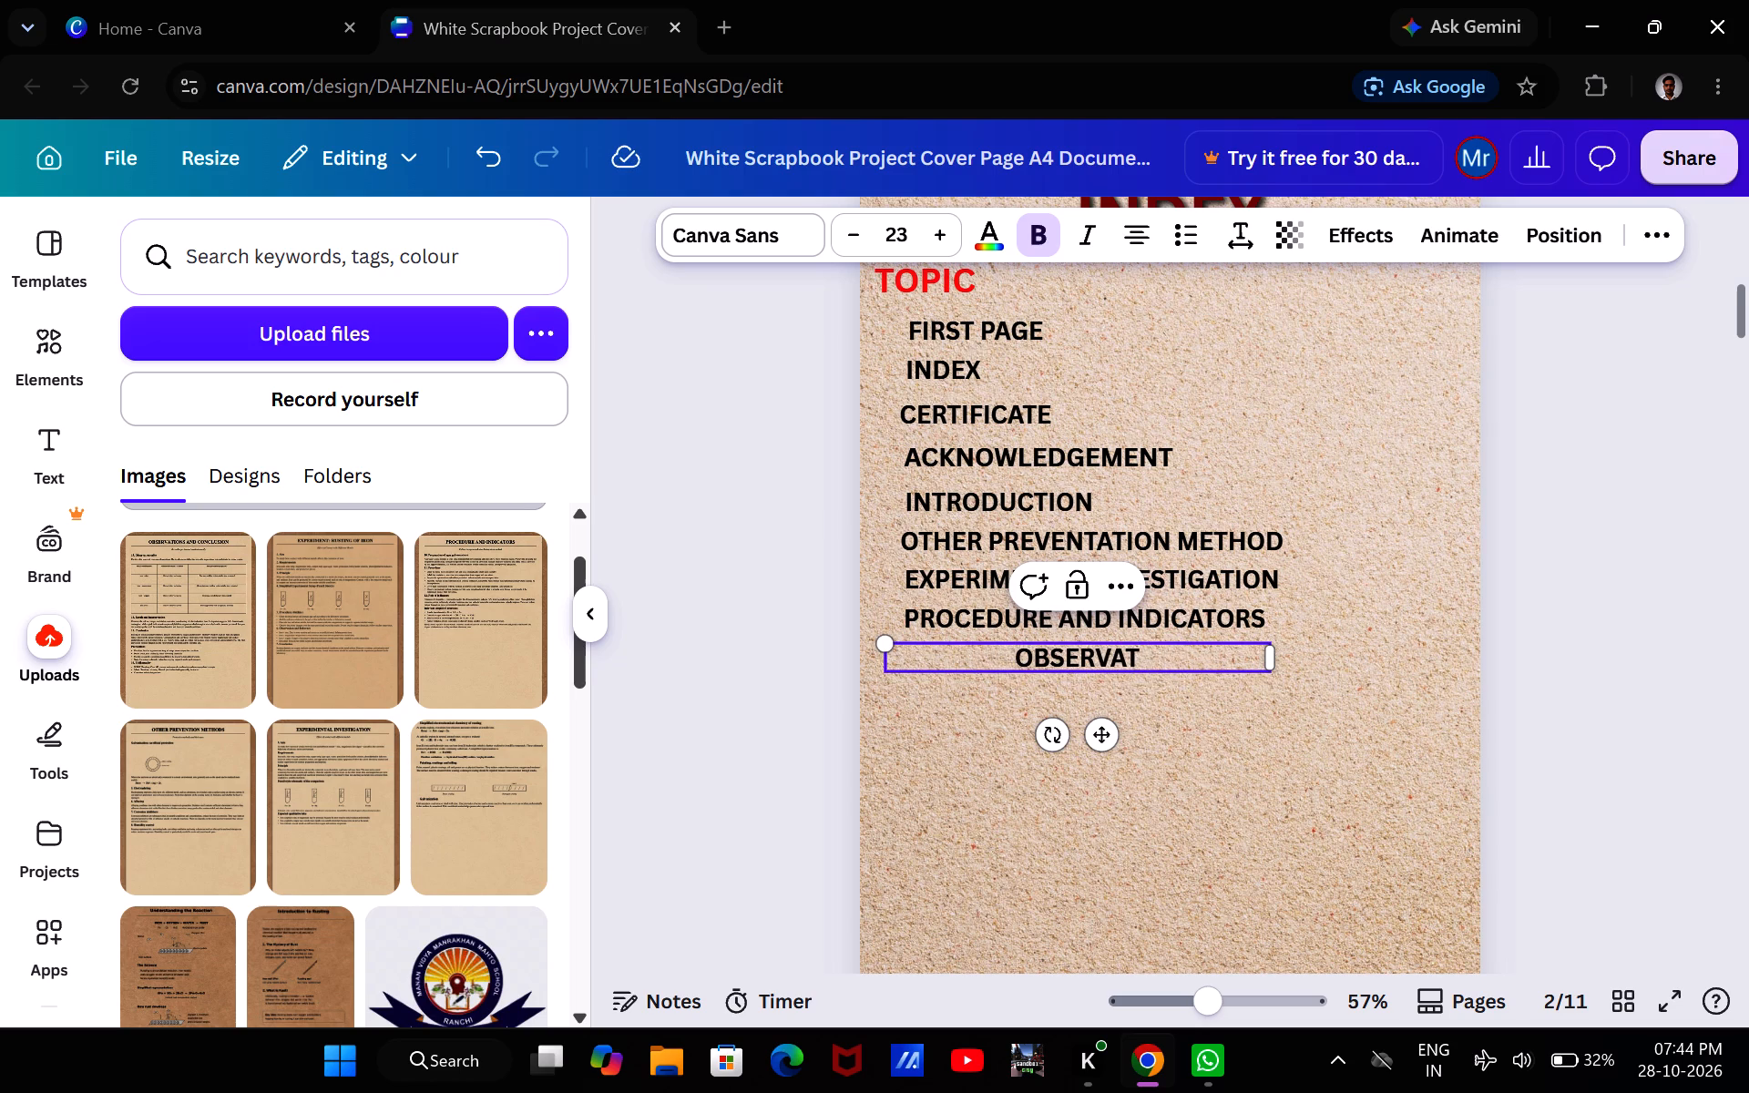
type("IONS")
key("space")
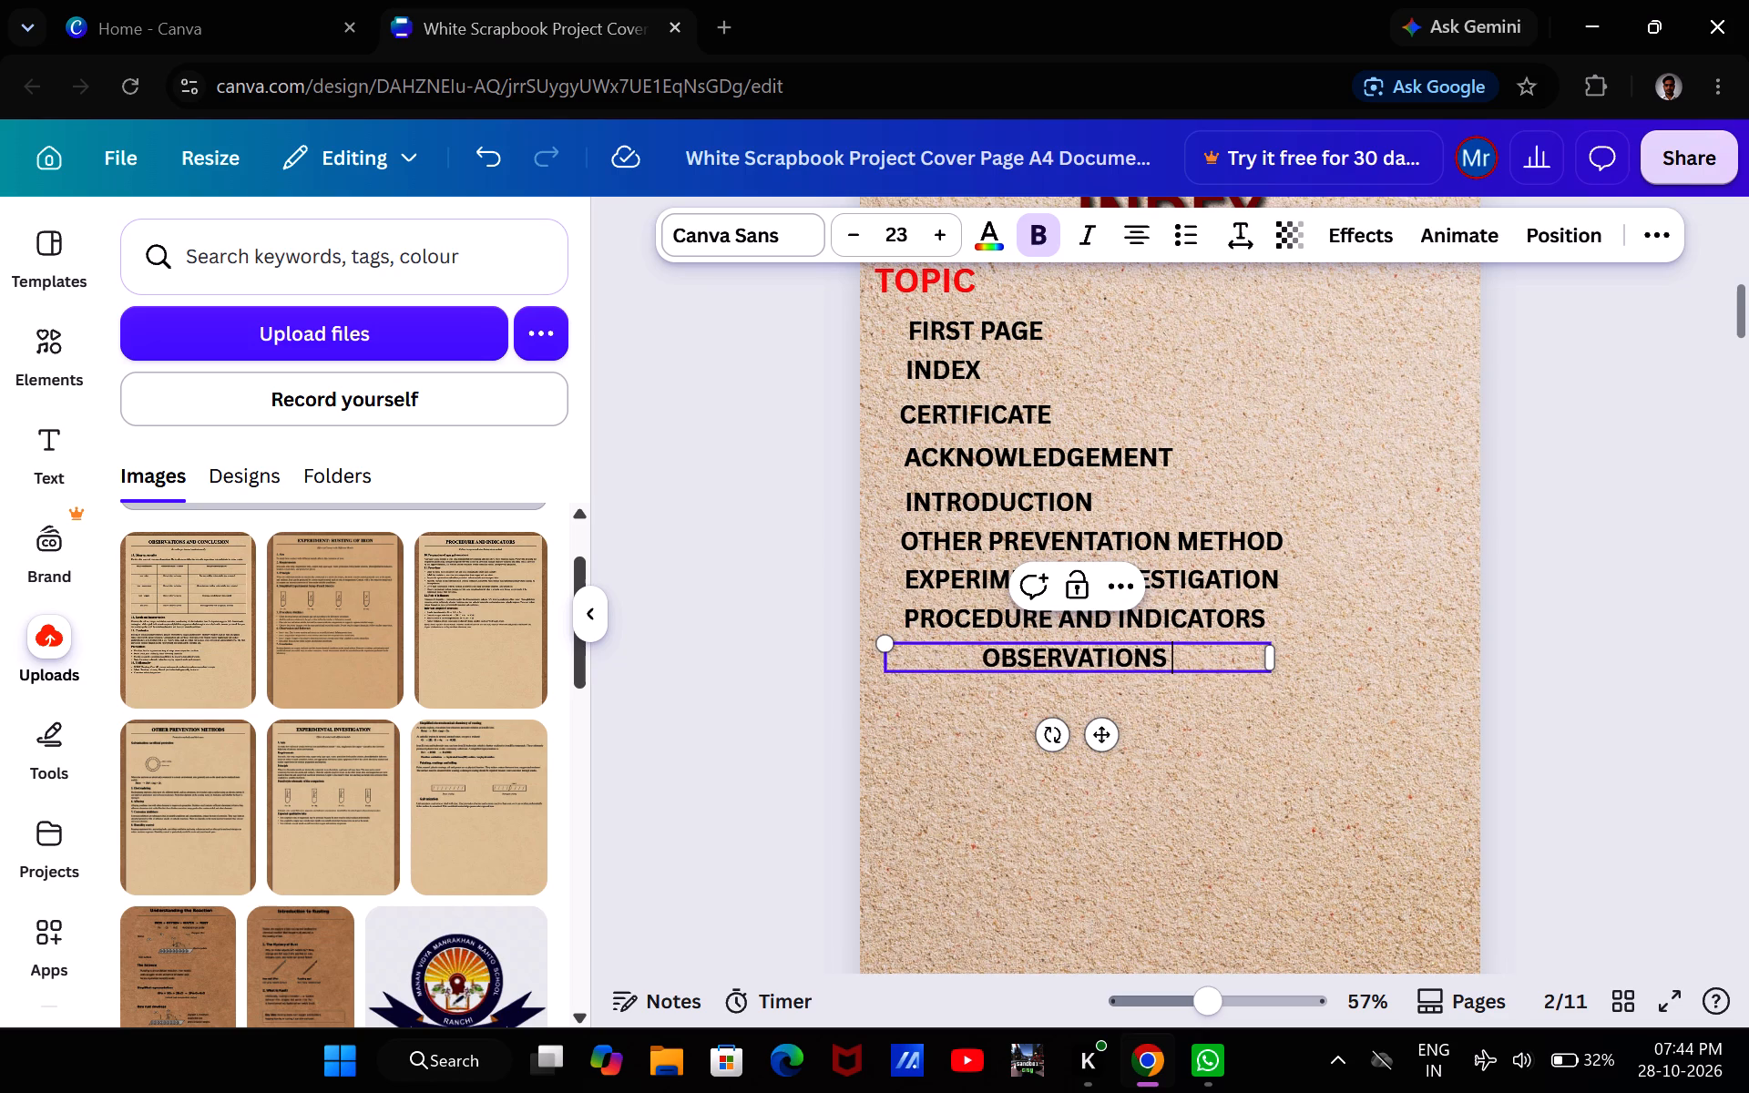
type("AND")
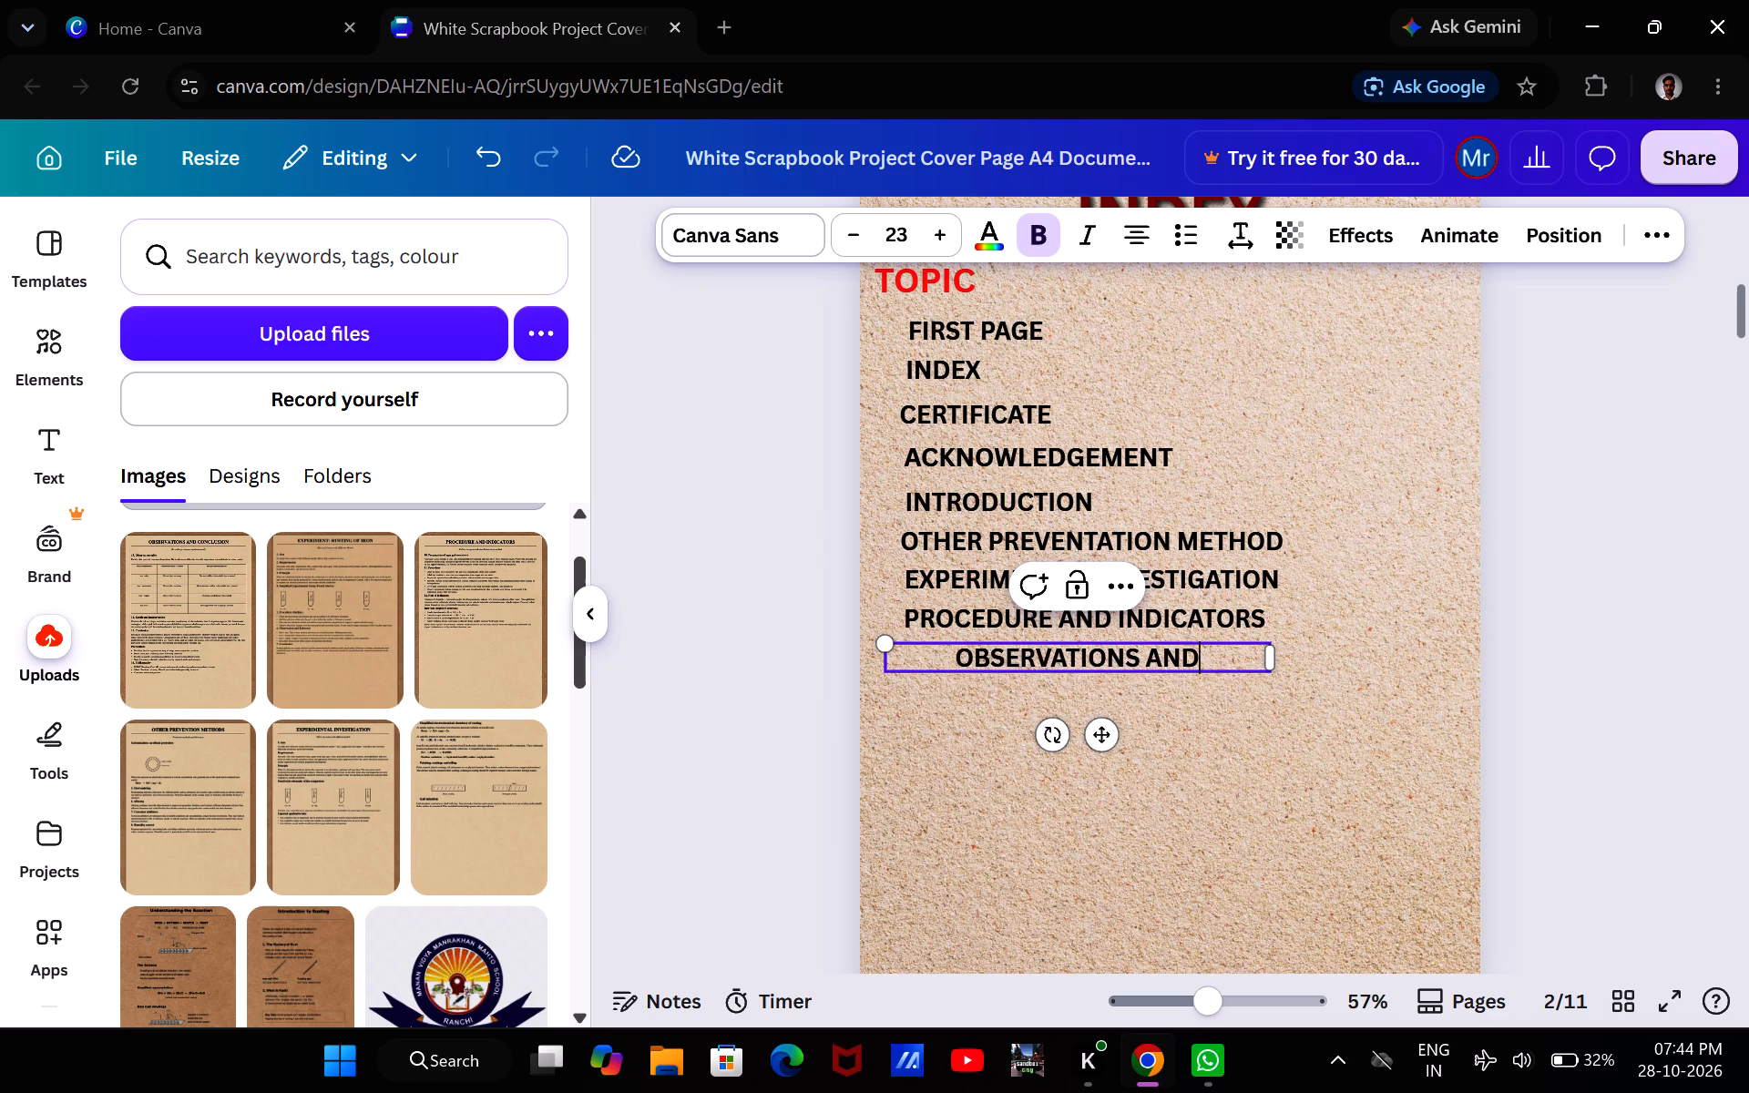
key("space")
key("c")
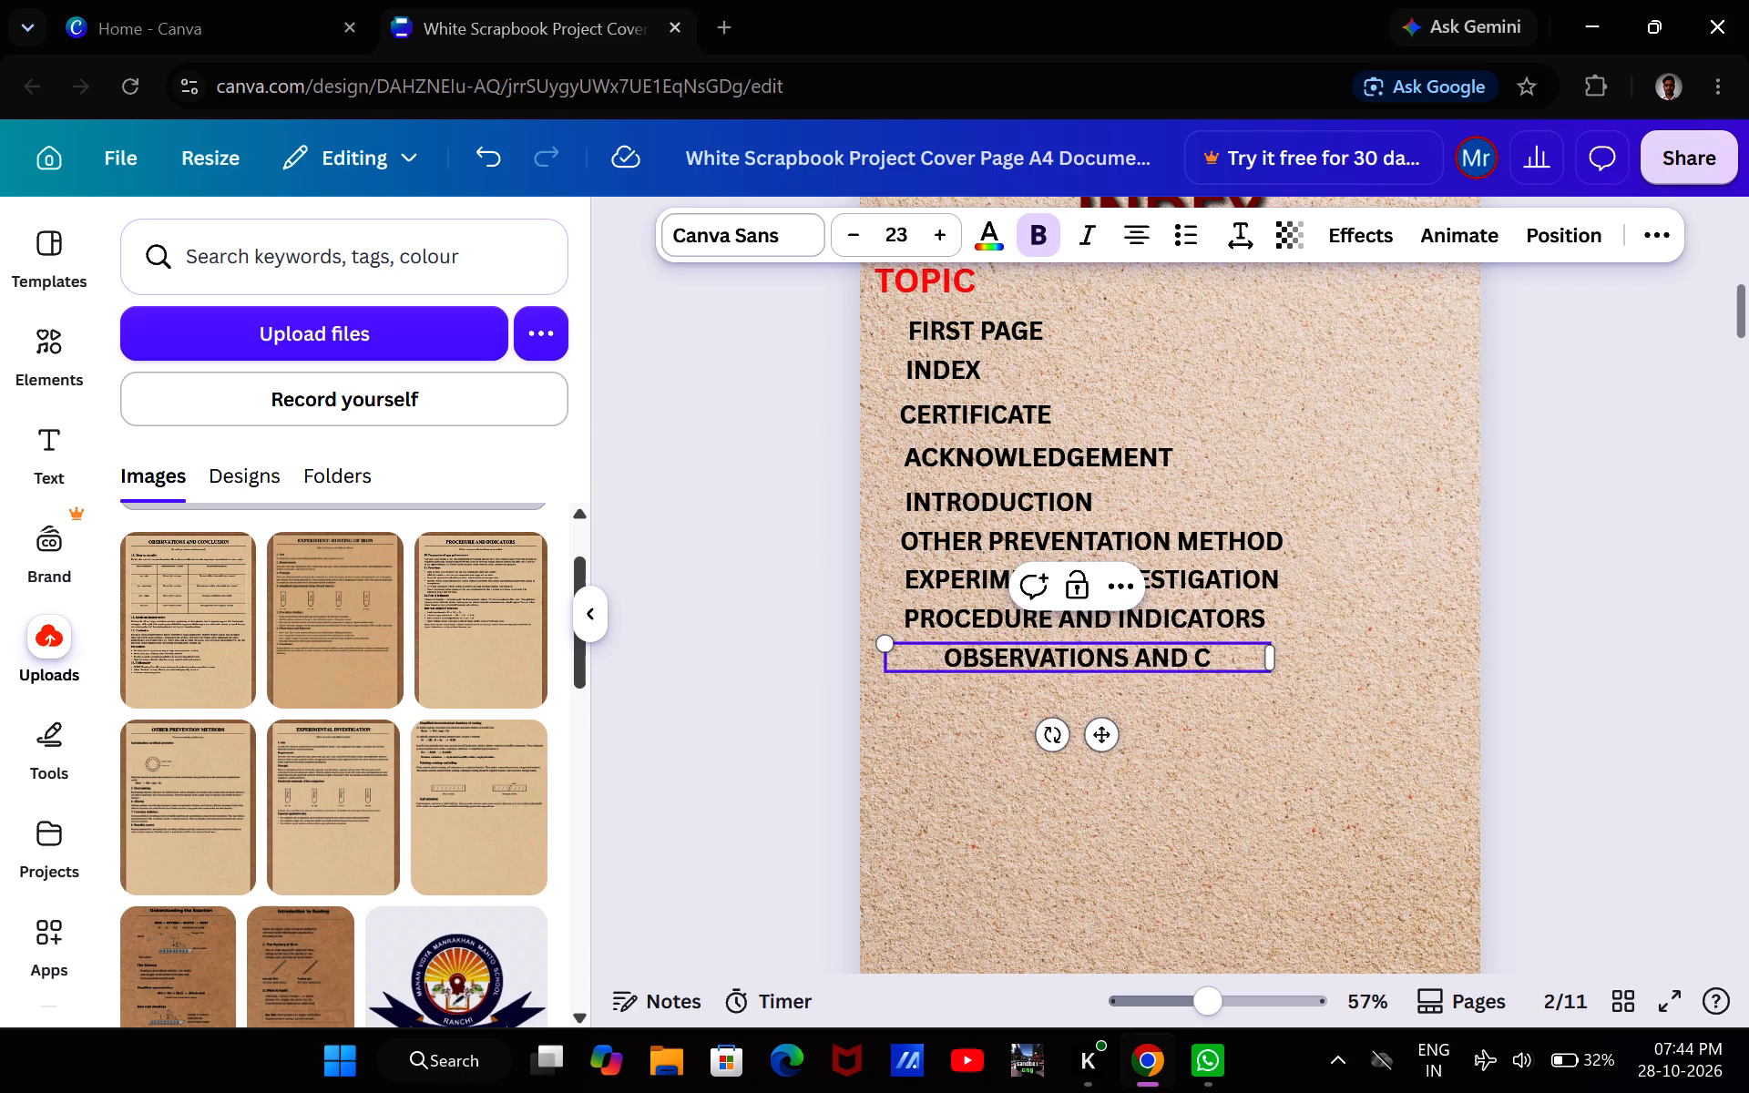
key("BackSpace")
key("BackSpace")
key("BackSpace")
key("BackSpace")
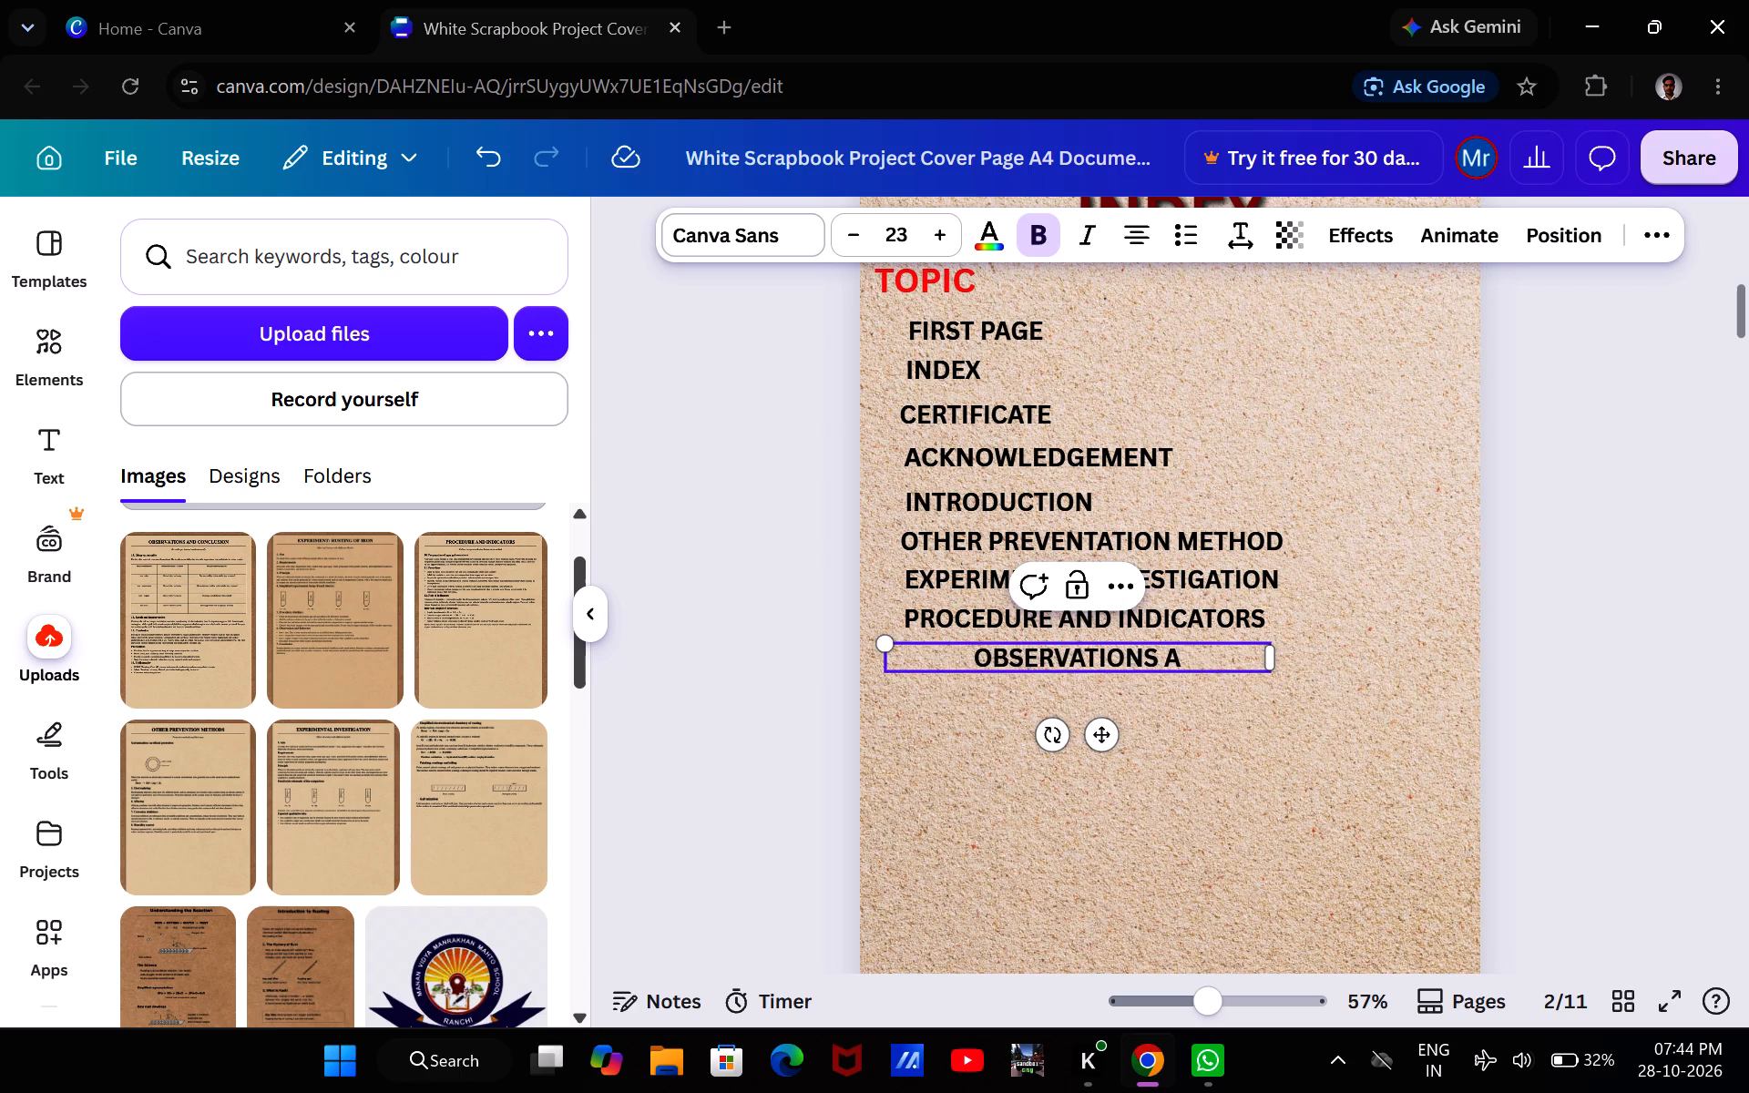
key("BackSpace")
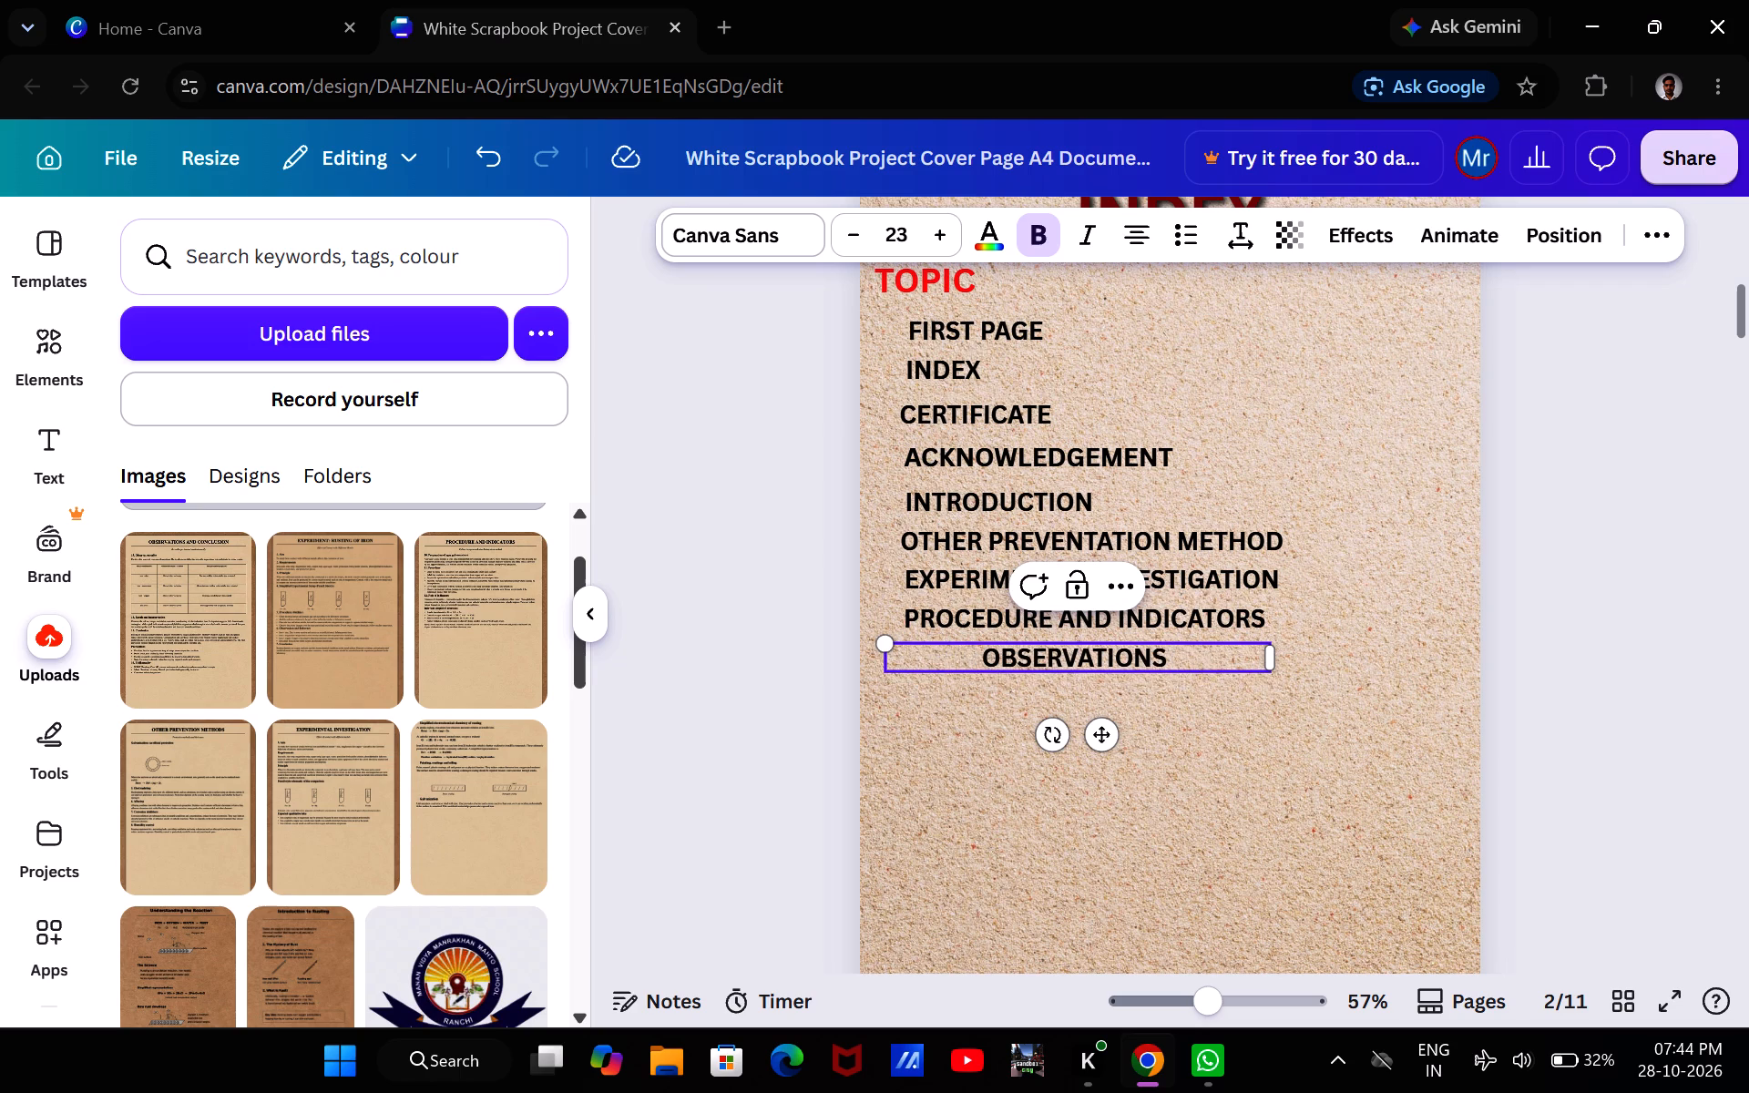
Move the OBSERVATIONS entry so its text starts in line with the topic entries above, just beneath PROCEDURE AND INDICATORS.
left_click_drag(1097, 723, 1050, 718)
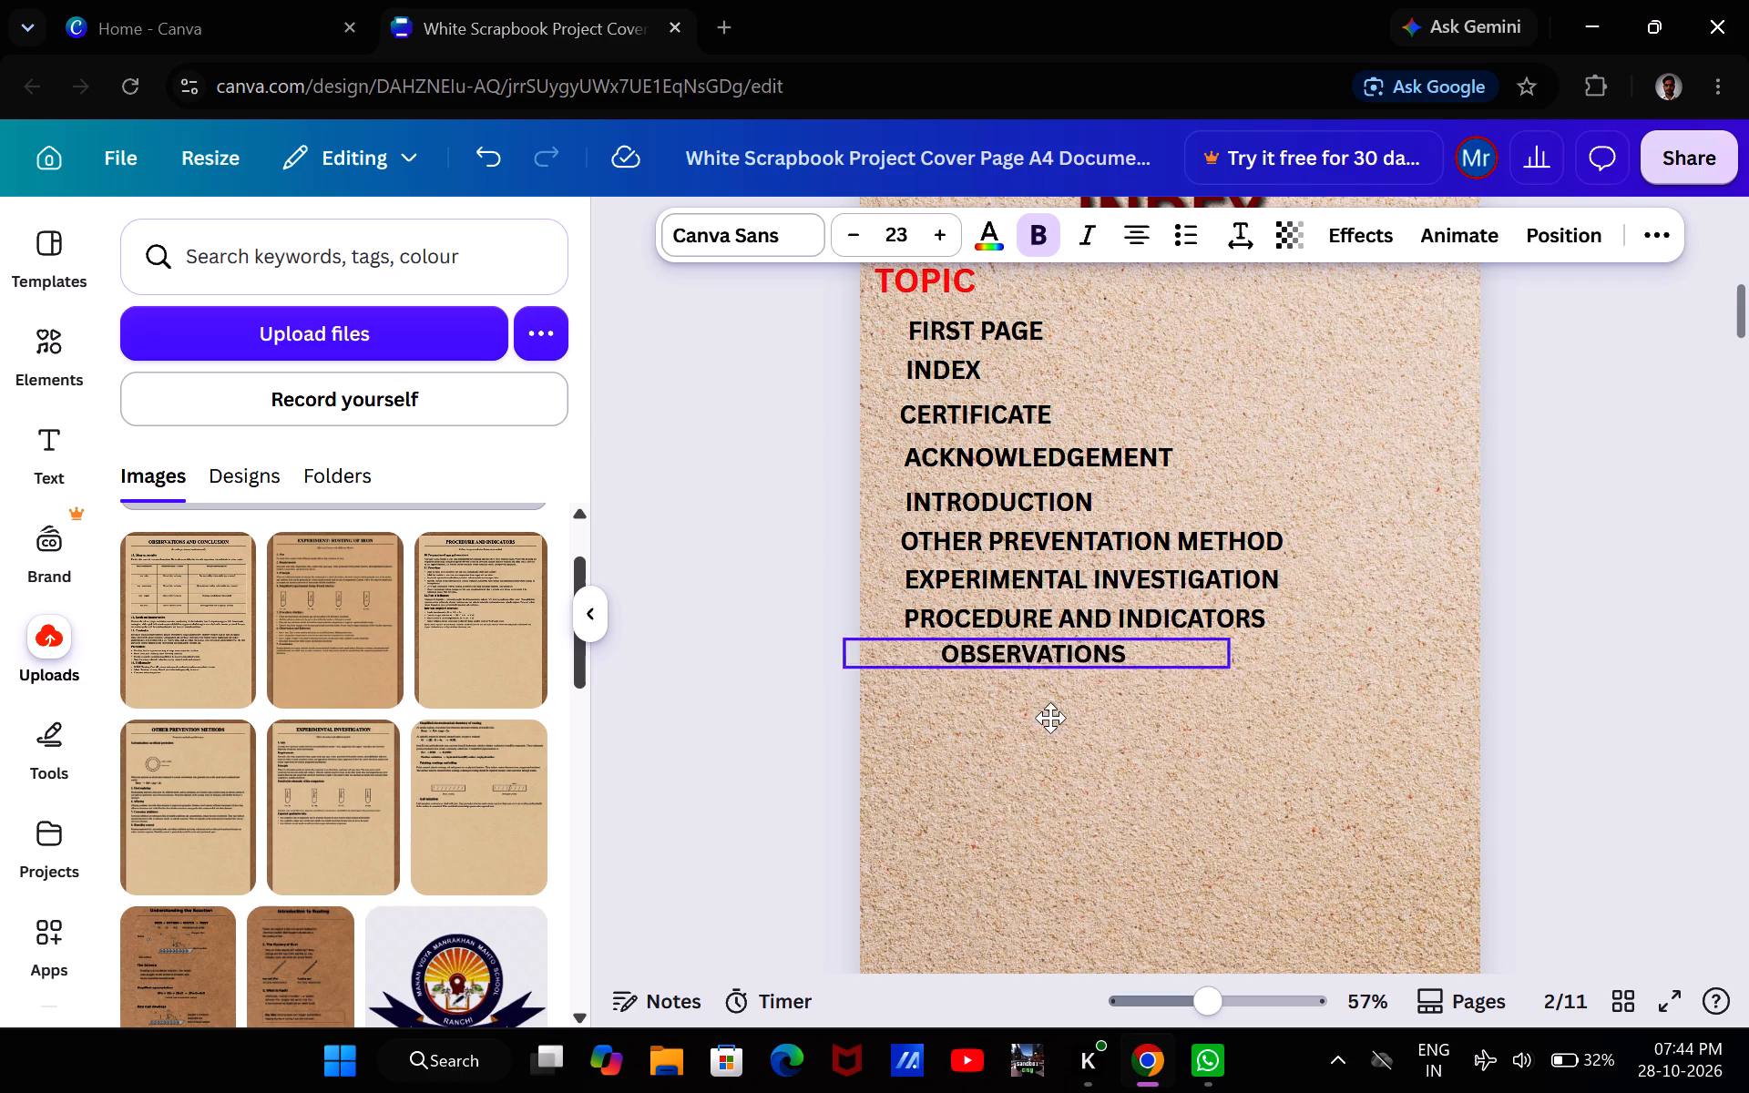
left_click_drag(1050, 718, 1022, 720)
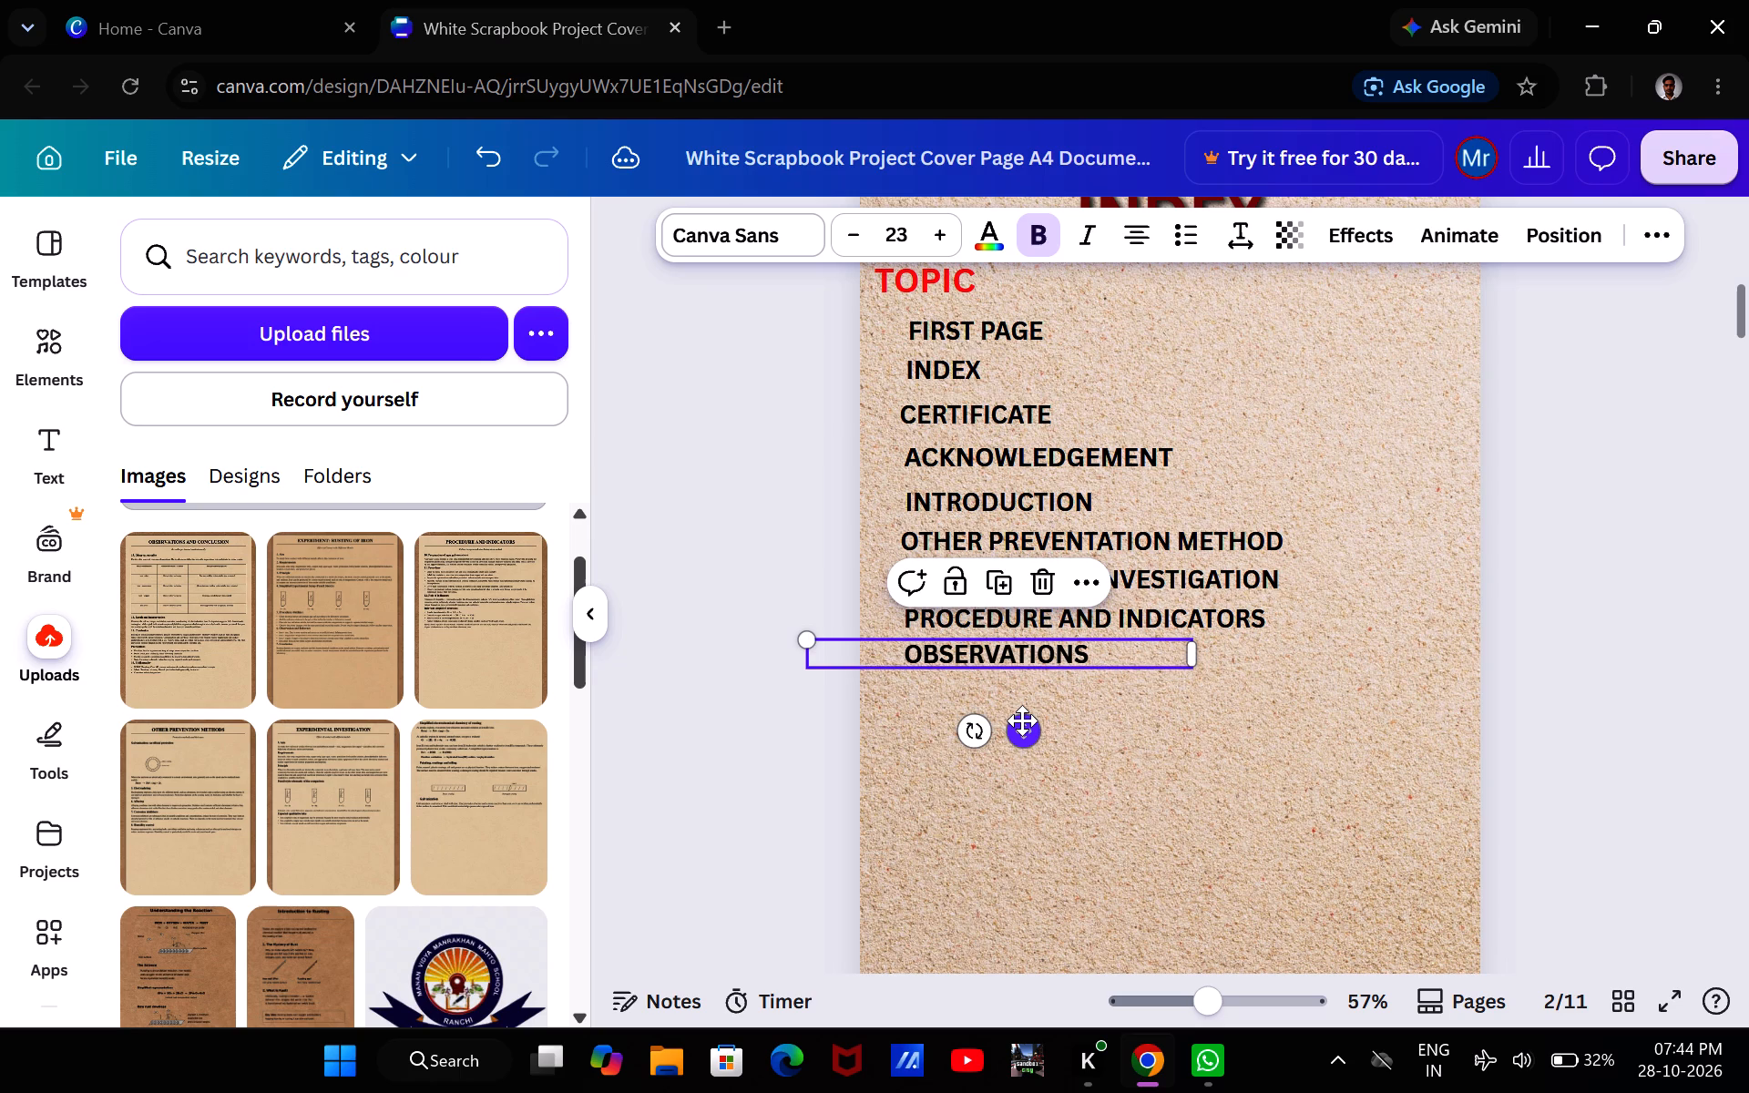
left_click(1108, 654)
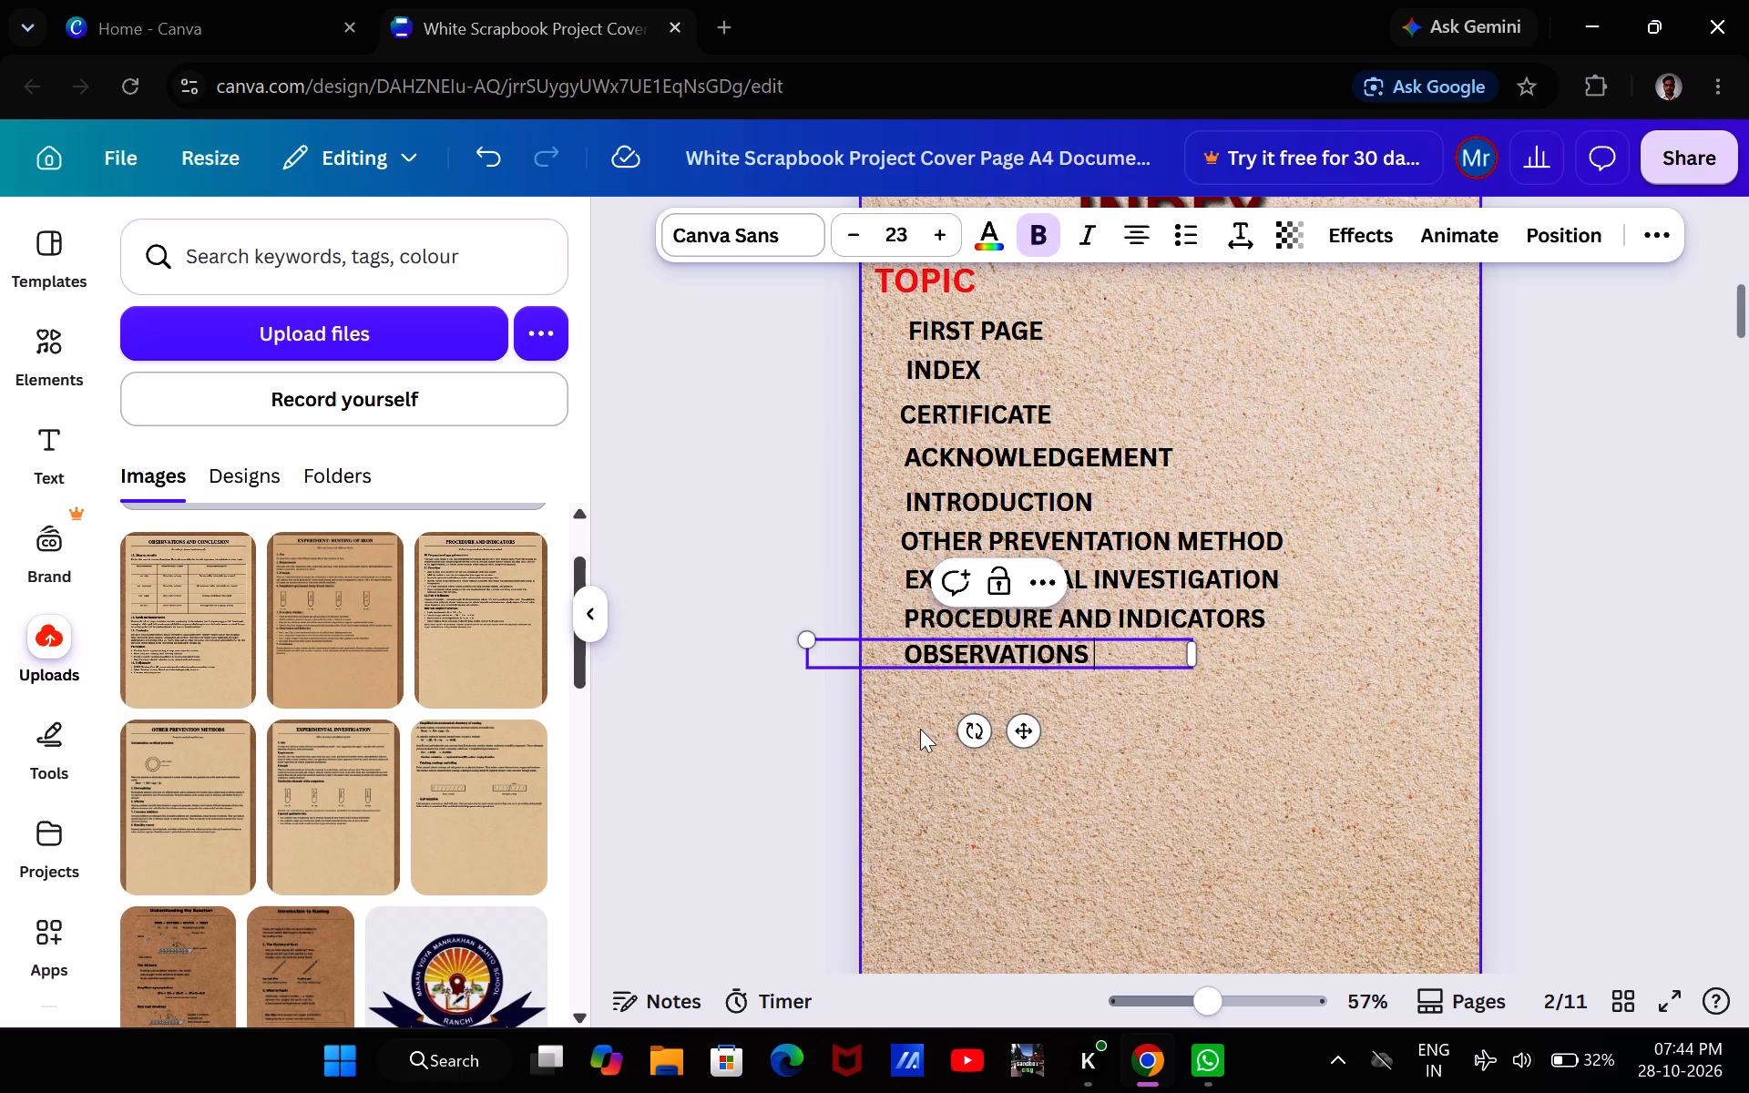
left_click(745, 762)
Add a heading reading OBSERVATION to page 11.
scroll(682, 778, "down", 3)
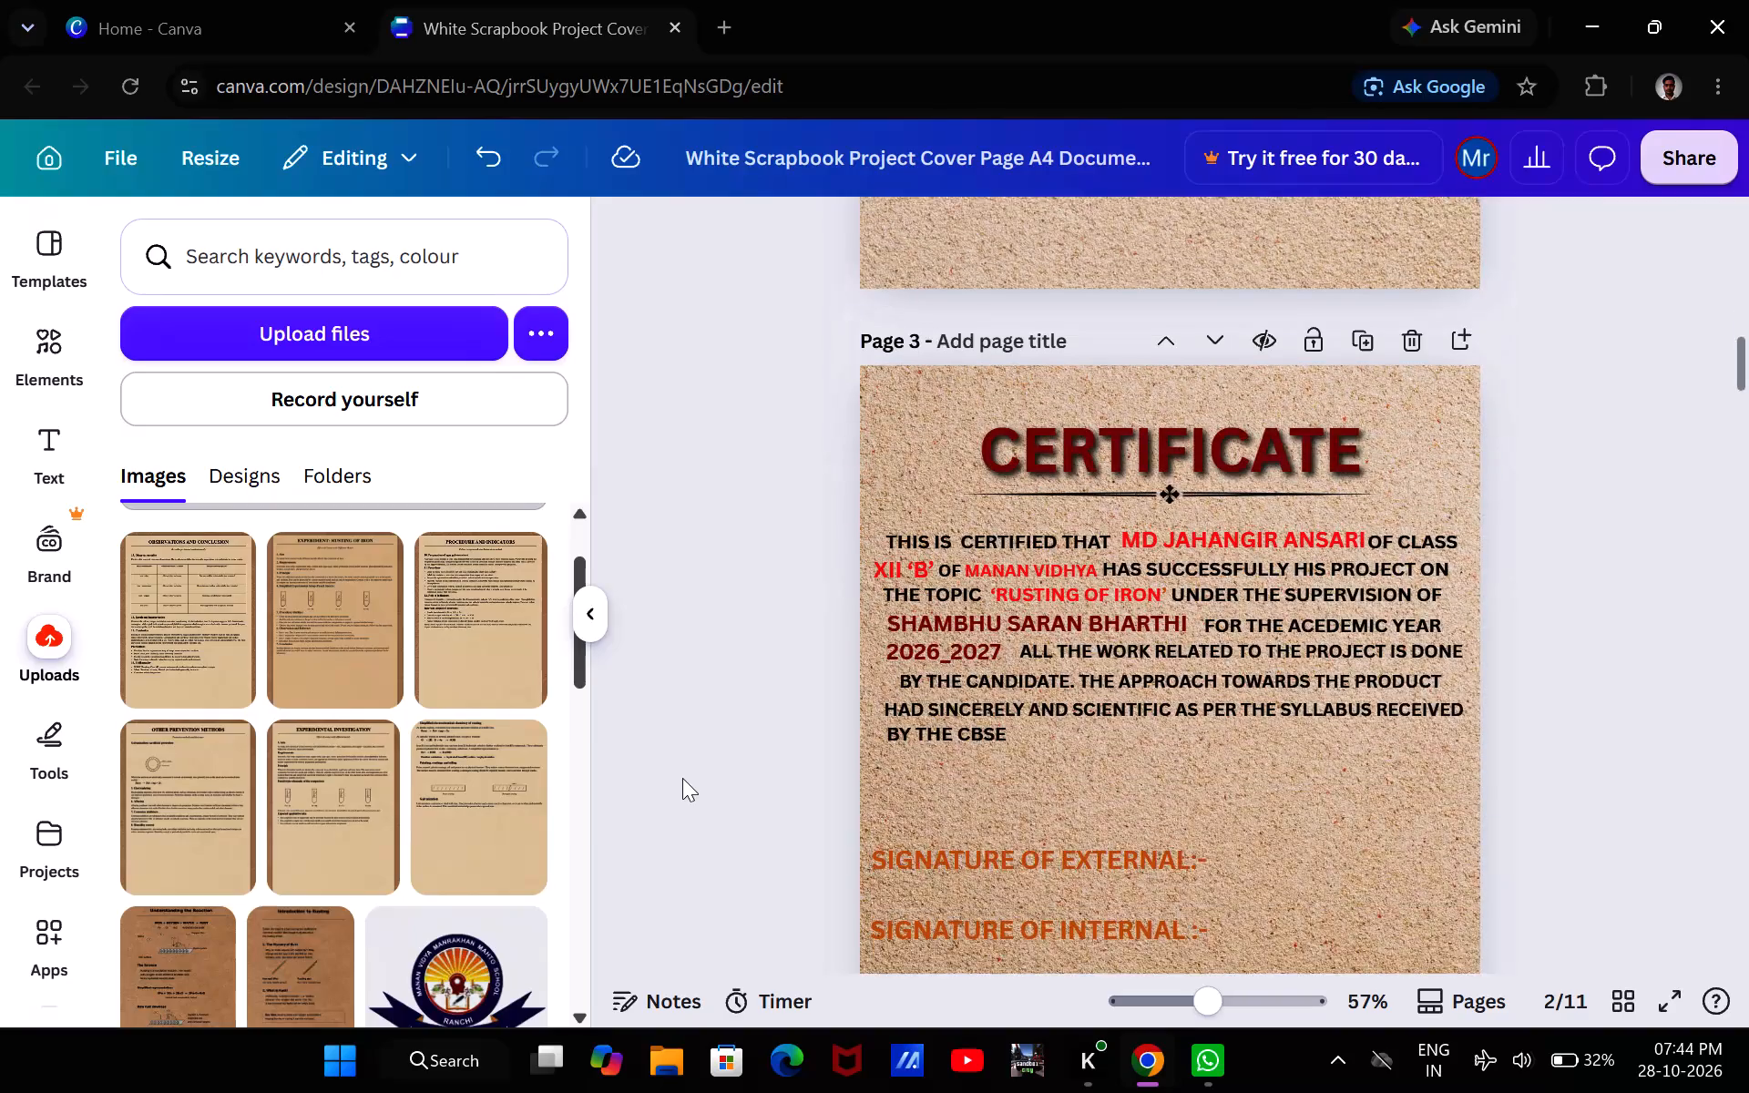
scroll(682, 778, "down", 7)
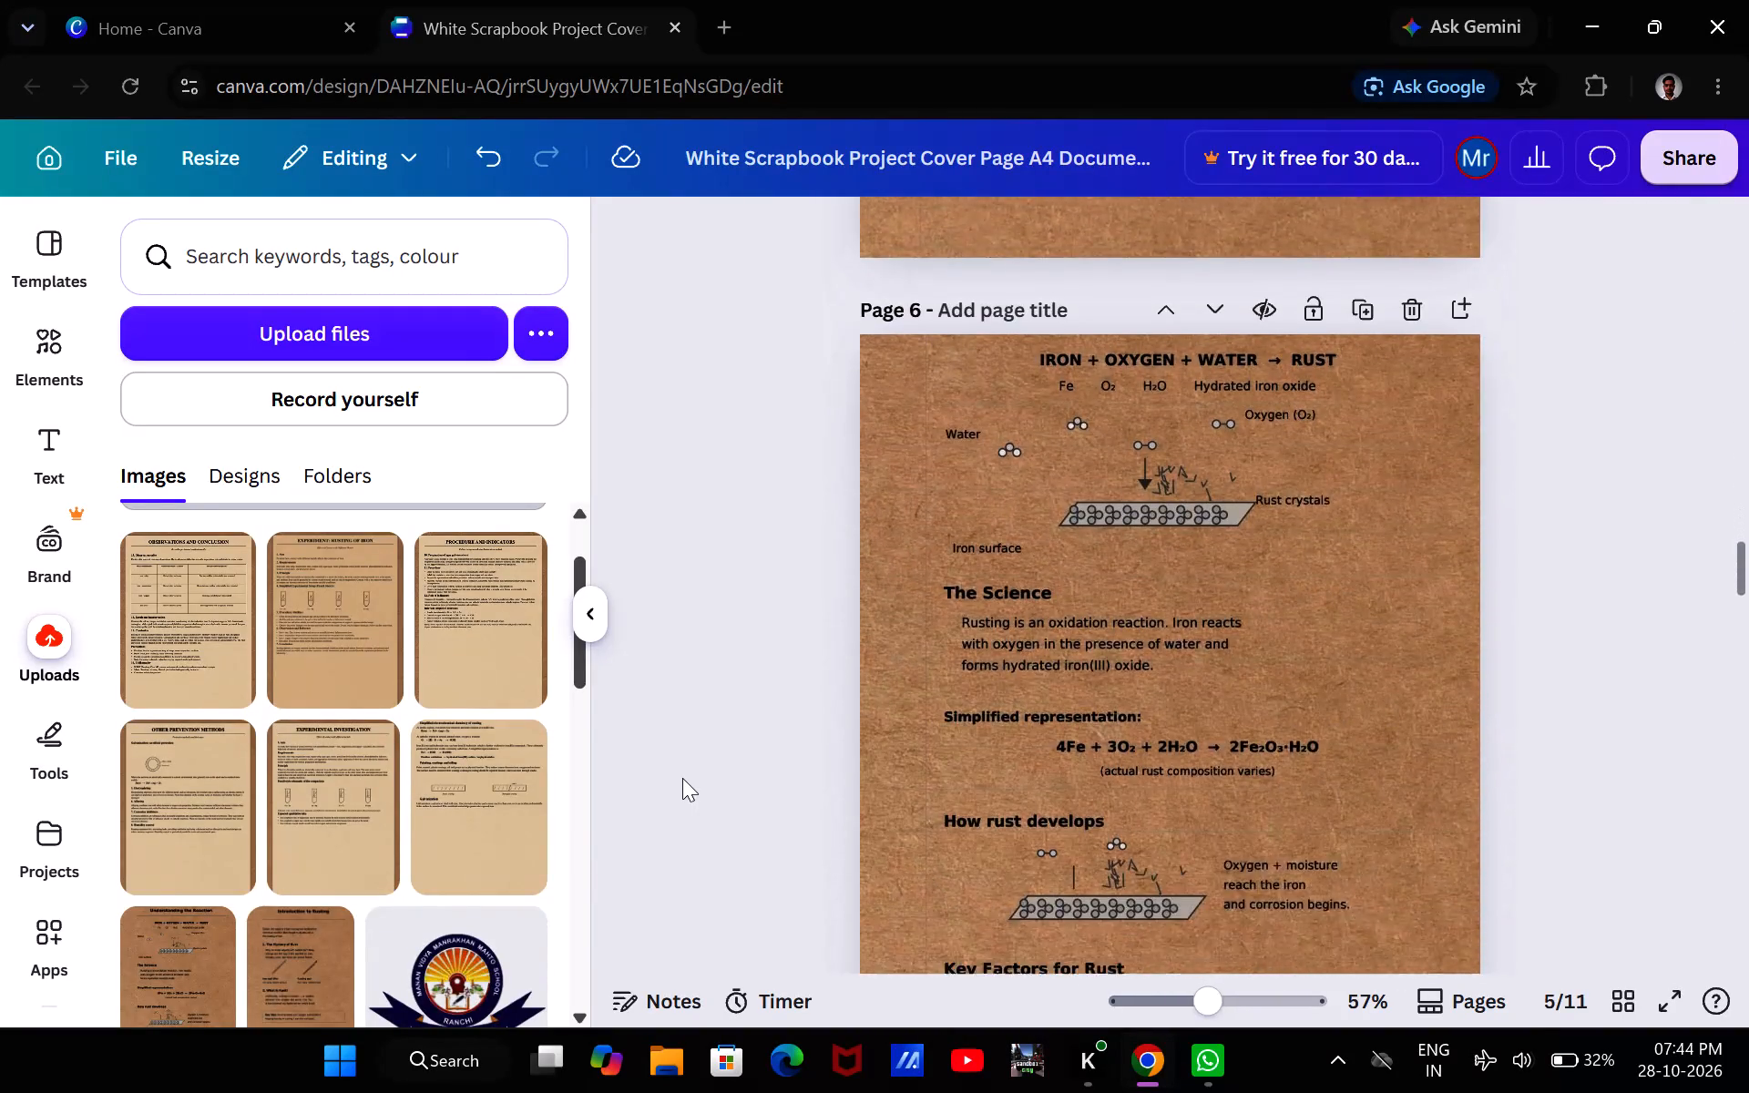
scroll(682, 778, "down", 7)
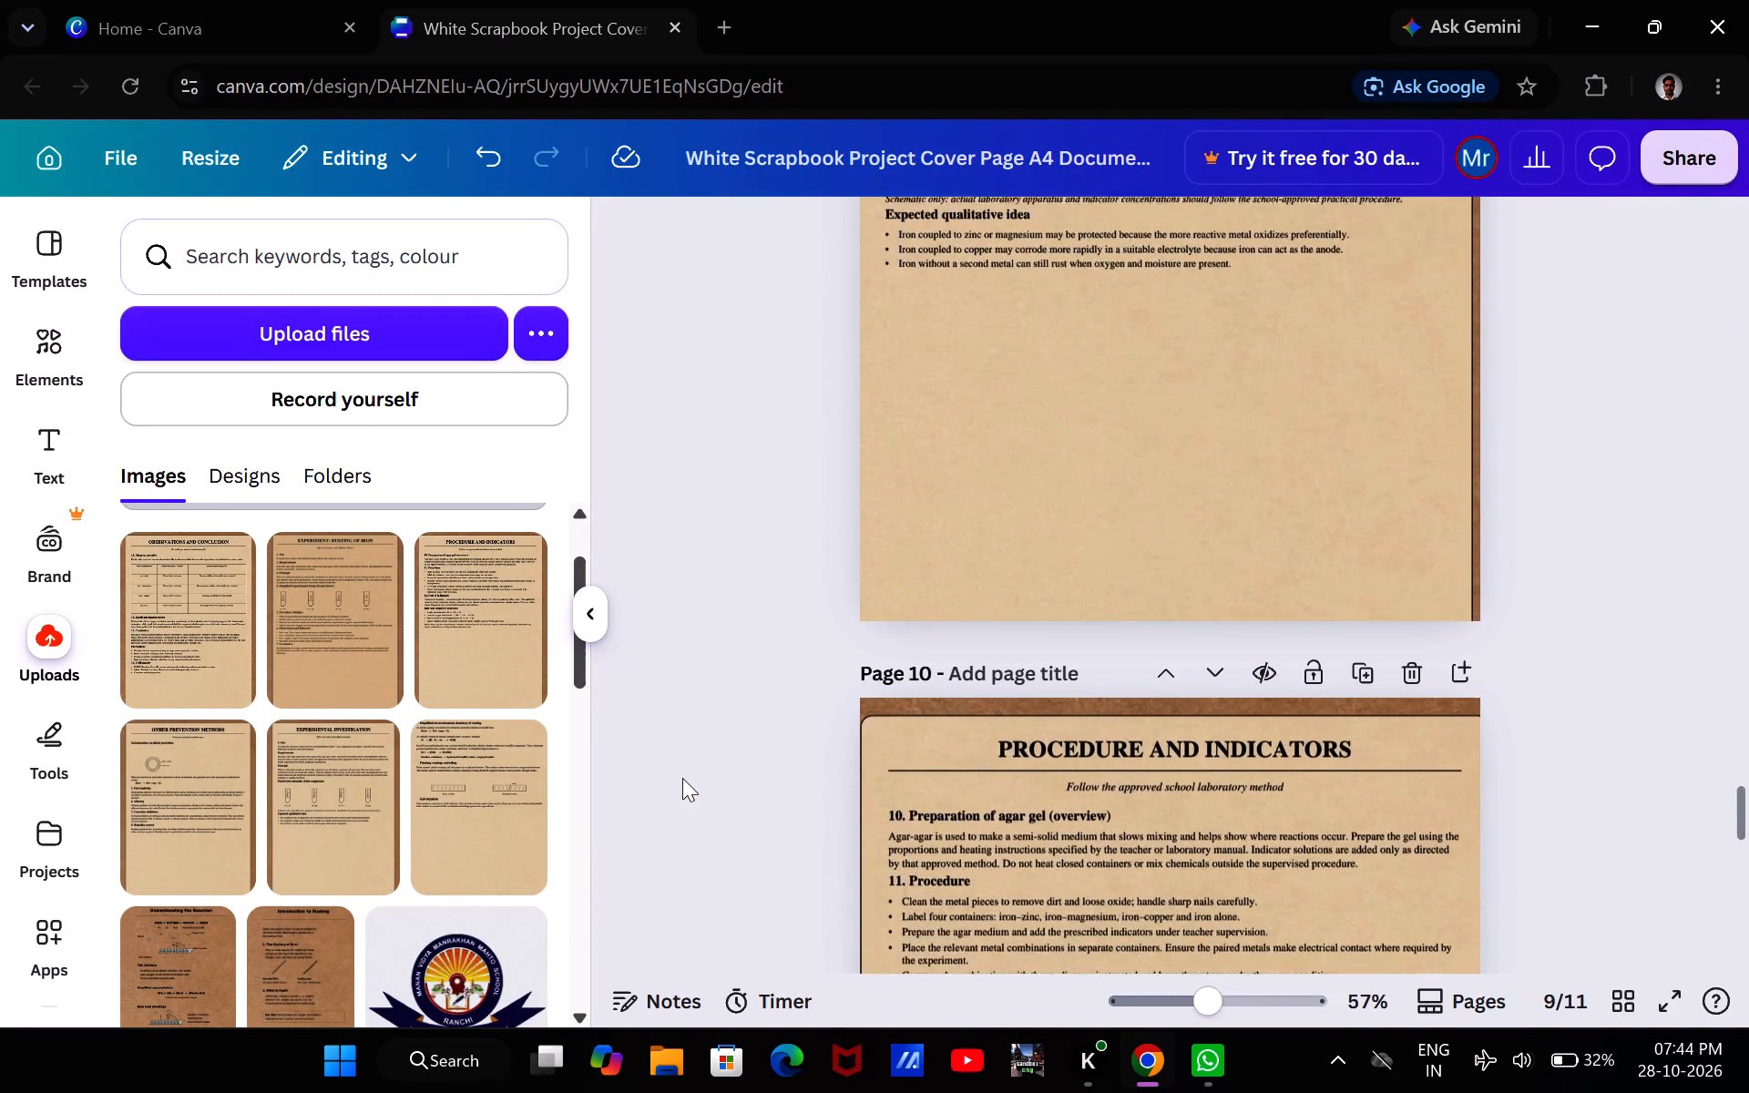
scroll(682, 778, "down", 3)
scroll(682, 778, "up", 2)
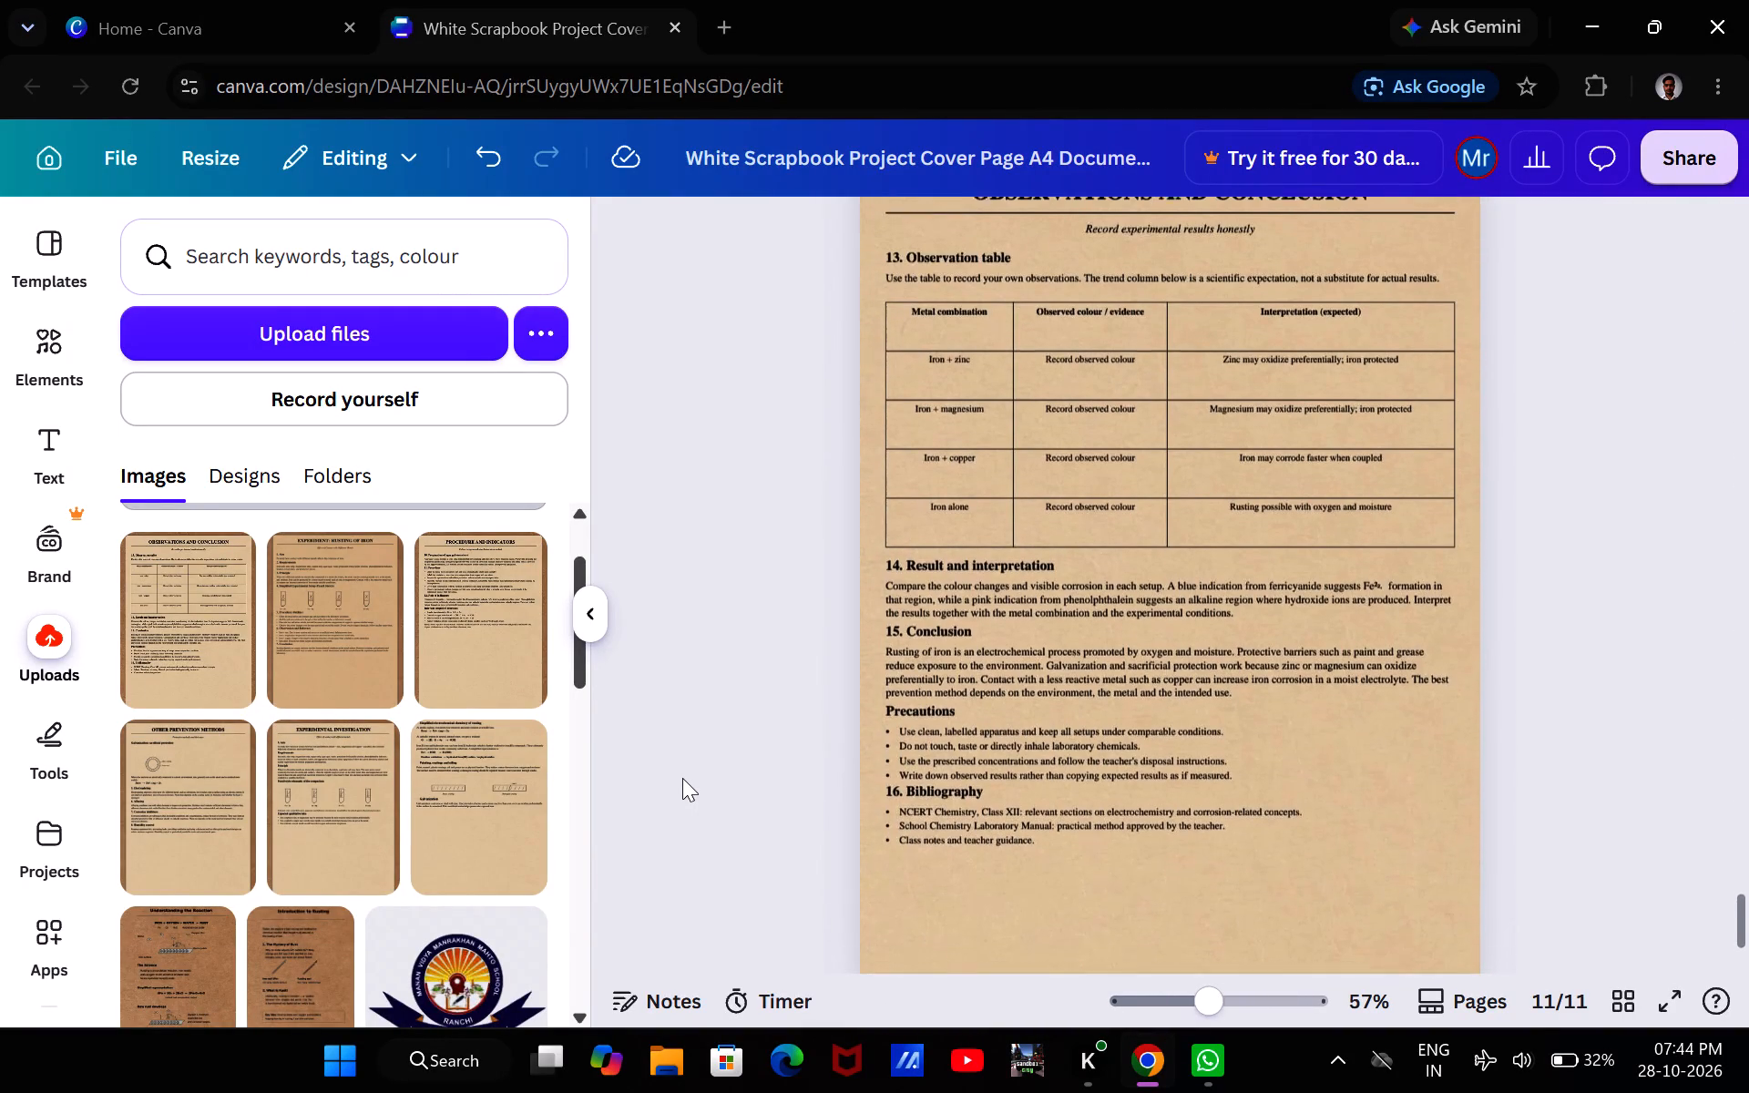
scroll(682, 778, "up", 2)
scroll(884, 452, "up", 1)
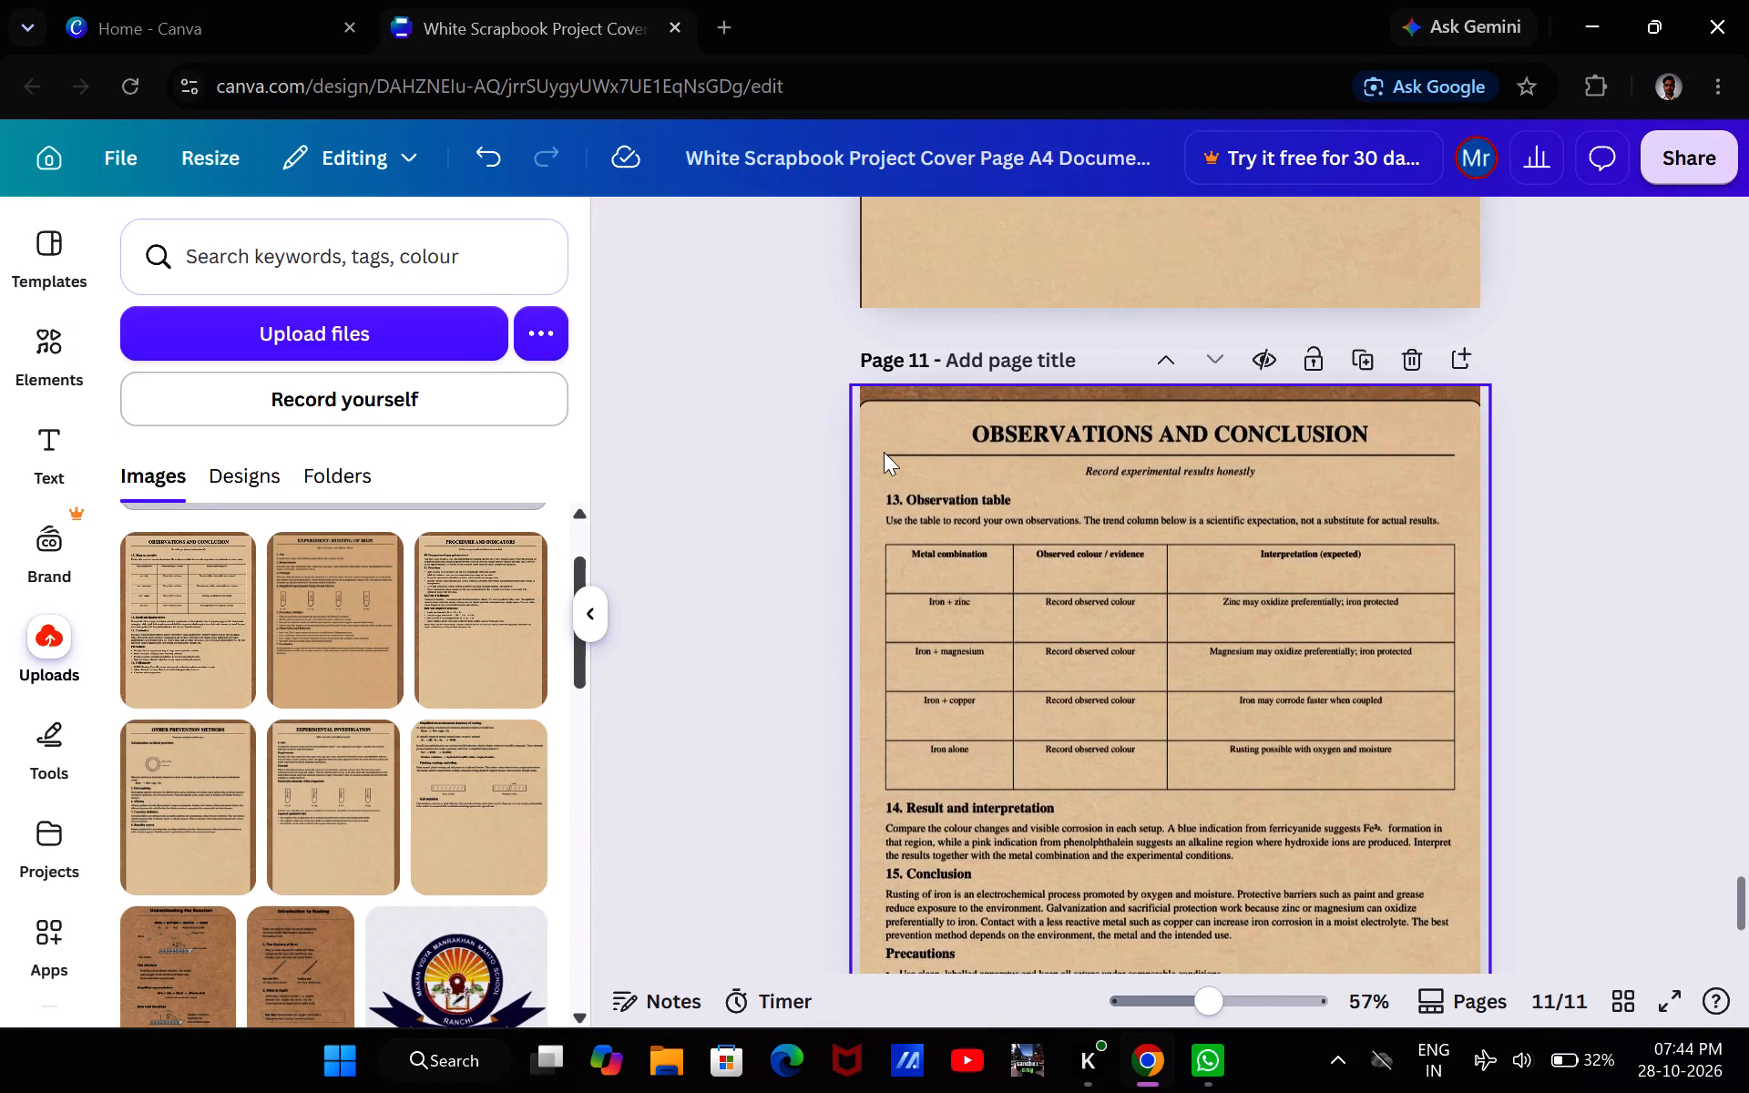
left_click(764, 450)
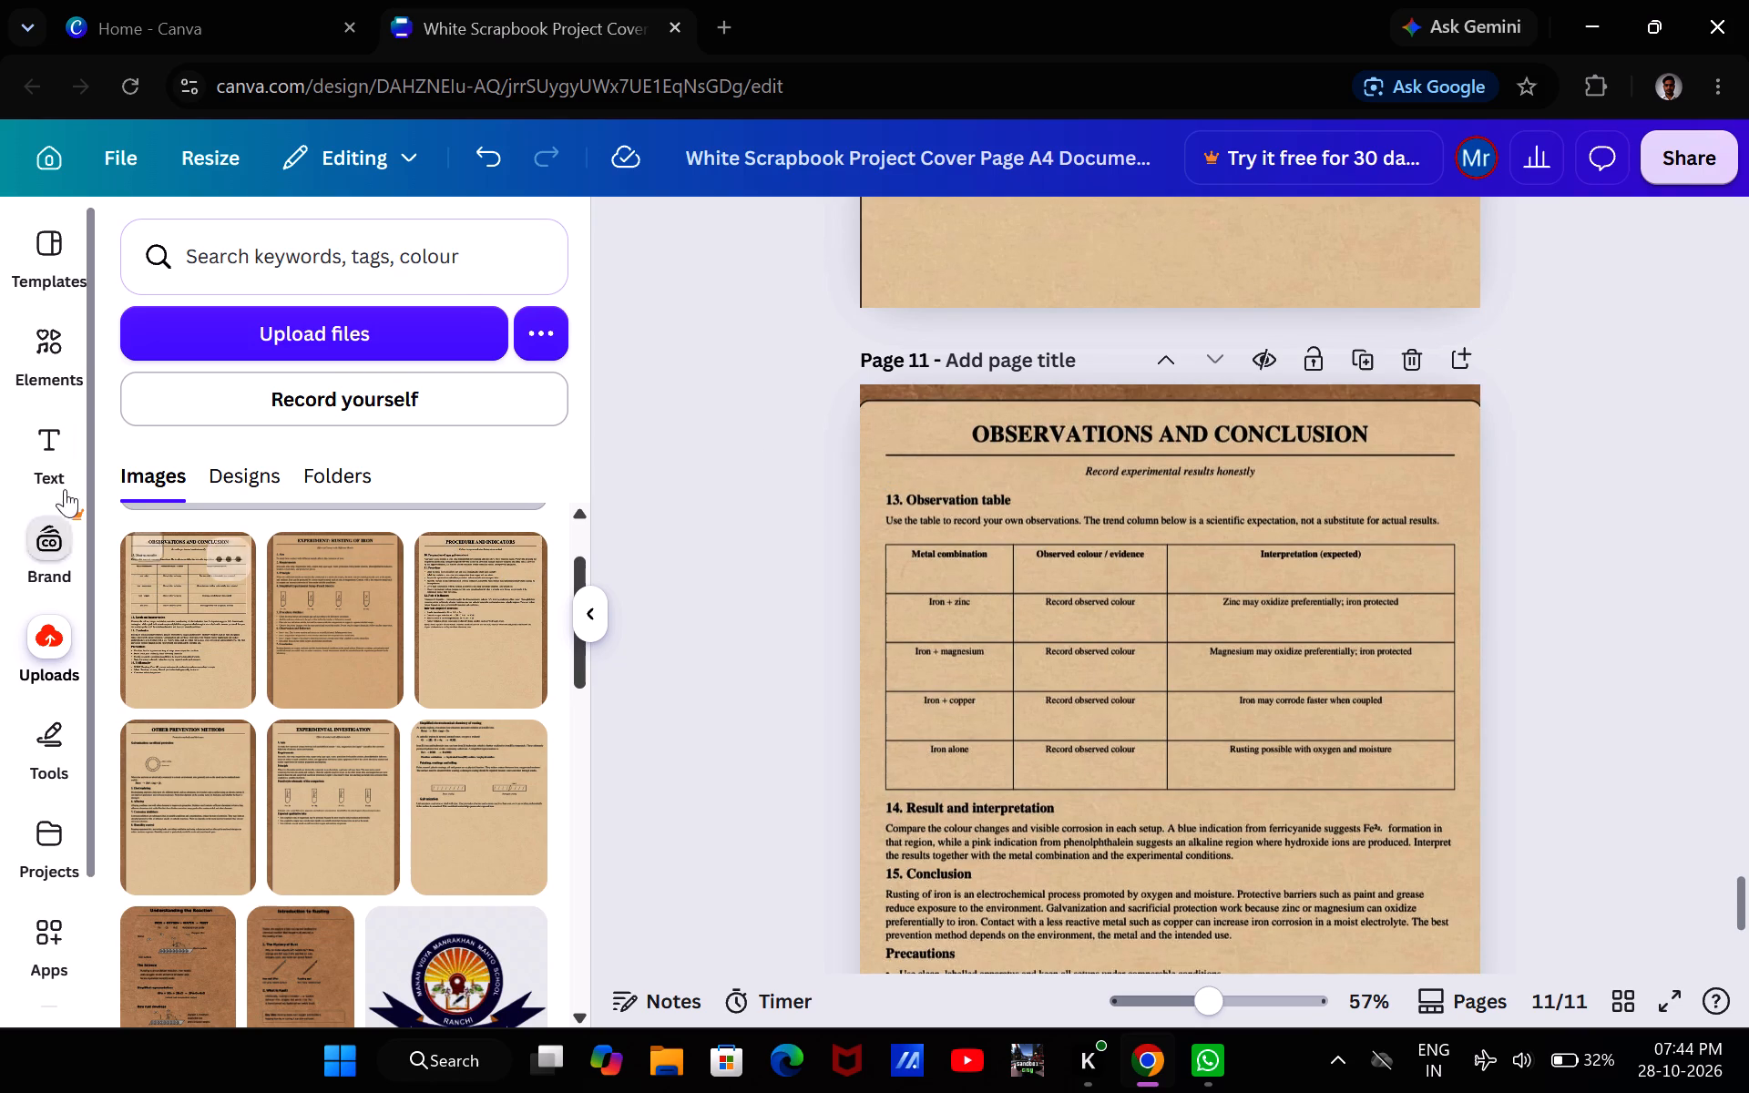
left_click(38, 444)
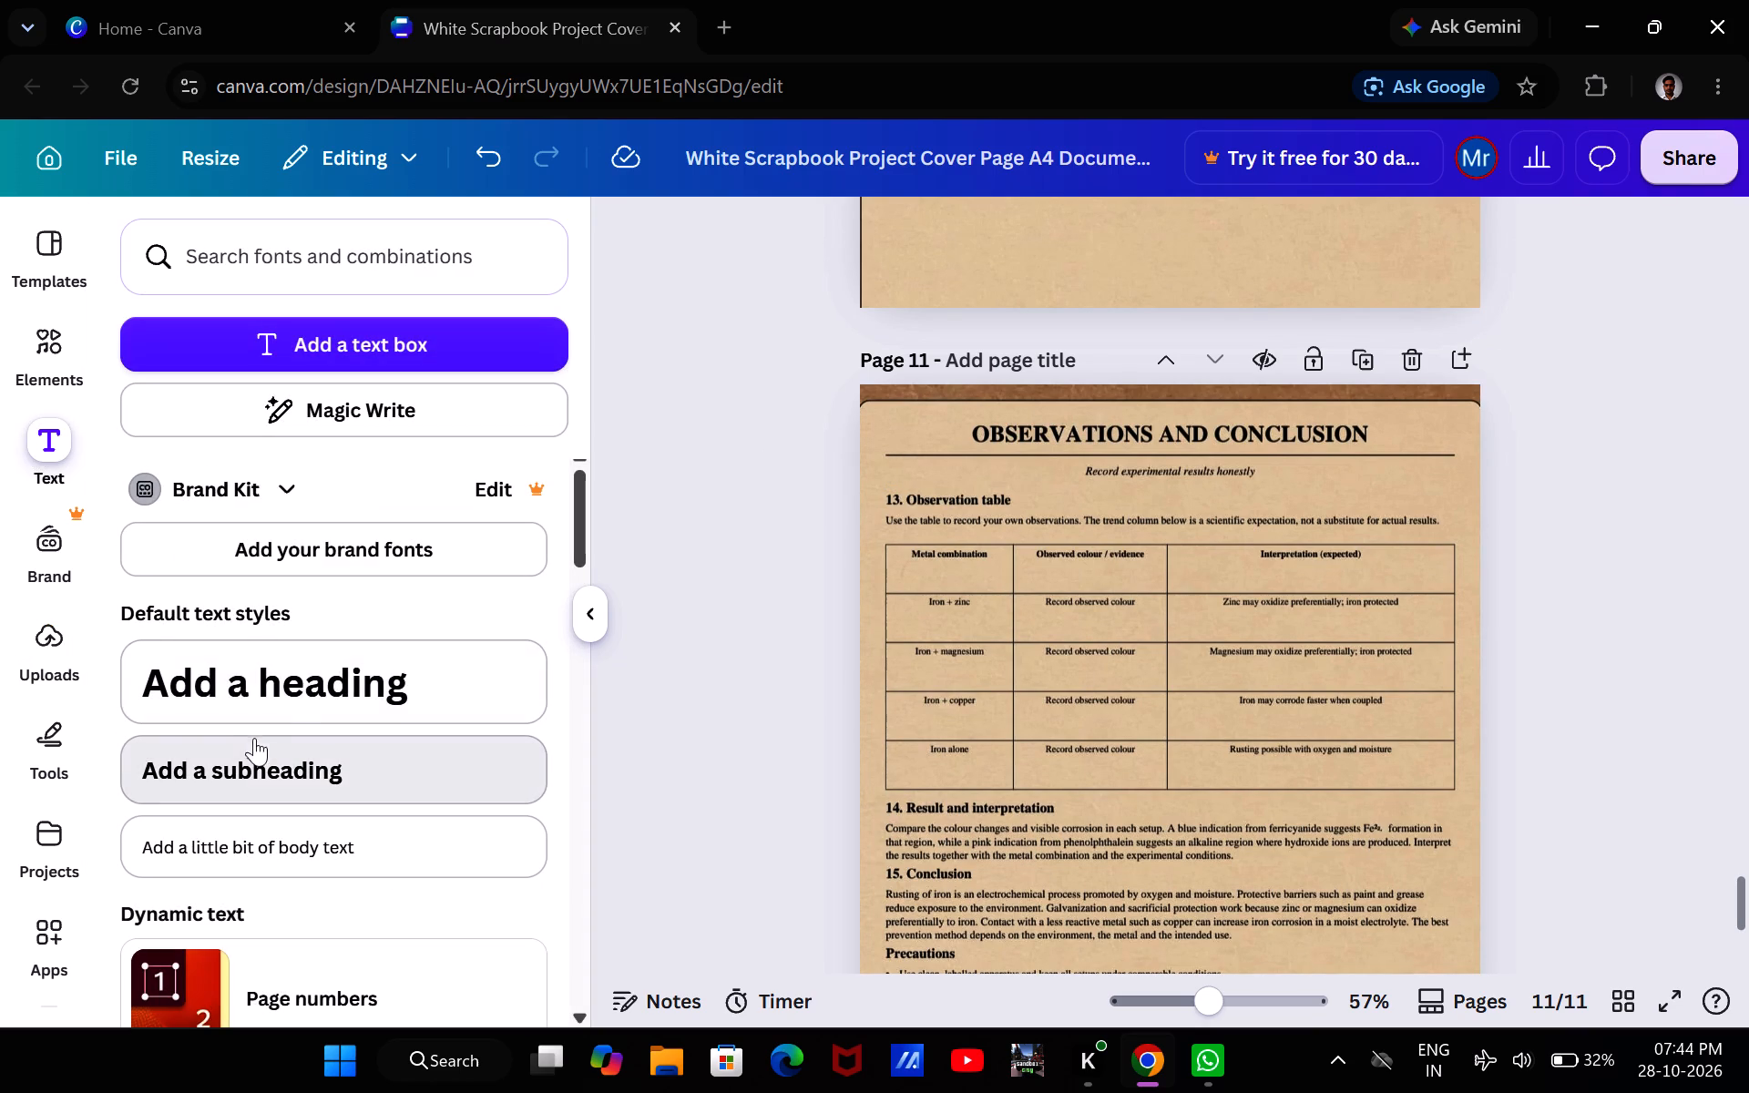
left_click(295, 693)
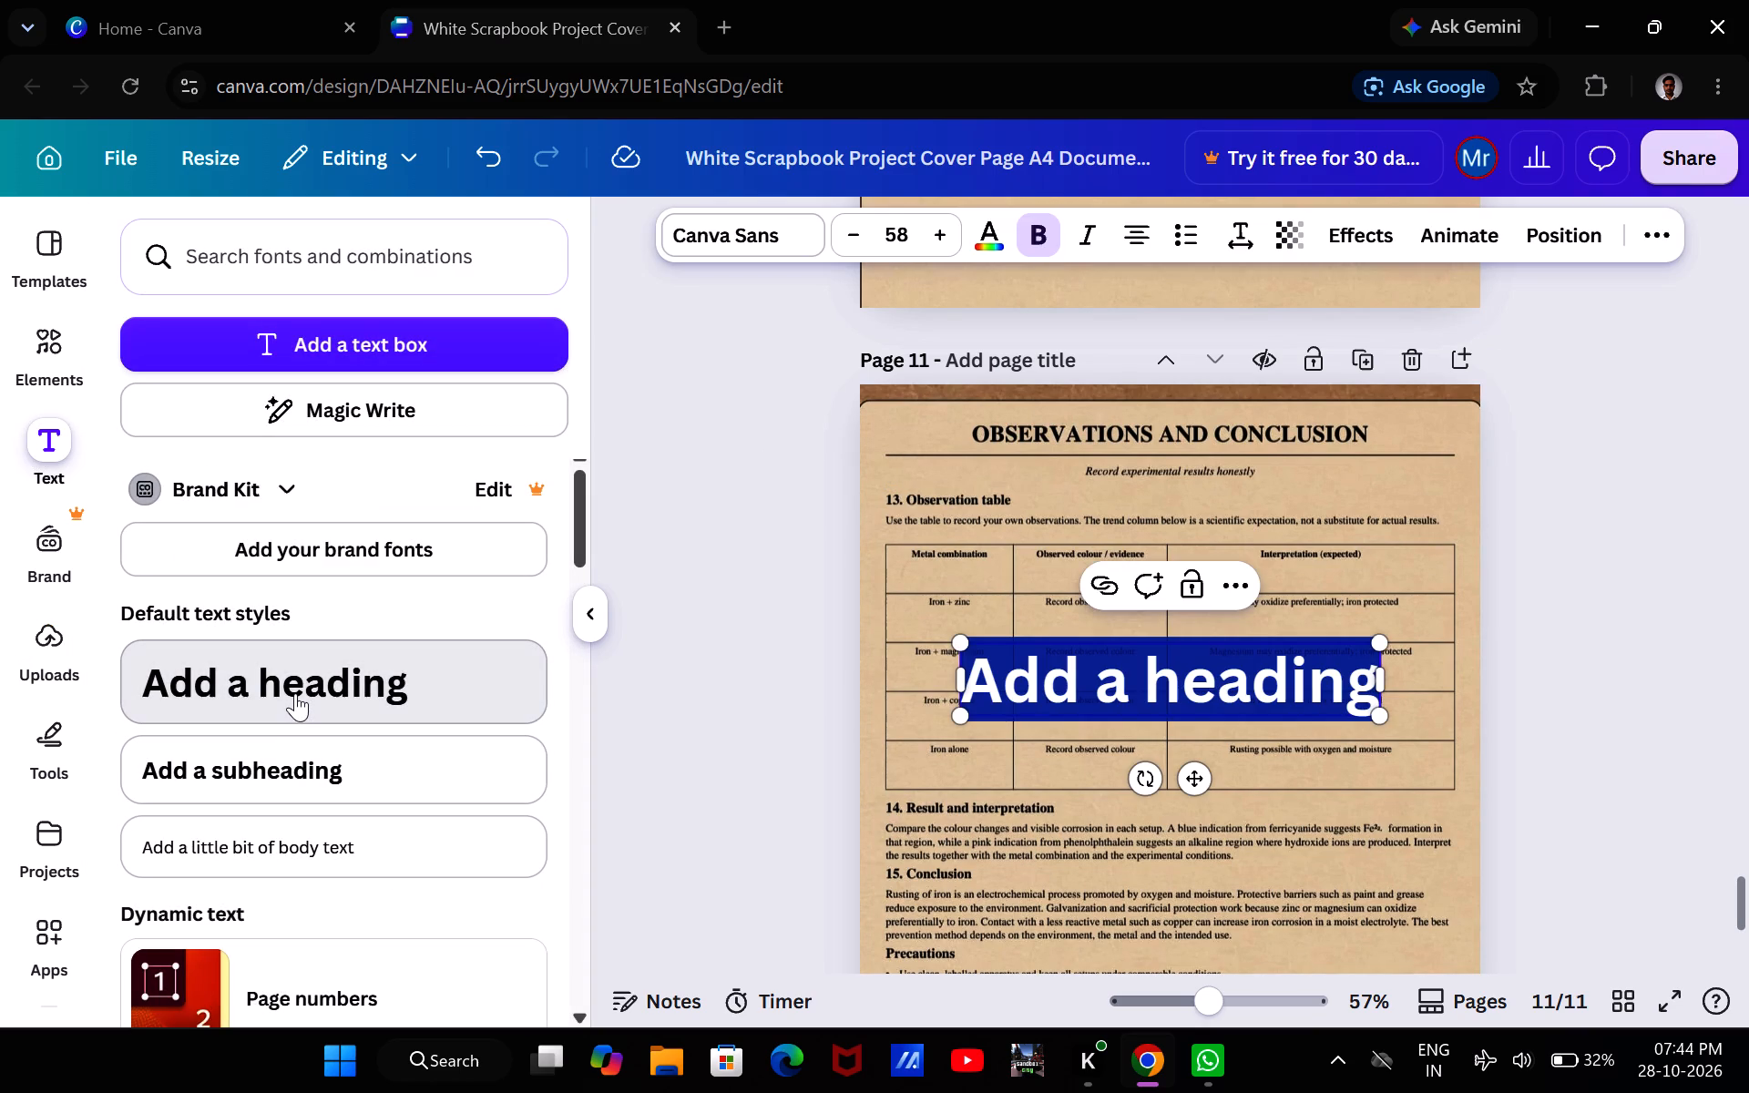
key("o")
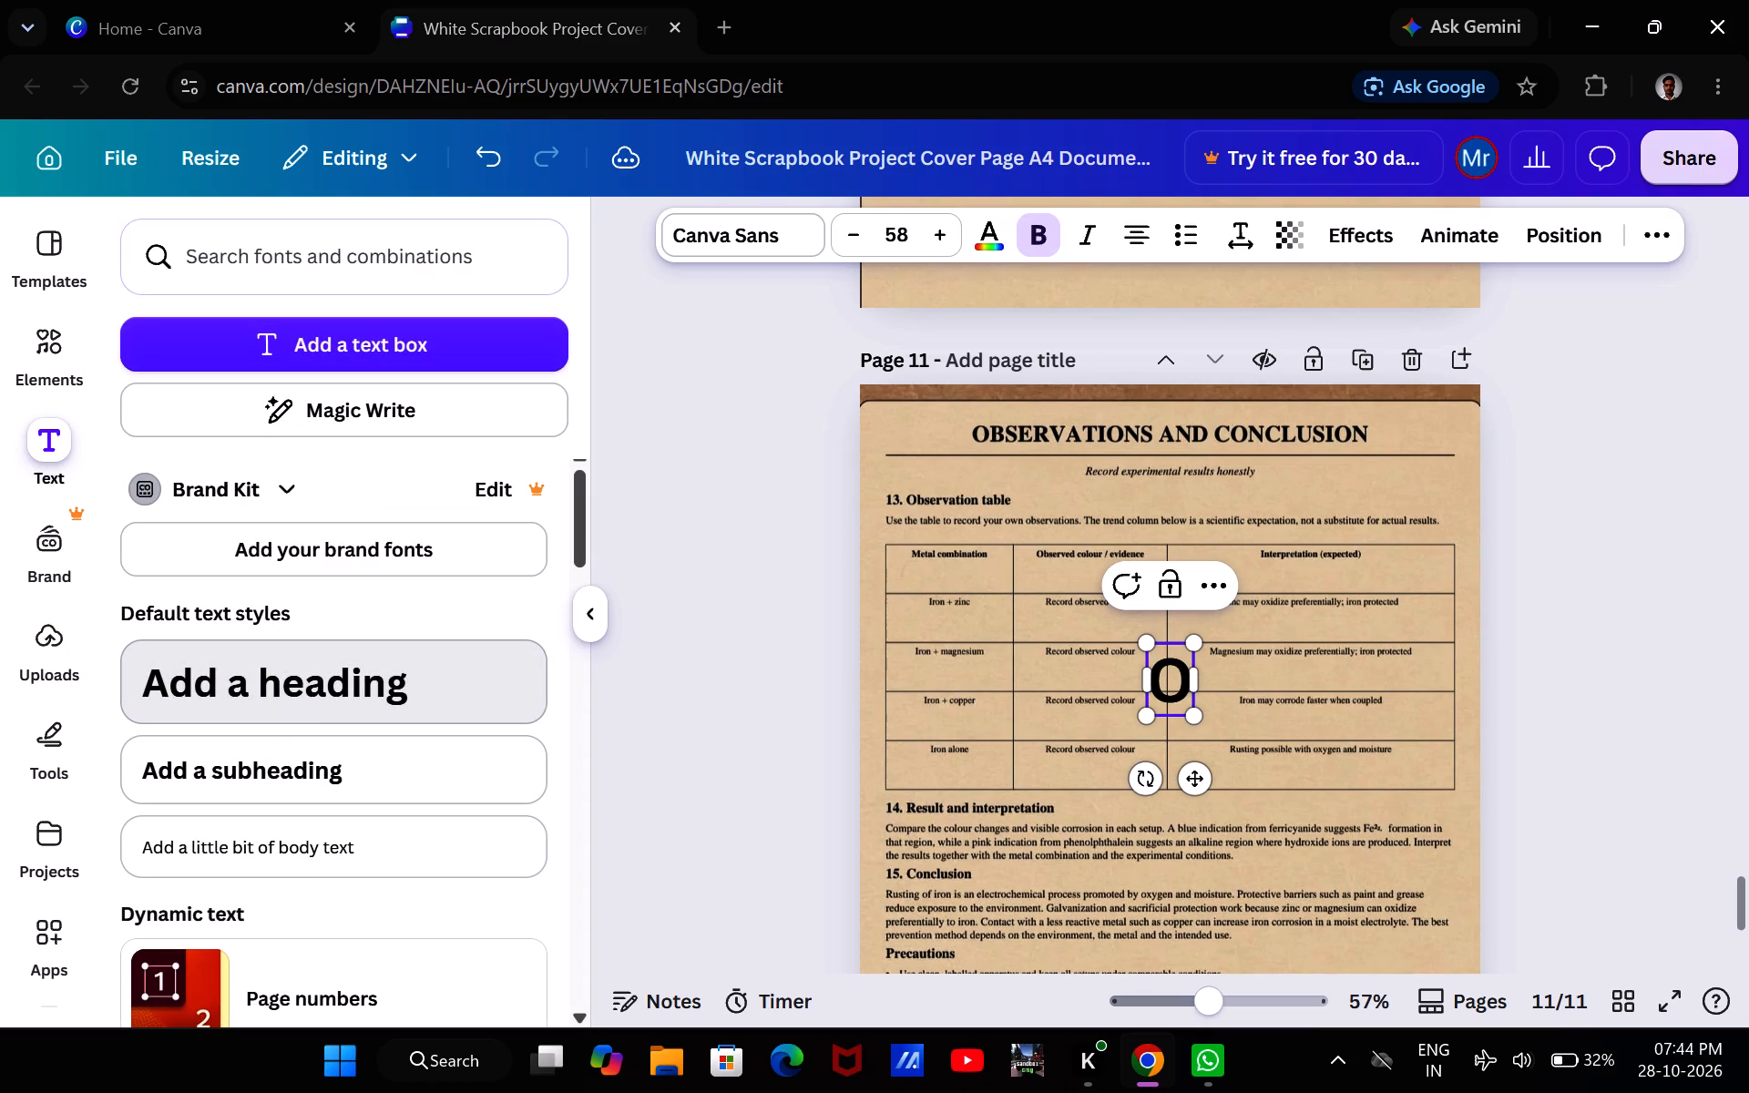
type("BSER")
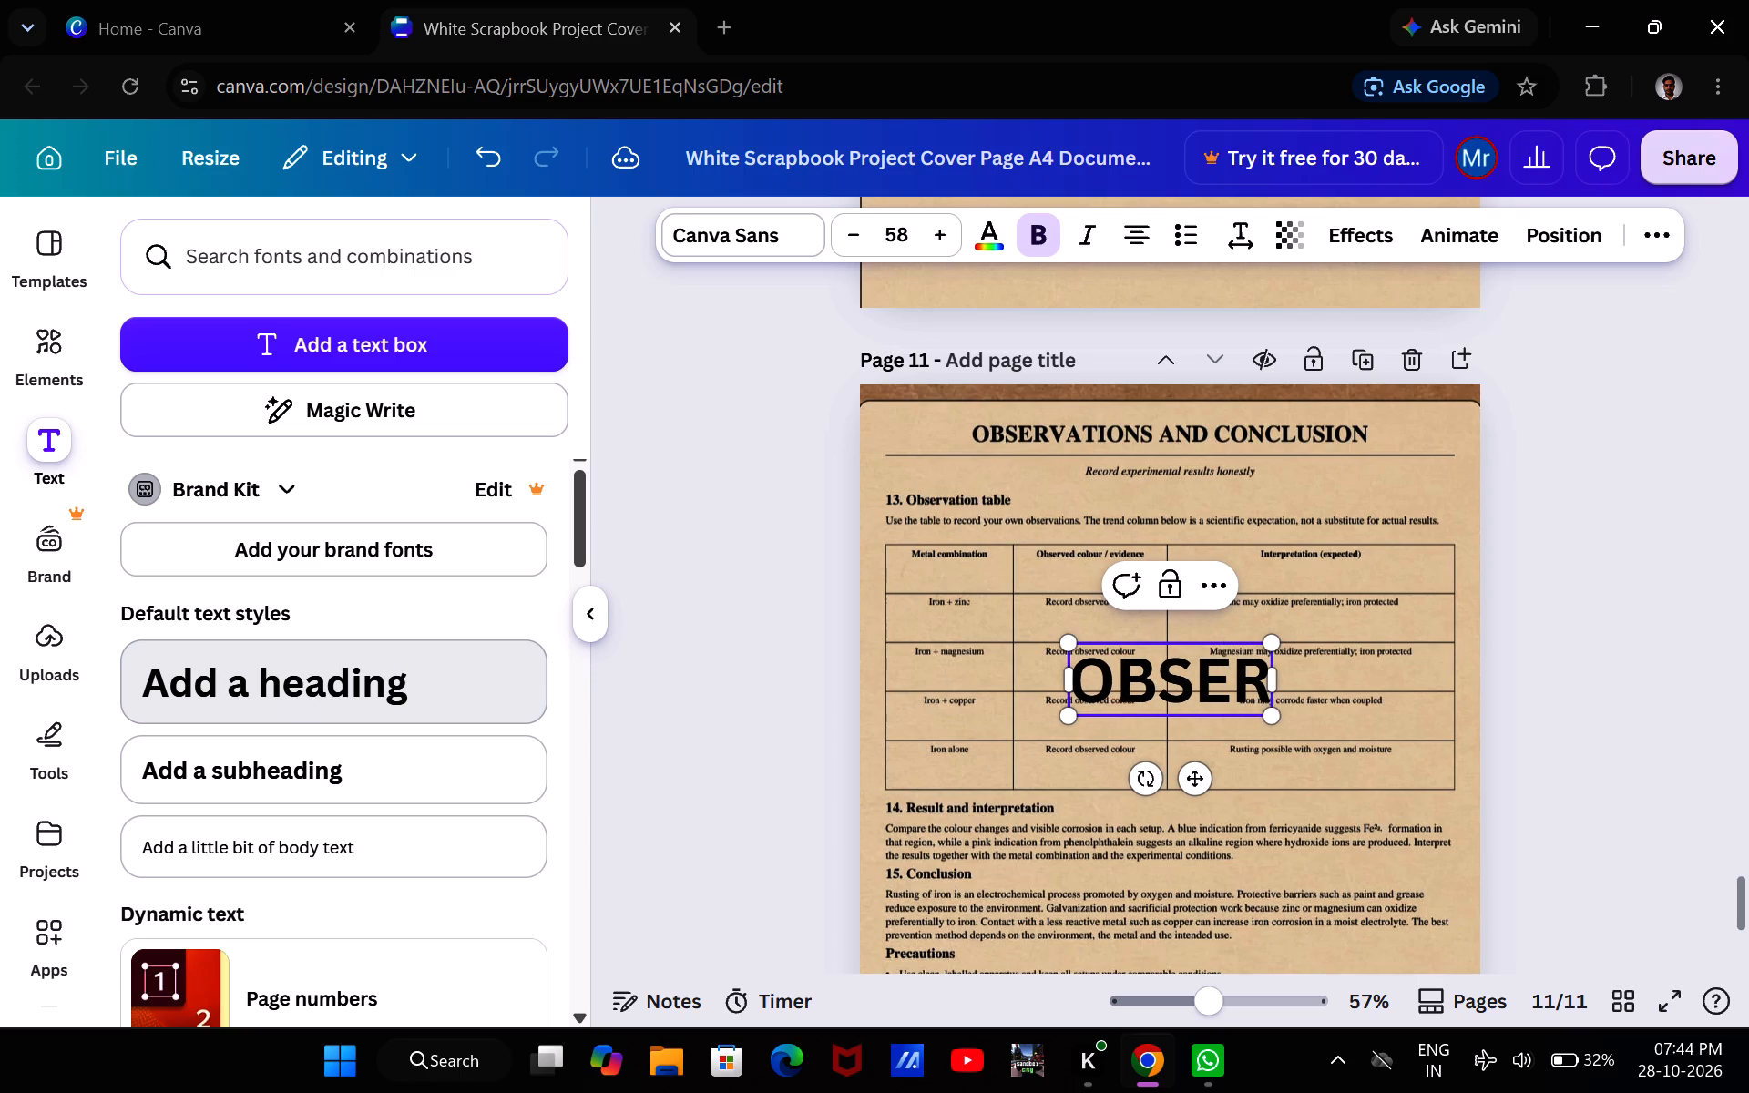
type("VATION")
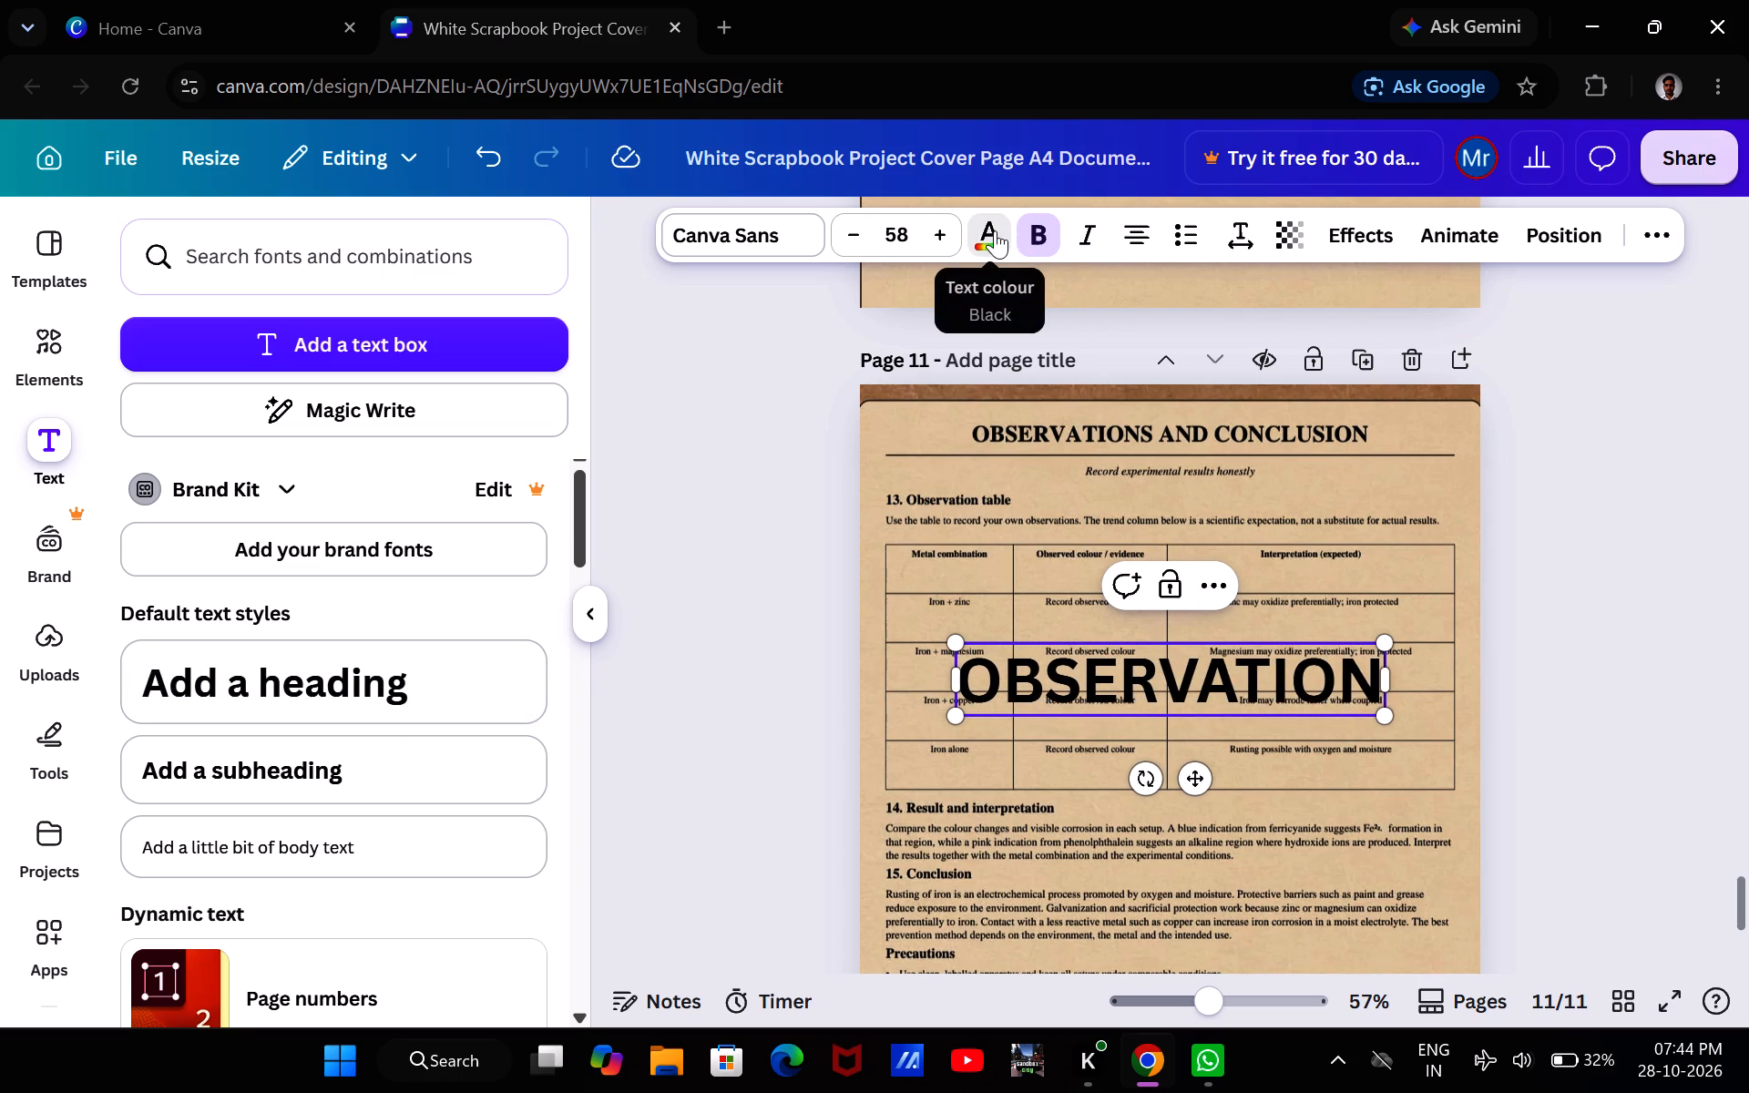
Give the OBSERVATION heading a Background effect coloured with the dark orange already used in the design.
left_click(1384, 233)
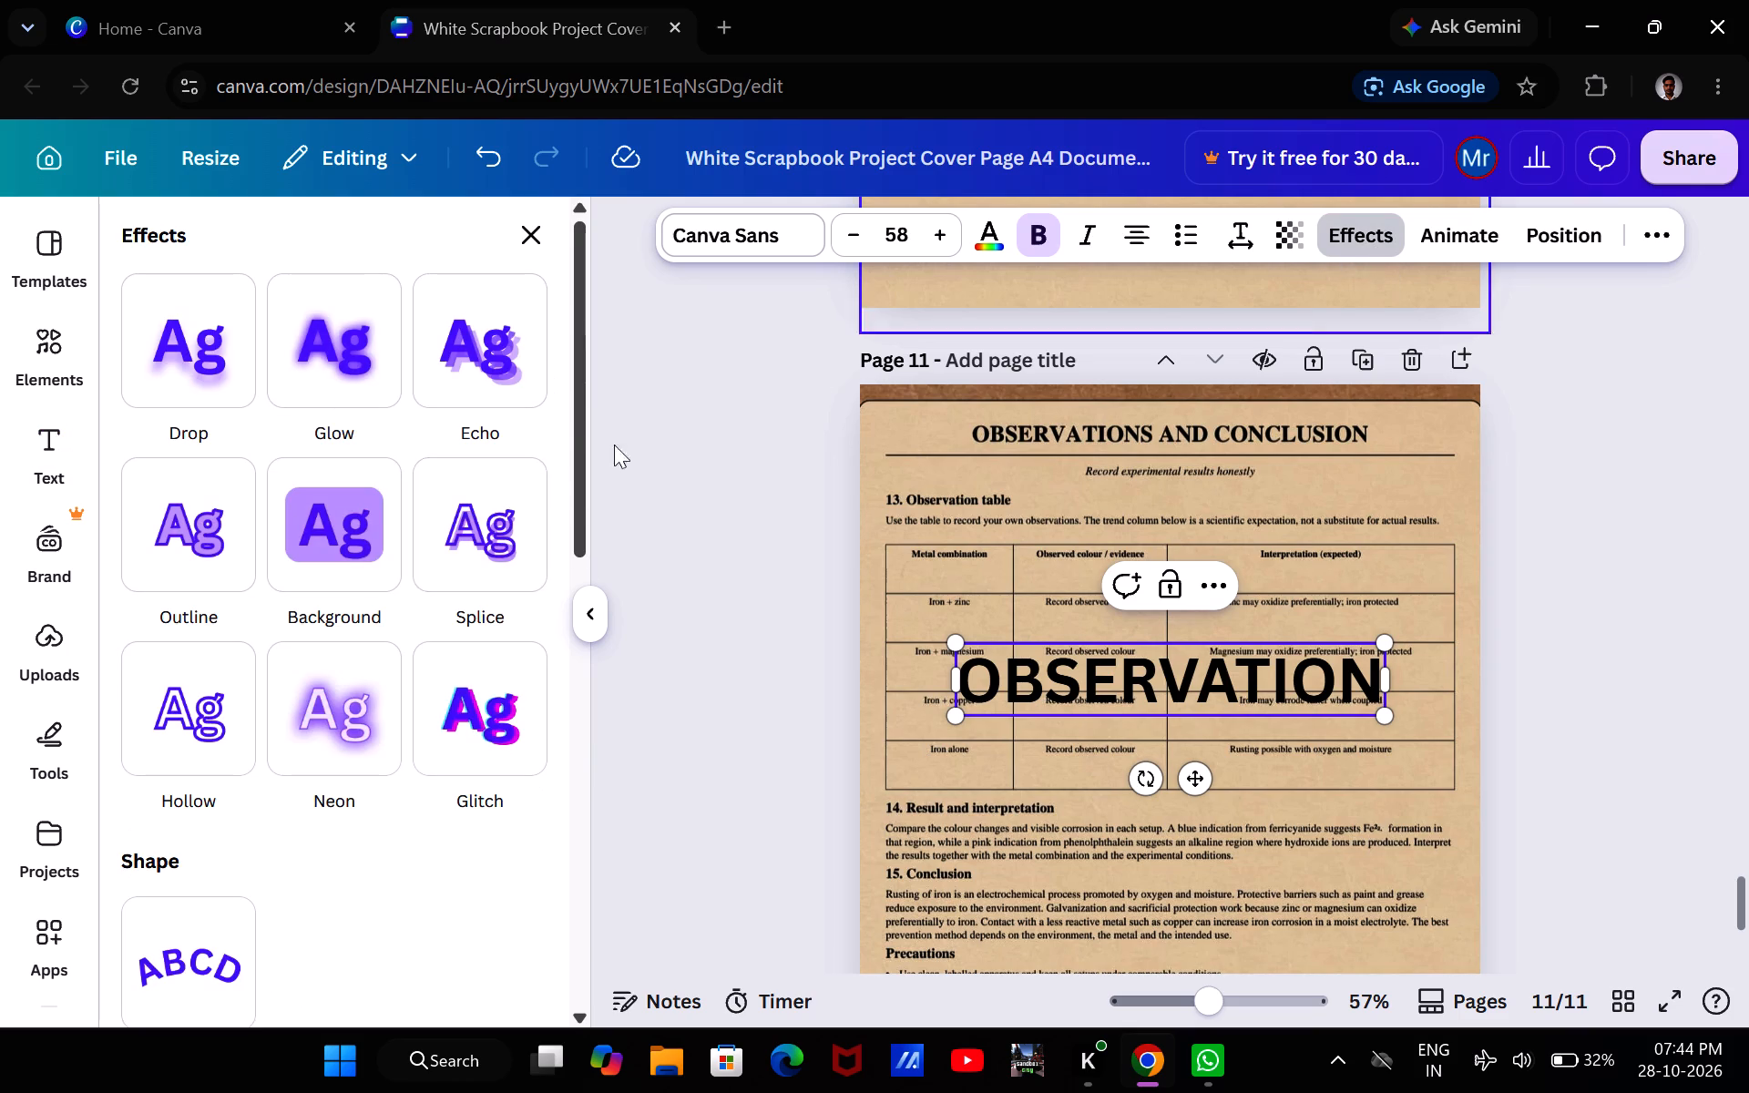
left_click(353, 528)
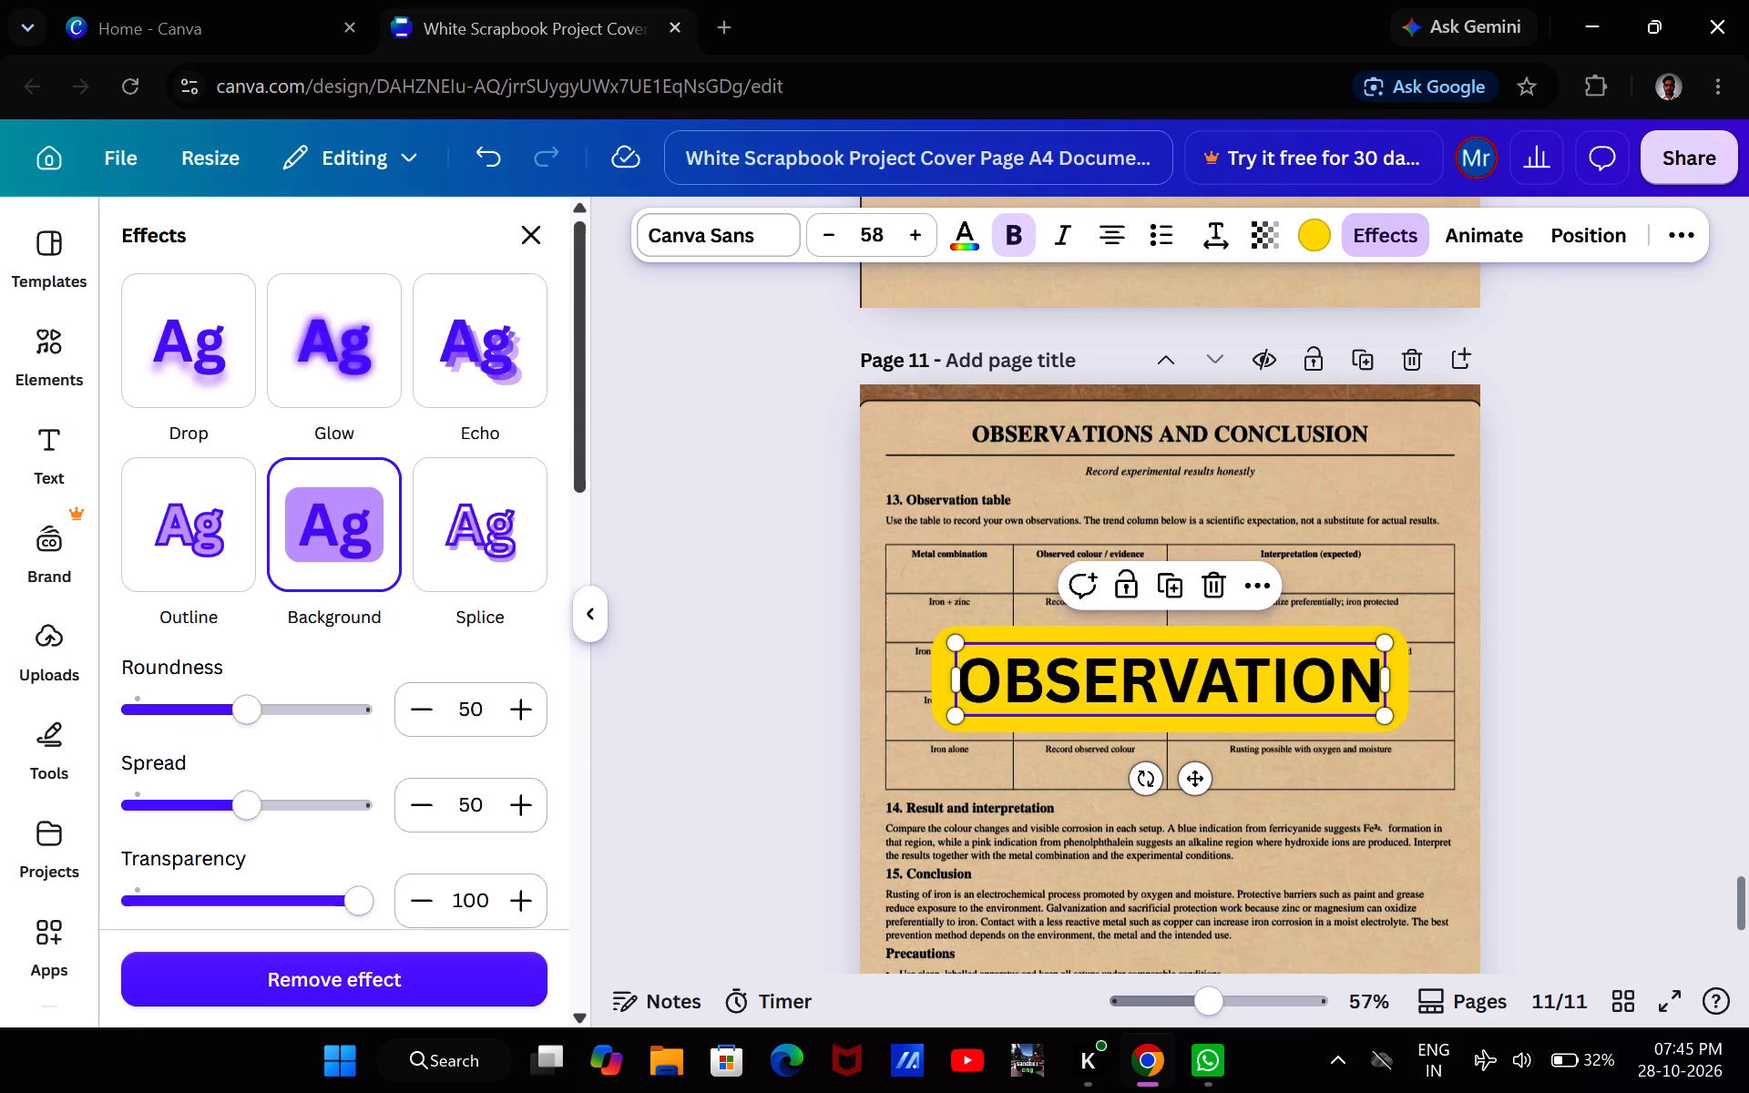
left_click(1307, 238)
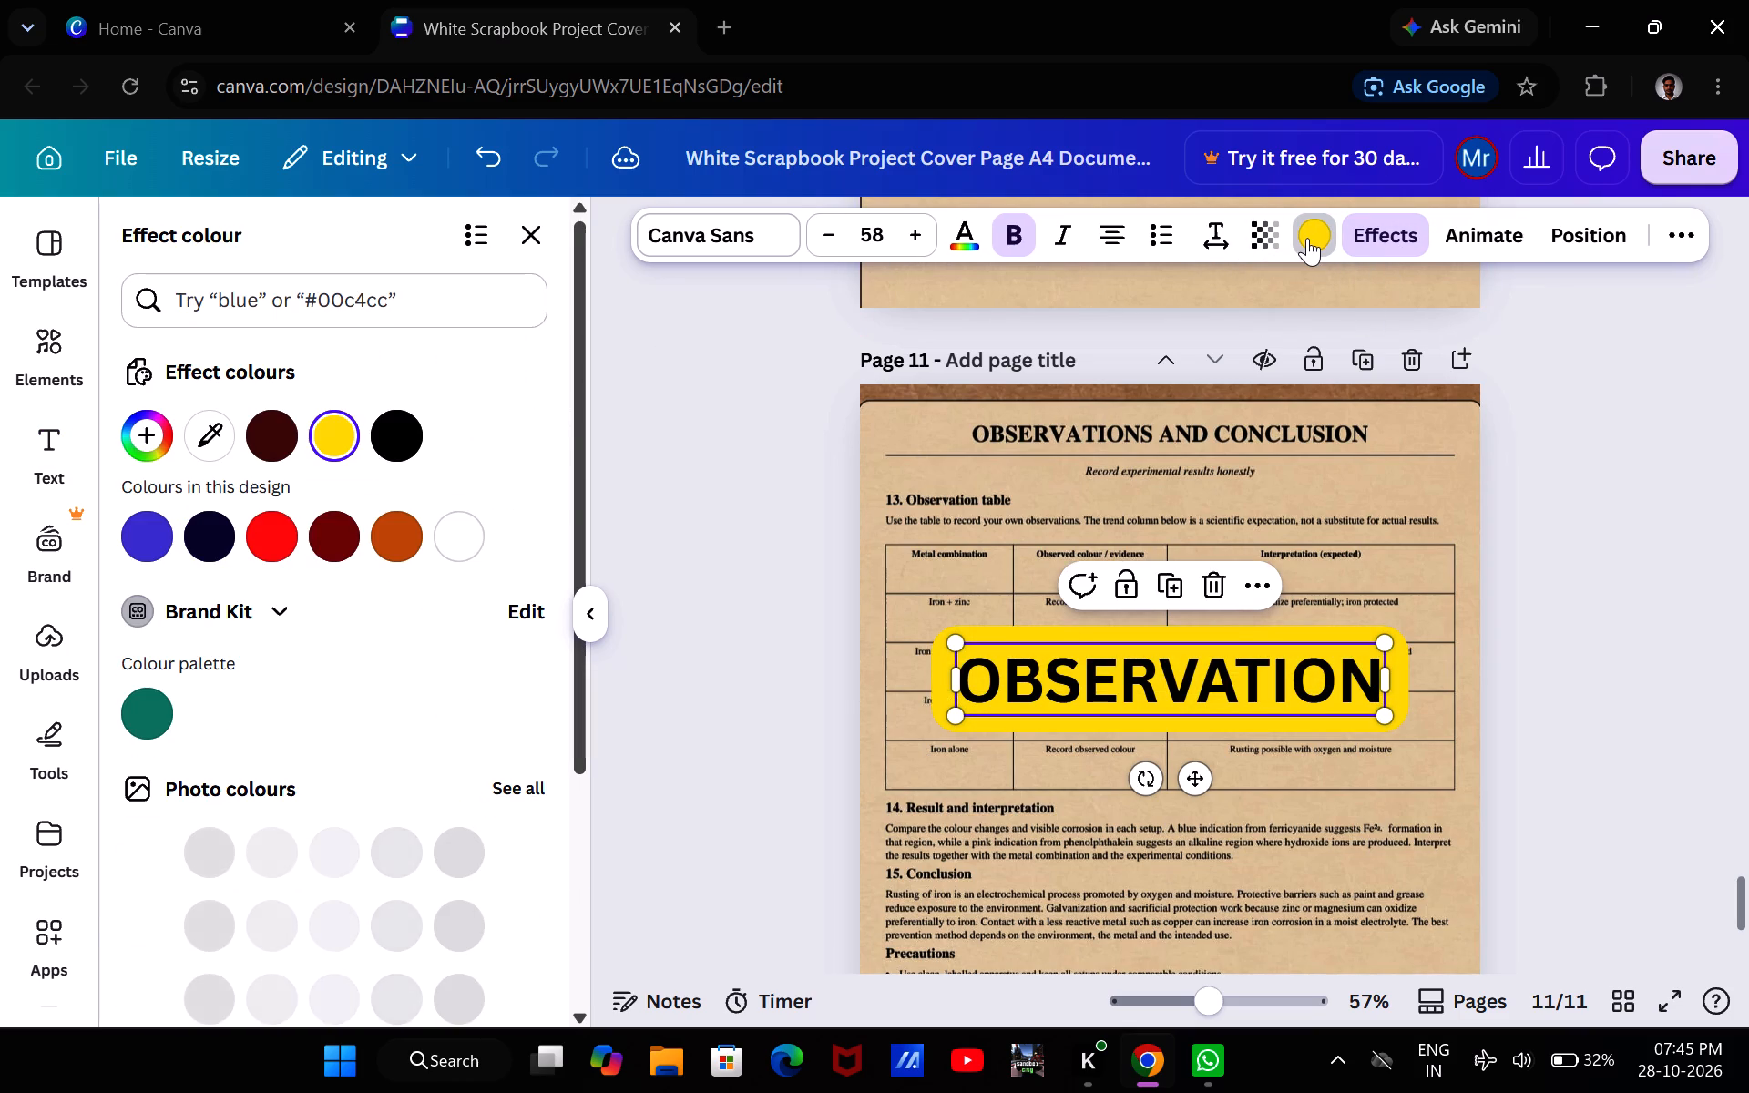
scroll(342, 515, "down", 1)
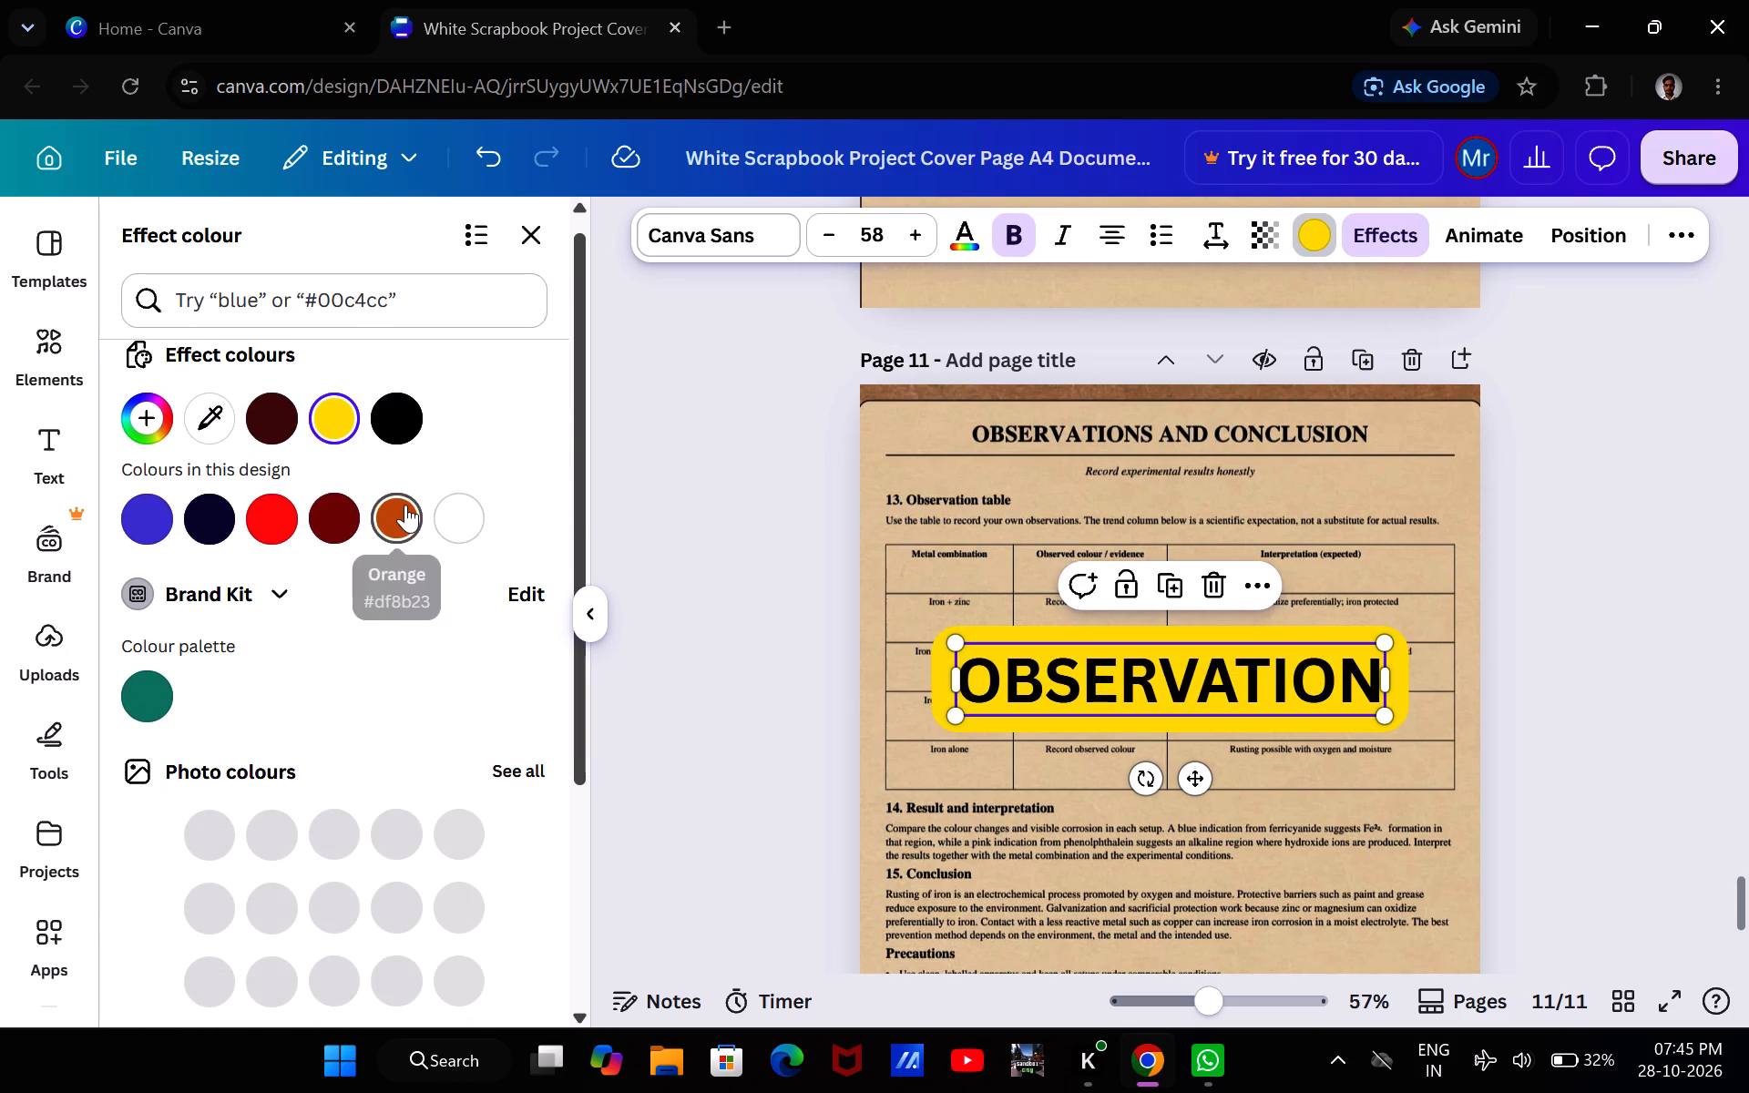
left_click(405, 505)
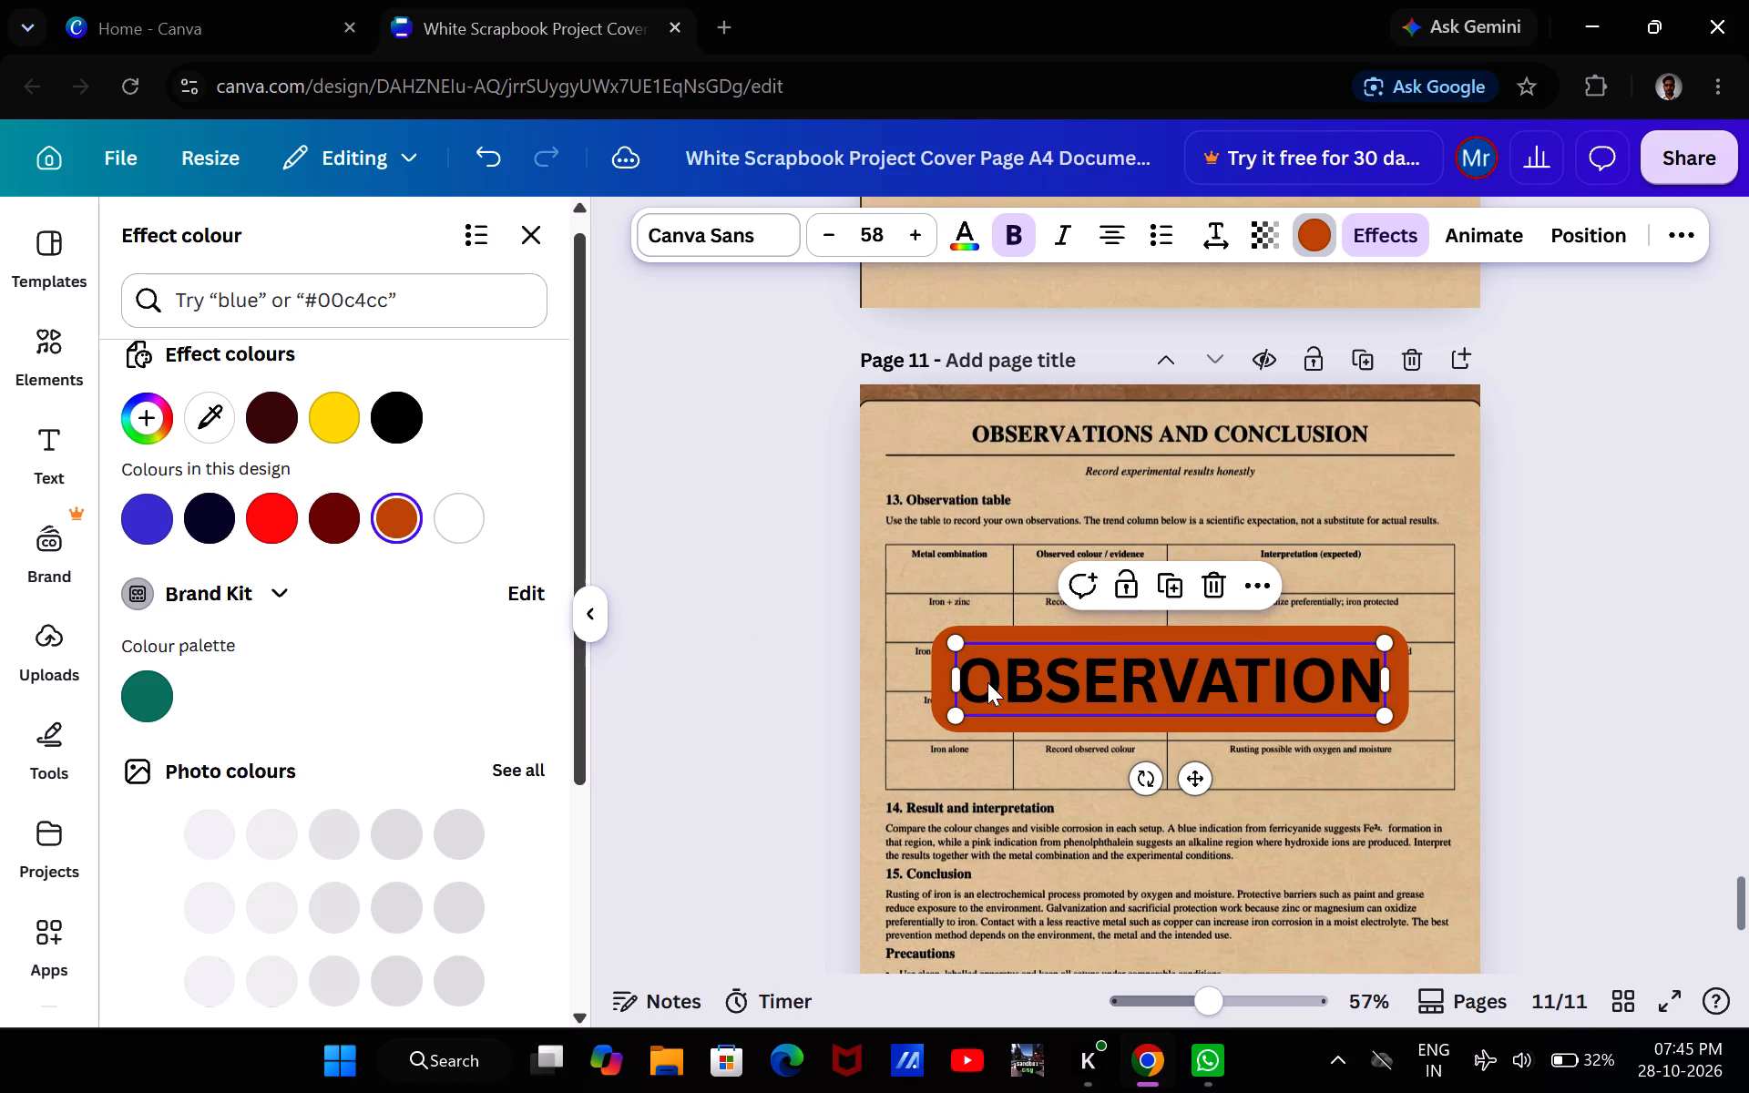
Move the OBSERVATION heading over page 11's printed title and shrink its text to size 44.9.
left_click_drag(987, 682, 995, 458)
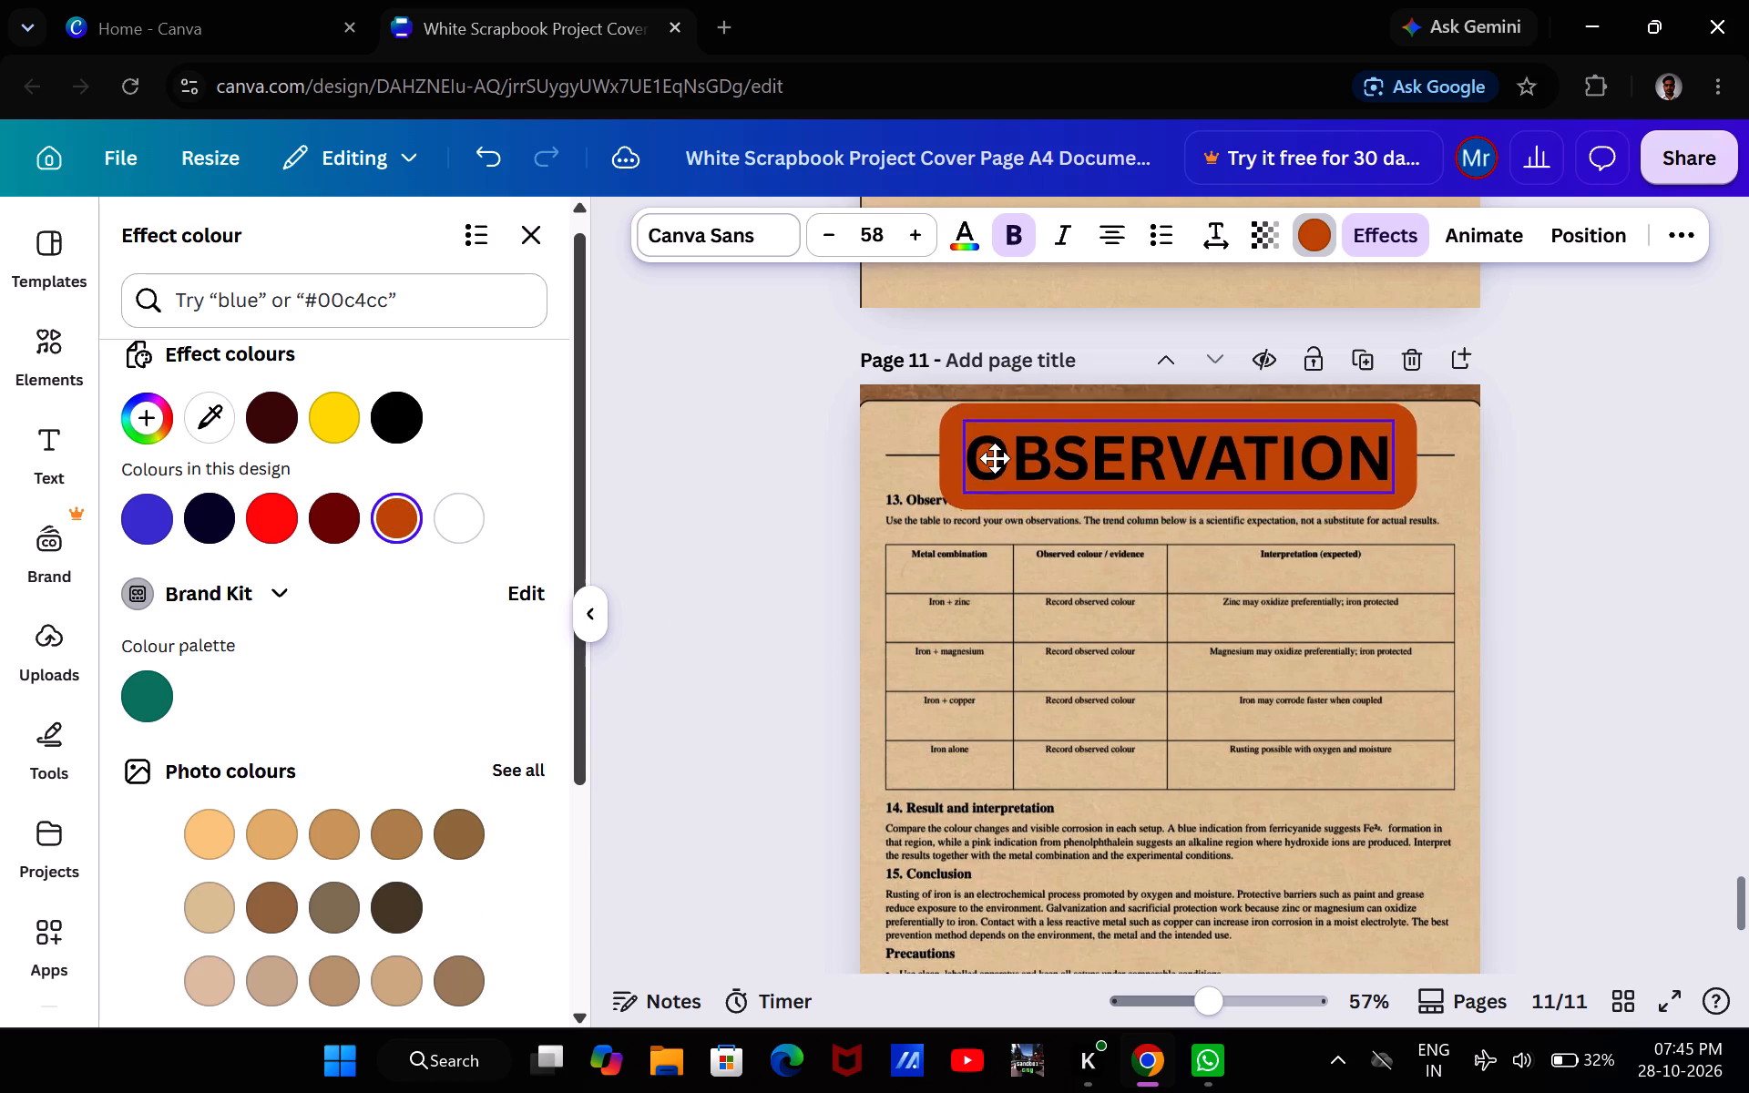
left_click_drag(995, 458, 994, 445)
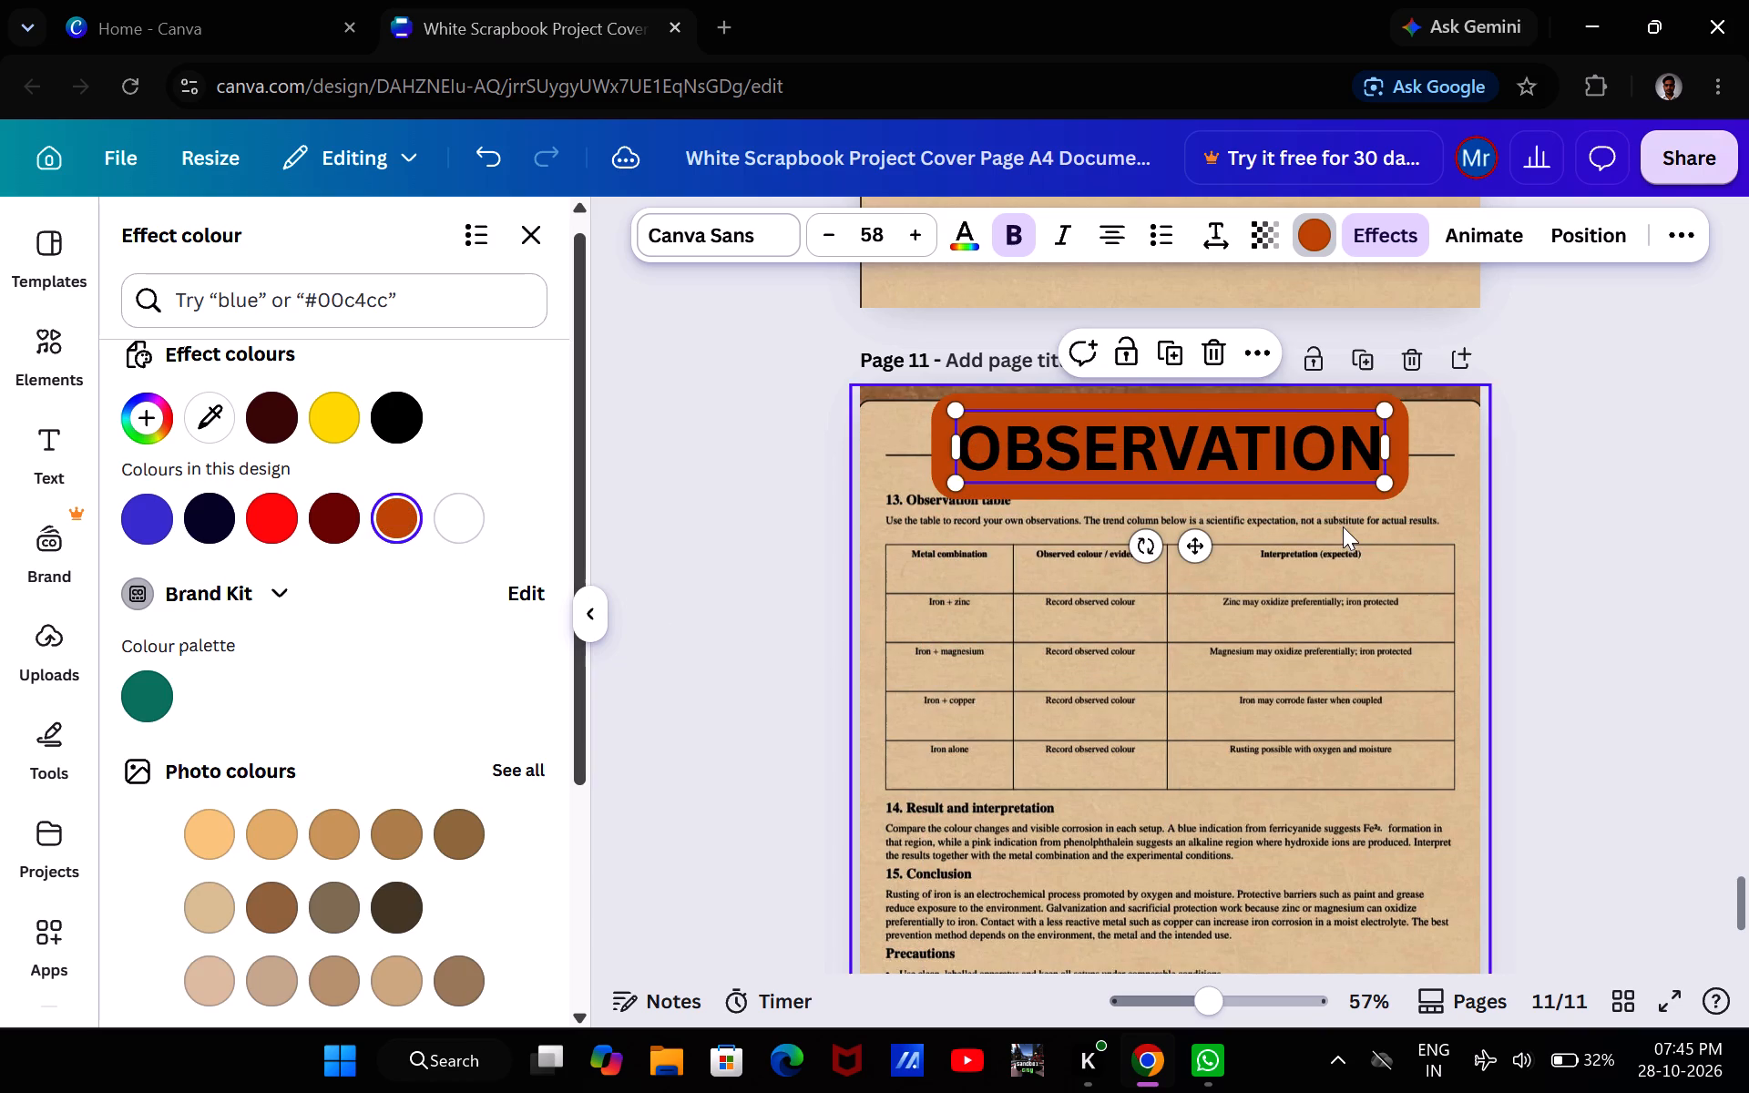
left_click_drag(1383, 481, 1284, 473)
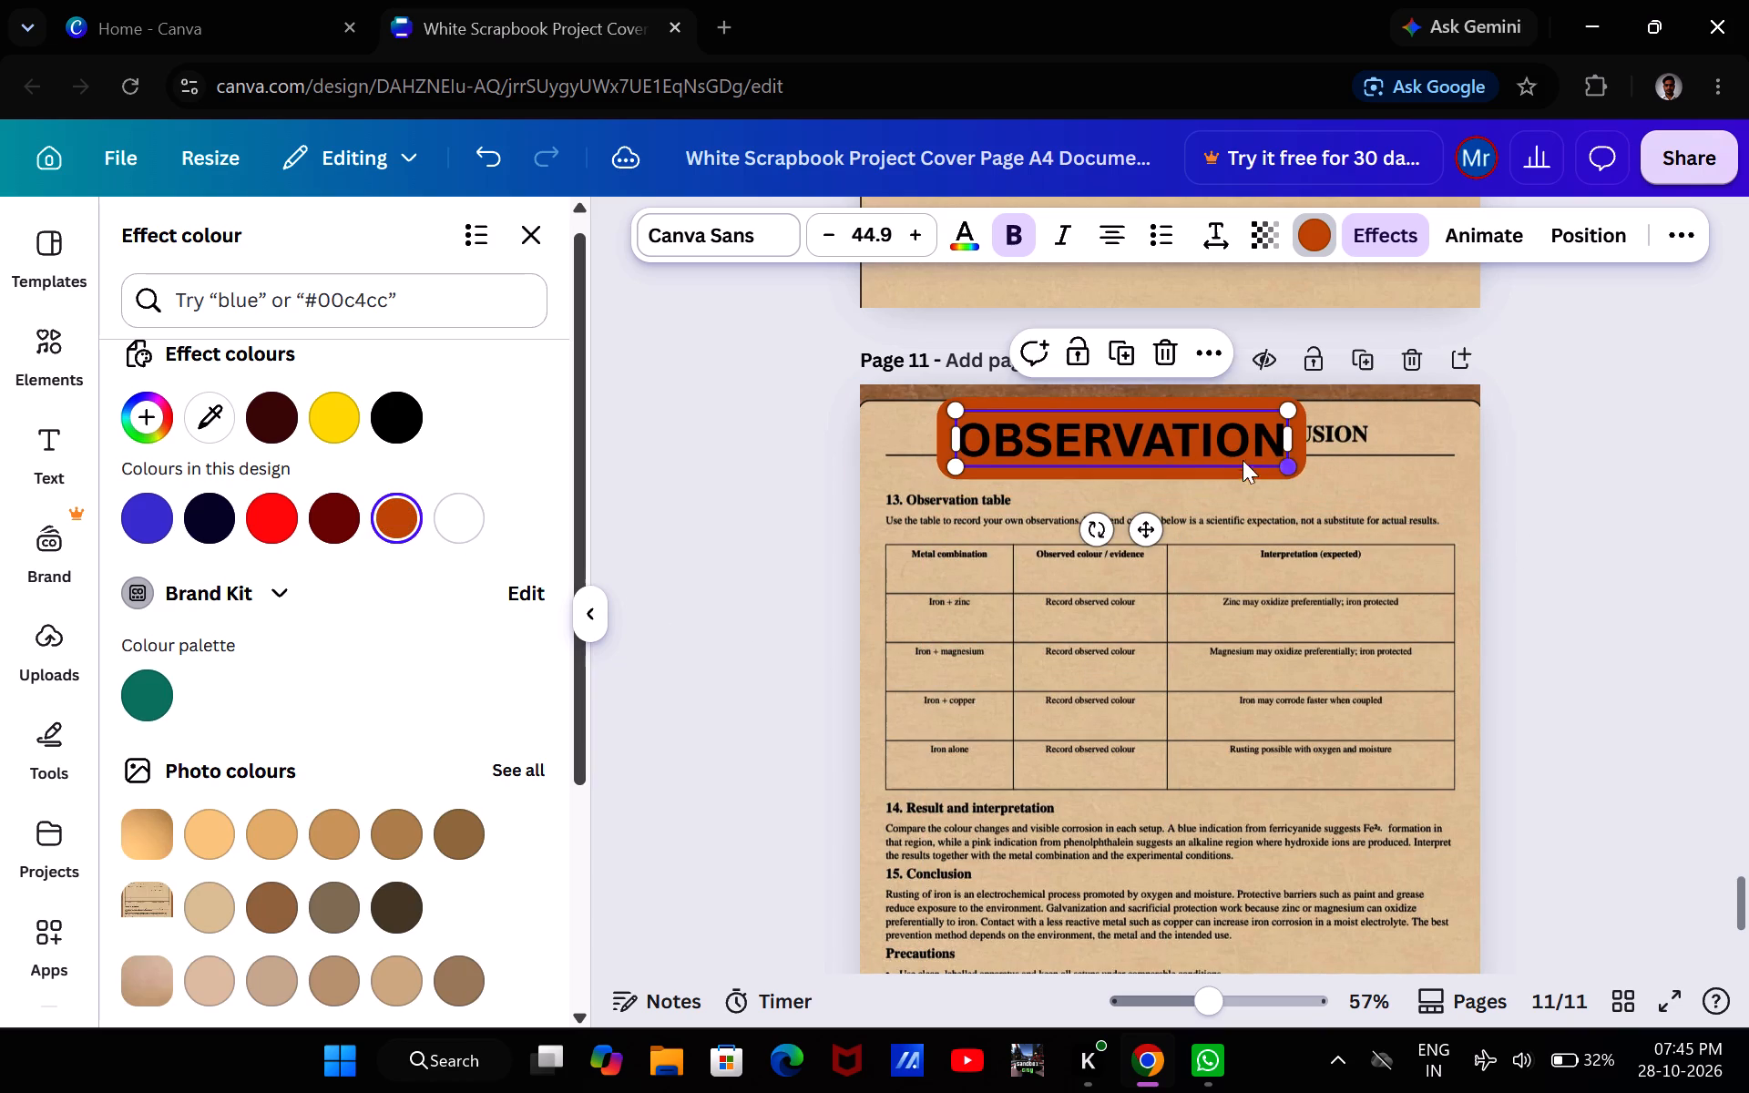
left_click_drag(1232, 457, 1261, 452)
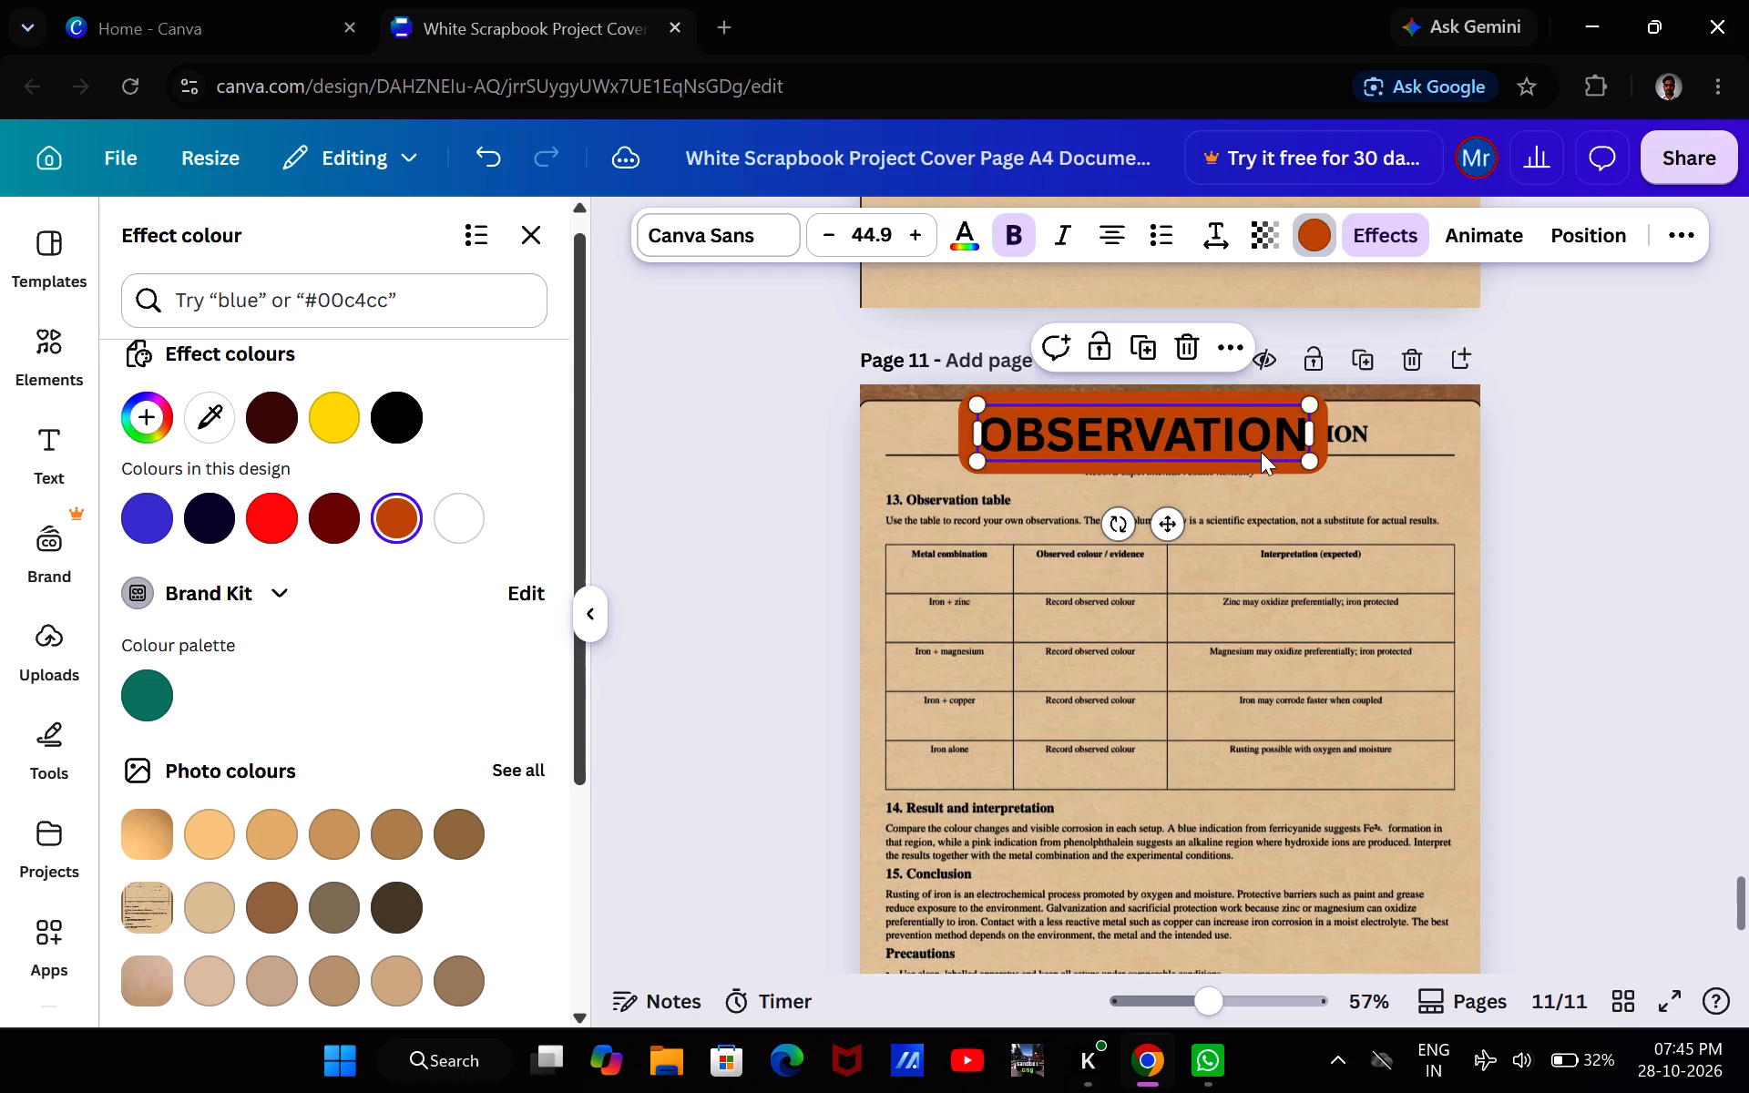
Widen the OBSERVATION heading's text box on both sides to span the page width, centring the text over the printed title.
left_click(1307, 433)
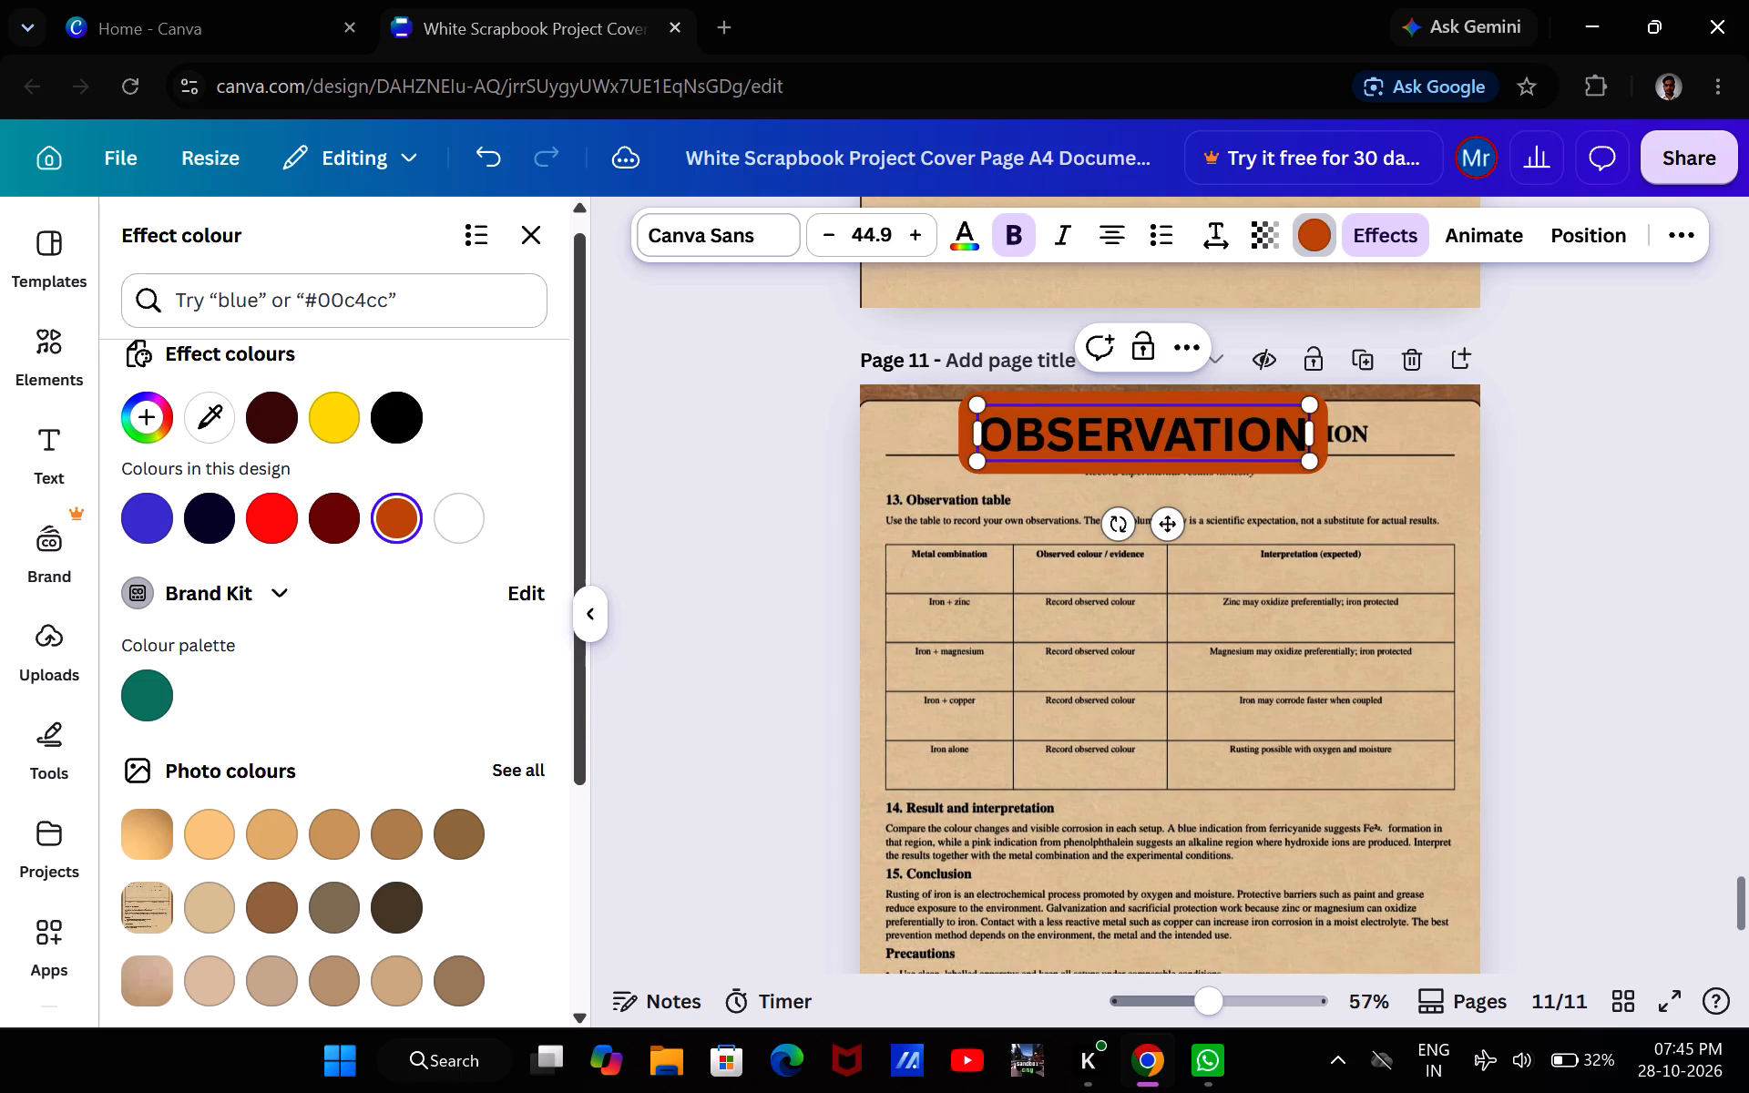
left_click_drag(1317, 434, 1385, 430)
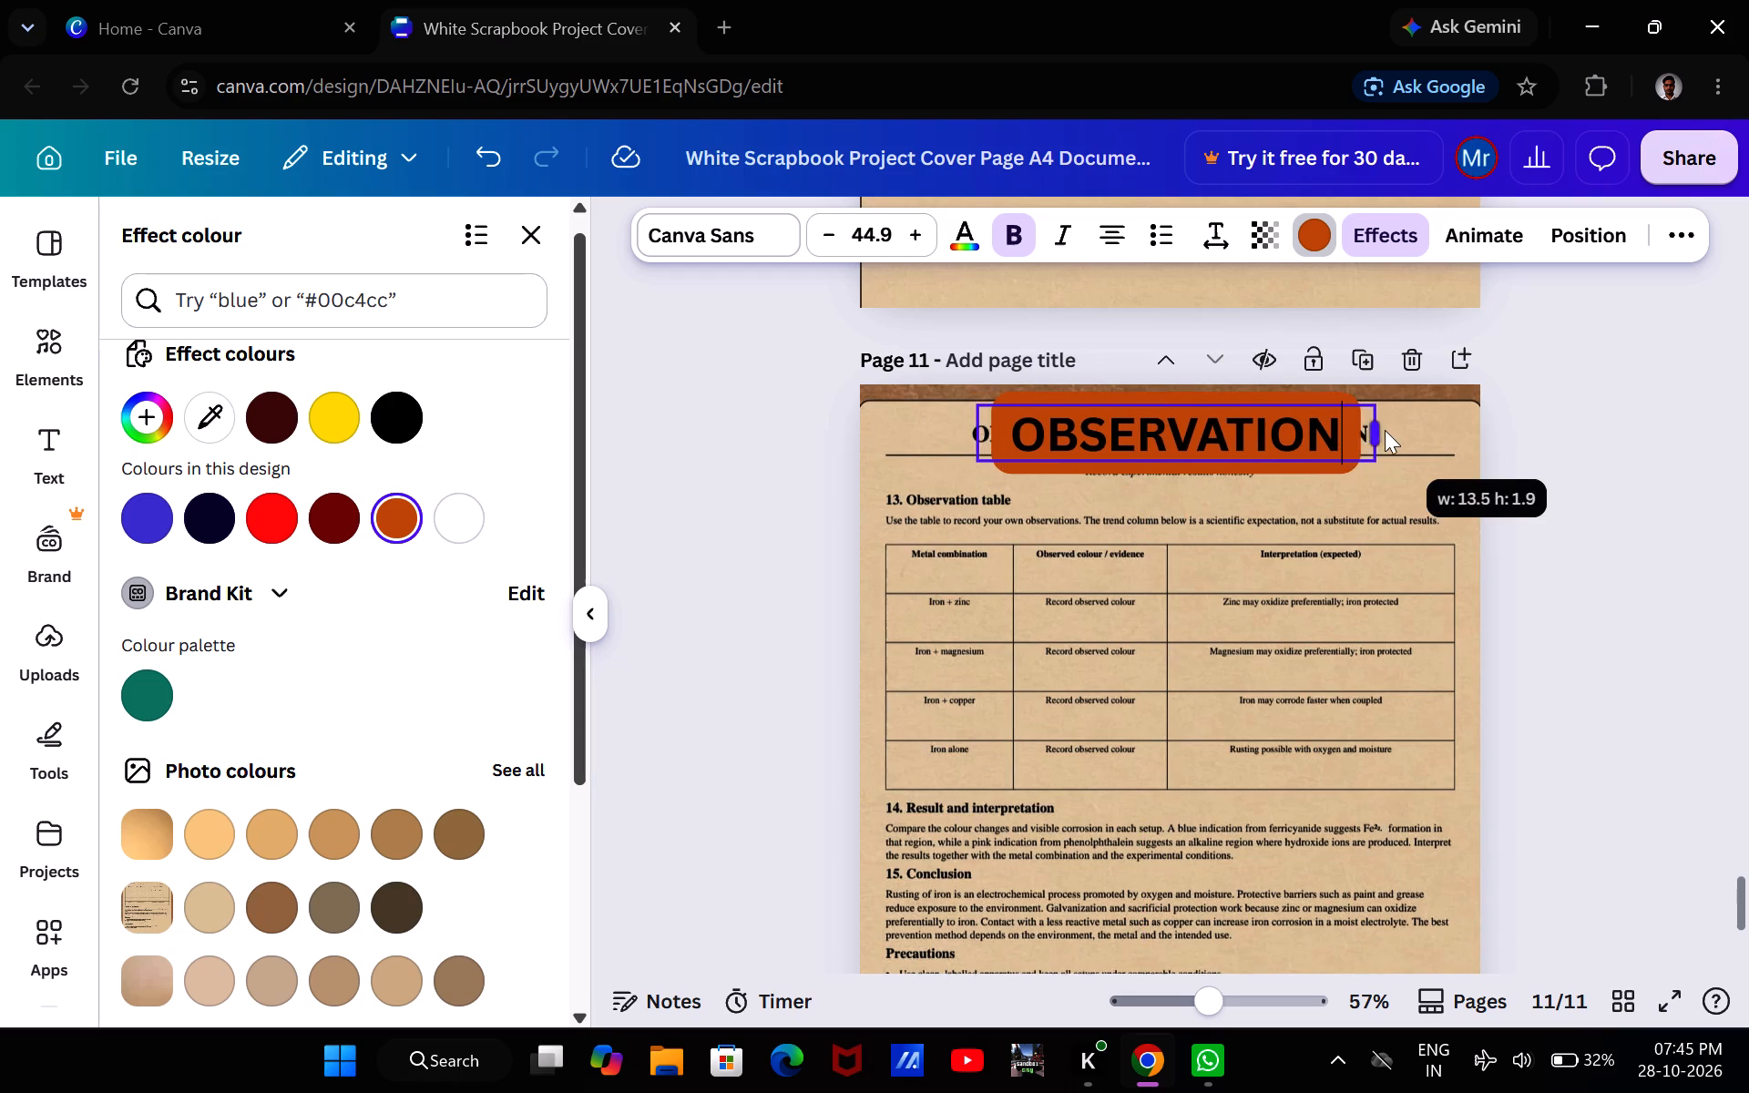
left_click_drag(1385, 430, 1410, 433)
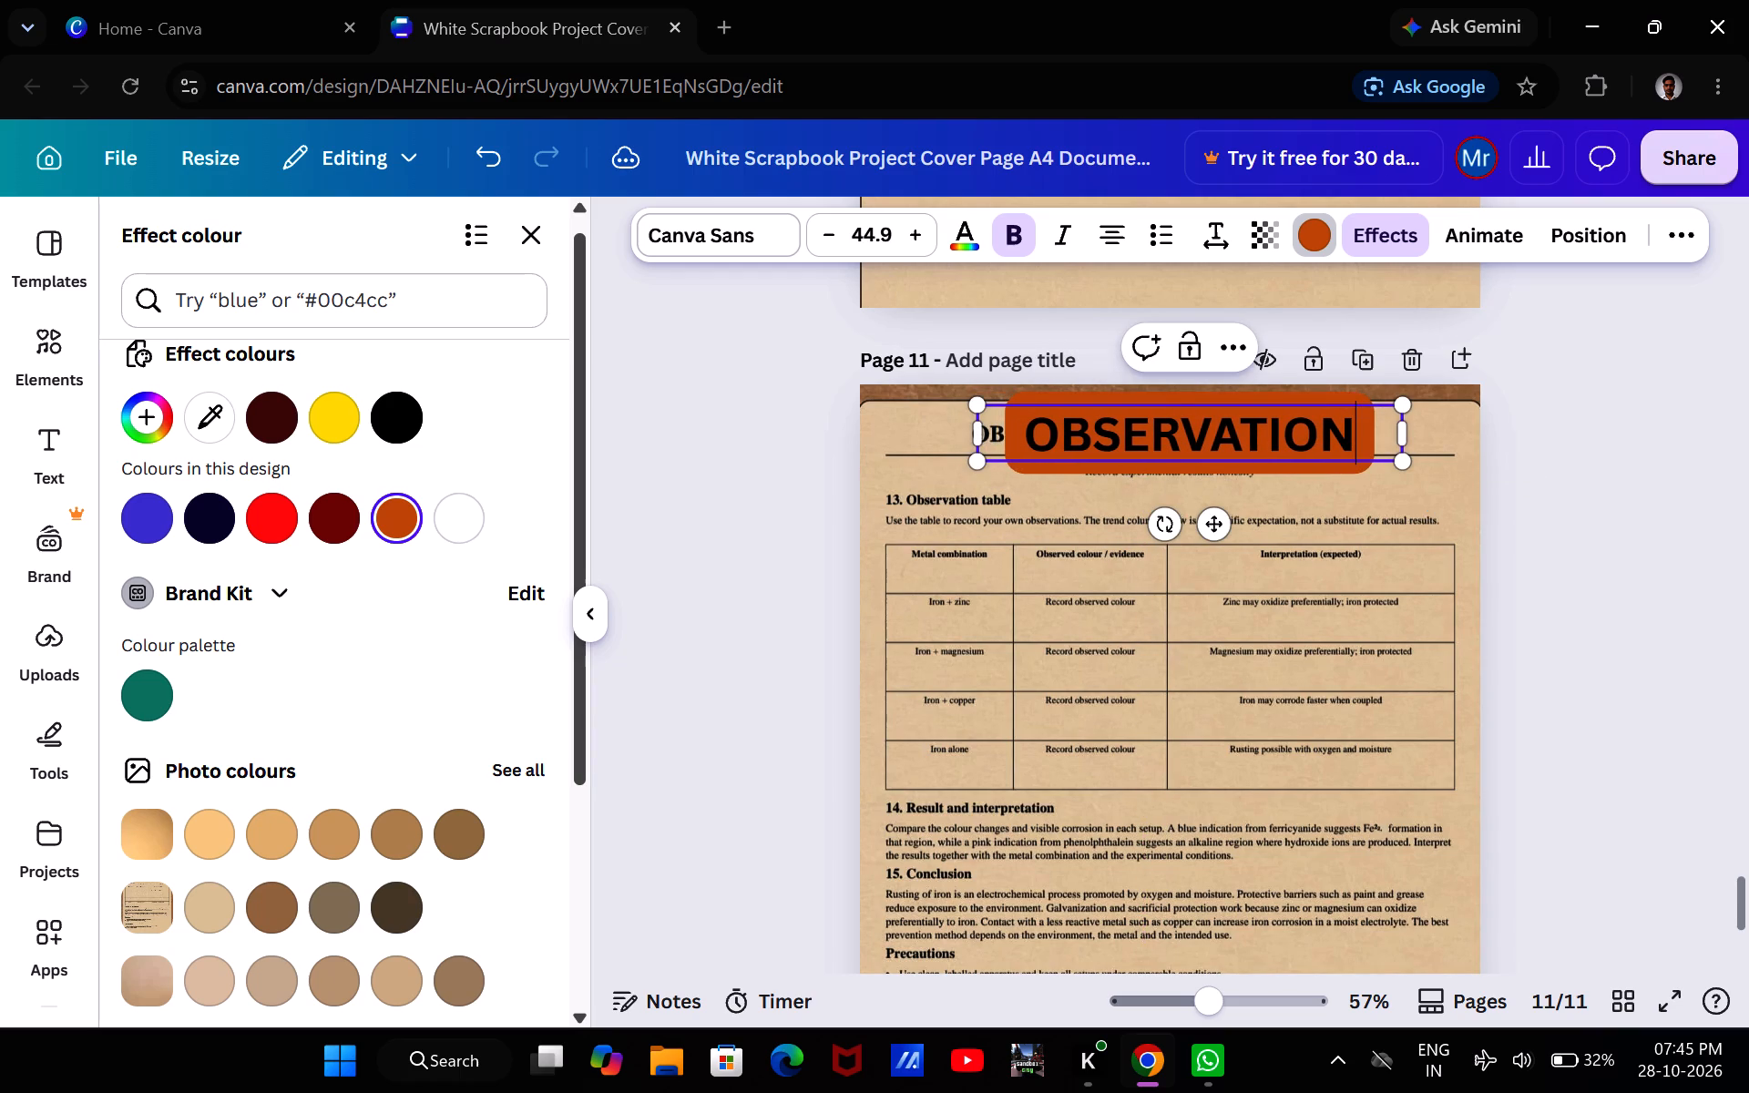
left_click_drag(977, 441, 897, 438)
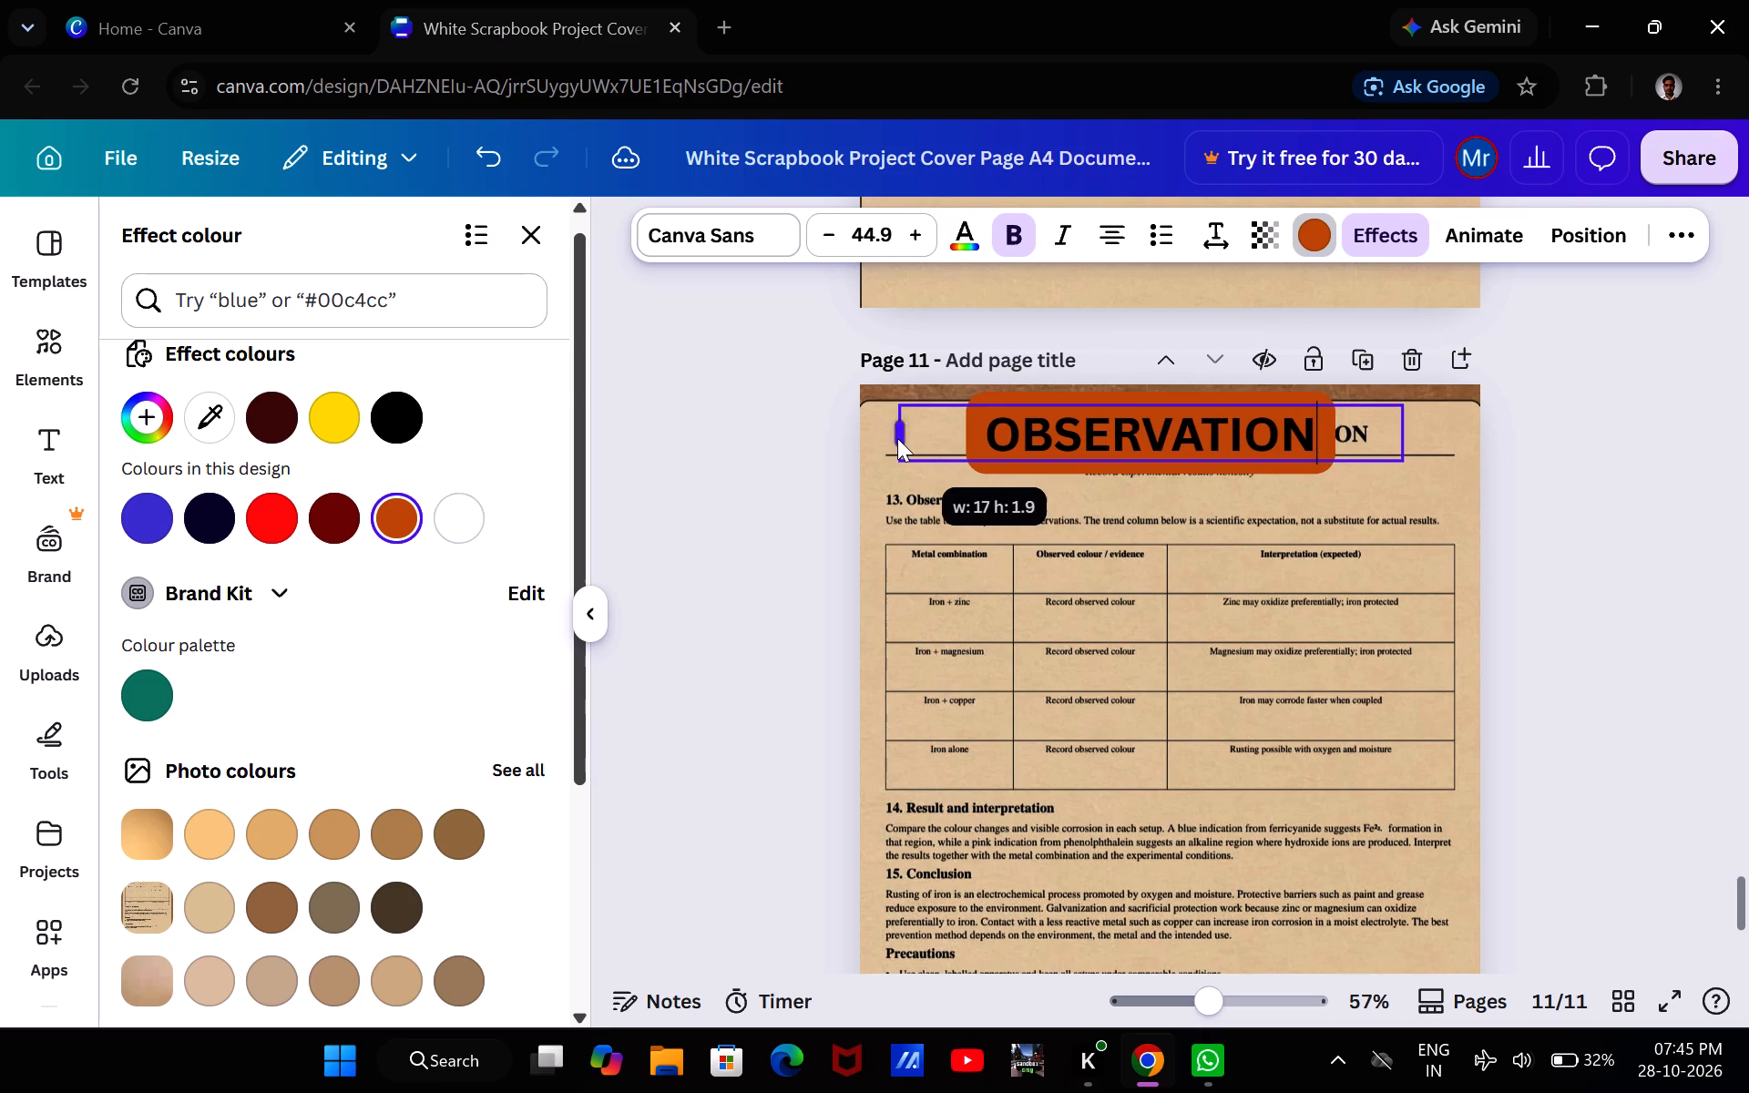
left_click_drag(897, 438, 867, 443)
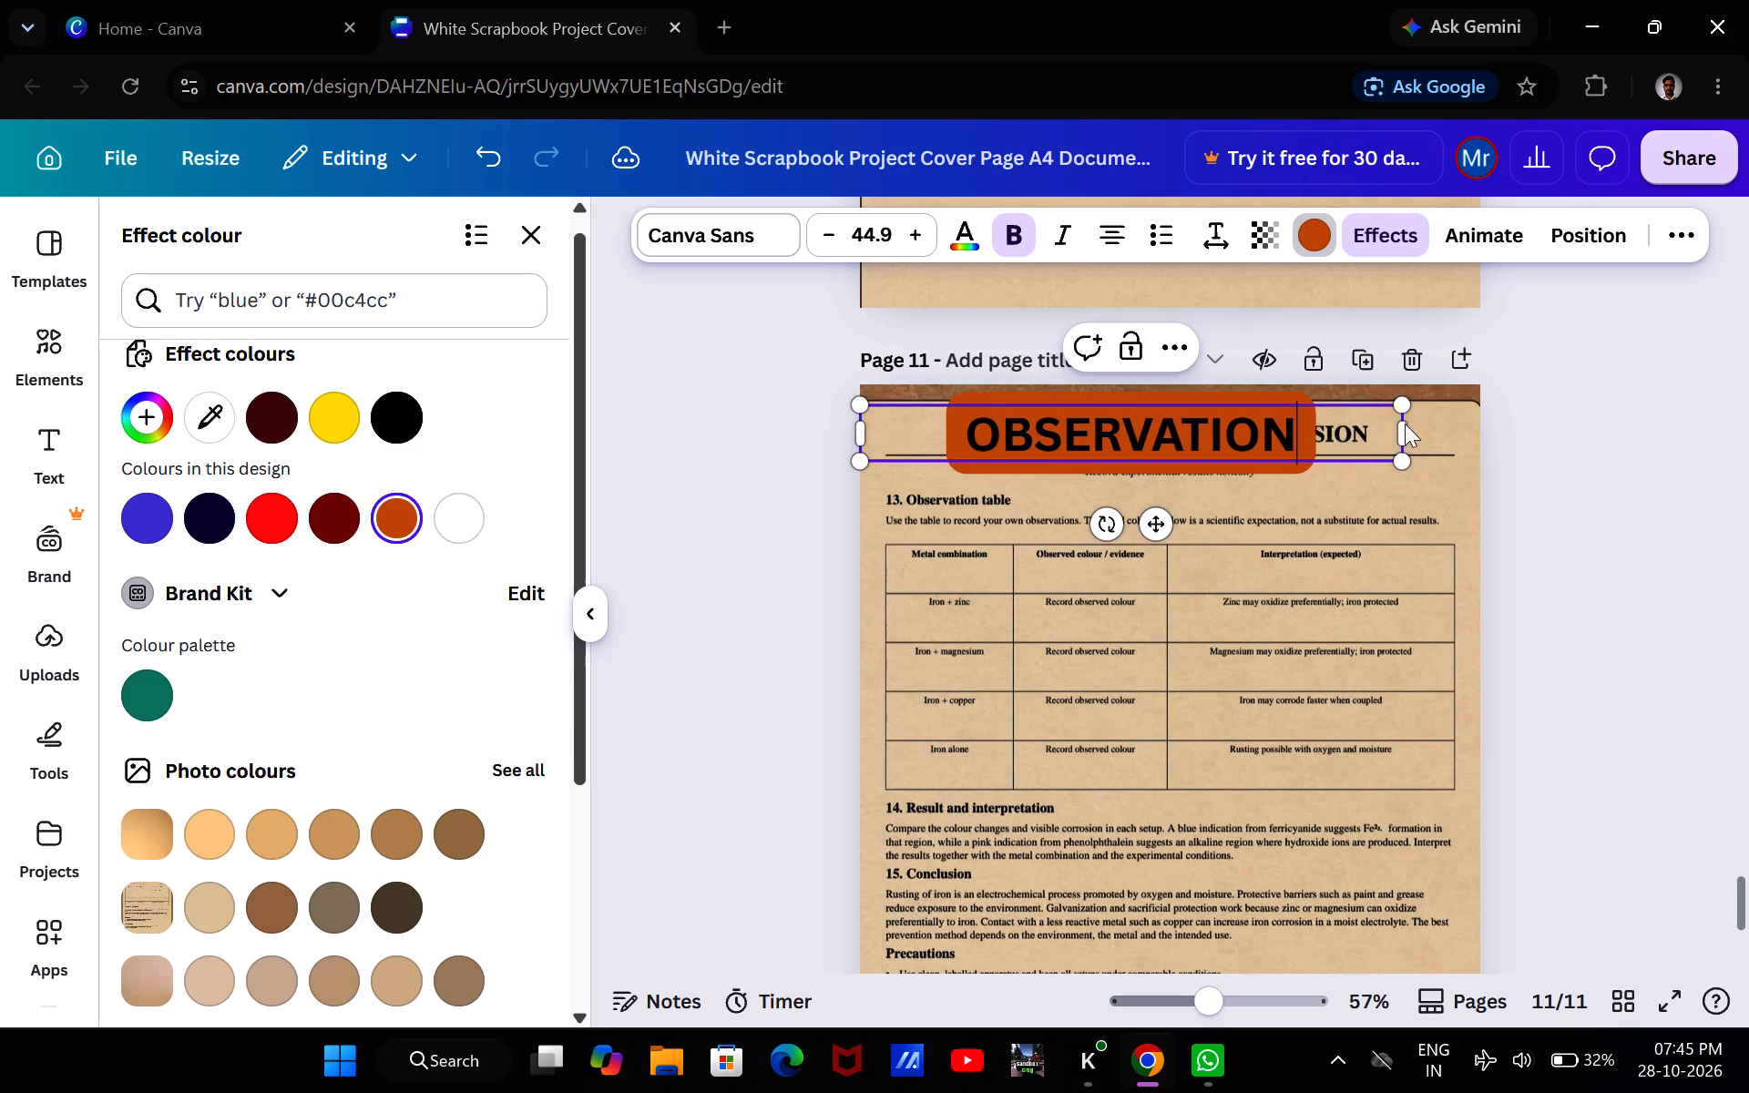
left_click_drag(1409, 434, 1532, 433)
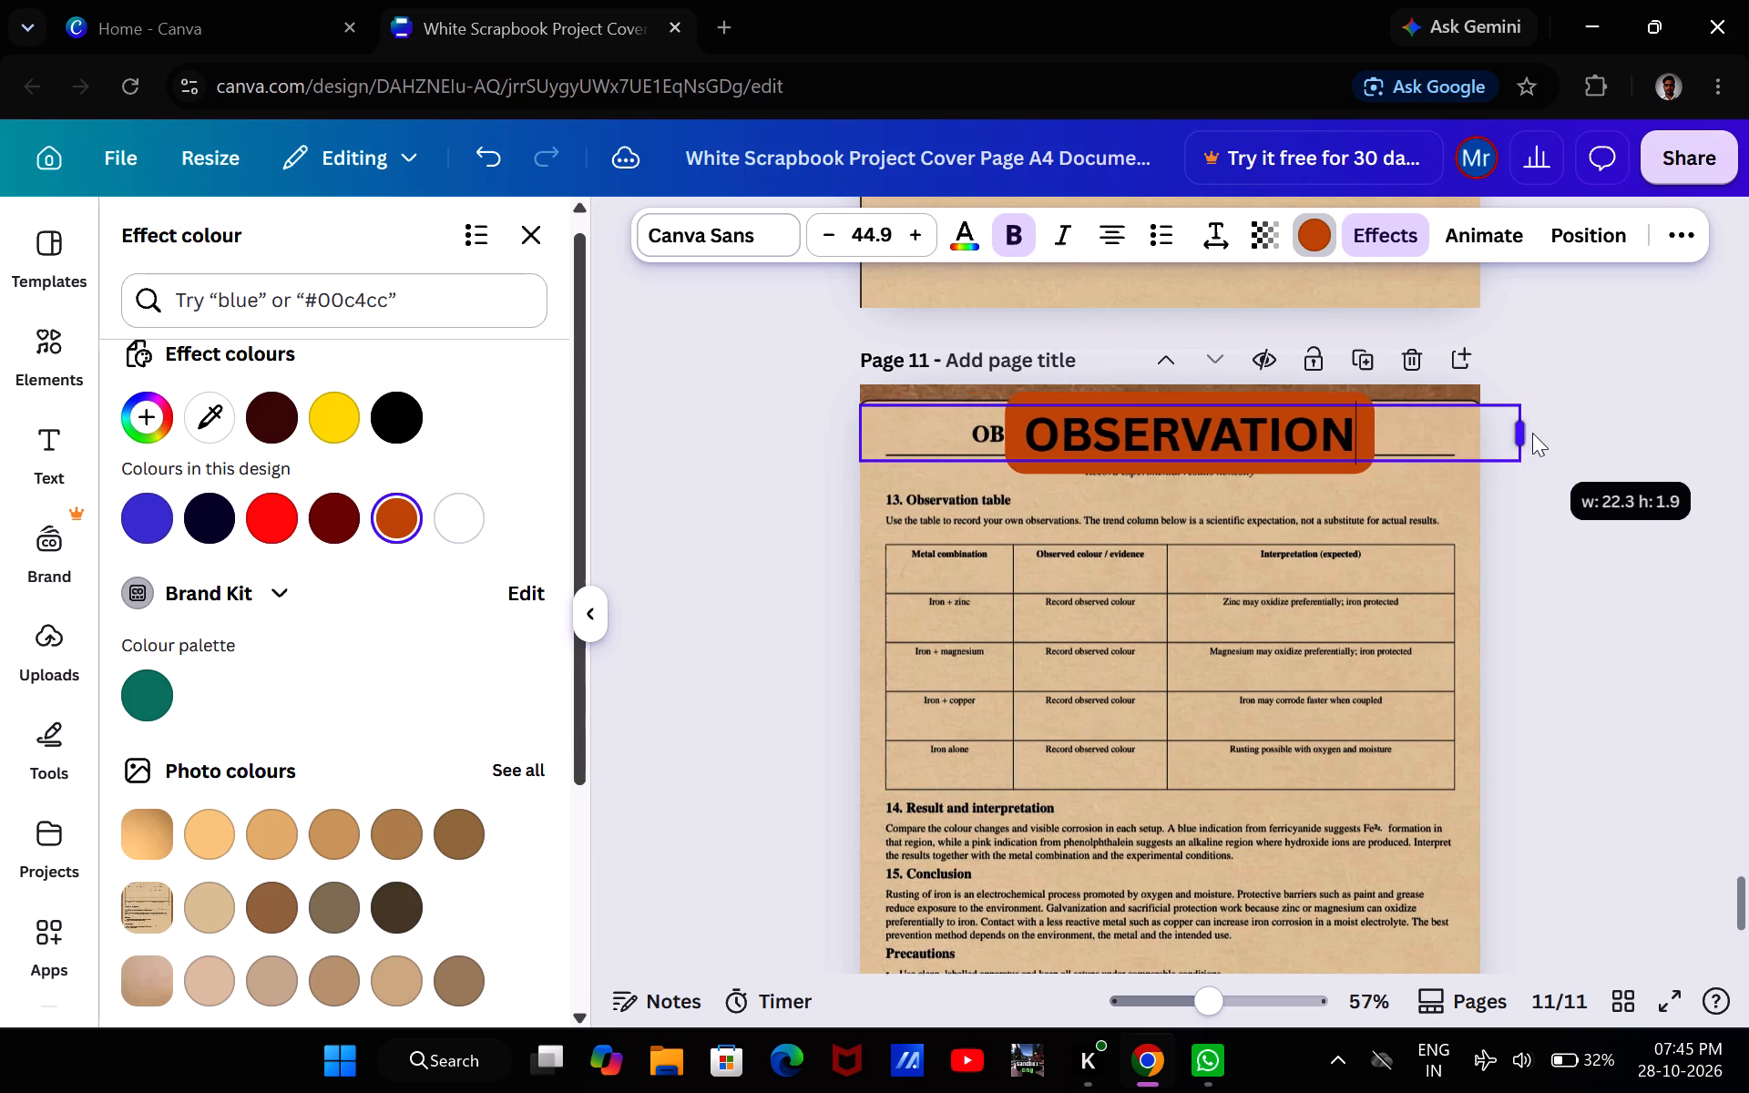
left_click_drag(1532, 433, 1494, 436)
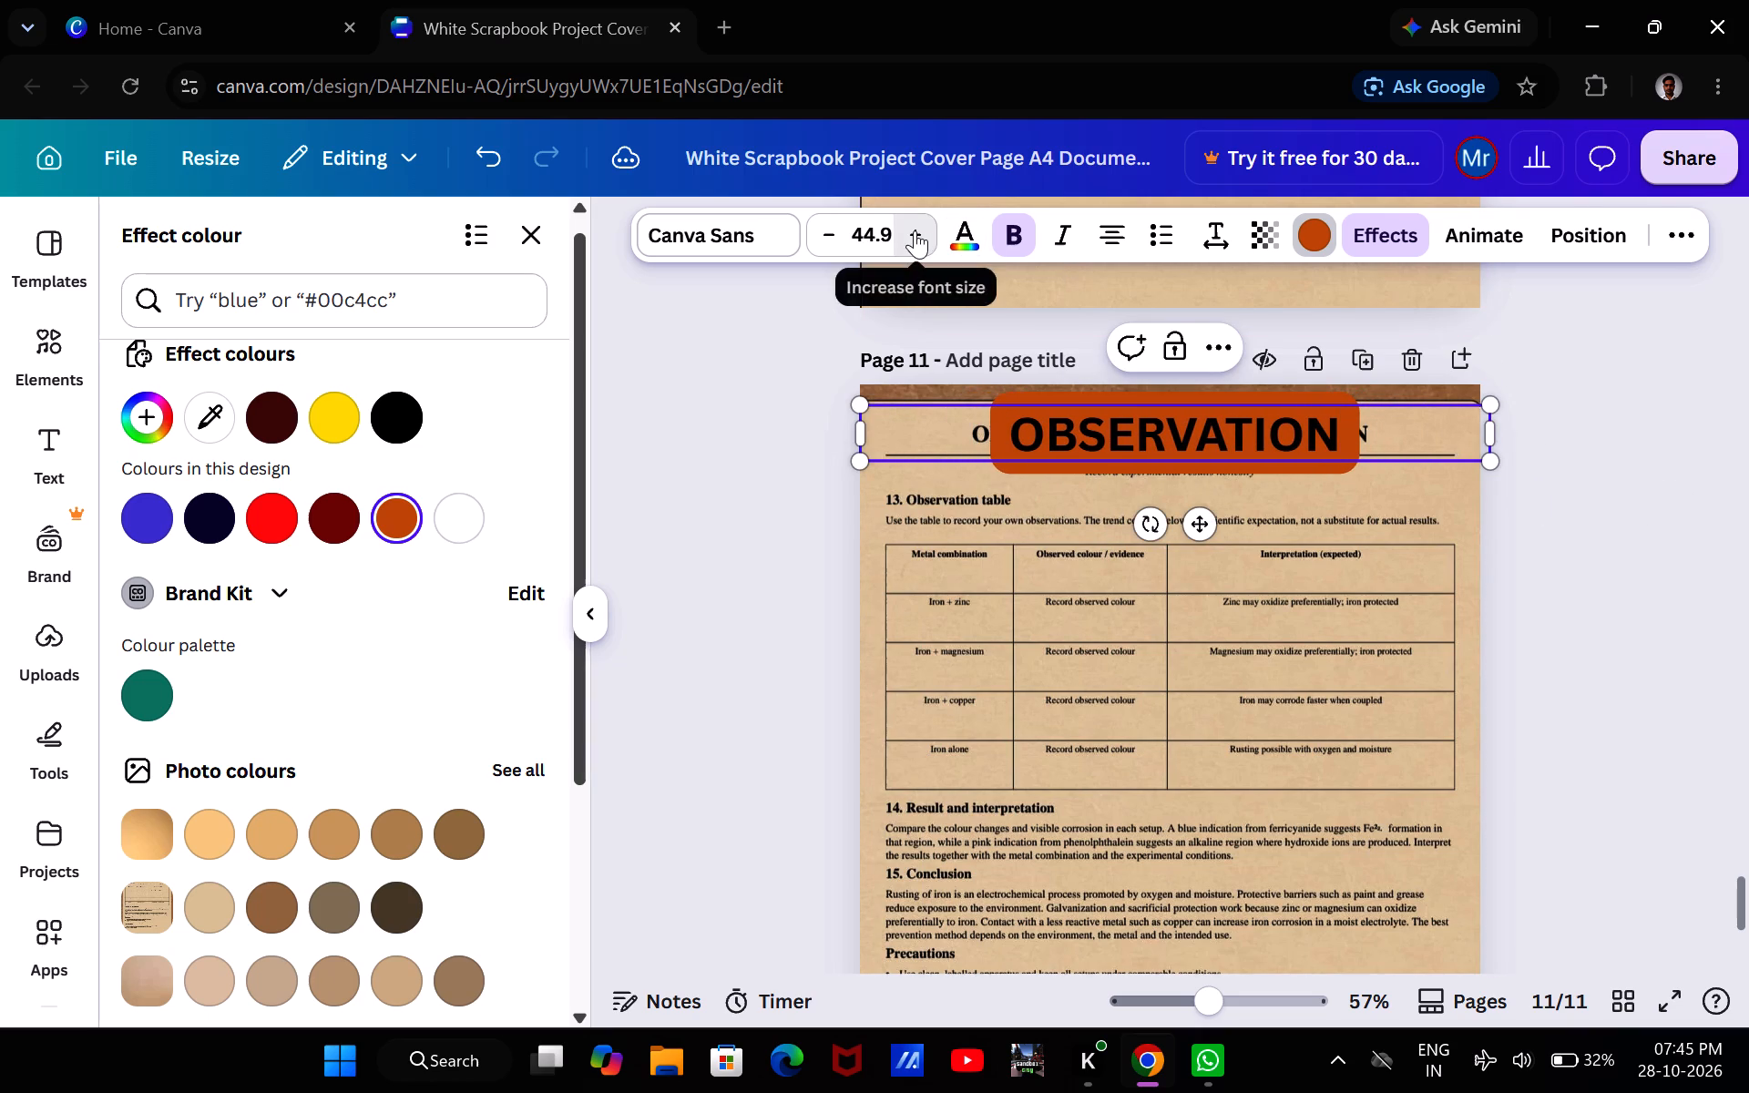
Increase the OBSERVATION heading's font size to 53.9 to cover the whole printed title.
triple_click(915, 230)
triple_click(915, 230)
double_click(915, 230)
left_click(915, 230)
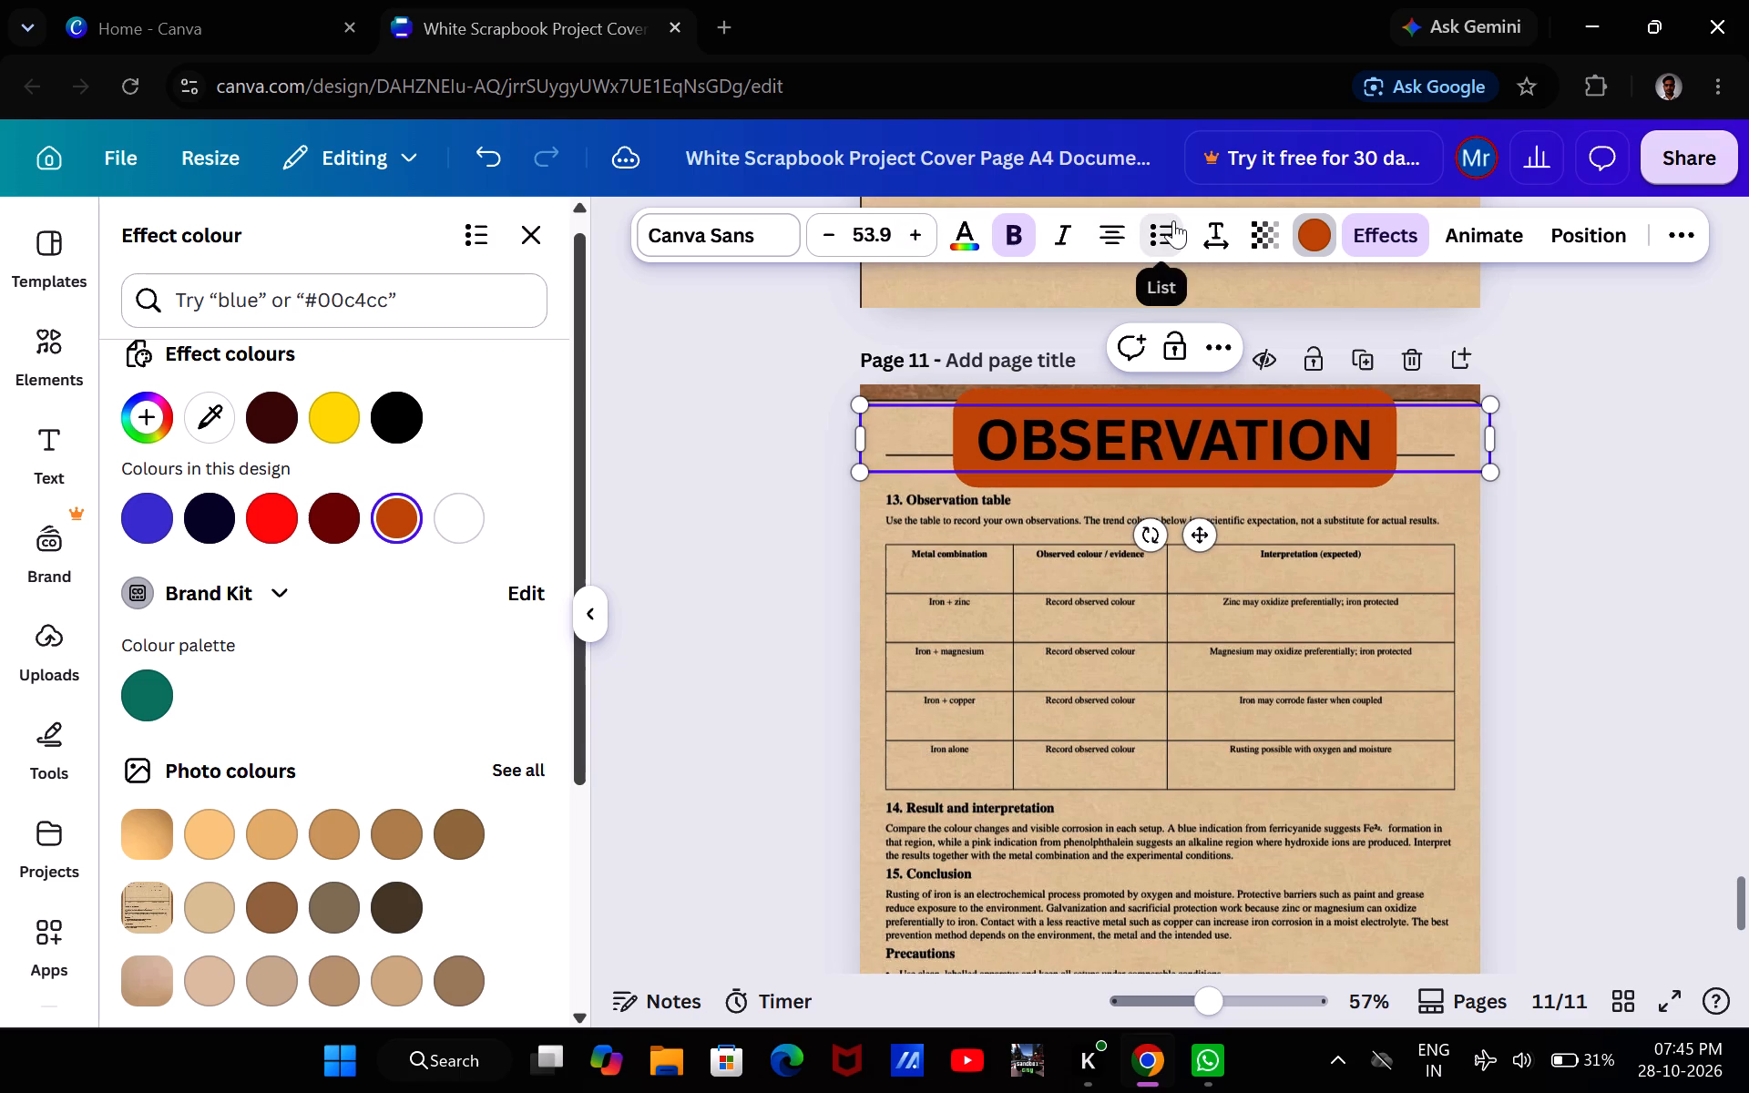
Set the OBSERVATION heading's Background effect to roundness 100 and spread 17.
left_click(1394, 226)
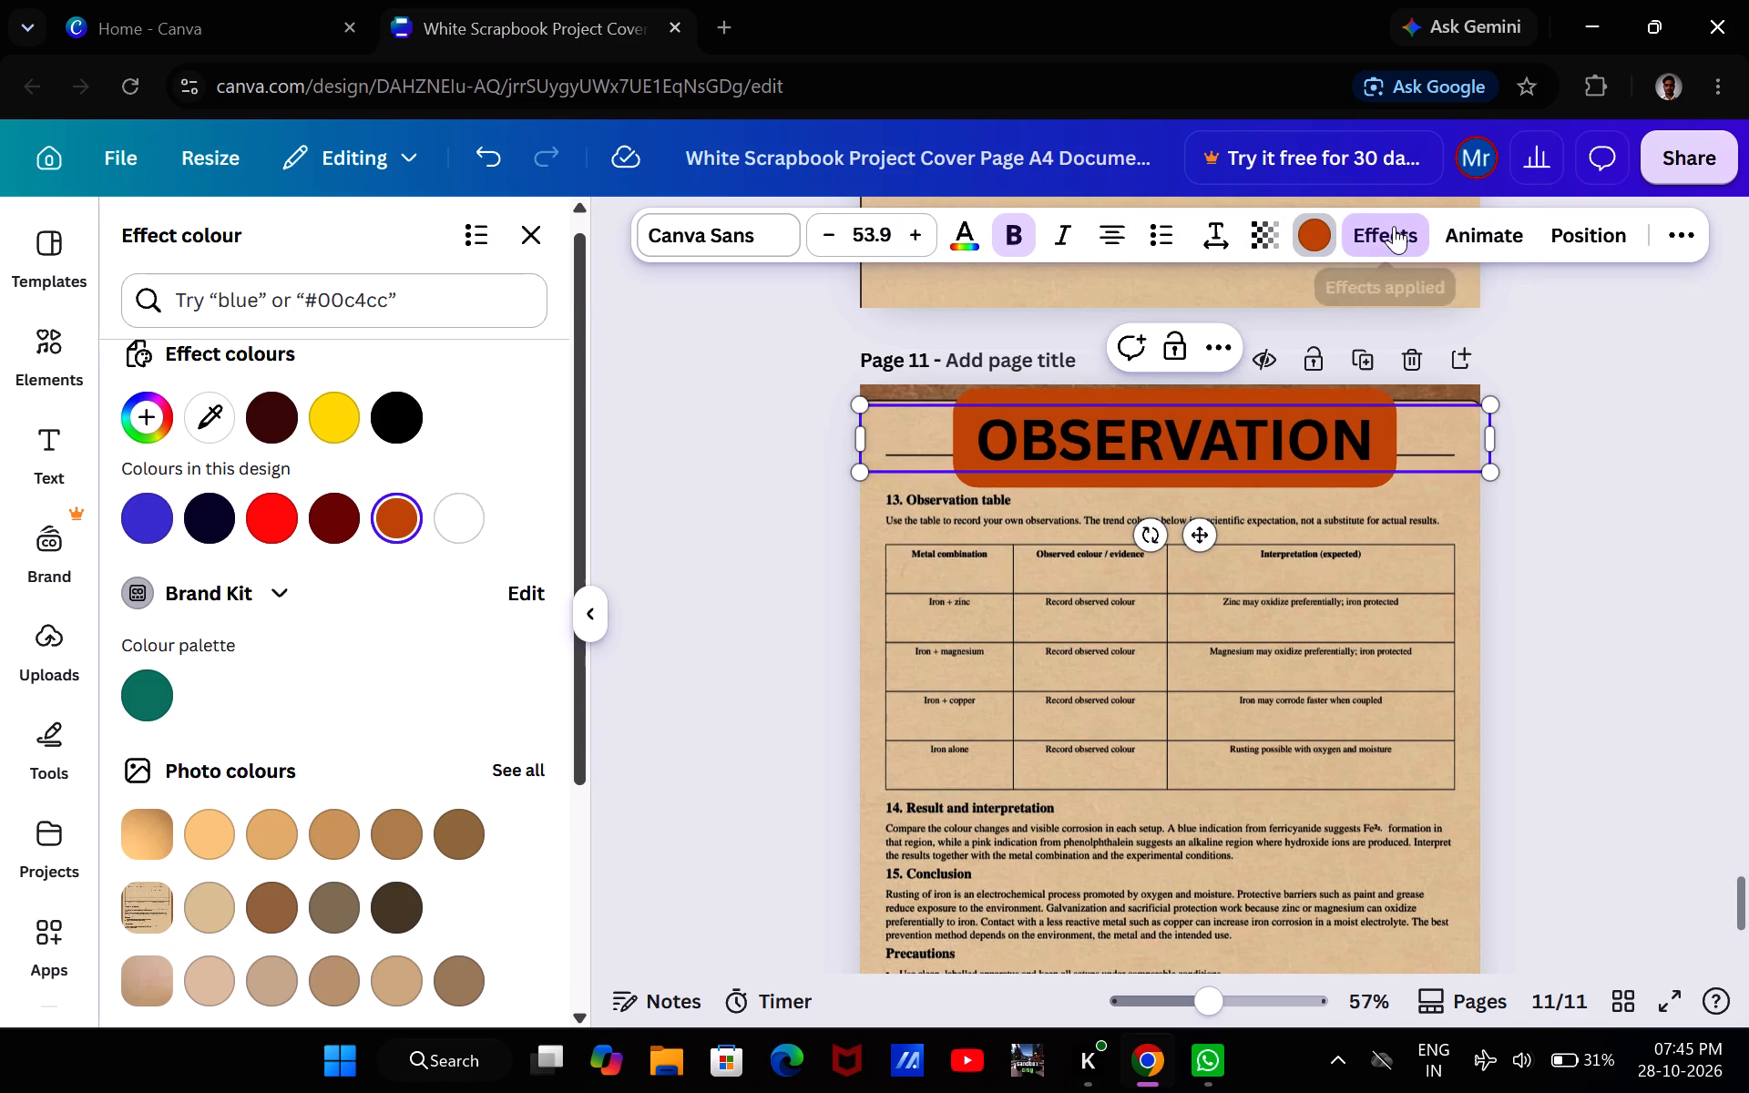
scroll(323, 479, "up", 2)
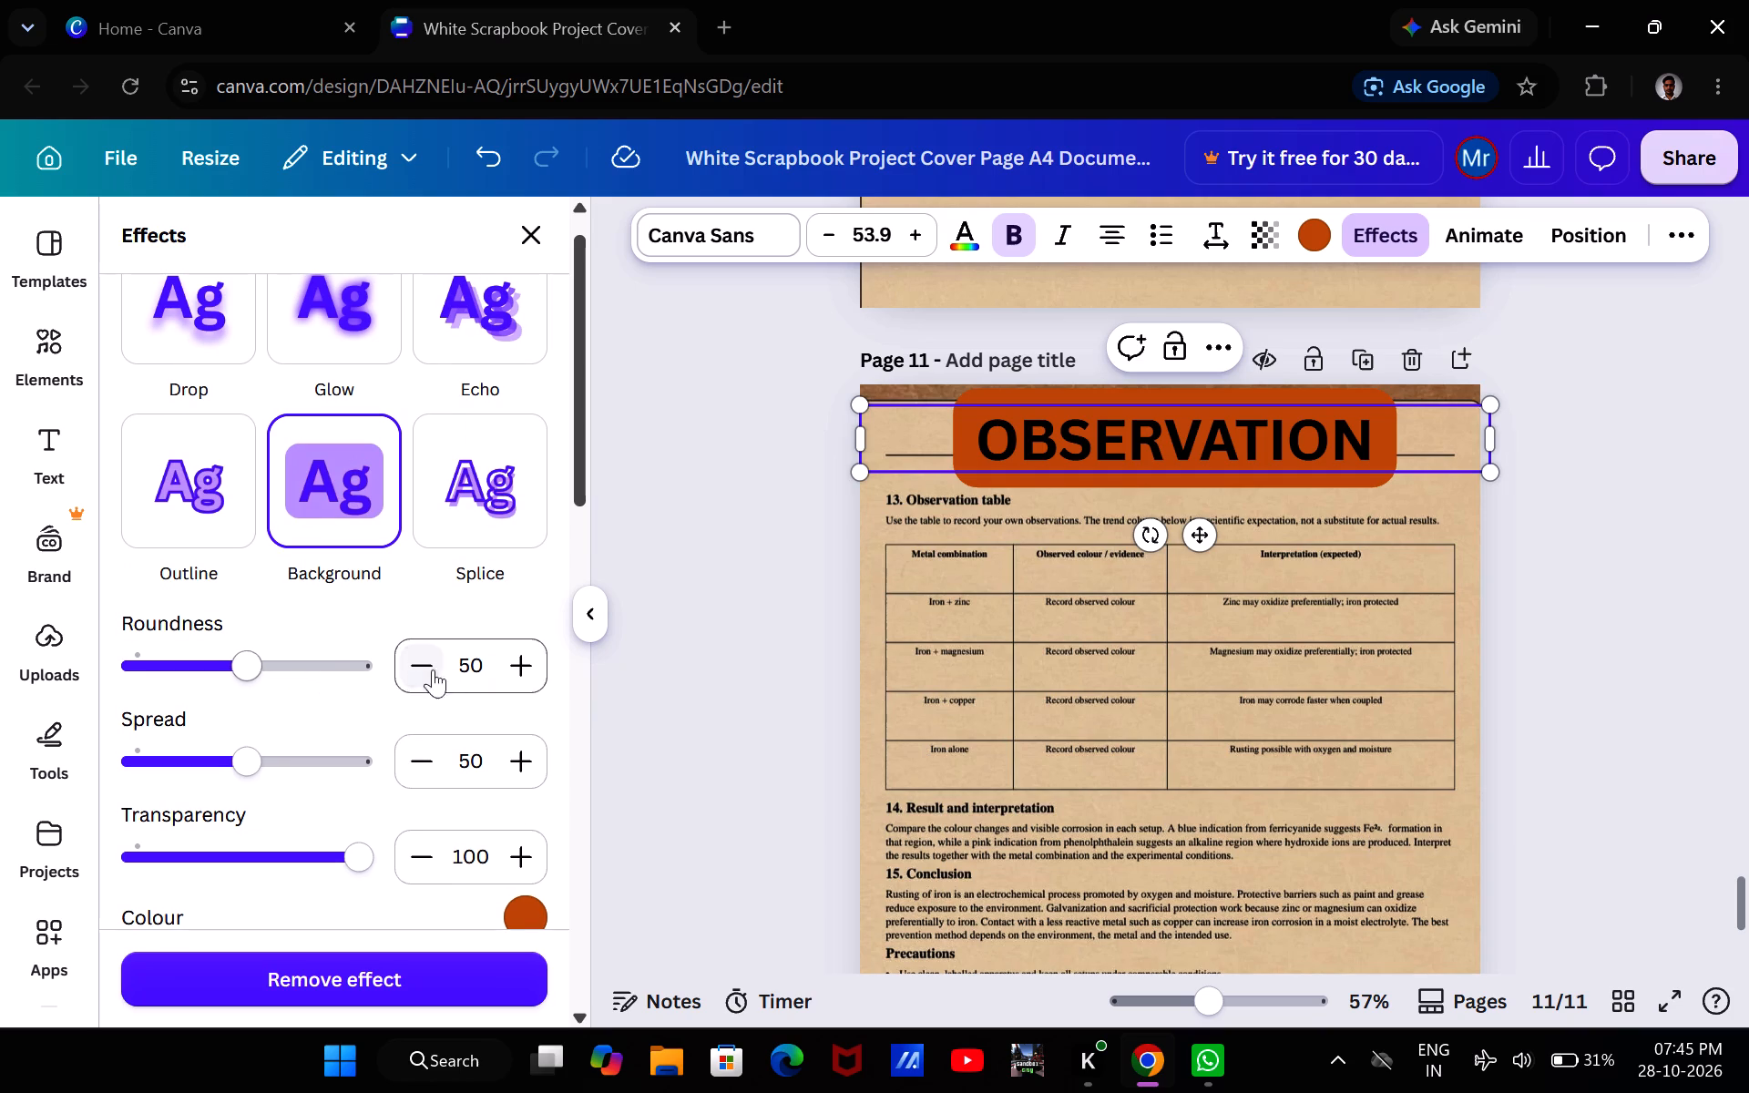
left_click(261, 683)
left_click_drag(261, 683, 350, 689)
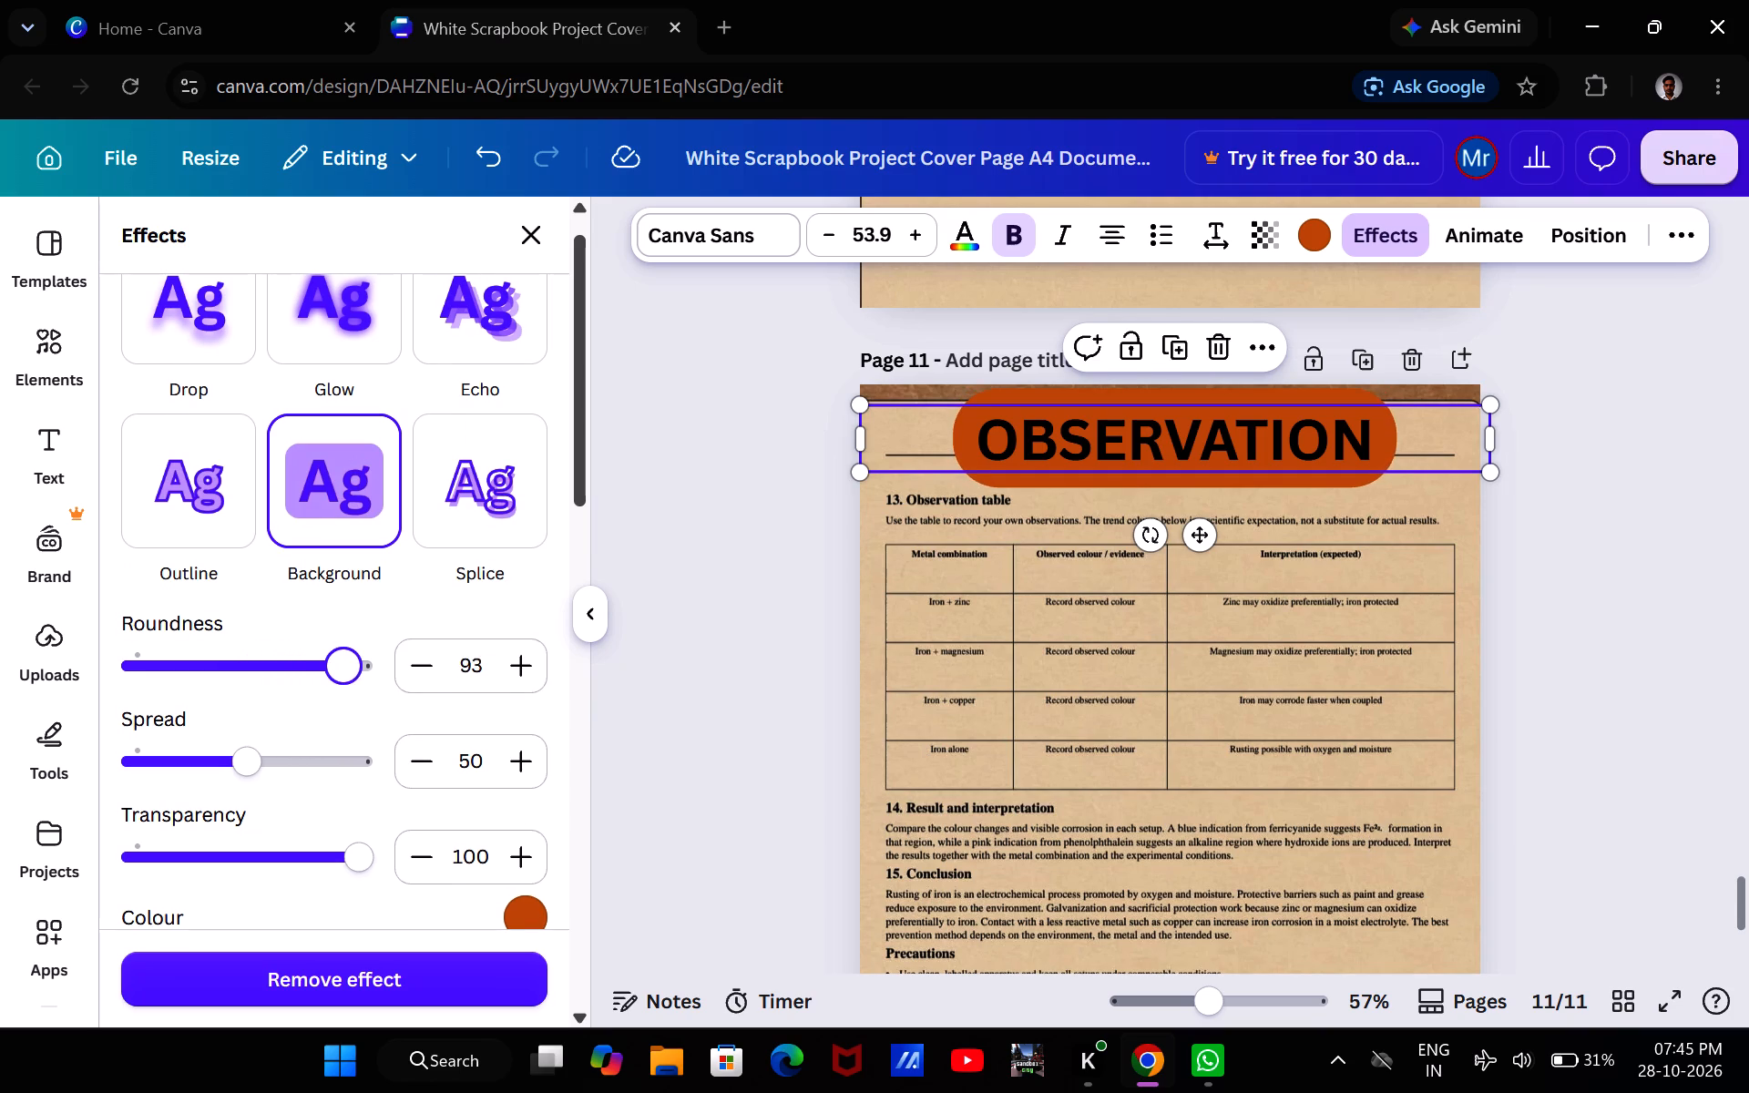
left_click_drag(350, 689, 470, 684)
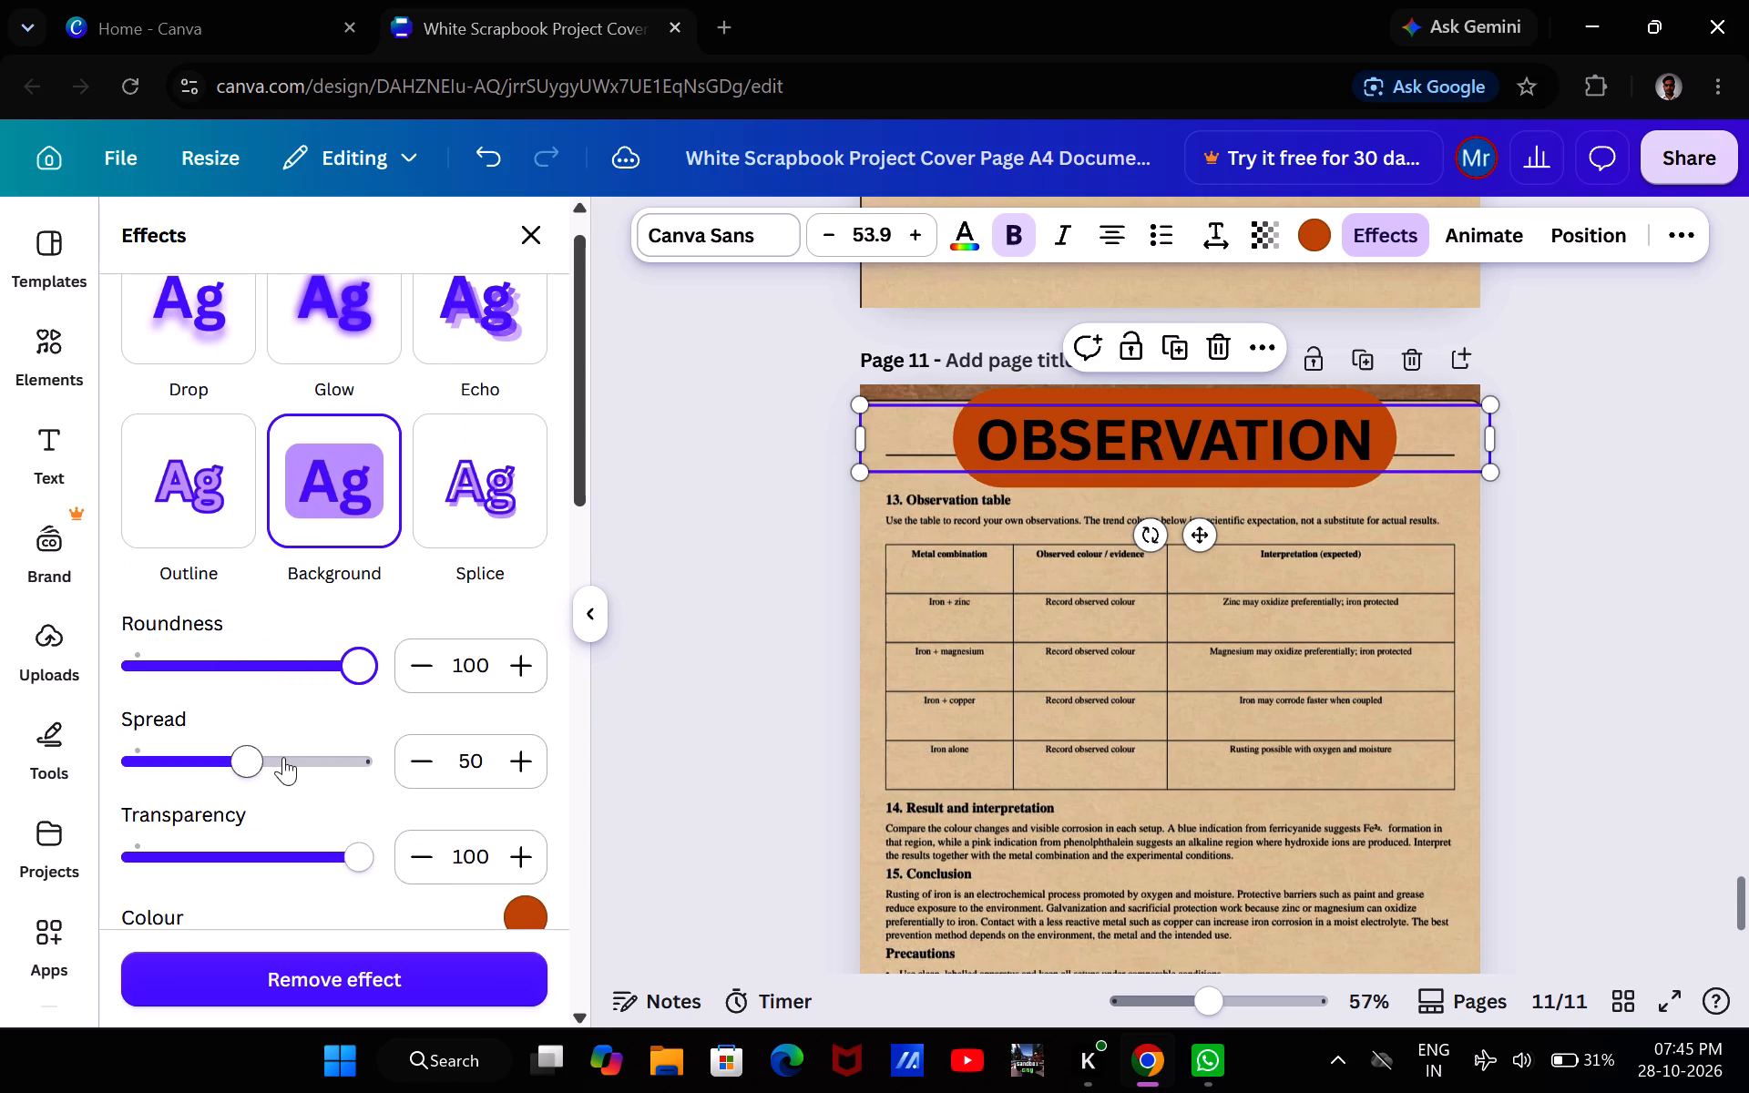
left_click_drag(249, 755, 251, 767)
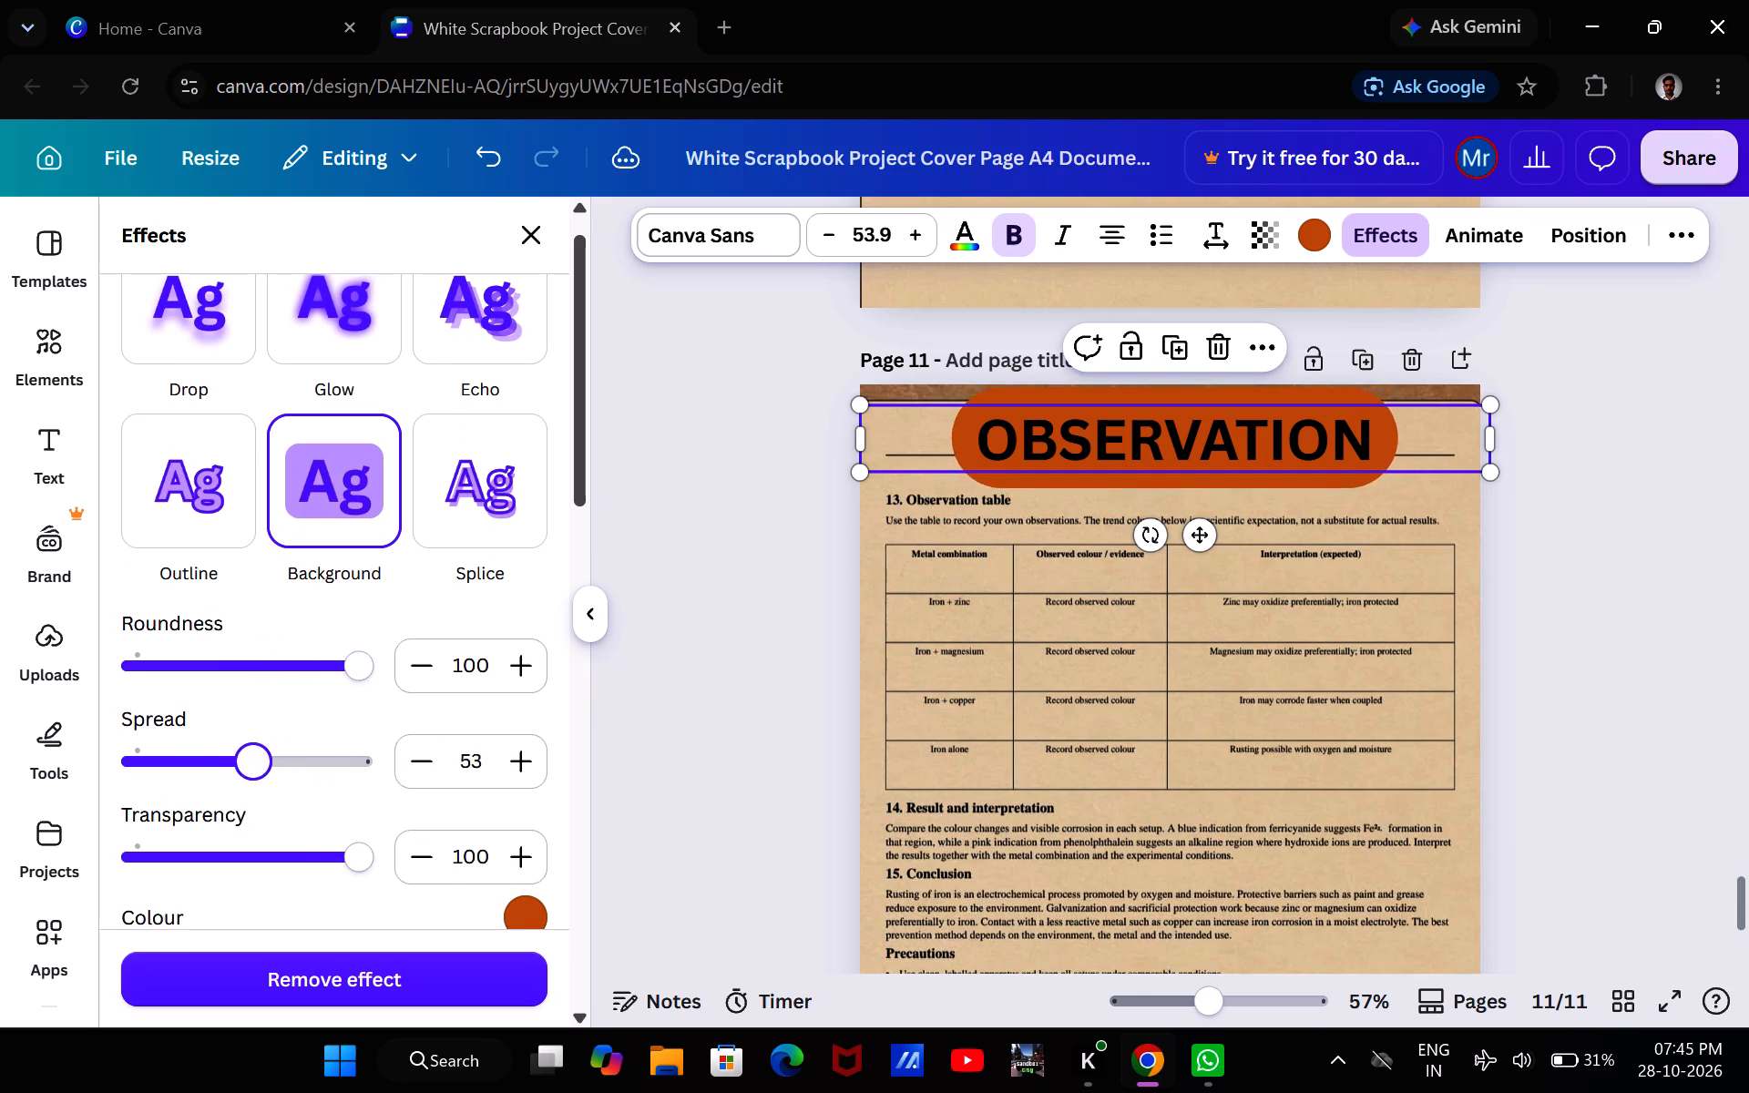
left_click_drag(251, 767, 172, 762)
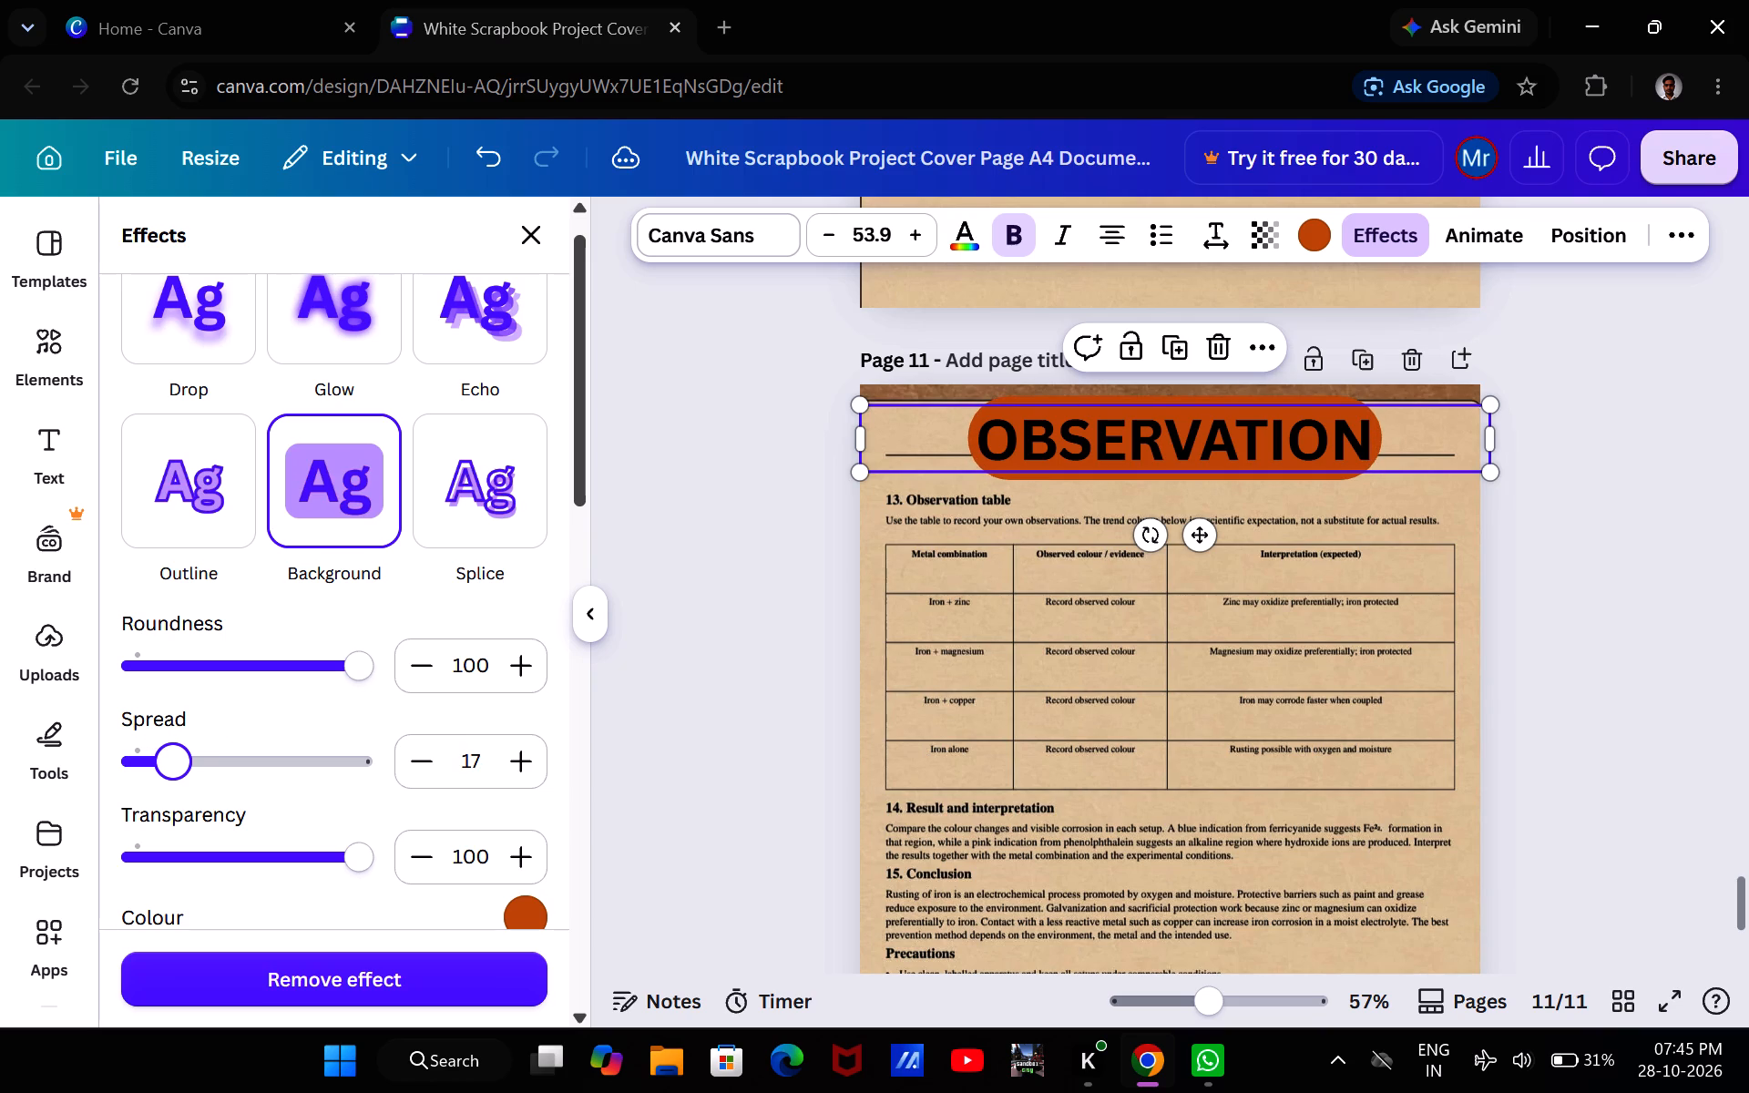
scroll(372, 815, "down", 1)
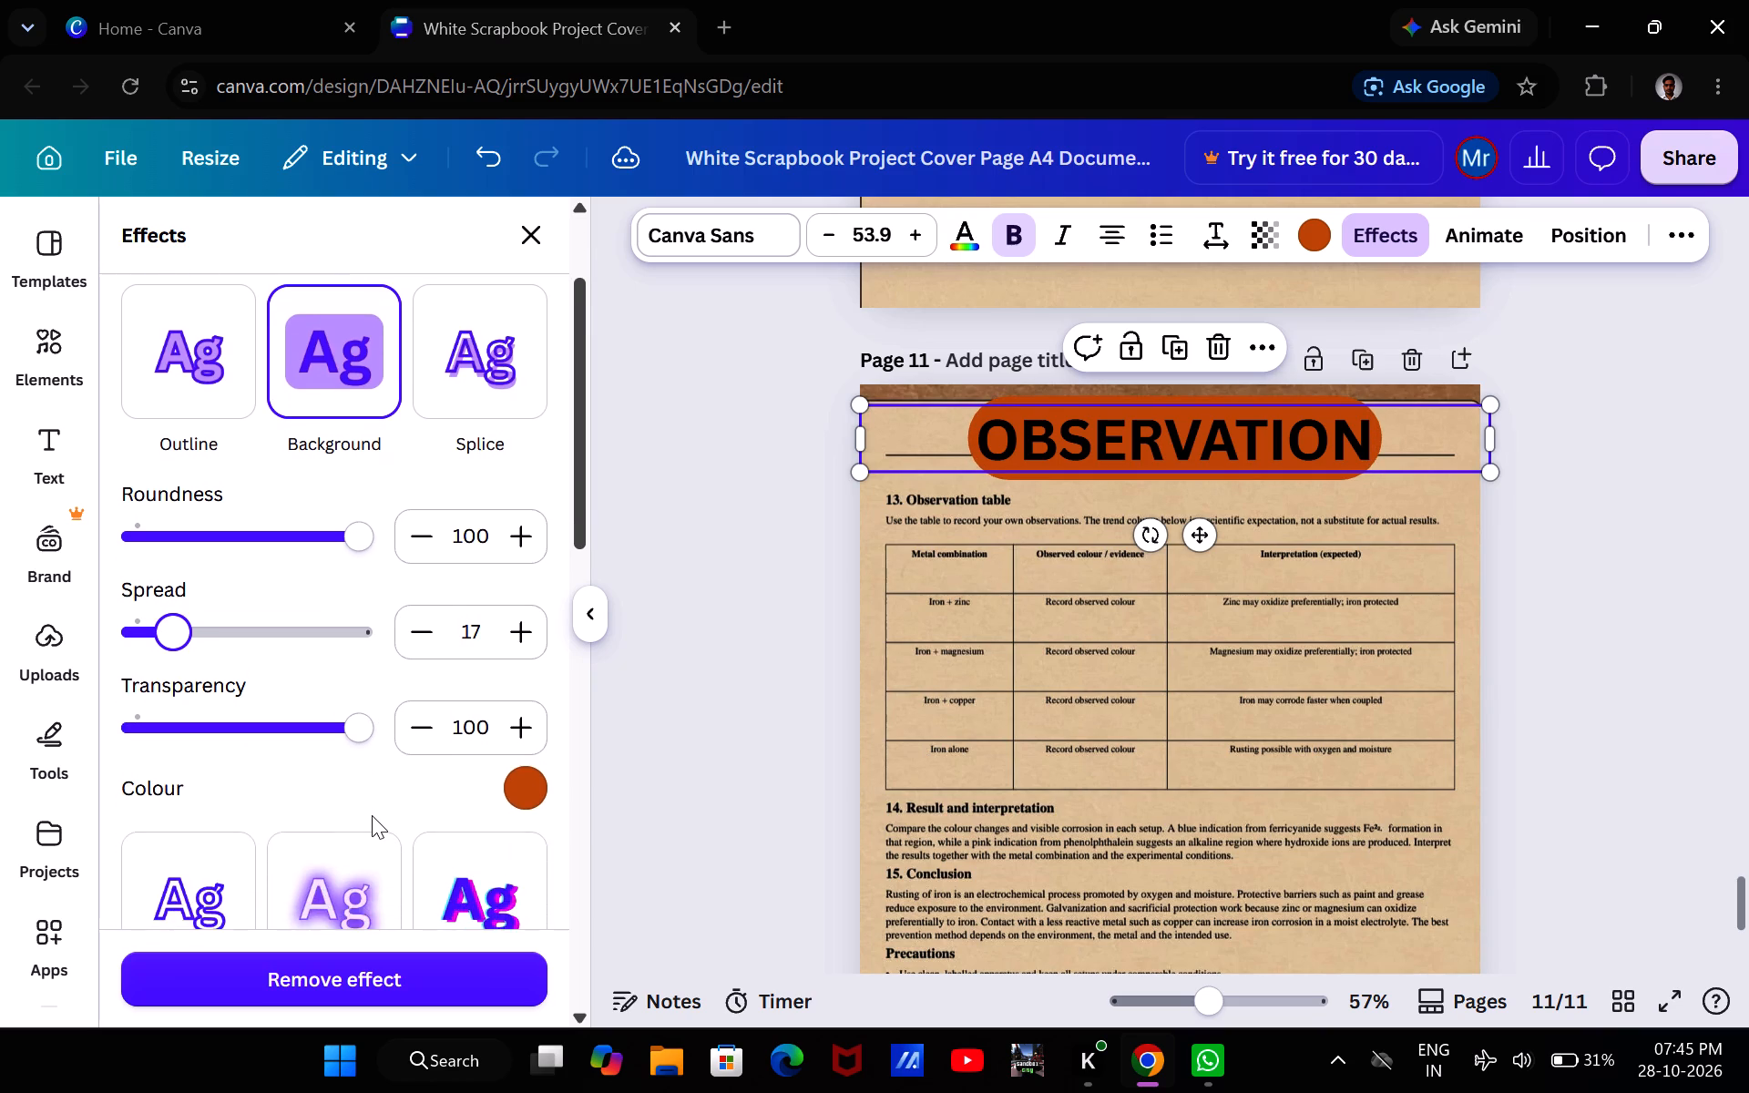
scroll(372, 815, "down", 3)
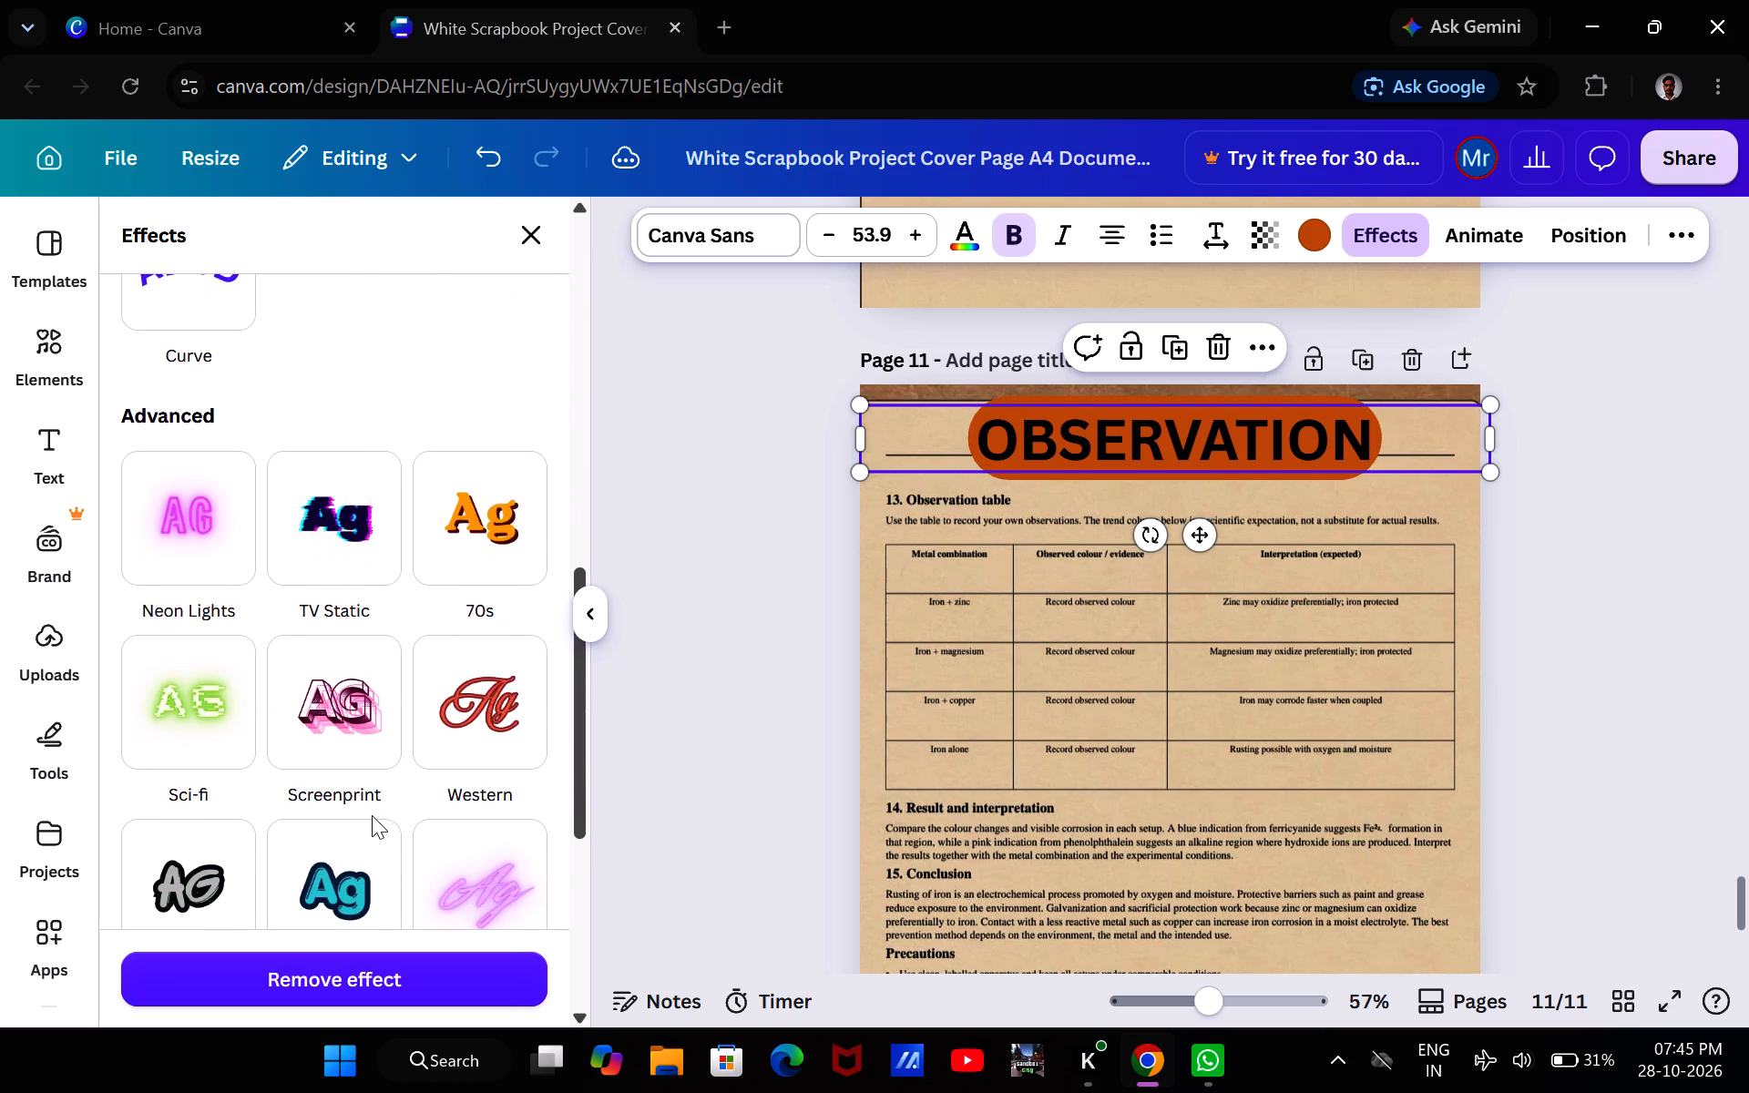
left_click(717, 795)
left_click(717, 795)
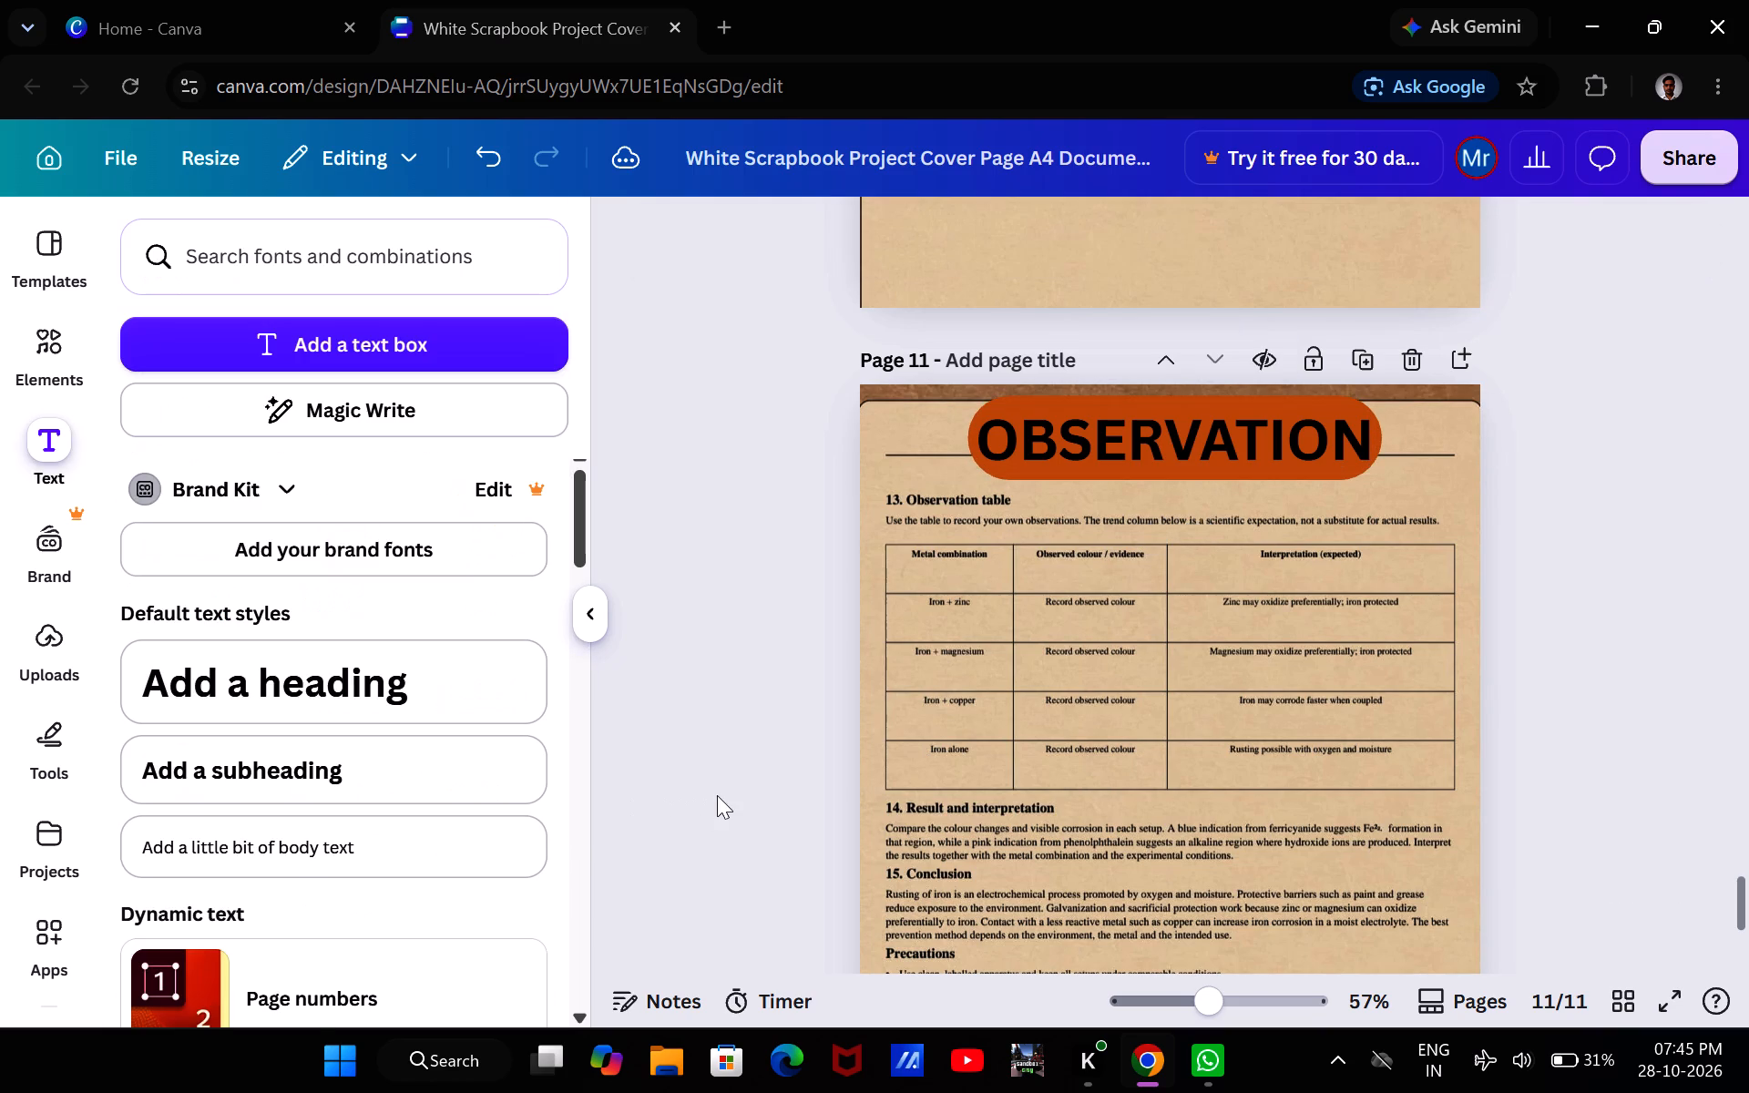
Try several tan photo colours on the OBSERVATION heading's background and settle on the first photo's medium light-orange tan.
left_click(1163, 453)
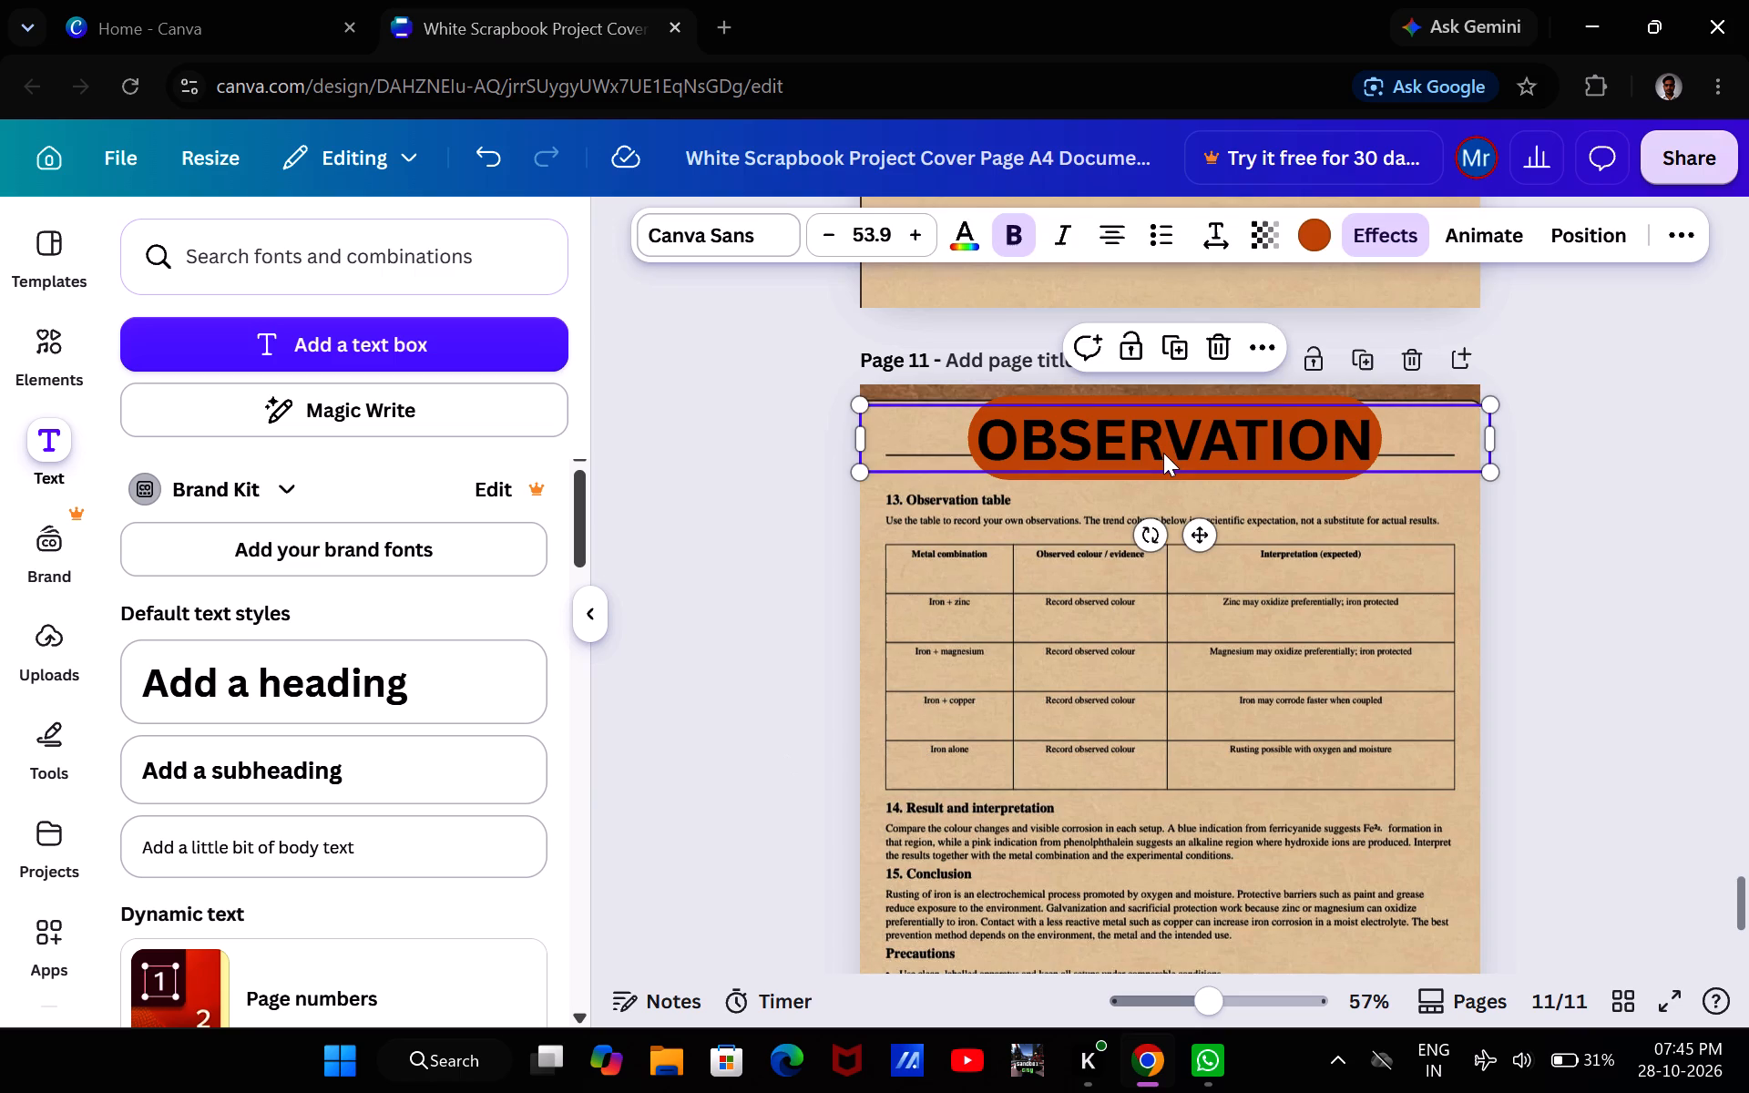
left_click(1312, 249)
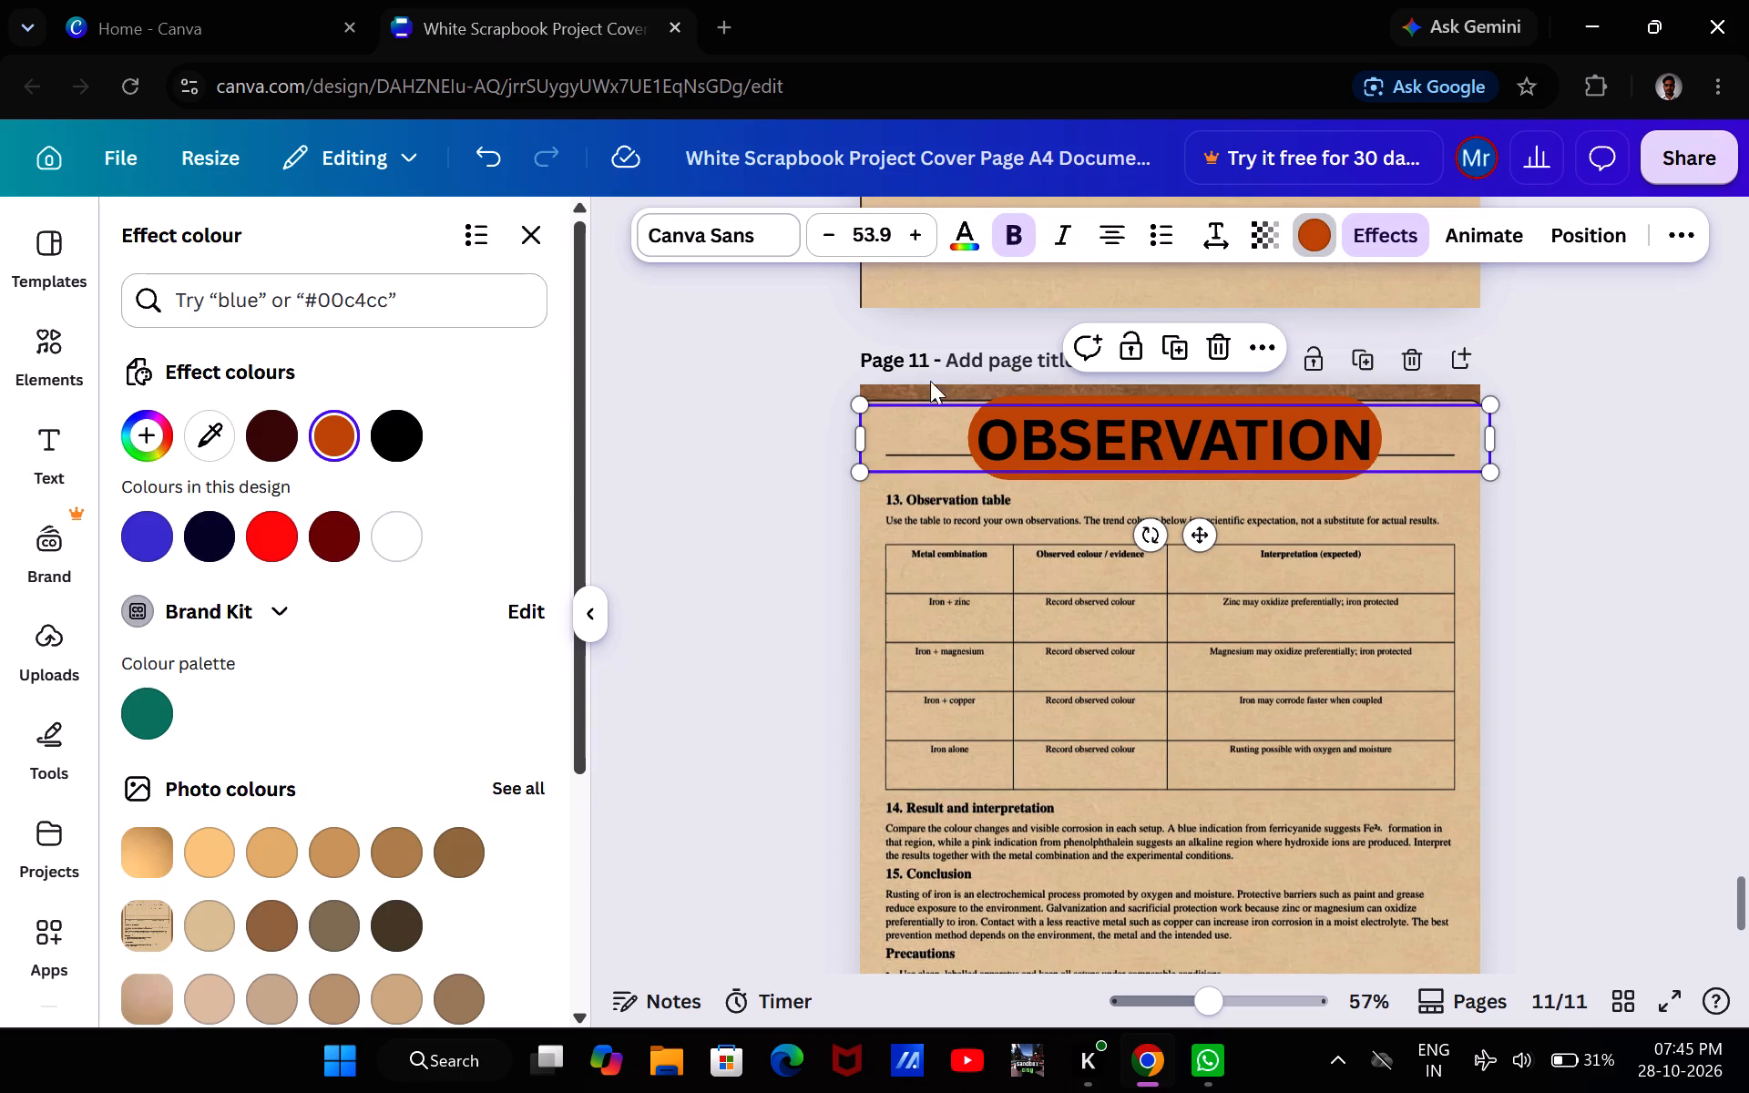
left_click(268, 852)
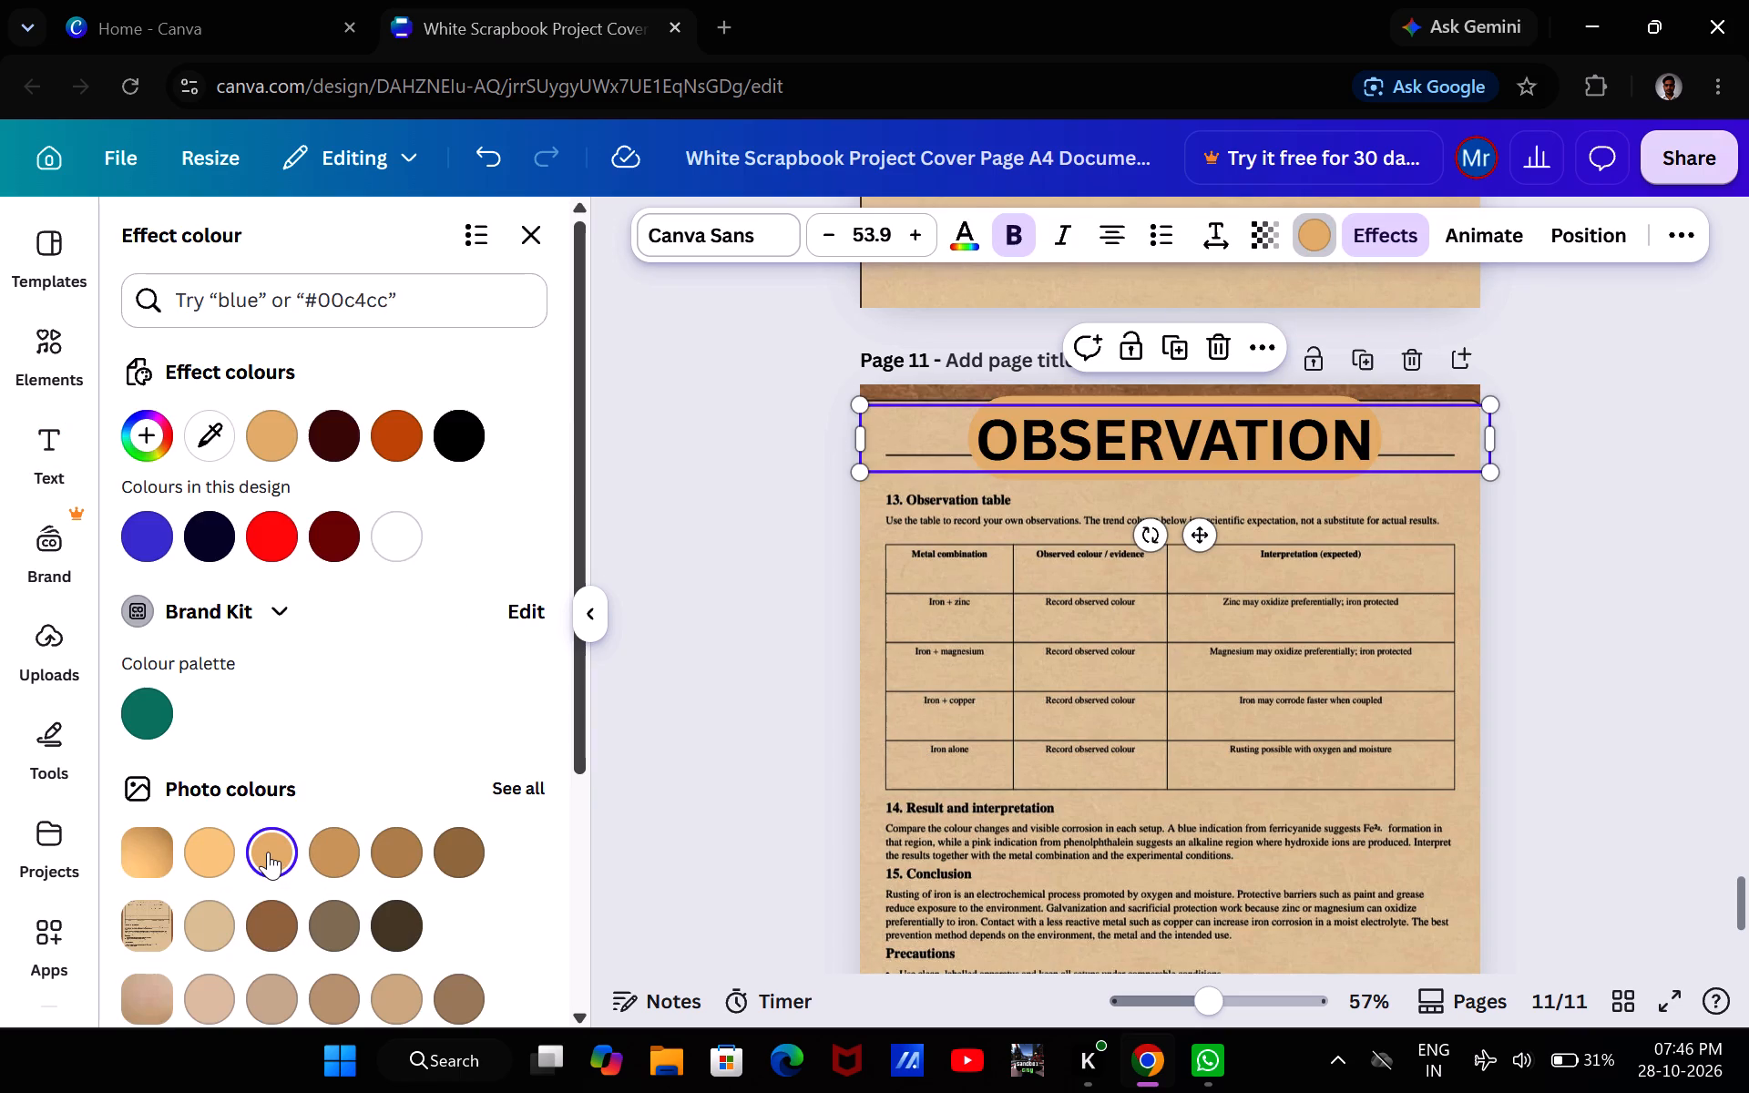
left_click(219, 850)
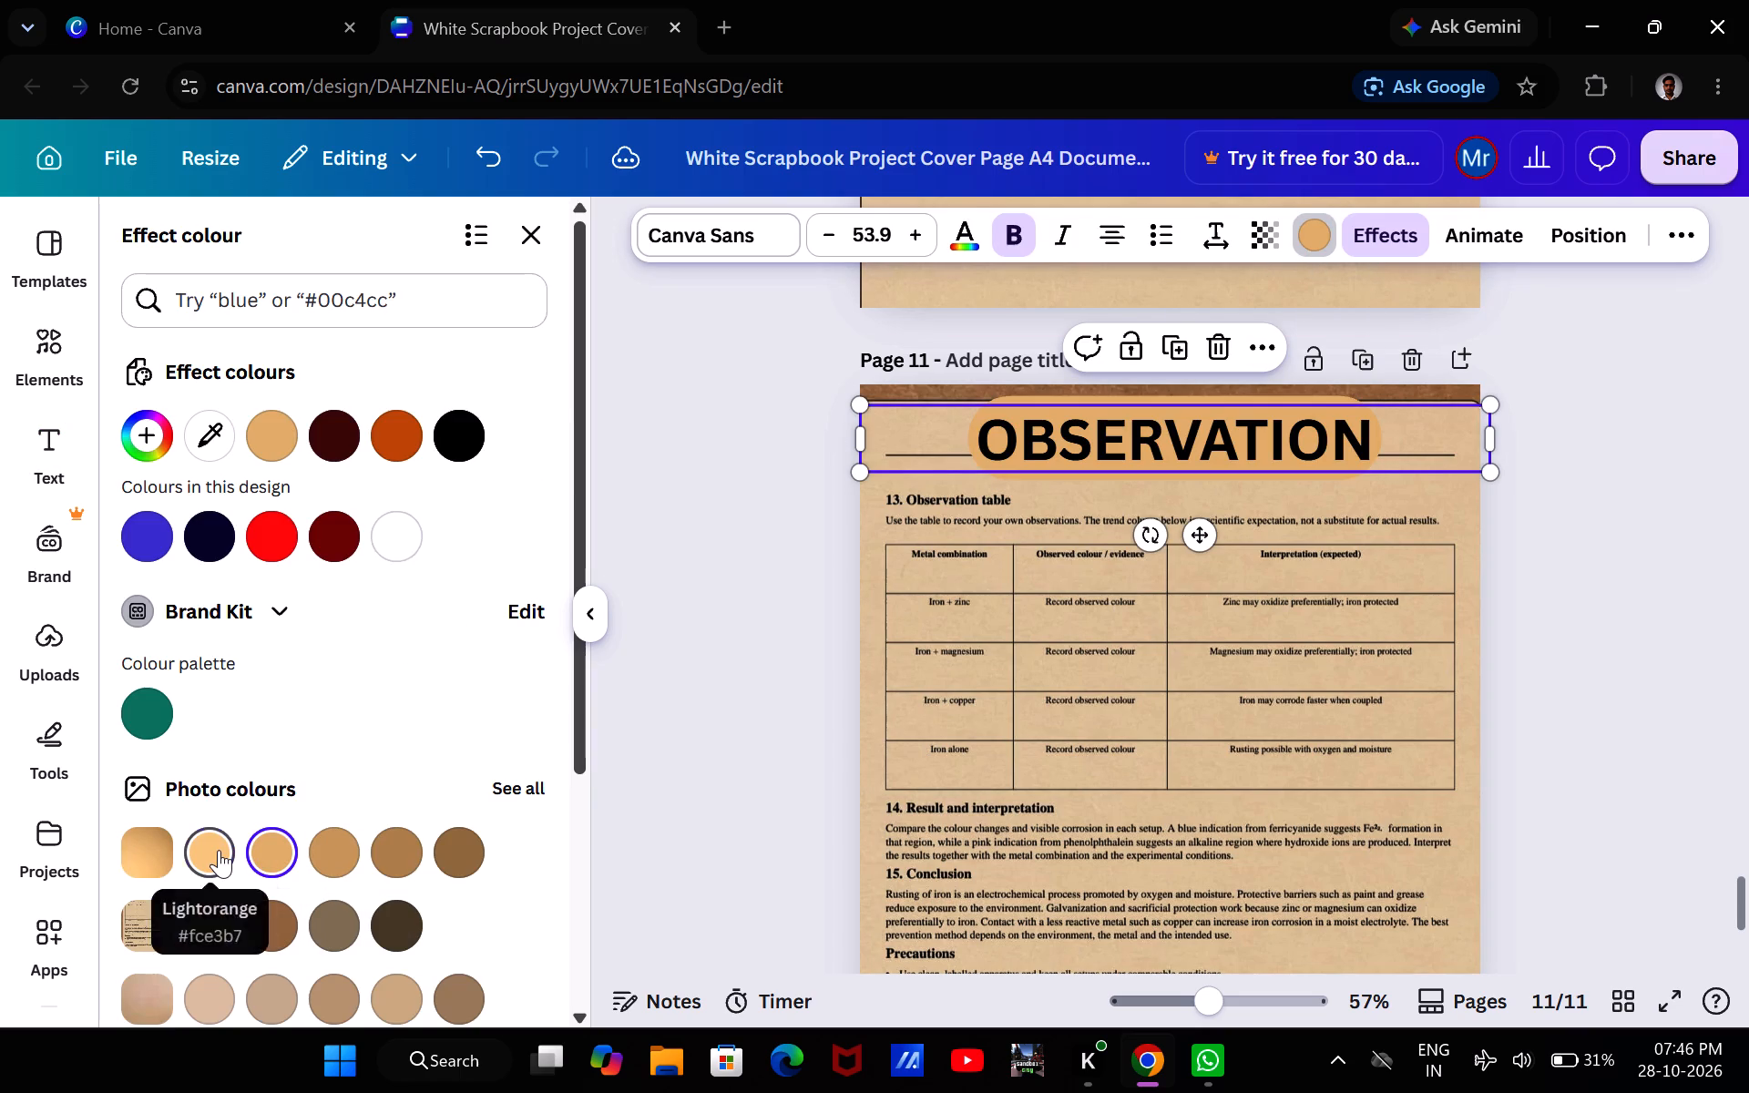
left_click(345, 852)
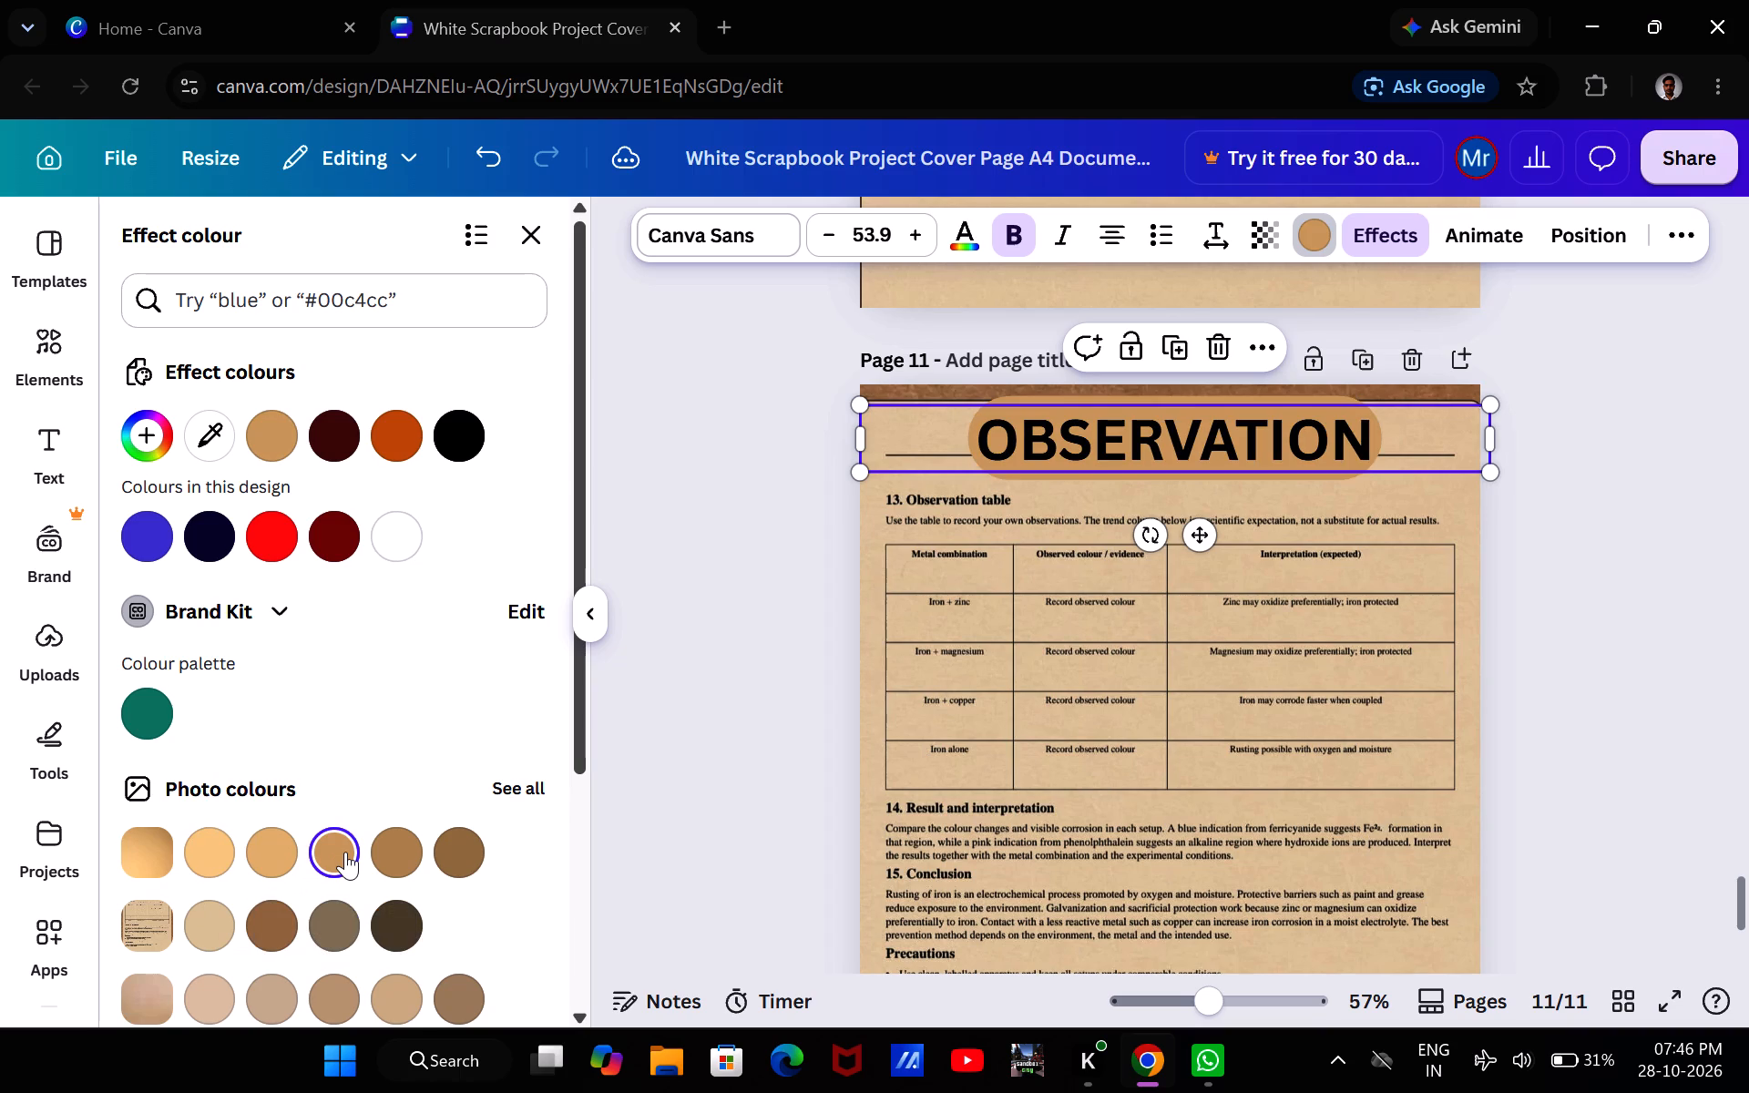
left_click(397, 852)
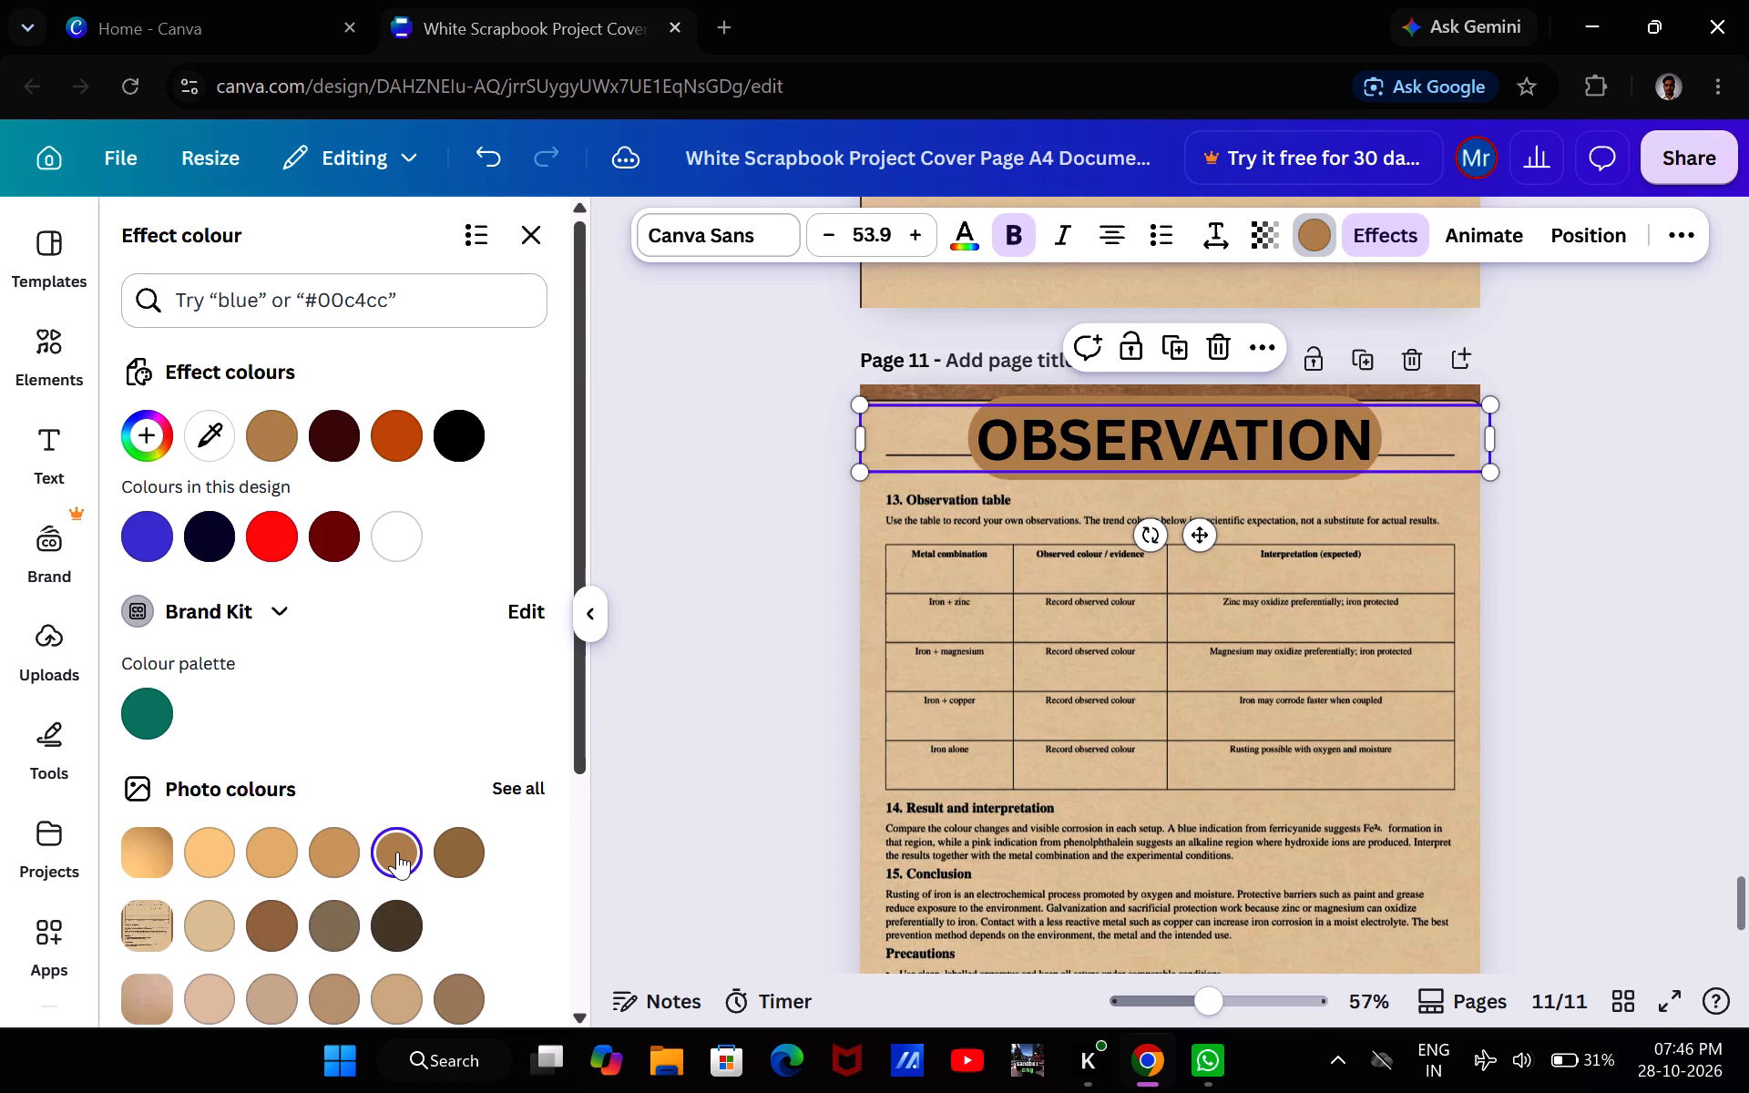
left_click(261, 855)
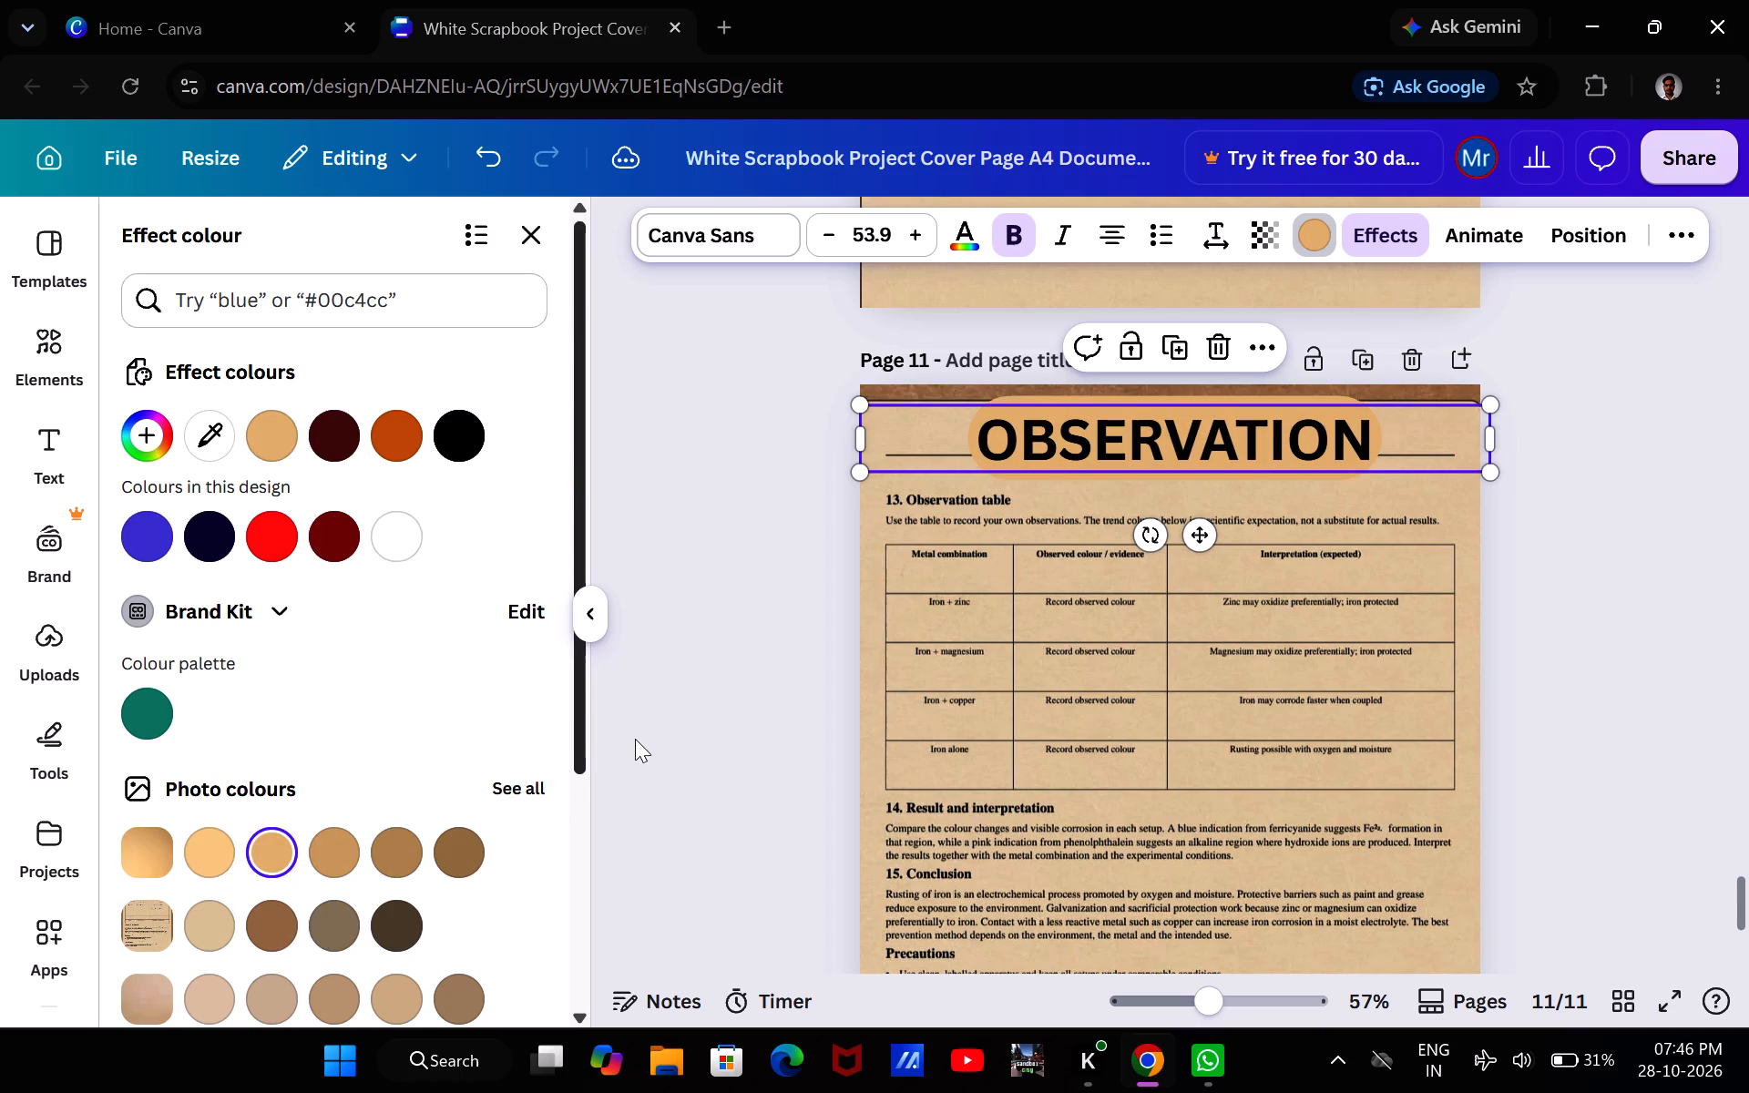
left_click(635, 739)
left_click(635, 739)
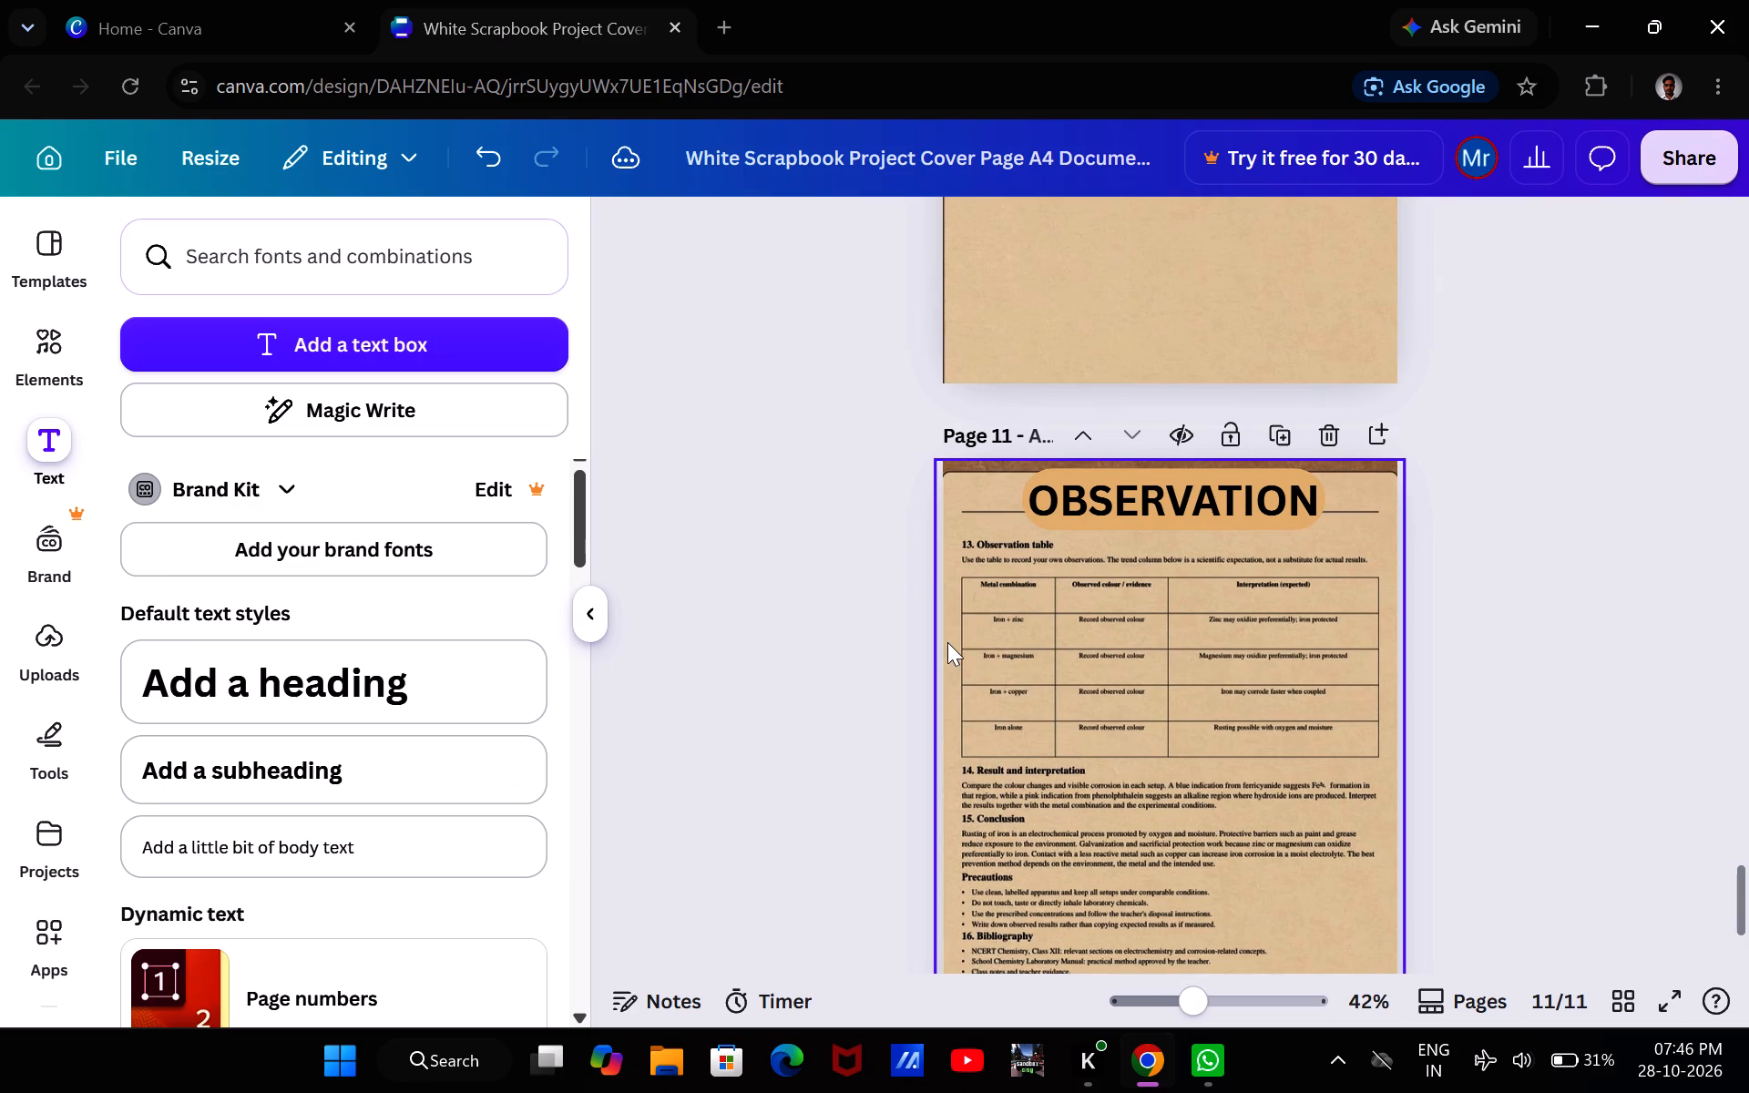
Remove the trailing blank after the OBSERVATIONS entry in page 2's index topic list.
scroll(946, 641, "right", 1)
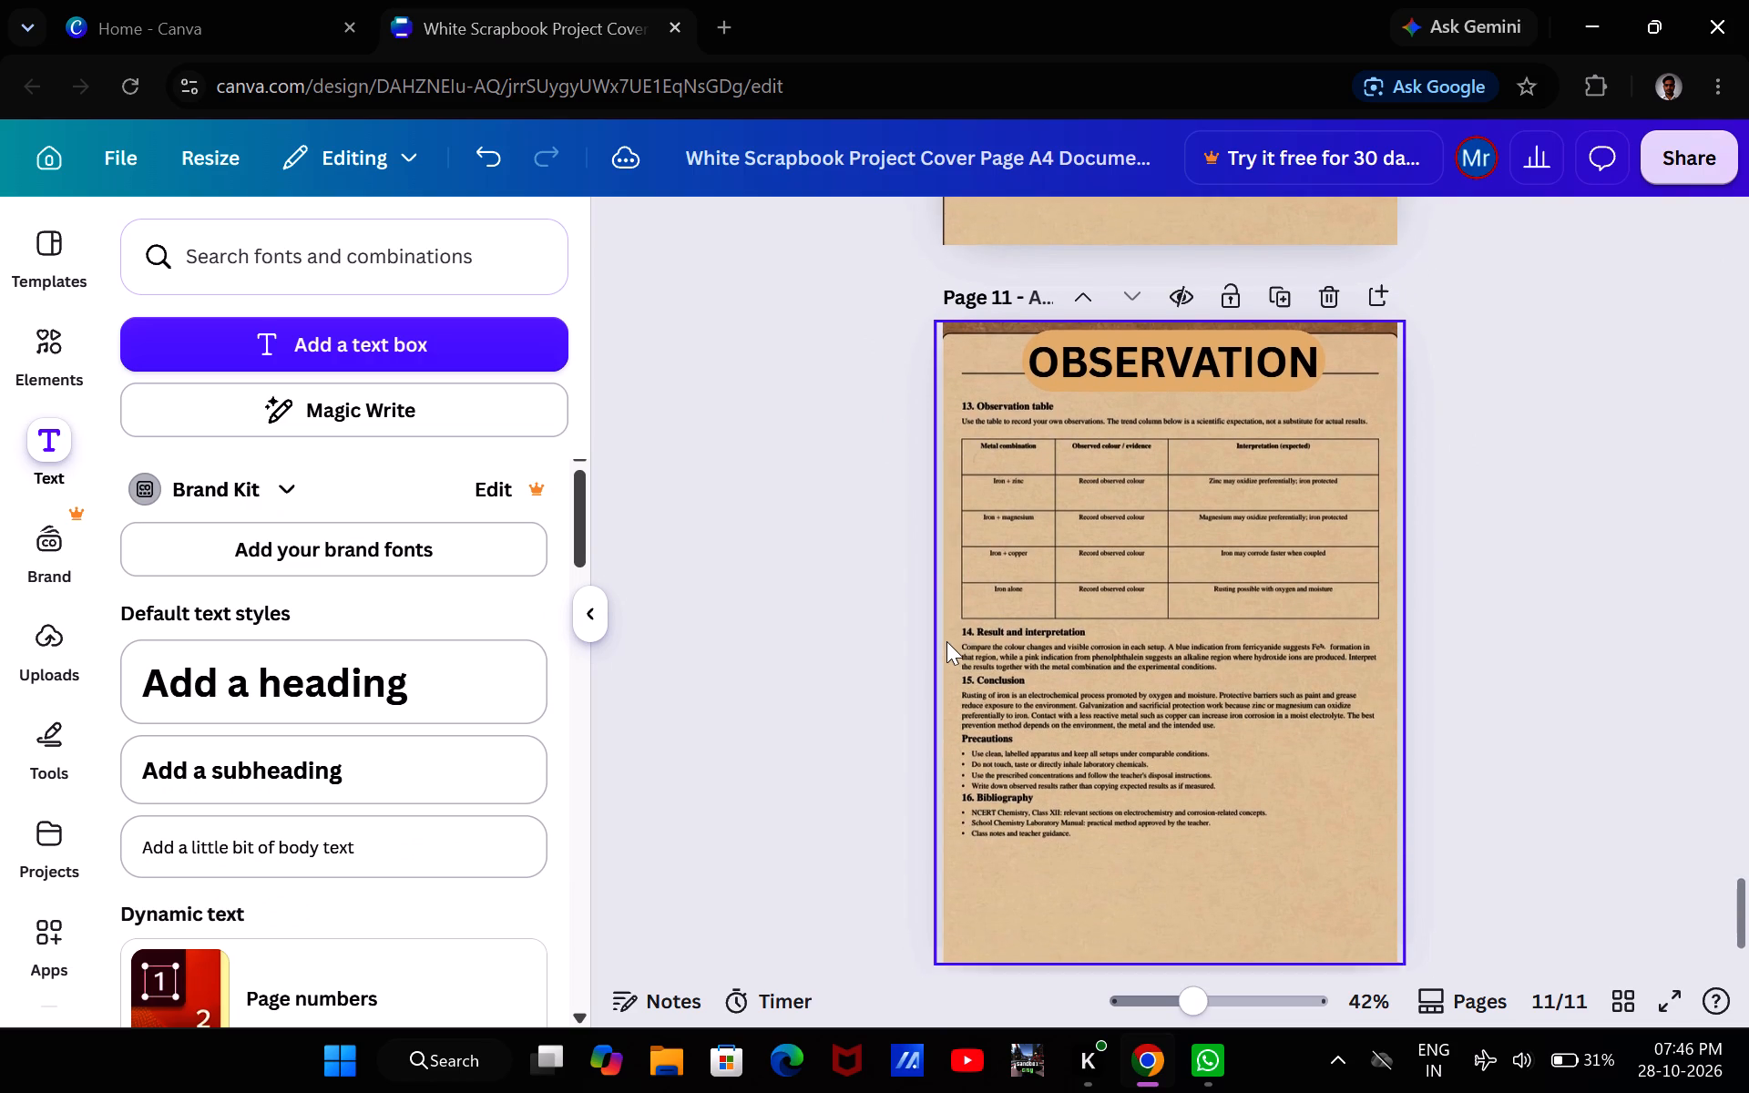
scroll(946, 641, "right", 1)
scroll(946, 641, "up", 4)
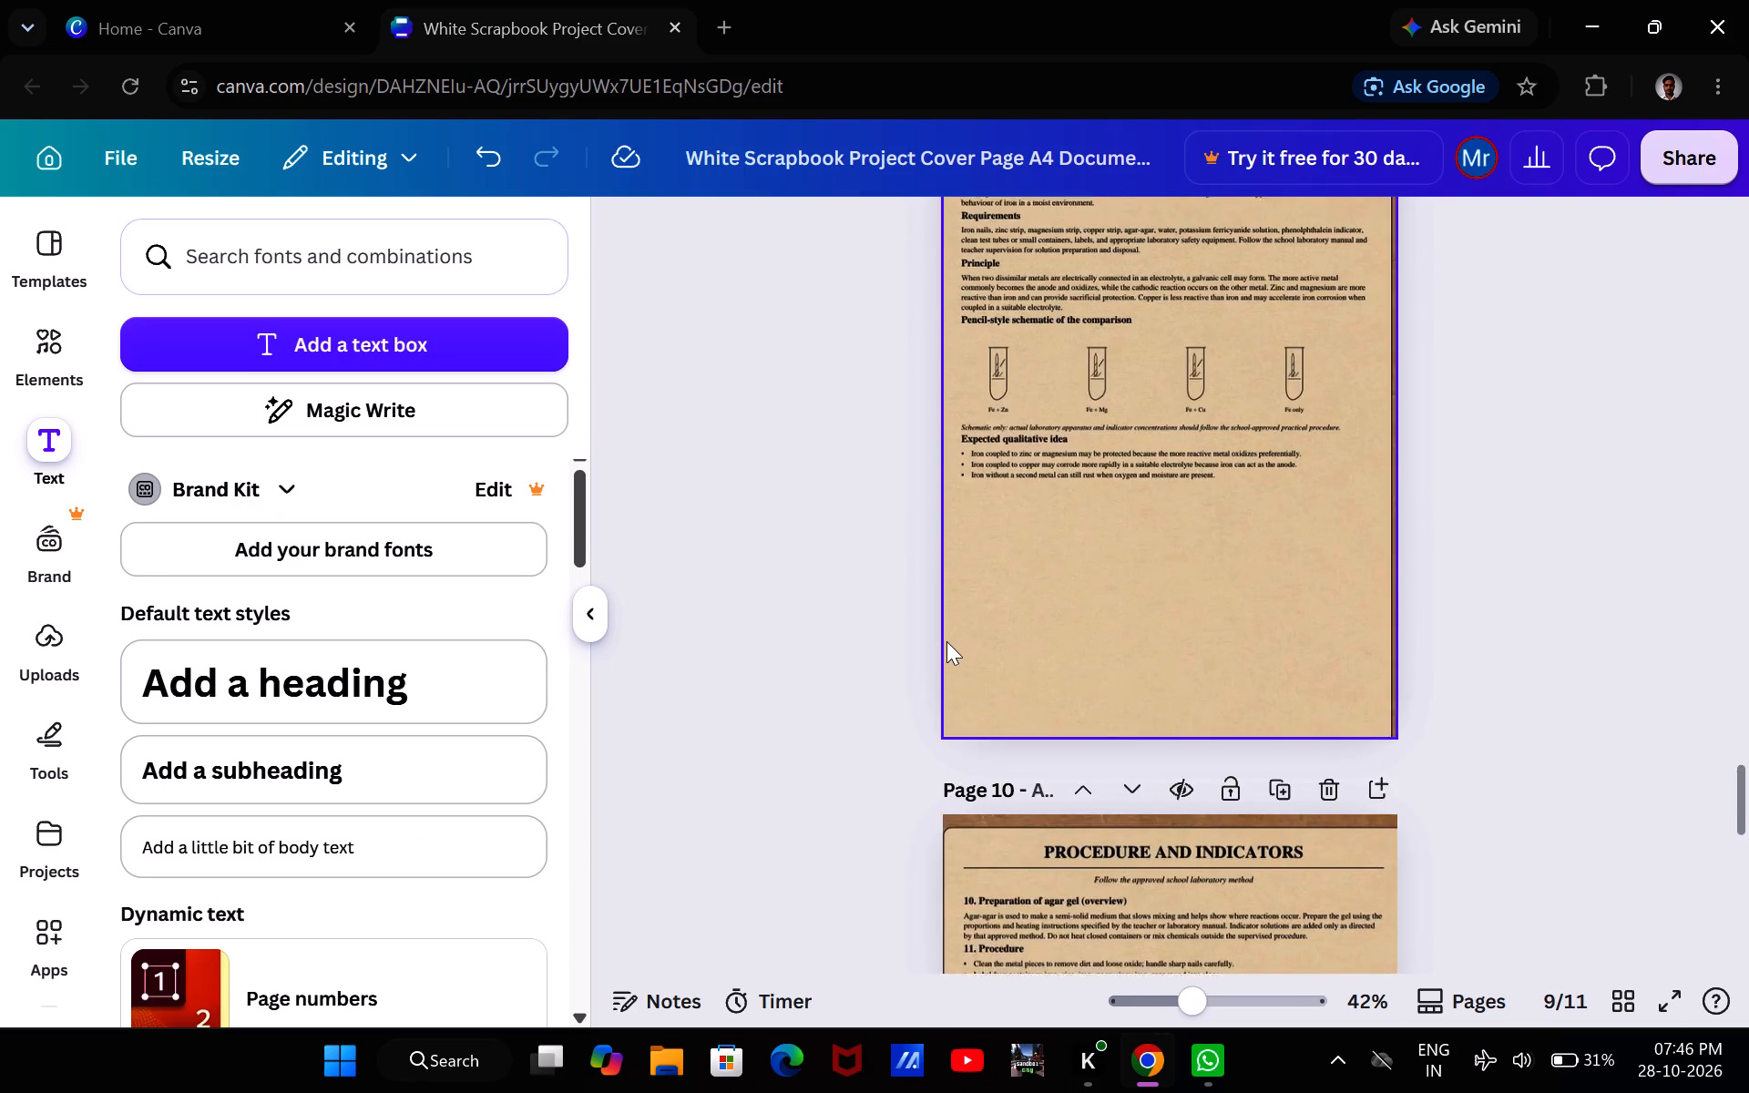
scroll(946, 641, "up", 8)
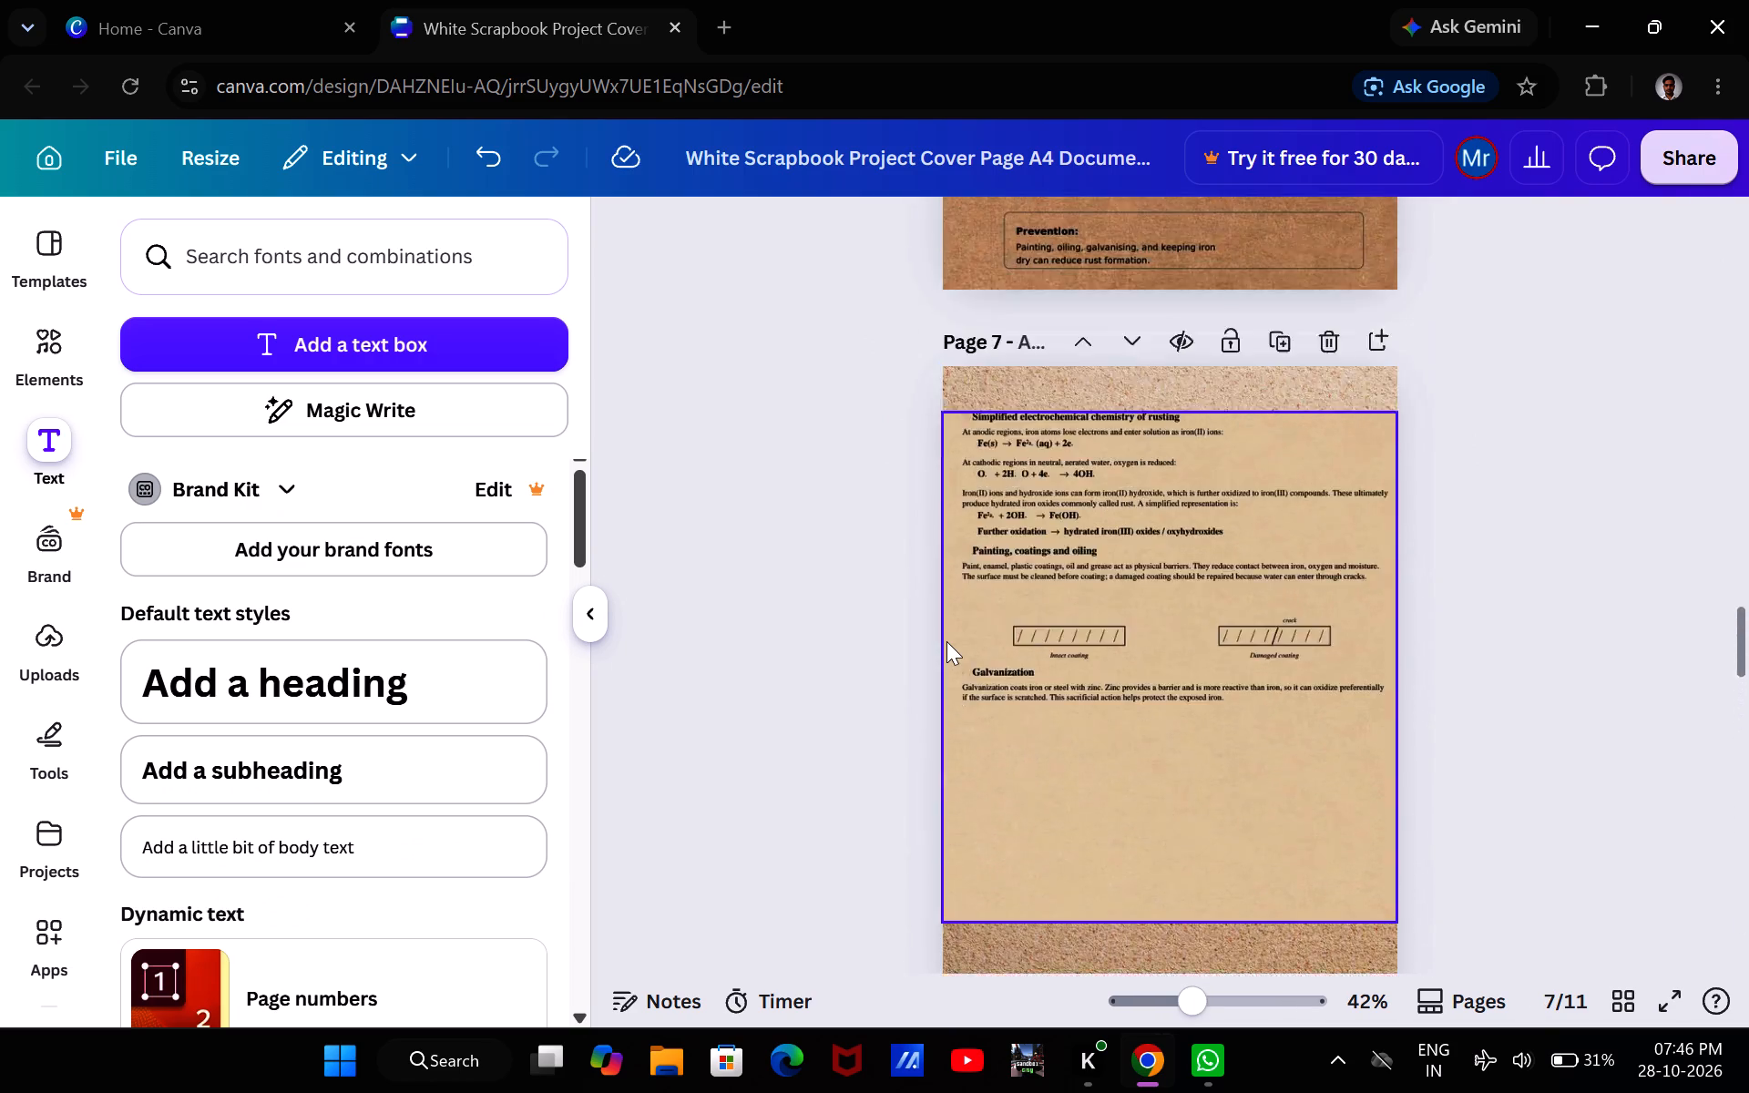
scroll(946, 641, "up", 7)
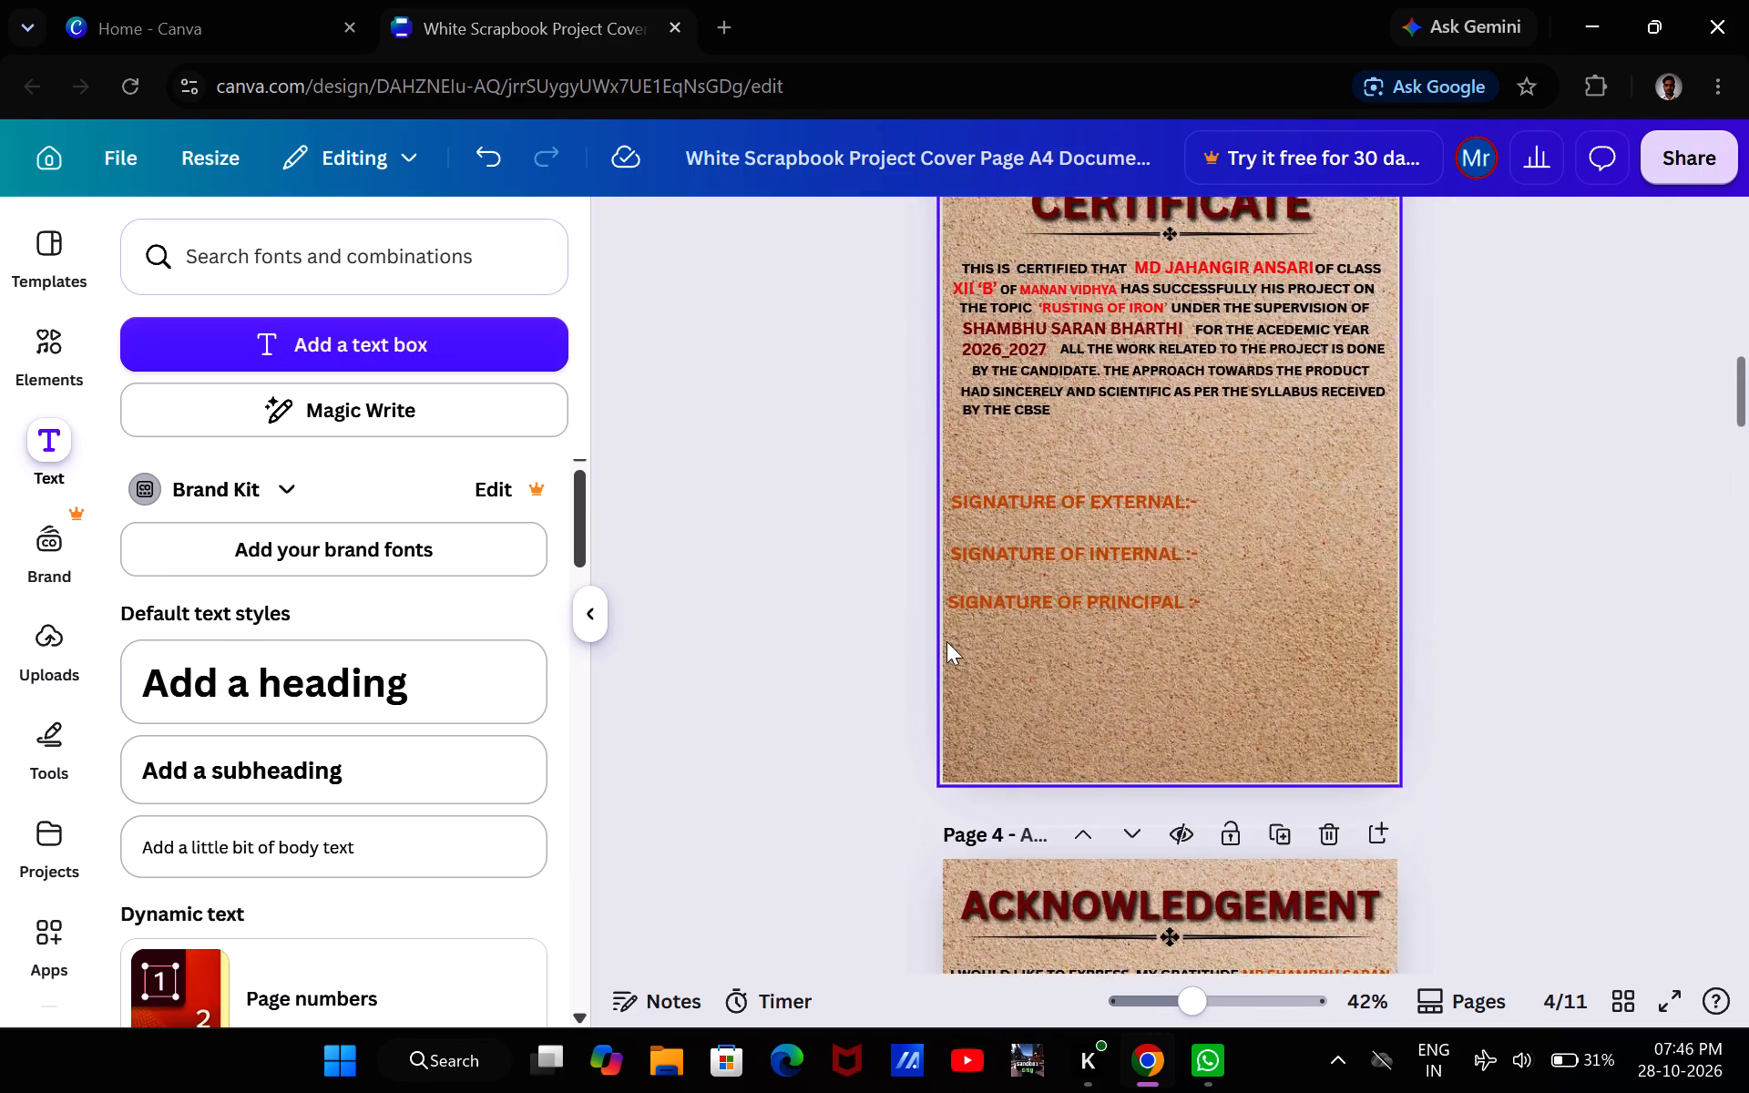
scroll(946, 641, "up", 2)
scroll(946, 641, "down", 4)
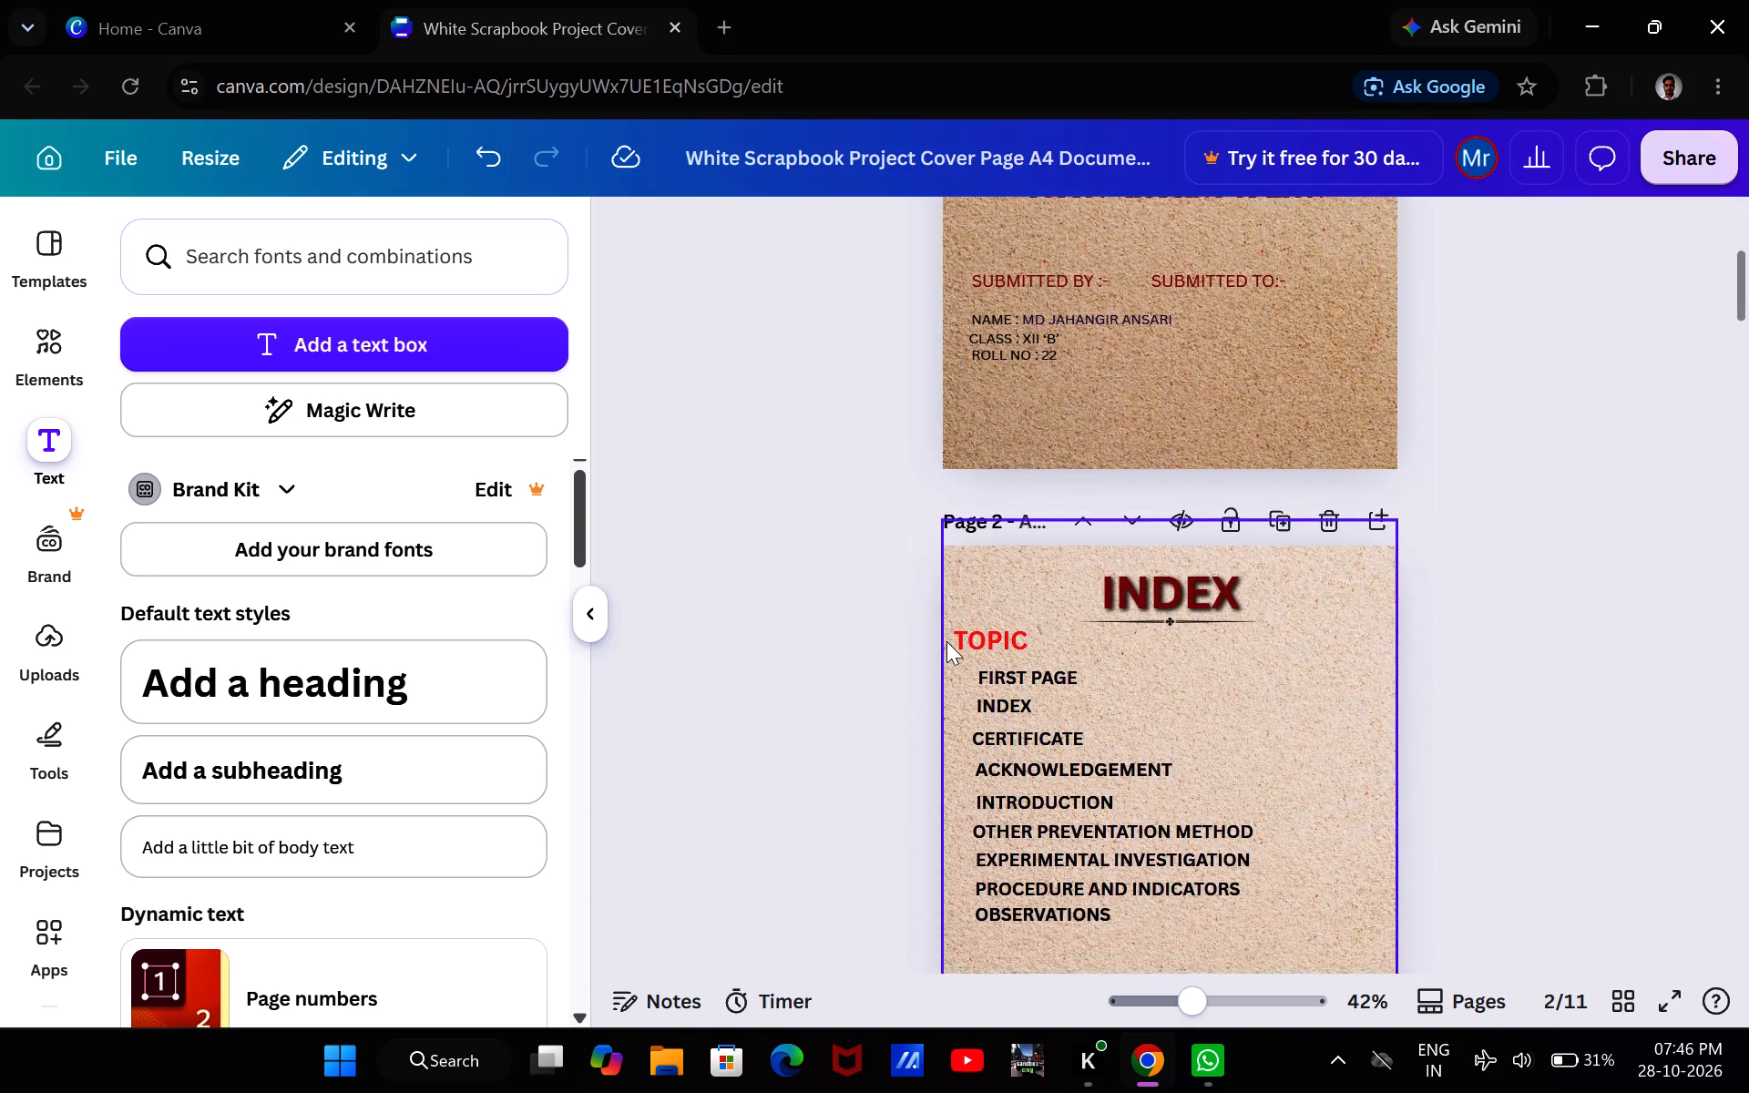
scroll(946, 641, "down", 1)
left_click(1048, 844)
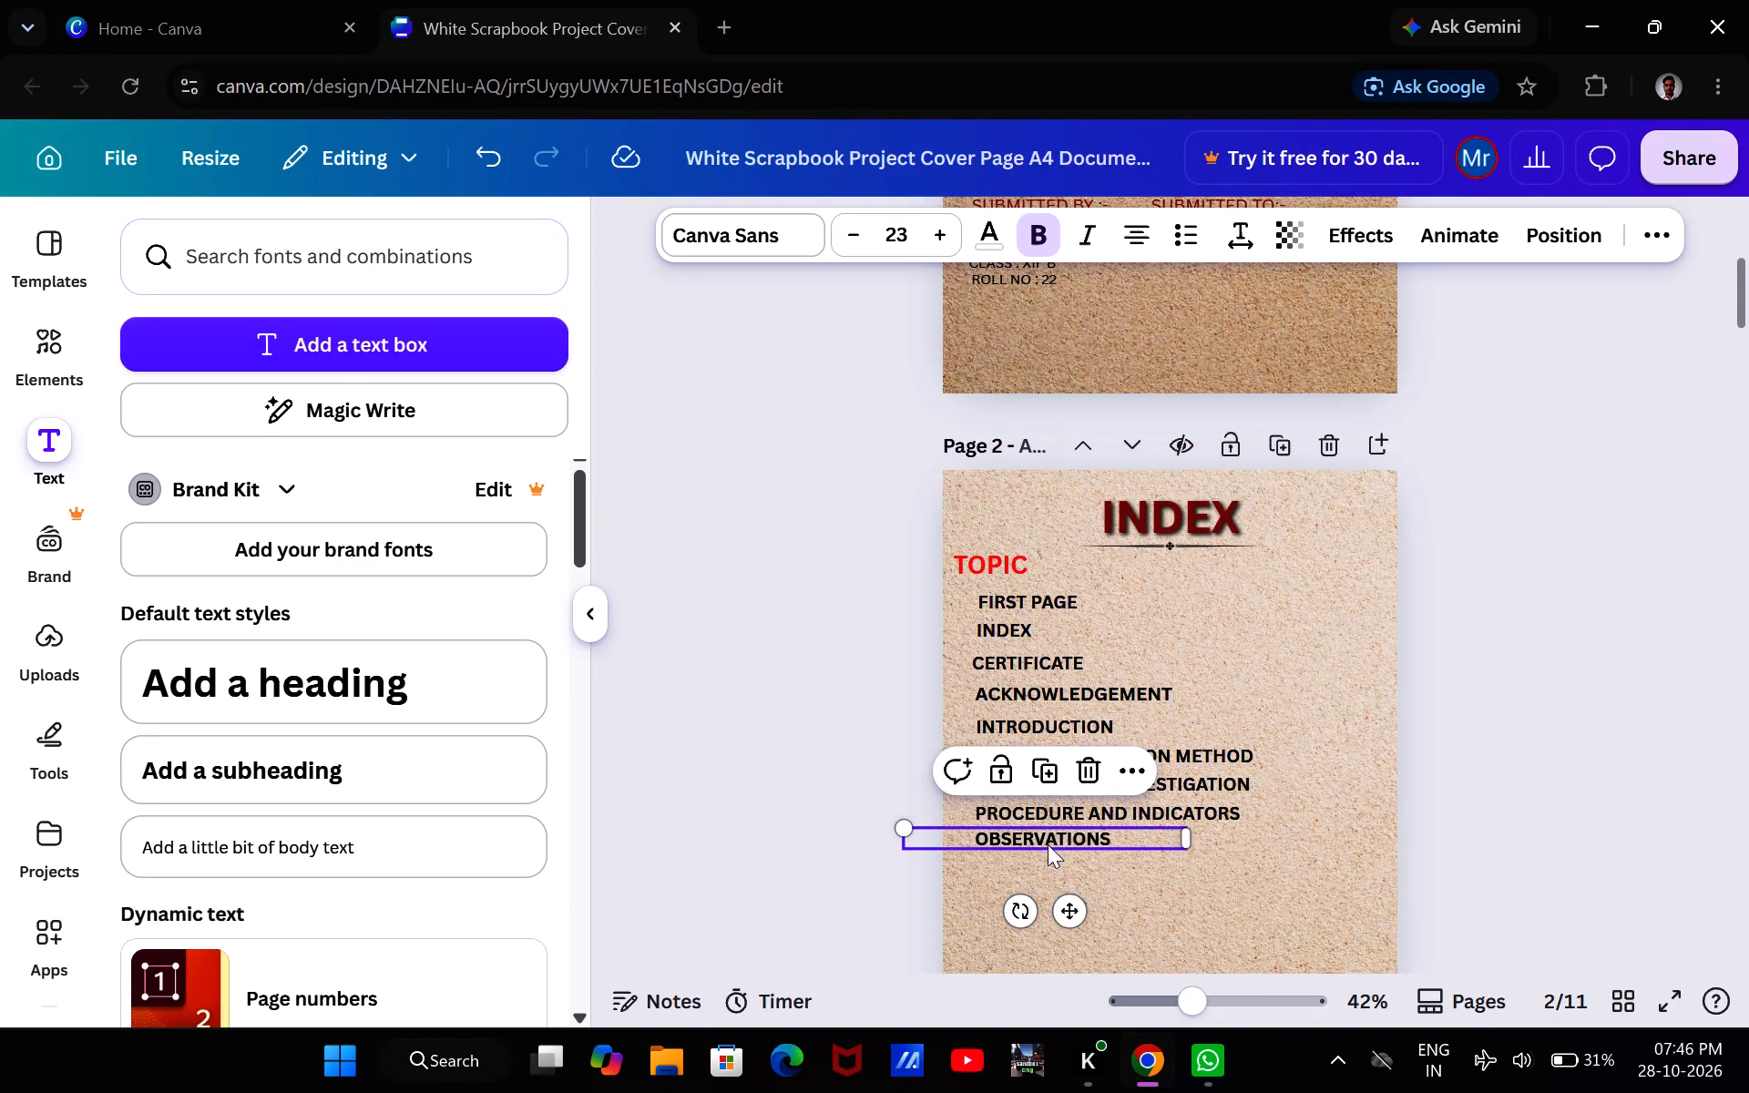
left_click(1147, 827)
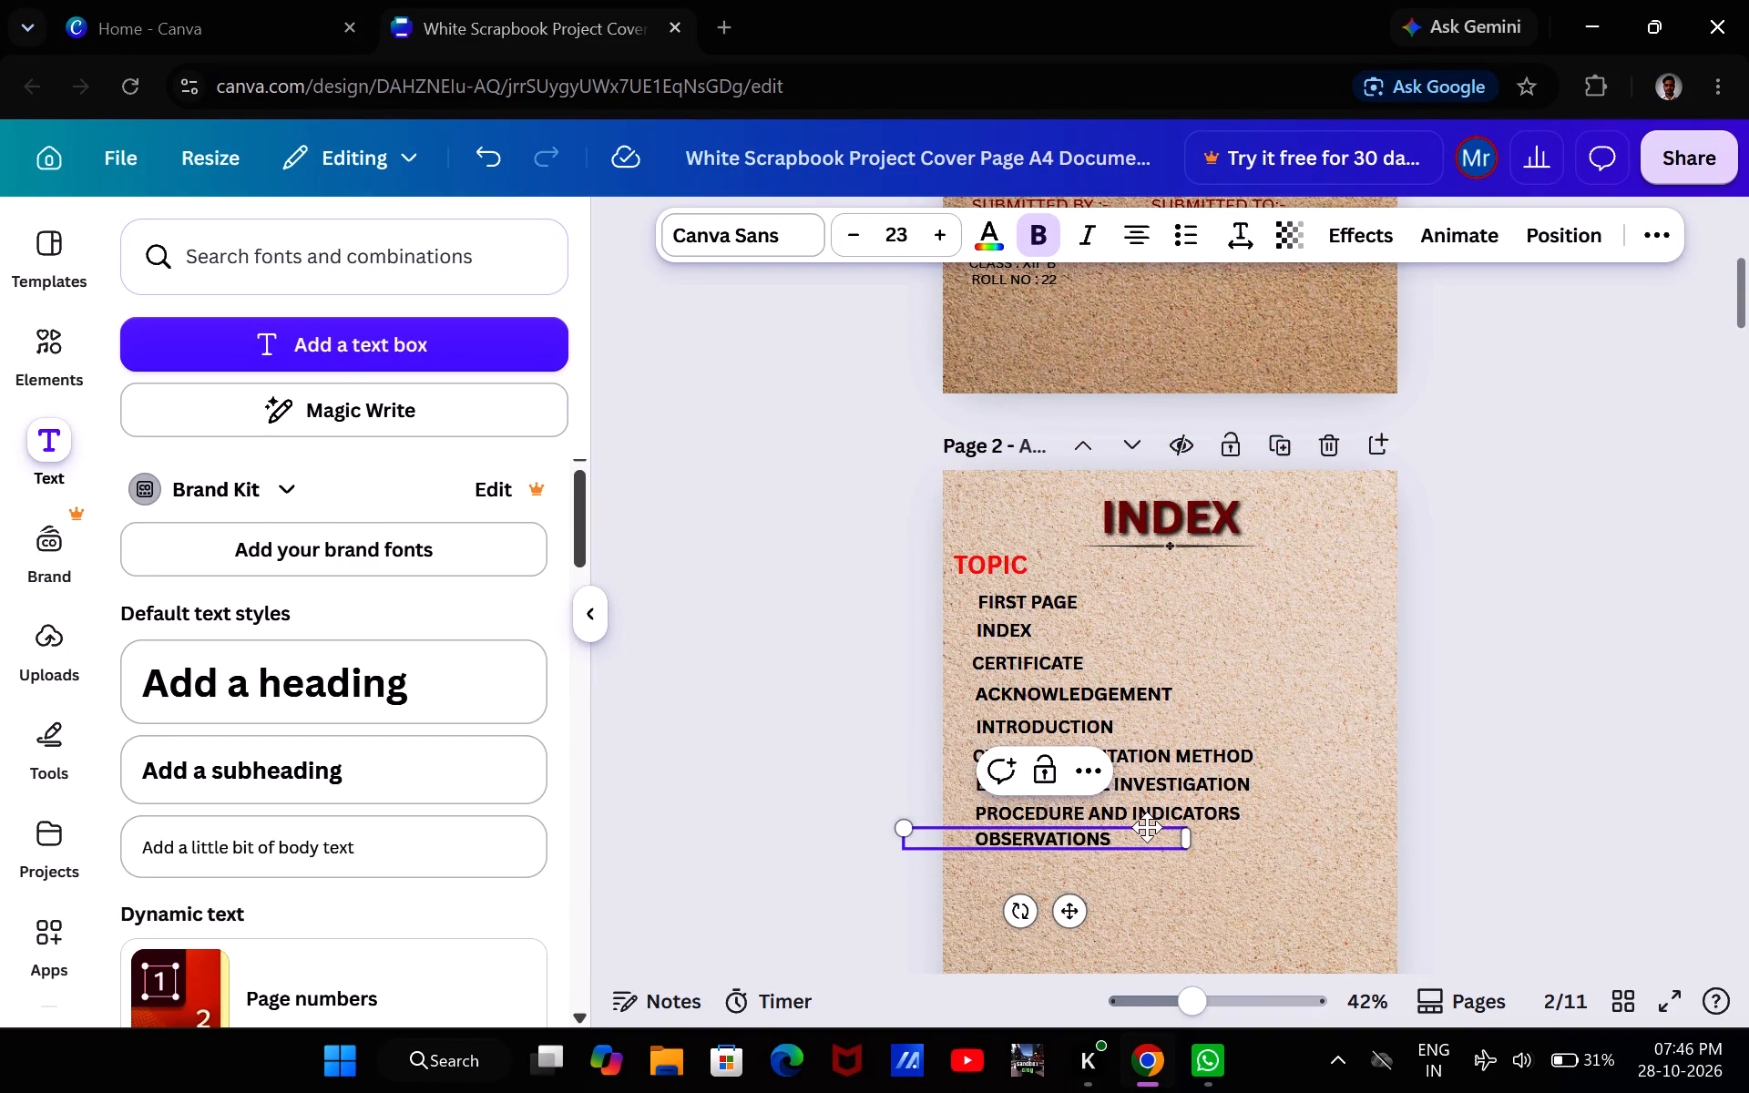
key("BackSpace")
Extend page 11's OBSERVATION heading to read OBSERVATION TABLE.
scroll(1147, 827, "down", 2)
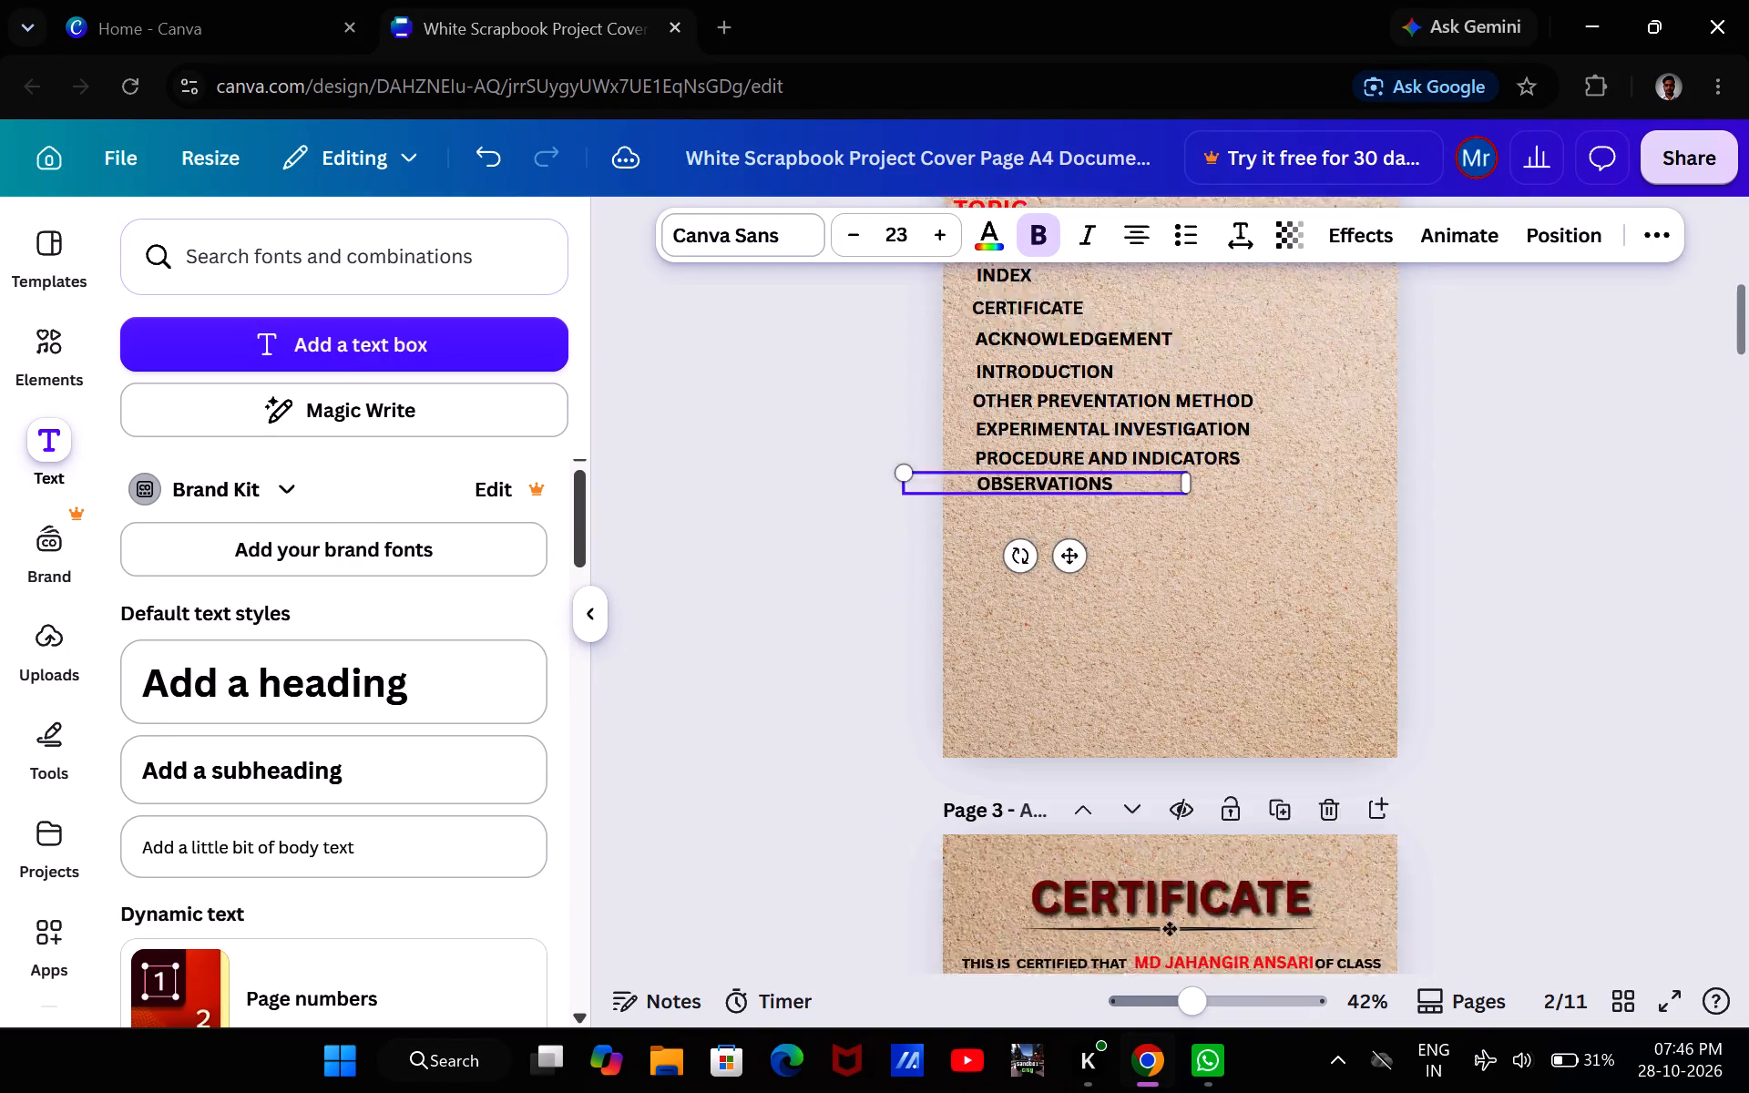
scroll(1147, 827, "down", 6)
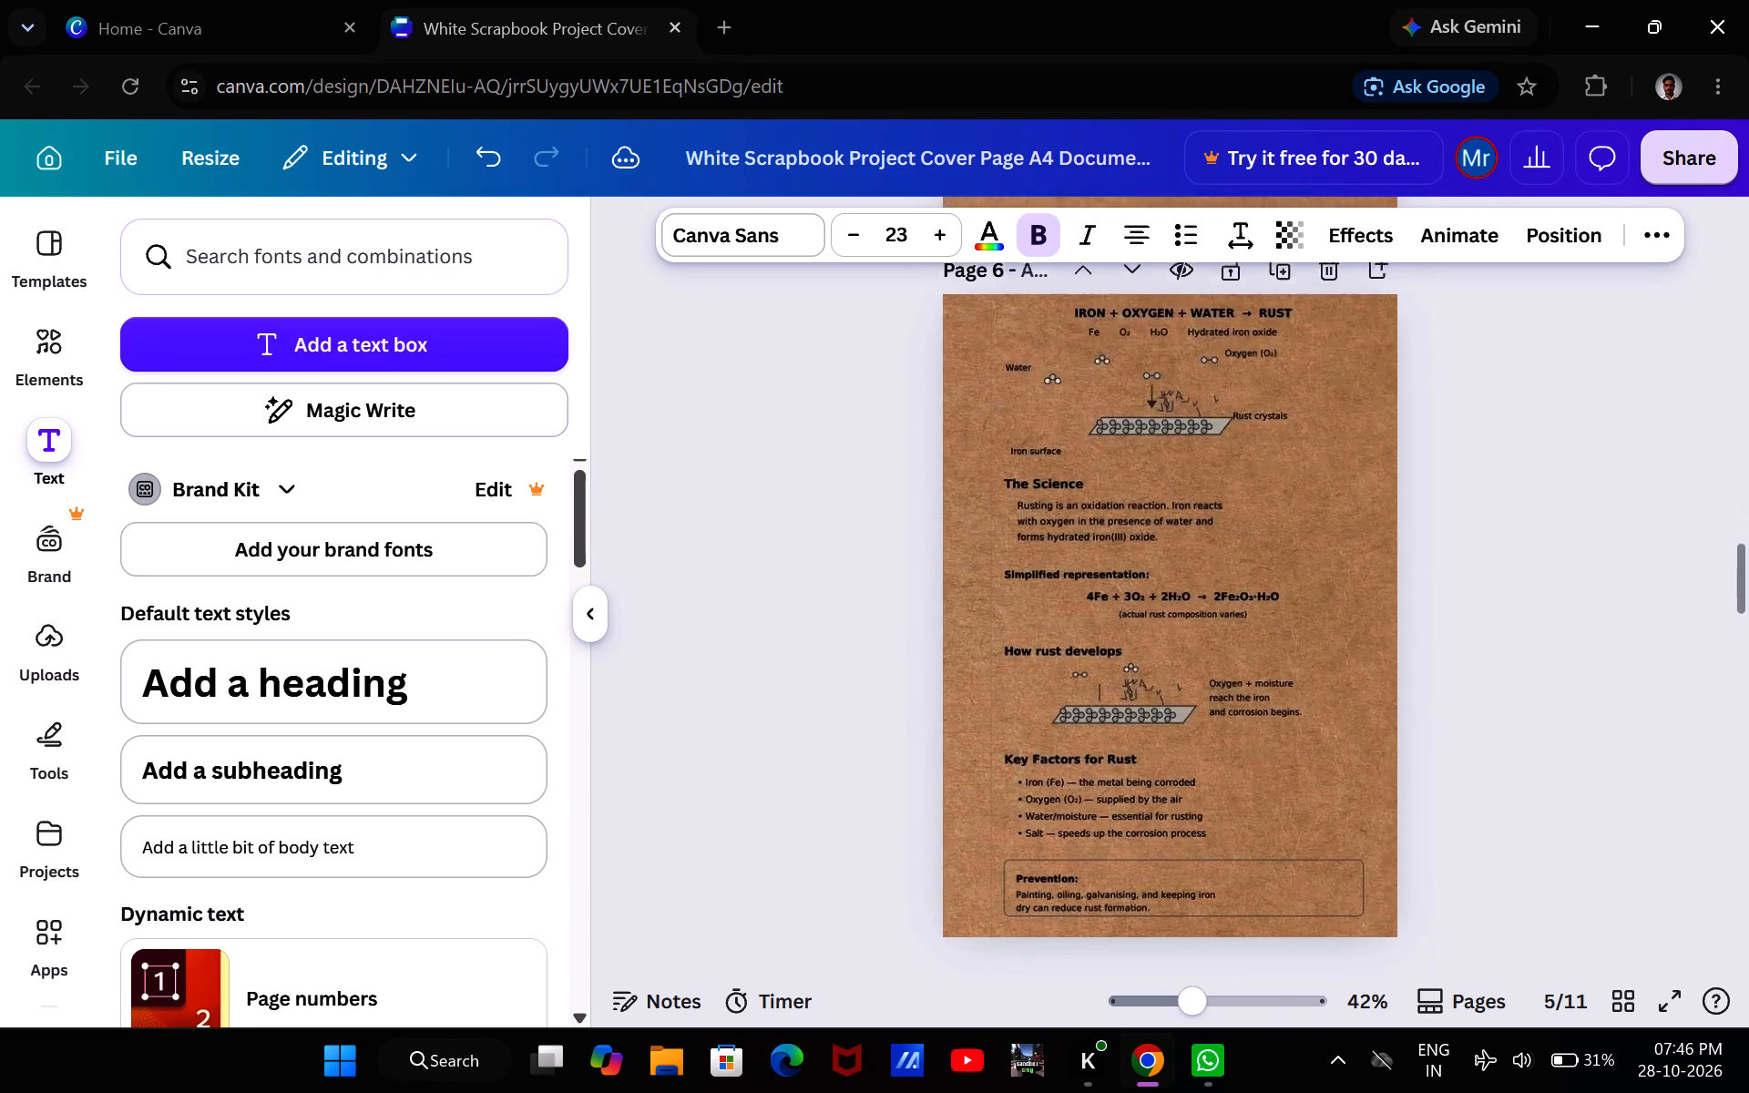
scroll(1147, 827, "down", 5)
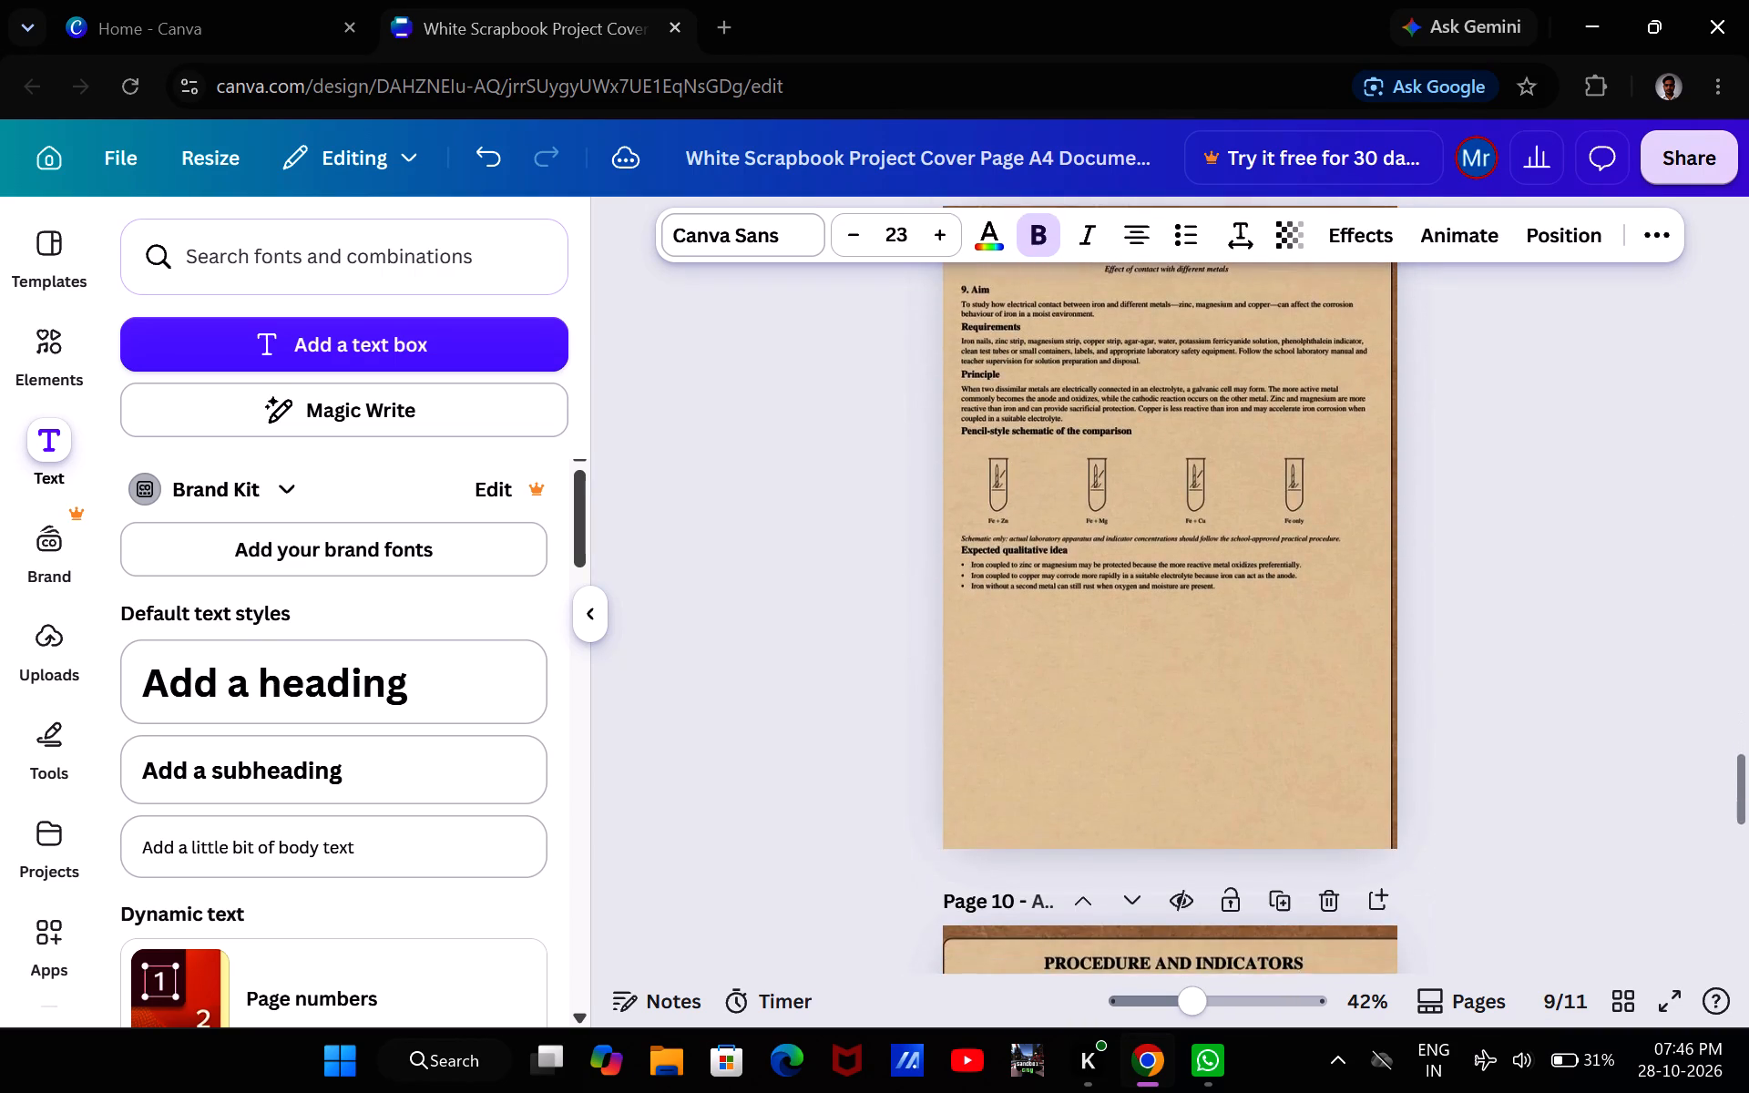
scroll(1147, 827, "down", 4)
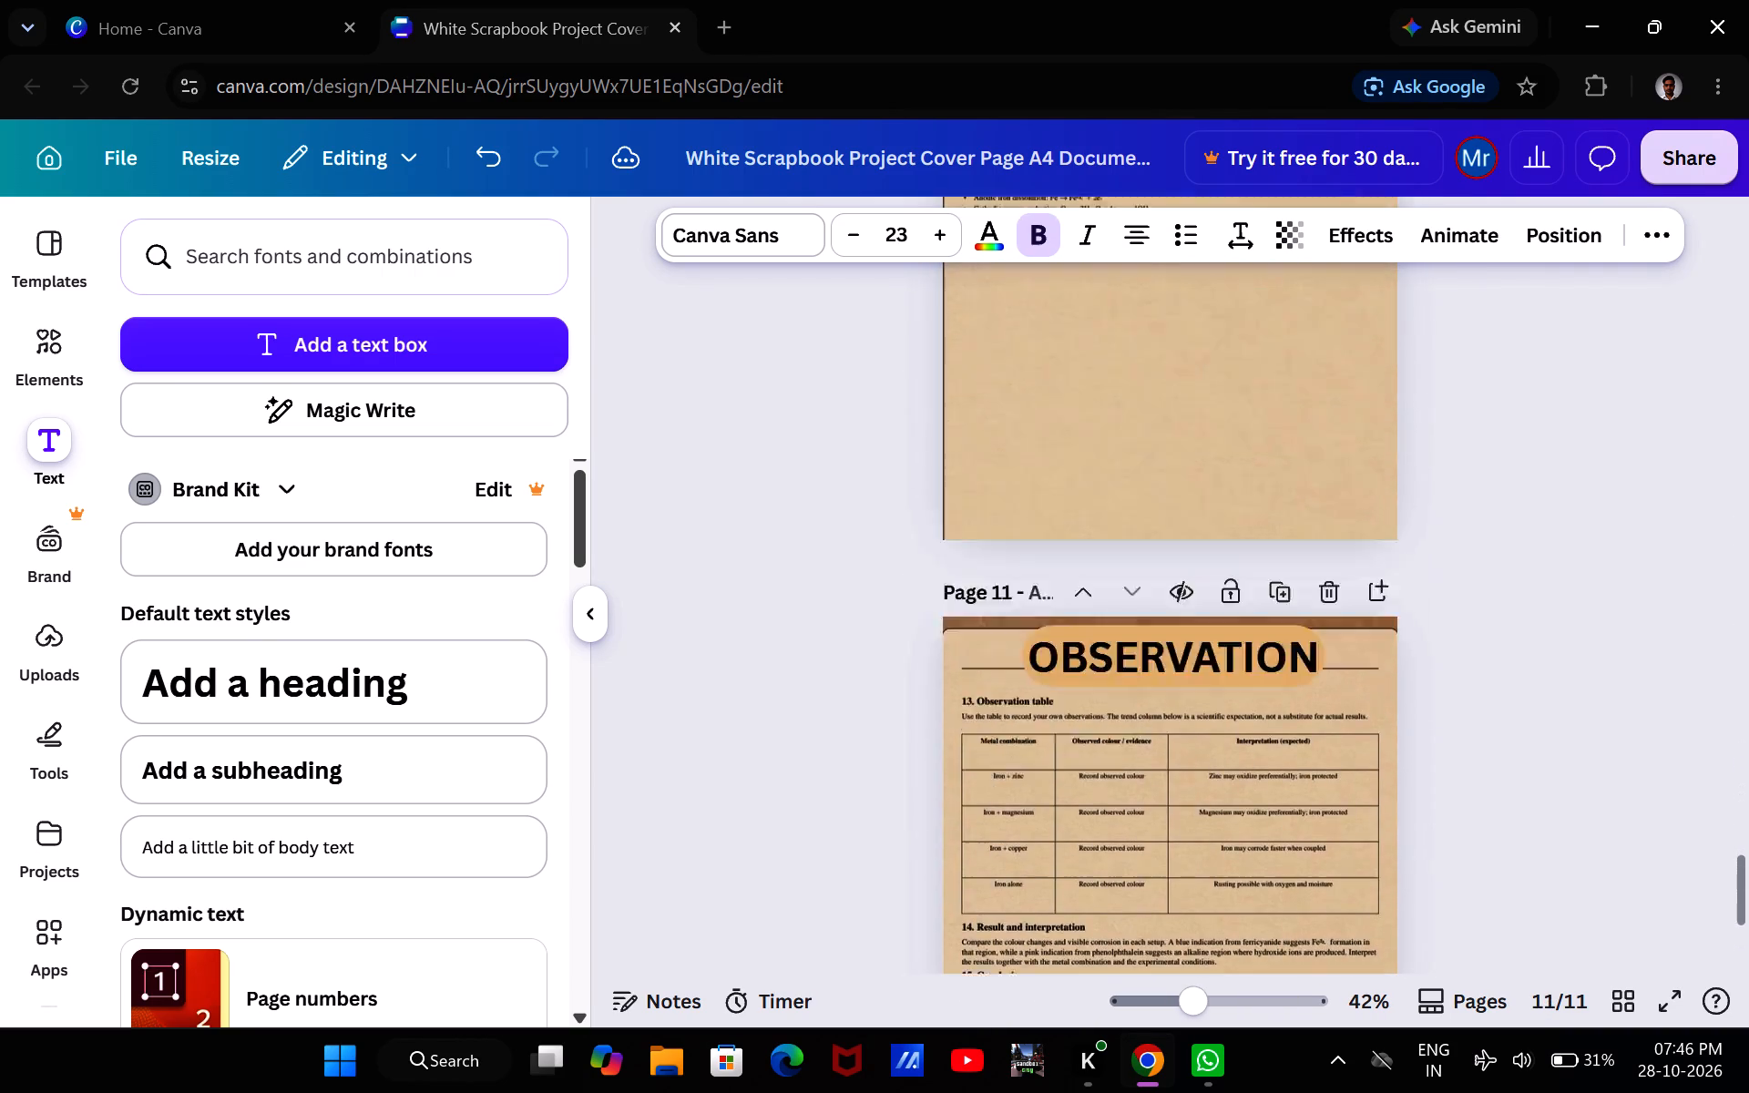
left_click(1149, 840)
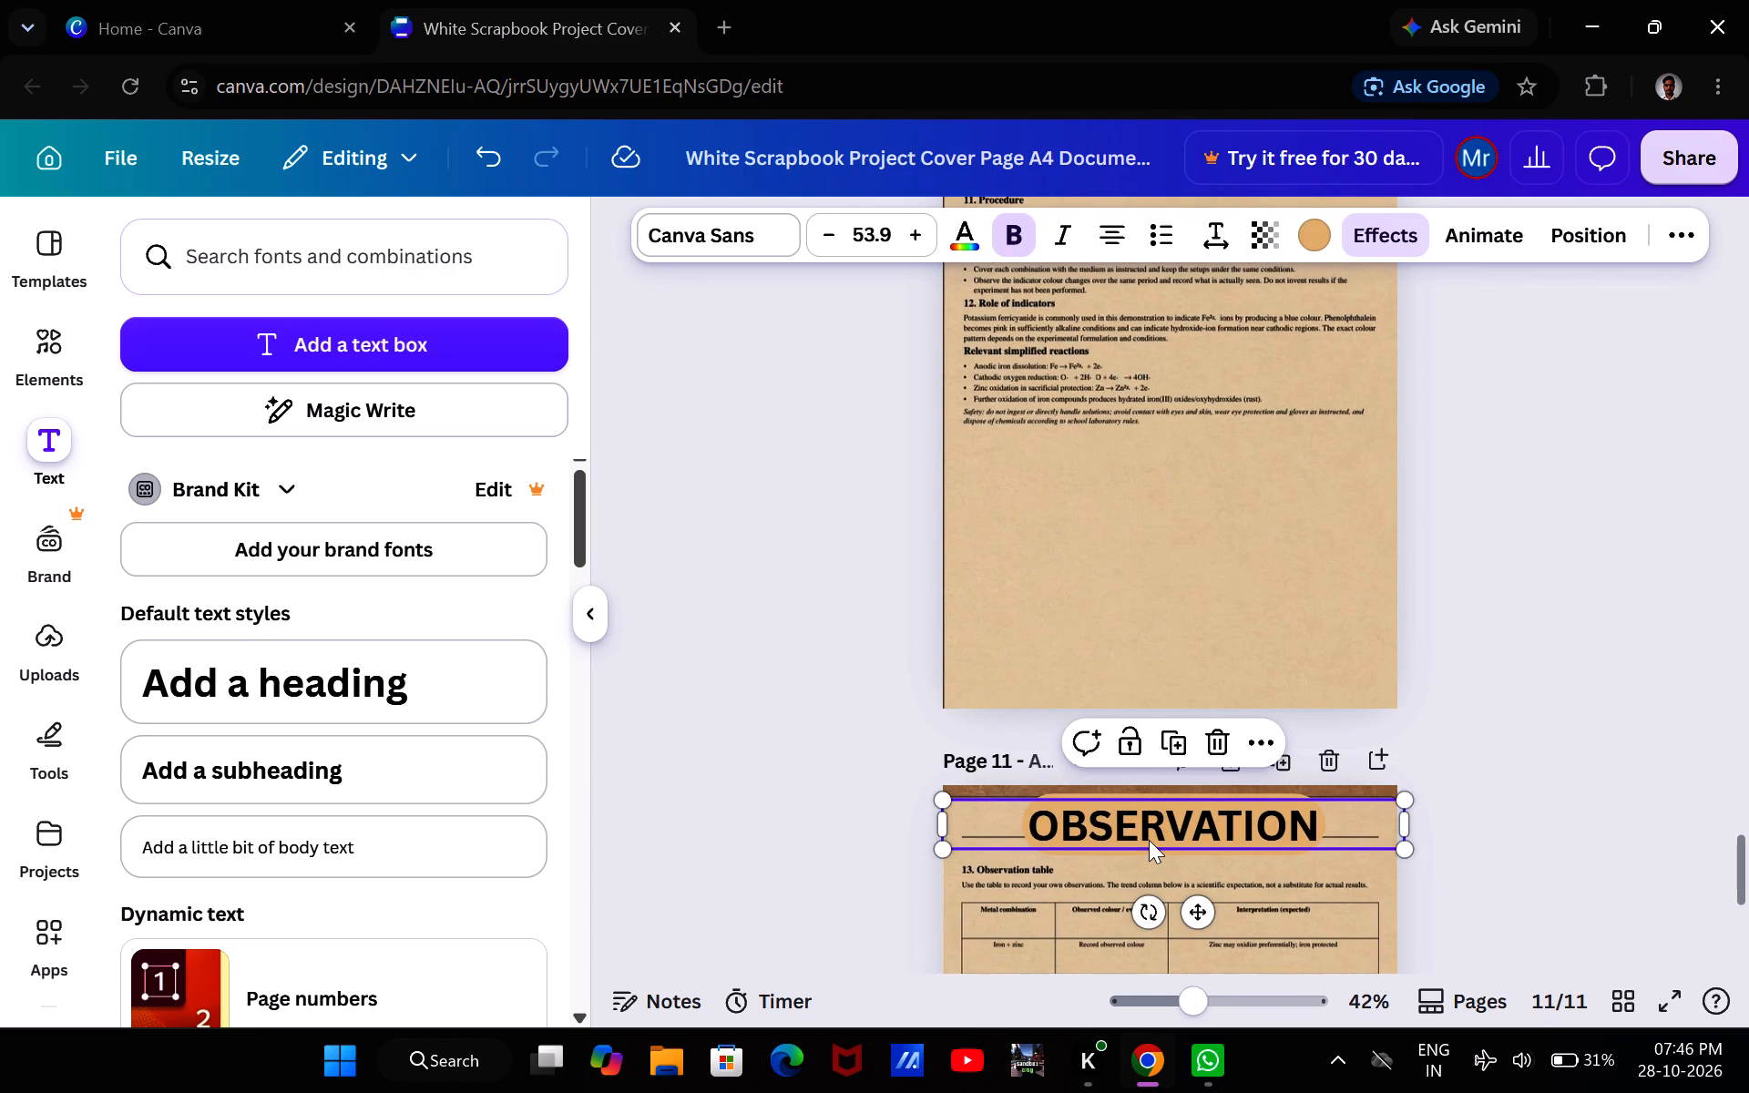
scroll(1149, 840, "down", 1)
double_click(1191, 757)
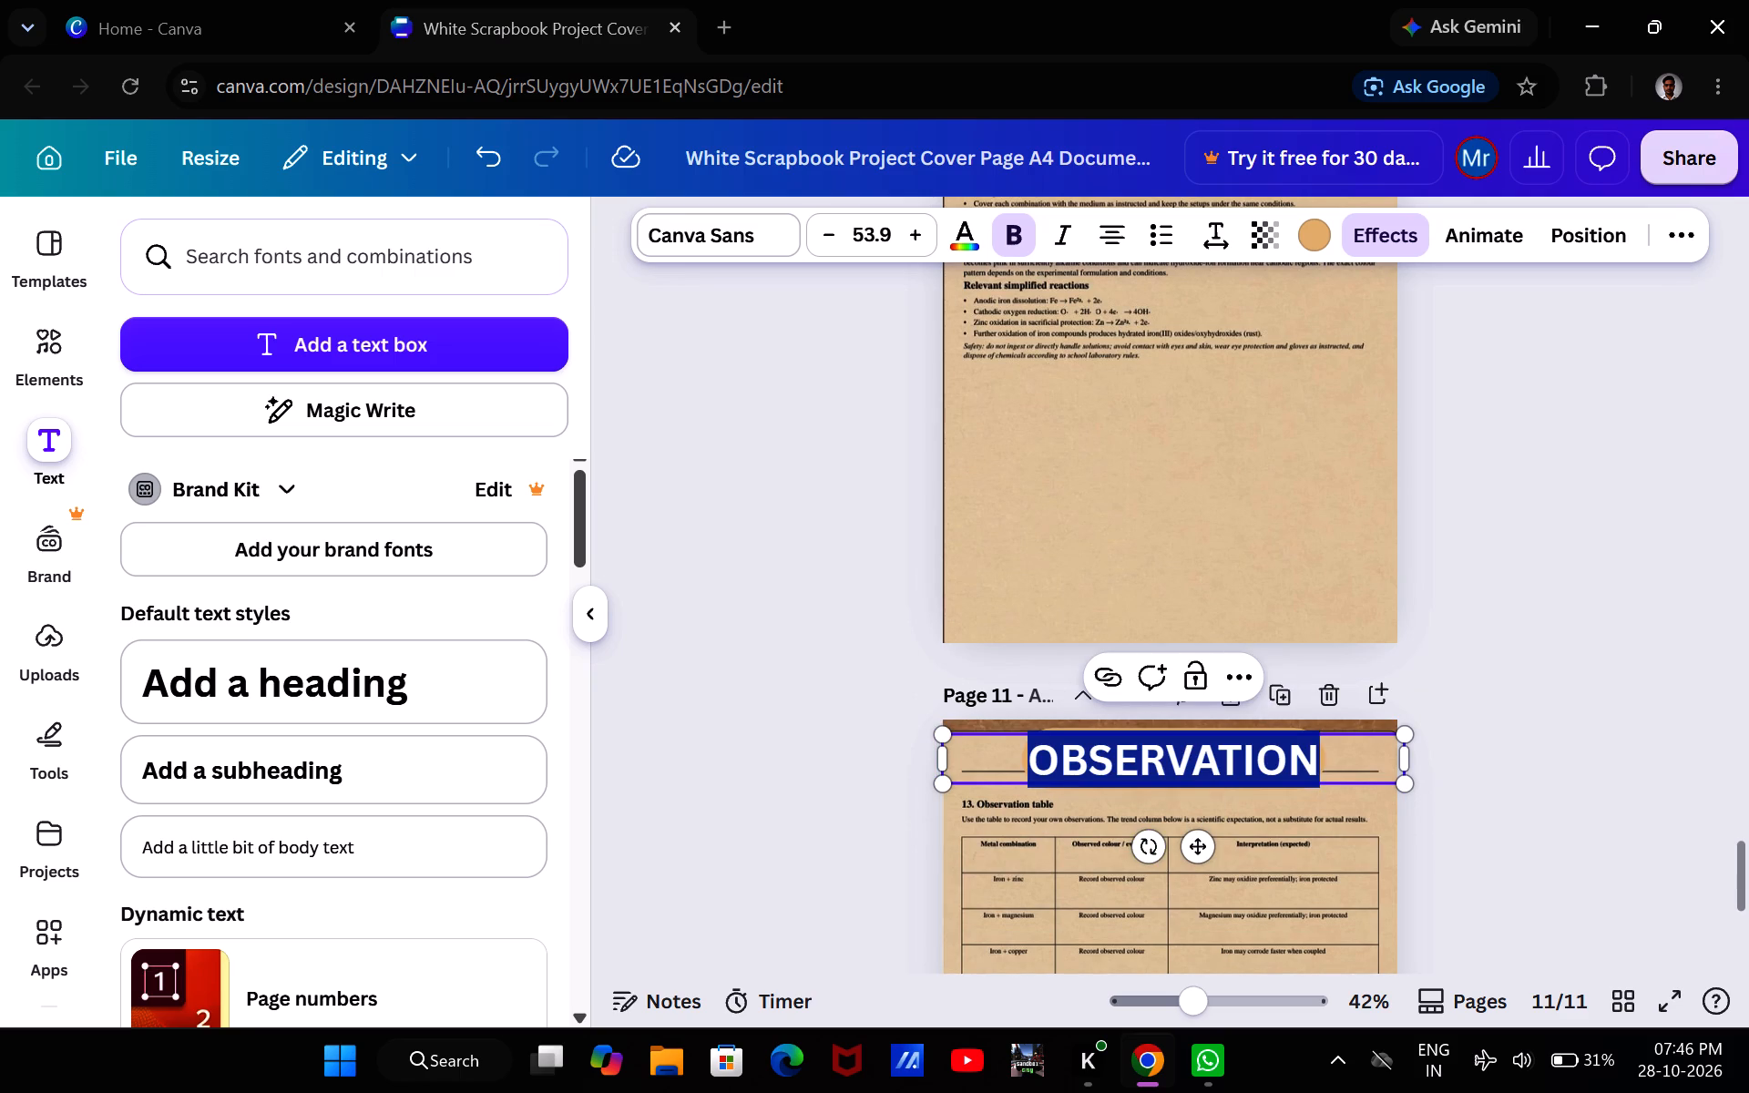
left_click(1255, 739)
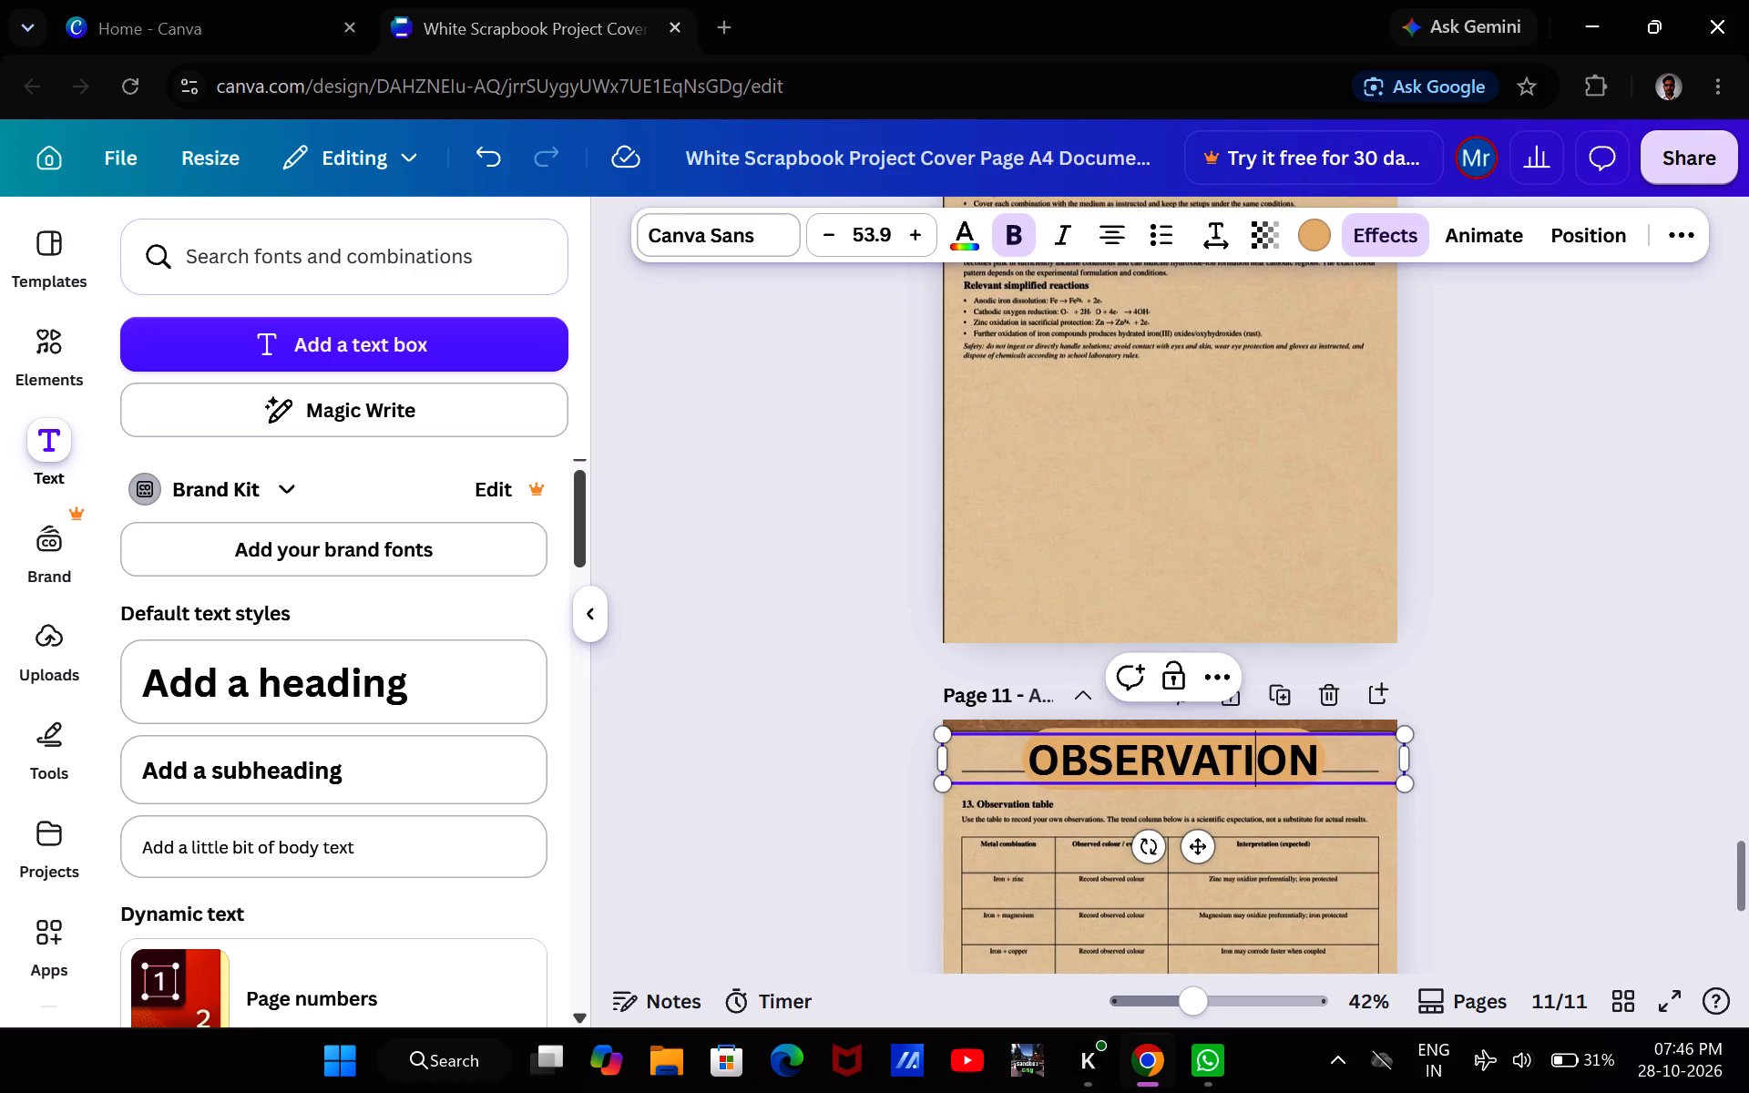
key("Right")
key("Right")
key("Right")
key("space")
type("TABLE")
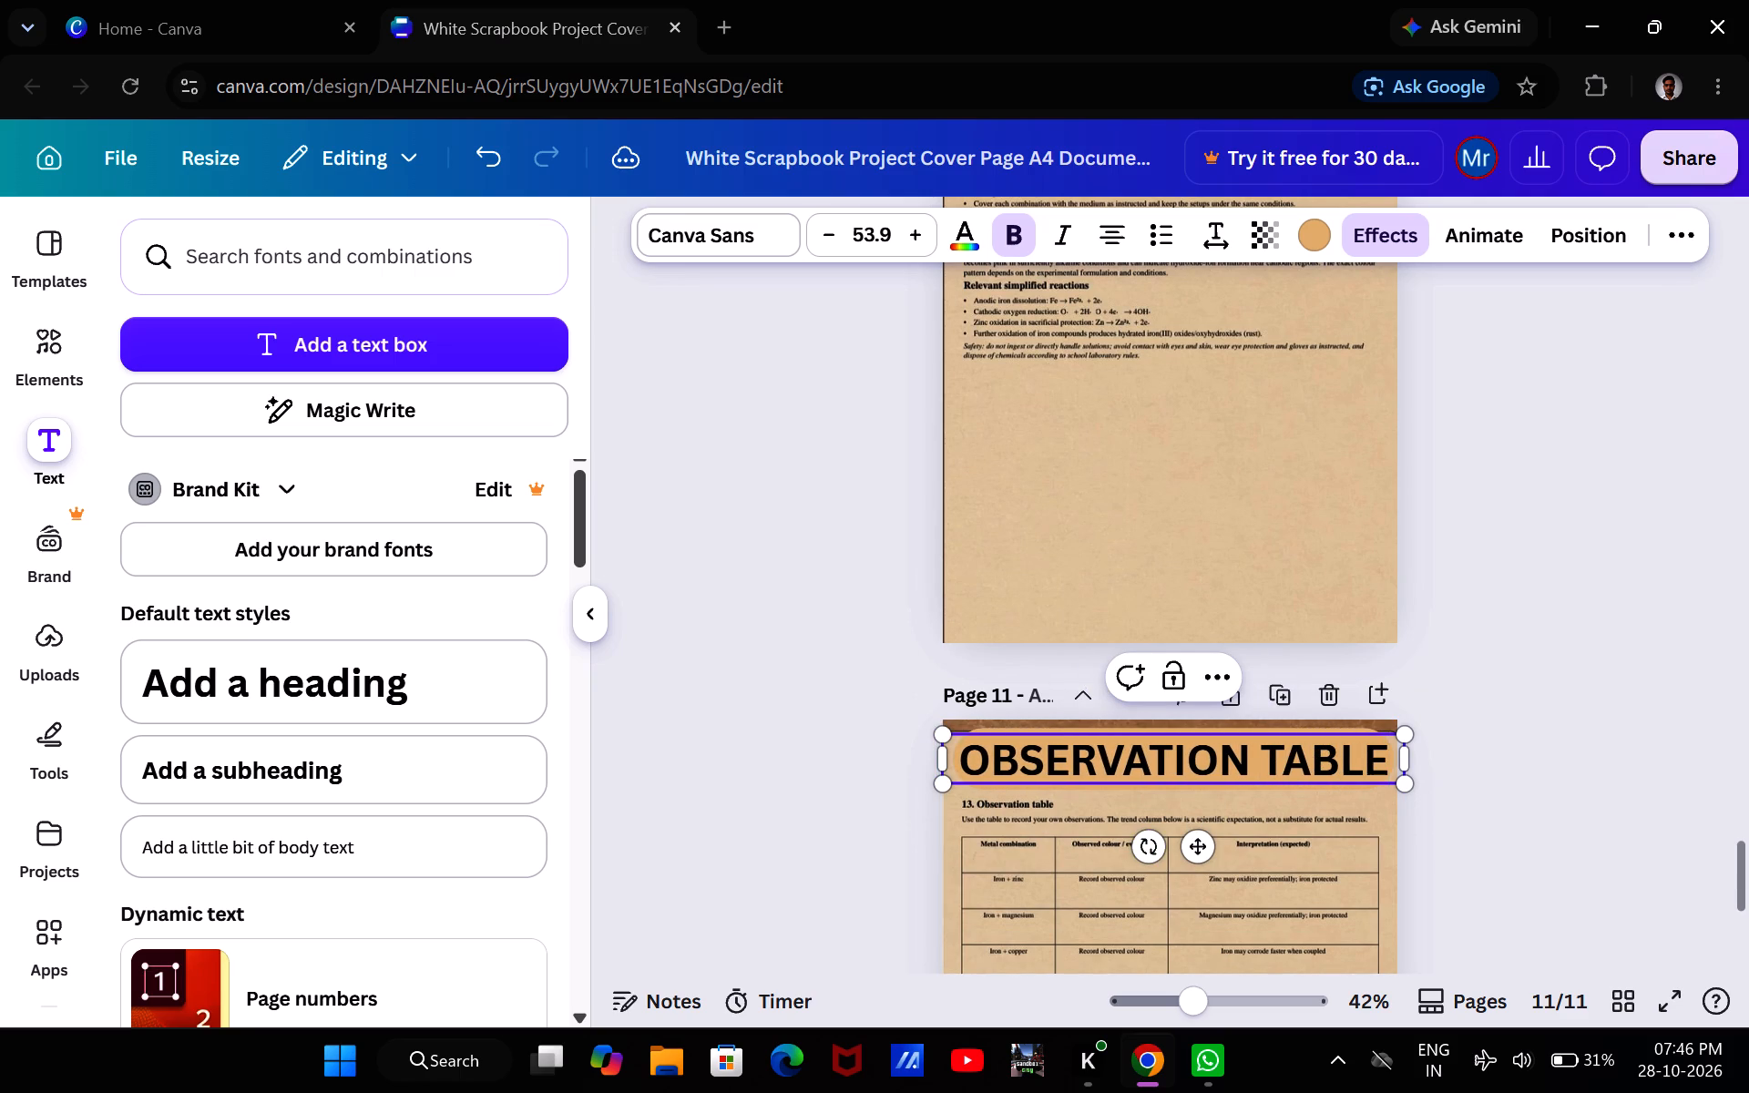
Reduce the OBSERVATION TABLE heading's font size to 36.9, keeping the printed title covered.
triple_click(830, 245)
triple_click(830, 245)
triple_click(830, 245)
triple_click(830, 245)
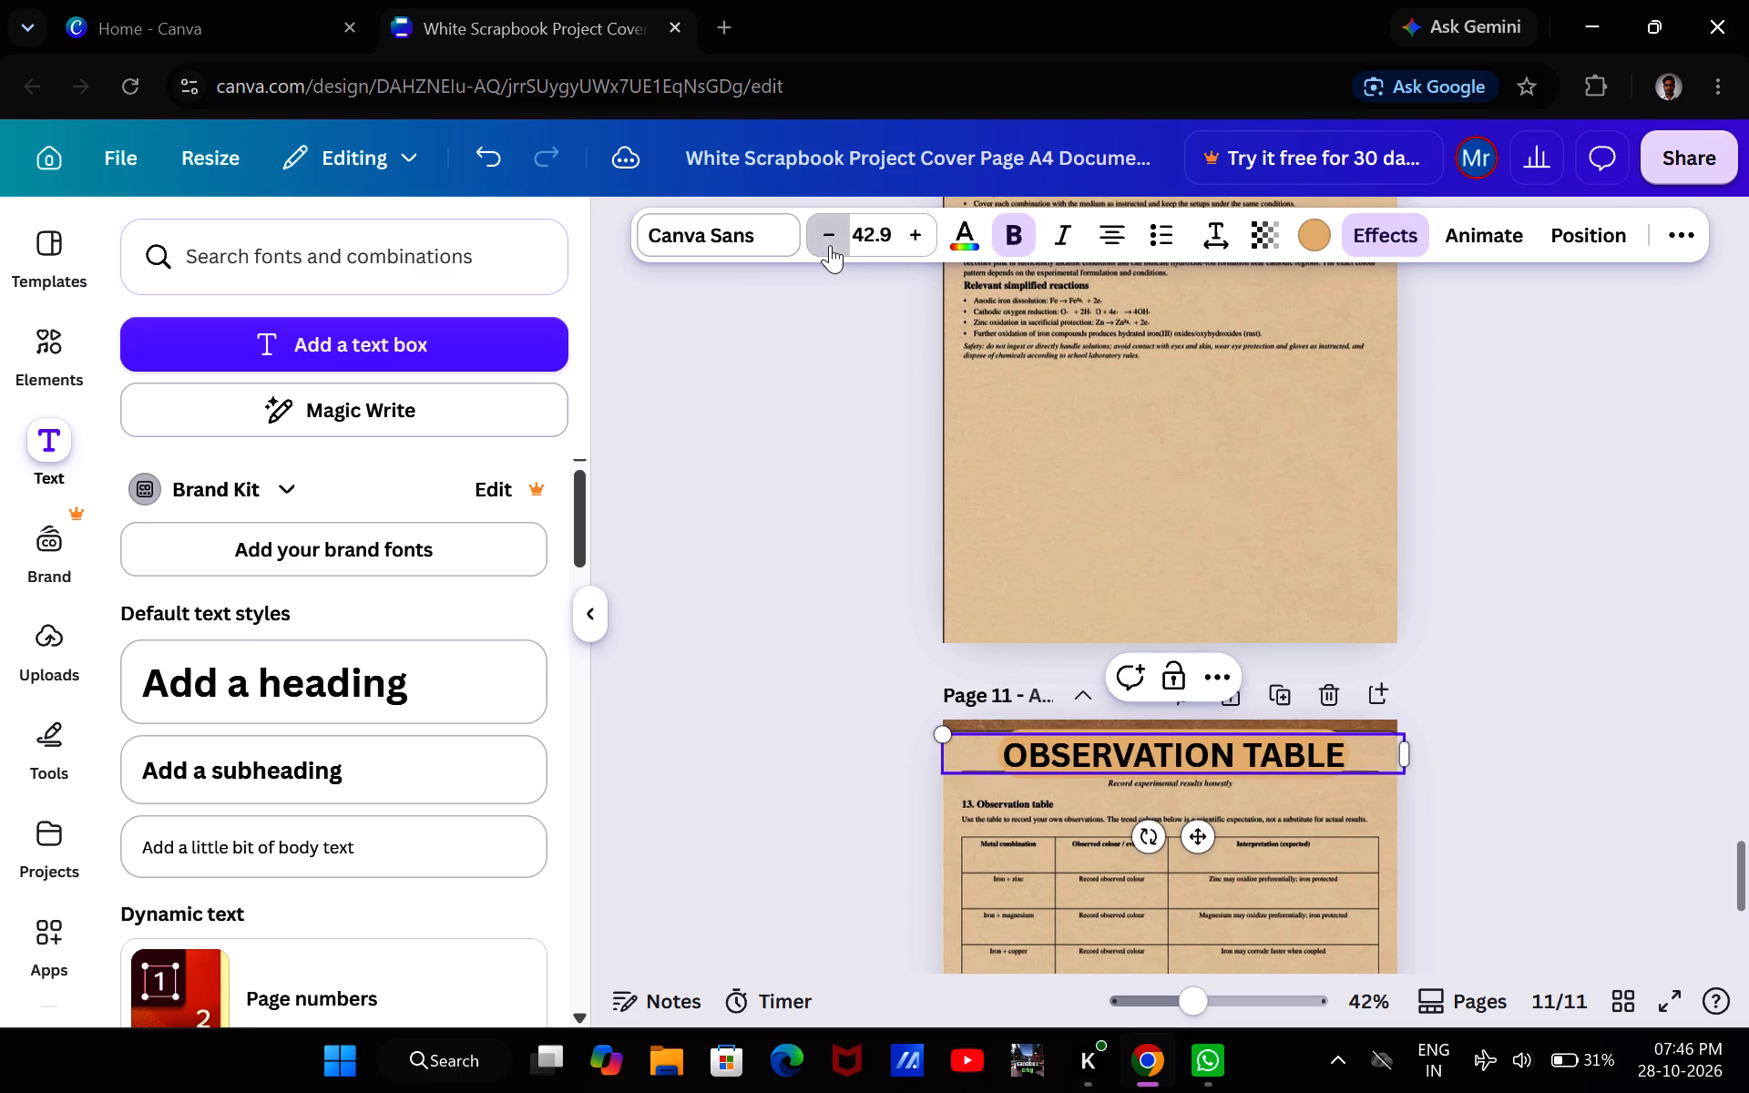
double_click(830, 245)
triple_click(830, 245)
triple_click(830, 245)
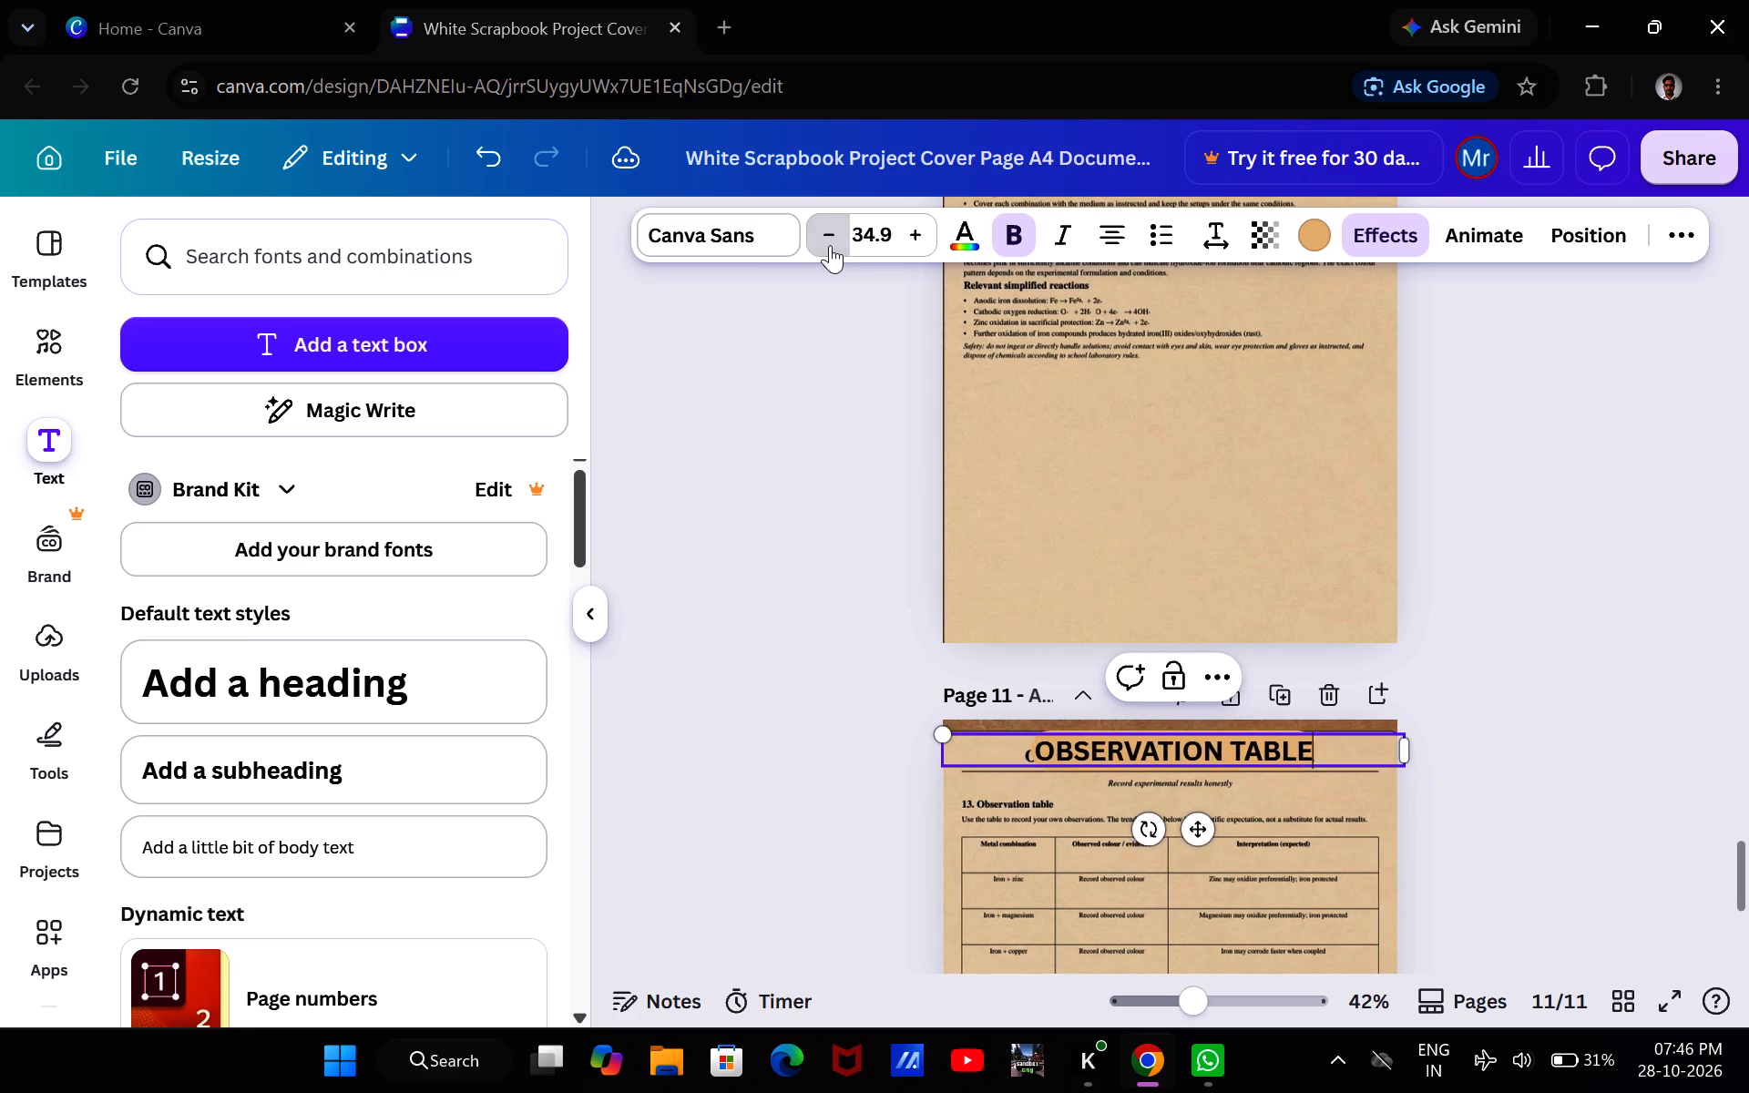
triple_click(830, 245)
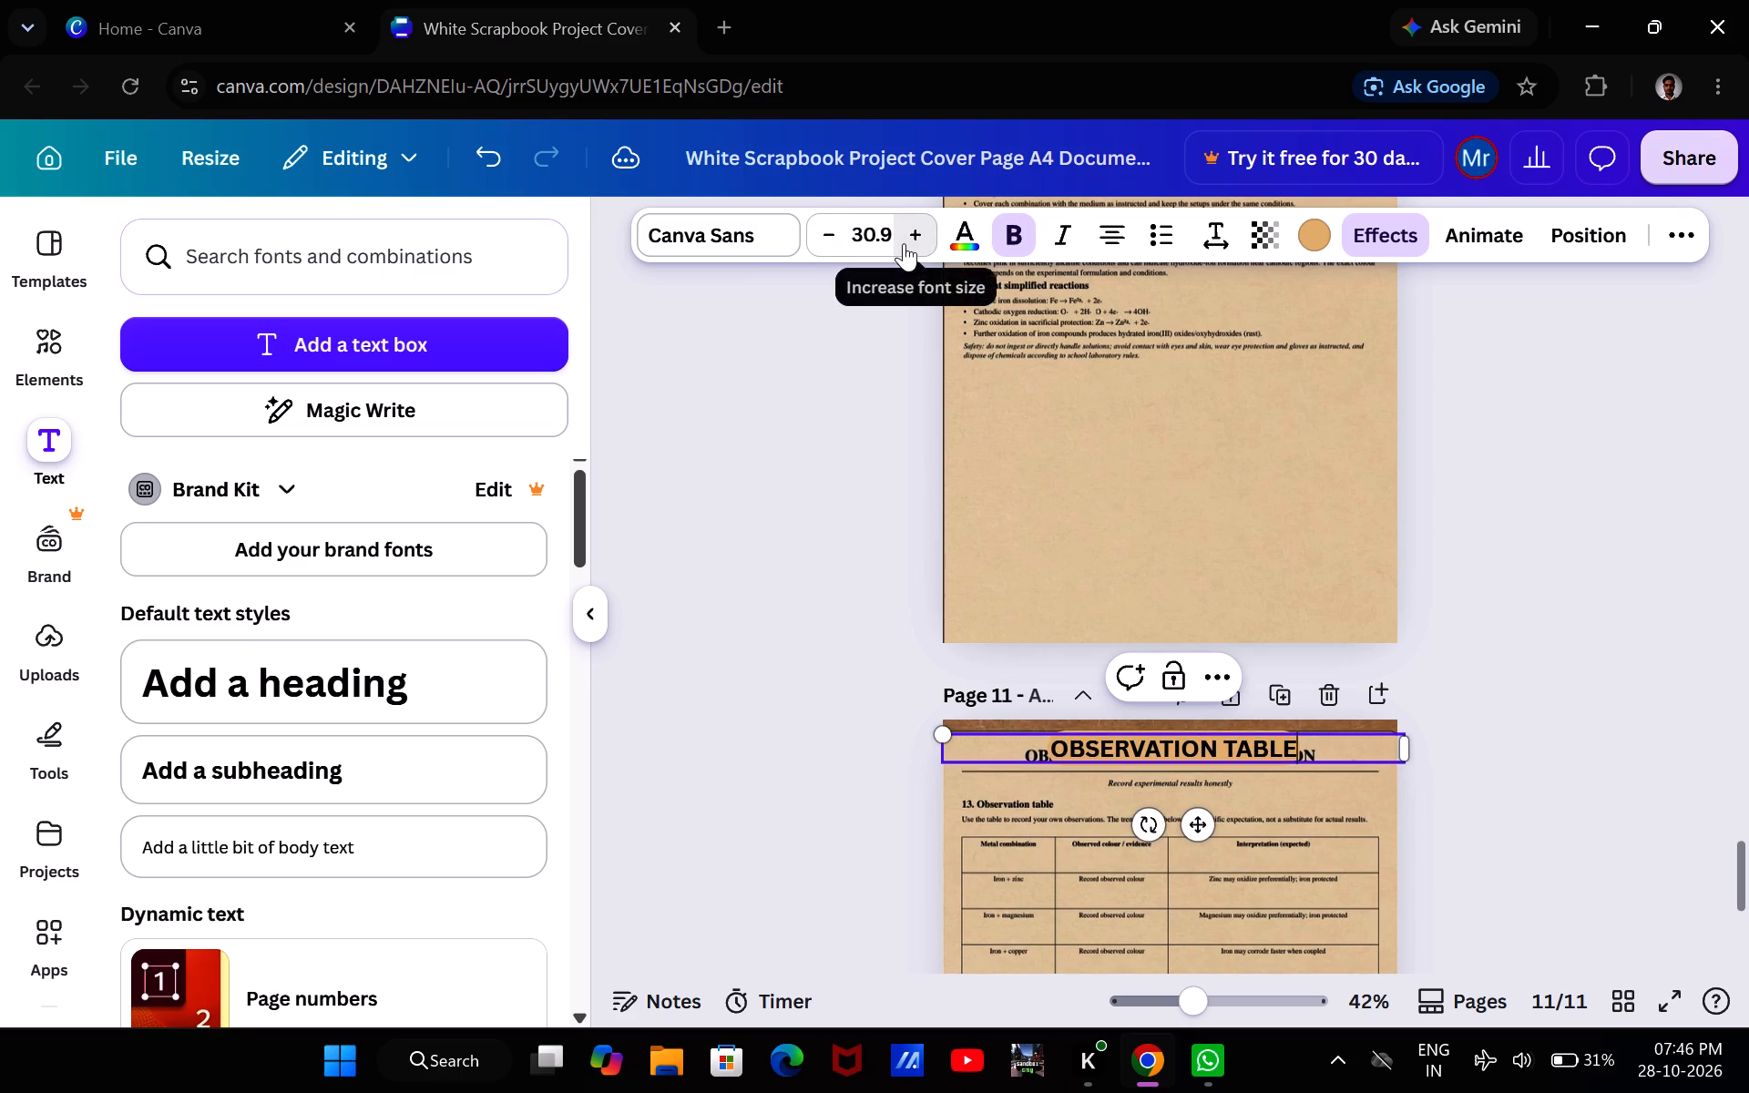
triple_click(904, 243)
triple_click(904, 243)
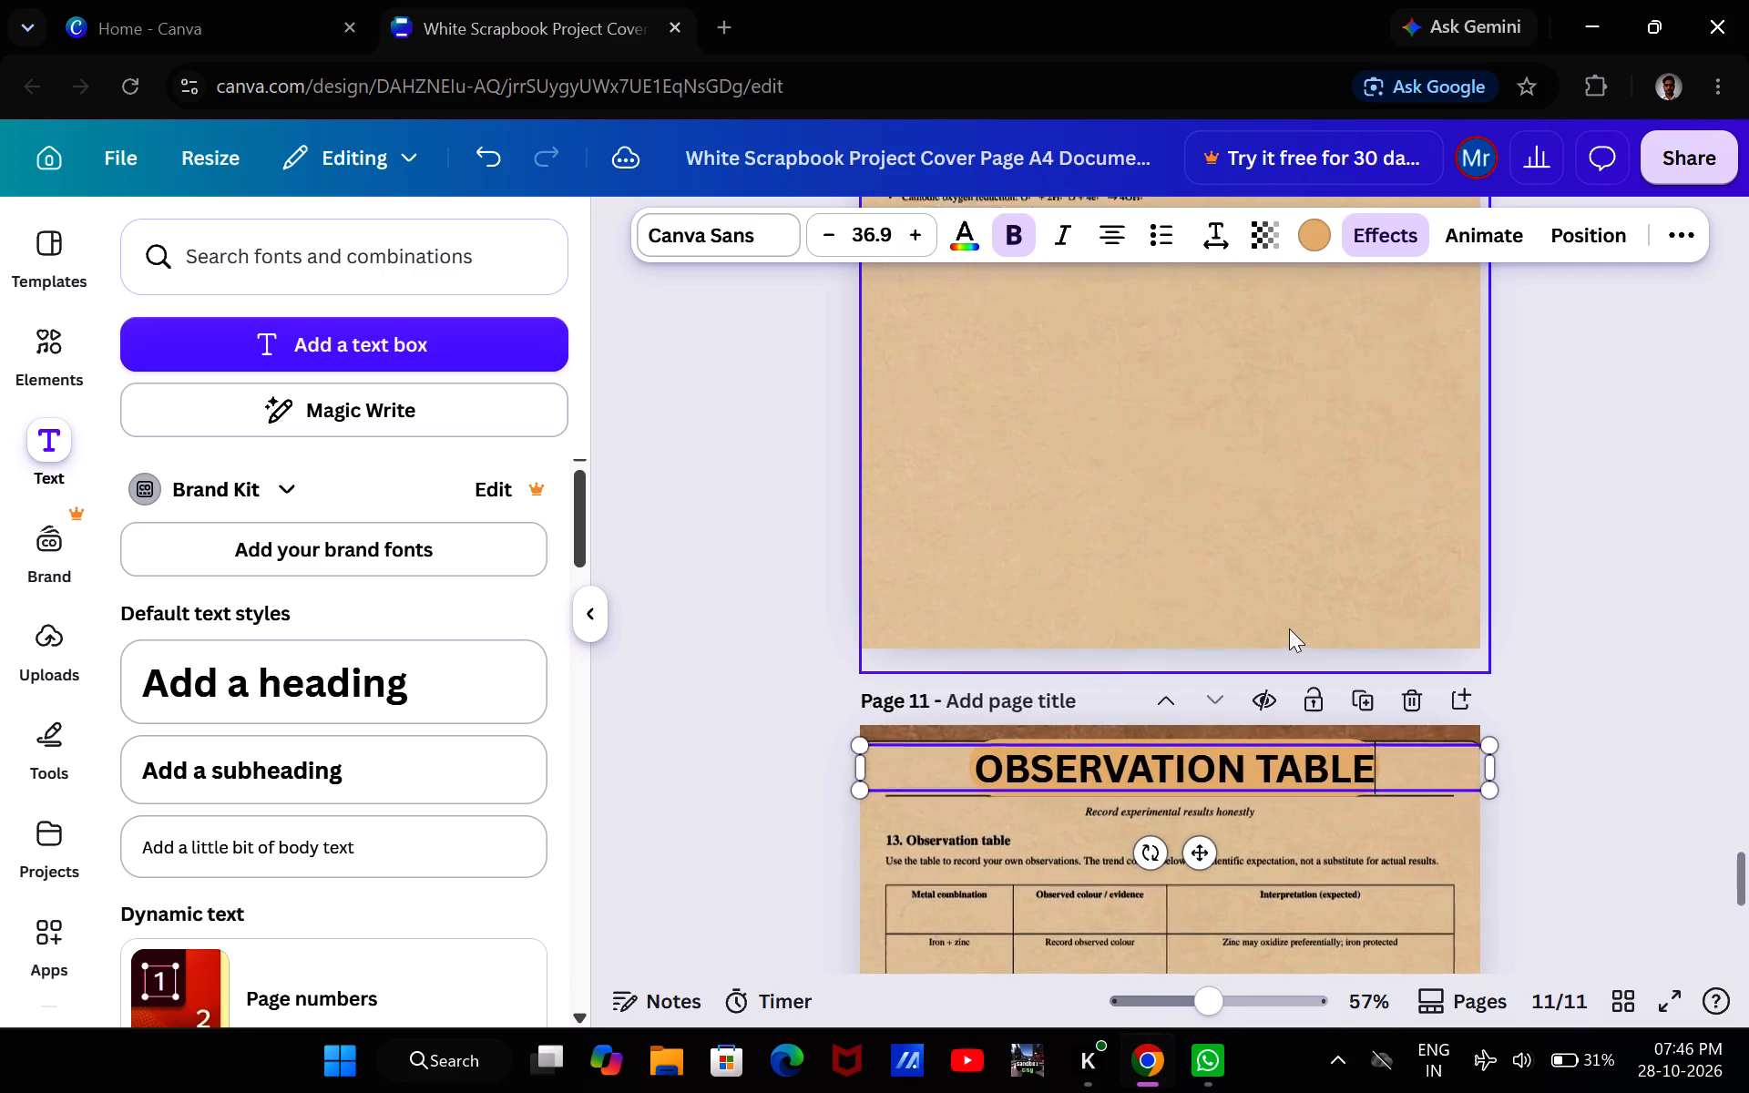
Reposition the OBSERVATION TABLE heading over the printed title so it sits just above the horizontal divider line.
scroll(1289, 628, "down", 3)
scroll(1289, 628, "up", 1)
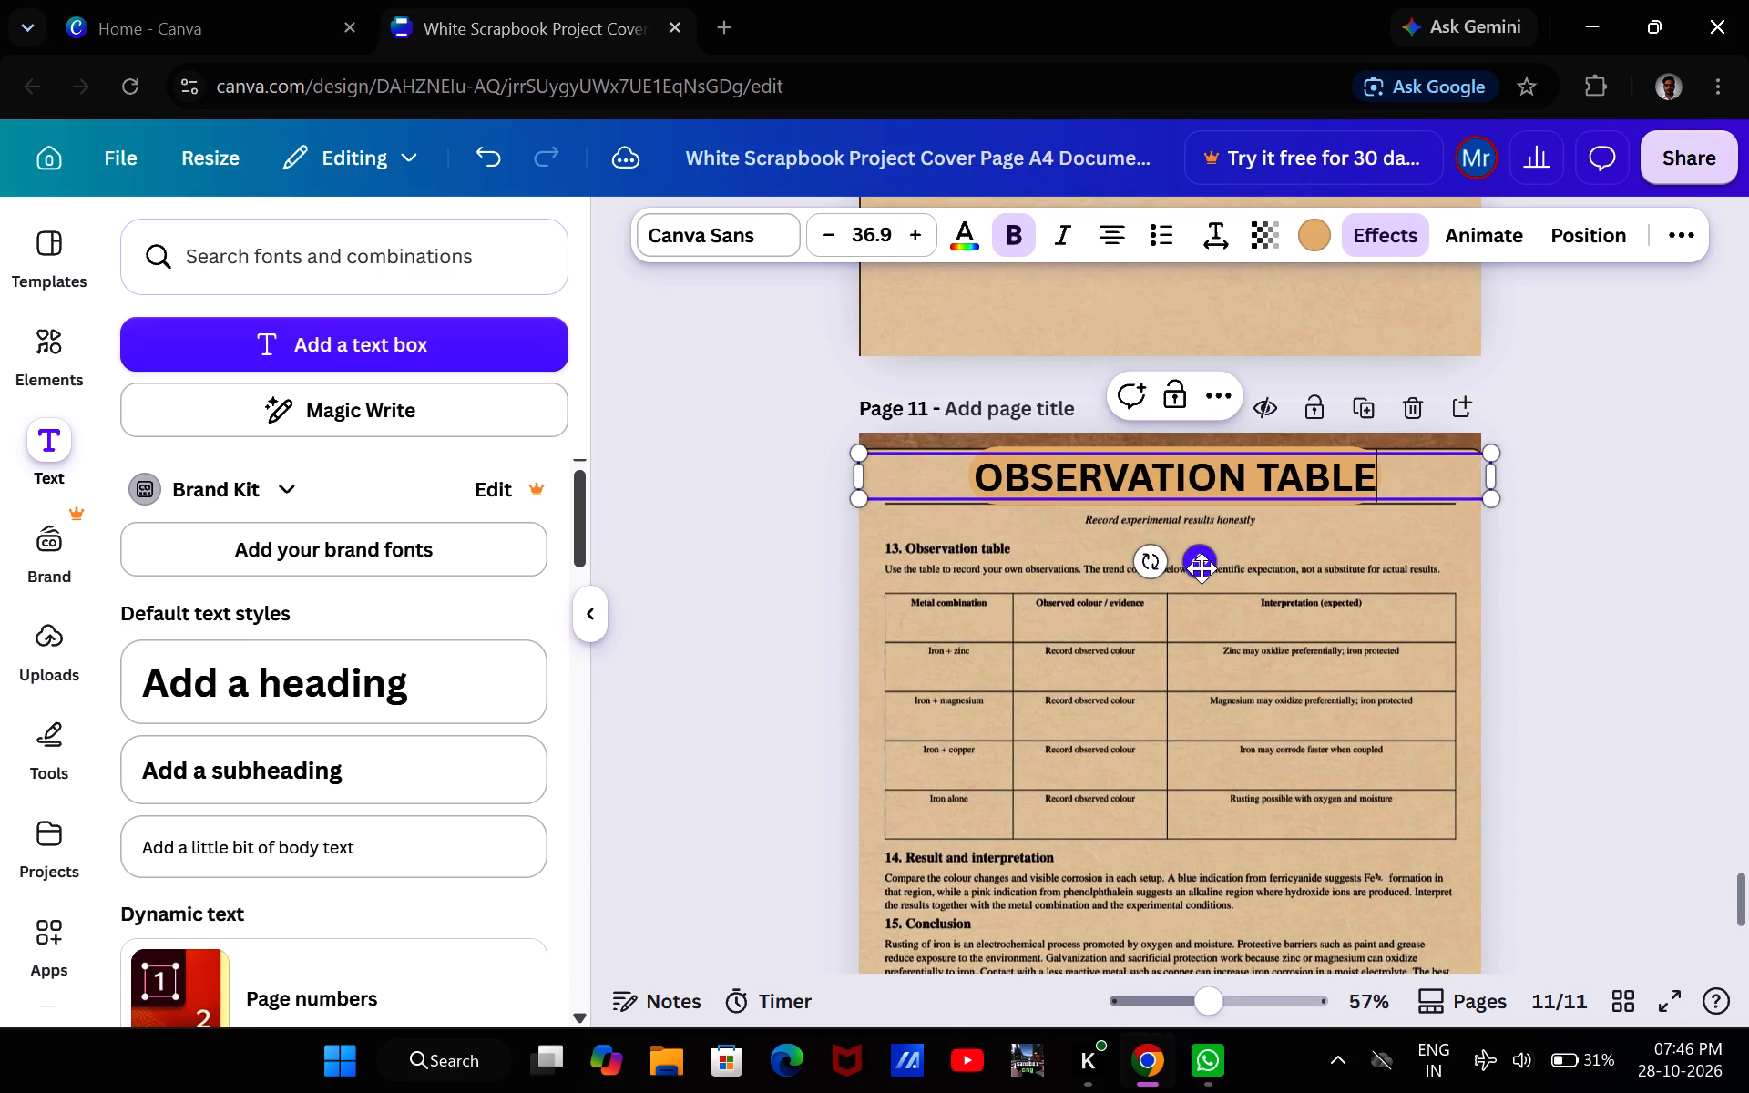
left_click(1202, 567)
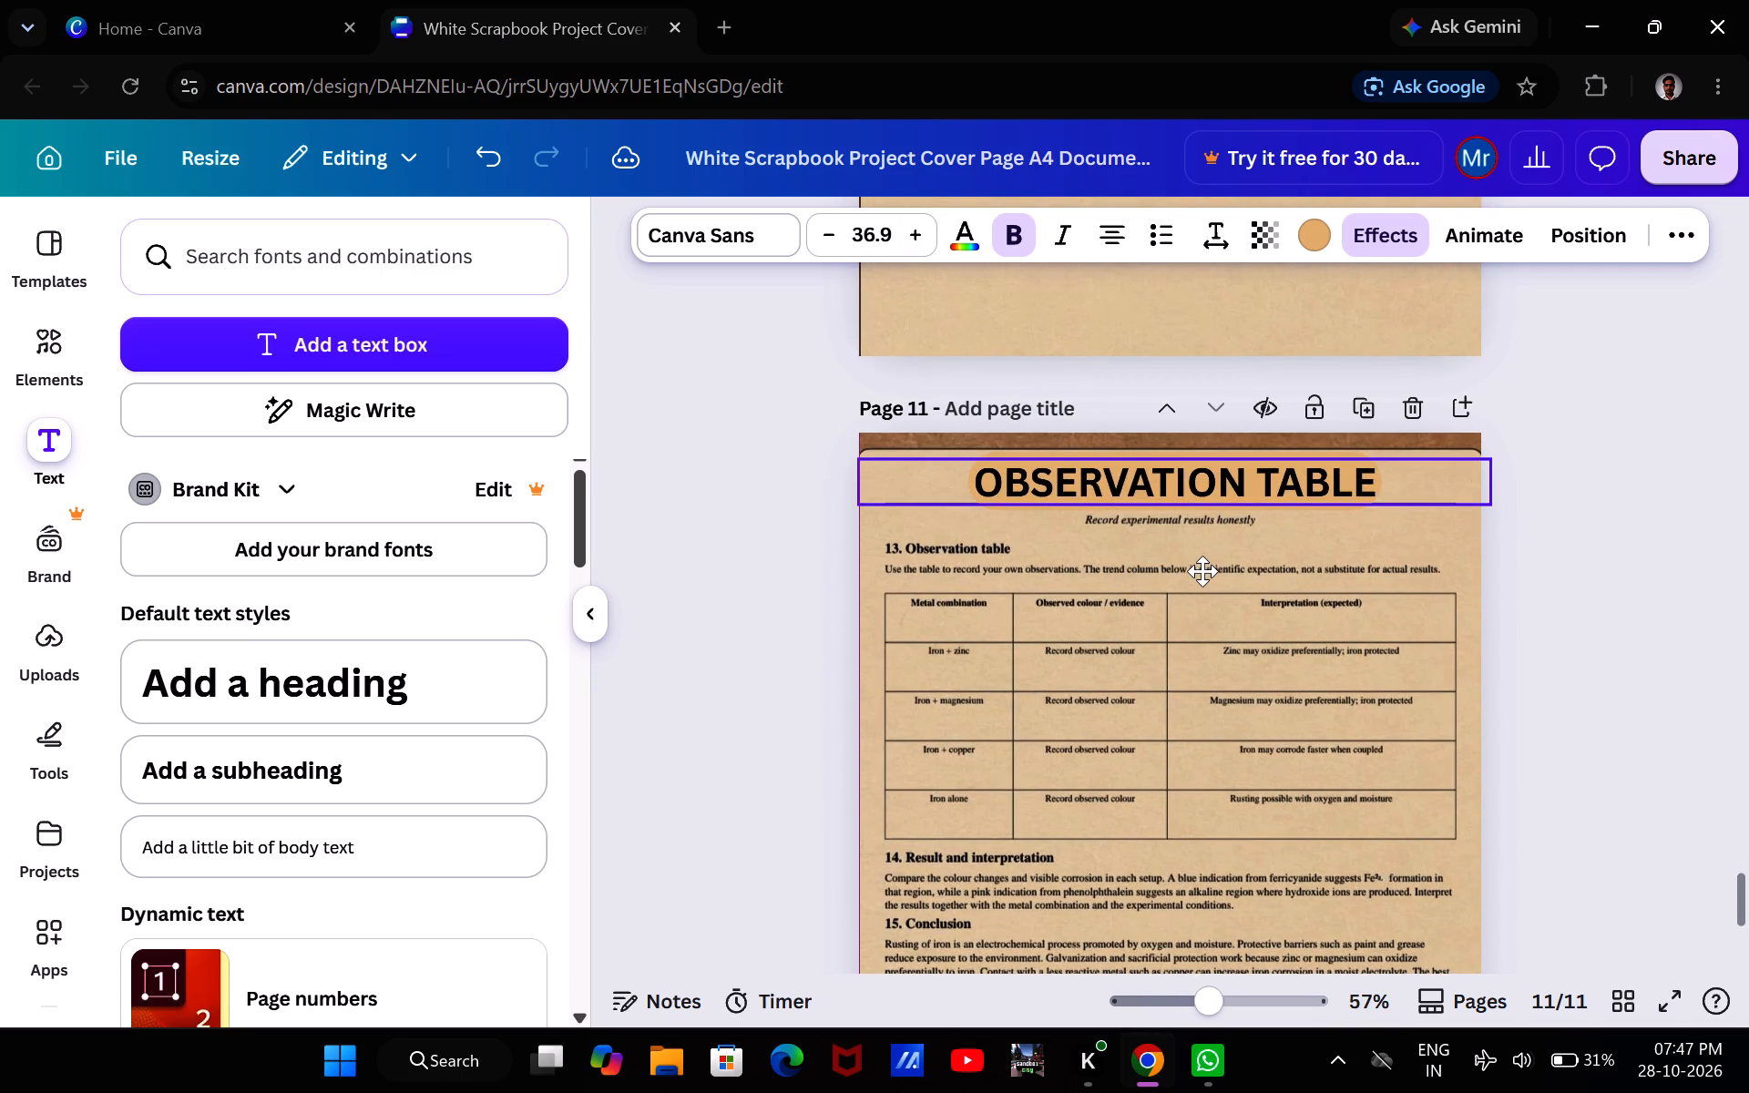
left_click(1581, 636)
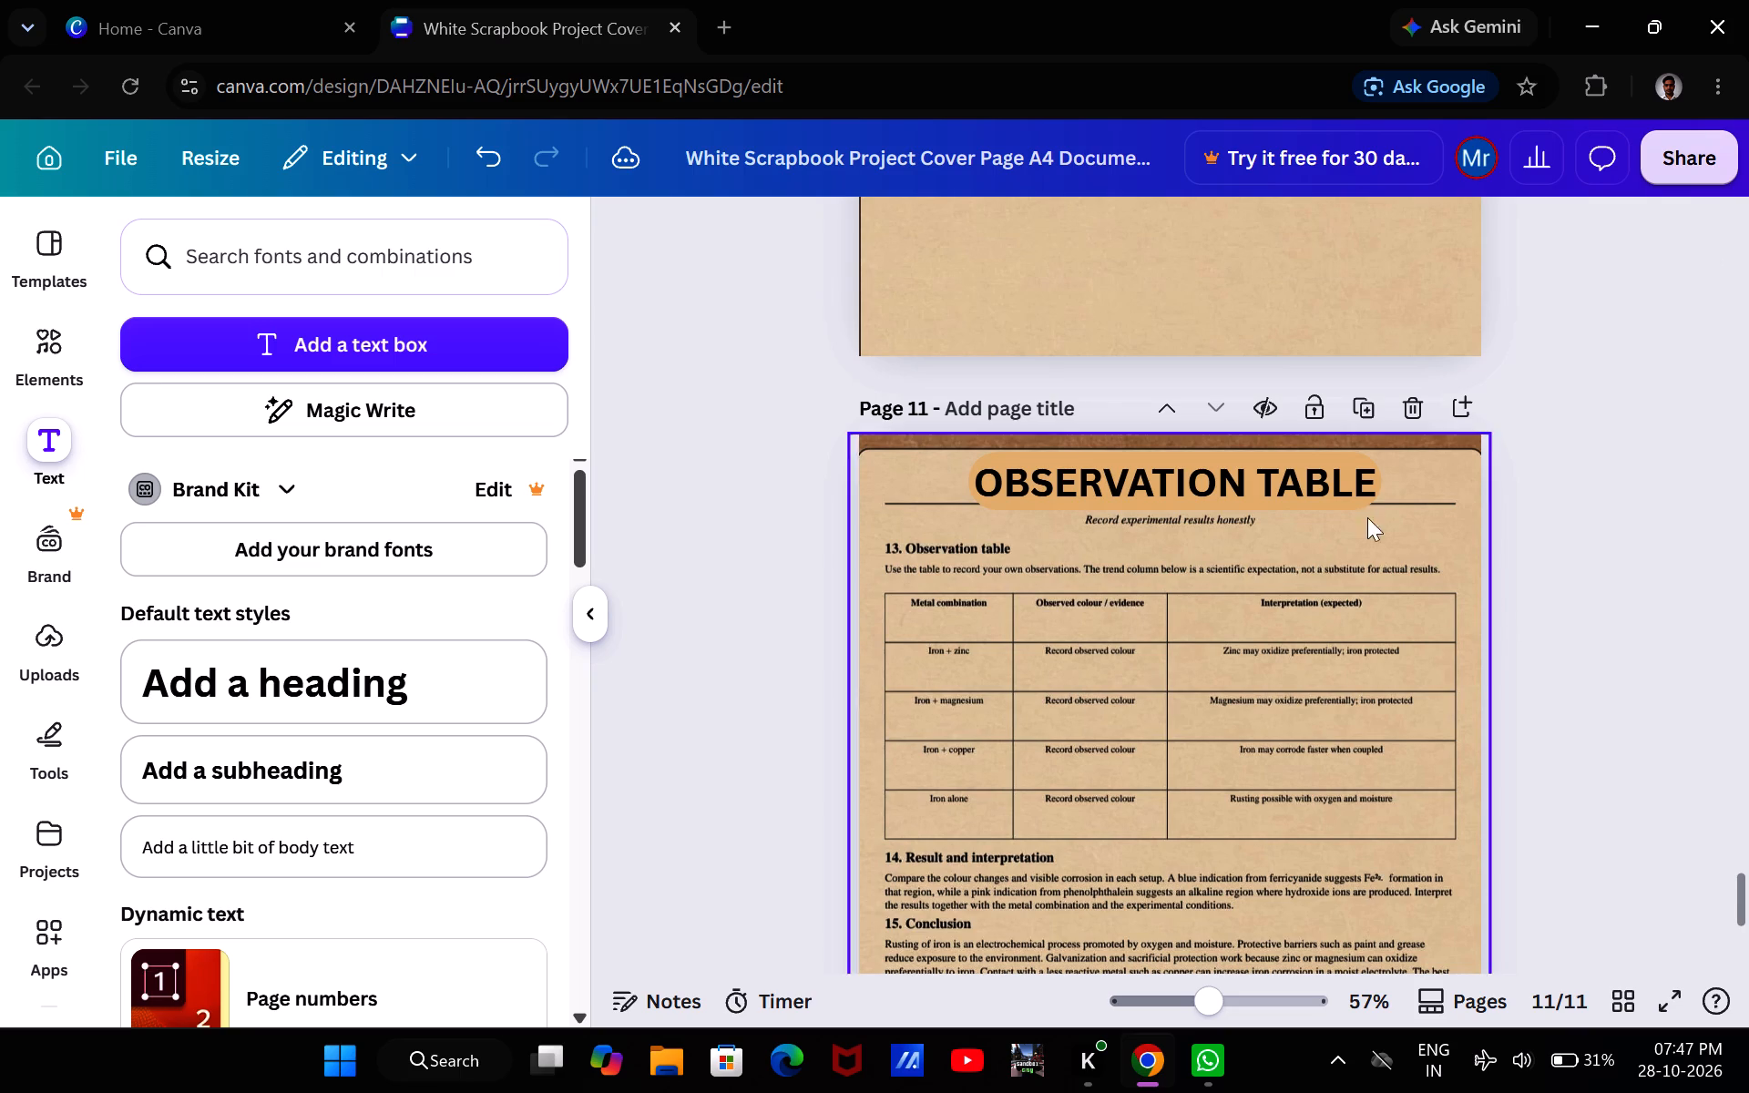
left_click_drag(1351, 498, 1349, 489)
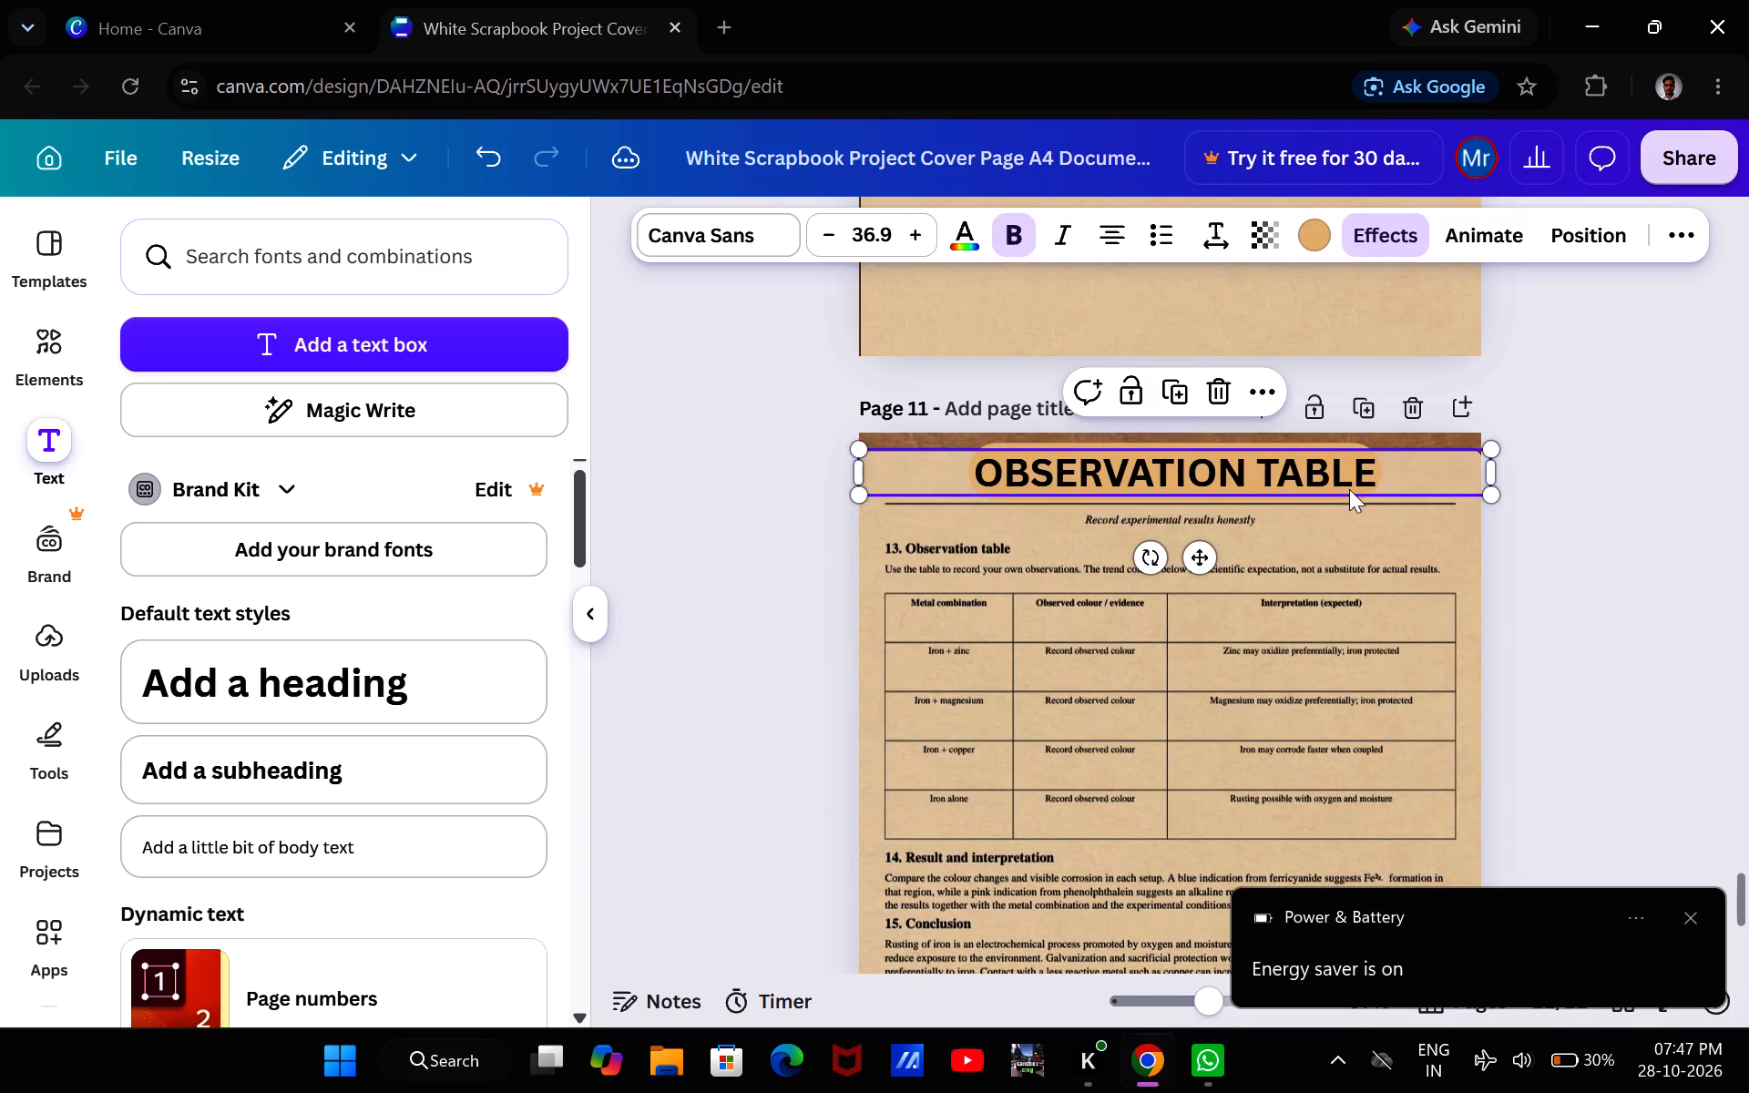
left_click(1551, 572)
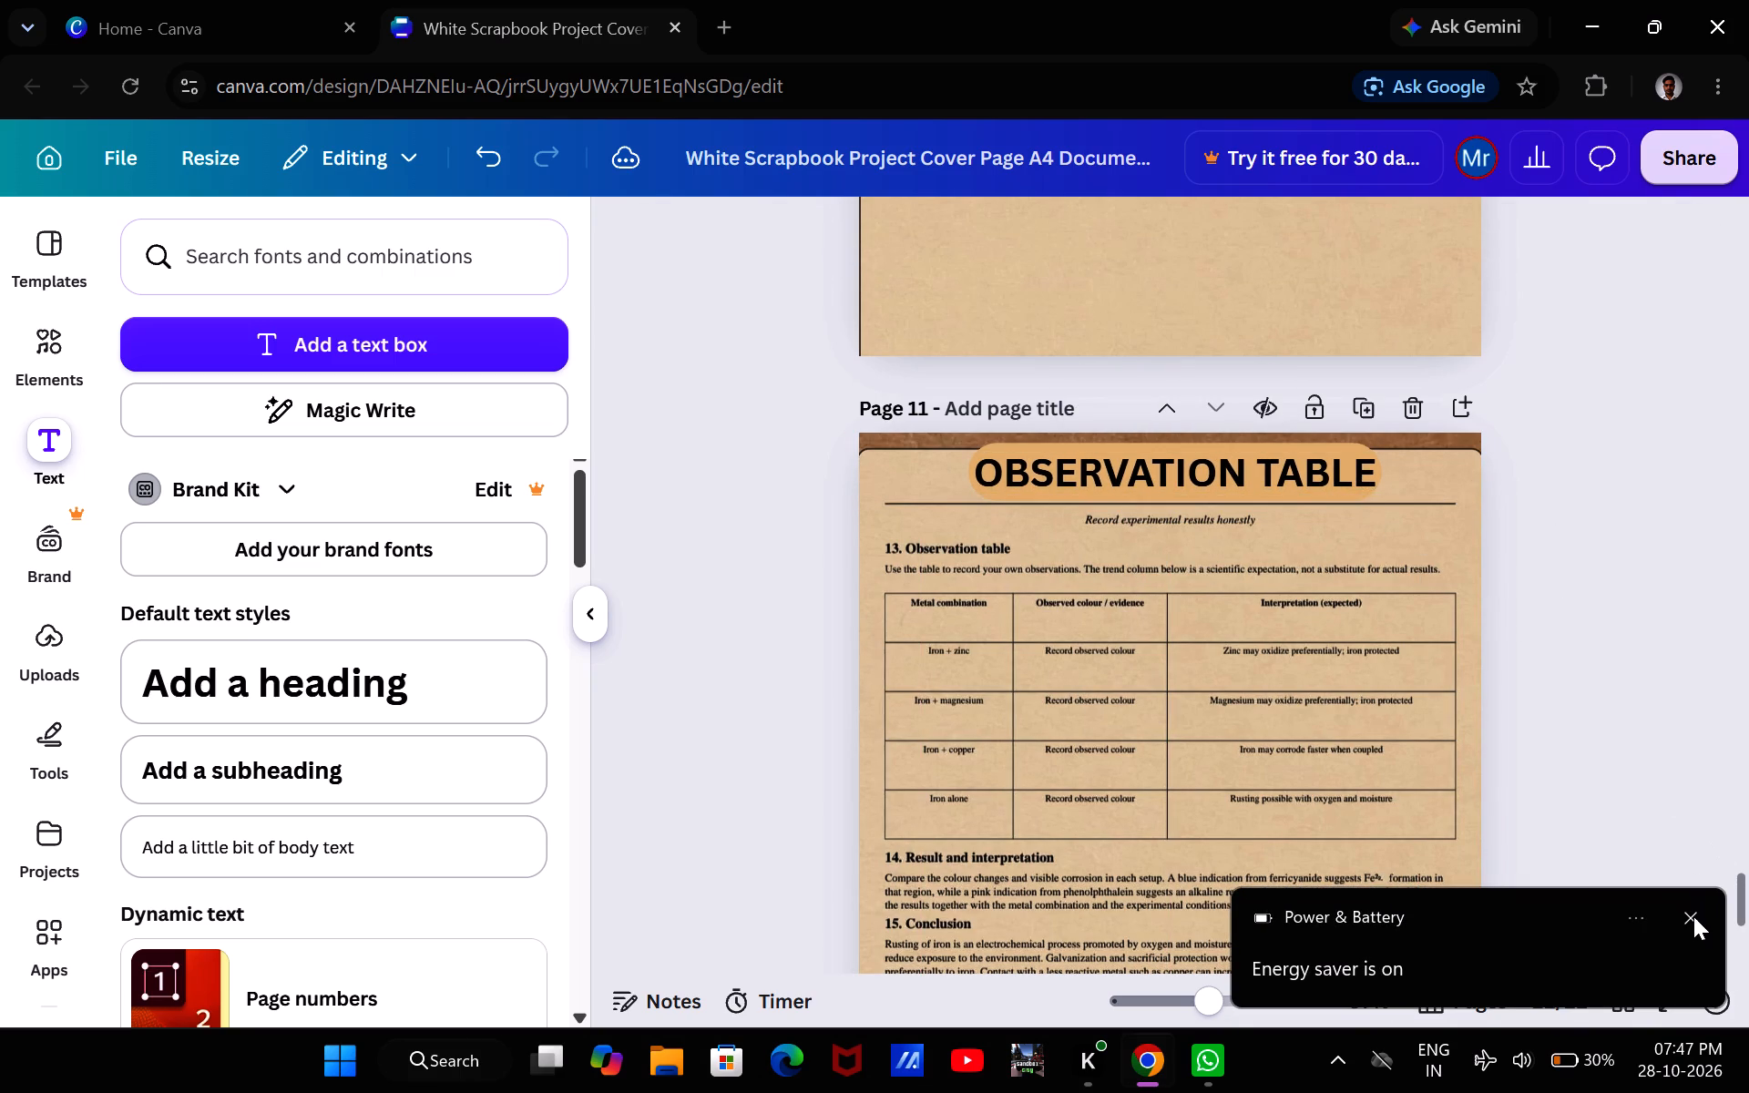
Dismiss the battery notification and turn off the system's Energy saver.
left_click(1693, 917)
left_click(1564, 1051)
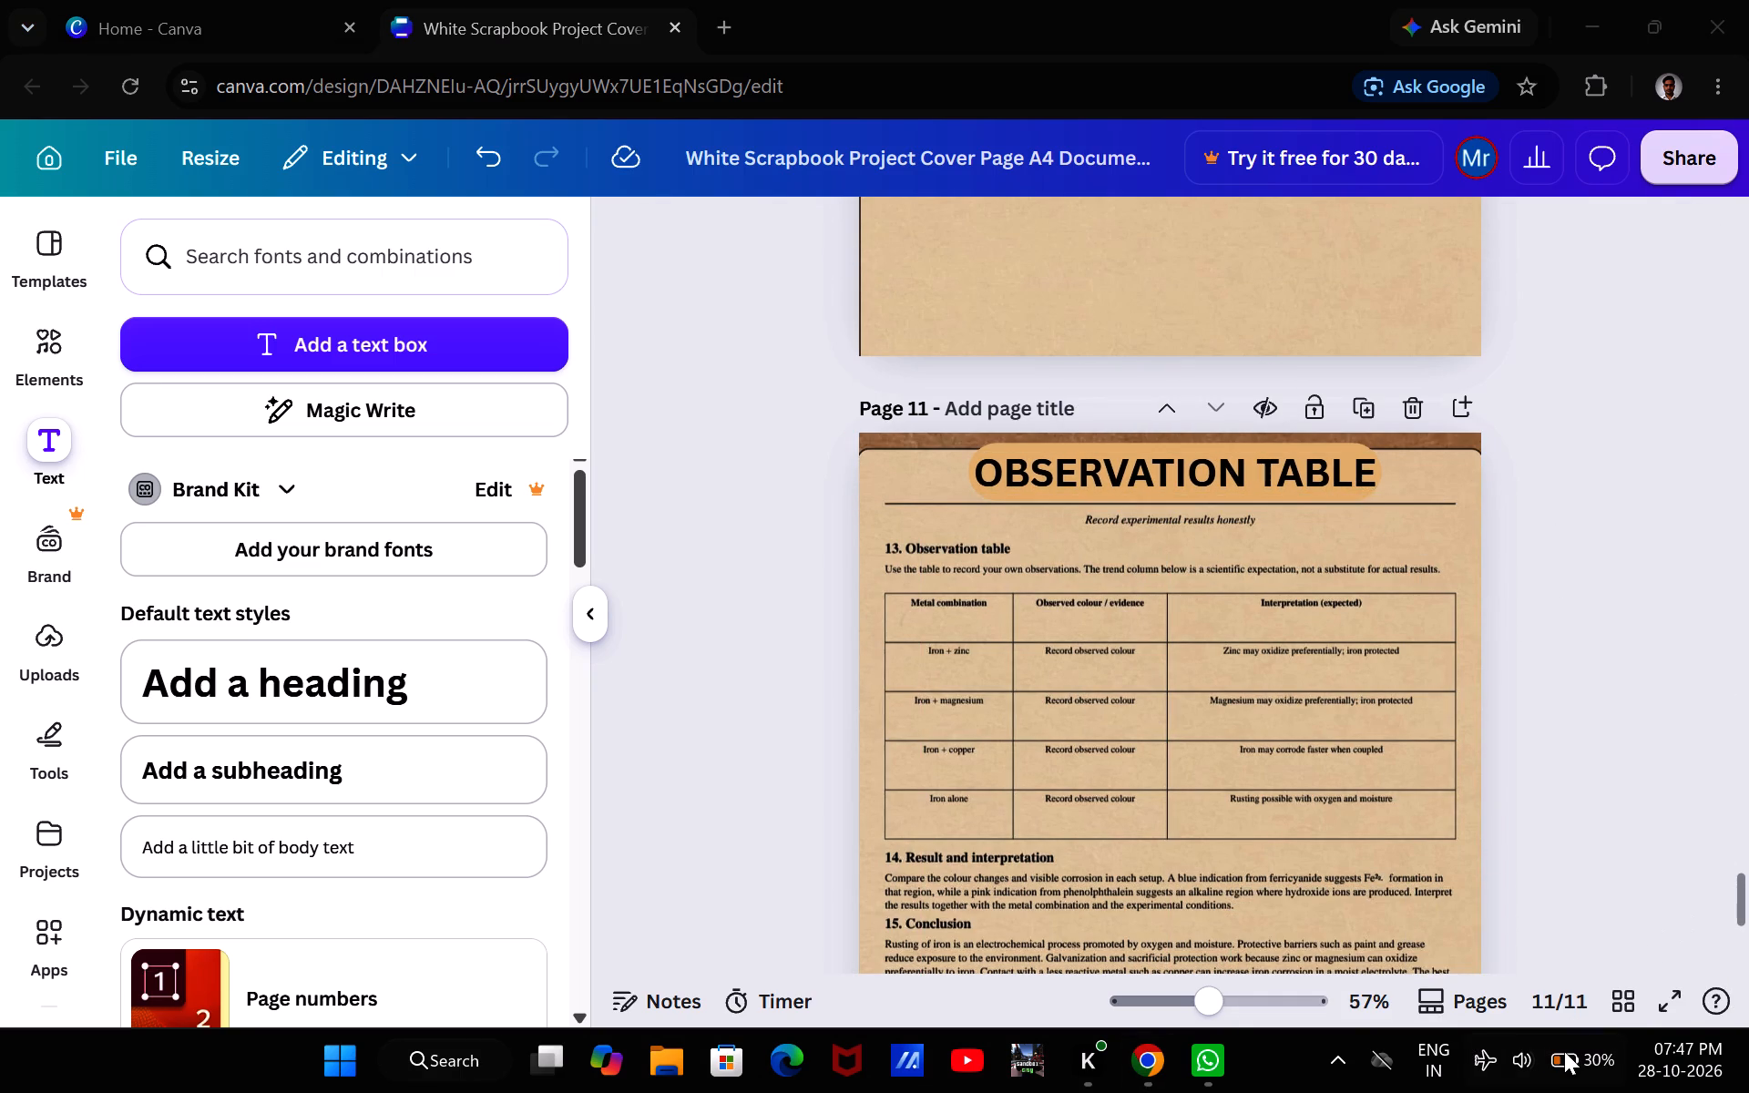
left_click(1633, 692)
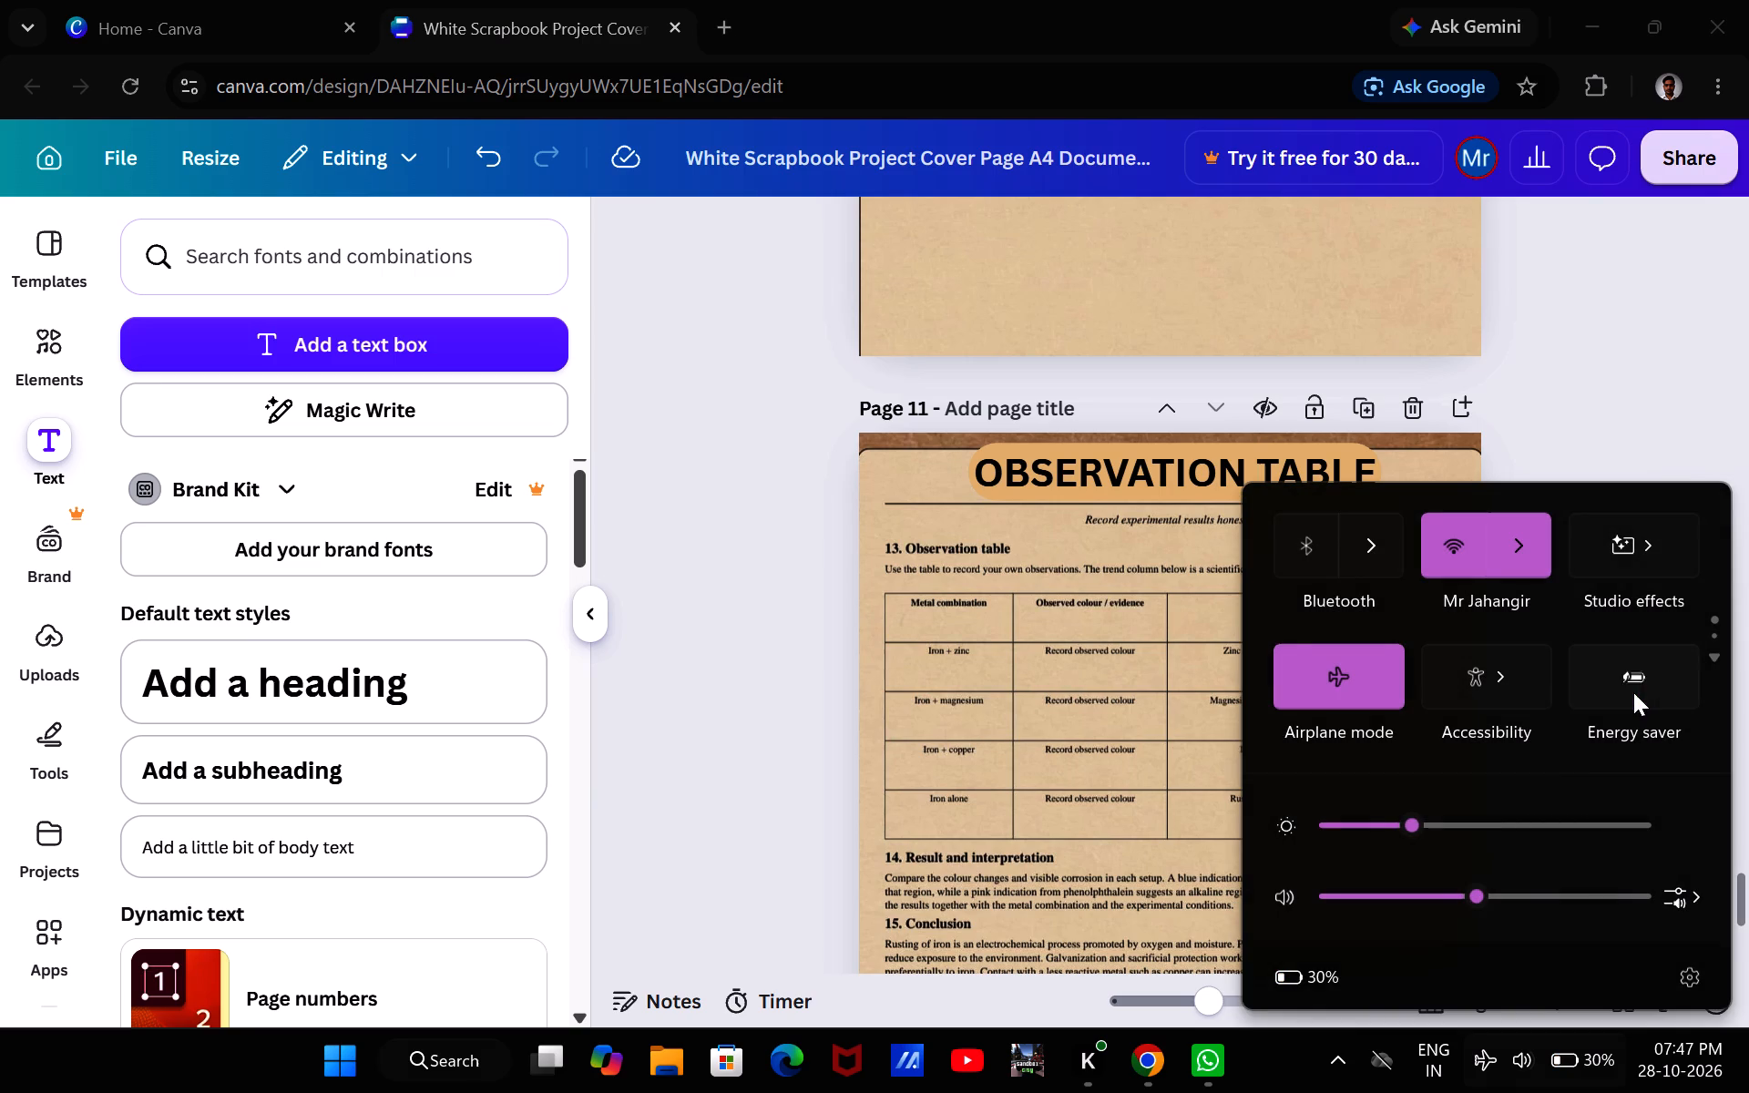
left_click(1627, 401)
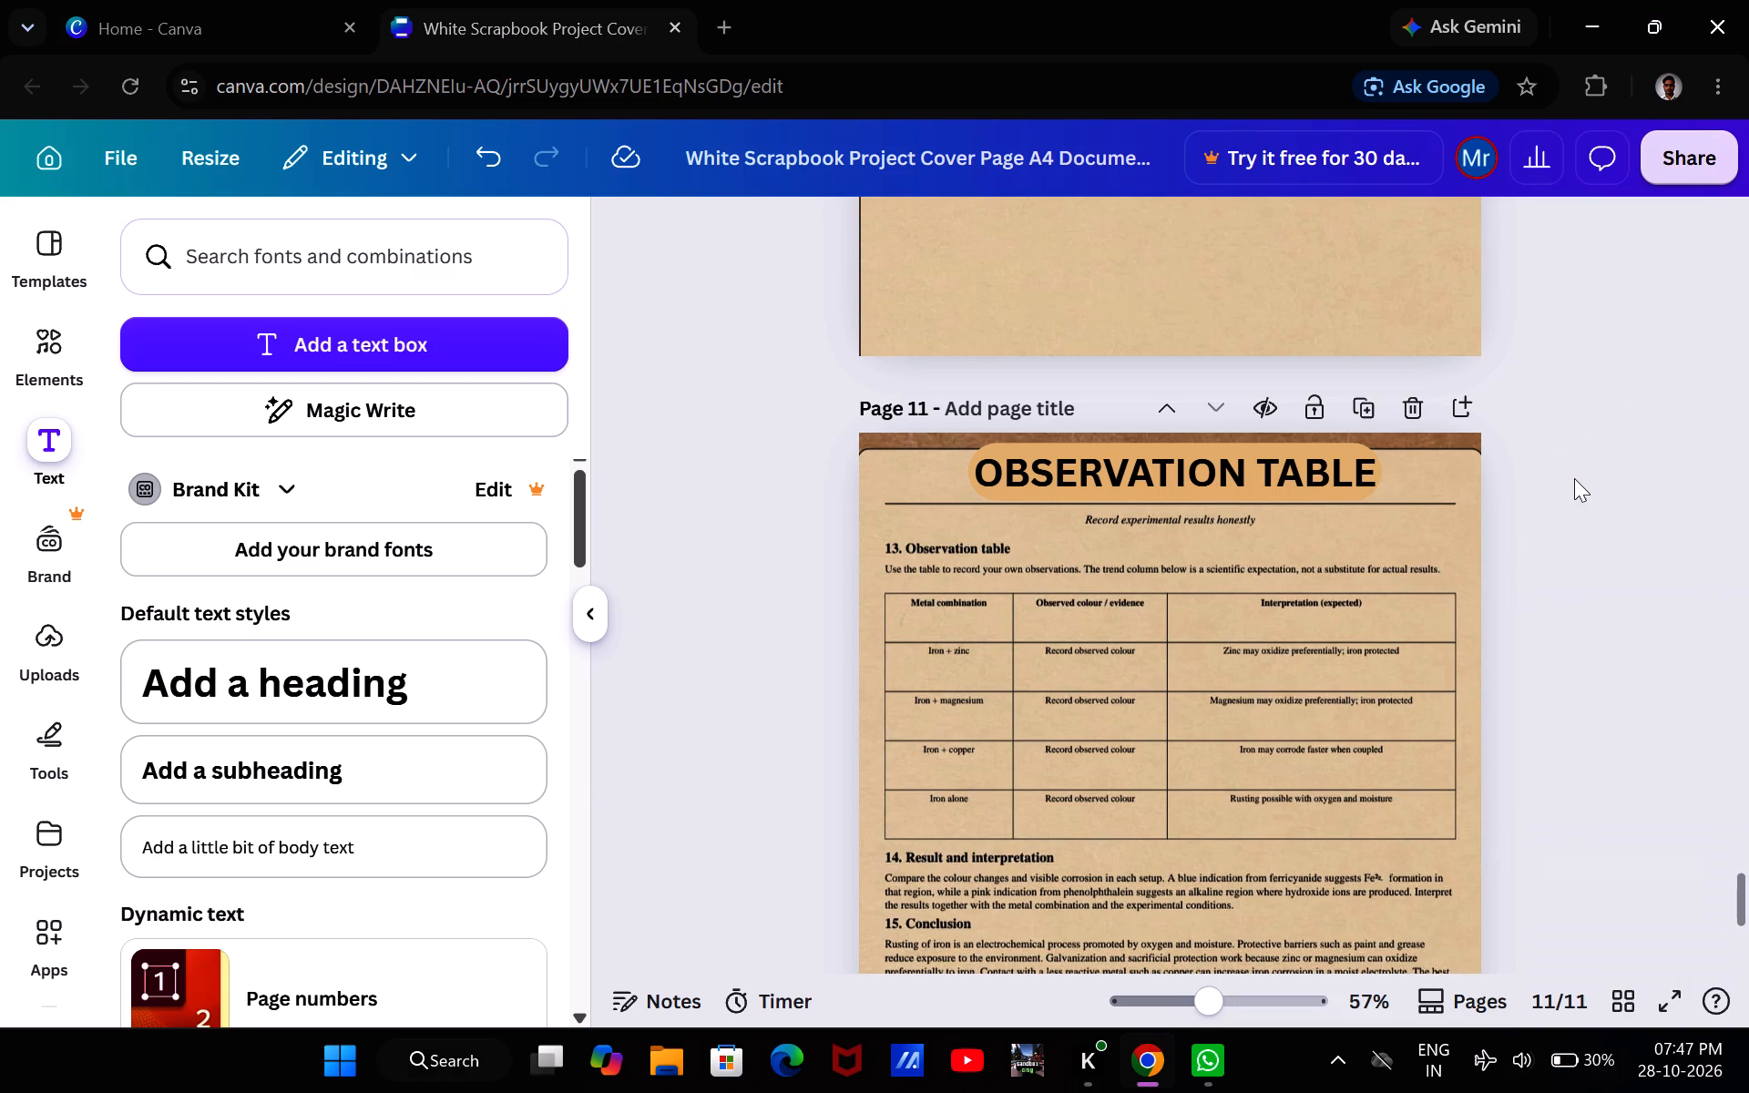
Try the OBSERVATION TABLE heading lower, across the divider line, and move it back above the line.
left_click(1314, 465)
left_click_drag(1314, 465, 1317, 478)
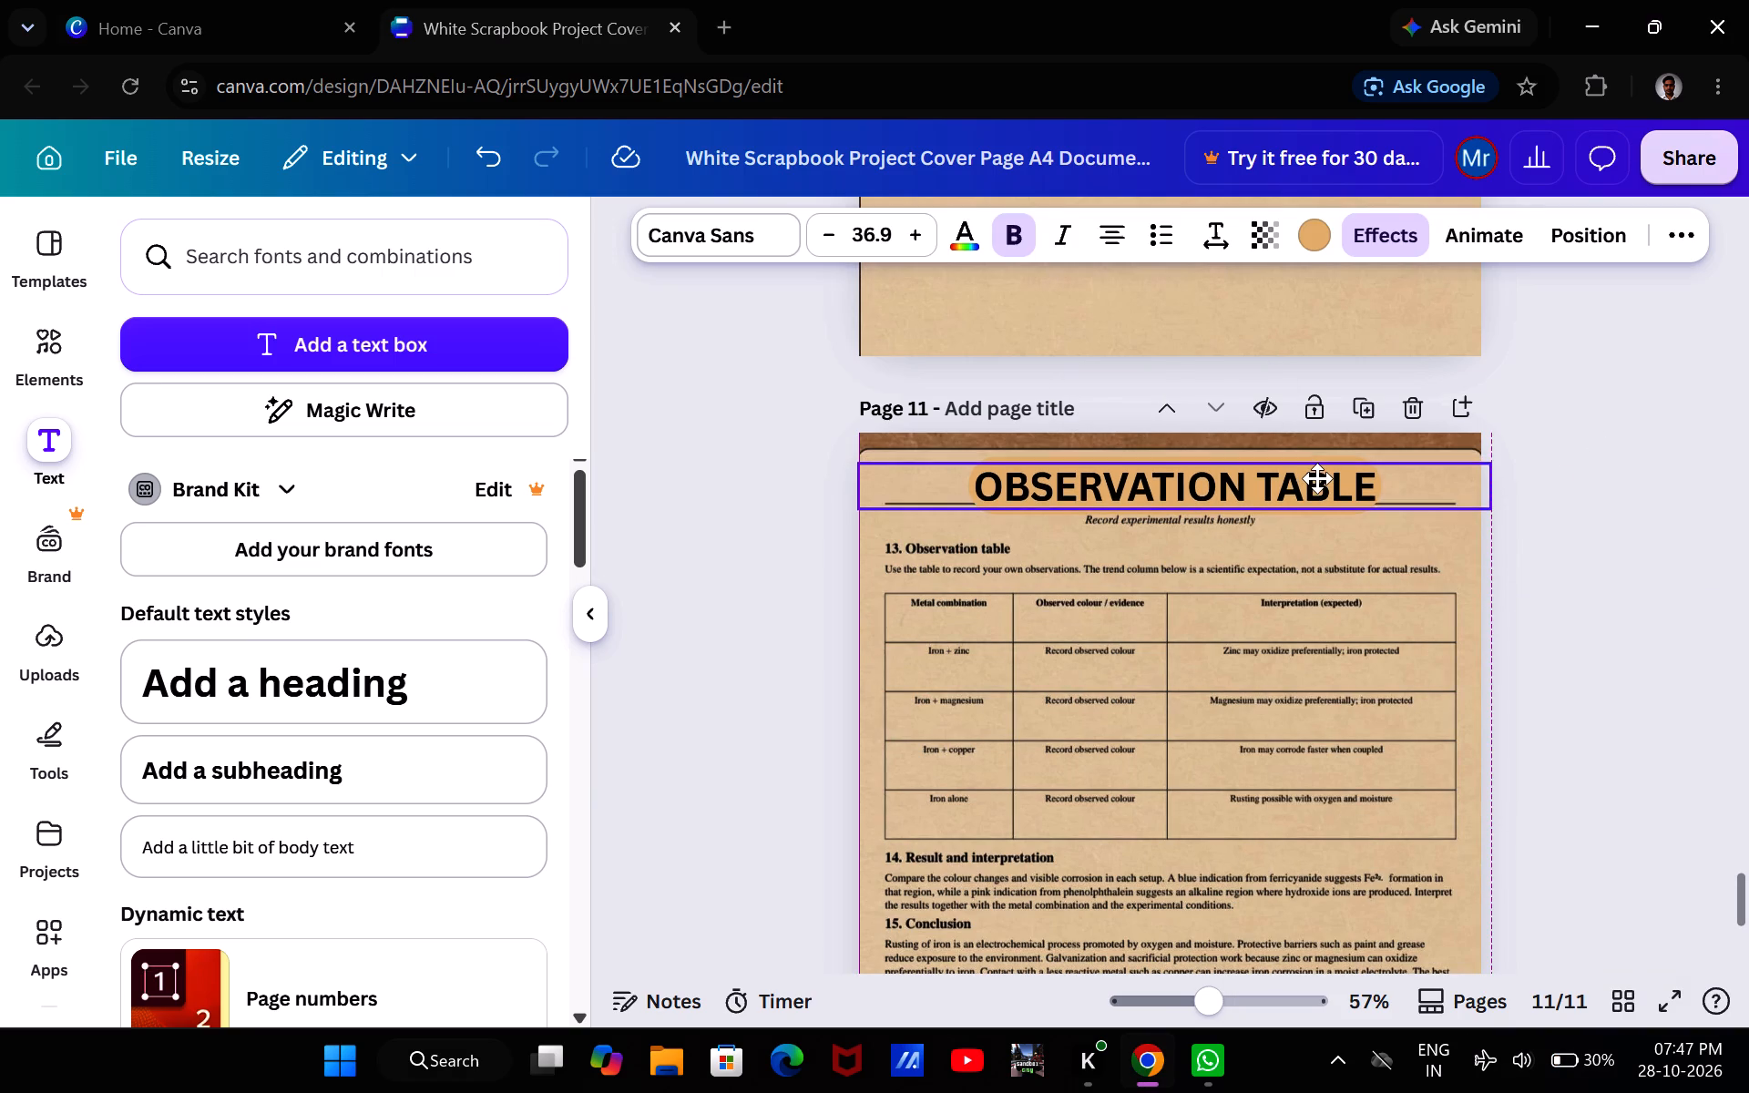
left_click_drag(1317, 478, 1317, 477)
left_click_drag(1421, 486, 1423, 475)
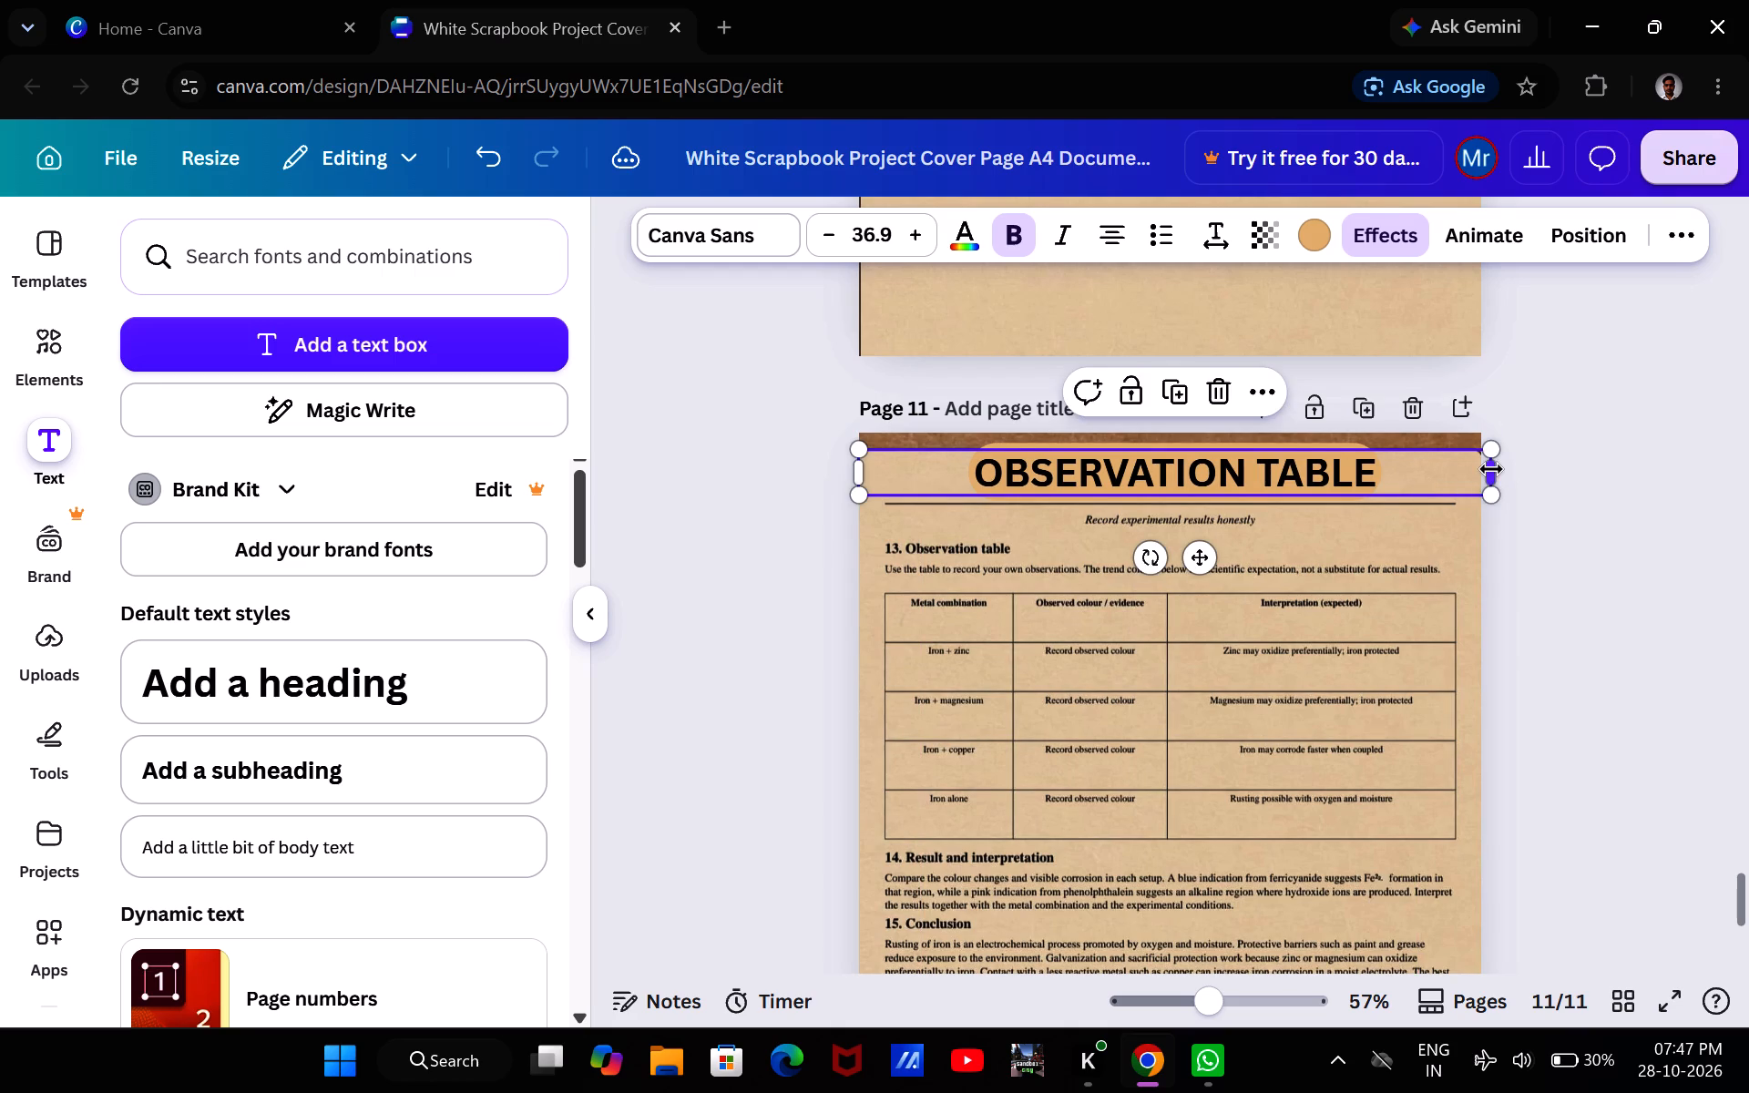
Scale the OBSERVATION TABLE heading down slightly to font size 35.1.
double_click(1491, 469)
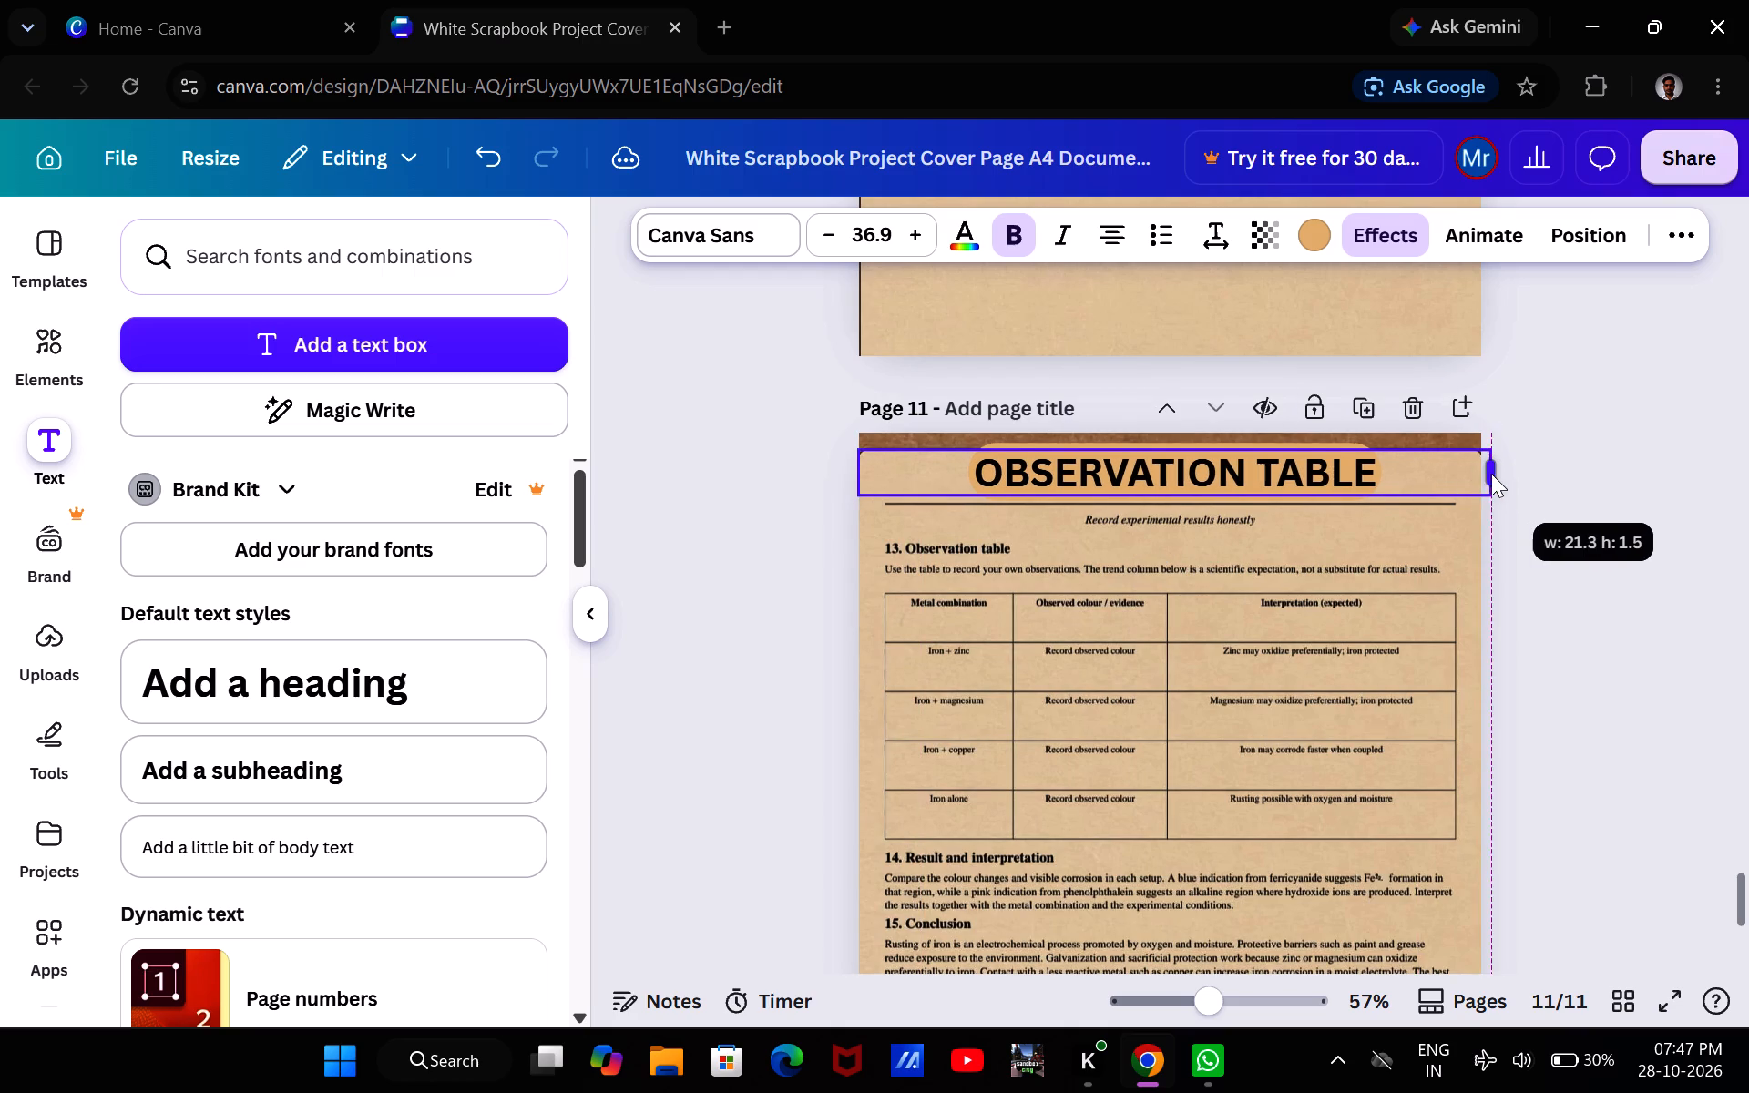
left_click_drag(1495, 451, 1491, 453)
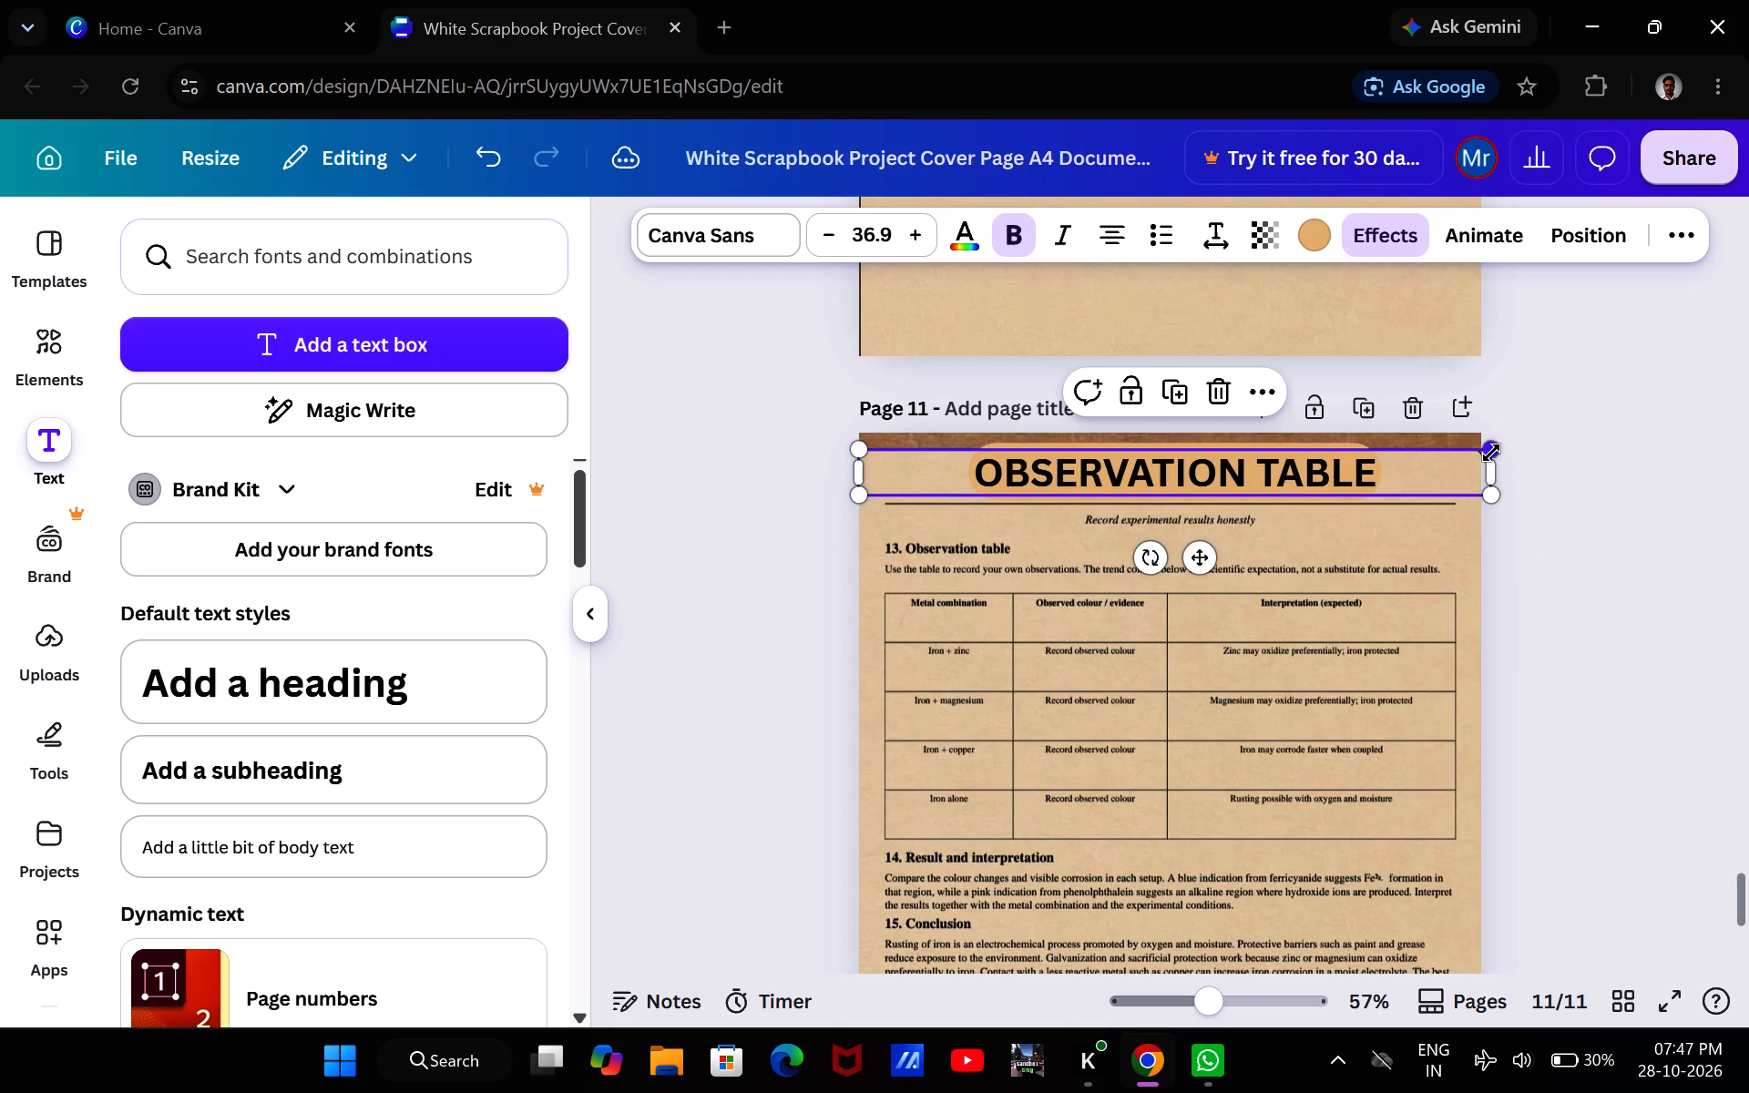
left_click_drag(1491, 453, 1467, 482)
left_click(1432, 485)
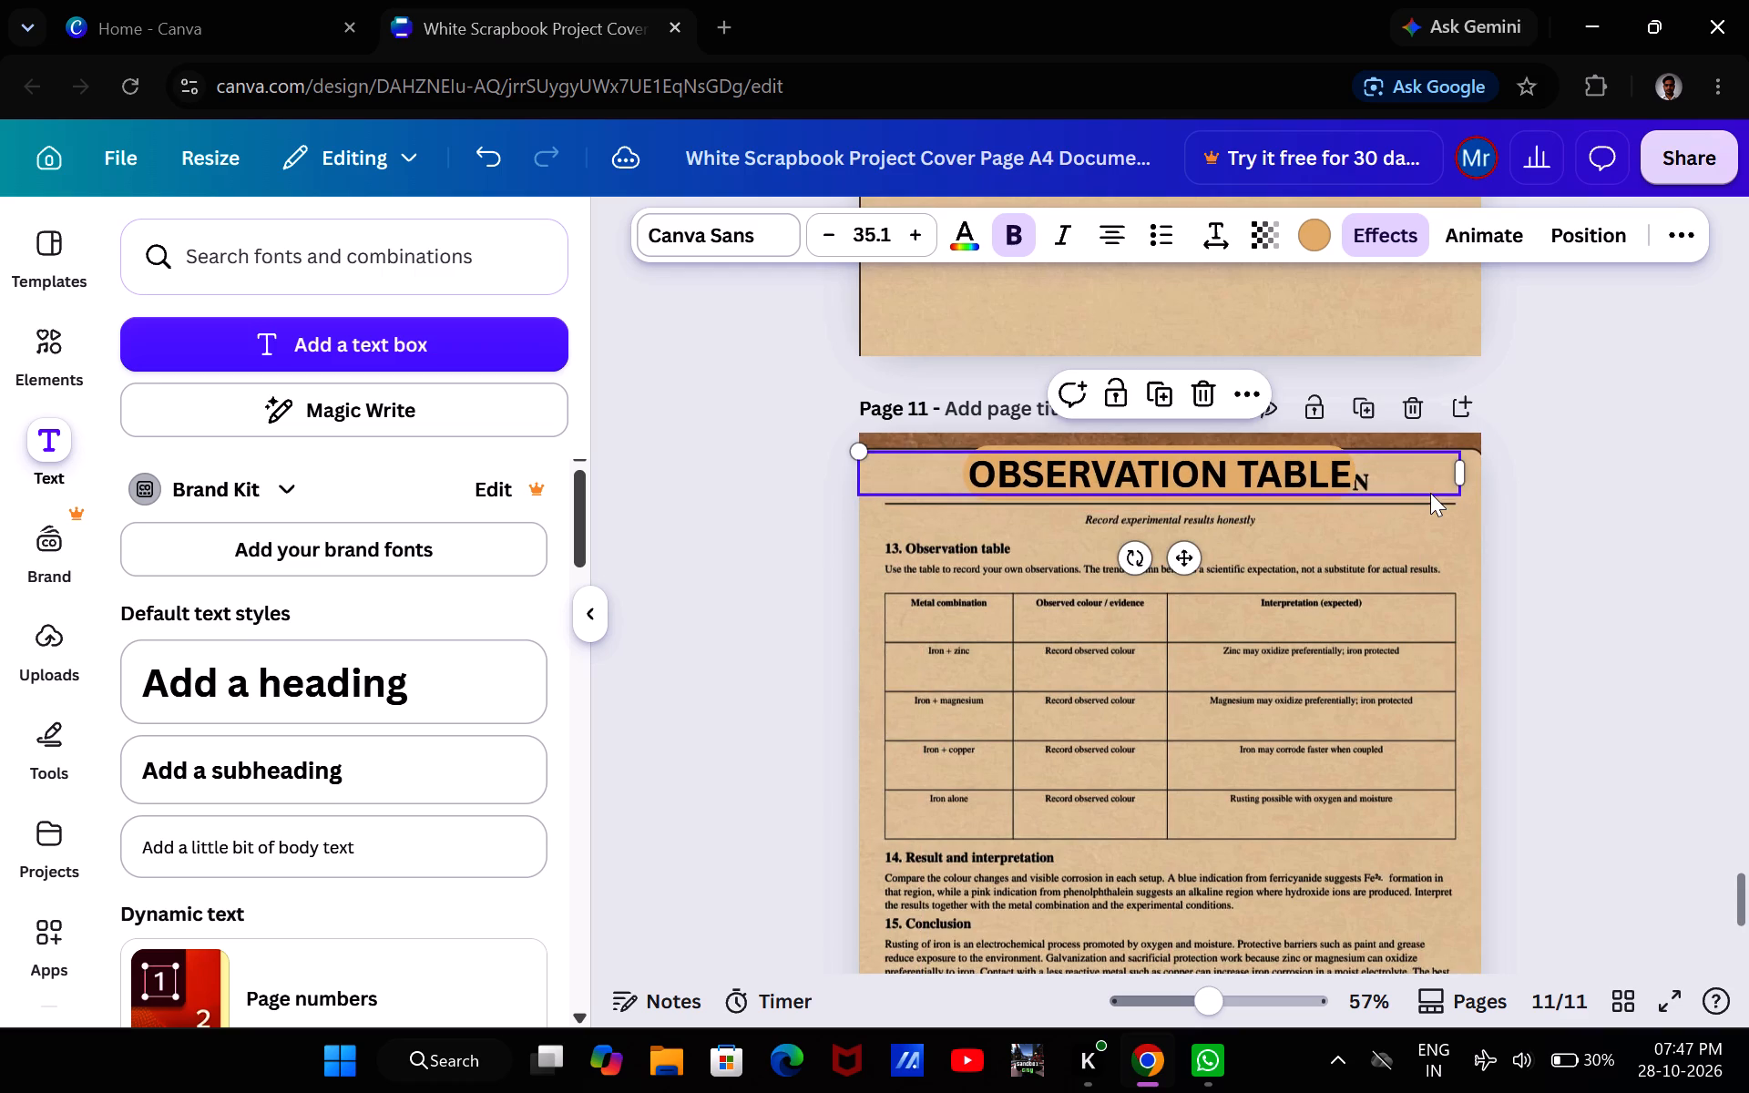
Widen the OBSERVATION TABLE heading, enlarge it to font size 36.4 and reposition it so it fully covers page 11's printed title.
left_click_drag(1466, 479, 1495, 489)
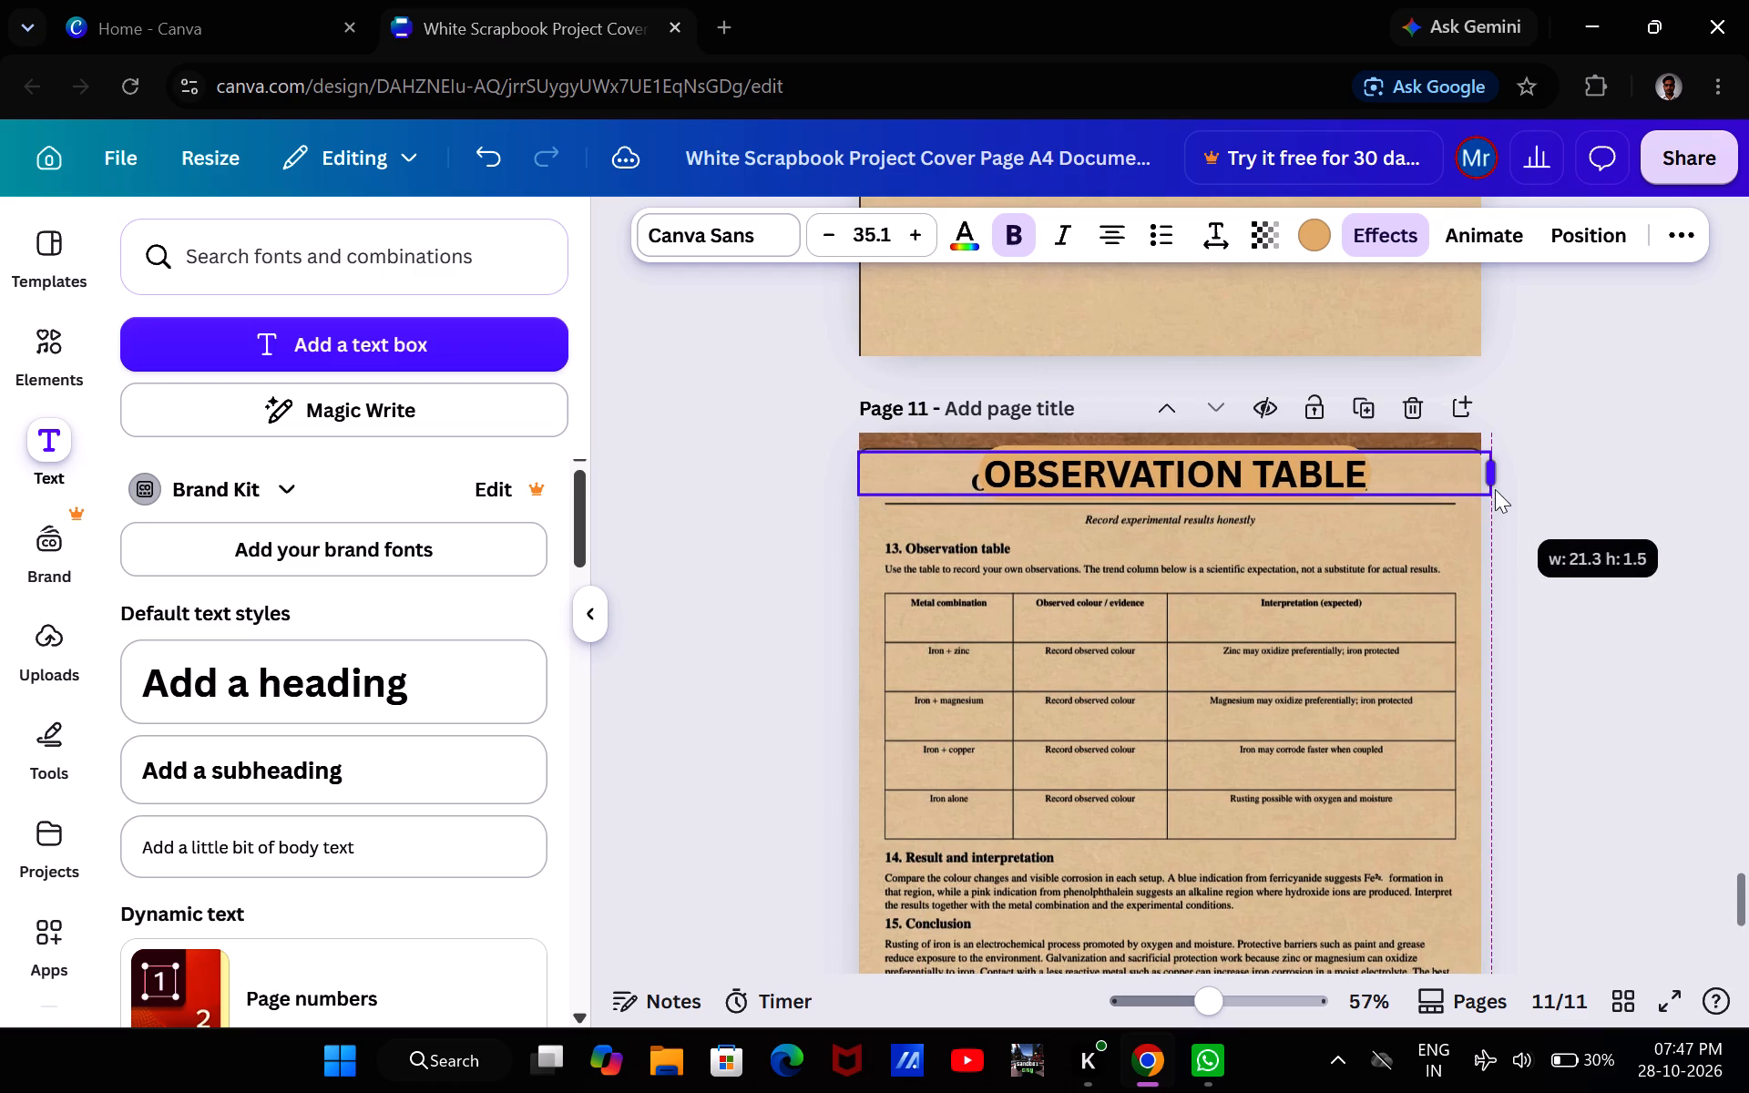
left_click_drag(1495, 489, 1501, 489)
left_click_drag(1424, 477, 1412, 488)
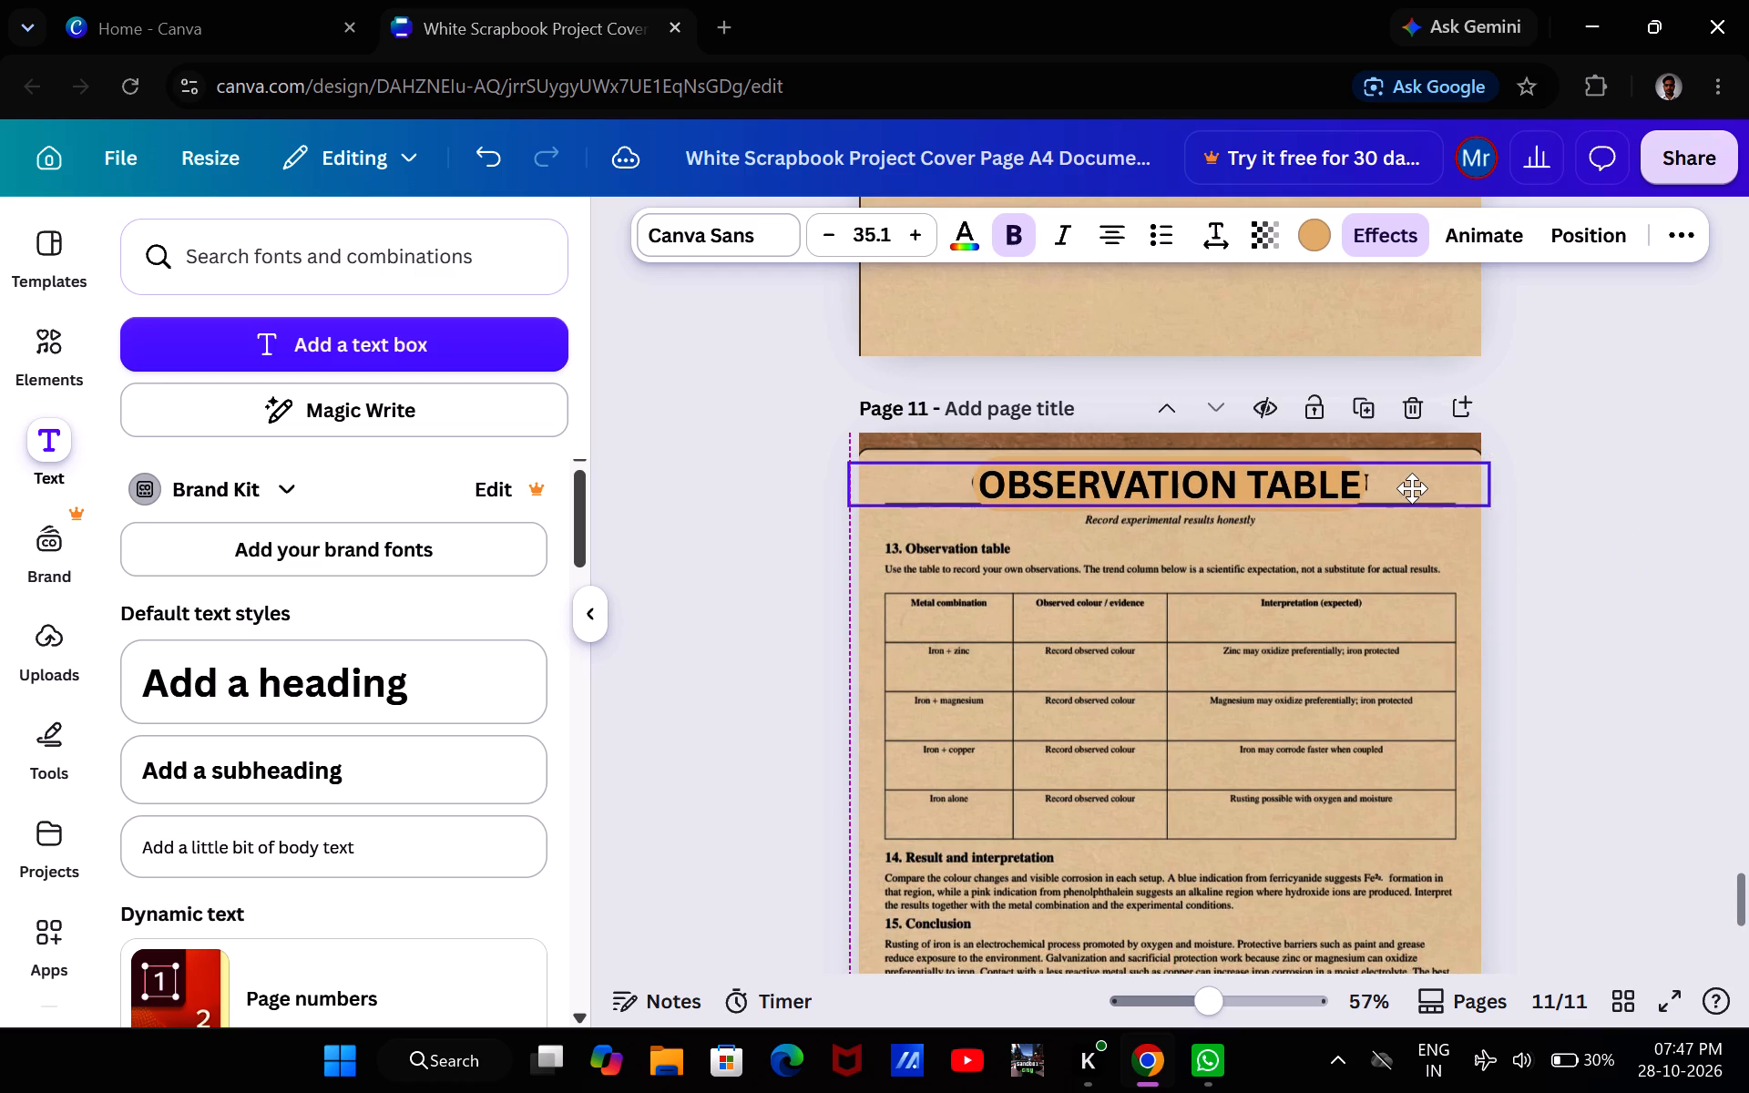
left_click_drag(1412, 488, 1405, 486)
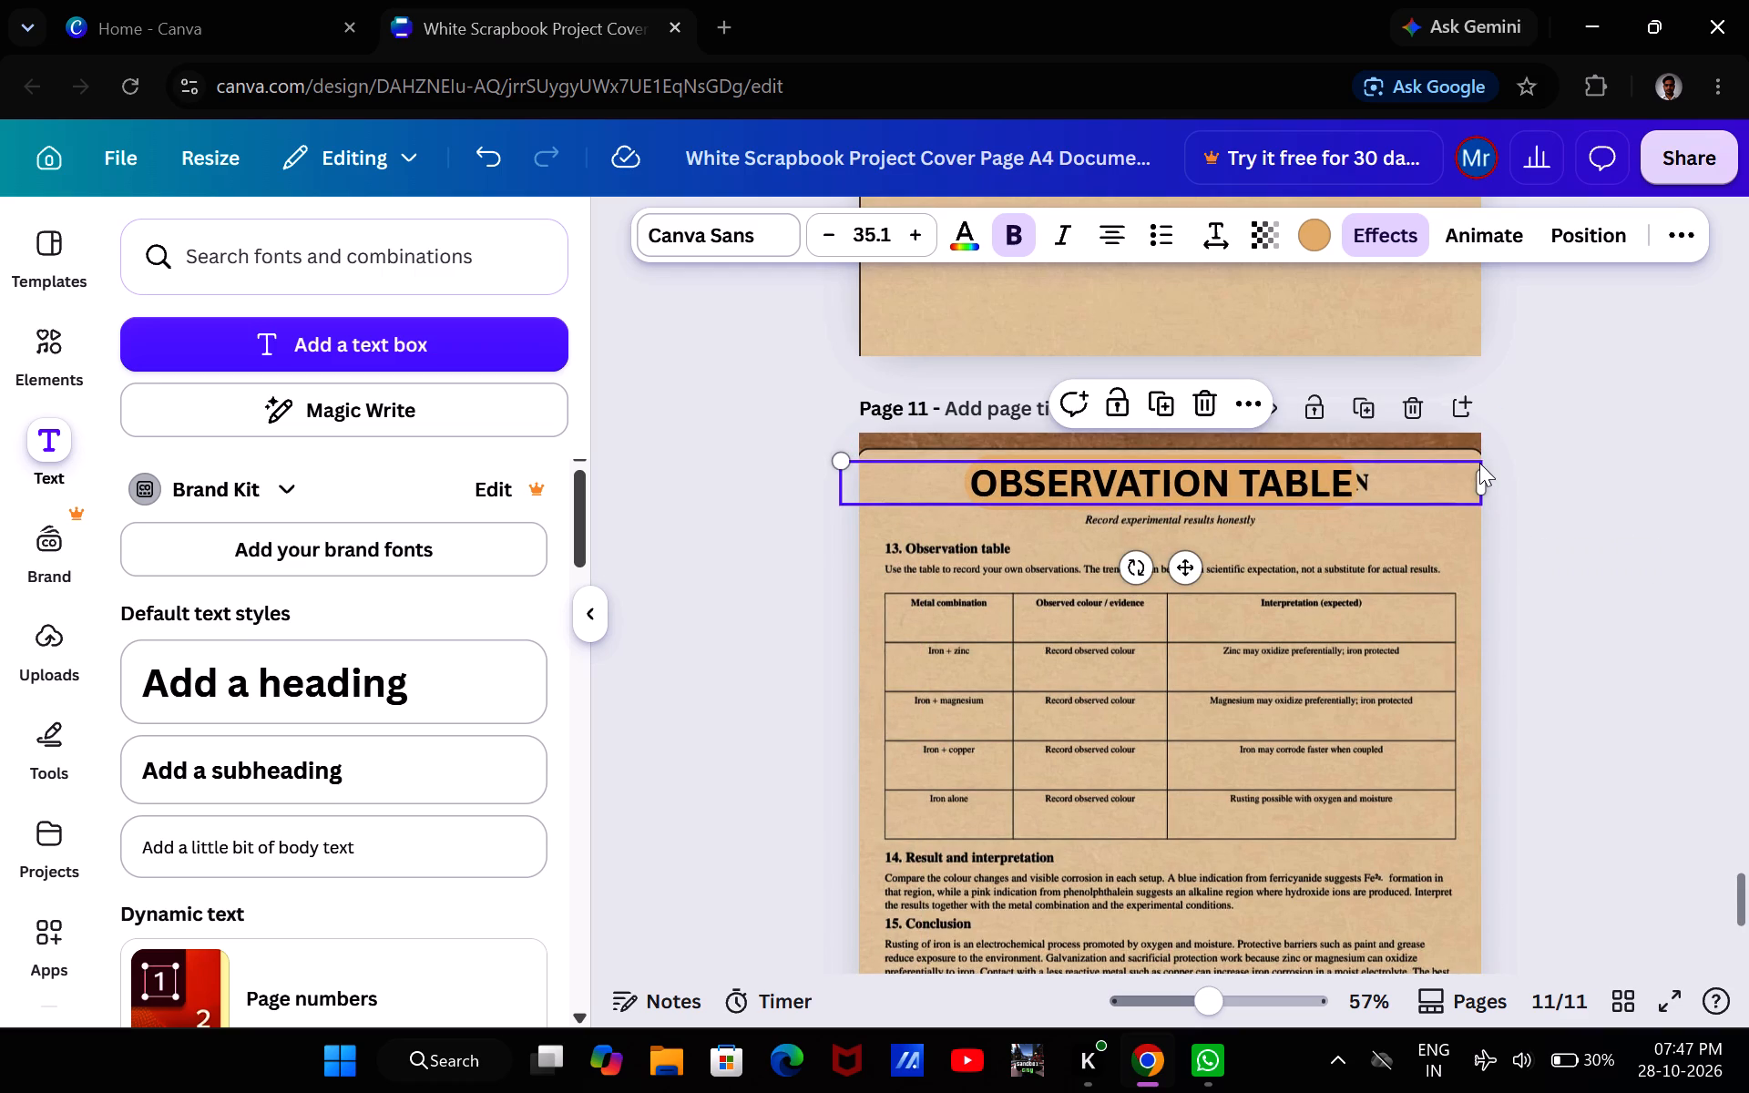
left_click(1466, 462)
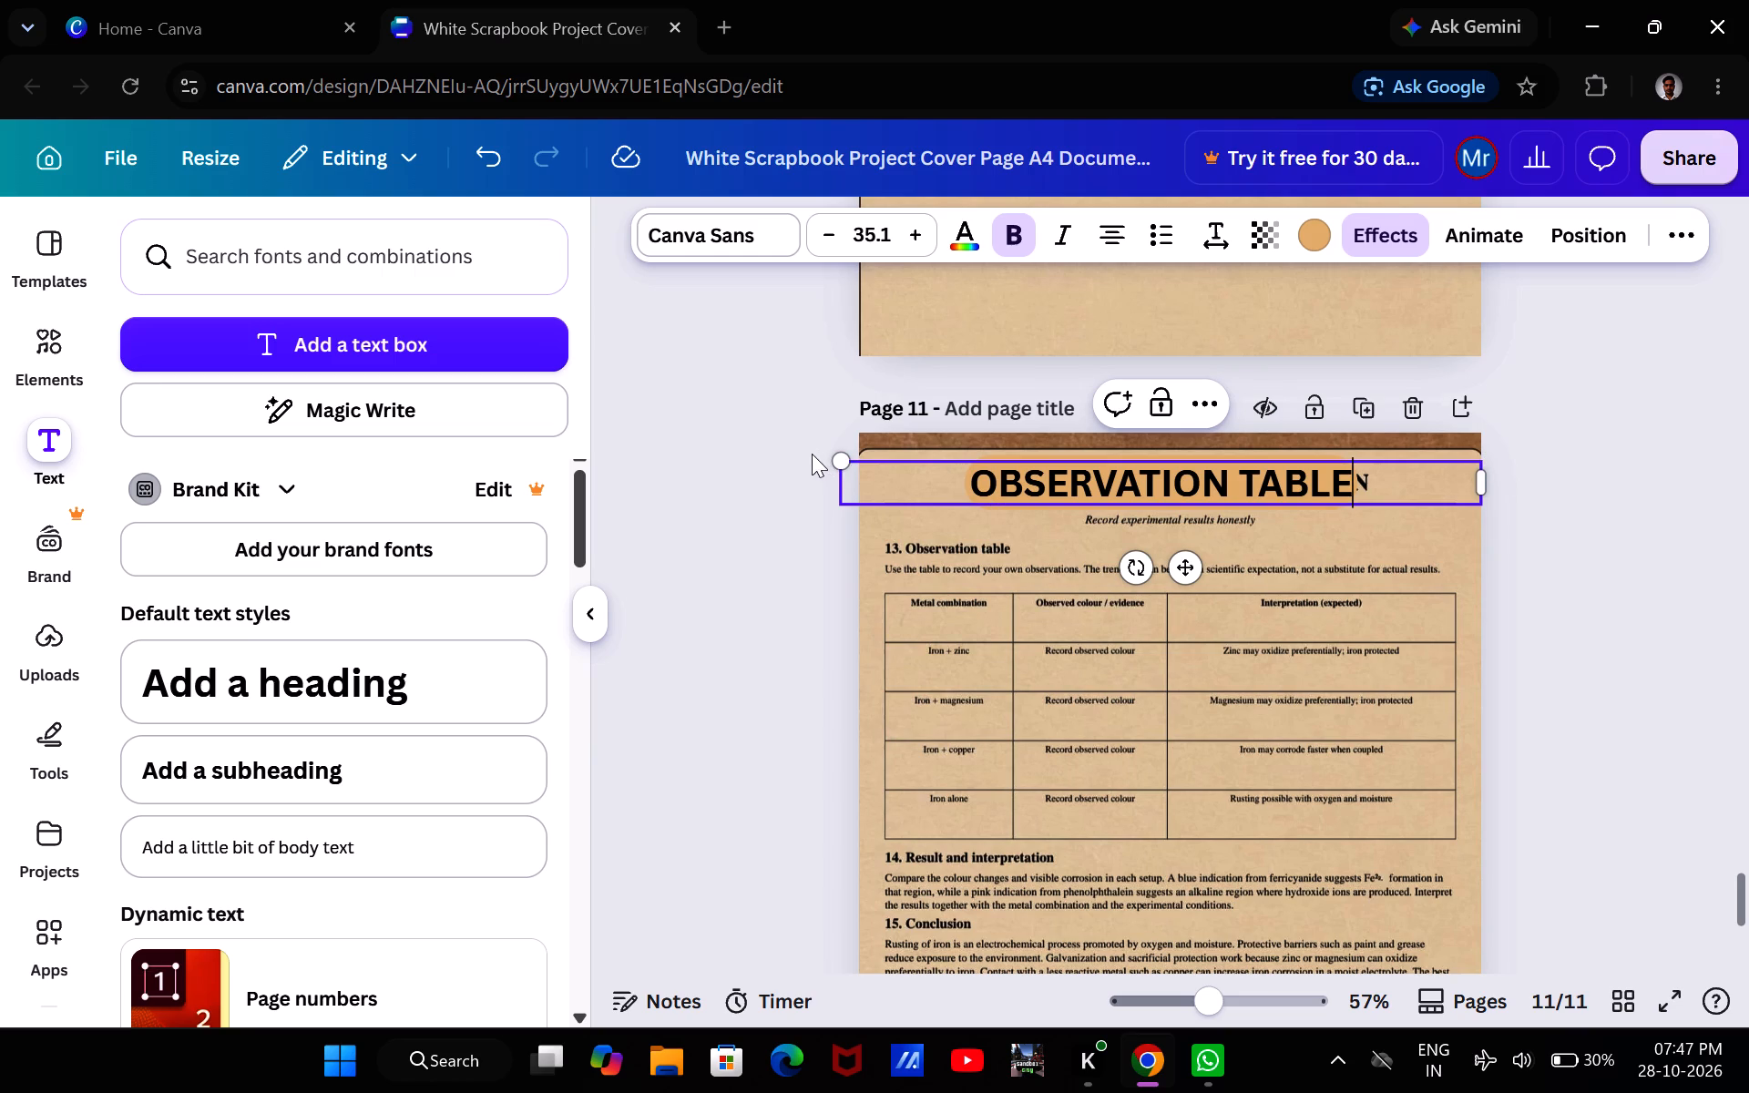
left_click_drag(834, 454, 812, 435)
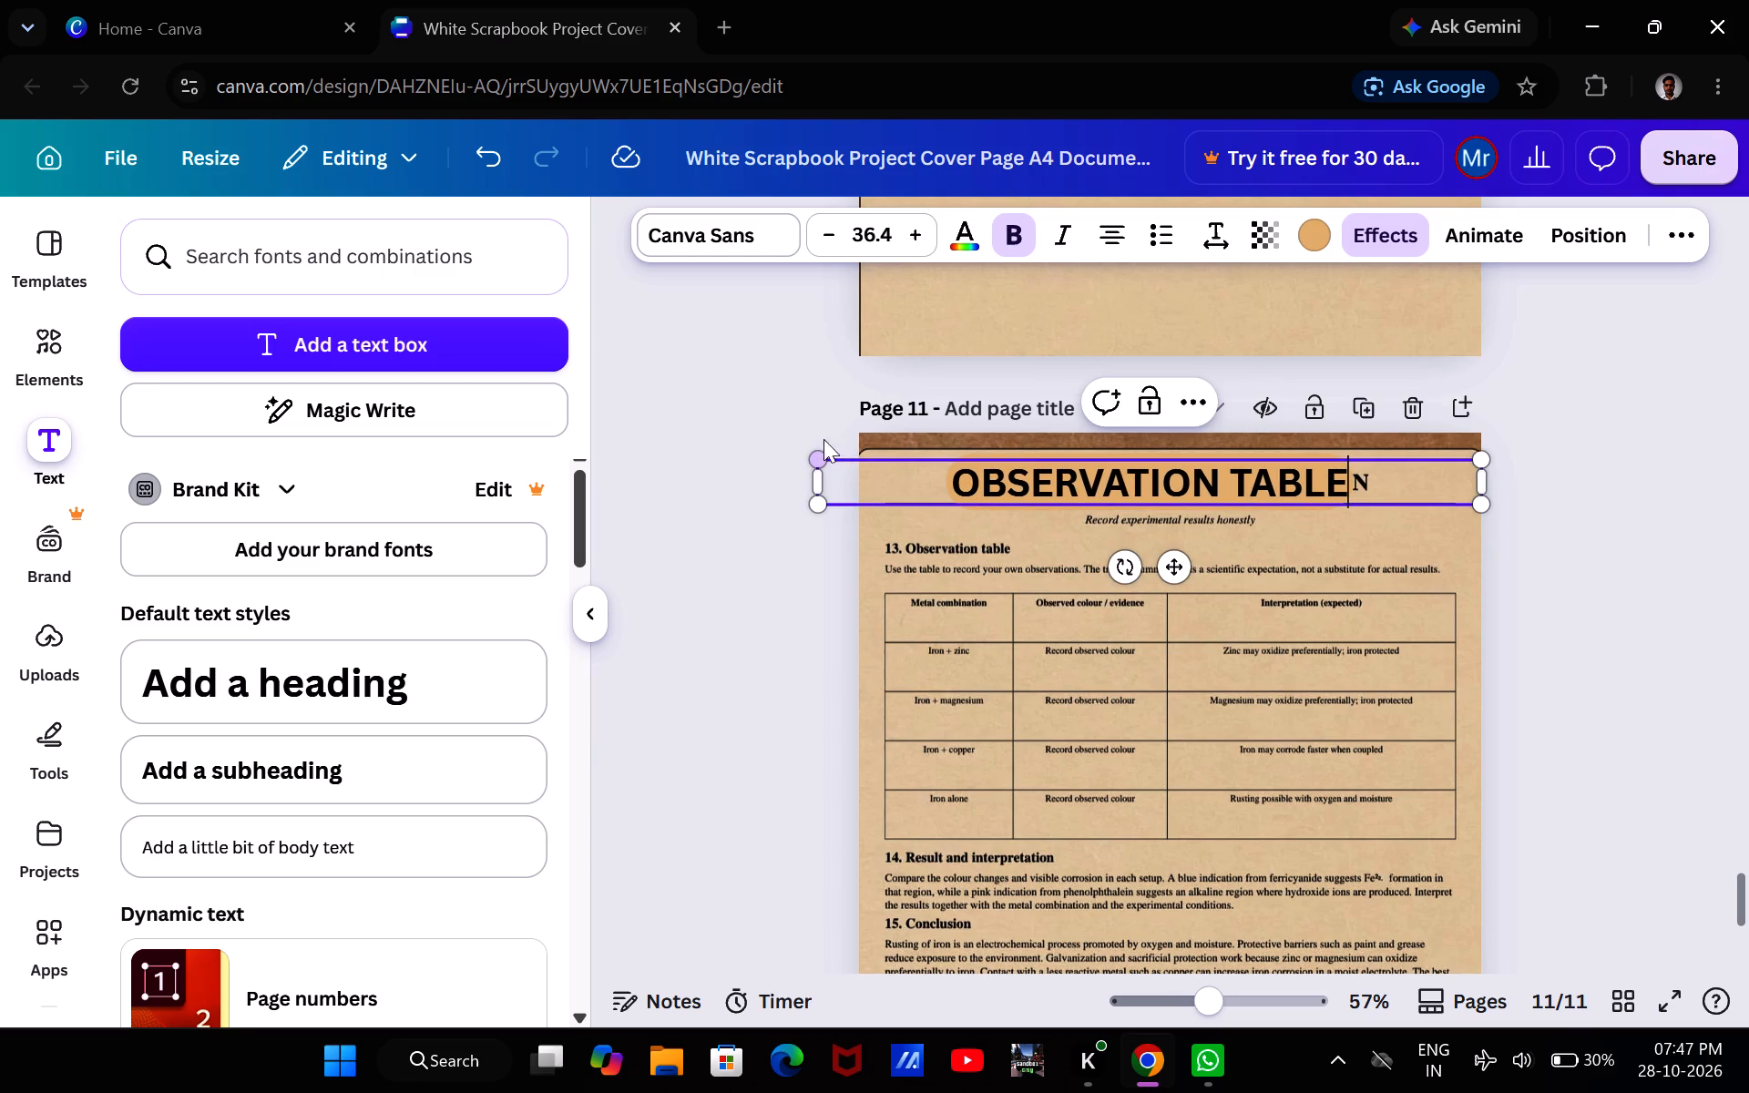
left_click_drag(893, 455, 907, 454)
left_click(703, 550)
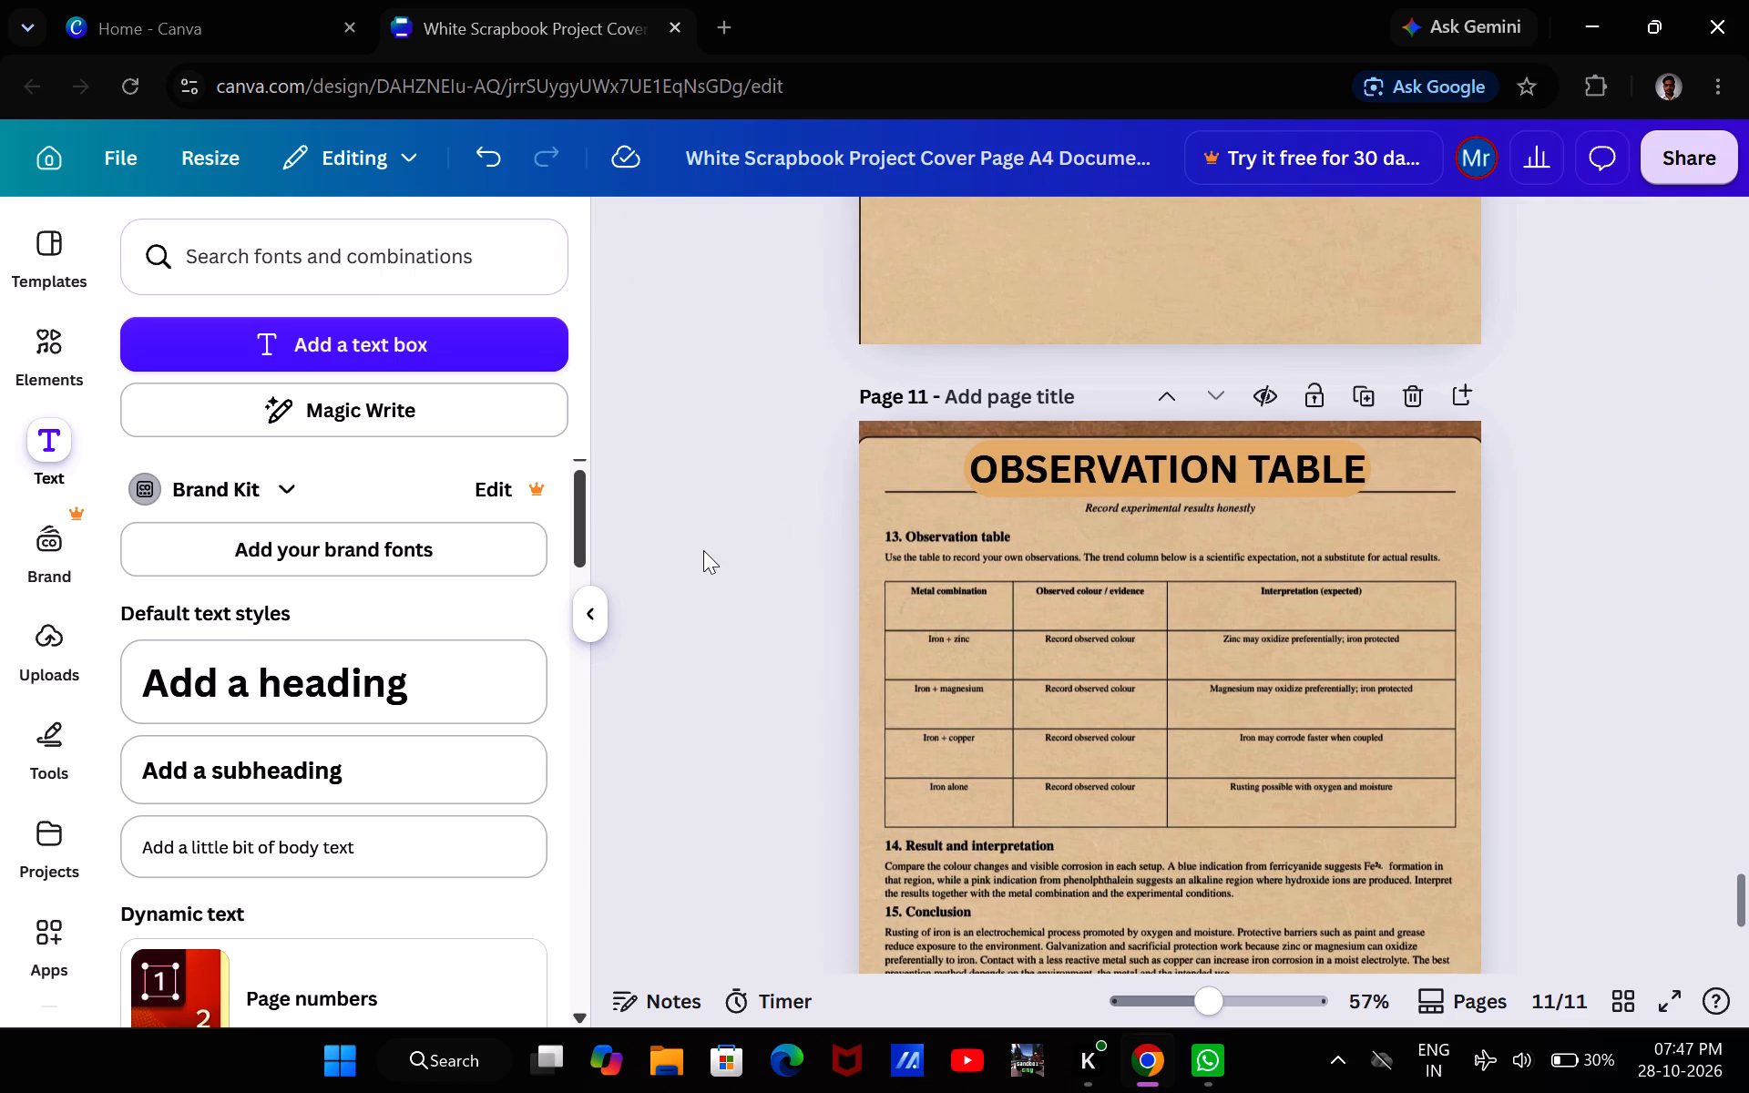
Change the index page's last entry from OBSERVATIONS to OBSERVATION TABLE and realign it with the entries above.
scroll(703, 550, "up", 8)
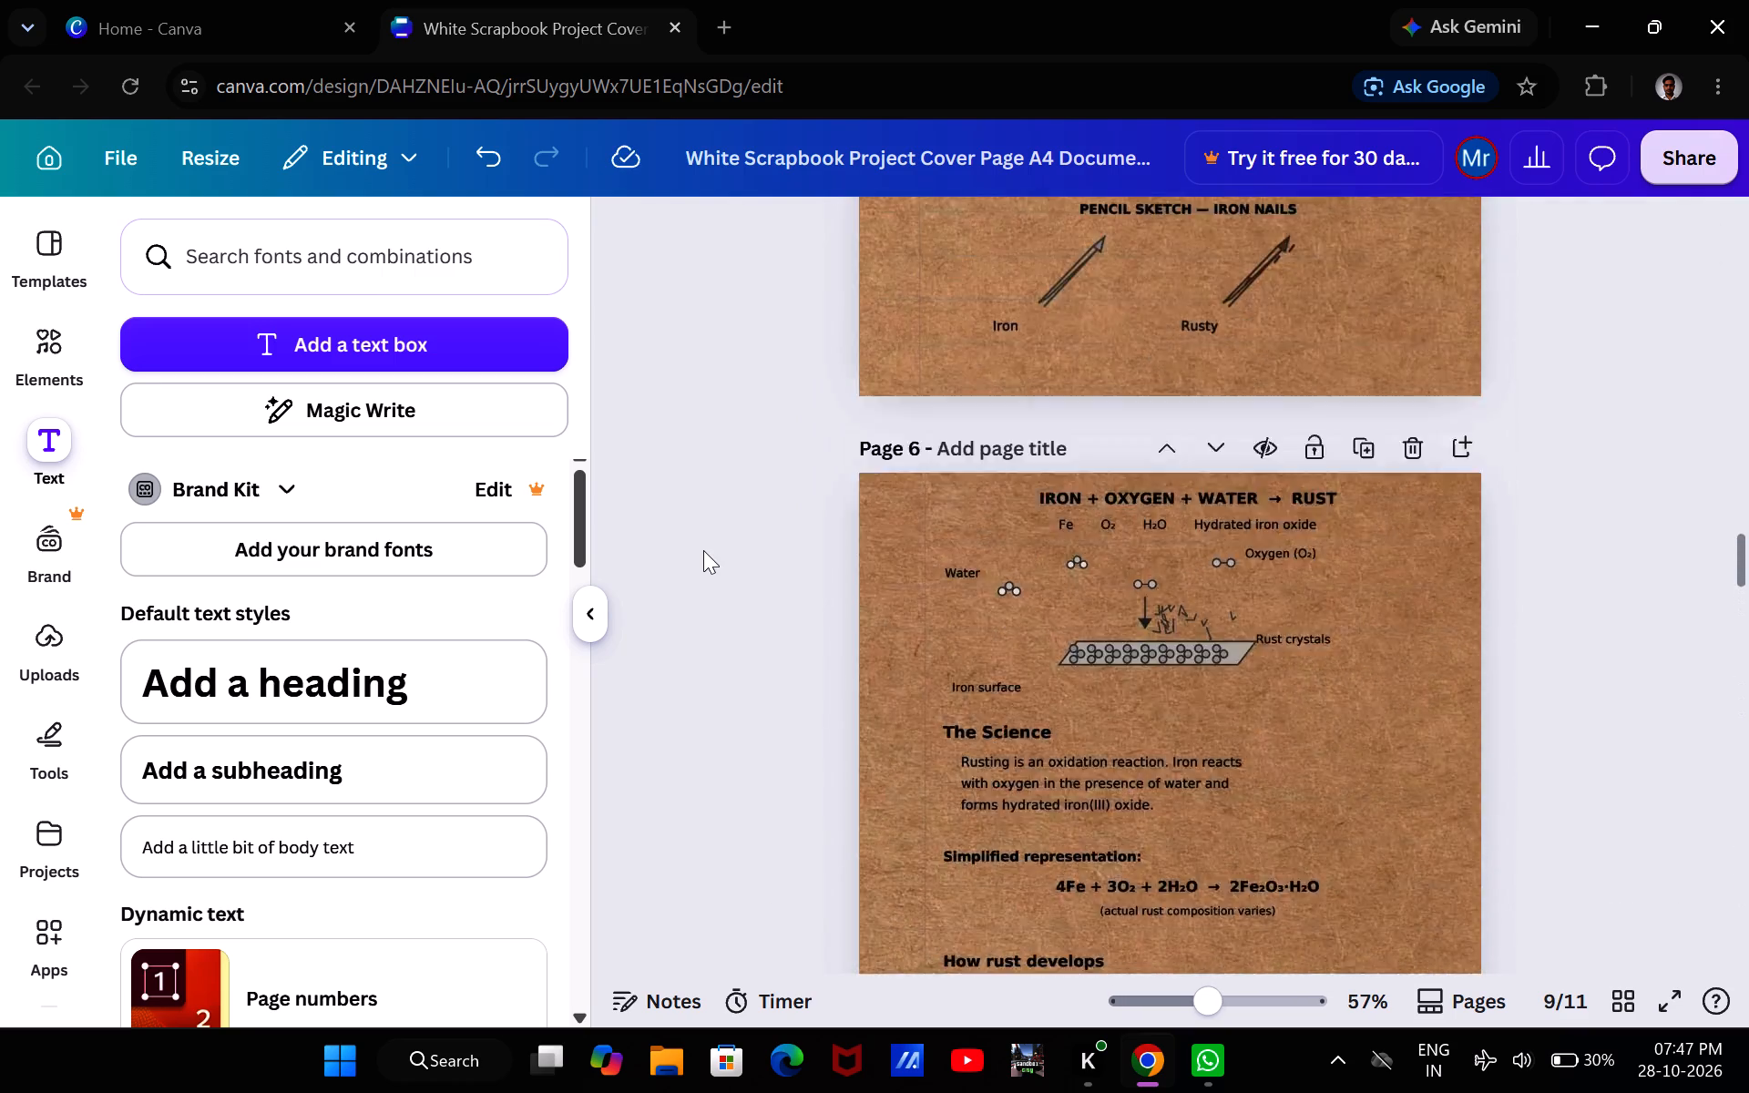
scroll(703, 550, "up", 8)
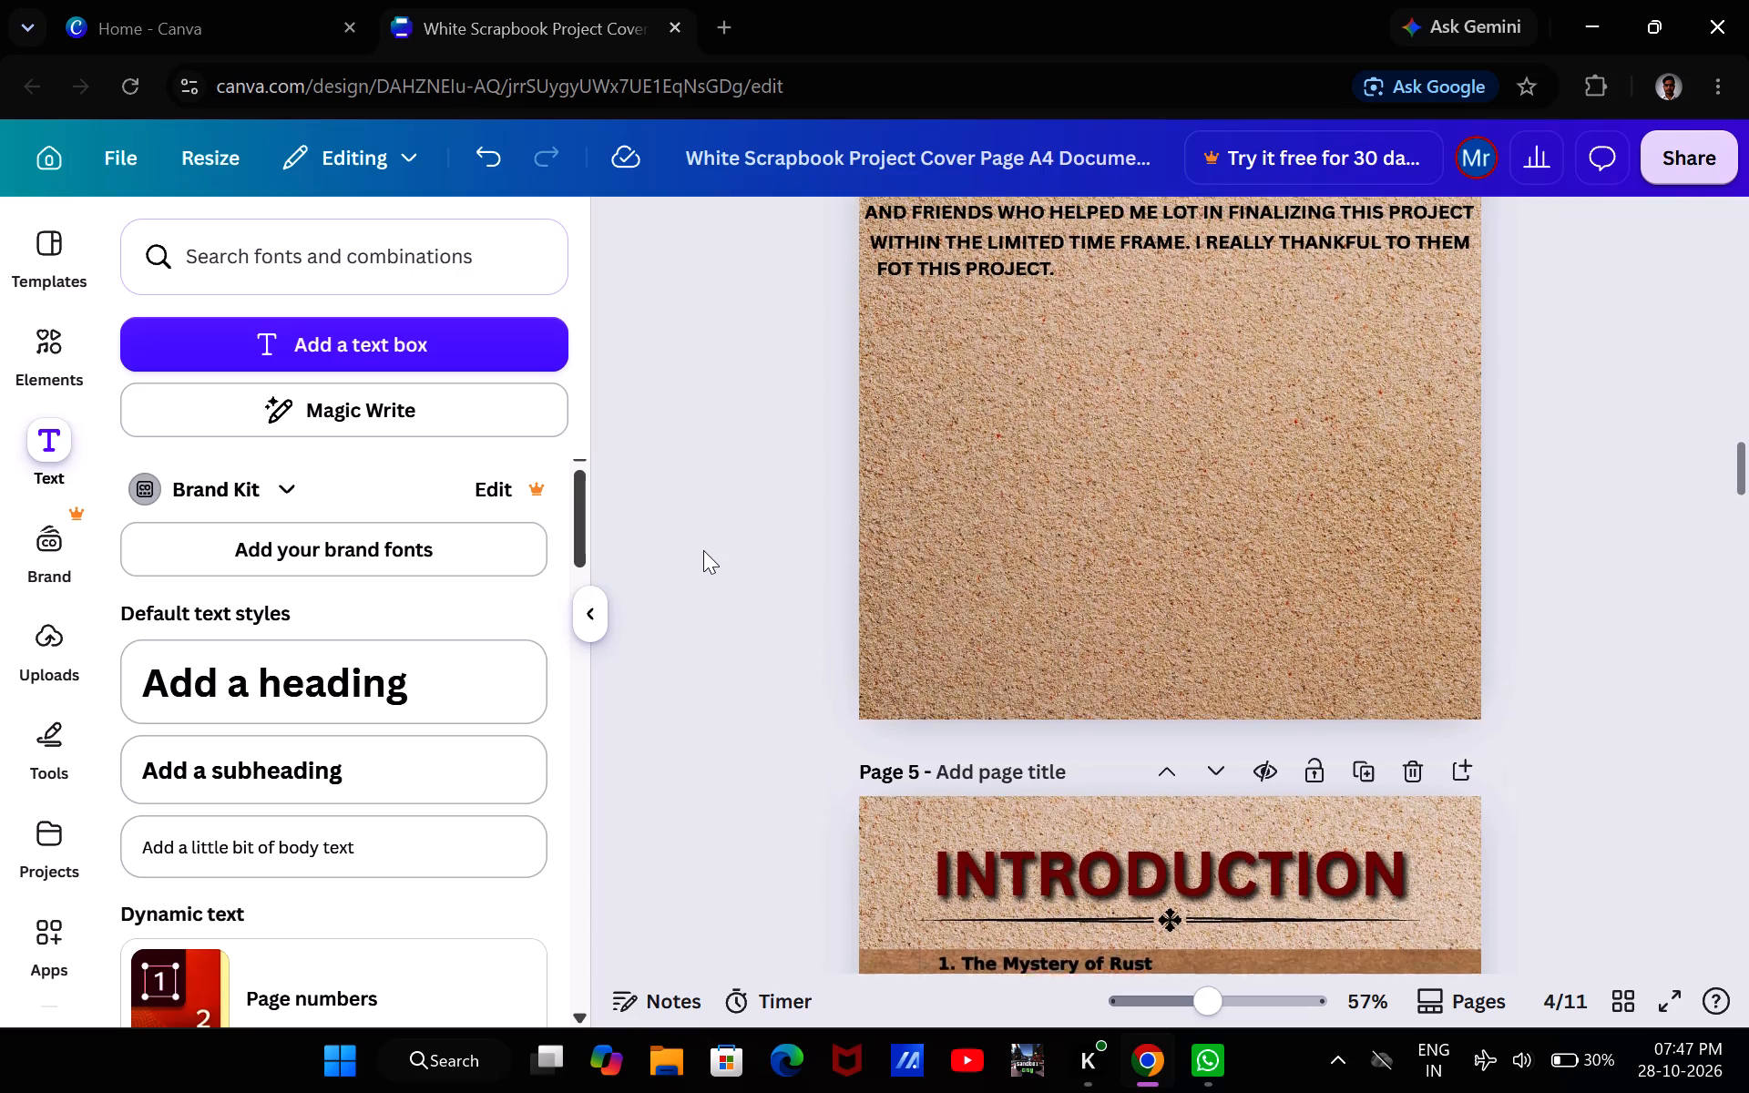
scroll(703, 550, "up", 7)
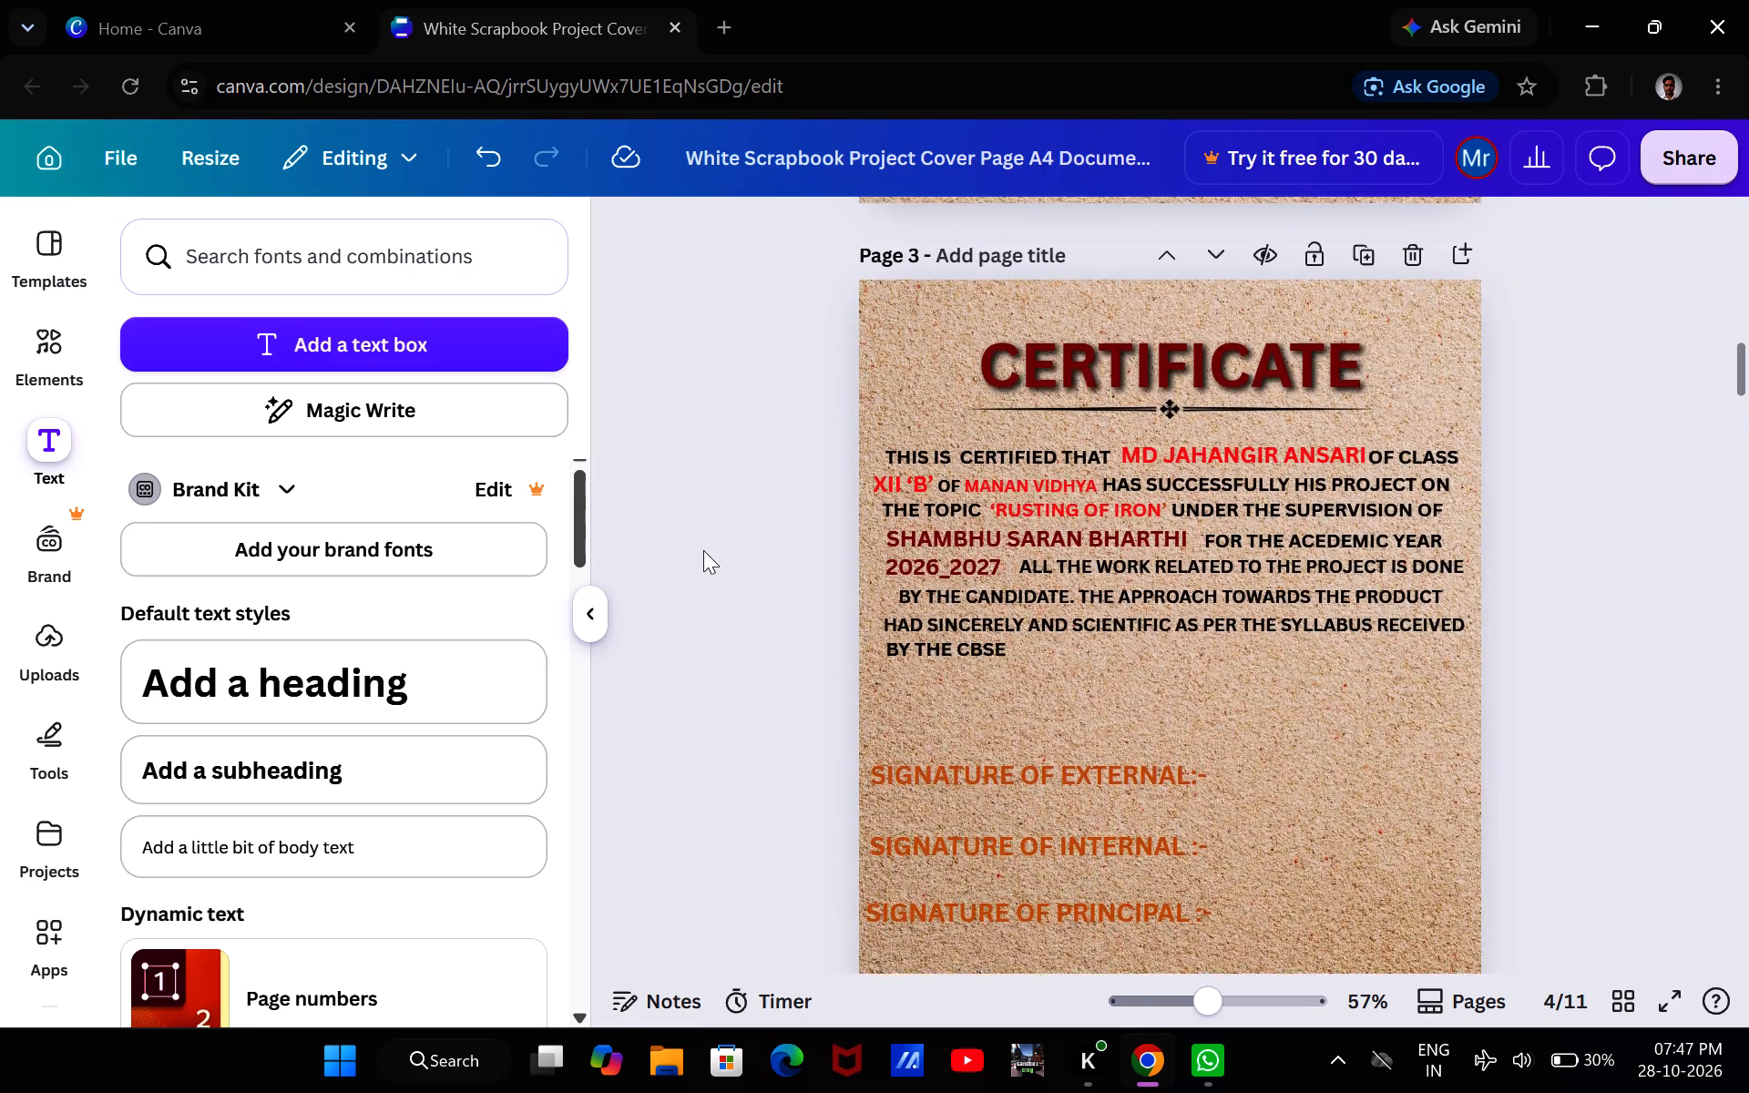
scroll(703, 550, "up", 6)
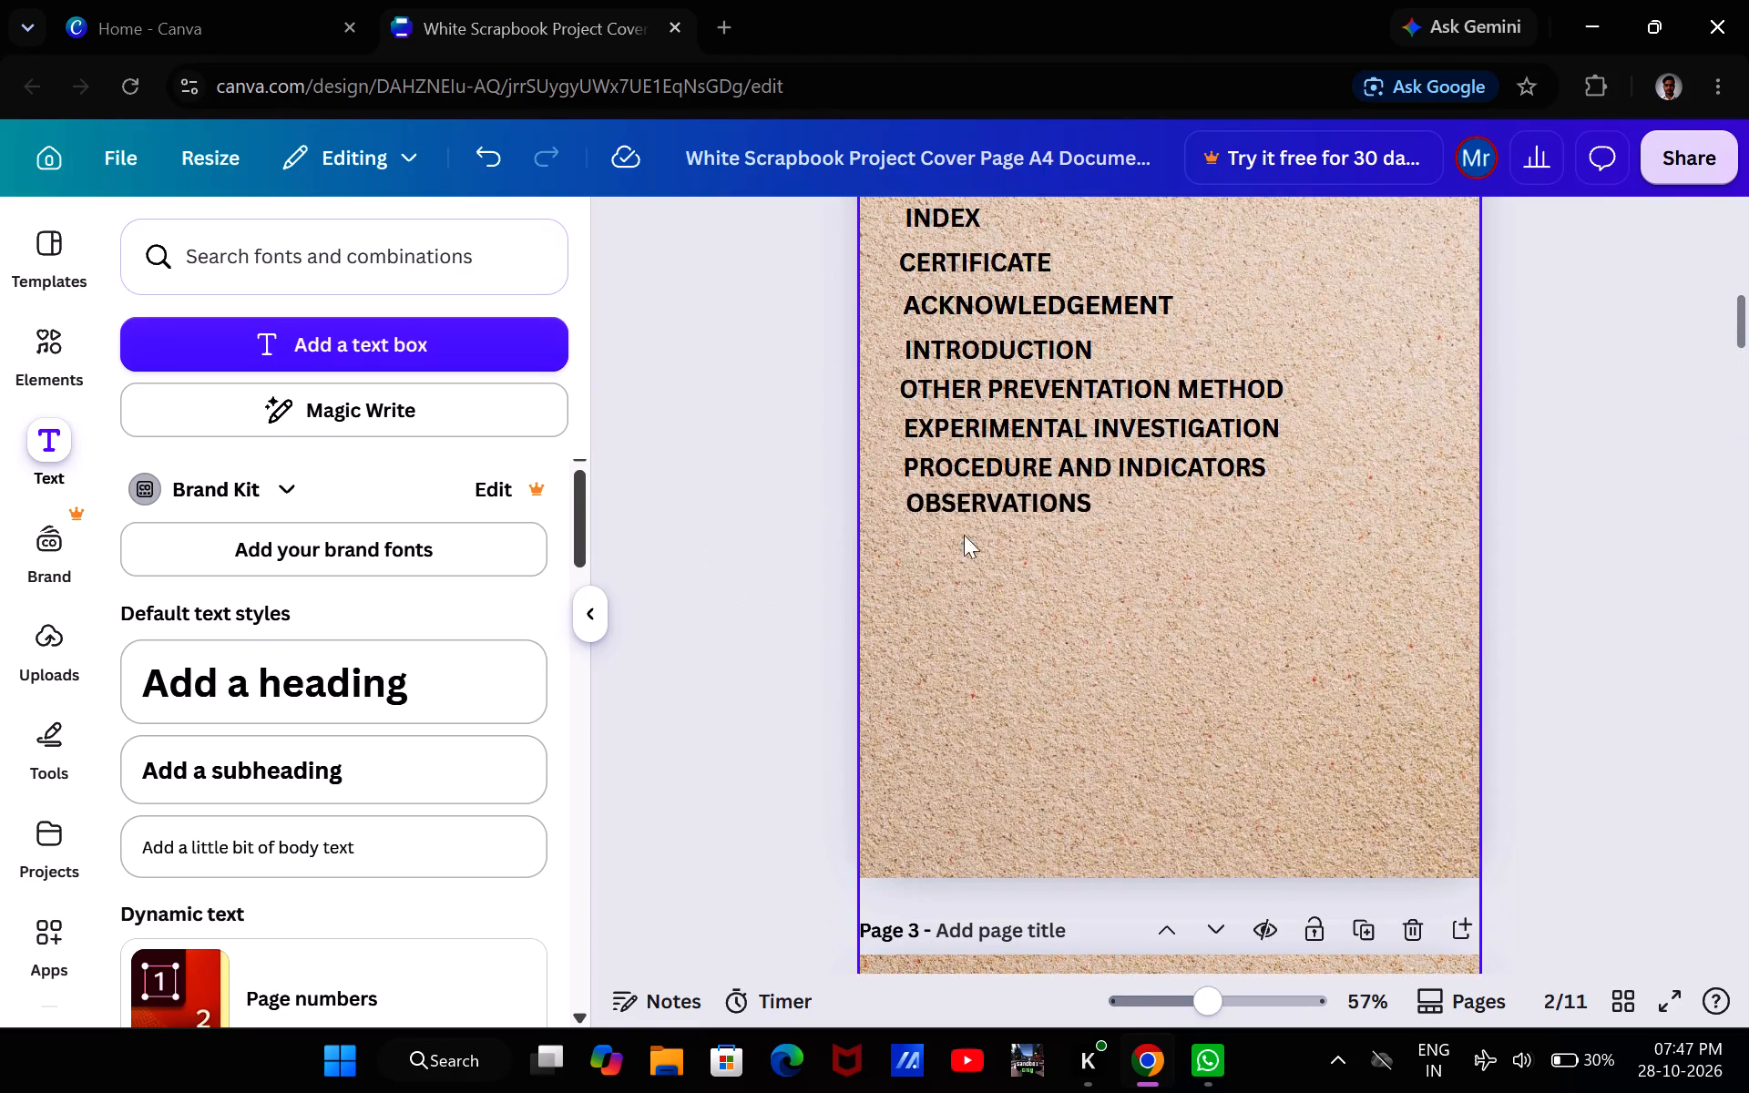
left_click(977, 502)
left_click(1081, 498)
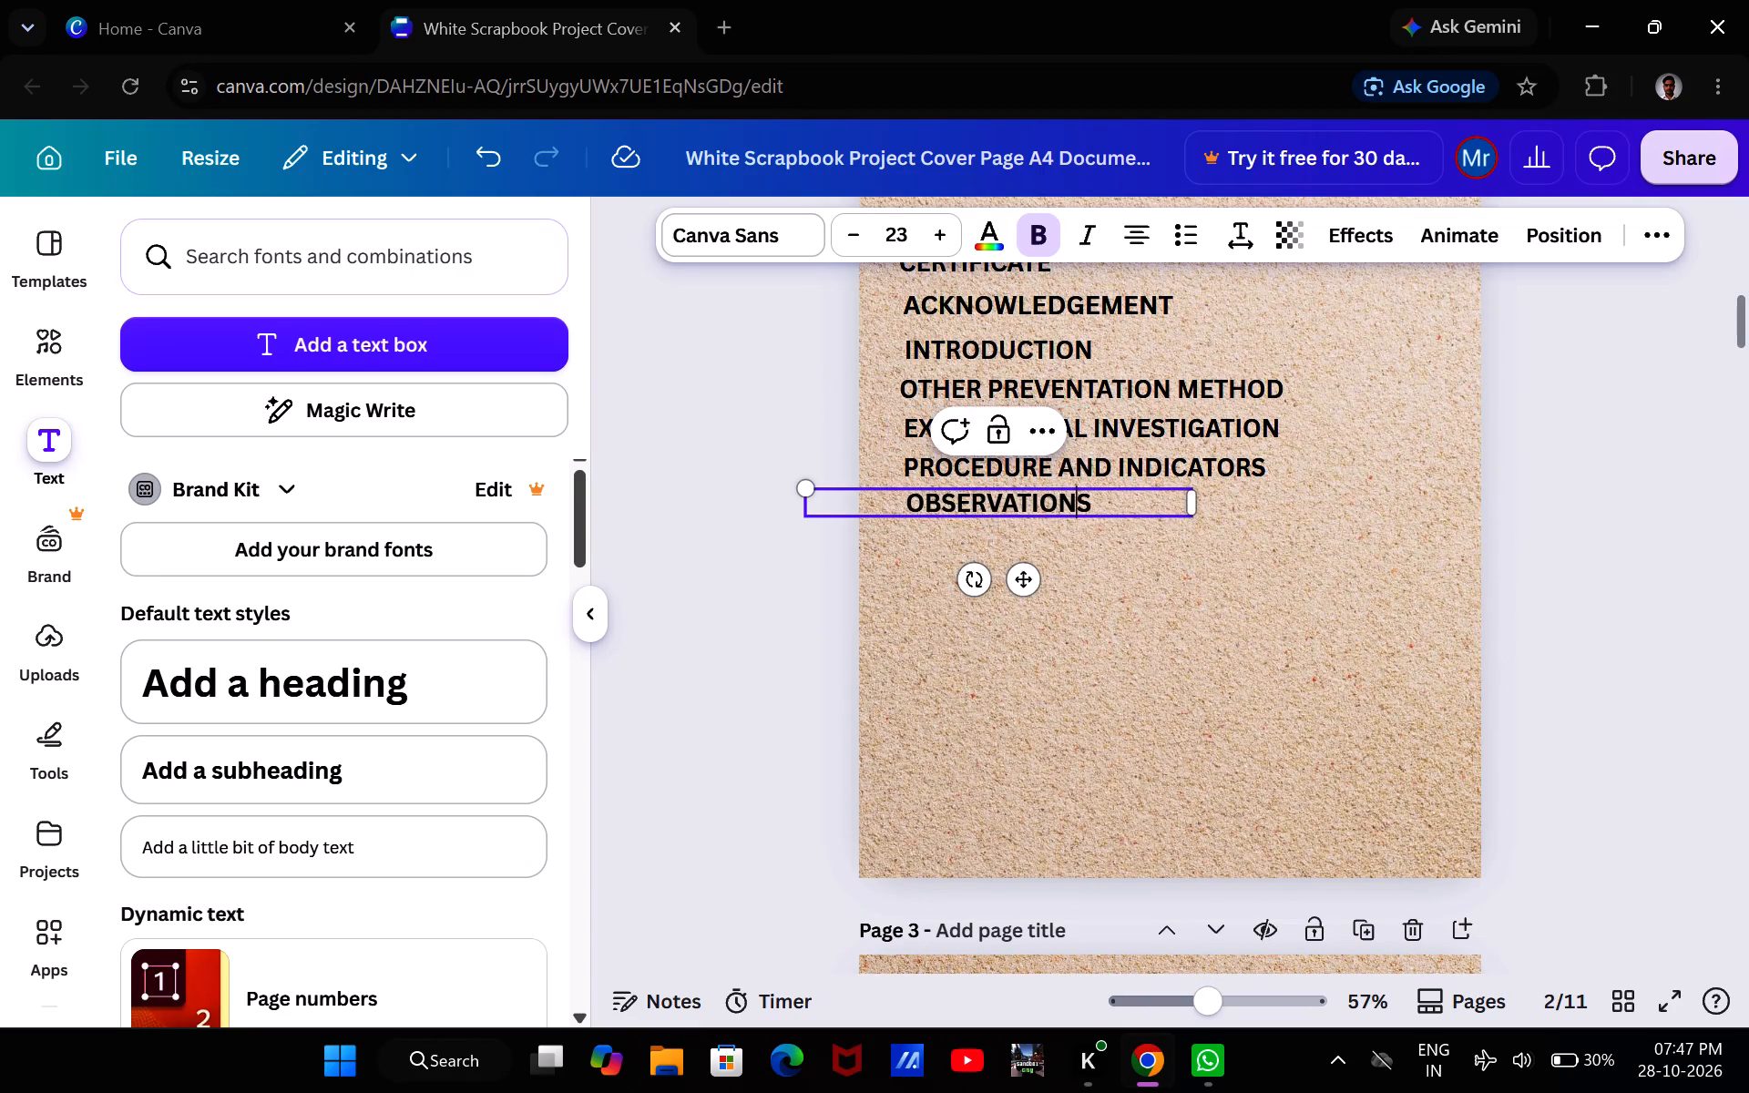
left_click(1098, 497)
key("BackSpace")
key("space")
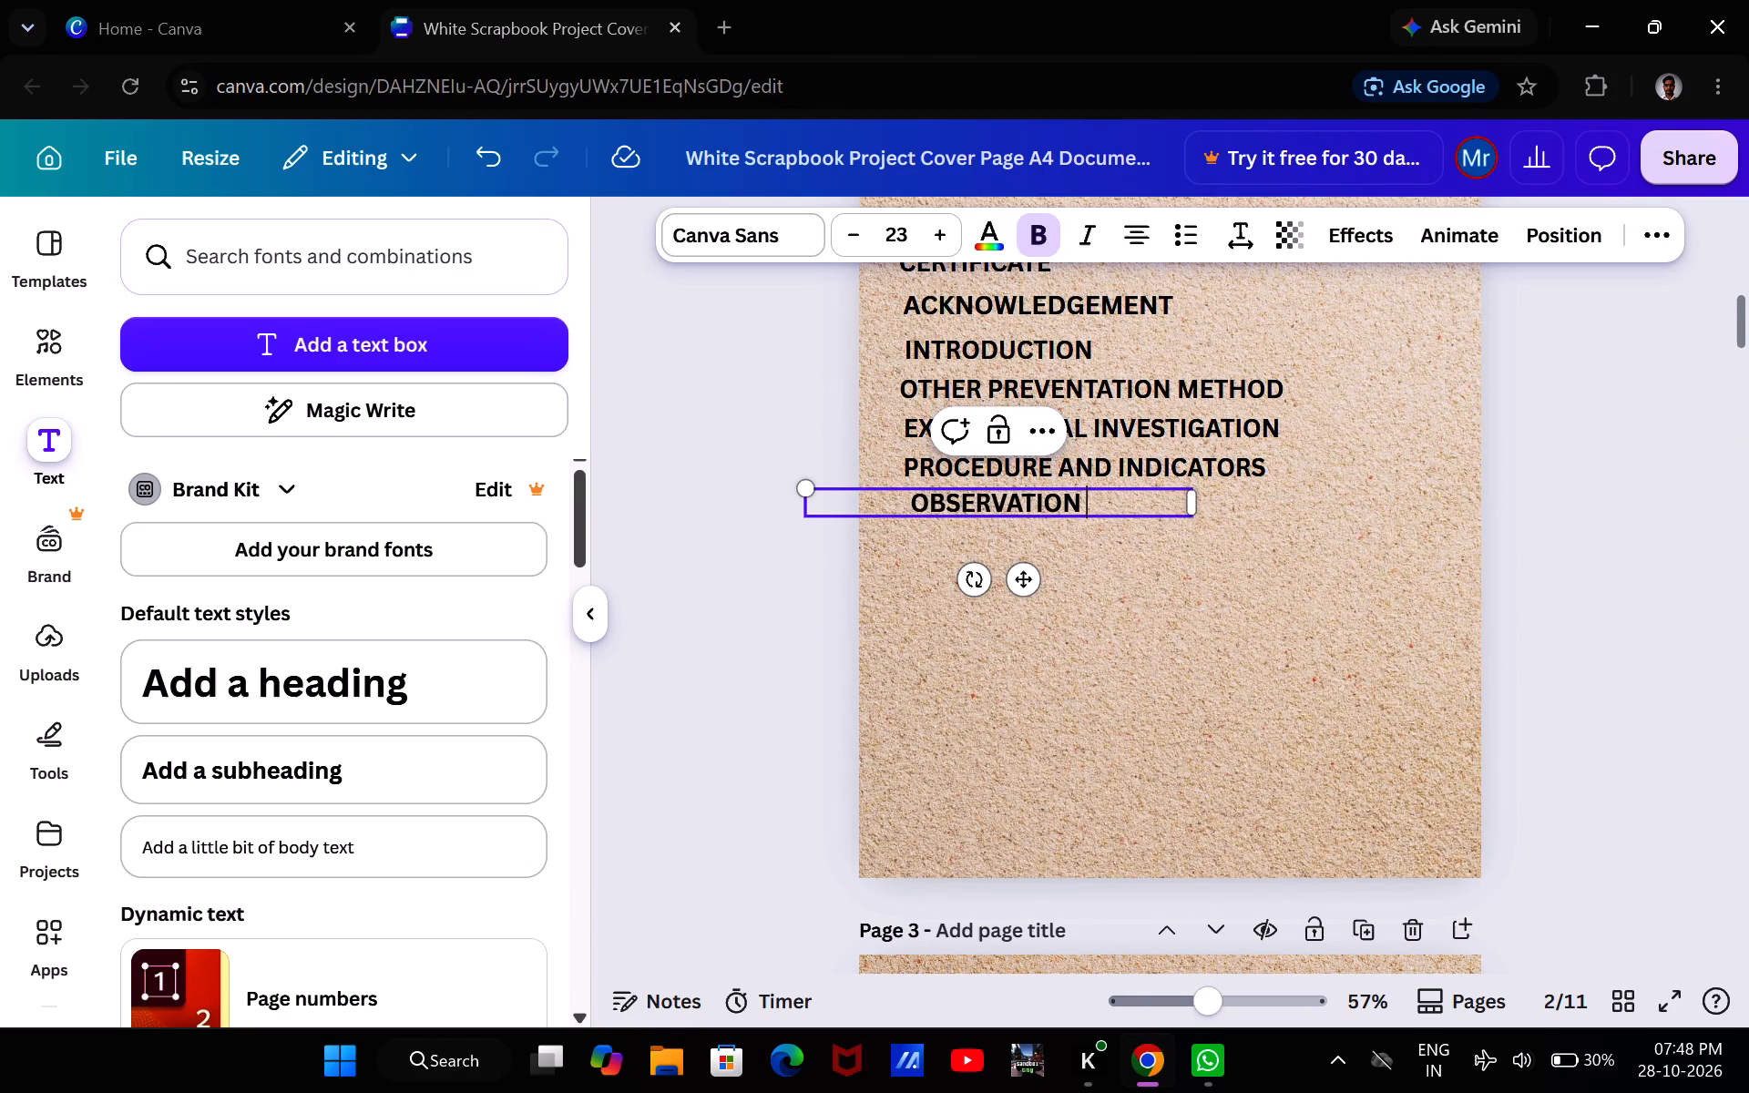
type("TABLE")
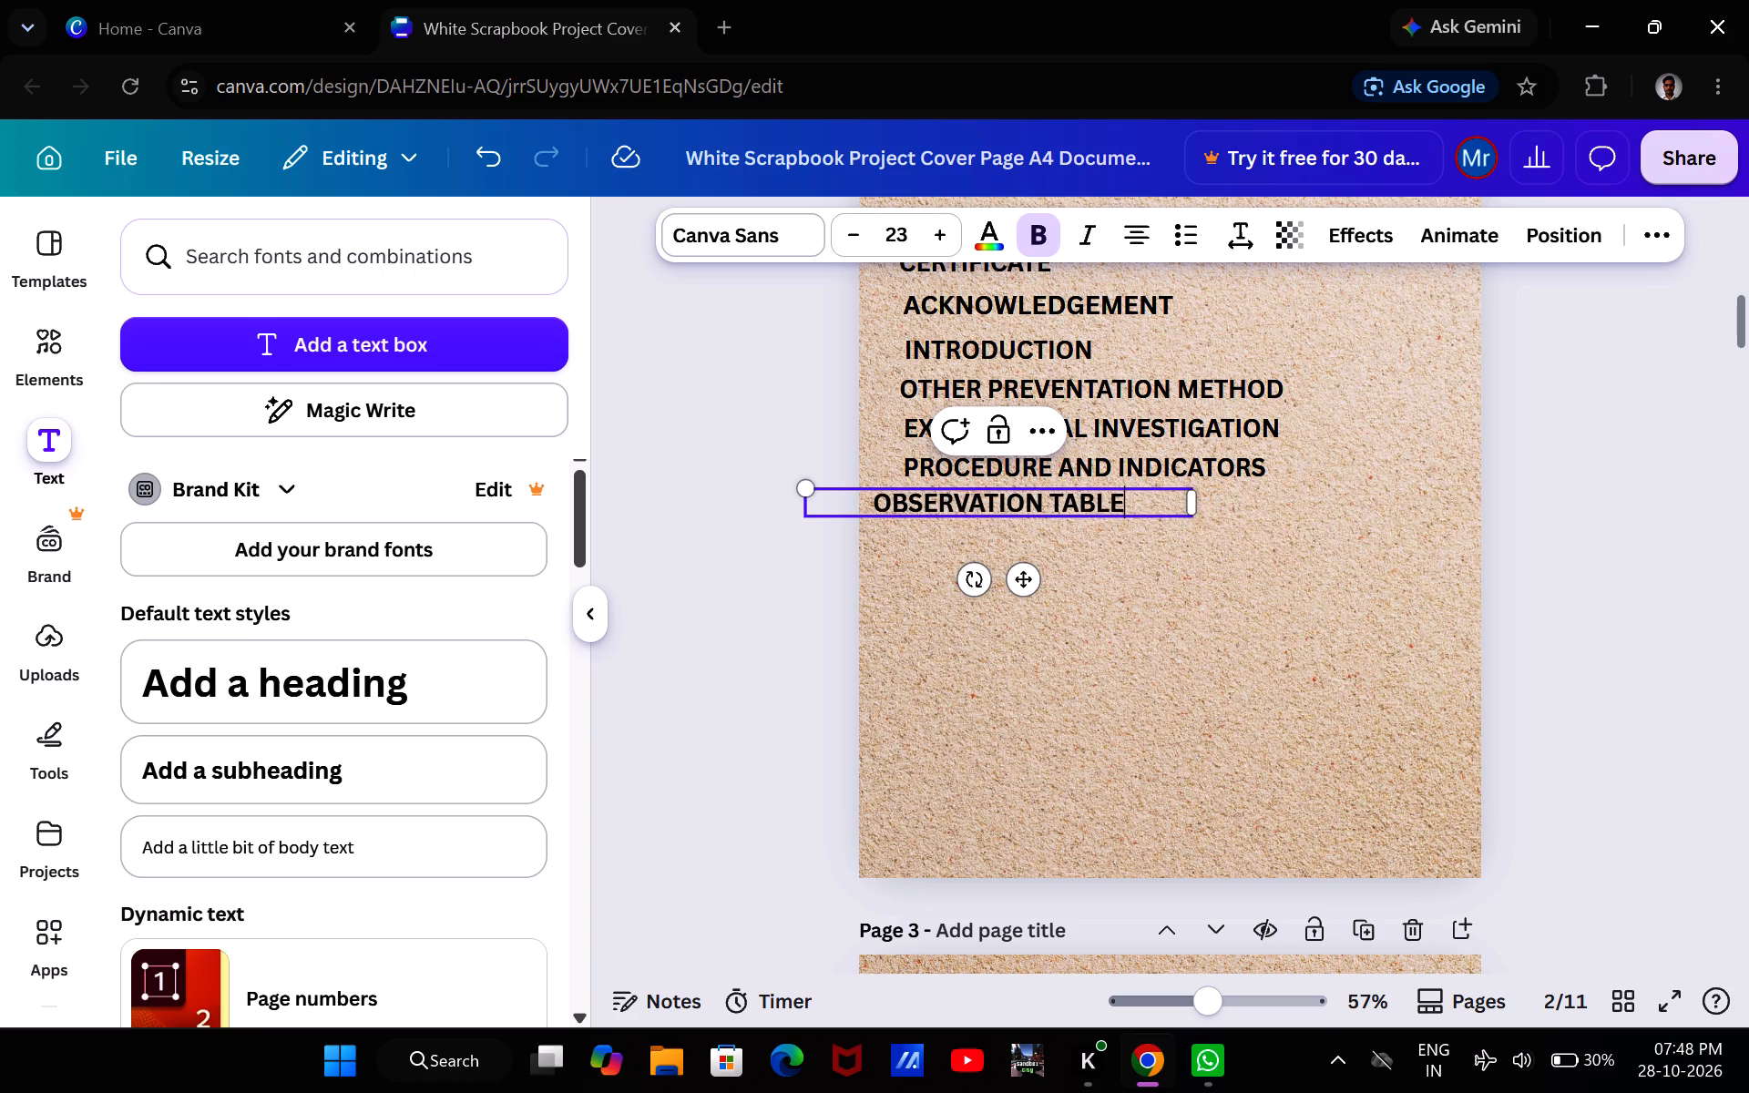
left_click_drag(1018, 569, 1039, 566)
left_click(773, 582)
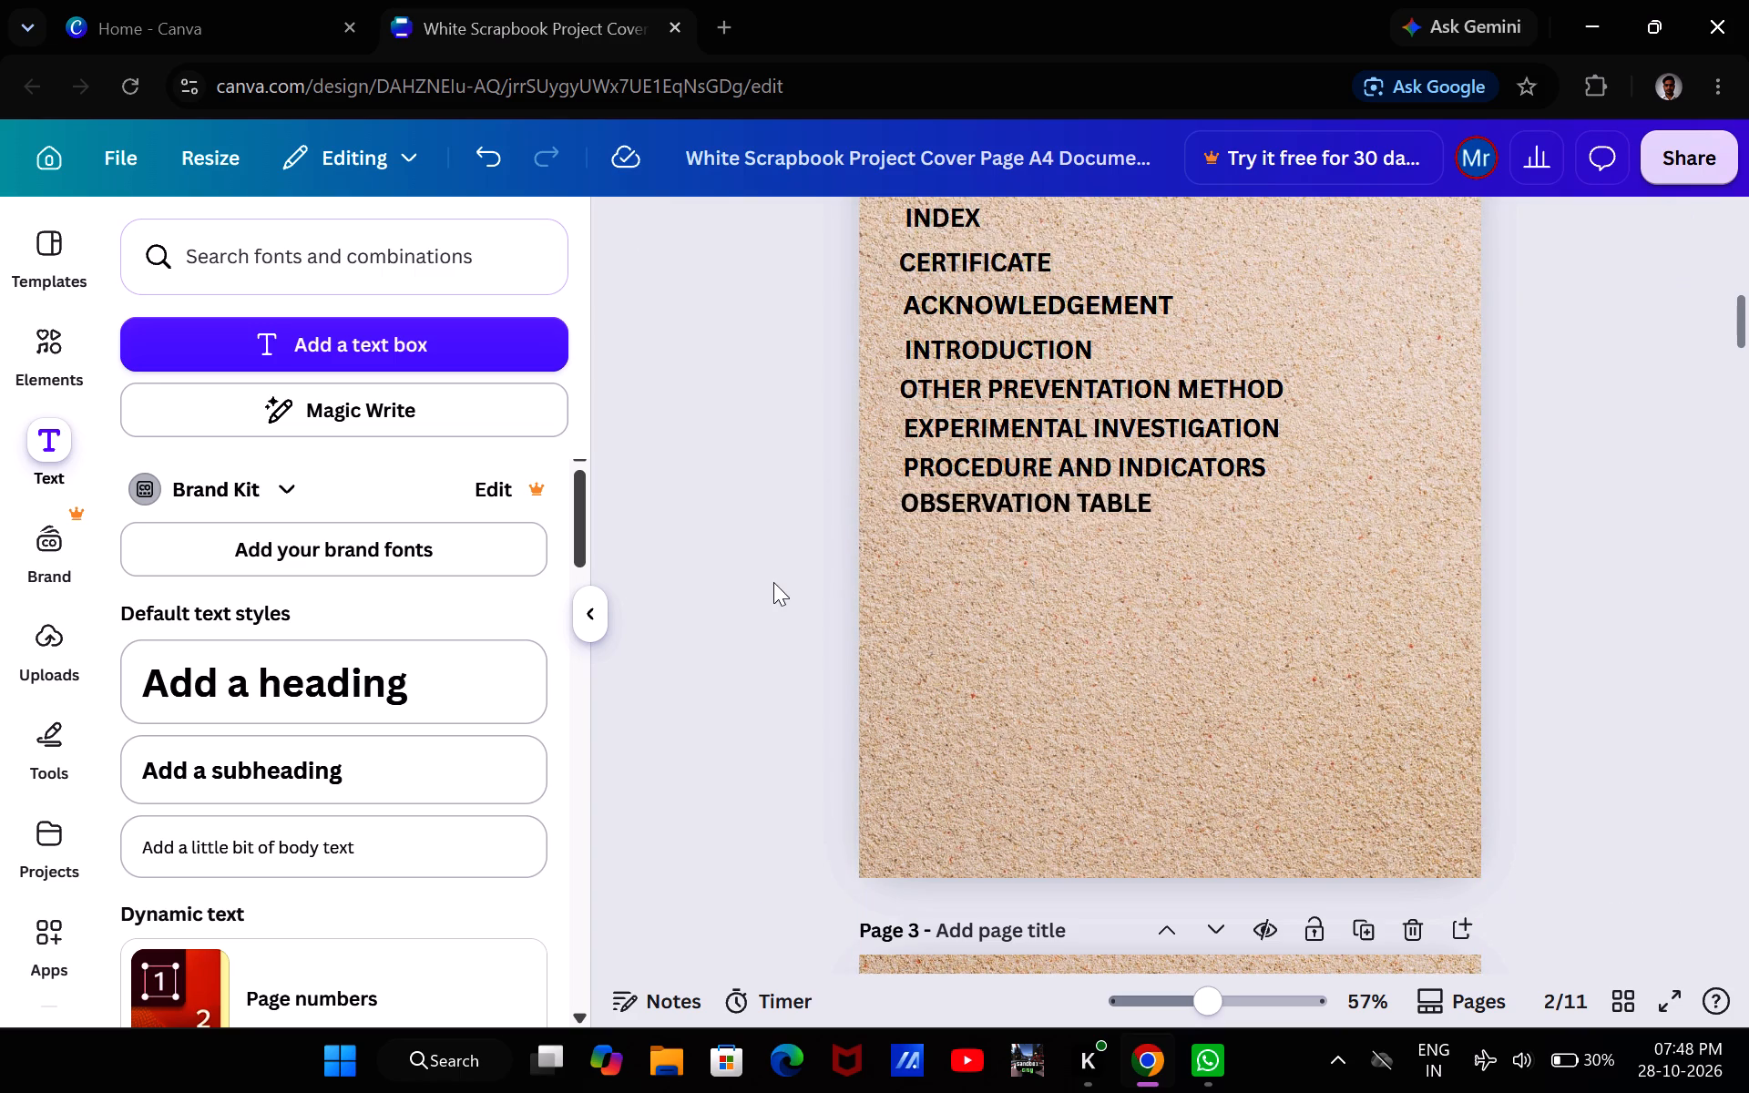
Add a blank page at the end of the document, after the OBSERVATION TABLE page.
scroll(773, 582, "down", 5)
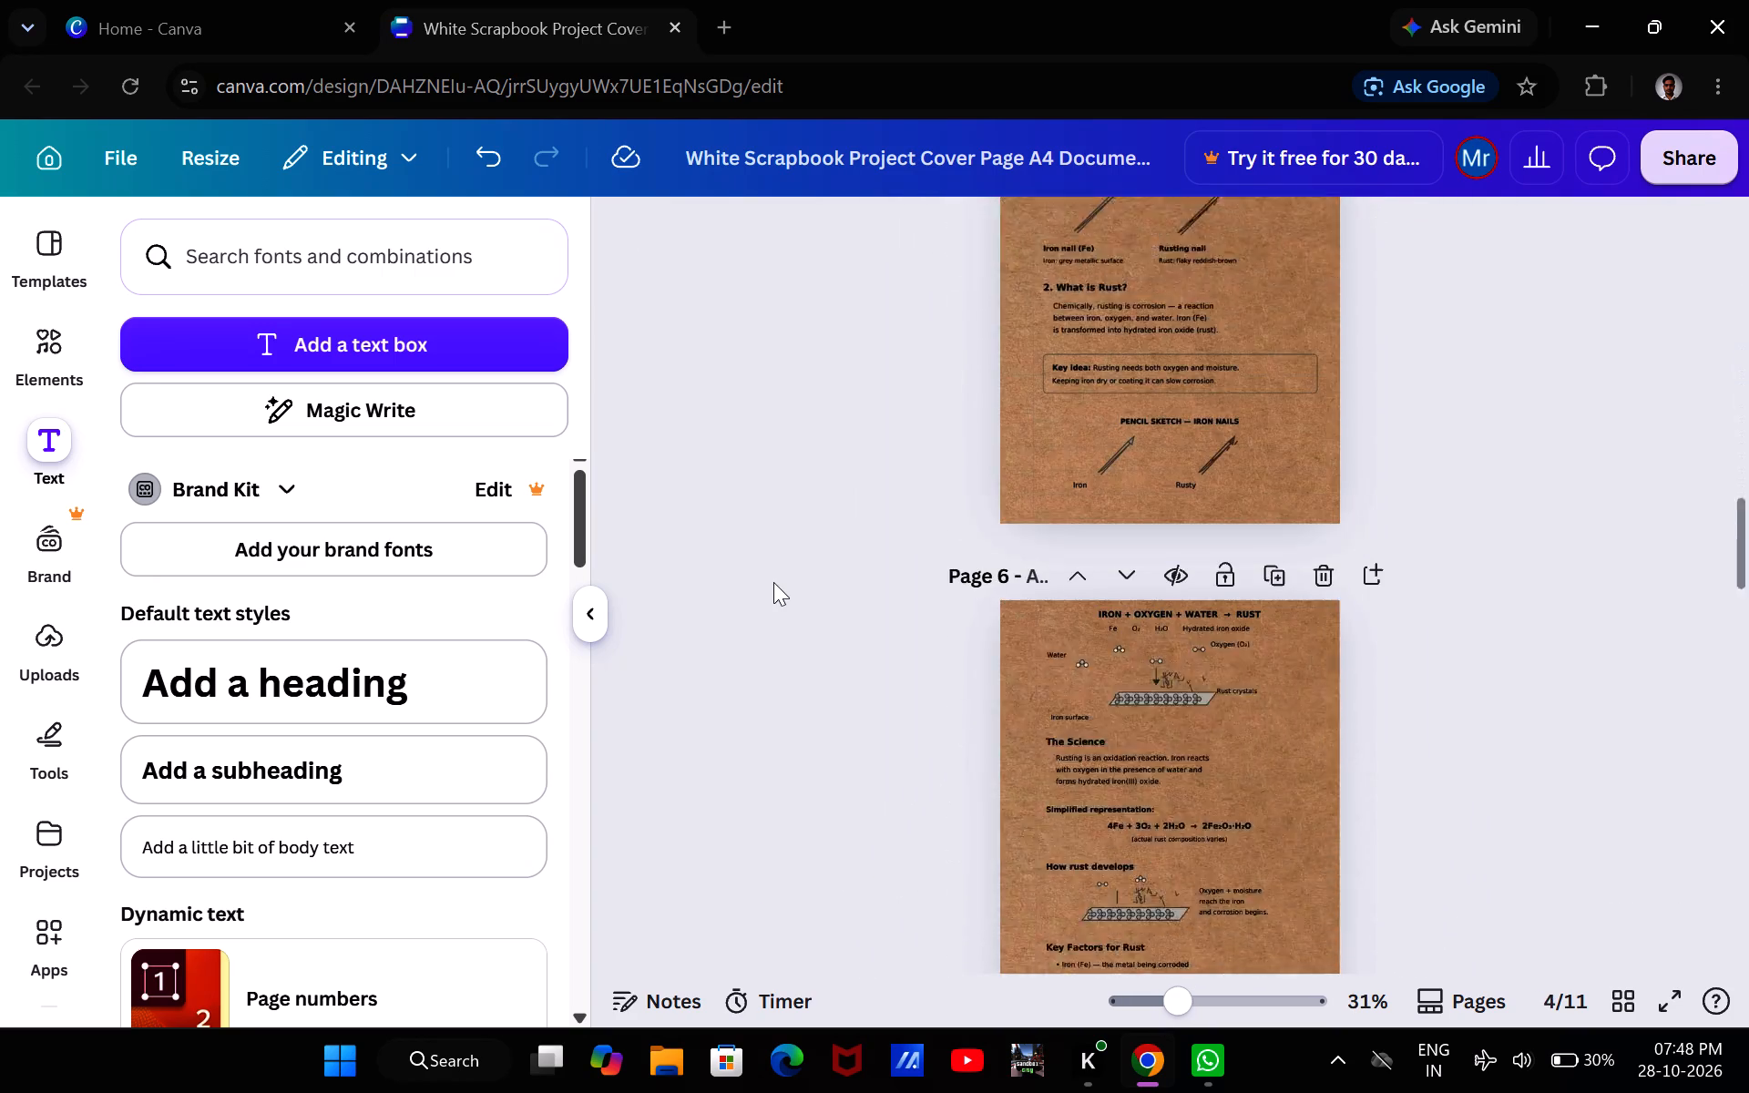
scroll(773, 582, "down", 6)
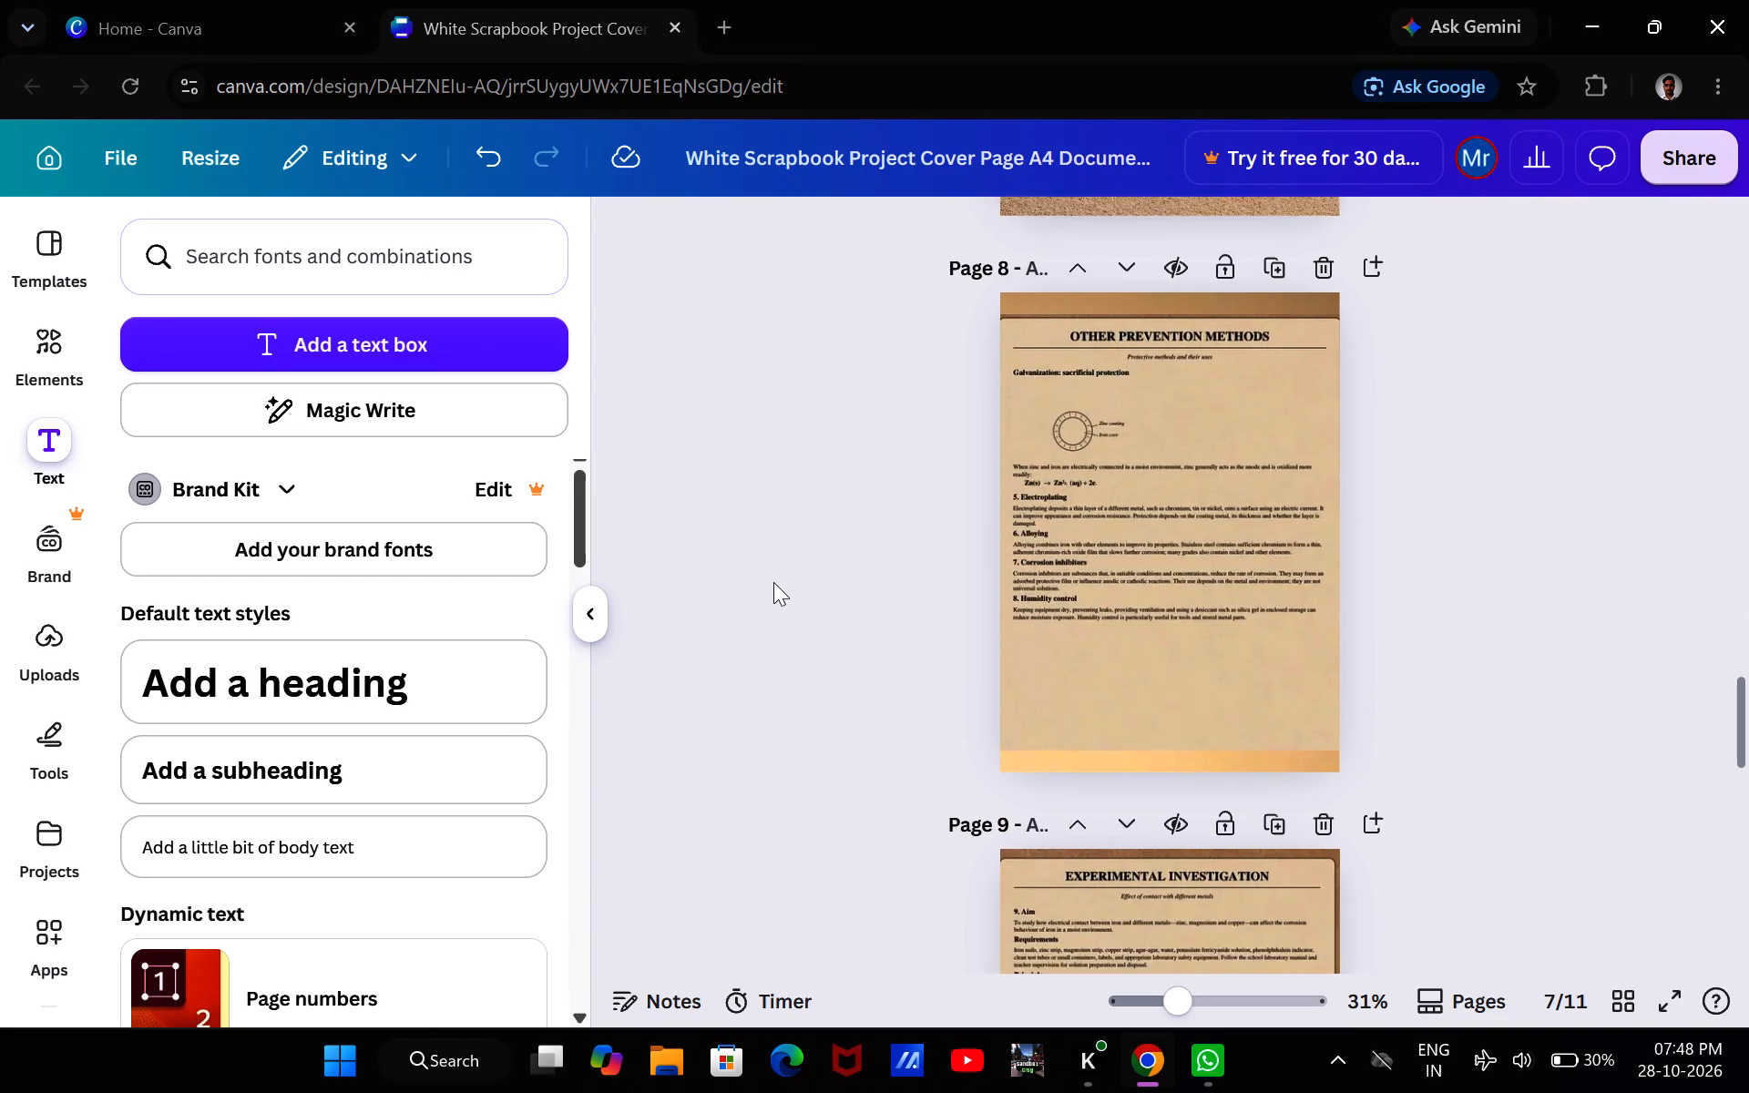
scroll(773, 582, "down", 2)
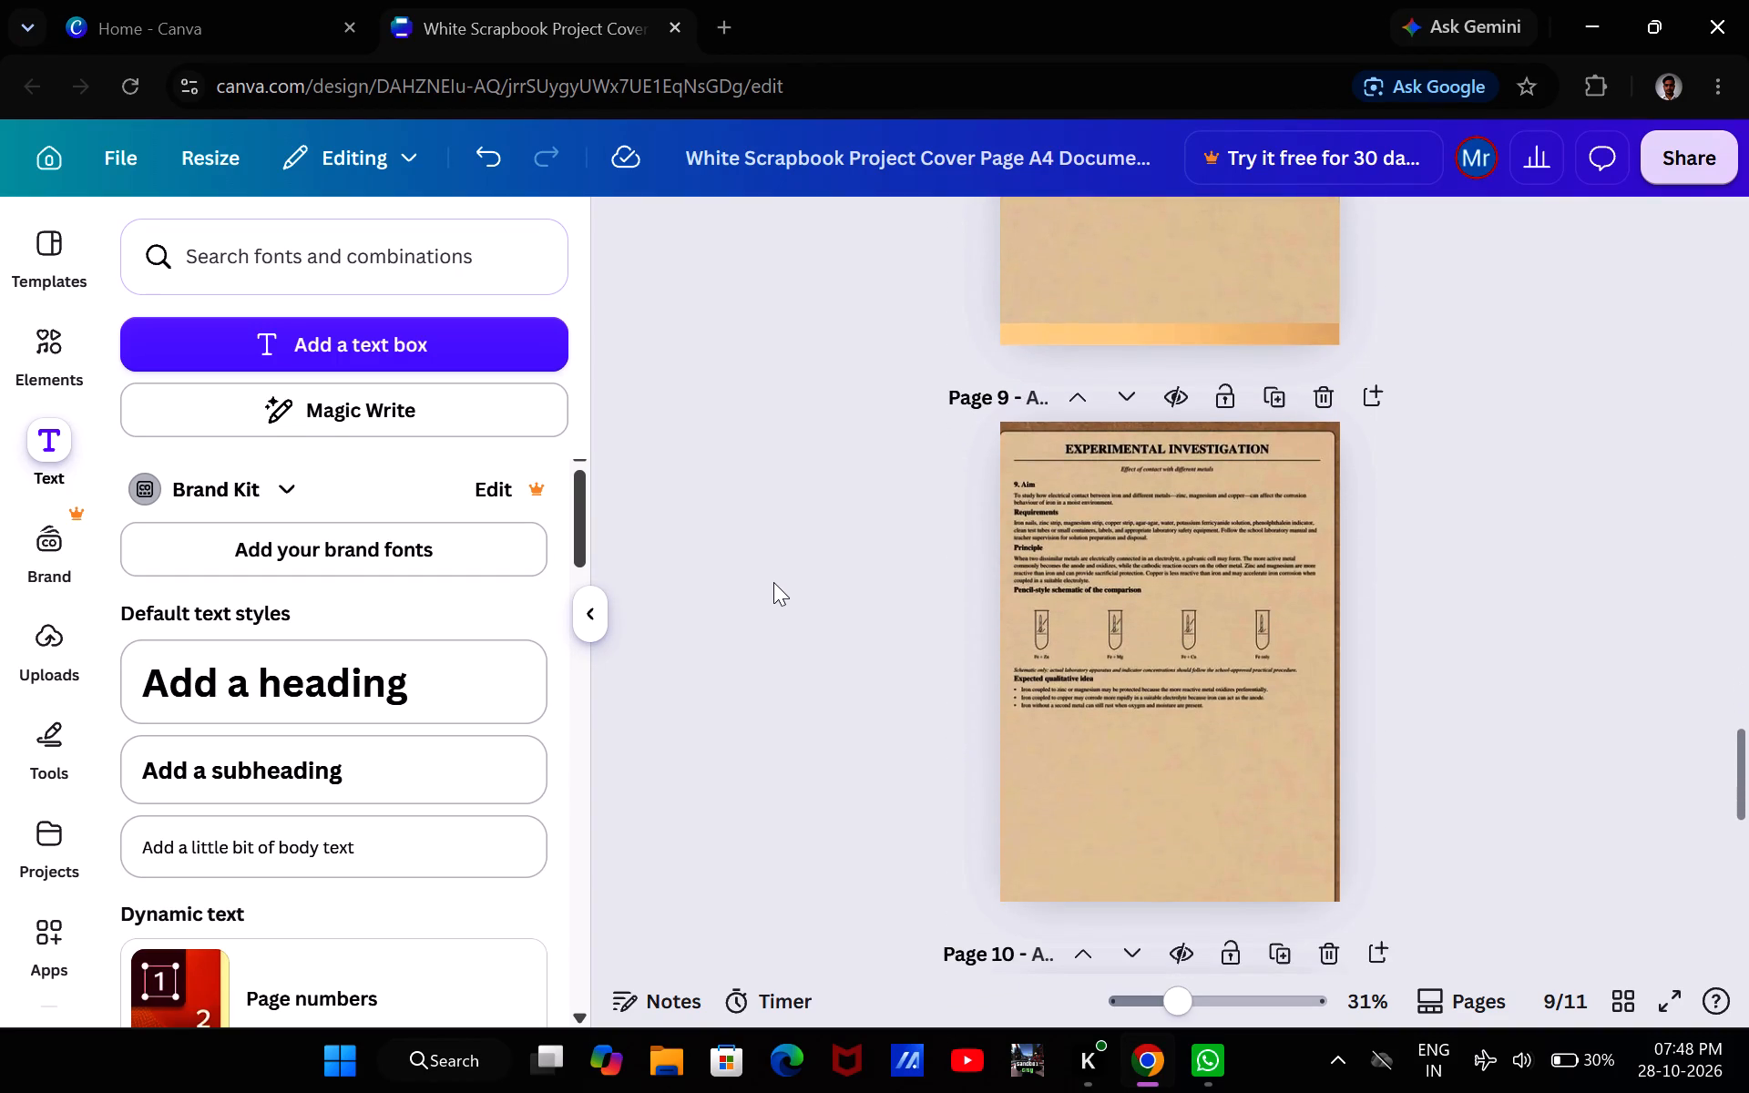
scroll(773, 582, "down", 2)
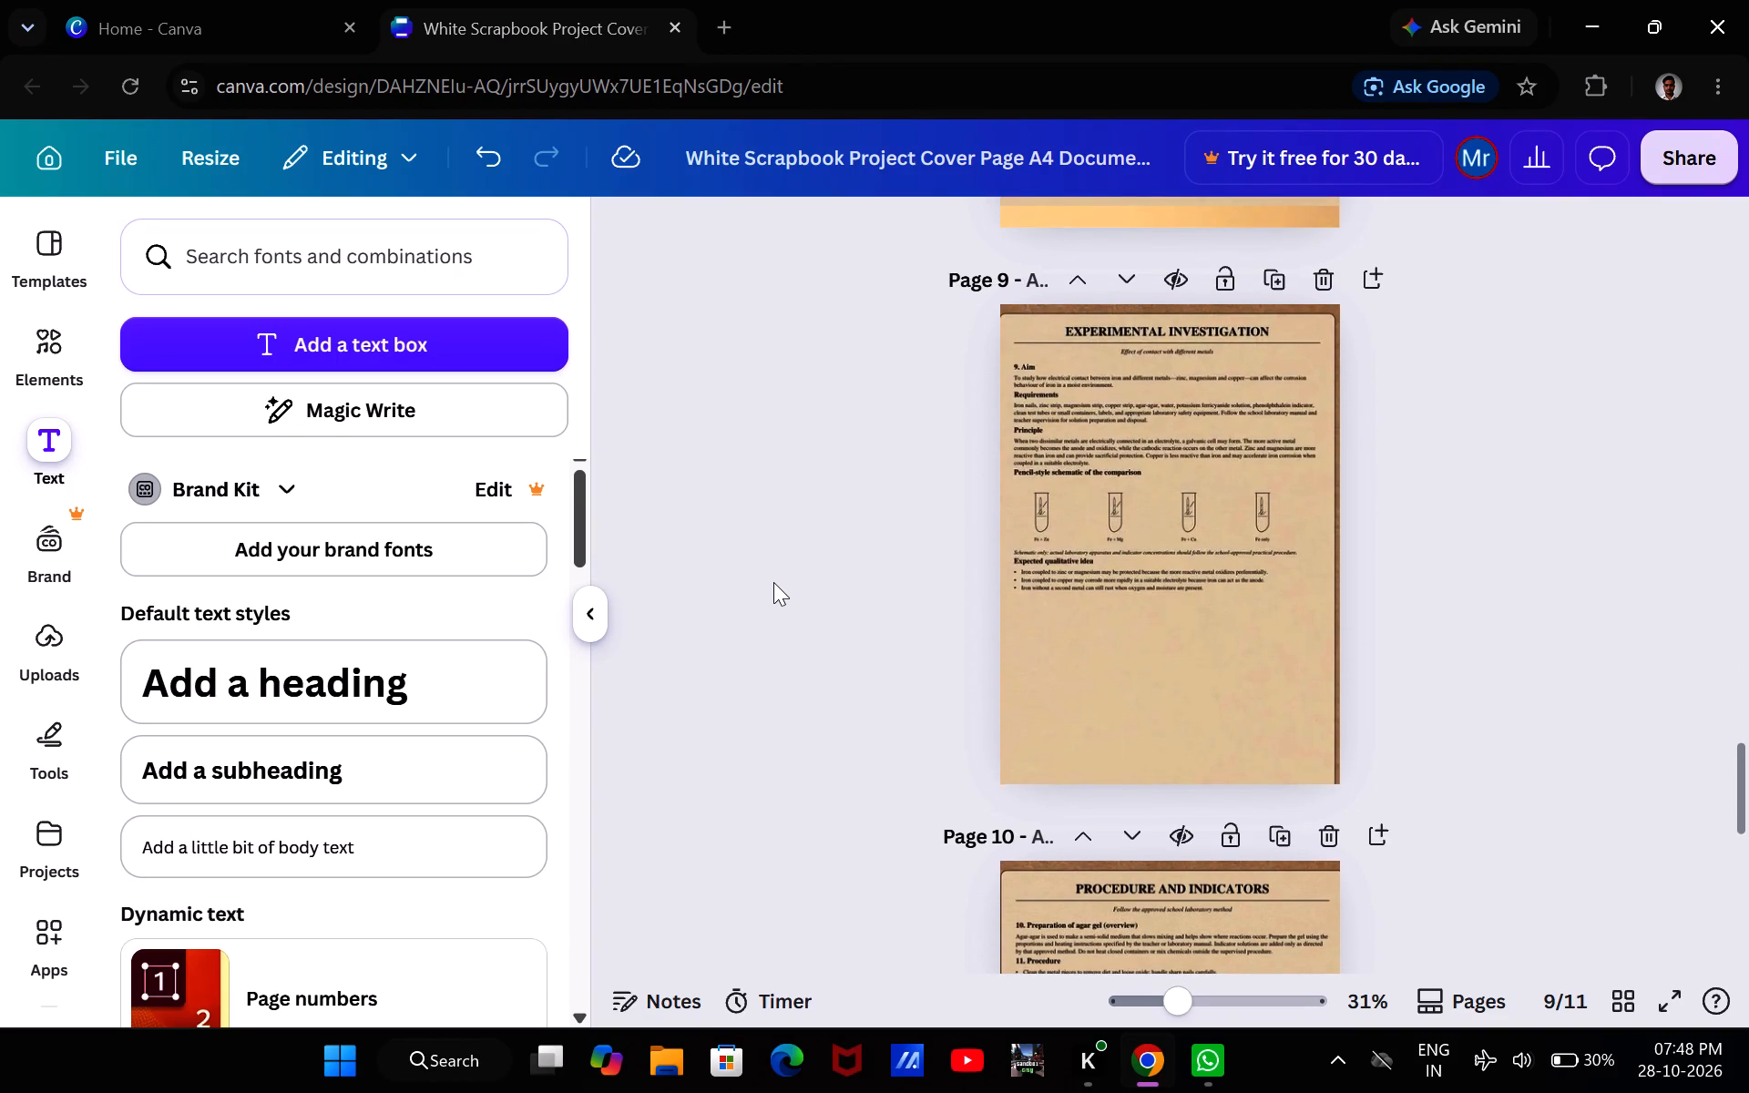
scroll(773, 582, "down", 3)
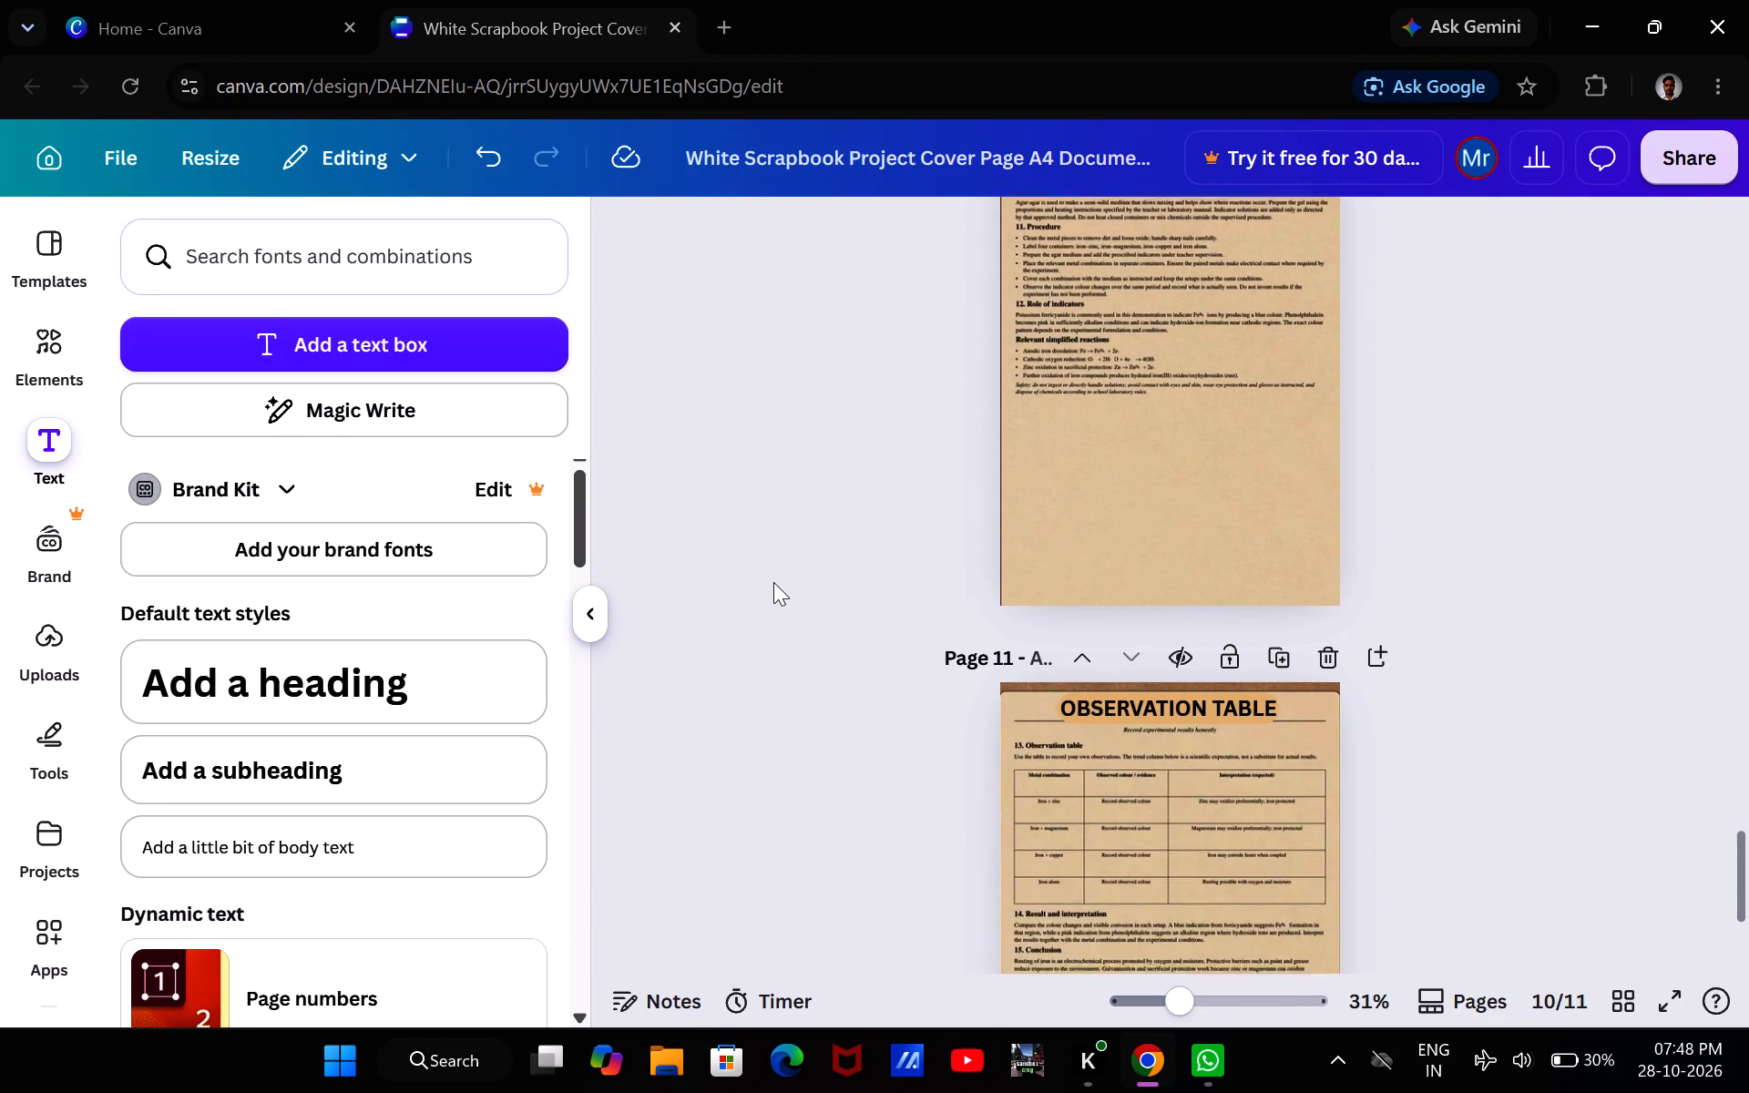
scroll(773, 582, "down", 3)
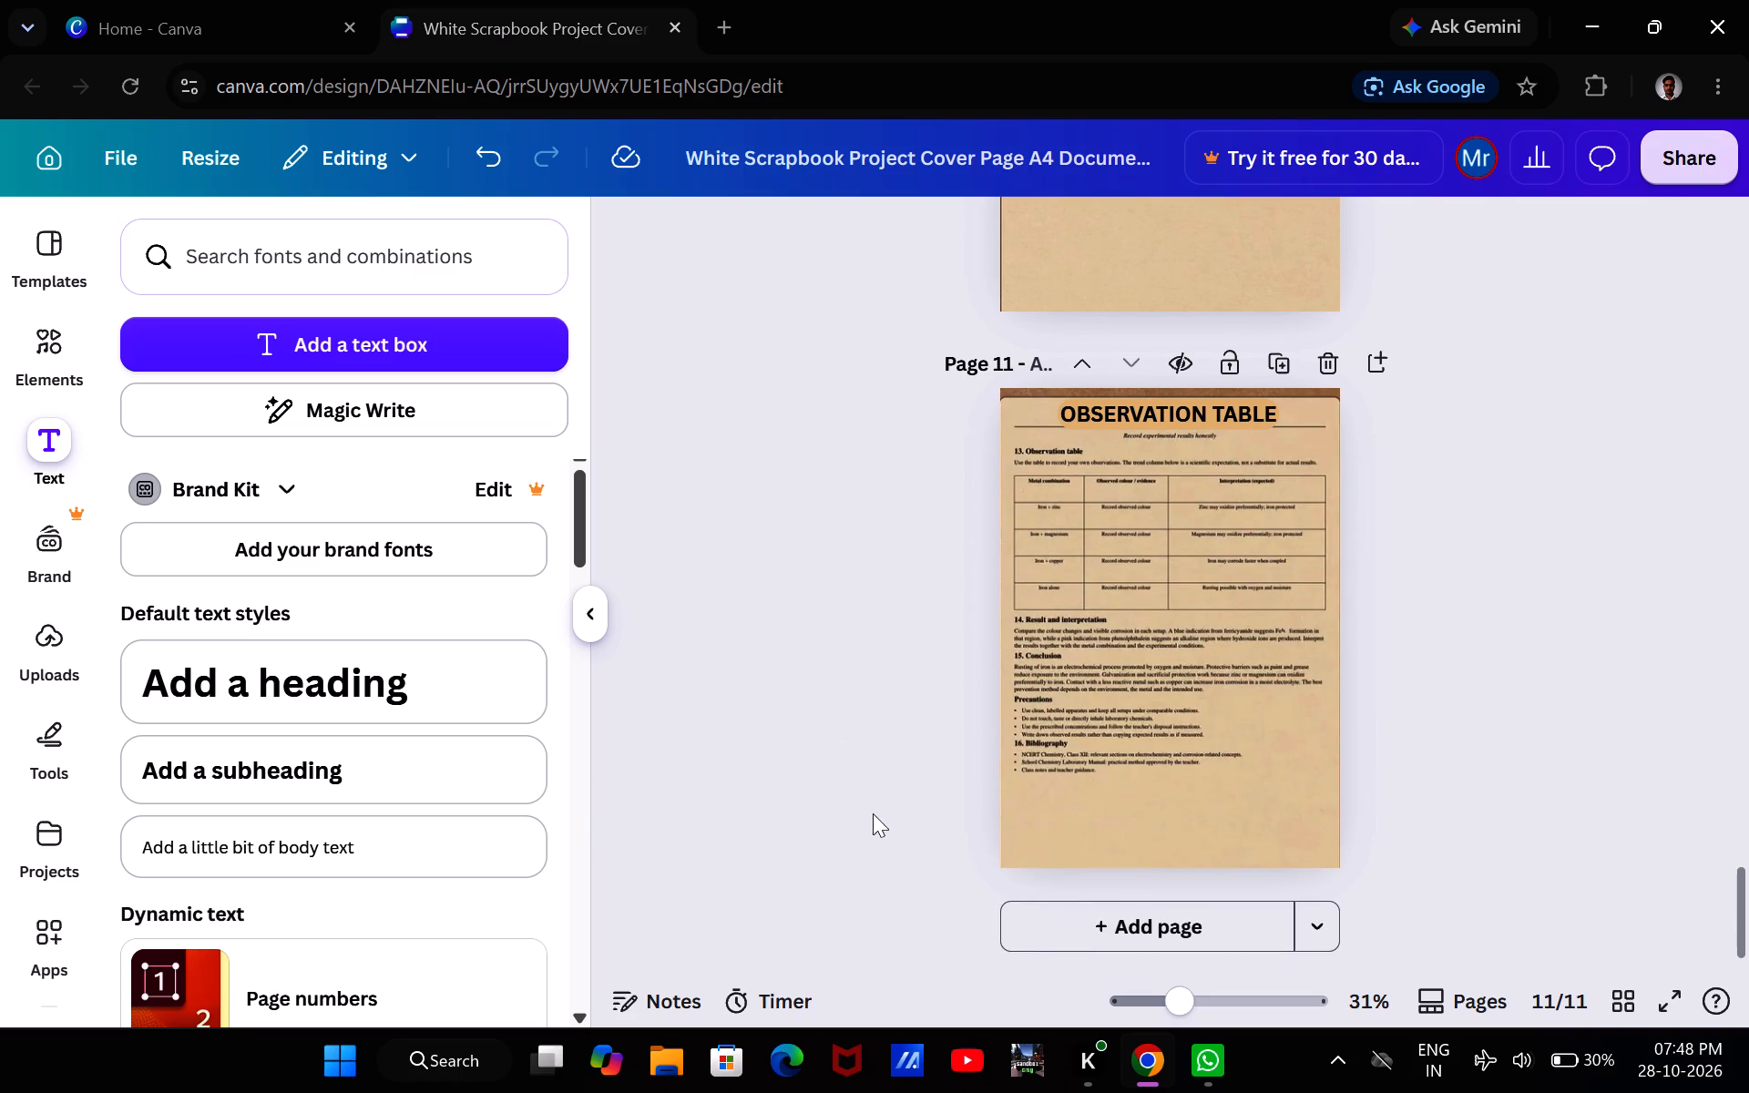
left_click(1061, 904)
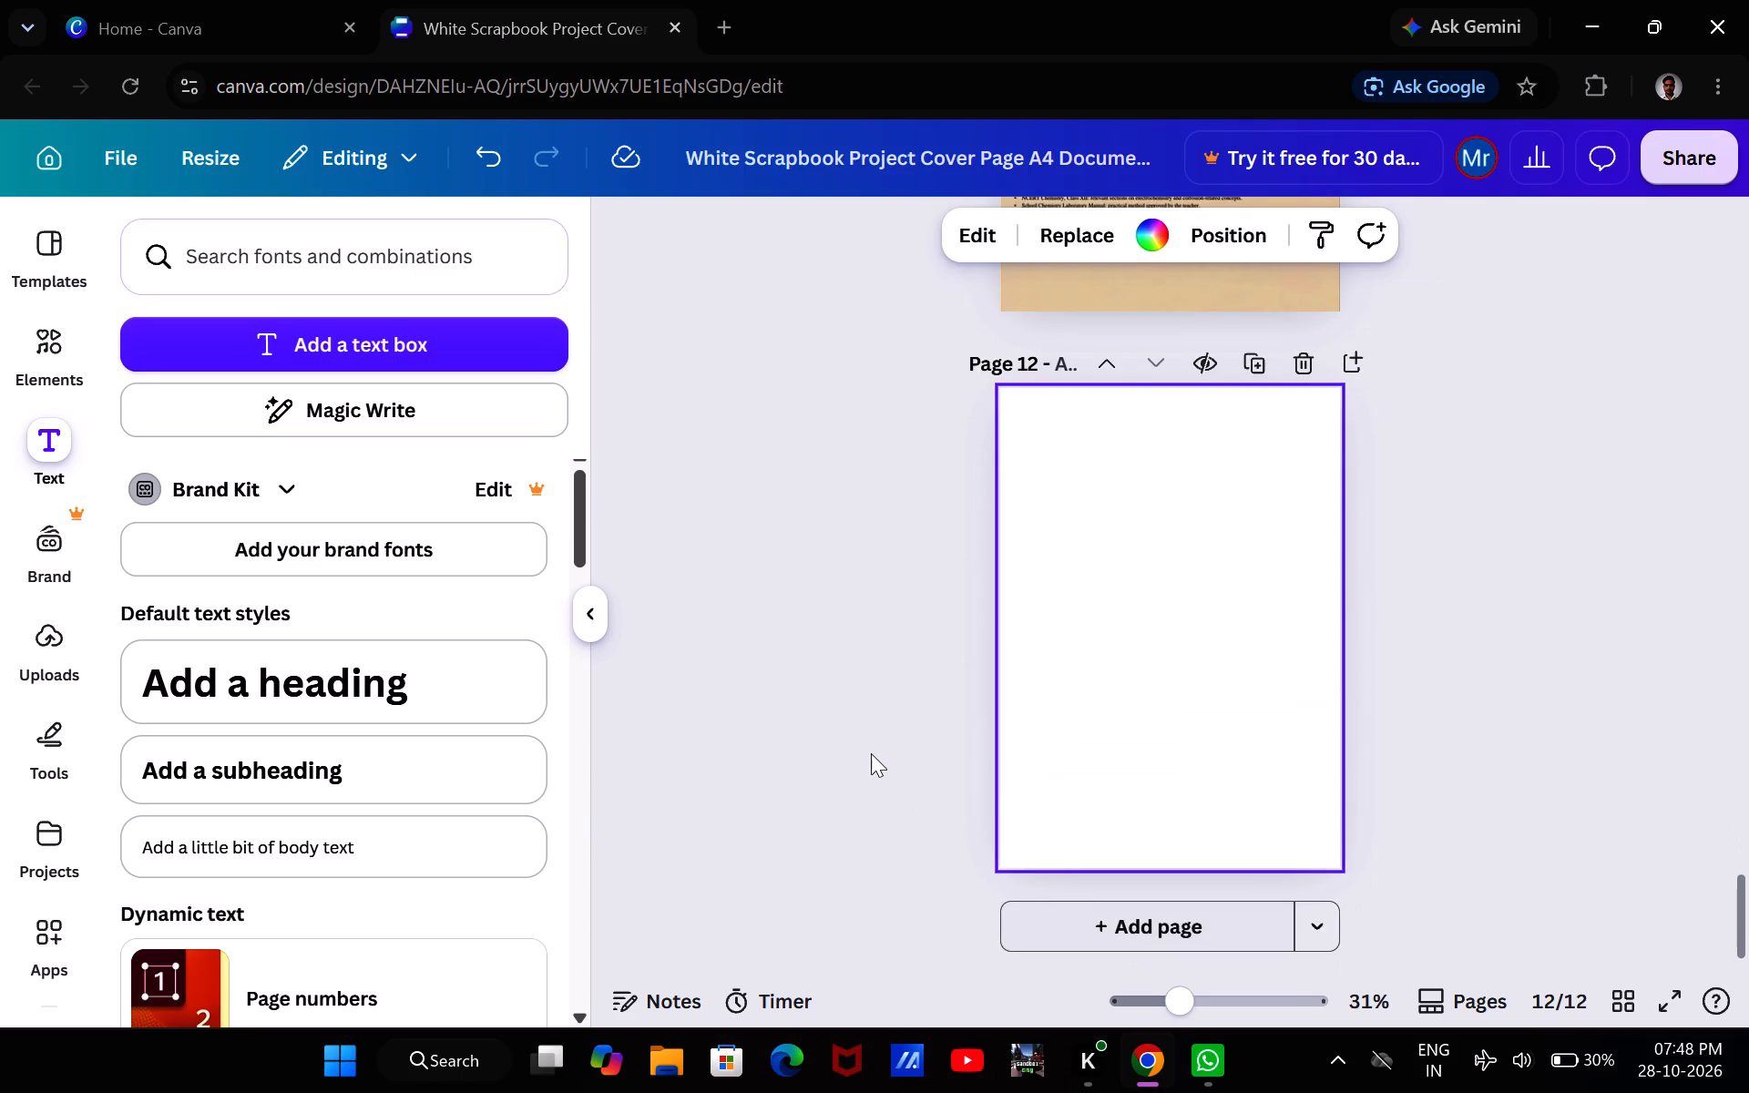
left_click(871, 753)
Fill the blank page 12 with the plain golden-brown gradient image from the uploads.
right_click(1095, 679)
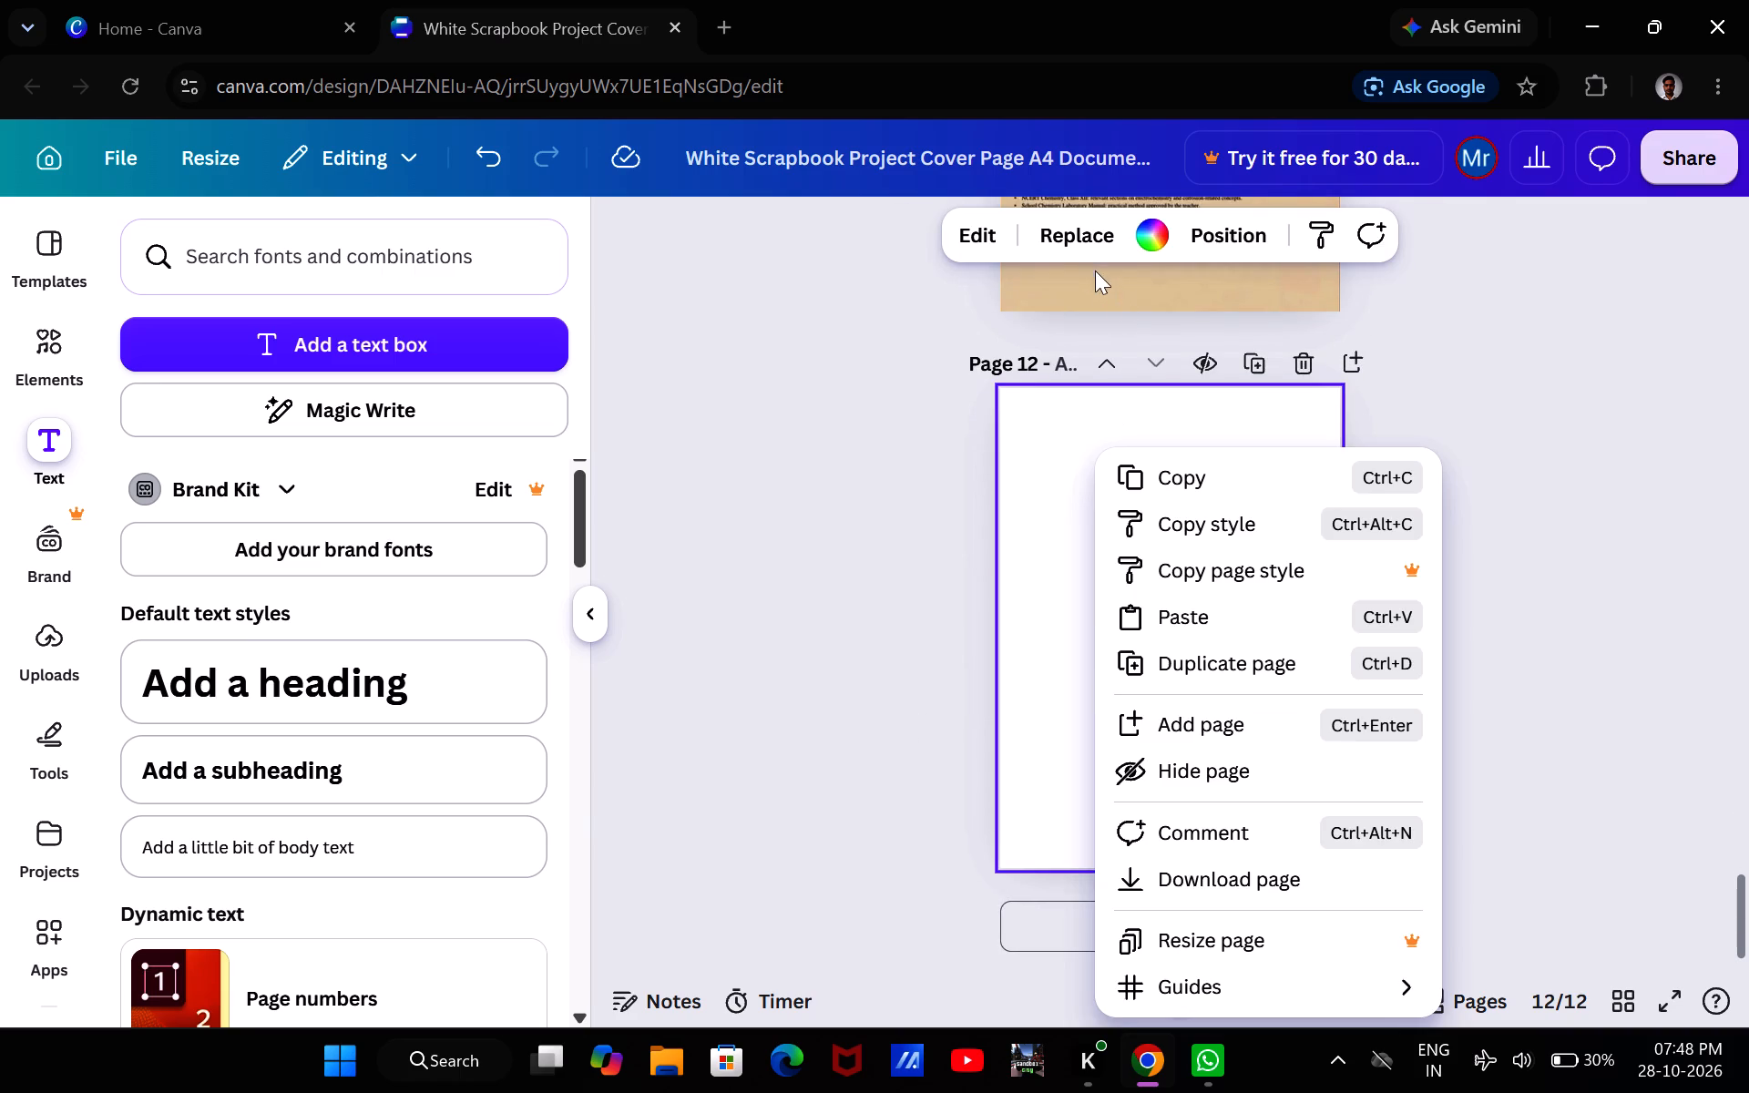
left_click(1075, 243)
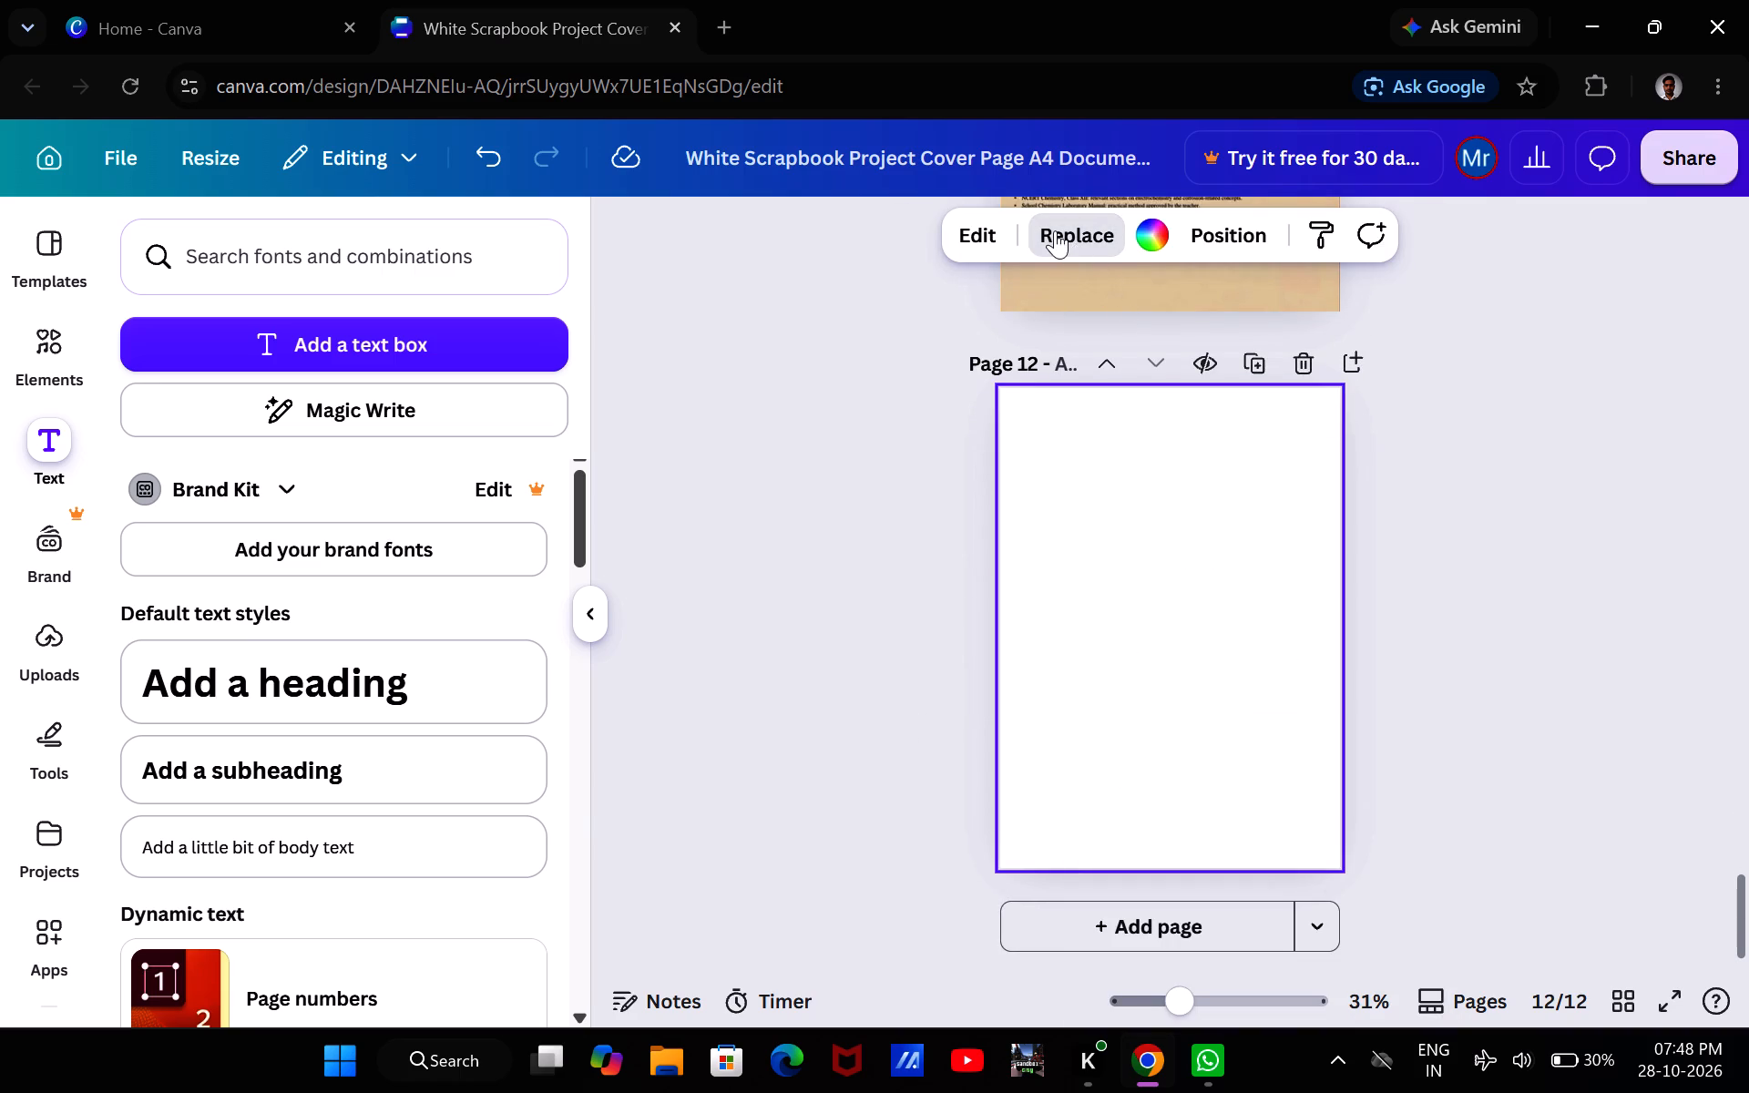
left_click(1064, 230)
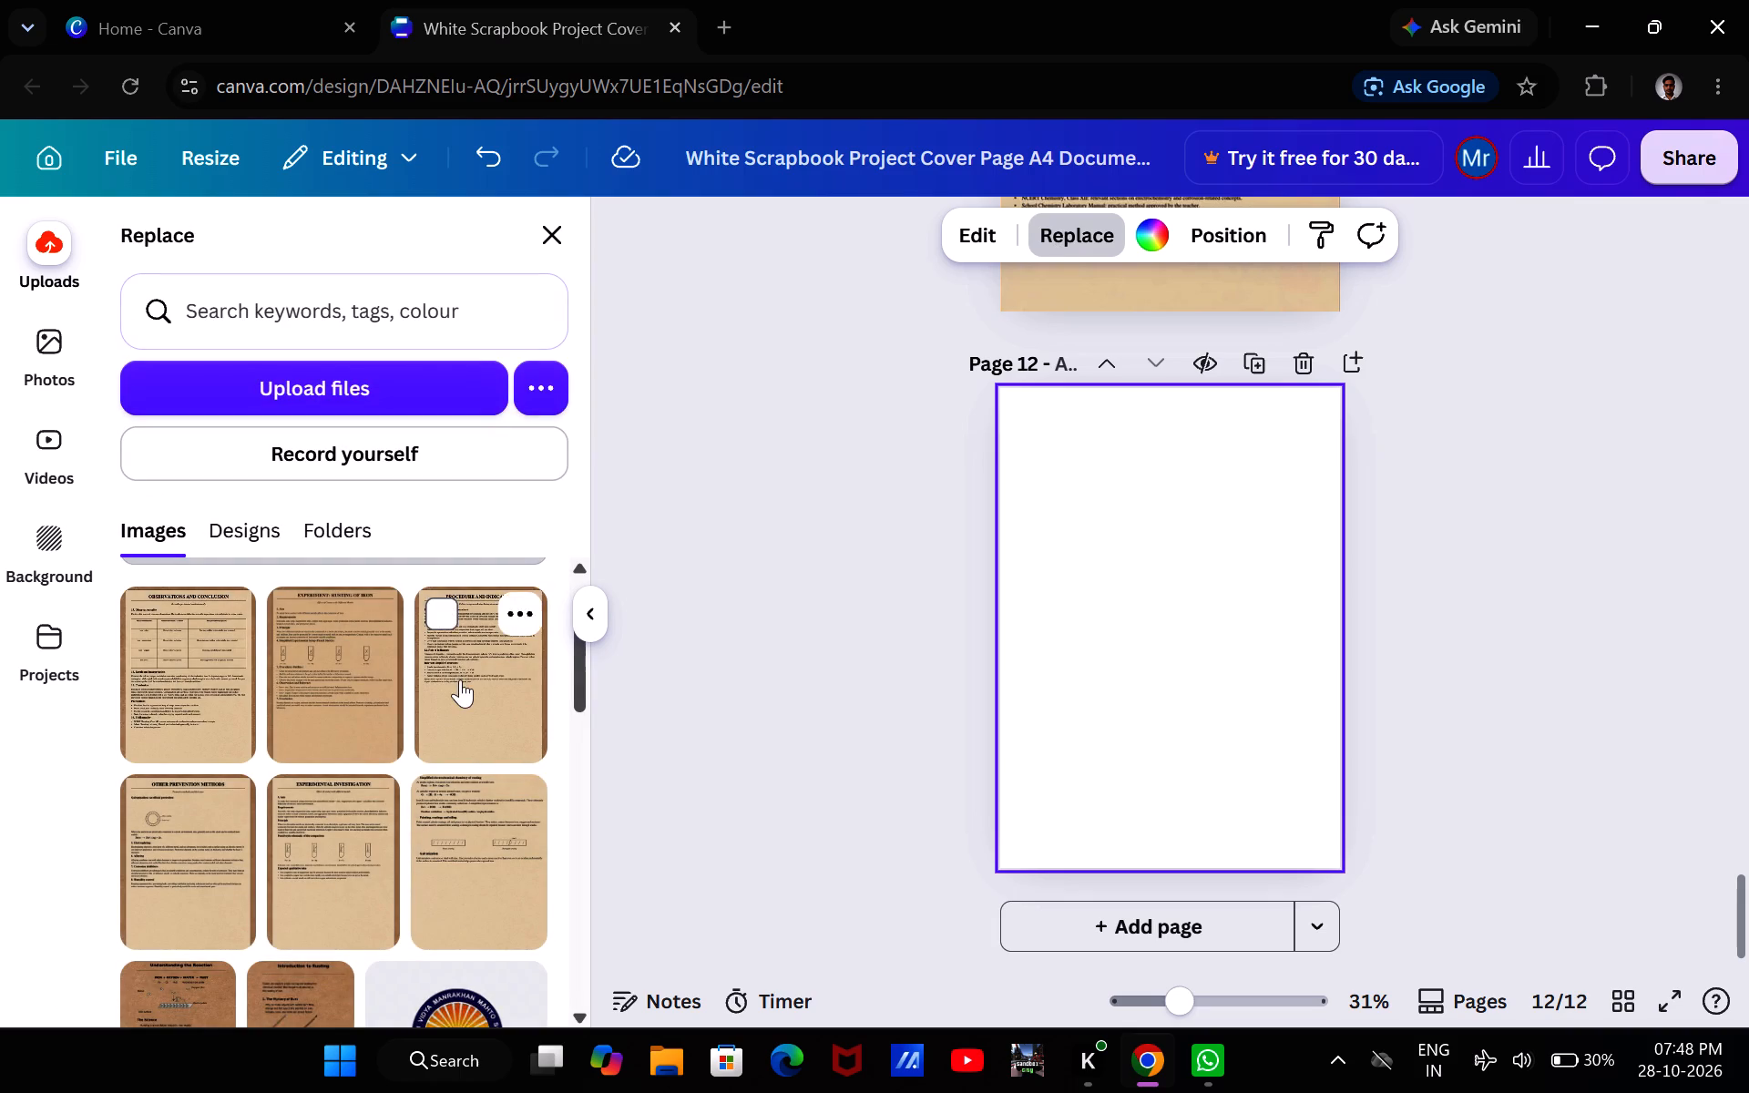
scroll(323, 771, "down", 2)
left_click(381, 965)
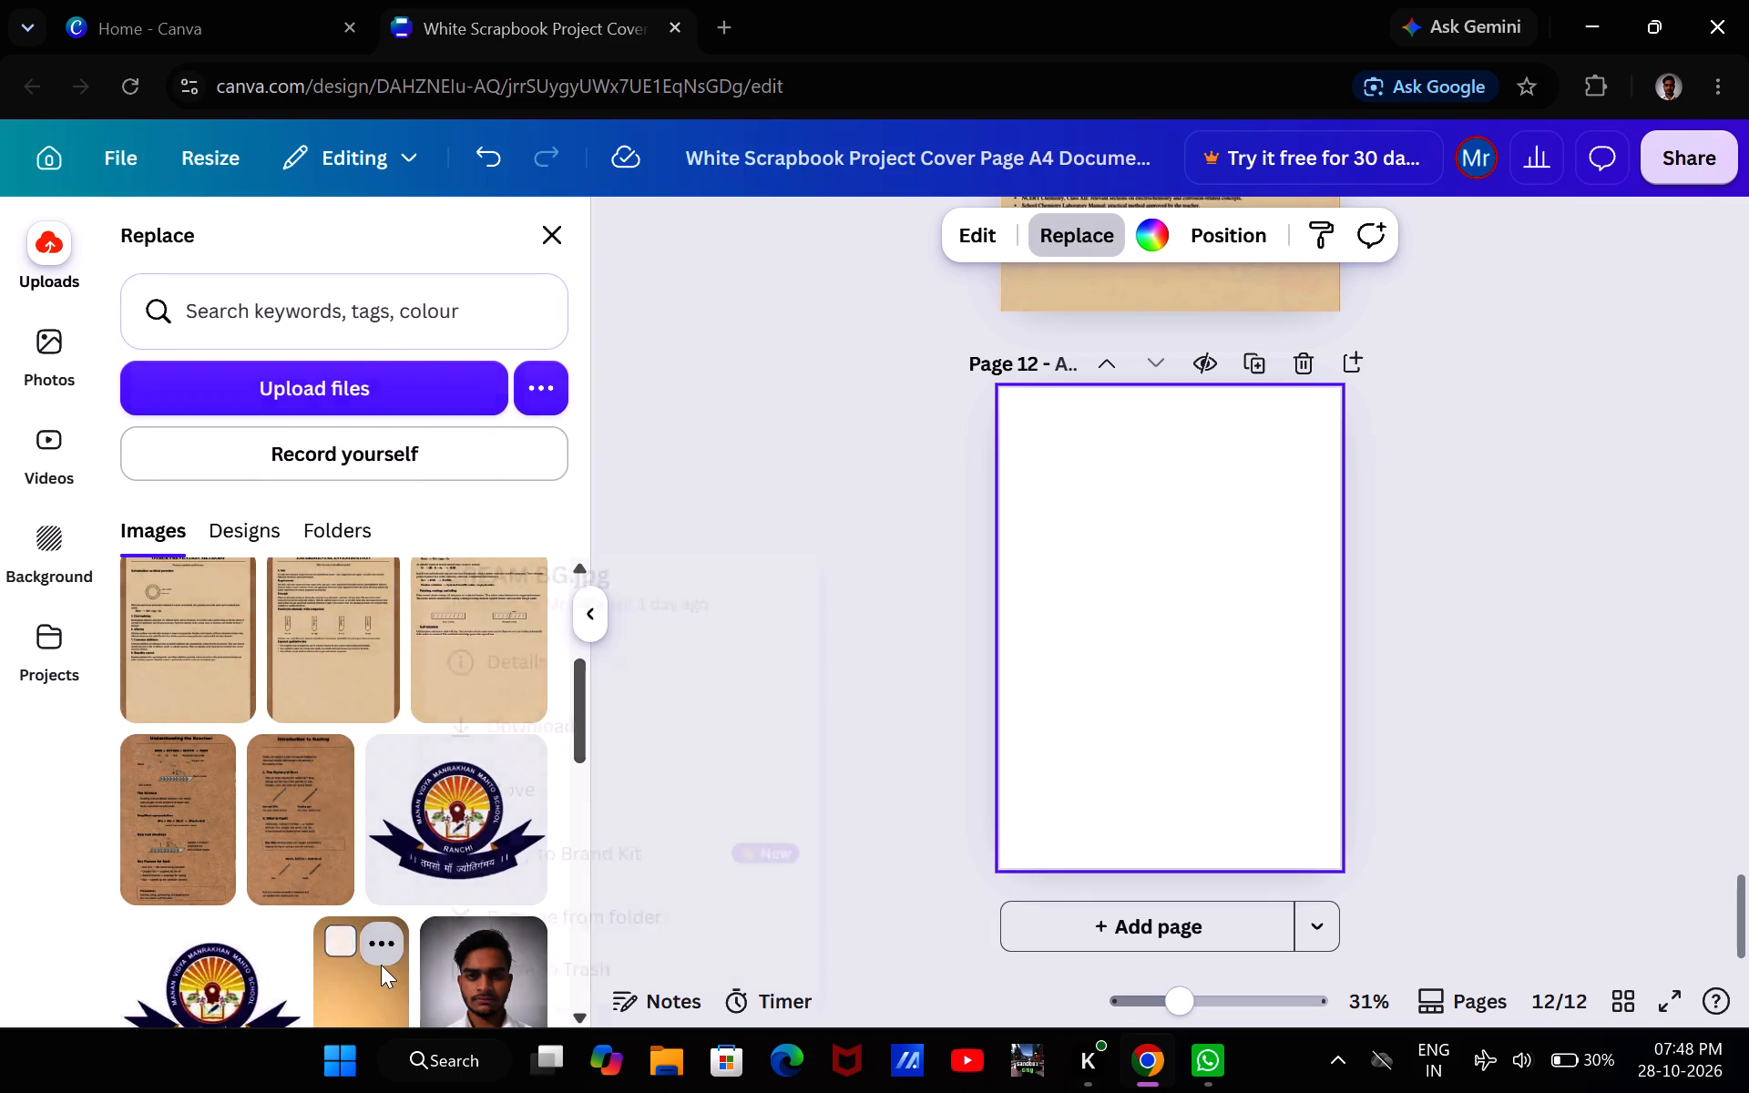
left_click(370, 967)
left_click(370, 967)
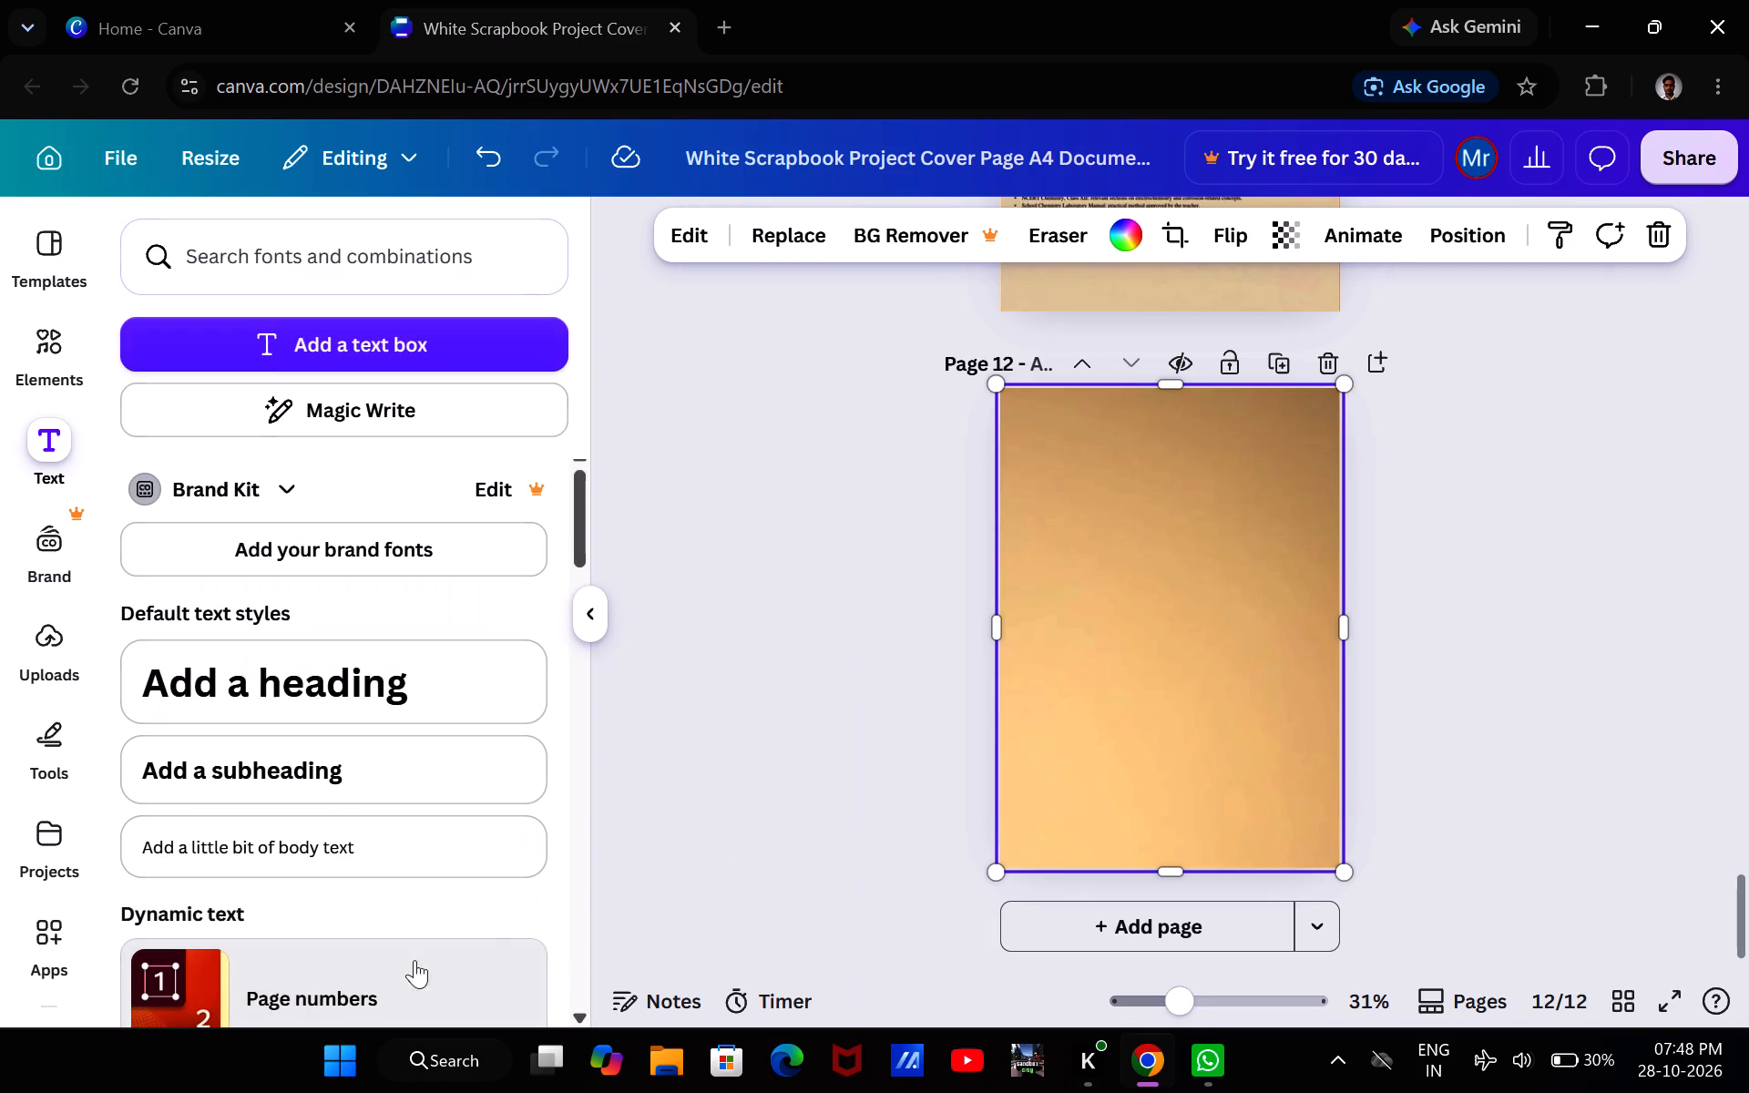
left_click(695, 819)
Crop the bottom of page 11's printed sheet image to a height of about 16.4, ending just below the Result and interpretation paragraph.
scroll(695, 819, "up", 3)
scroll(695, 819, "right", 1)
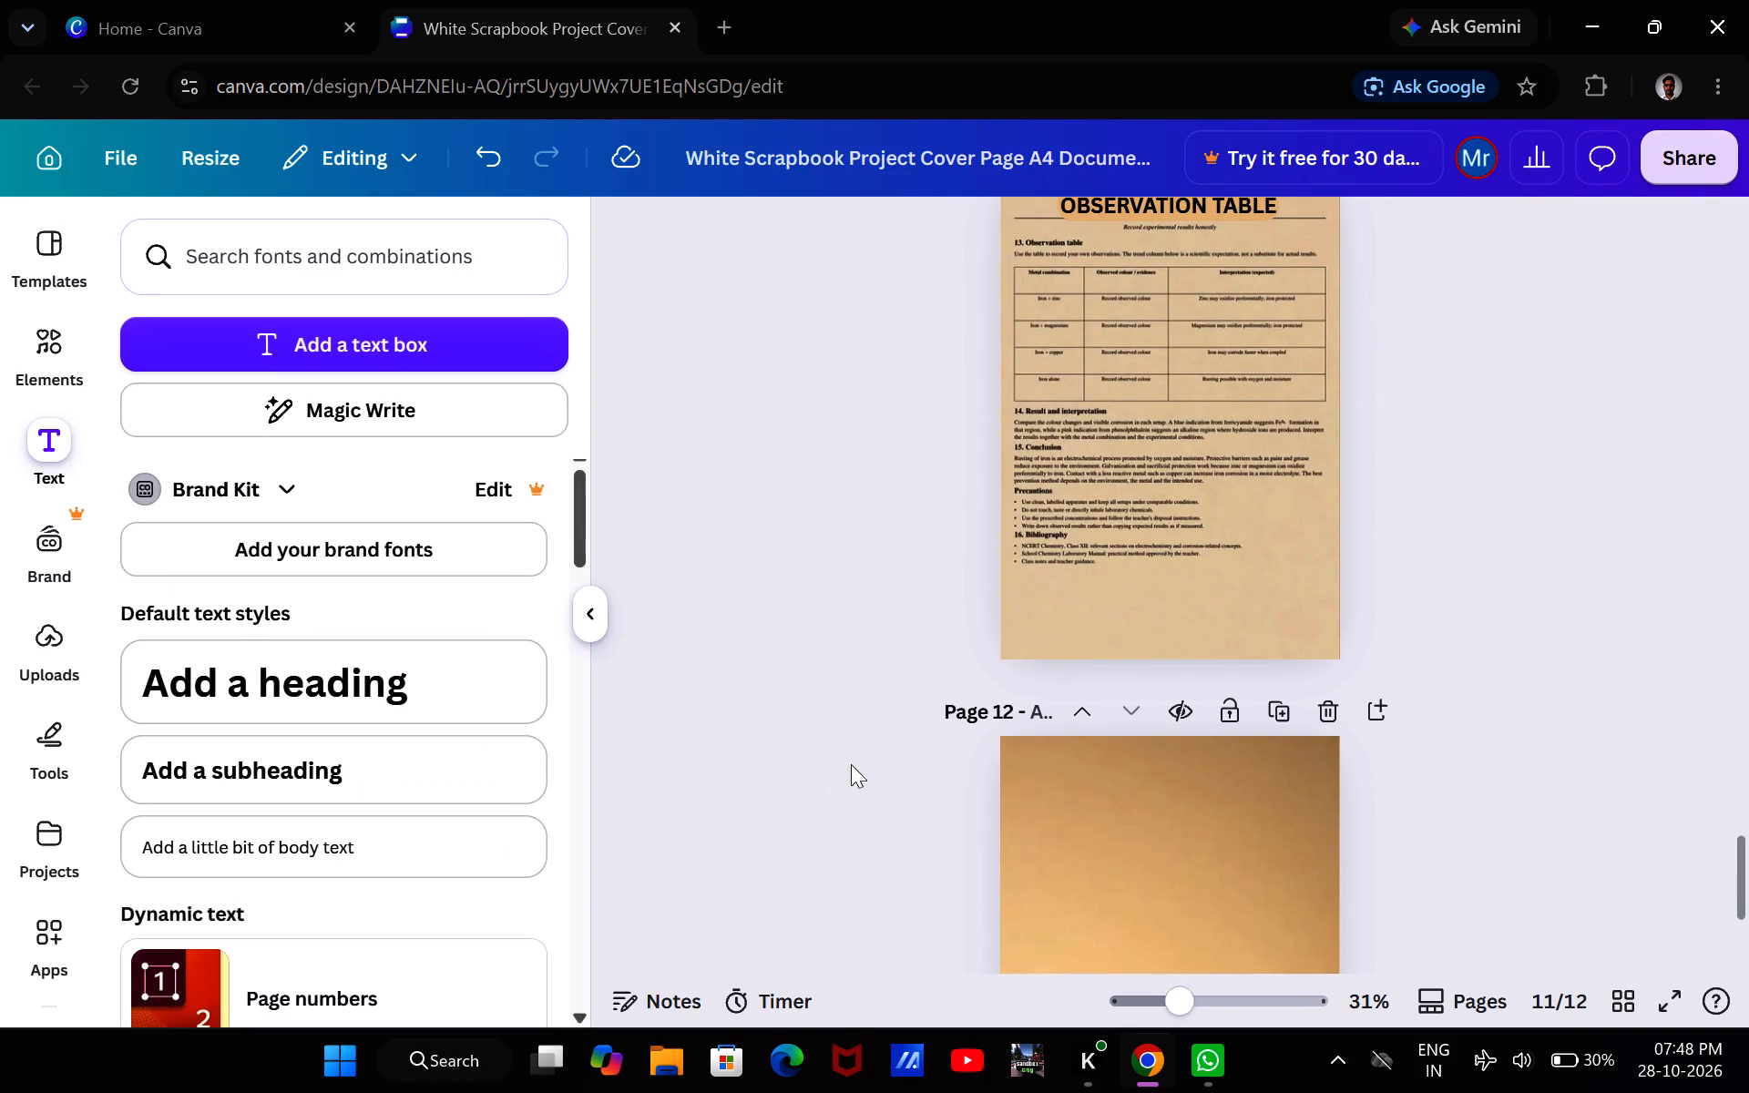
left_click(1130, 601)
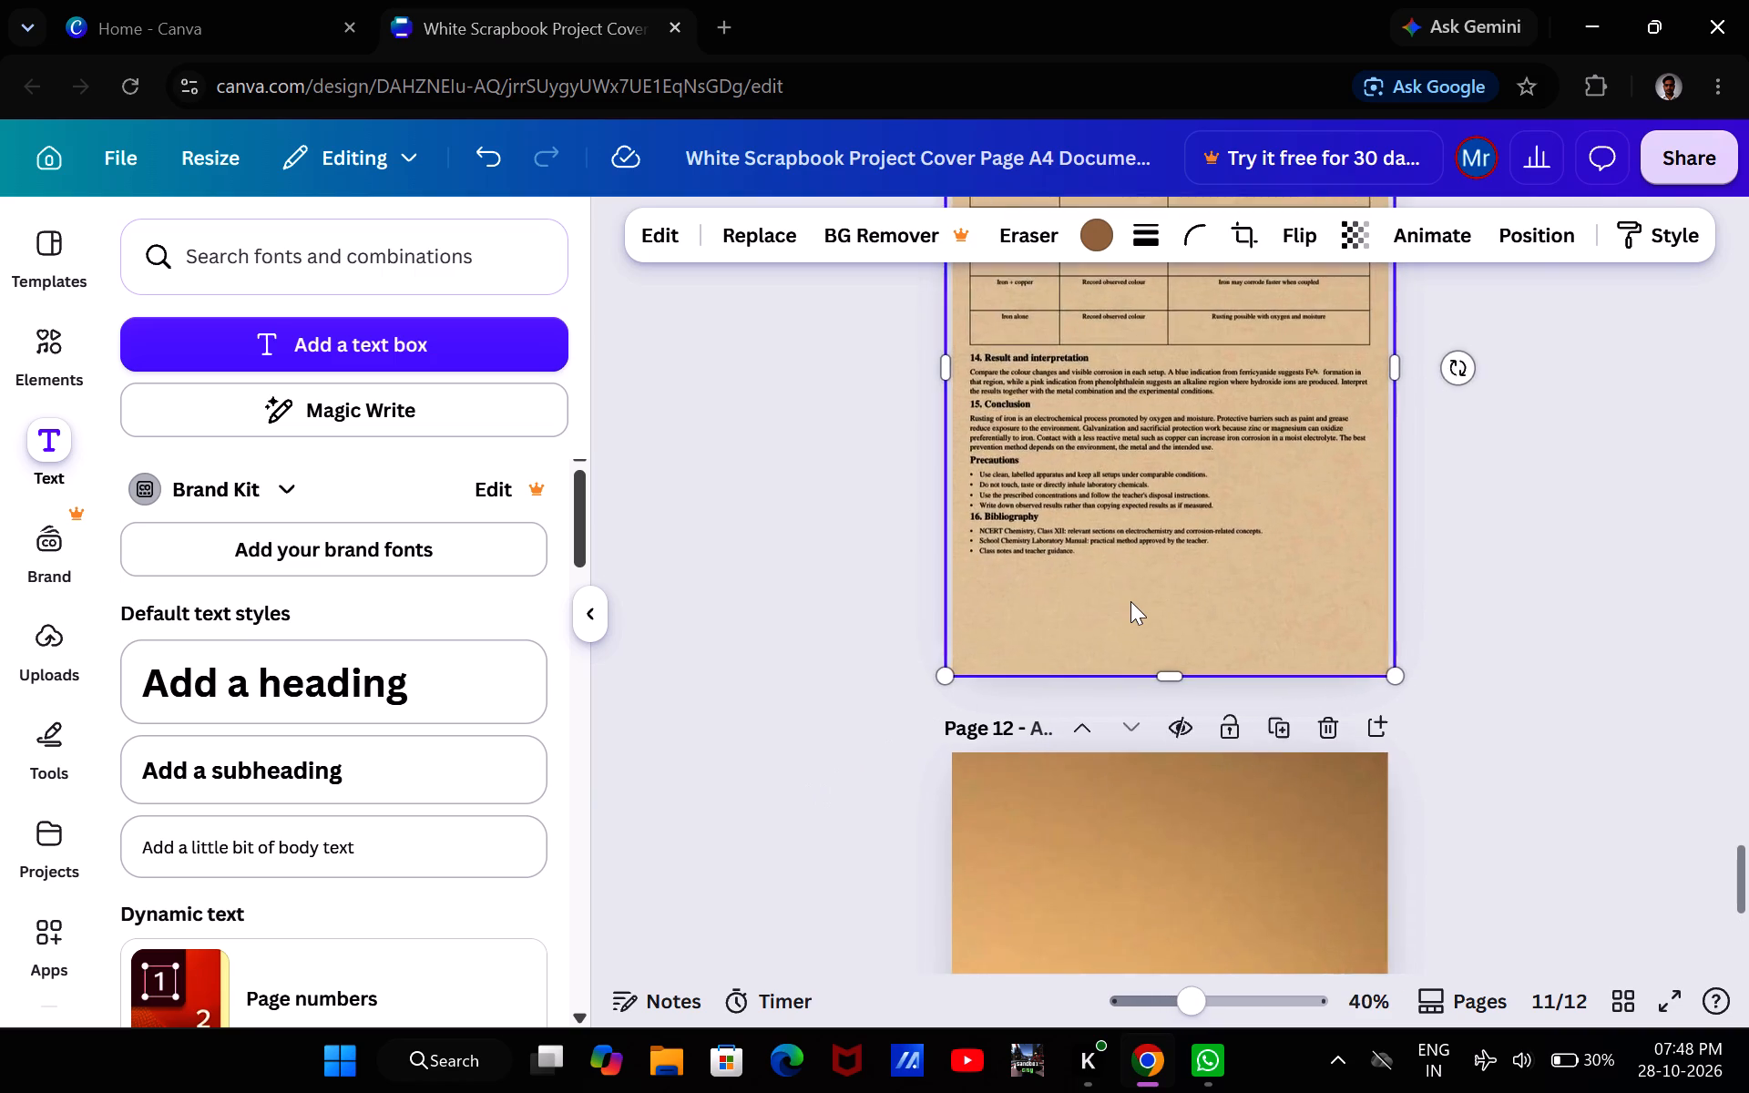
left_click_drag(1173, 701, 1174, 646)
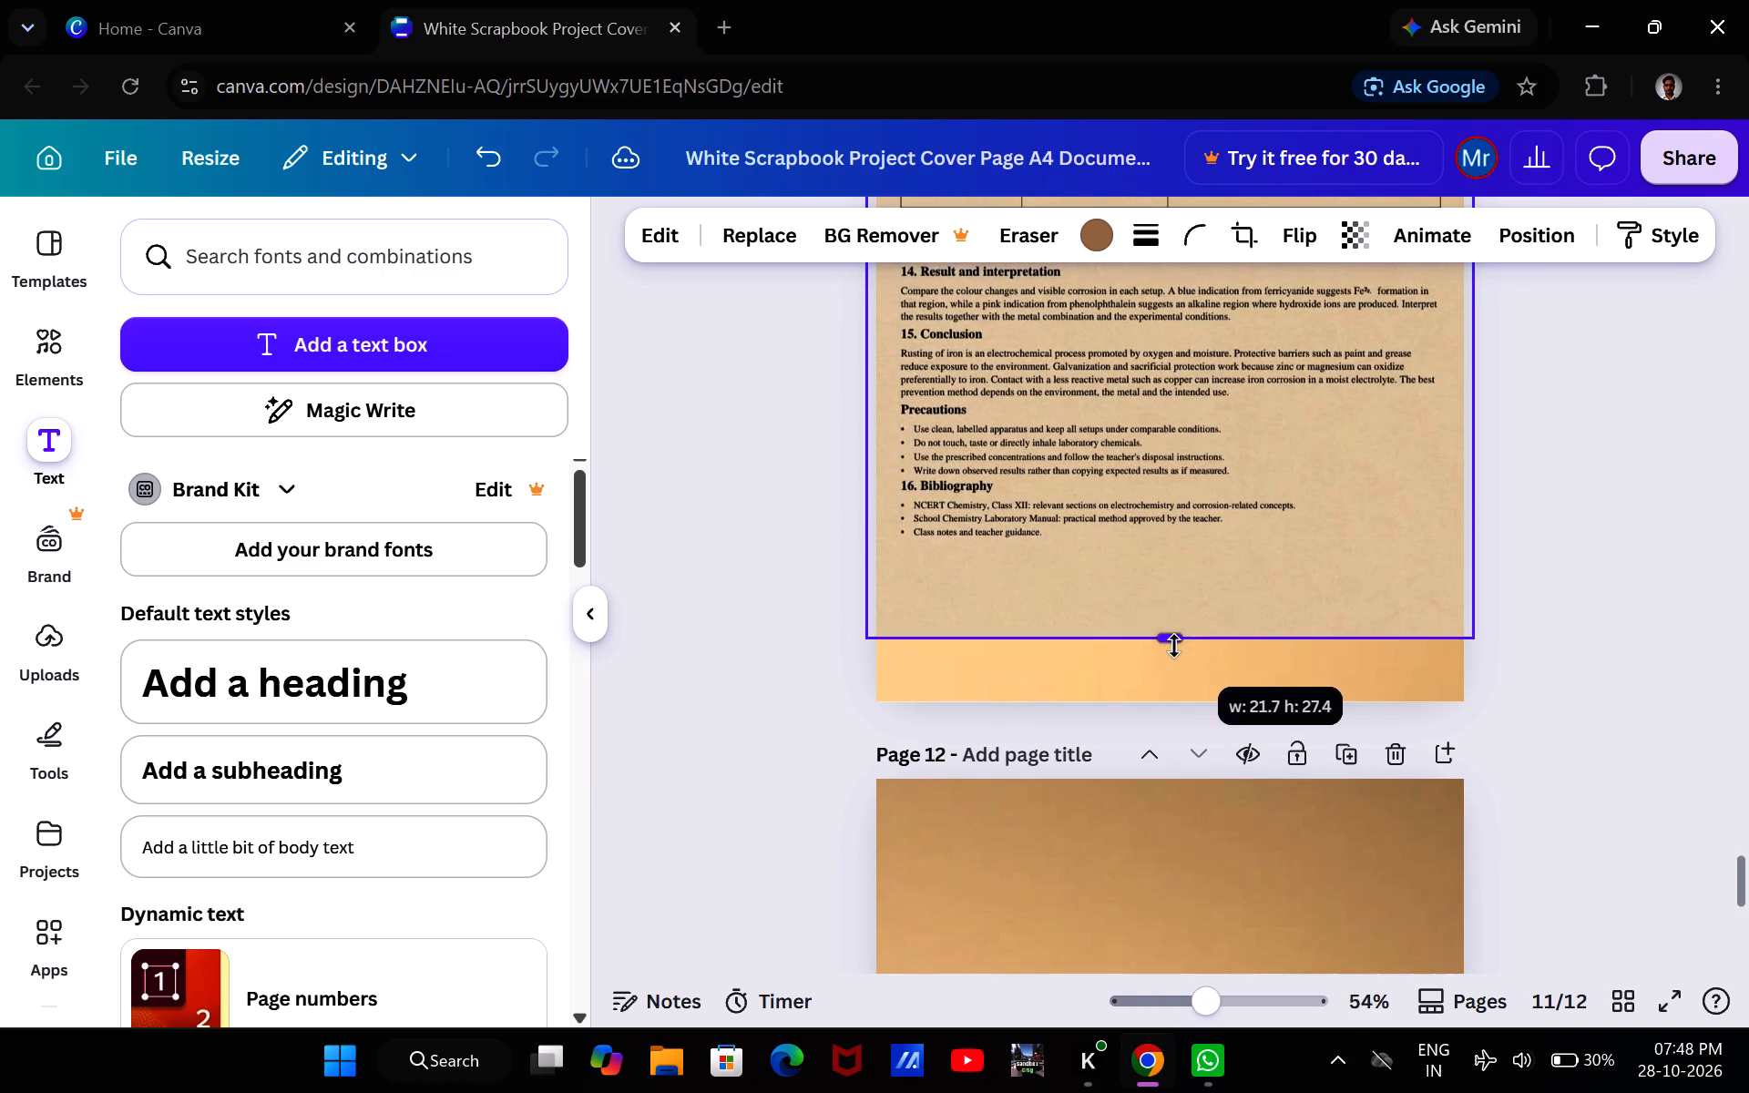
left_click_drag(1174, 646, 1137, 208)
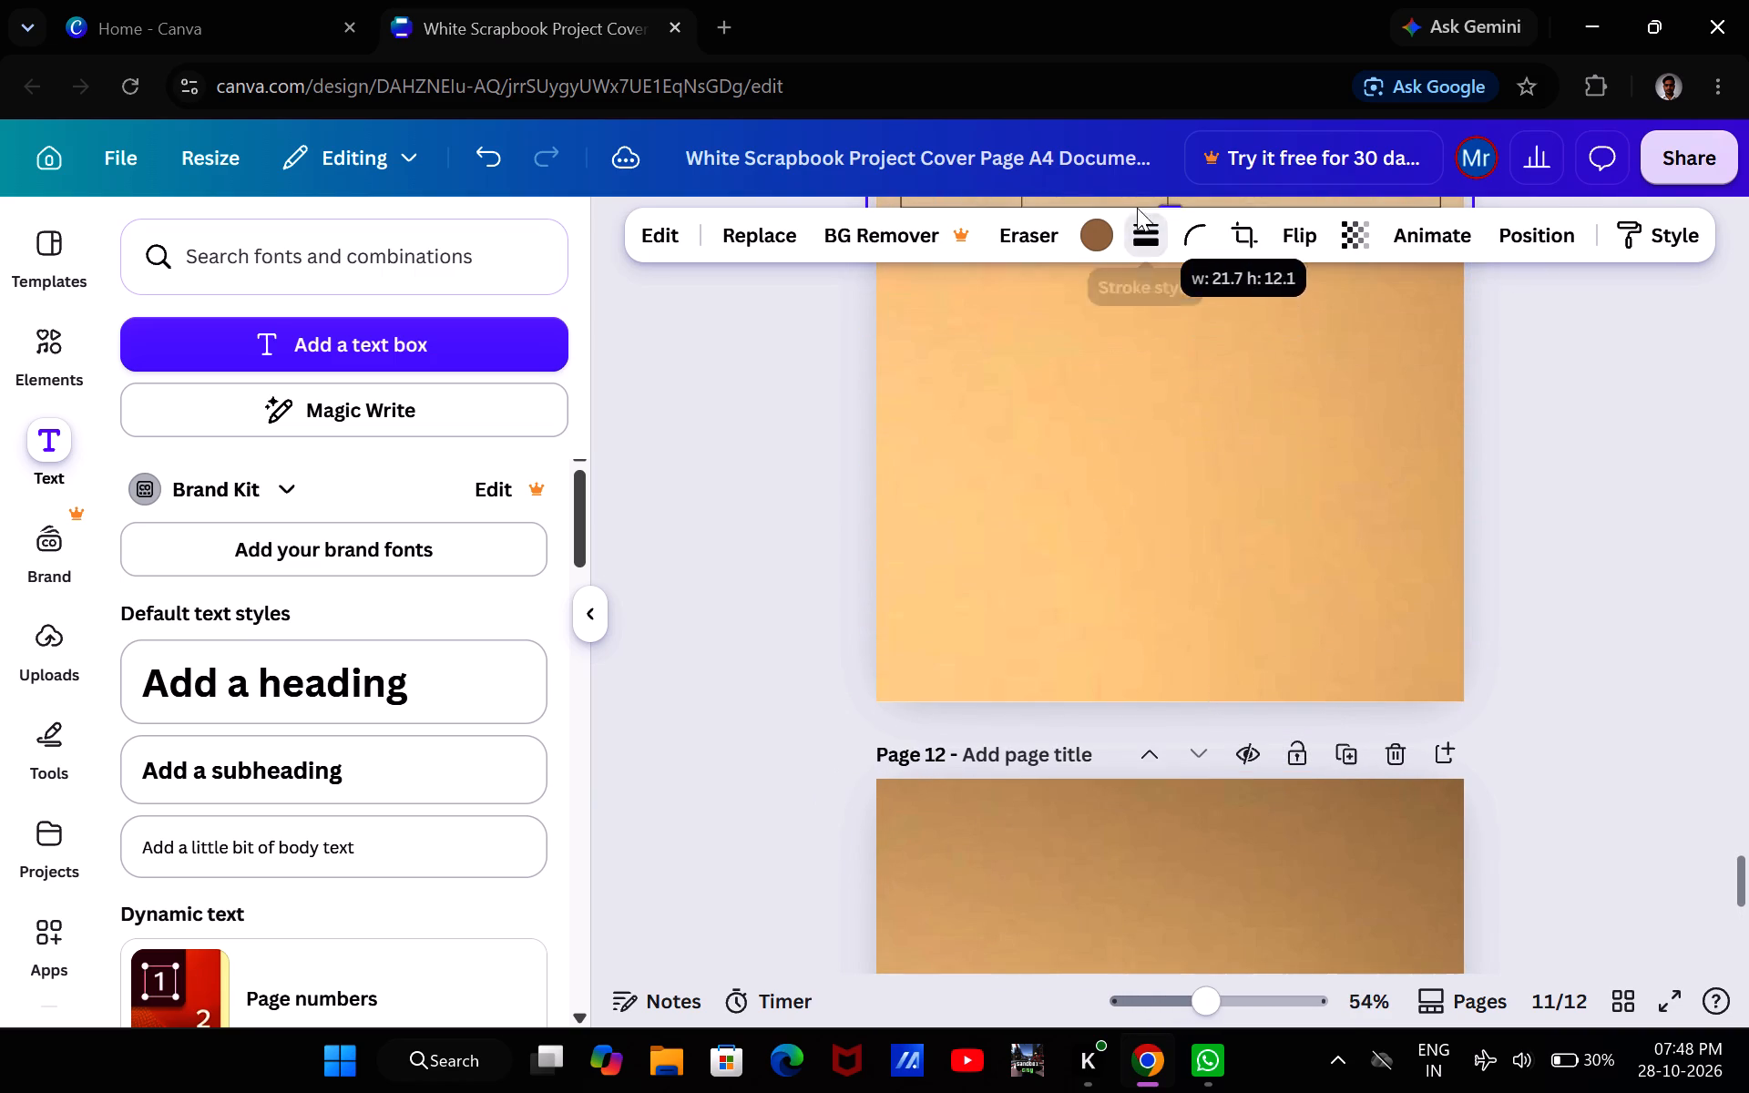
left_click_drag(1137, 208, 1149, 329)
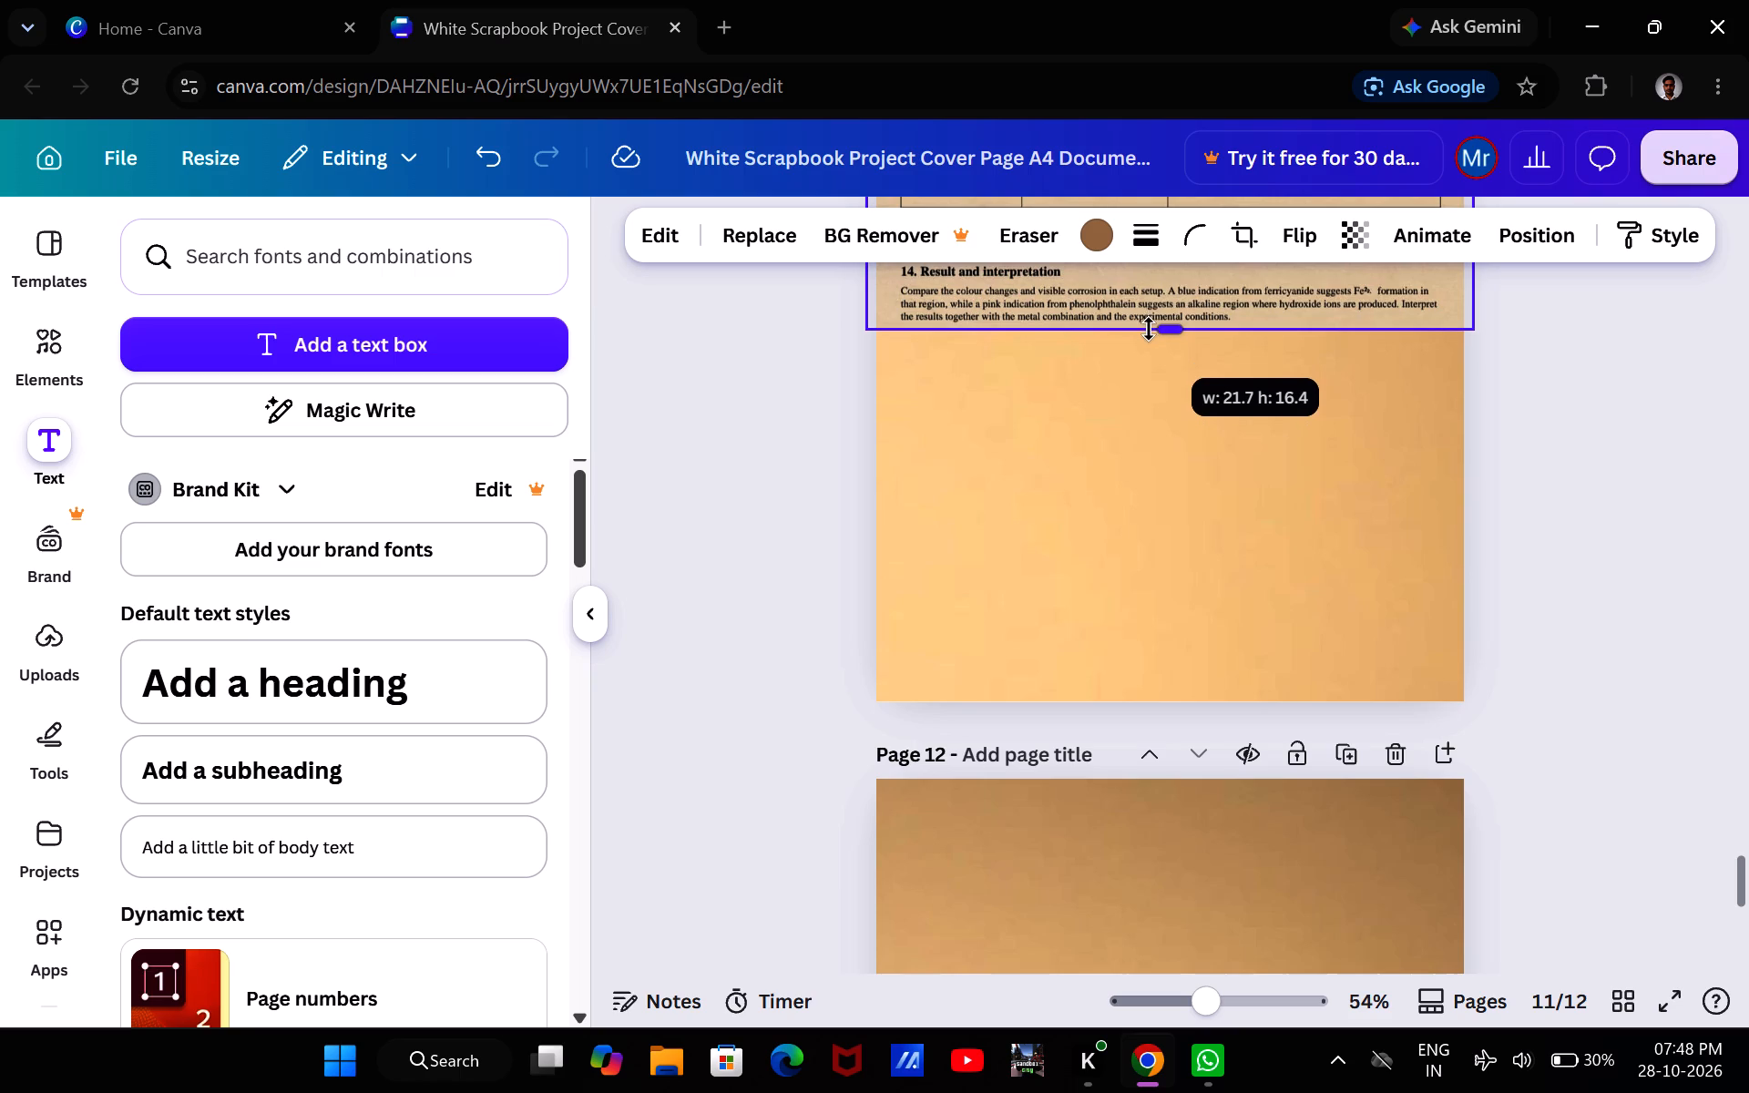
left_click_drag(1149, 329, 1149, 330)
left_click(702, 463)
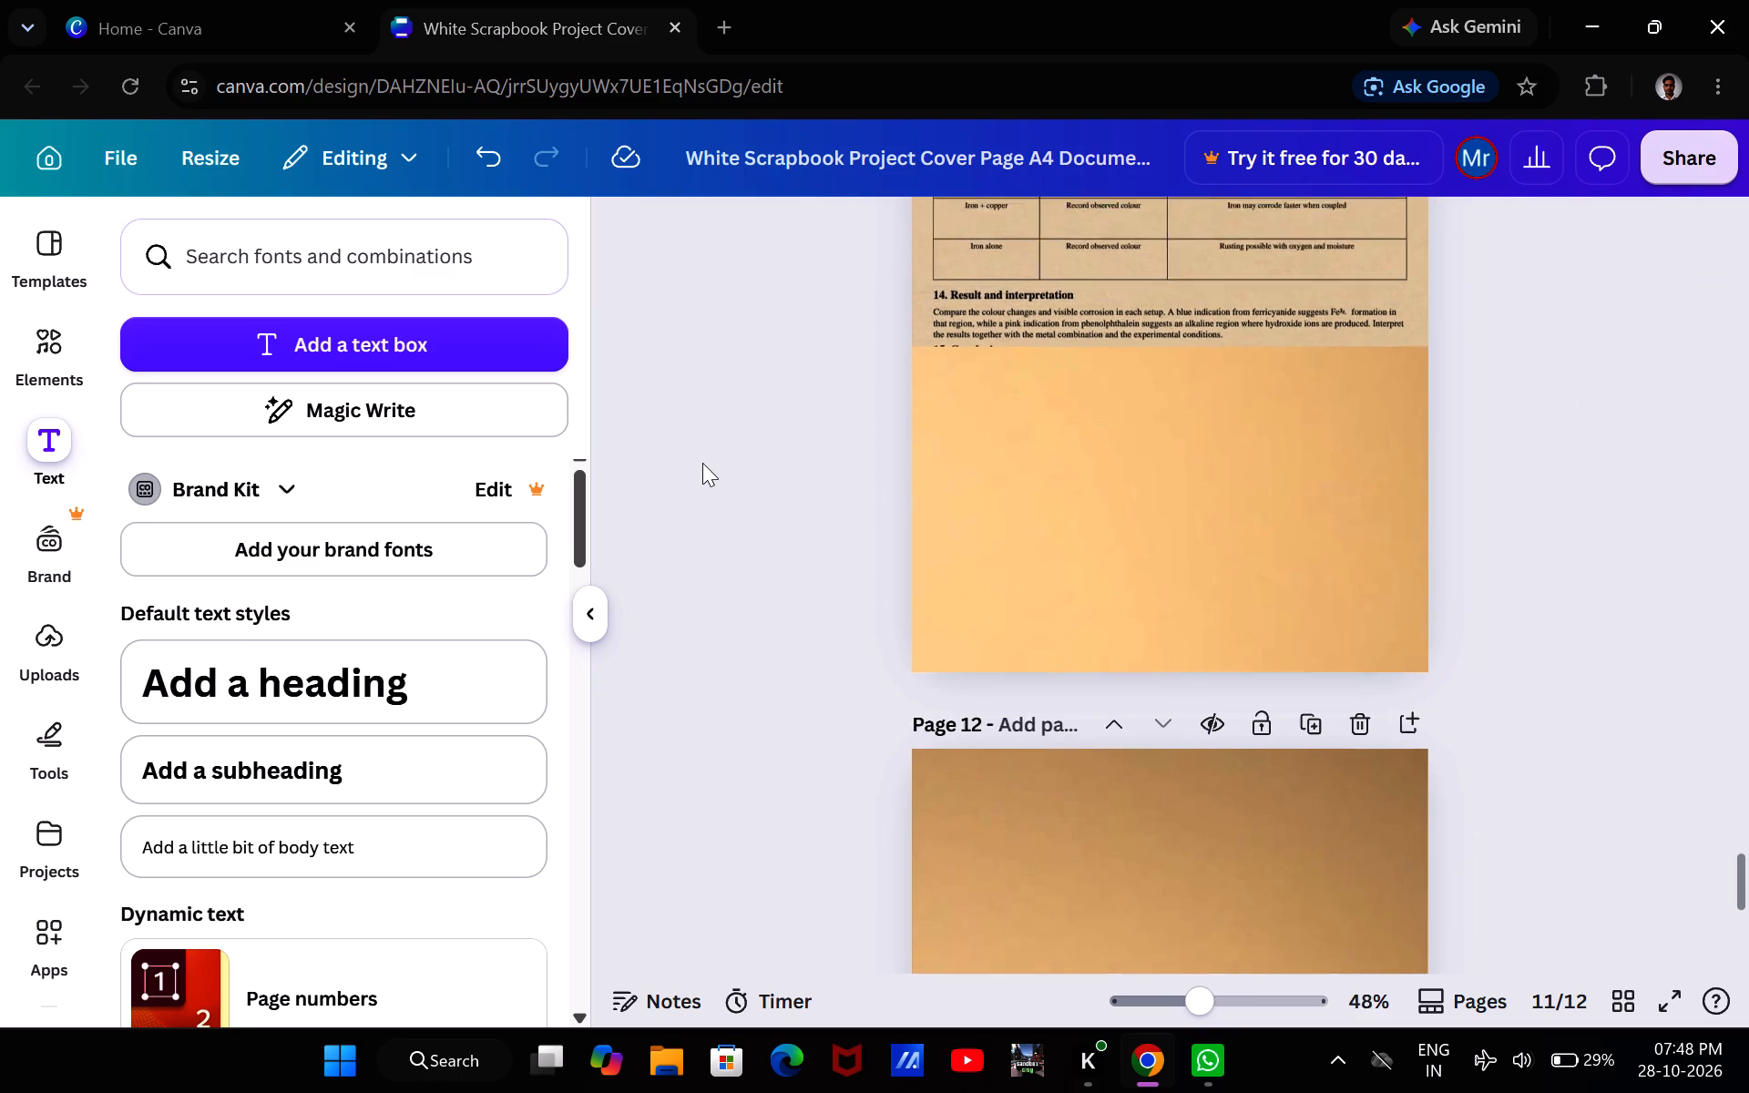
Move page 11's printed sheet image down to the vertical middle of the page, spanning the page width.
scroll(868, 340, "up", 2)
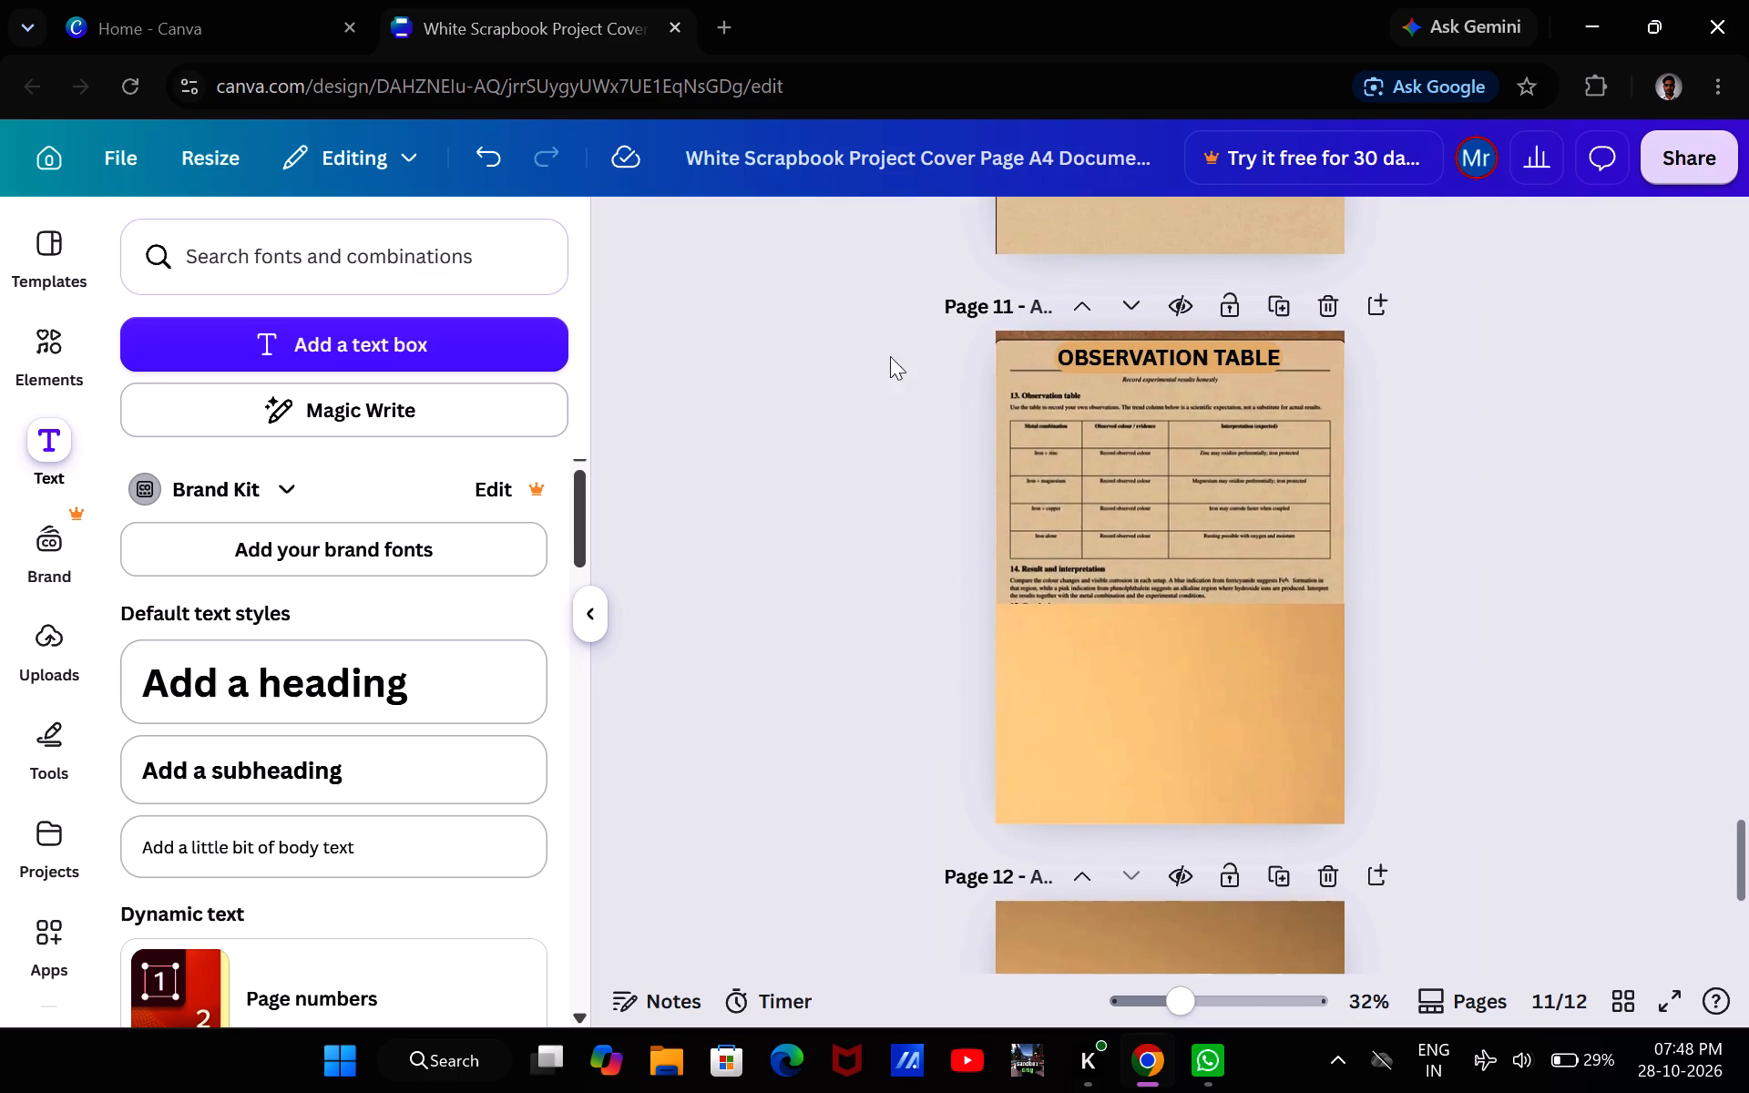
left_click_drag(1065, 473, 1072, 560)
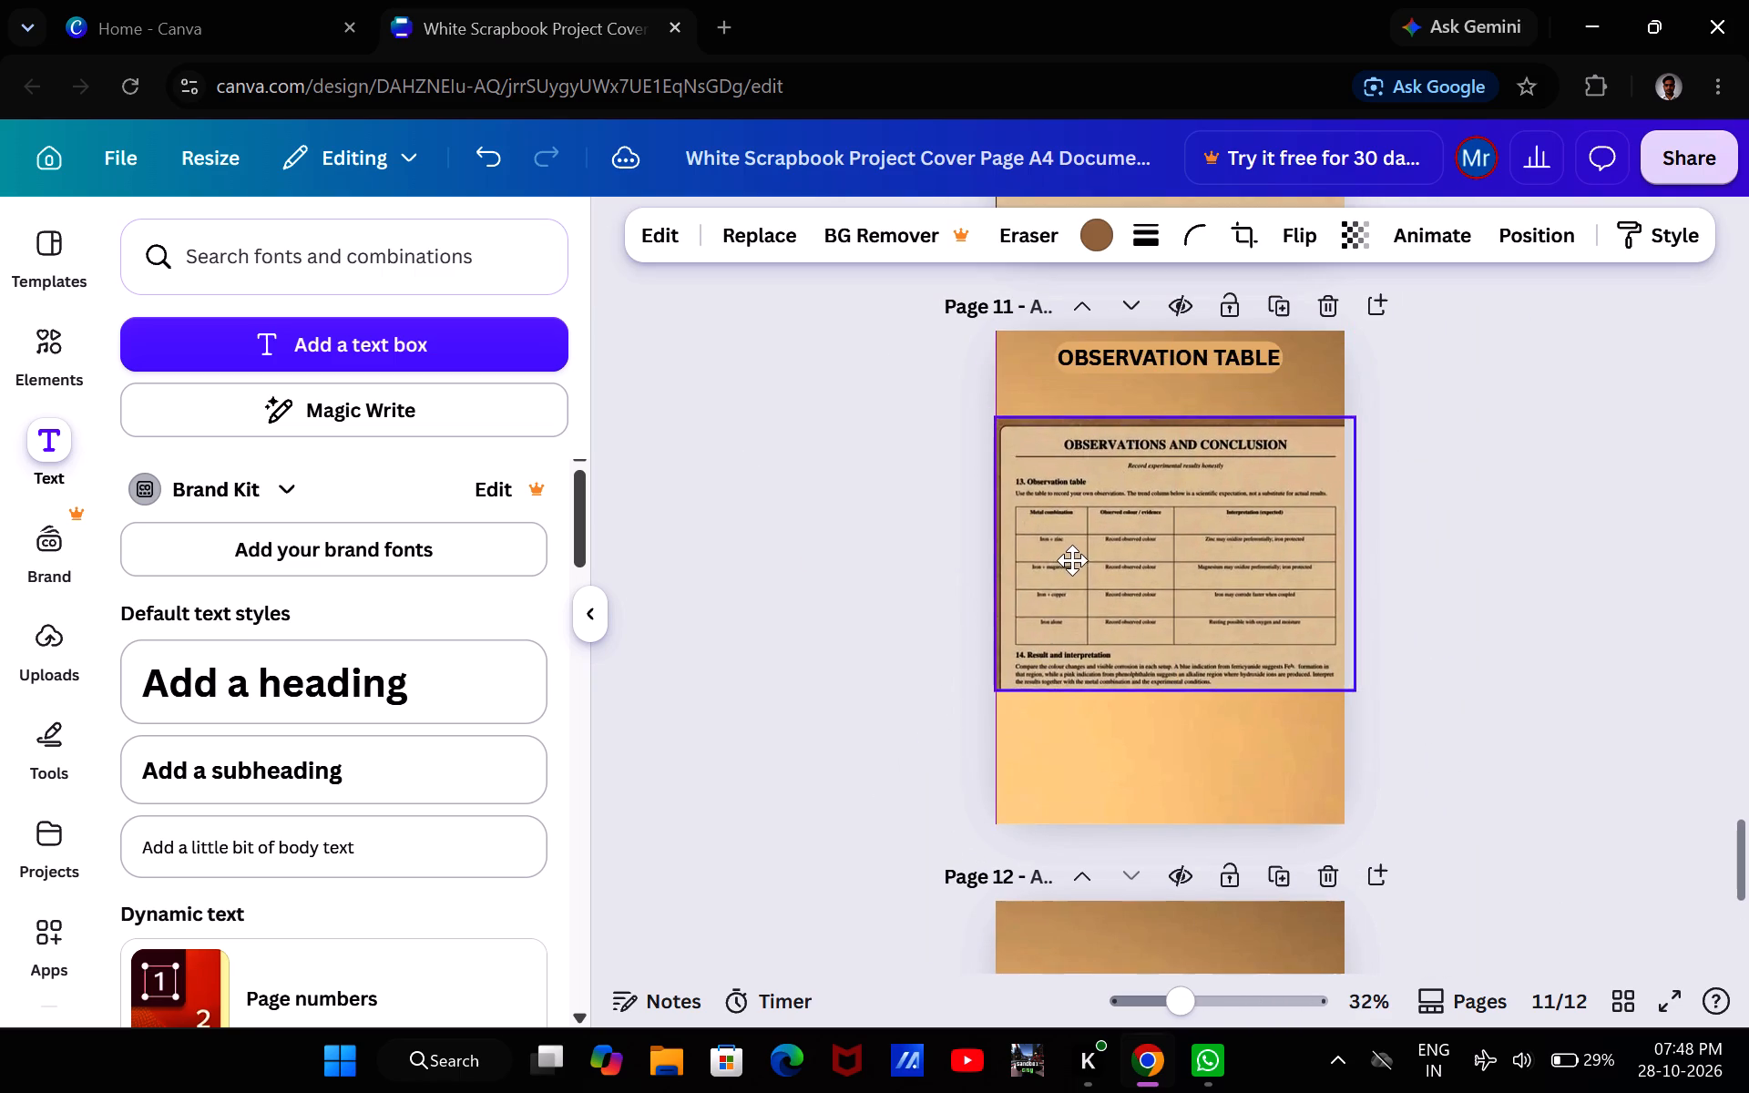
left_click_drag(1072, 560, 1075, 577)
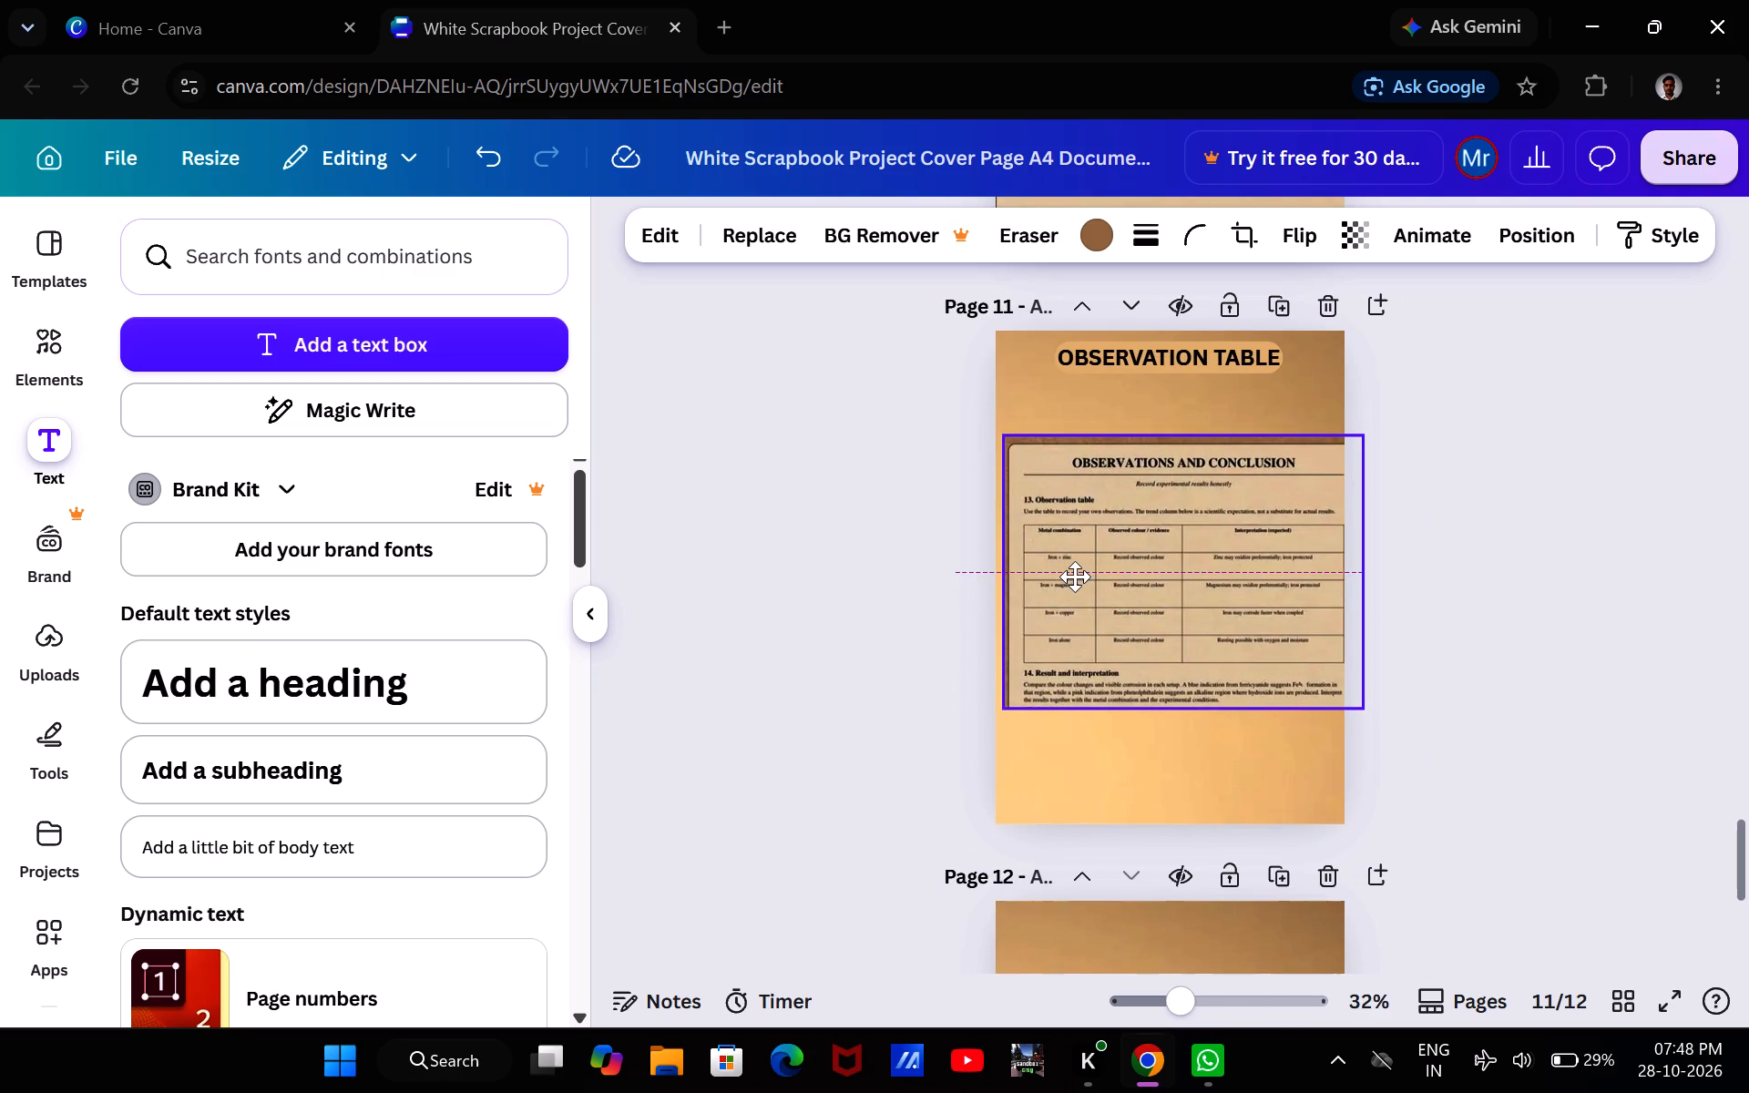
left_click_drag(1075, 577, 1063, 580)
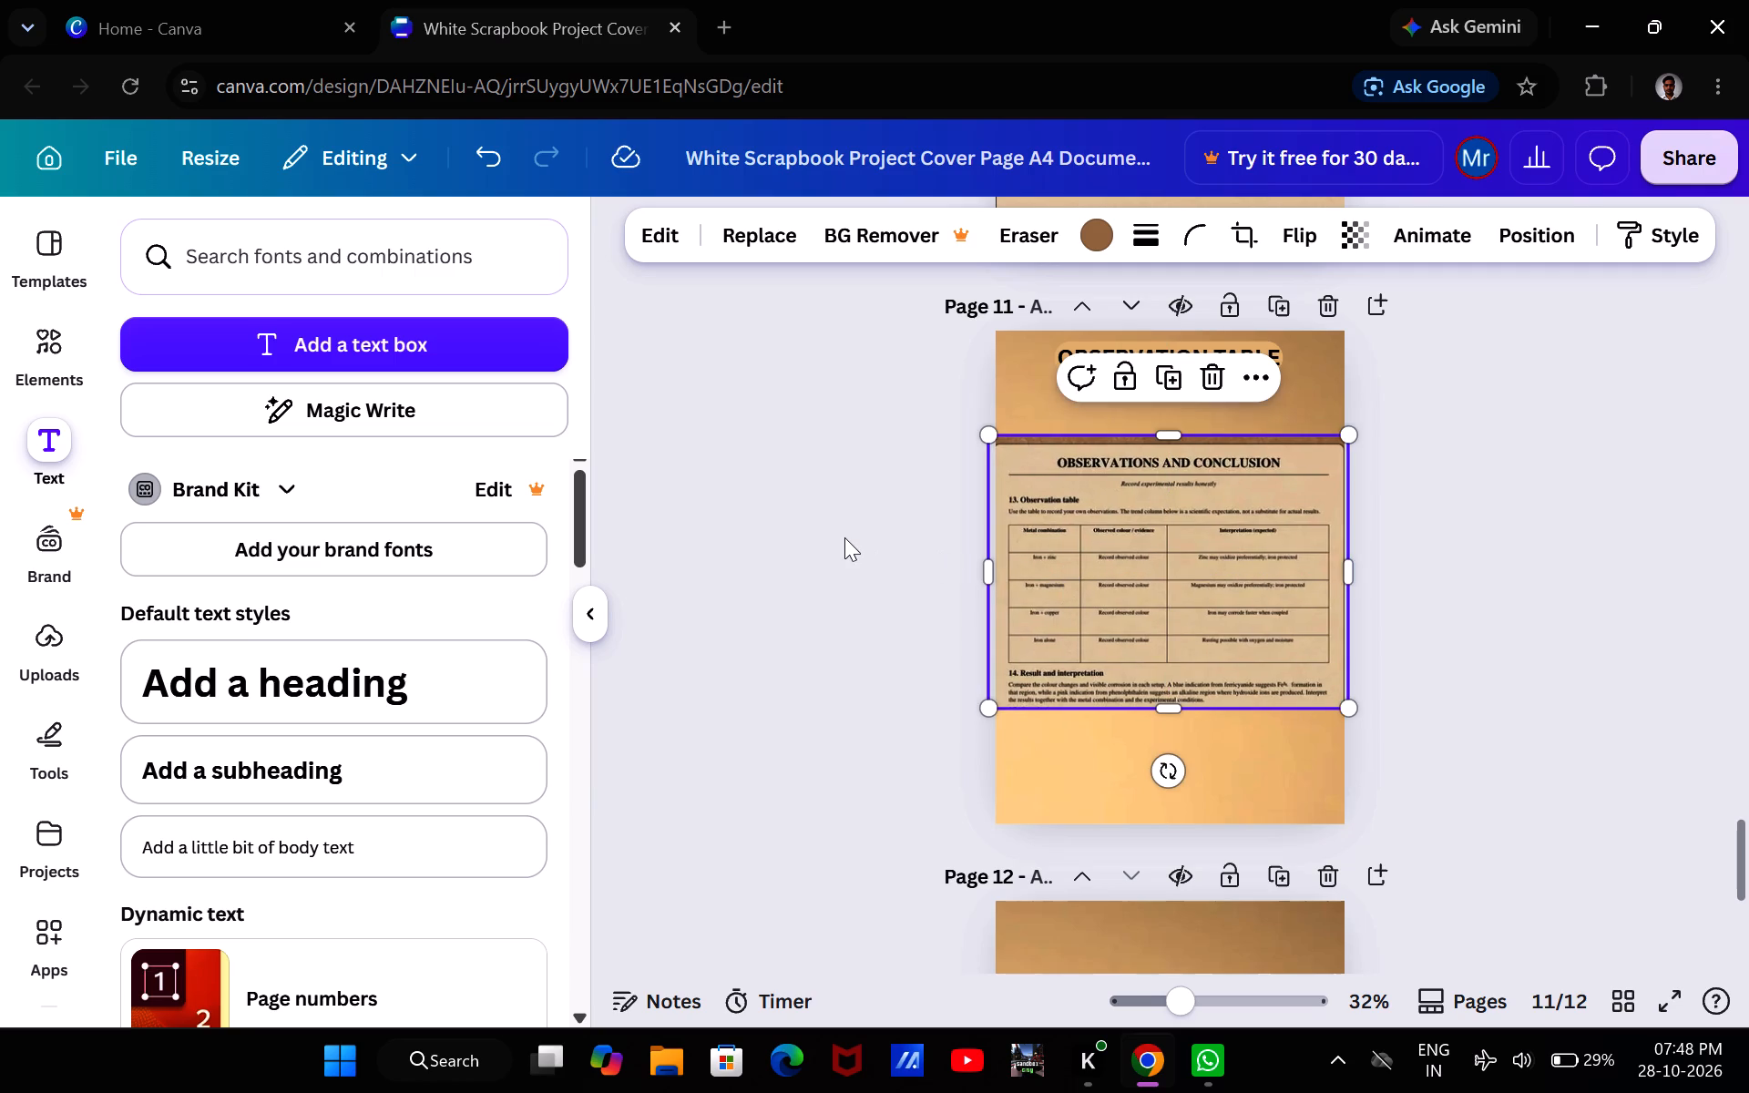
left_click(844, 537)
Move the OBSERVATION TABLE heading down onto the sheet image, over its printed OBSERVATIONS AND CONCLUSION title.
left_click_drag(1104, 355, 1110, 432)
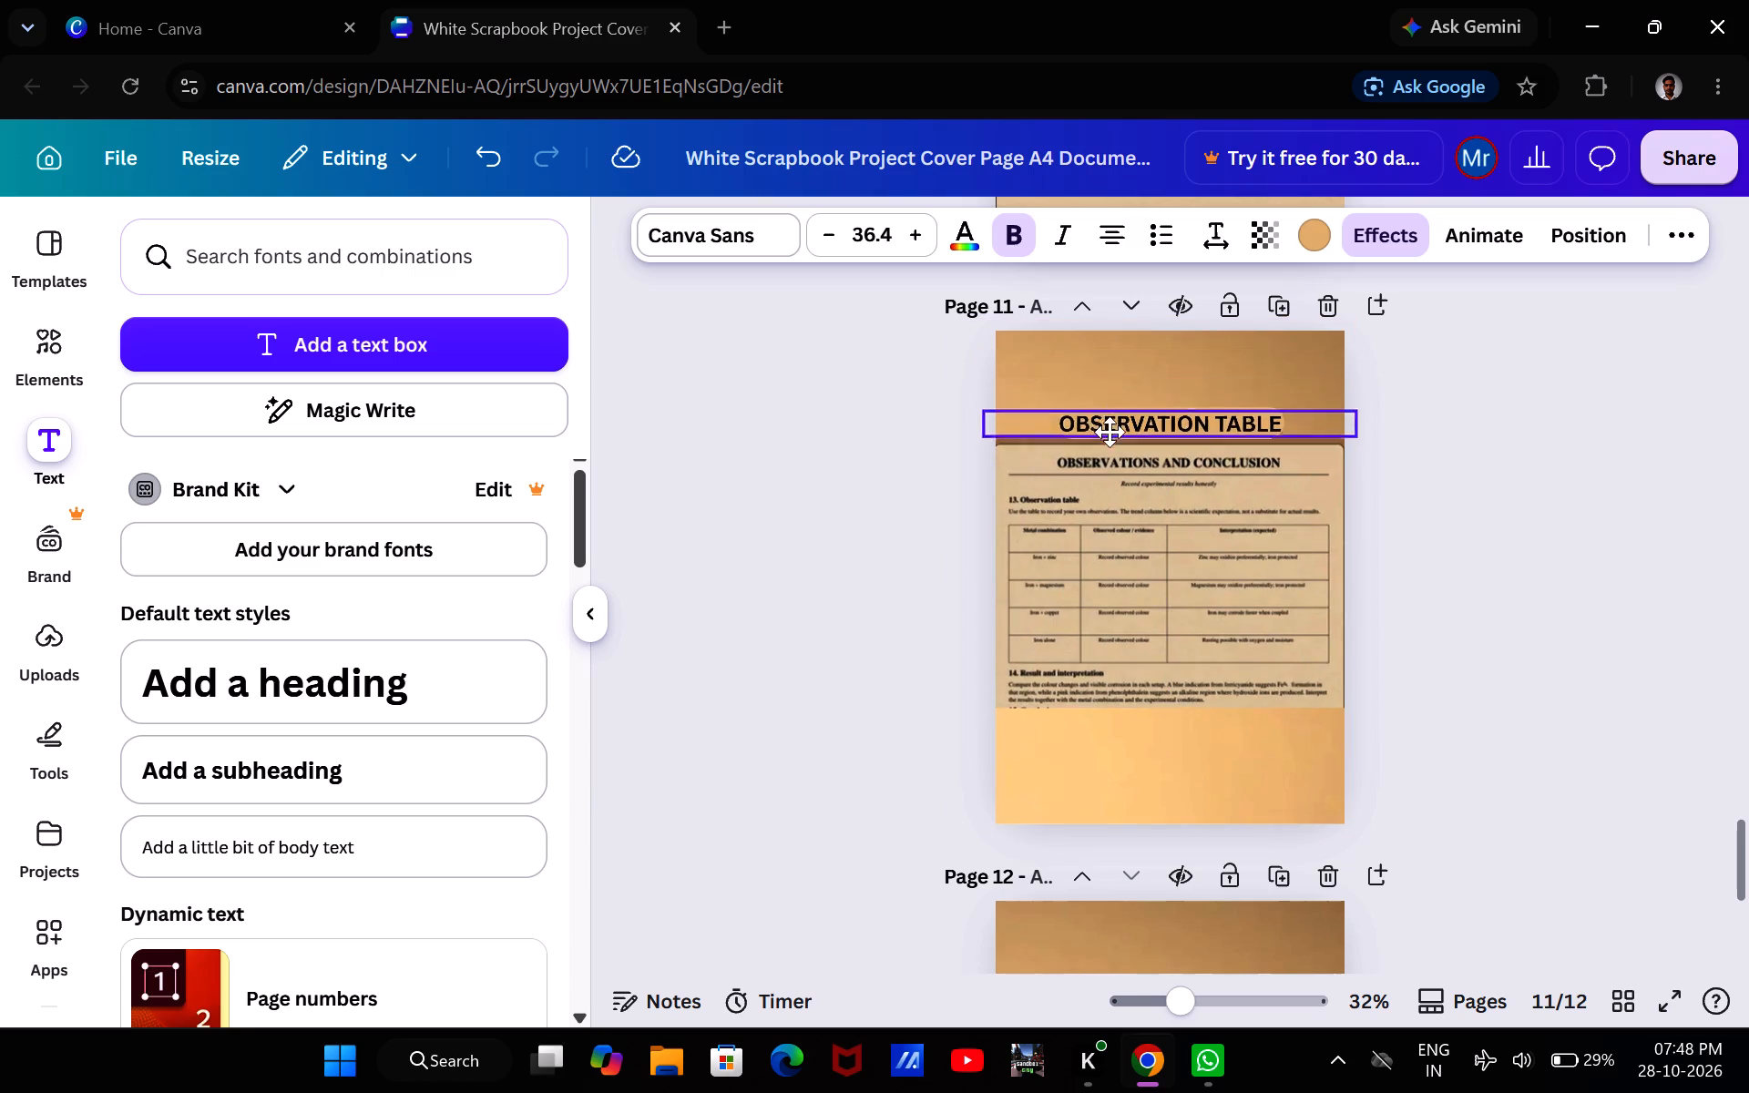
left_click_drag(1110, 432, 1110, 463)
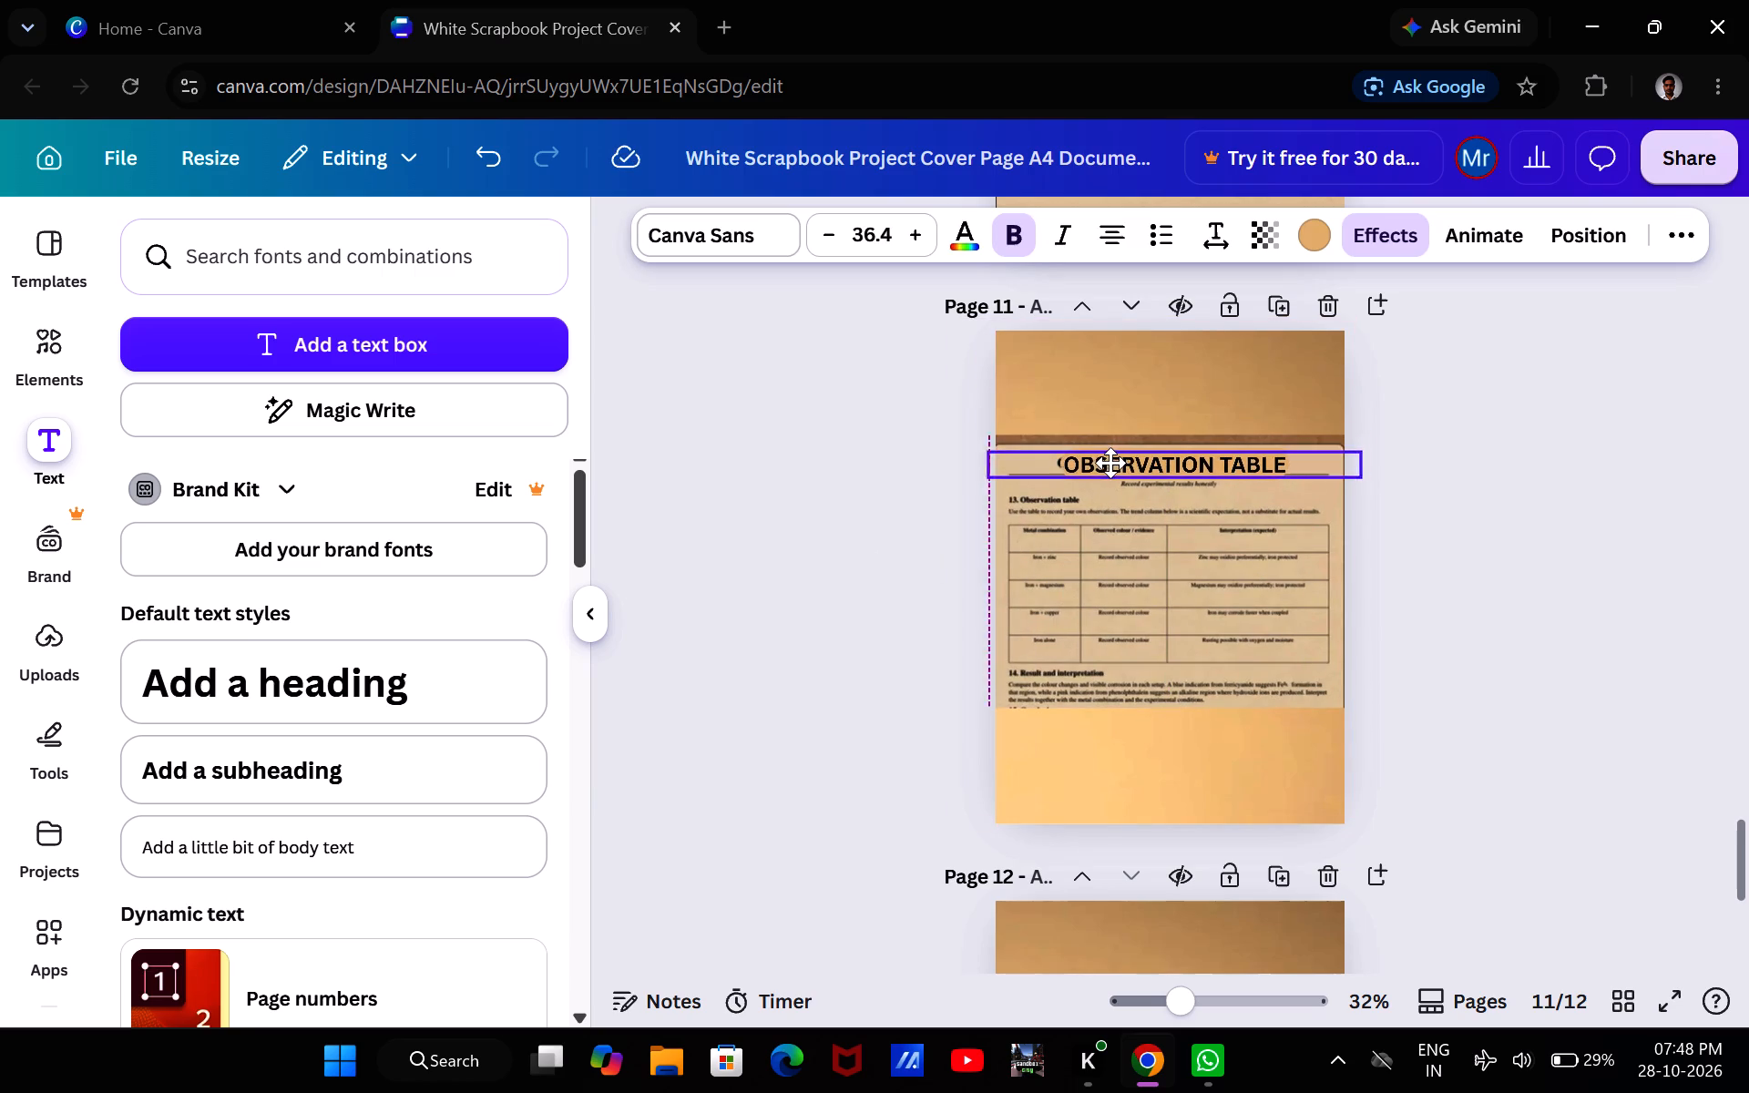
left_click_drag(1110, 463, 1101, 459)
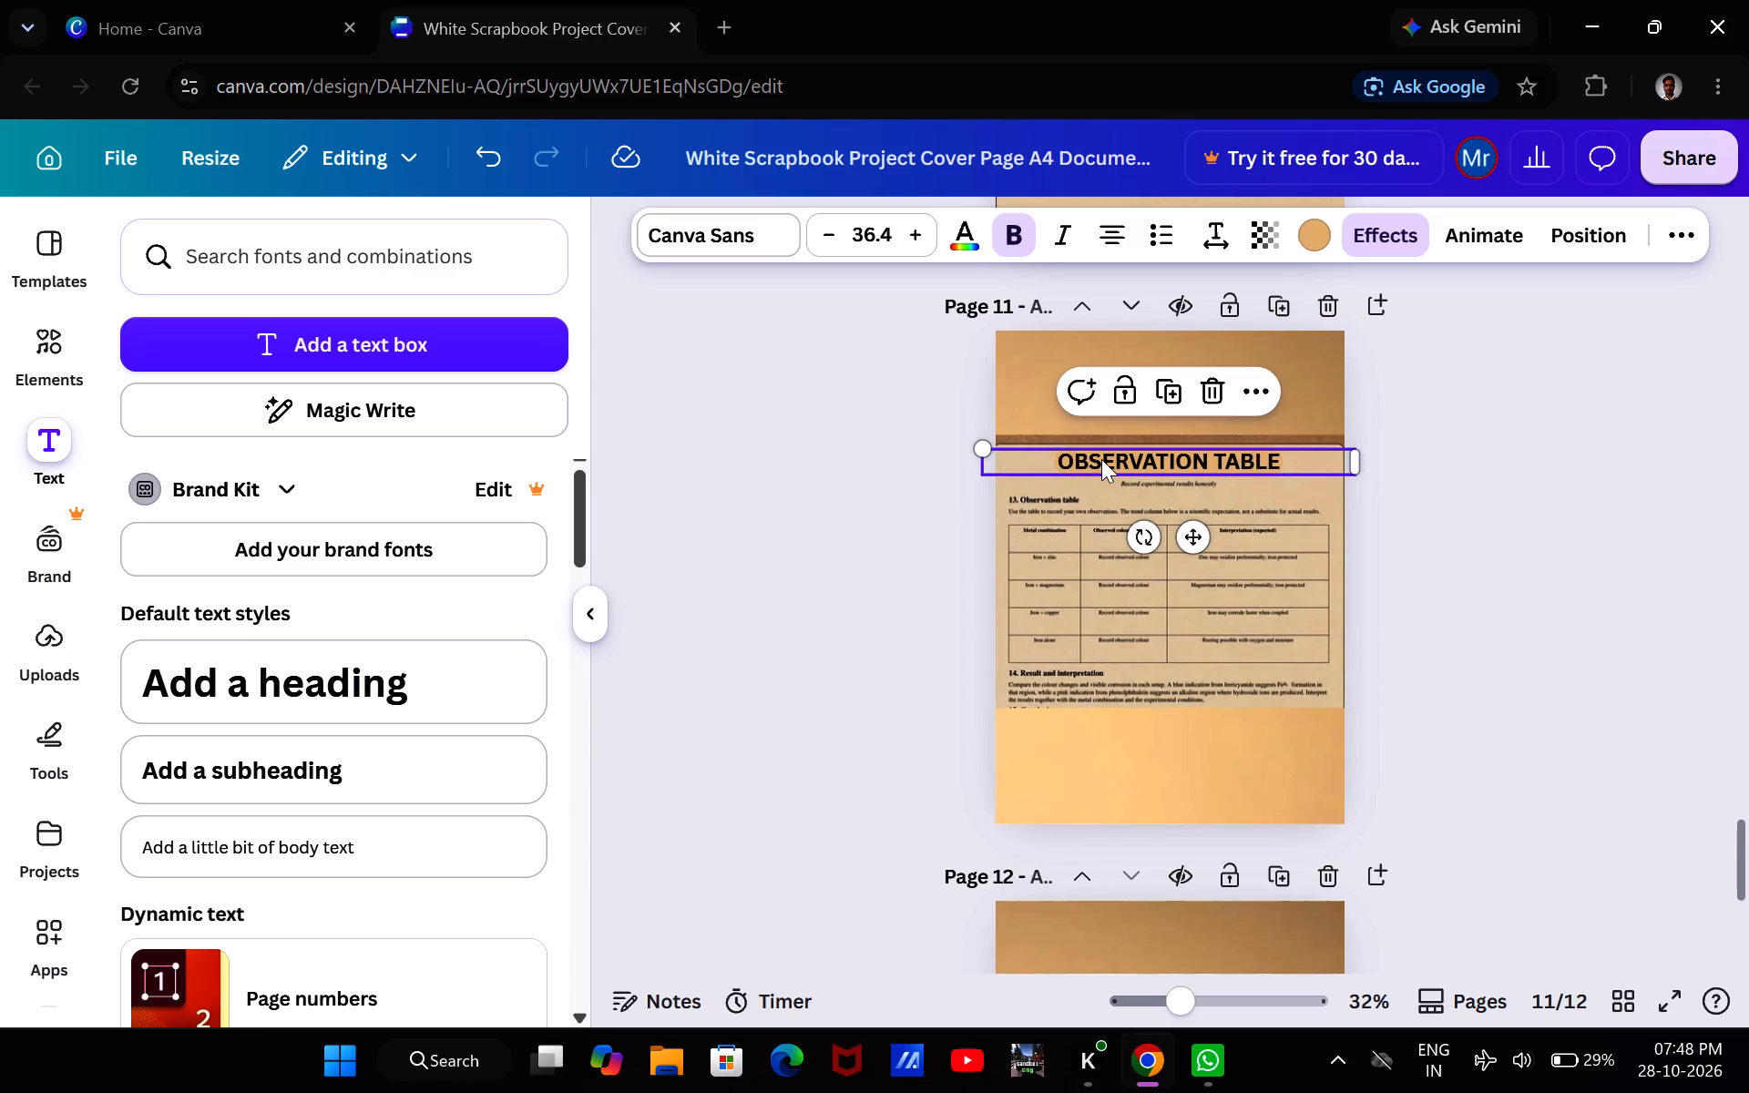
left_click(869, 512)
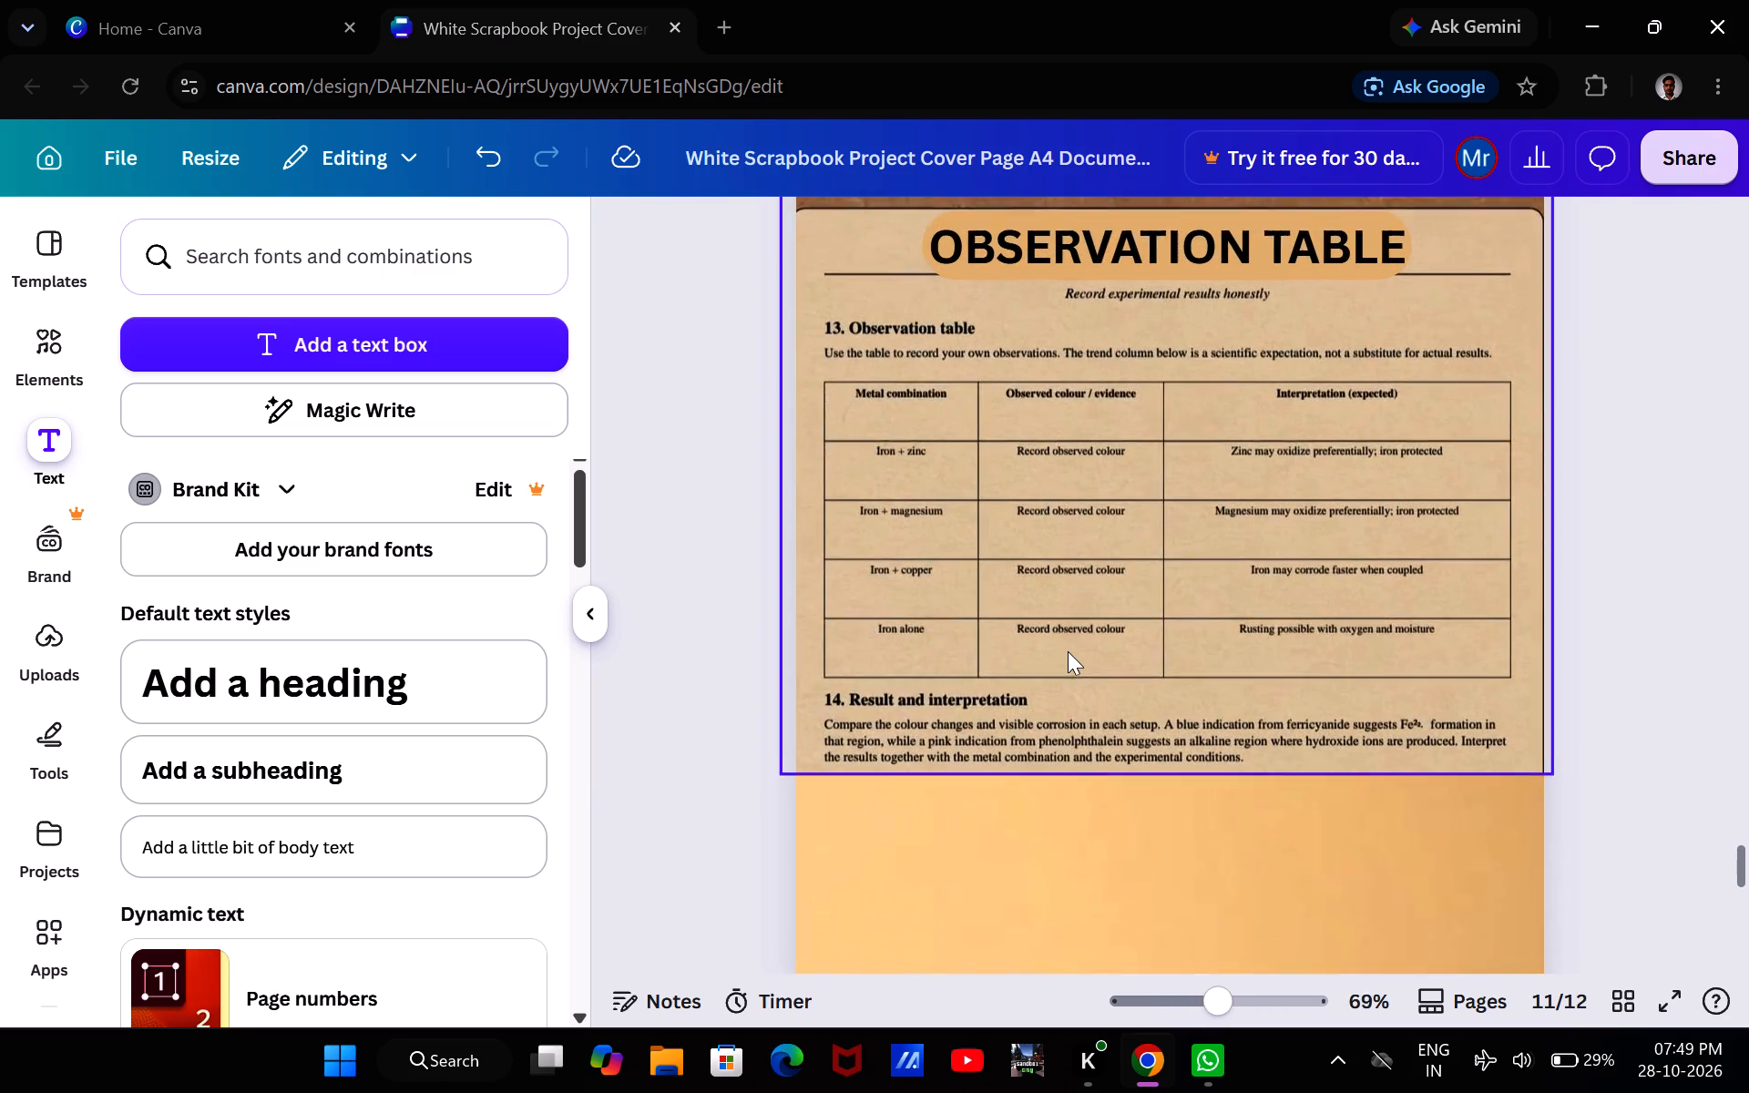
Trim the bottom edge of page 11's sheet image to just below the Result and interpretation paragraph, cutting off the 15. Conclusion line.
left_click(1136, 763)
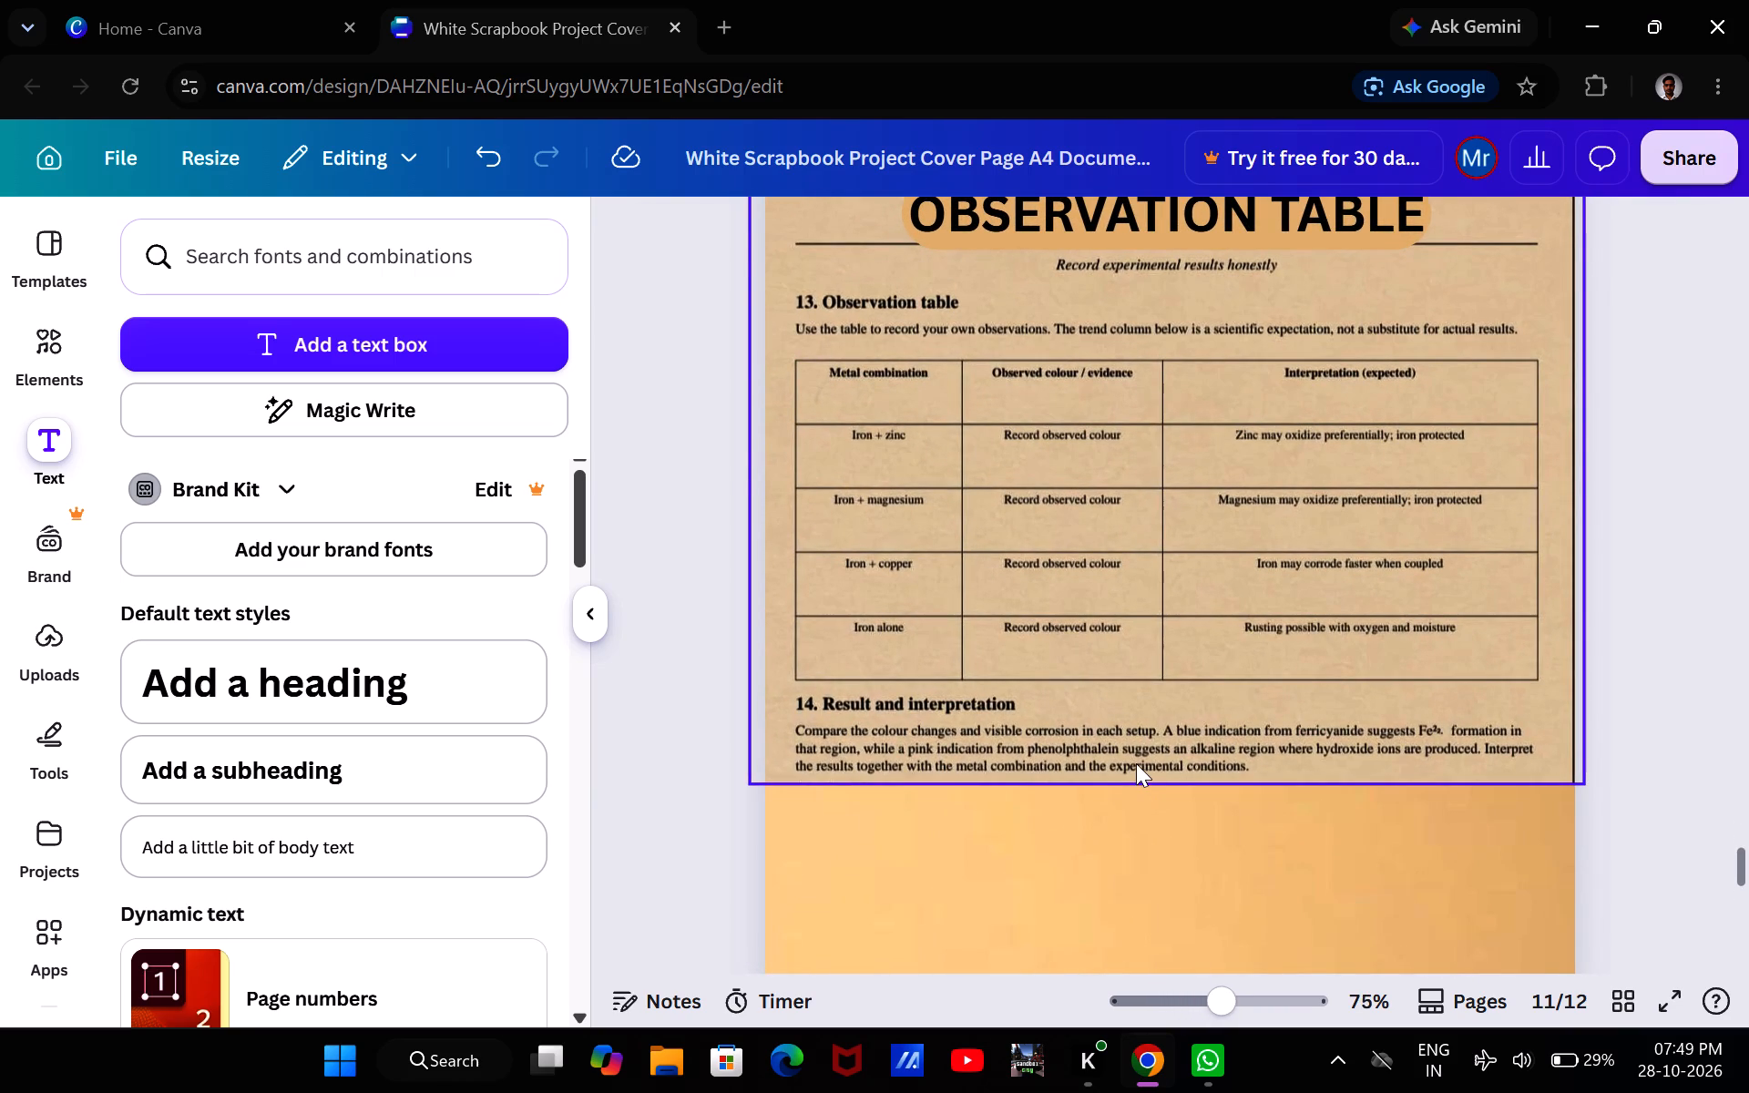
left_click_drag(1136, 763, 1146, 774)
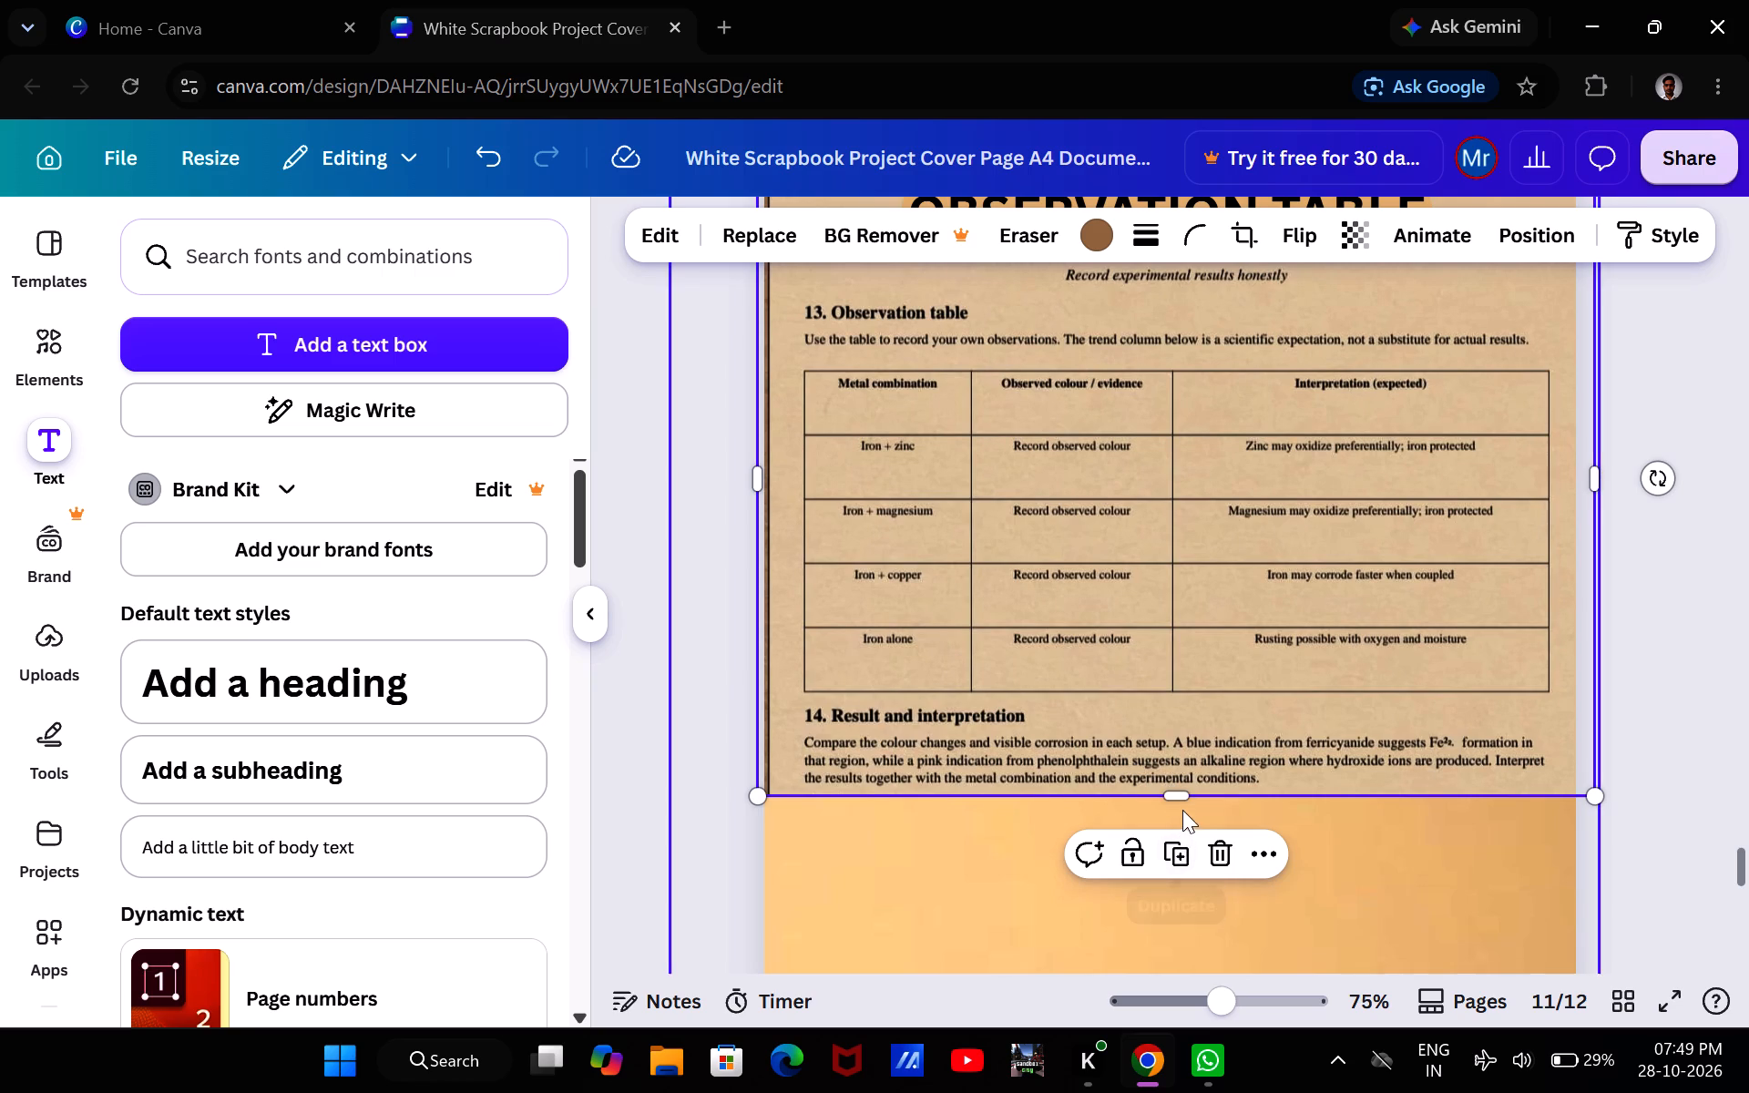
left_click(1179, 804)
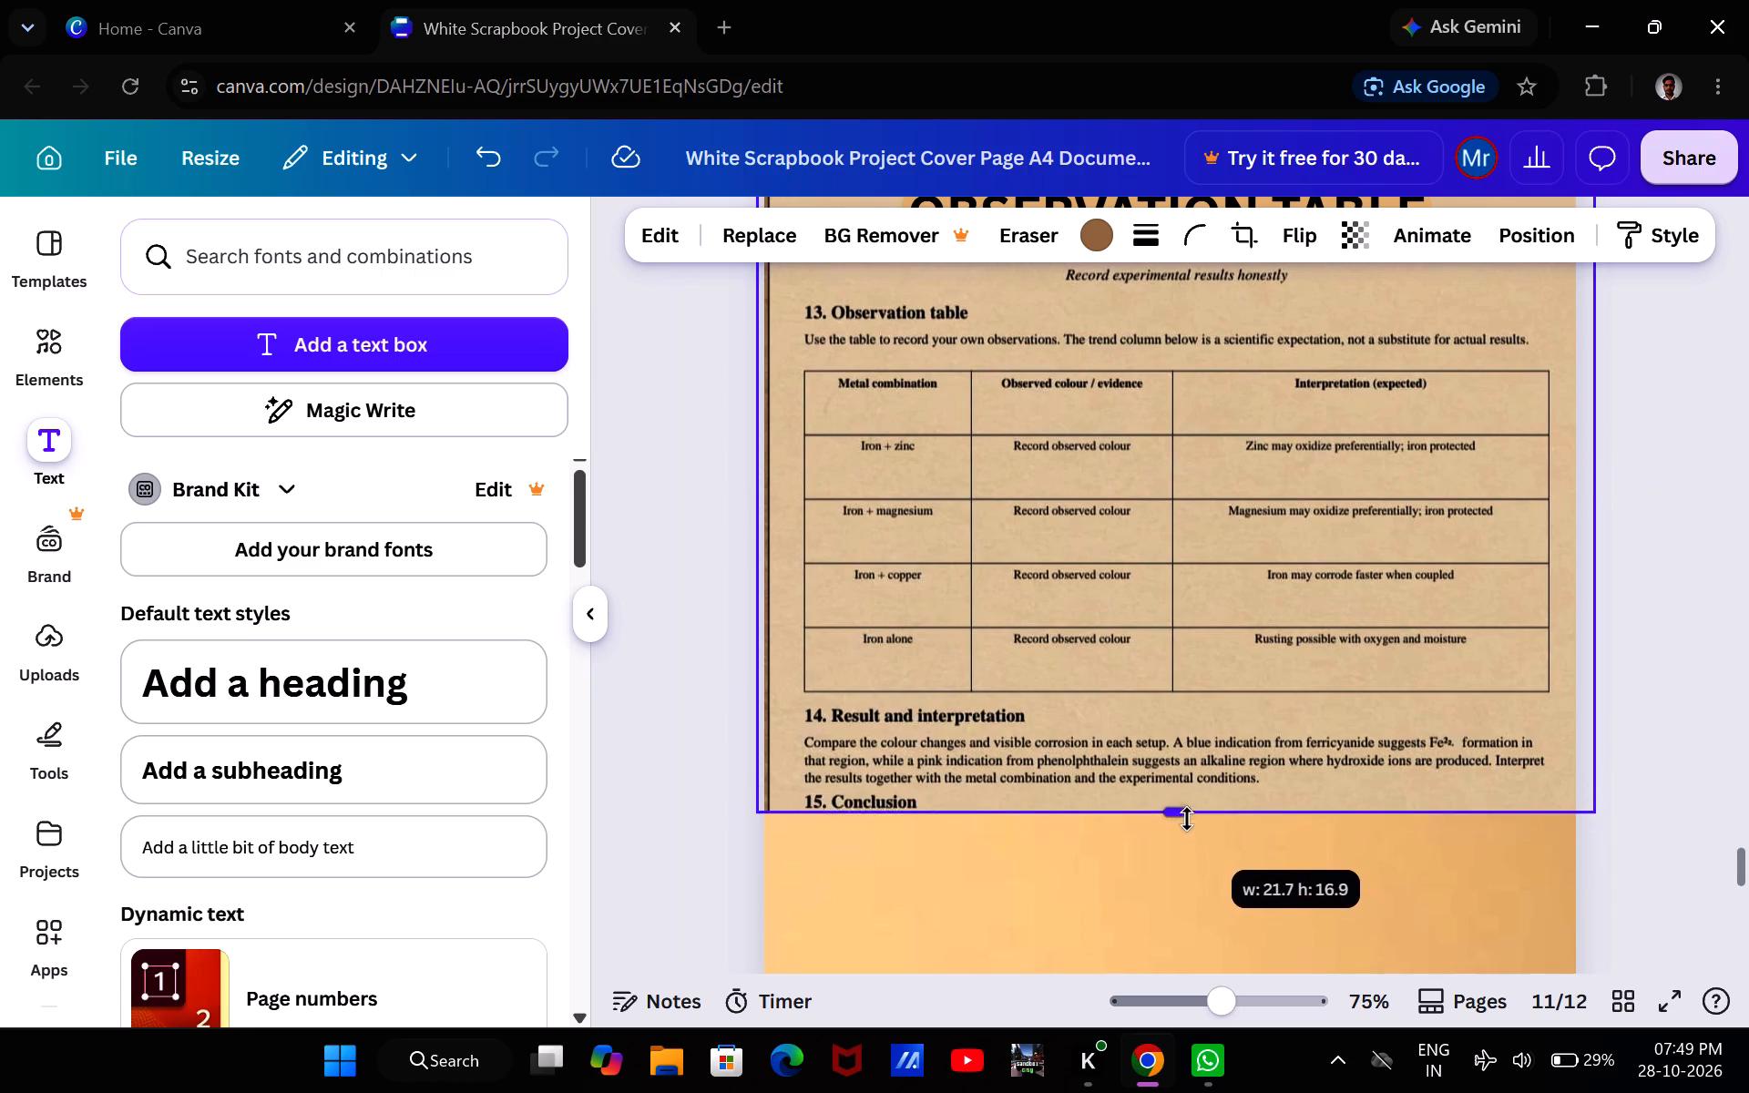
left_click(708, 833)
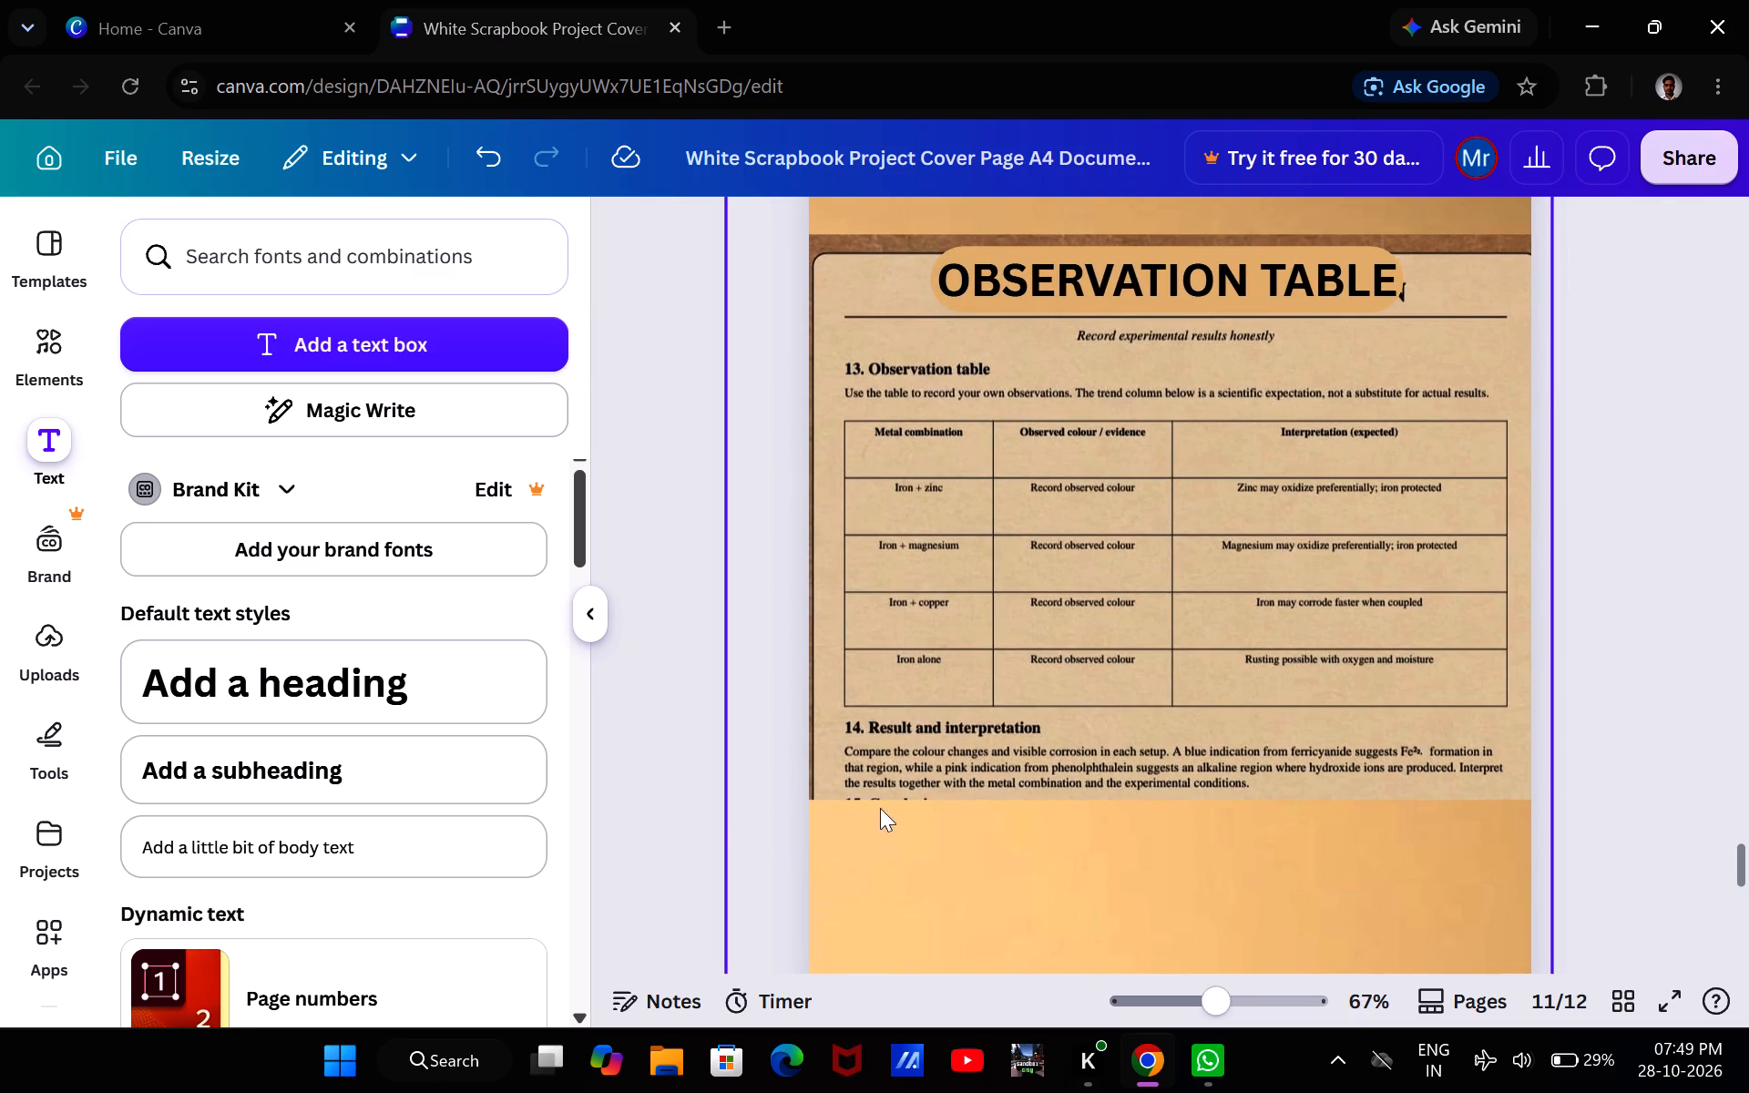
left_click(1055, 753)
left_click(637, 818)
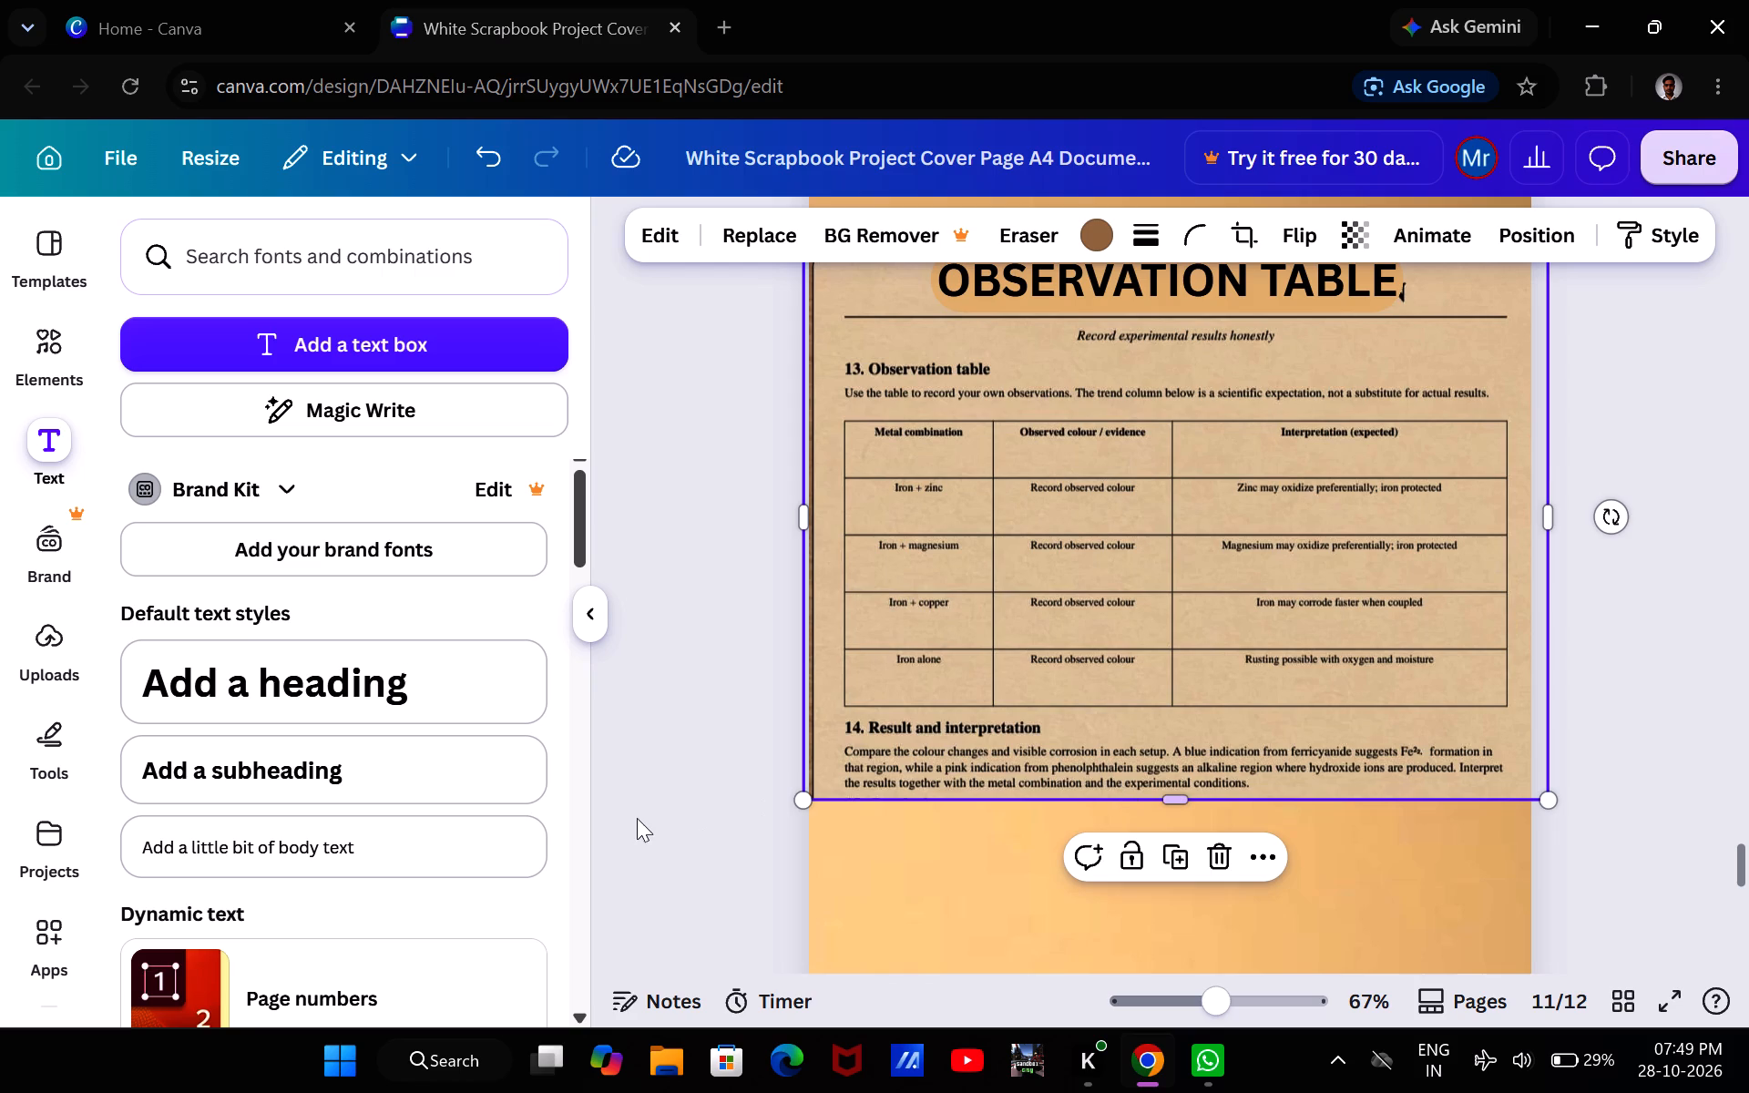
left_click(1075, 766)
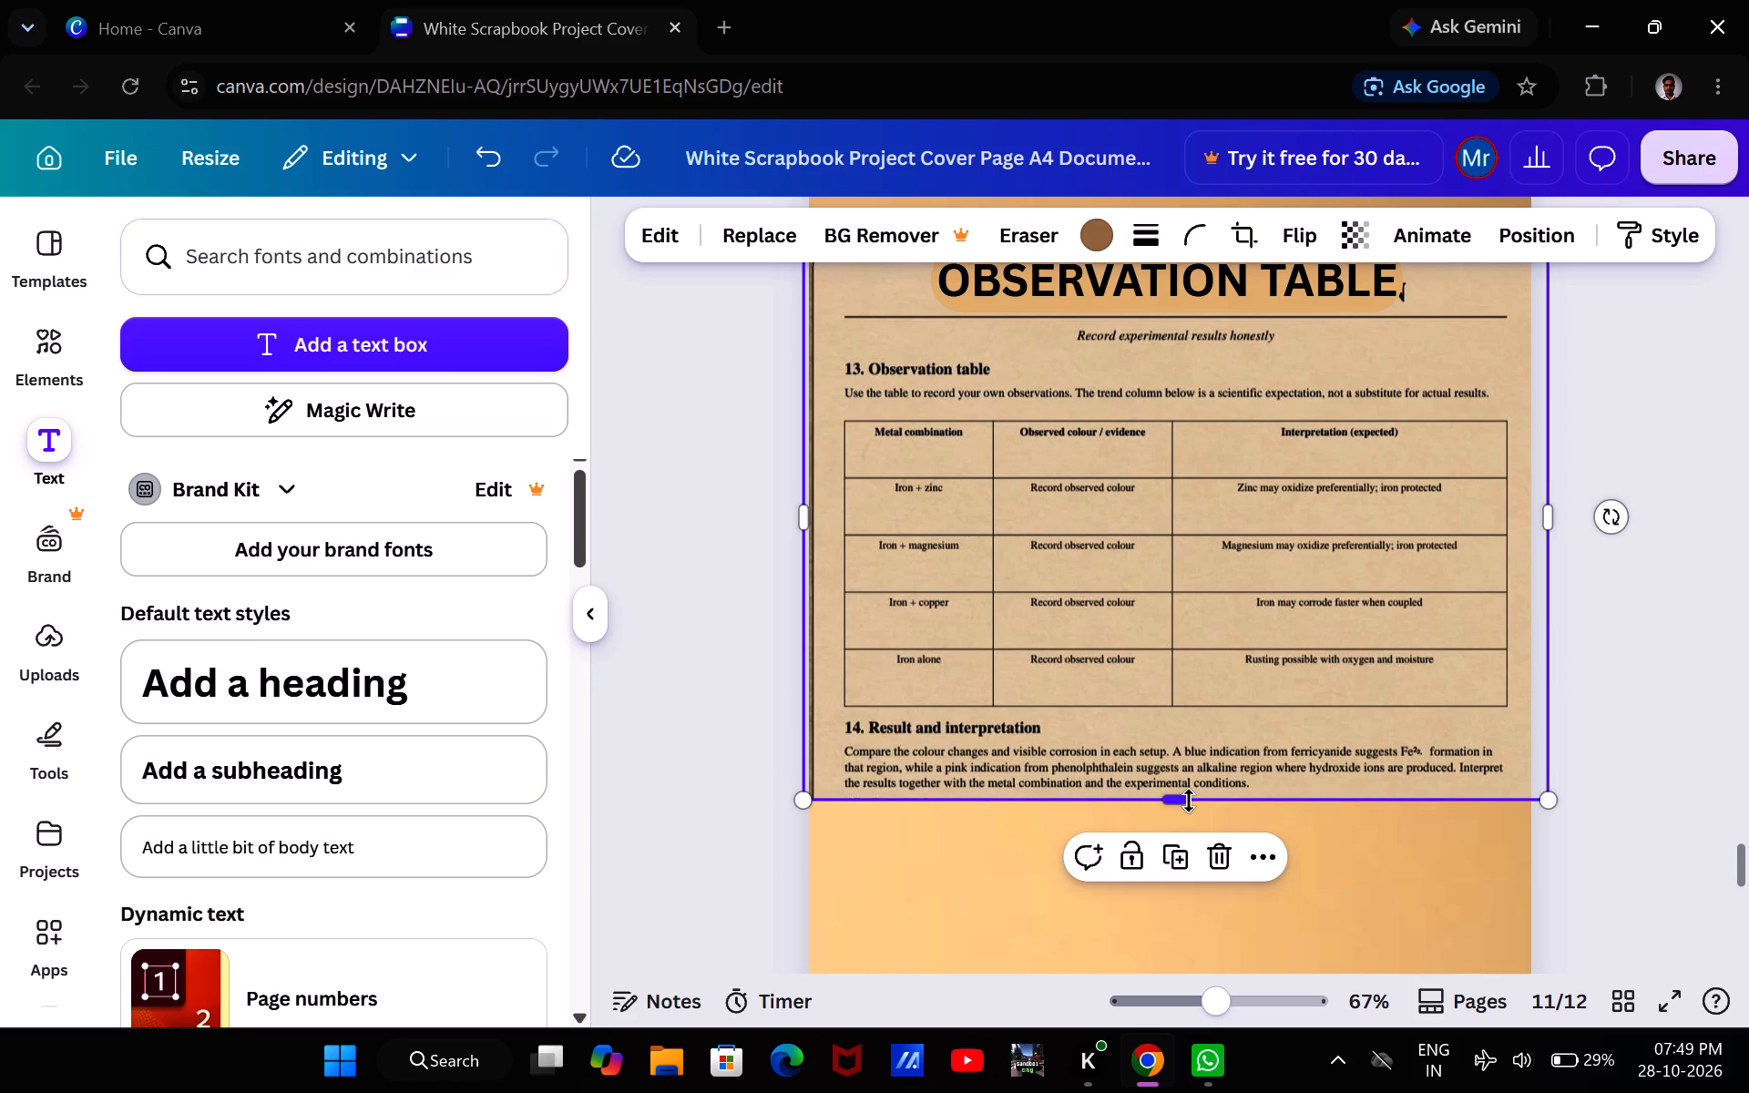
left_click(1189, 801)
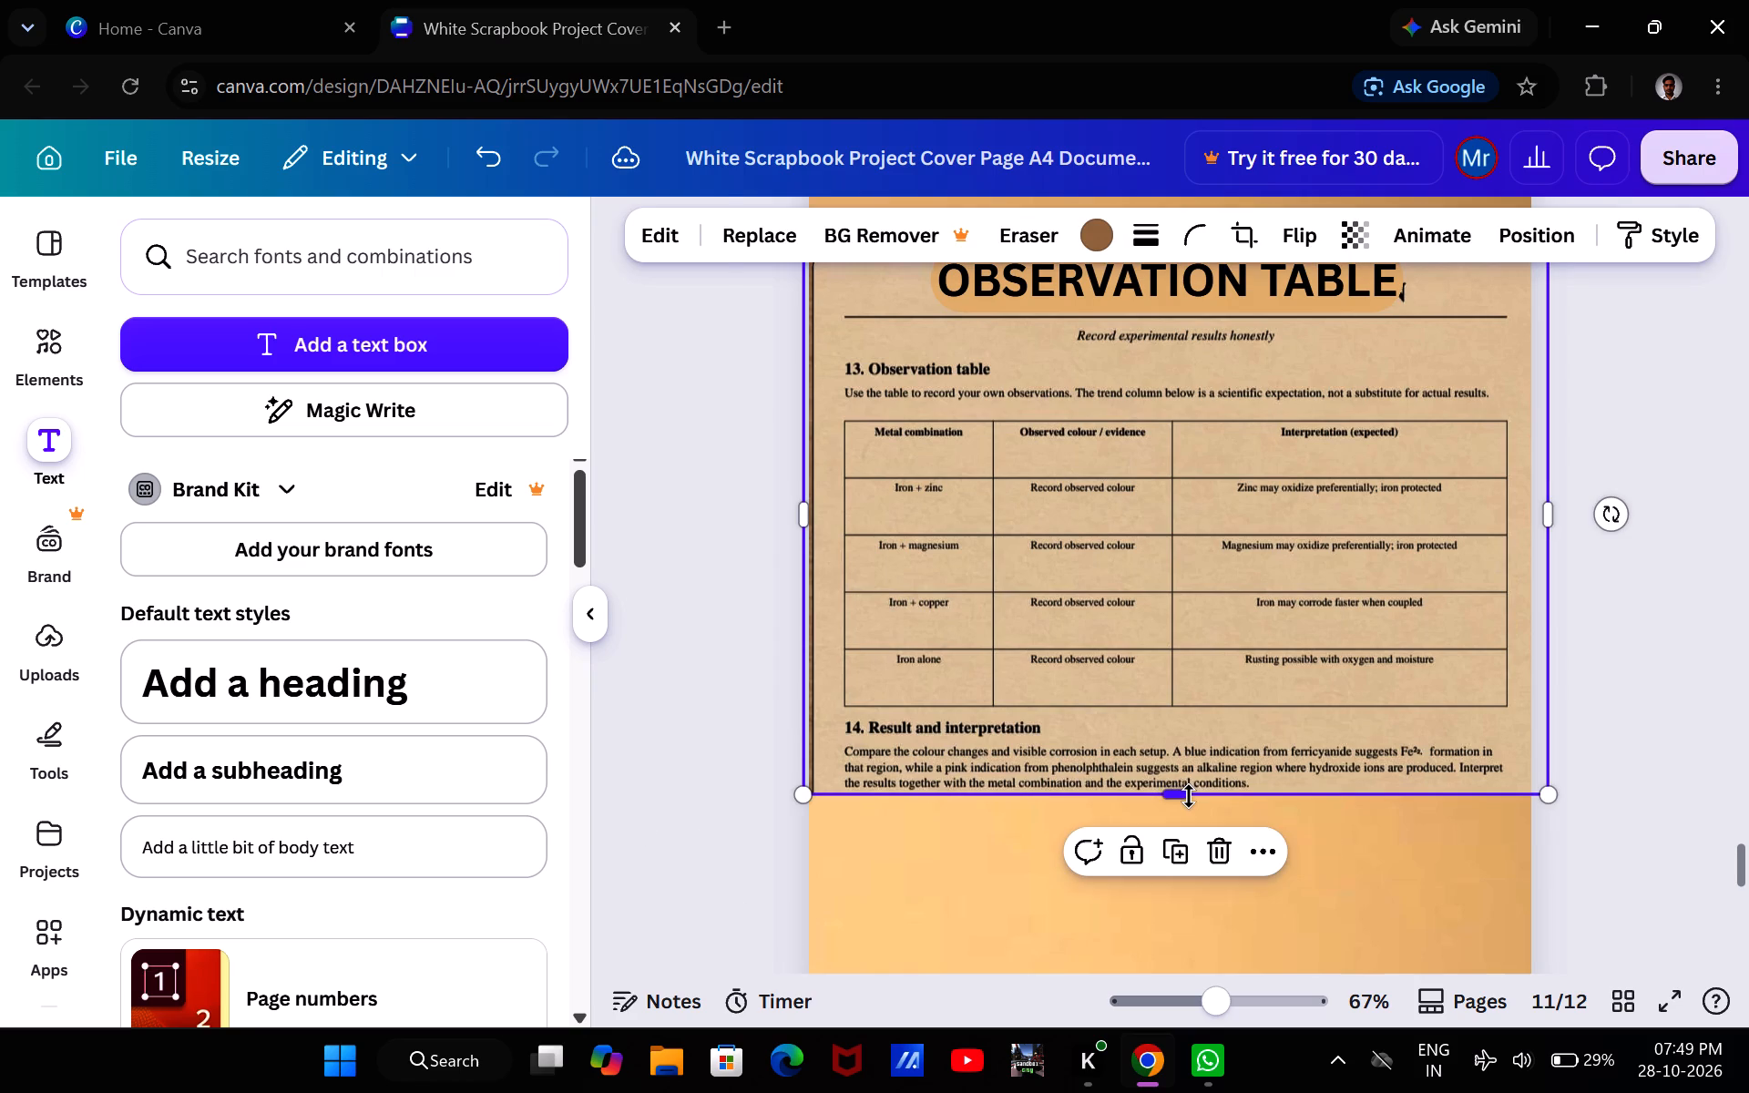
left_click(721, 831)
Nudge the OBSERVATION TABLE heading on page 11 so it fully covers the printed title beneath it.
scroll(916, 734, "up", 1)
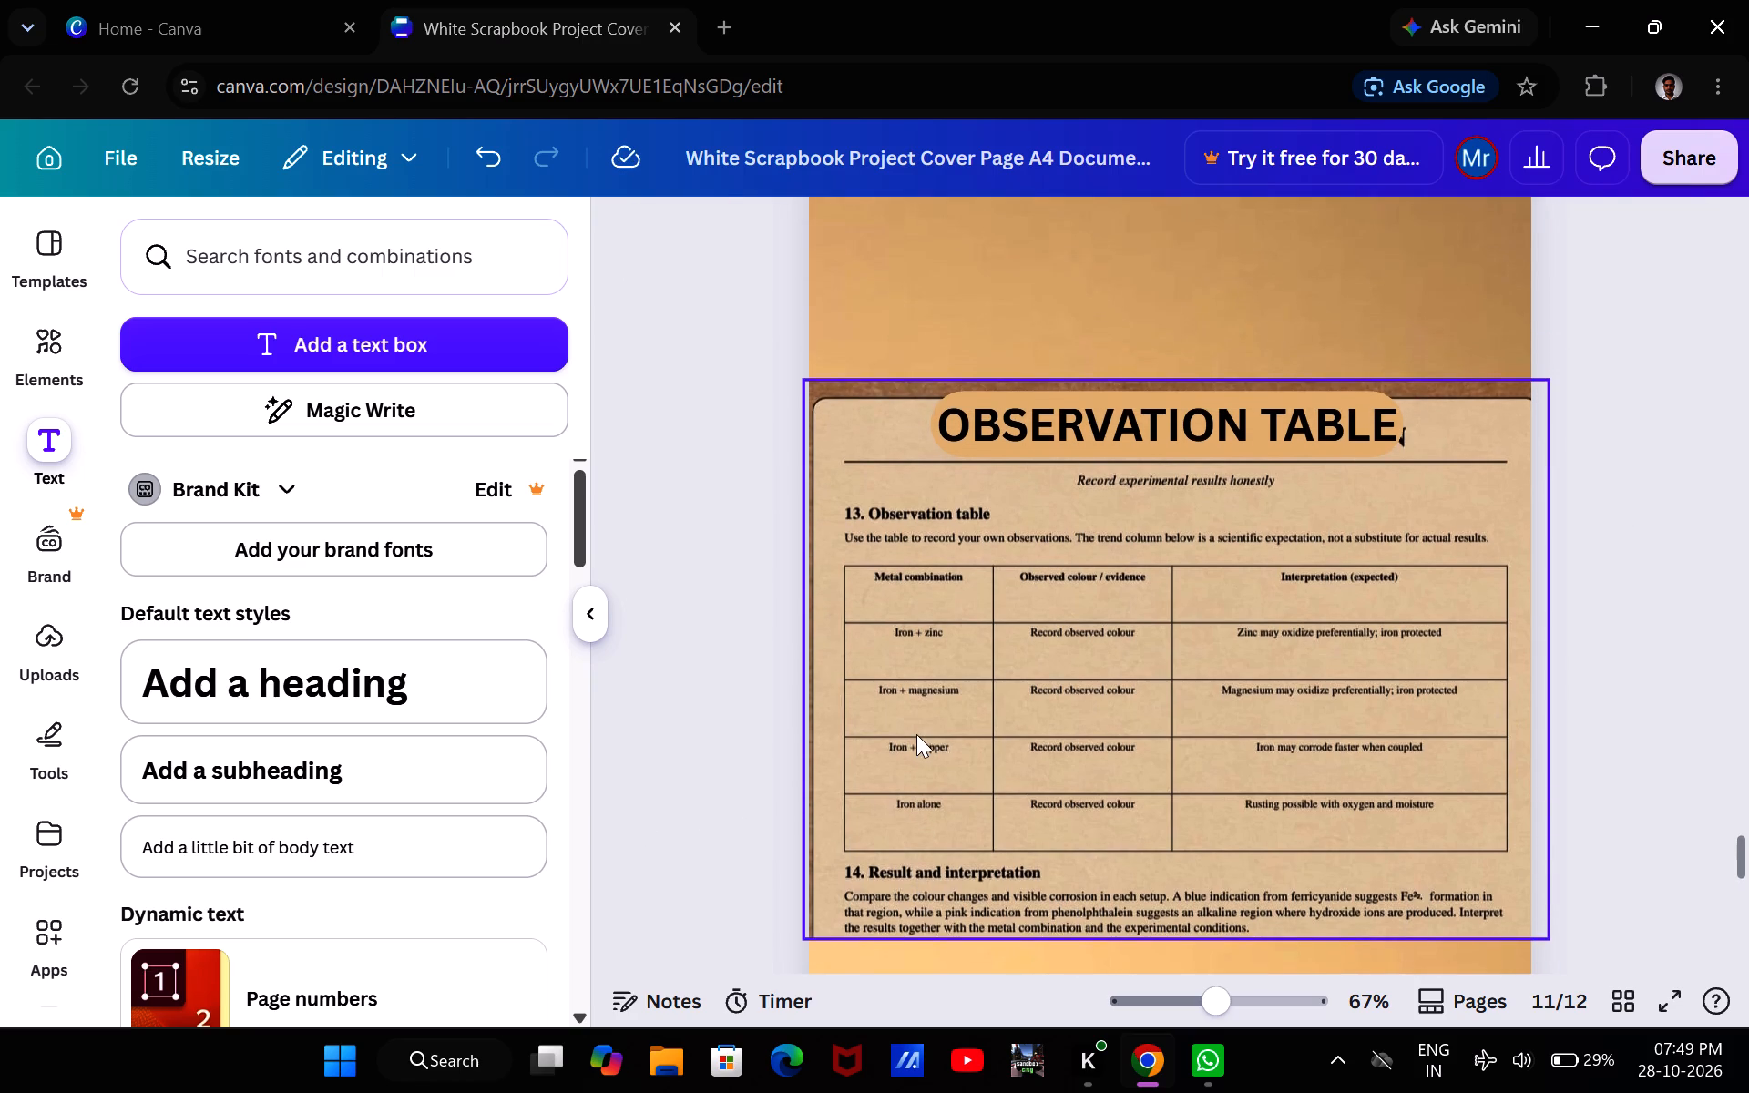
scroll(916, 734, "up", 1)
left_click_drag(1121, 404, 1127, 409)
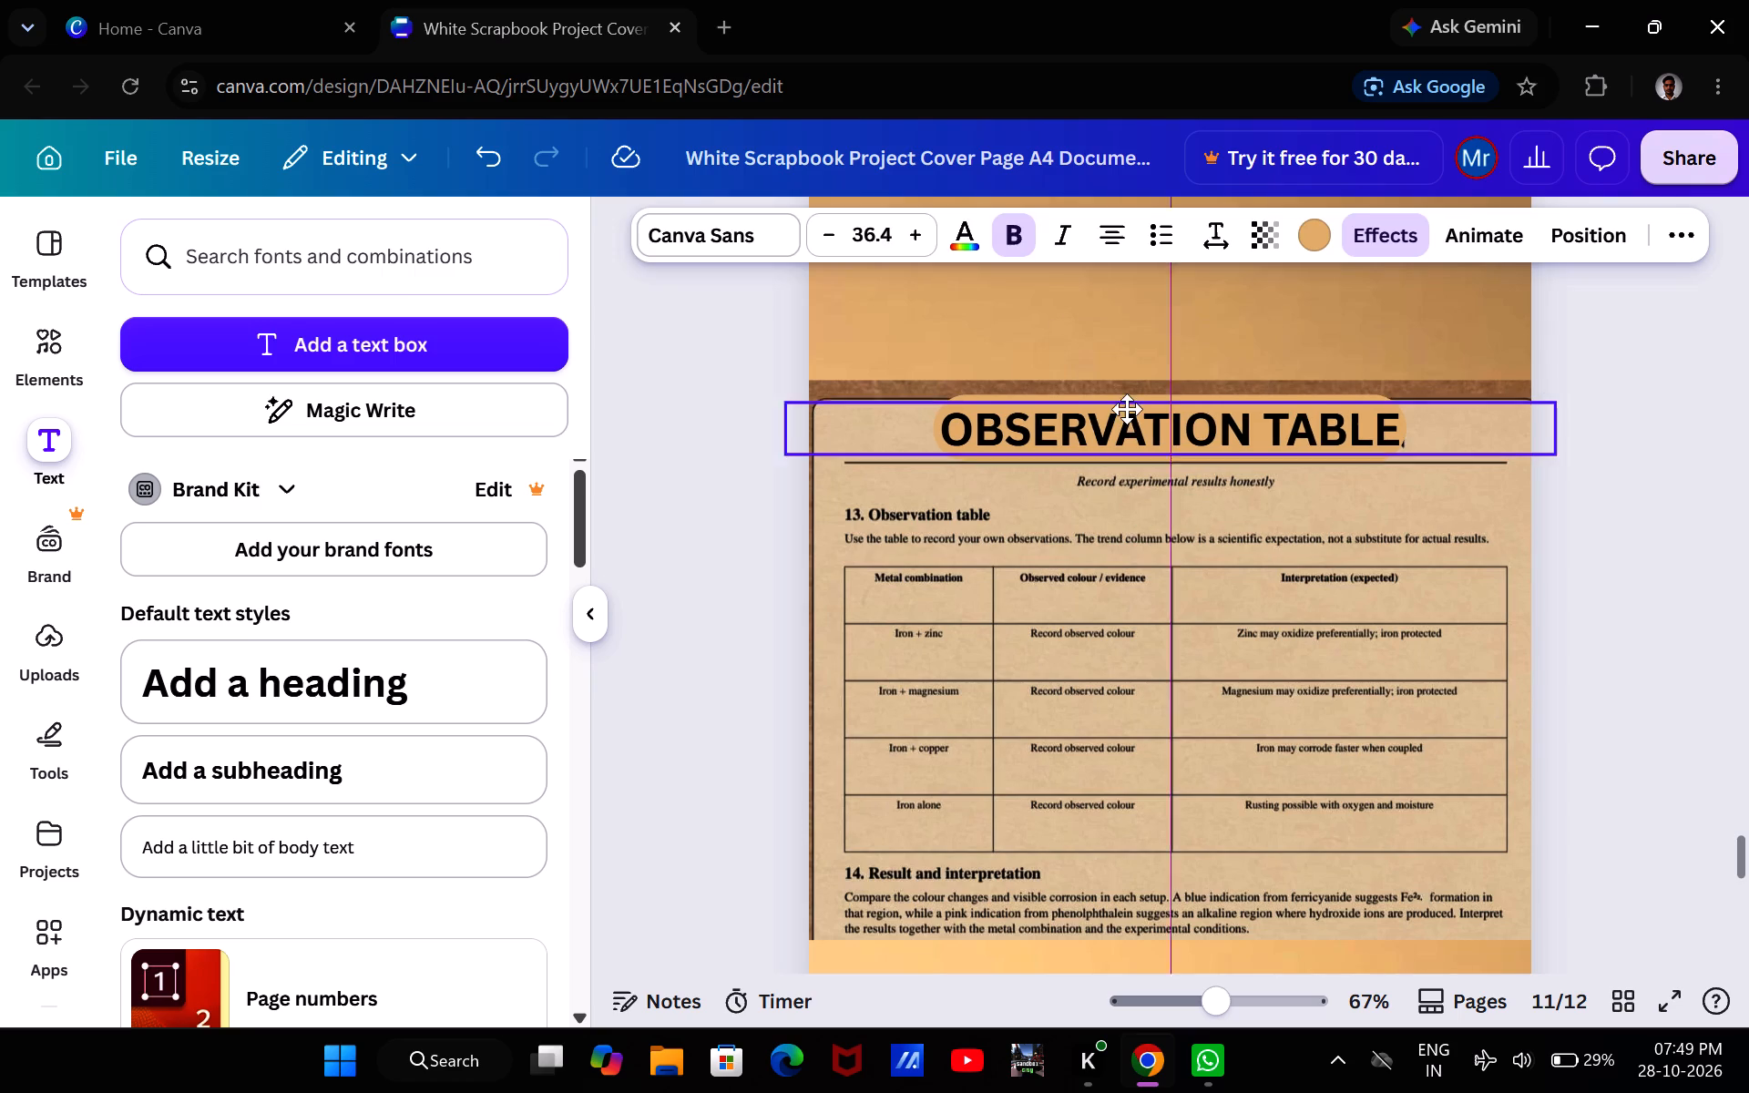
left_click_drag(1127, 409, 1130, 411)
left_click(735, 515)
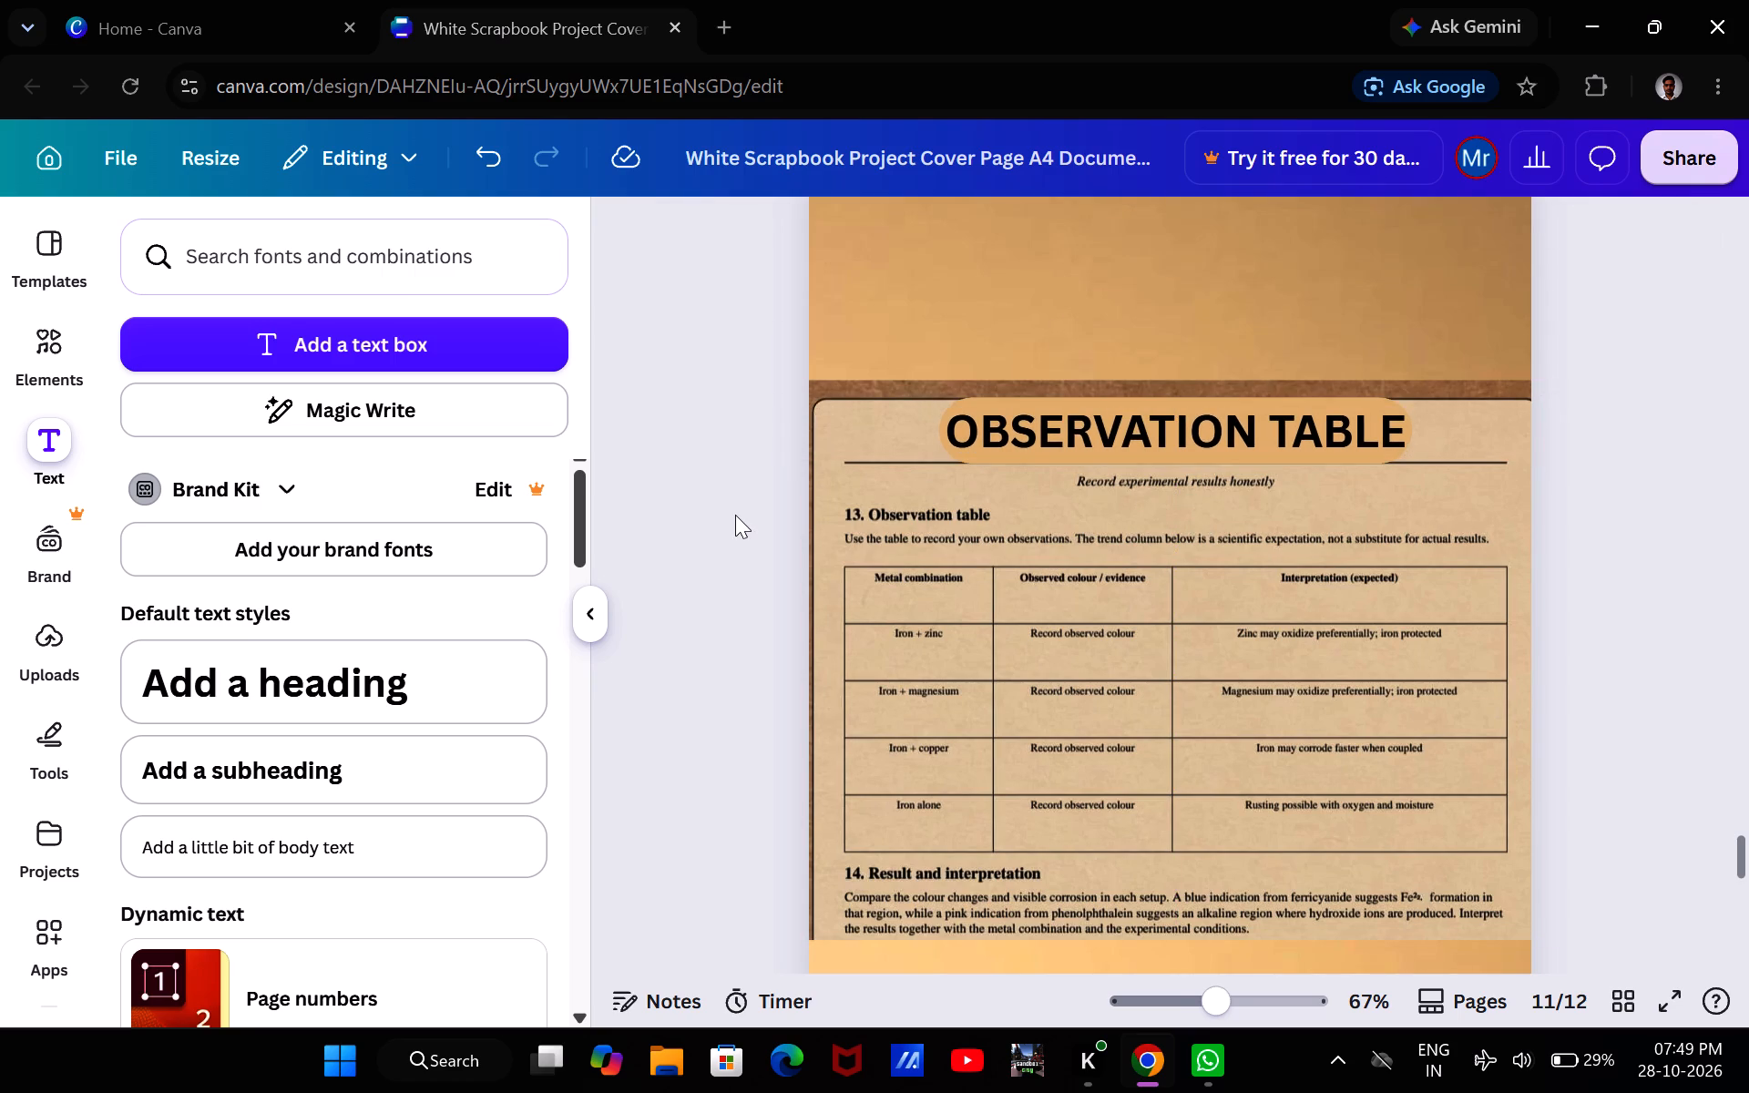
Place the uploaded OBSERVATIONS AND CONCLUSION sheet image on page 12.
scroll(735, 515, "down", 3)
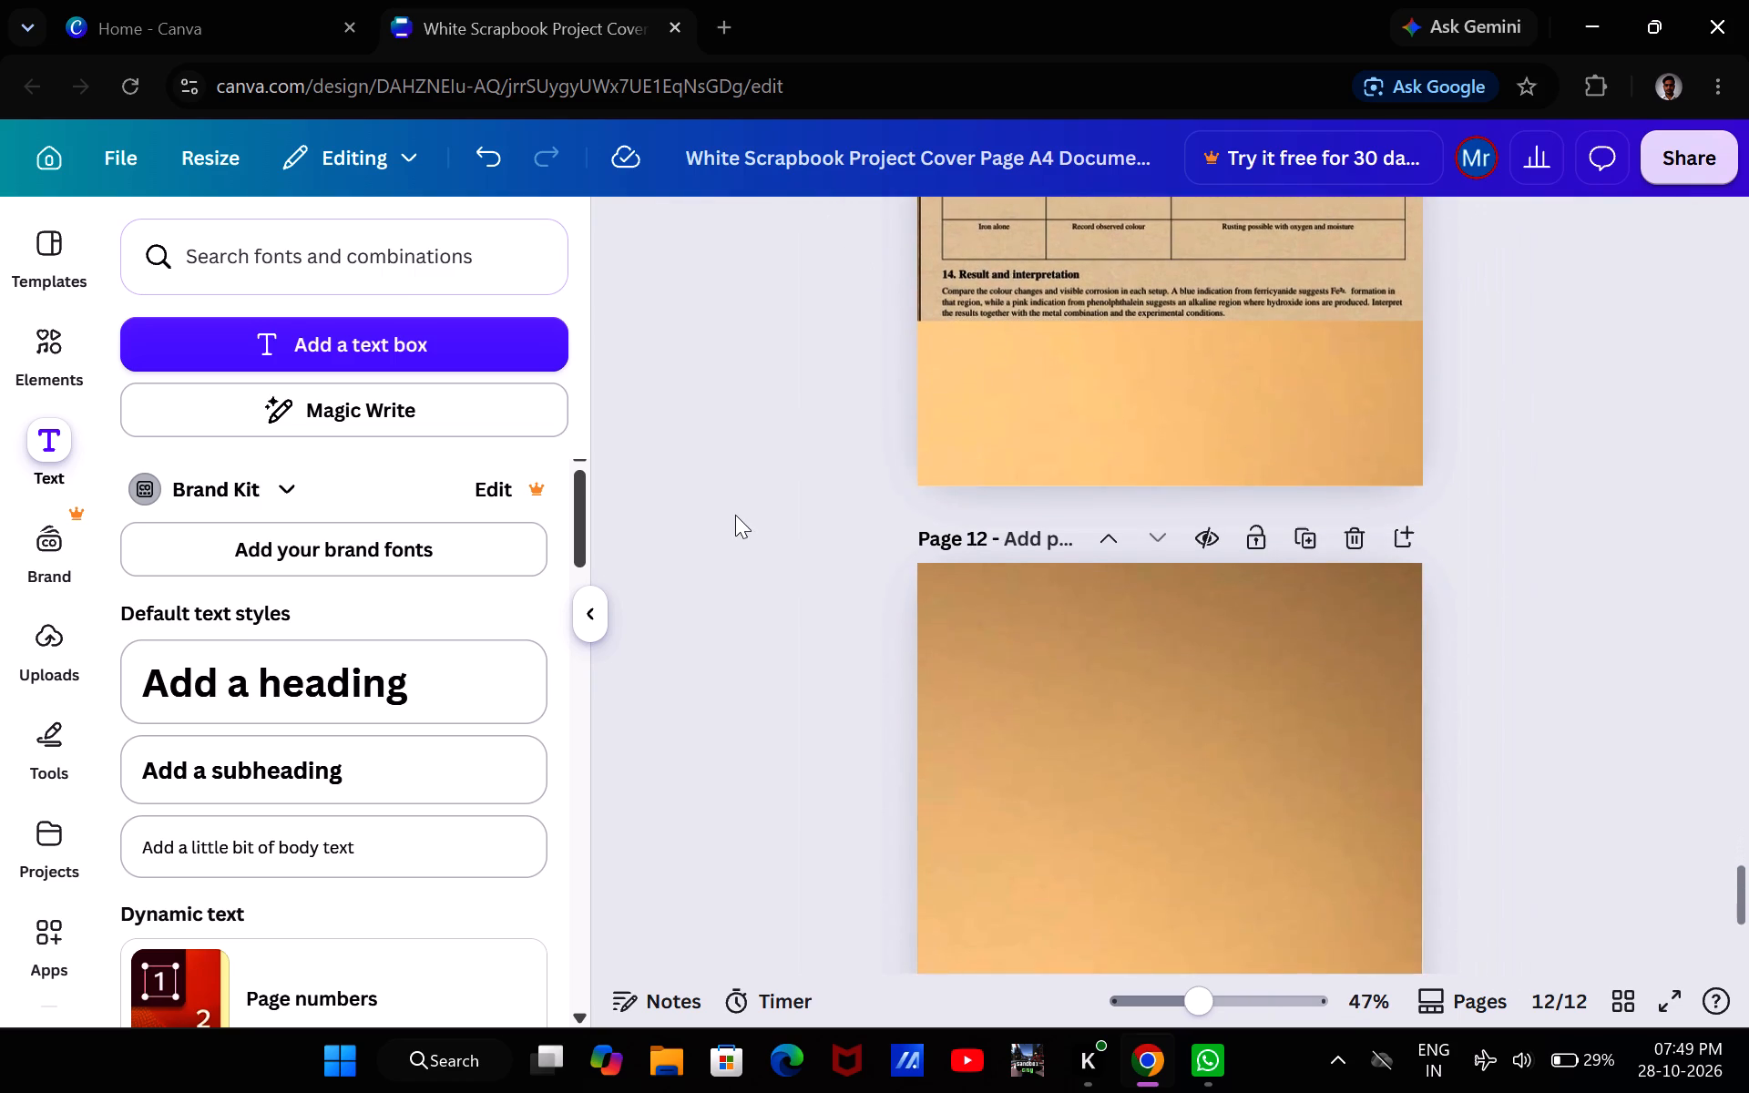
scroll(735, 515, "down", 1)
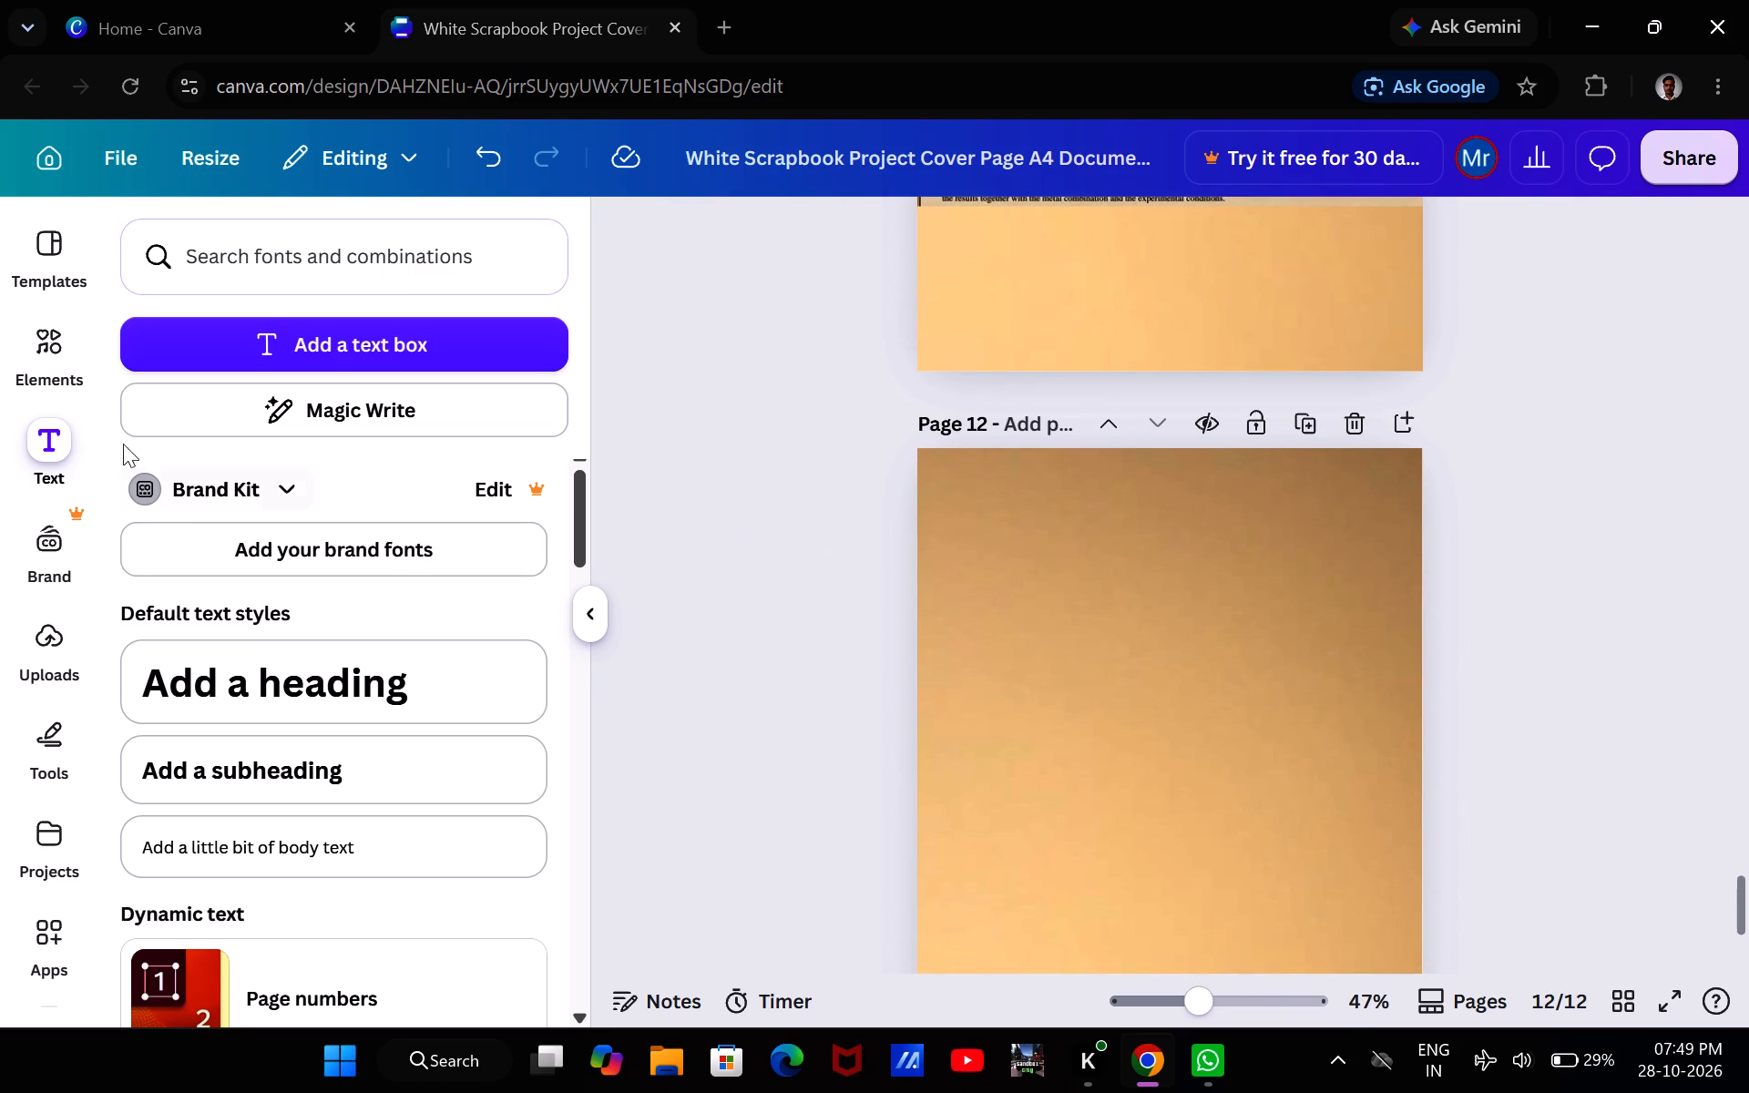
left_click(49, 649)
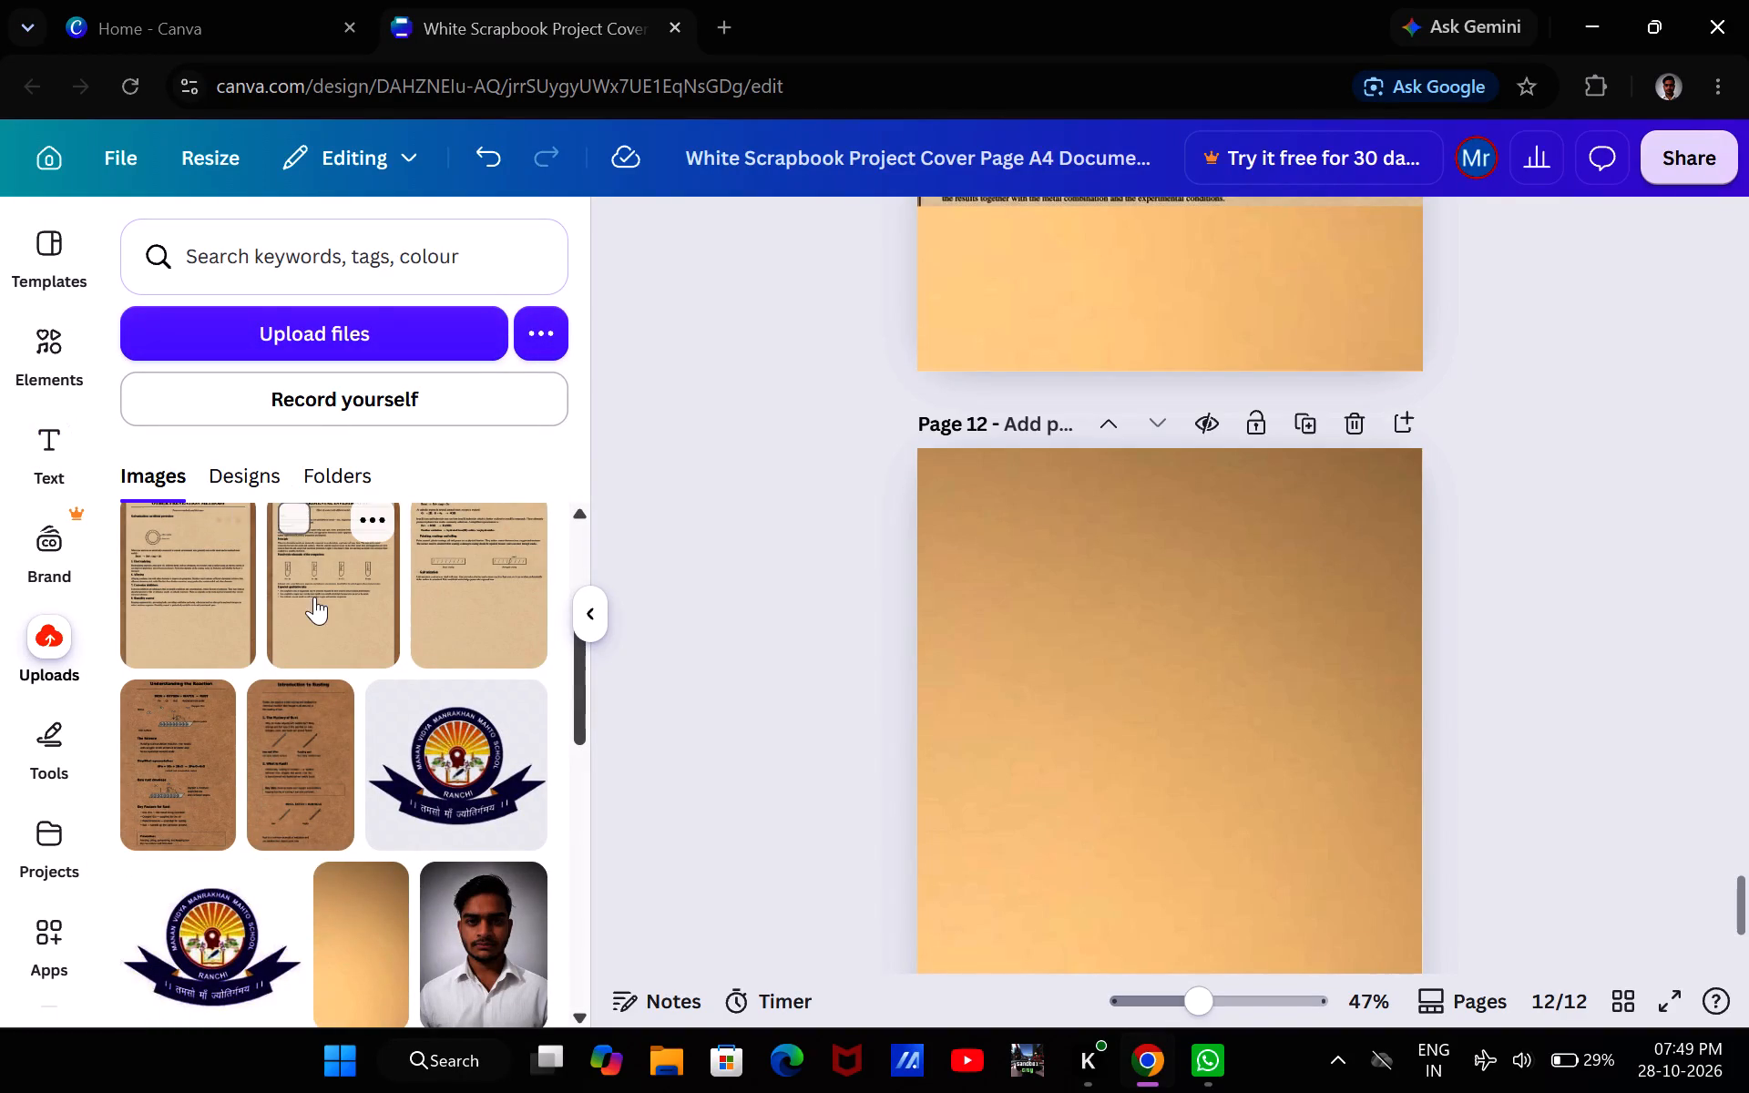
scroll(384, 618, "up", 3)
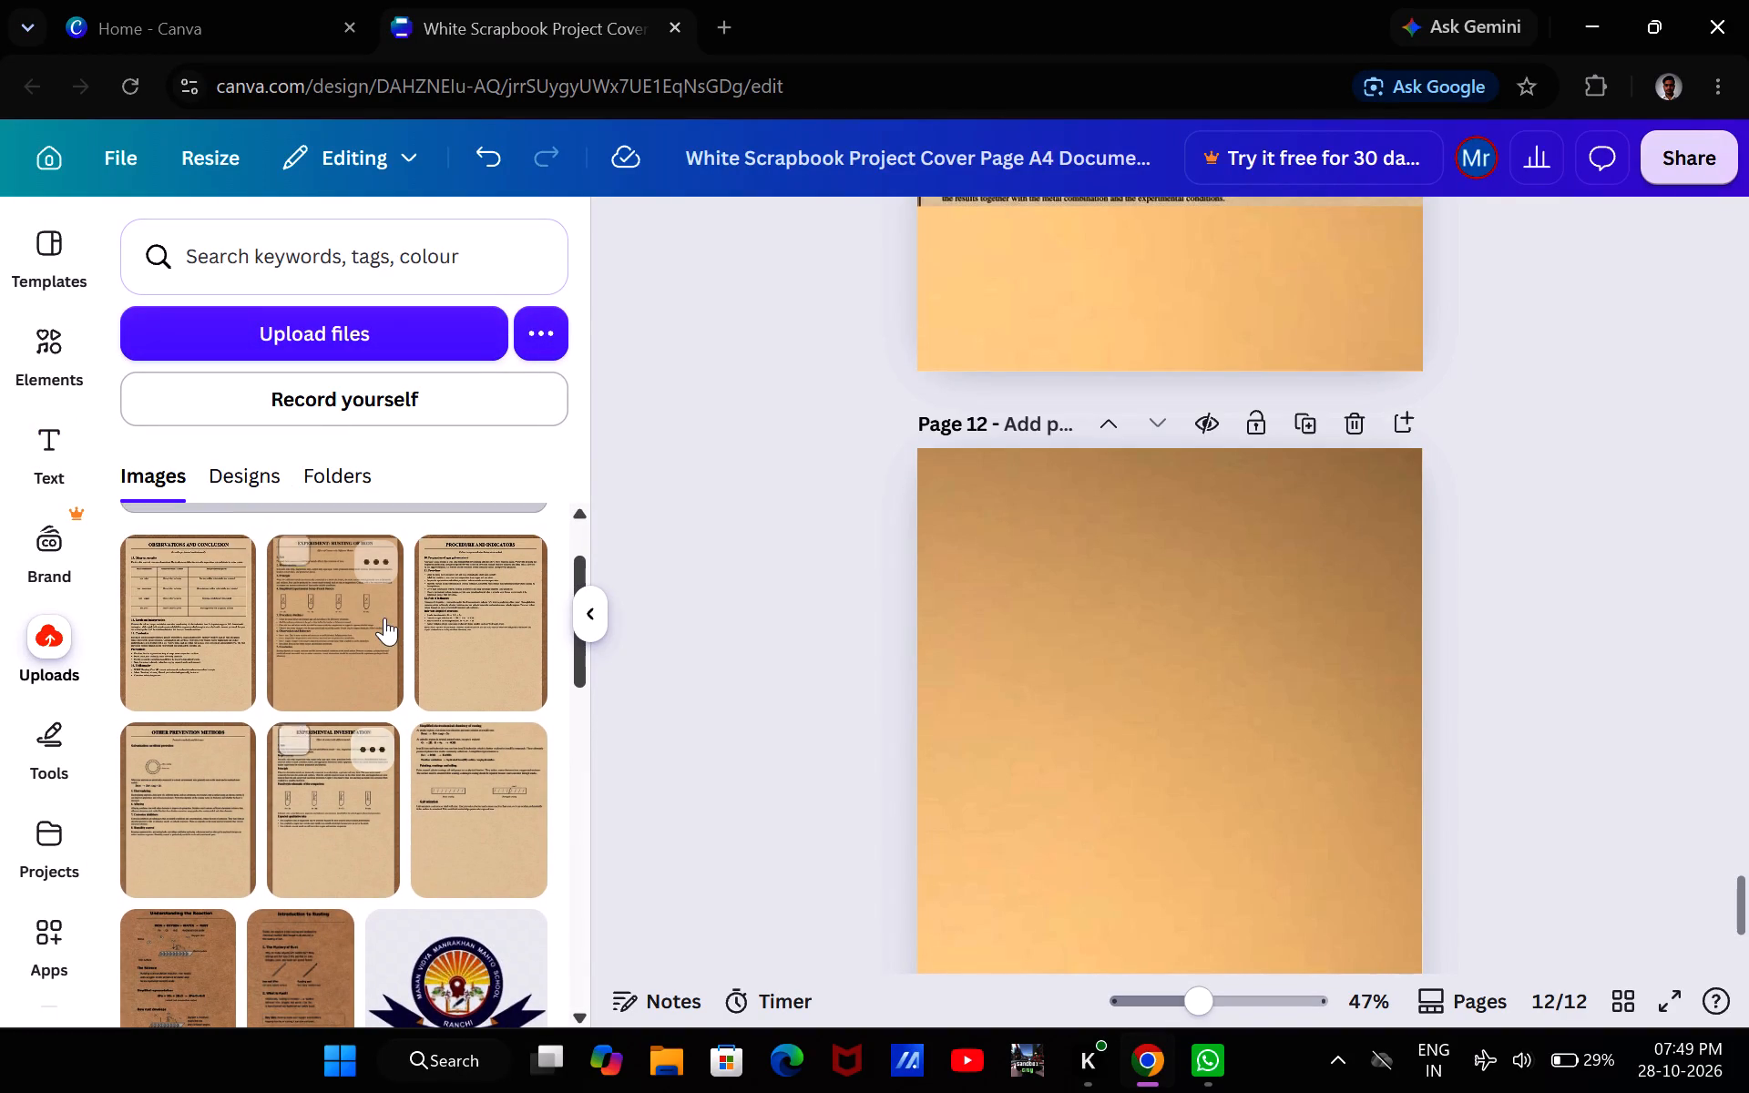
left_click(212, 672)
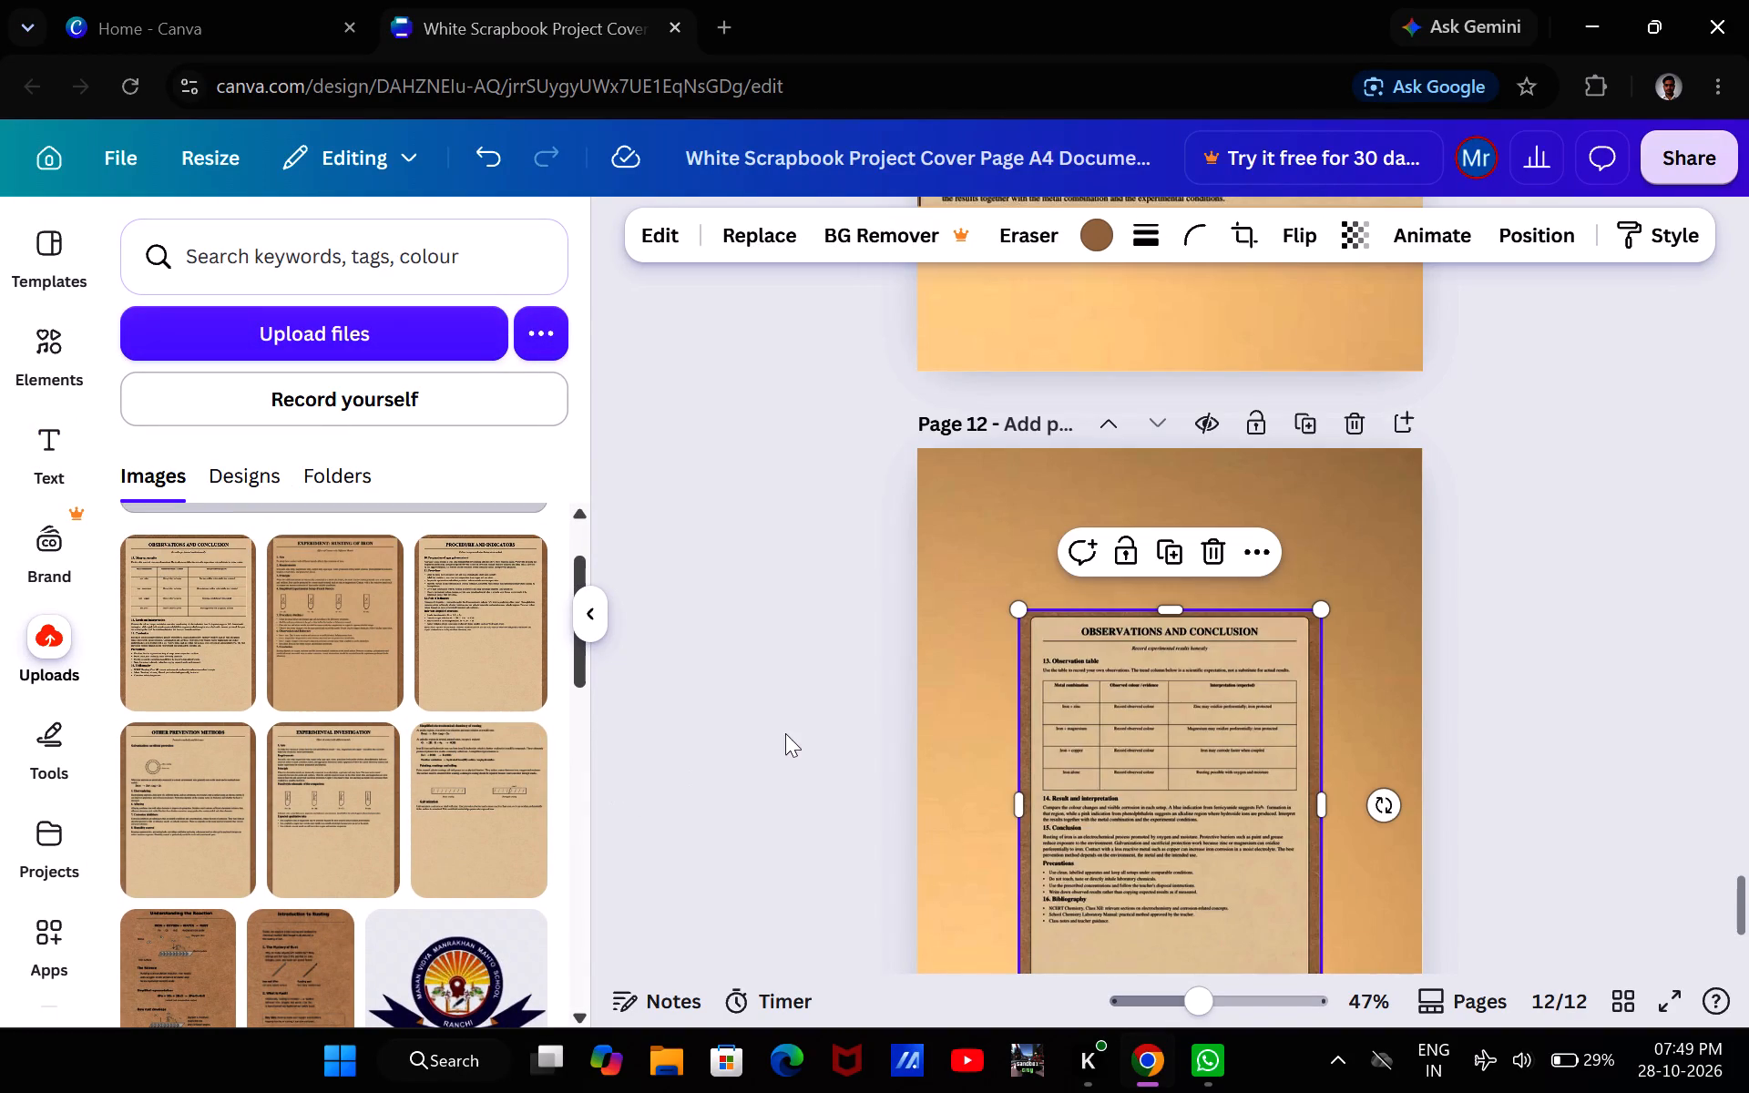
scroll(1110, 707, "down", 1)
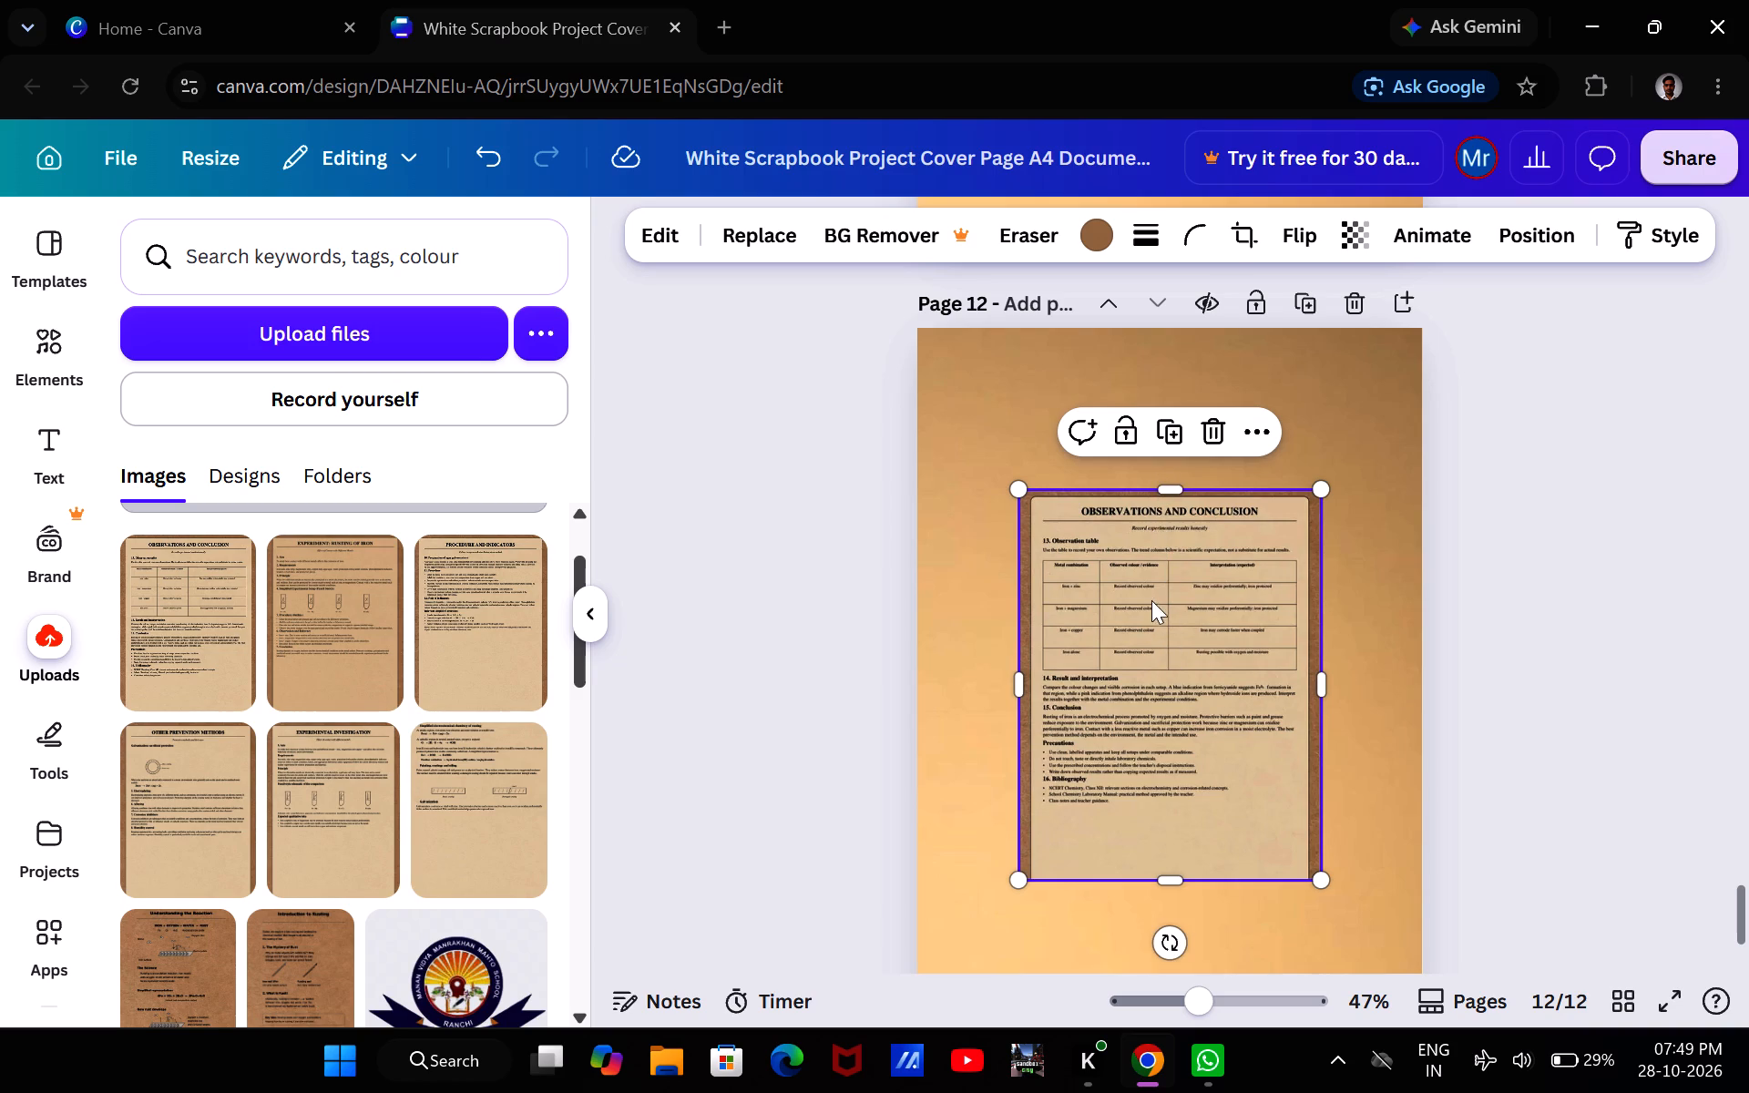
Crop the top of page 12's sheet image down to the 15. Conclusion heading and move it to the upper part of the page.
left_click_drag(1169, 492, 1181, 706)
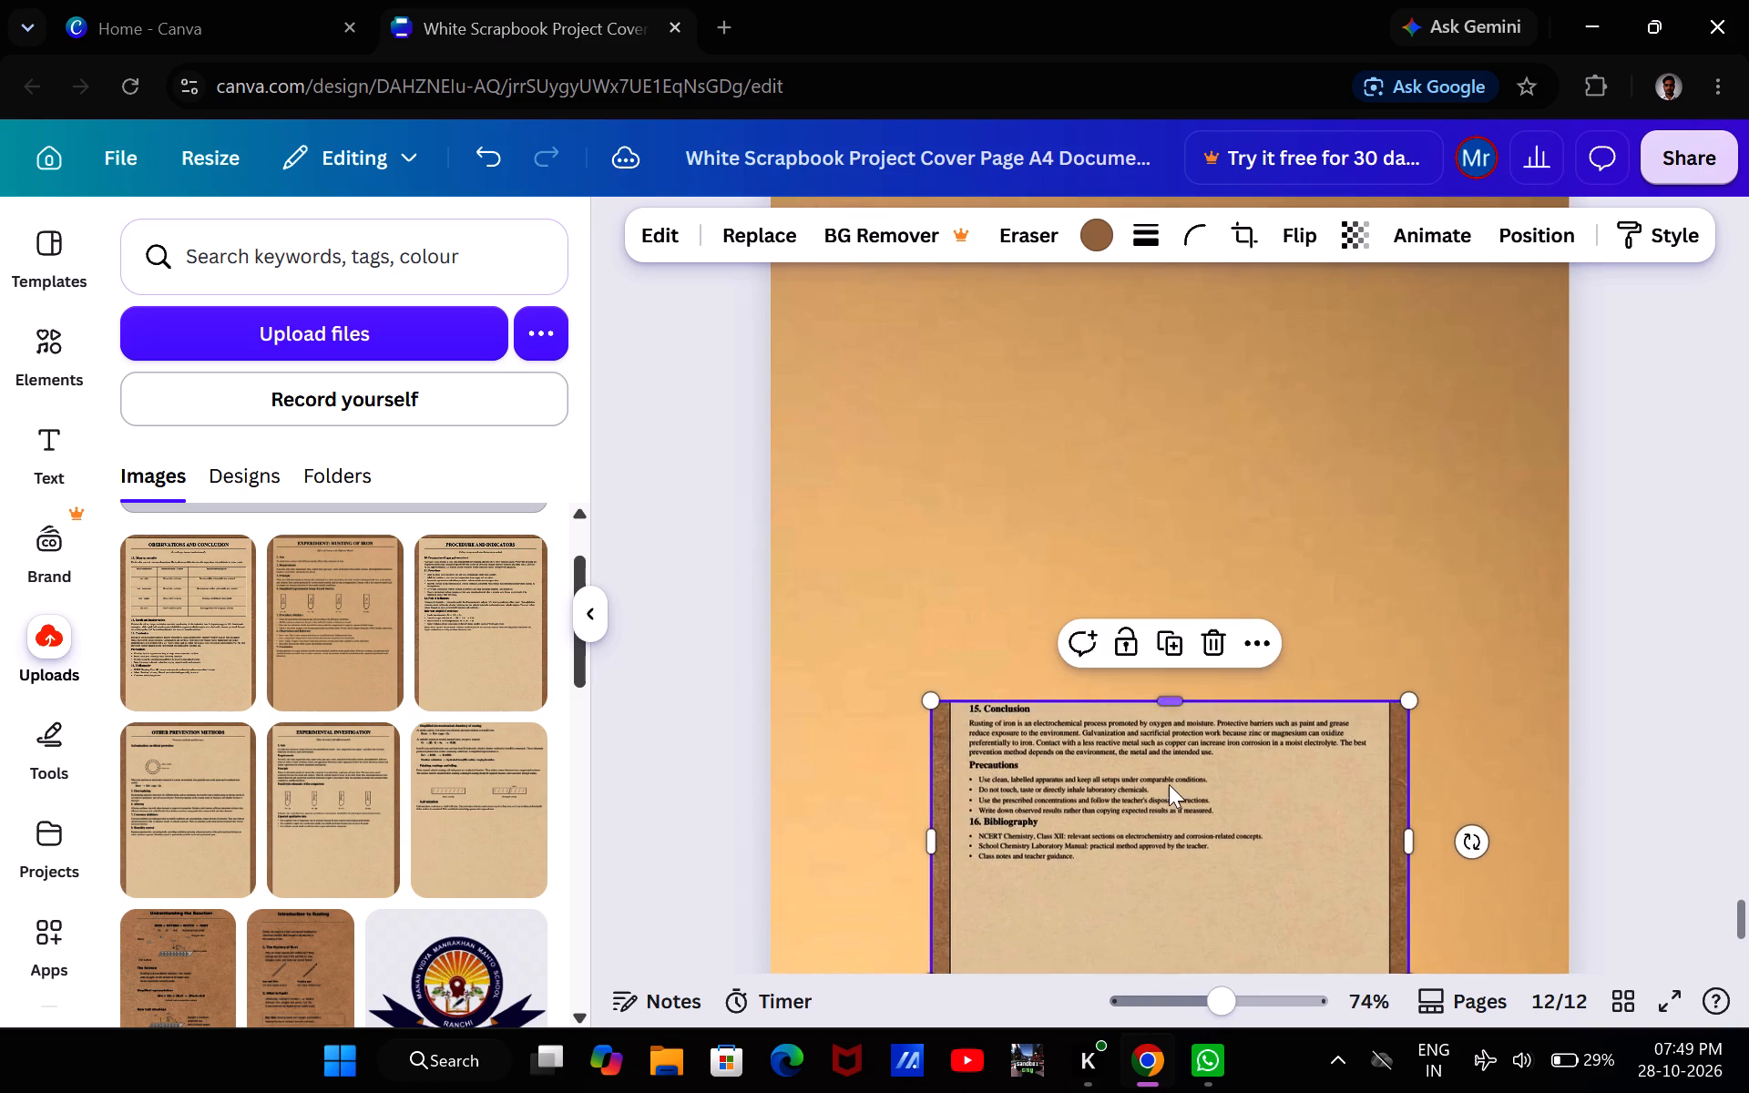
left_click(1169, 786)
left_click_drag(1169, 786, 1213, 478)
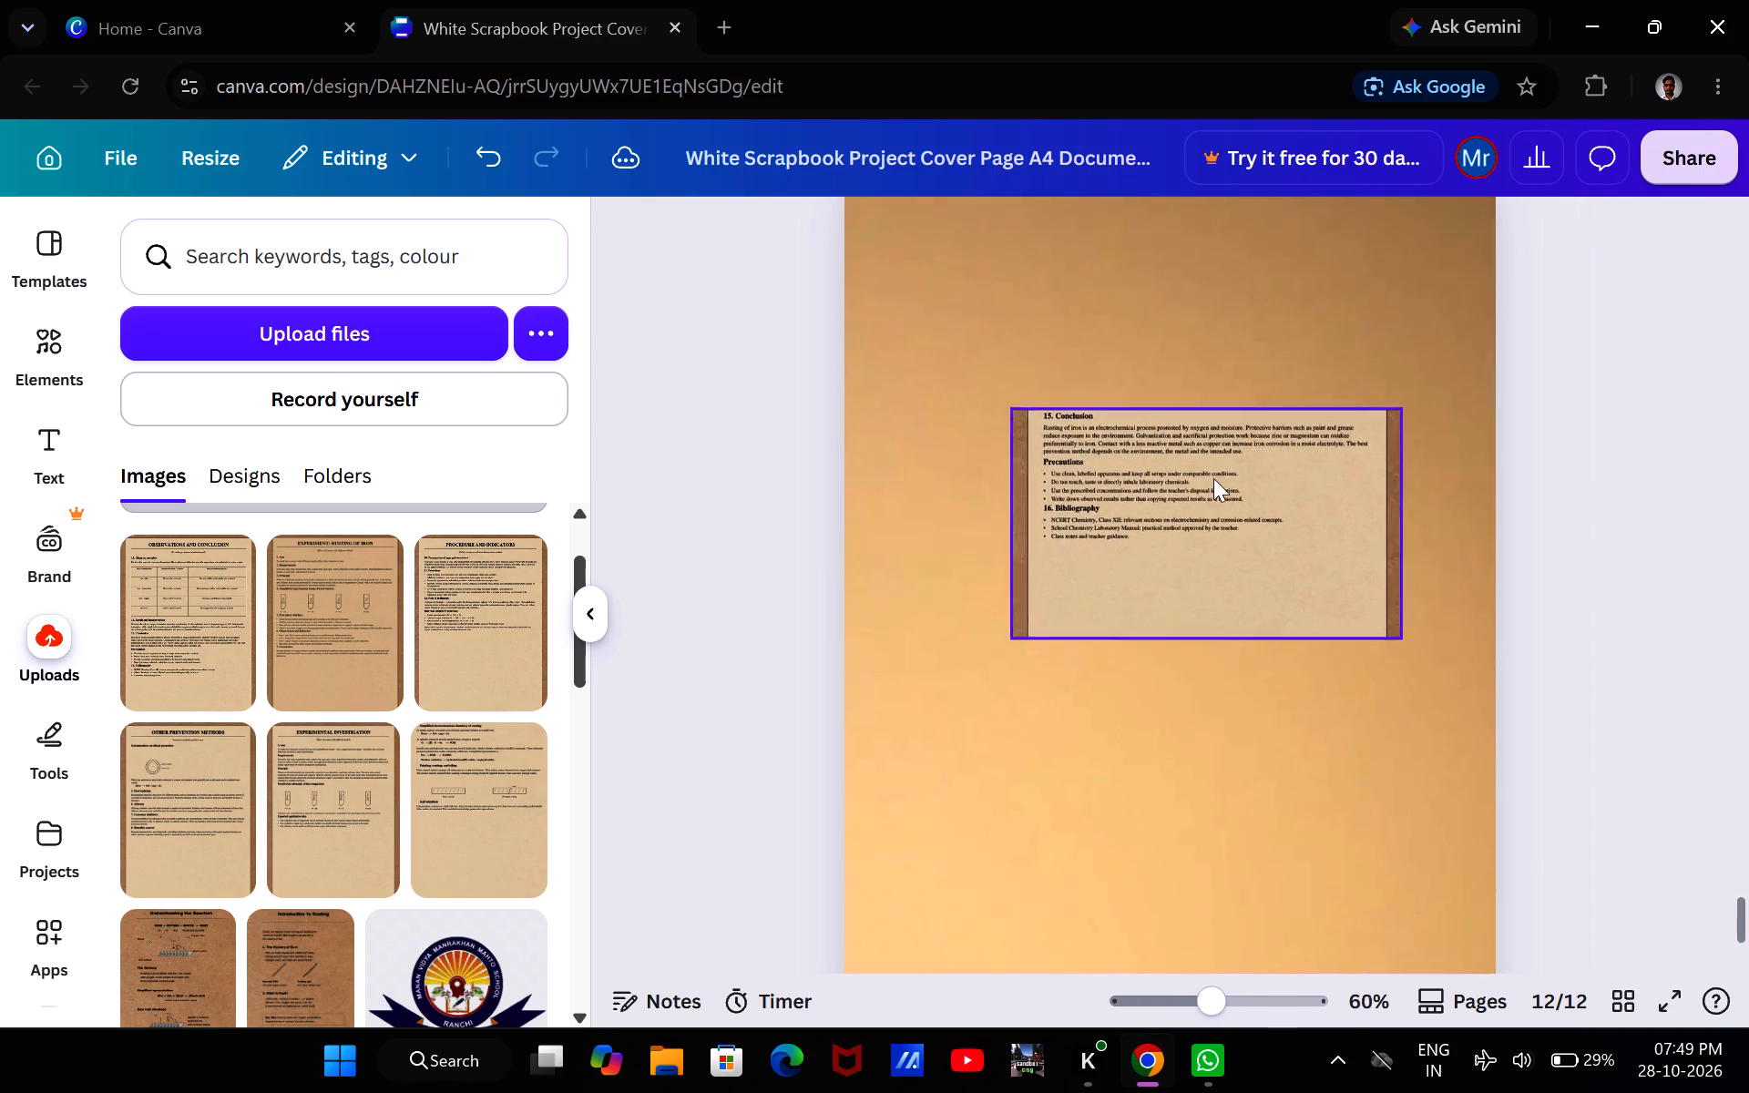
Widen page 12's sheet image to about 21.5 to span the page, and extend its top edge to start at 15. Conclusion.
left_click(1102, 503)
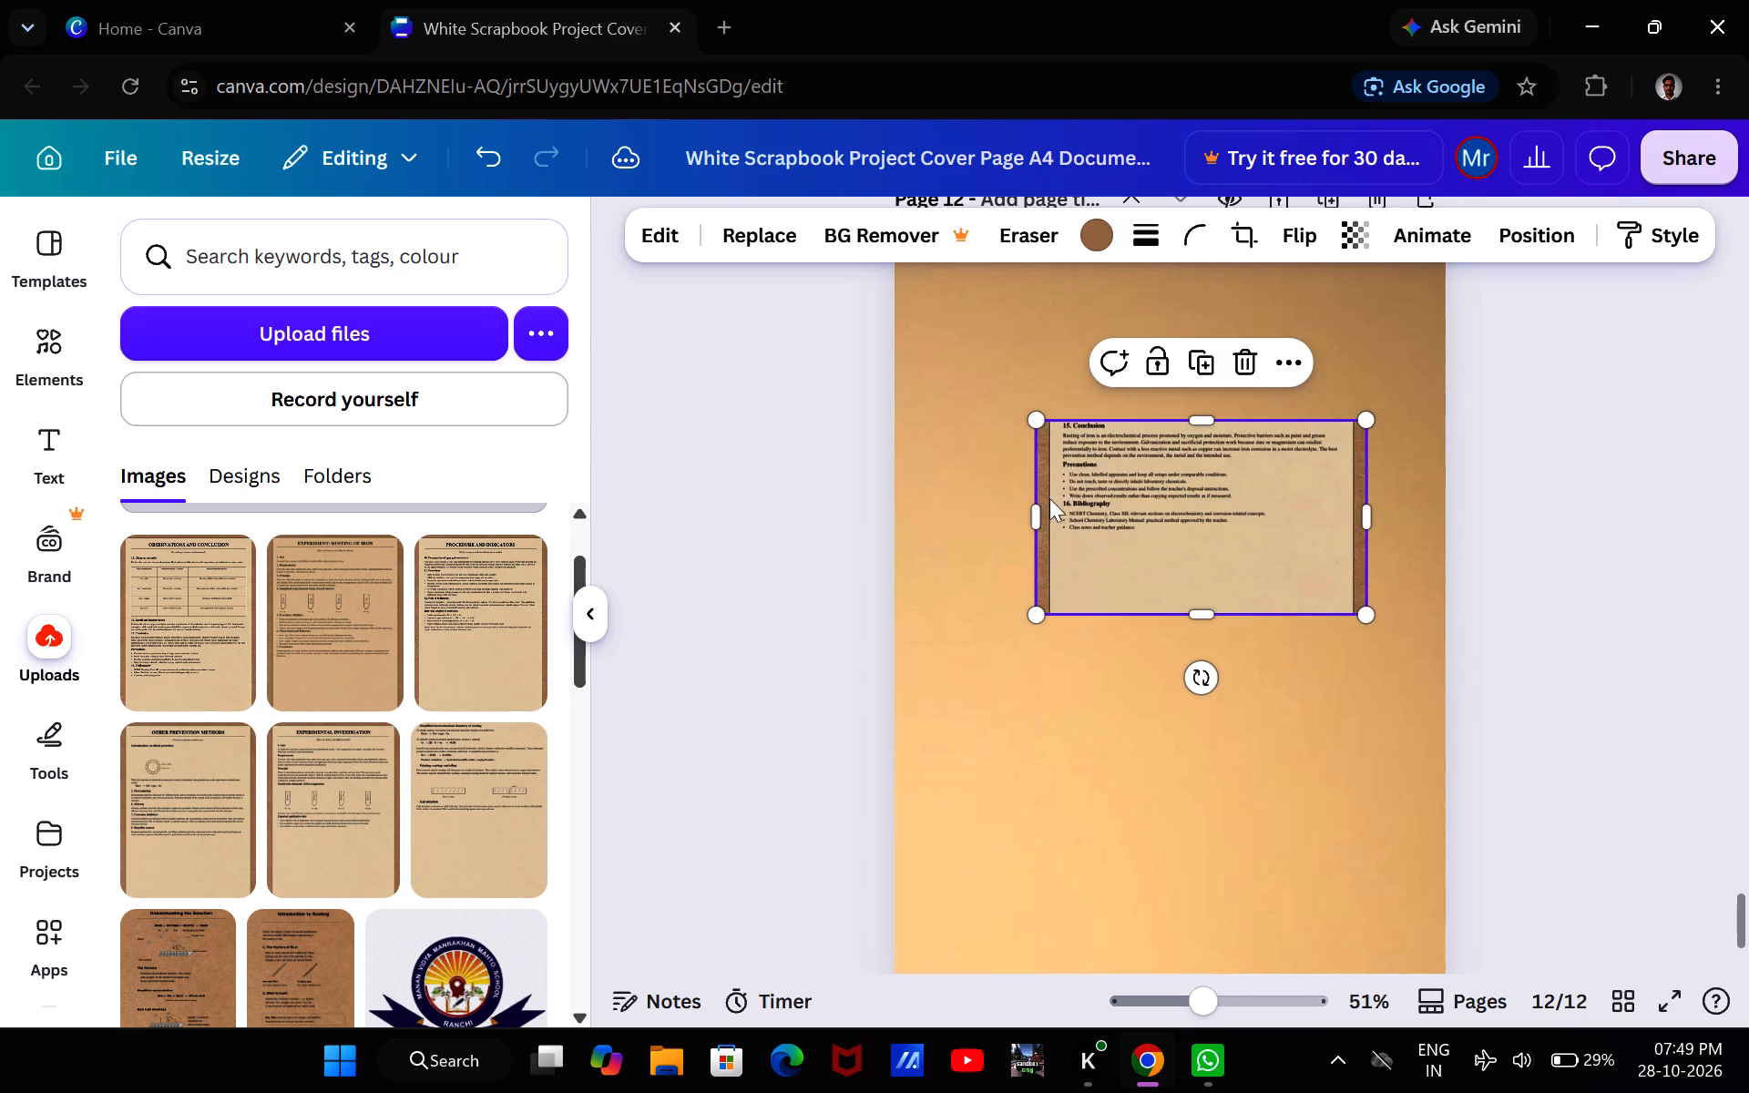
left_click_drag(1034, 519, 895, 551)
left_click_drag(1367, 514, 1377, 515)
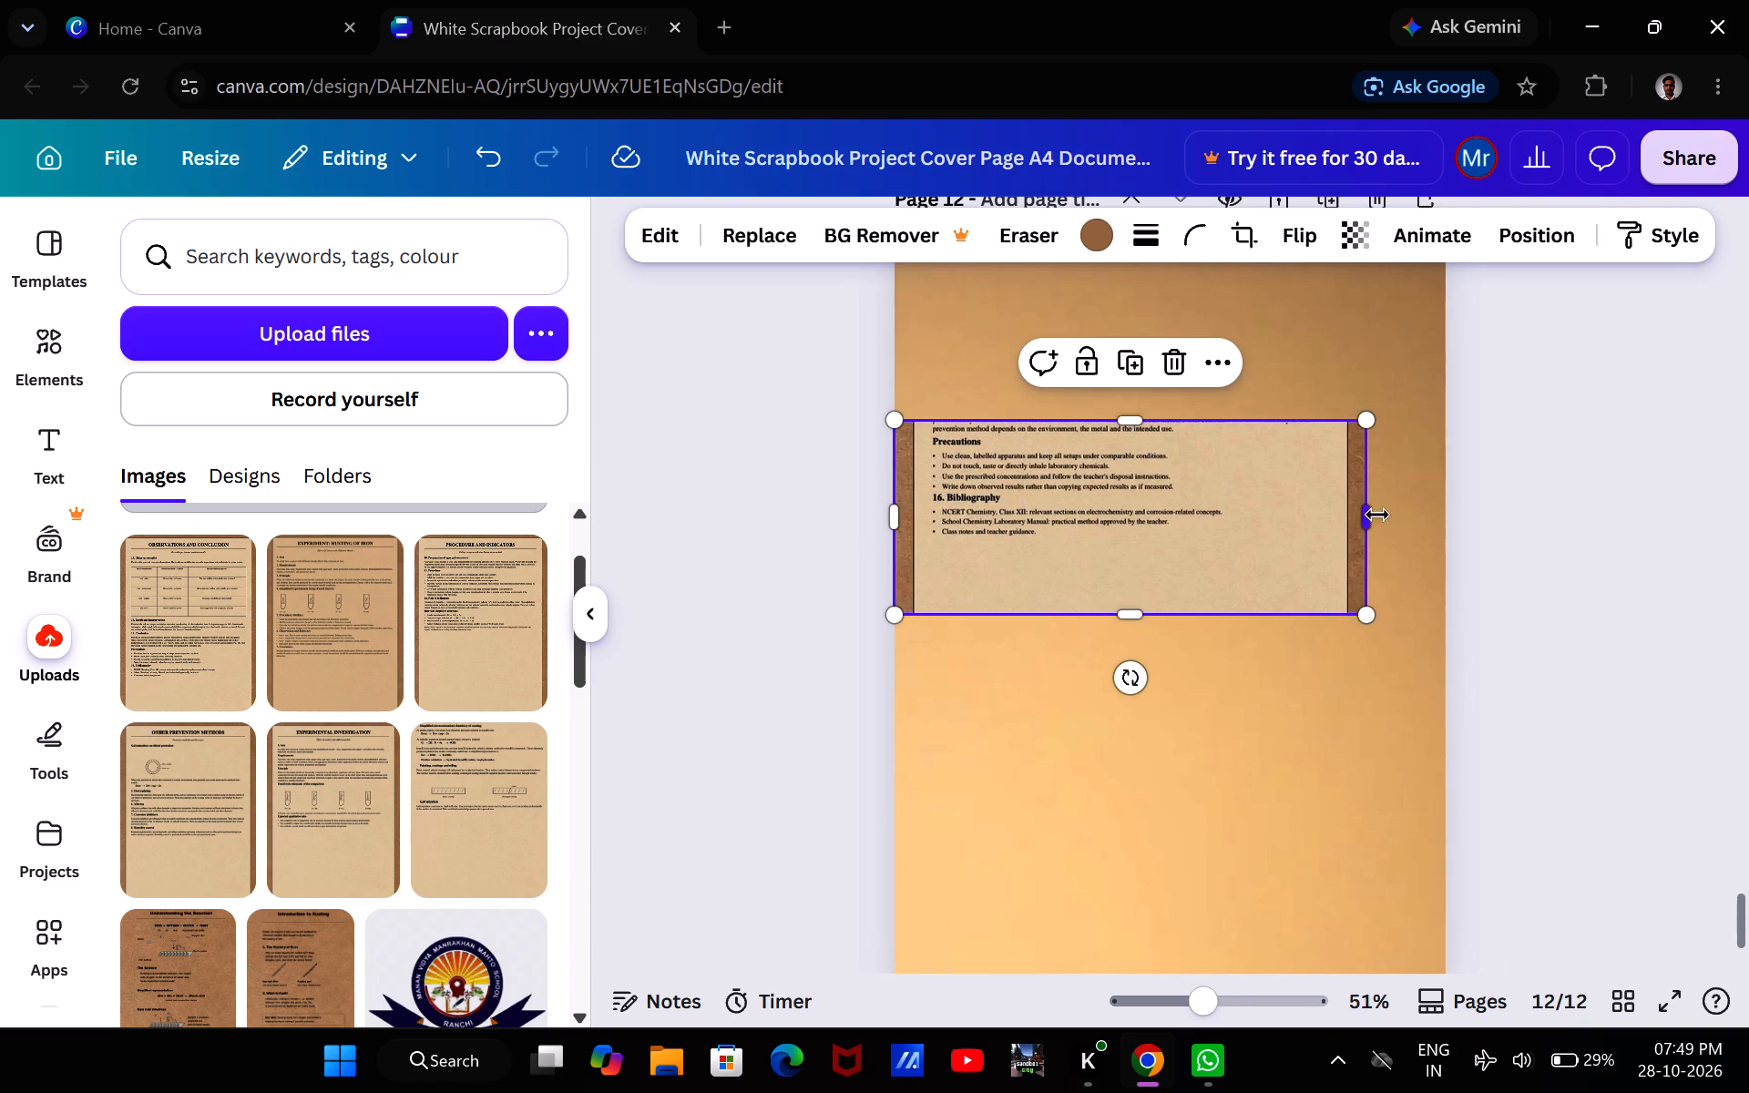
left_click_drag(1377, 515, 1460, 521)
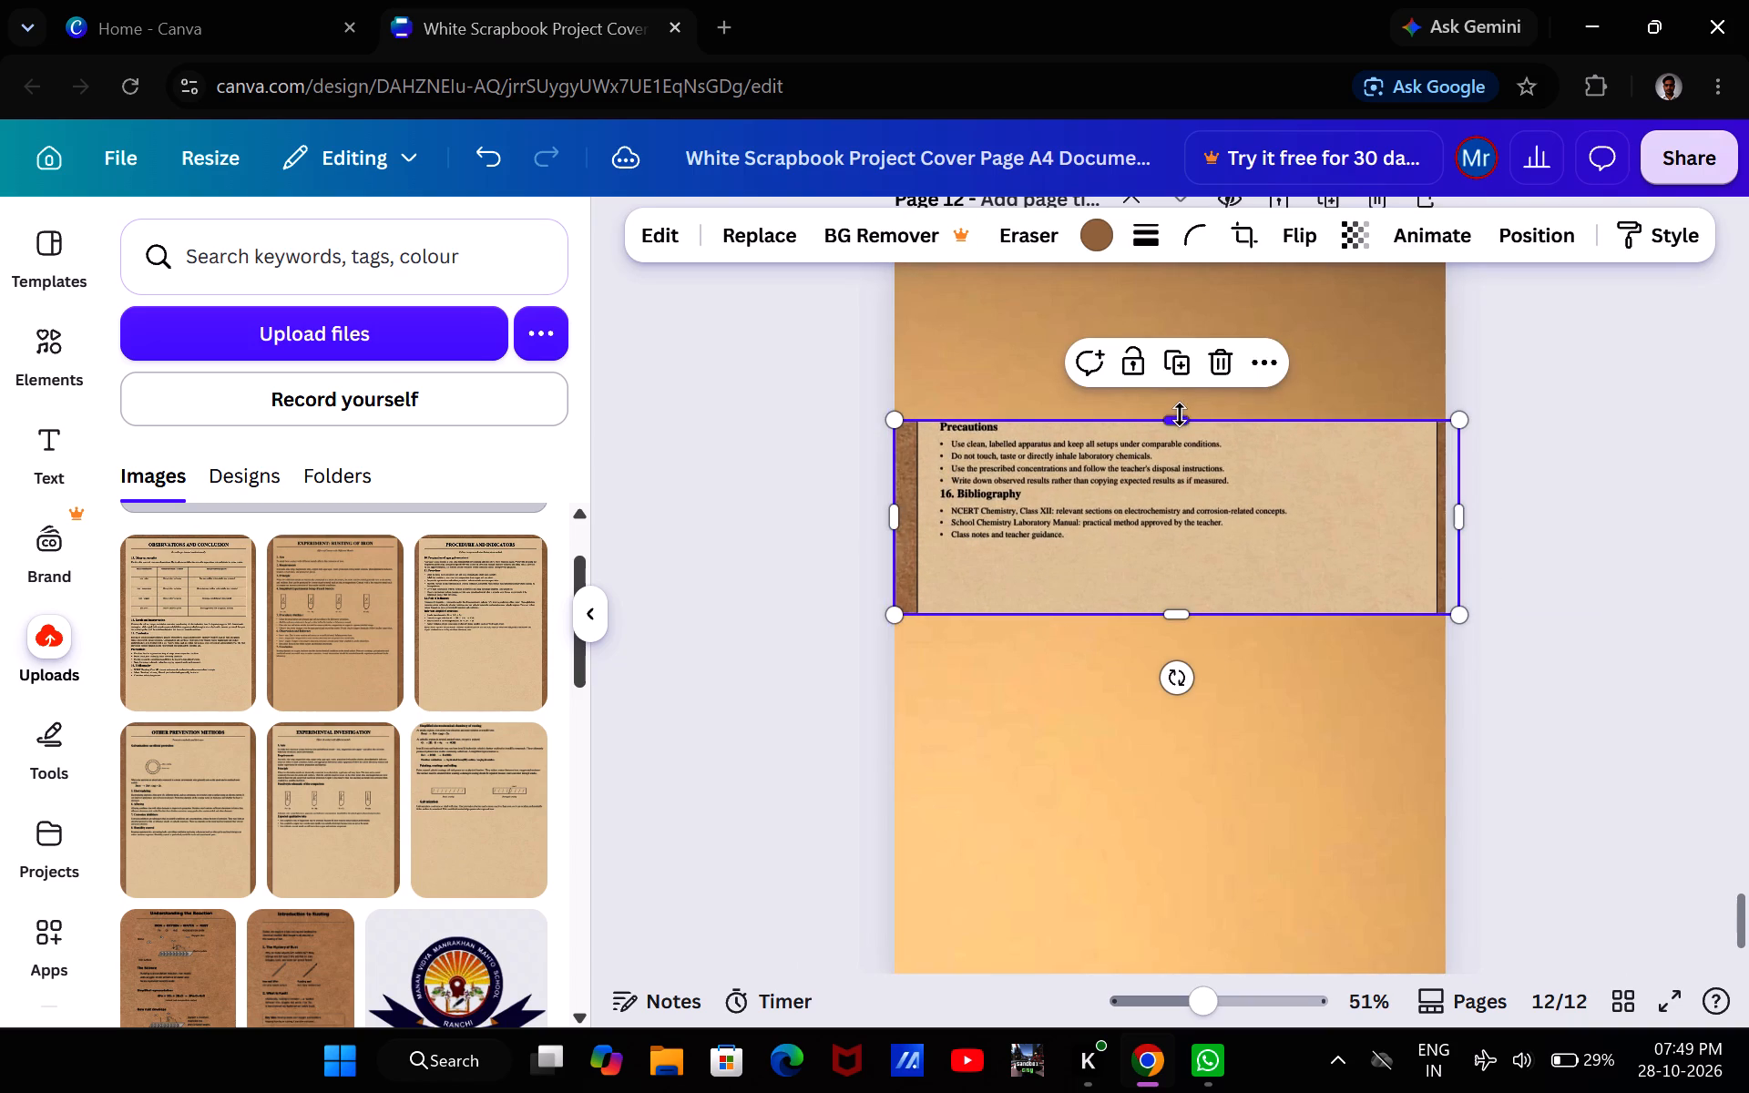
left_click_drag(1180, 414, 1171, 333)
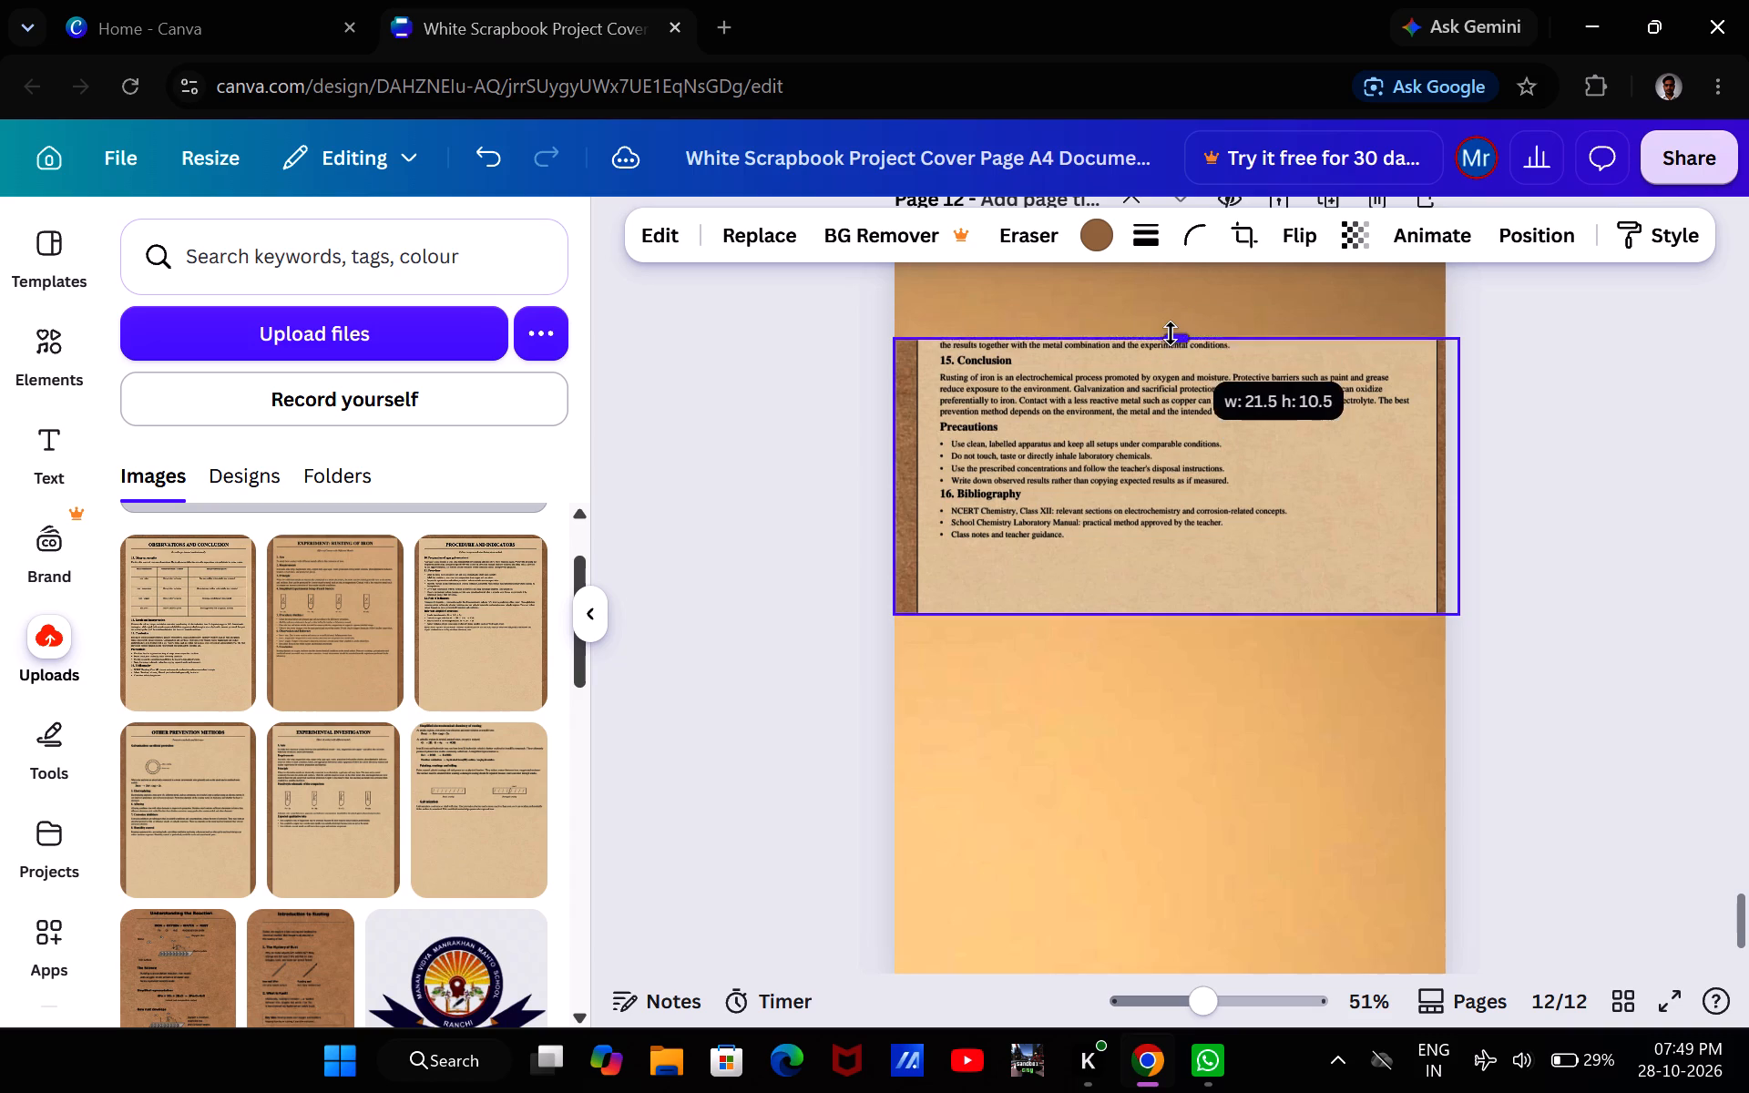
left_click_drag(1171, 333, 1178, 349)
double_click(1178, 349)
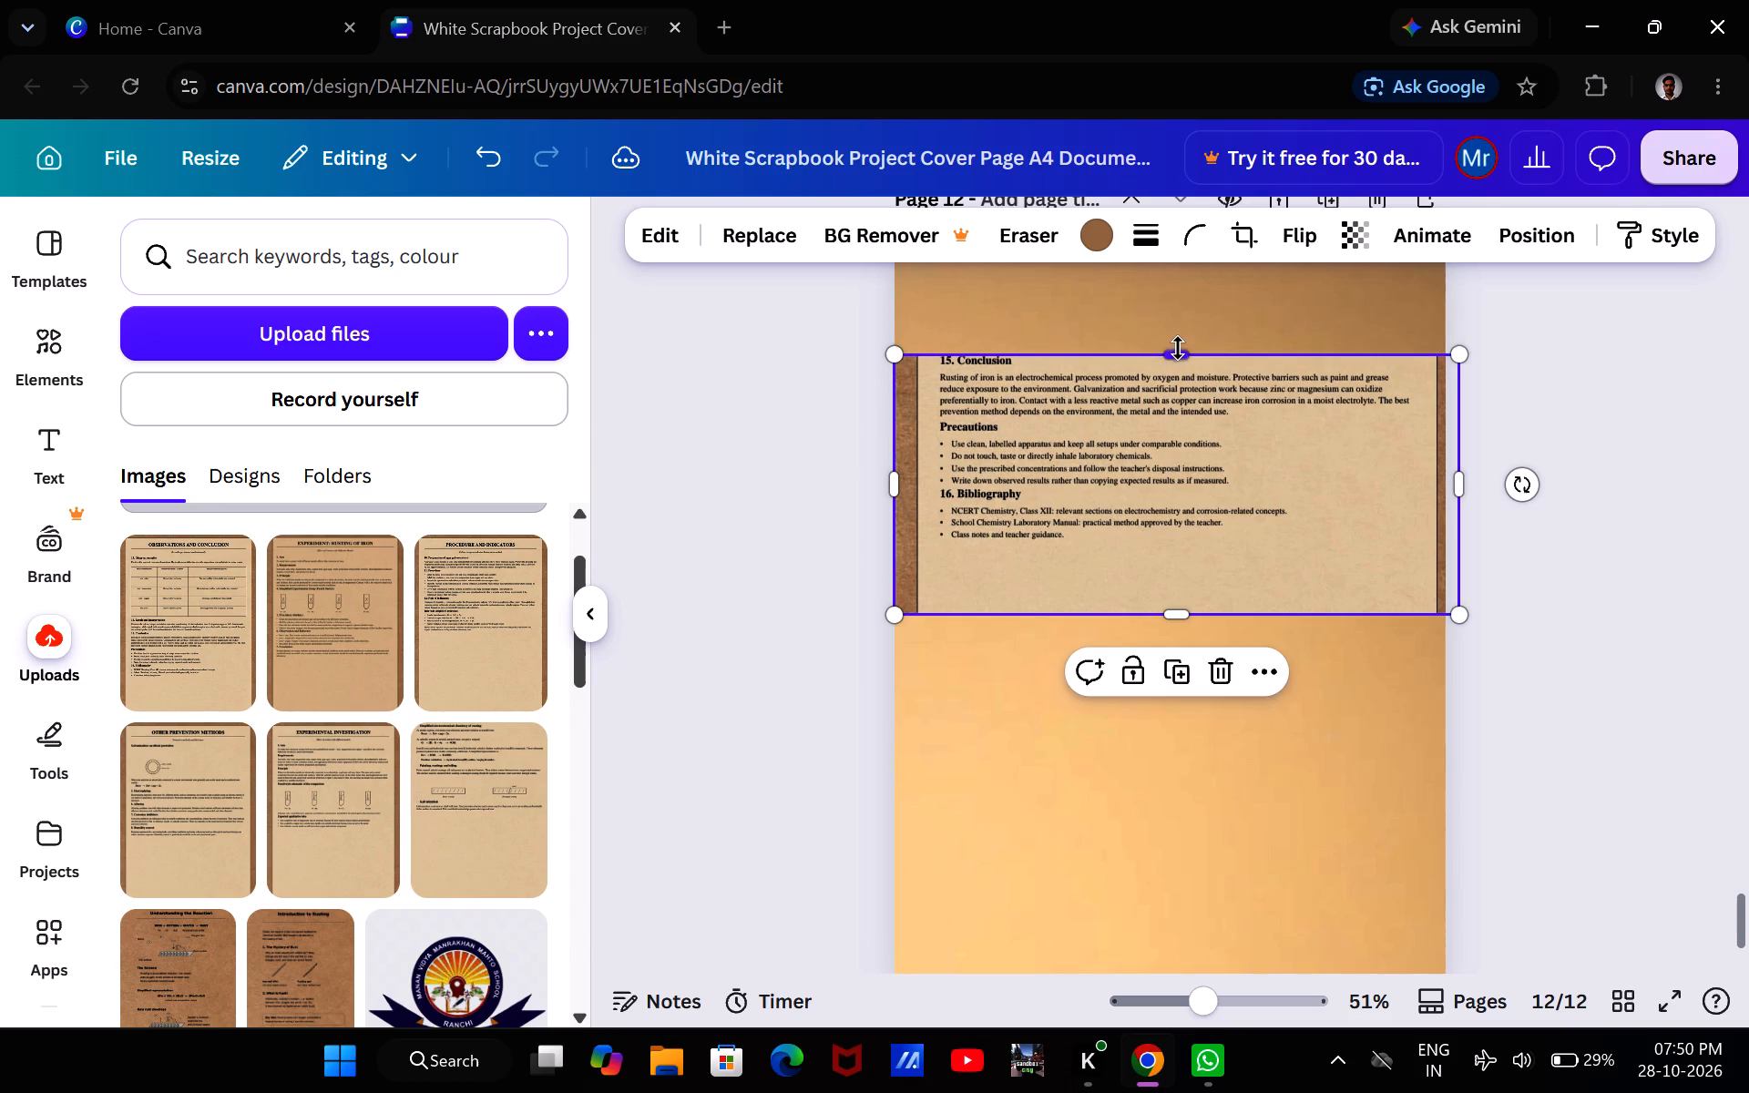
left_click(804, 427)
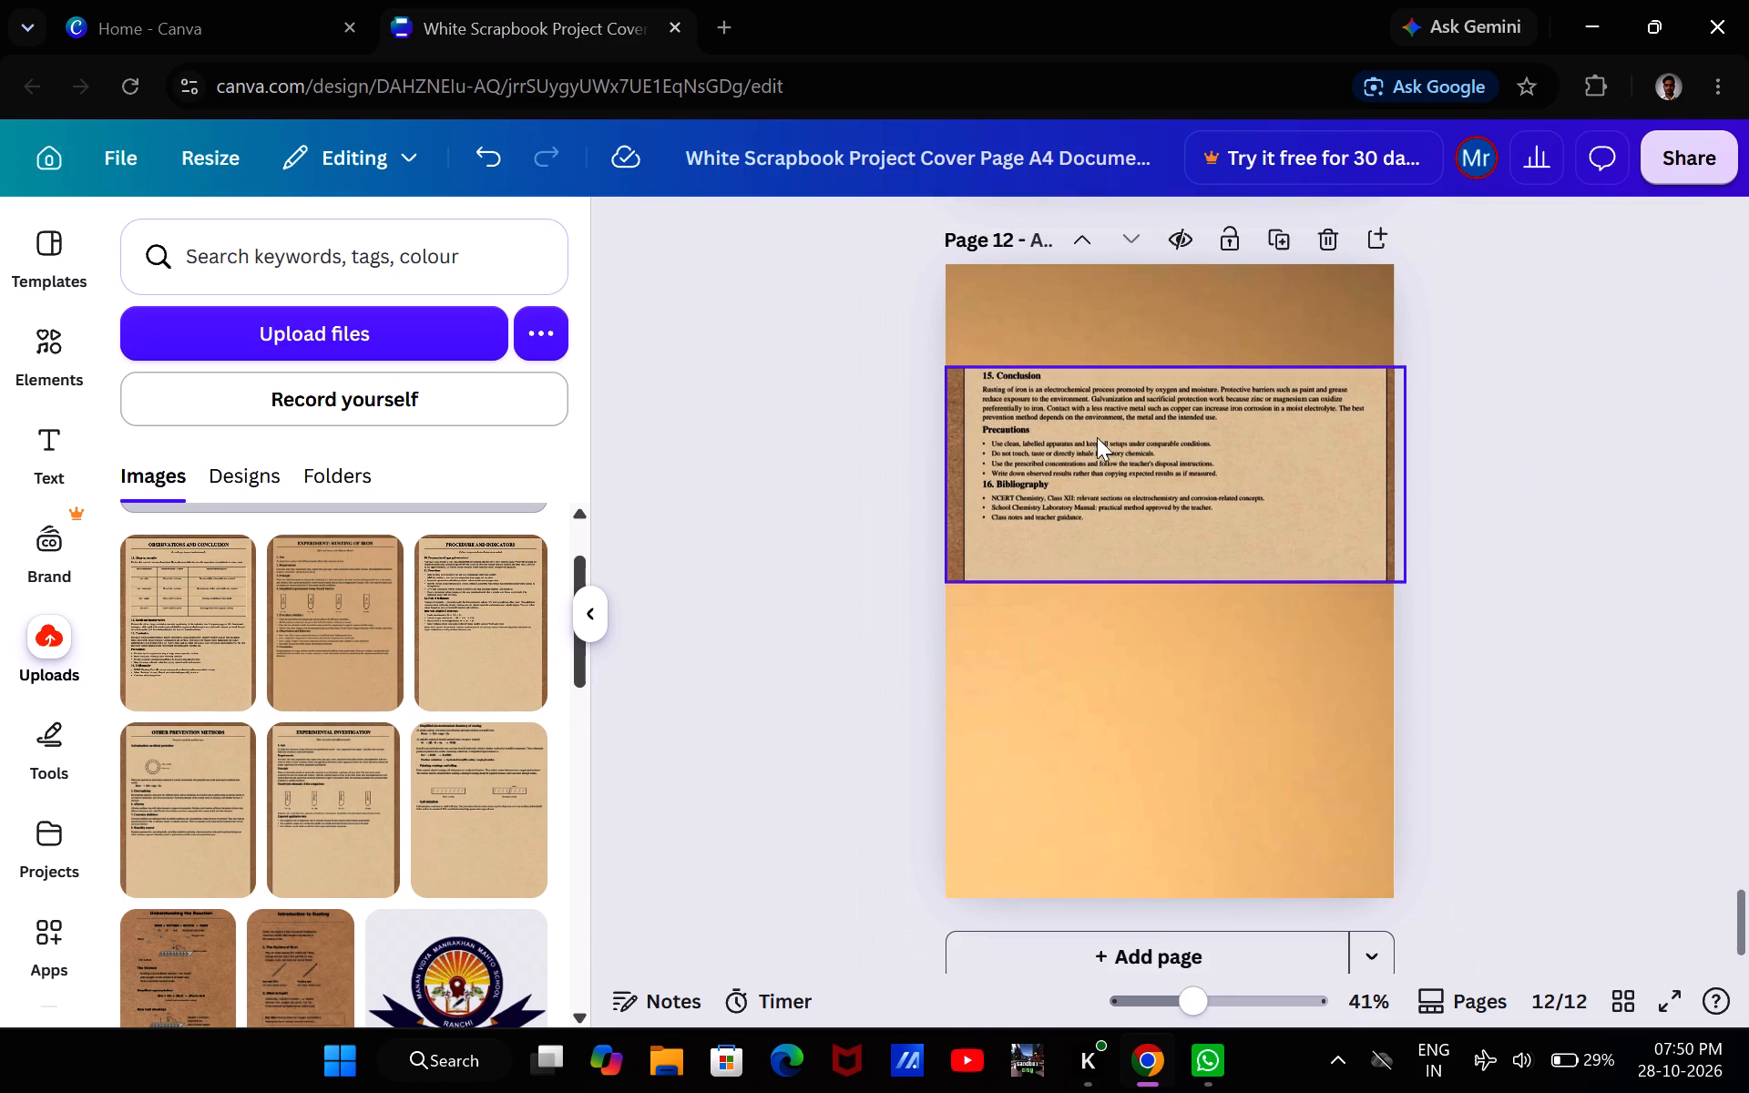
Move page 12's sheet image slightly down and crop its bottom to end just below the Precautions list, cutting off the Bibliography.
left_click_drag(1104, 437, 1104, 476)
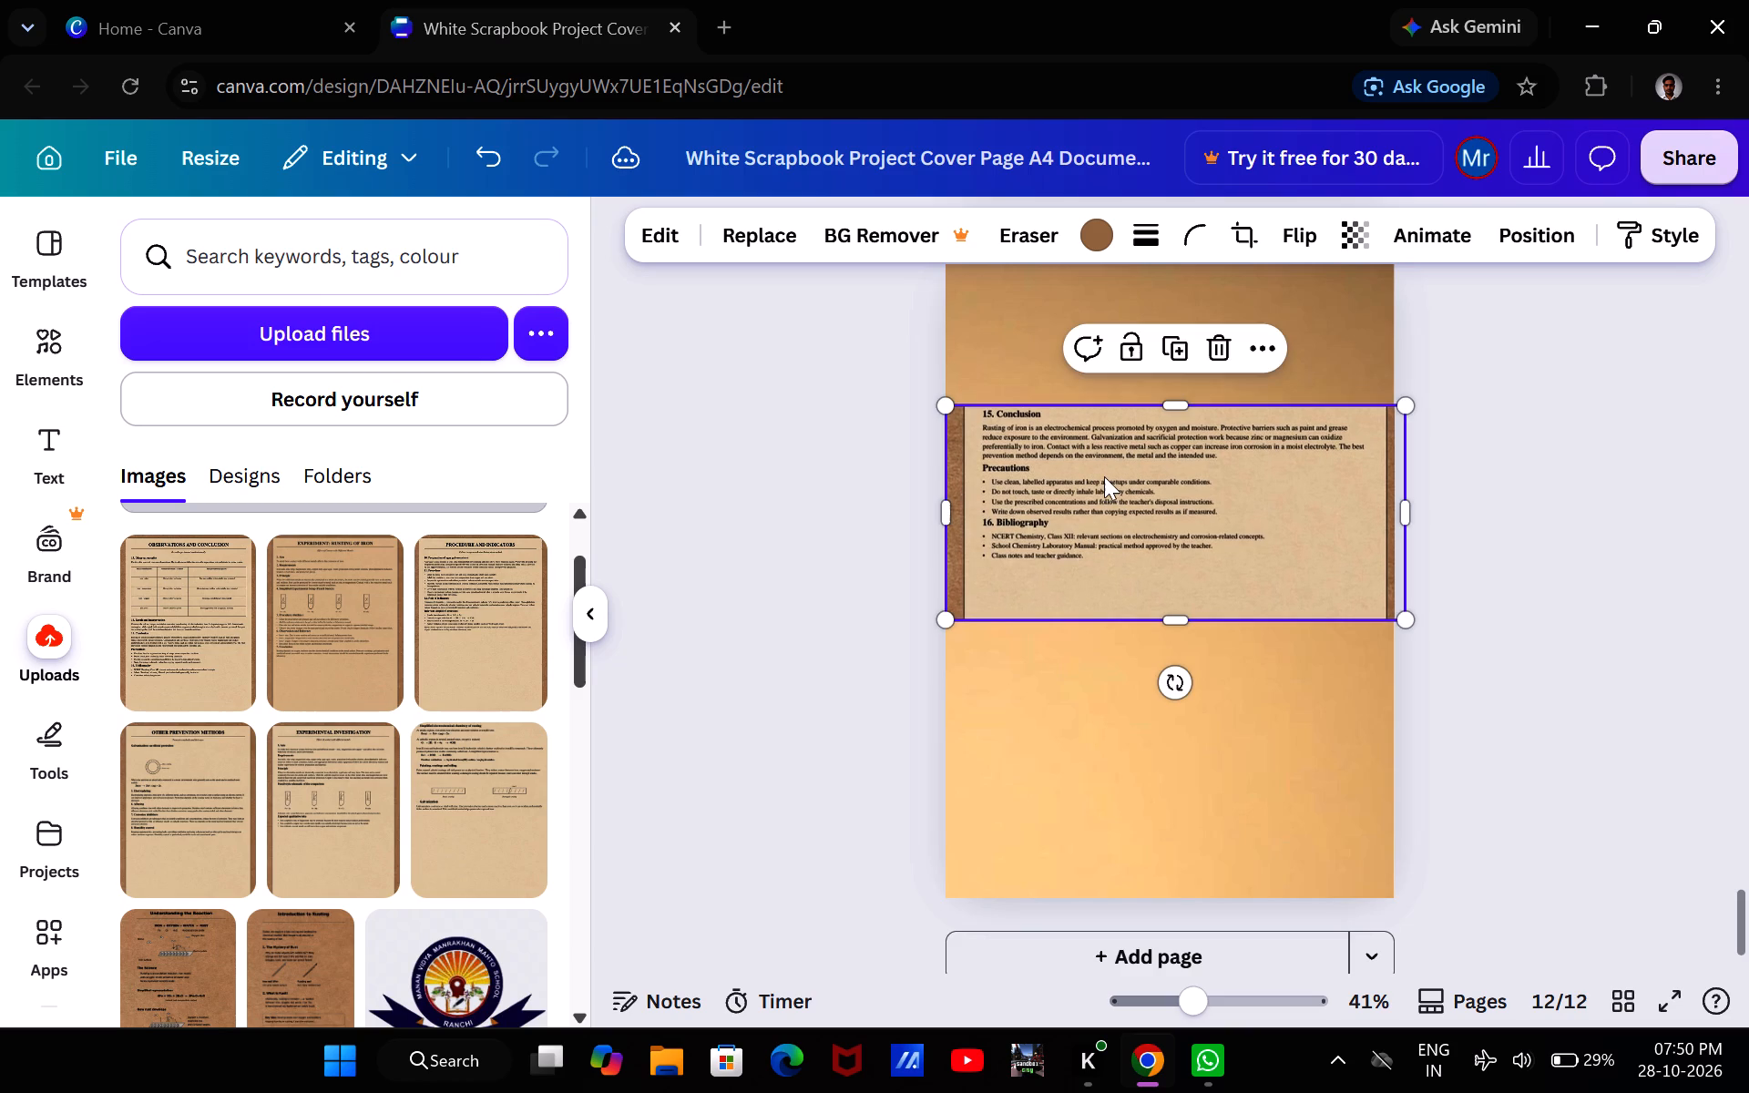
left_click_drag(1164, 612, 1160, 507)
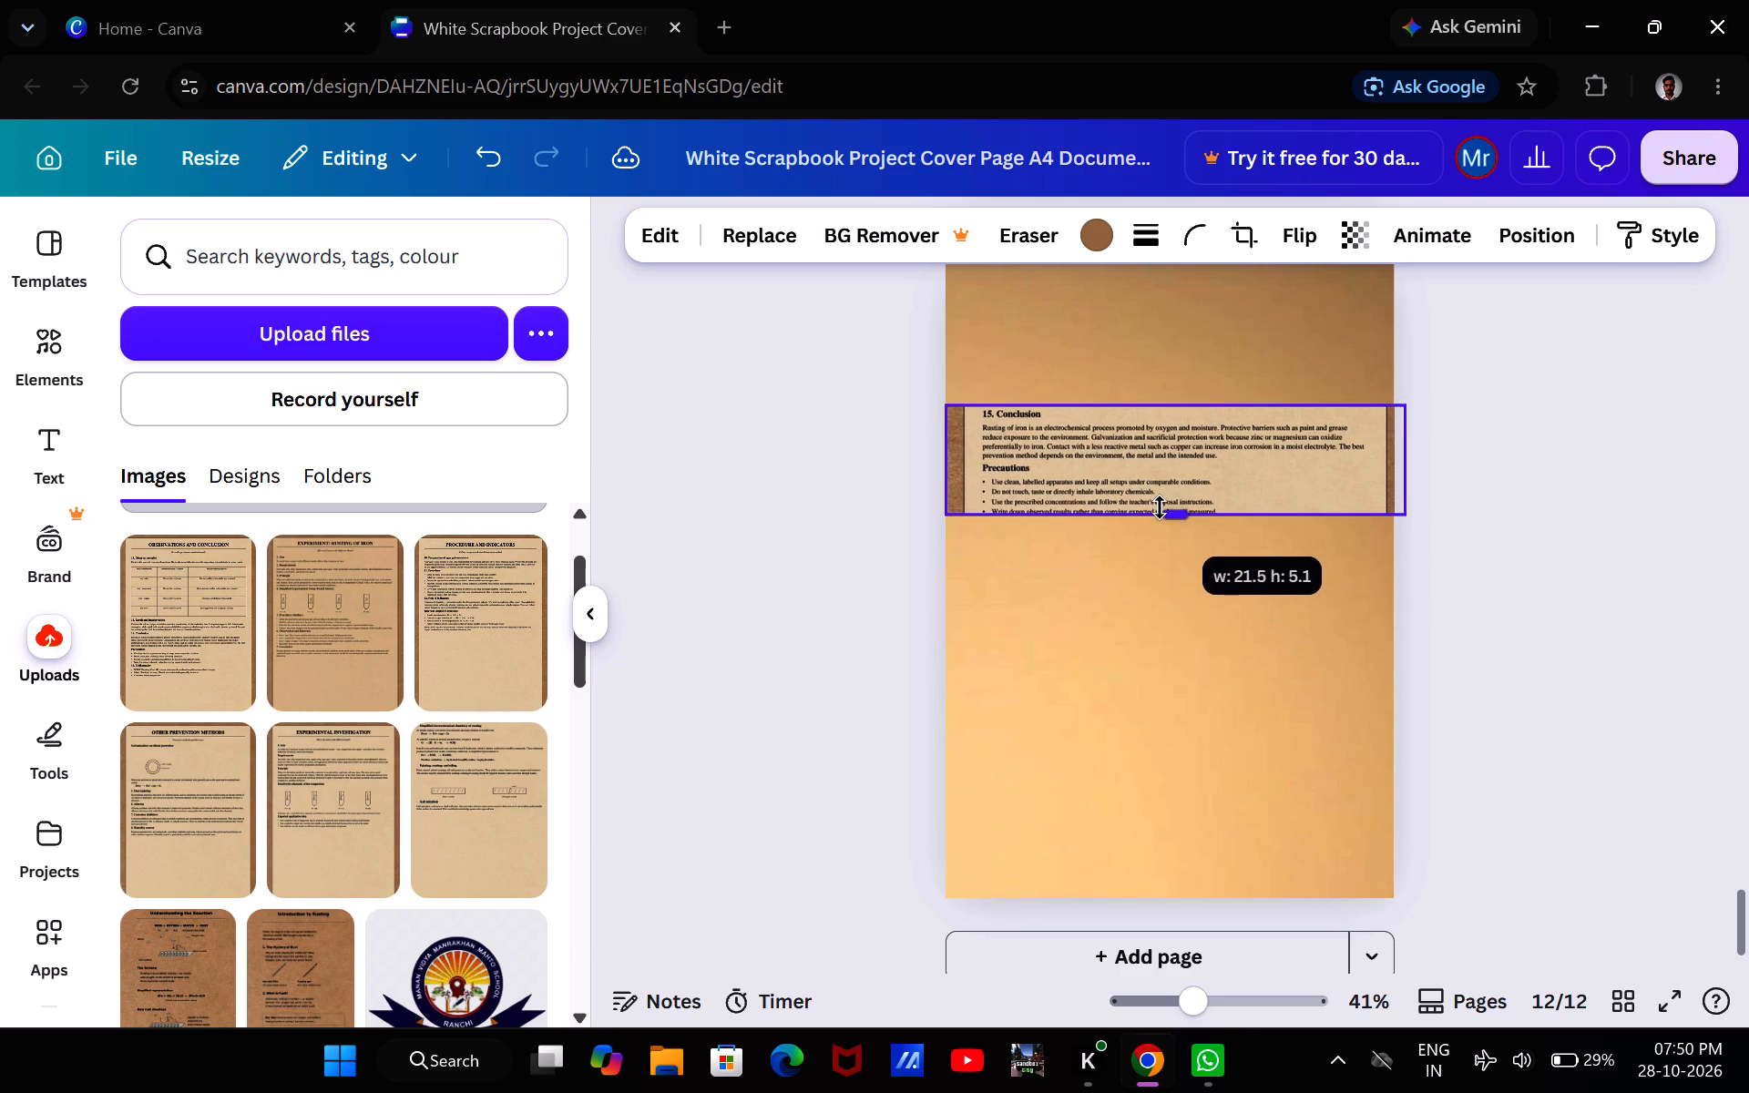
left_click_drag(1160, 507, 1162, 513)
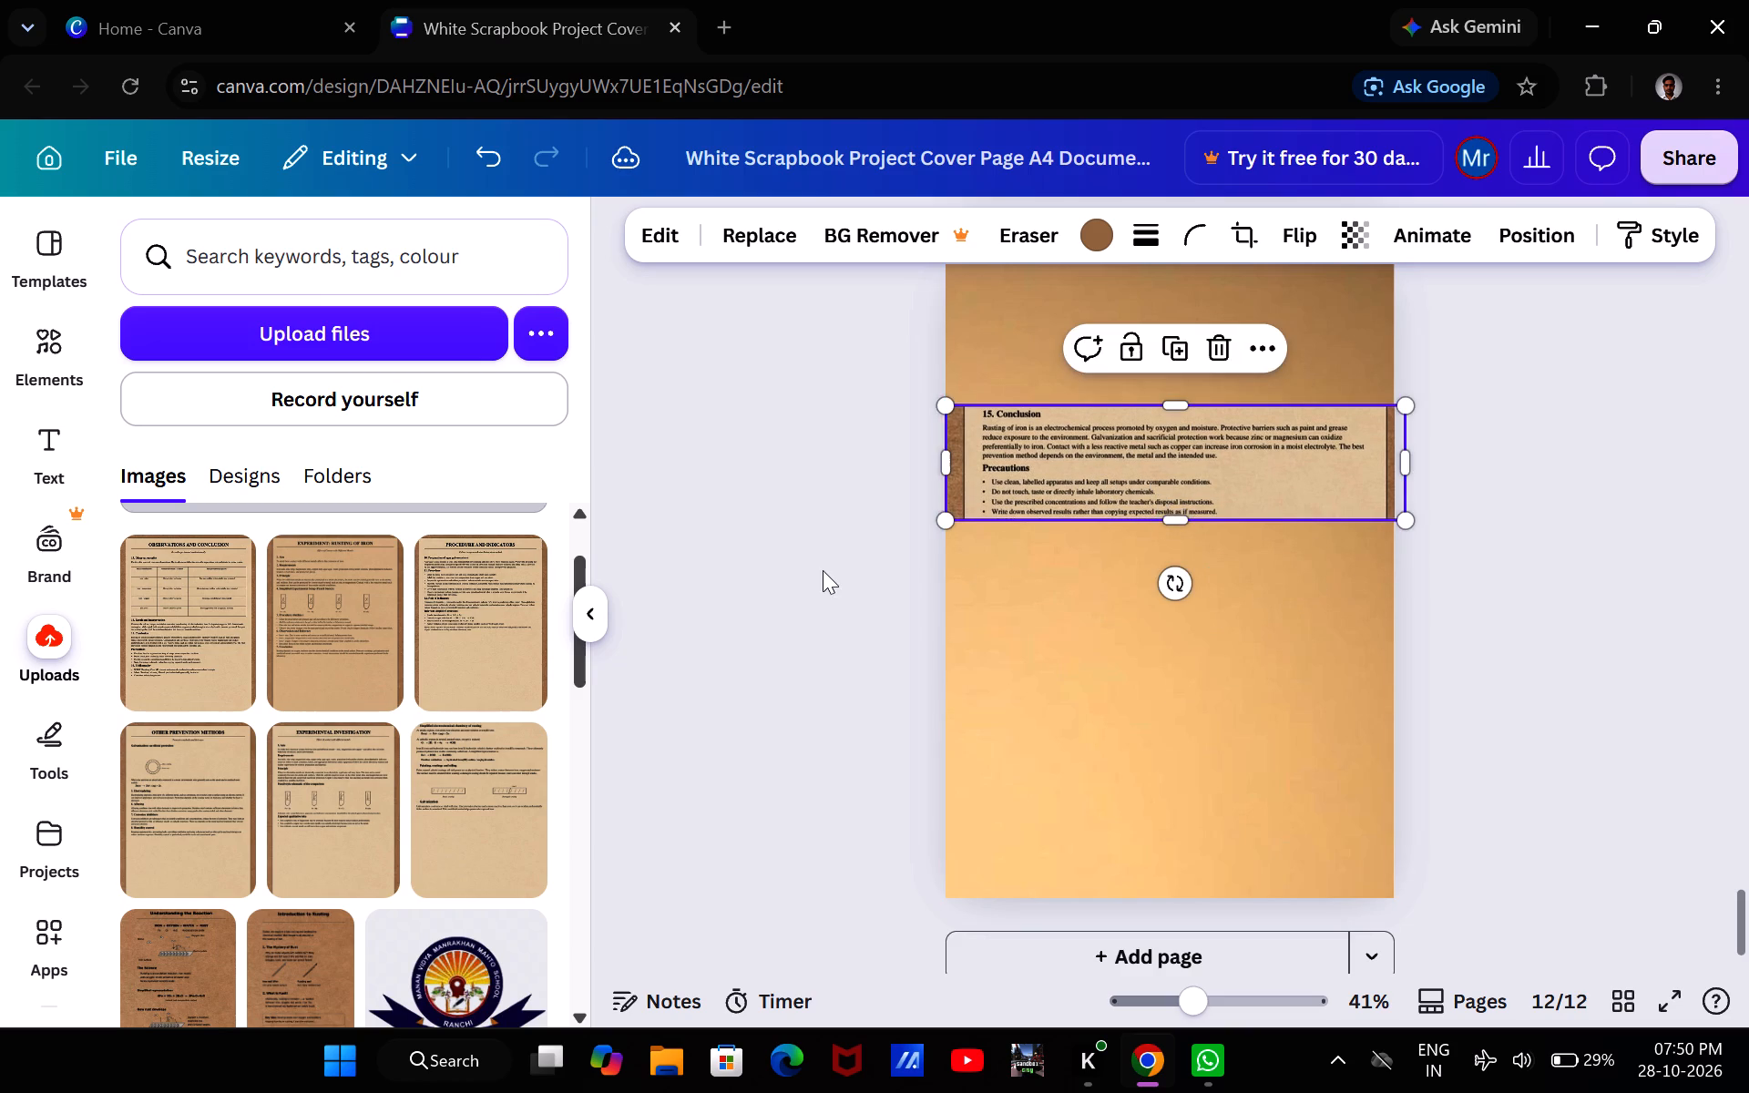
Trim the bottom edge of page 12's sheet image slightly to cut off the partly showing Bibliography heading below the Precautions list.
left_click(823, 570)
left_click(1115, 487)
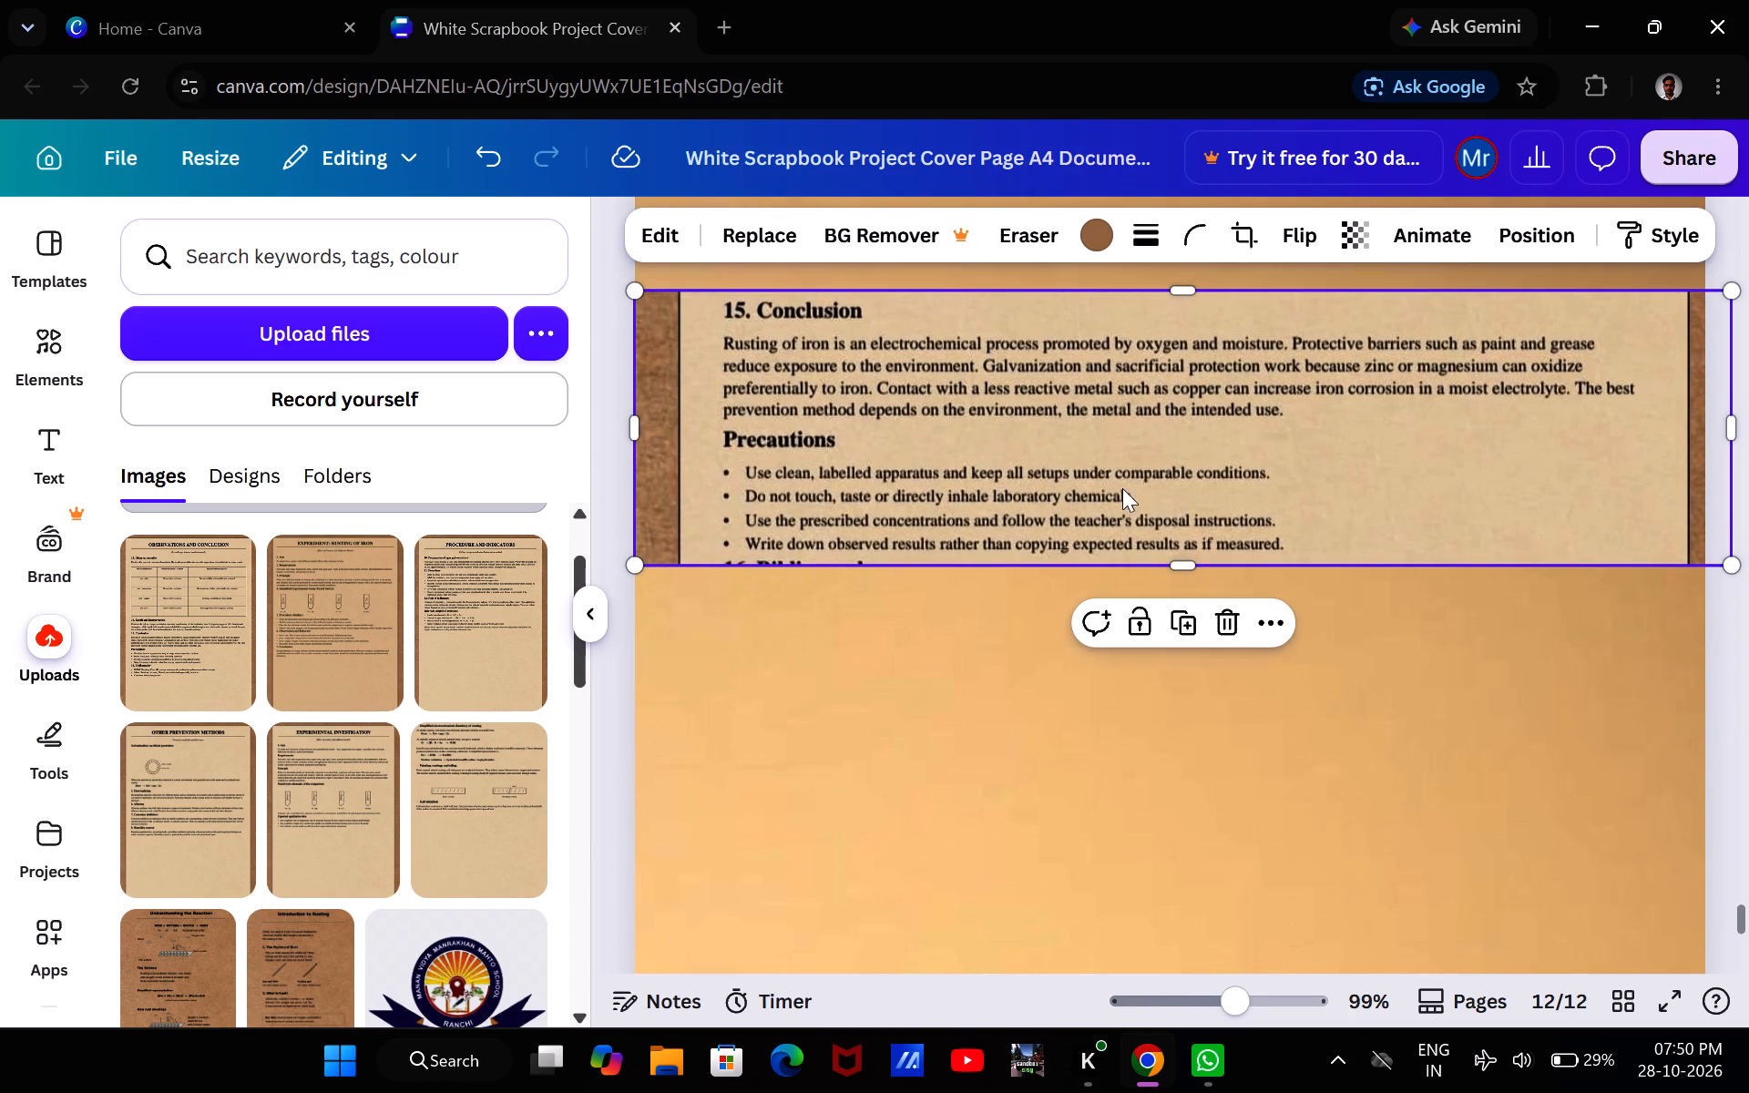
left_click_drag(1183, 558, 1182, 549)
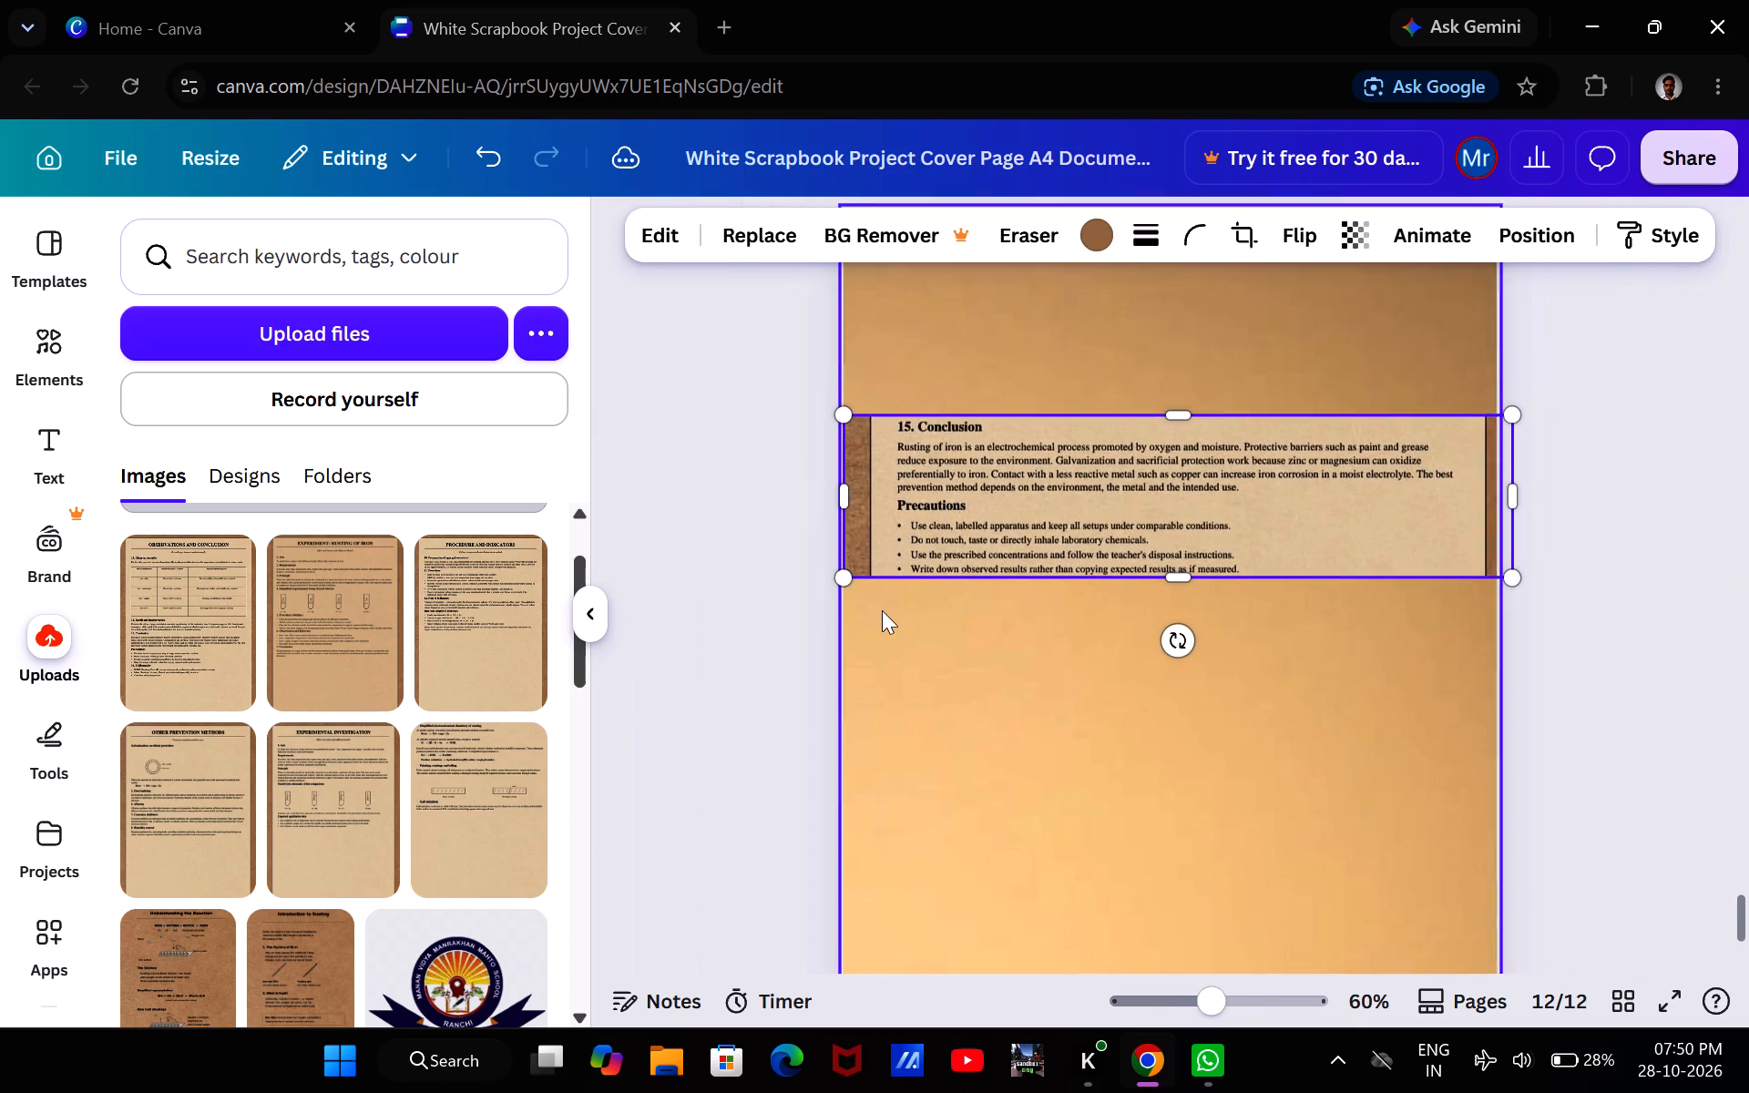
left_click(816, 609)
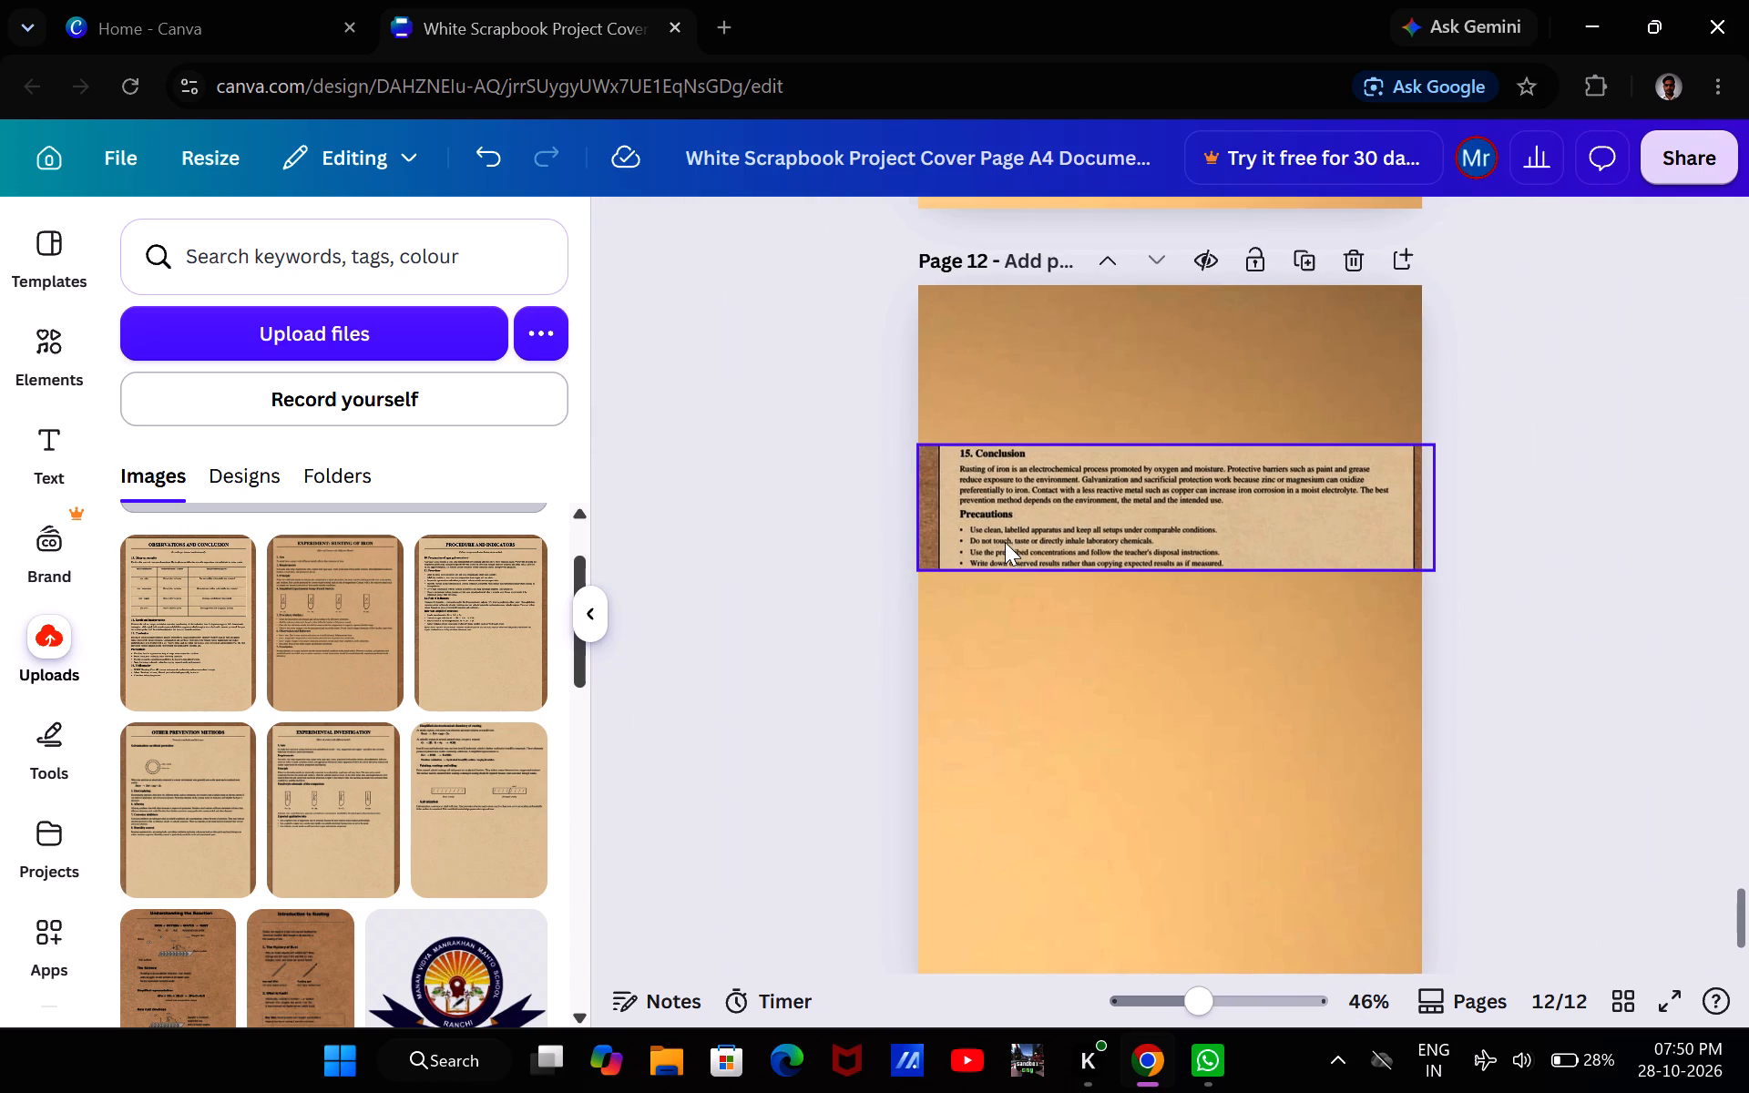
Move page 12's Conclusion and Precautions image down the page, keeping it flush with the page's left edge.
left_click_drag(1025, 492, 1020, 553)
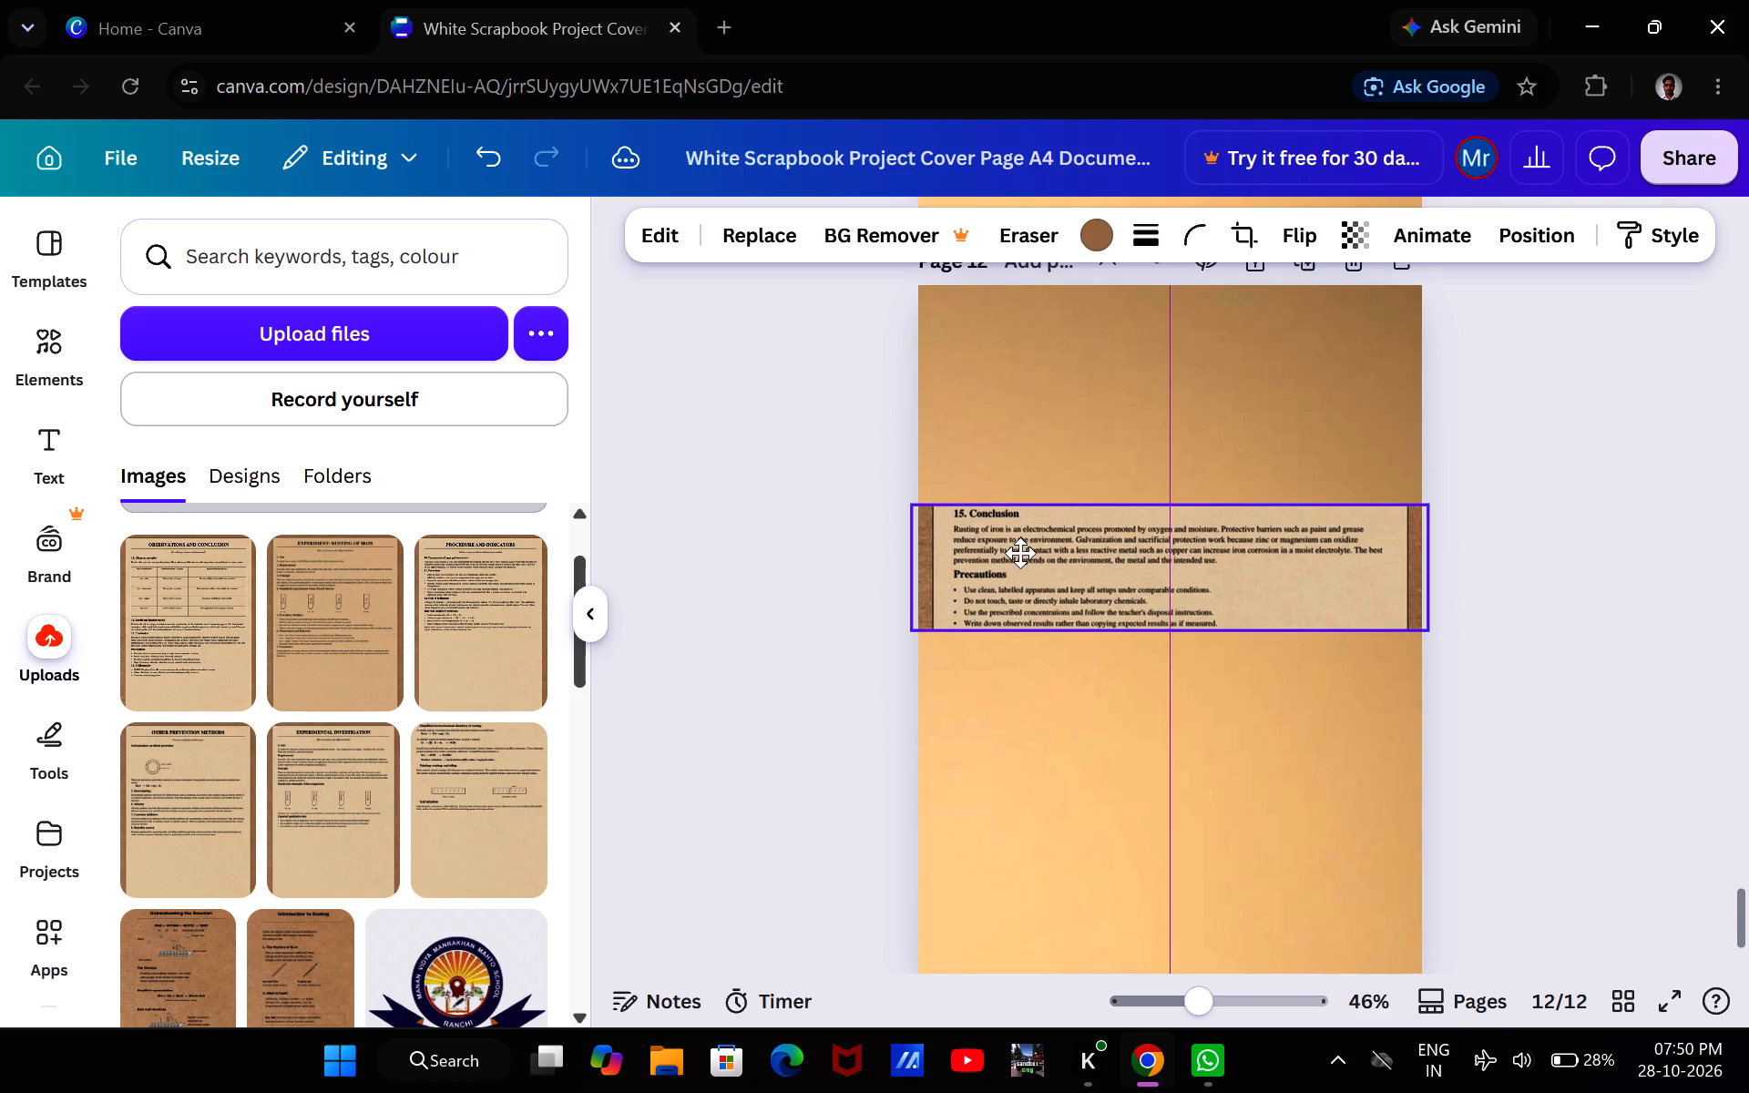
left_click_drag(1020, 553, 1027, 548)
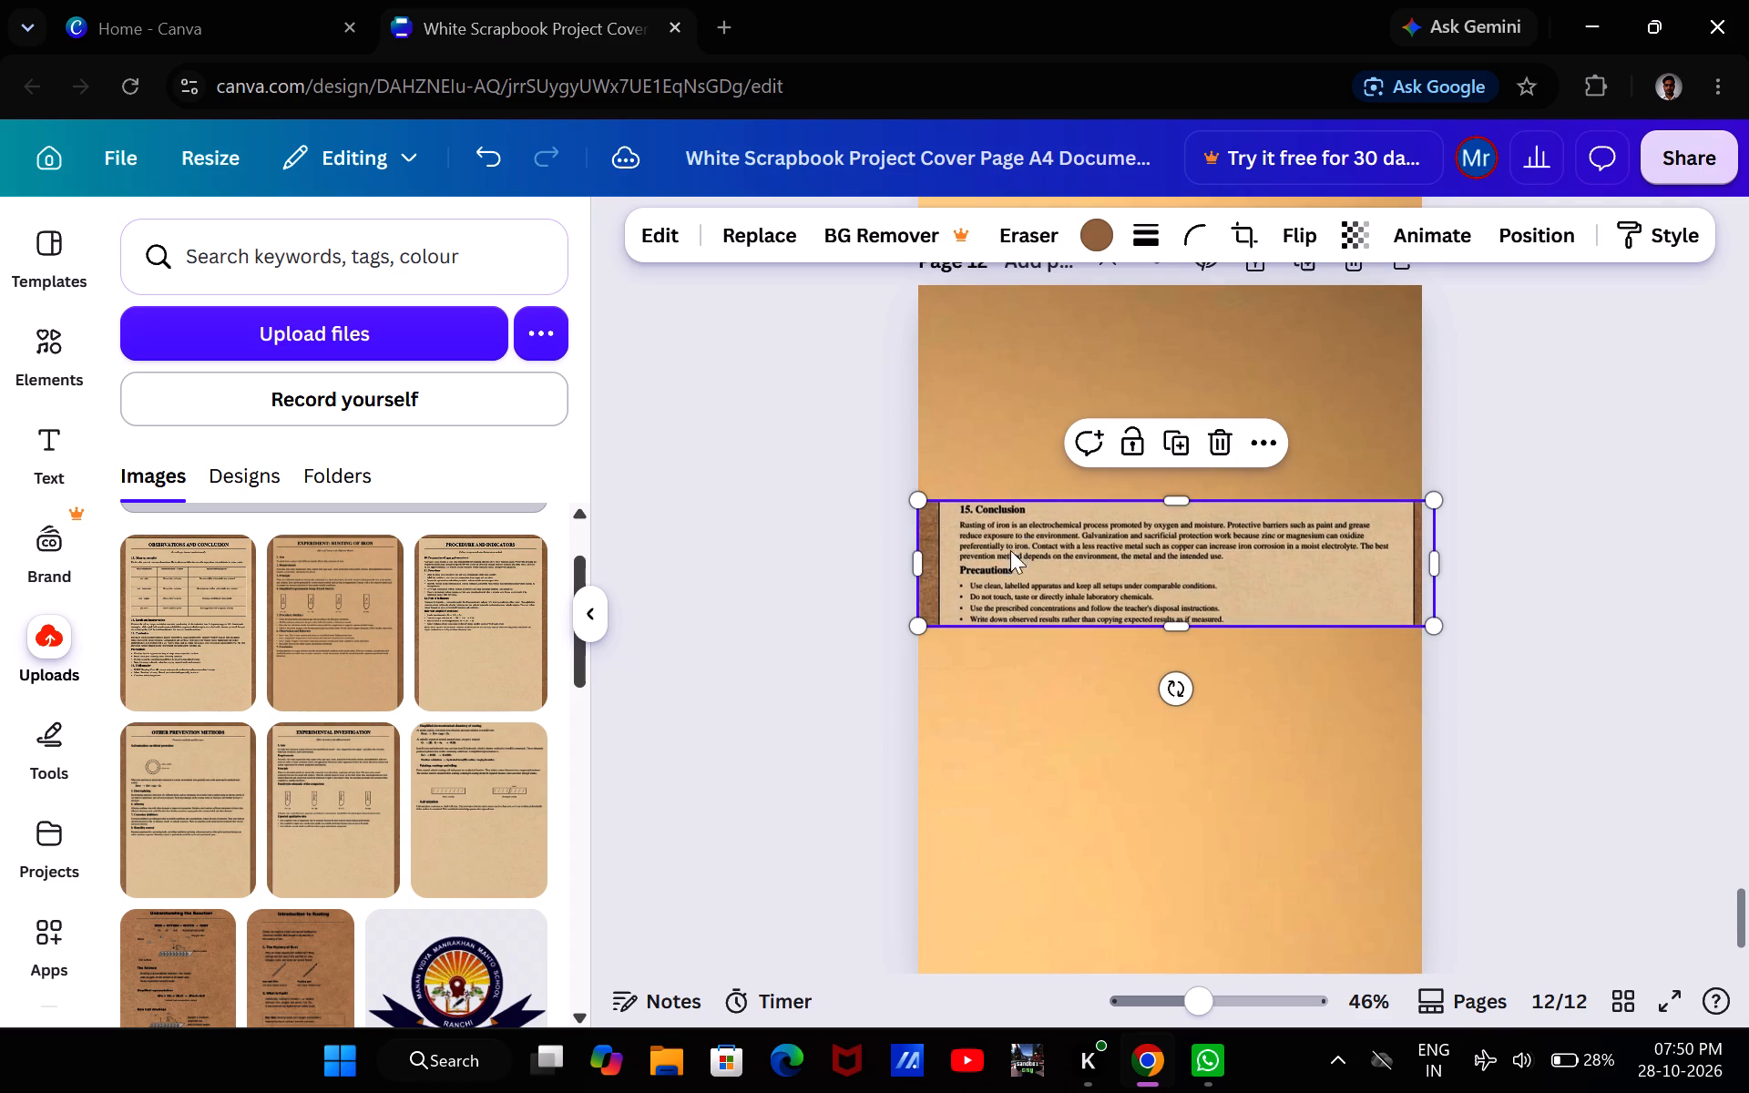
left_click(806, 566)
Compare with page 11's layout and move page 12's Conclusion and Precautions image further down, close to the page's vertical middle.
scroll(835, 863, "right", 1)
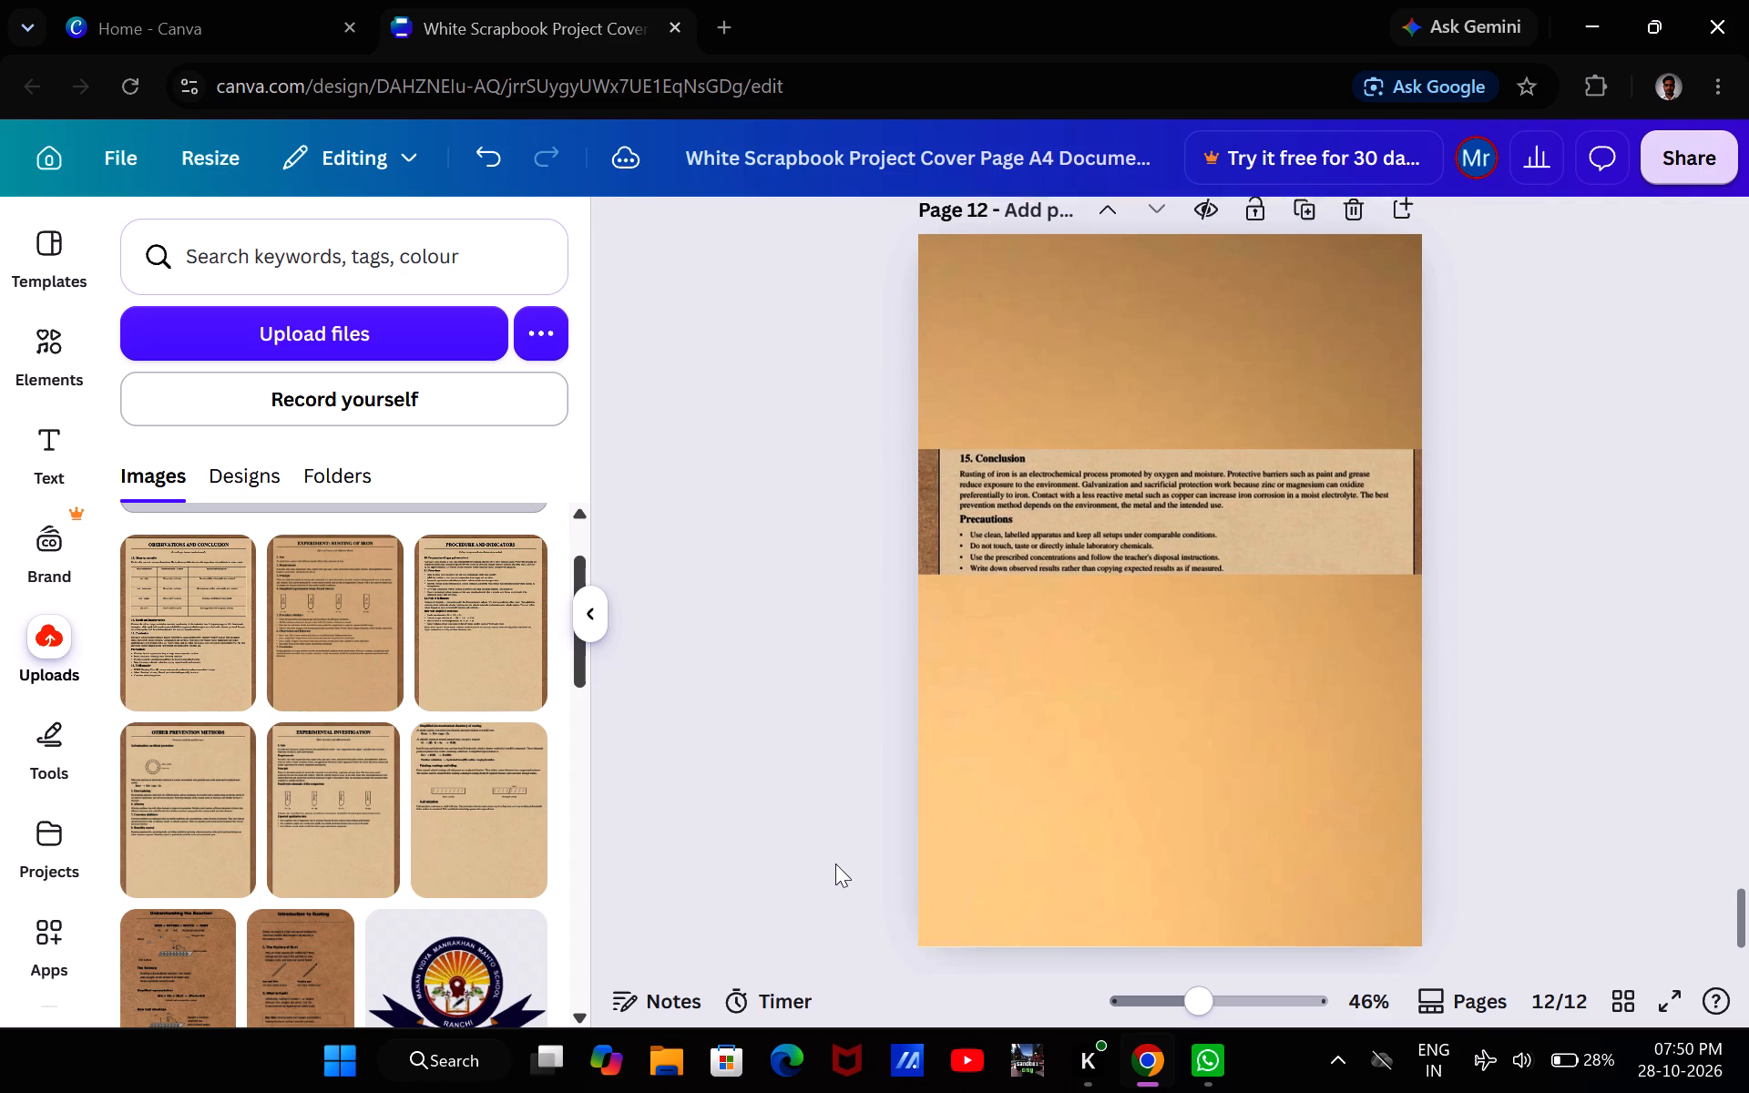
scroll(835, 863, "right", 1)
scroll(835, 863, "up", 3)
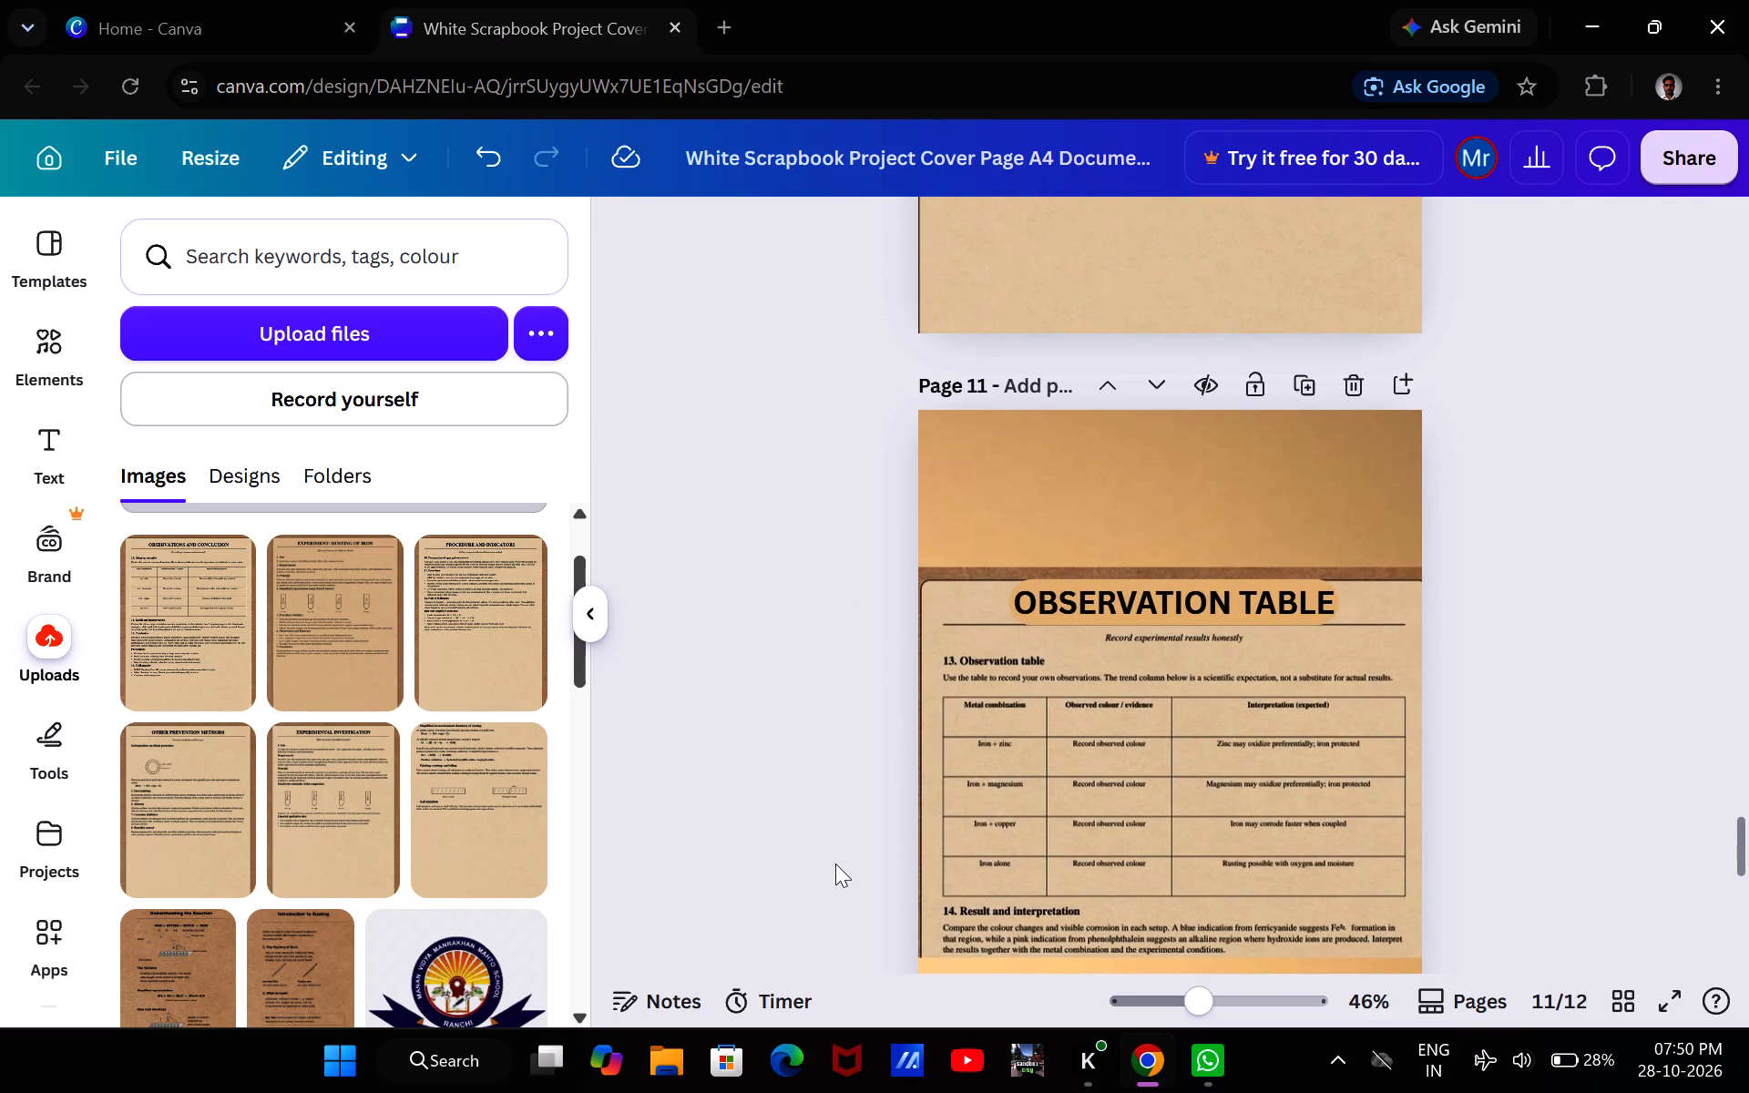
scroll(835, 863, "down", 1)
scroll(978, 848, "down", 1)
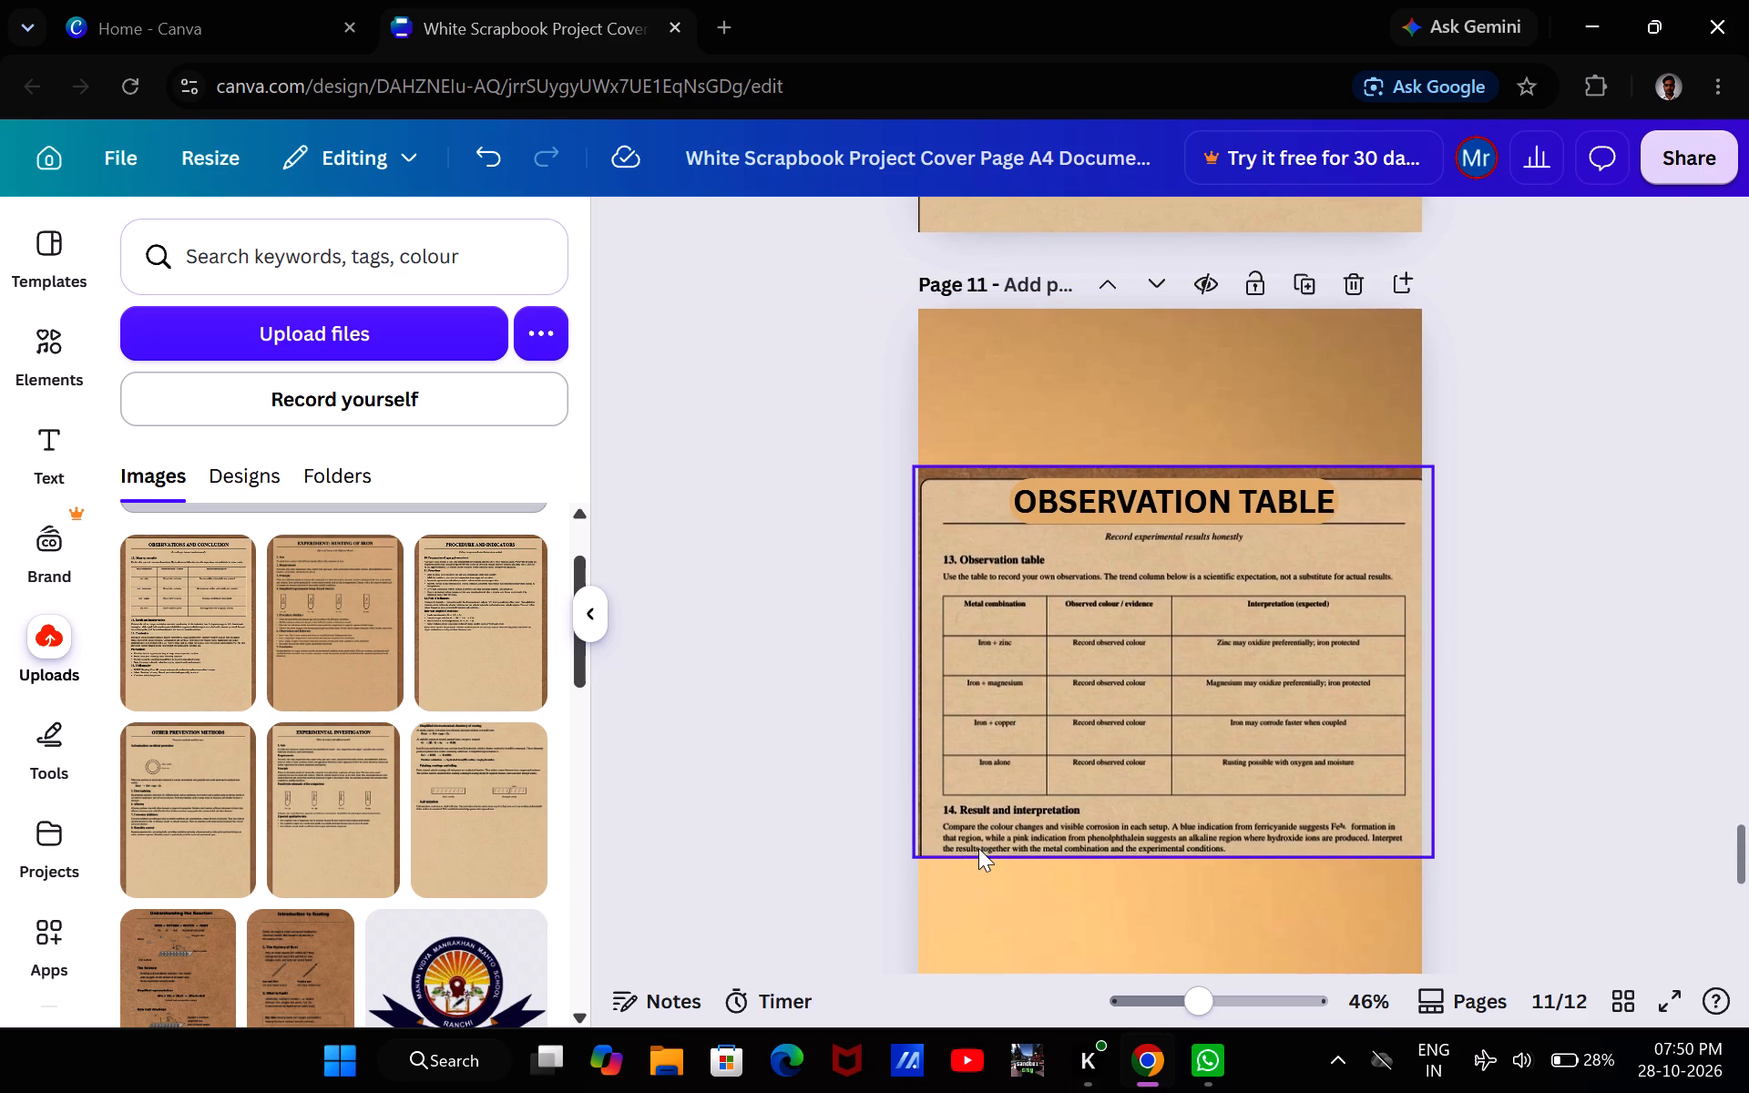
scroll(978, 848, "down", 1)
left_click(750, 847)
scroll(944, 831, "down", 2)
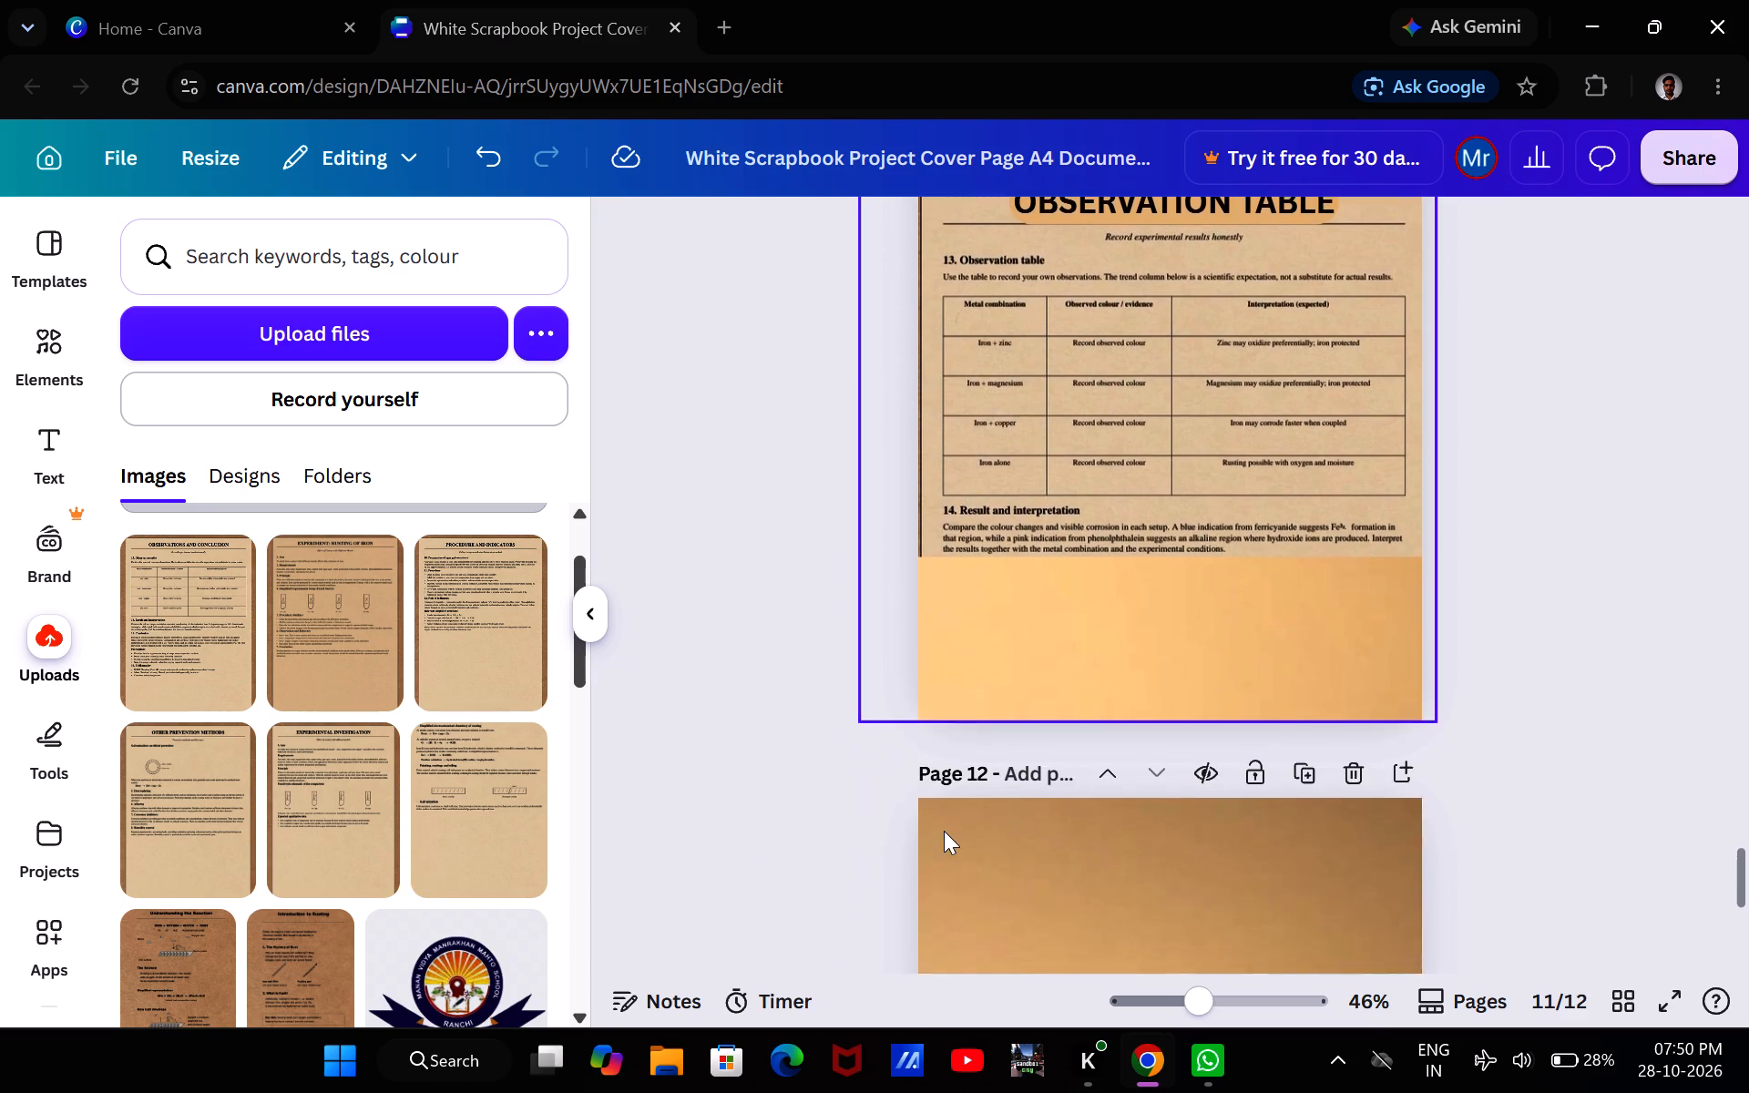
scroll(944, 831, "down", 2)
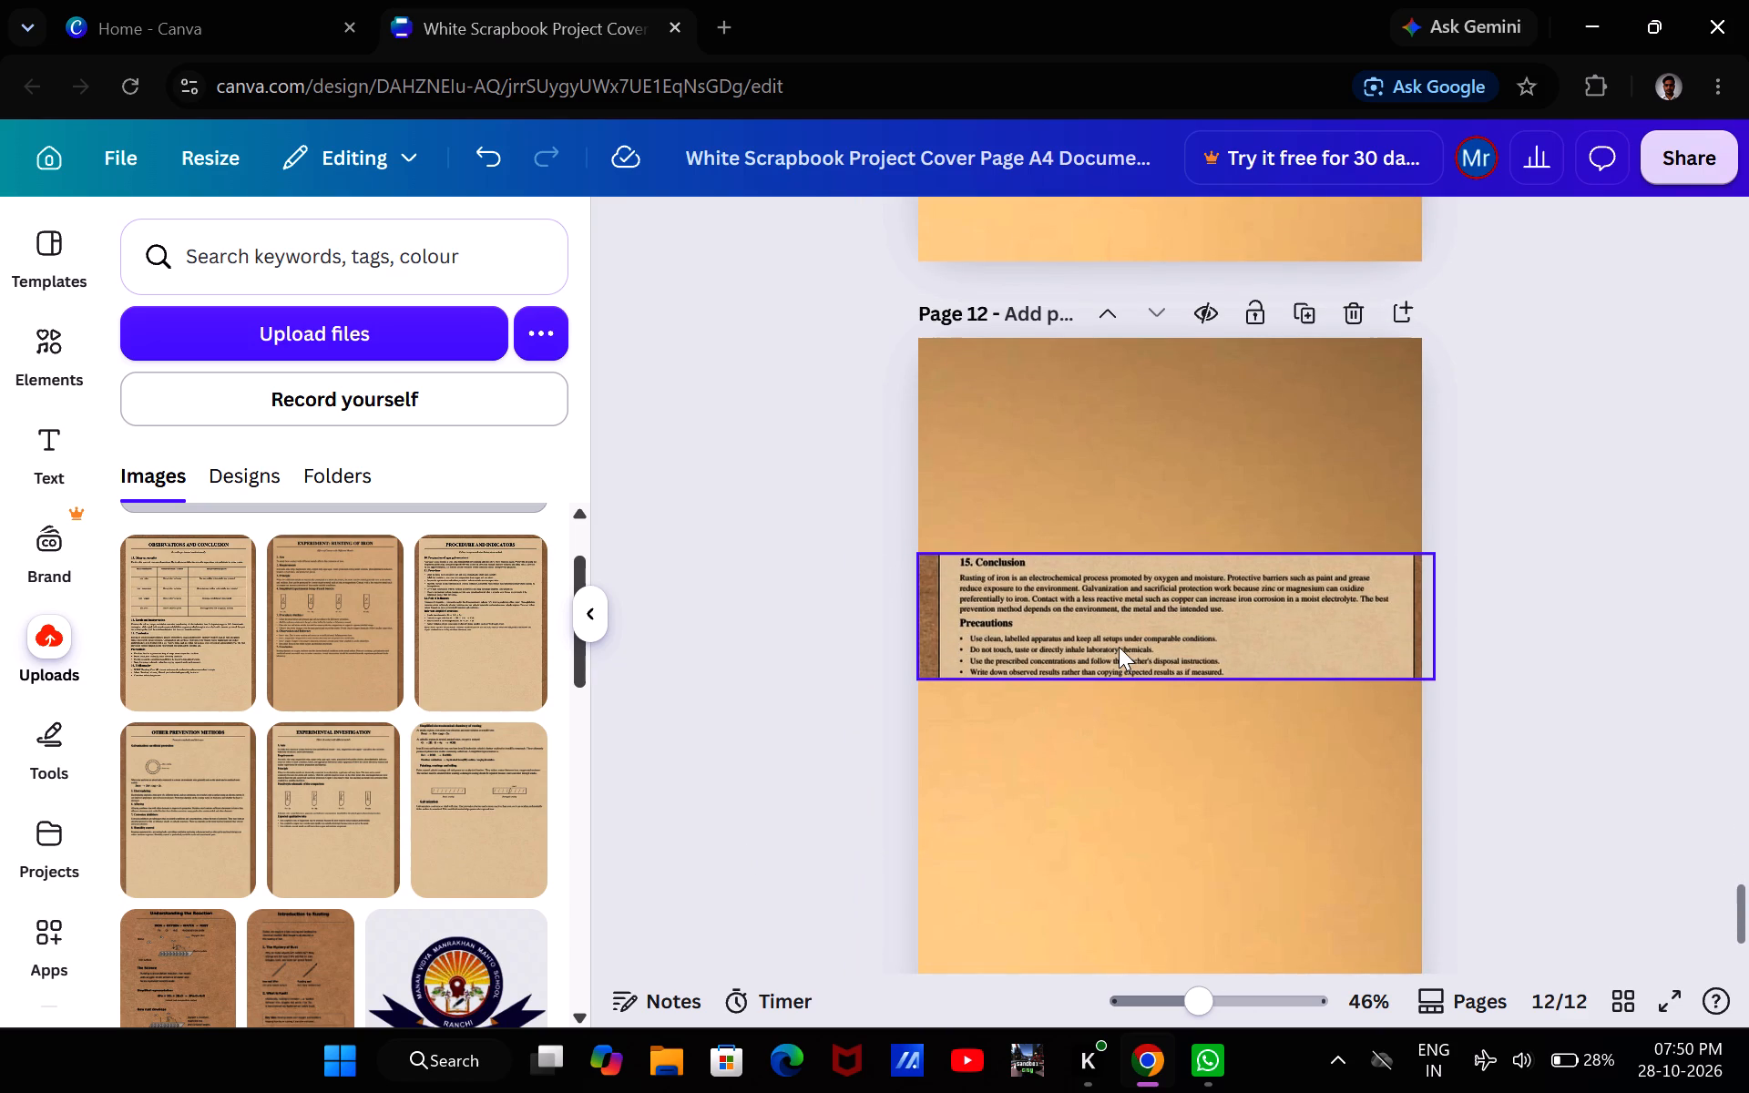
left_click(1131, 618)
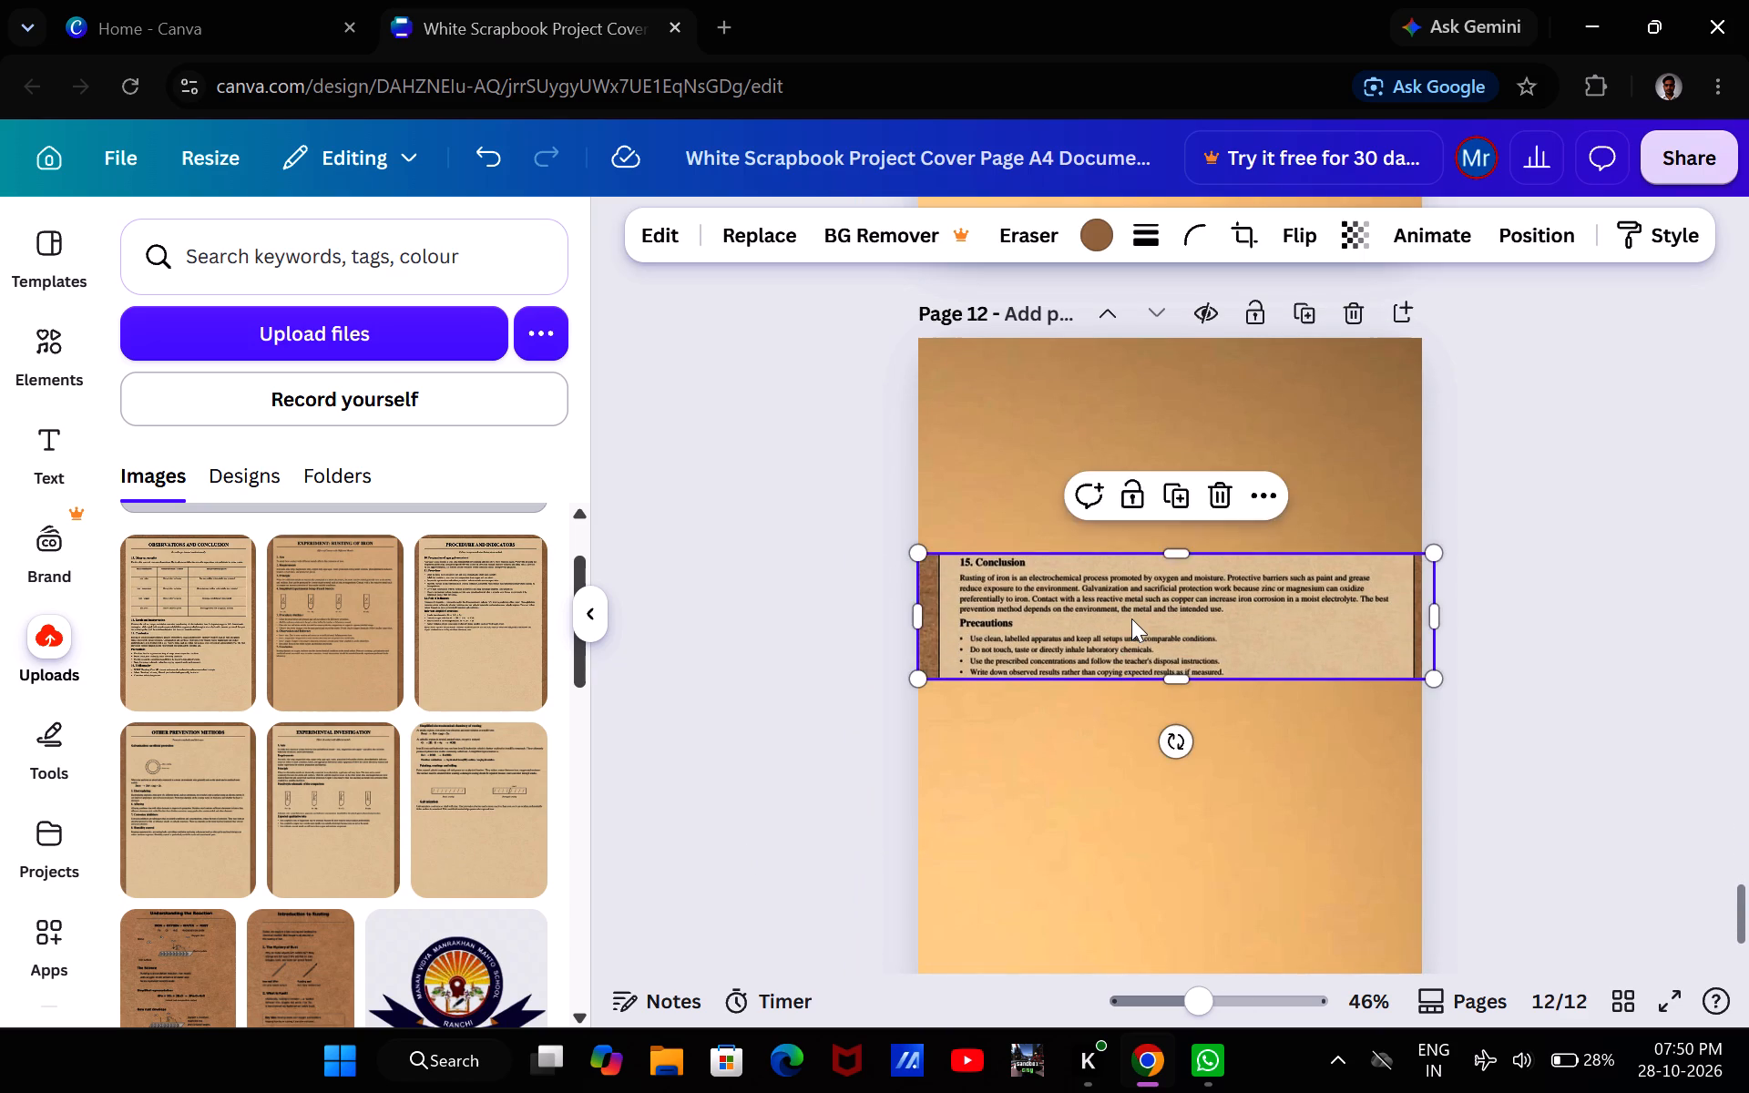
left_click_drag(1131, 618, 1133, 669)
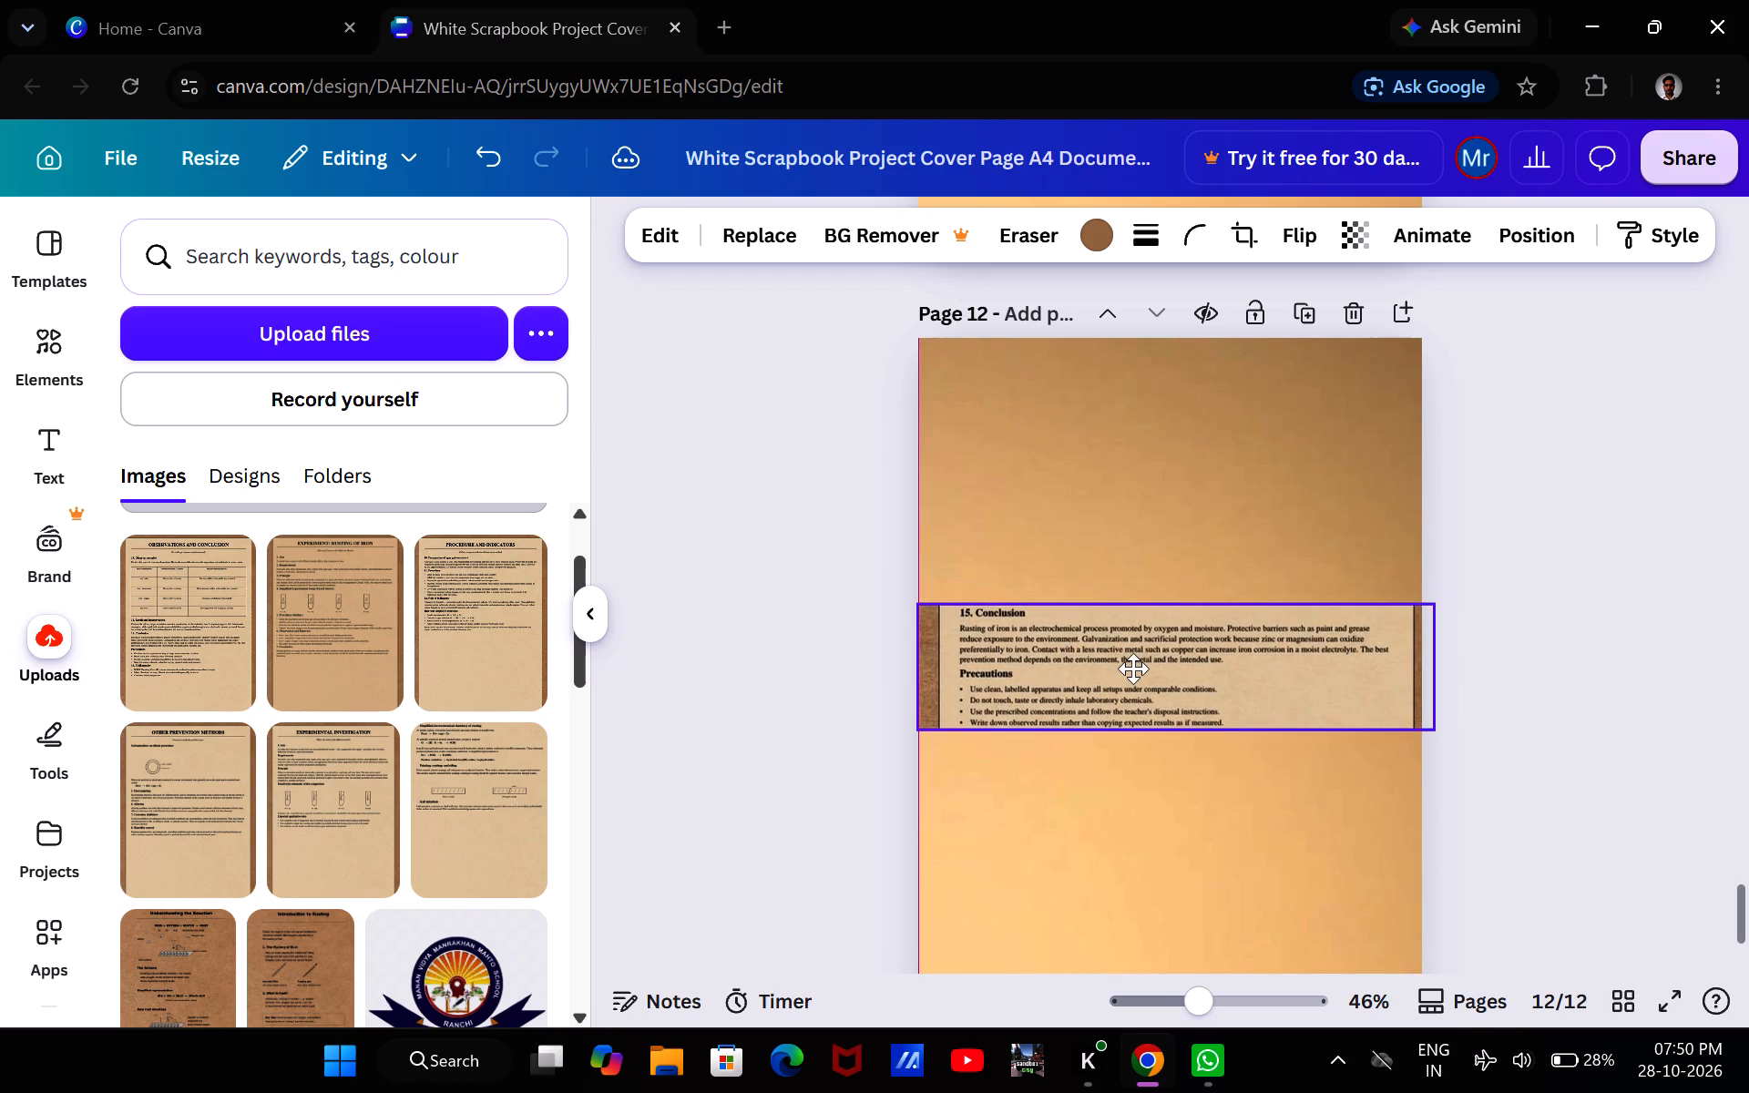
left_click_drag(1133, 669, 1131, 669)
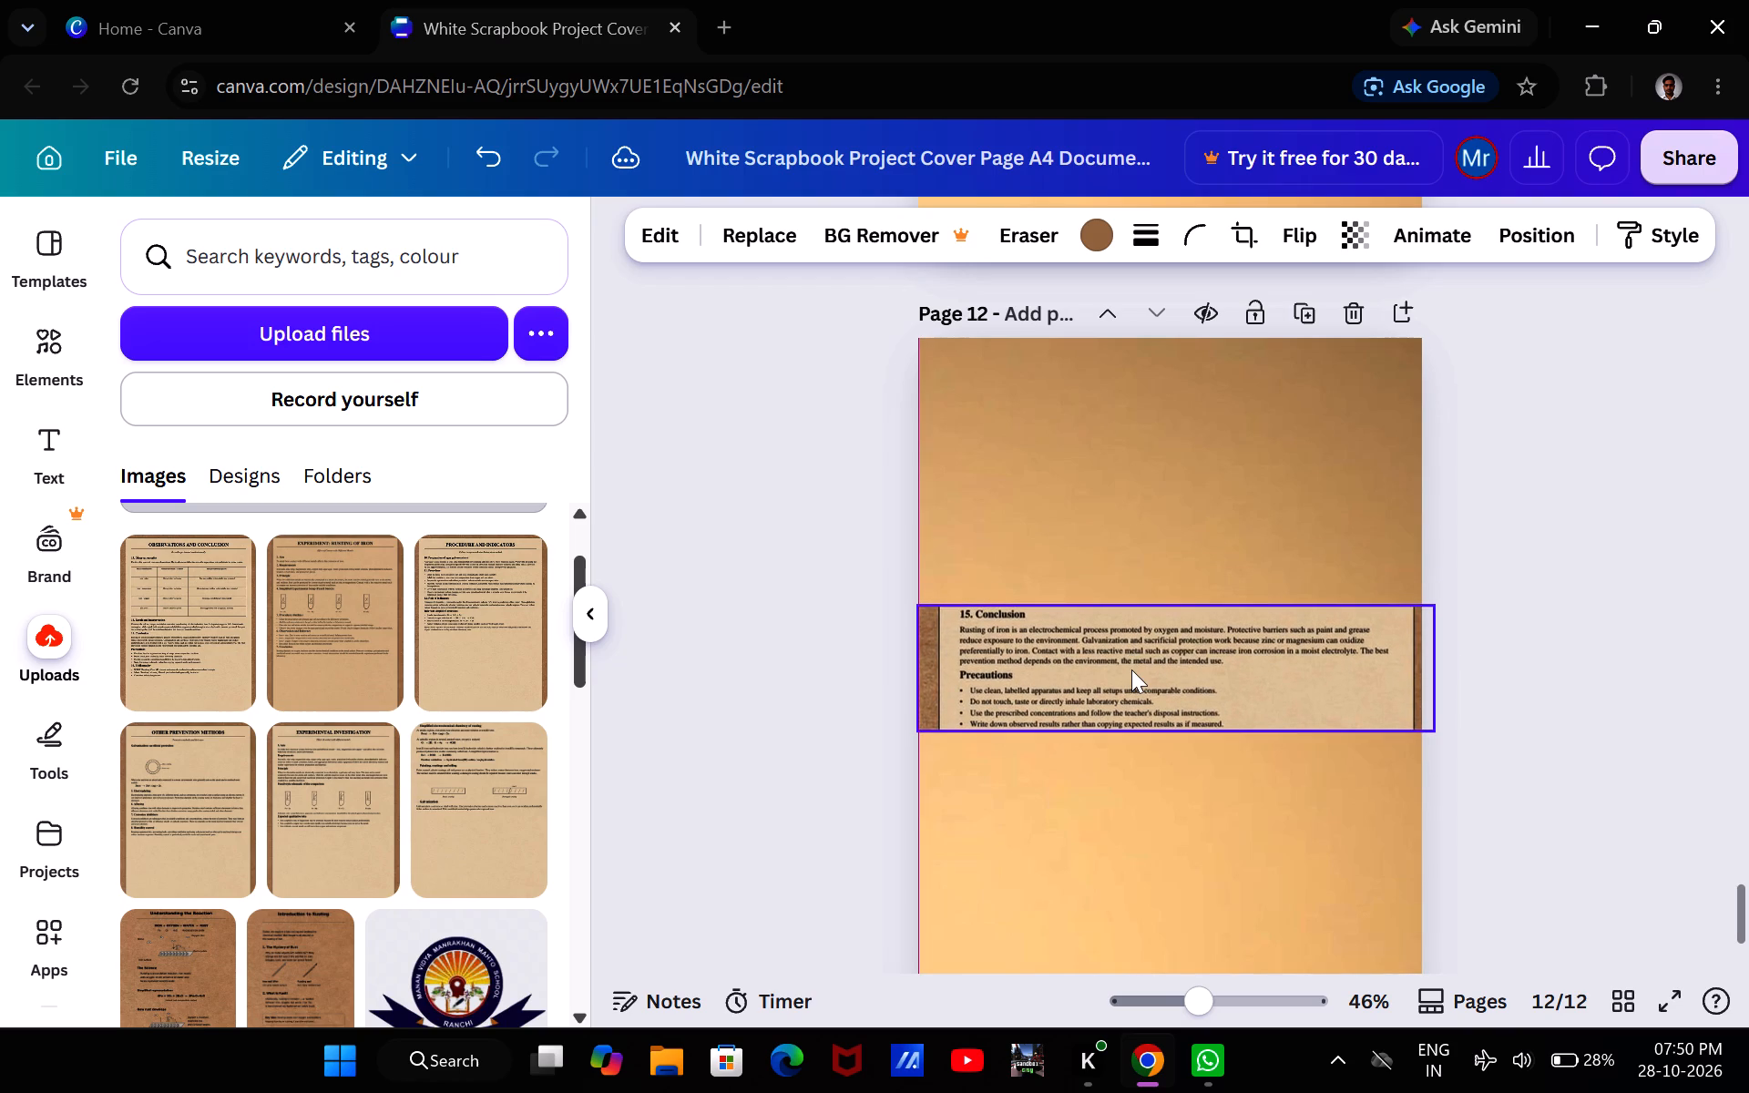
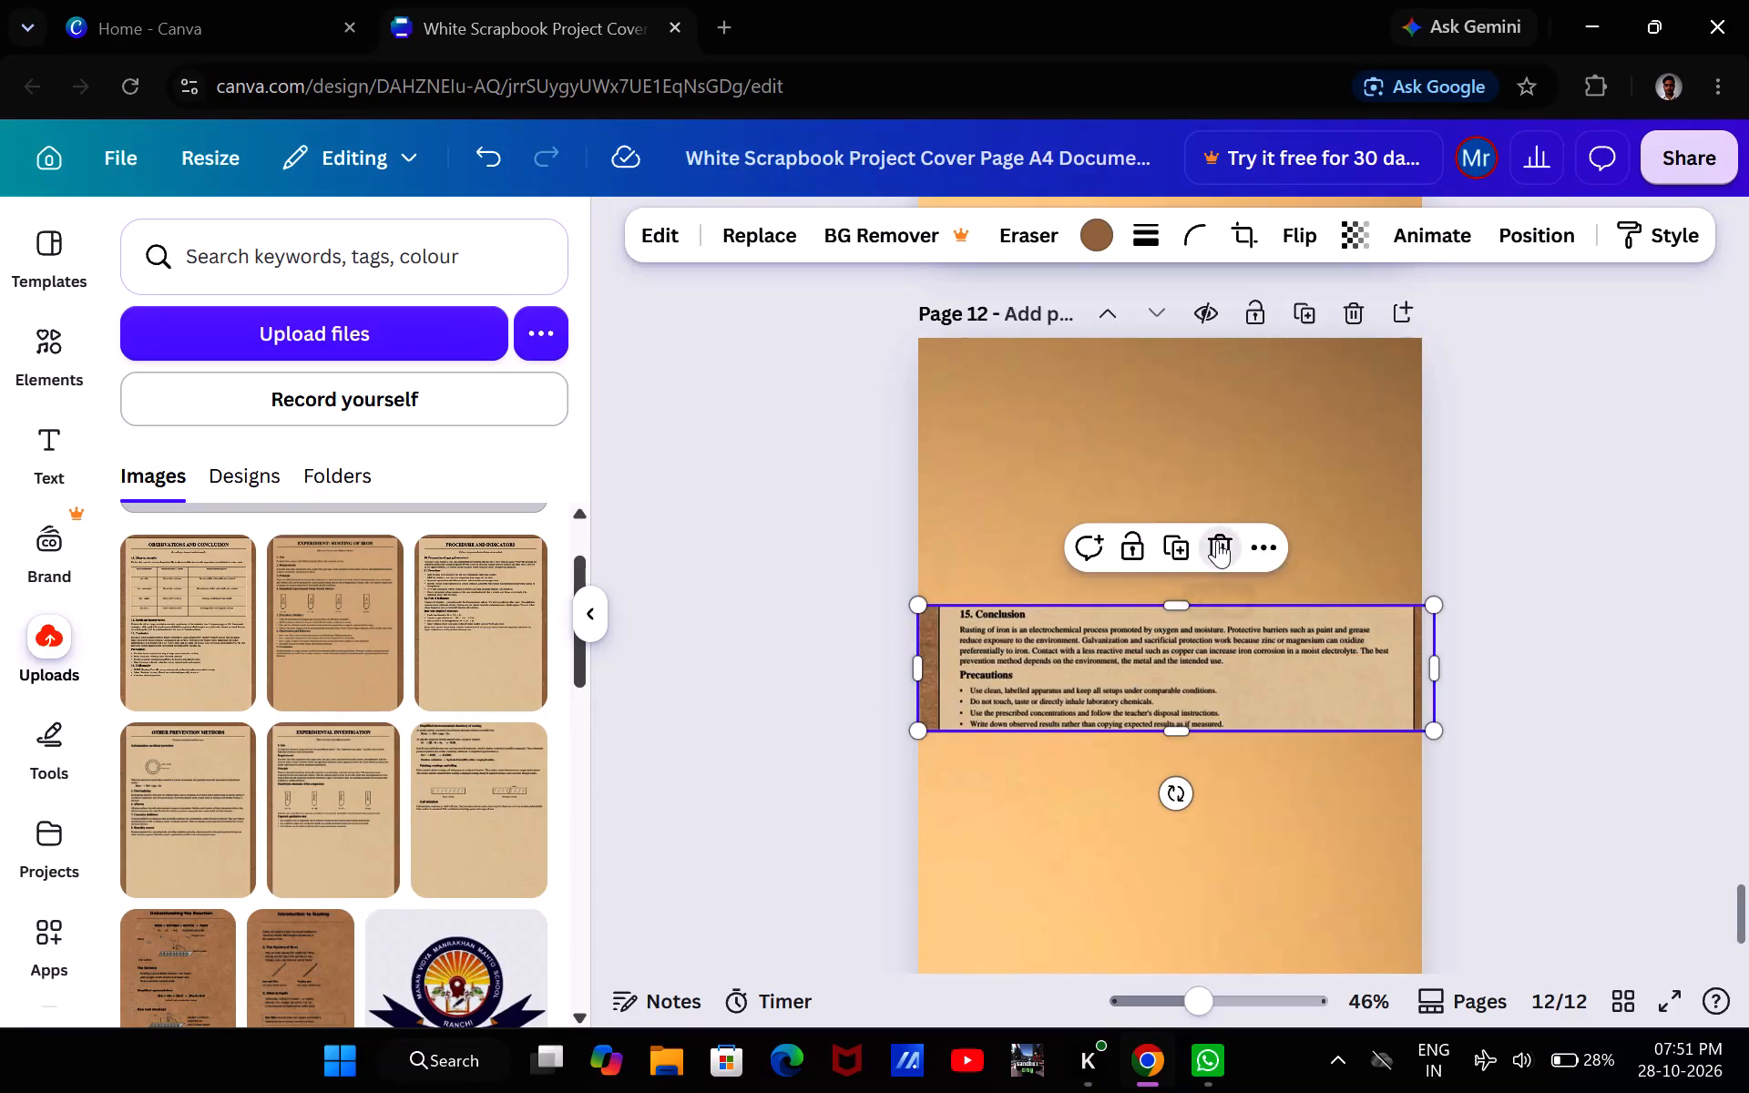
Delete the Conclusion and Precautions image from page 12.
left_click(1217, 540)
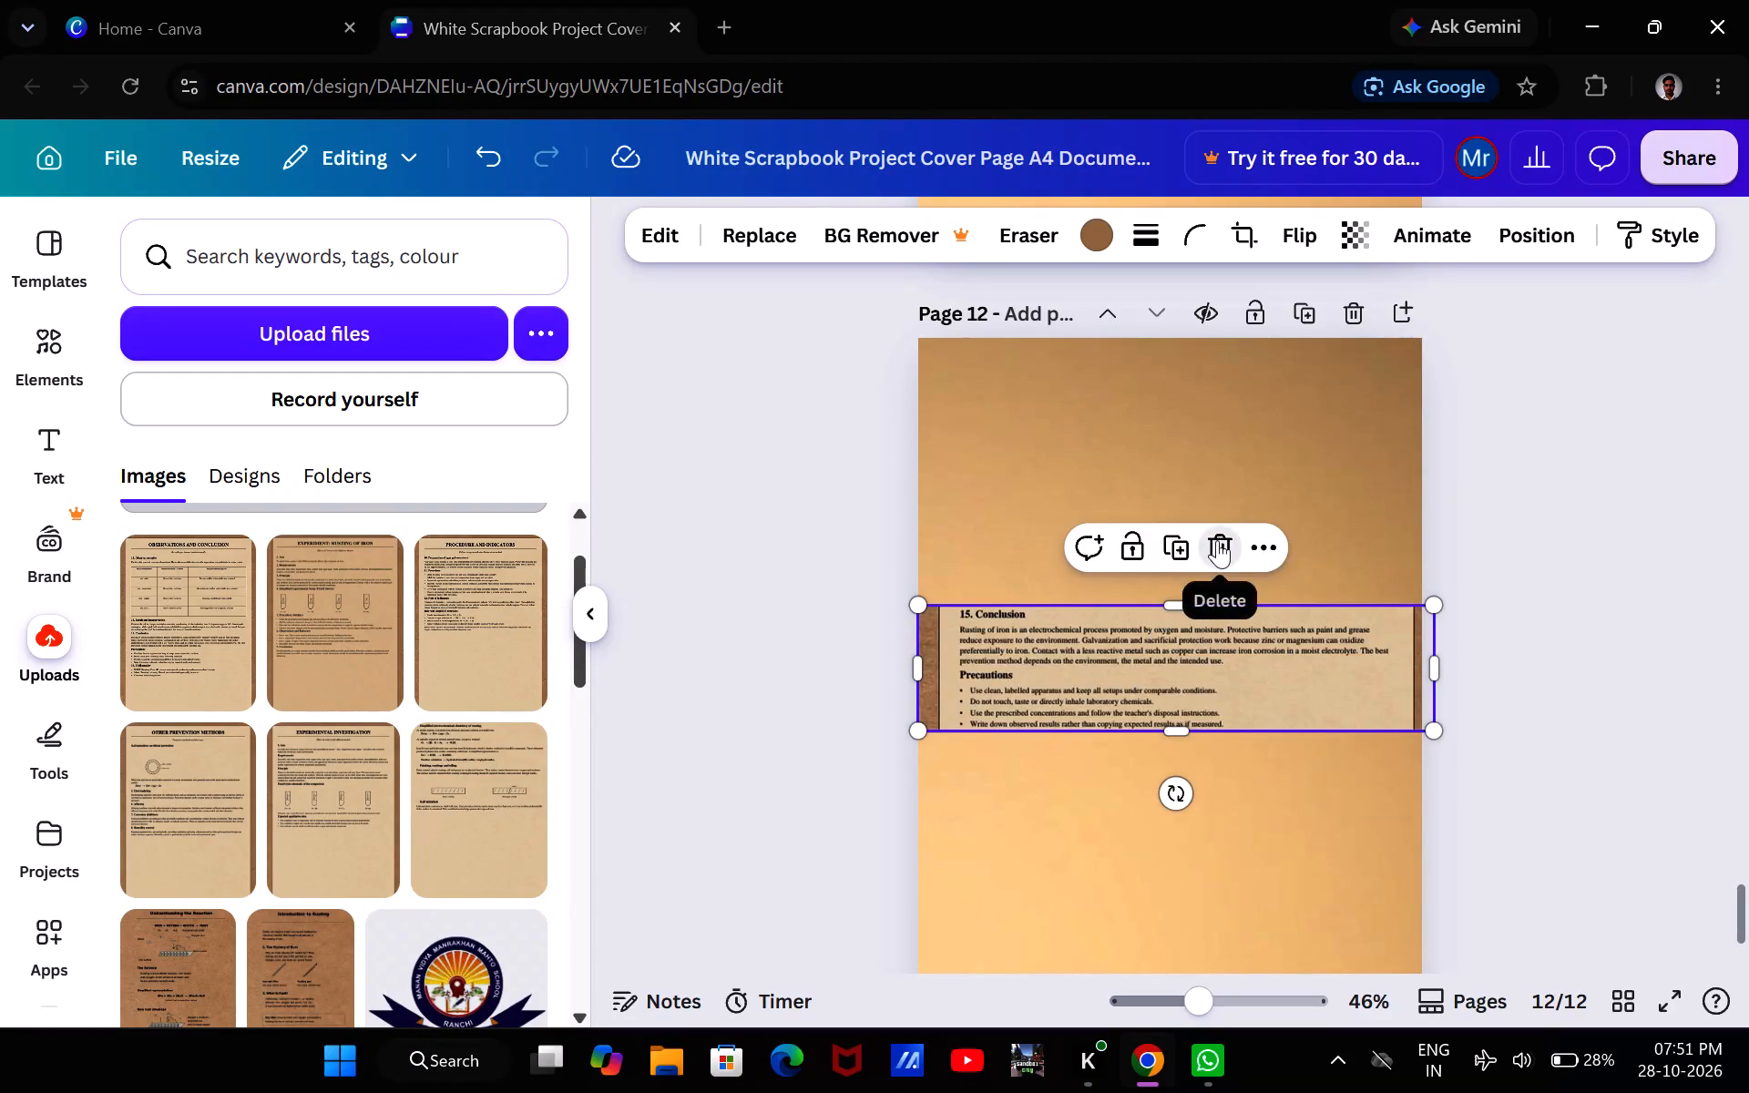
left_click(813, 544)
Move page 11's observation table image slightly down so it sits at the page's vertical centre.
scroll(813, 544, "up", 1)
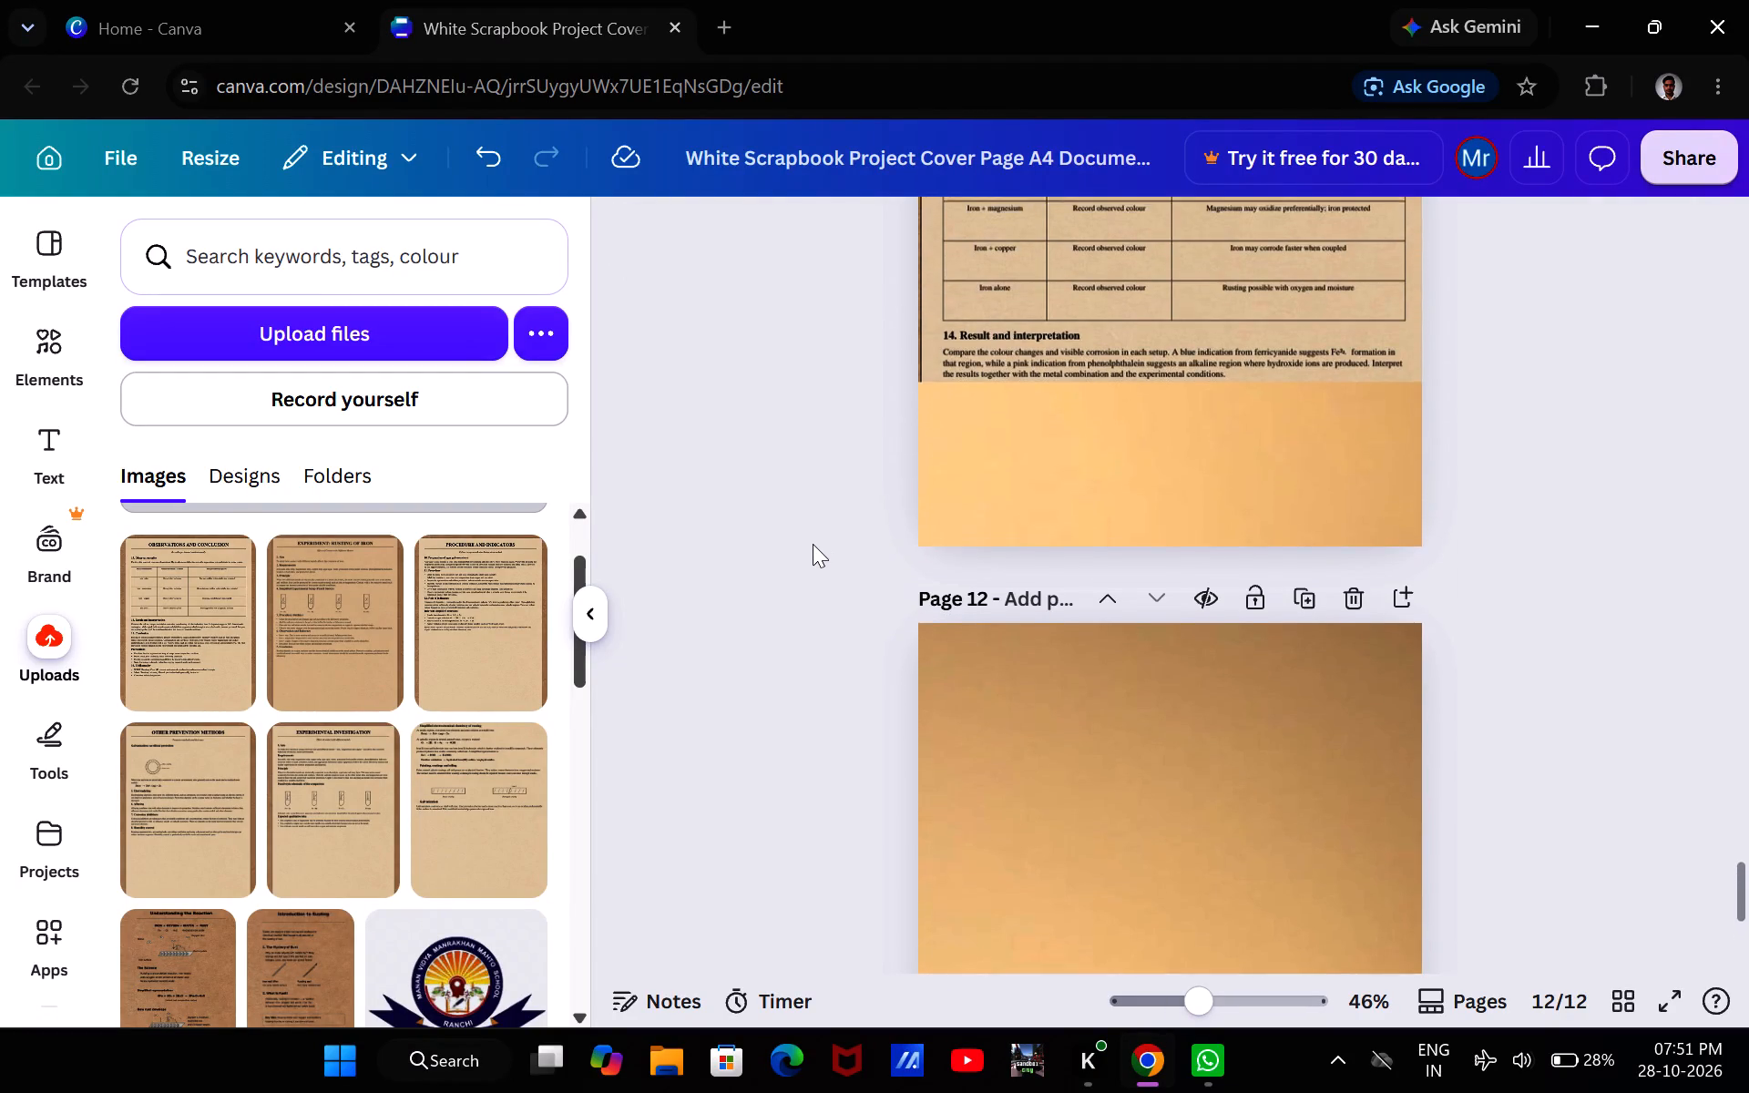
scroll(813, 544, "up", 2)
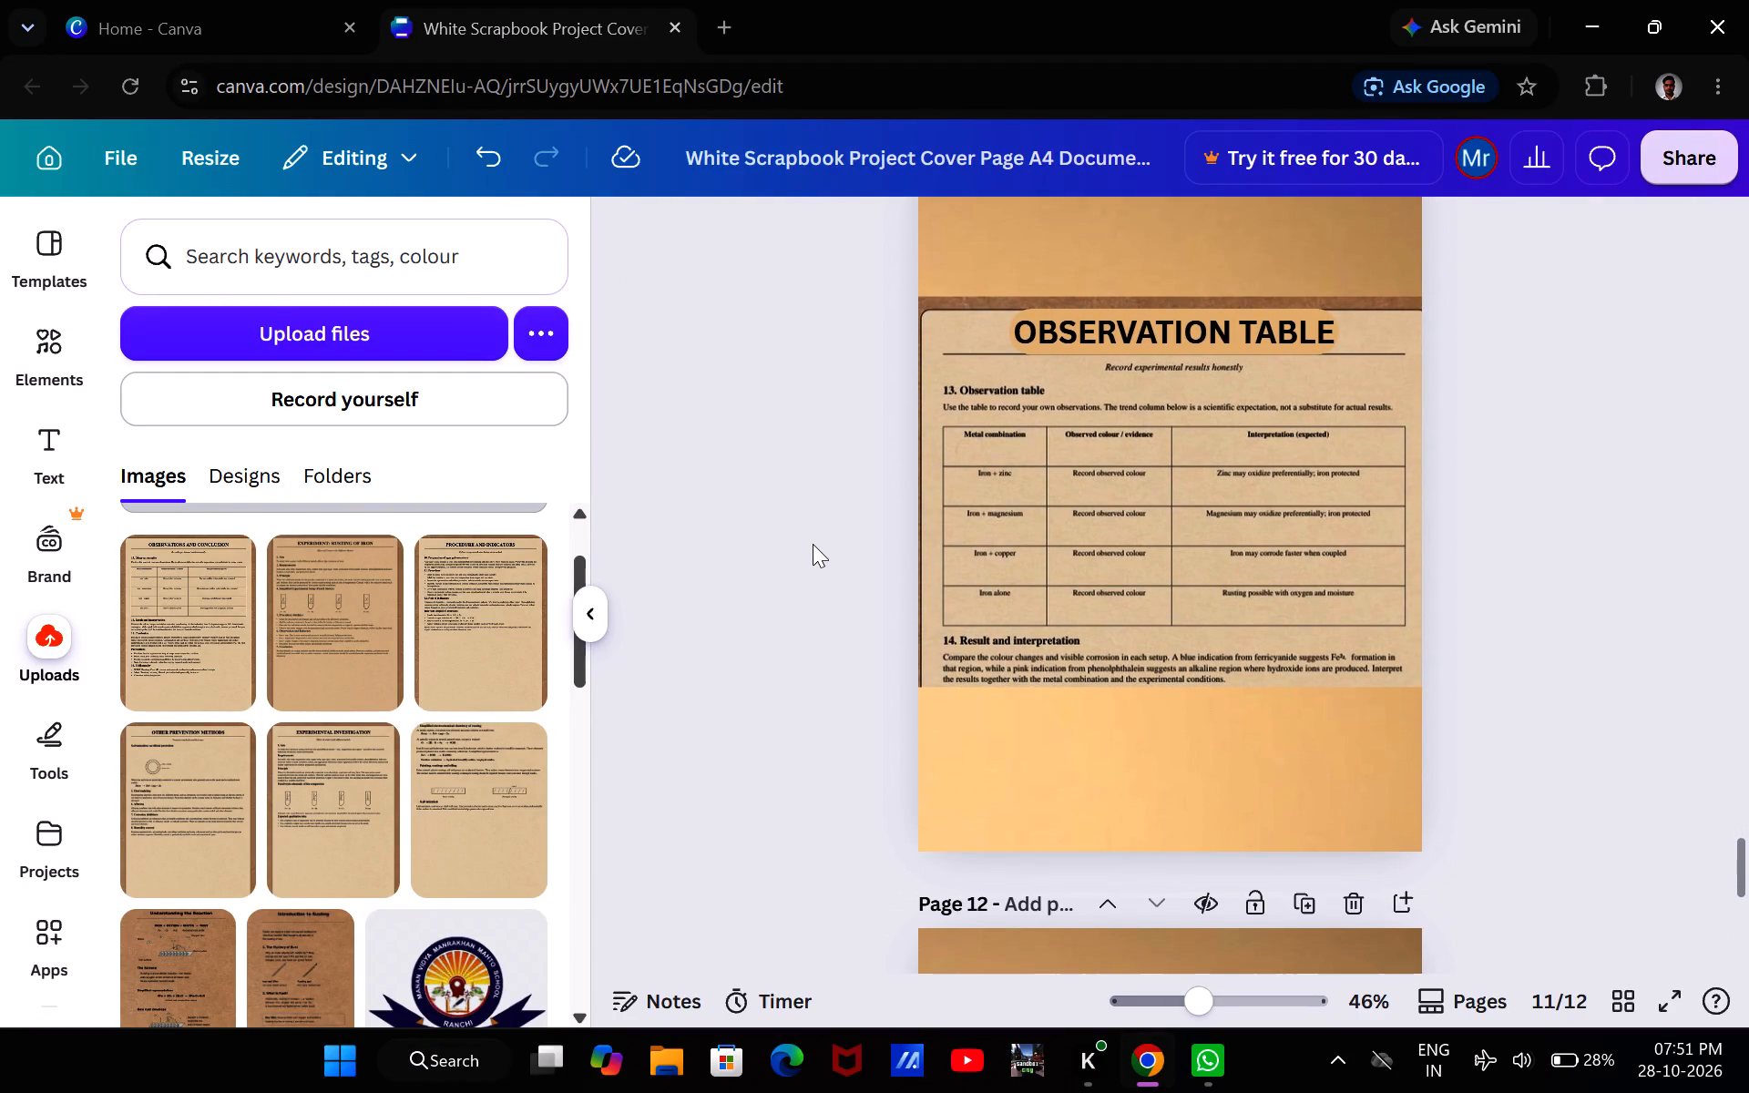
left_click_drag(1062, 506, 1062, 509)
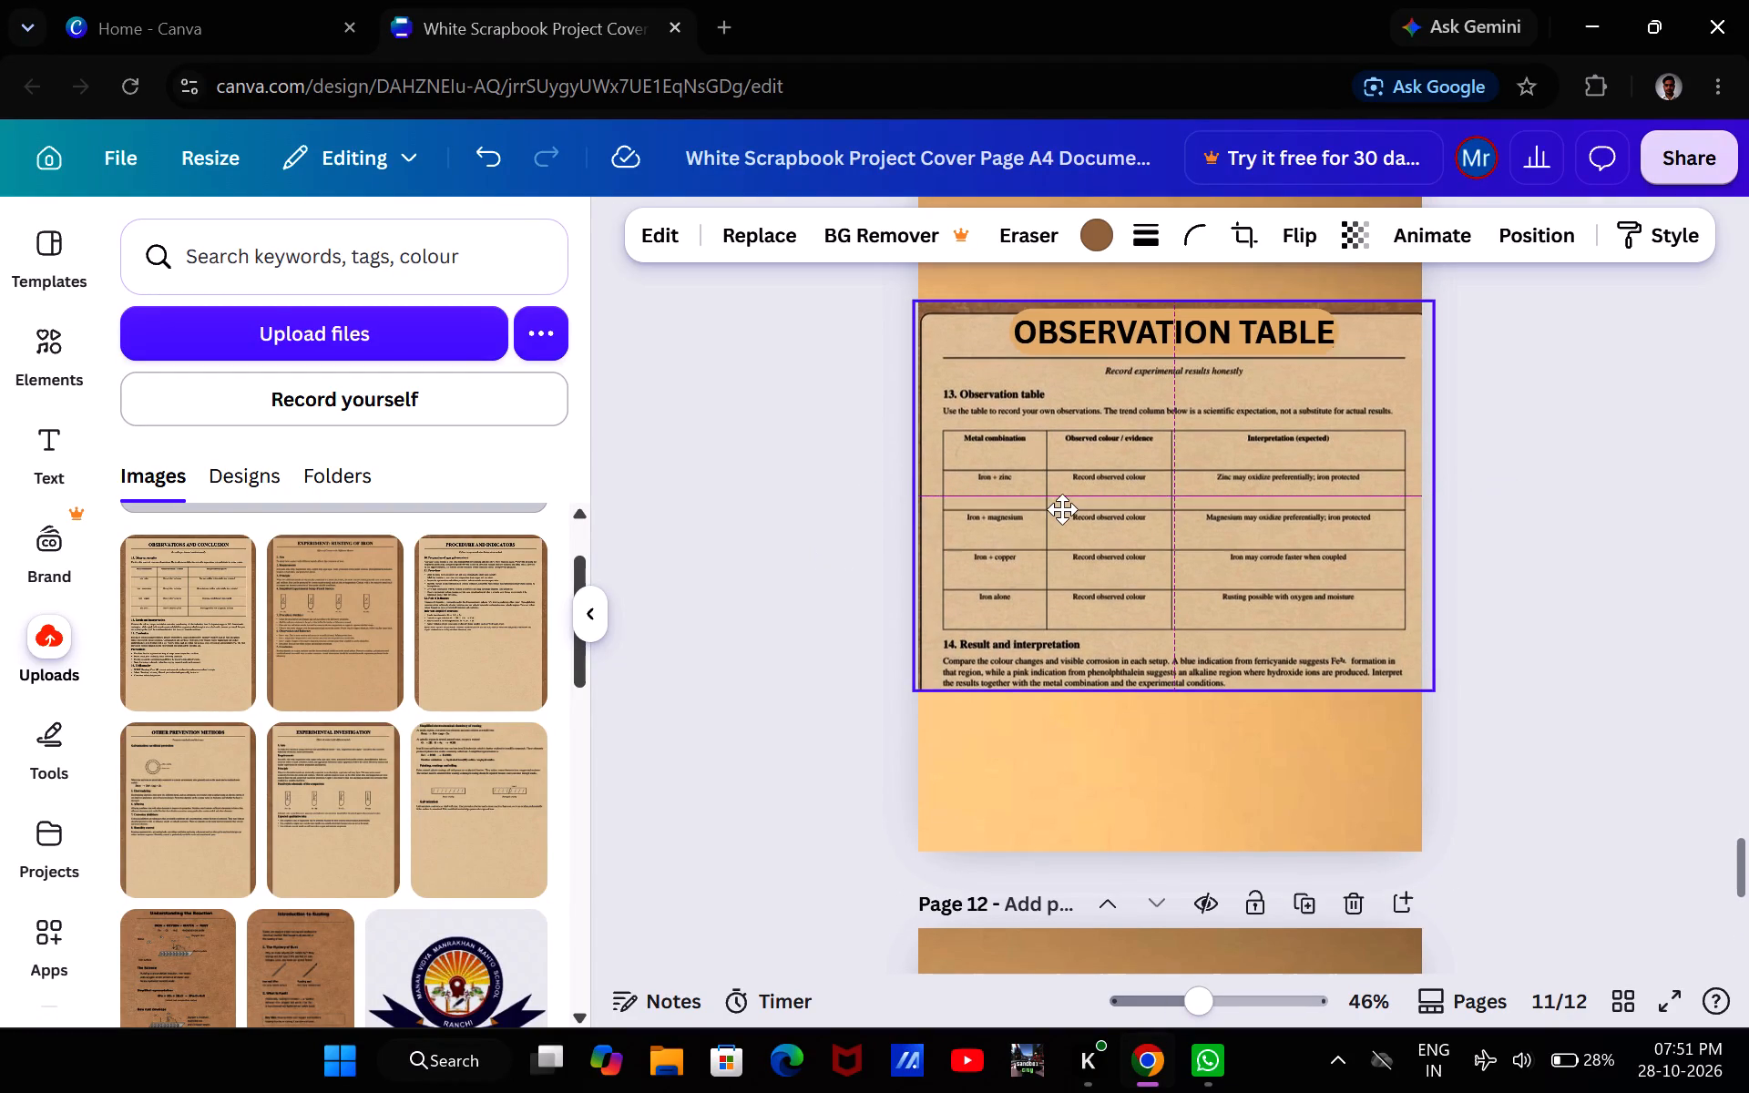
left_click_drag(1062, 509, 1063, 516)
left_click(858, 531)
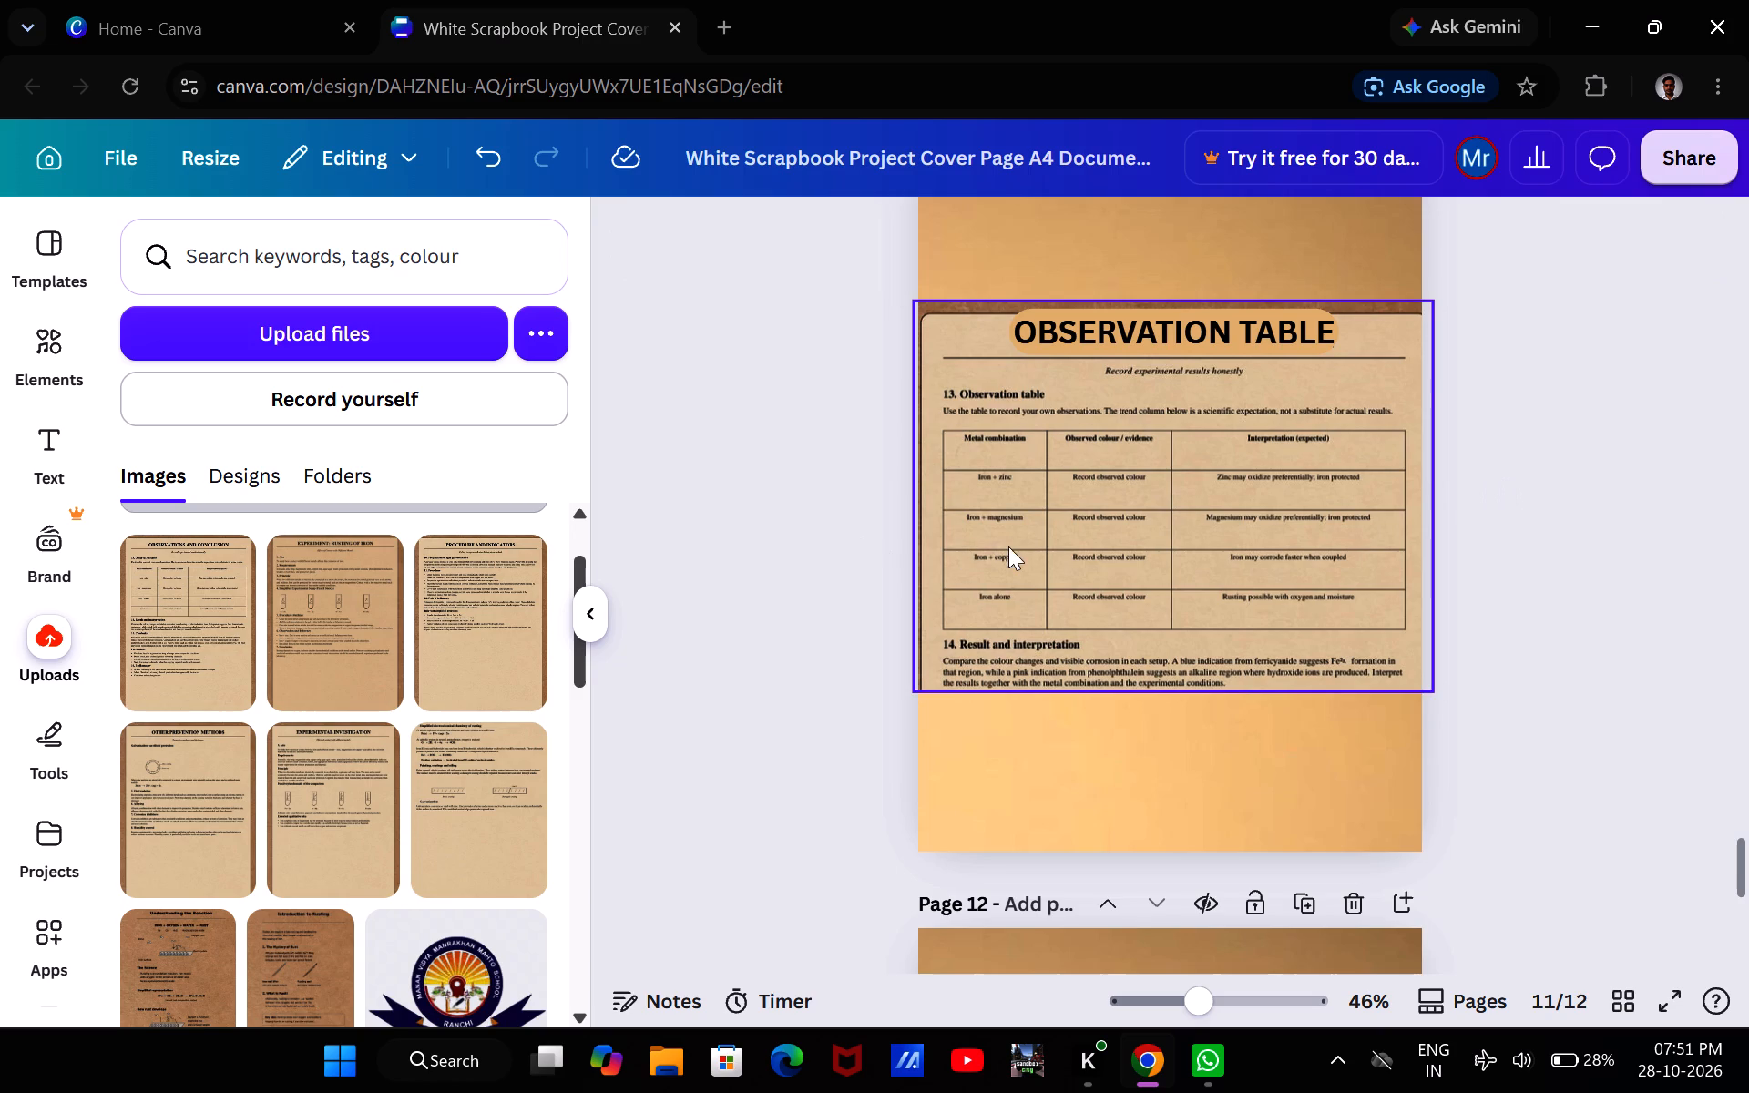
Recolour page 11's orange background image with the light beige taken from the sheet photo's colours, after trying two light brown tones.
scroll(1008, 546, "up", 1)
left_click(988, 421)
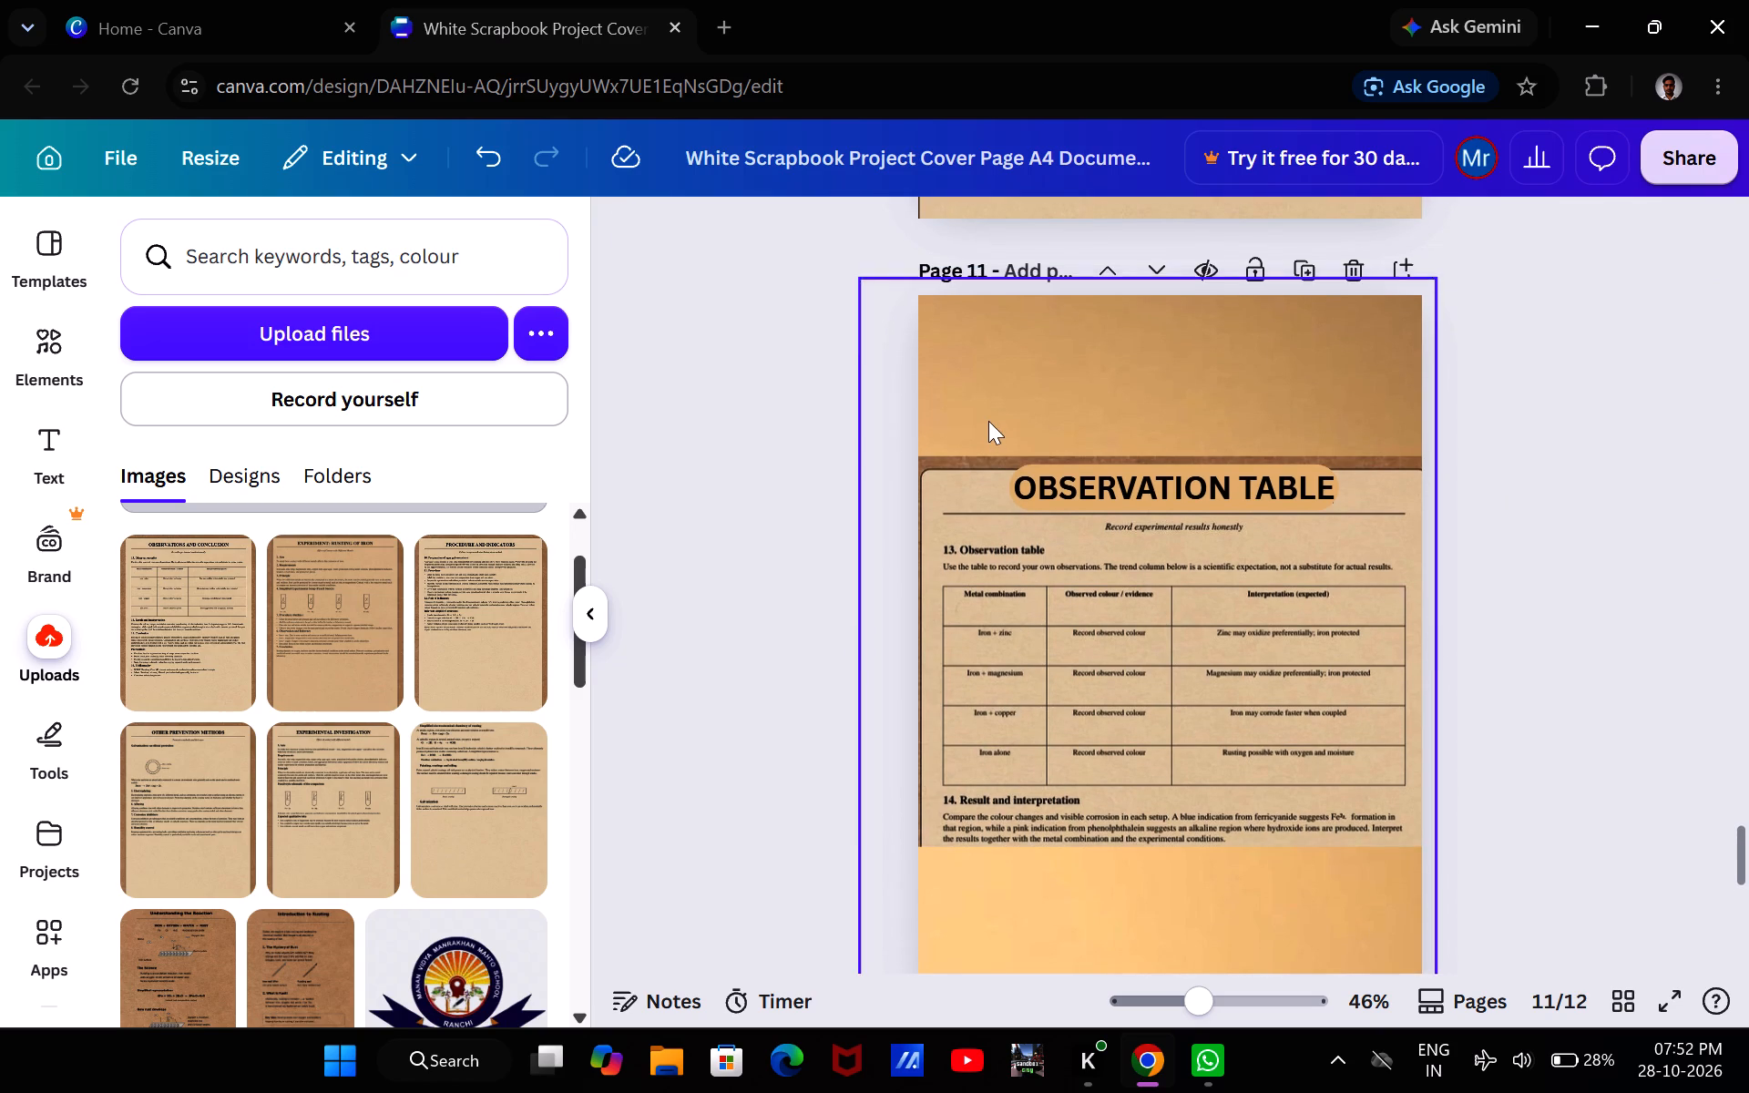
left_click(1099, 239)
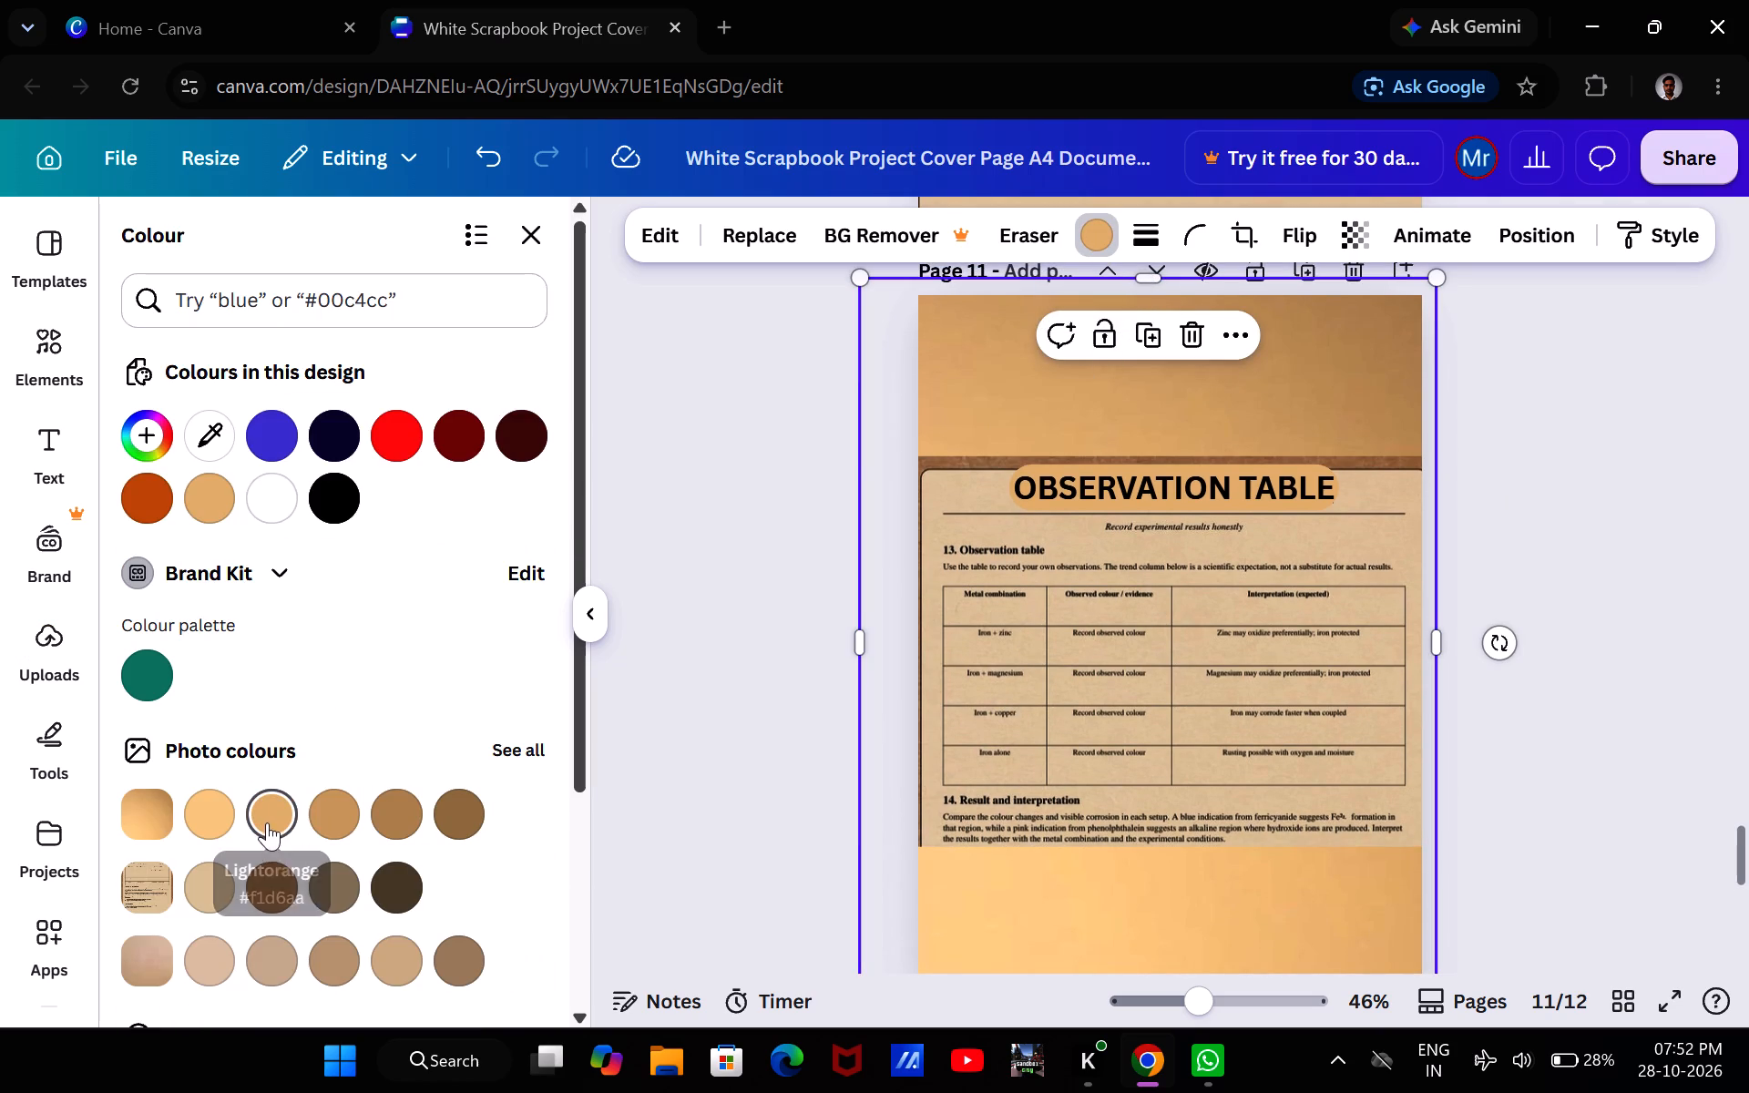
left_click(268, 823)
left_click(341, 833)
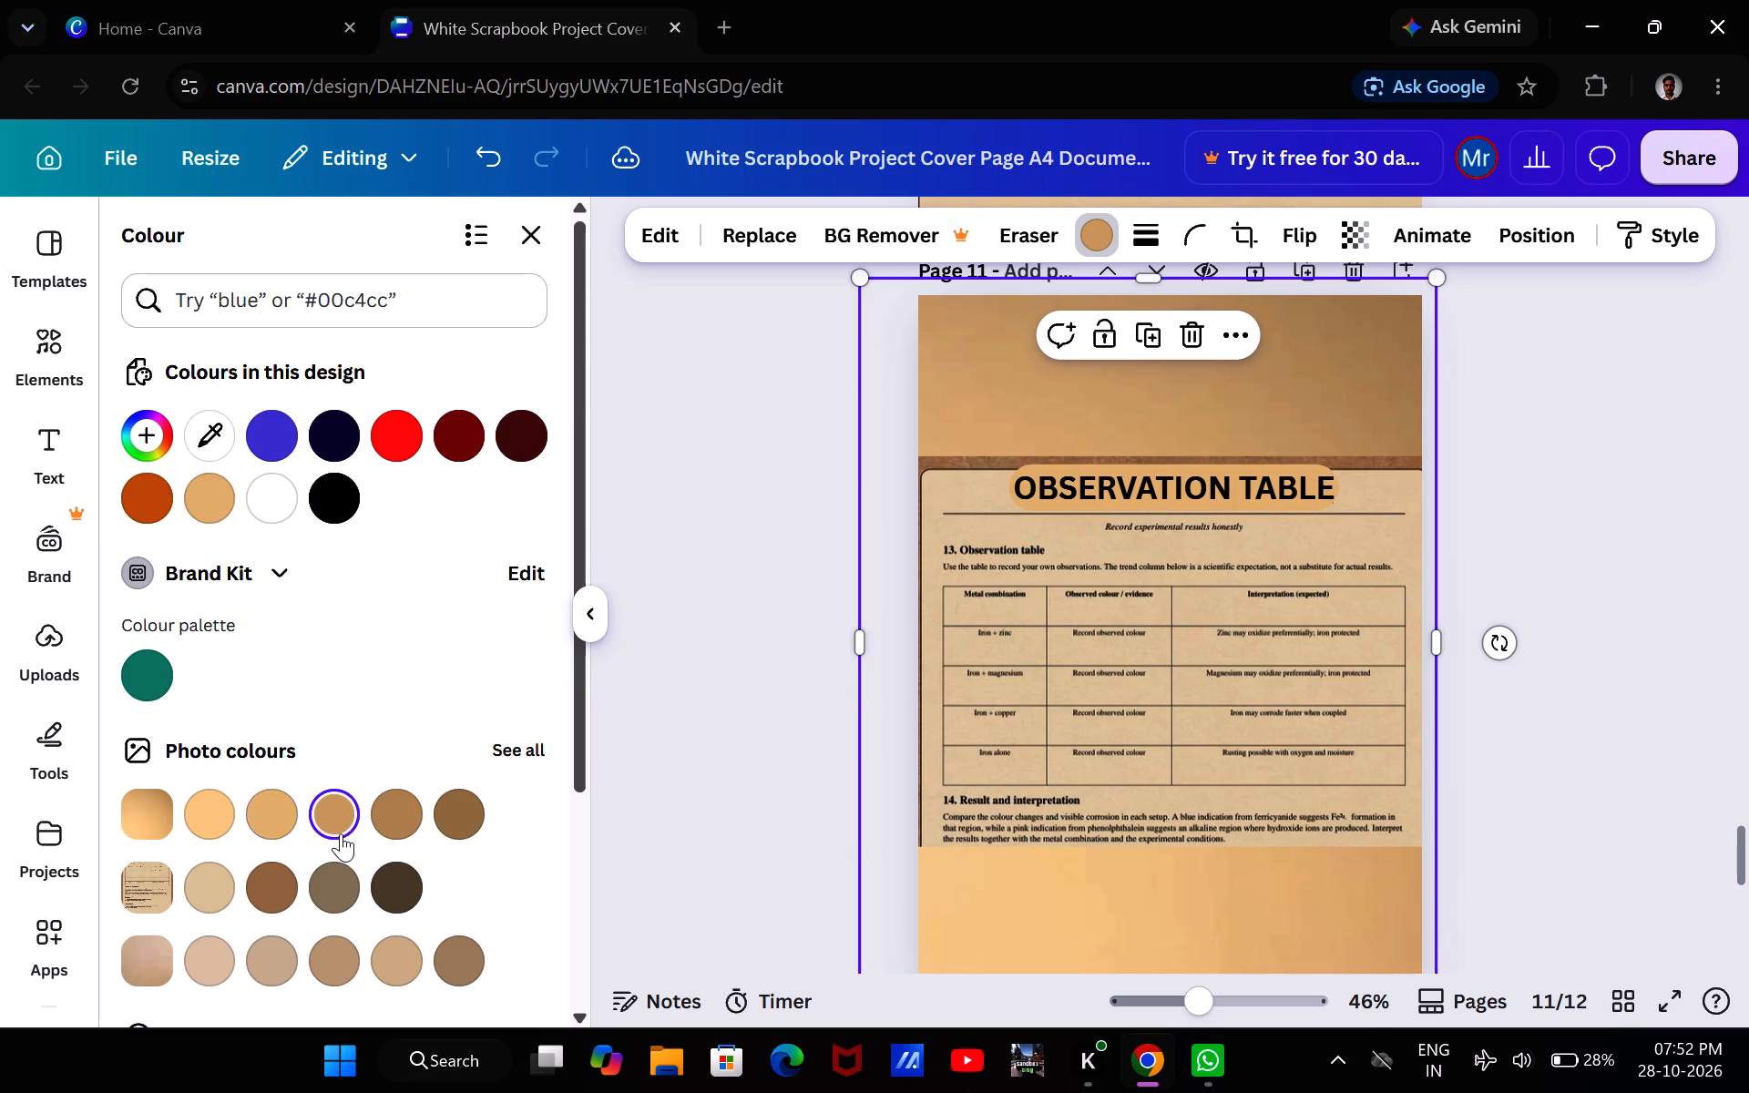
left_click(216, 900)
left_click(632, 858)
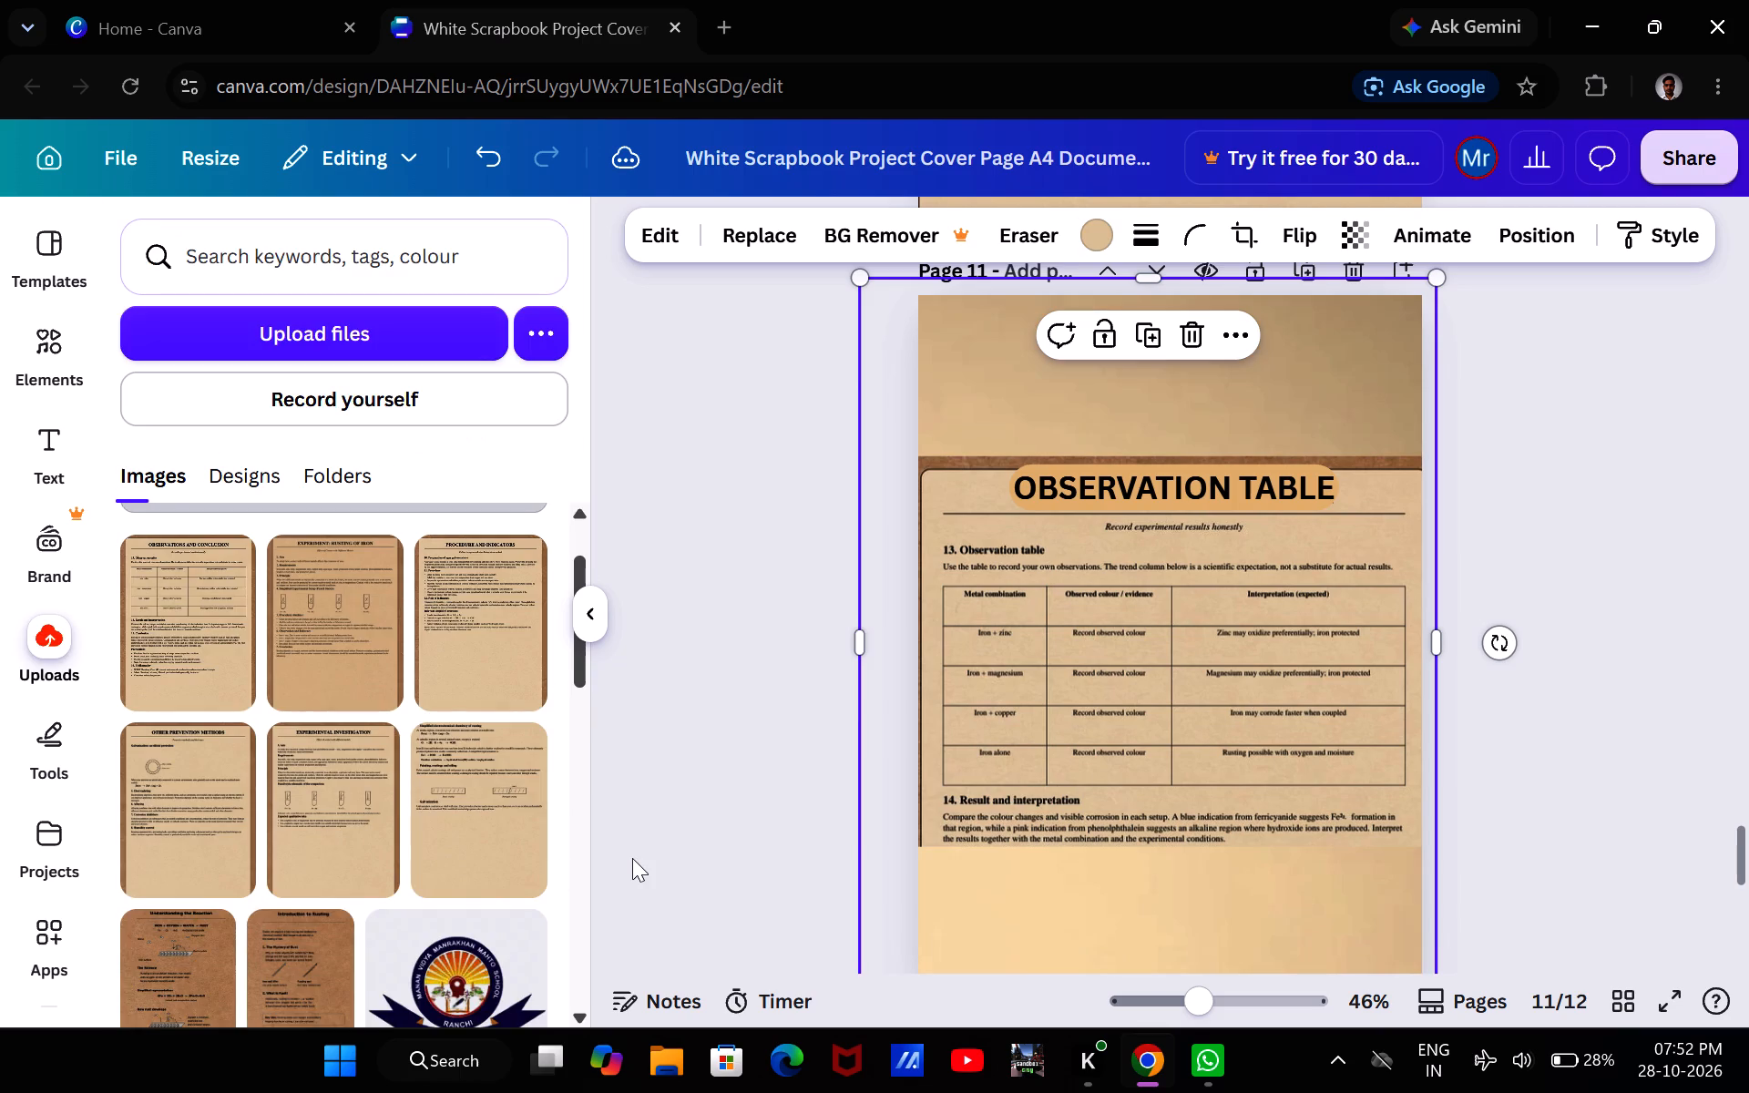
left_click(784, 787)
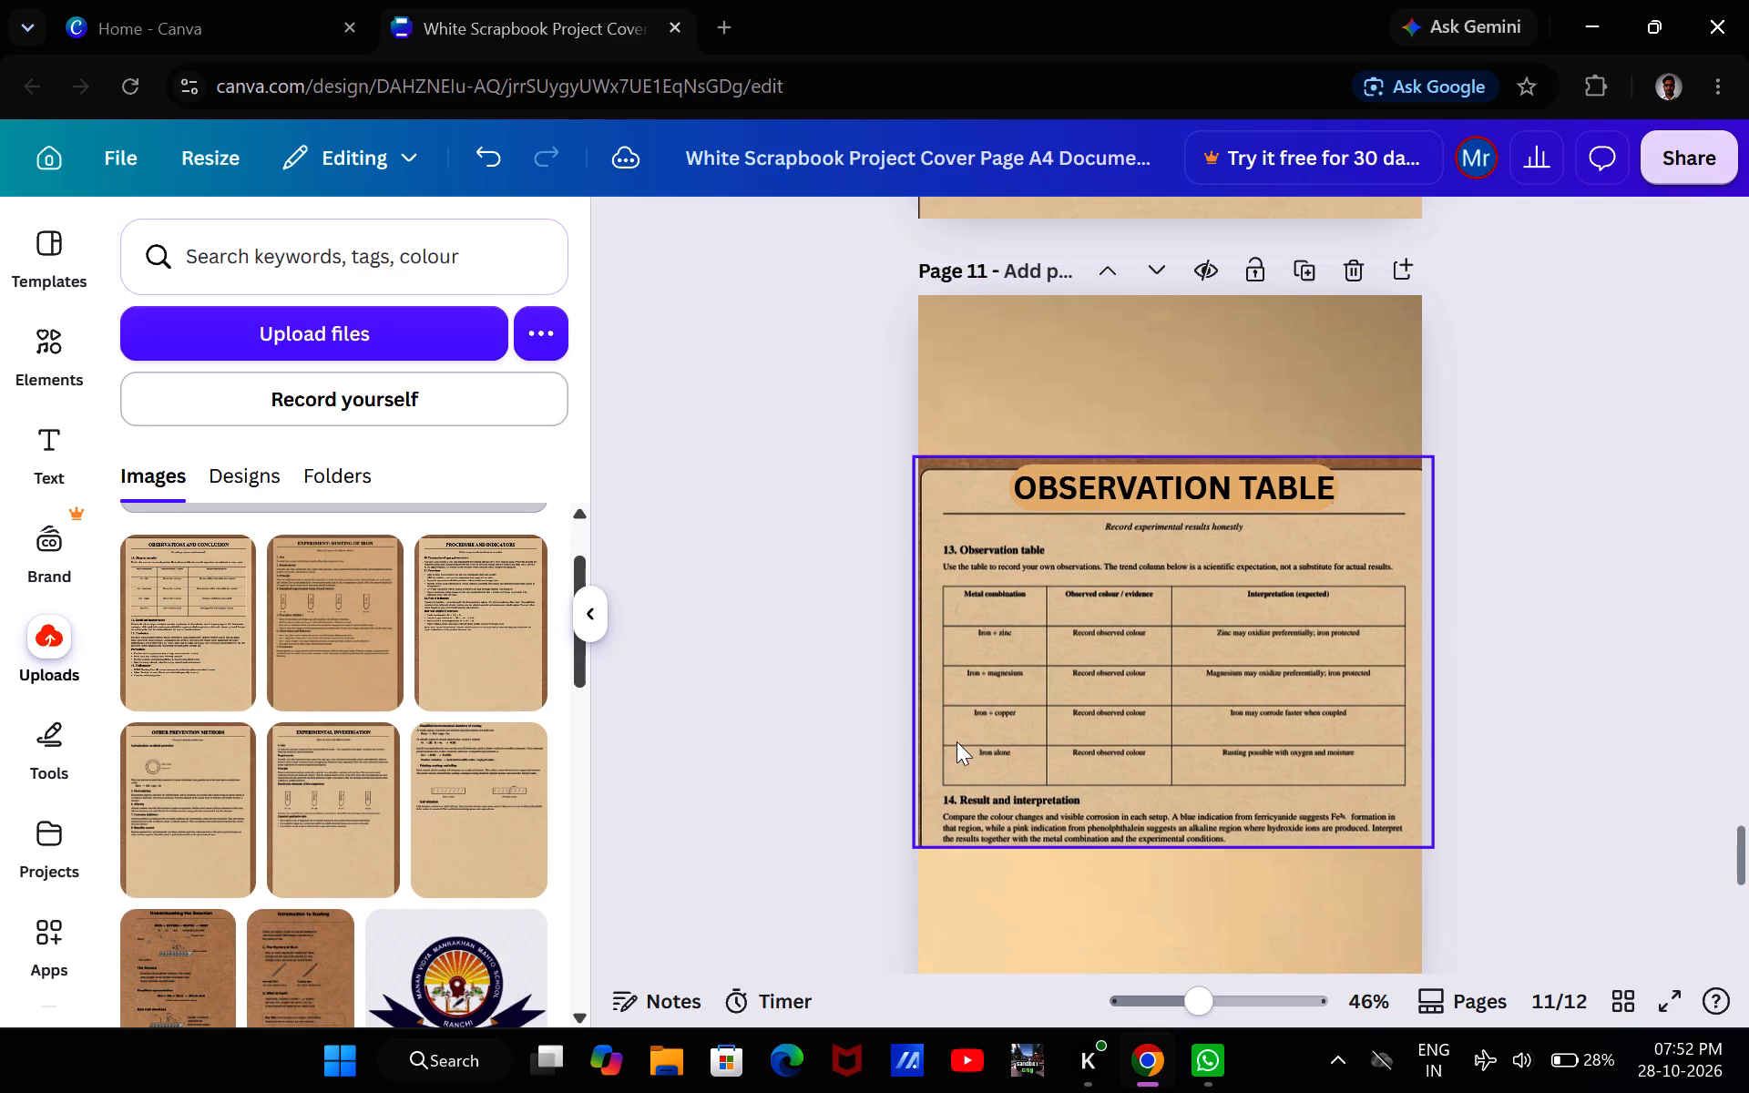
Compare page 11's beige background with the sheet on page 10 and with page 12's background.
scroll(957, 741, "up", 3)
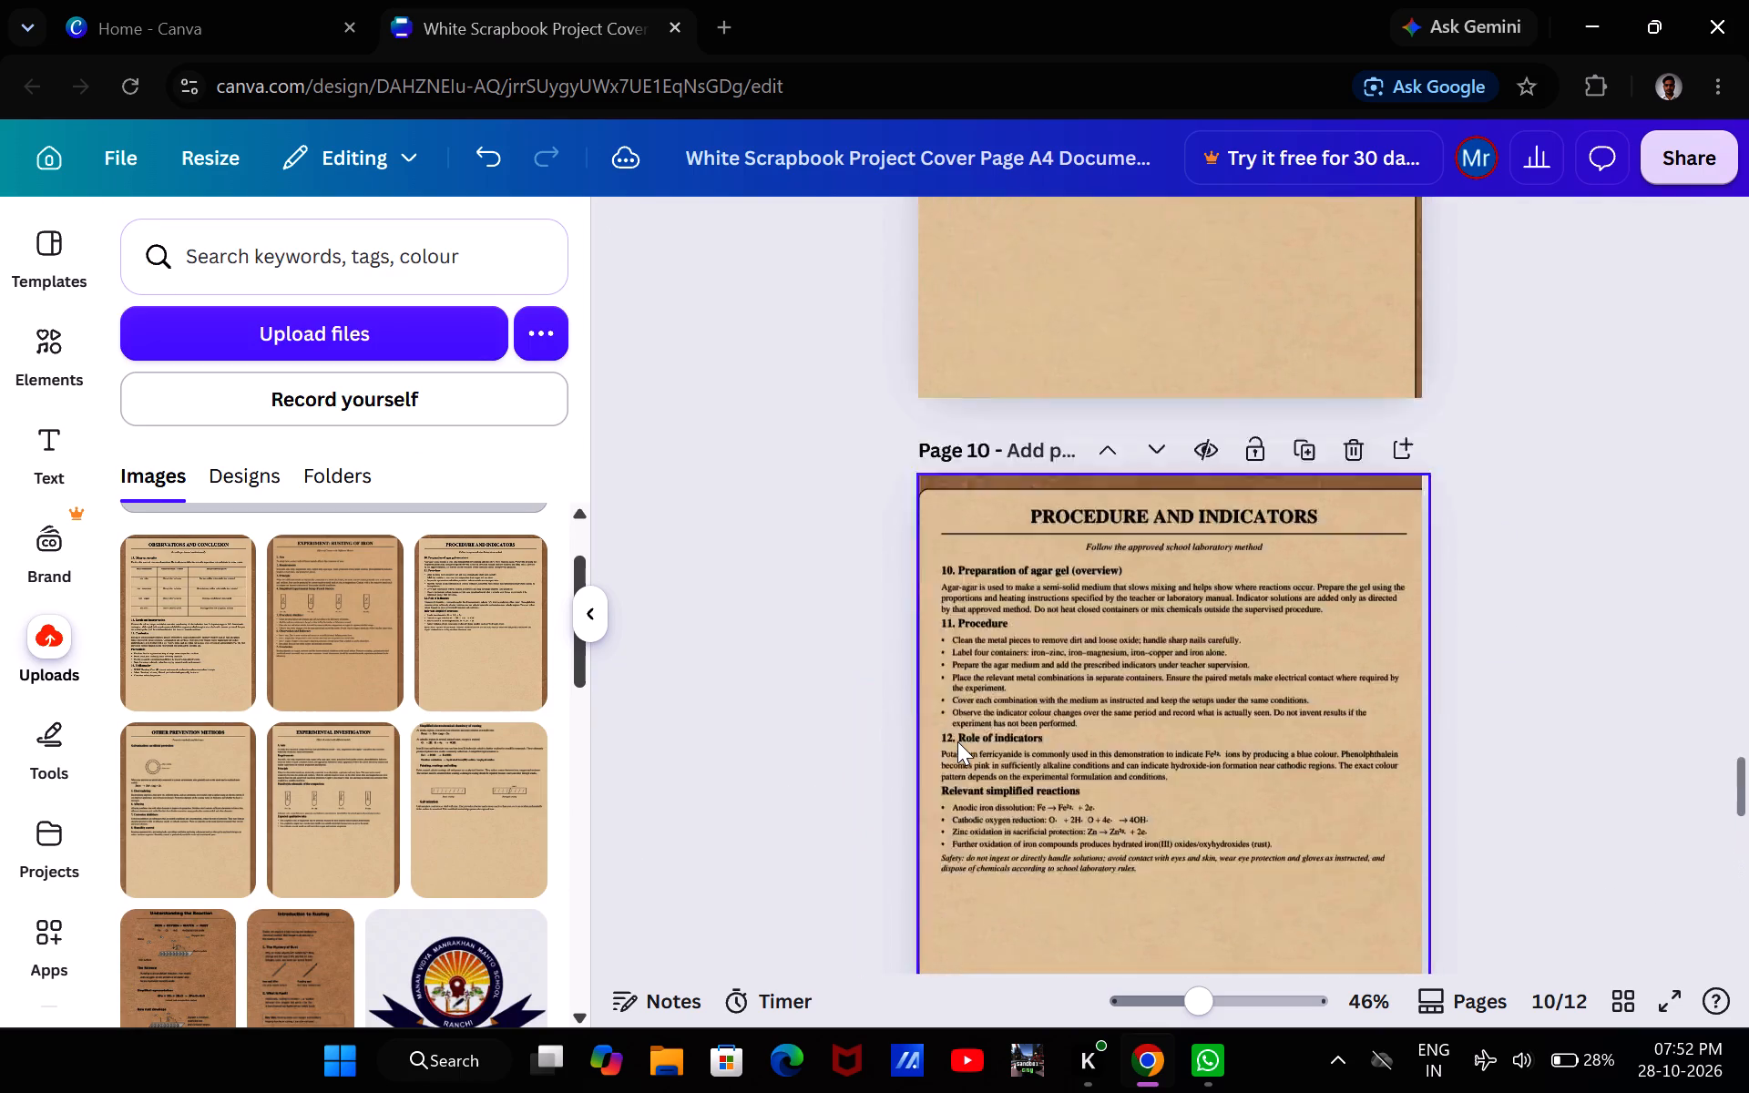
scroll(957, 741, "up", 1)
scroll(957, 741, "down", 2)
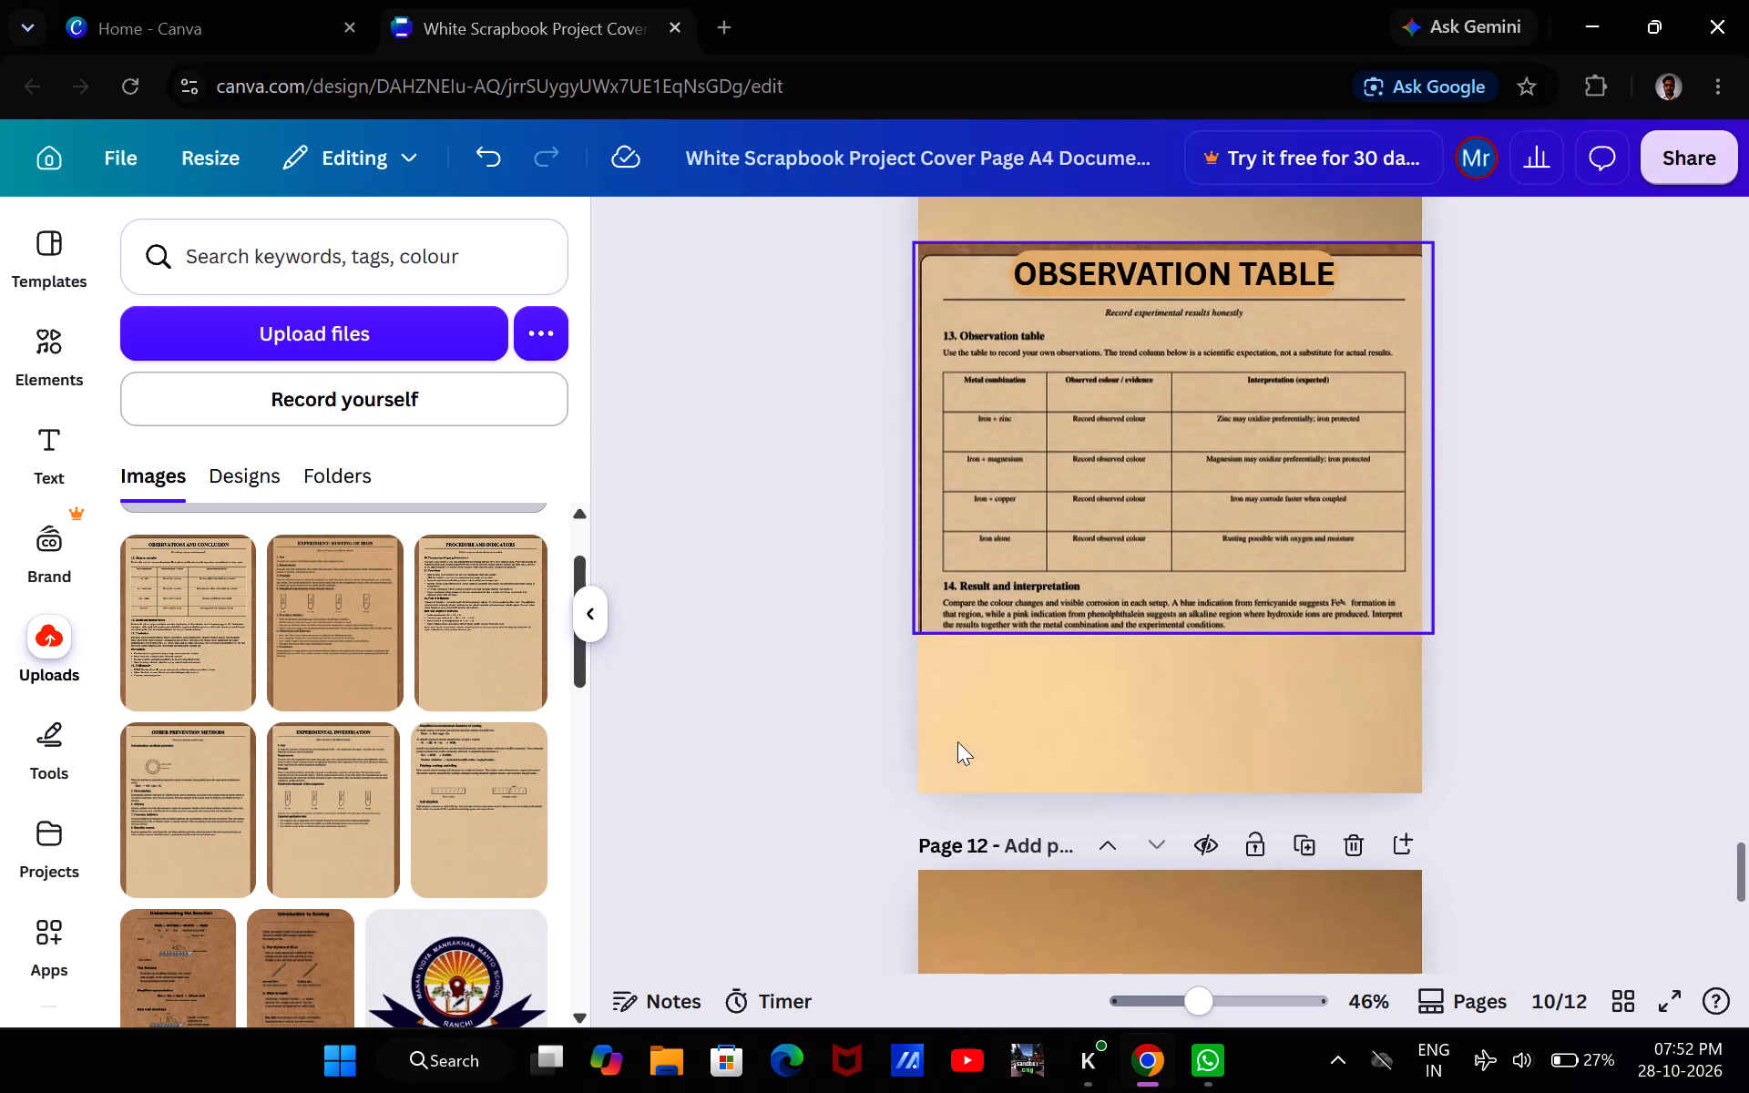
scroll(957, 741, "down", 2)
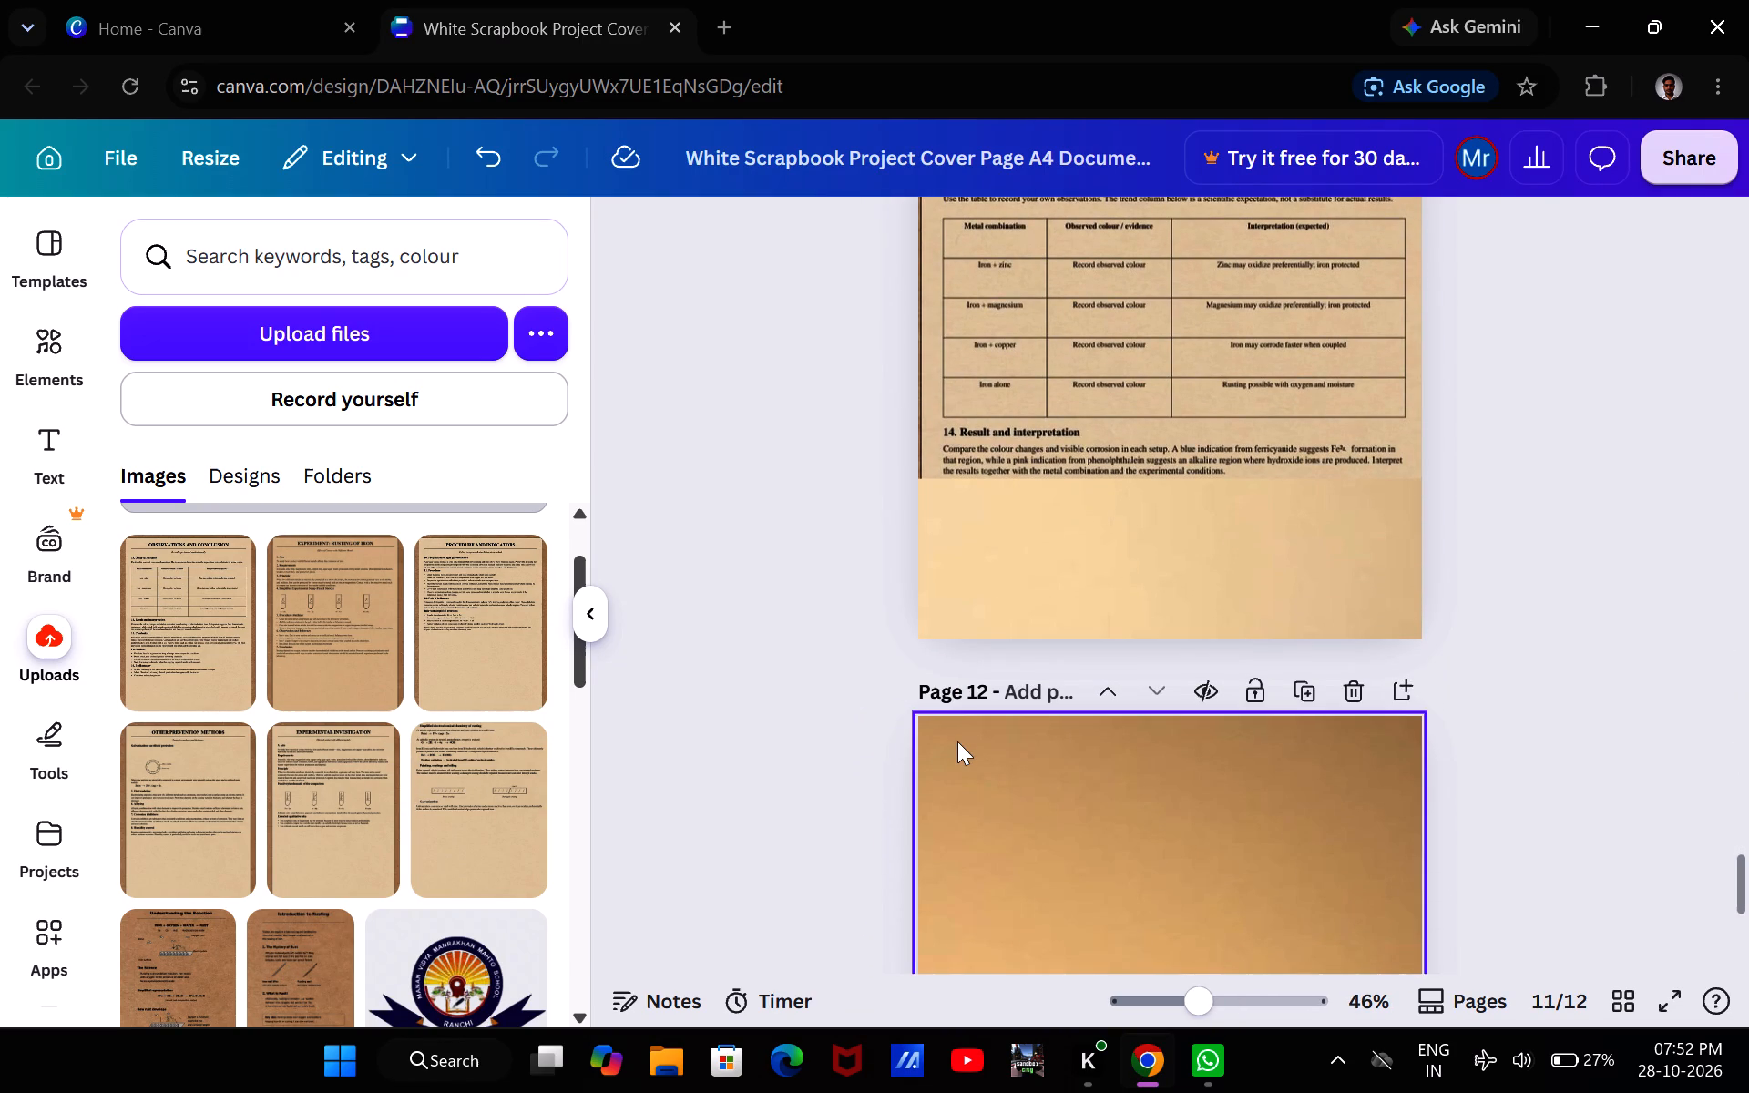
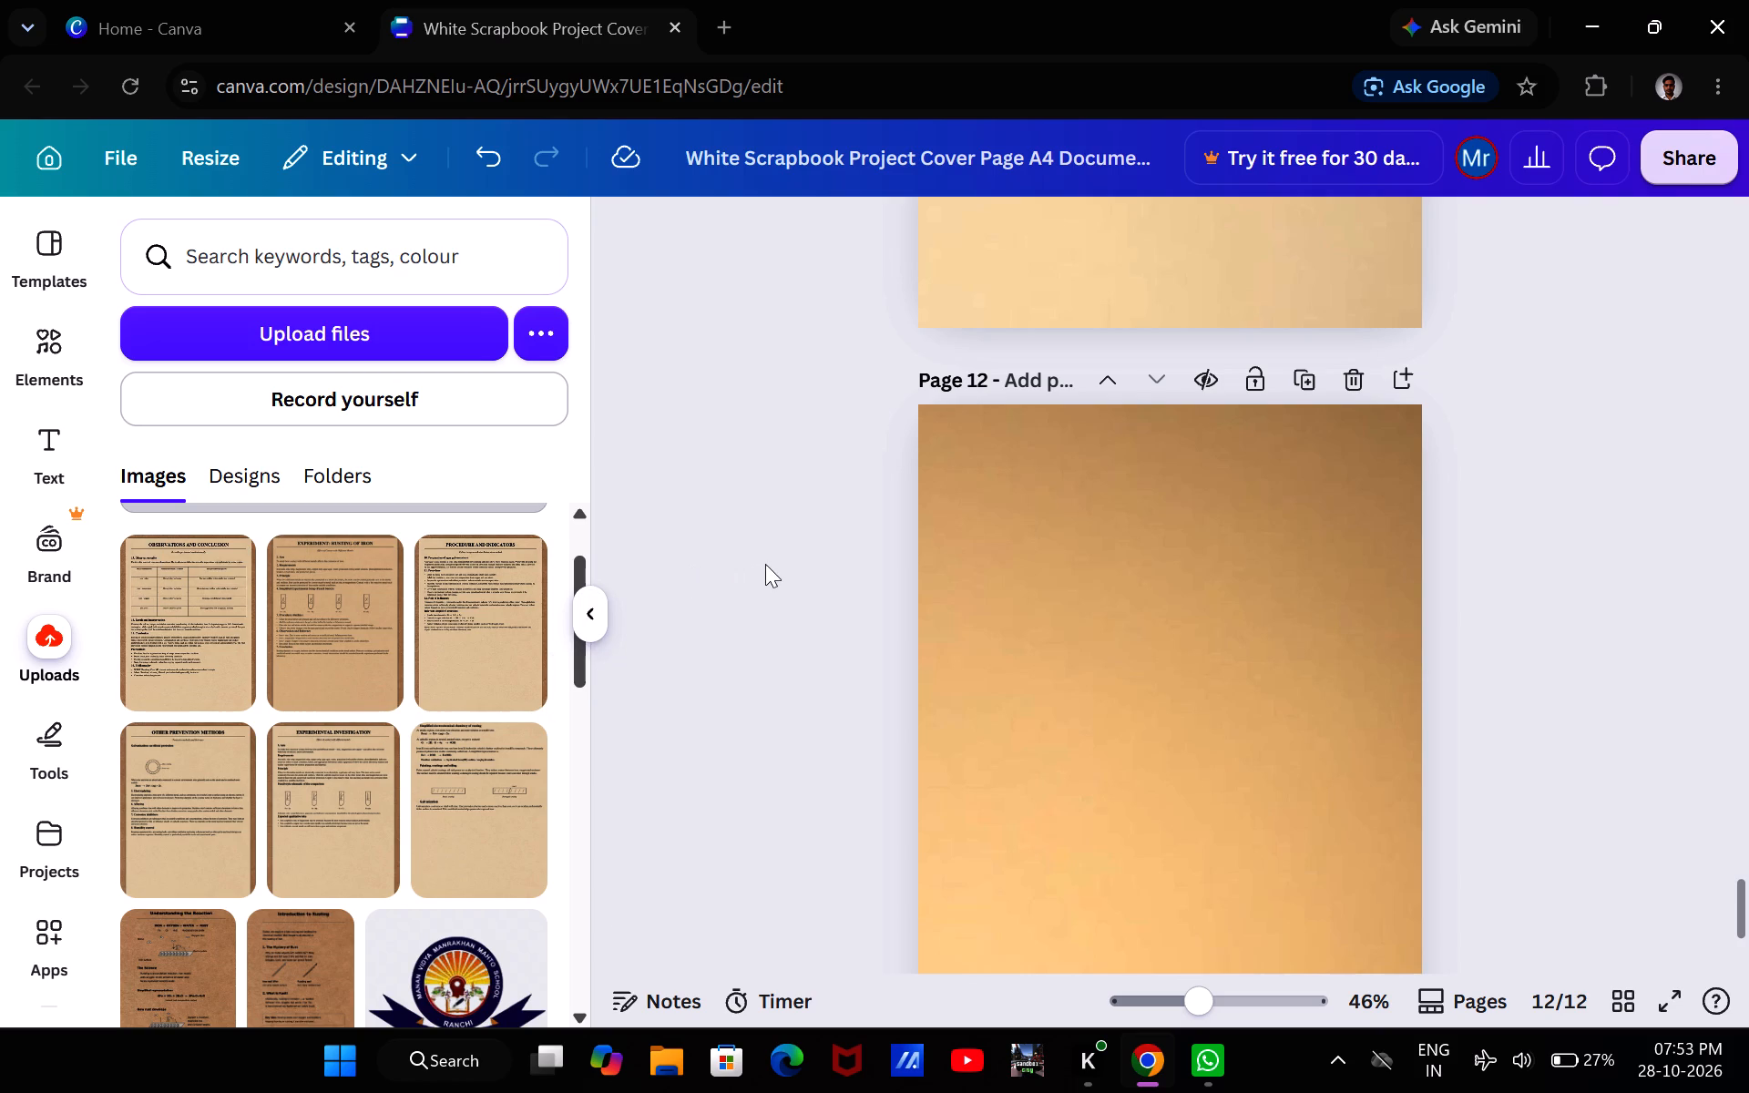
Add a heading to page 12 that reads CONCLUSION.
left_click(765, 564)
left_click(59, 495)
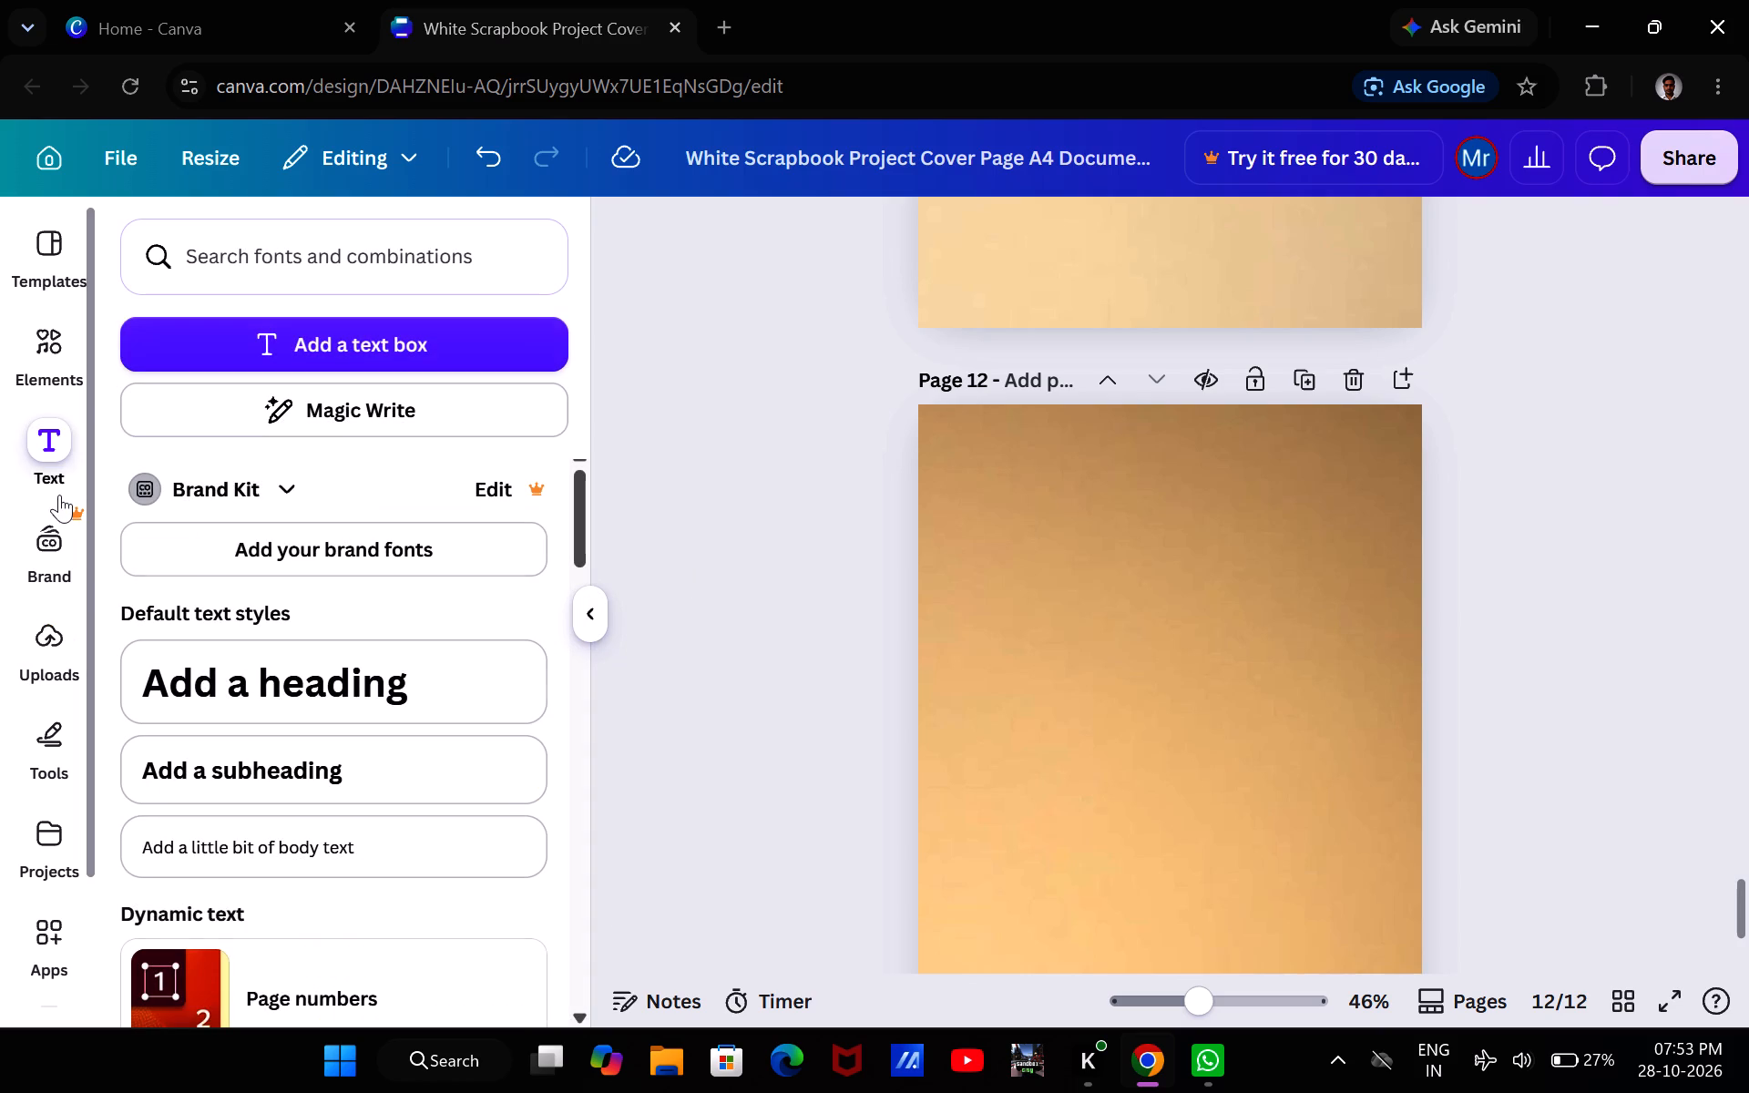
left_click(271, 712)
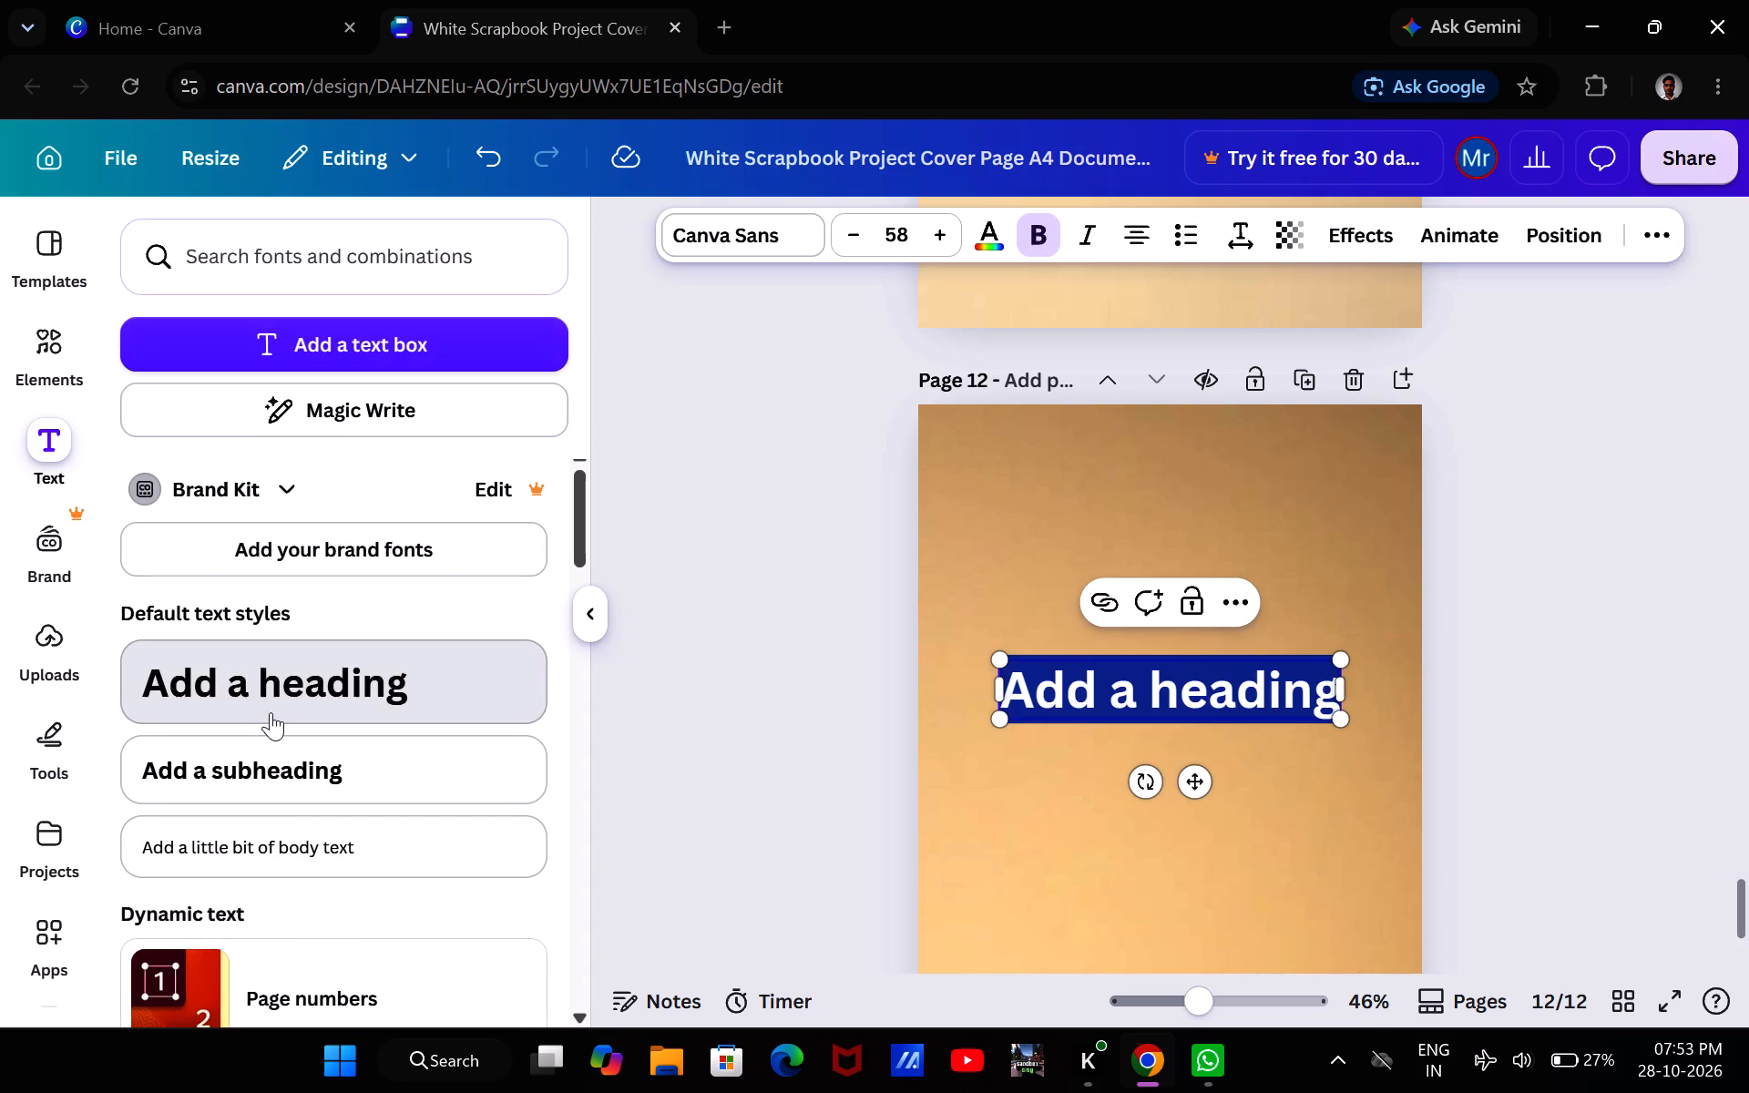
key("r")
key("BackSpace")
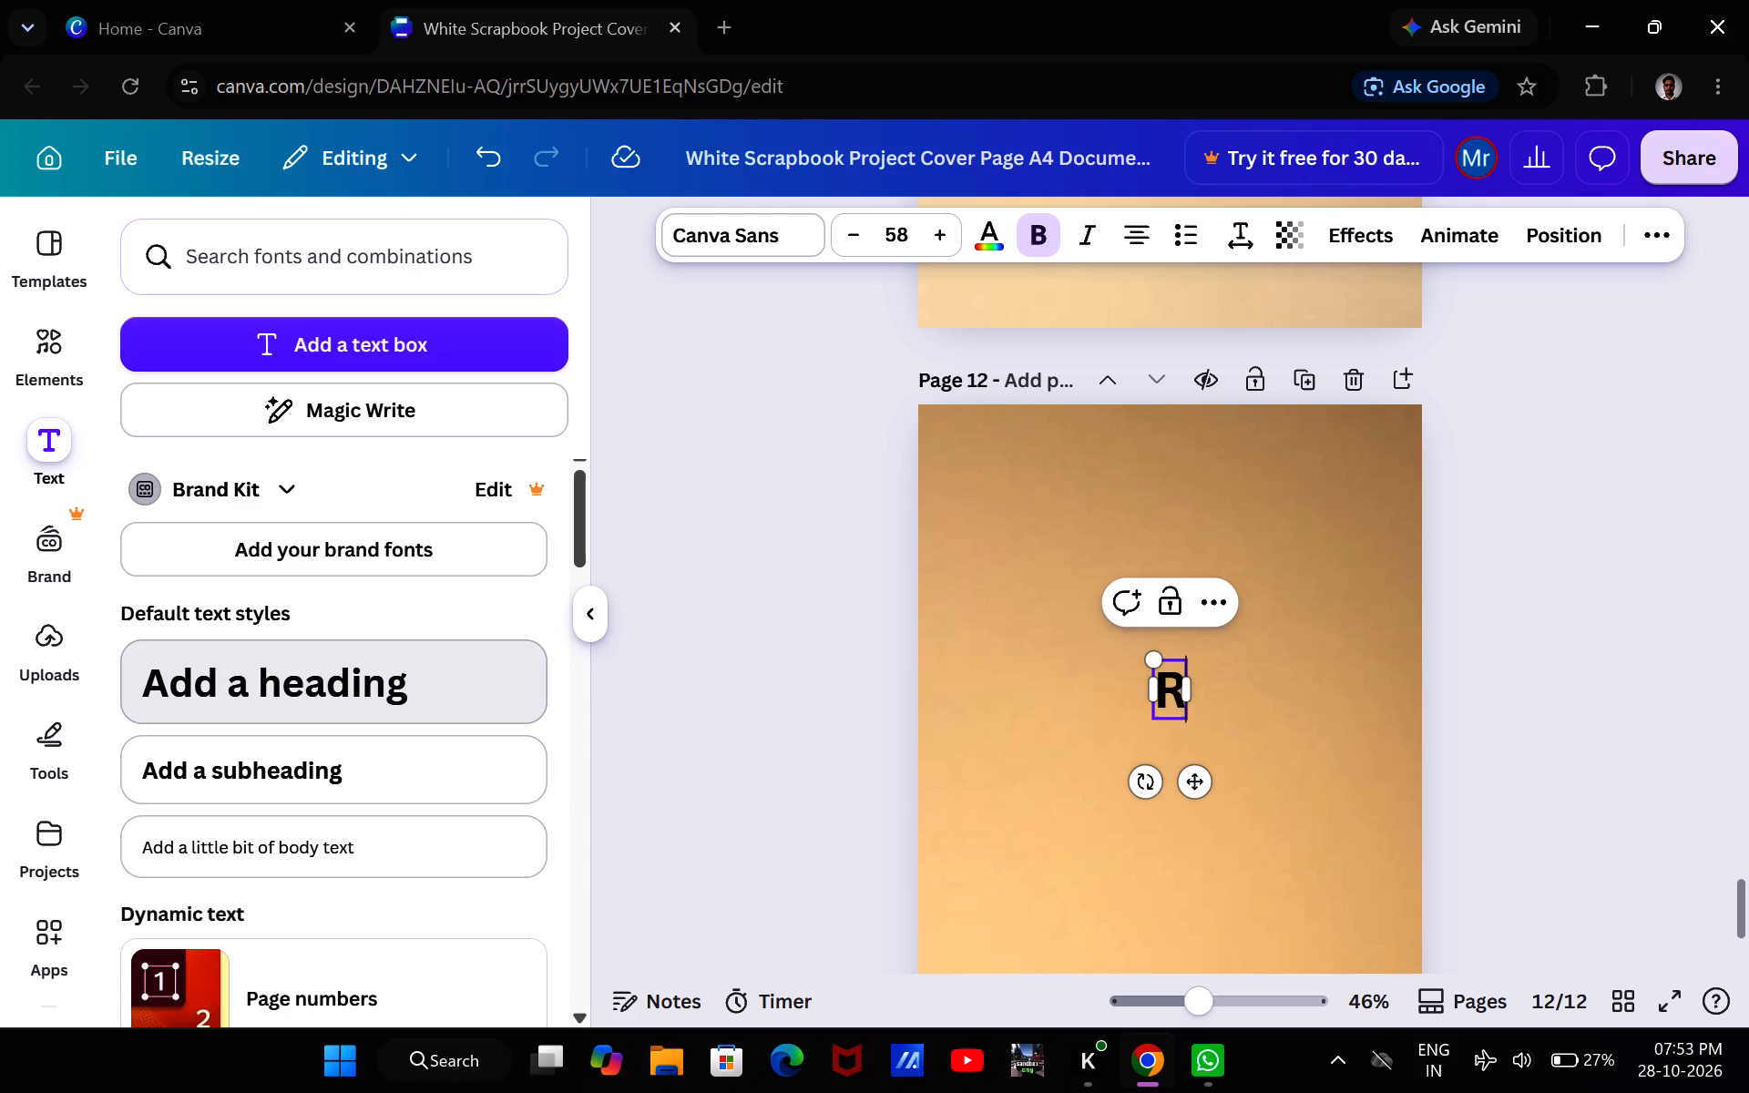
type("CONC")
type("LUSION")
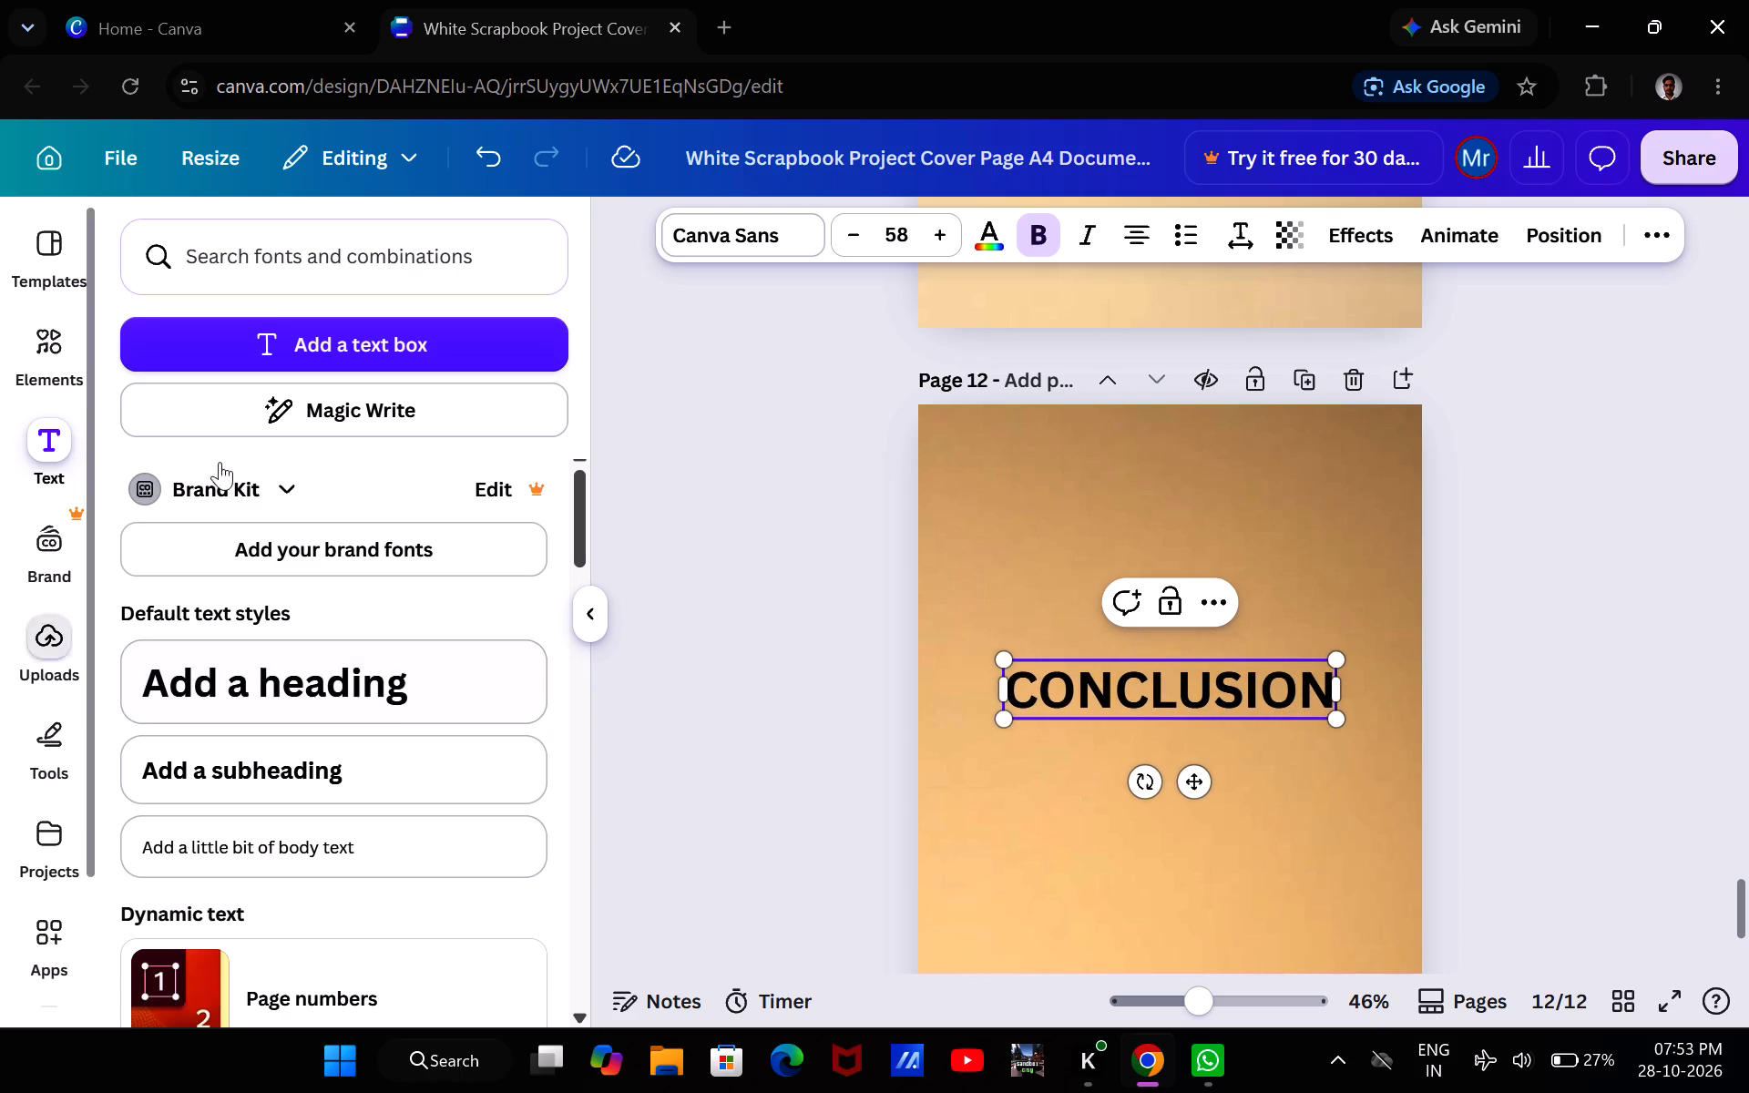
Apply the Drop shadow effect to the CONCLUSION heading and set its offset to 59.
left_click(1360, 226)
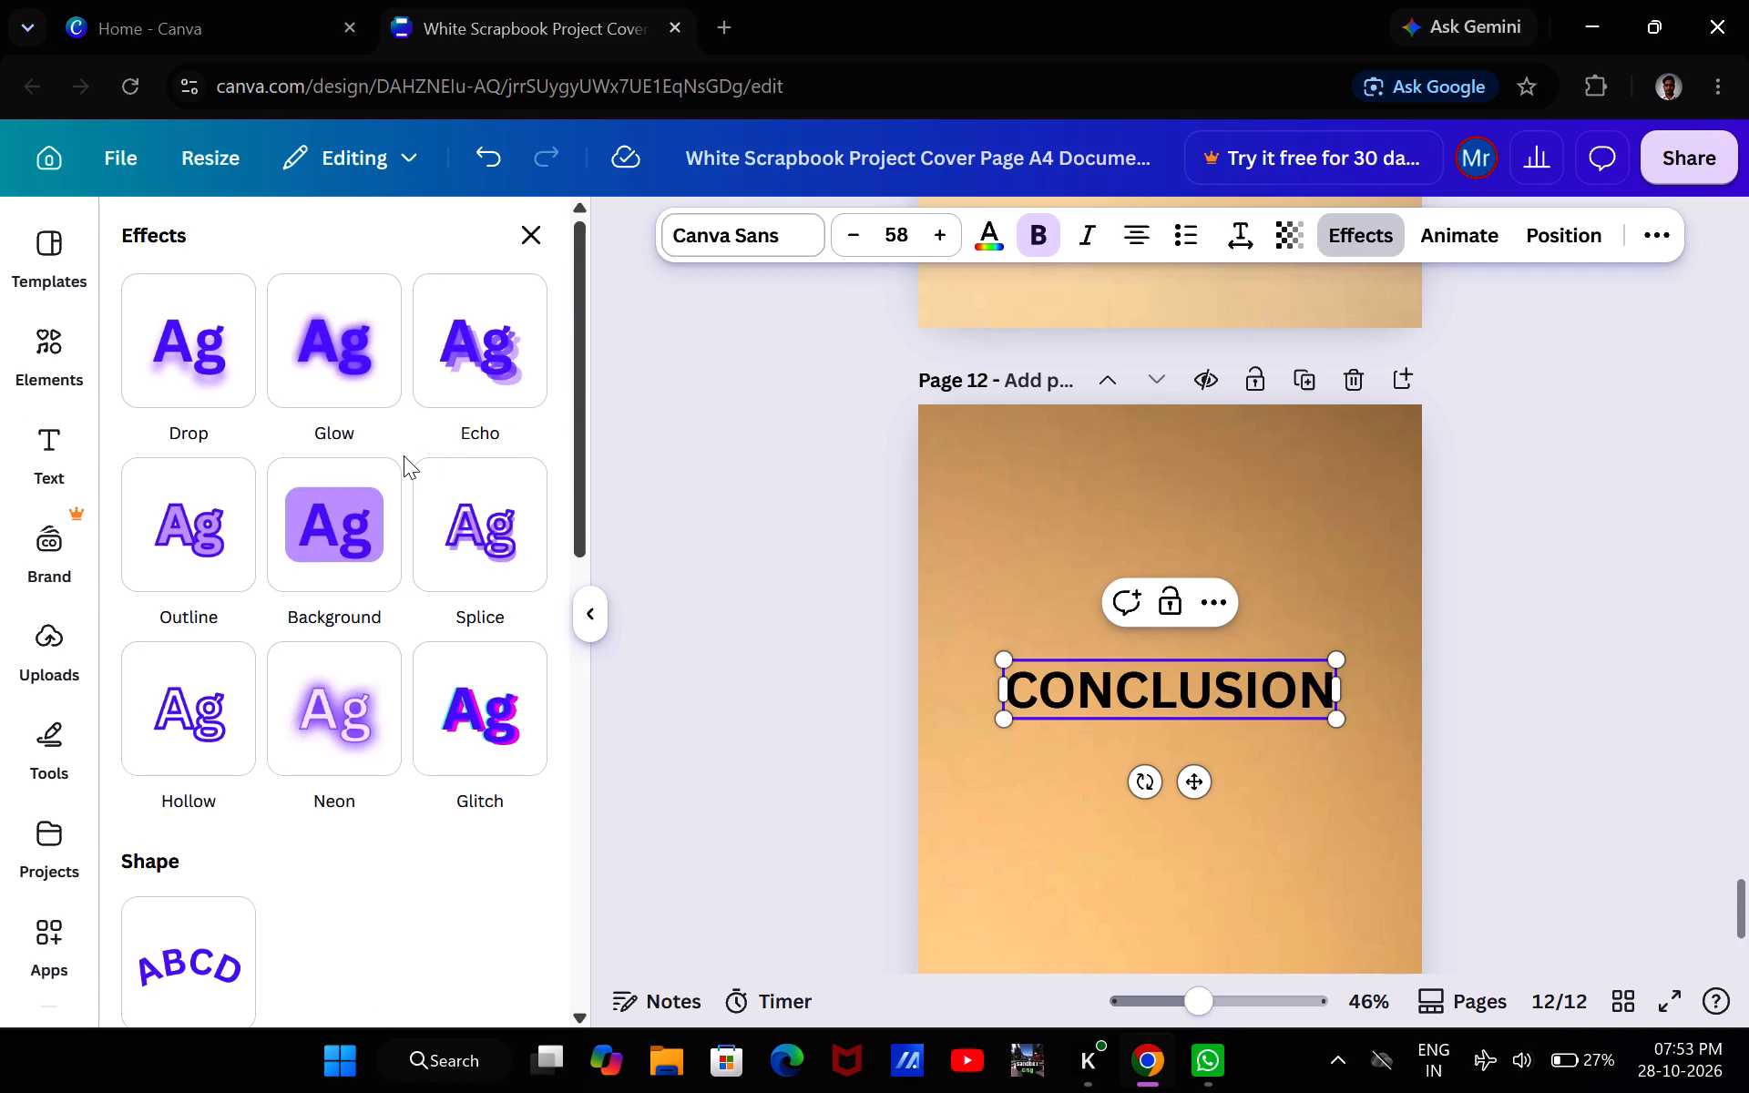
scroll(404, 455, "up", 1)
left_click(203, 345)
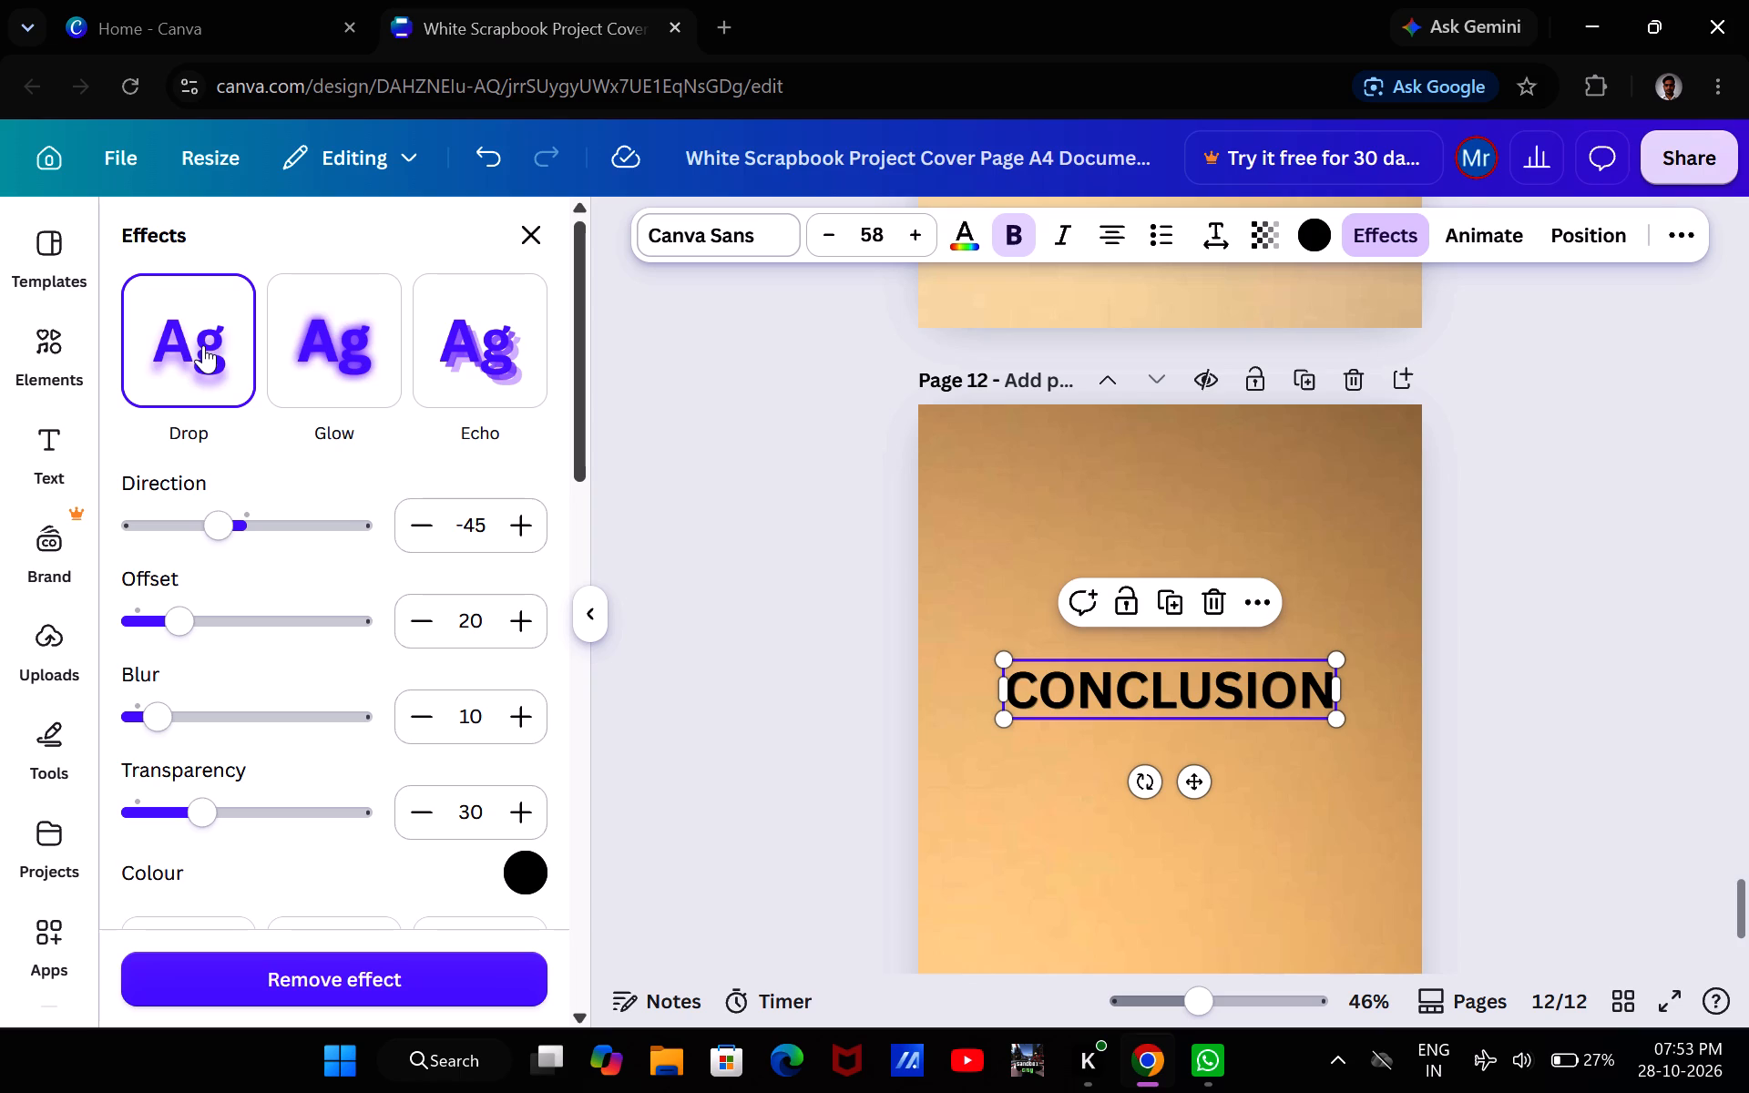
triple_click(520, 616)
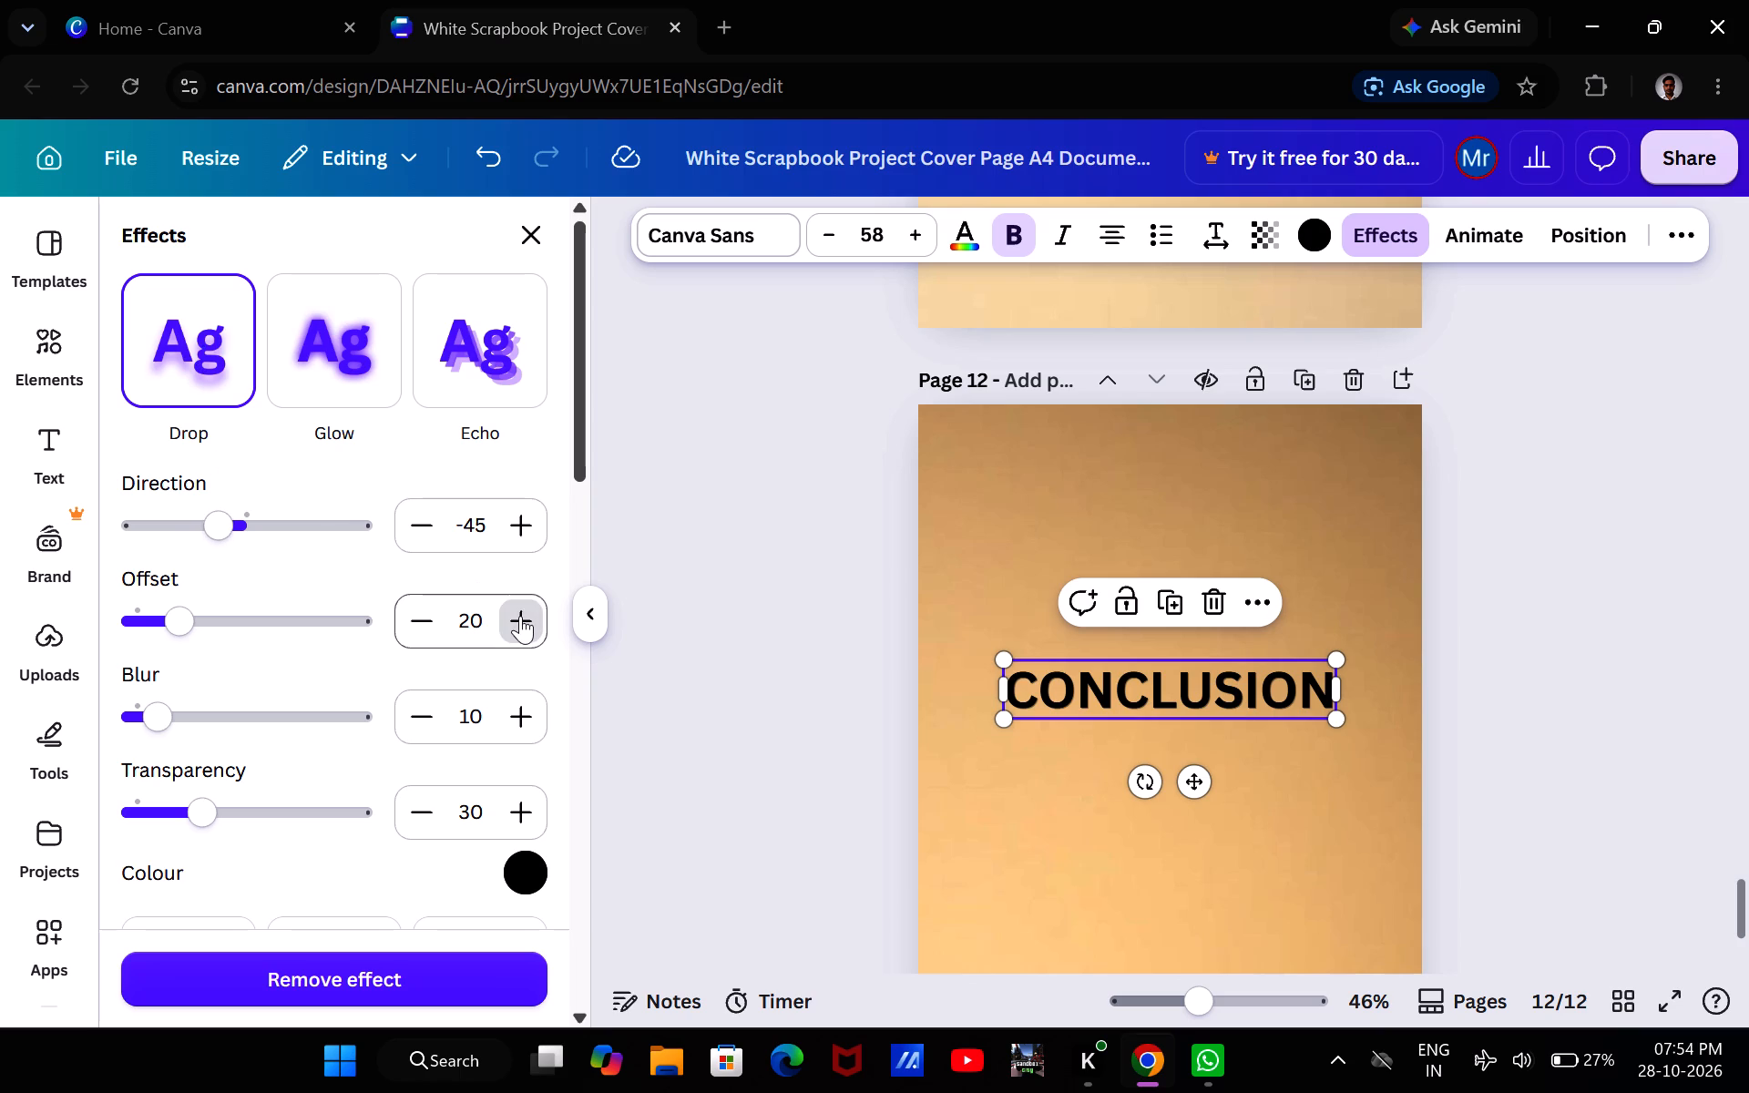
triple_click(520, 616)
left_click(520, 616)
left_click_drag(520, 616, 333, 623)
left_click(333, 623)
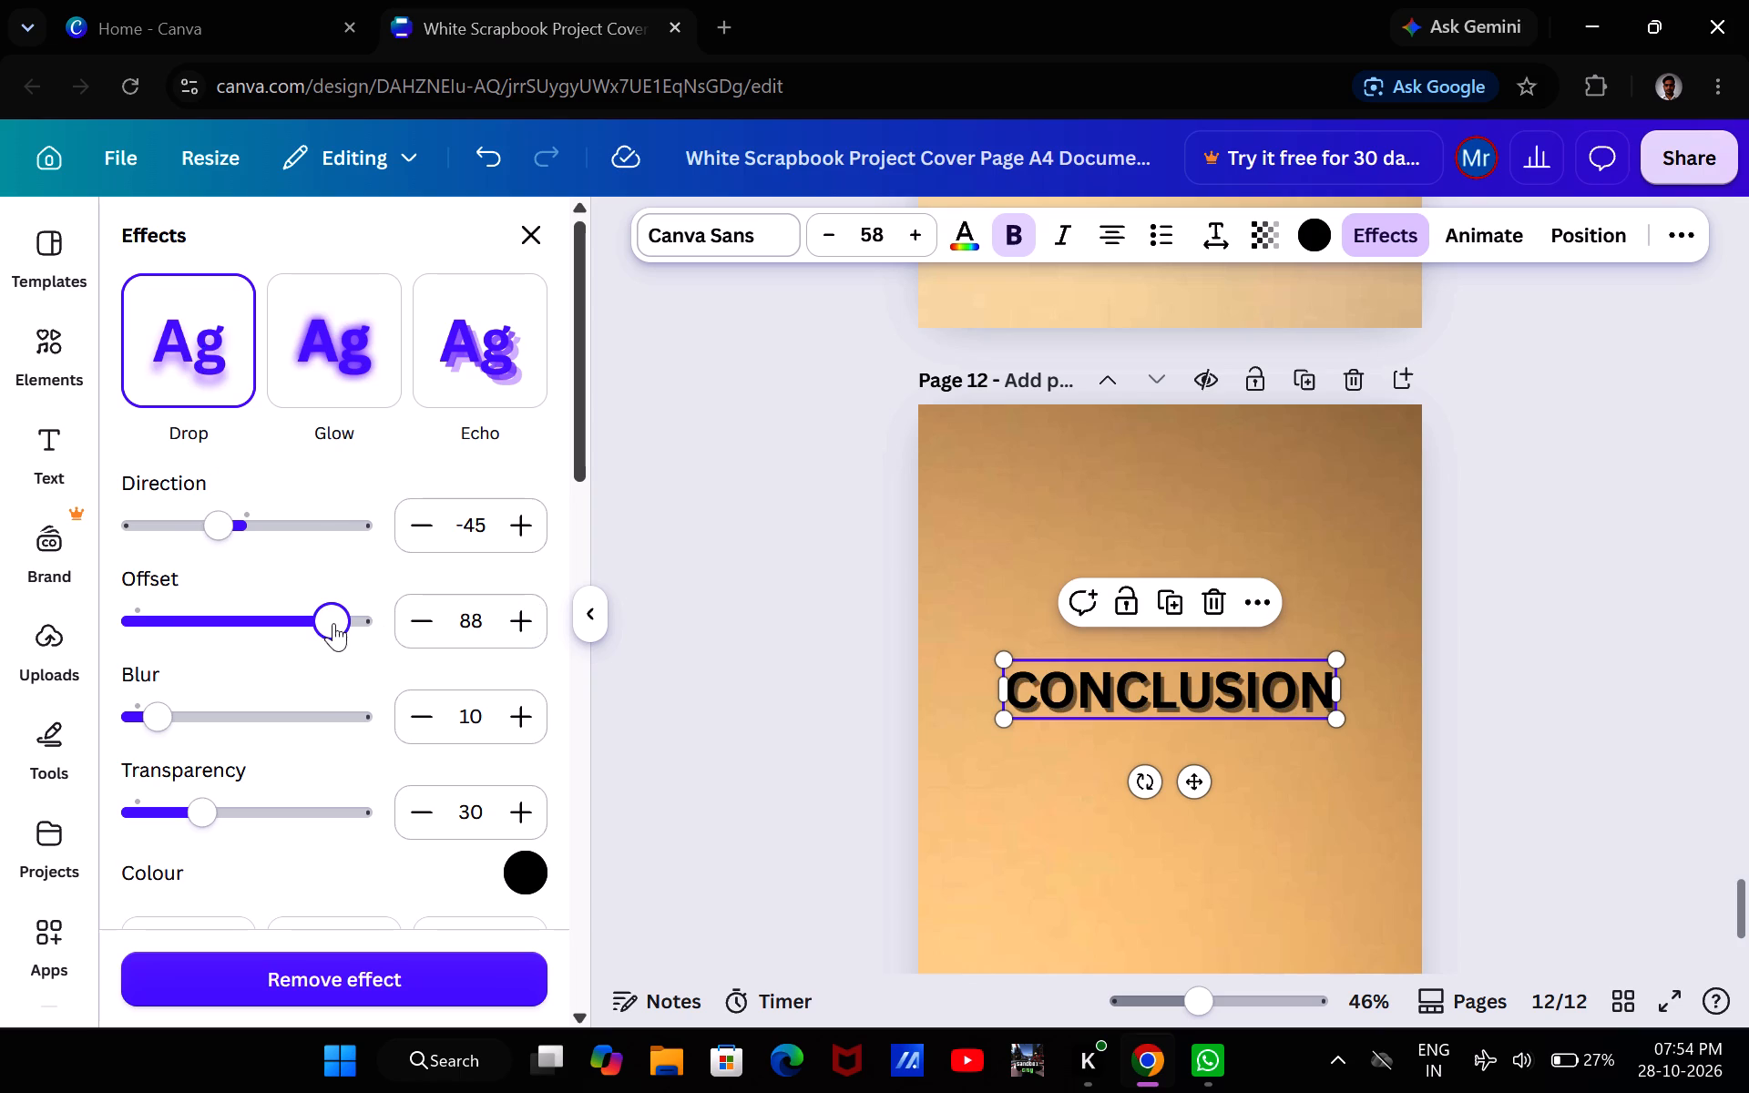
left_click(266, 605)
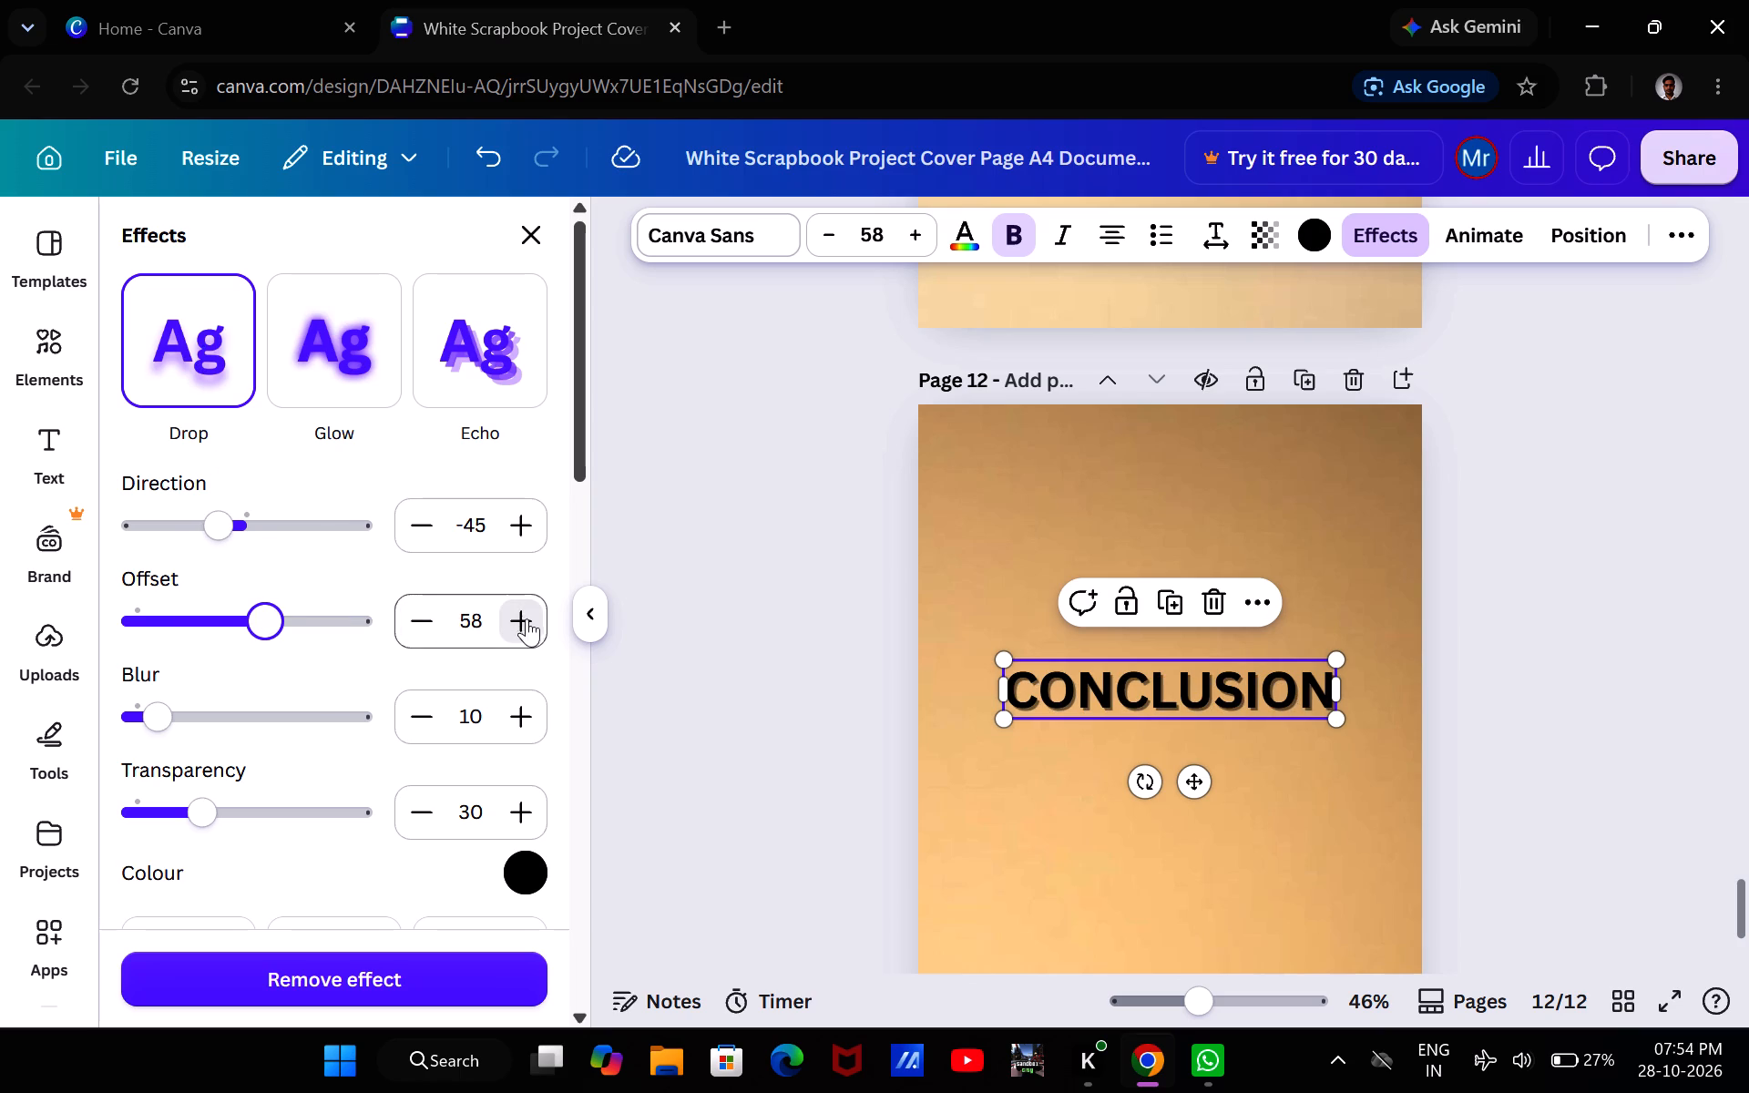
left_click(531, 619)
Set the CONCLUSION heading's shadow blur to 76 and the shadow transparency to 68.
left_click(339, 720)
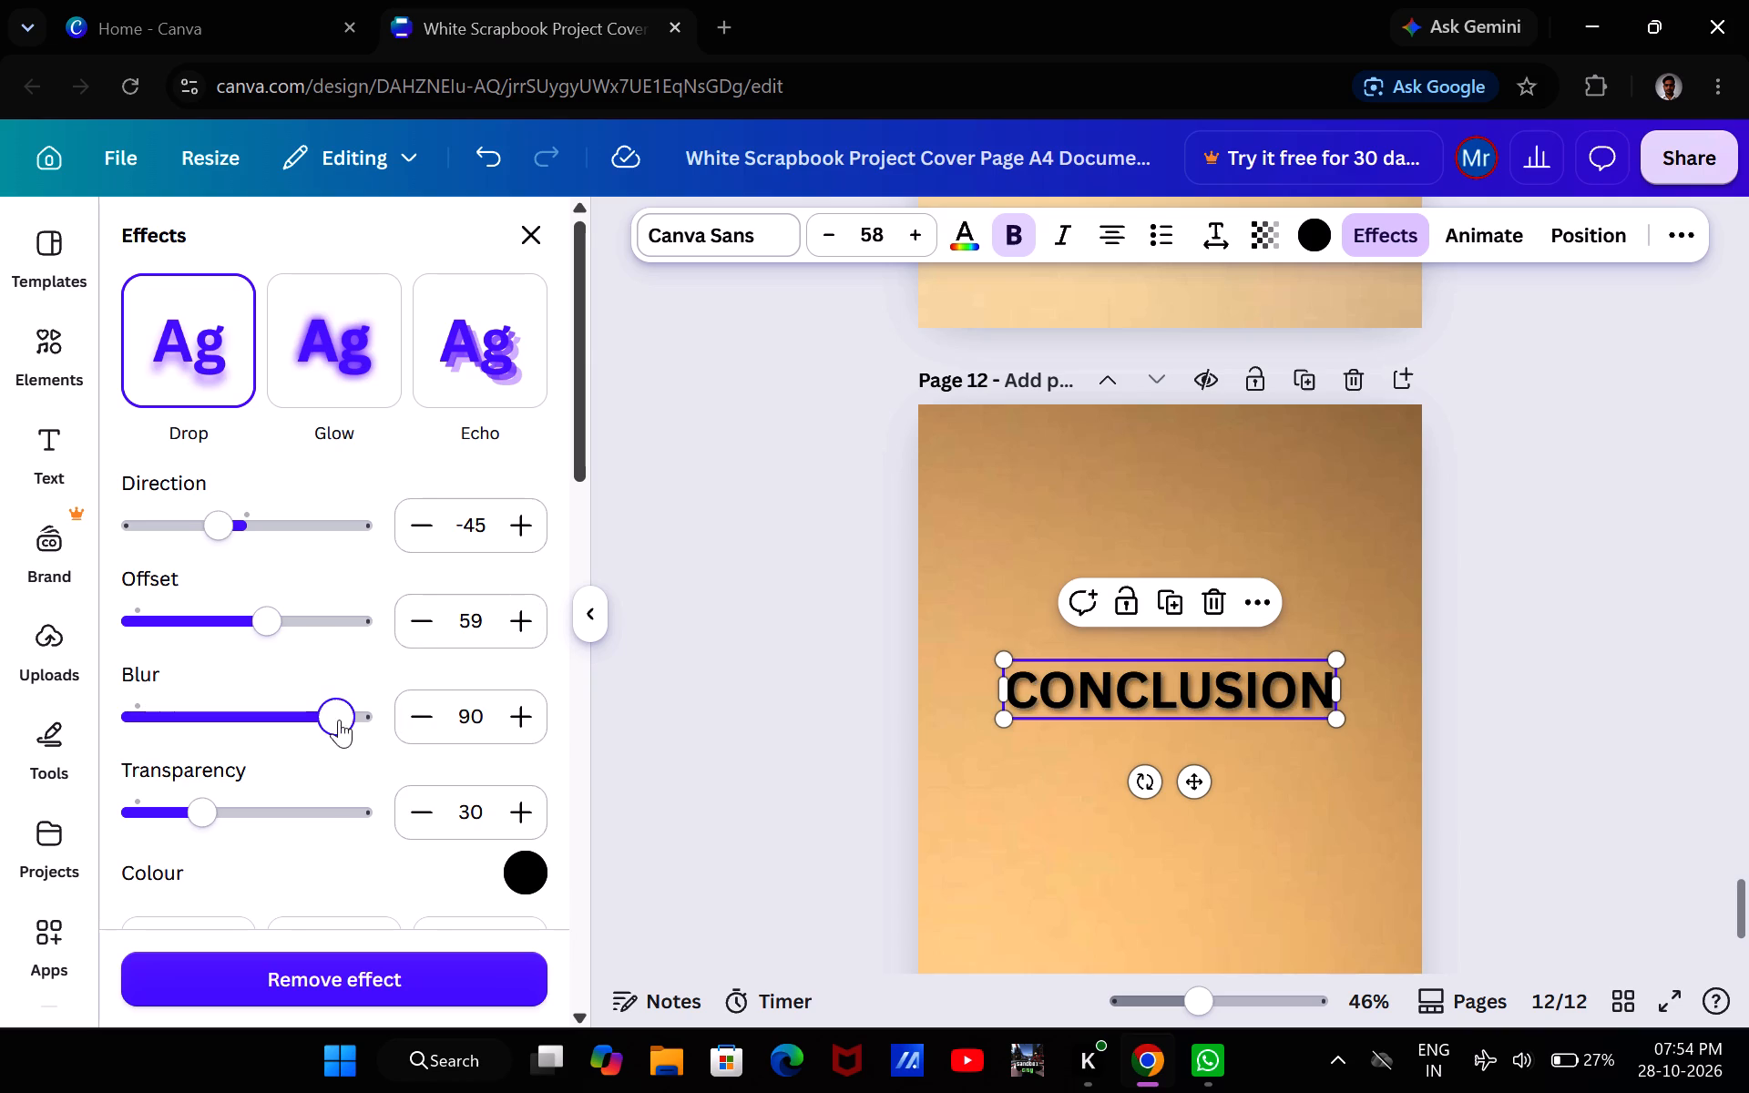
left_click(322, 717)
triple_click(447, 714)
left_click_drag(447, 714, 427, 713)
triple_click(427, 713)
triple_click(427, 713)
double_click(427, 713)
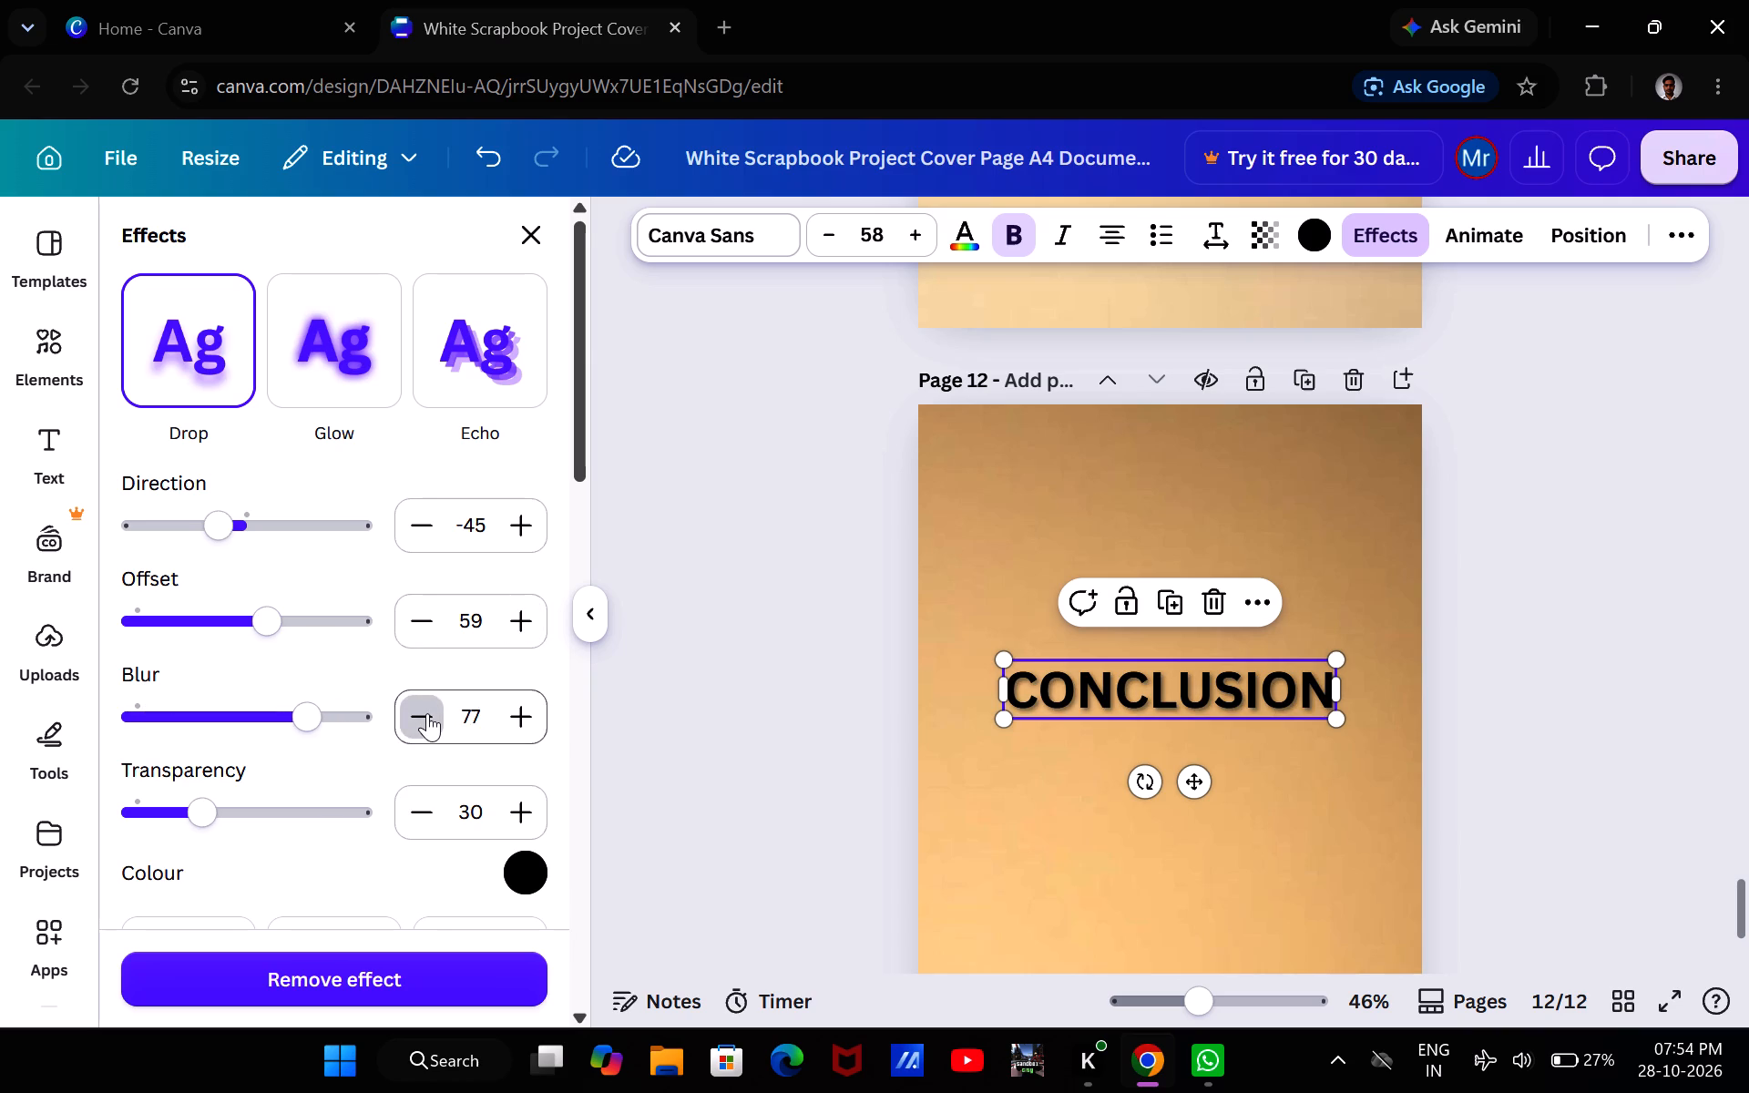
left_click(519, 716)
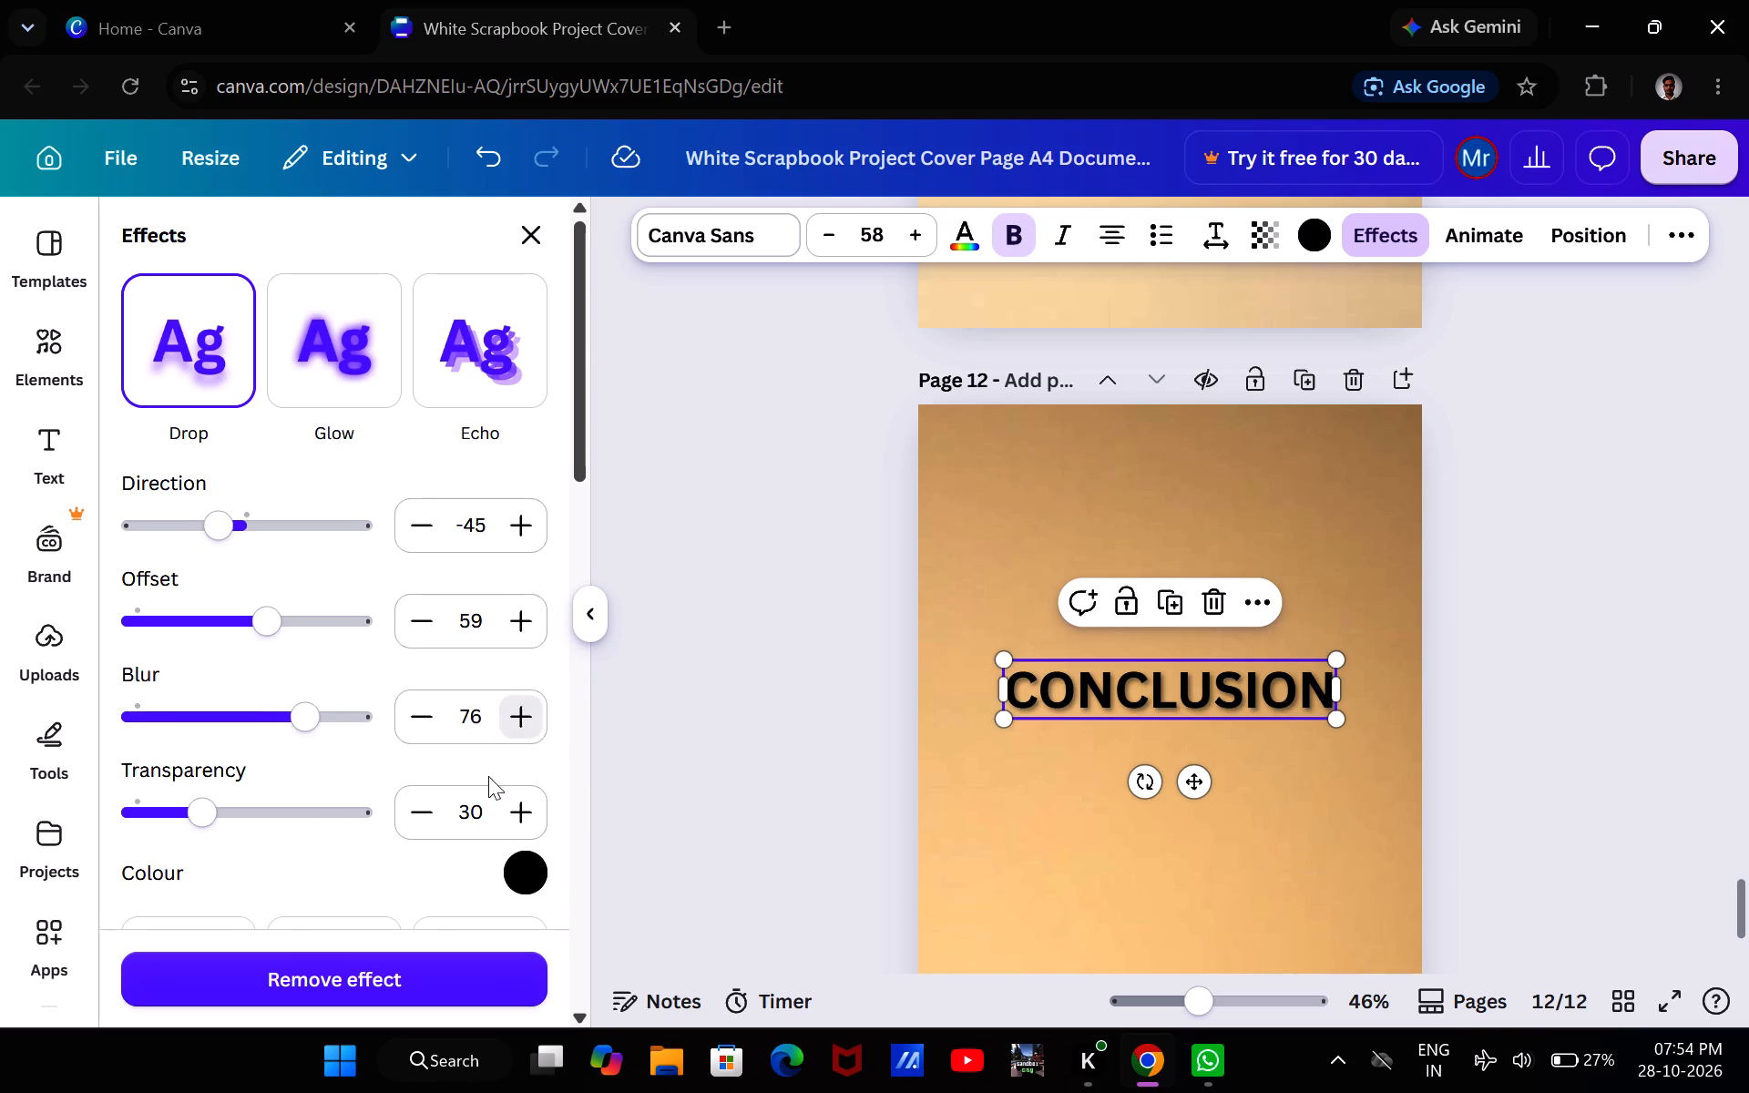
left_click(332, 816)
left_click(280, 807)
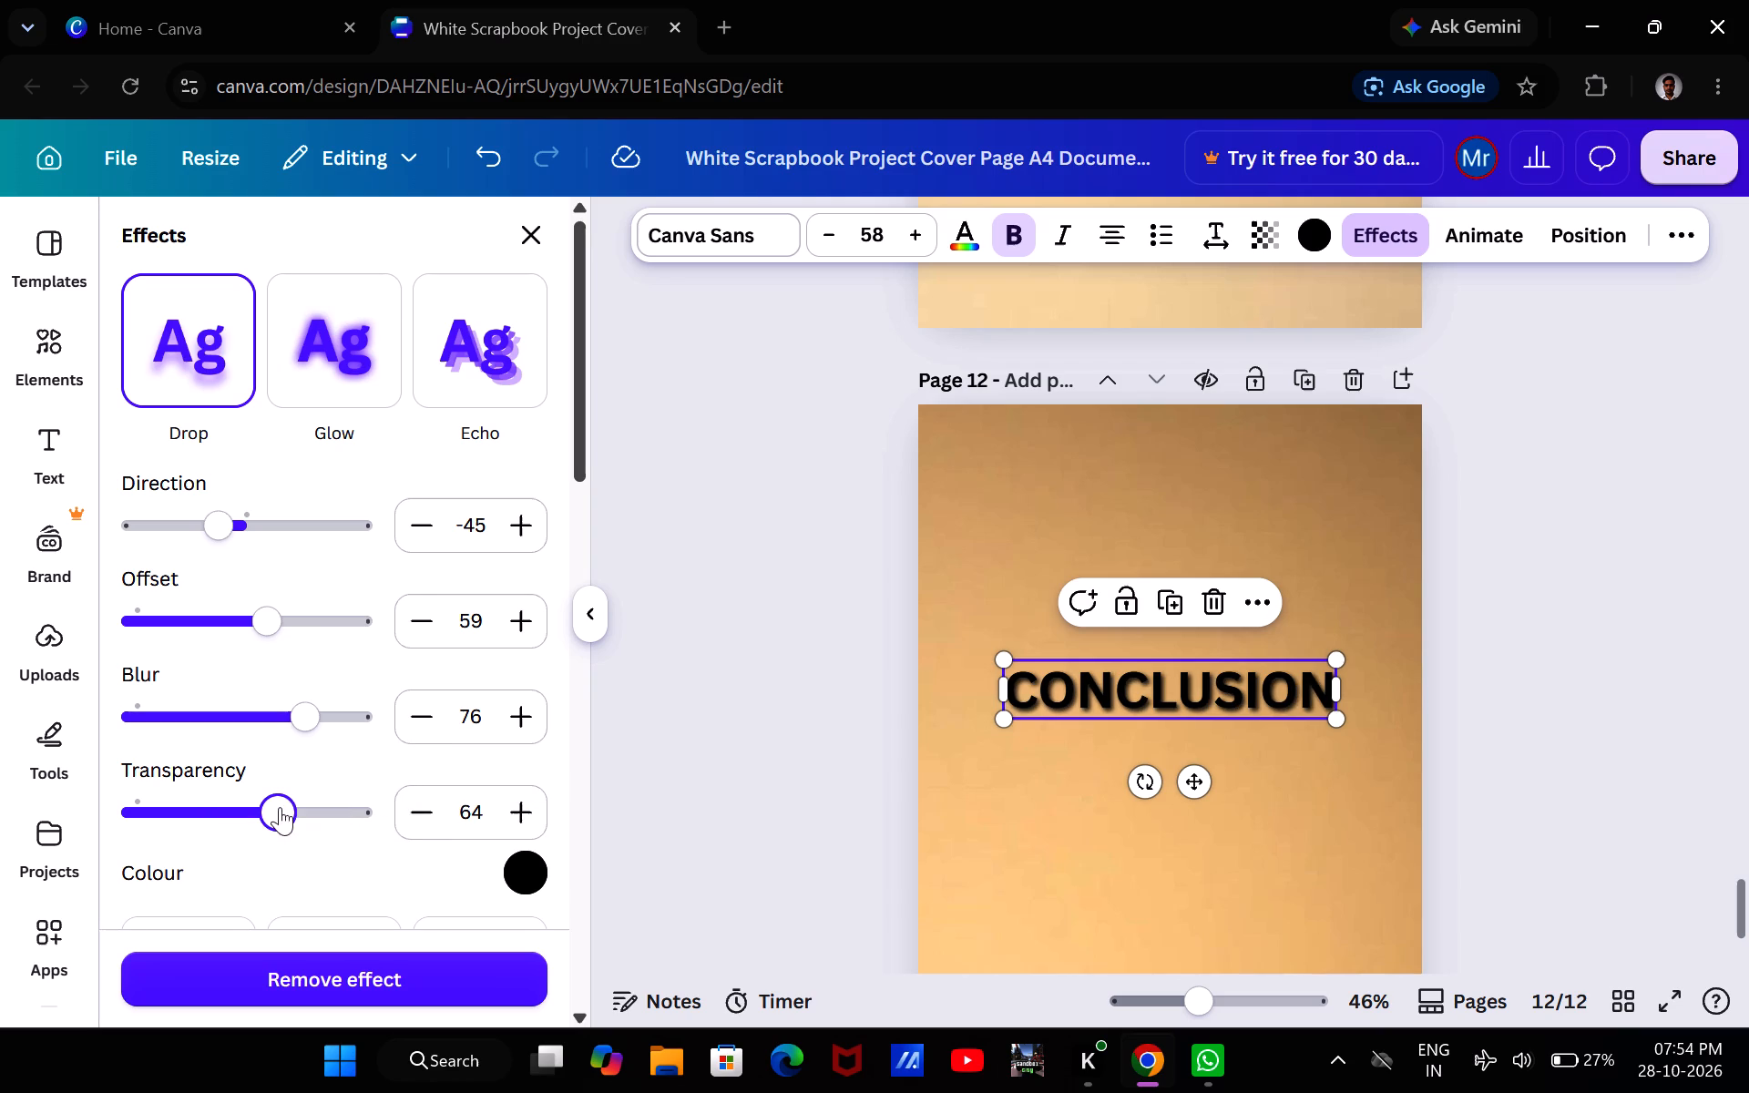
triple_click(529, 803)
left_click(529, 803)
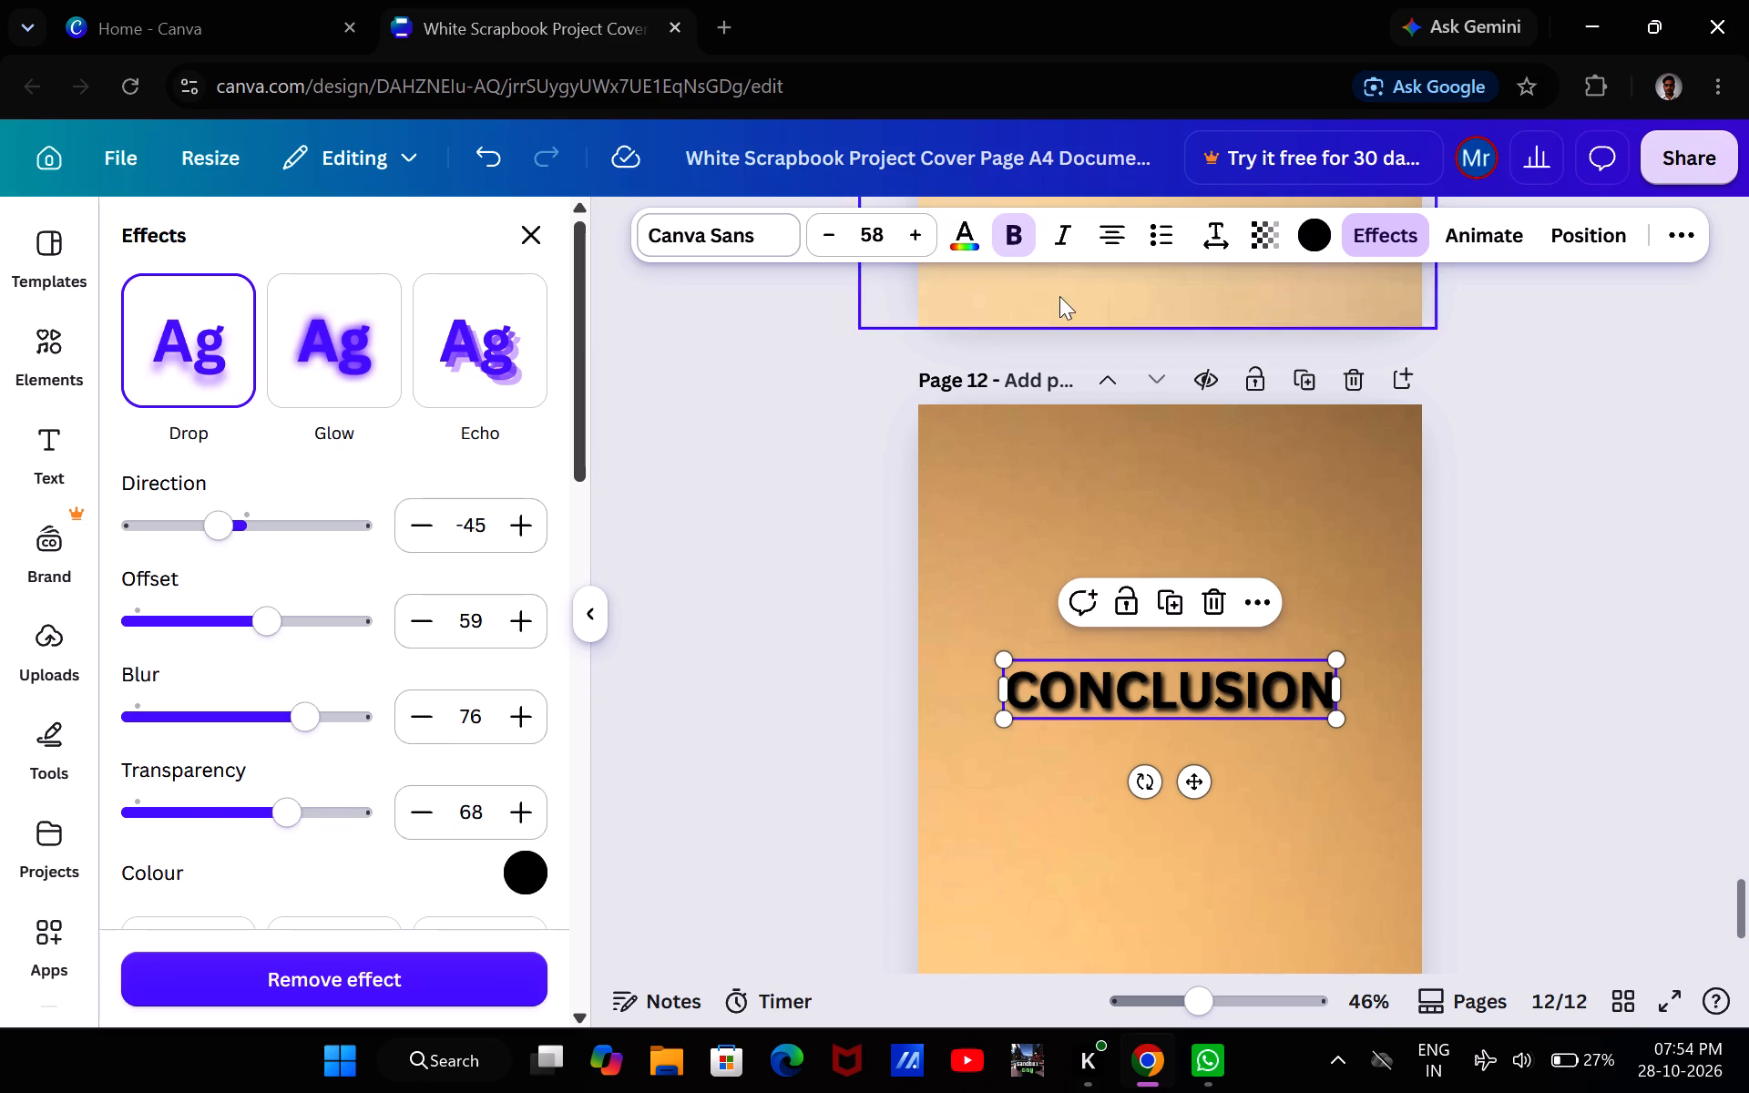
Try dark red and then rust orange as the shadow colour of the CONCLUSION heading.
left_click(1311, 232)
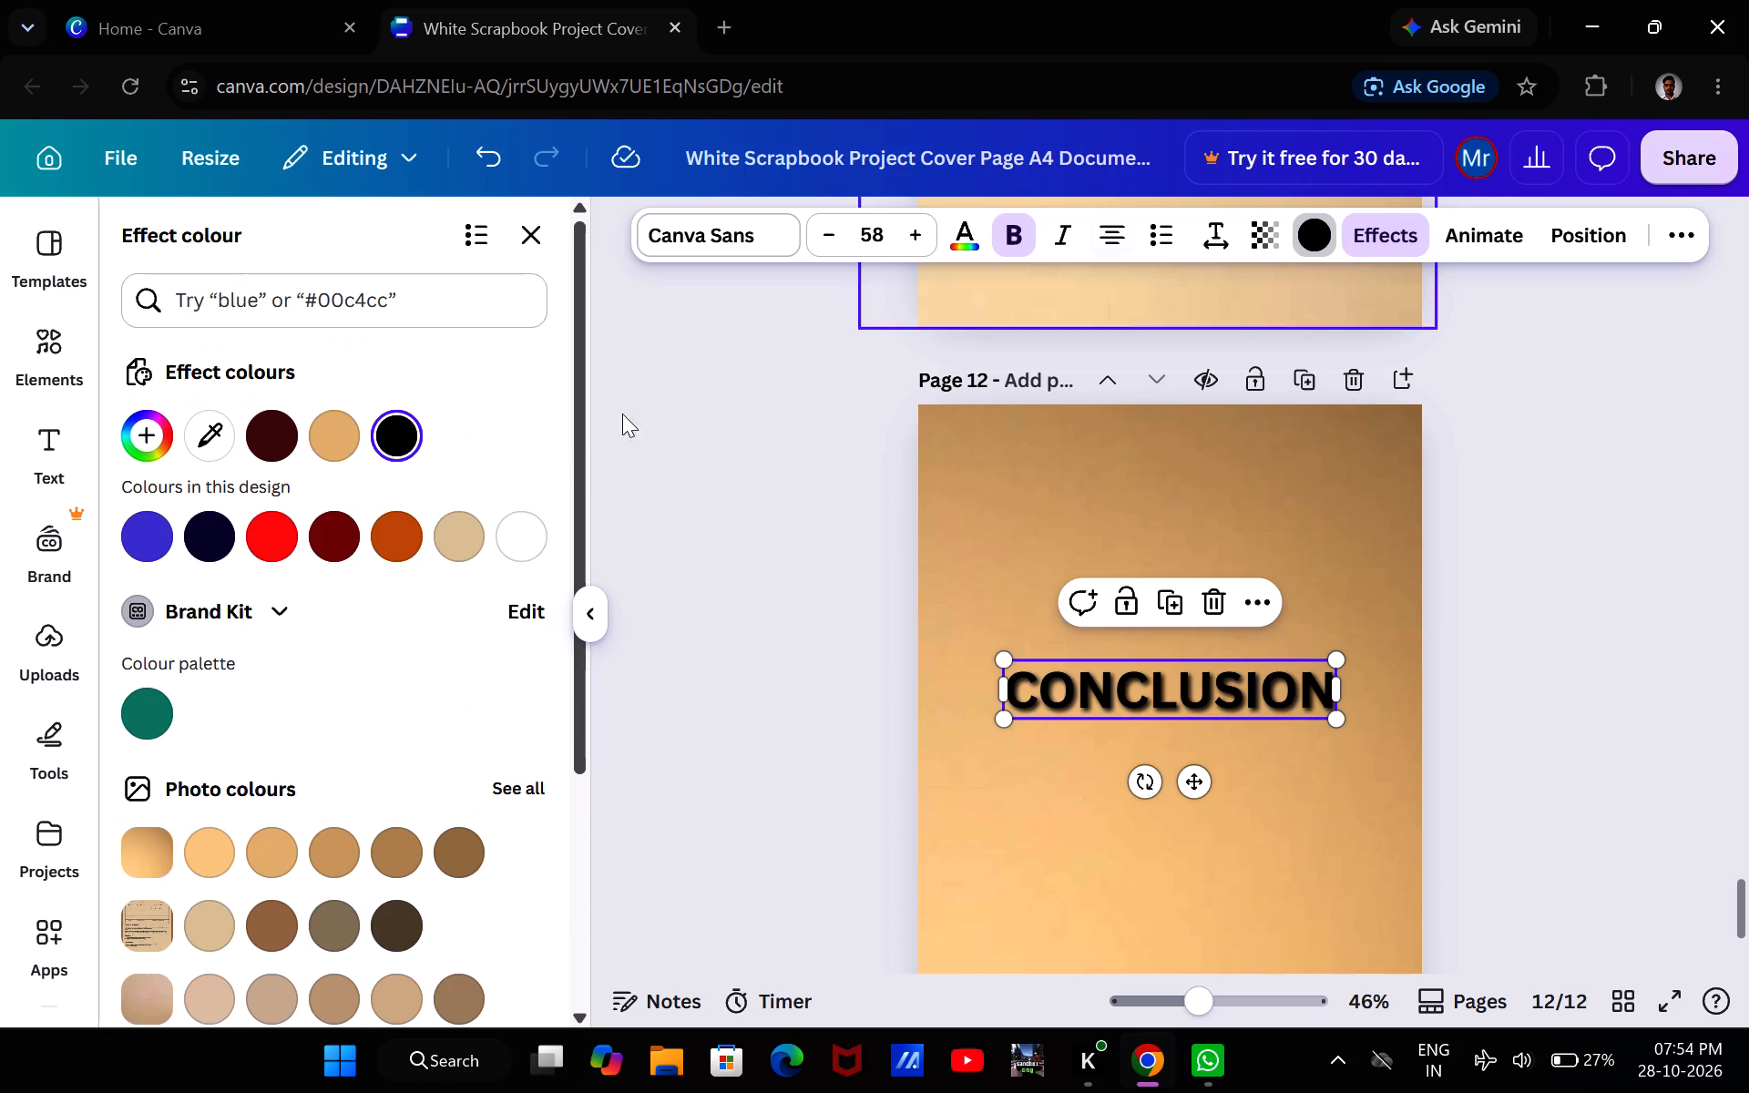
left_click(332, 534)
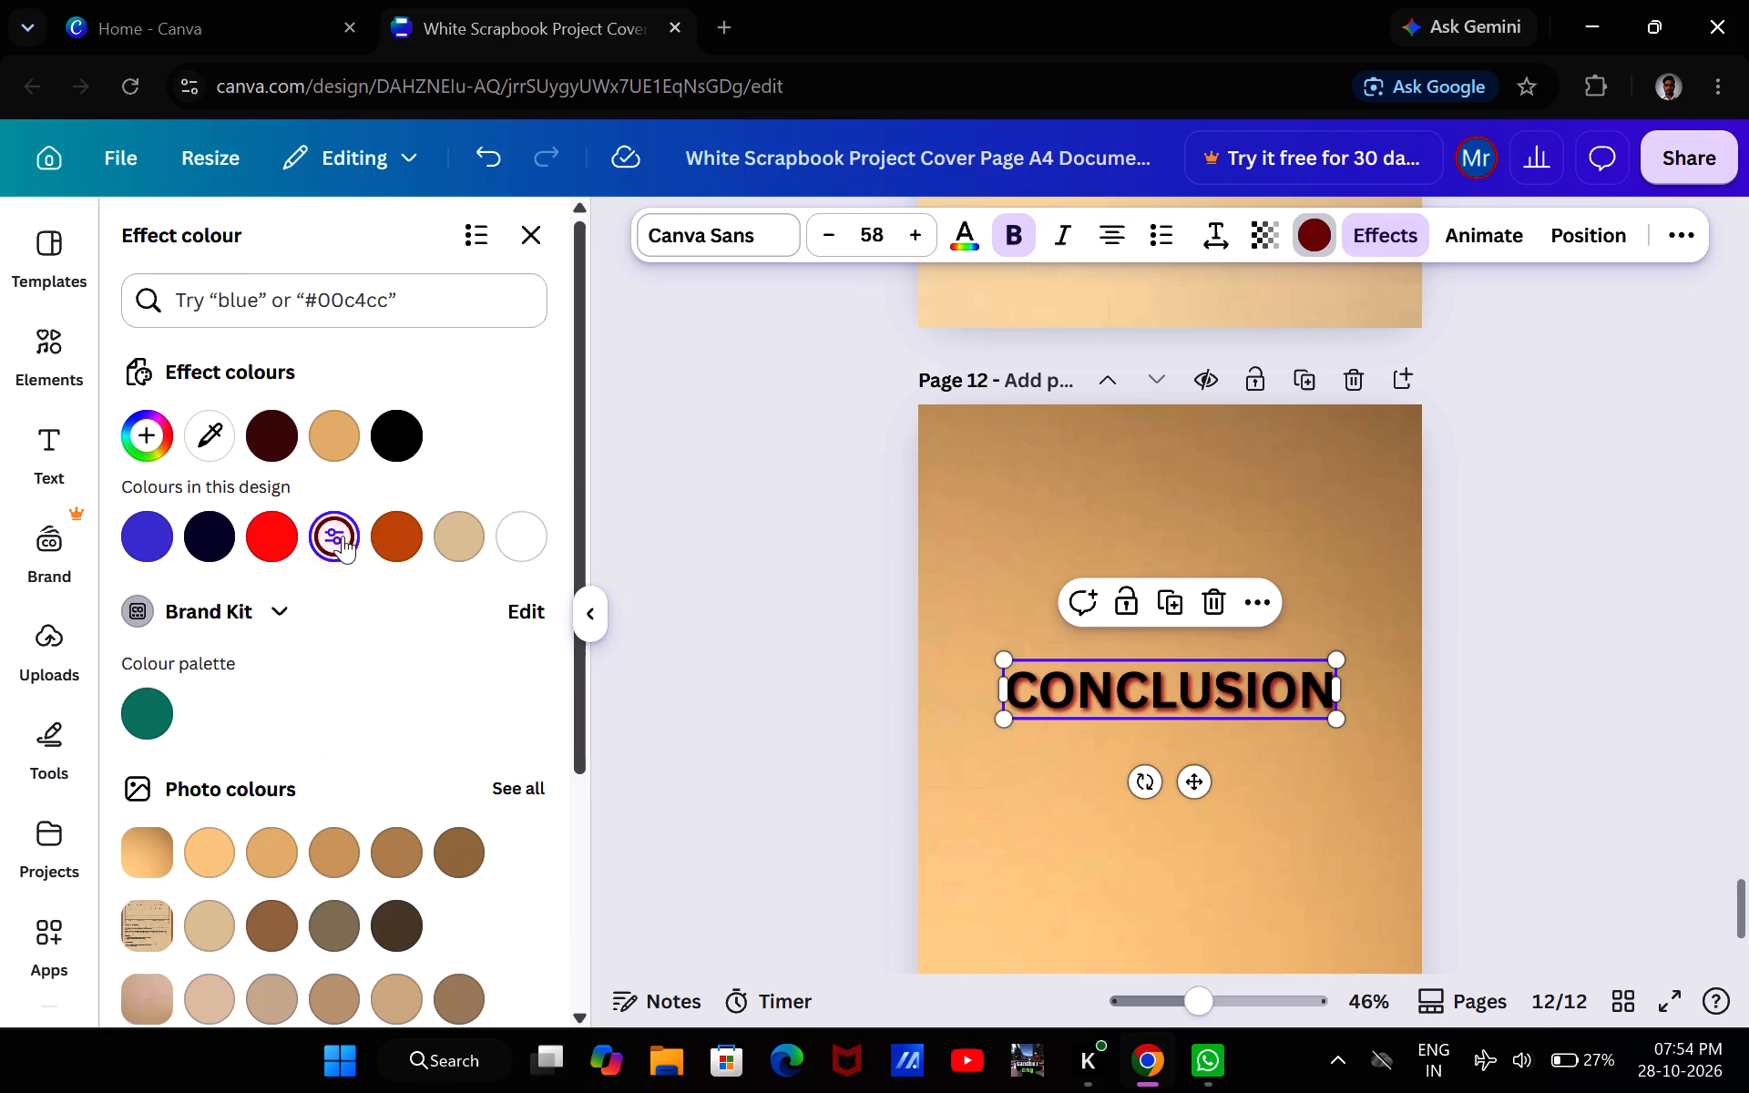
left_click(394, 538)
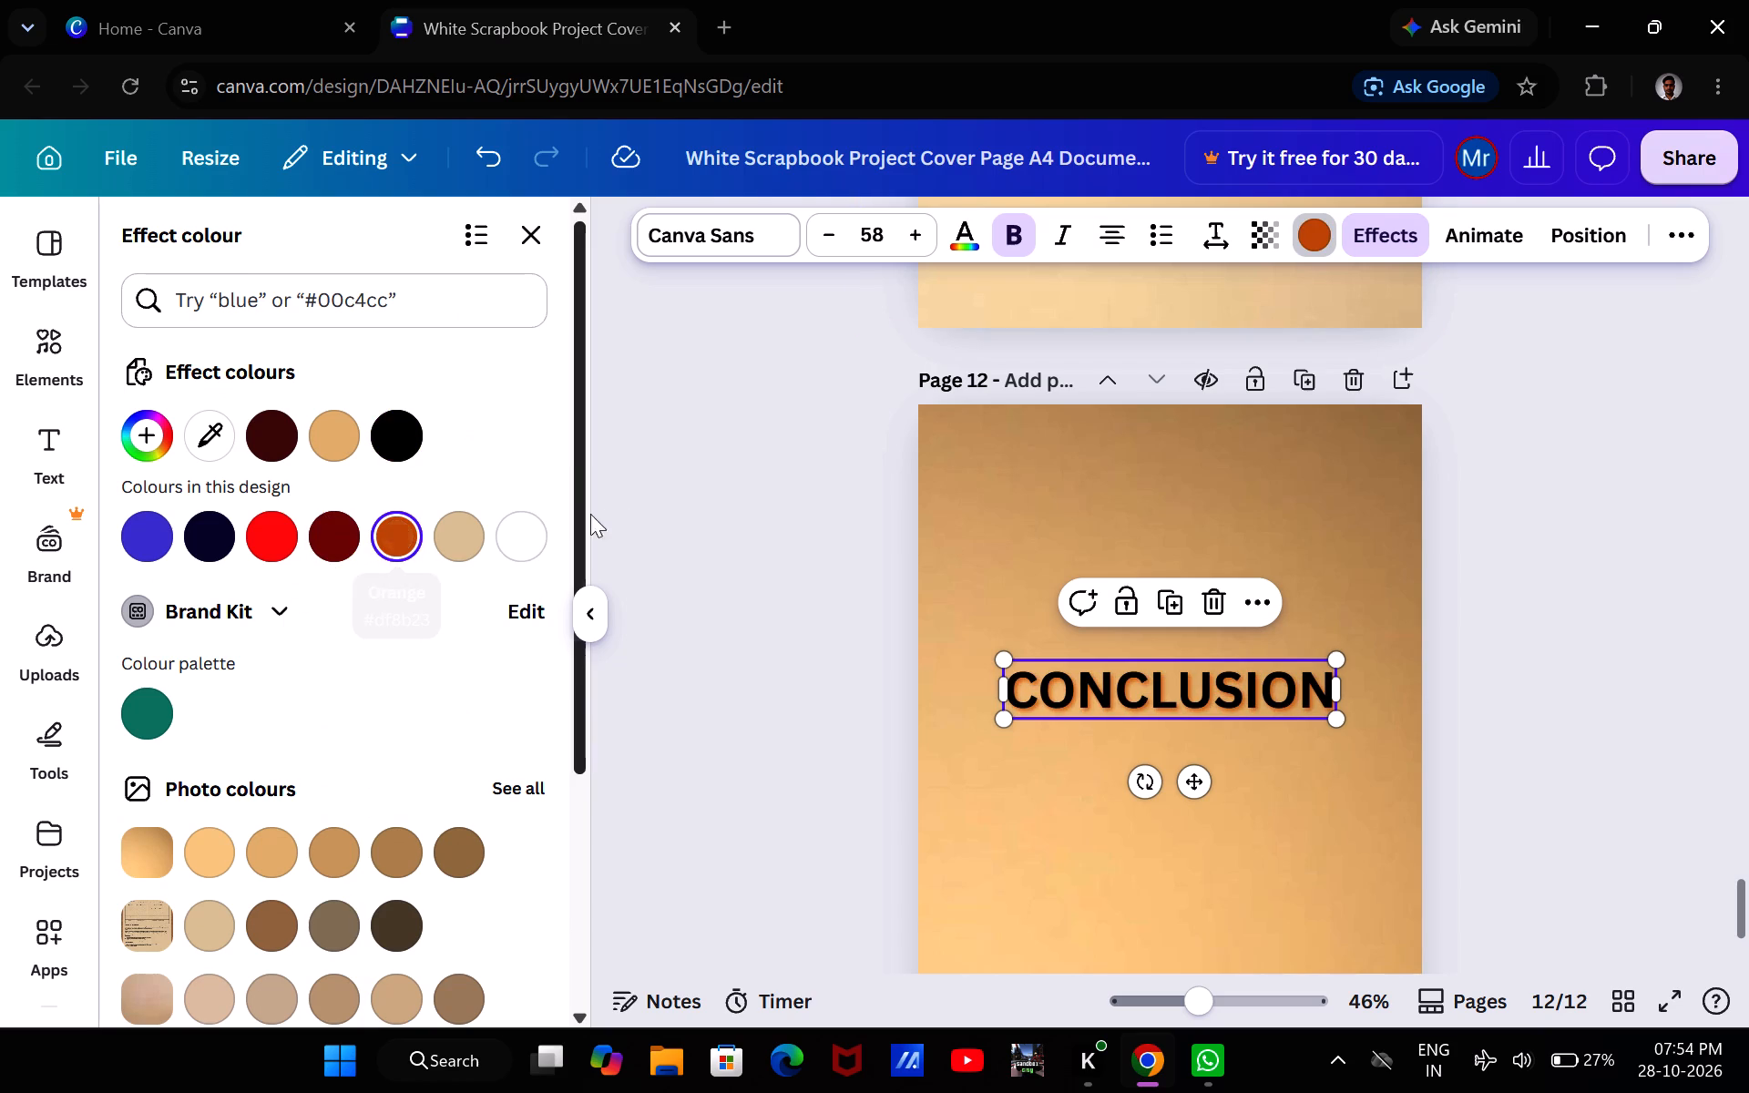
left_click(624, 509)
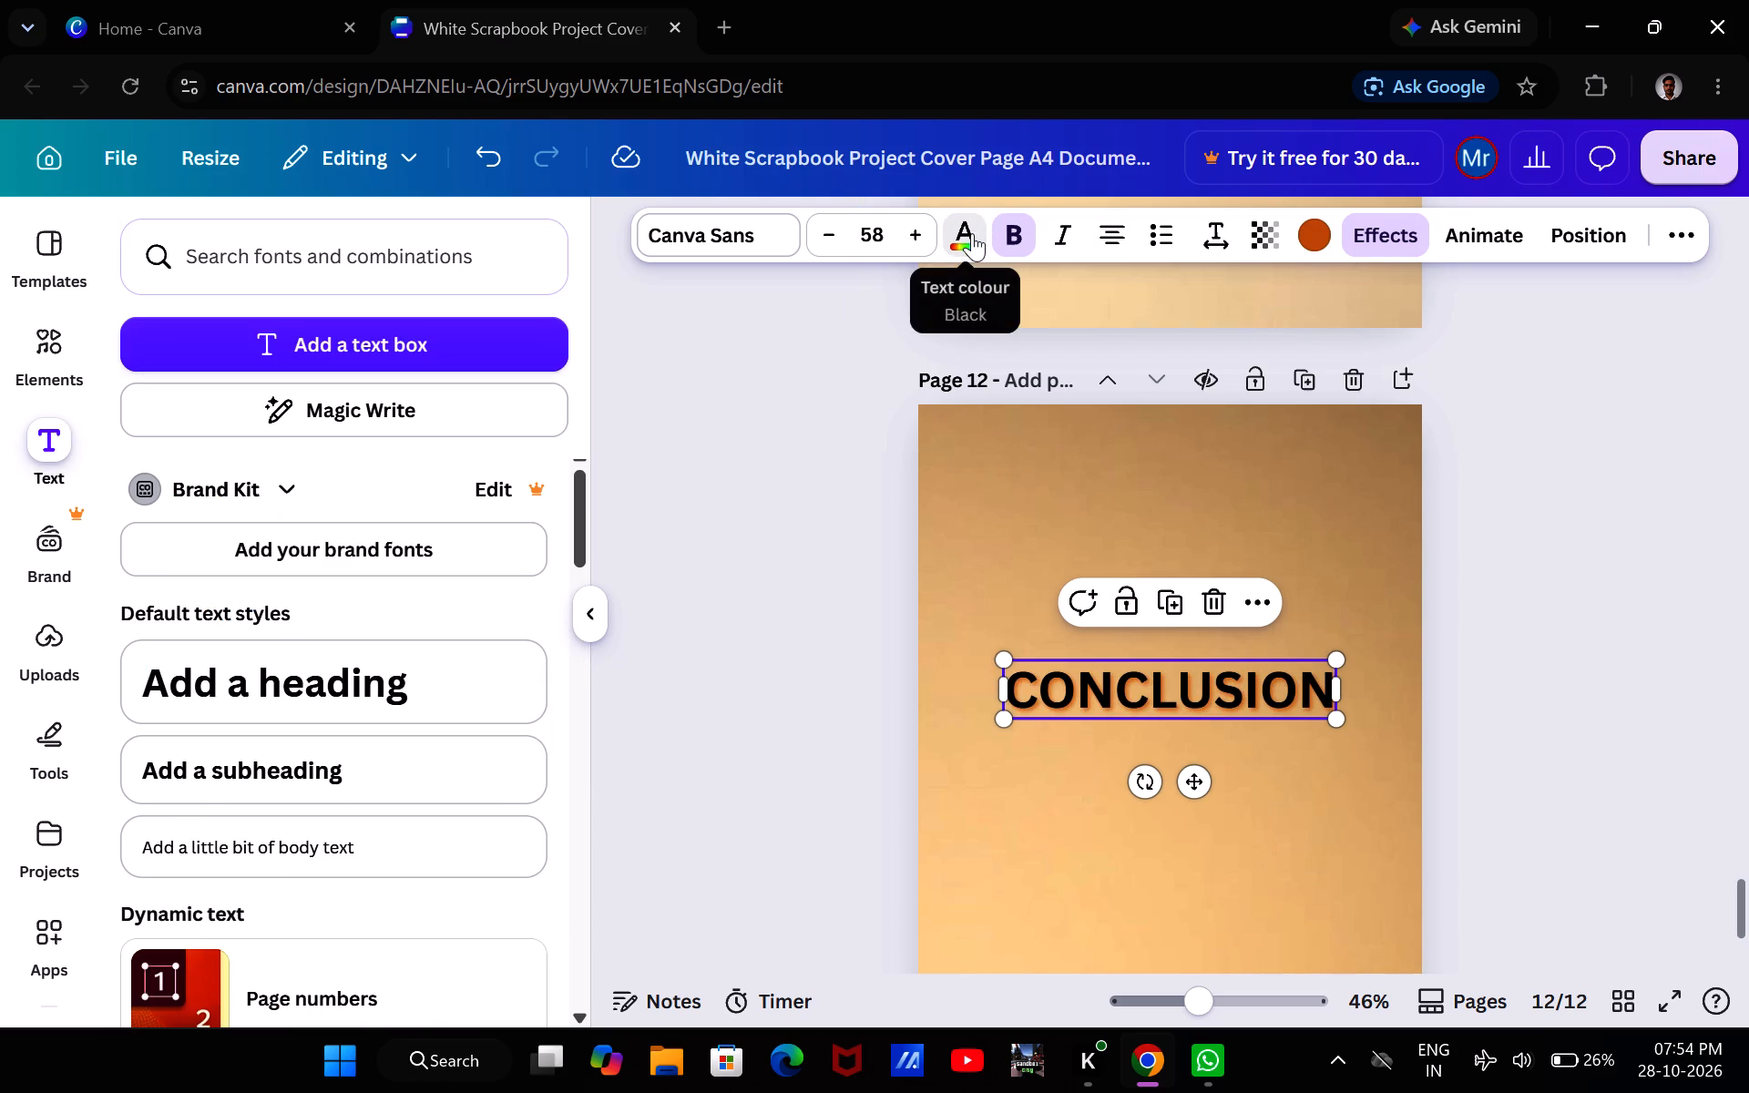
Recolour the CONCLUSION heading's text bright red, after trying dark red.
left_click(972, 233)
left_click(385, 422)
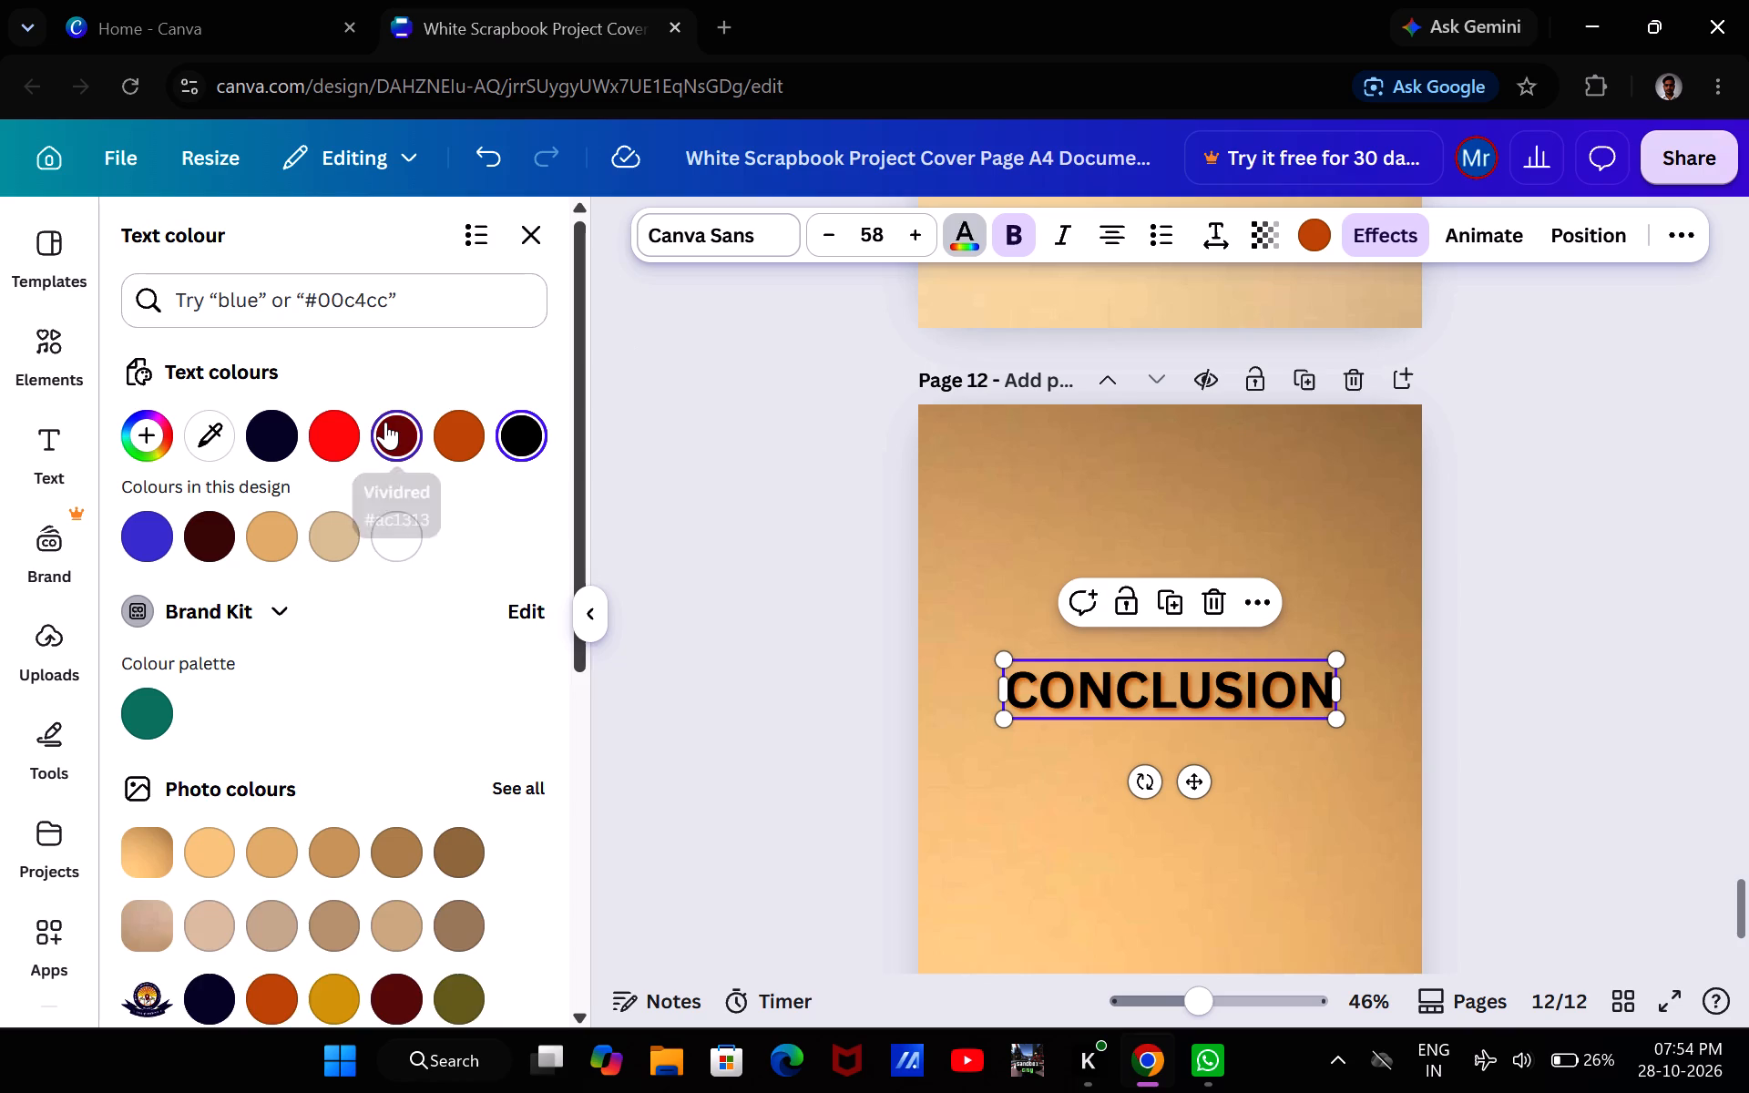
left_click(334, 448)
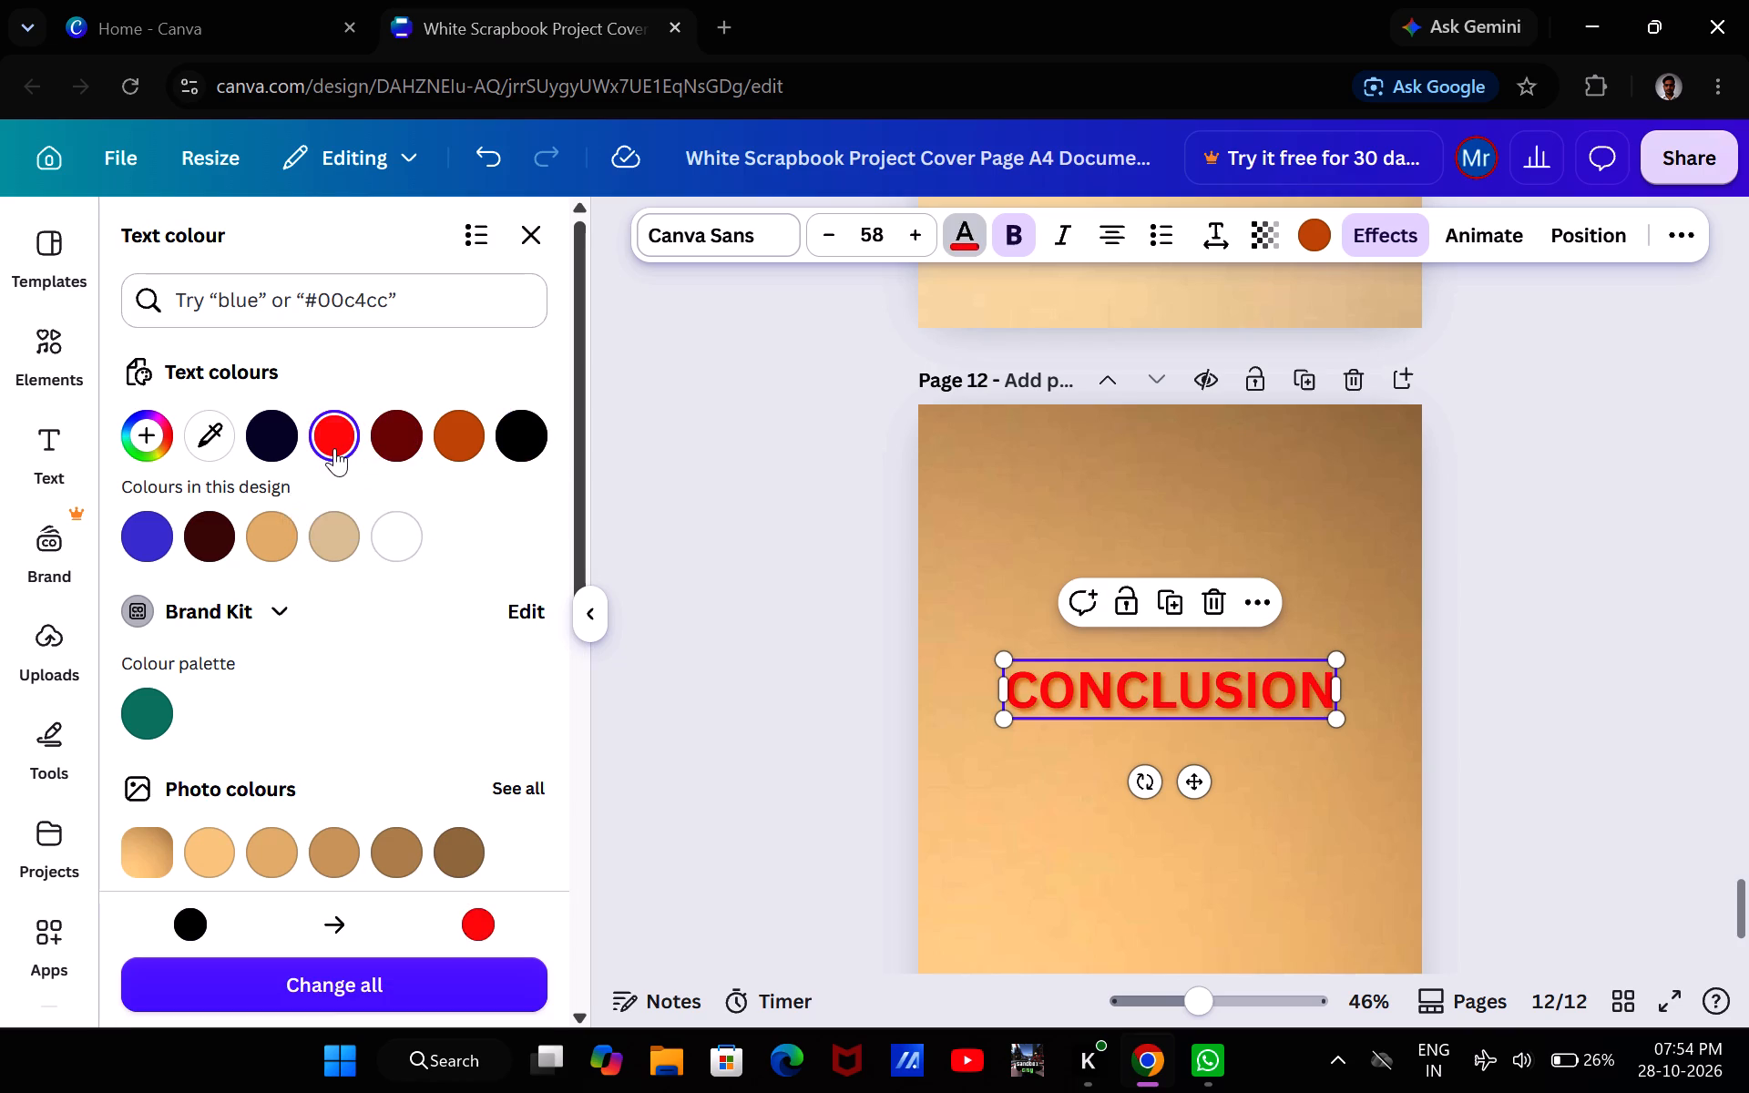
Set the CONCLUSION heading's shadow colour to black.
left_click(1321, 241)
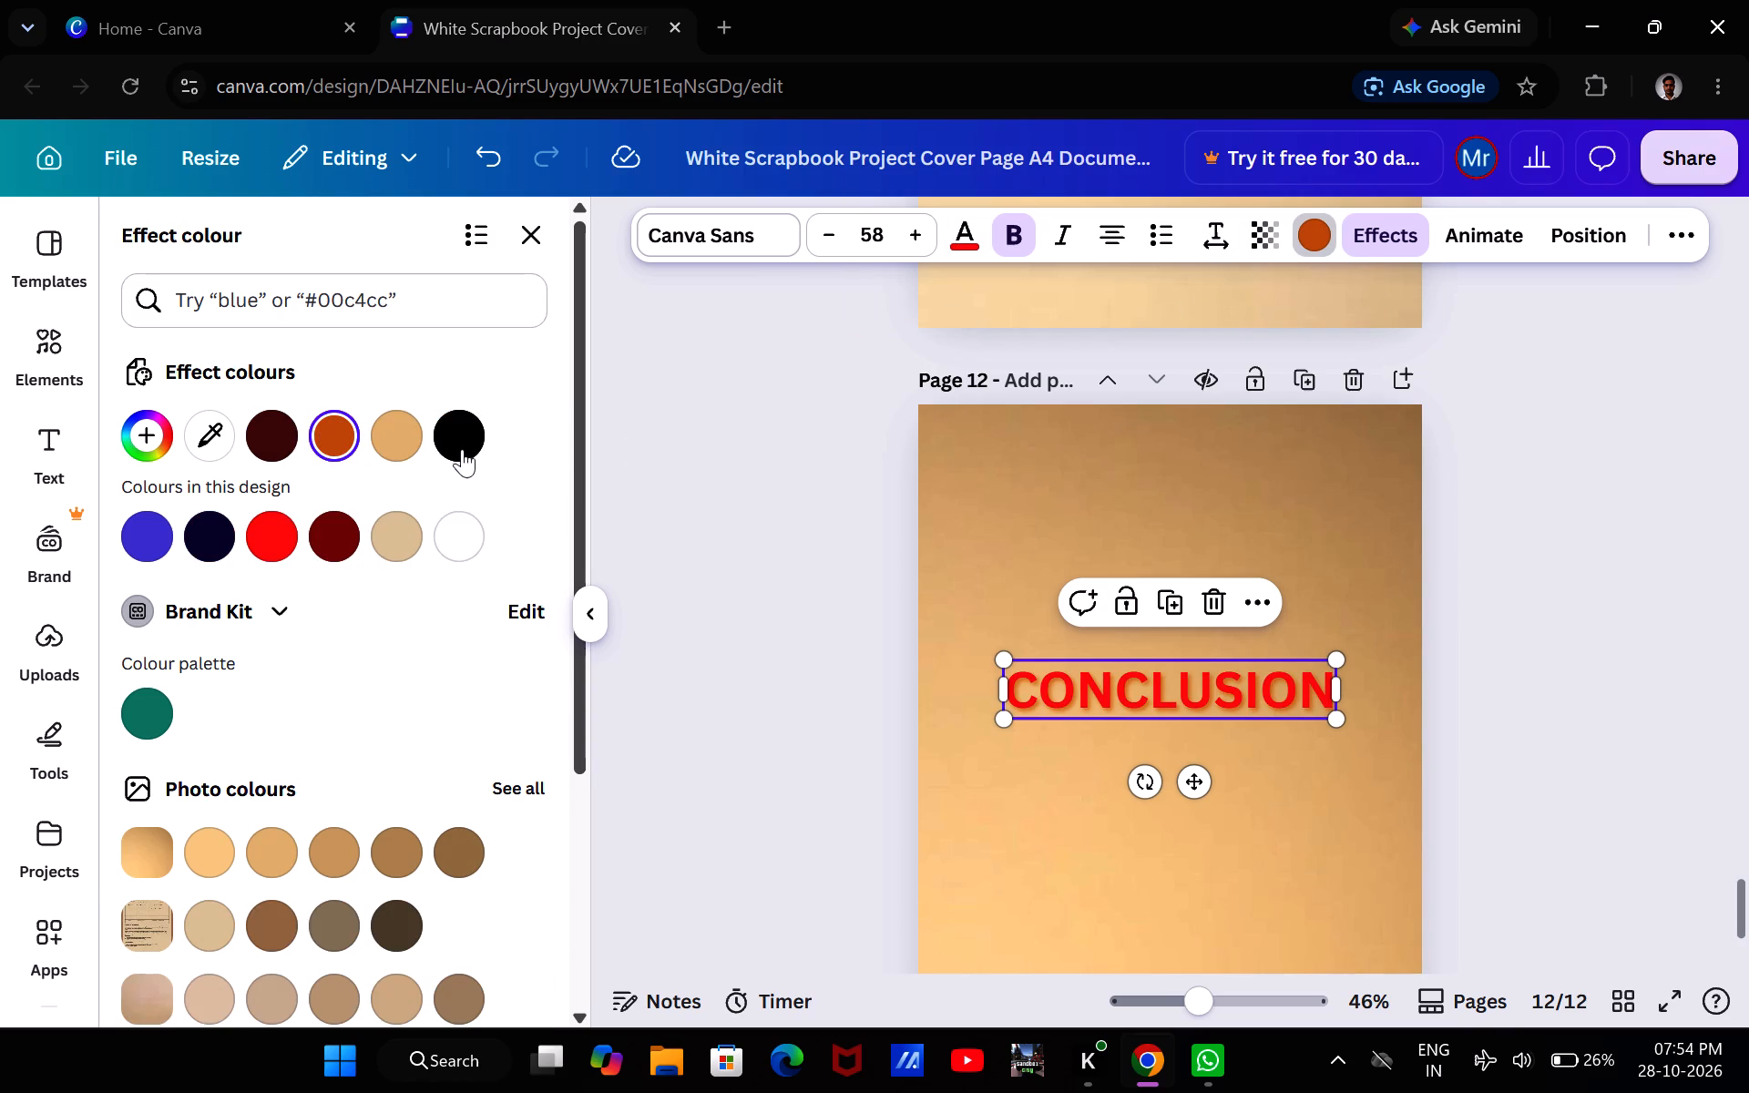
left_click(462, 444)
left_click(679, 511)
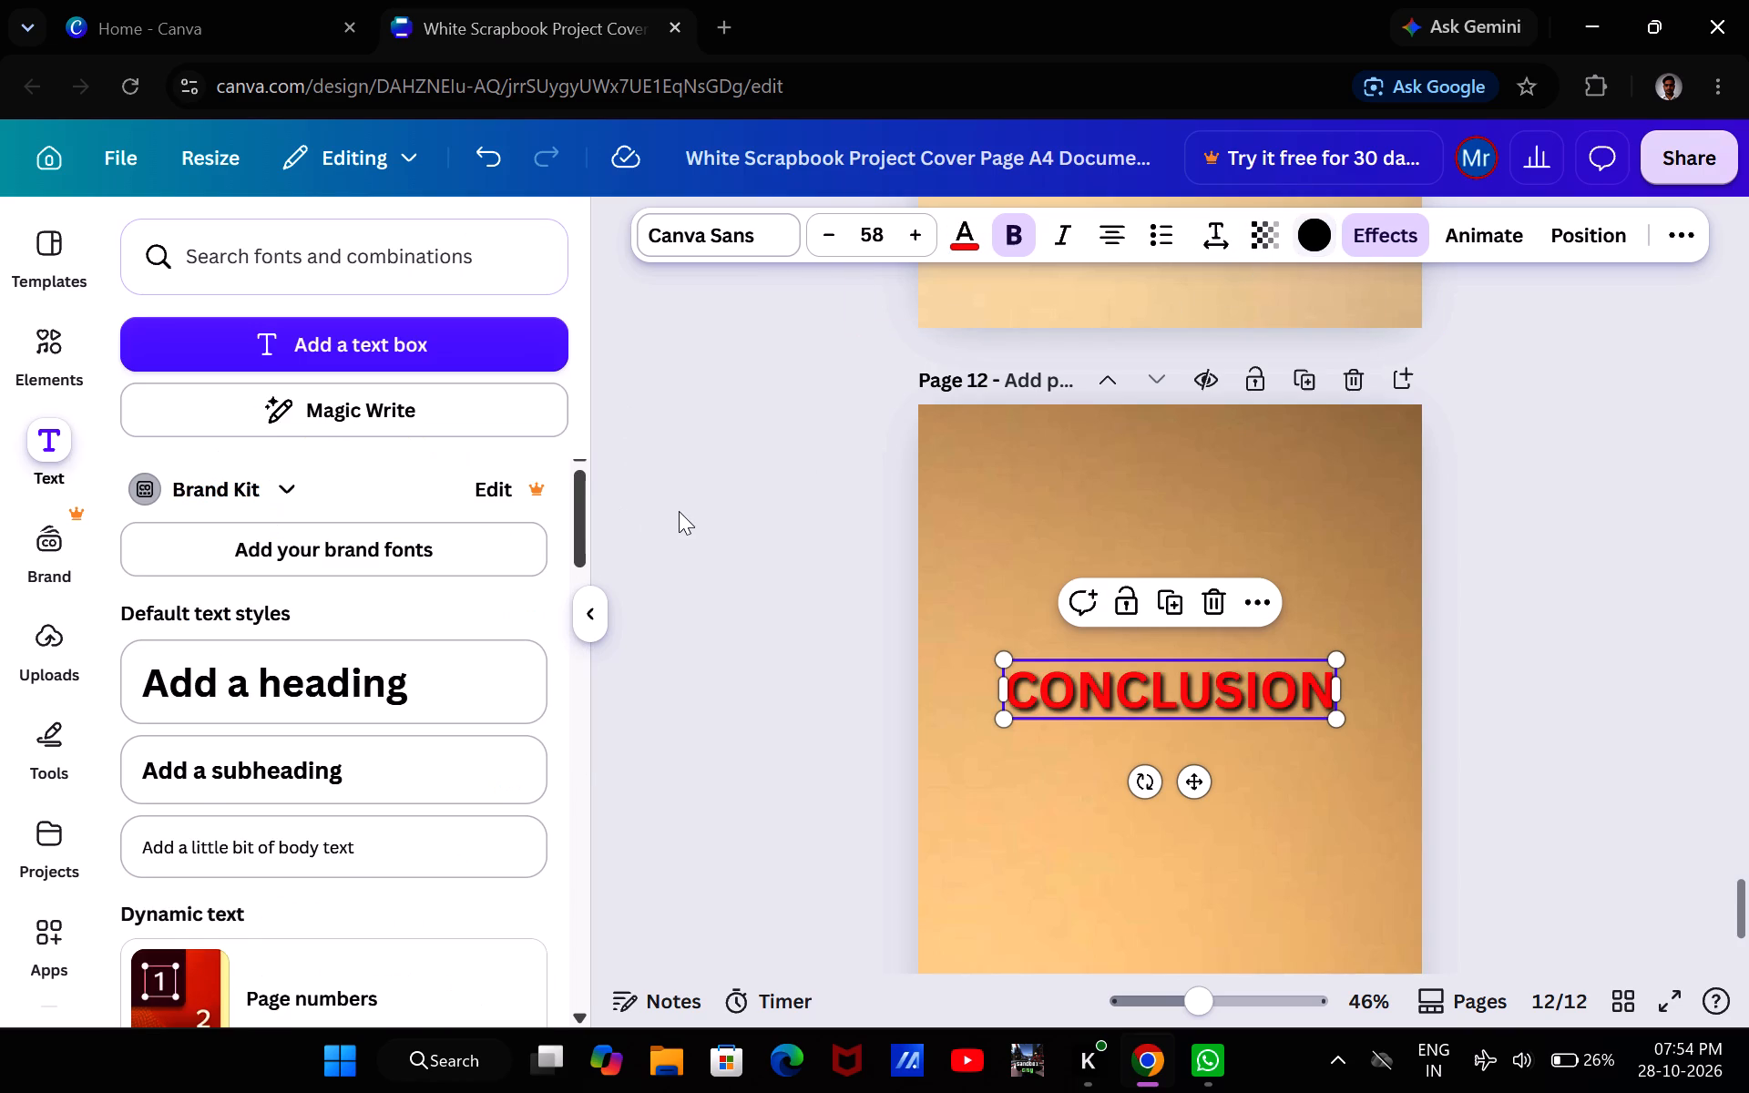
left_click(679, 511)
Check the heading styles on earlier pages and recolour page 12's CONCLUSION text dark red, like the ACKNOWLEDGEMENT heading on page 4.
scroll(801, 486, "up", 6)
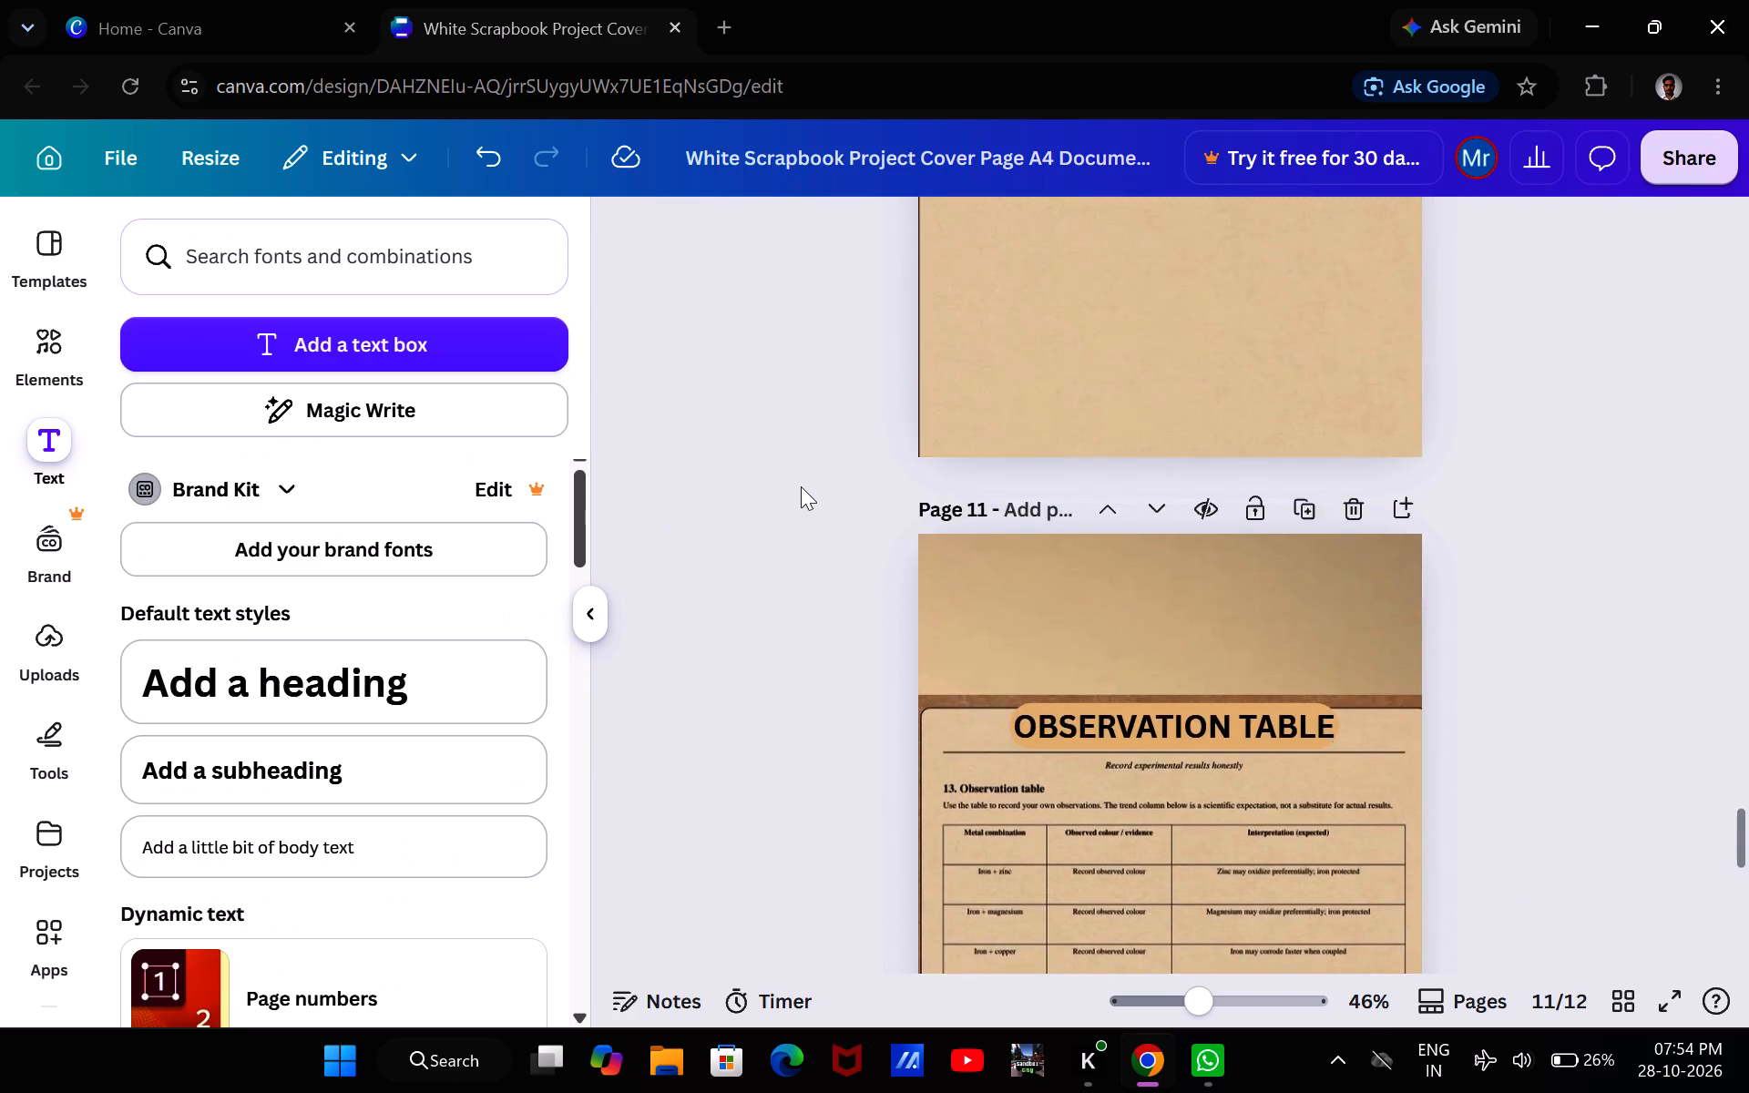
scroll(801, 486, "up", 10)
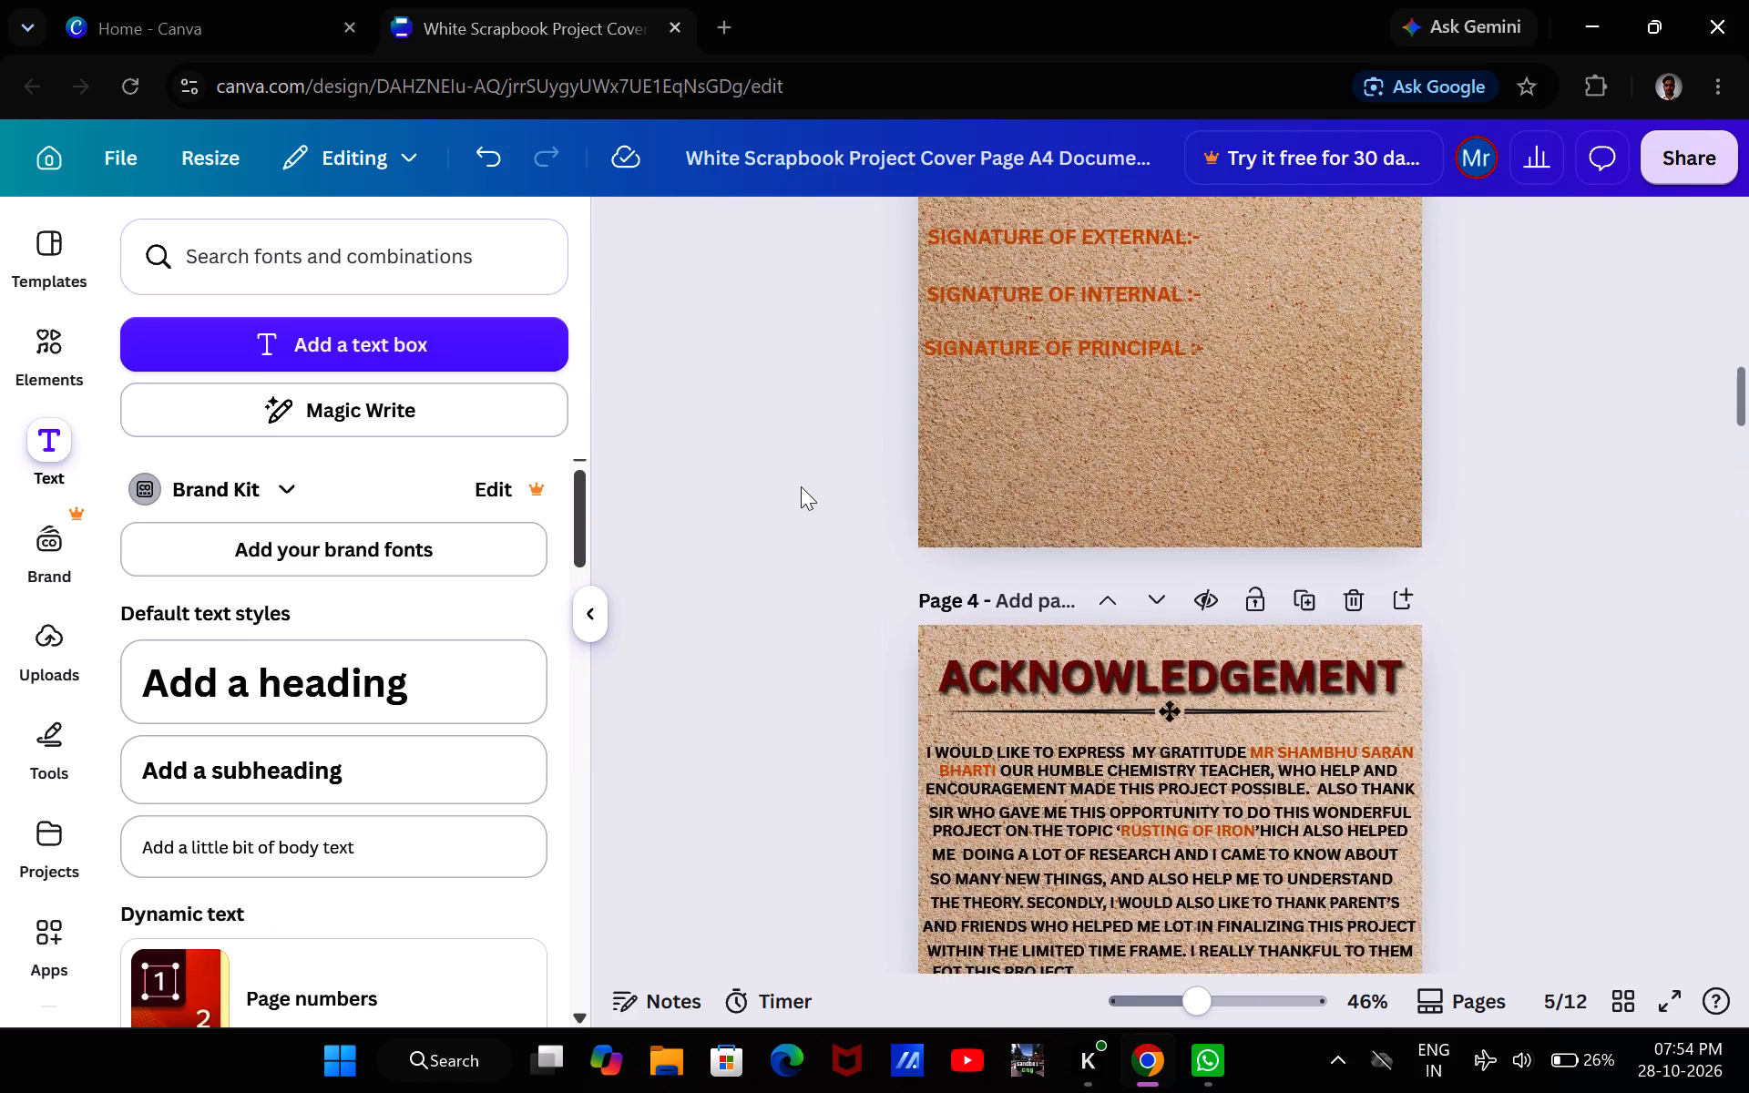
scroll(801, 486, "down", 6)
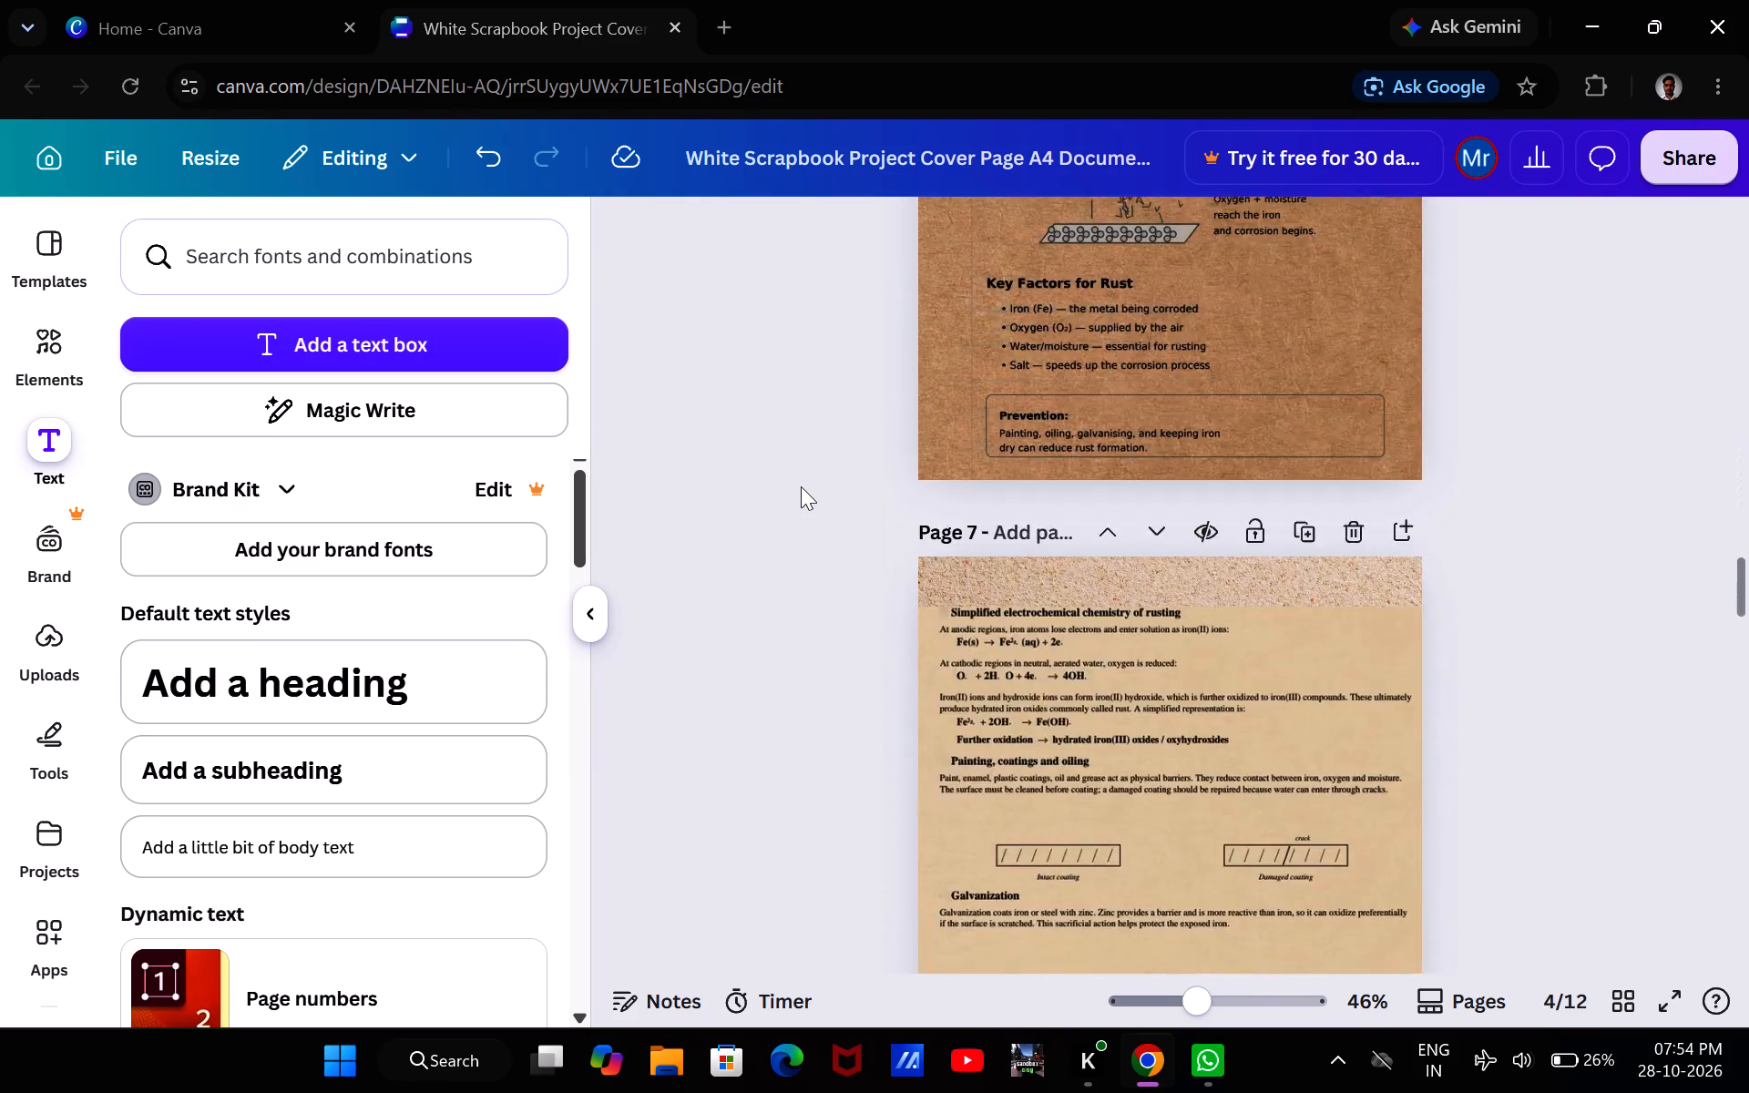
scroll(801, 486, "down", 11)
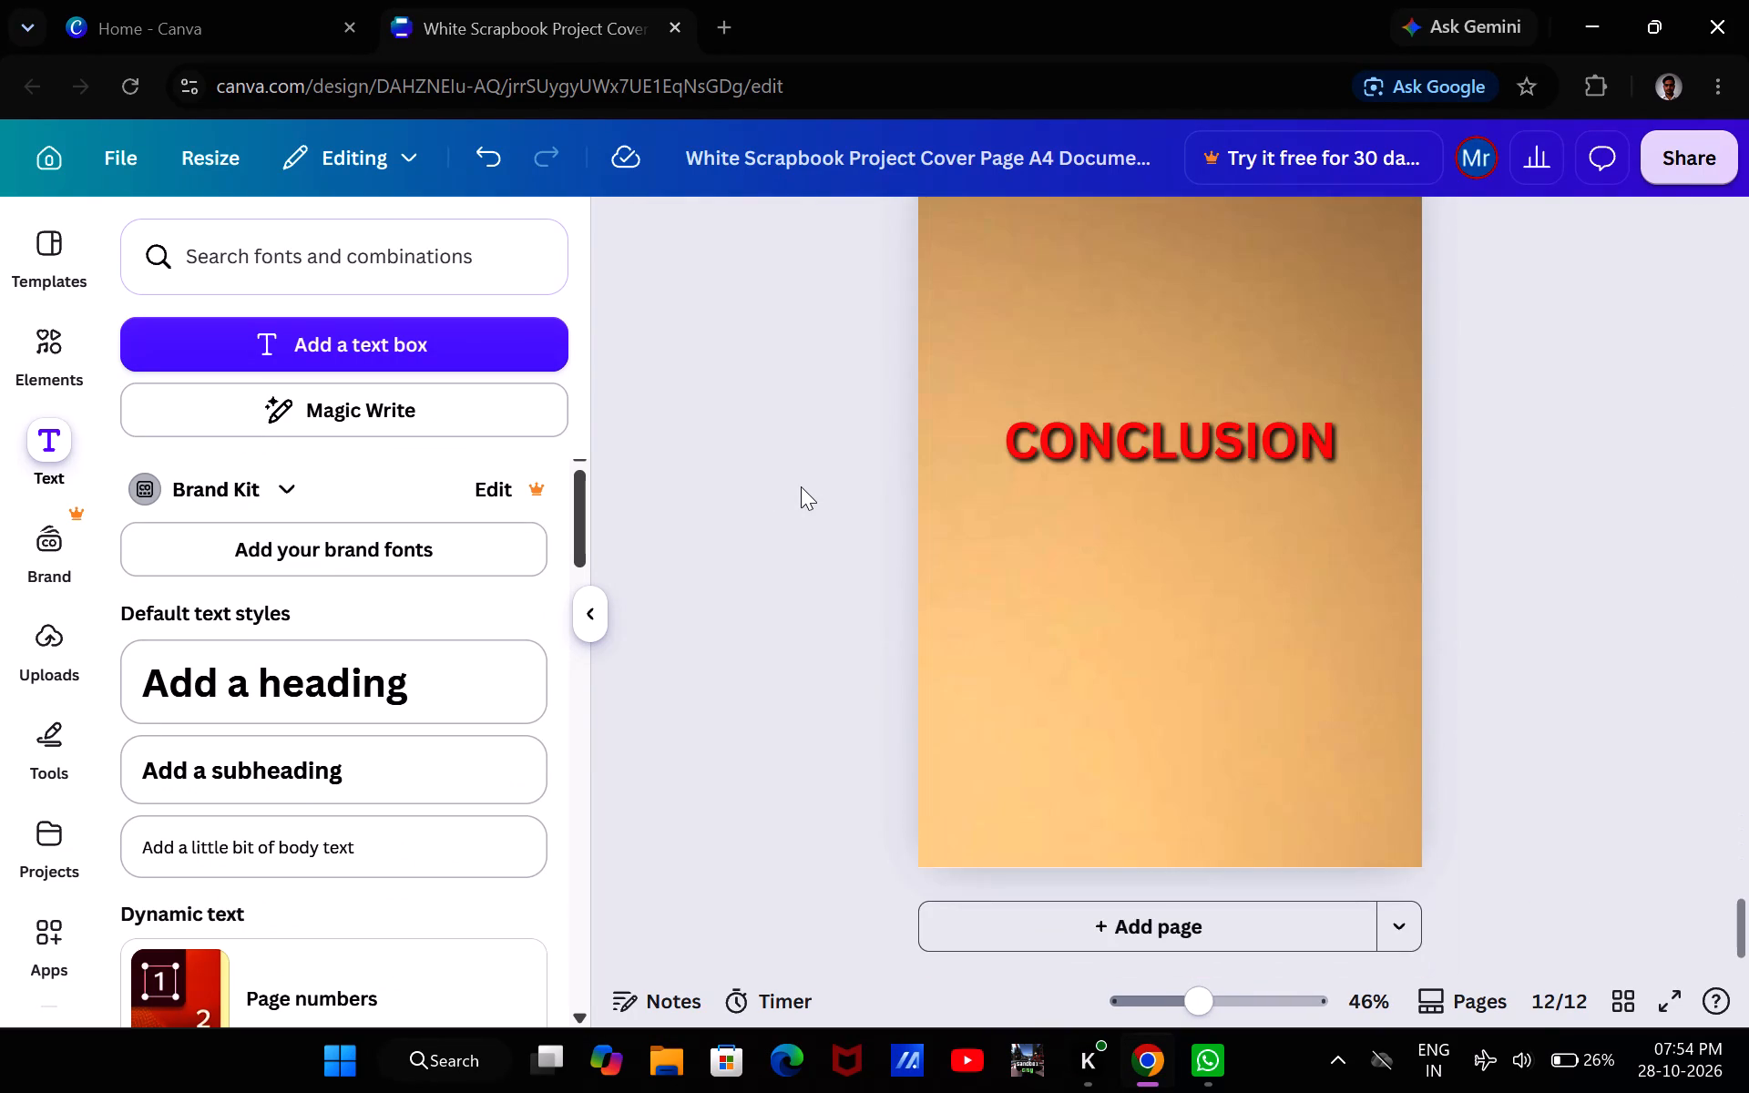
scroll(801, 486, "down", 1)
left_click(1169, 439)
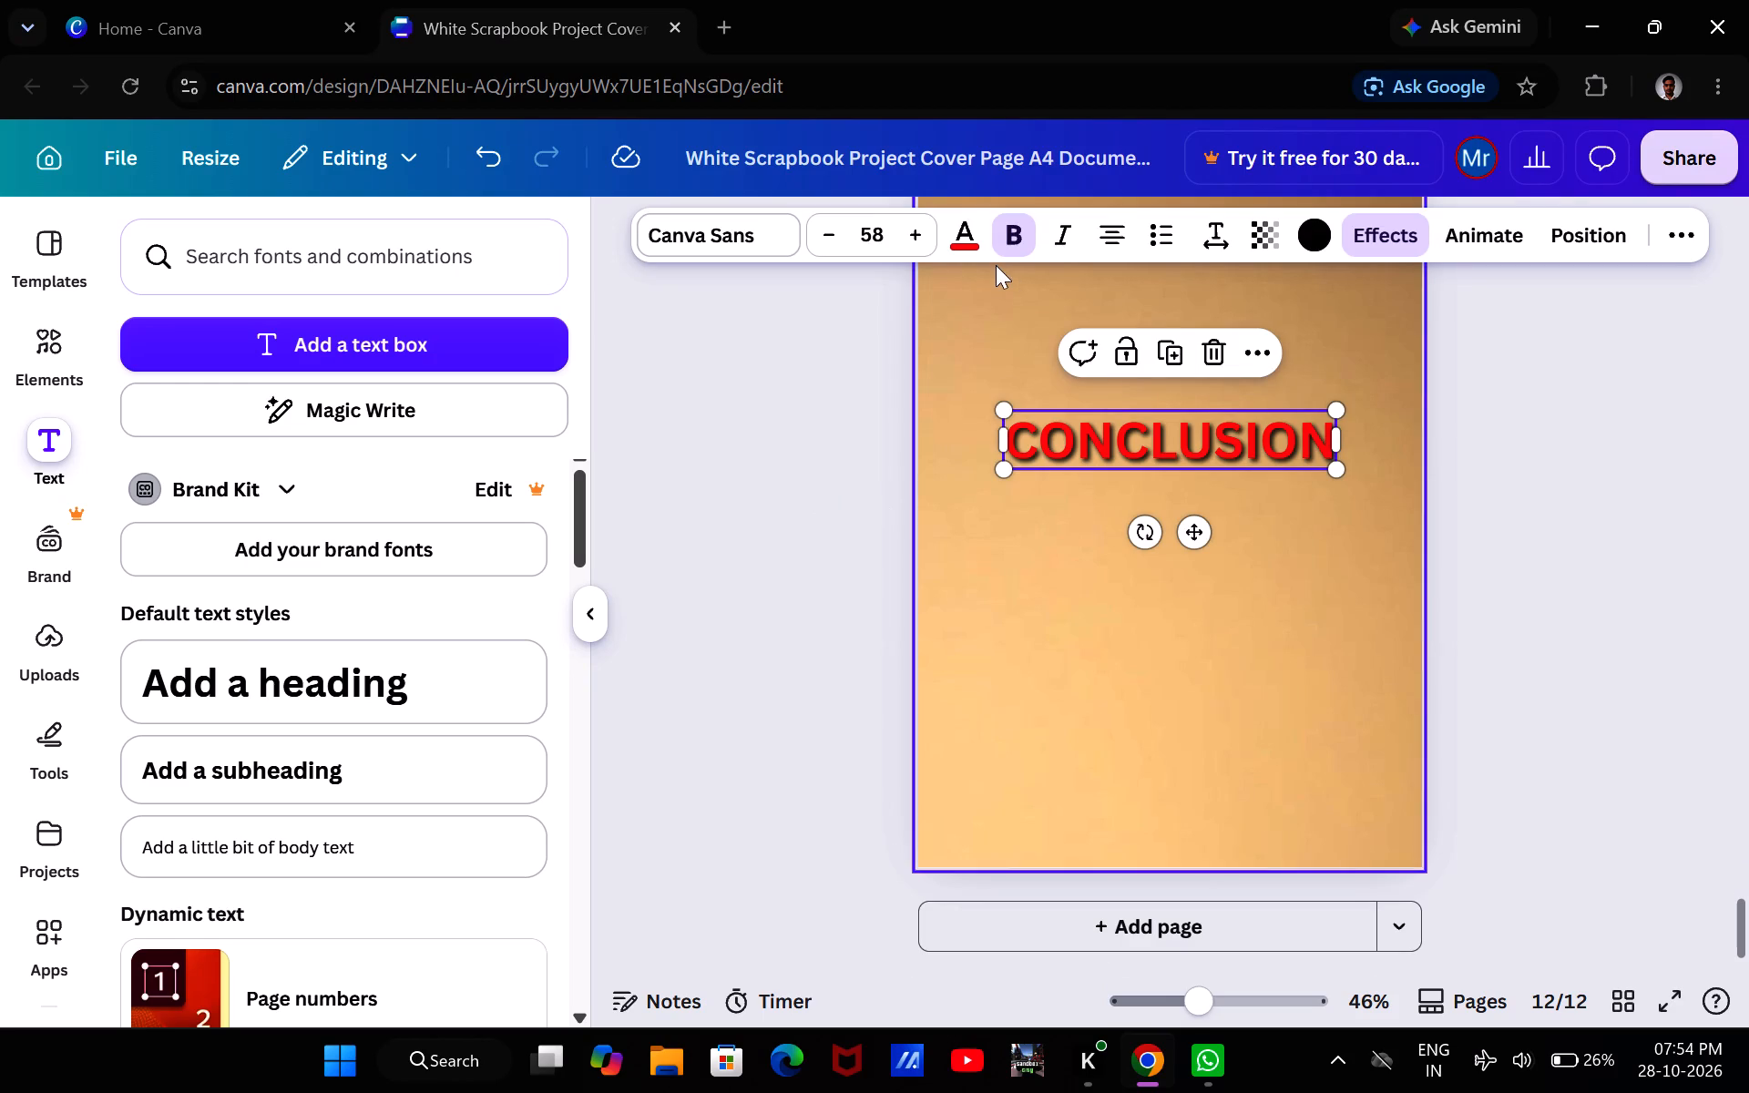
left_click(966, 225)
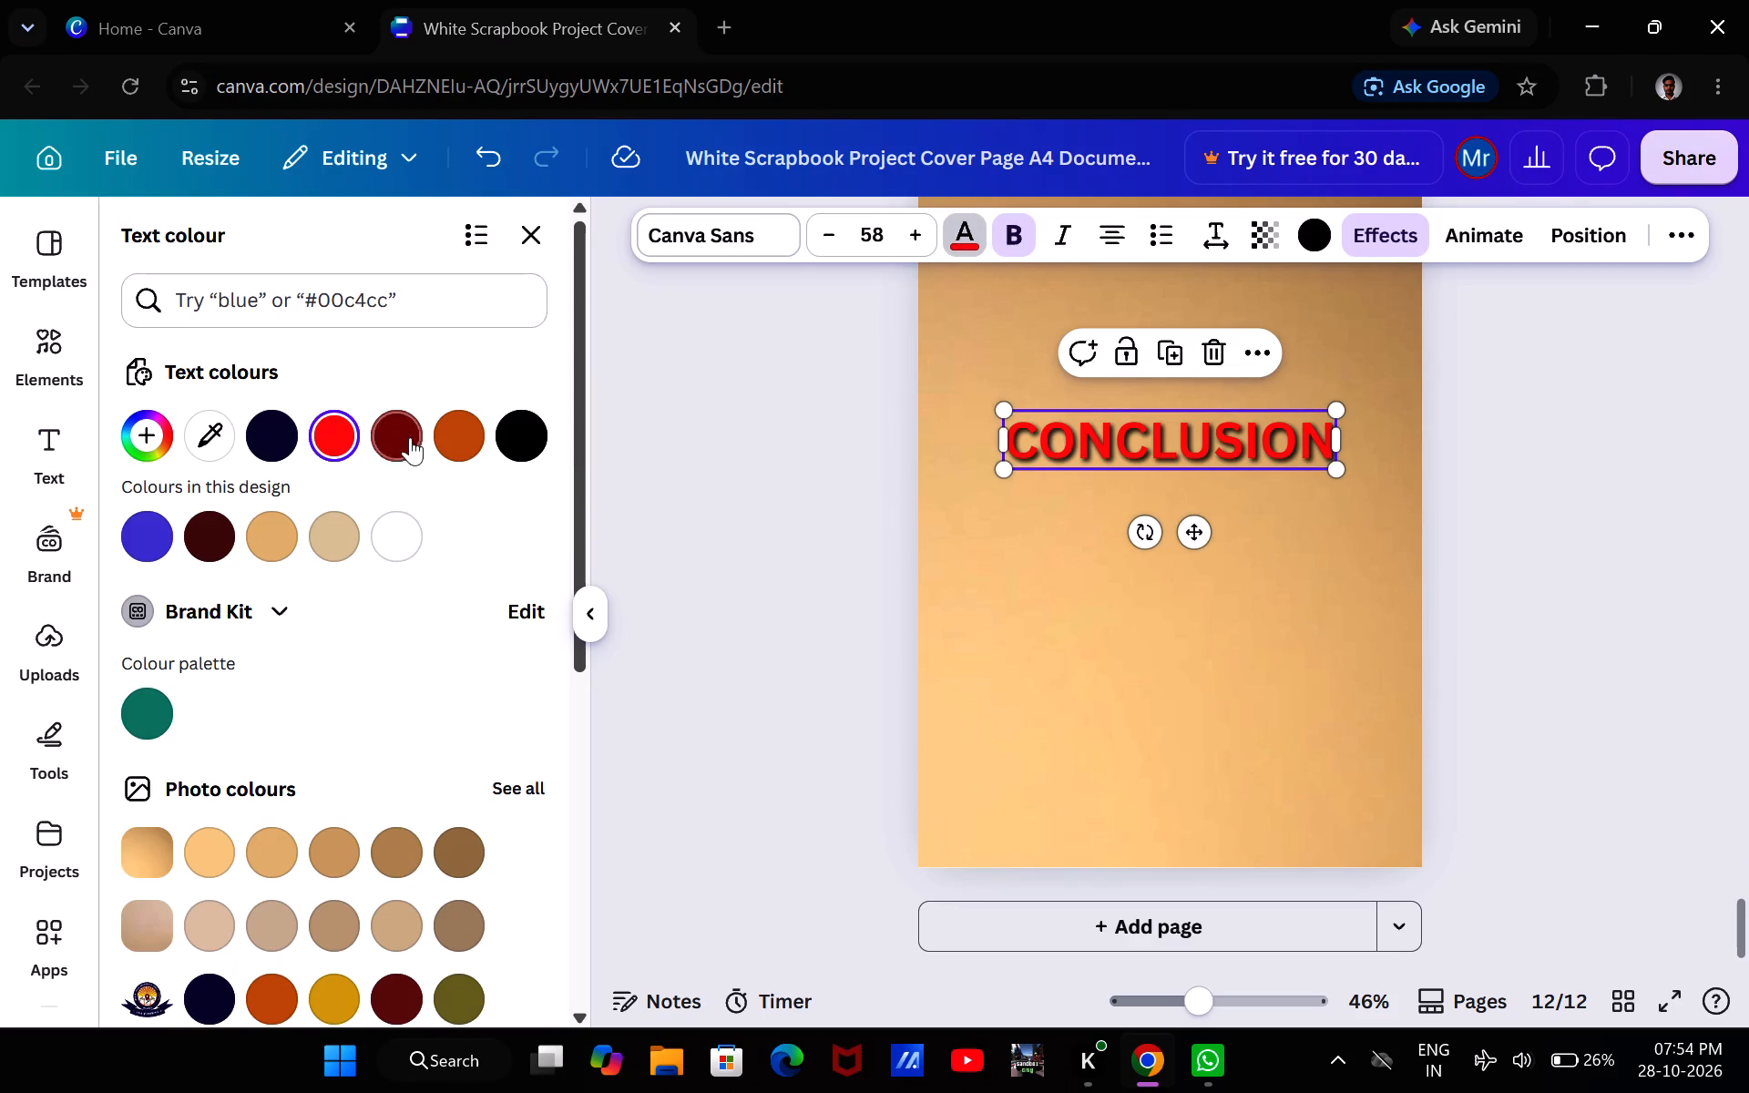
left_click(413, 440)
left_click(666, 469)
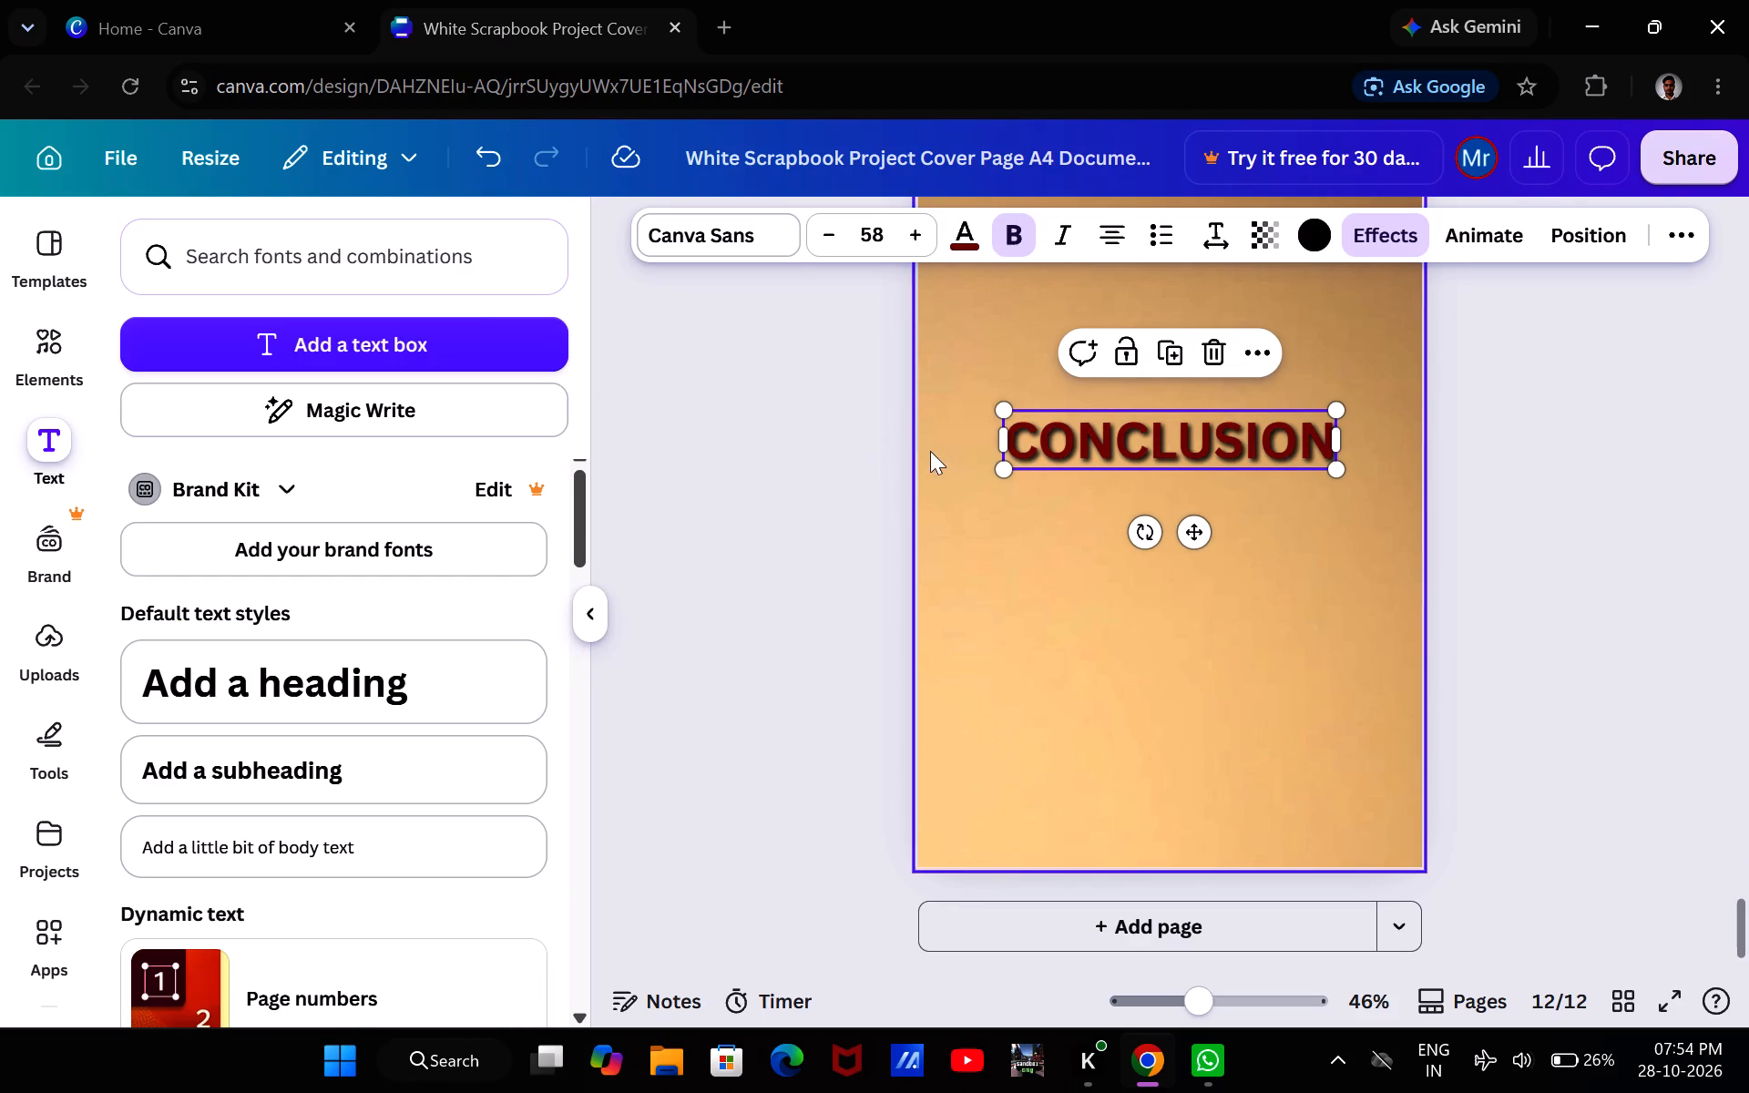
Move the CONCLUSION heading up to the top of page 12, keeping it horizontally centred.
scroll(808, 465, "up", 1)
left_click_drag(1109, 570, 1110, 563)
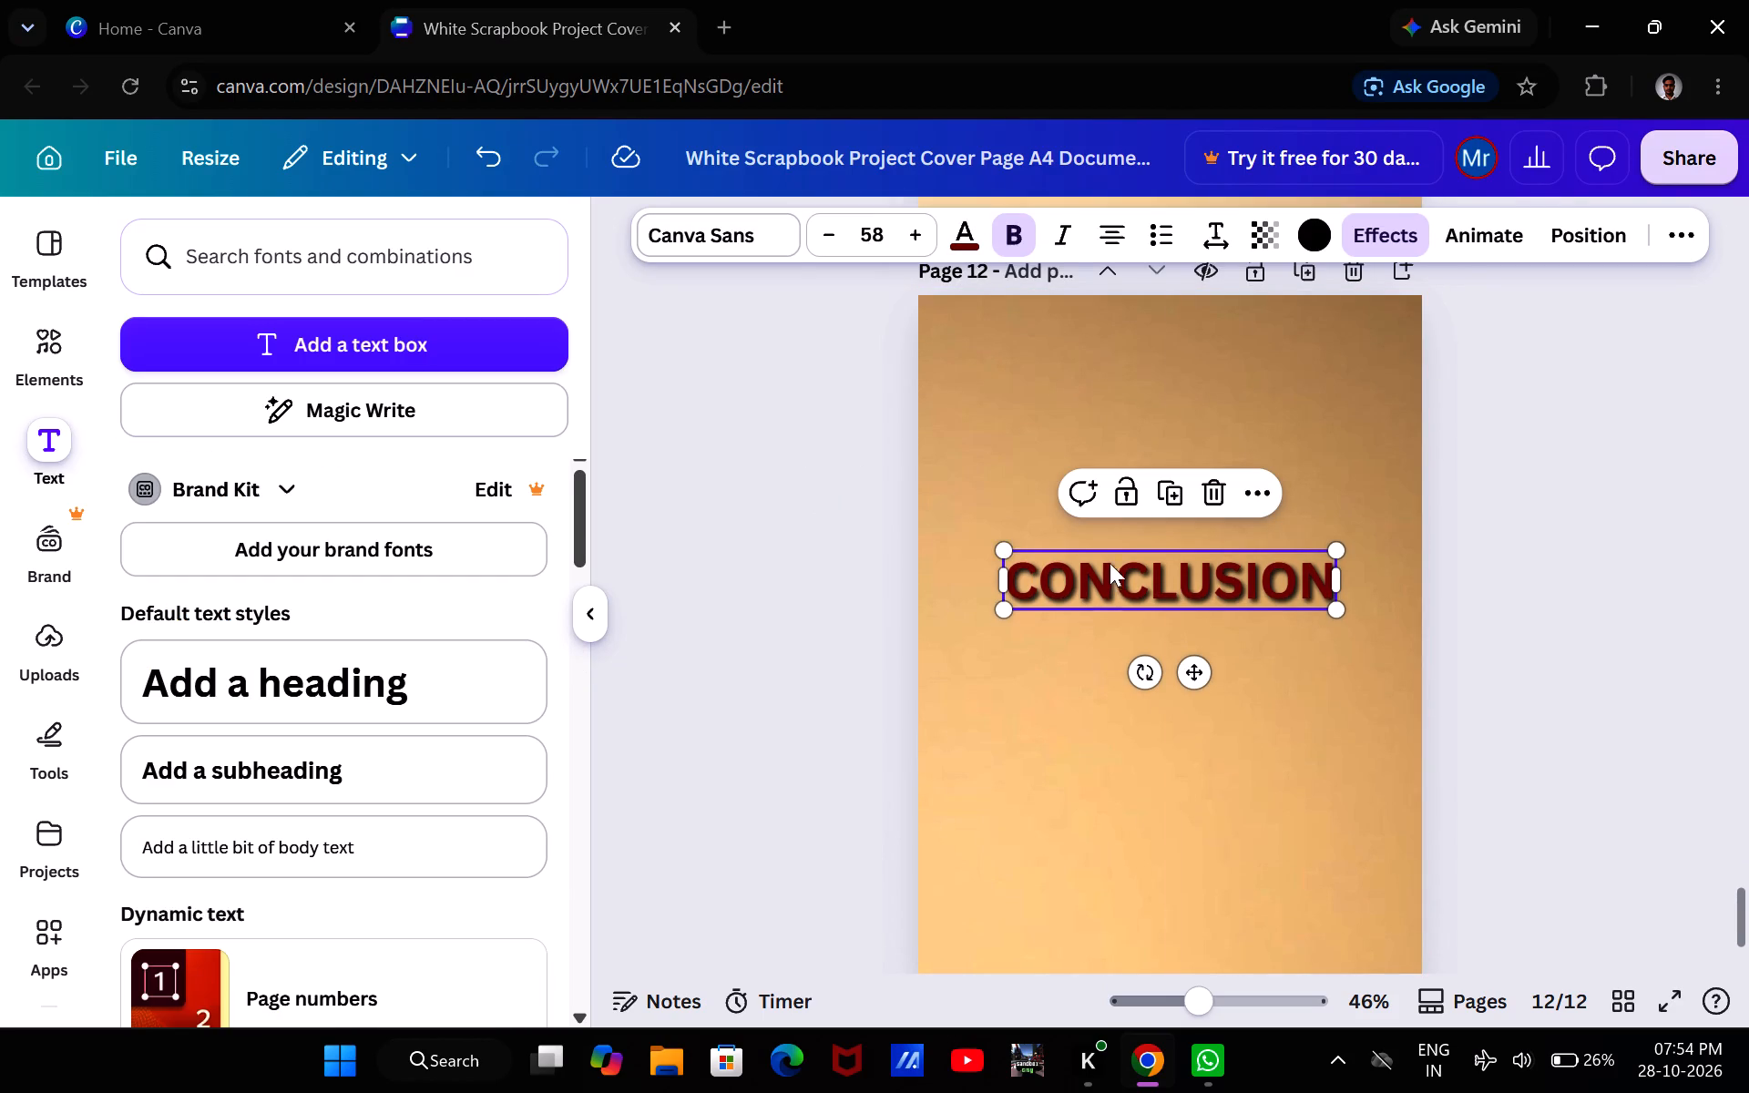
left_click_drag(1110, 563, 1115, 355)
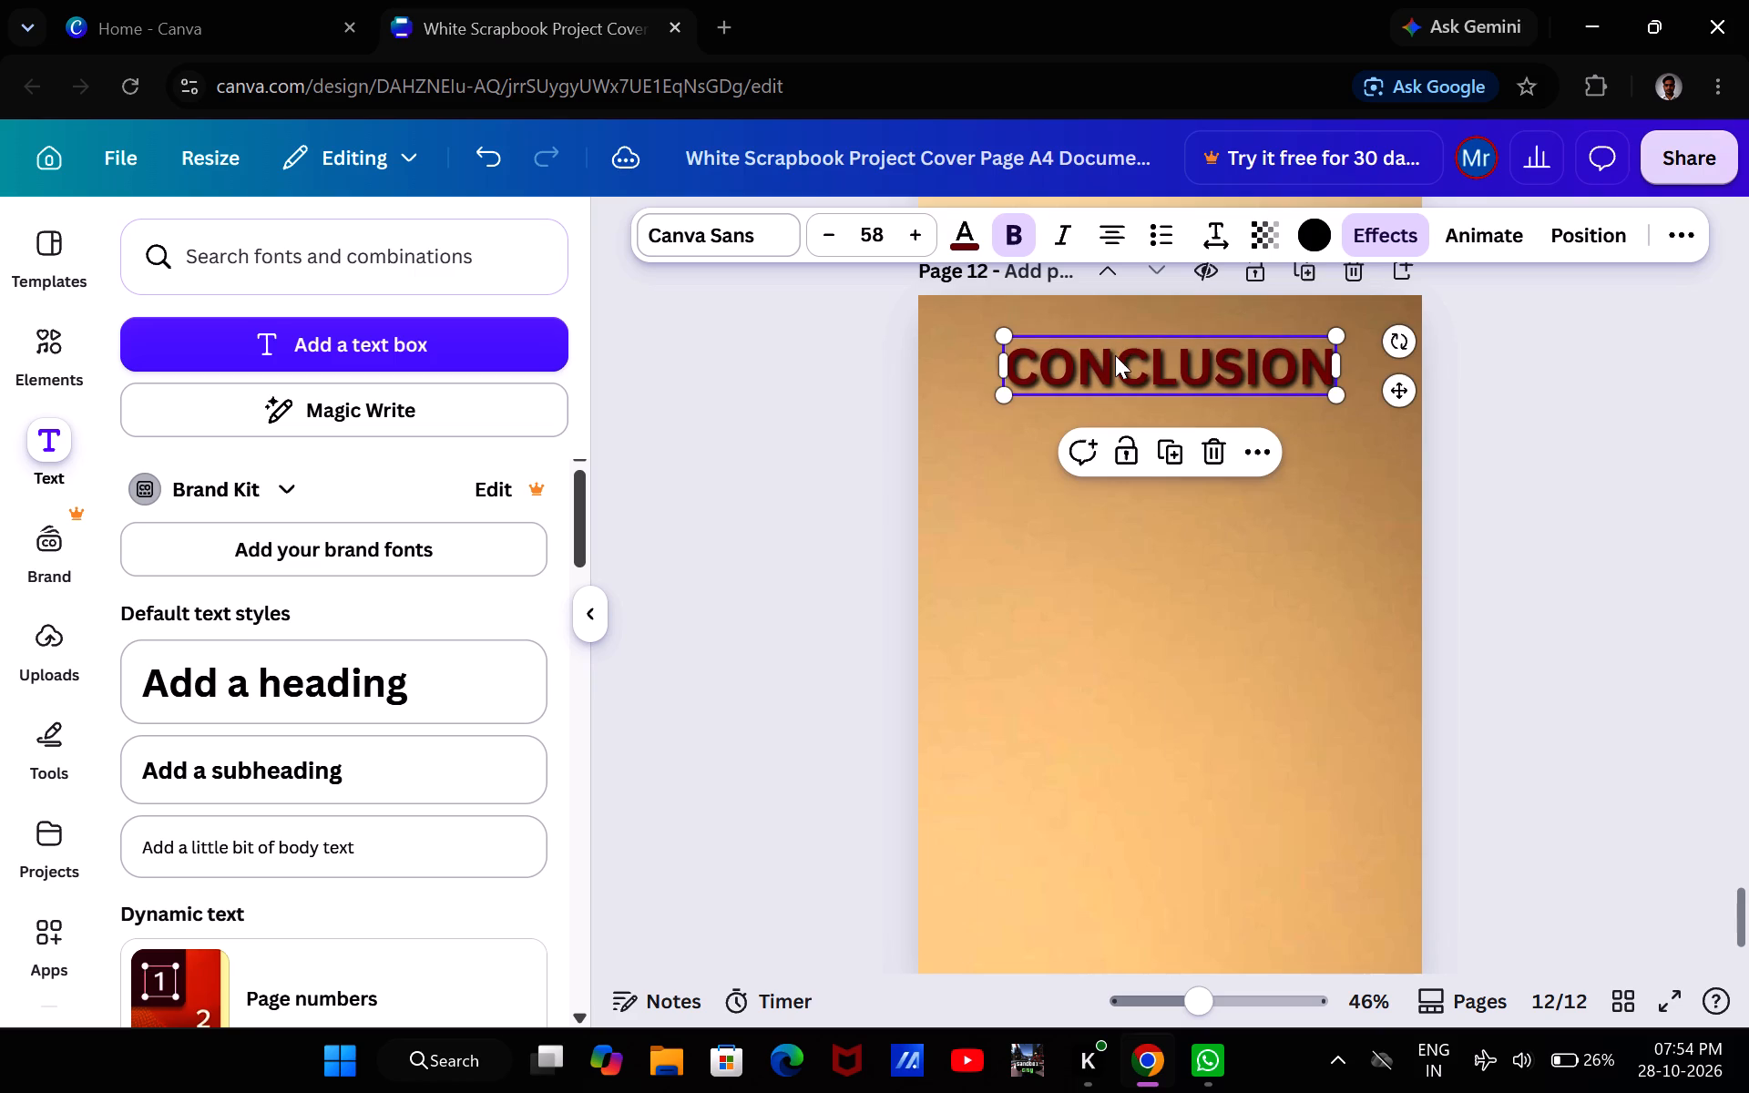
left_click(835, 370)
left_click(835, 370)
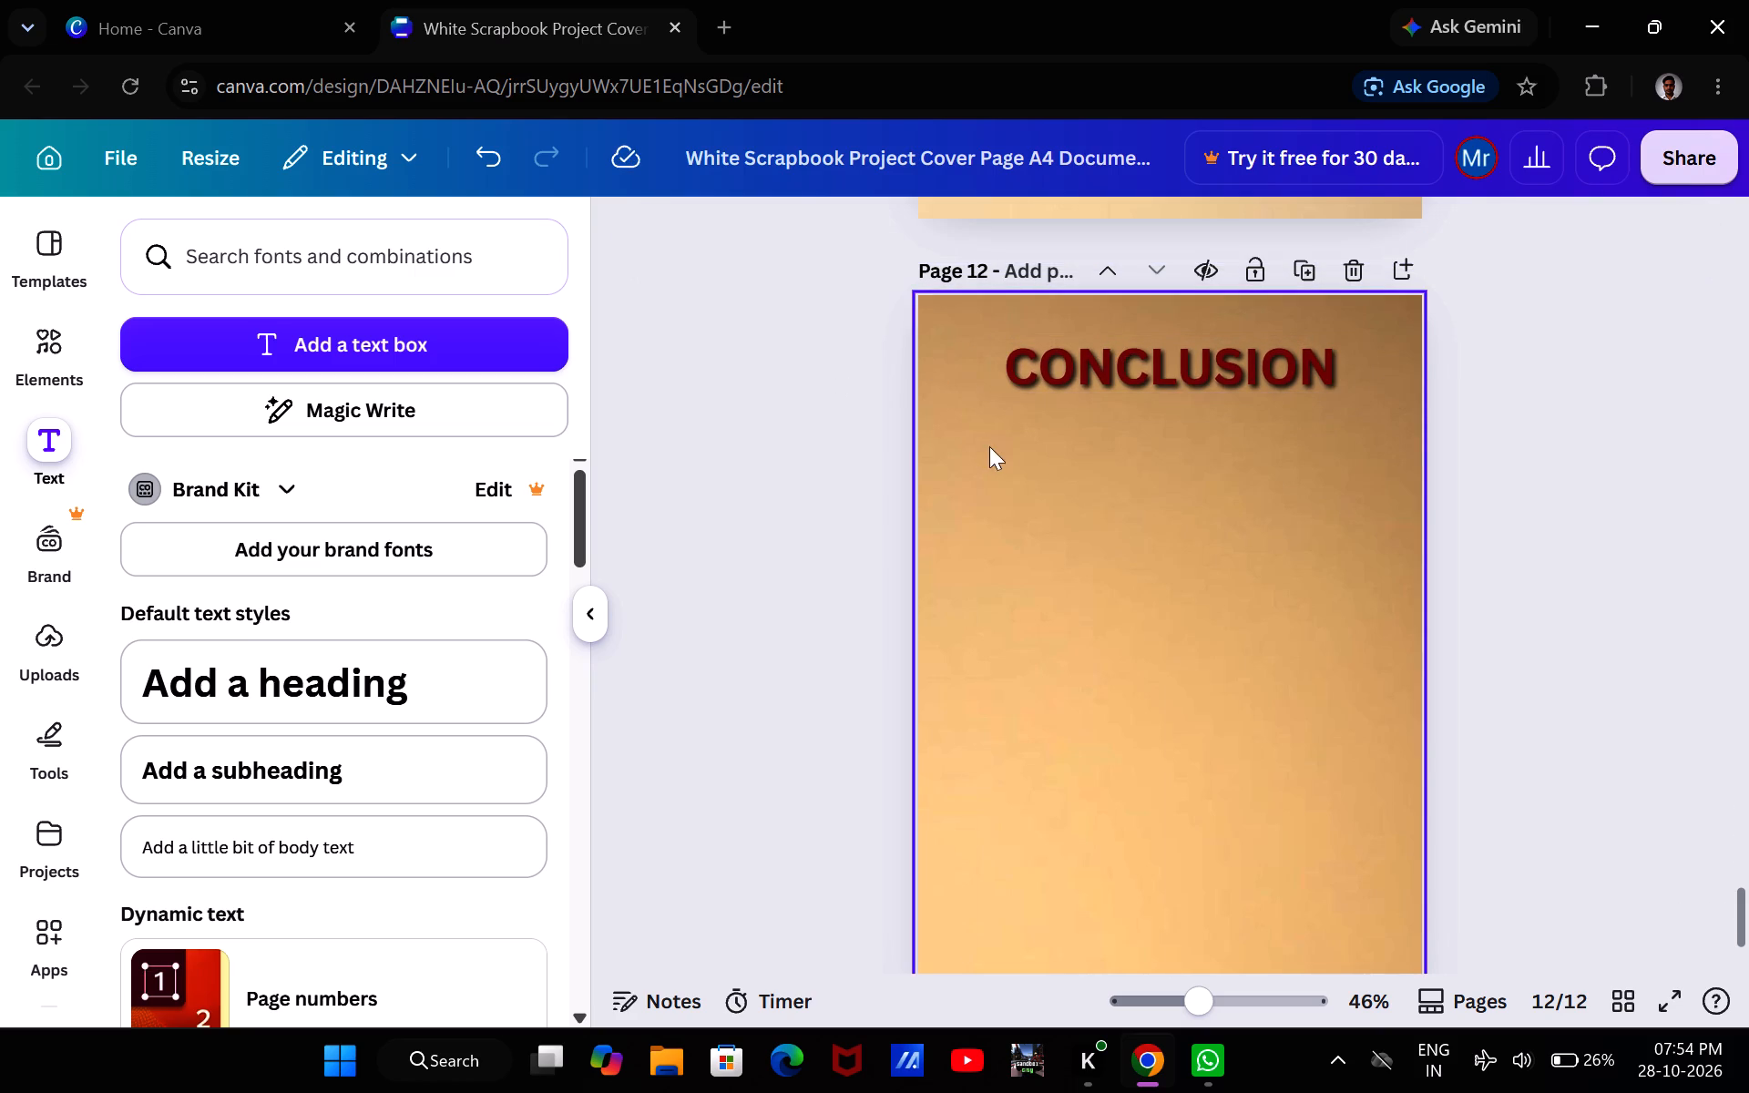
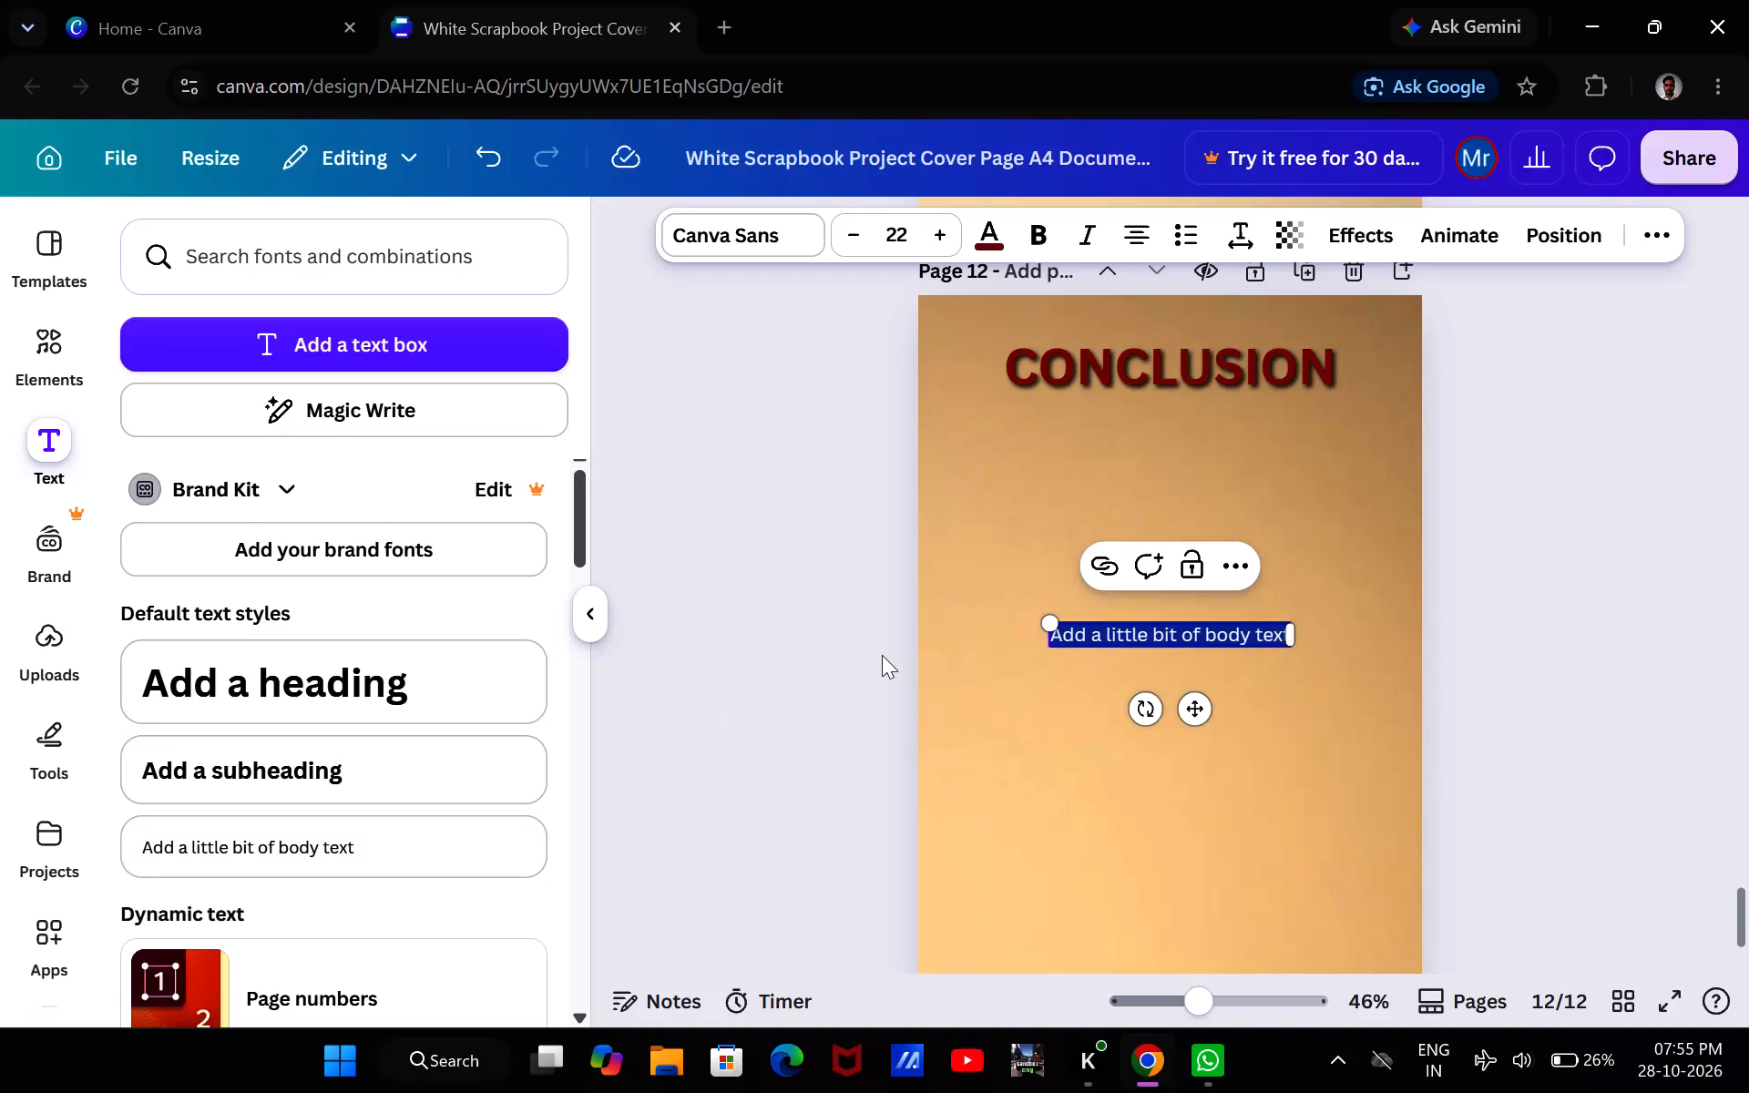
Paste the three-paragraph rusting conclusion into page 12's body text box, scale it to size 17.1 and place it below the CONCLUSION heading.
key("ctrl+v")
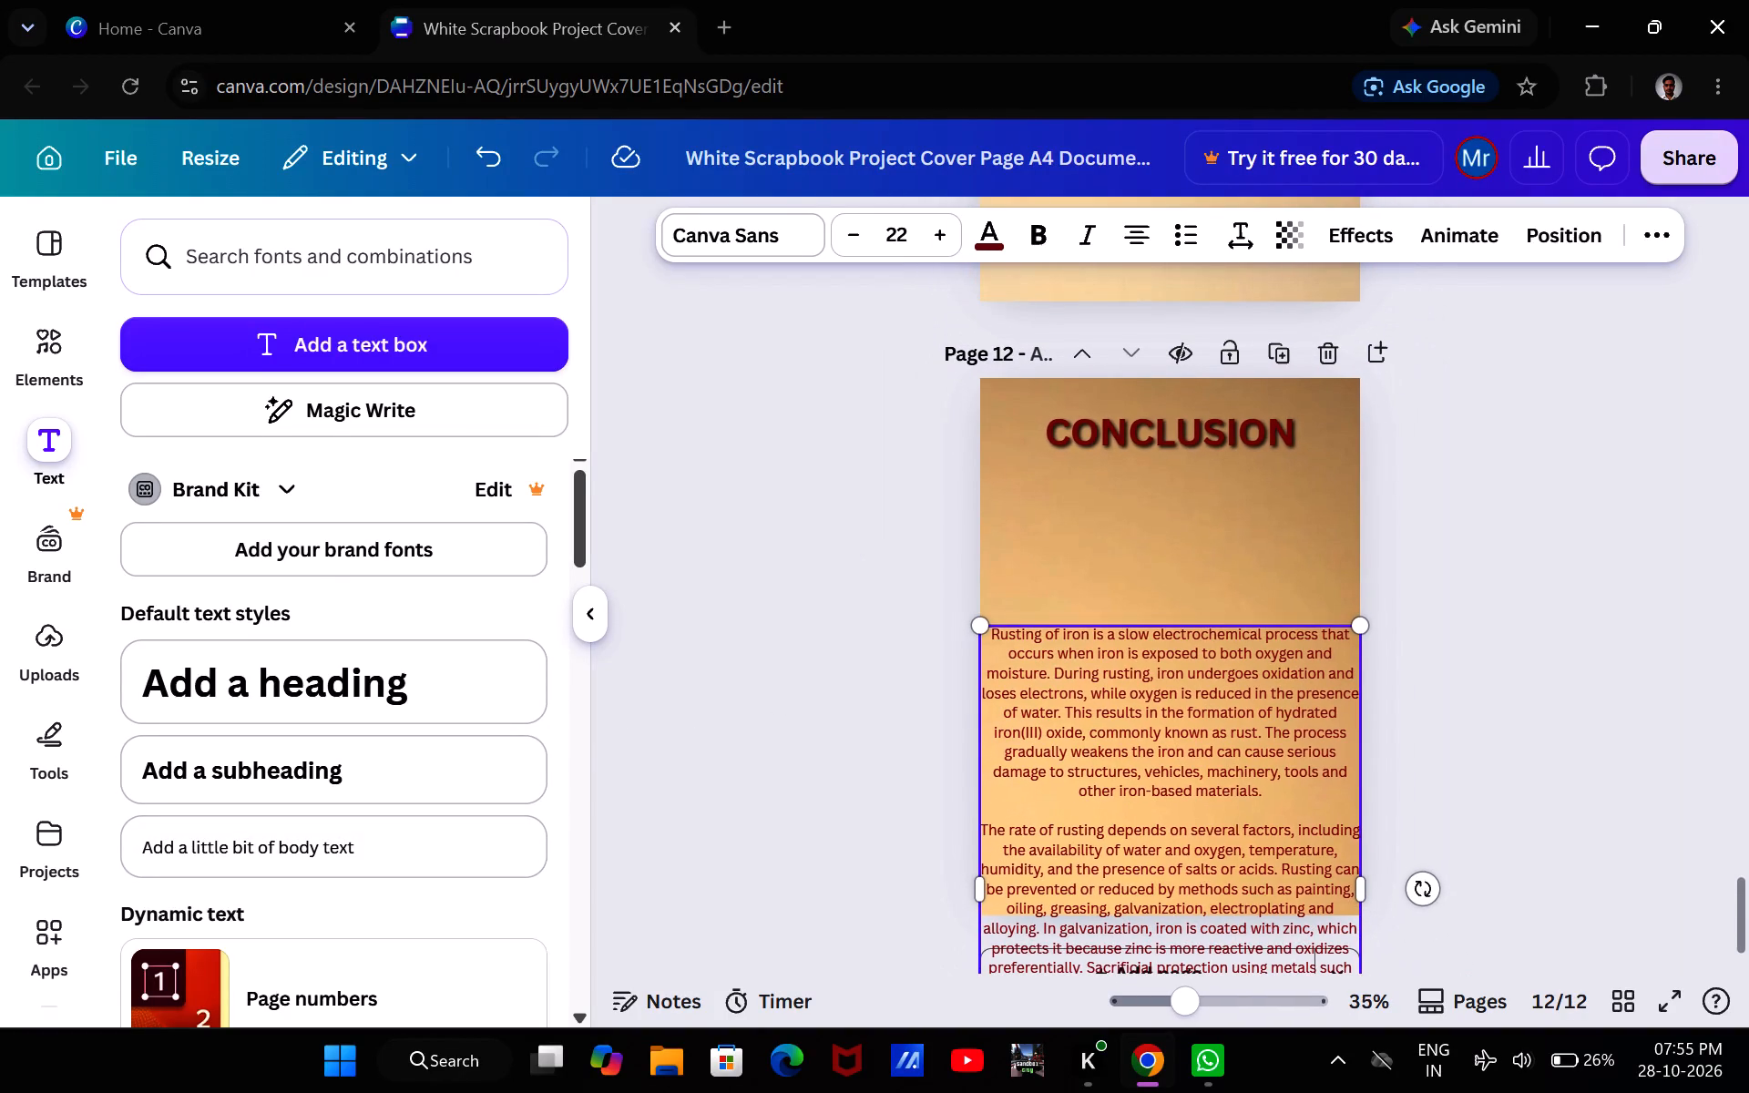
left_click_drag(1150, 639, 1271, 594)
left_click(1271, 594)
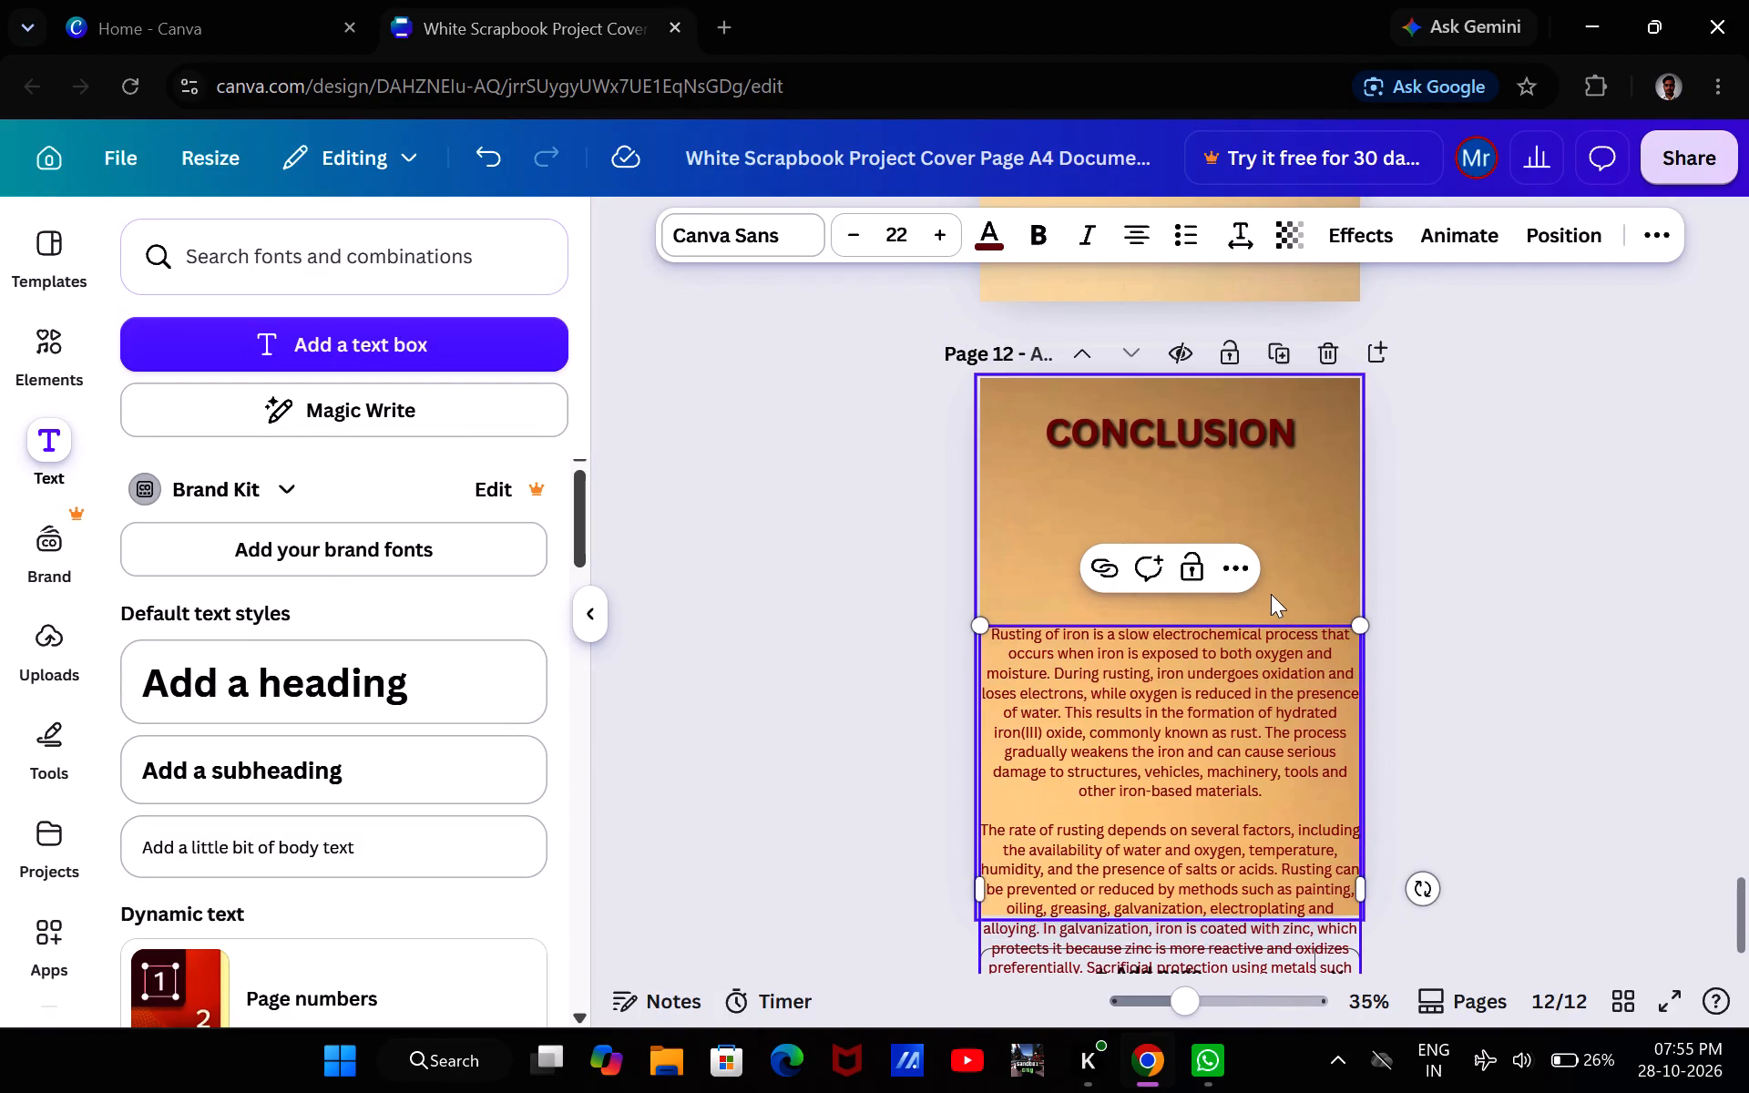
left_click(1242, 674)
left_click_drag(1242, 674, 1251, 564)
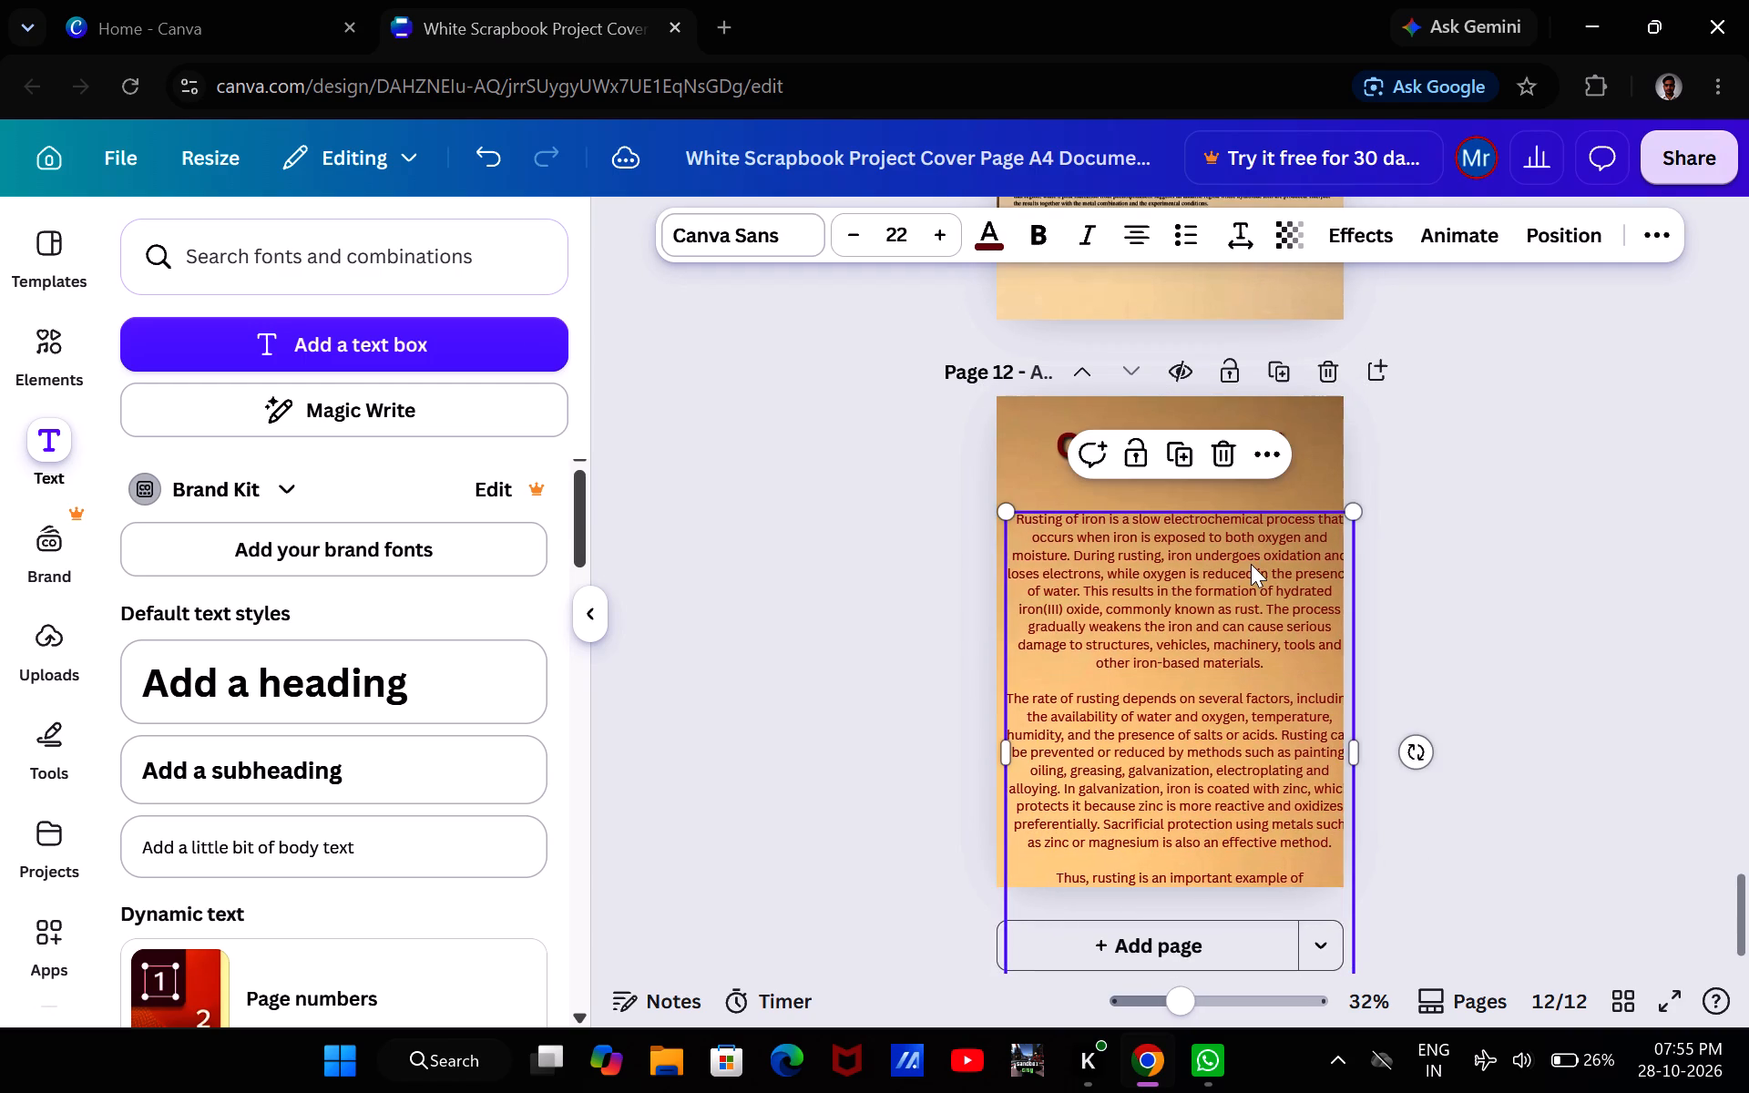
left_click_drag(1349, 506, 1302, 532)
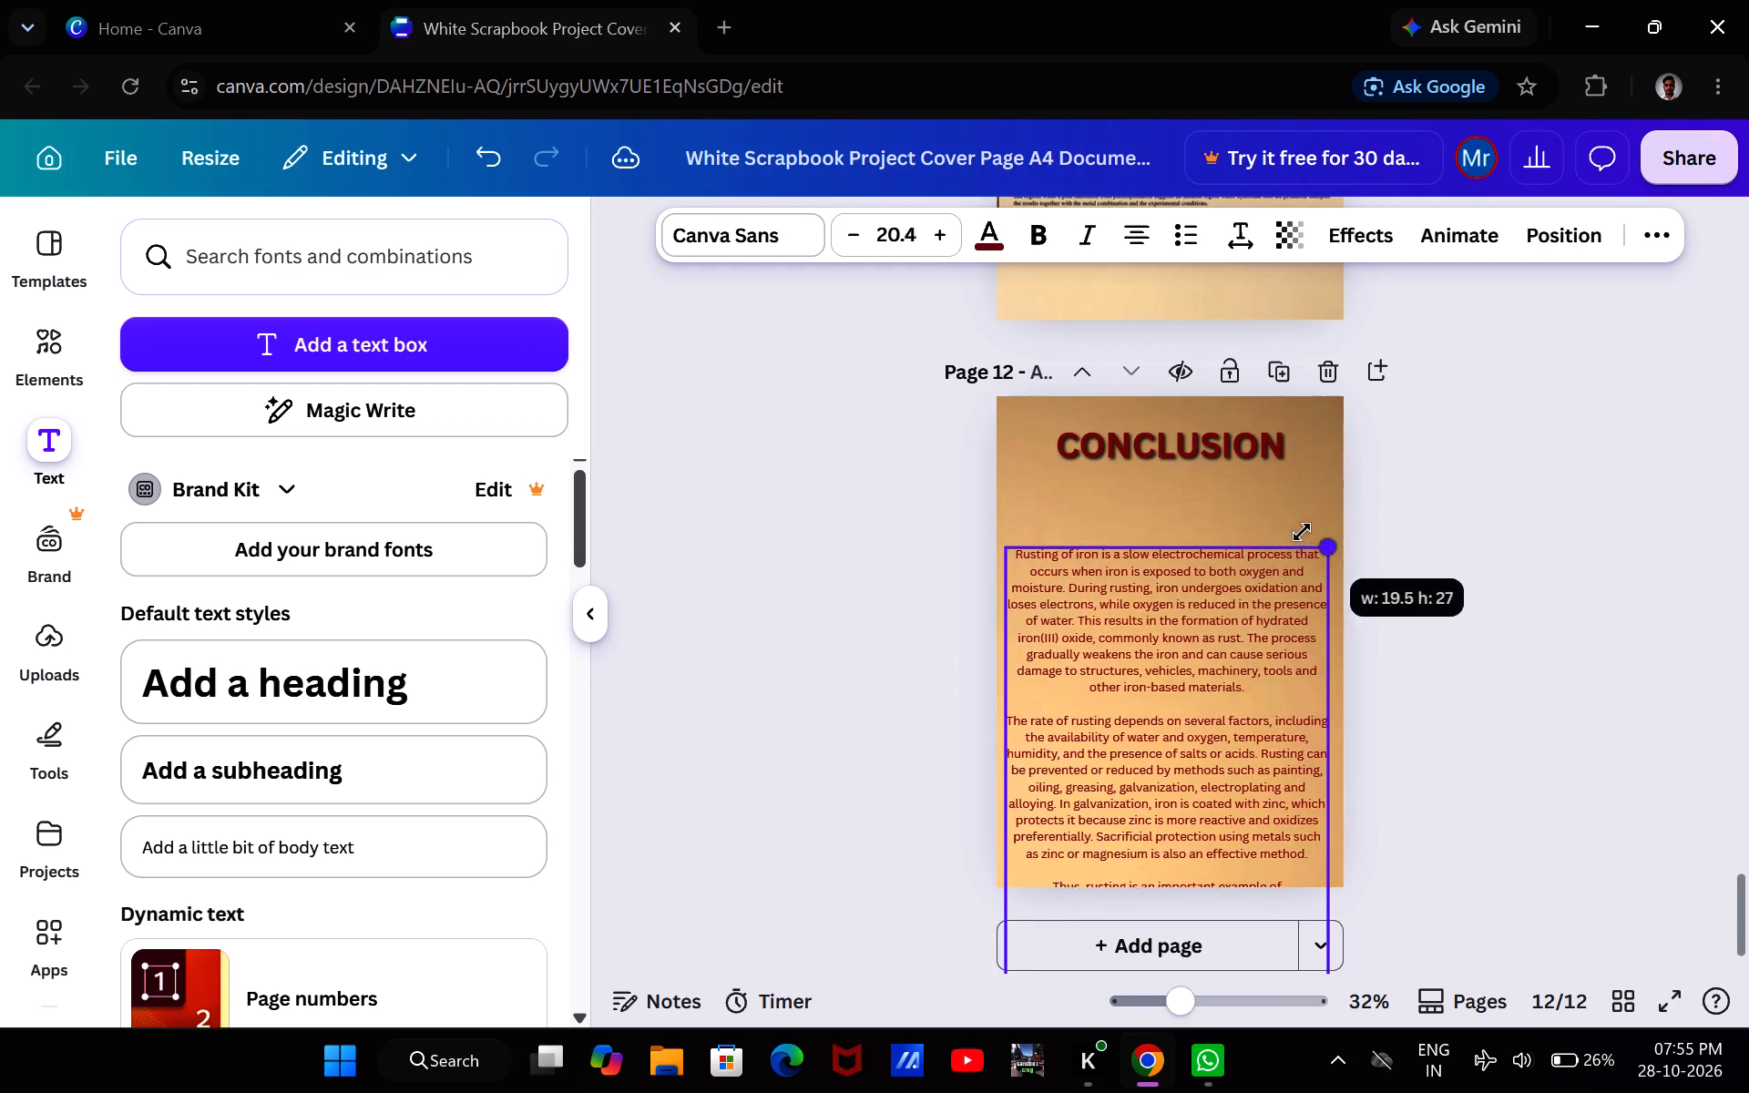
left_click_drag(1302, 532, 1241, 592)
left_click_drag(1205, 652, 1240, 570)
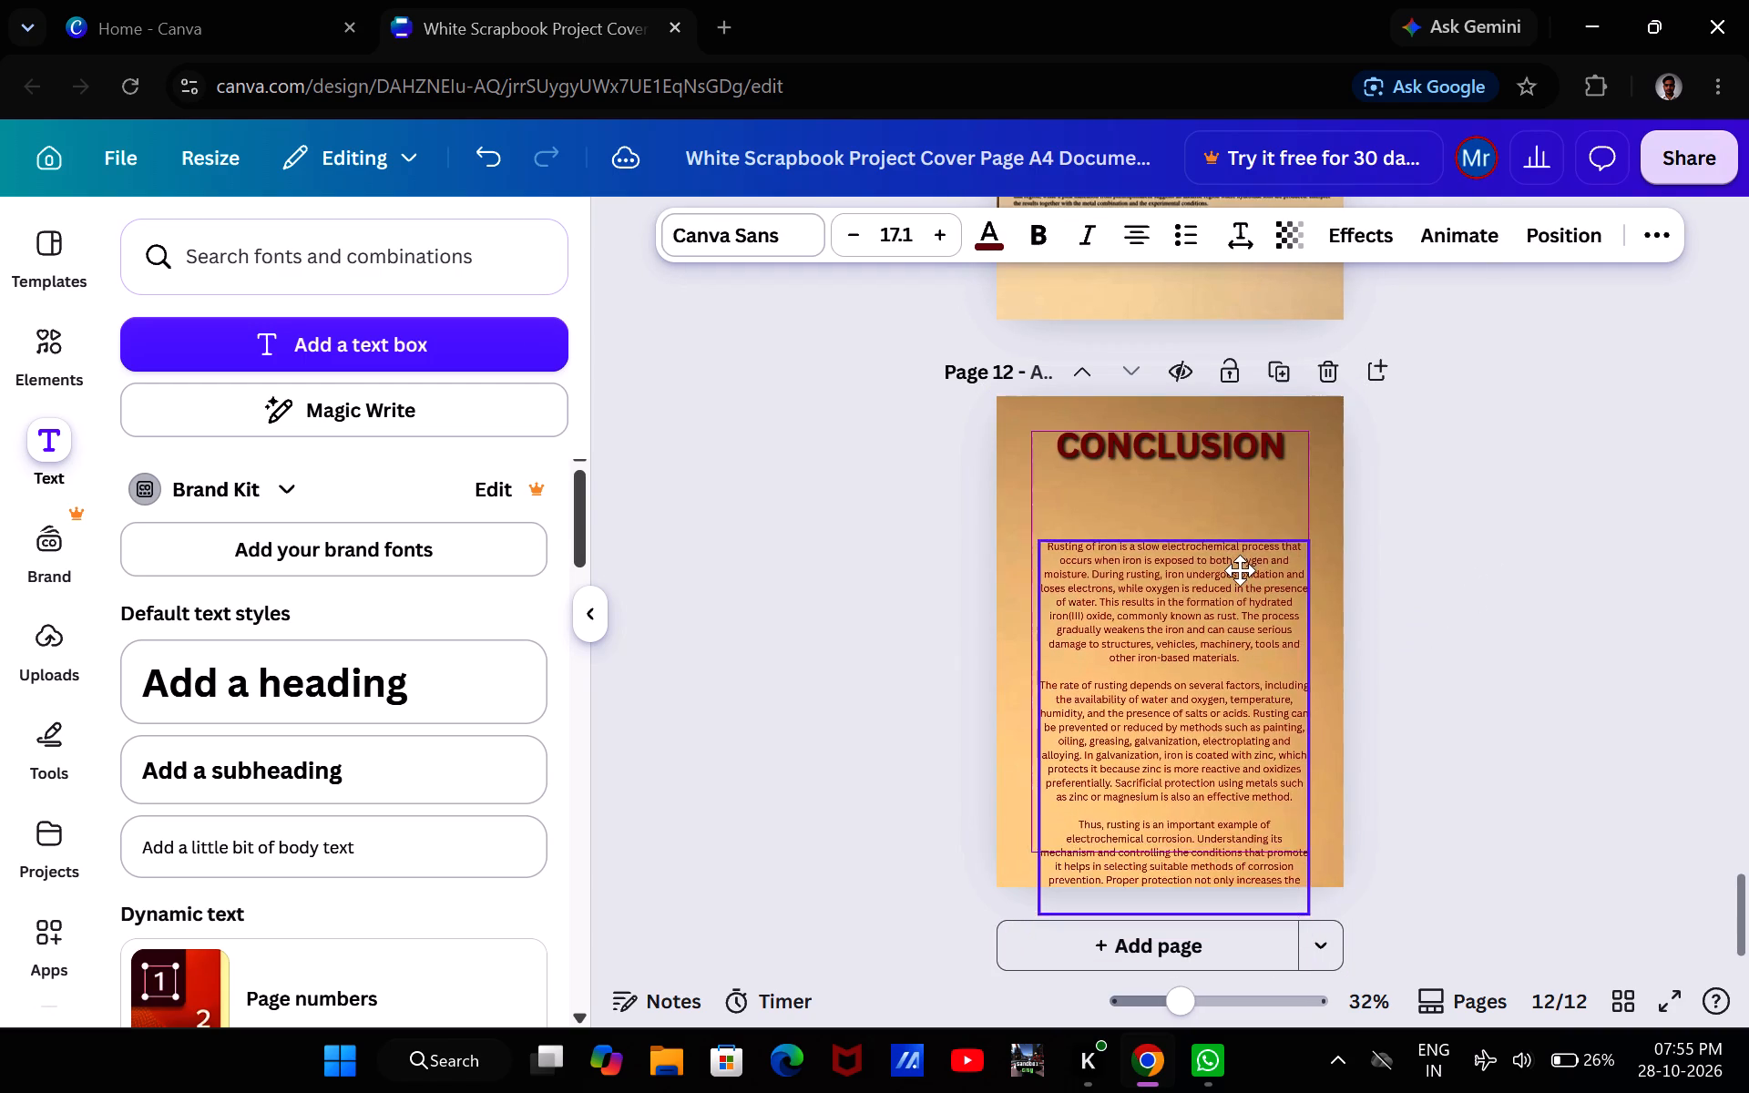
left_click_drag(1240, 570, 1232, 542)
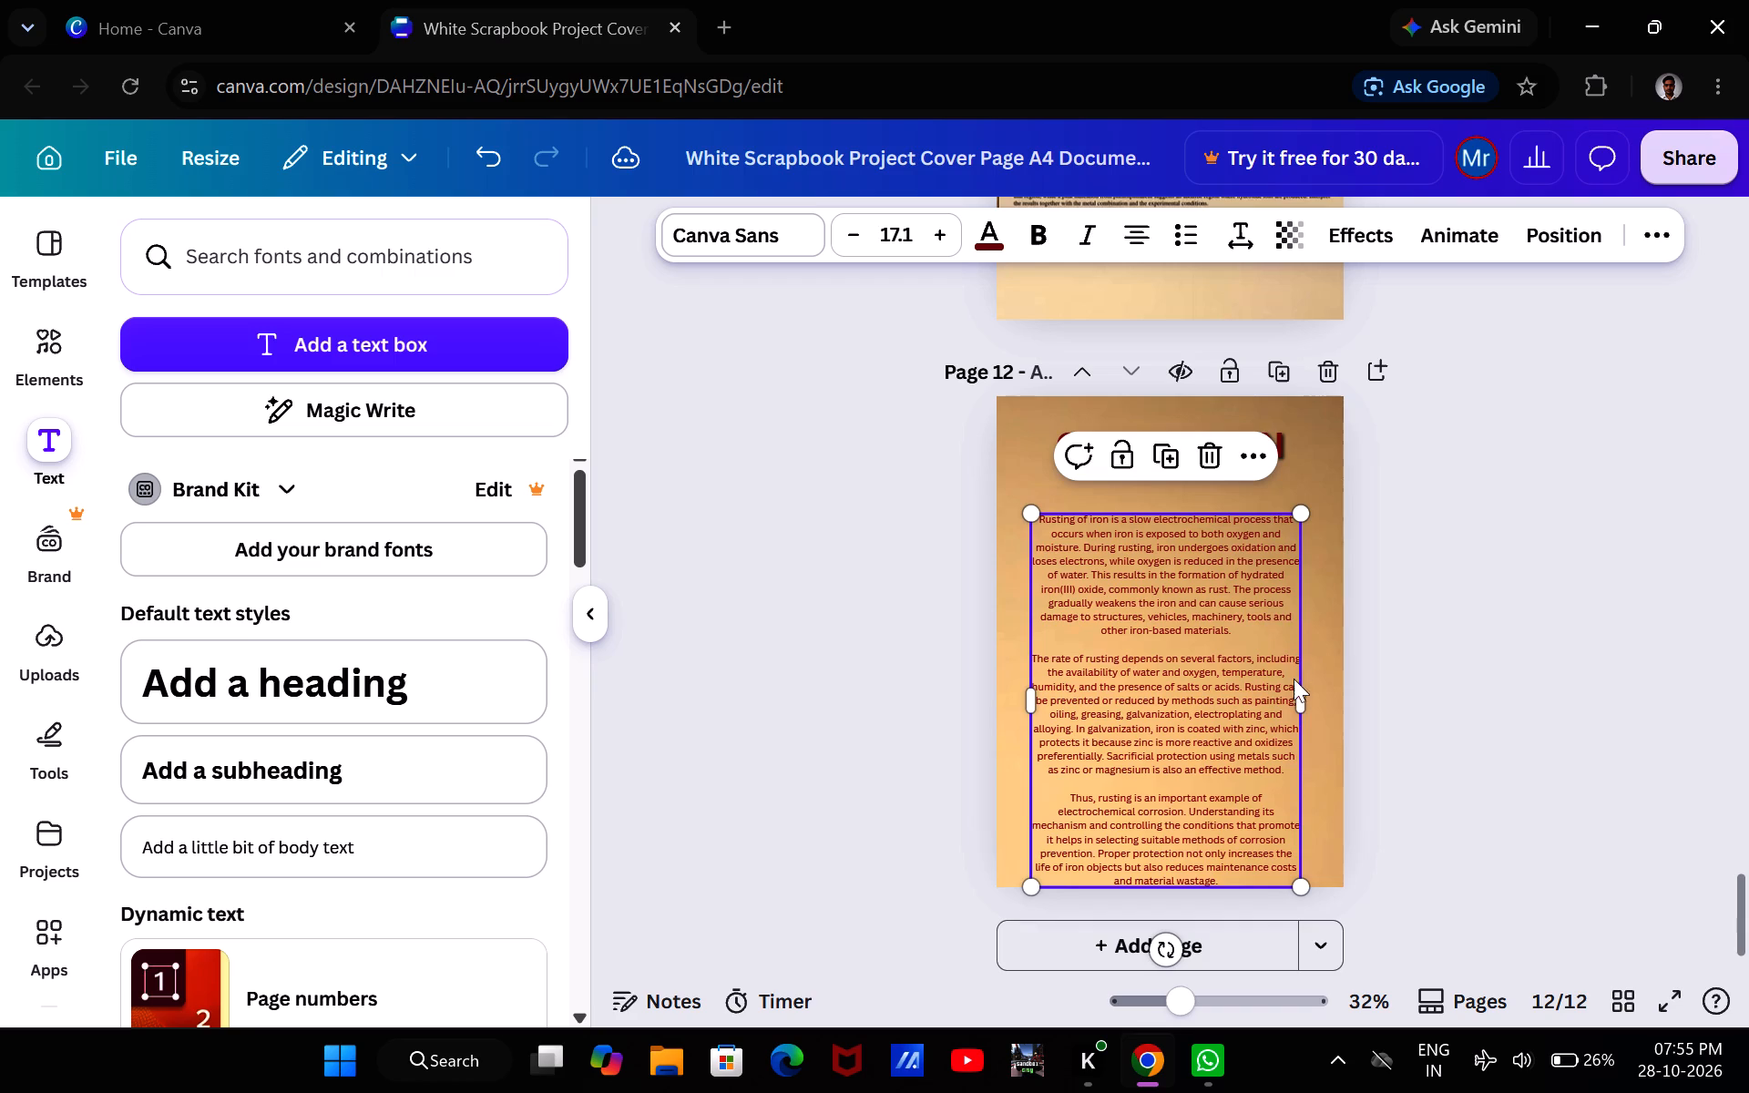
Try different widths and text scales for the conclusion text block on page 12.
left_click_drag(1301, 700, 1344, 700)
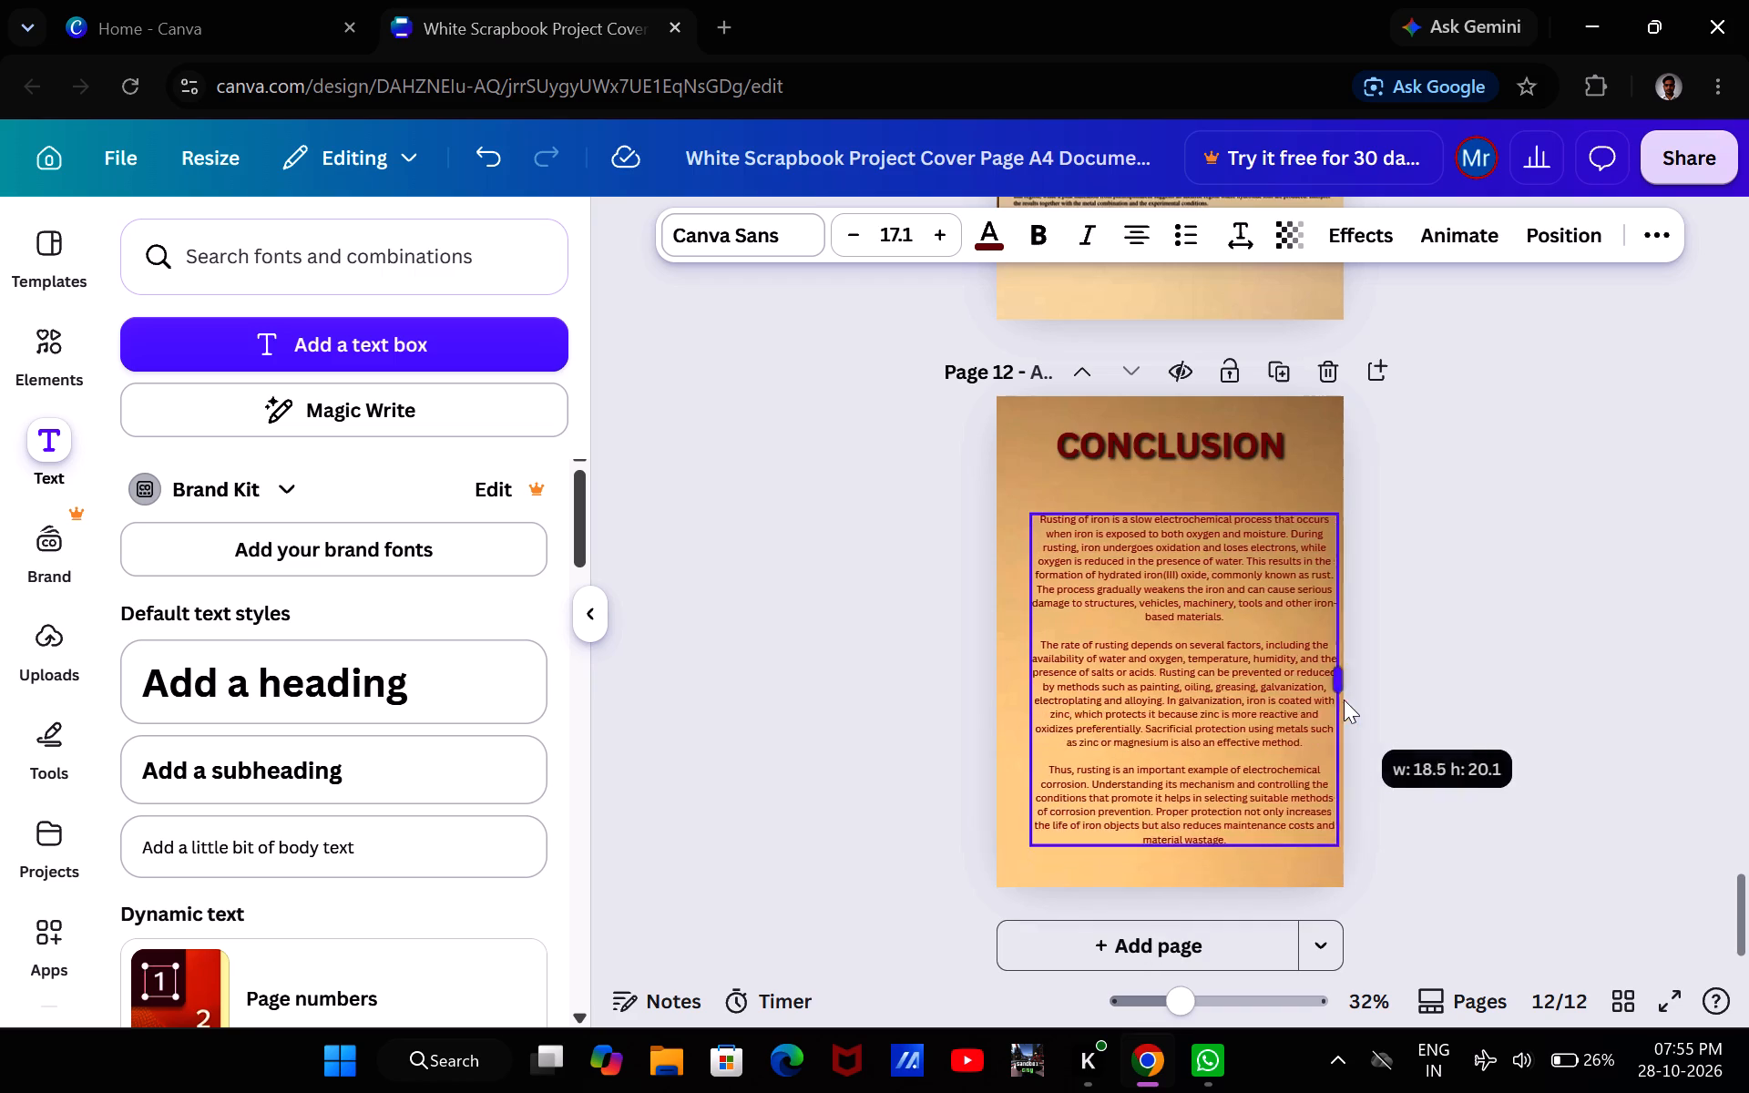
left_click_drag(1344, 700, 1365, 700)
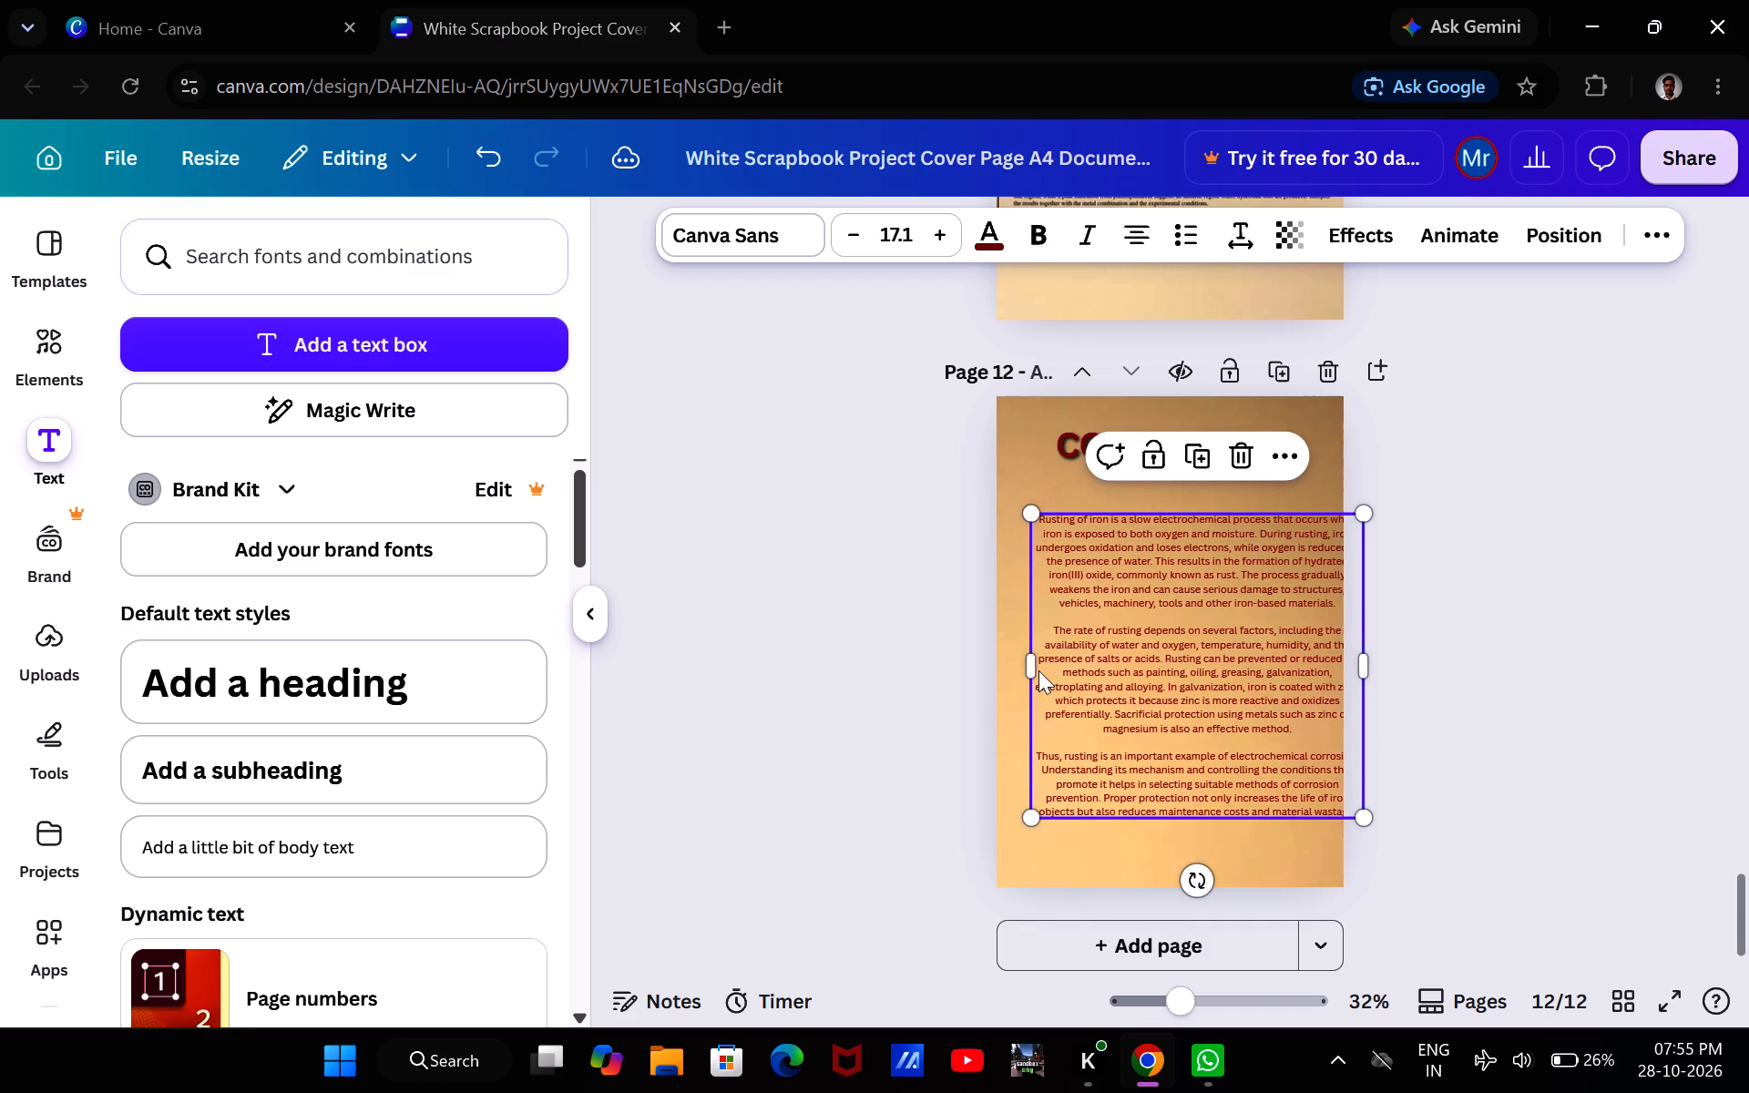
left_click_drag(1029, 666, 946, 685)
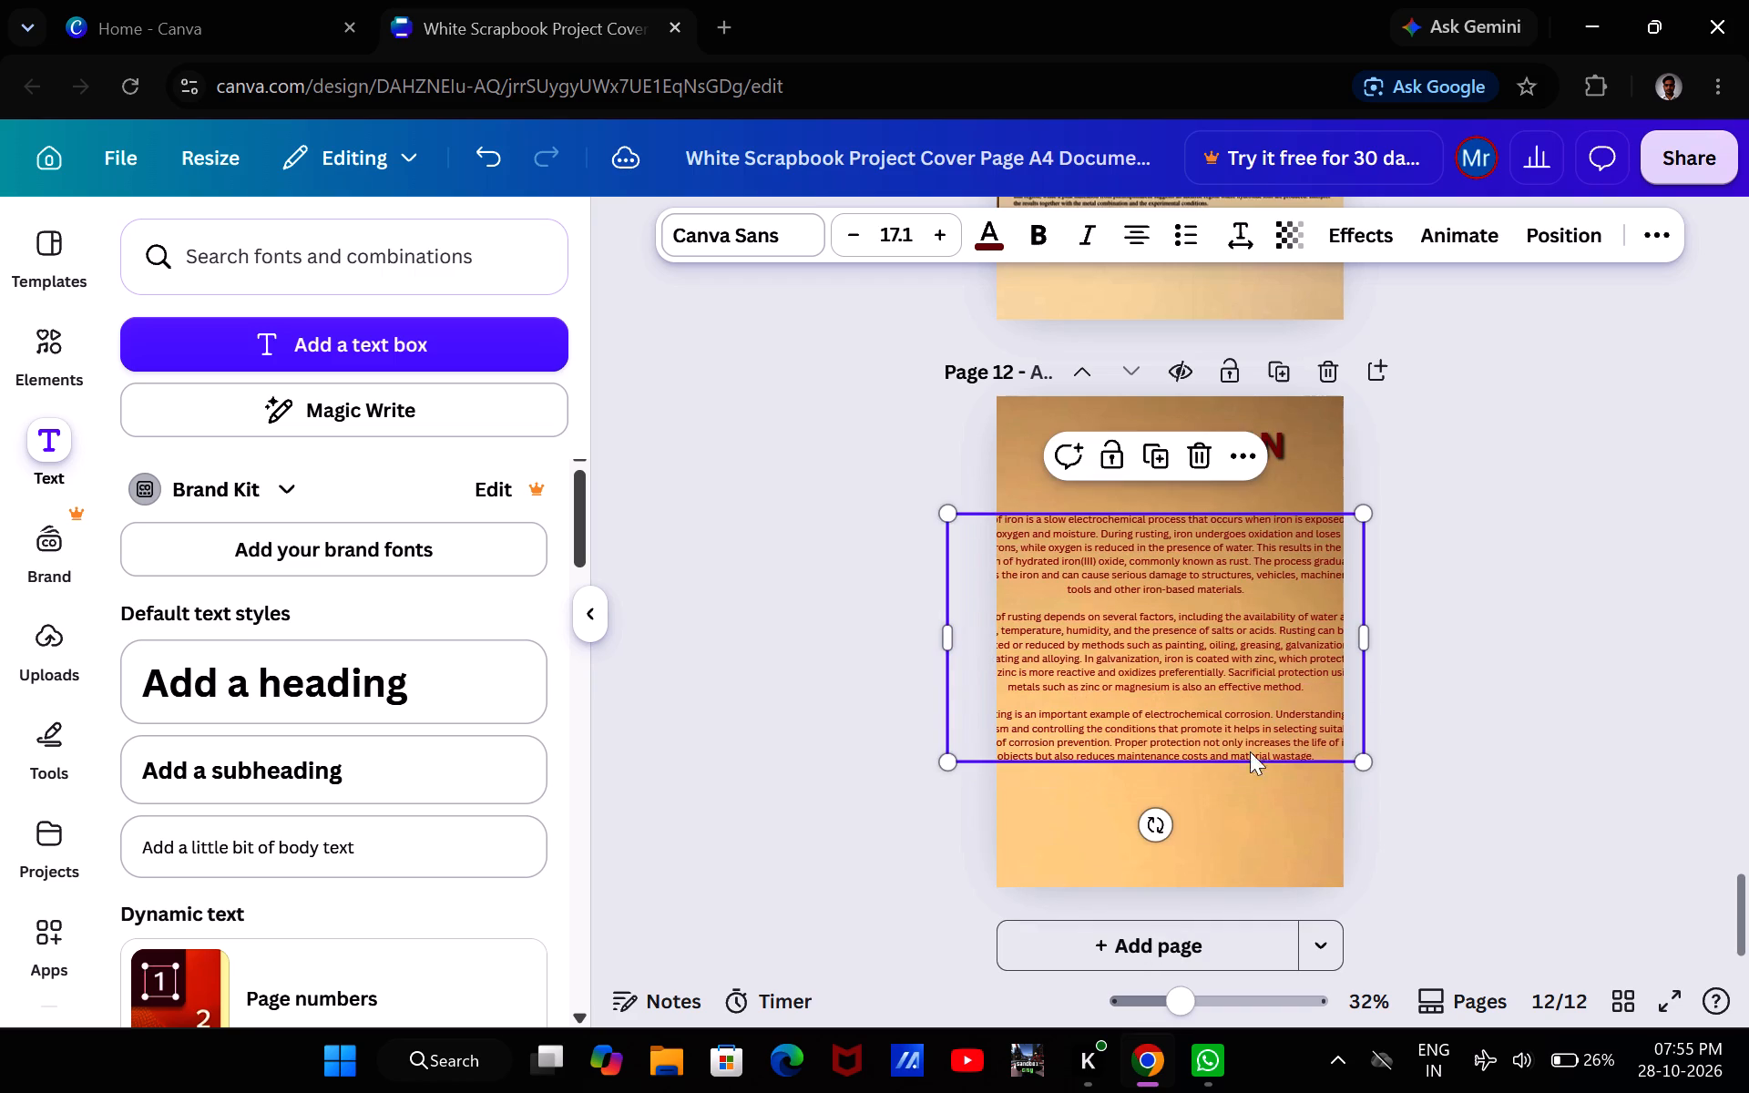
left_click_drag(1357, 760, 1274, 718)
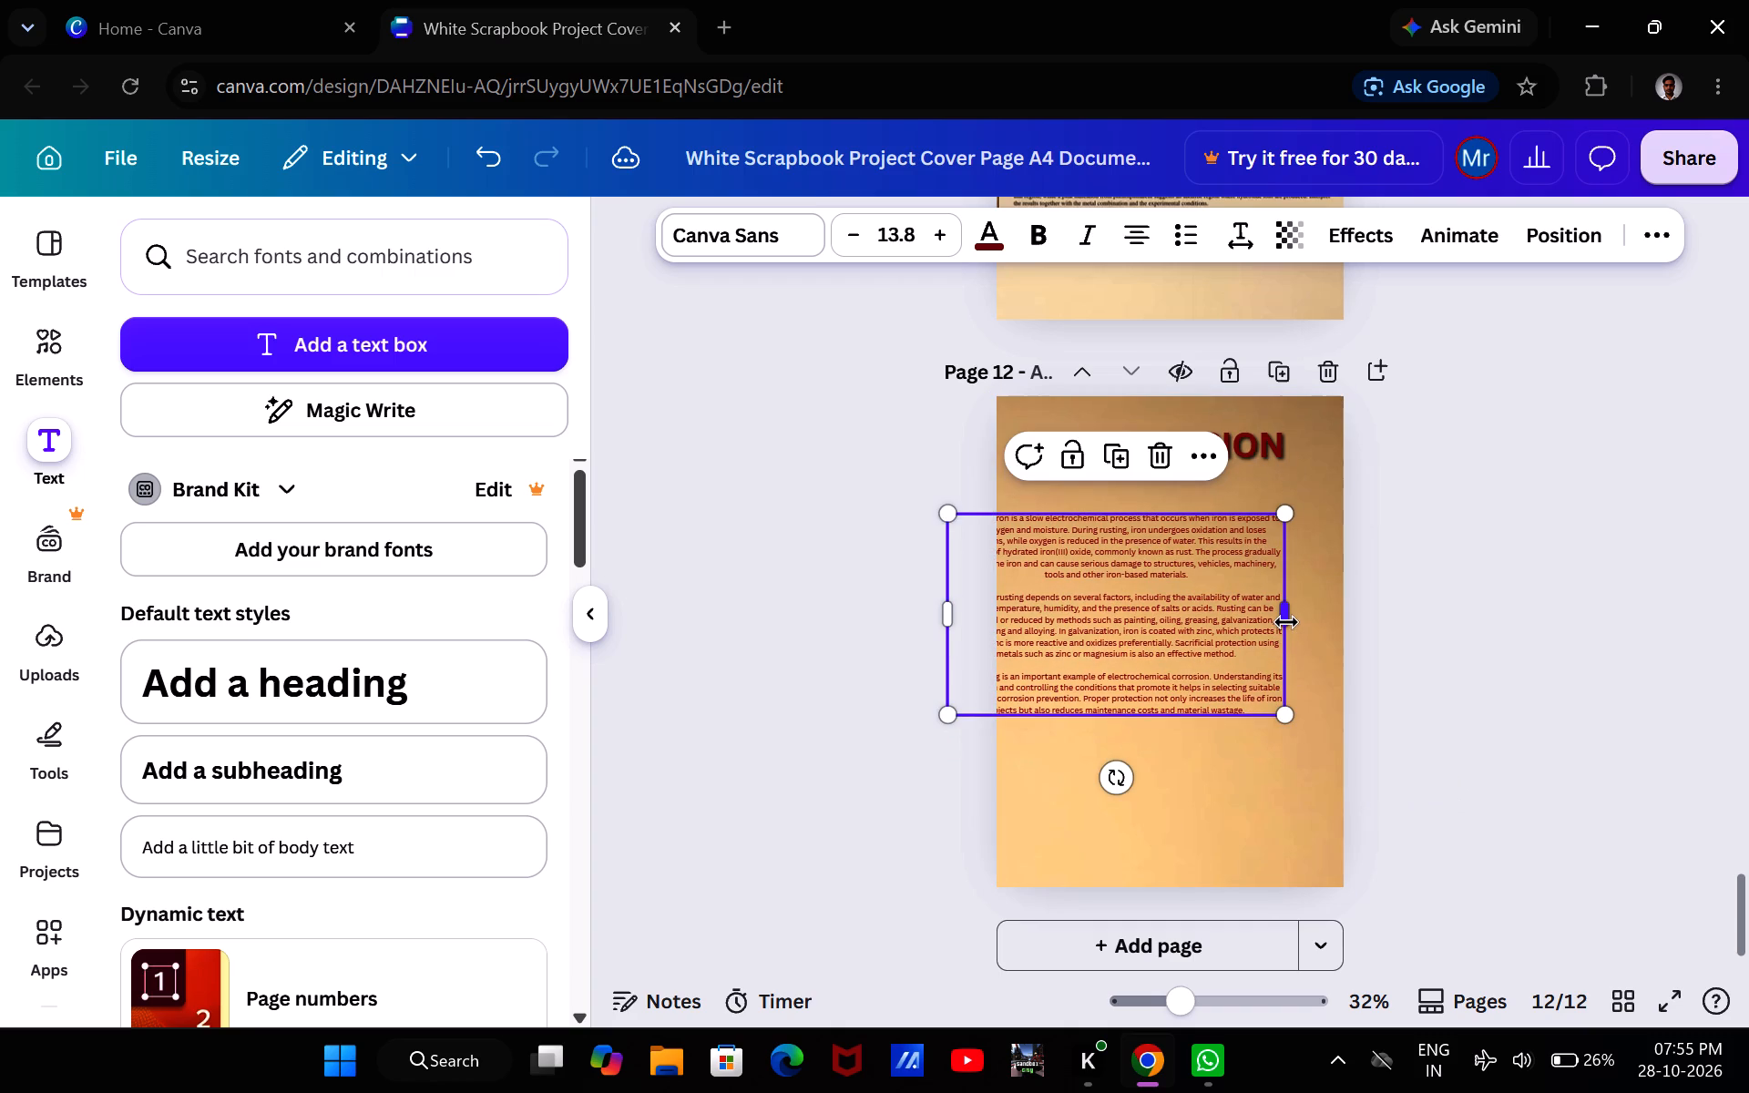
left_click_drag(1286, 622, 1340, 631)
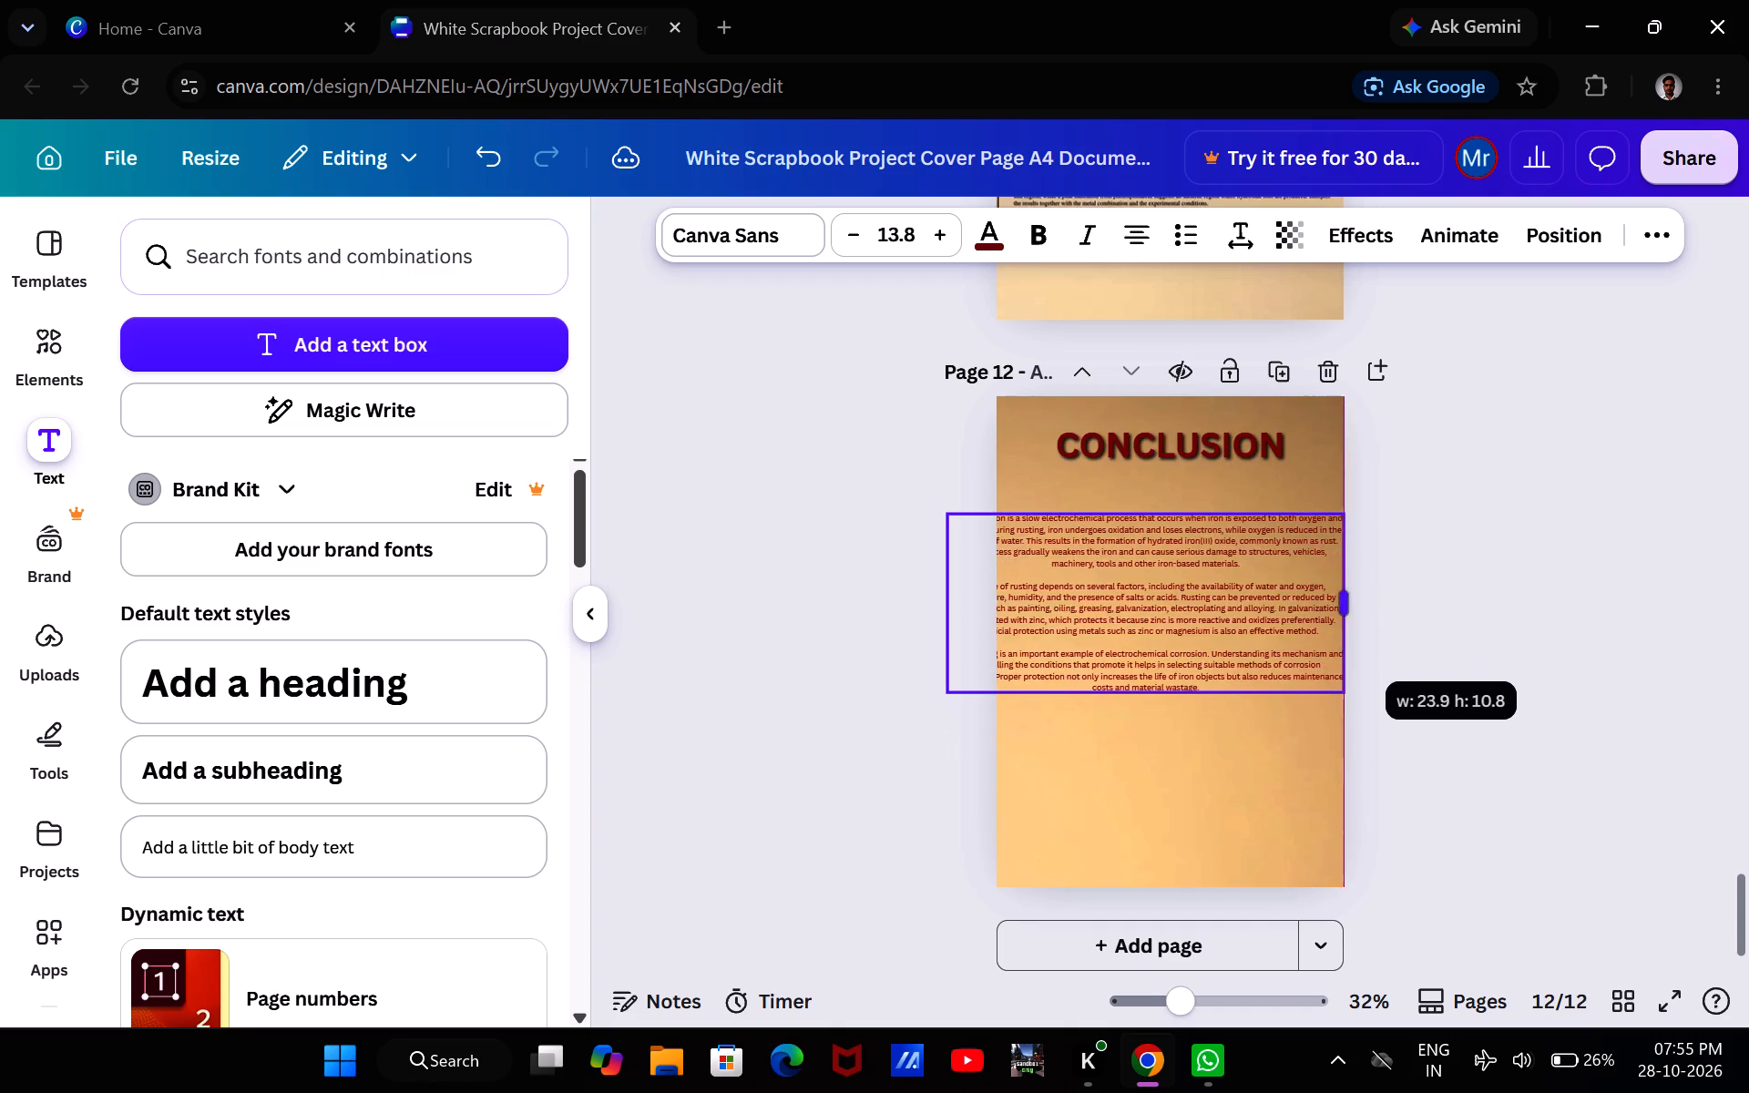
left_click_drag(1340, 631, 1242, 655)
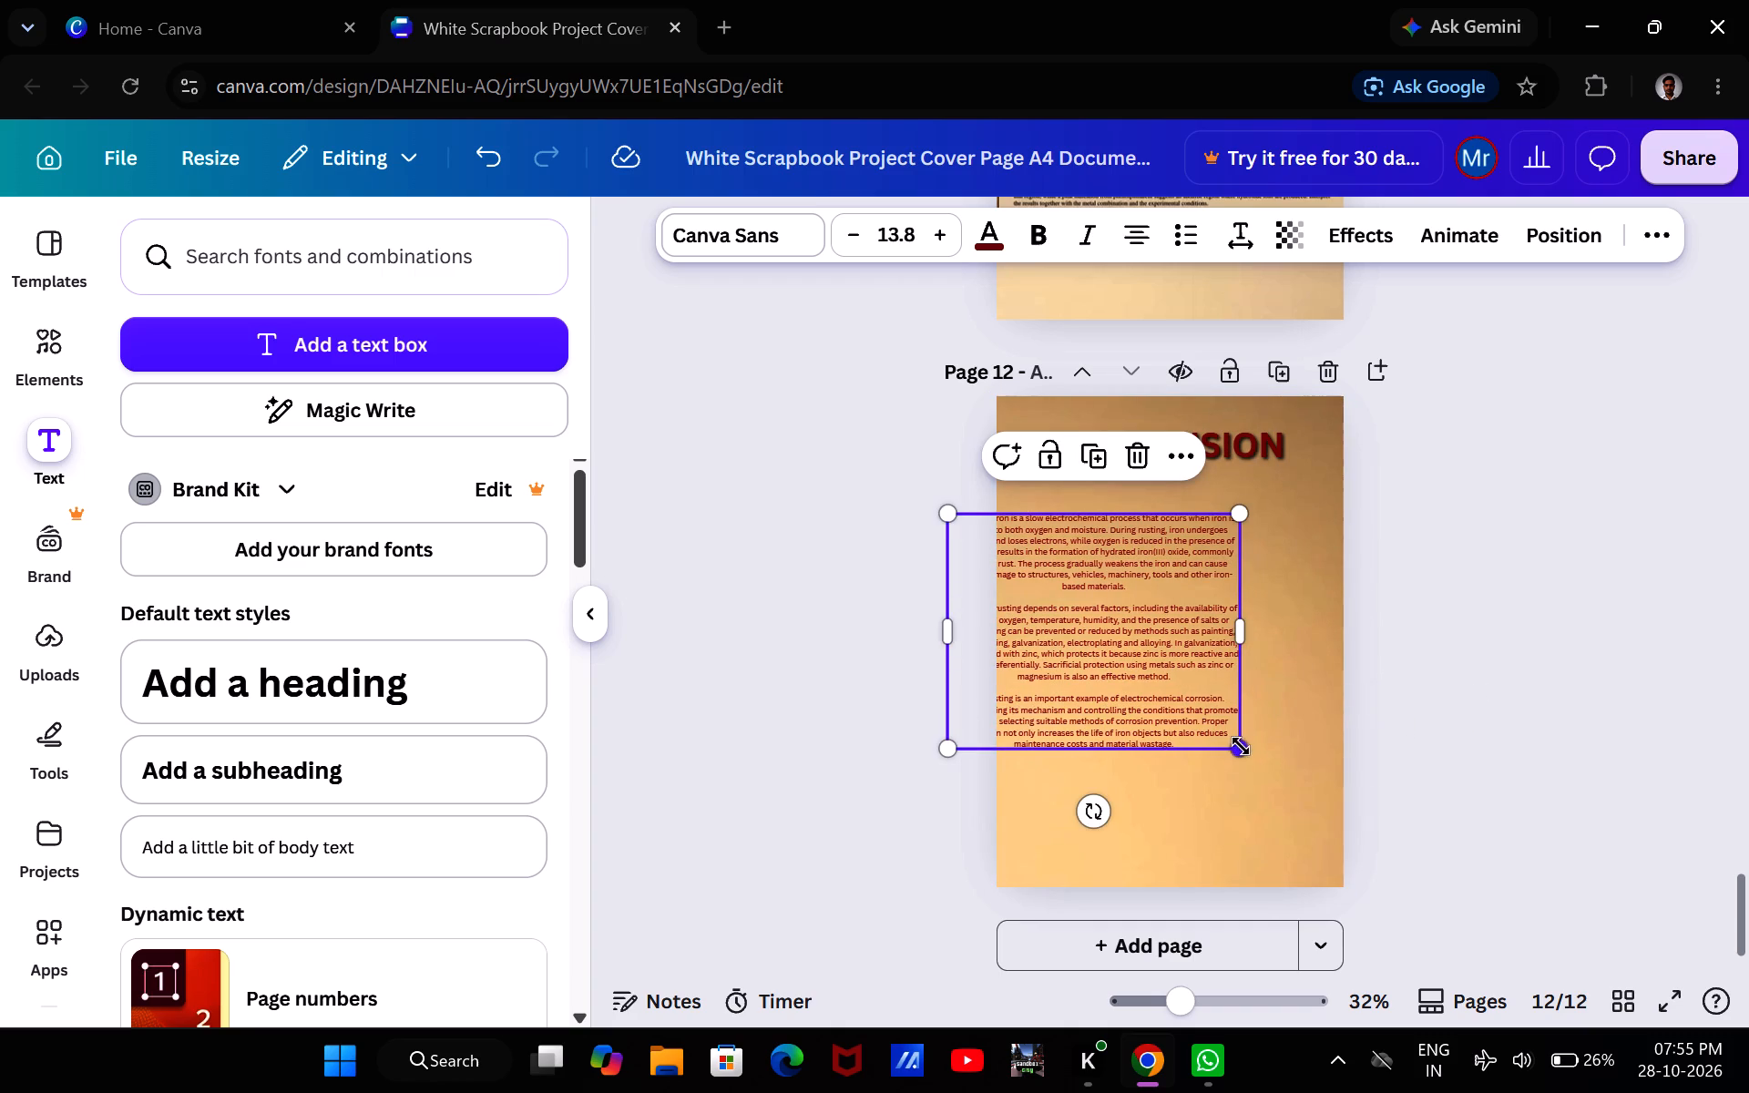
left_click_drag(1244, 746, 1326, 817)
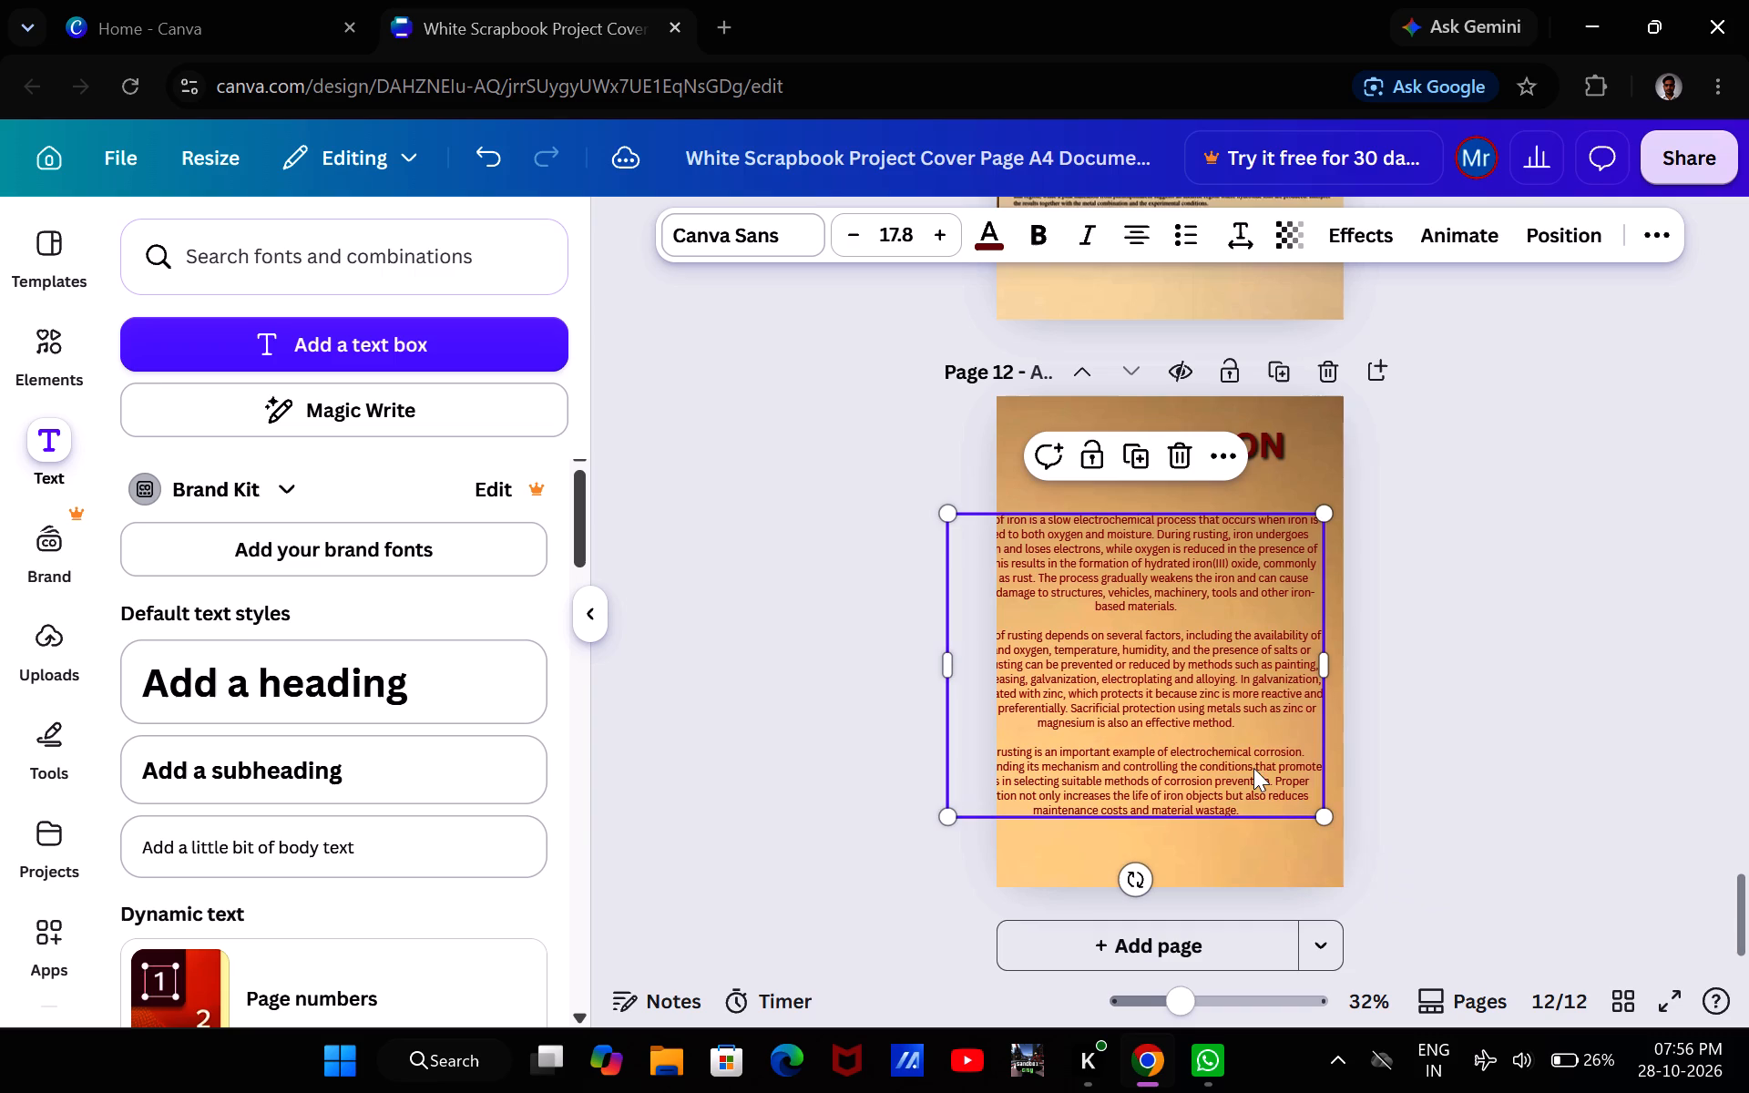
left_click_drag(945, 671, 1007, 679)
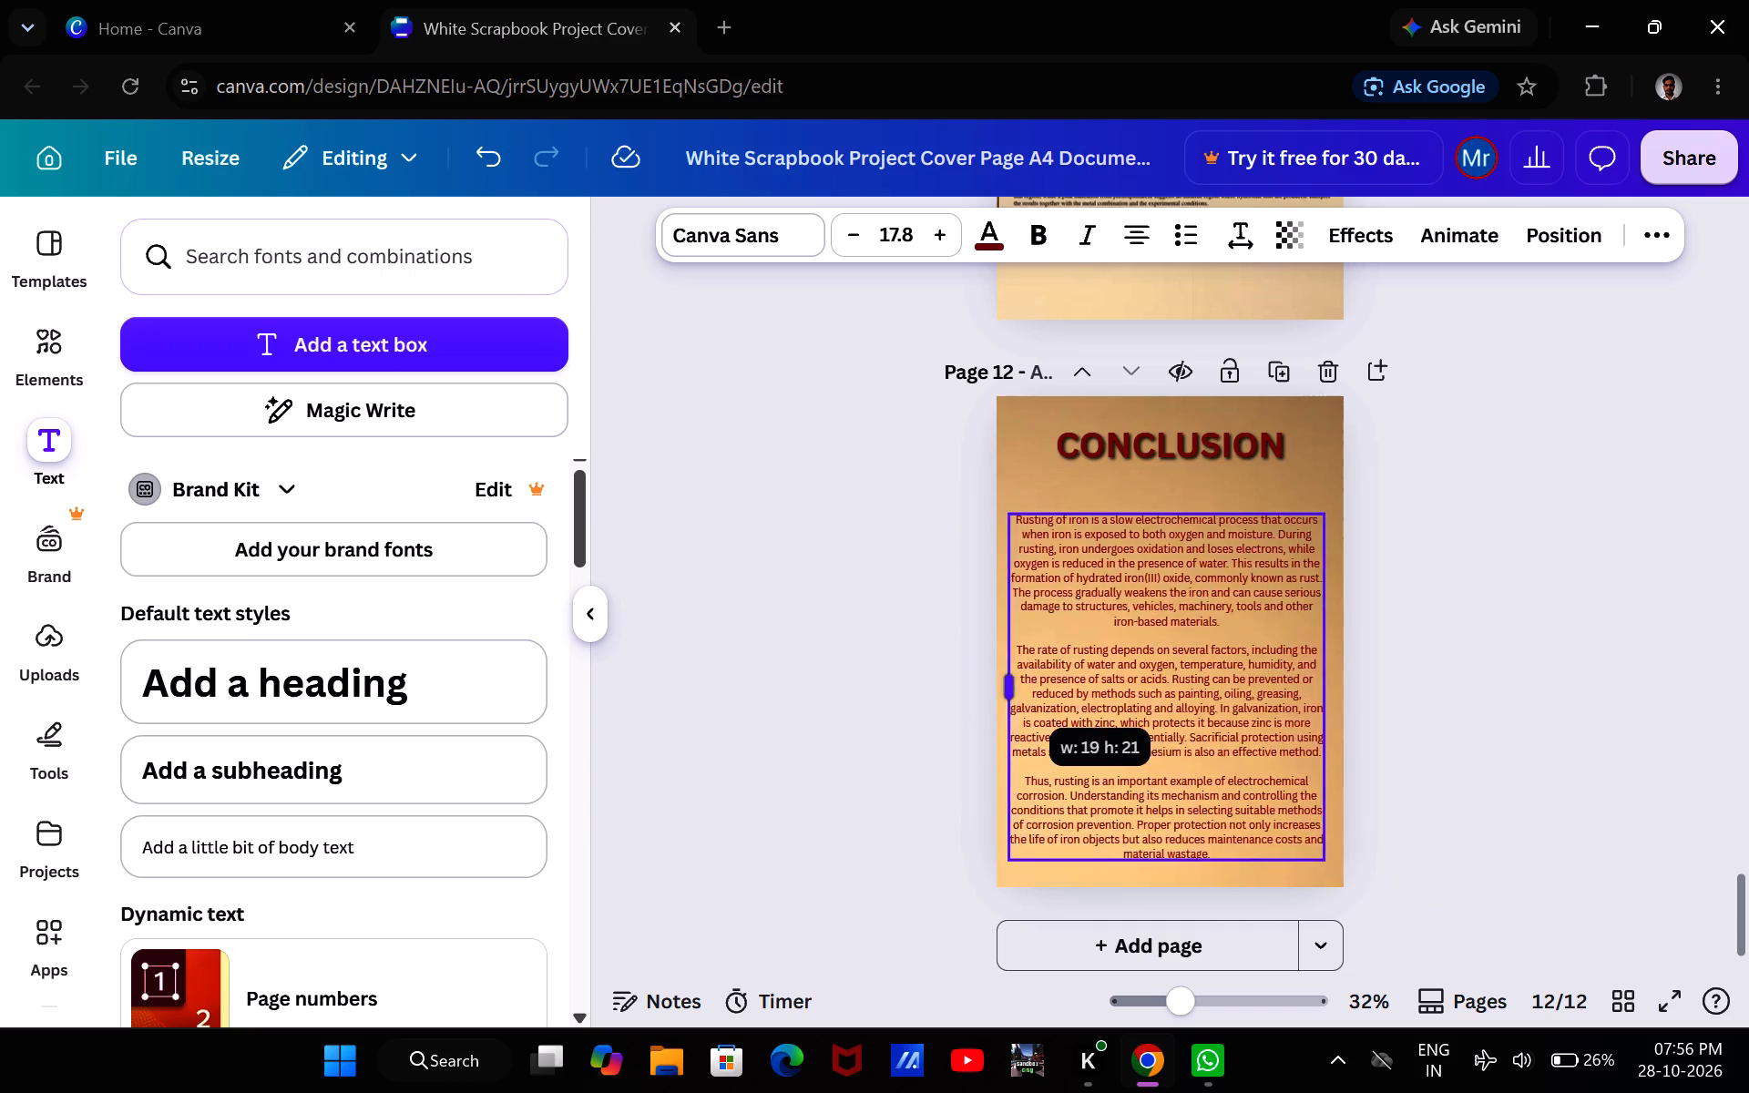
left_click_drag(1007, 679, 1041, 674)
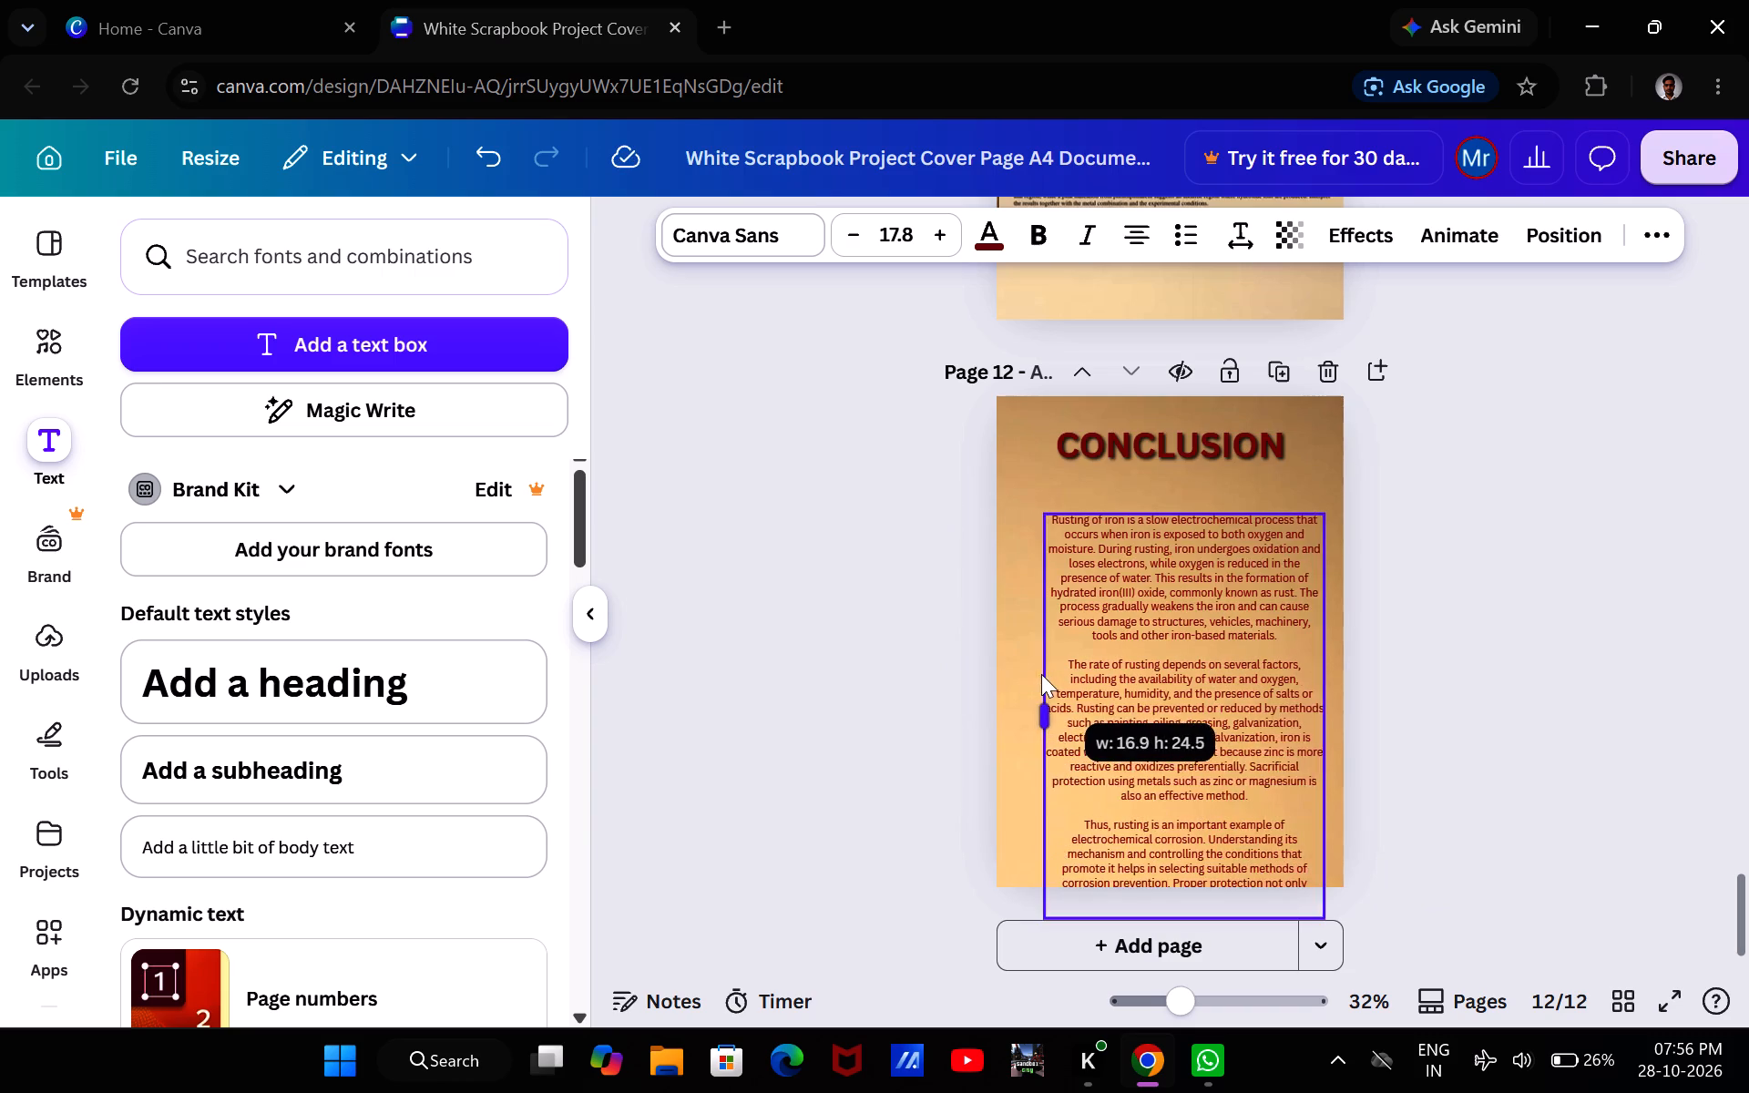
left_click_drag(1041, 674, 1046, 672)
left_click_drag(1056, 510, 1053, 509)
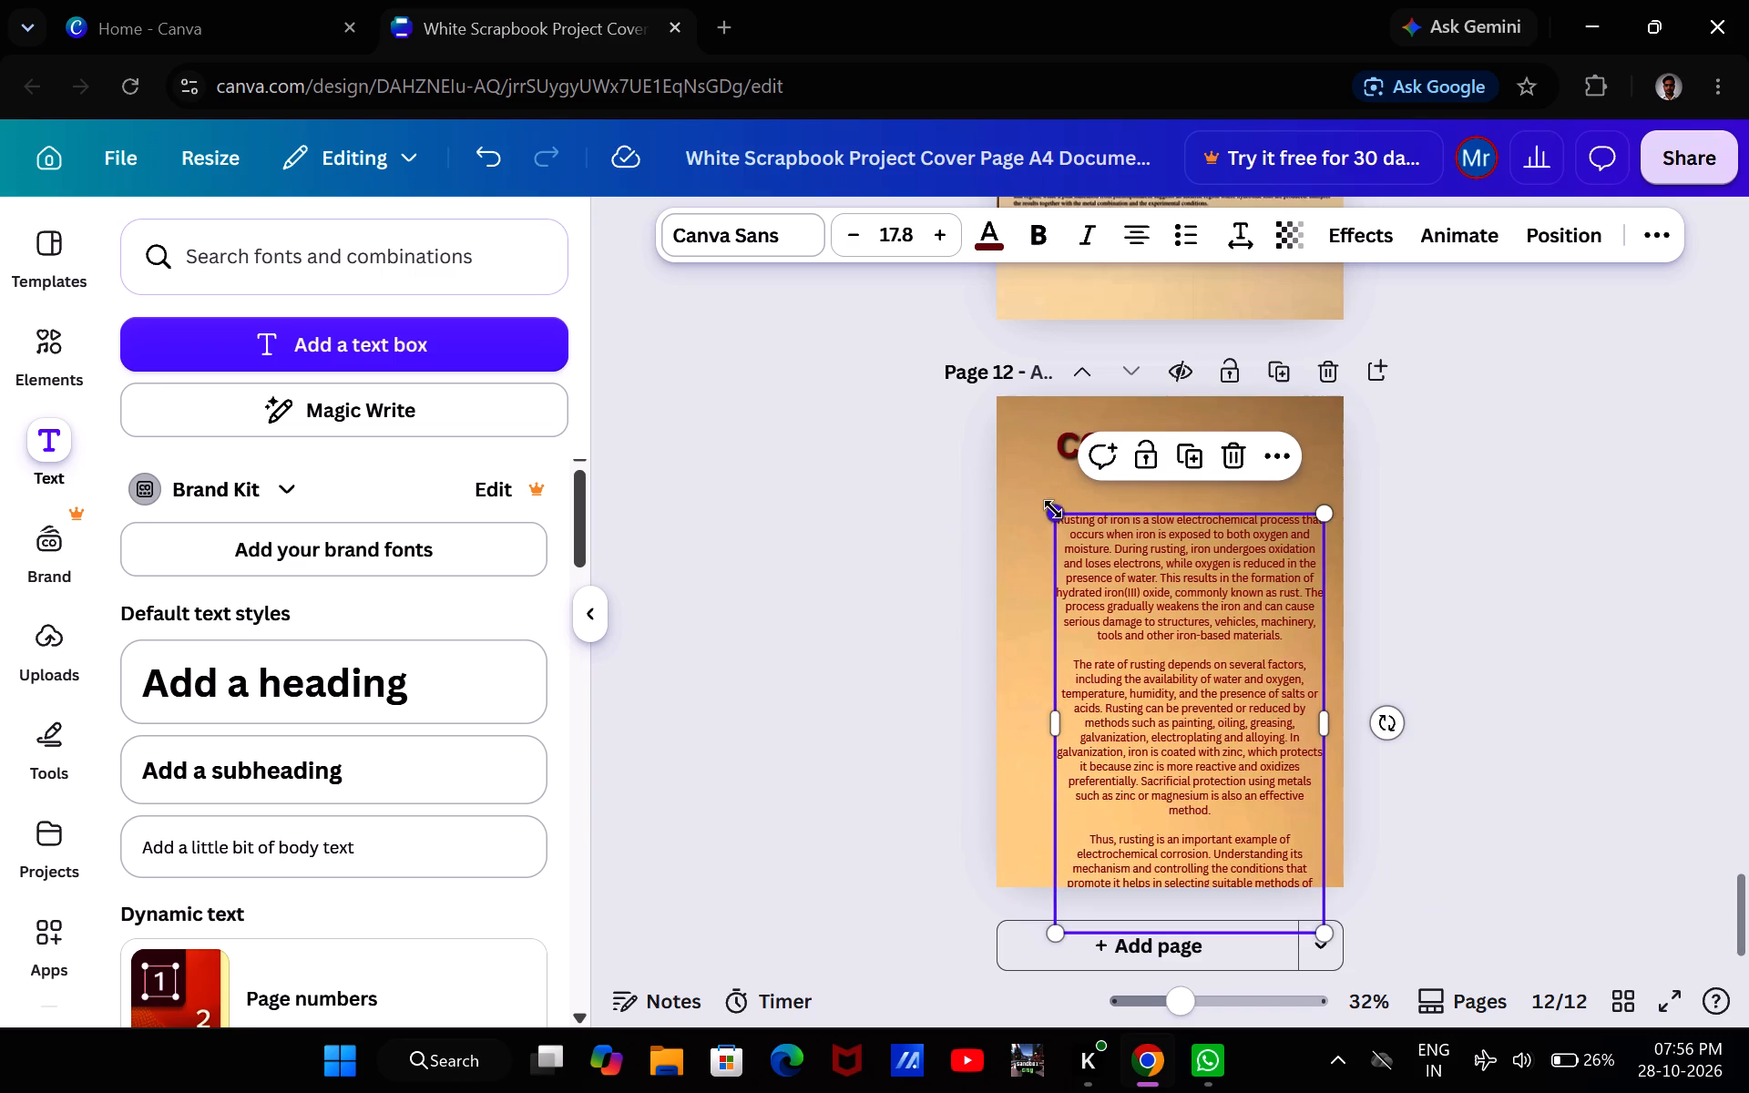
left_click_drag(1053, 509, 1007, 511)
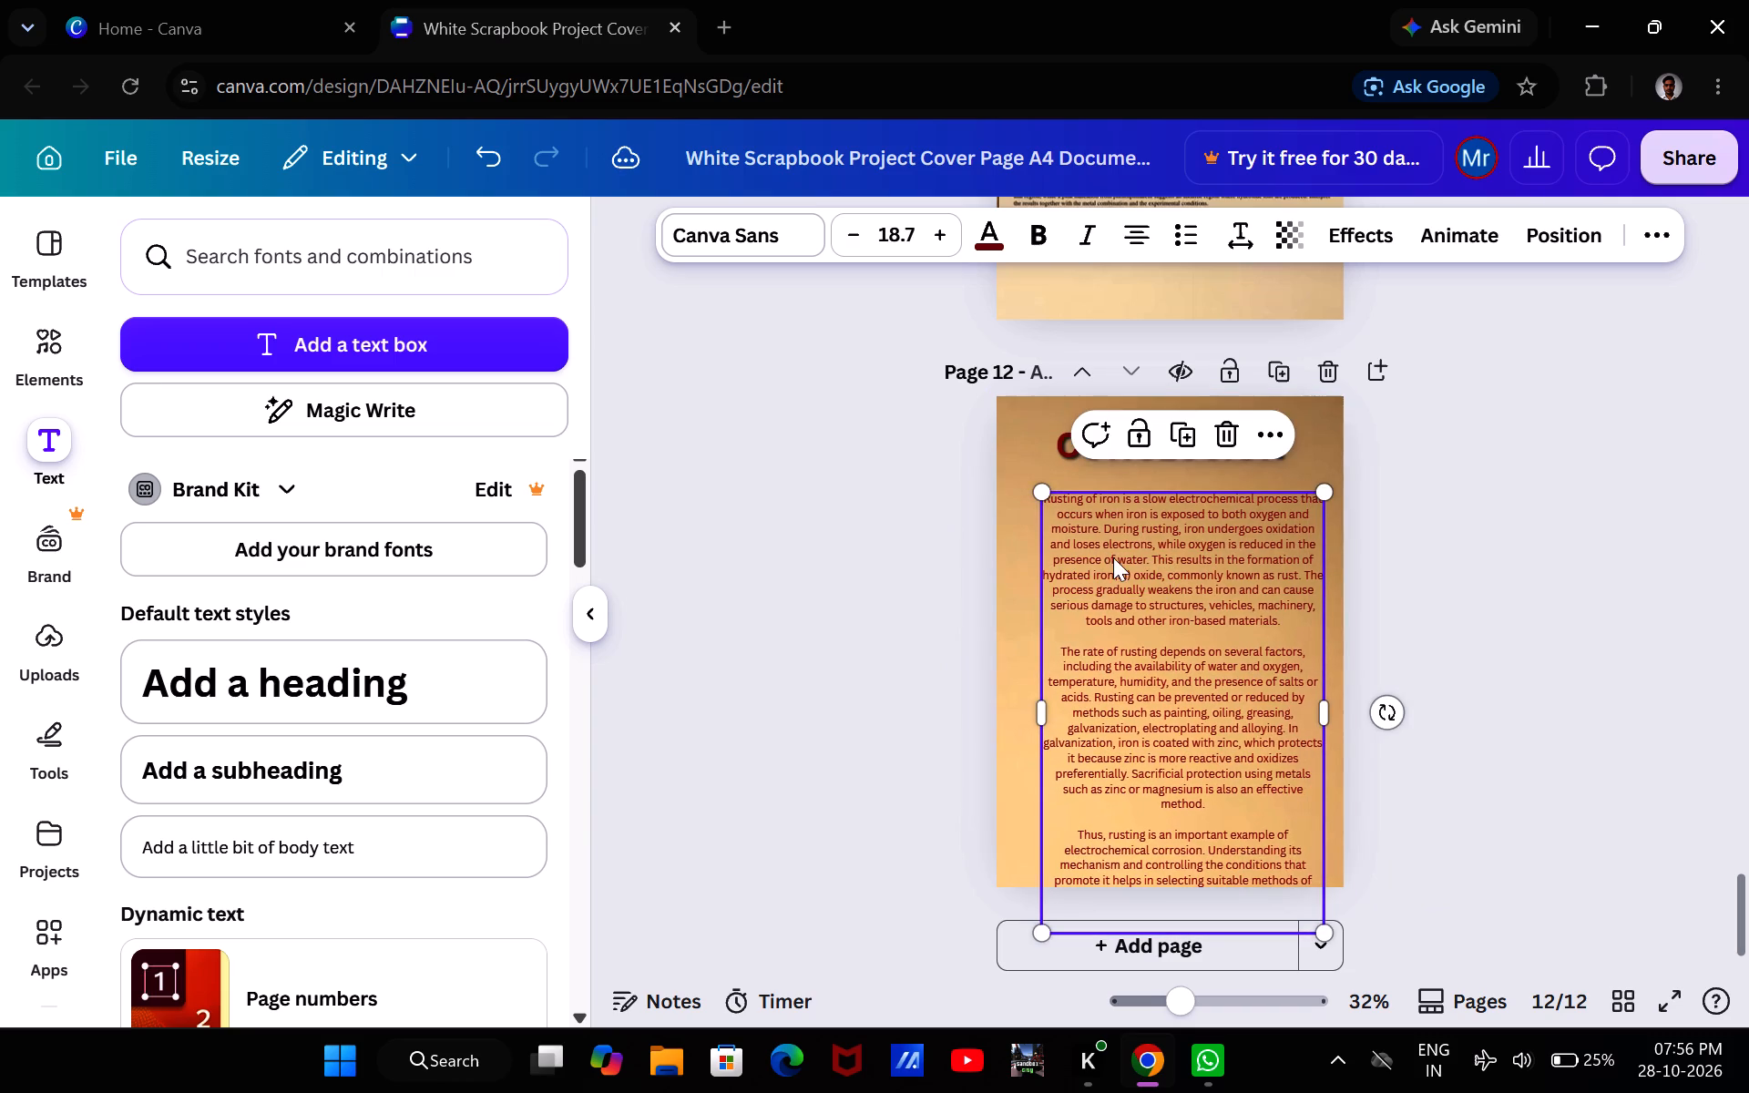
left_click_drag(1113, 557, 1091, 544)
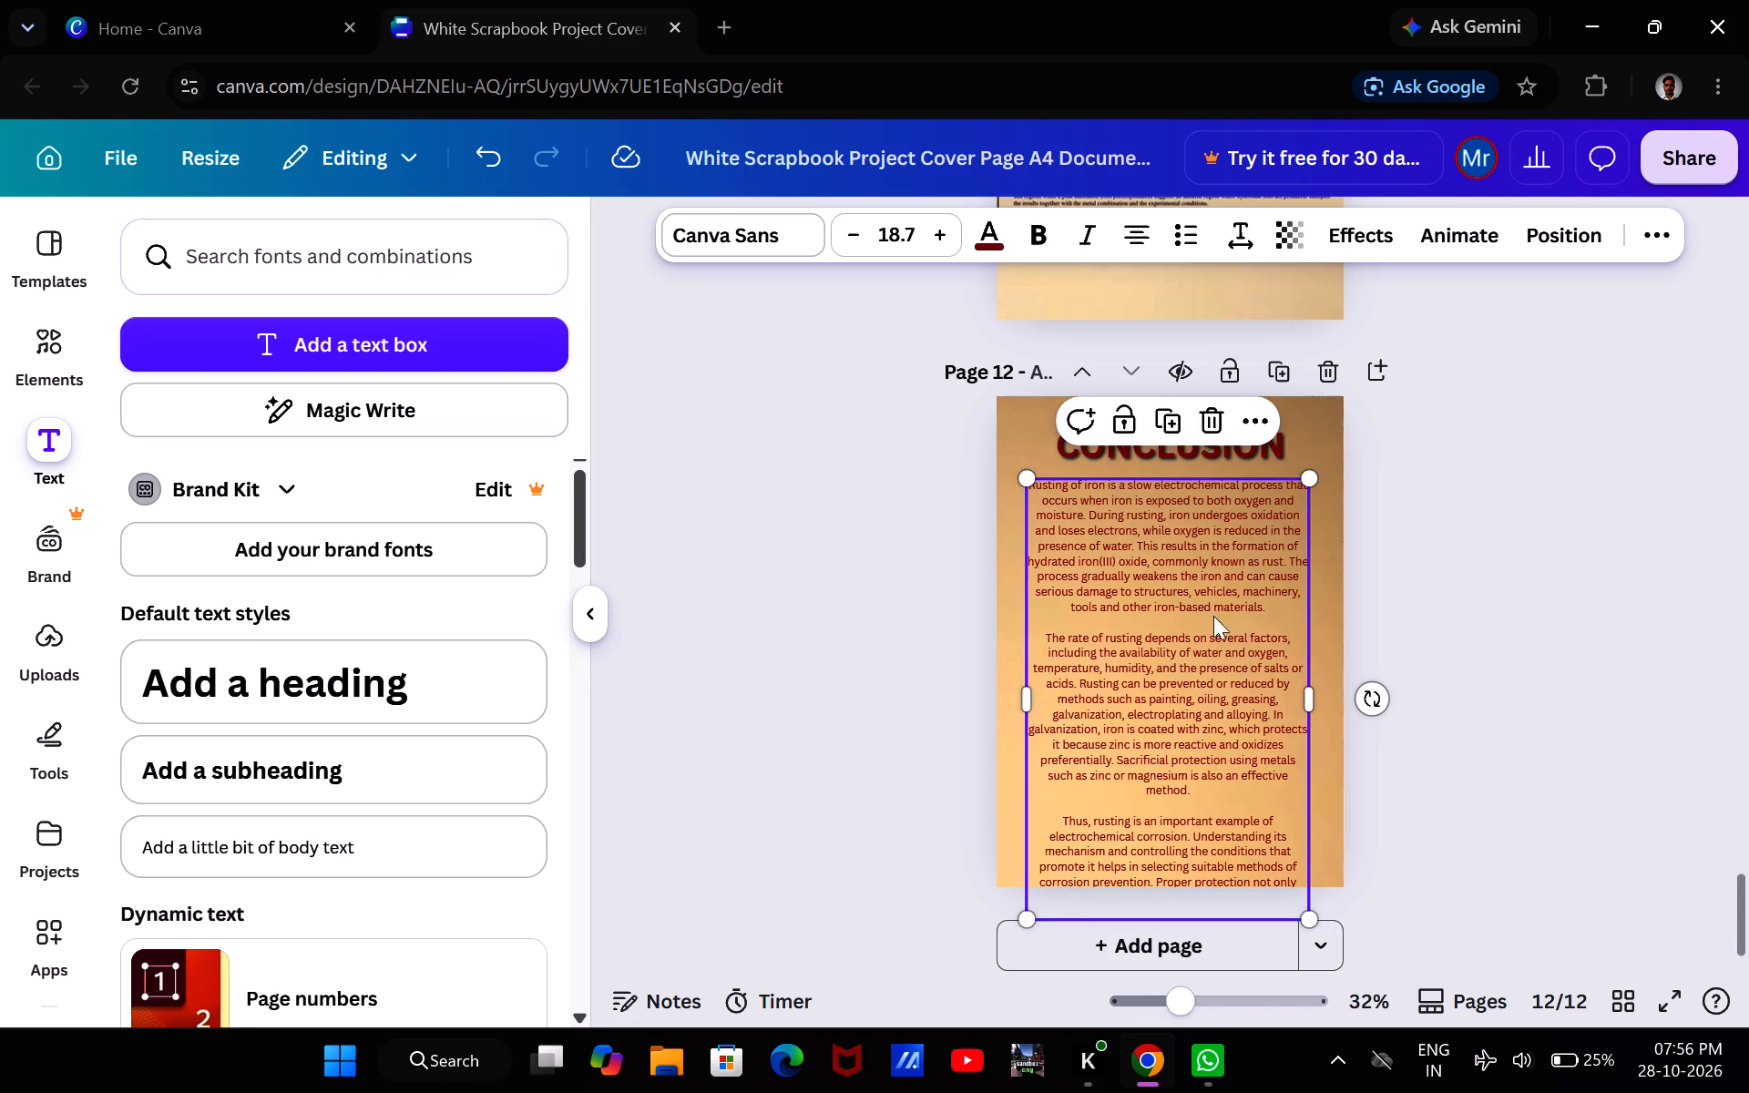
Scale the conclusion text to size 15.9, widen its box to about 17.1 and centre it below the CONCLUSION heading.
left_click_drag(1305, 919, 1275, 876)
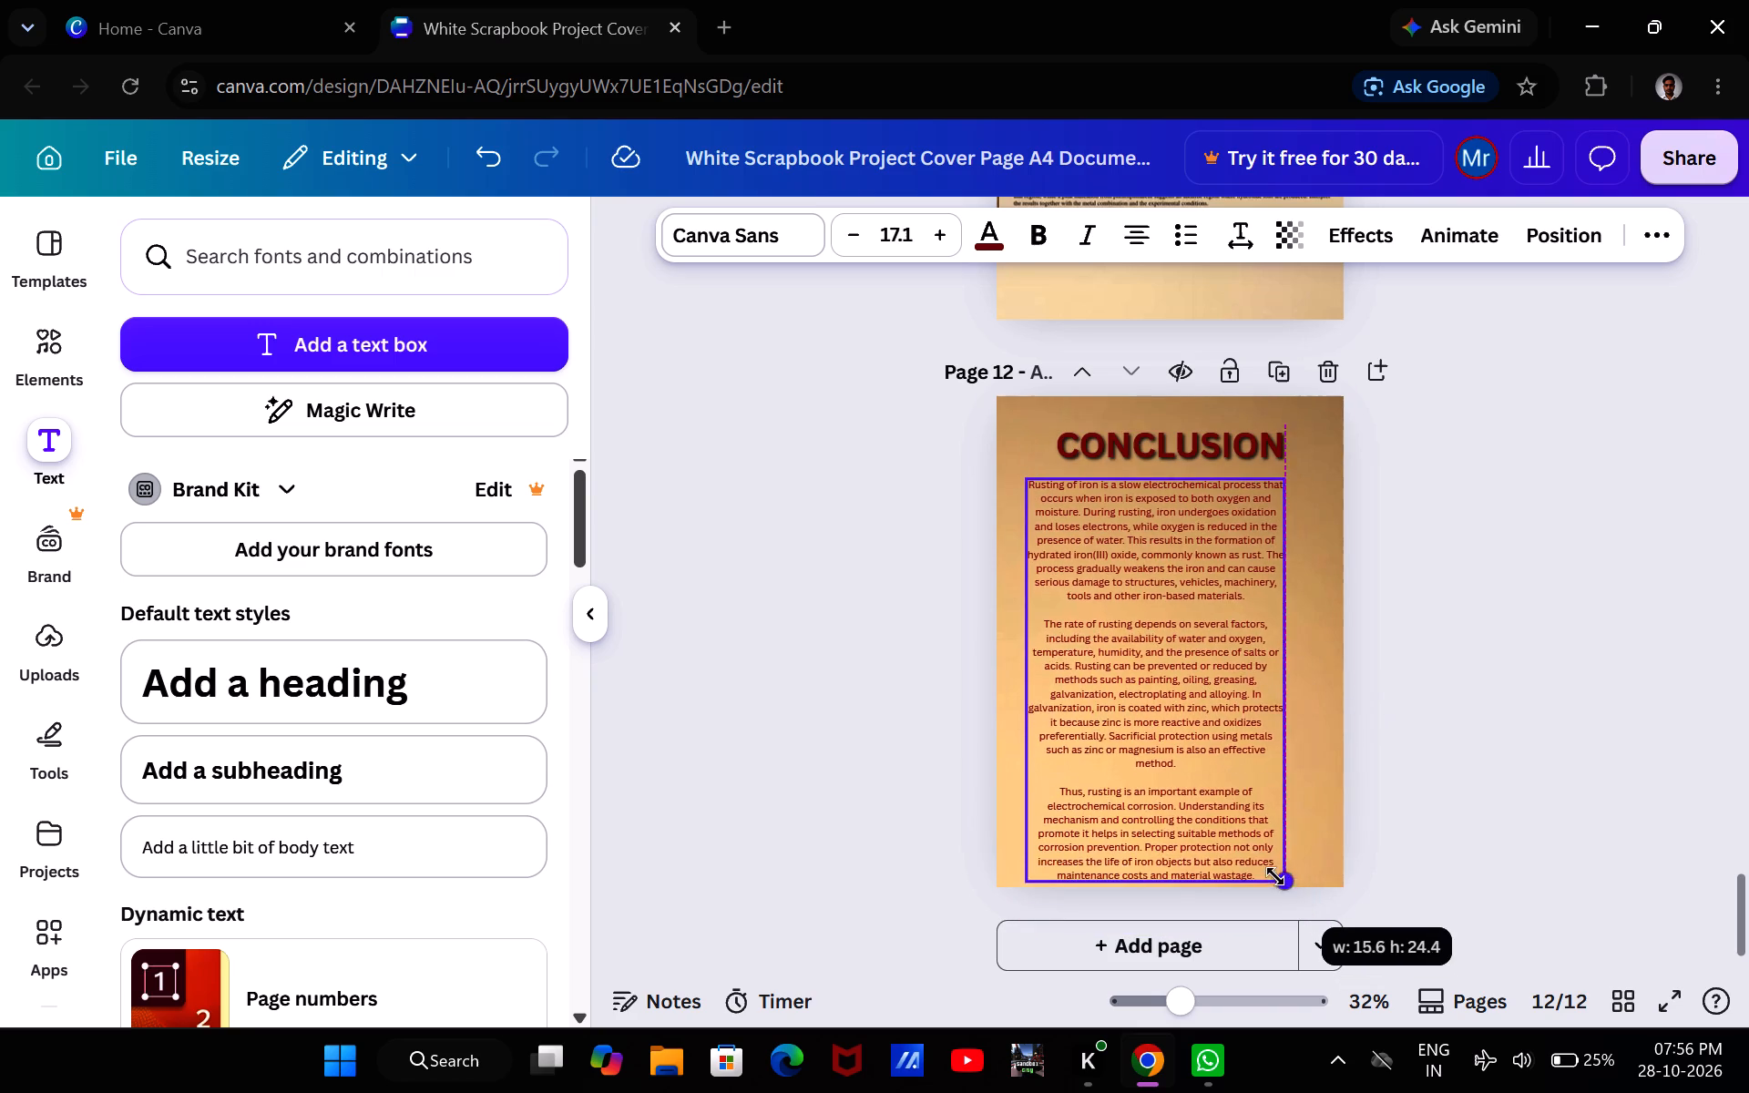
left_click_drag(1275, 876, 1258, 861)
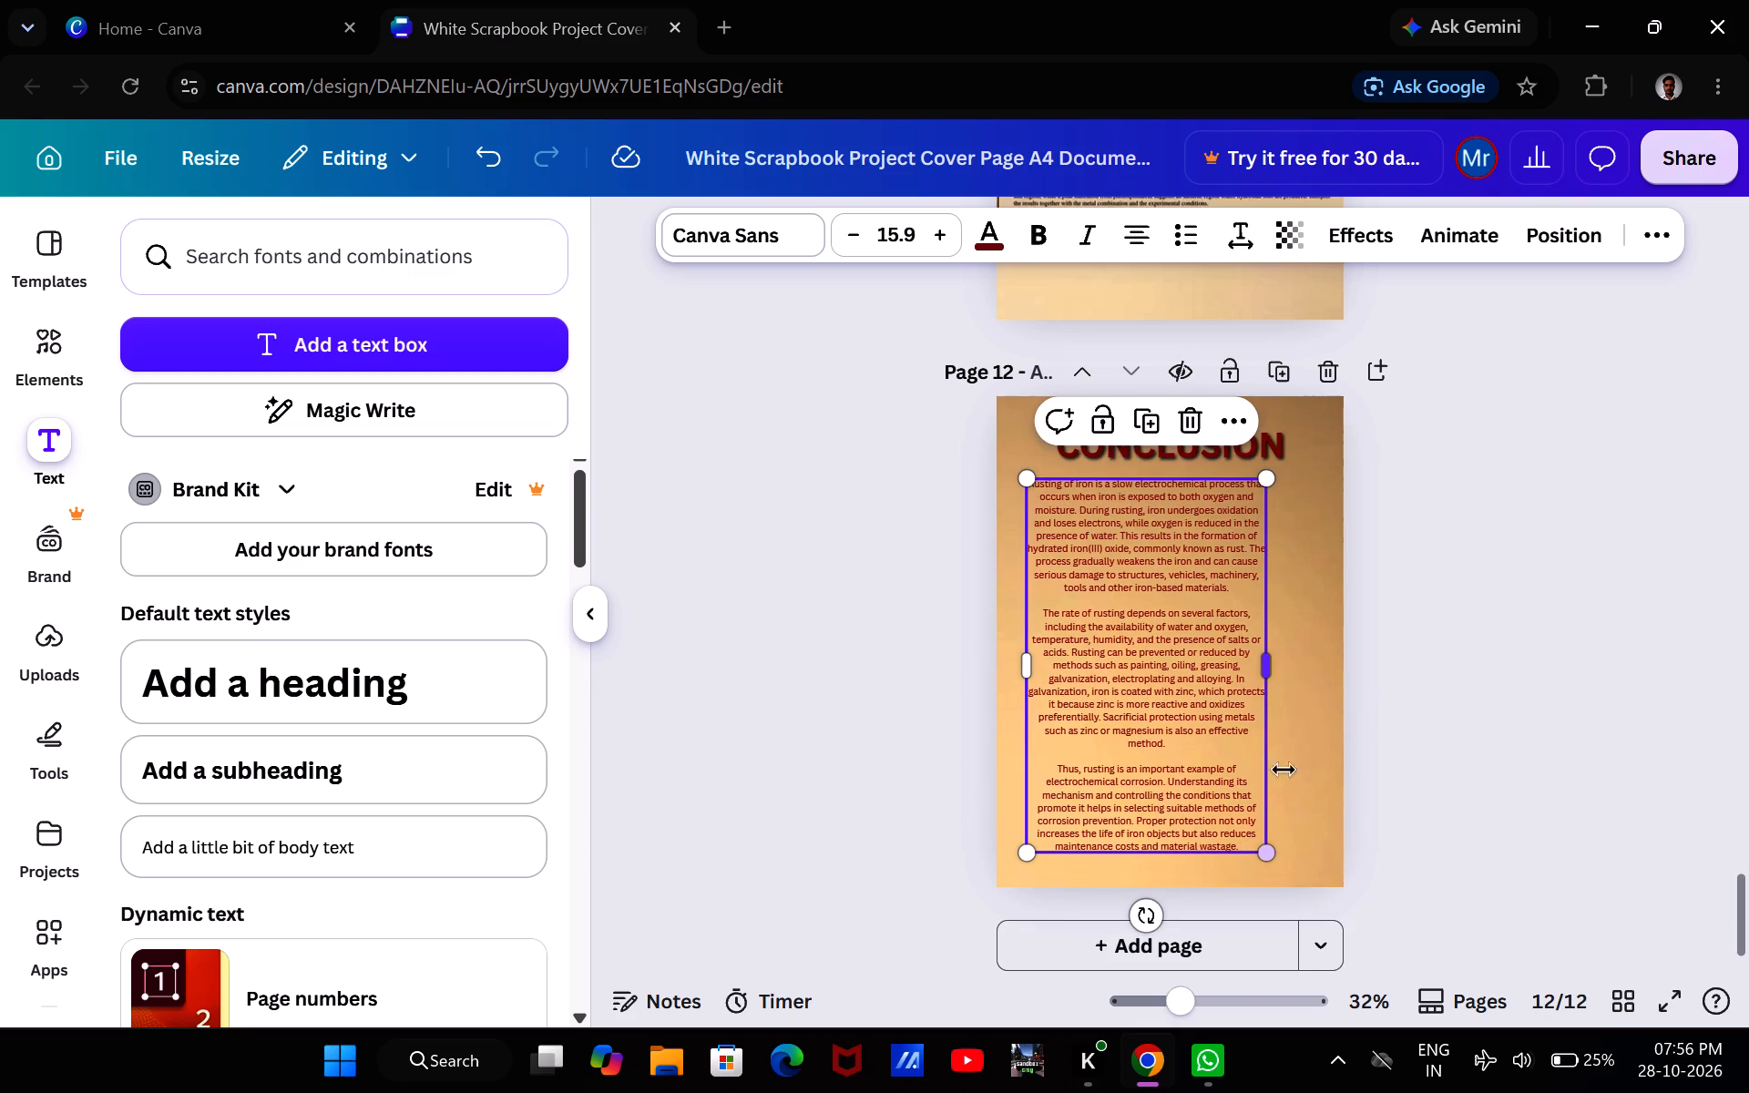
left_click_drag(1273, 667, 1322, 679)
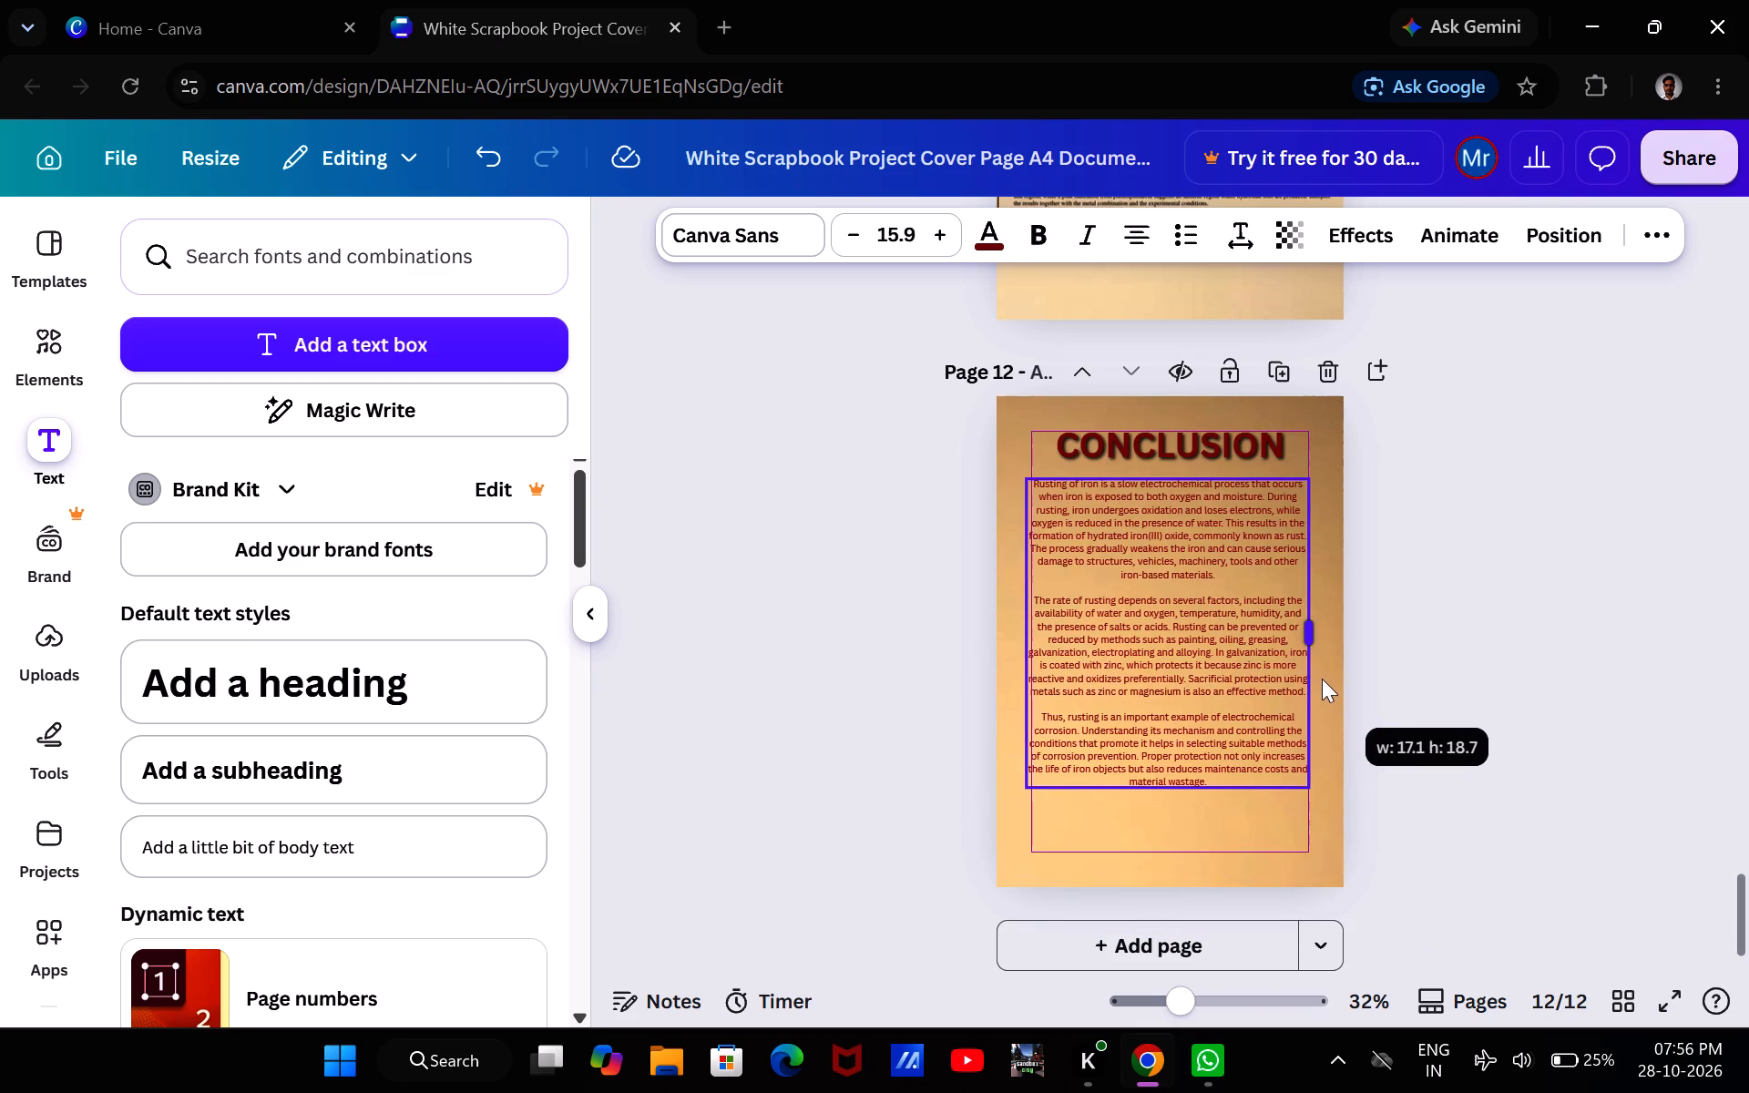
left_click_drag(1322, 679, 1324, 679)
left_click_drag(1228, 669, 1237, 690)
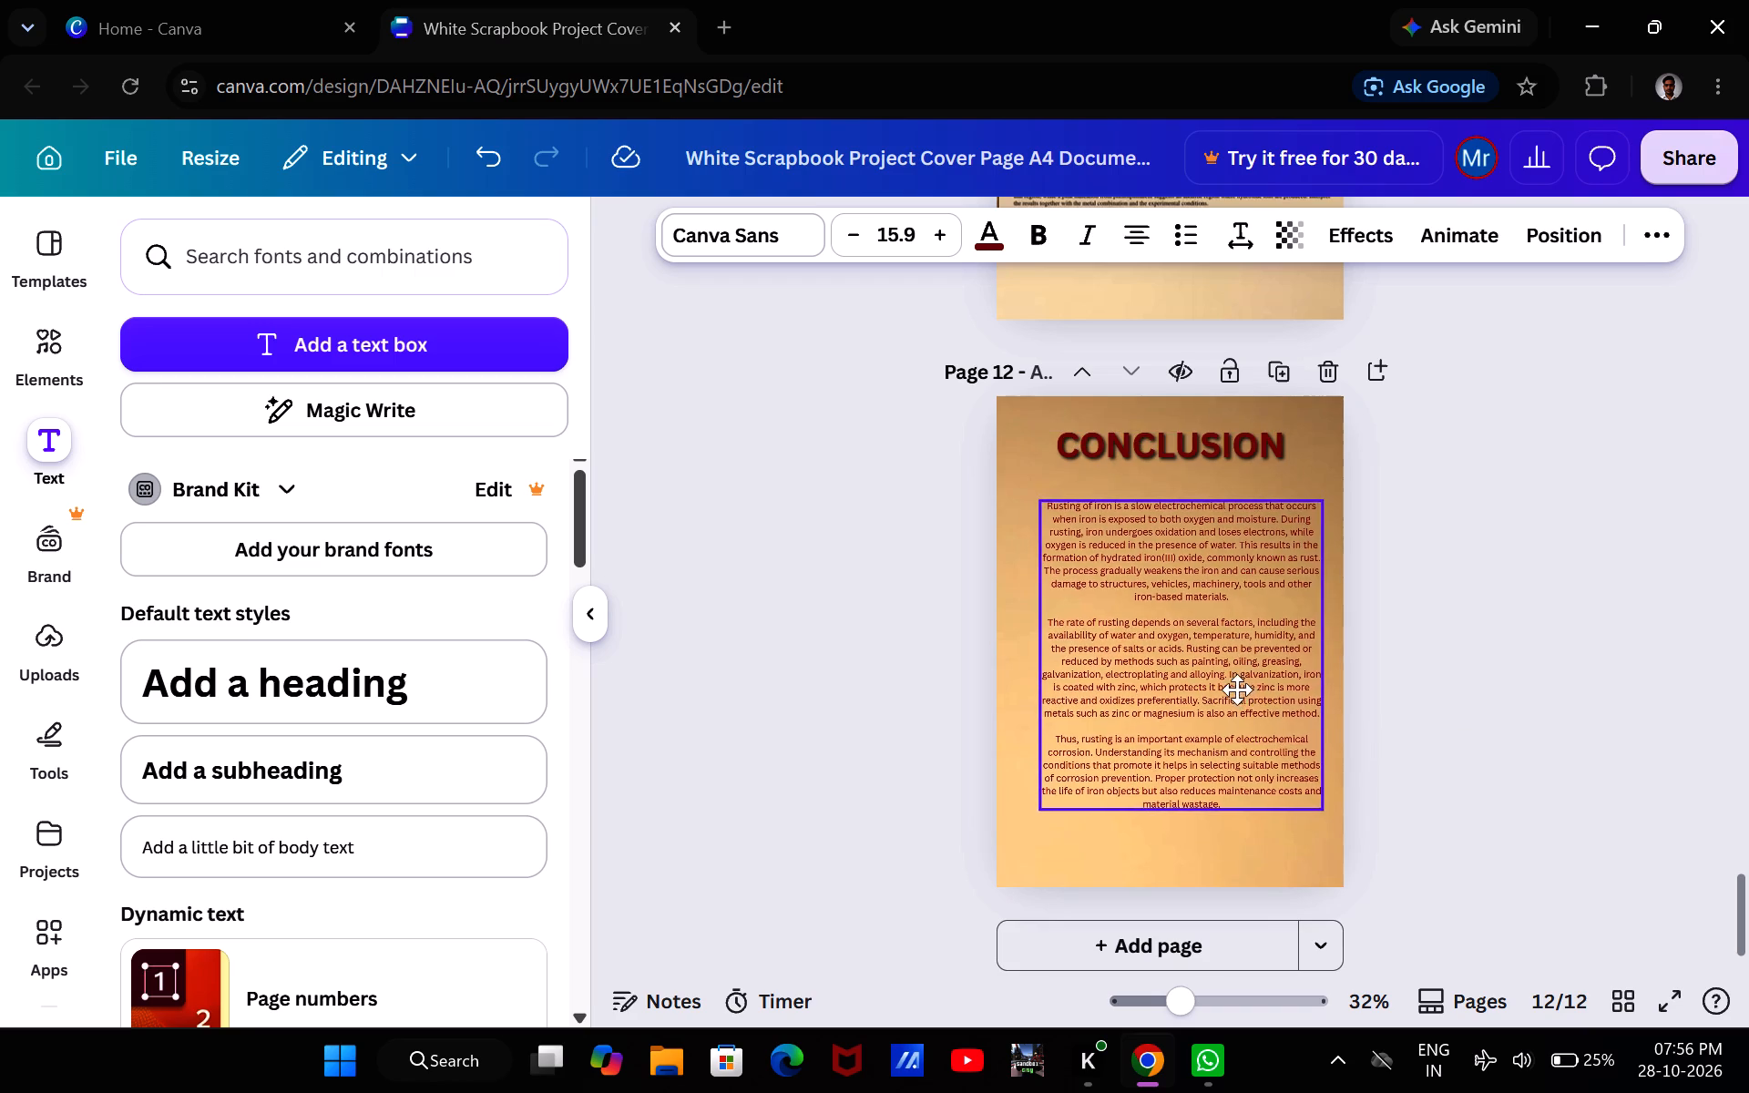
left_click_drag(1237, 690, 1230, 688)
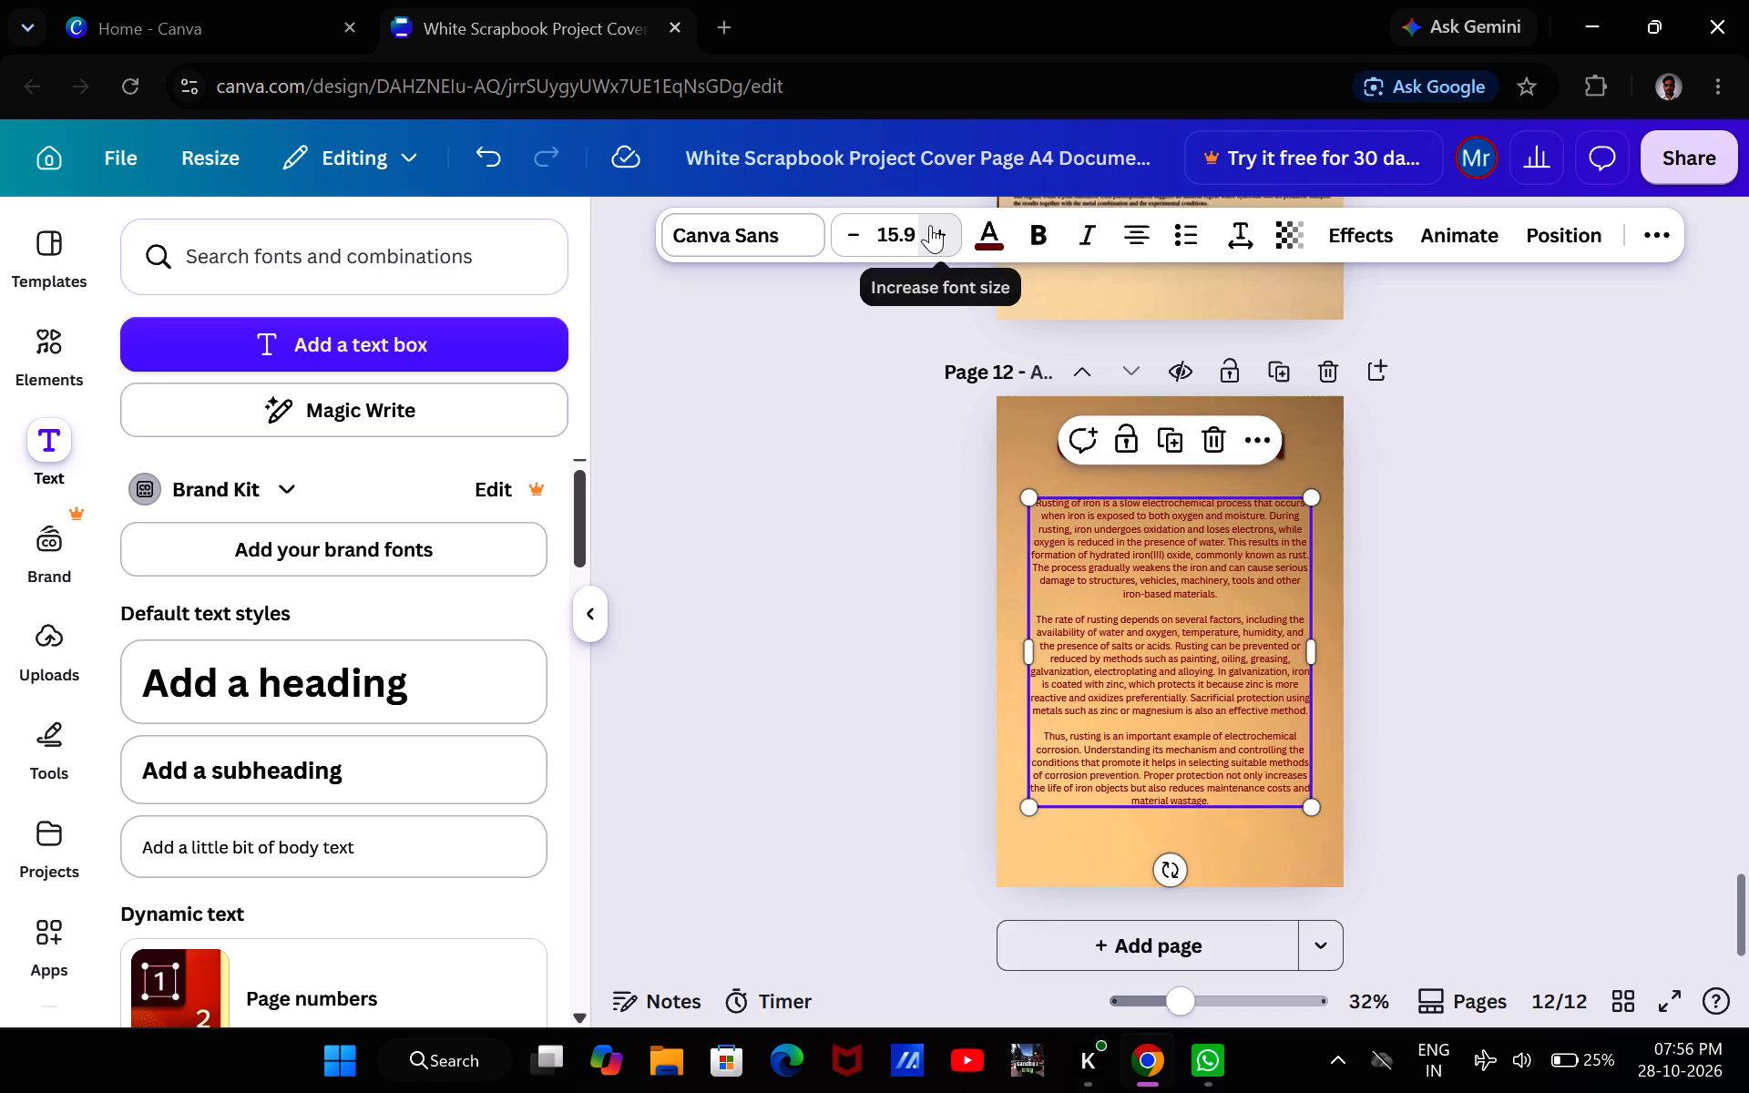
Set the conclusion text's font size to 16.9, after trying 20.9.
triple_click(930, 225)
double_click(930, 225)
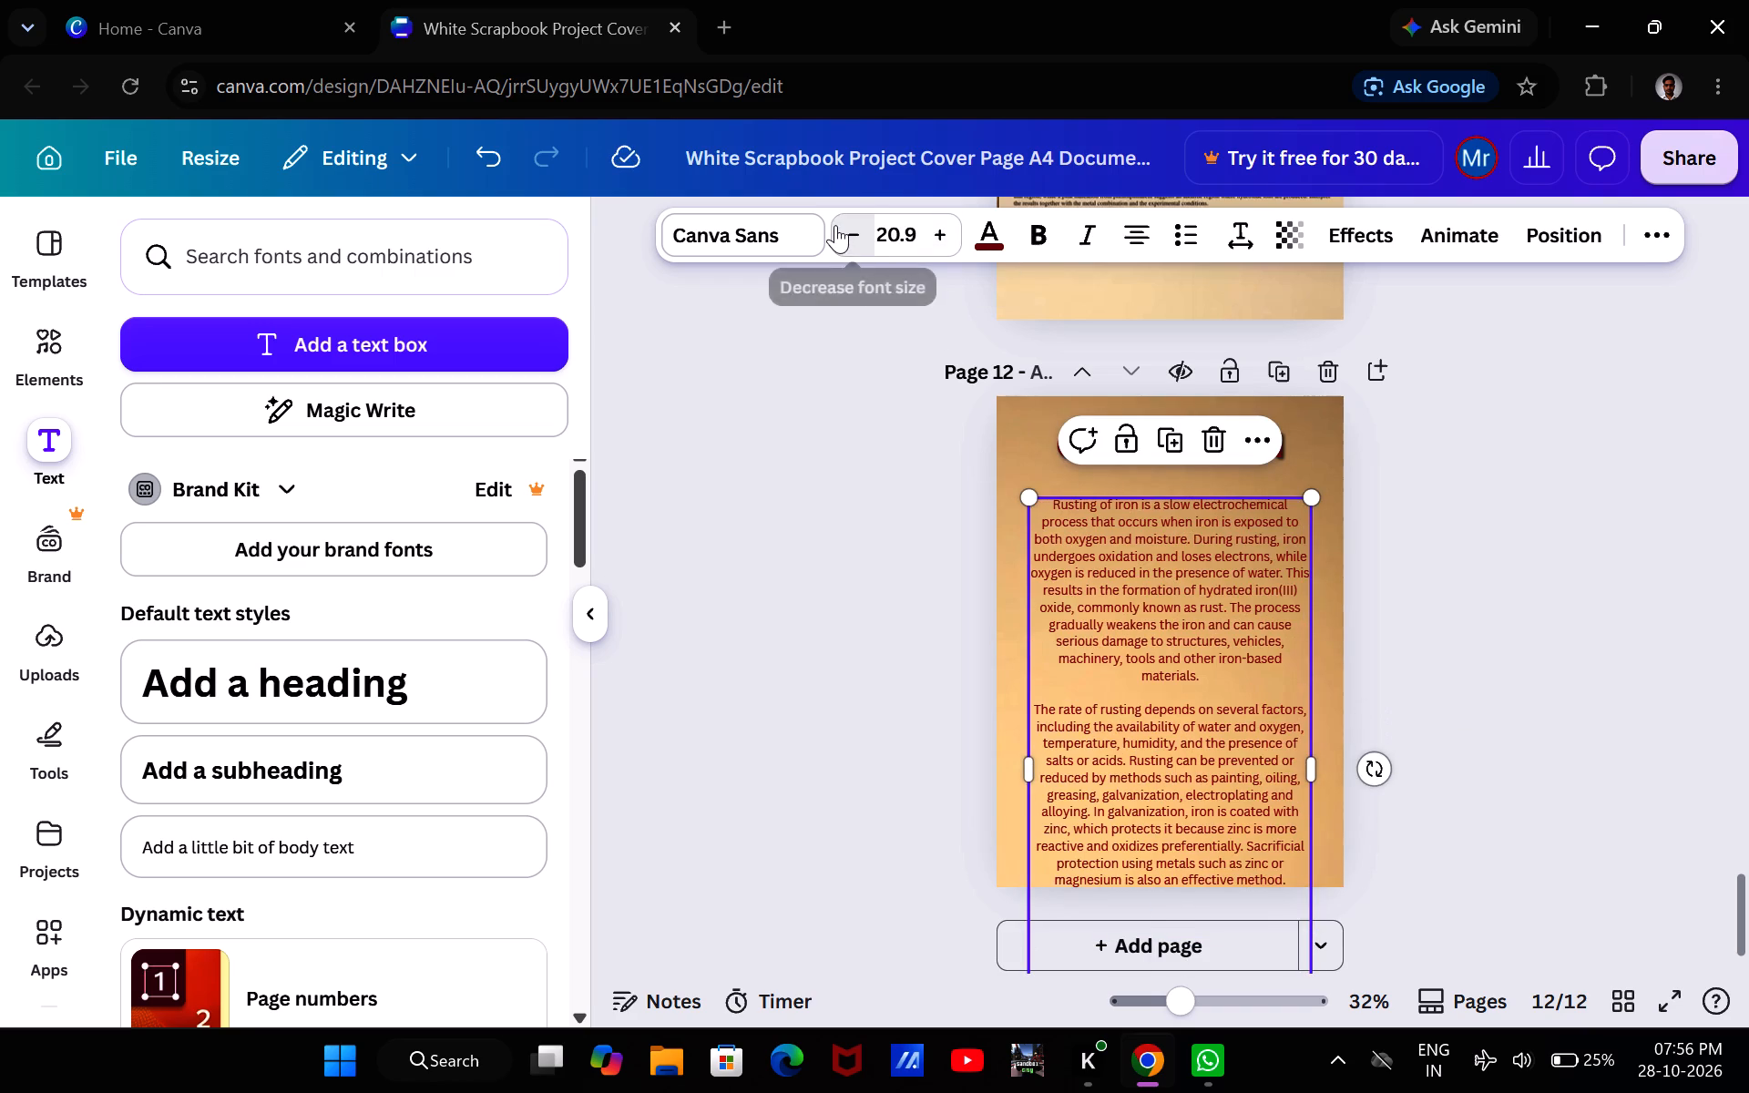
triple_click(835, 225)
double_click(835, 225)
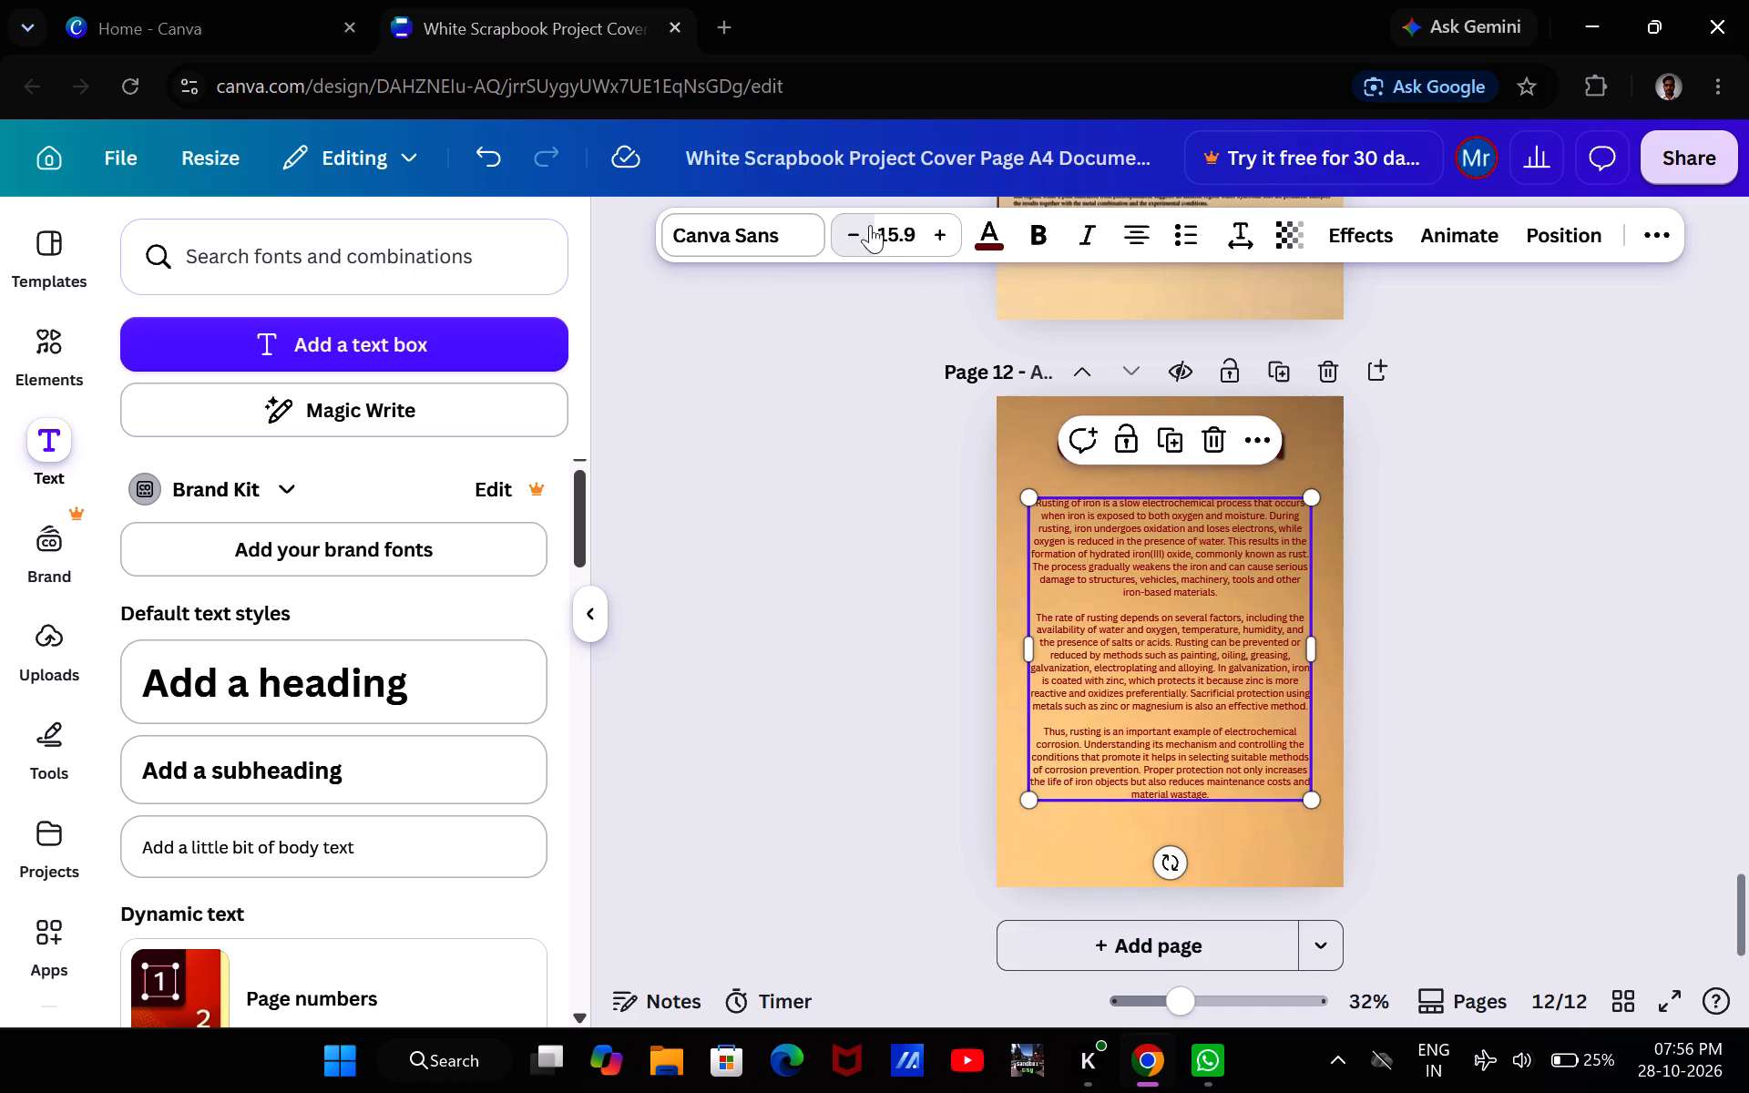
left_click(934, 220)
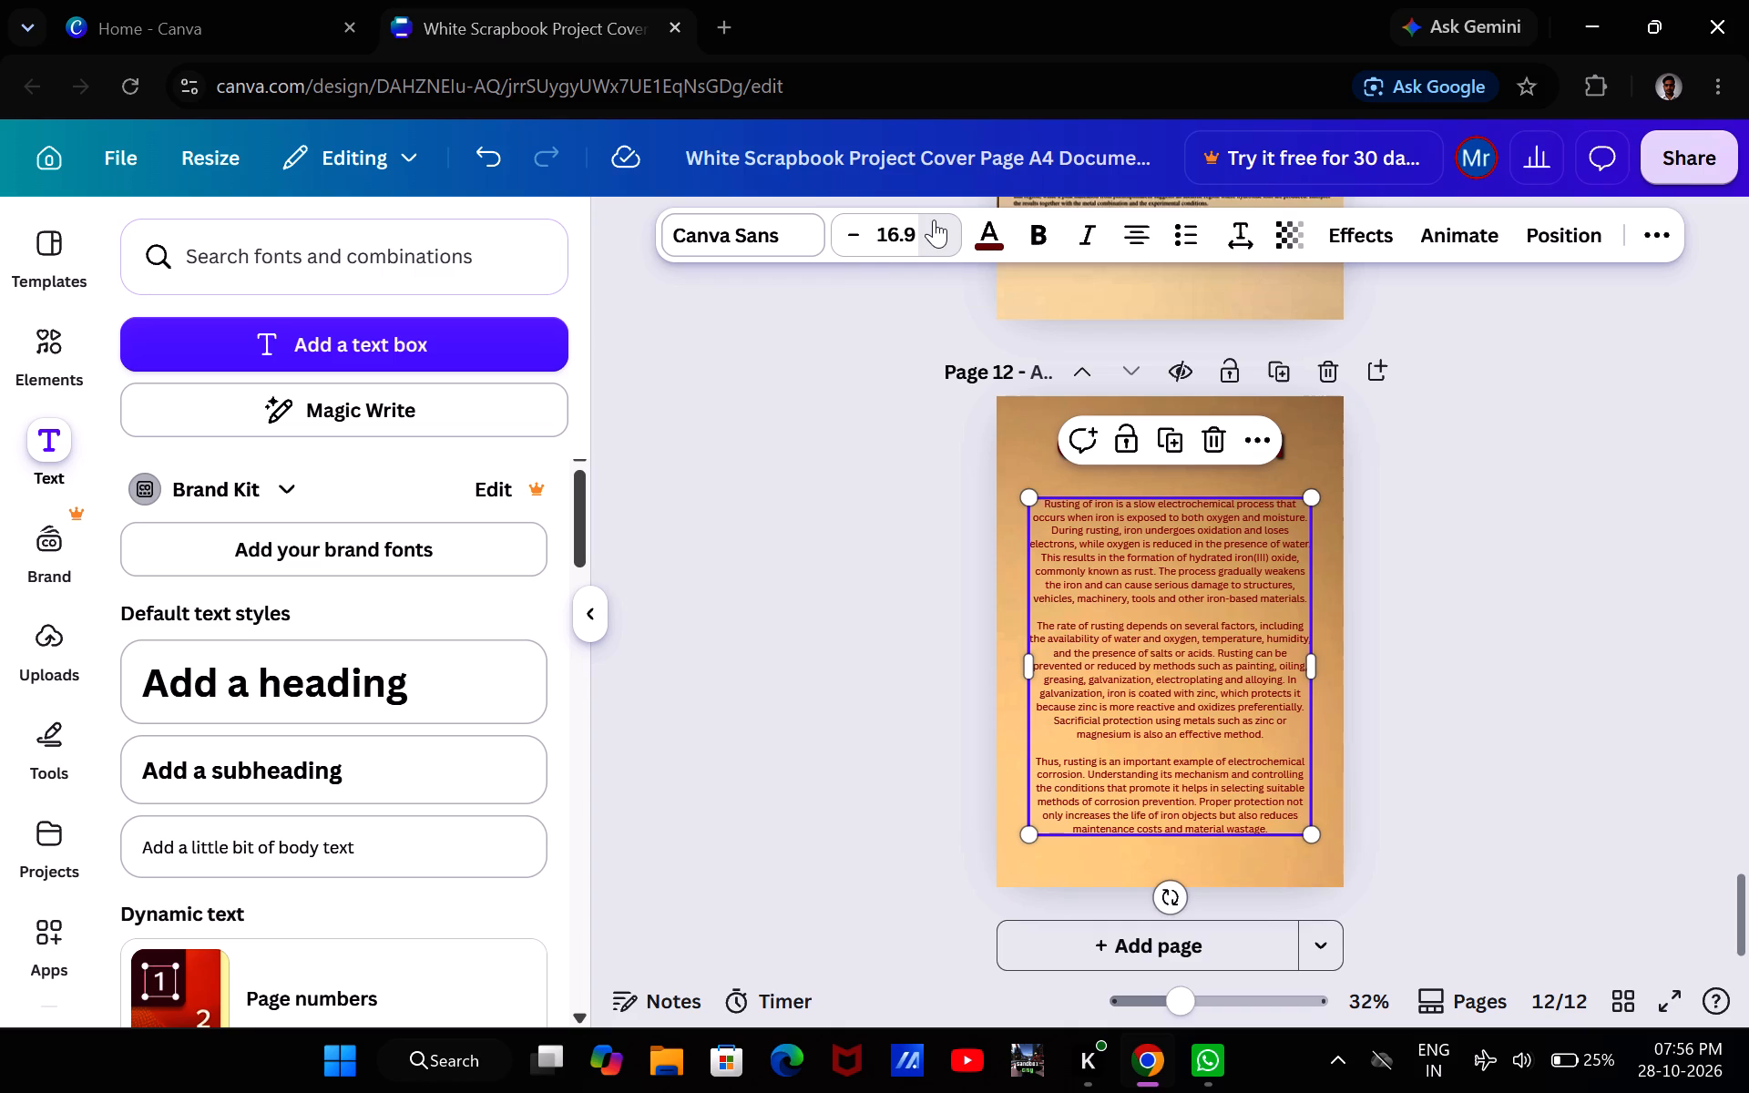
Recolour the conclusion body text on page 12 black.
left_click(977, 238)
left_click(497, 438)
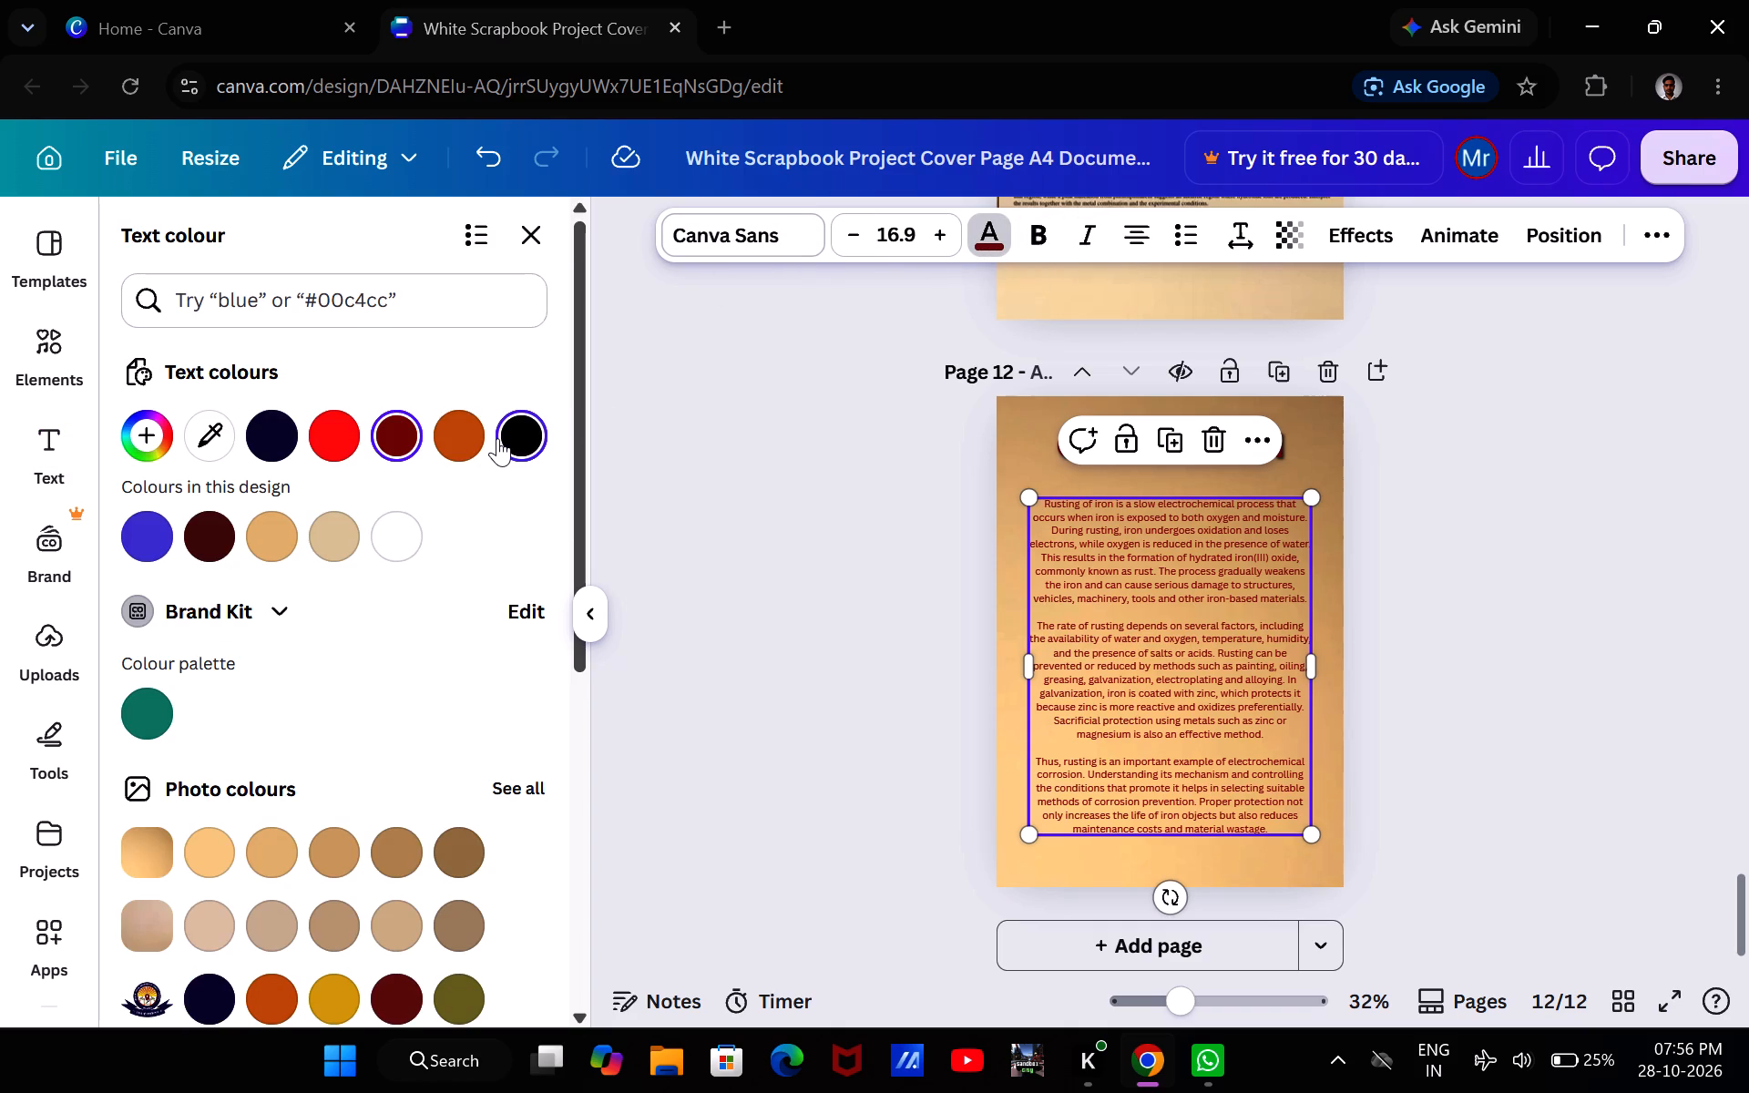
left_click(671, 477)
left_click(671, 477)
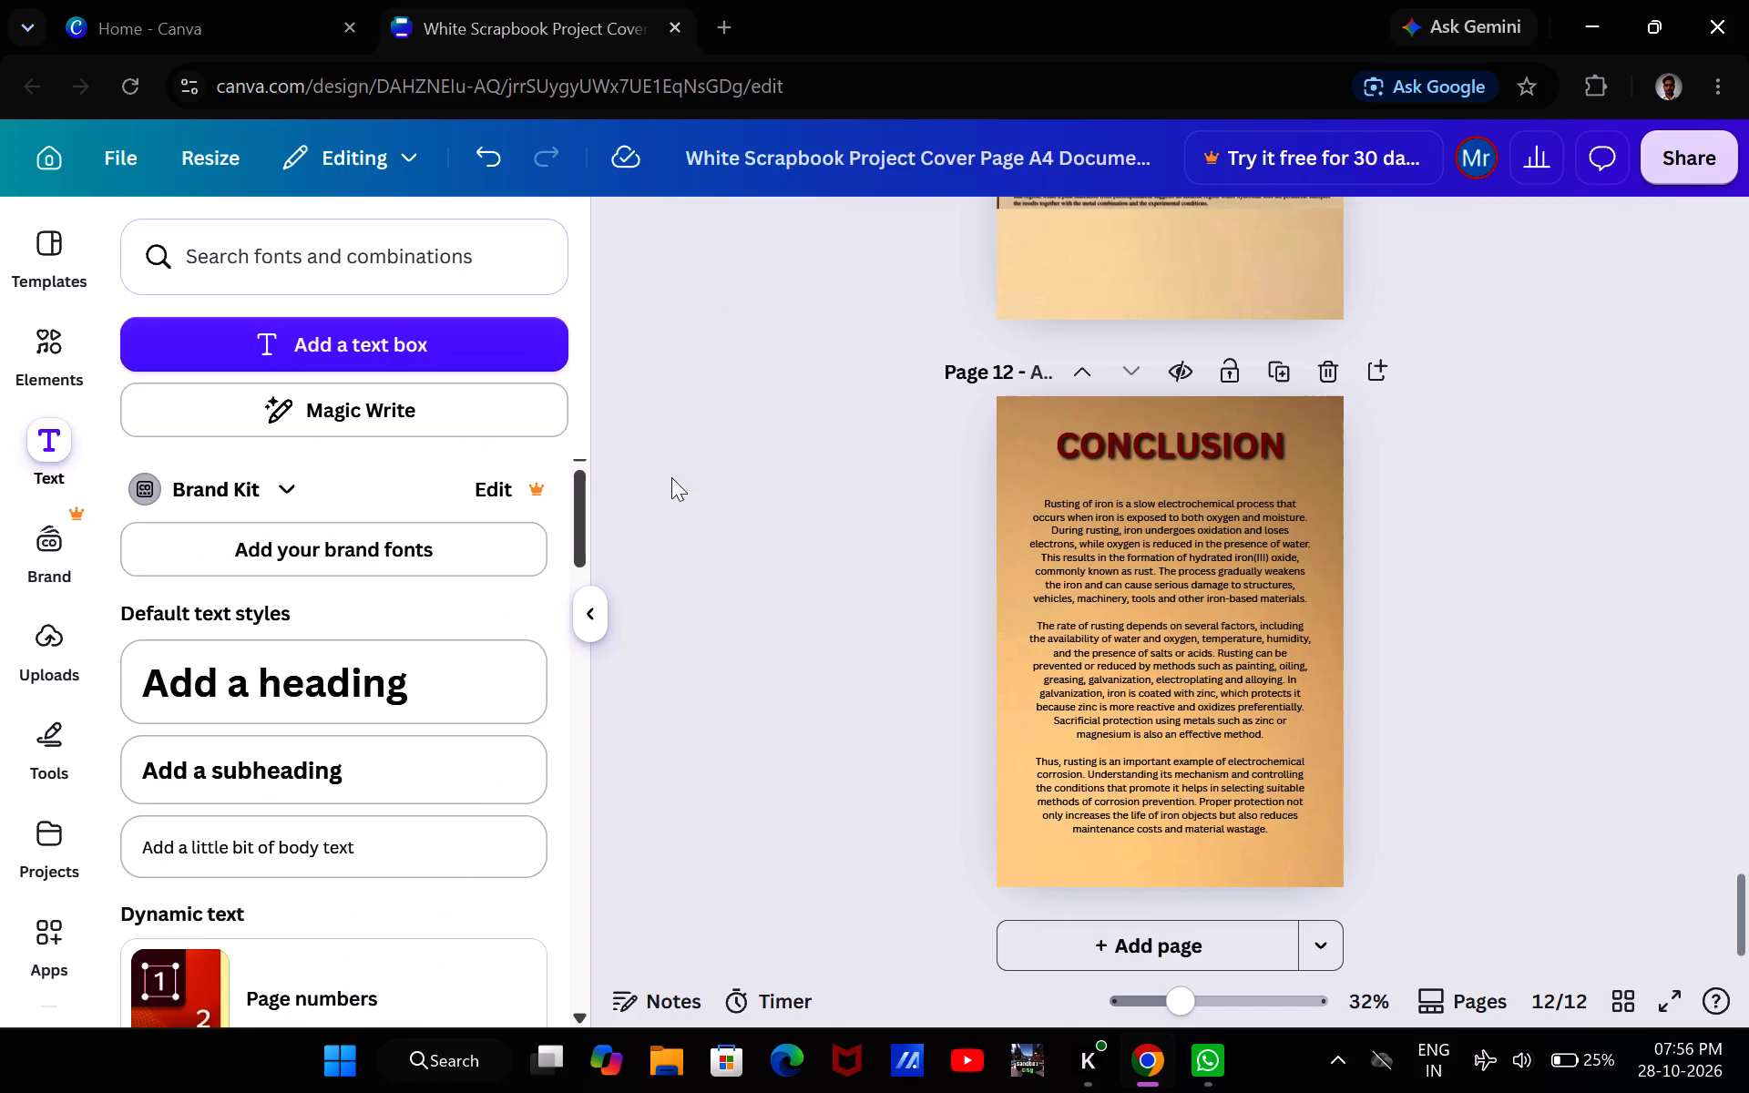
Add a blank page 13 after the Conclusion page and fill its background with the uploaded tan gradient image.
scroll(762, 473, "up", 2)
scroll(762, 473, "down", 1)
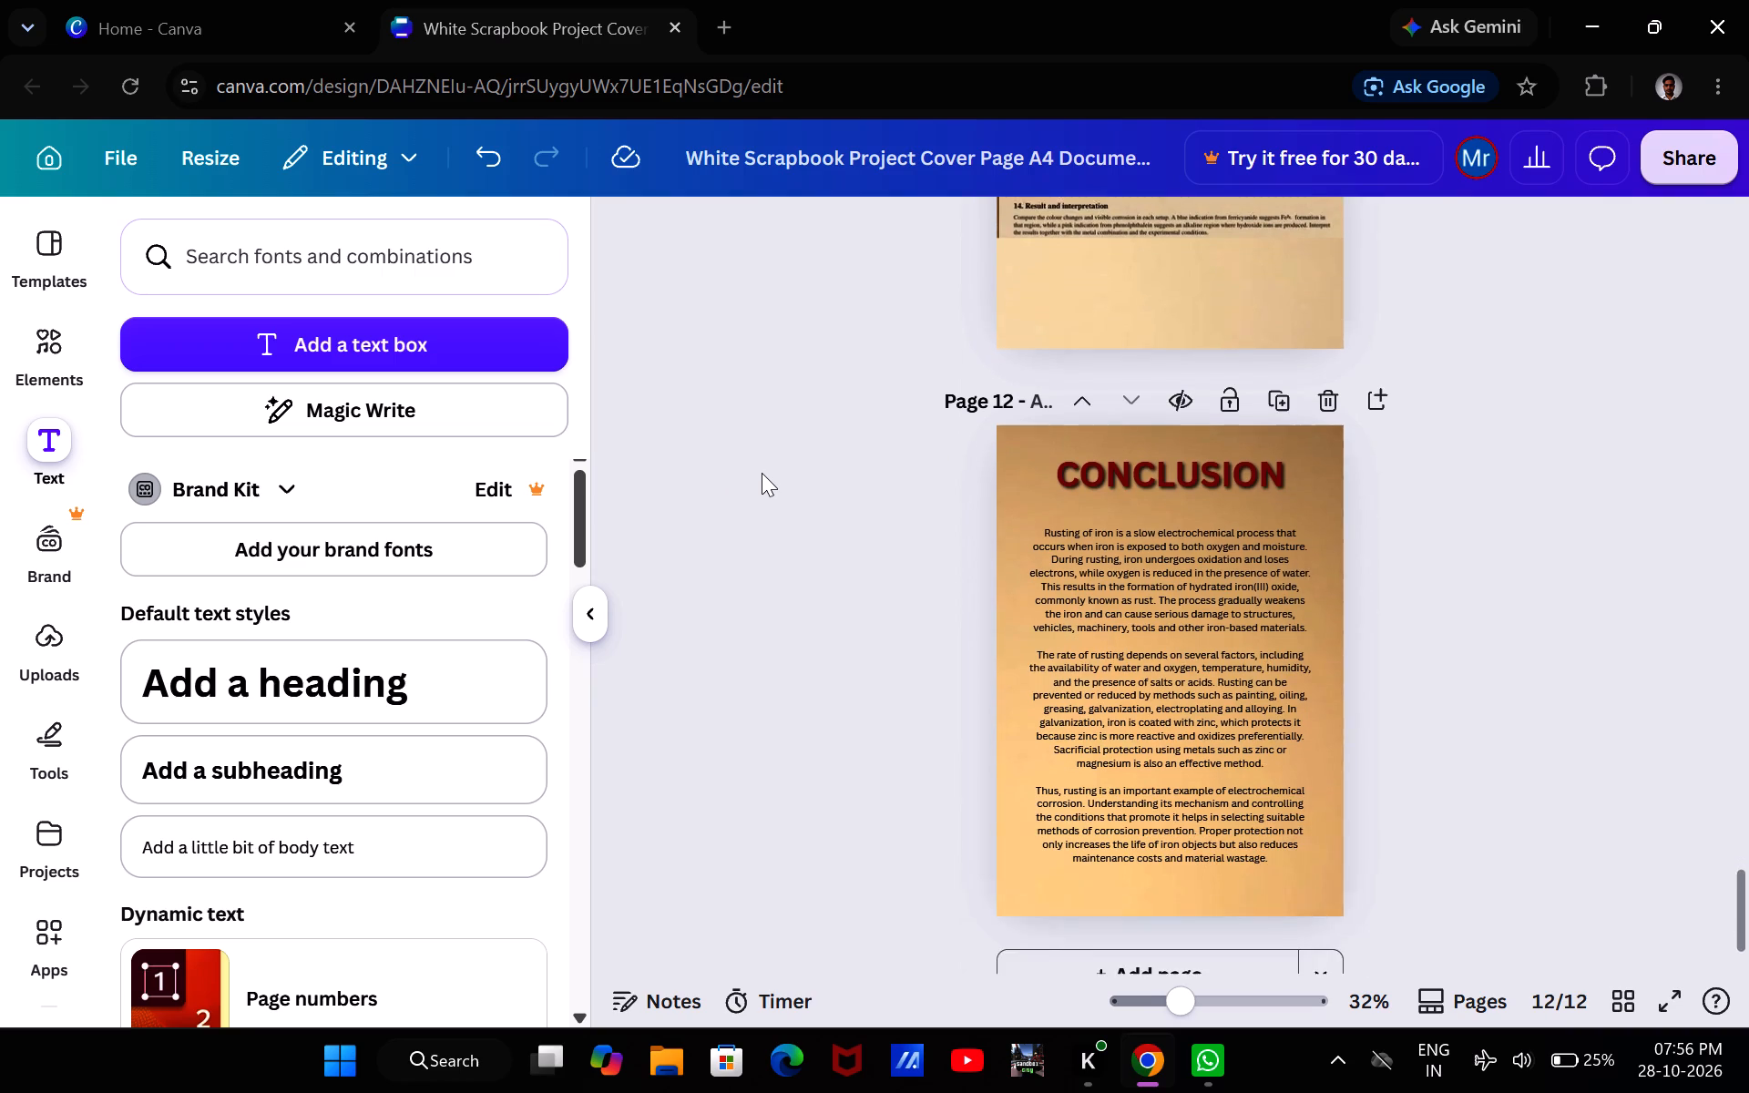
scroll(762, 473, "down", 2)
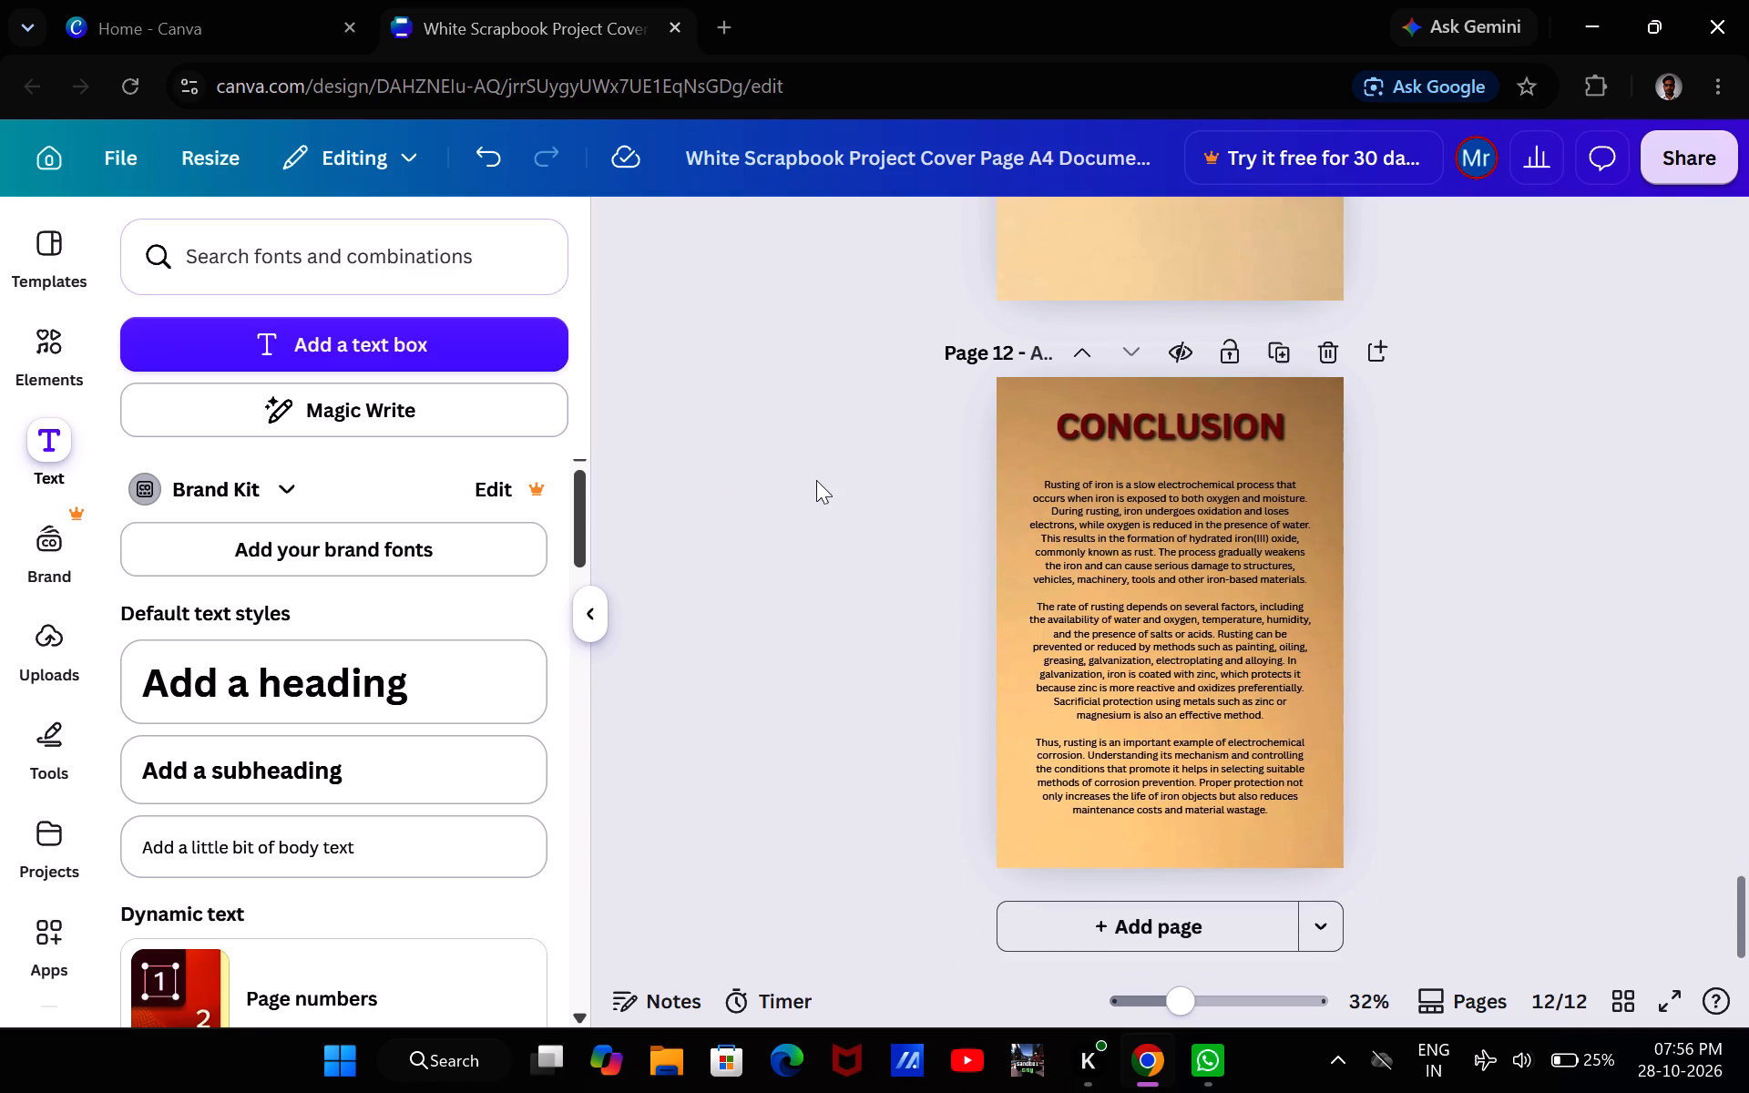
left_click(1094, 910)
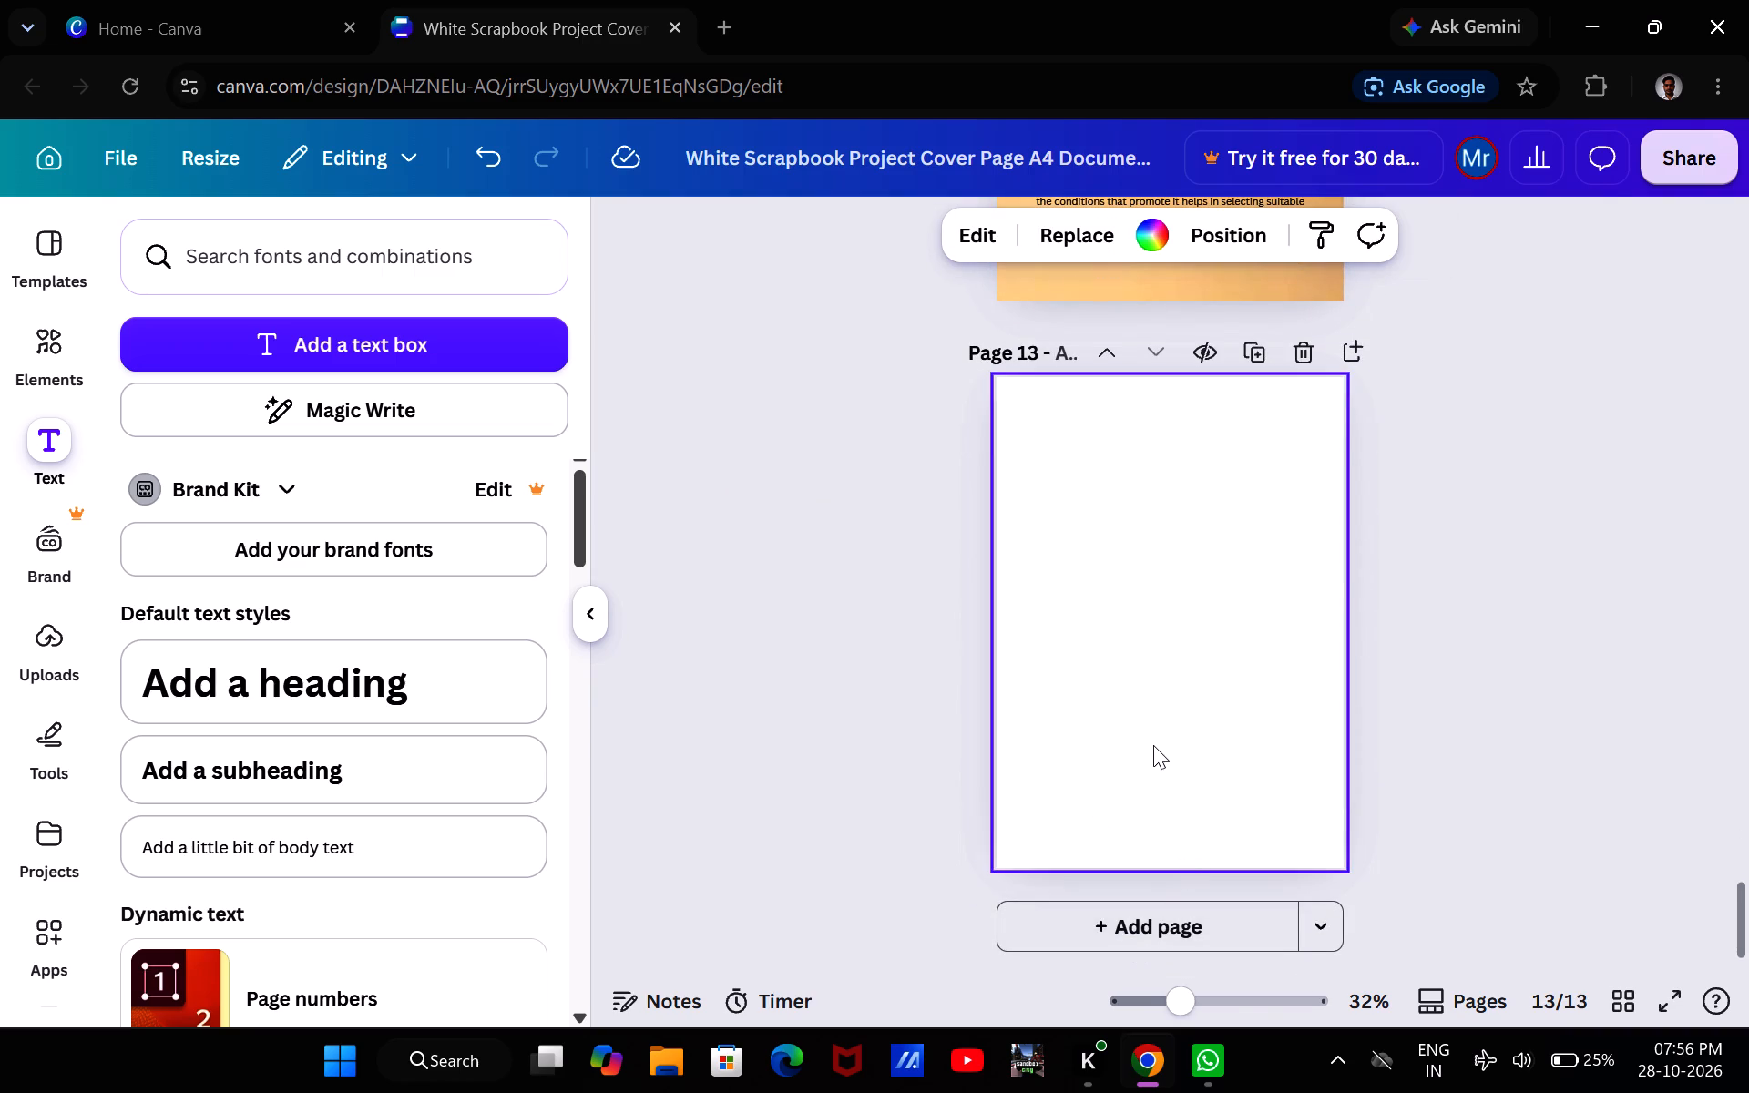
right_click(1153, 745)
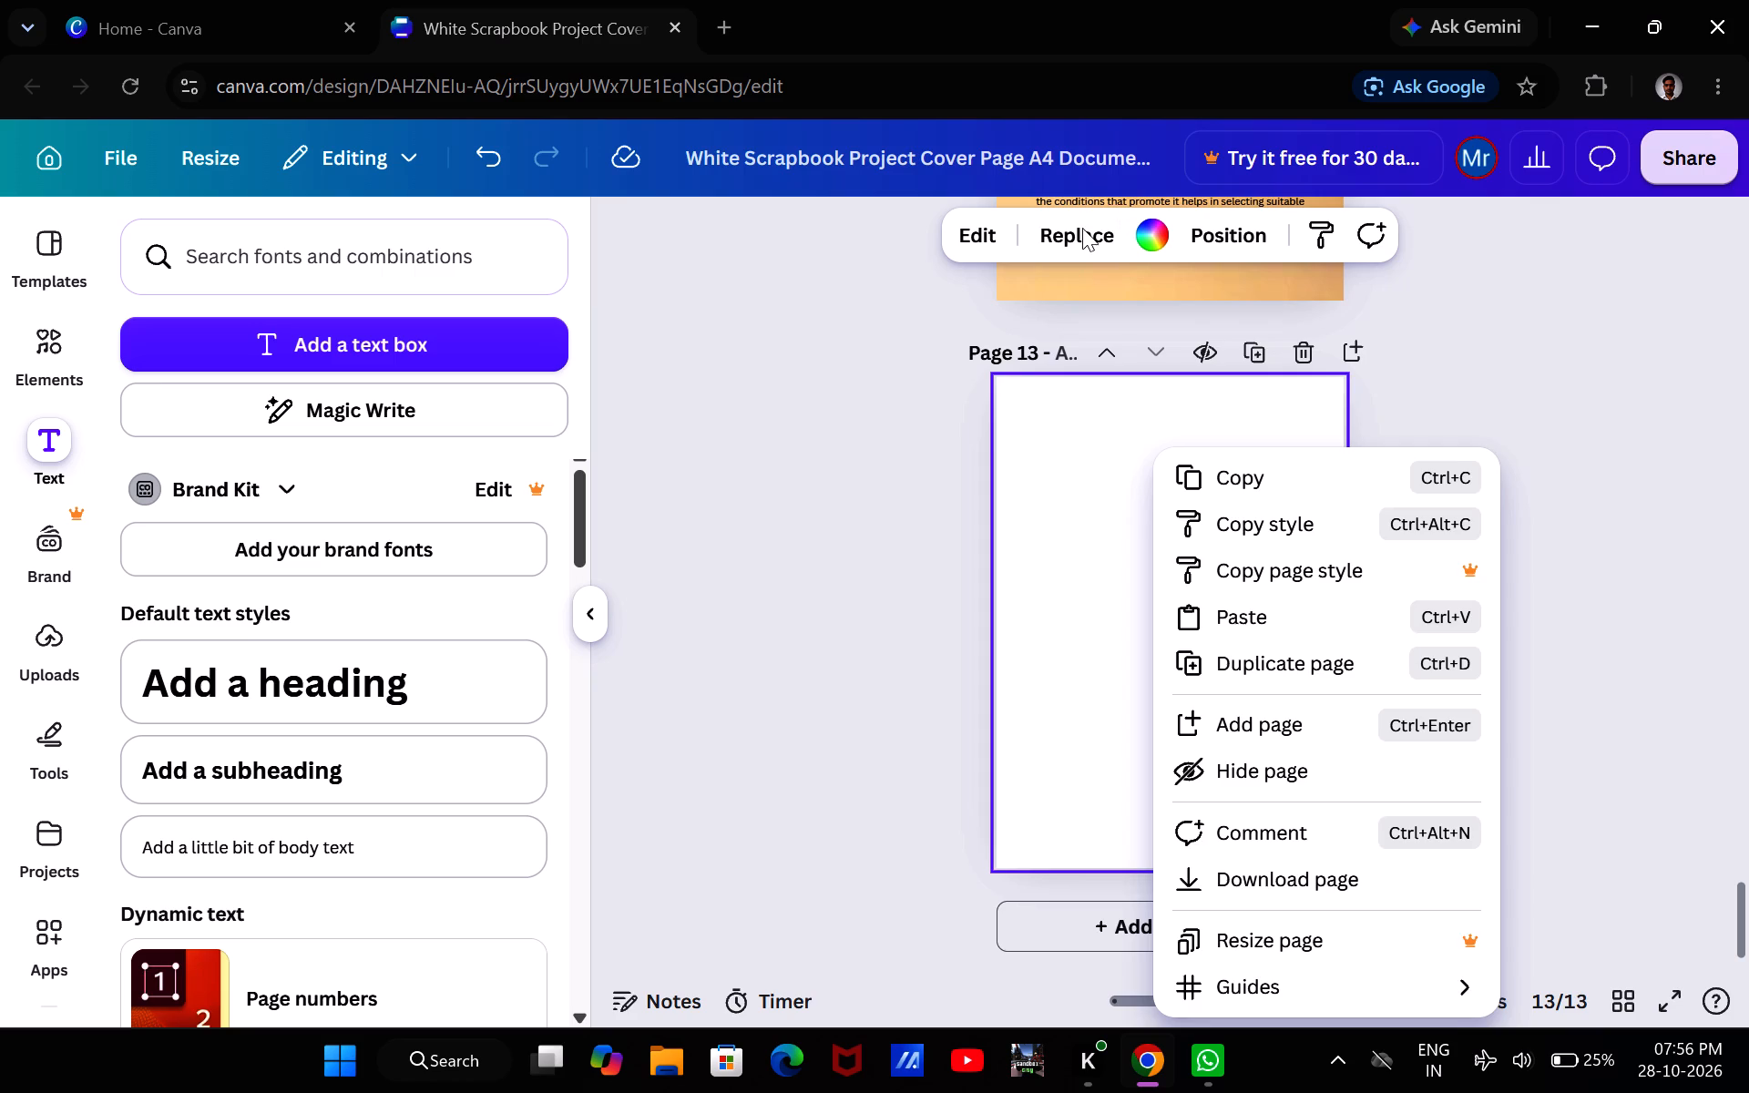
left_click(1082, 228)
left_click(1082, 228)
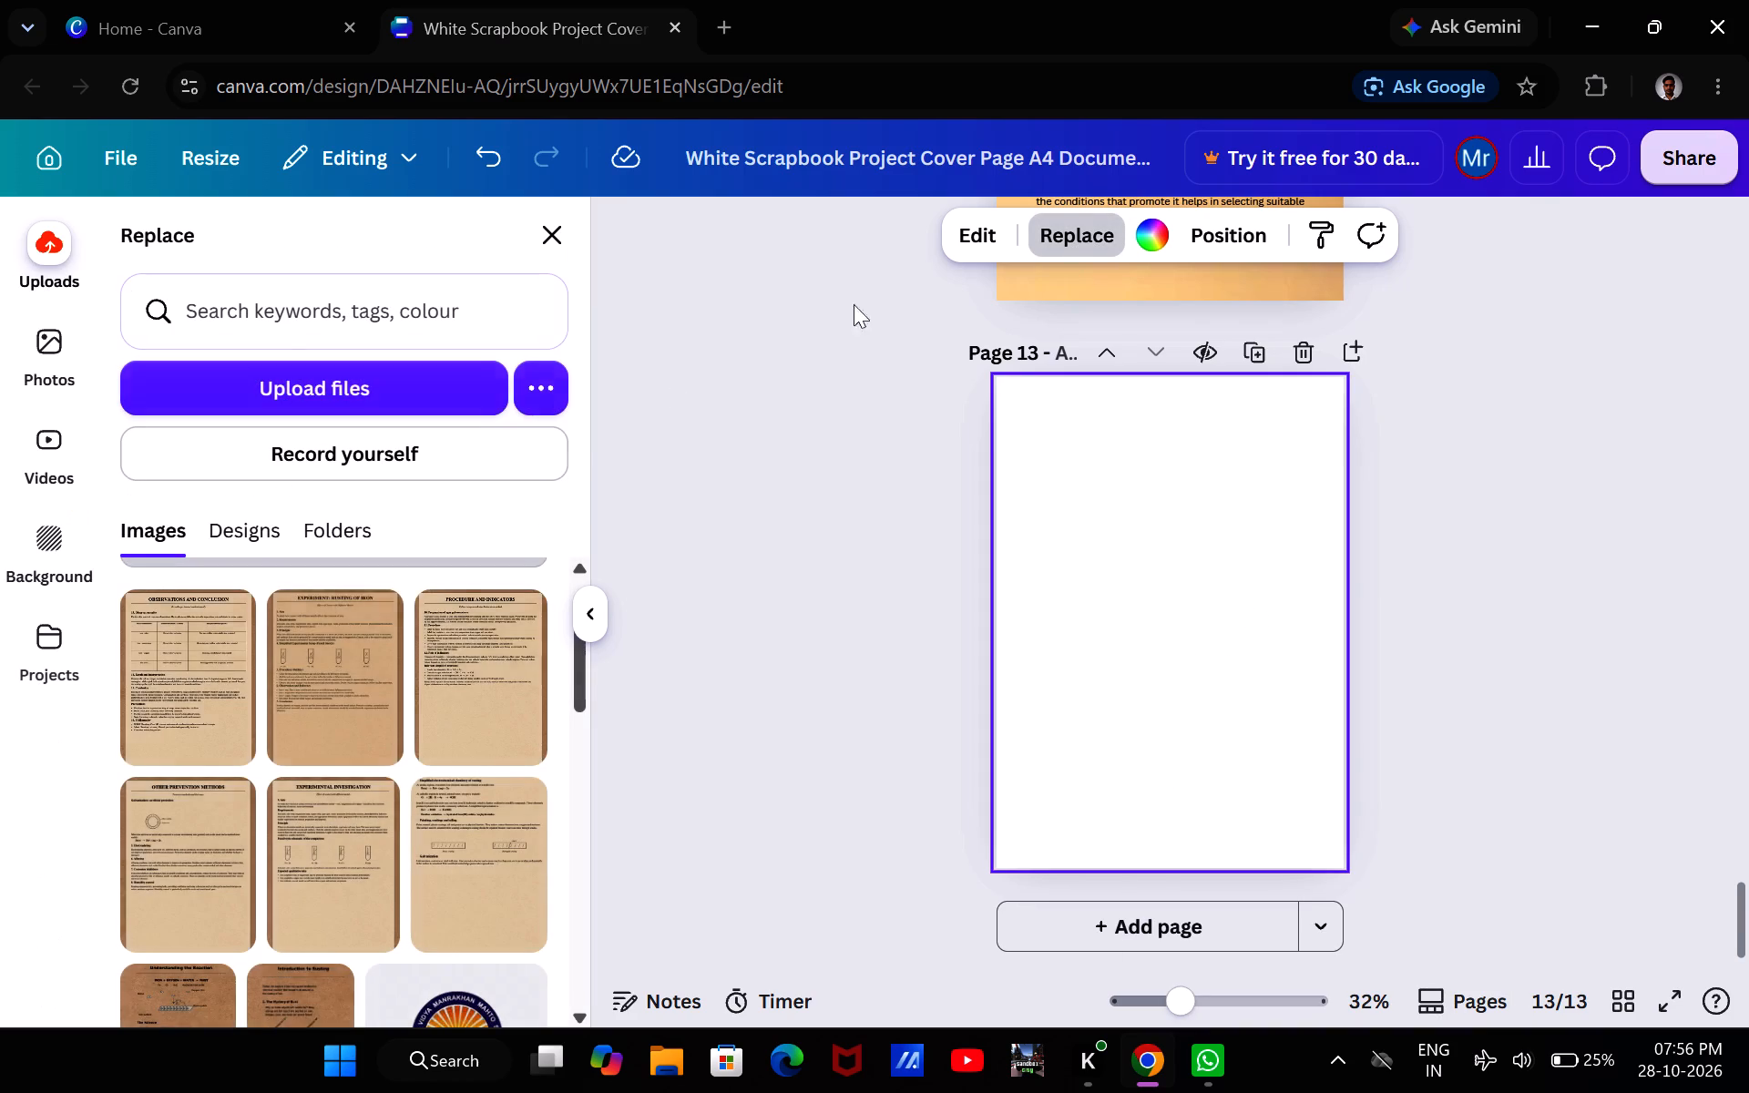
scroll(279, 648, "down", 3)
left_click(361, 769)
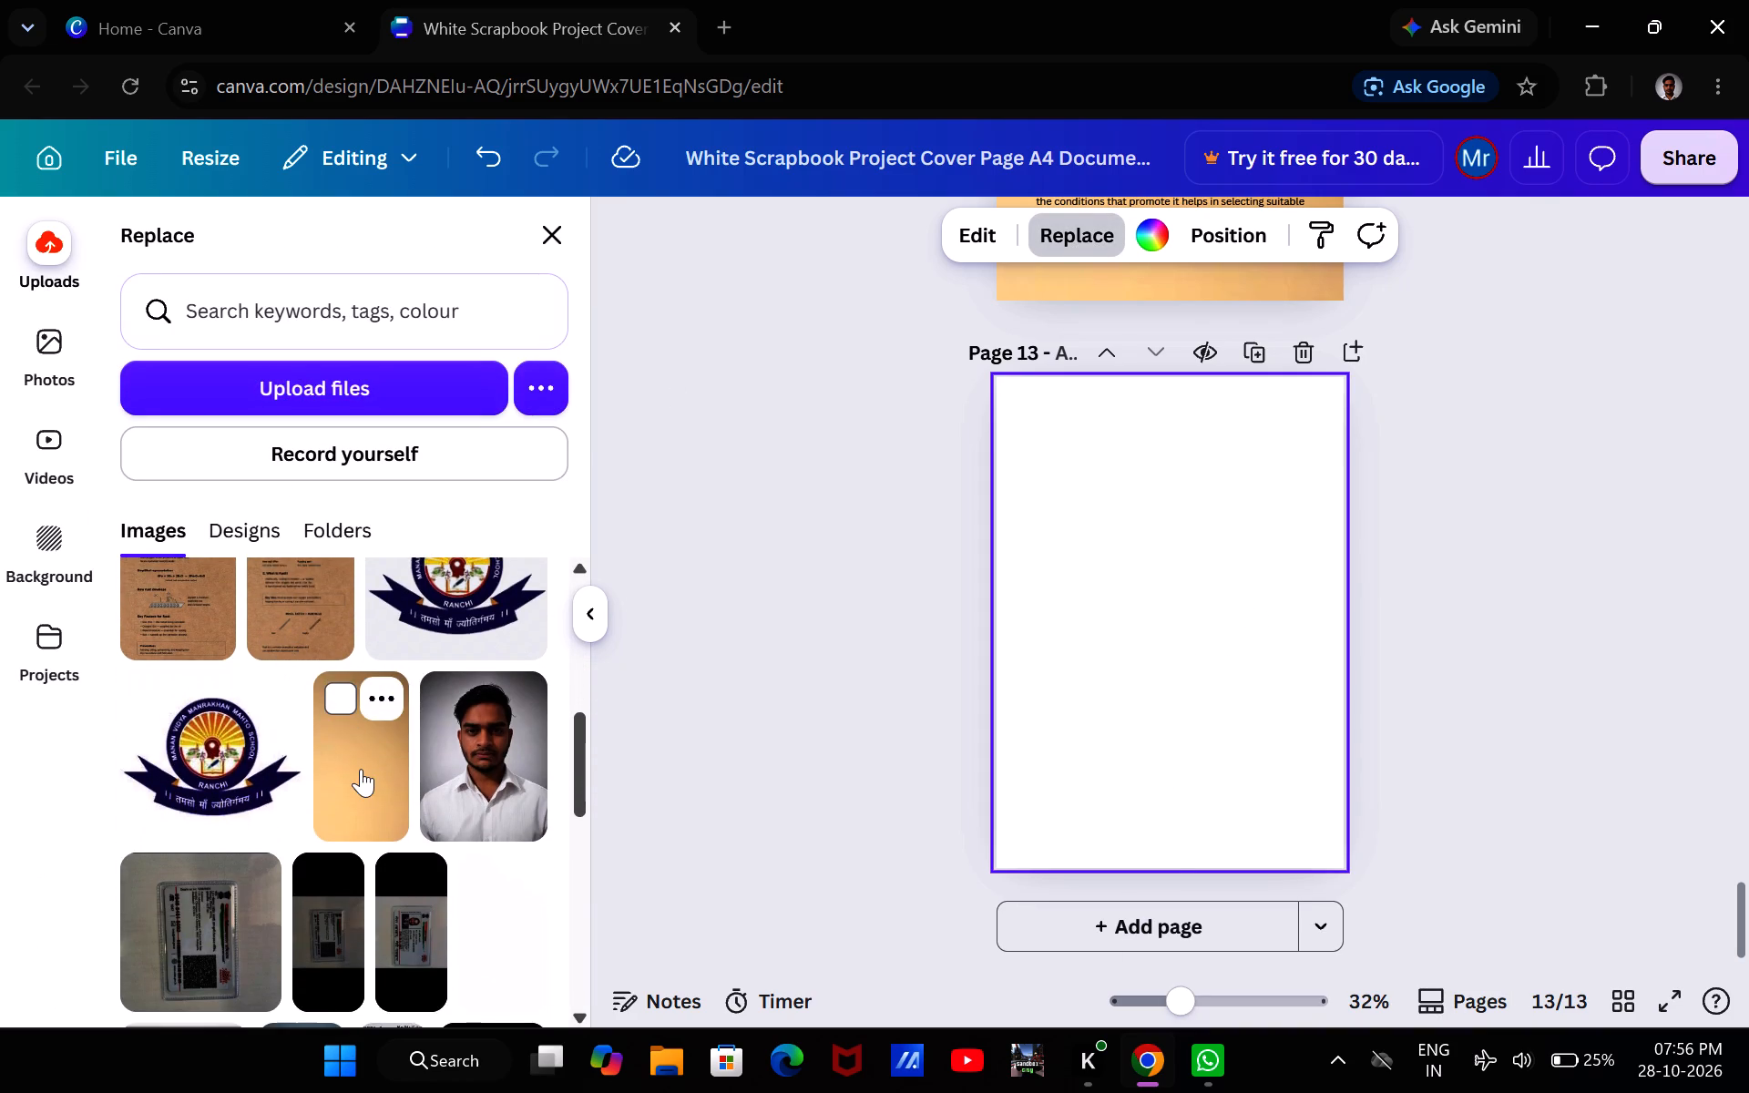
left_click(637, 708)
Add a heading reading BIBLIOGRAPHY to page 13.
left_click(411, 700)
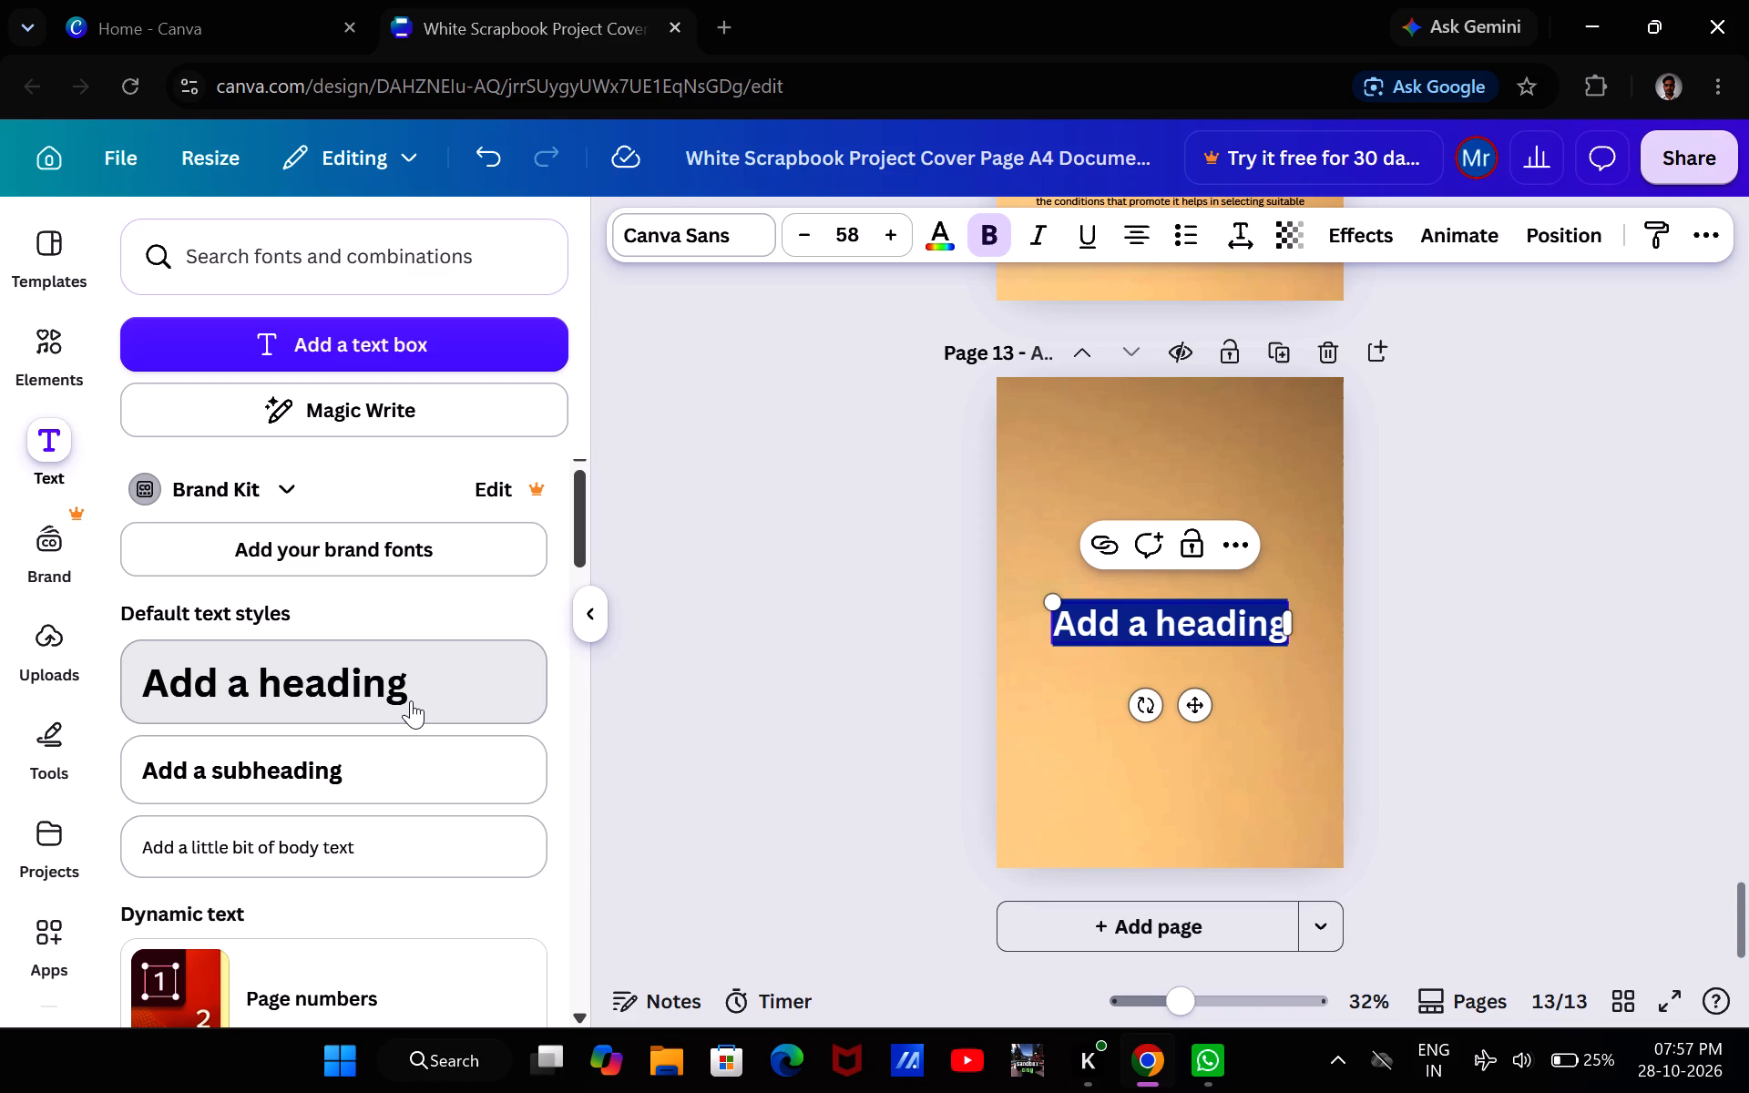
type("BIB")
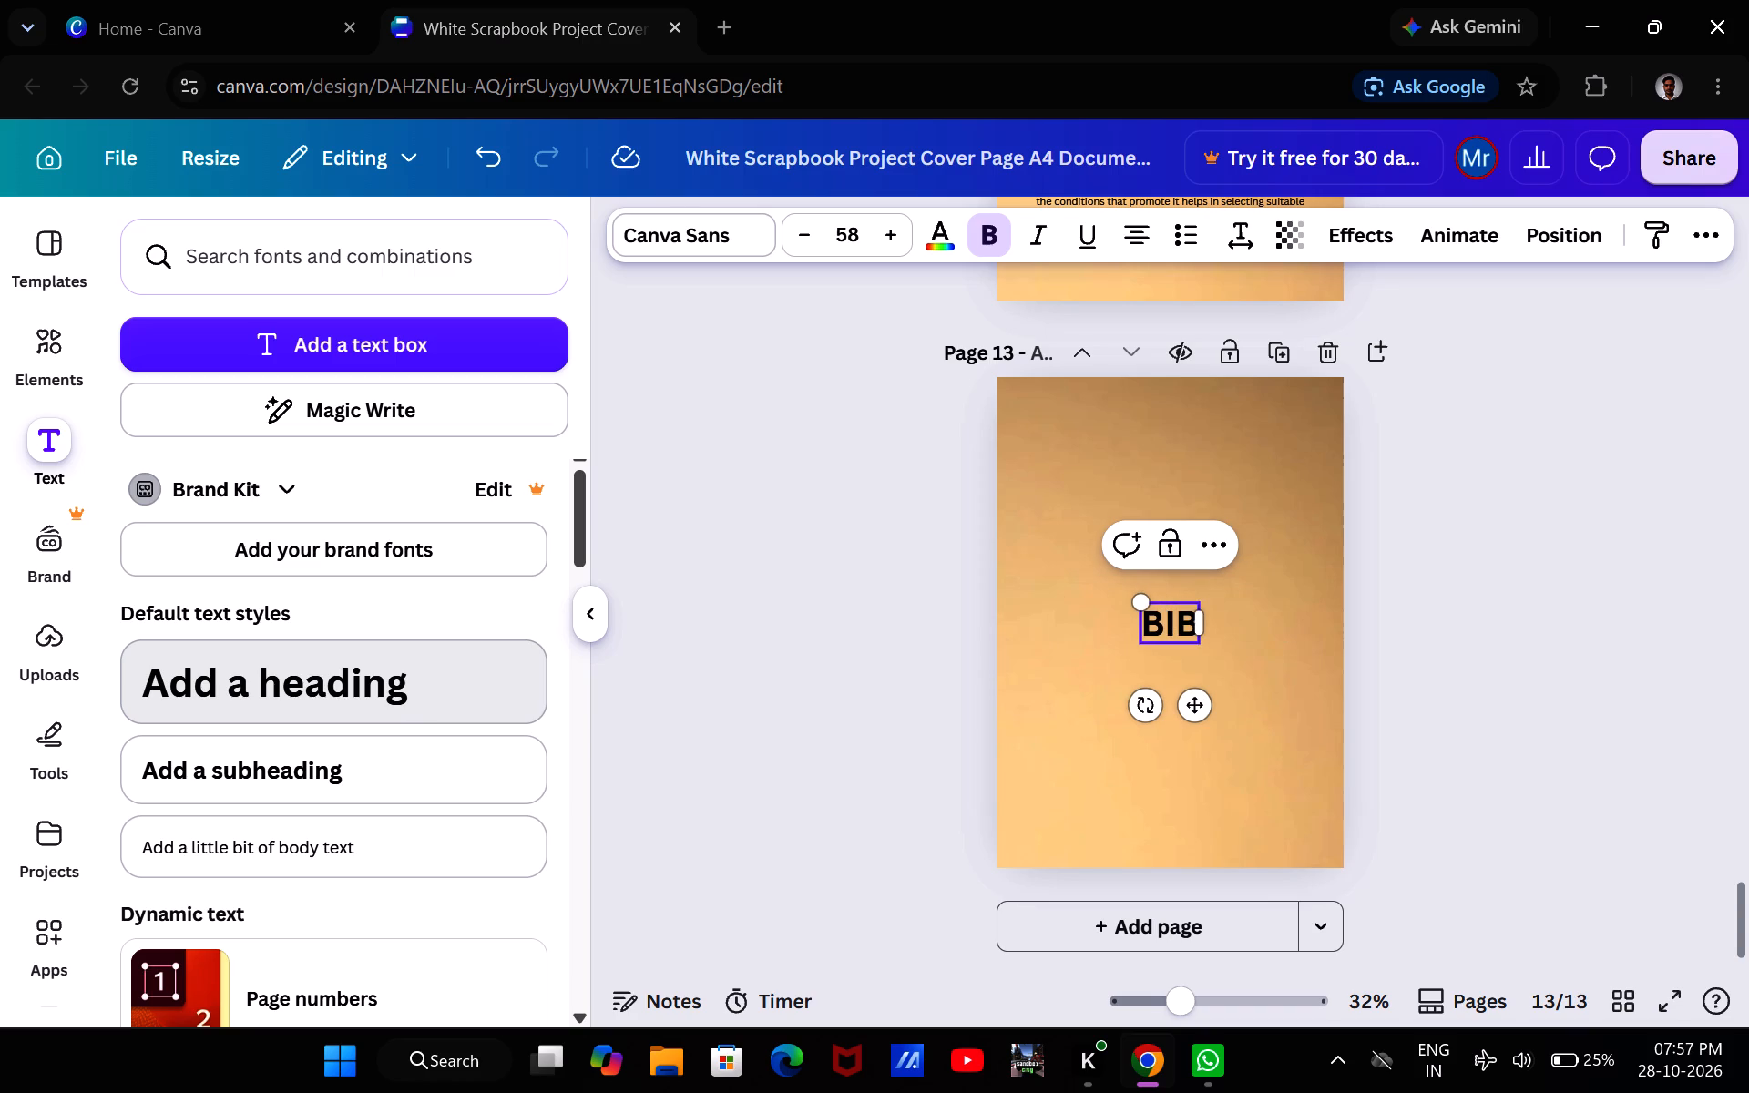
type("LIO")
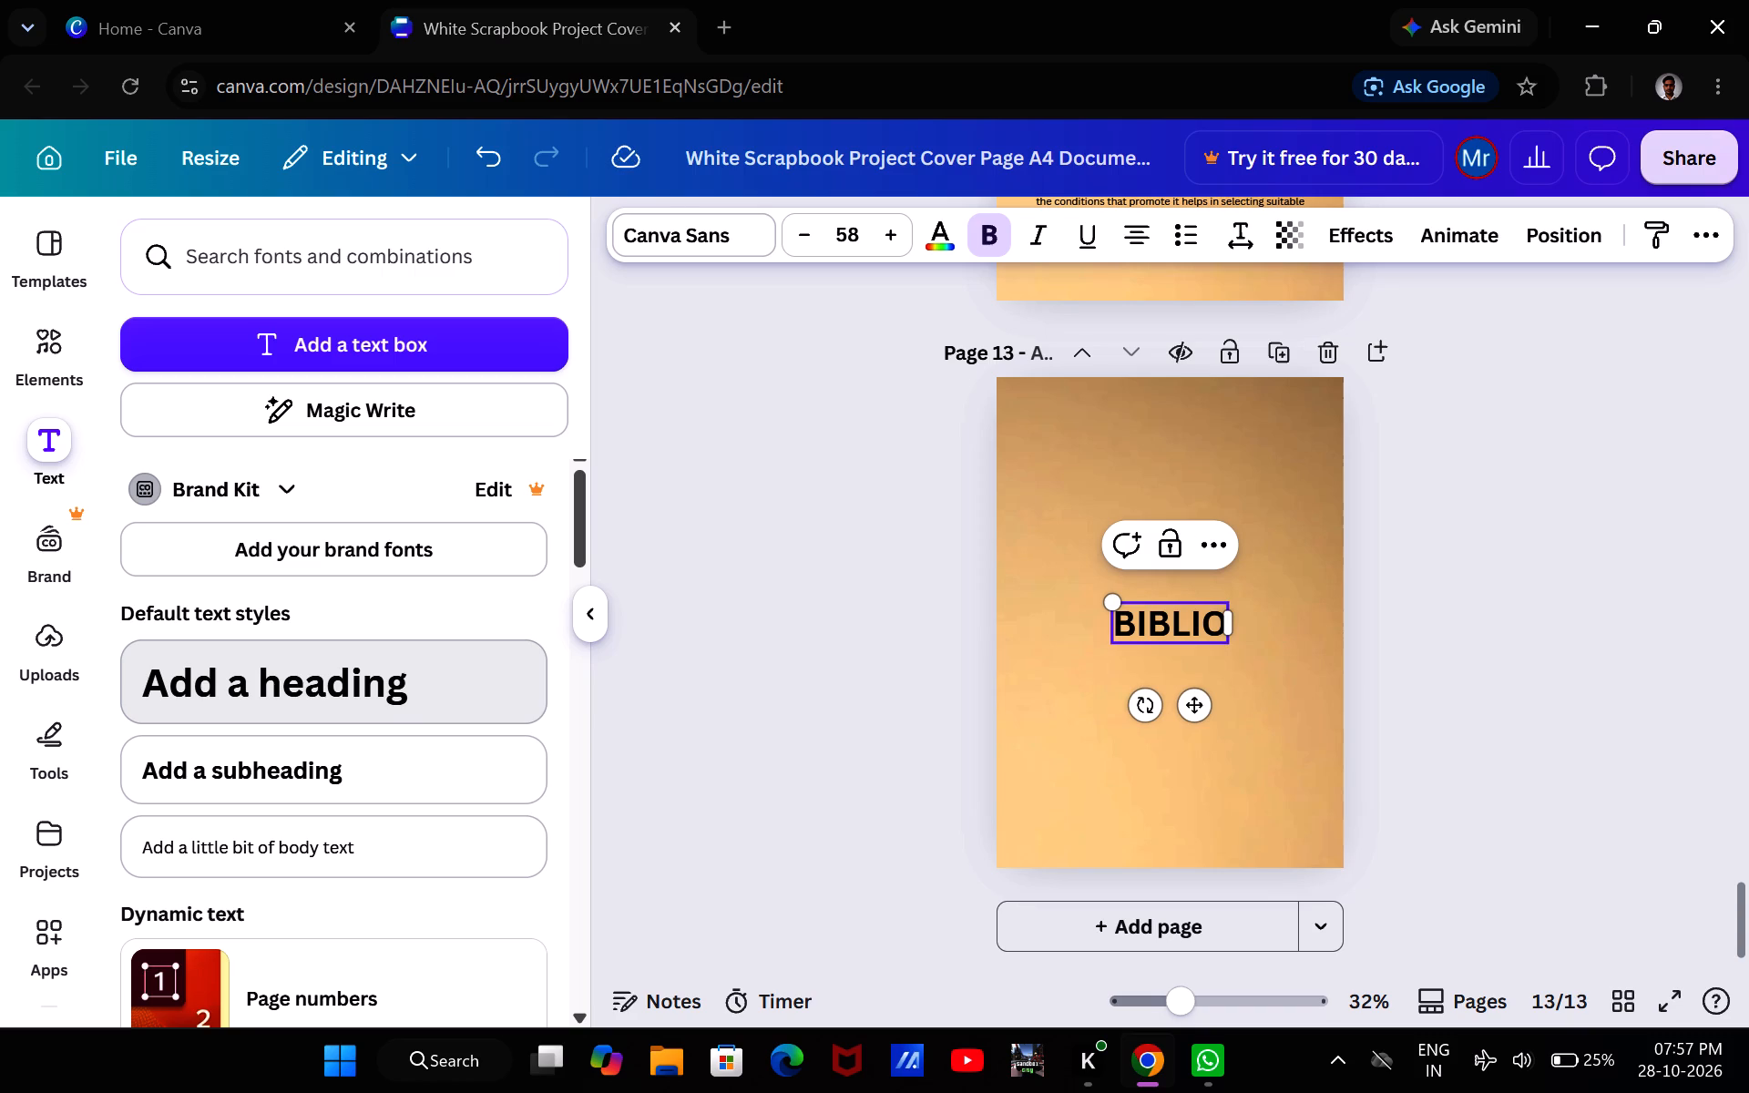
type("GRA")
type("PHY")
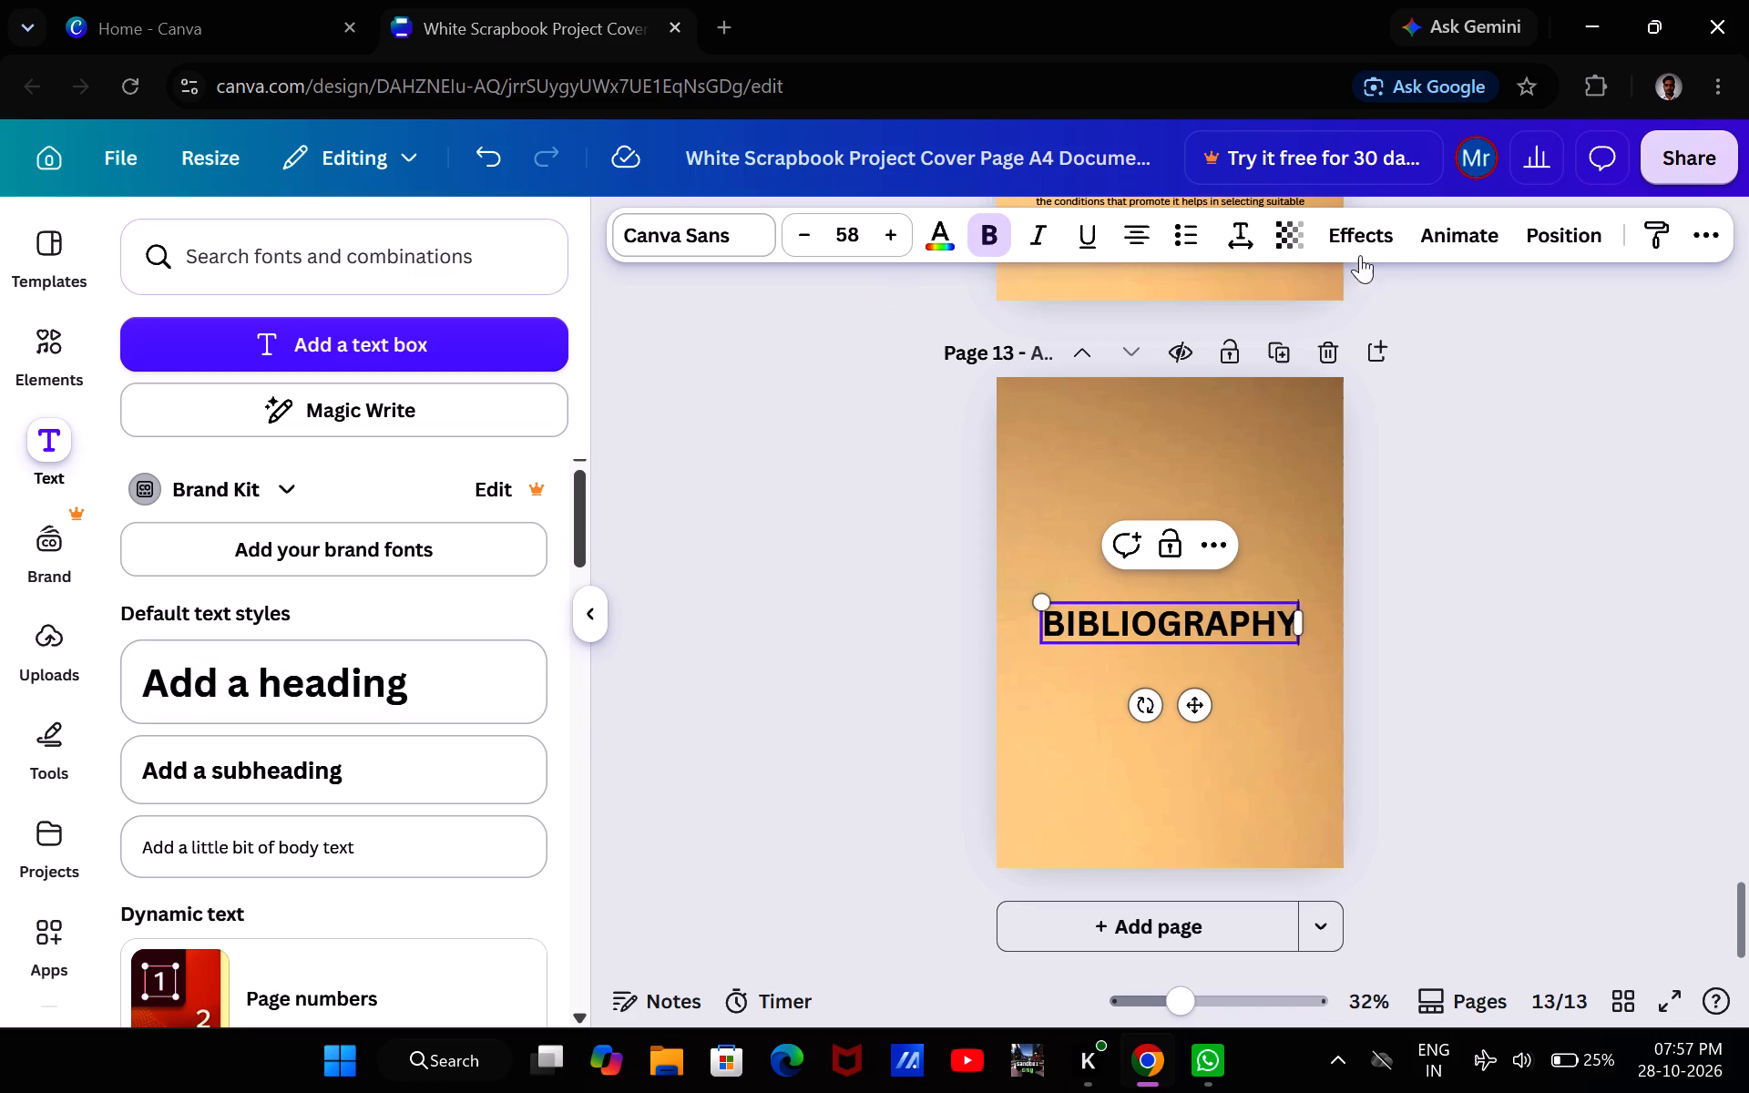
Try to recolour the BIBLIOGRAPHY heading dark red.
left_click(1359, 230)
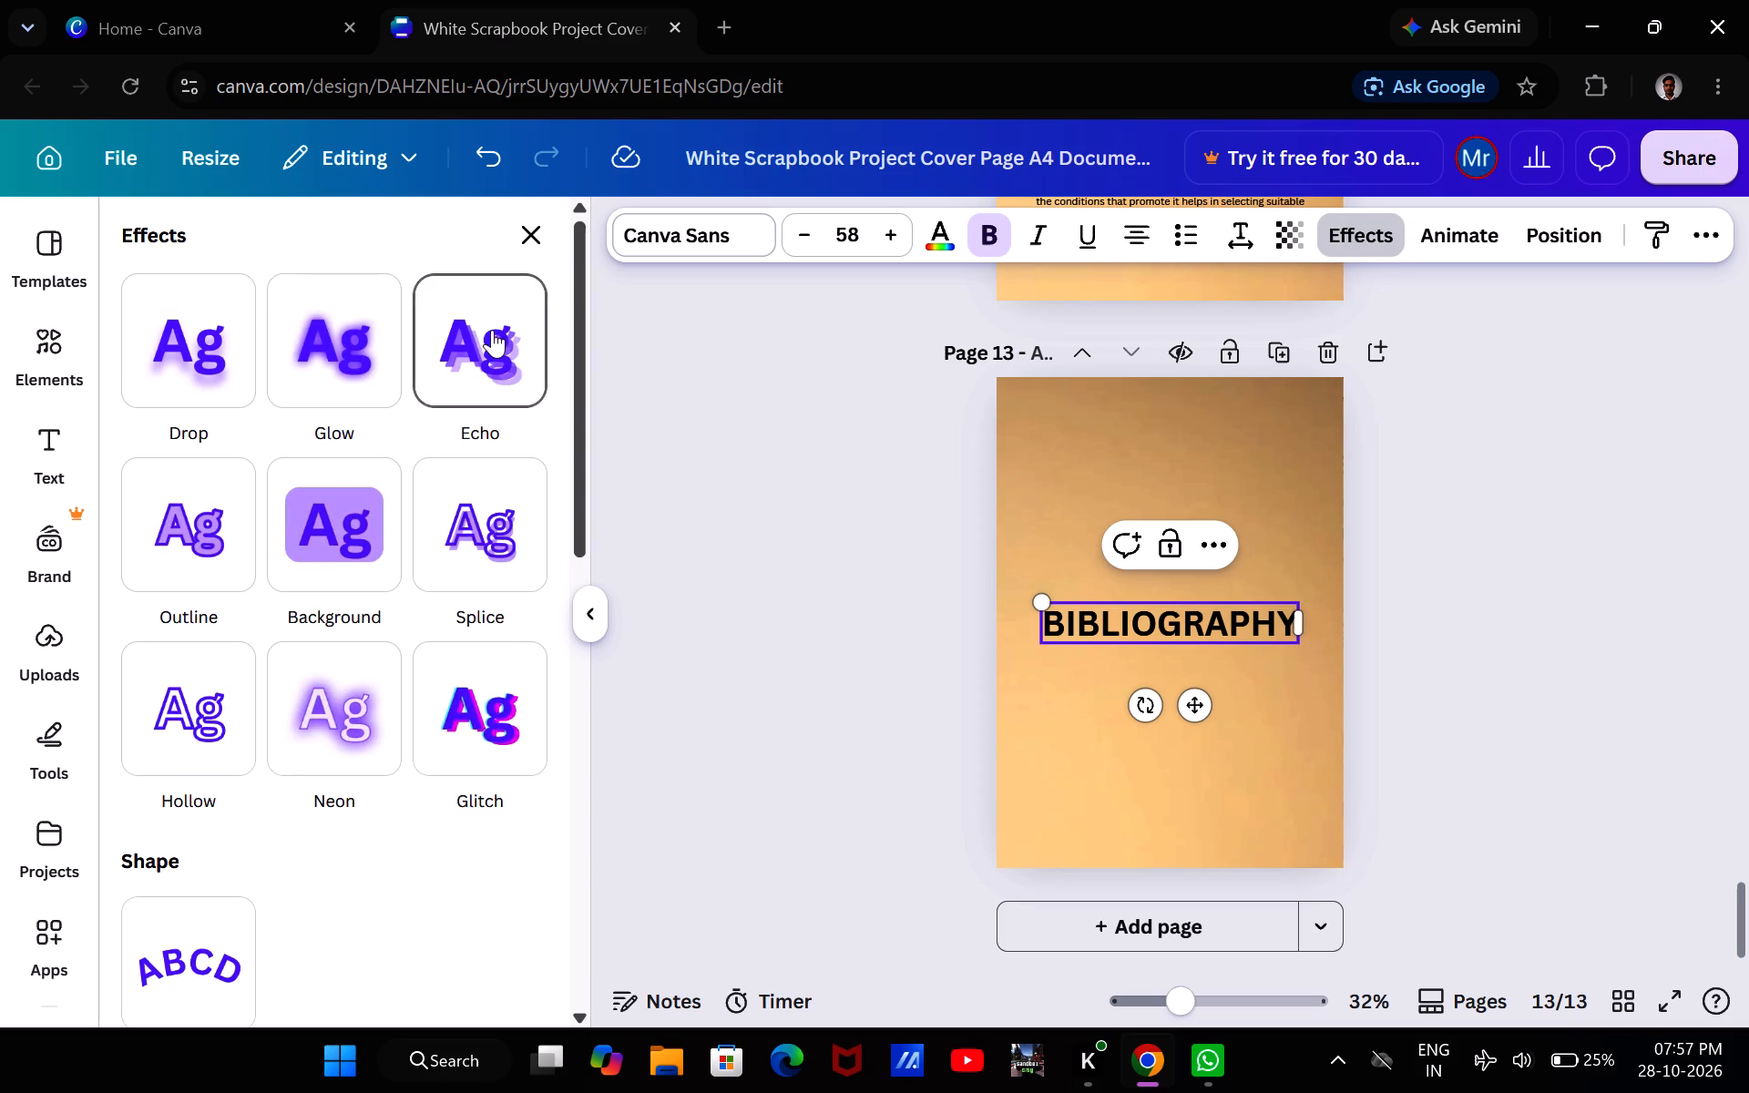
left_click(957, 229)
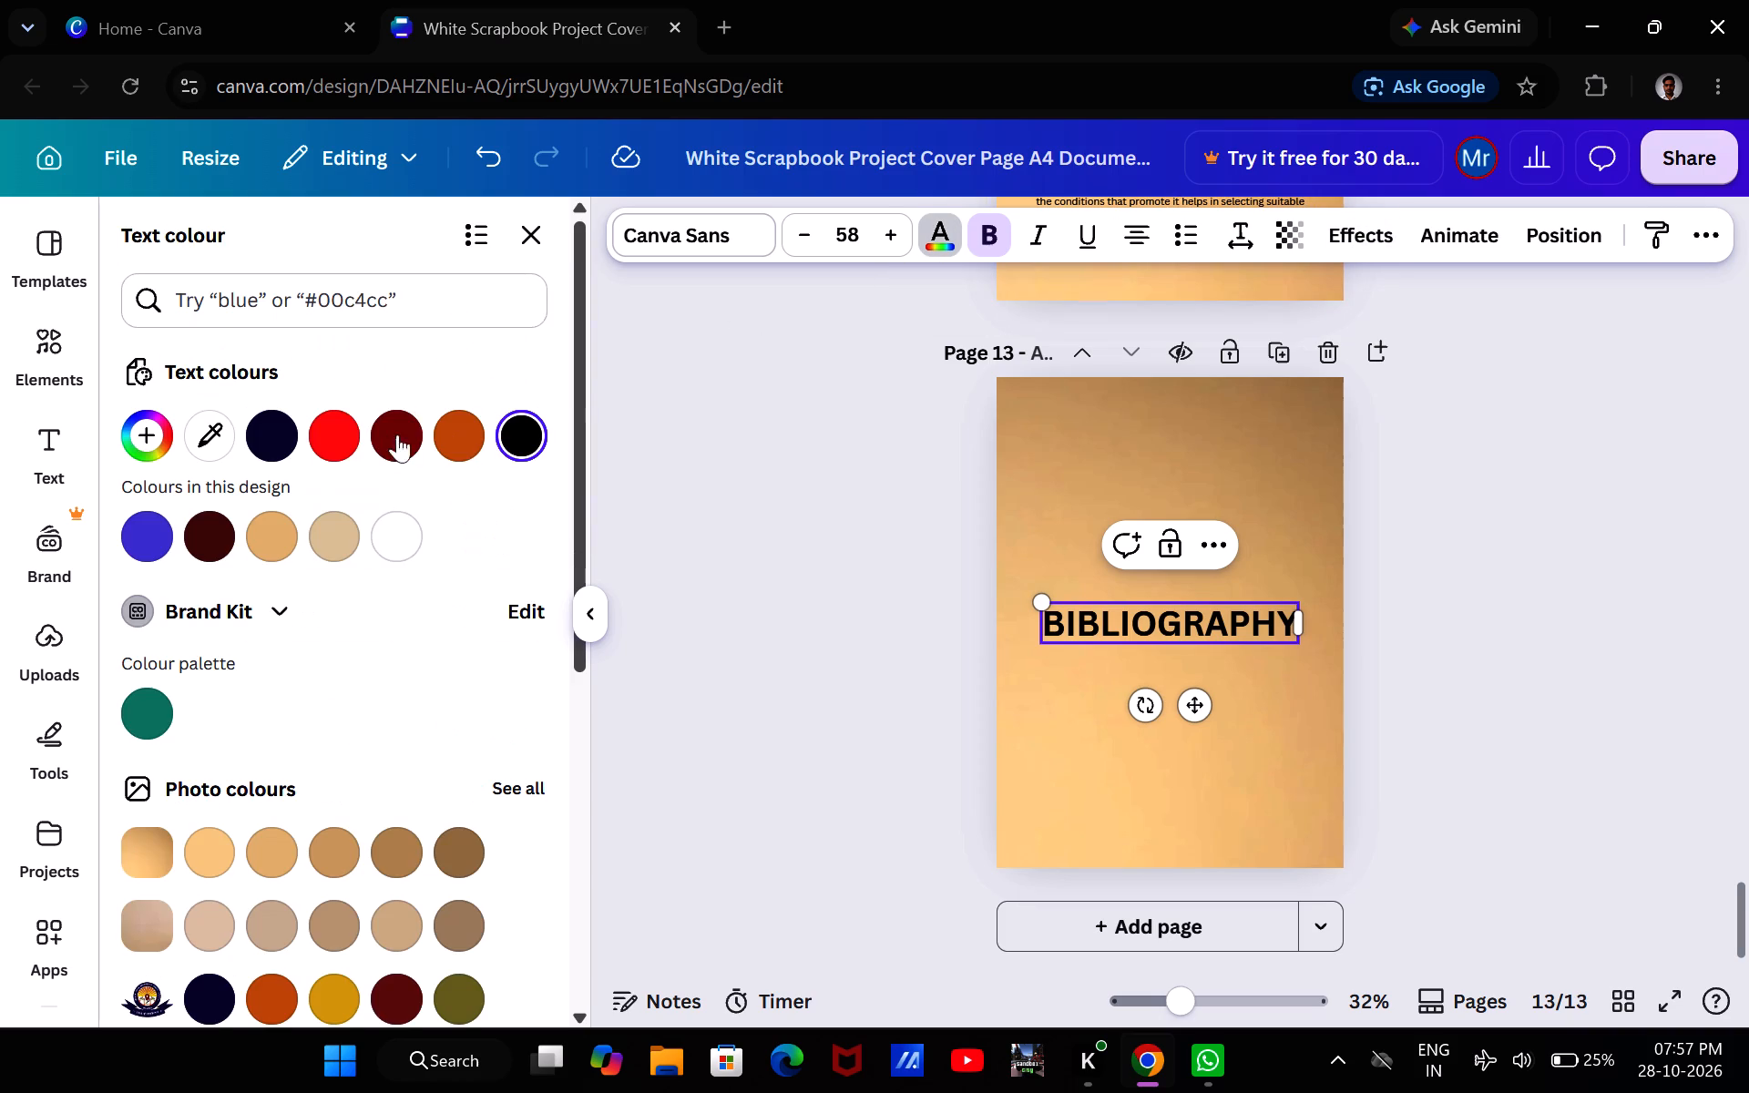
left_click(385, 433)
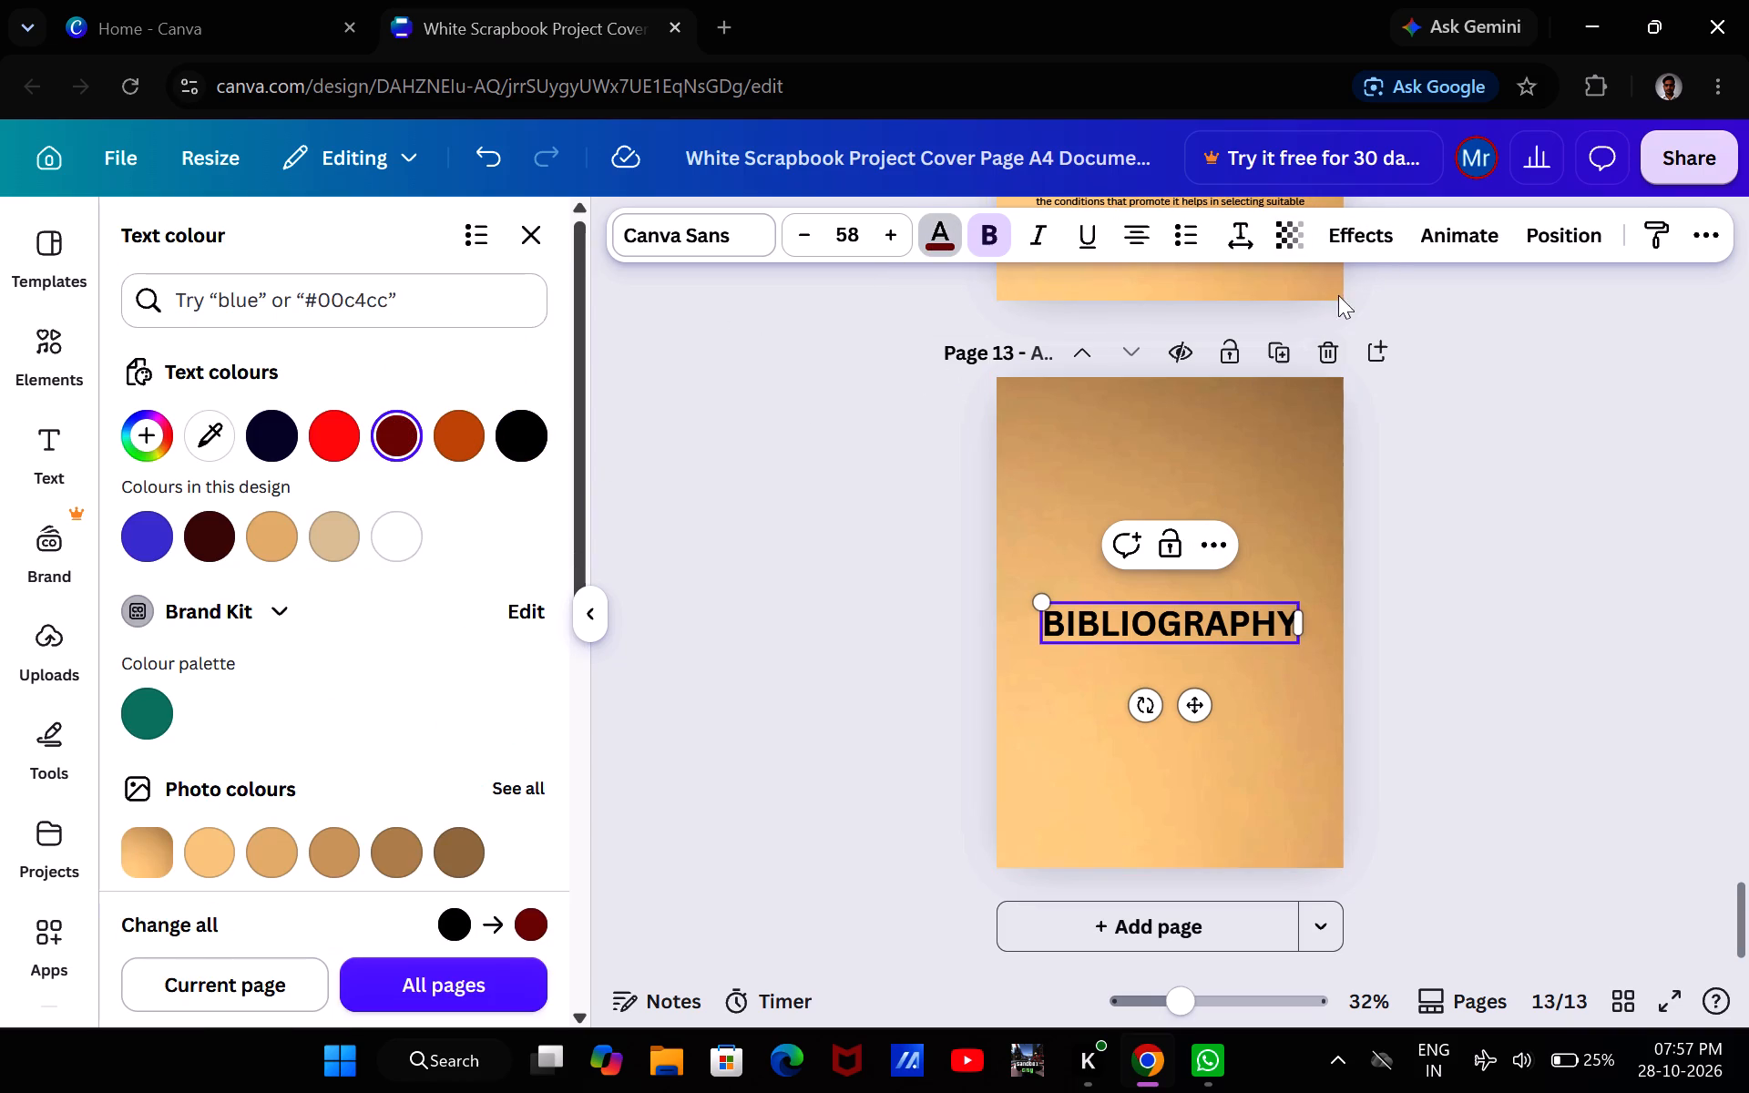
Apply the Drop shadow effect to the BIBLIOGRAPHY heading with an offset of 59.
left_click(1345, 239)
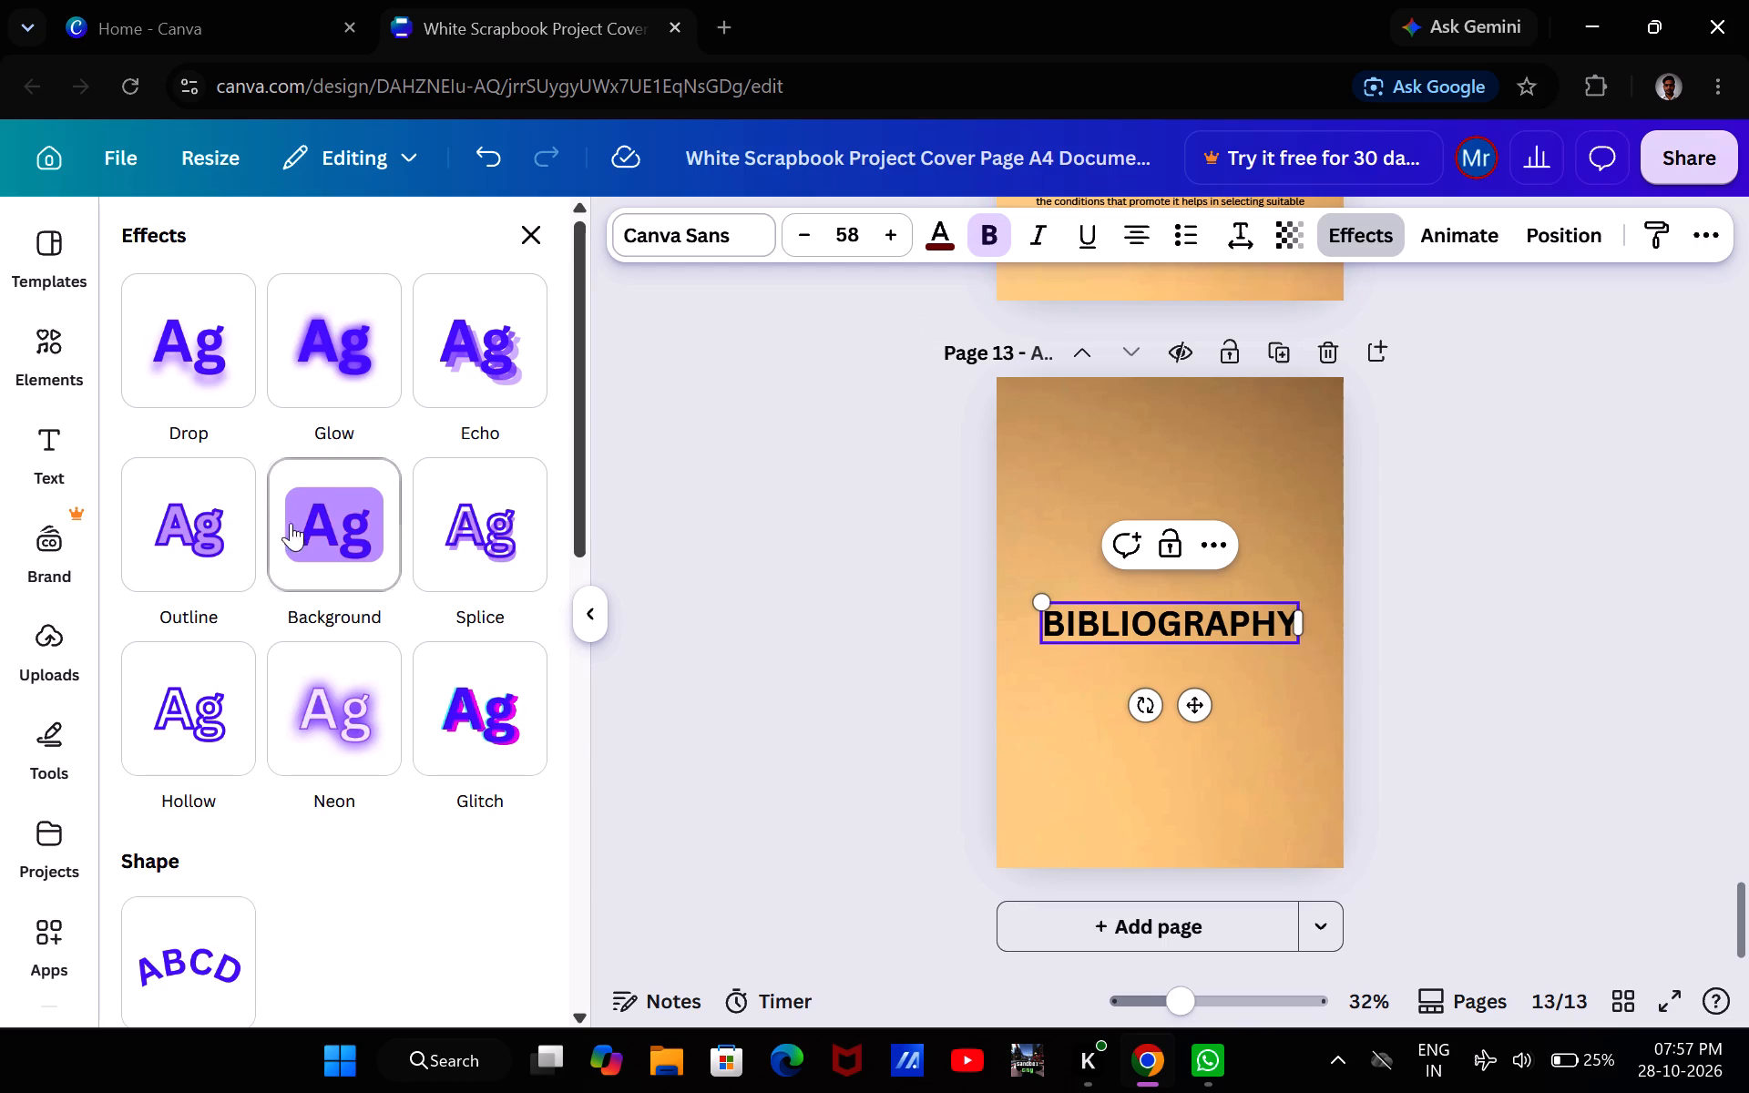
left_click(199, 360)
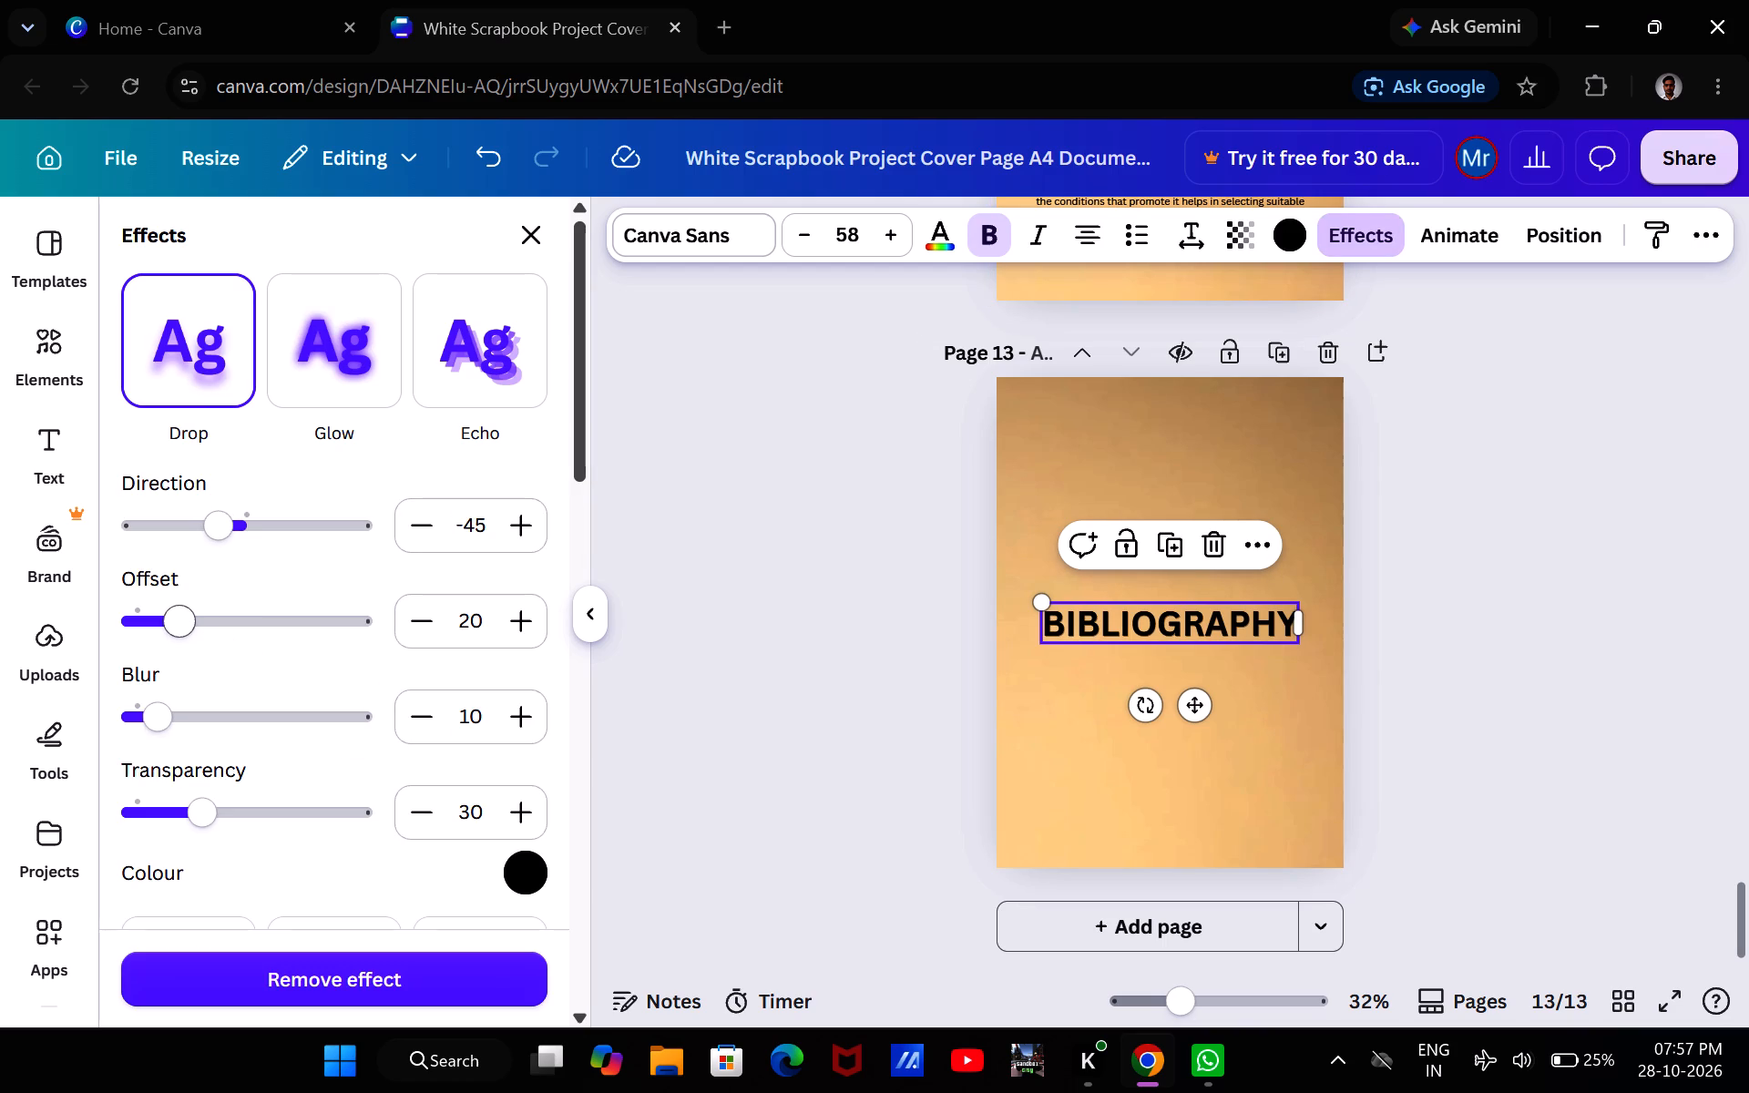
left_click_drag(192, 627, 280, 625)
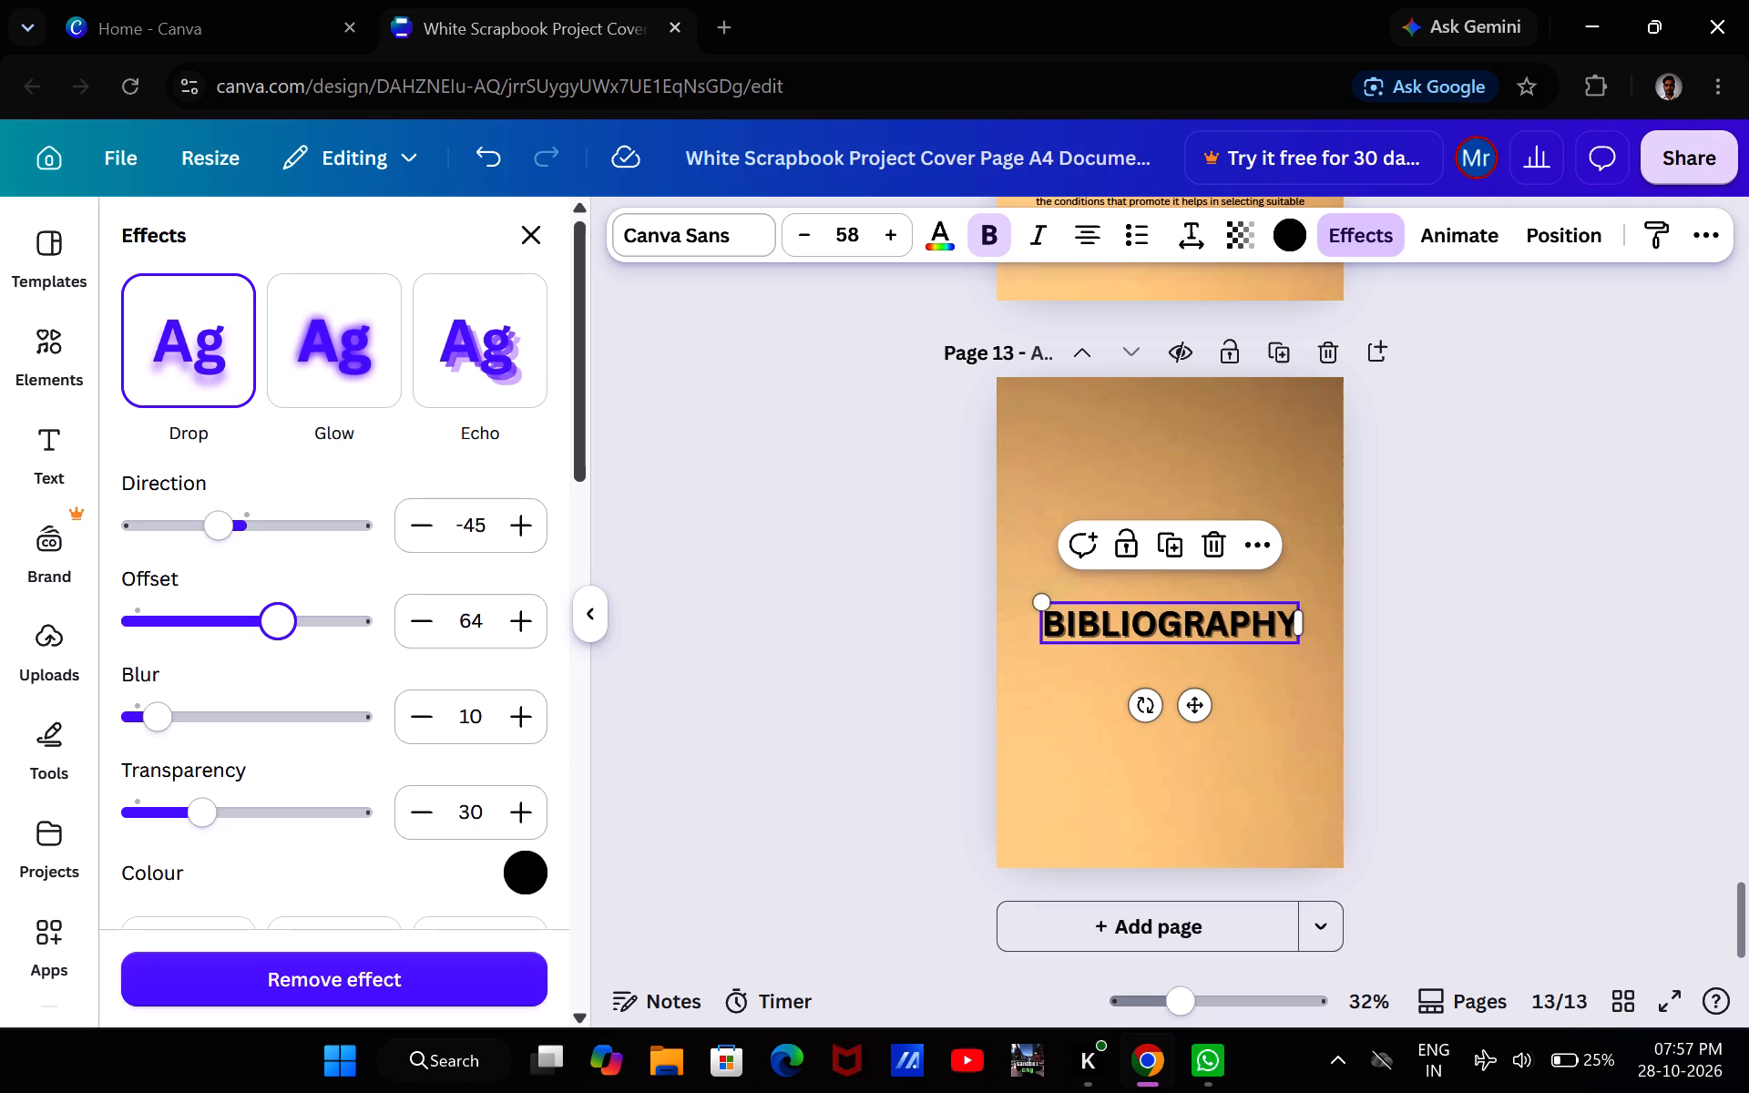
triple_click(429, 618)
left_click(429, 618)
left_click(429, 618)
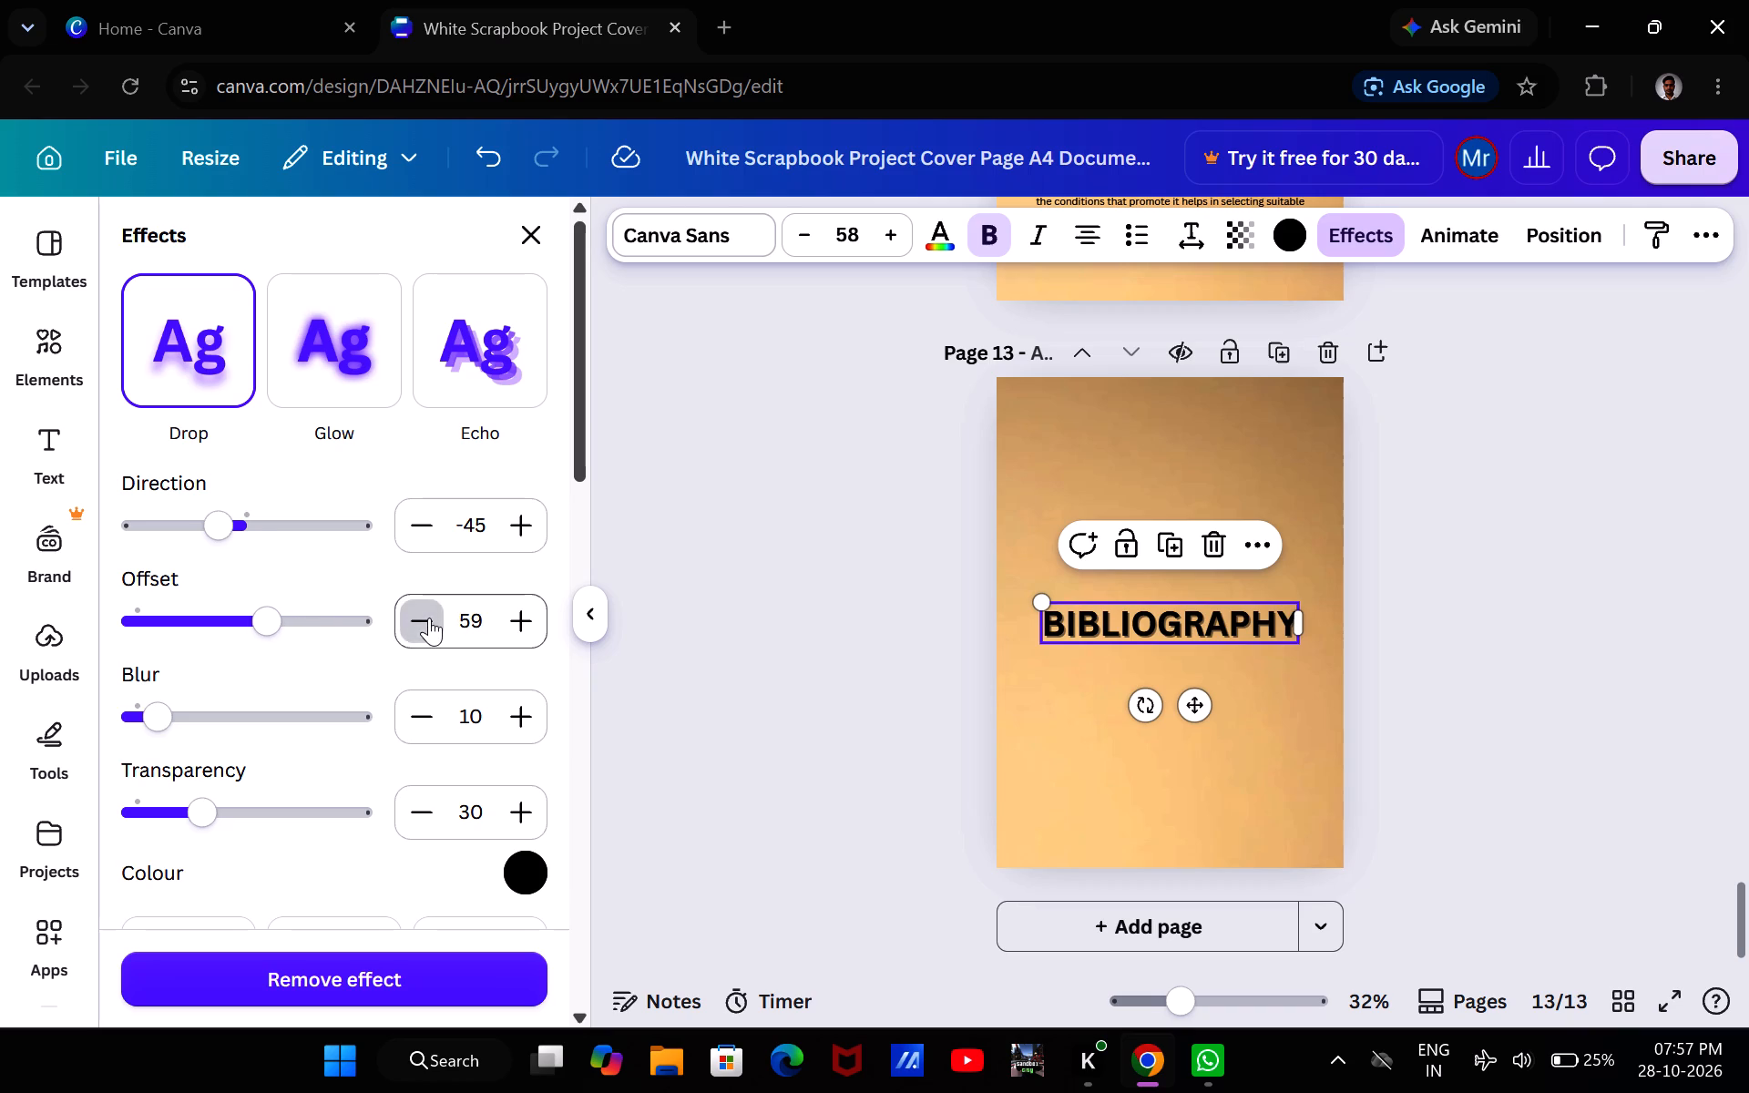
left_click(429, 618)
left_click(502, 619)
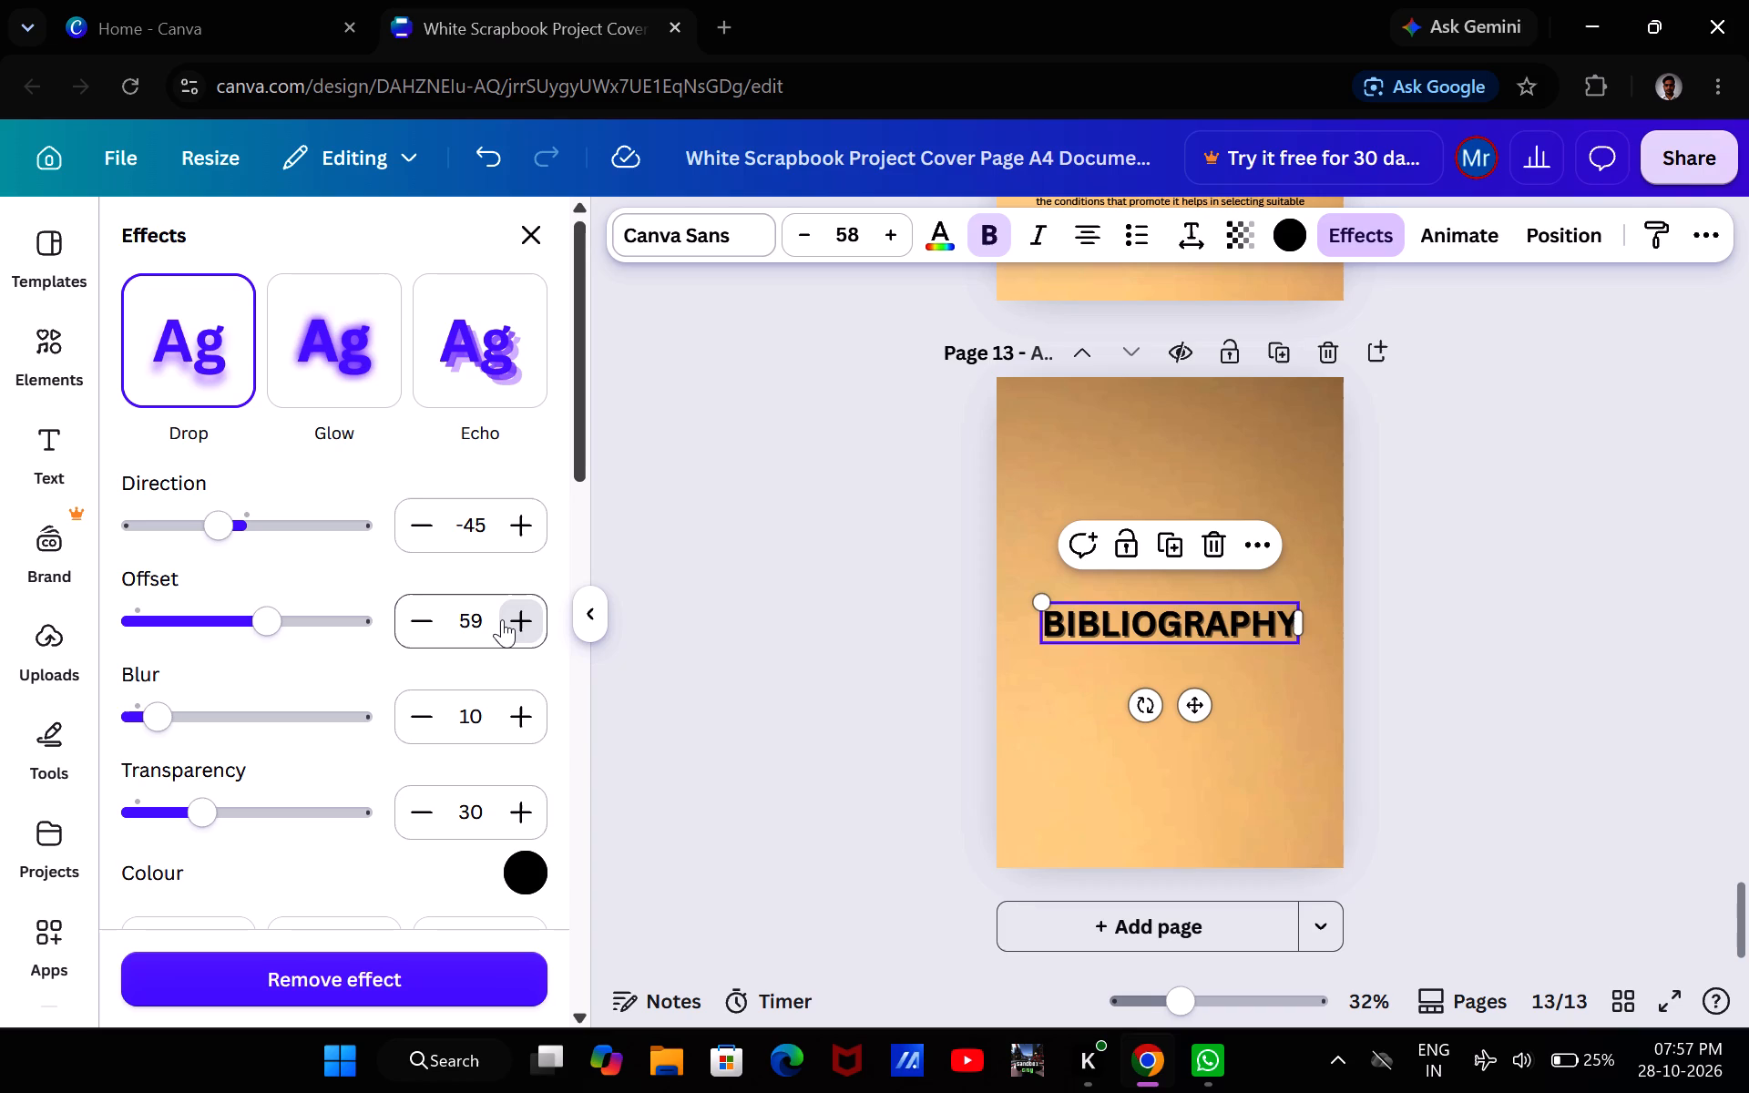
Set the heading's drop shadow blur to 76 and its transparency to 68.
left_click(300, 716)
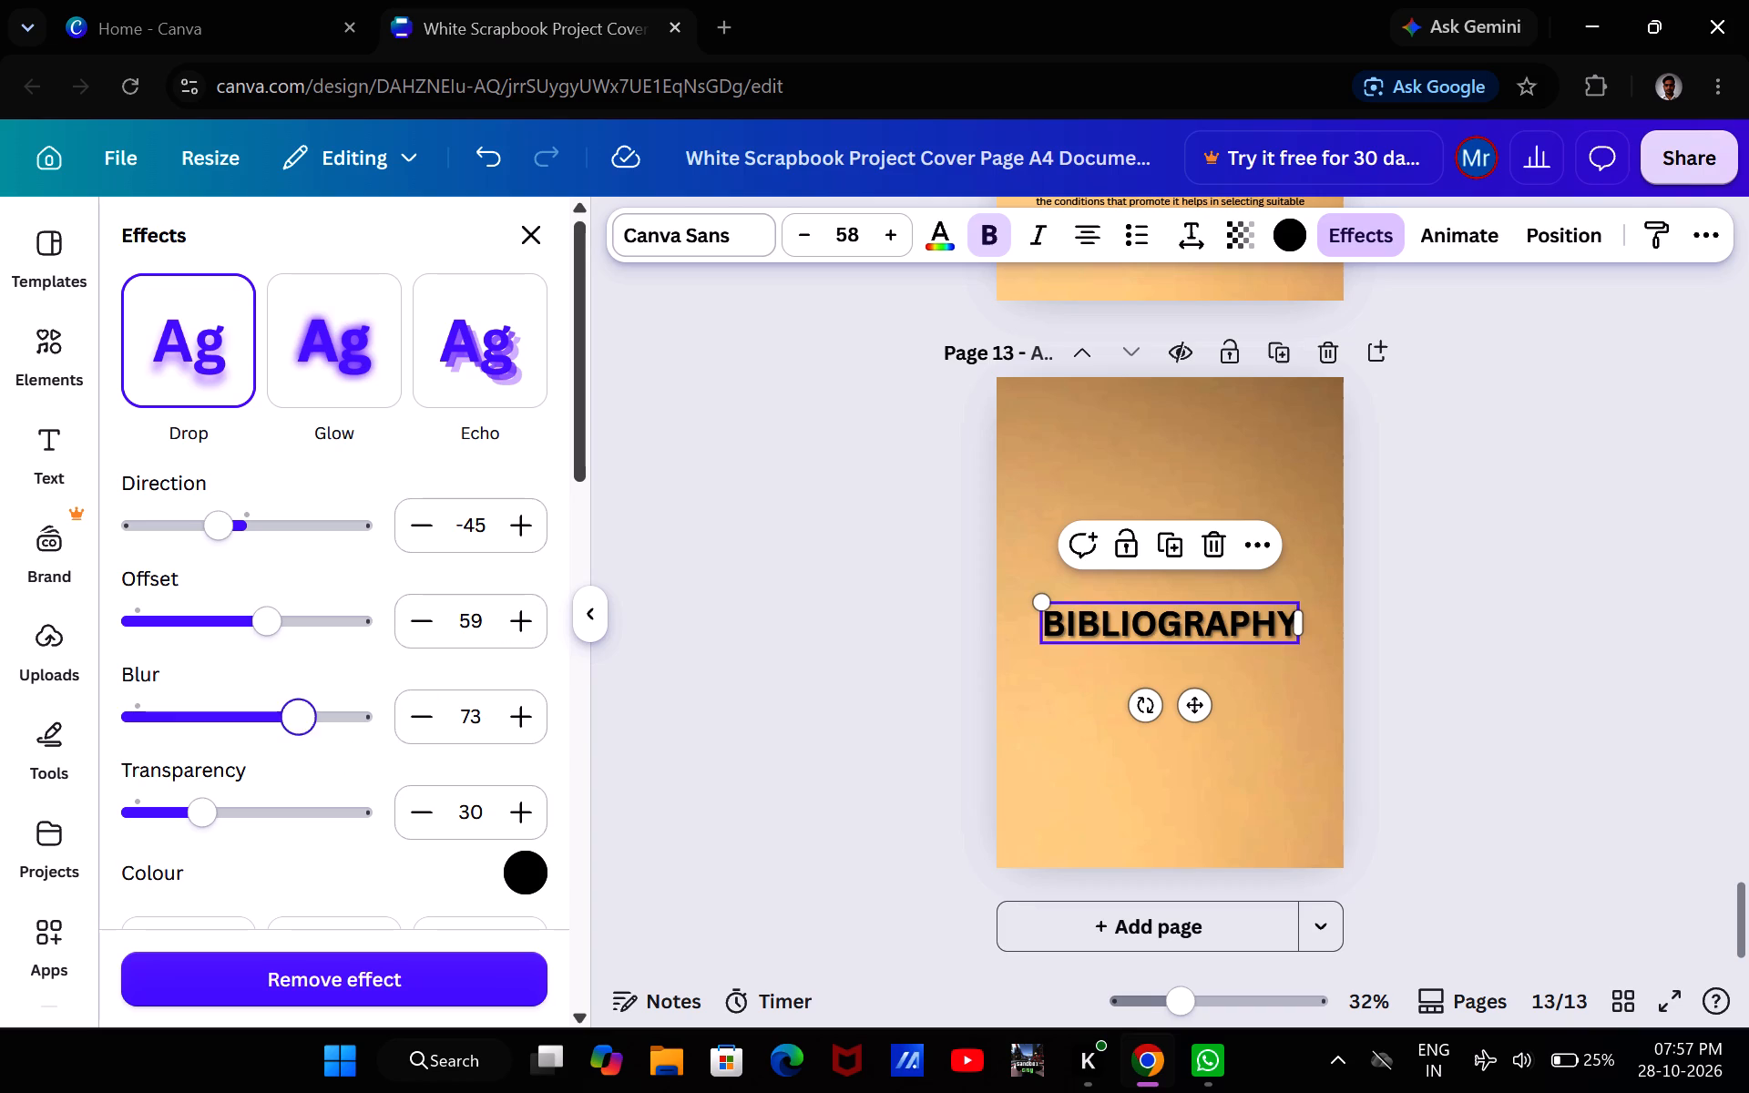
triple_click(522, 725)
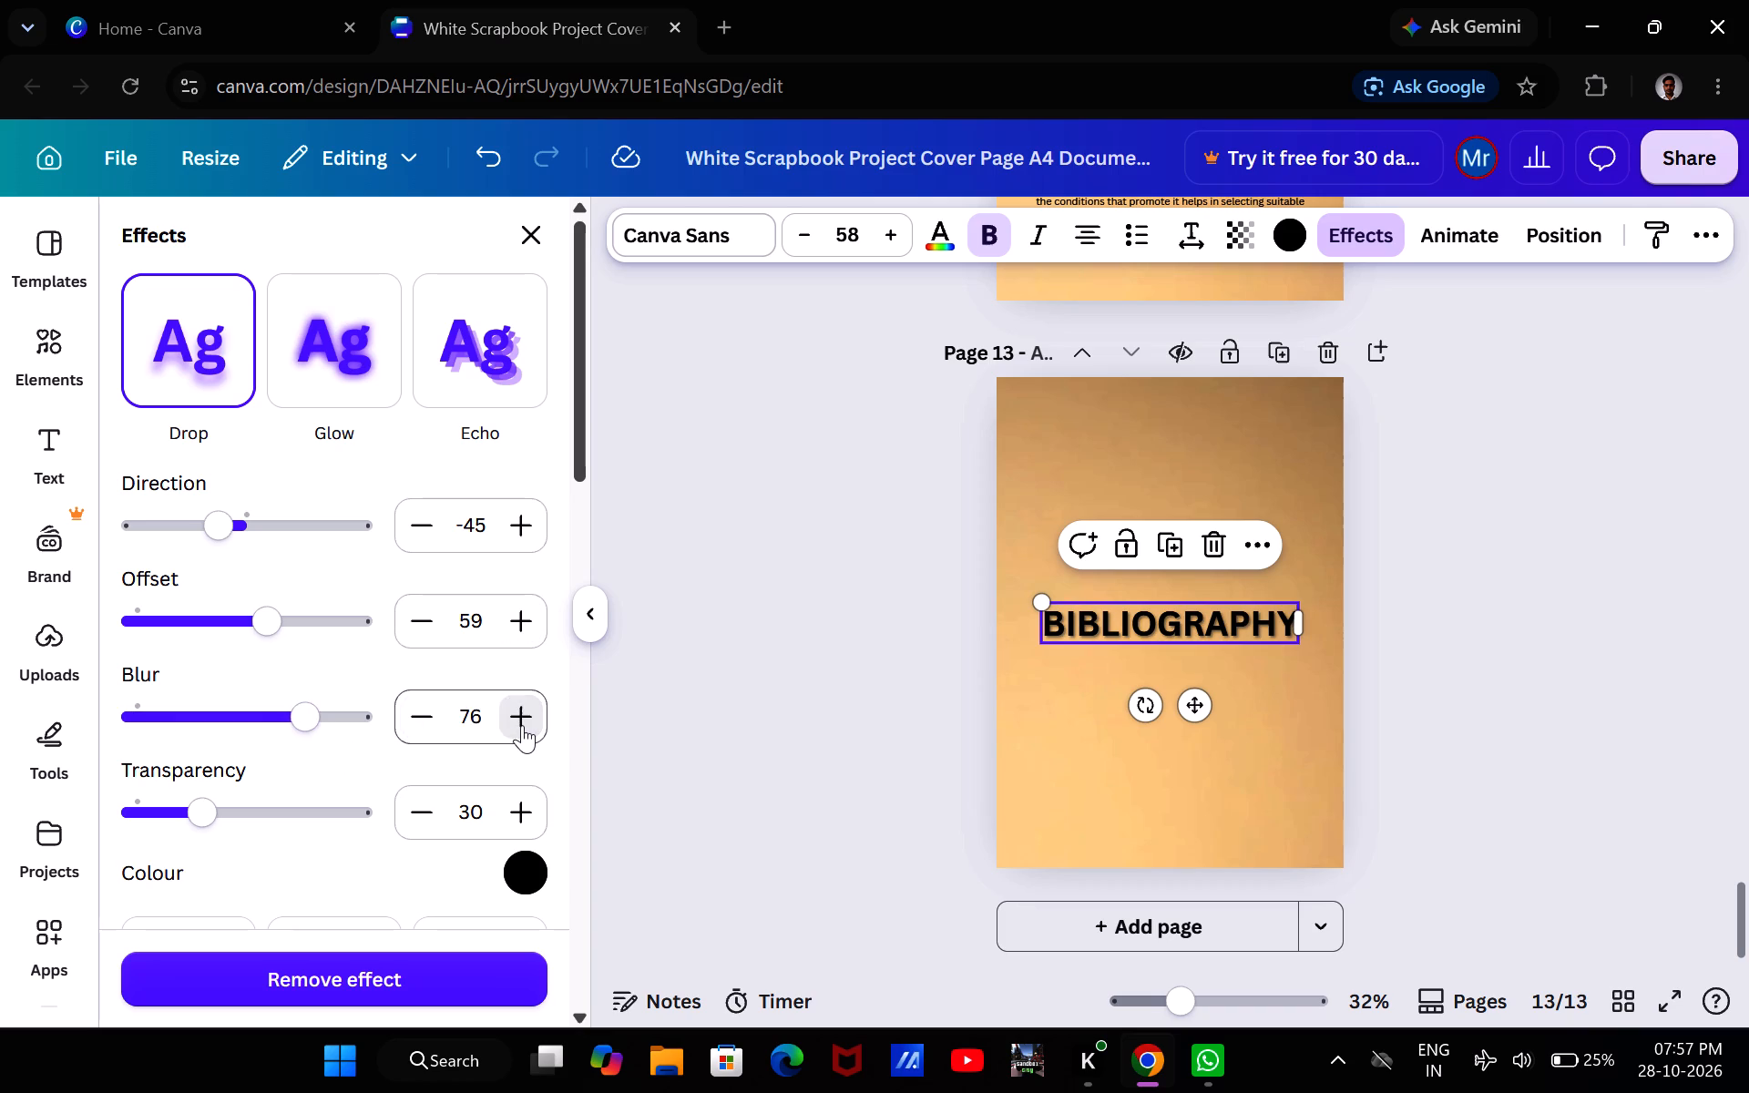
left_click(522, 725)
left_click(445, 713)
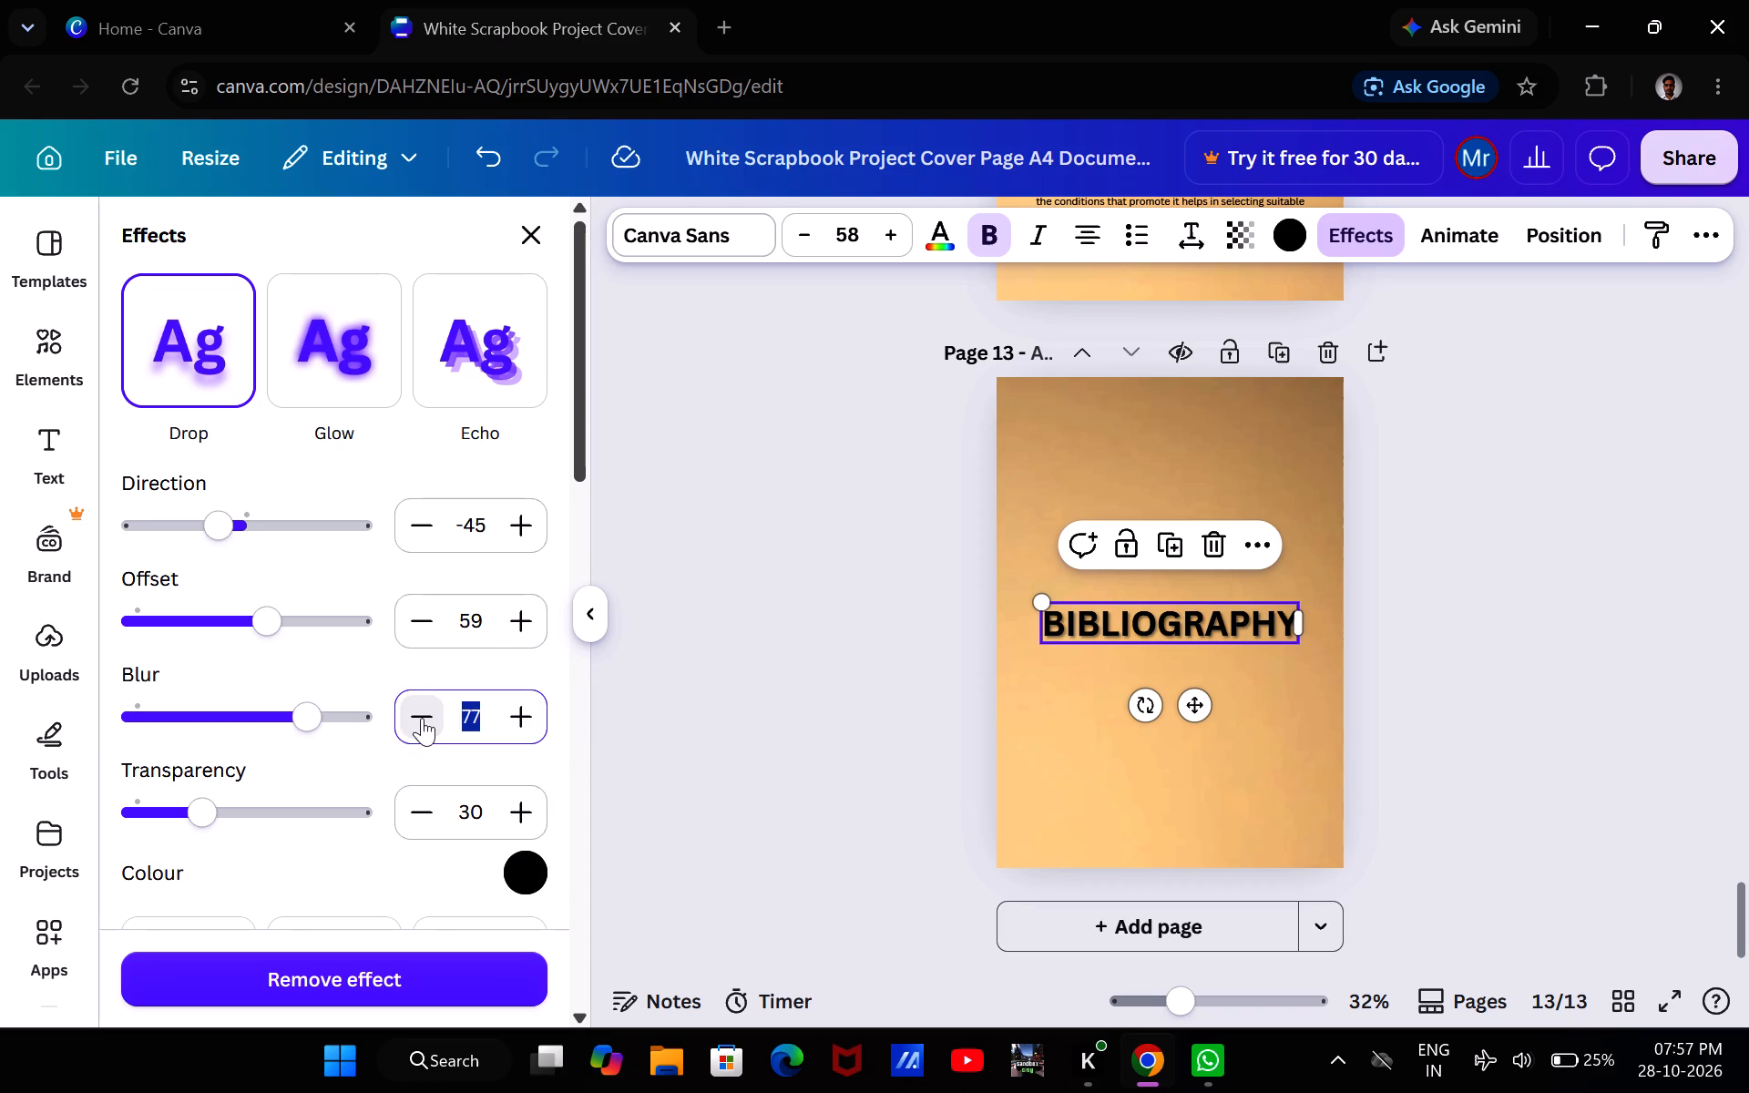
left_click(422, 718)
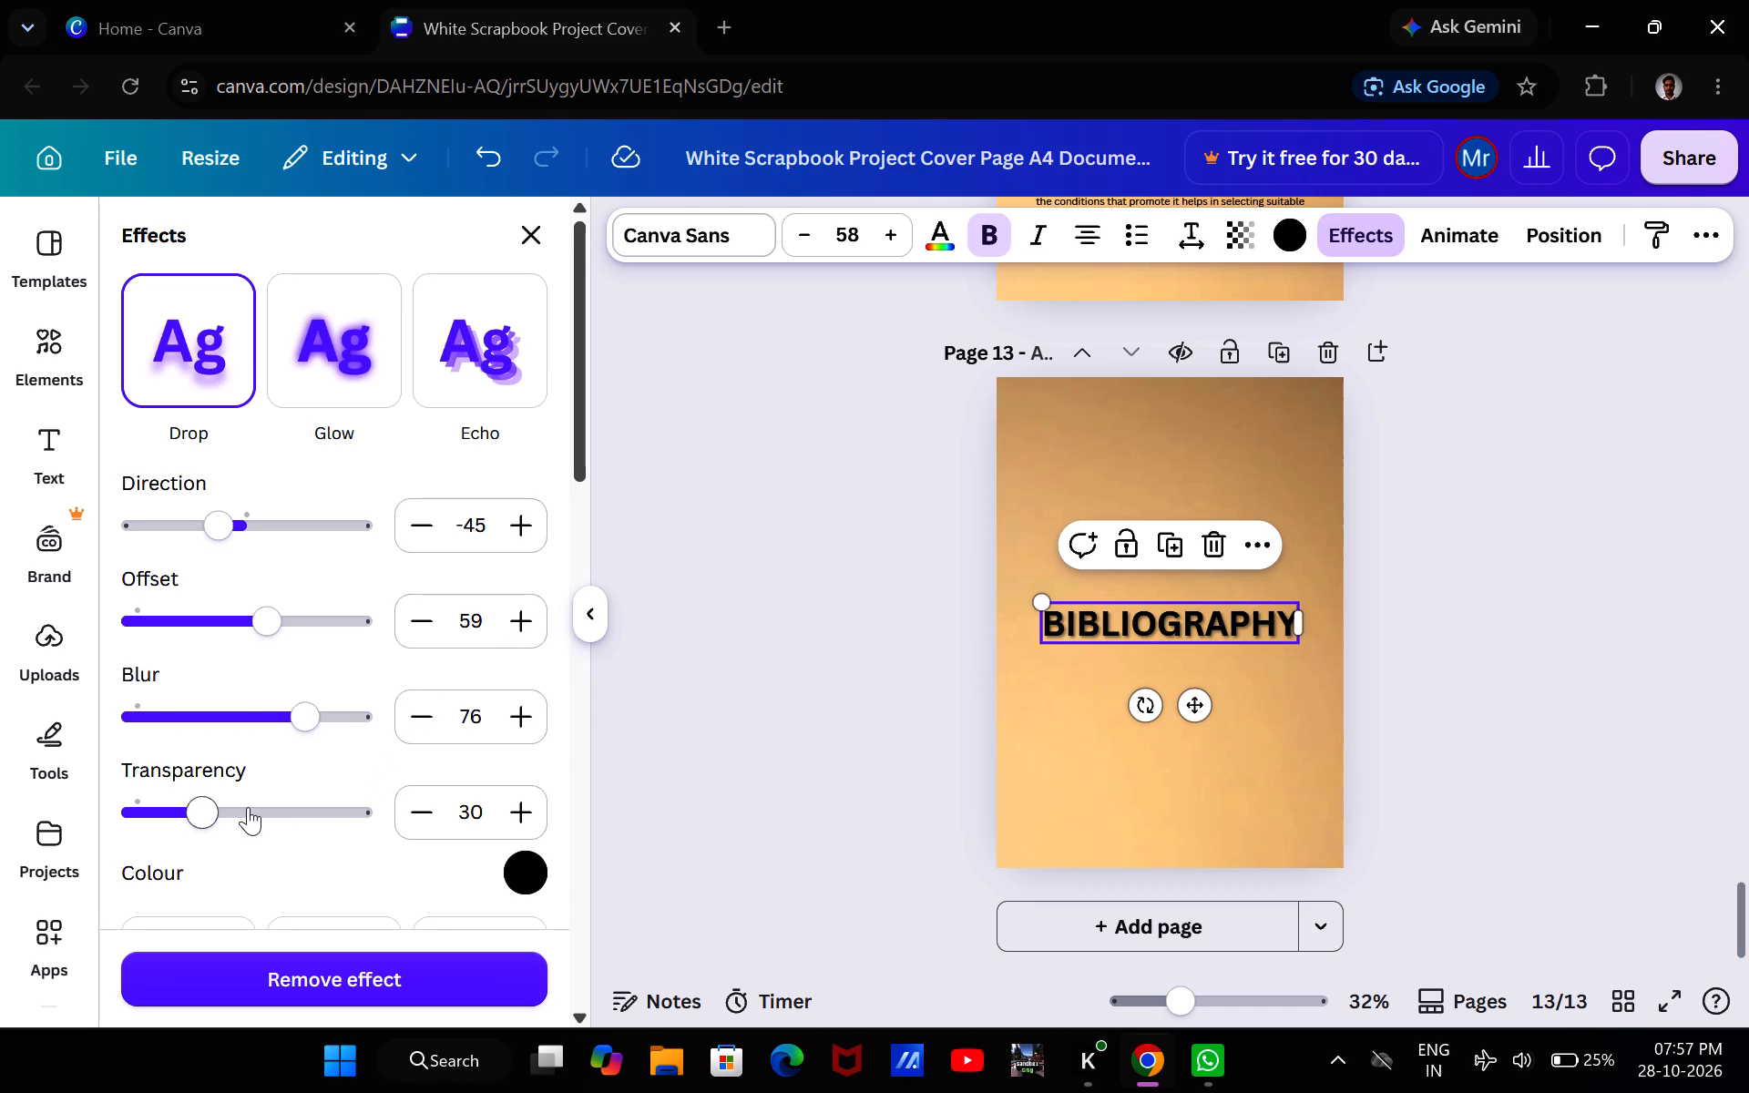
left_click_drag(248, 807, 298, 806)
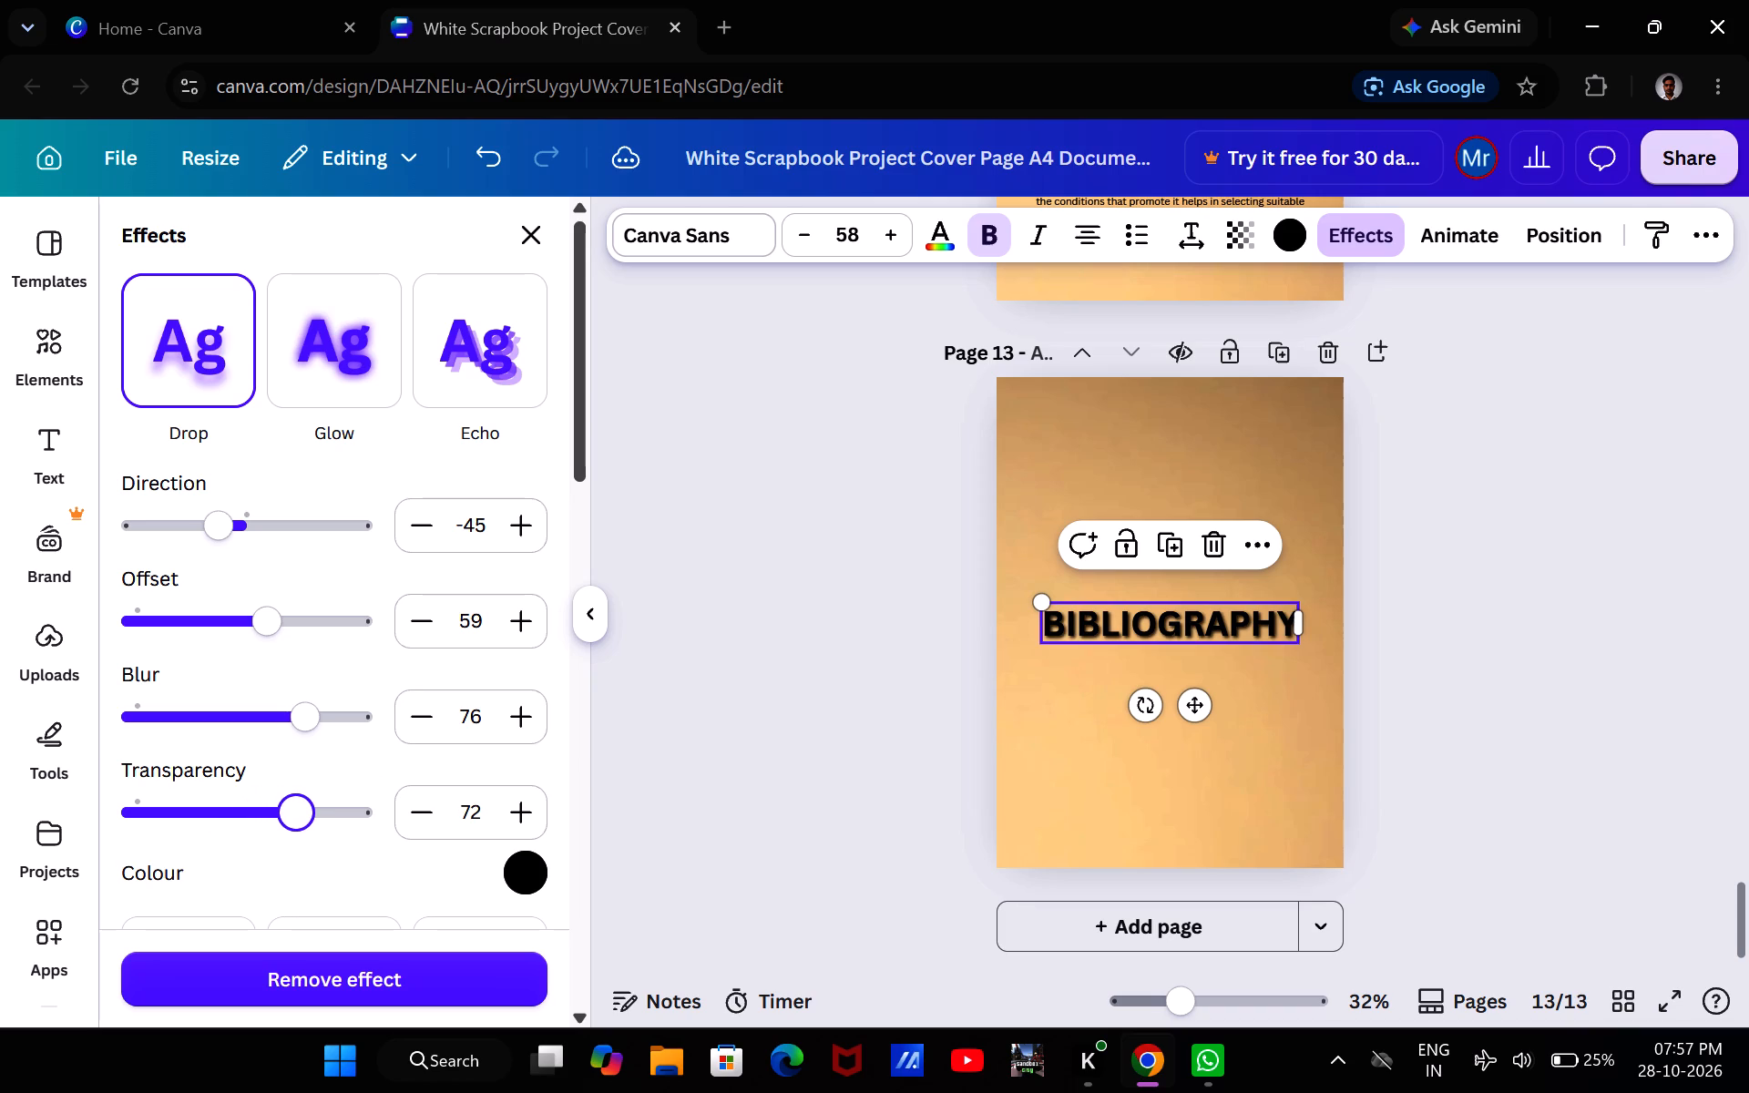
left_click_drag(298, 806, 298, 805)
left_click_drag(298, 805, 291, 802)
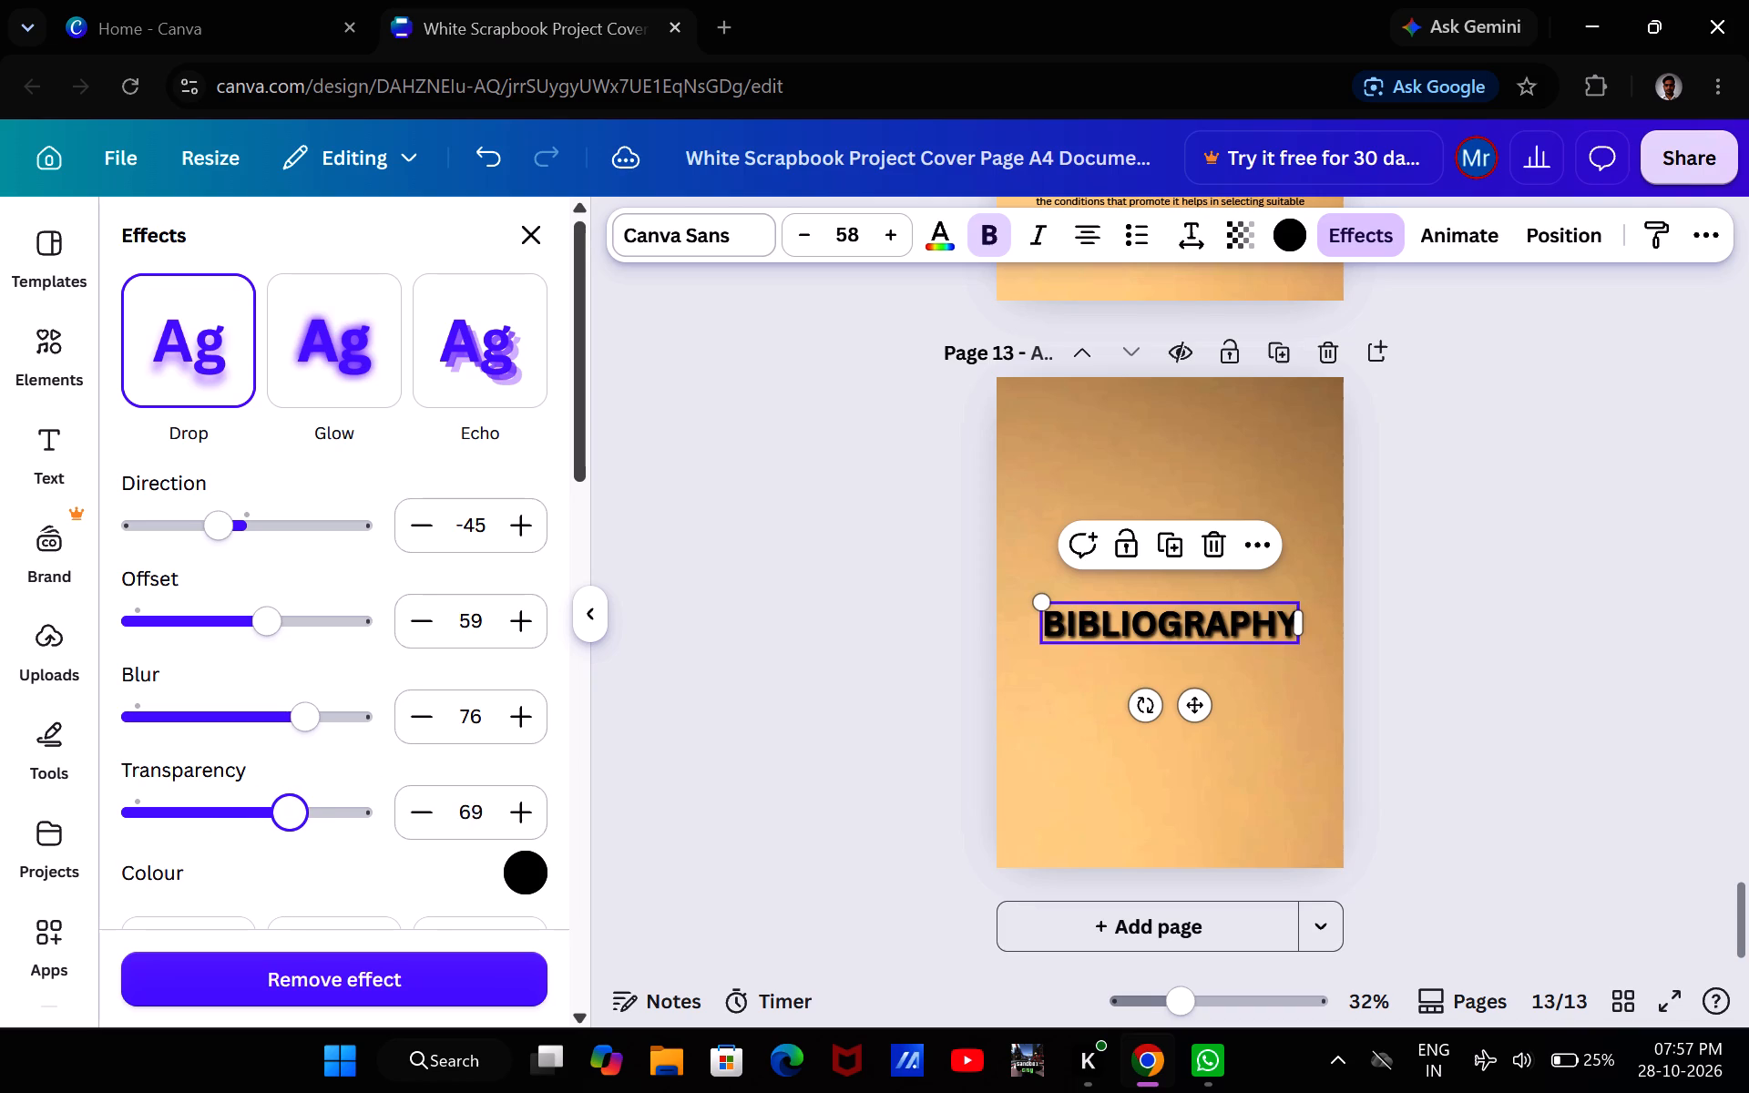
left_click_drag(291, 802, 290, 802)
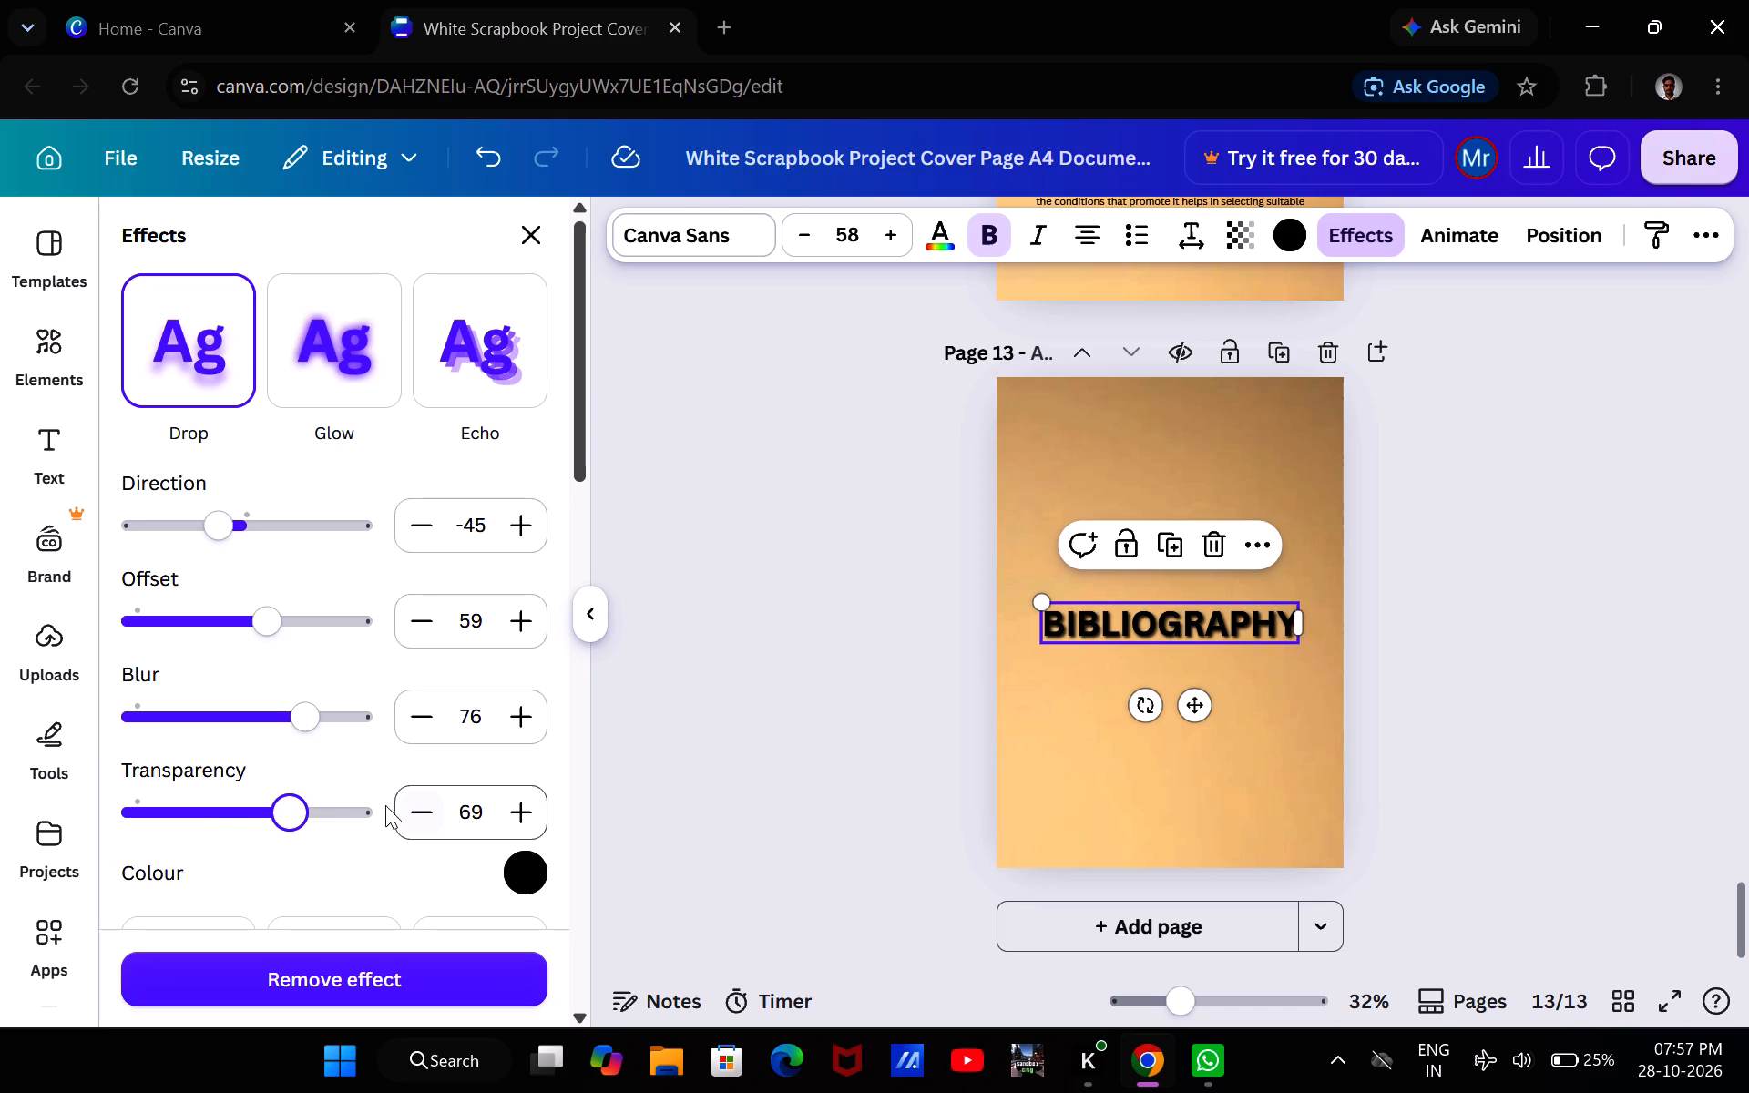
left_click(401, 805)
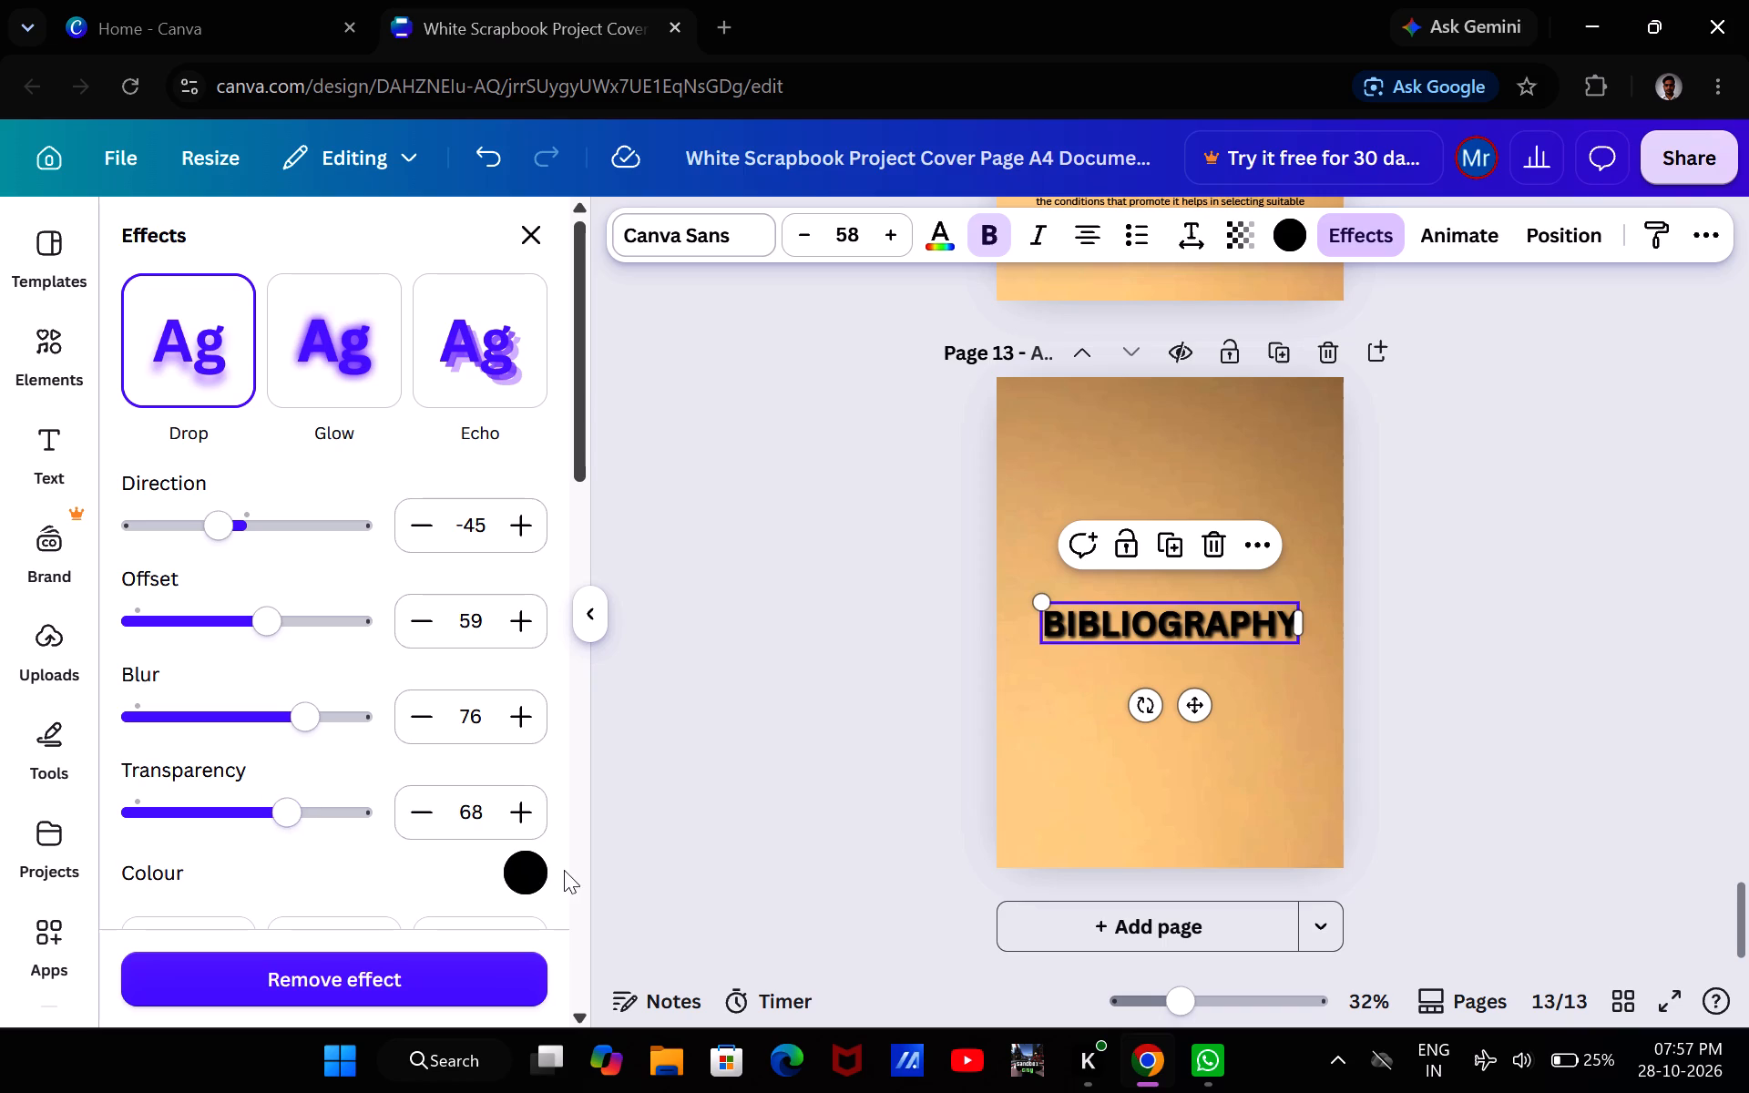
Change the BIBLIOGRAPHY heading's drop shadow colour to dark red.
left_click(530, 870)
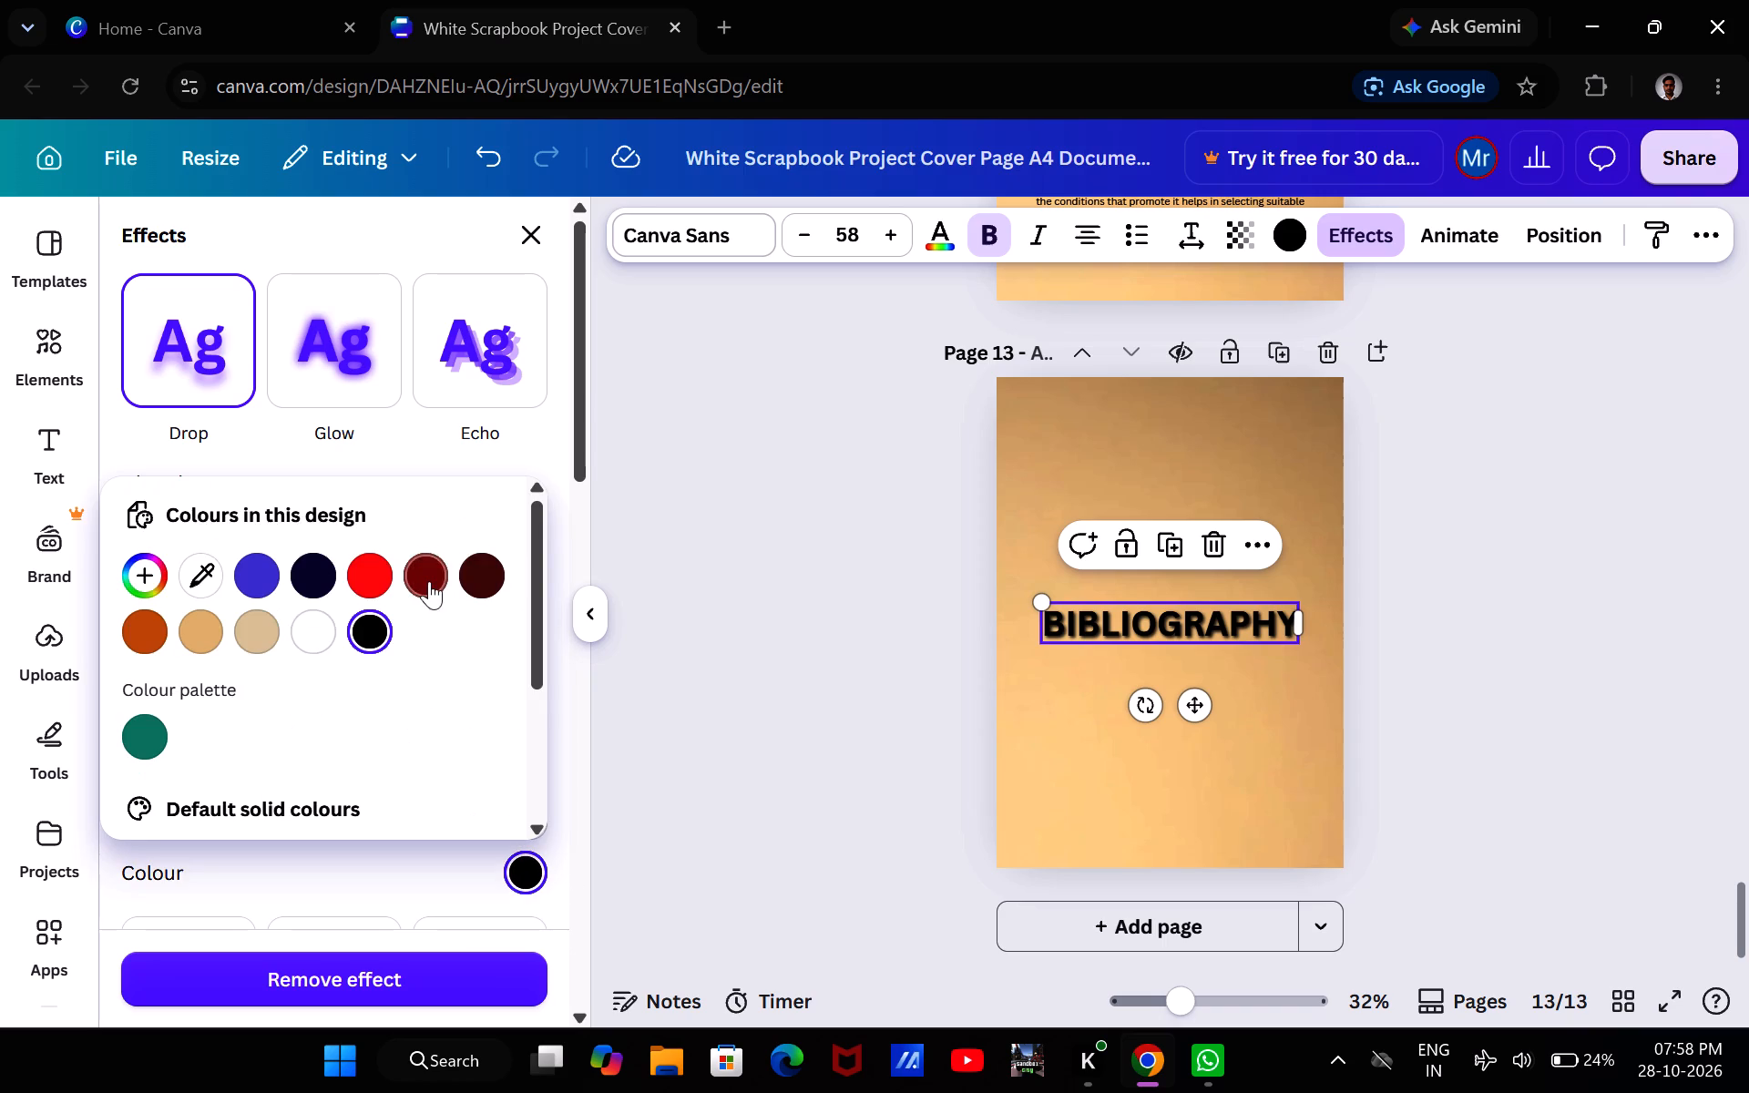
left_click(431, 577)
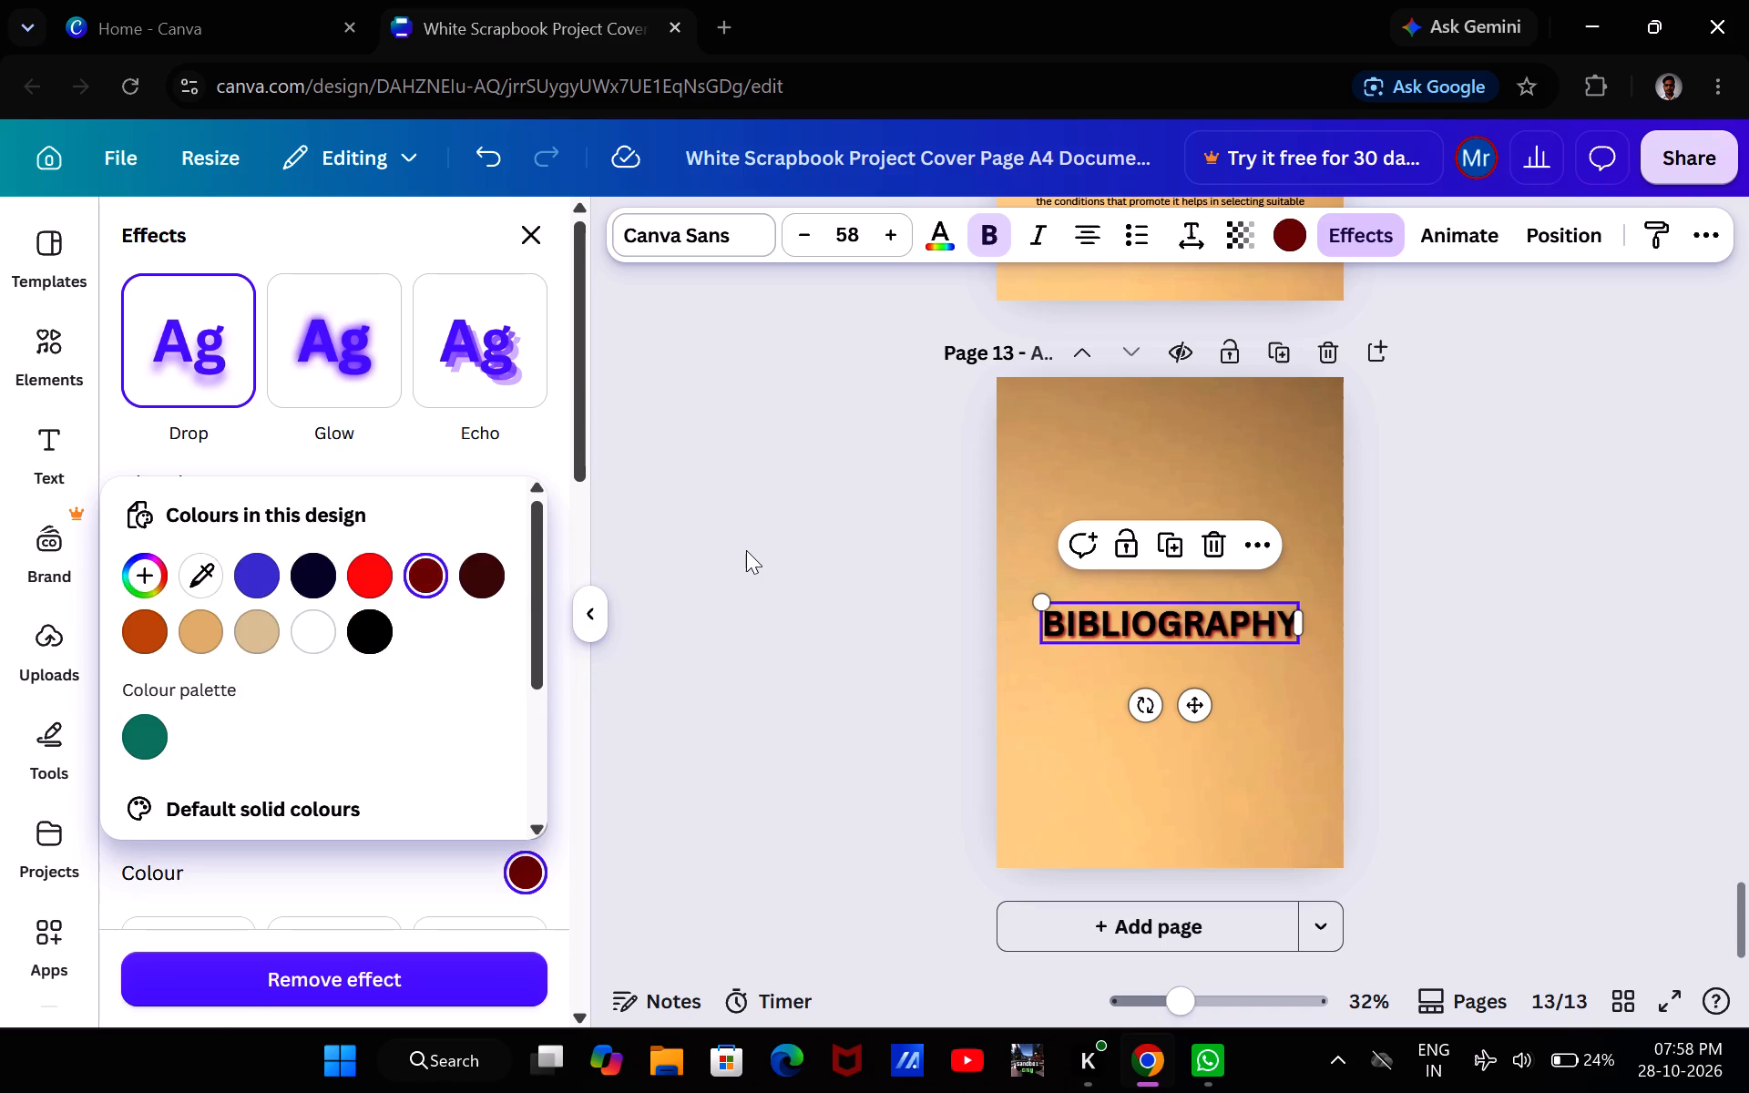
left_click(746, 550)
Recolour the BIBLIOGRAPHY heading text dark red, using the colour already in the design.
left_click(948, 230)
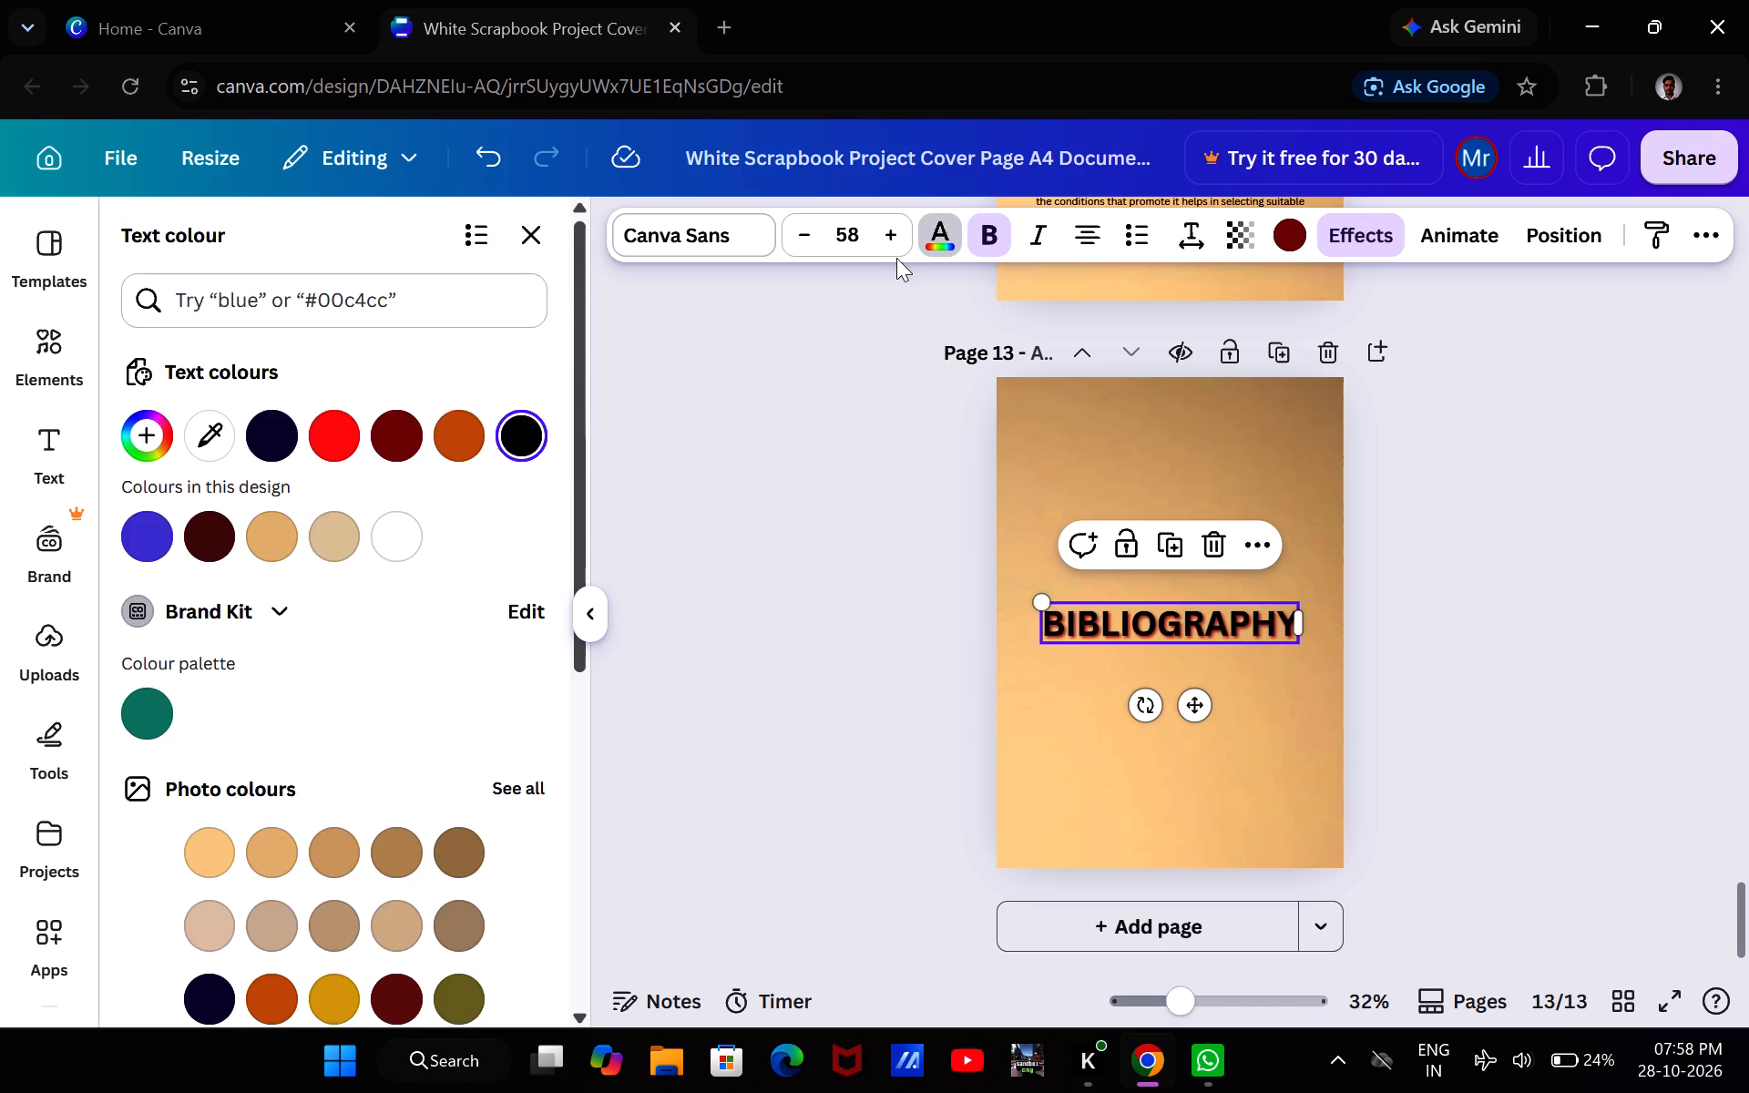
left_click(400, 423)
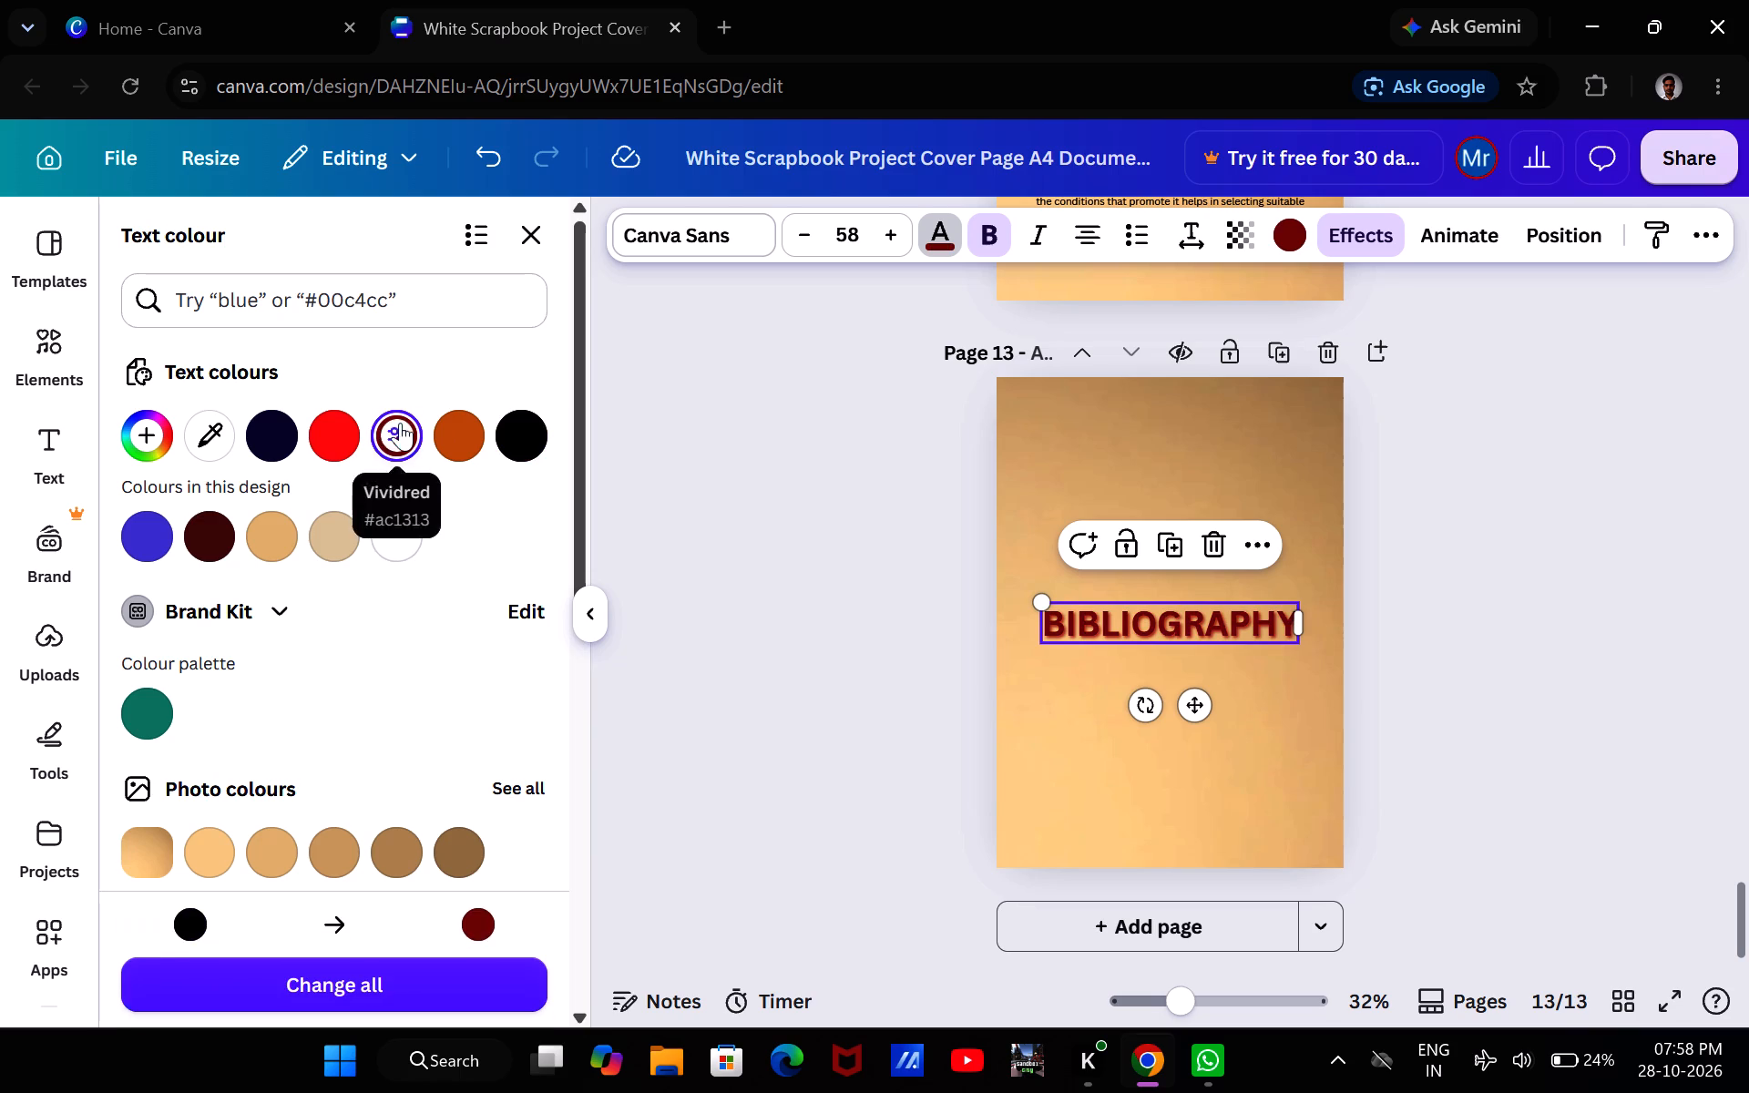
left_click(738, 557)
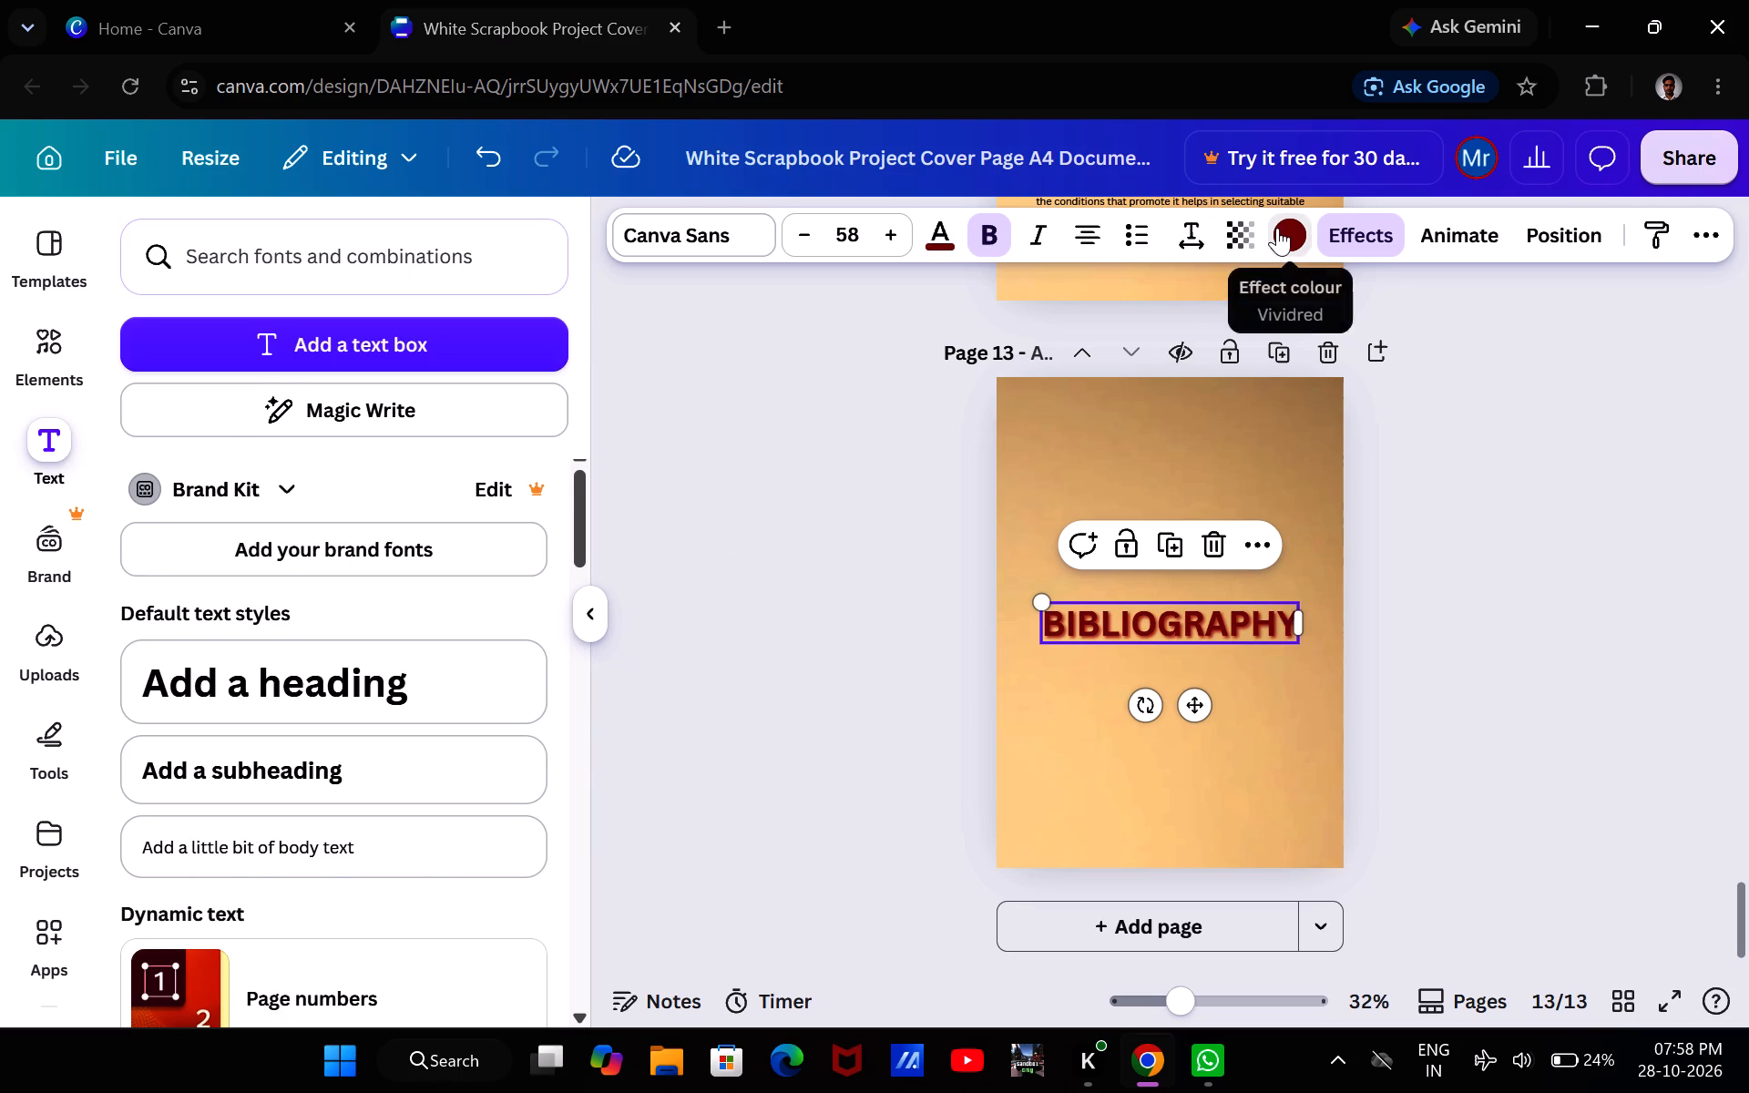
Set the BIBLIOGRAPHY heading's shadow effect colour to black.
left_click(1277, 228)
left_click(468, 430)
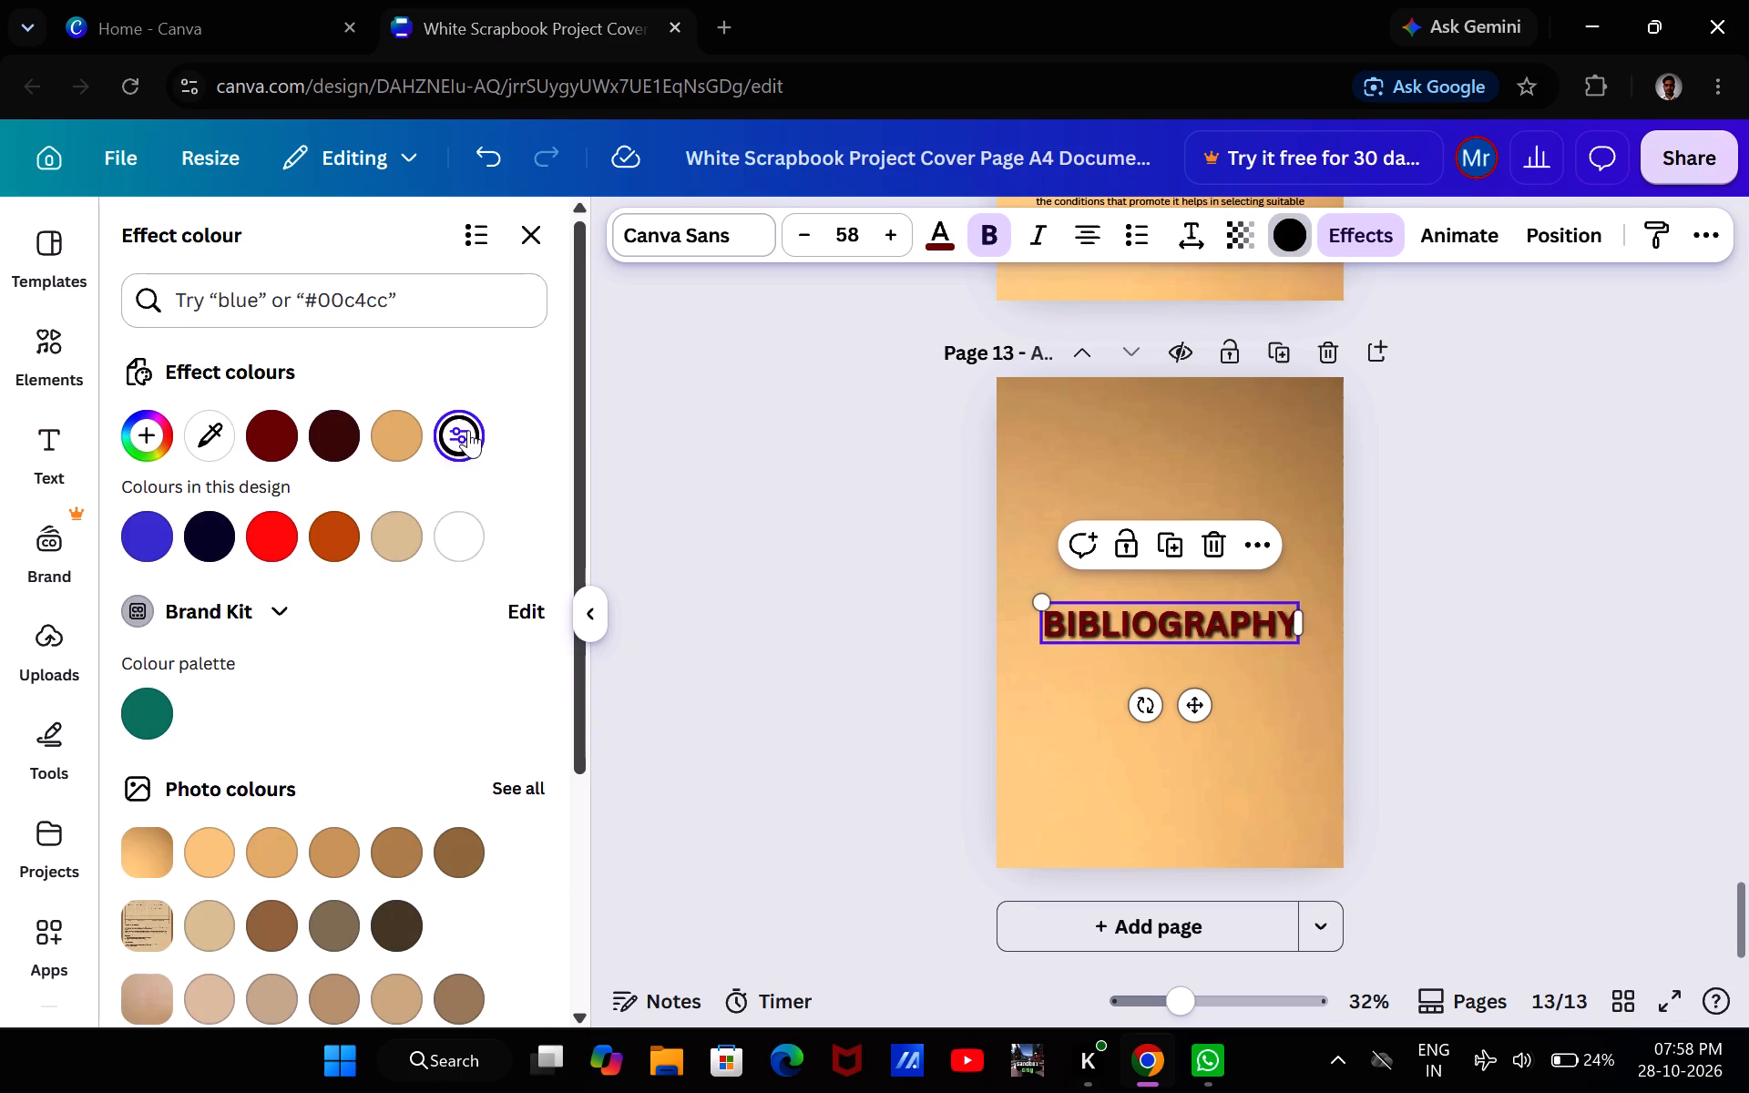
left_click(711, 540)
Move the BIBLIOGRAPHY heading to the top of page 13, roughly centred across the page.
left_click_drag(1110, 615, 1103, 560)
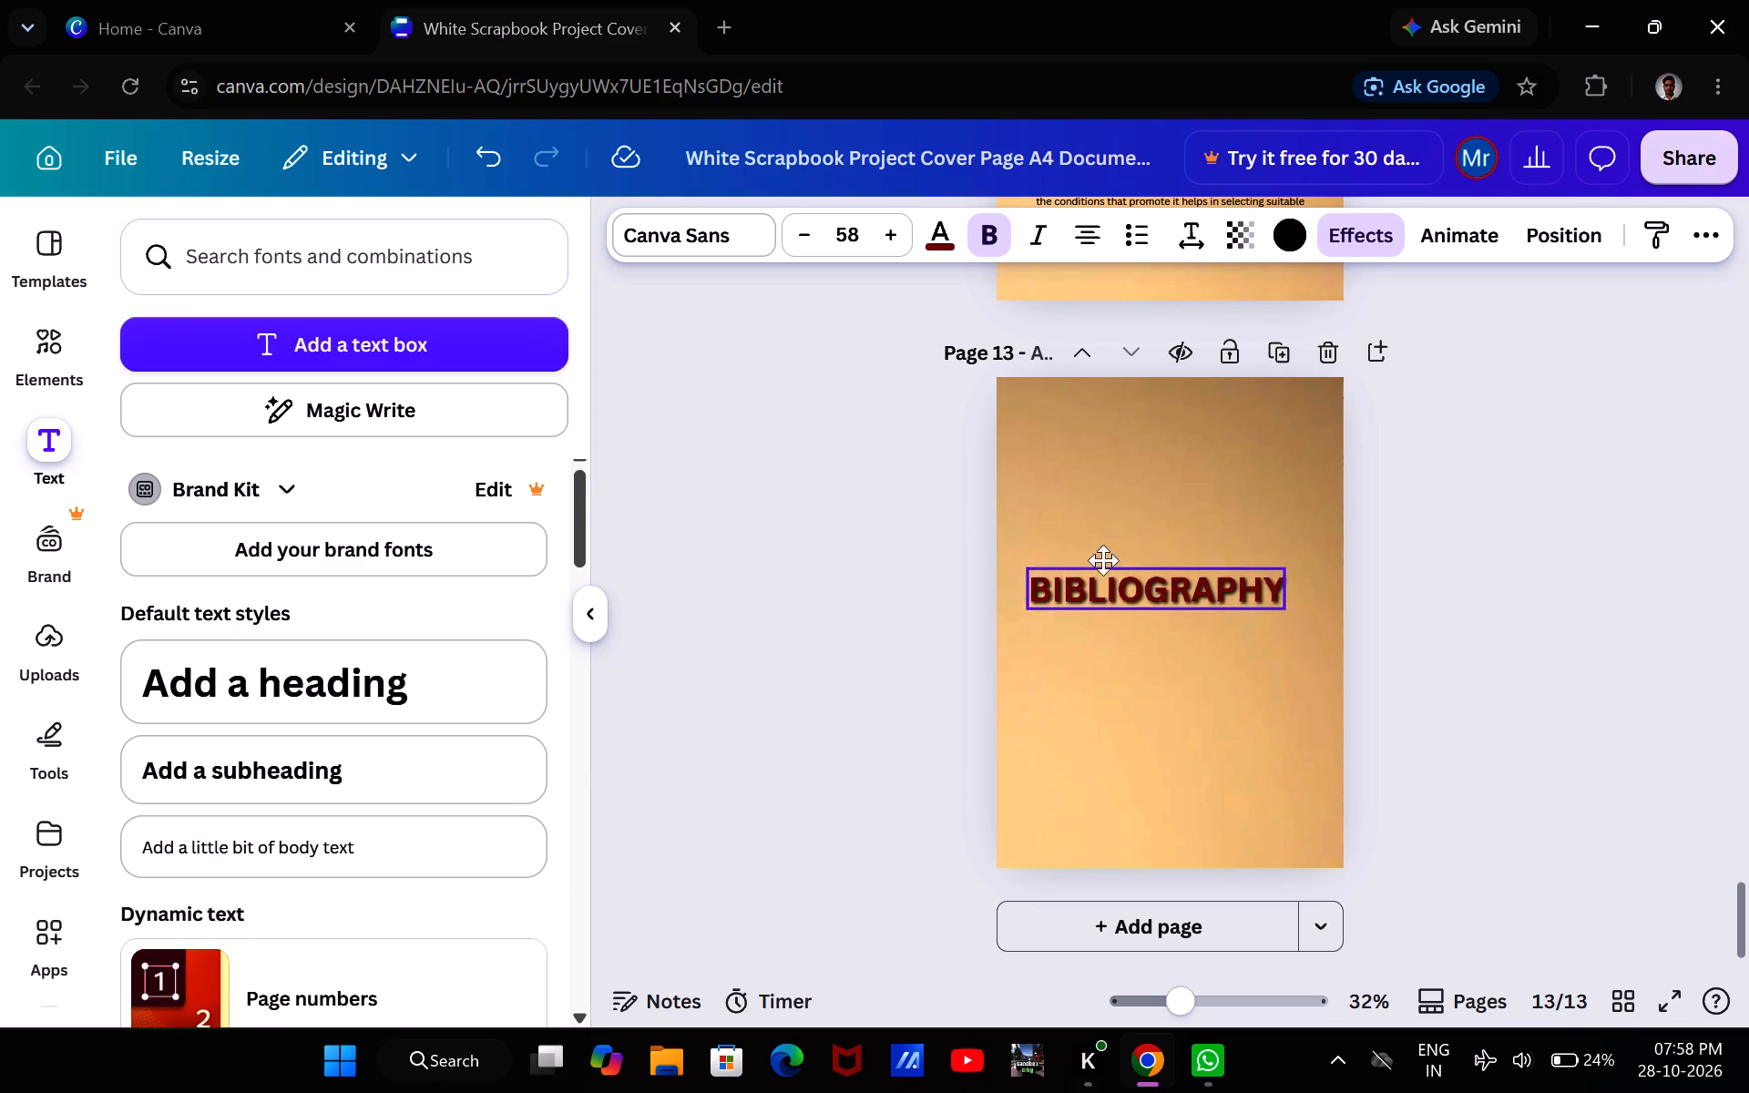
left_click_drag(1103, 560, 1120, 424)
left_click(909, 467)
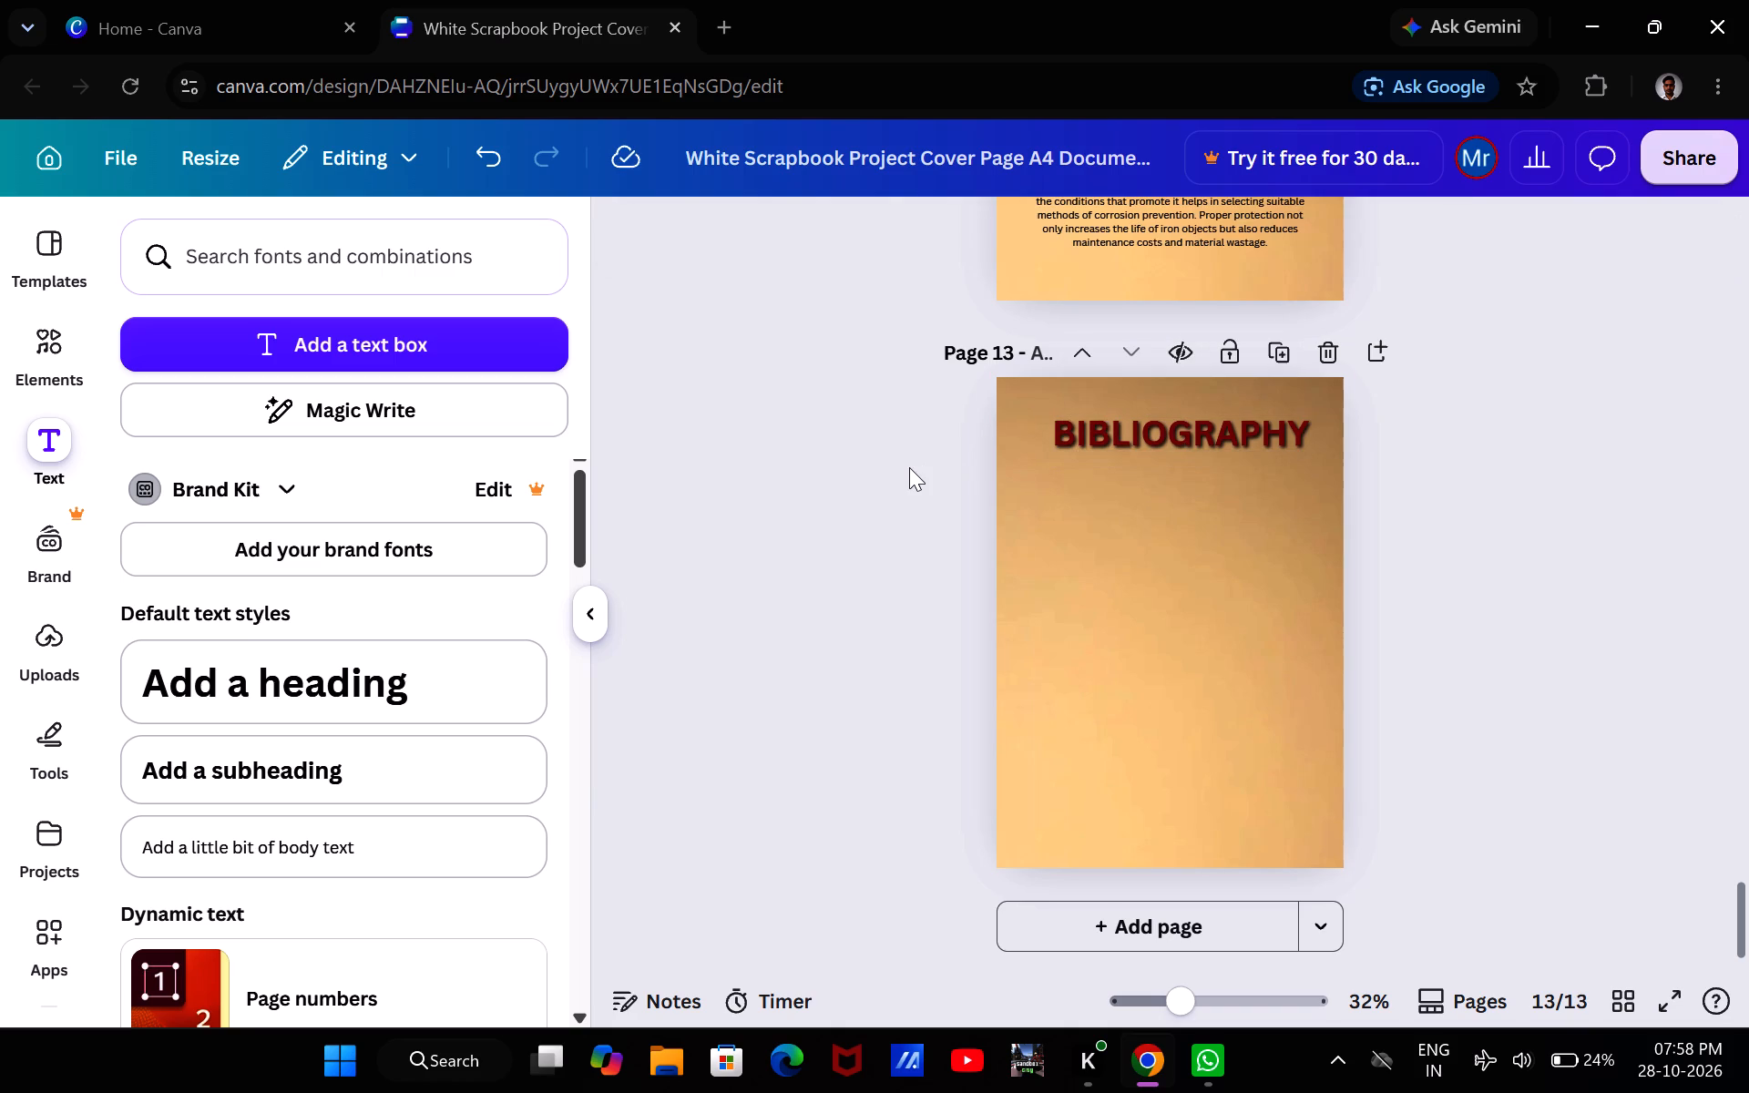
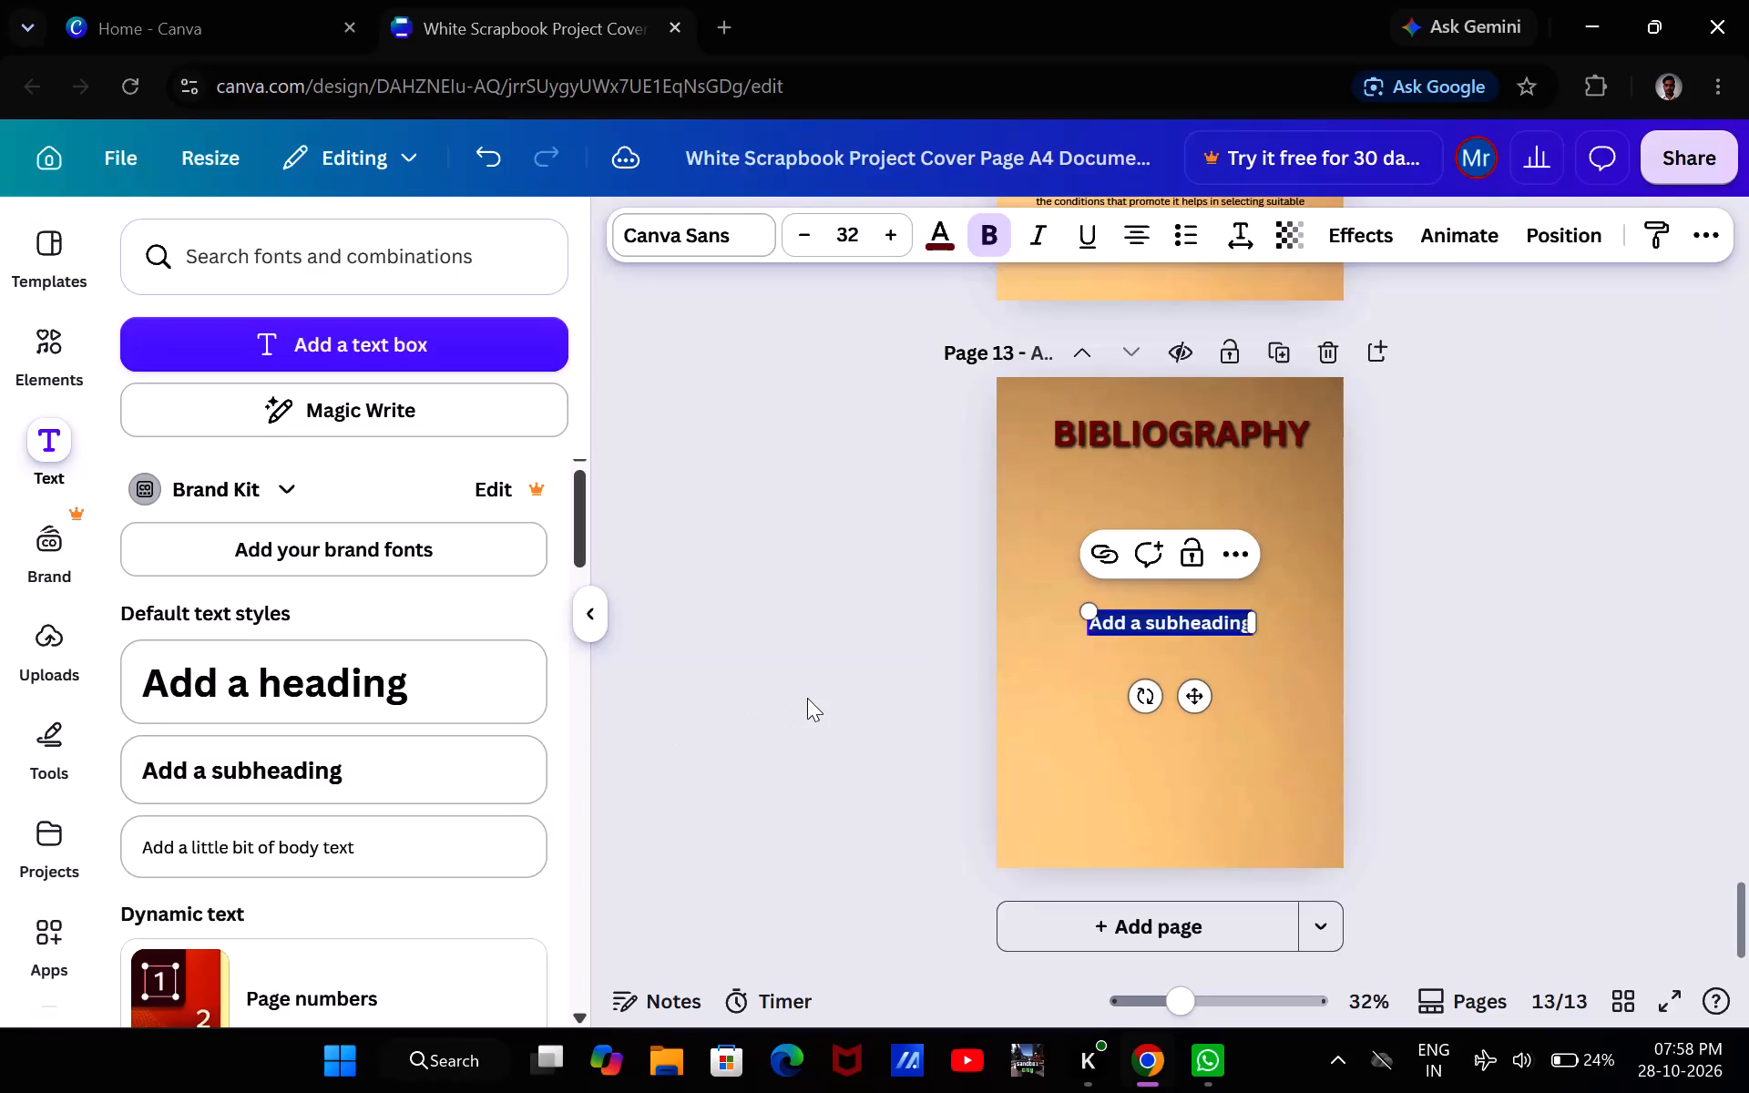
Replace the subheading placeholder on page 13 with the copied list of three references, starting with NCERT Chemistry, Class XII.
key("ctrl+v")
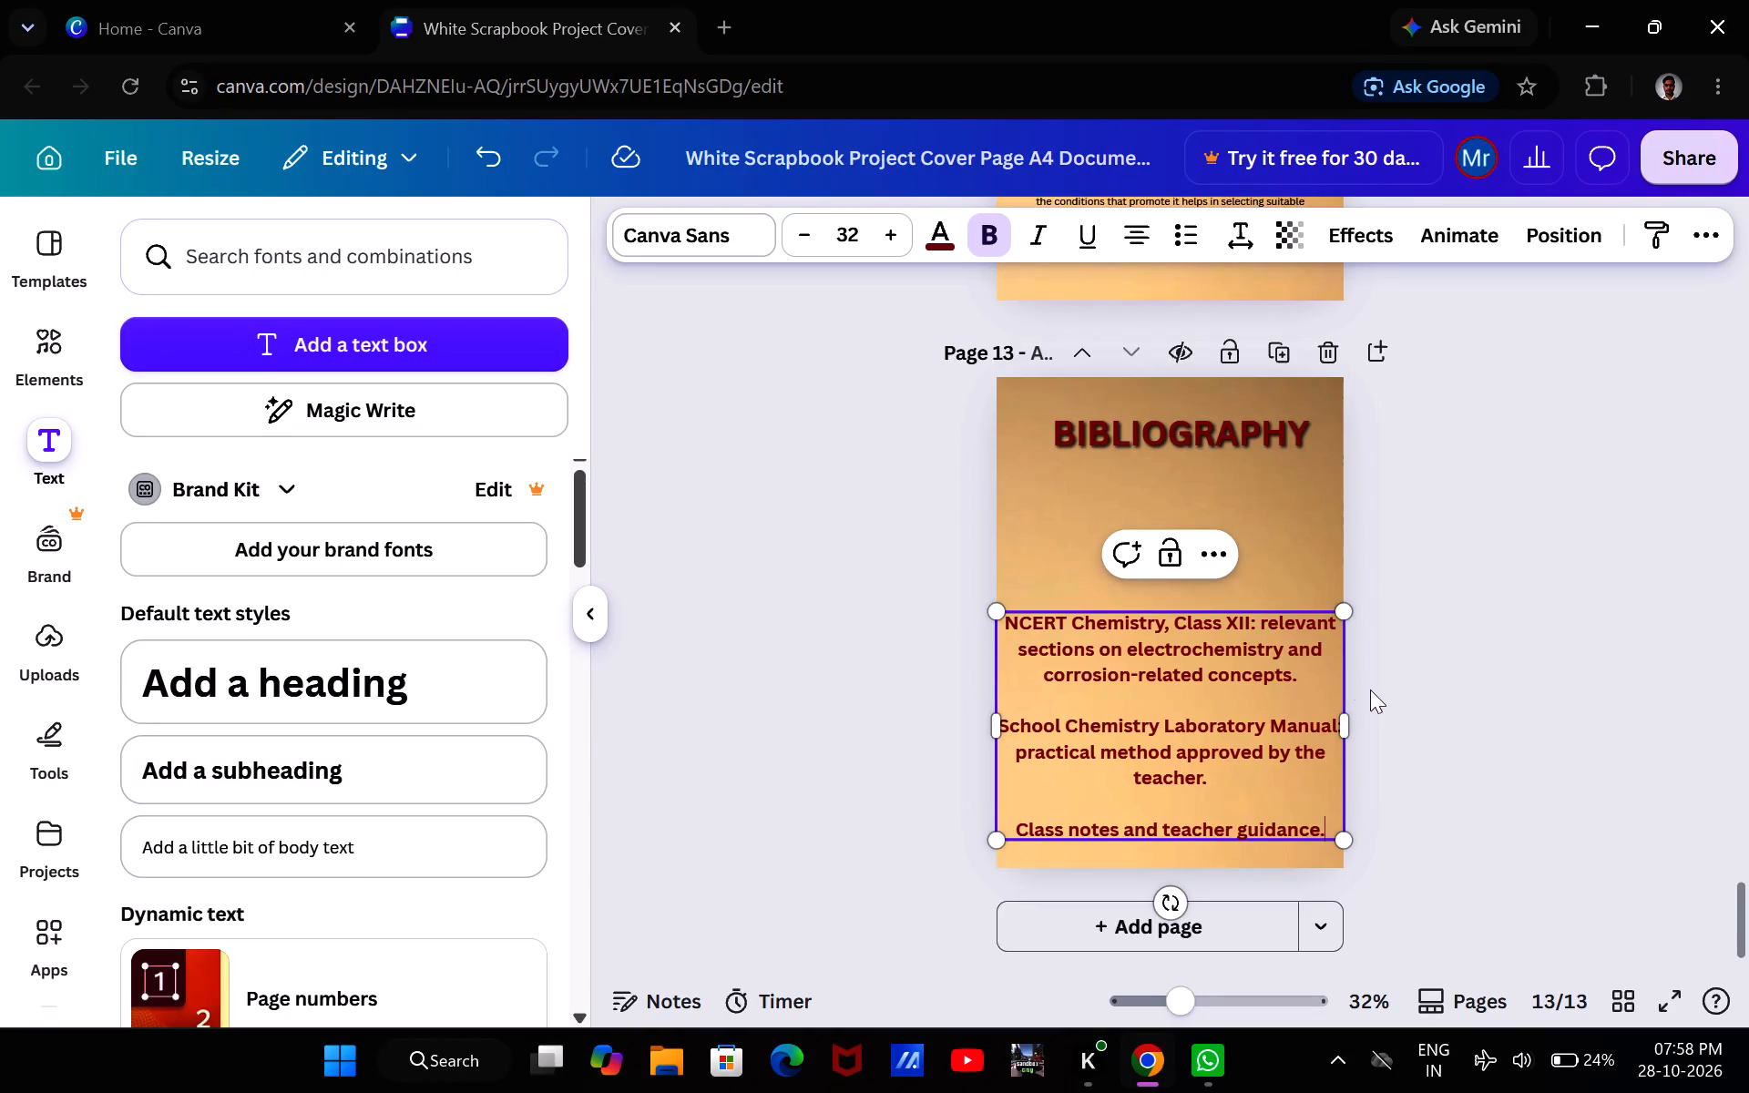
Widen the references text box, then scale it down to a font size of about 14.6 so it fits within page 13's width.
left_click_drag(1346, 727, 1258, 737)
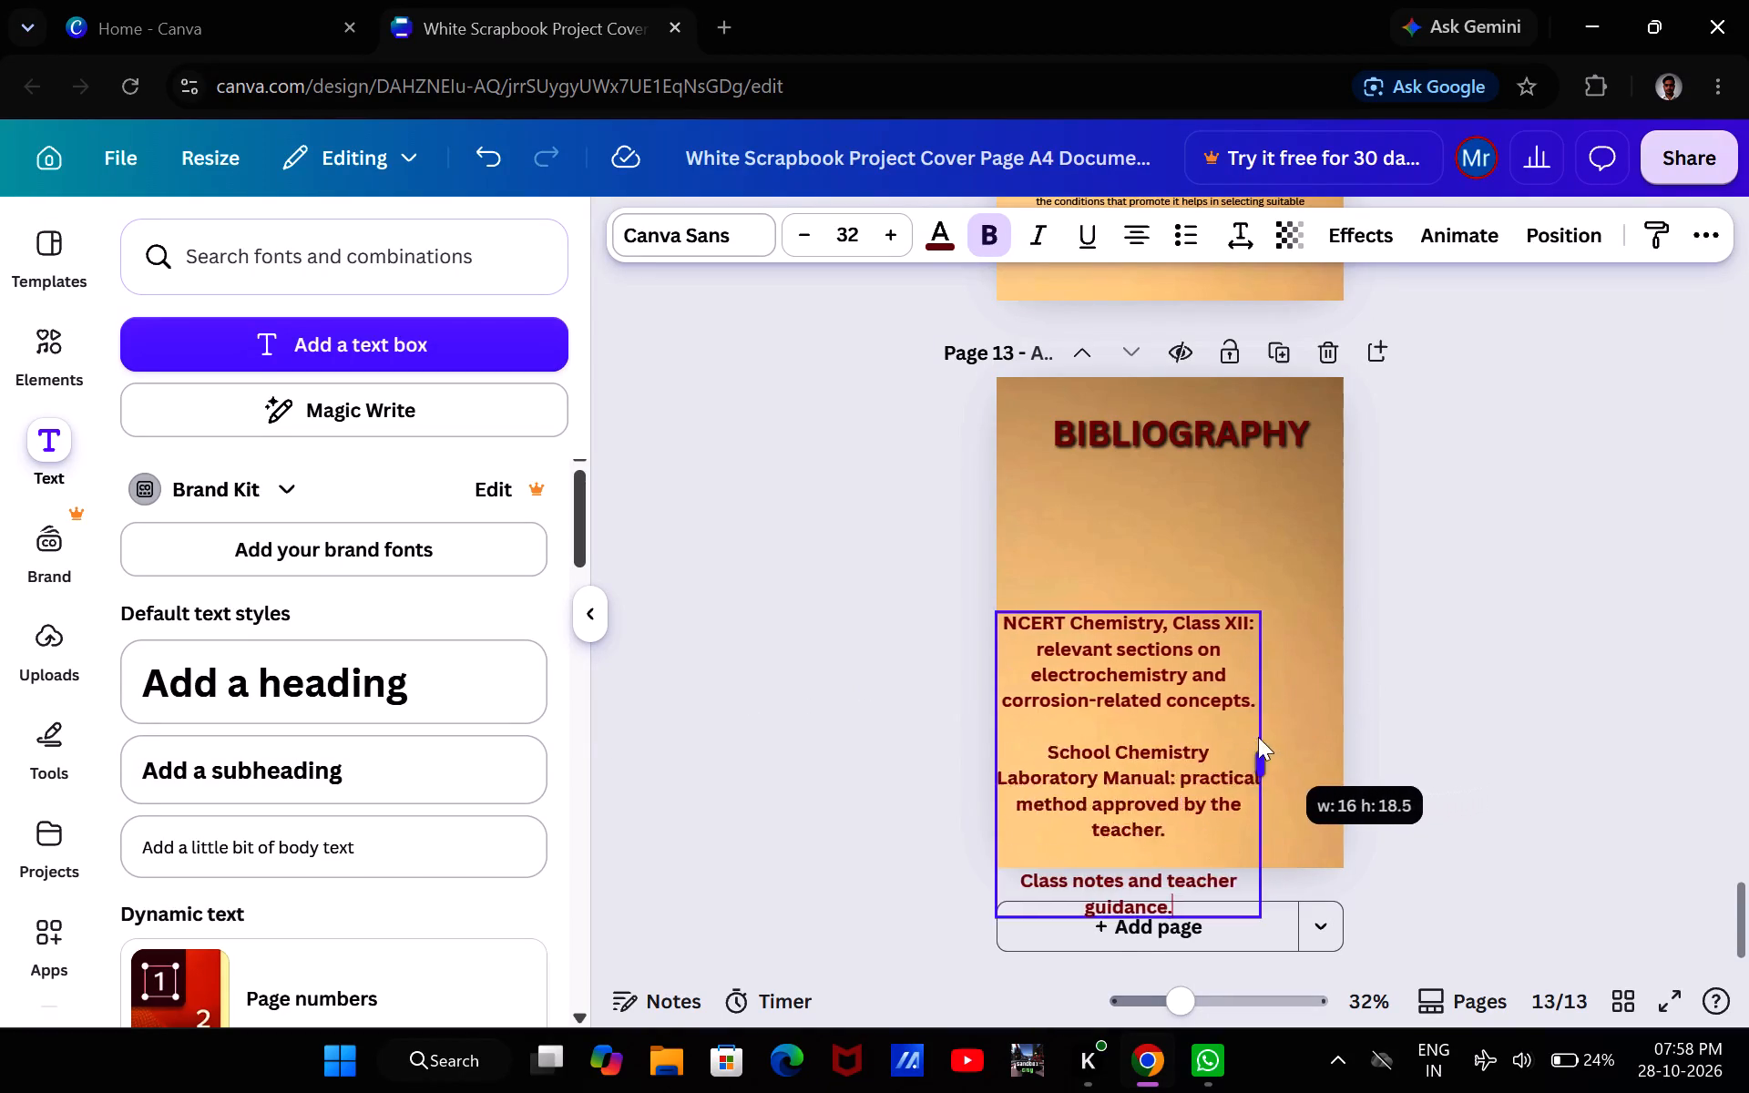
left_click_drag(1258, 737, 1685, 625)
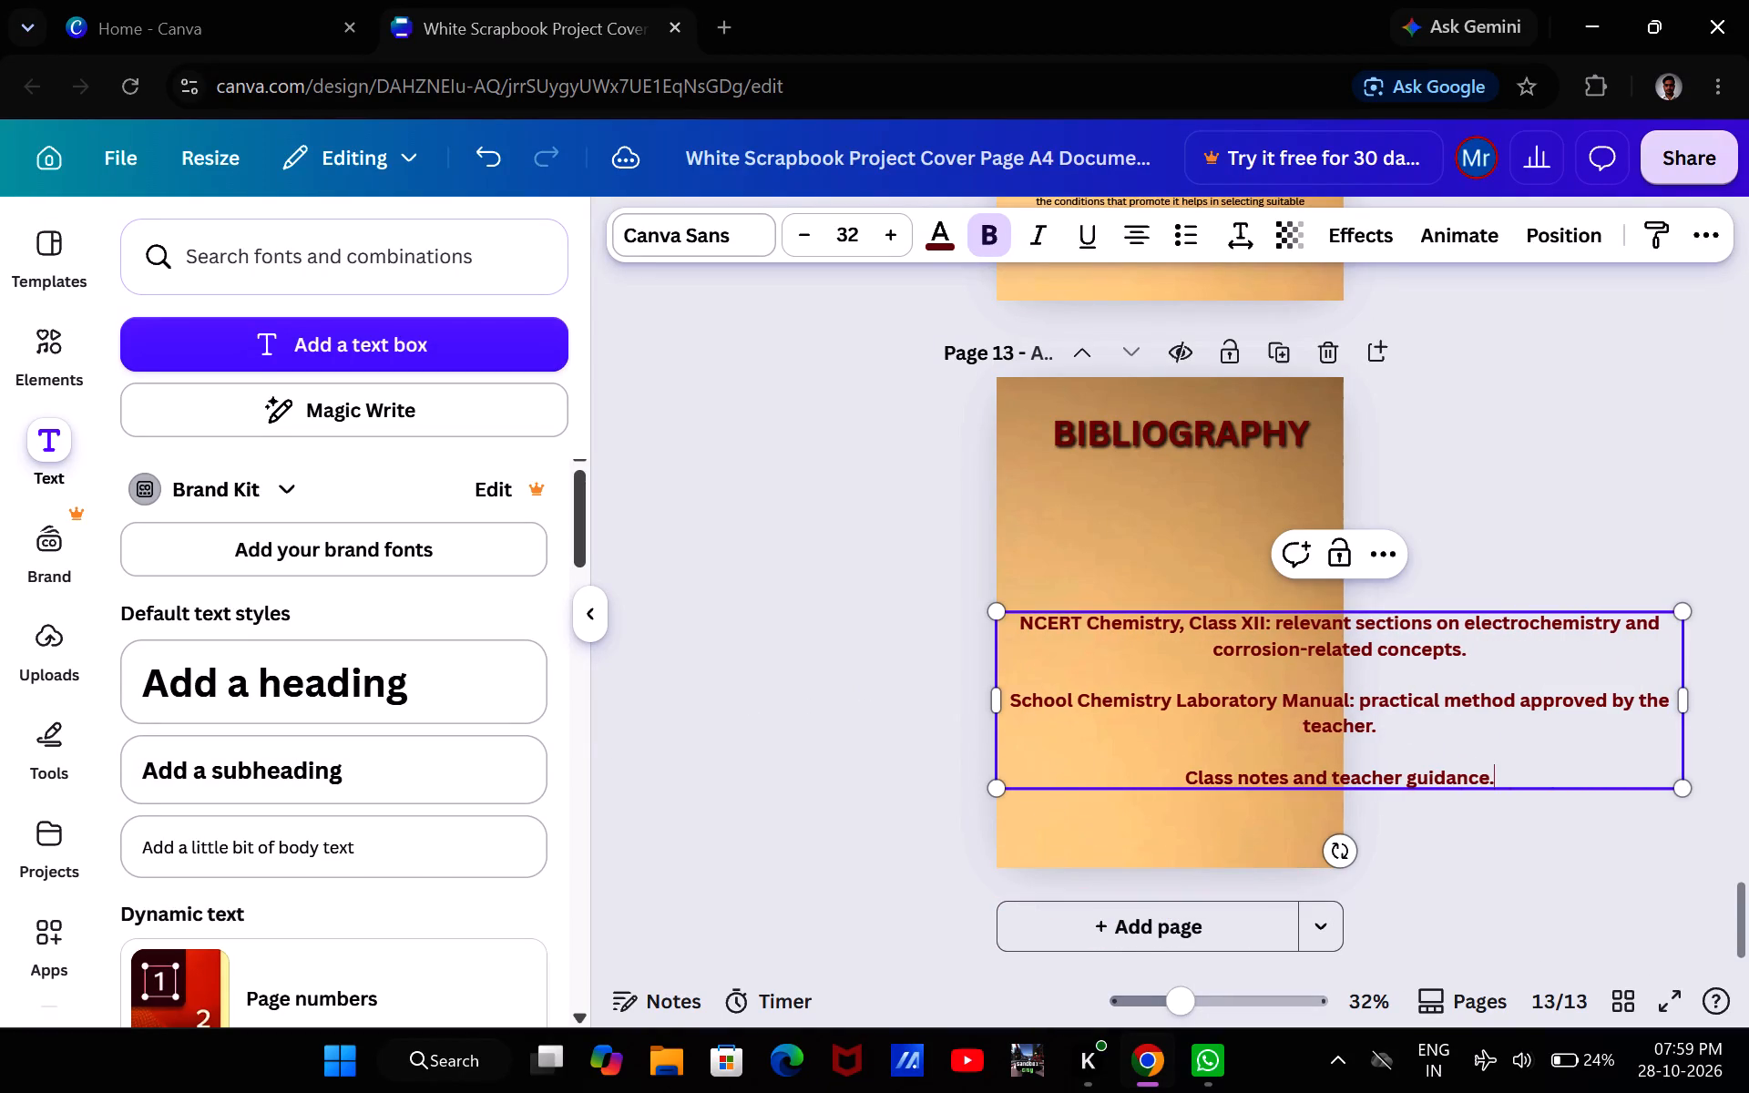
left_click_drag(1579, 664, 1733, 762)
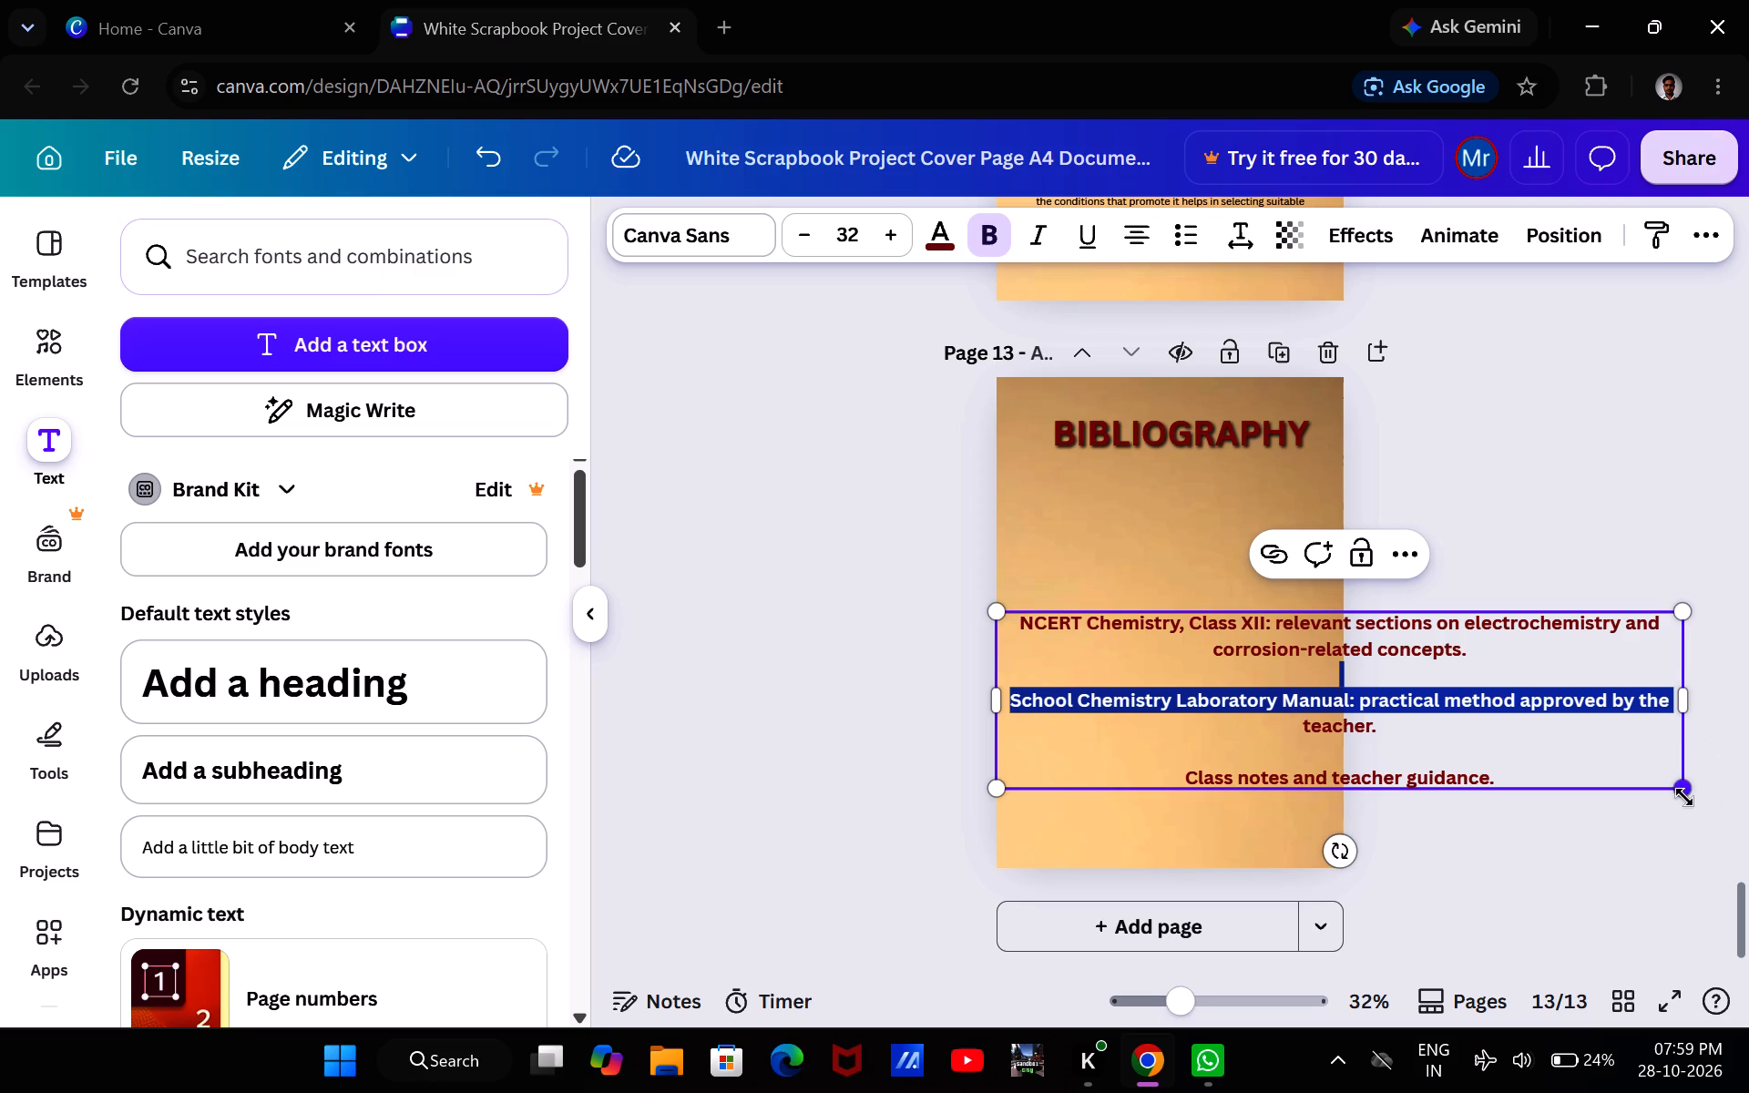
left_click_drag(1684, 797, 1306, 745)
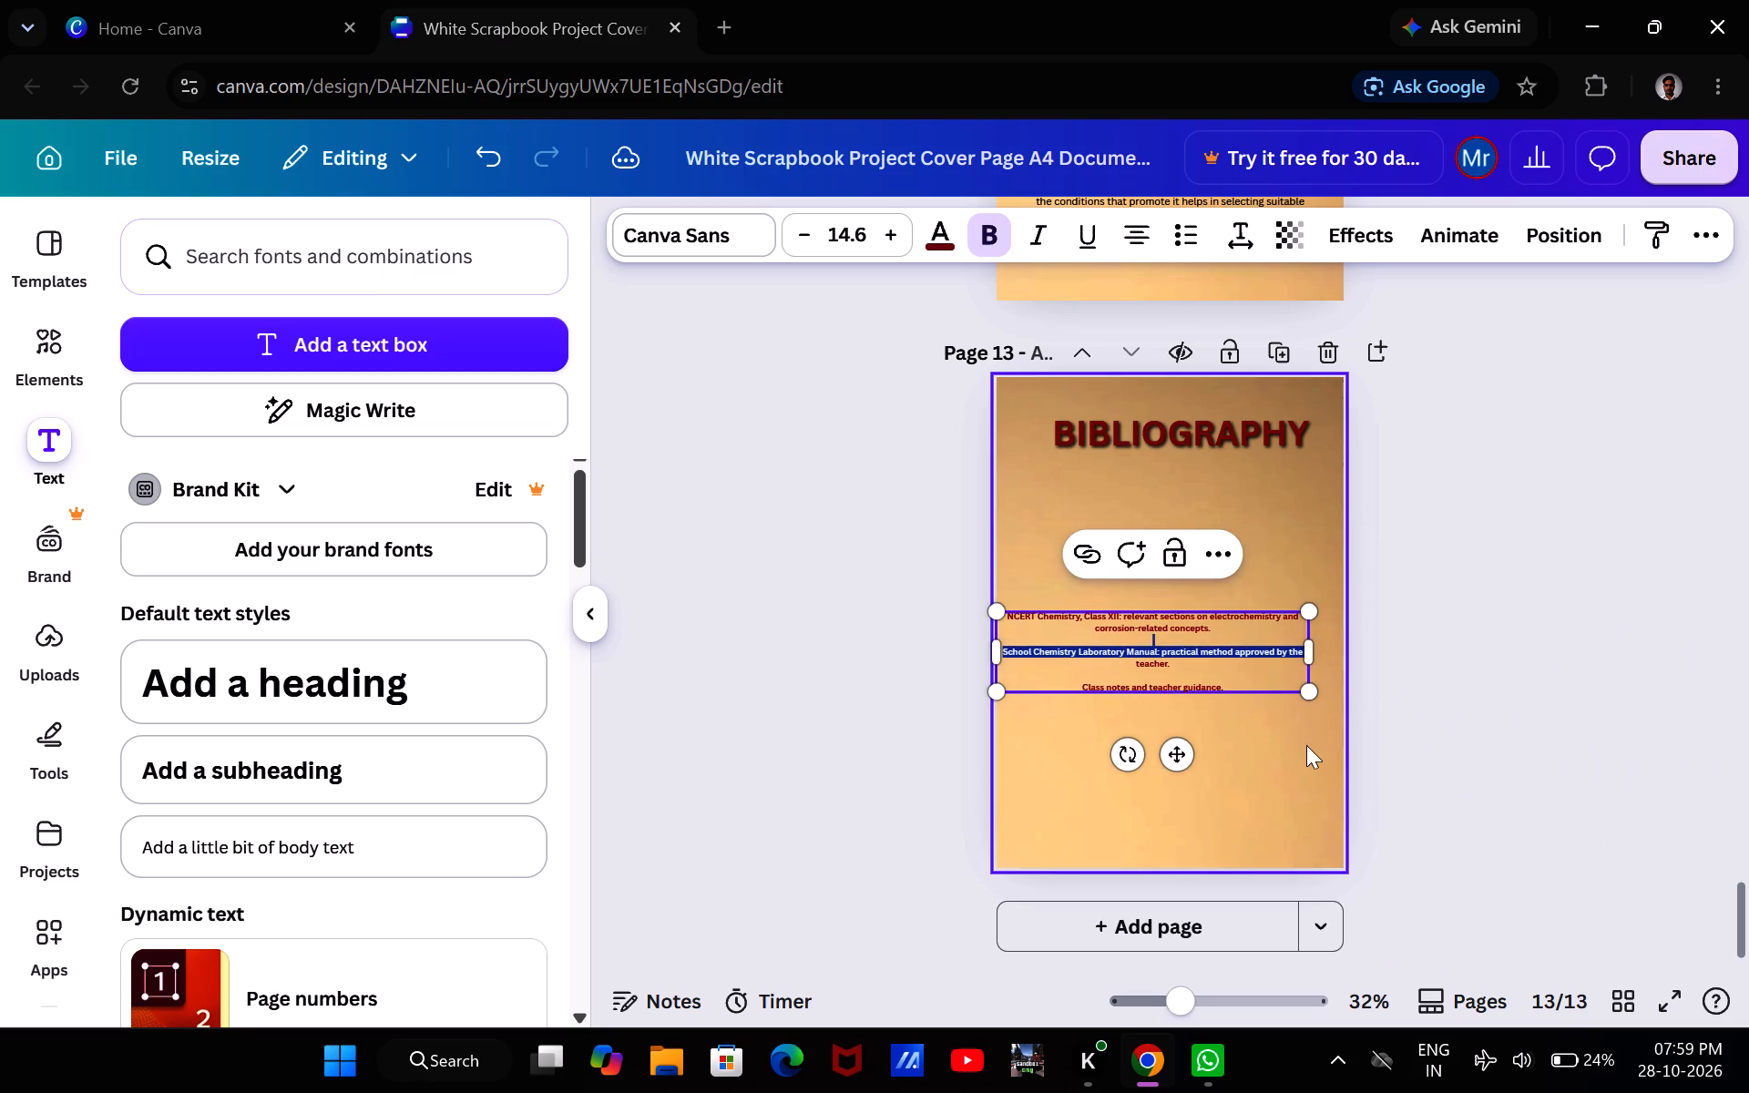
Move the references text block up to just below the BIBLIOGRAPHY heading, centred across page 13.
left_click(1340, 733)
left_click_drag(1237, 675, 1248, 648)
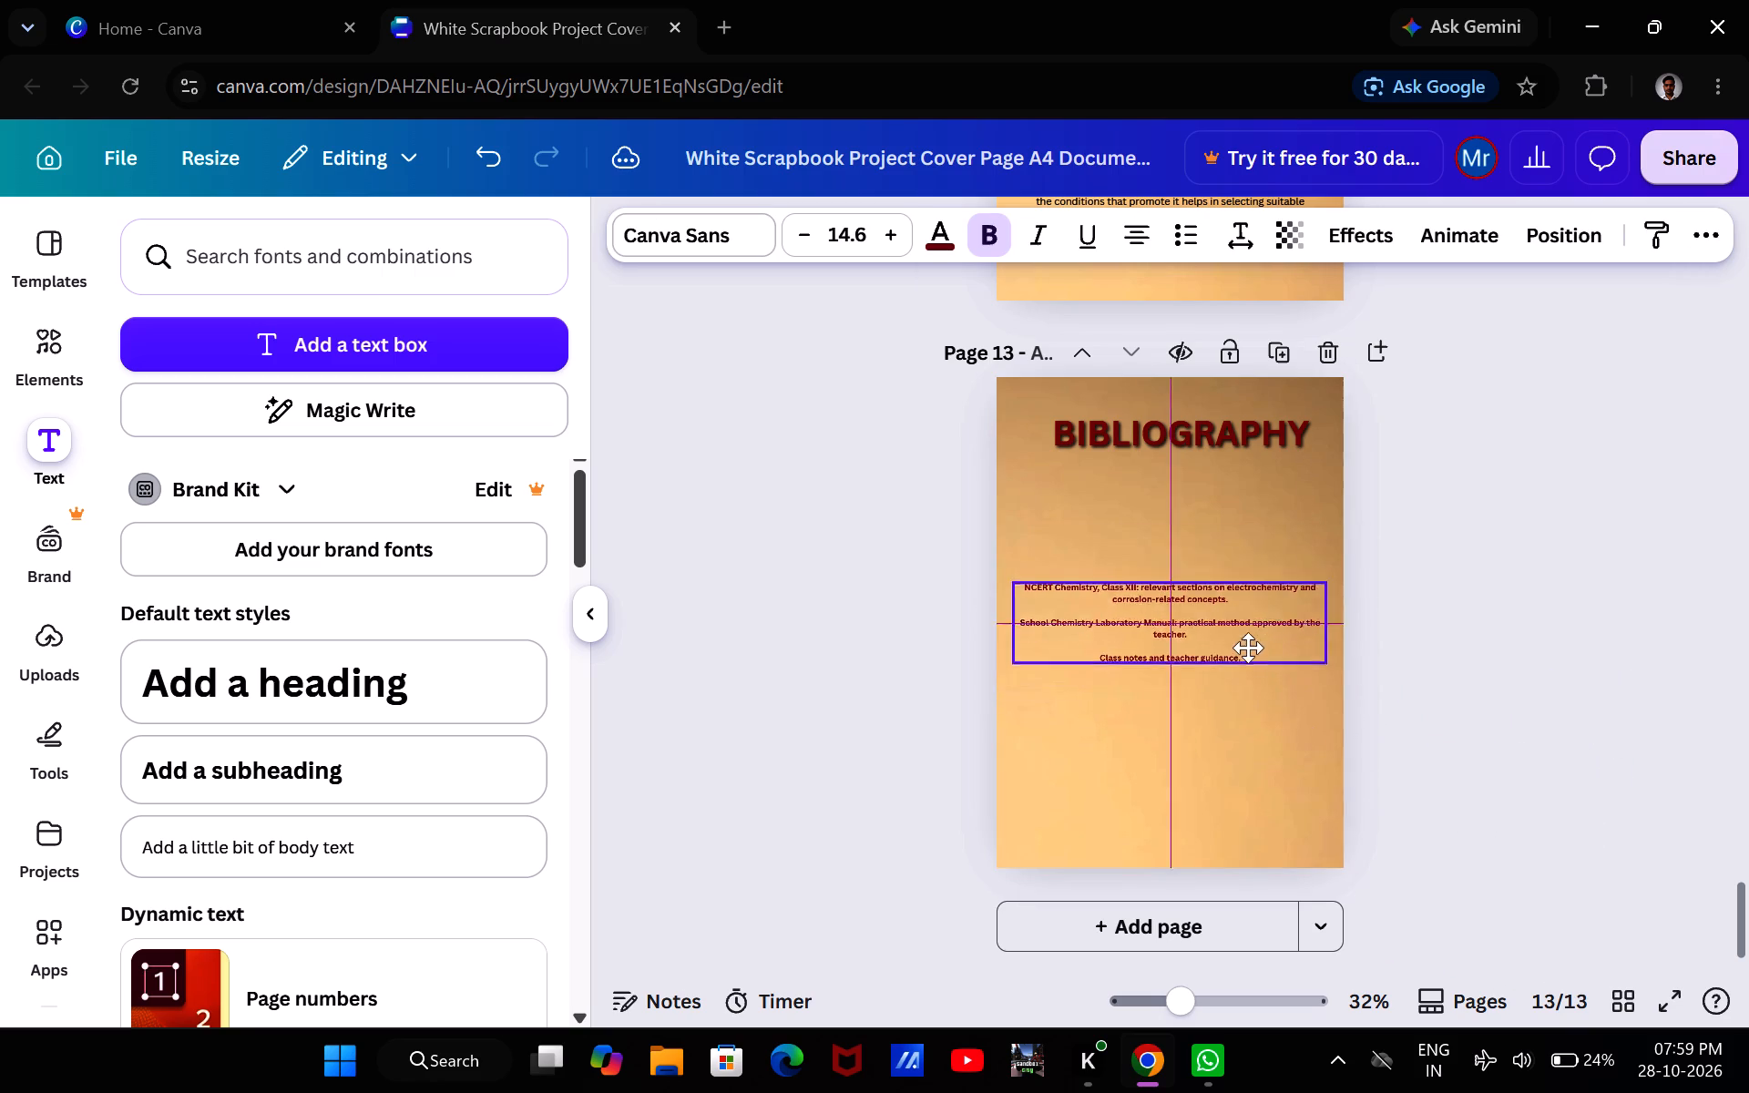
left_click_drag(1248, 648, 1251, 541)
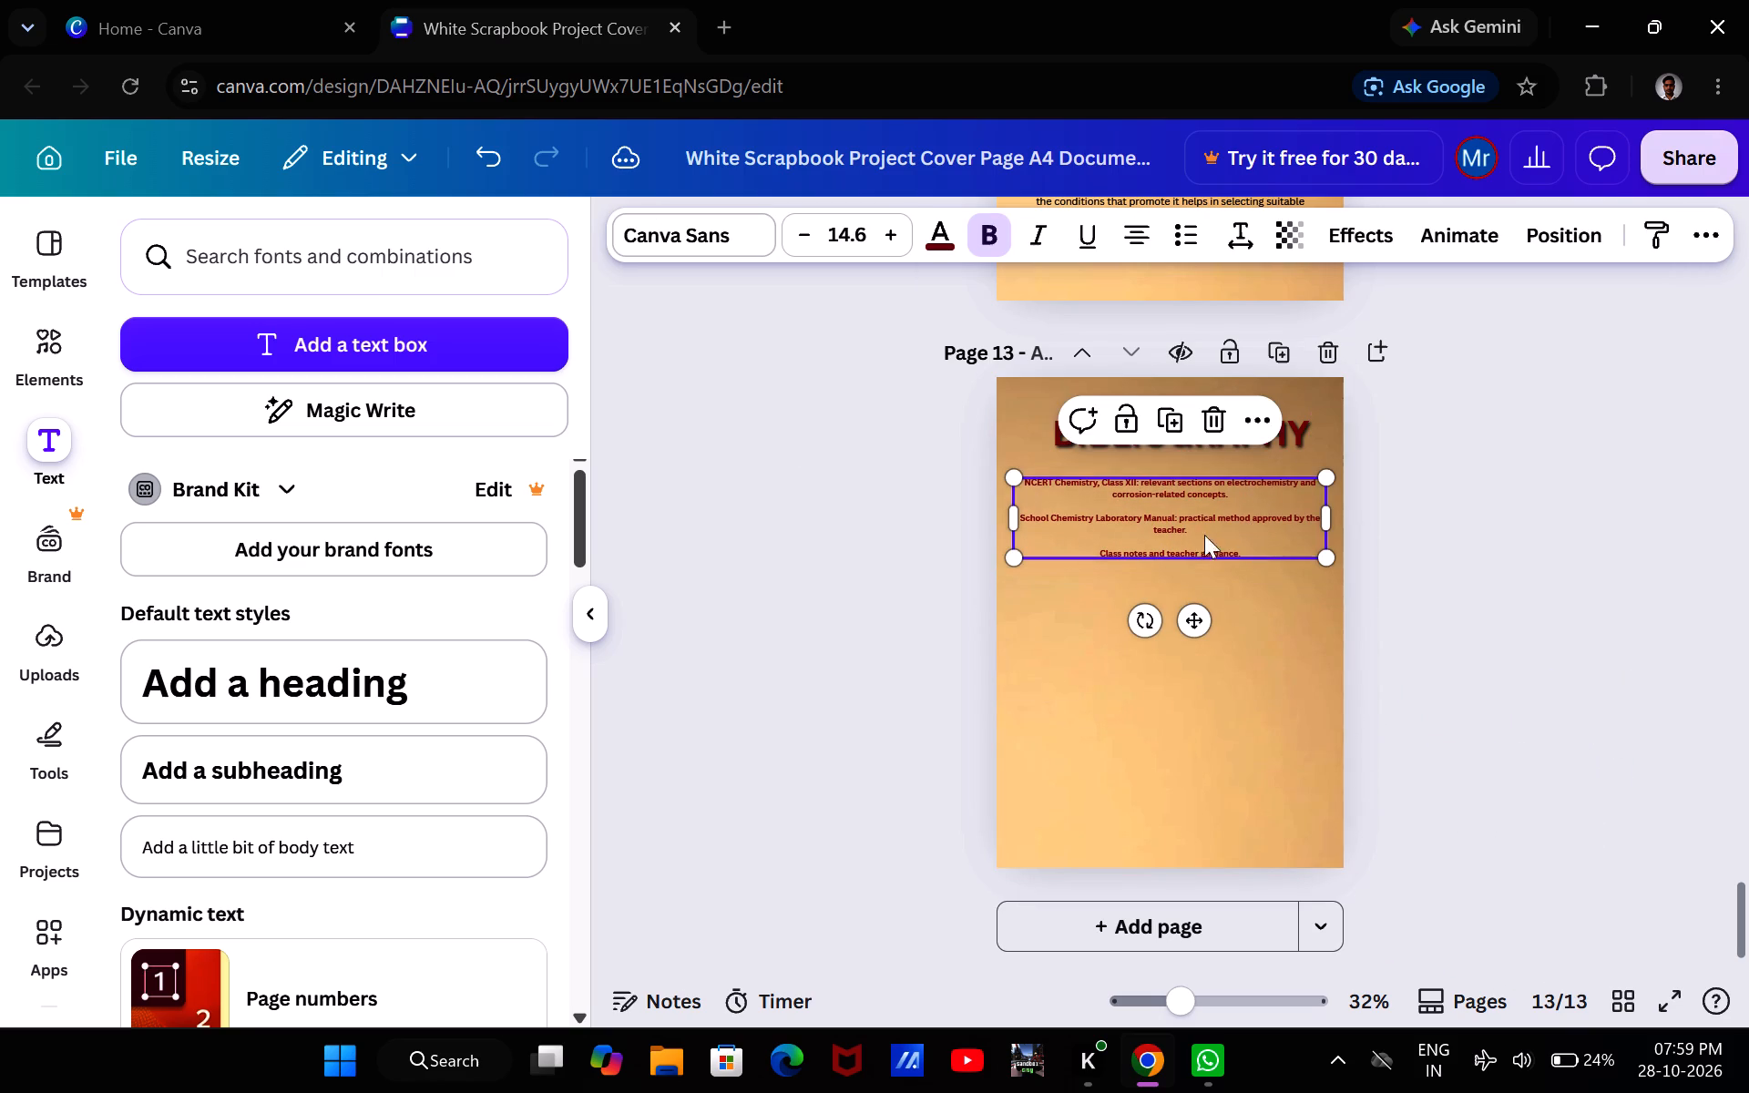
Recolour the references text block on page 13 black.
left_click(956, 223)
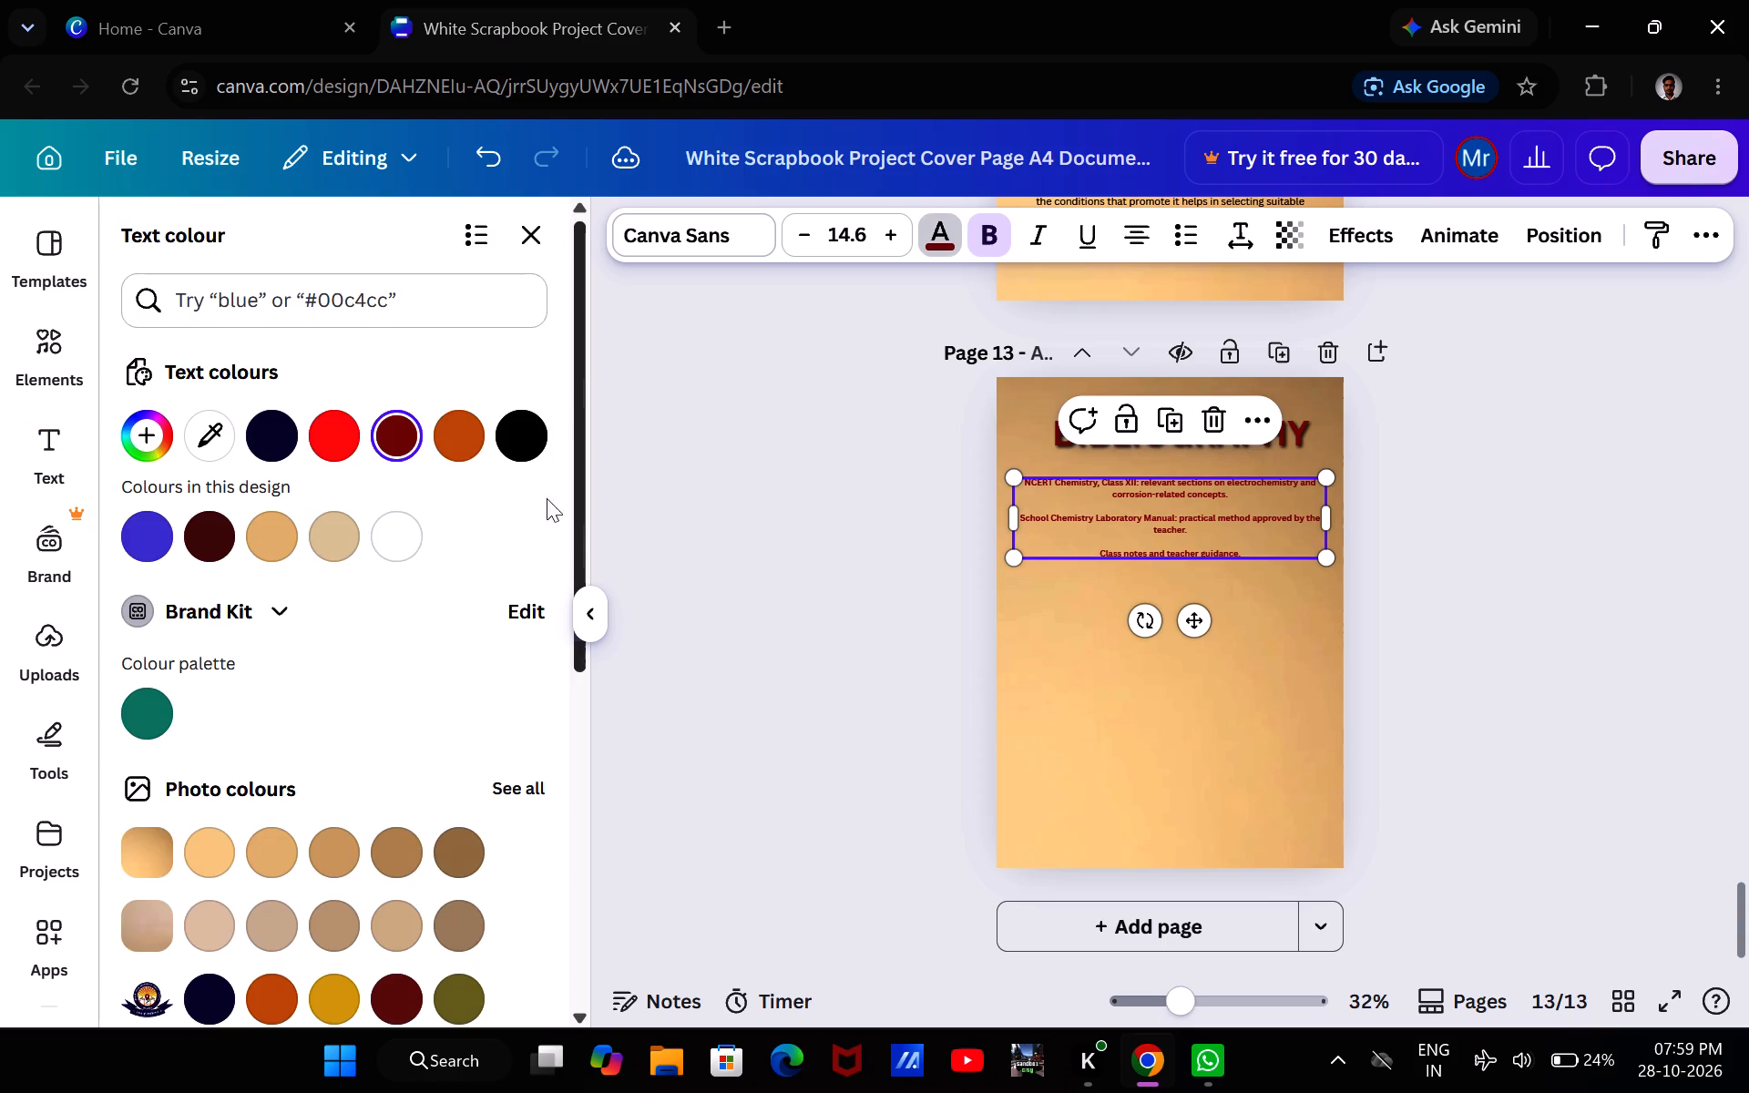
left_click(527, 444)
left_click(721, 475)
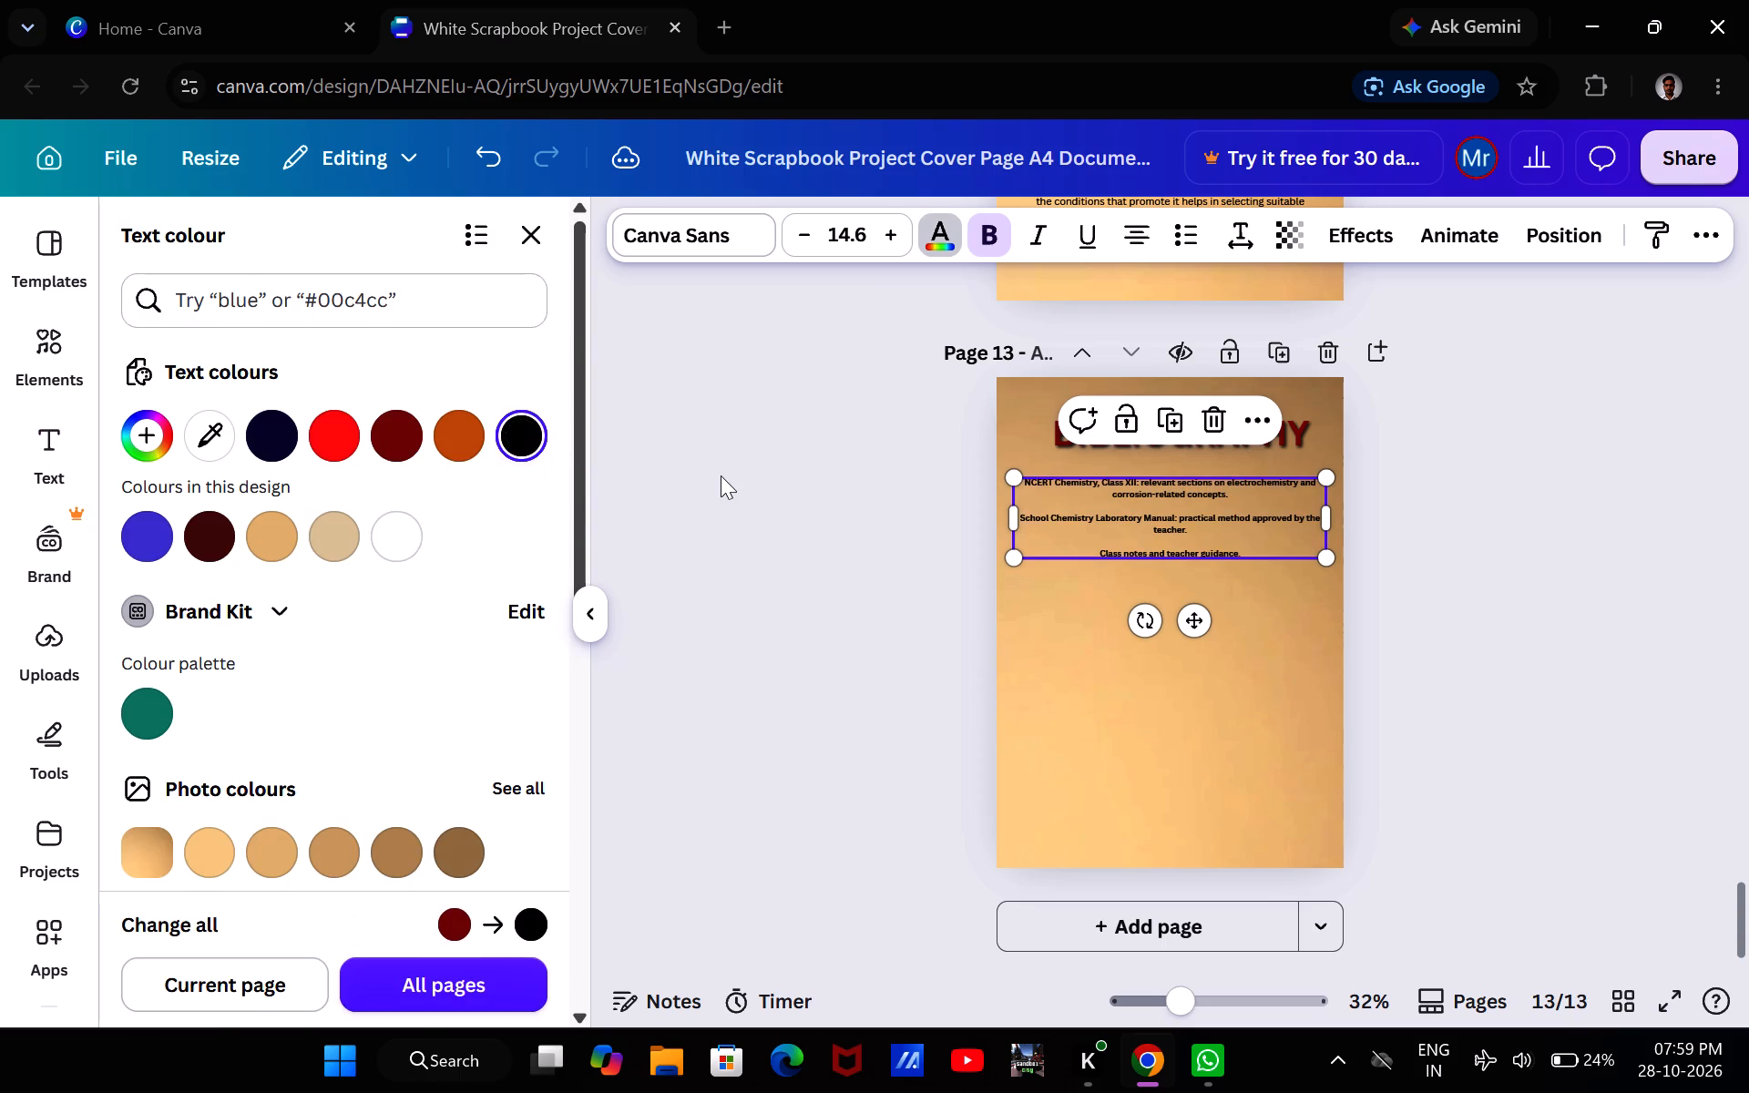
left_click(839, 582)
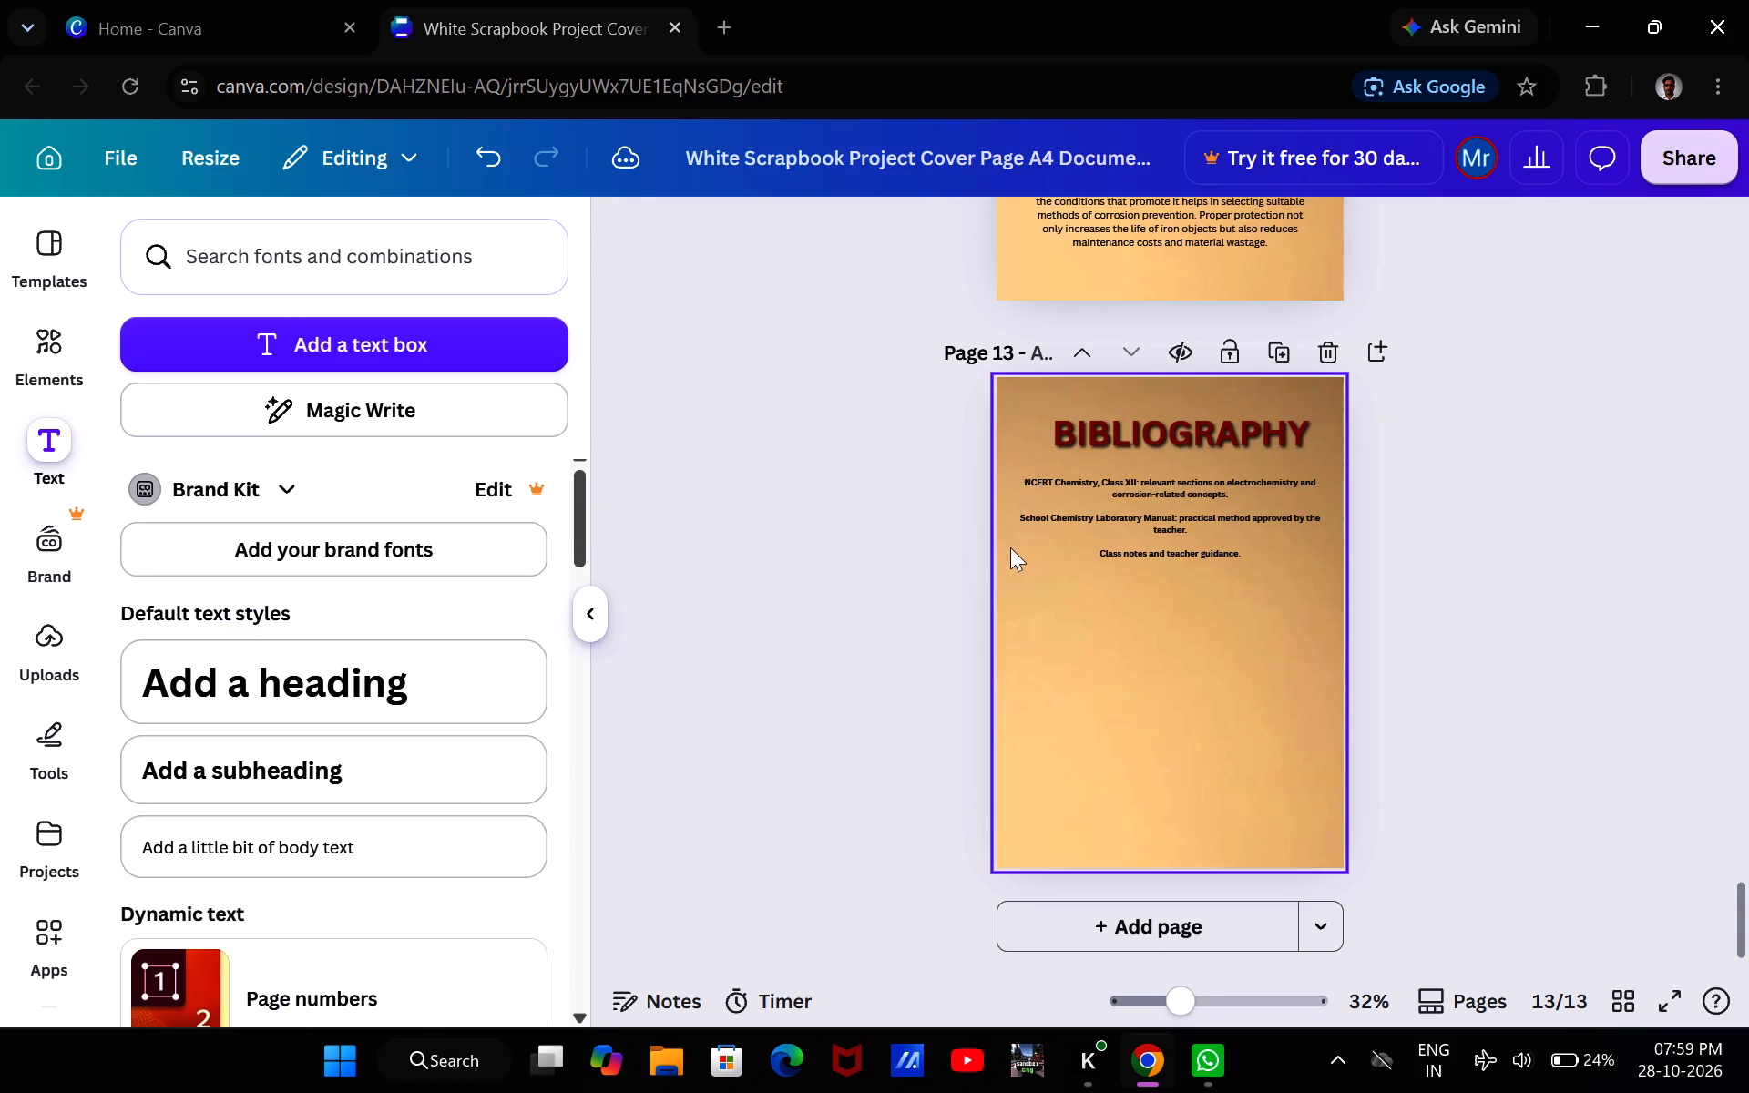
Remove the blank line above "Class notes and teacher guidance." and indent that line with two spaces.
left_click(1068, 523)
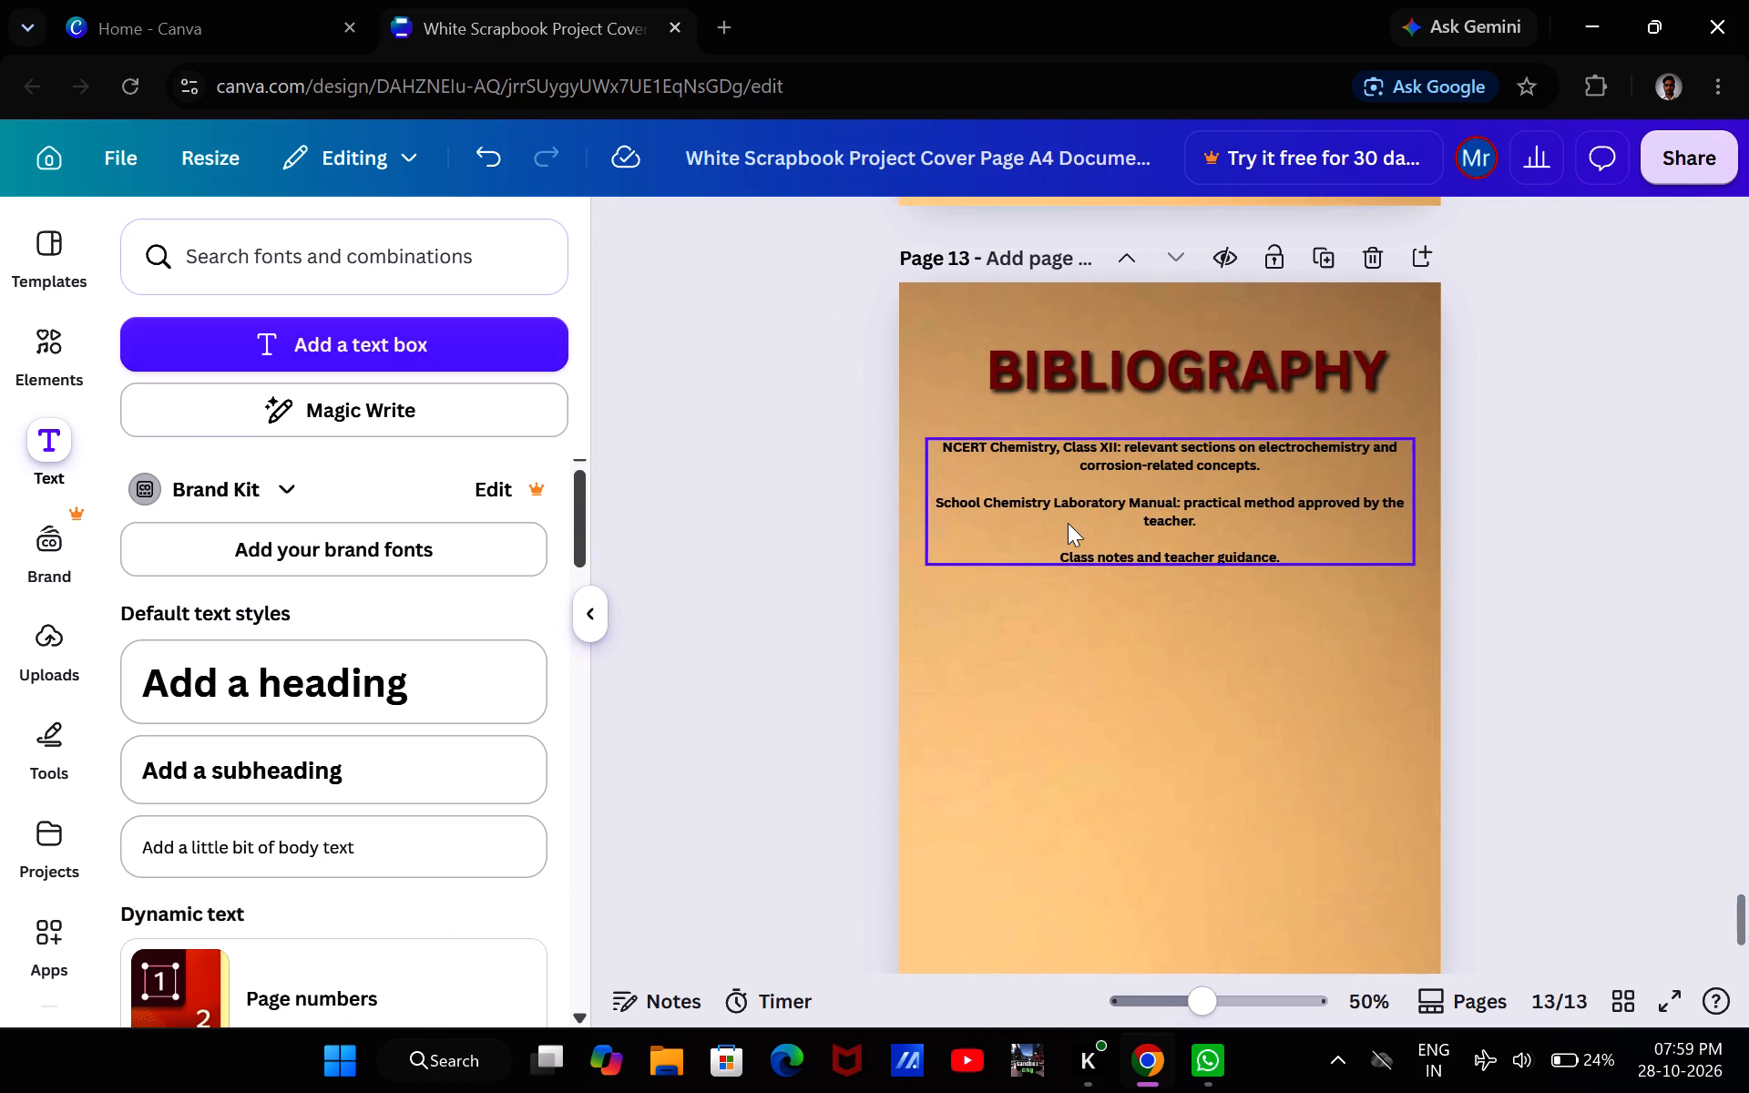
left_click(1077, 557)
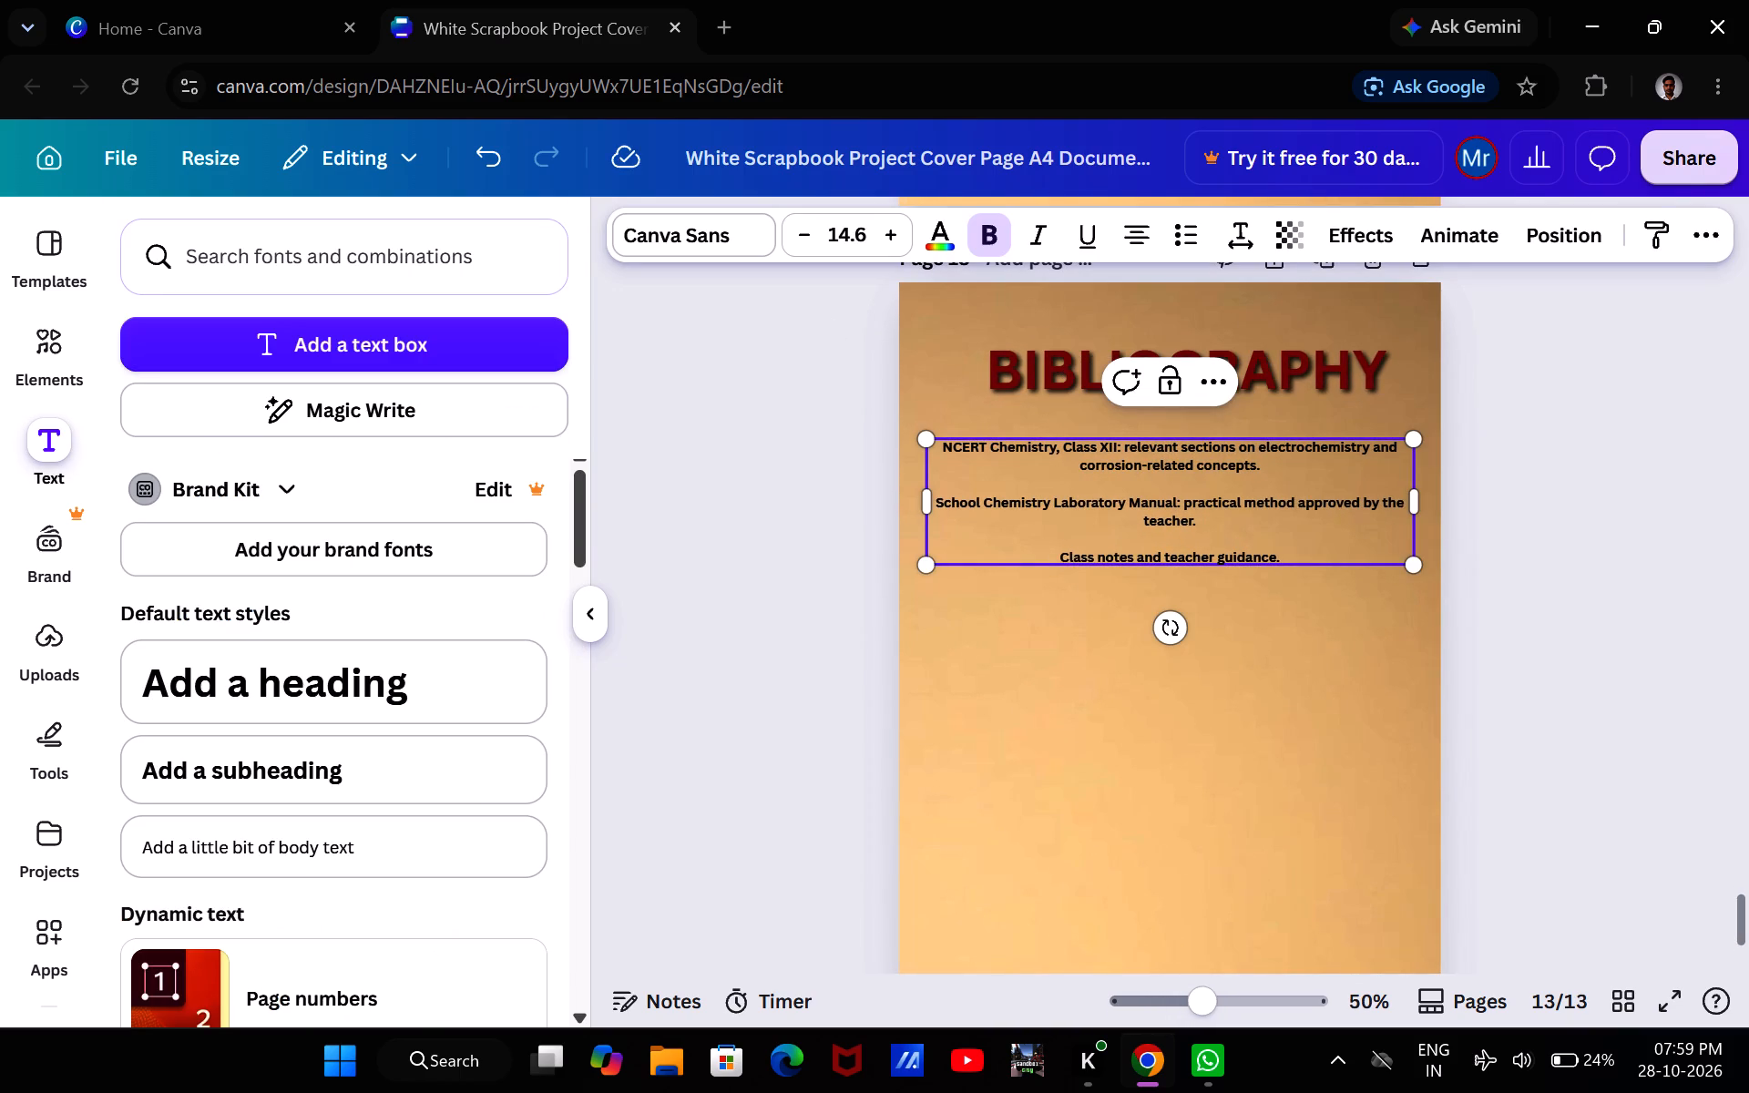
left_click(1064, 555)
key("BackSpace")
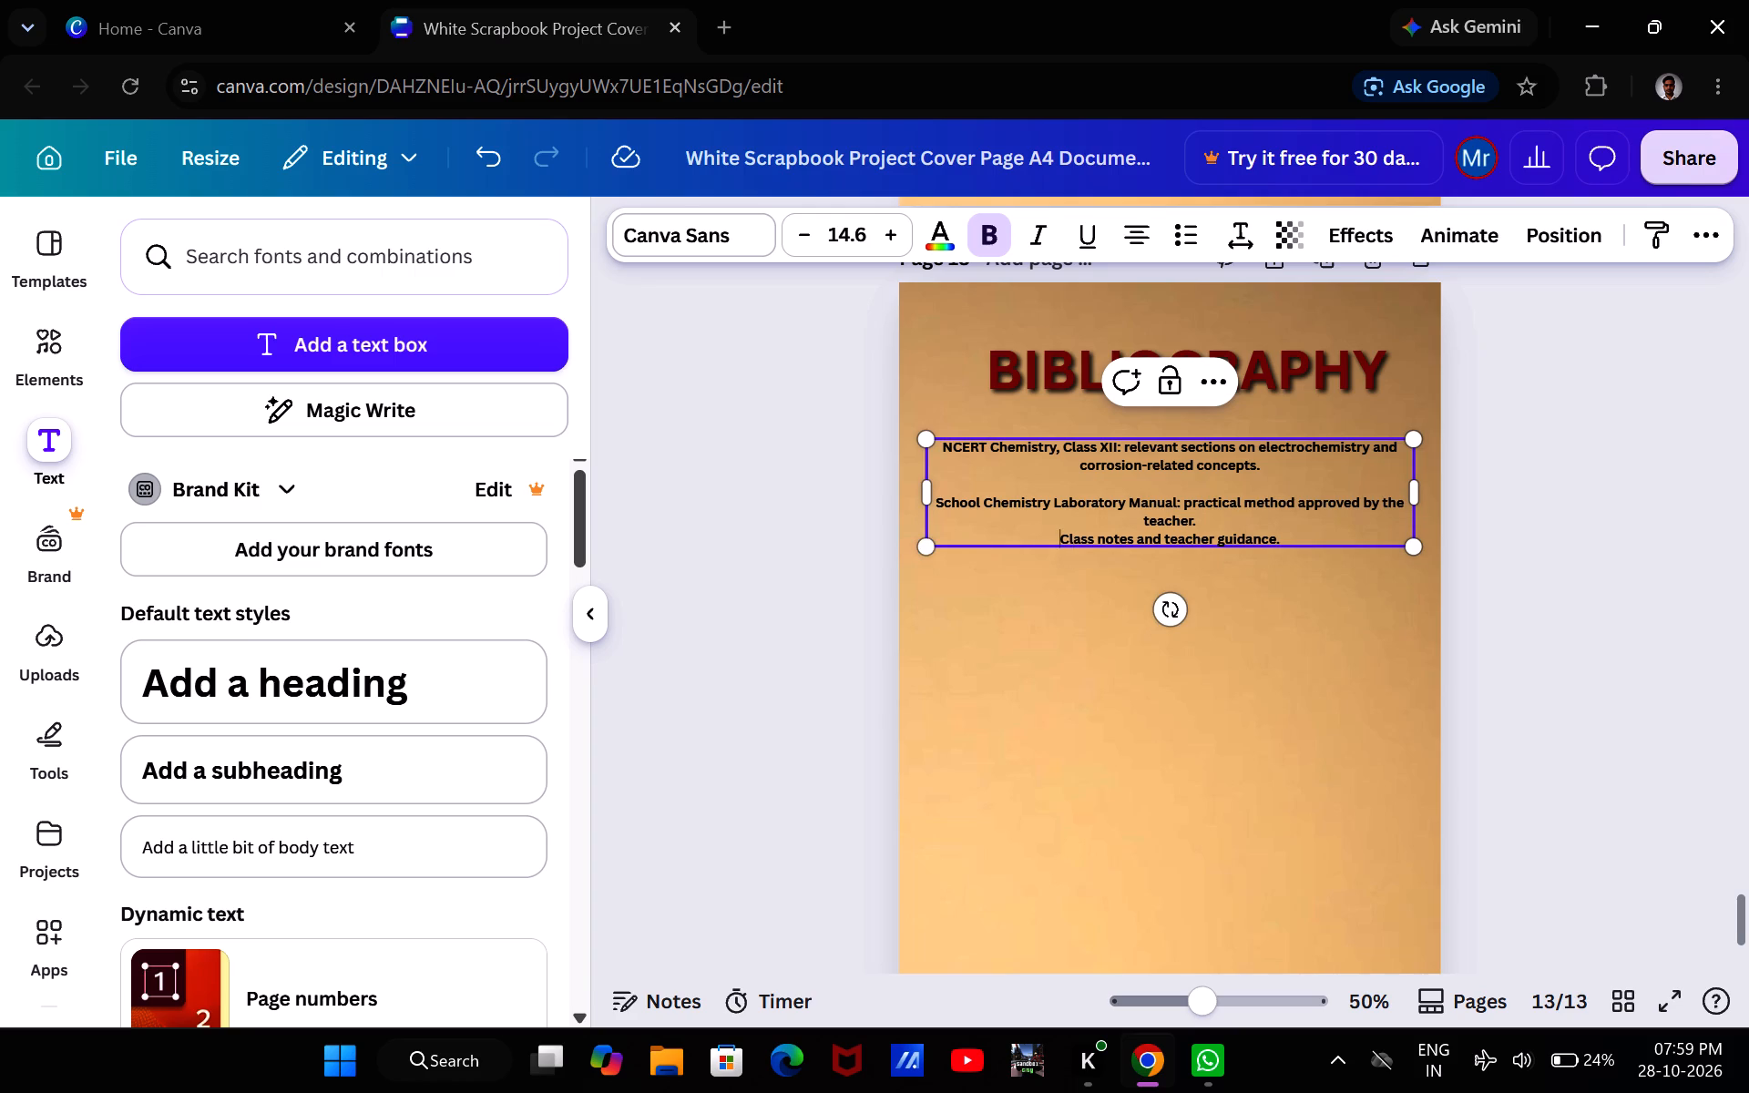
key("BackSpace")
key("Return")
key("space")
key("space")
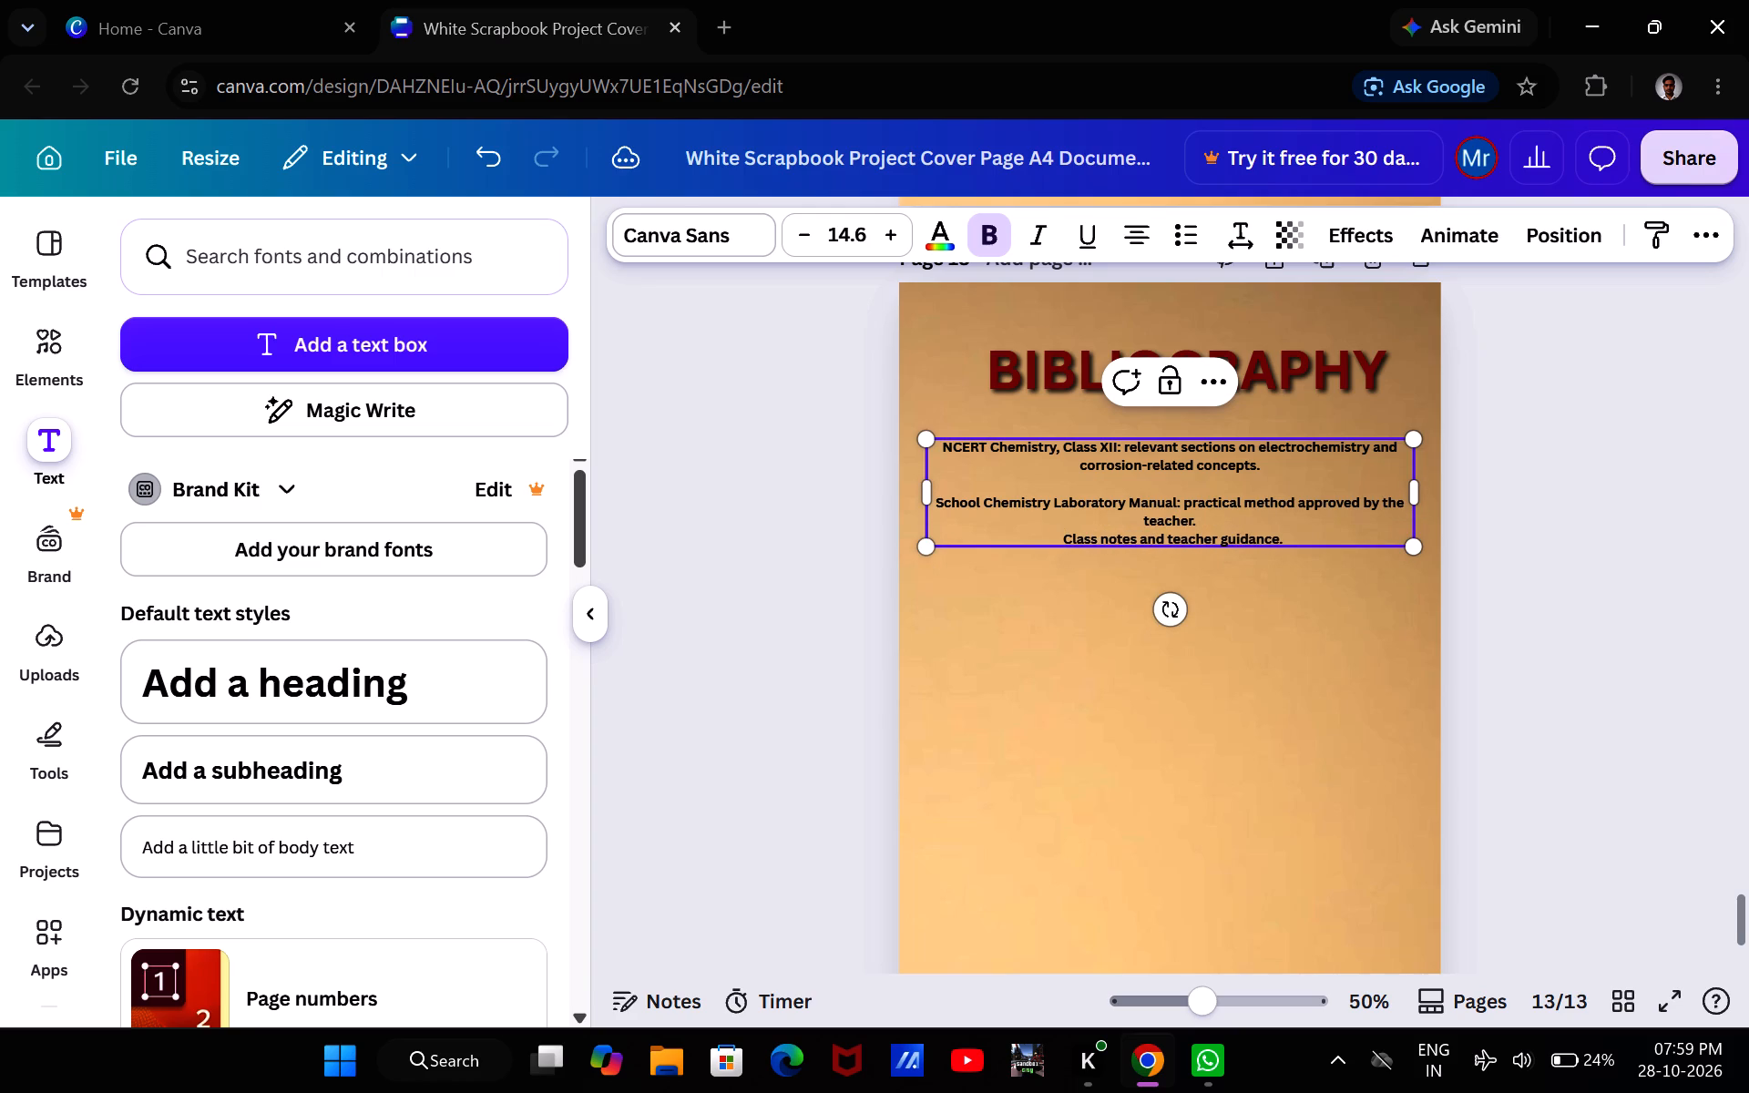
Add trailing spaces after "Class notes and teacher guidance." to shift the centred line towards the left edge of its text box.
left_click(1336, 542)
key("space")
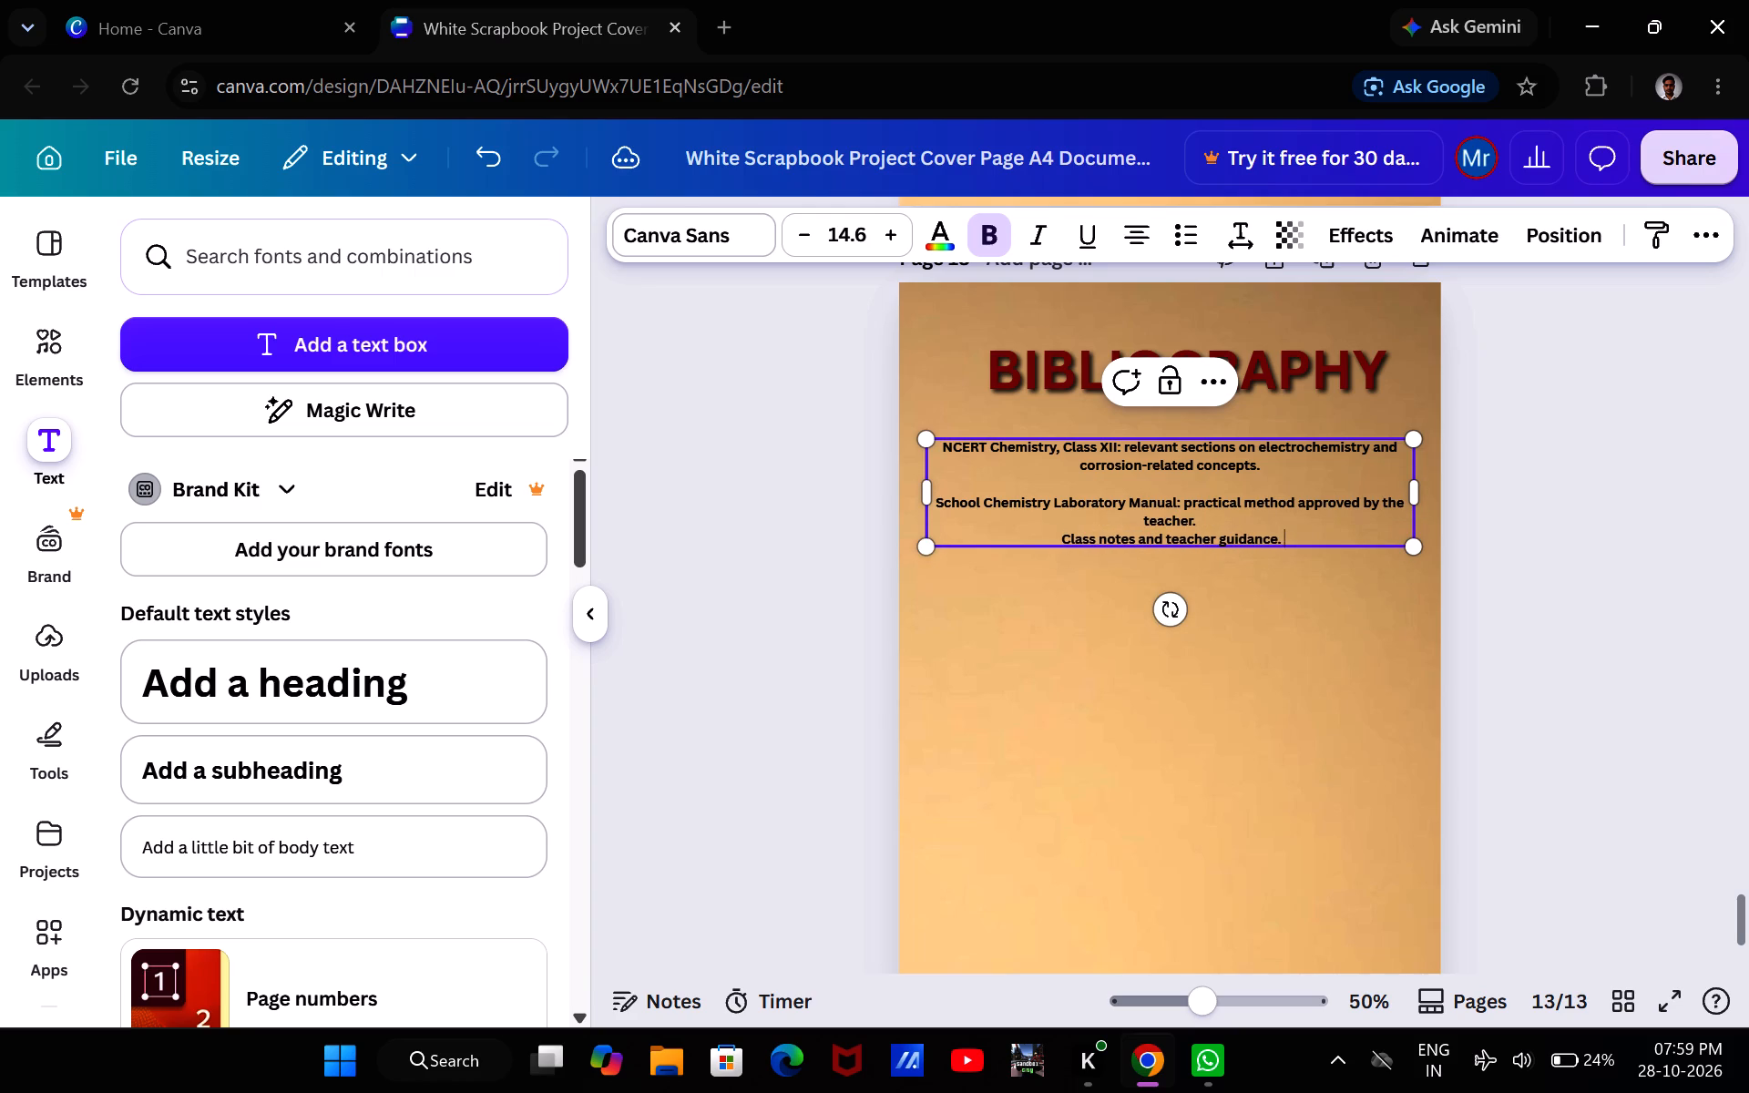
key("space")
key("space")
key("space")
key("space")
key("space")
key("space")
key("space")
key("space")
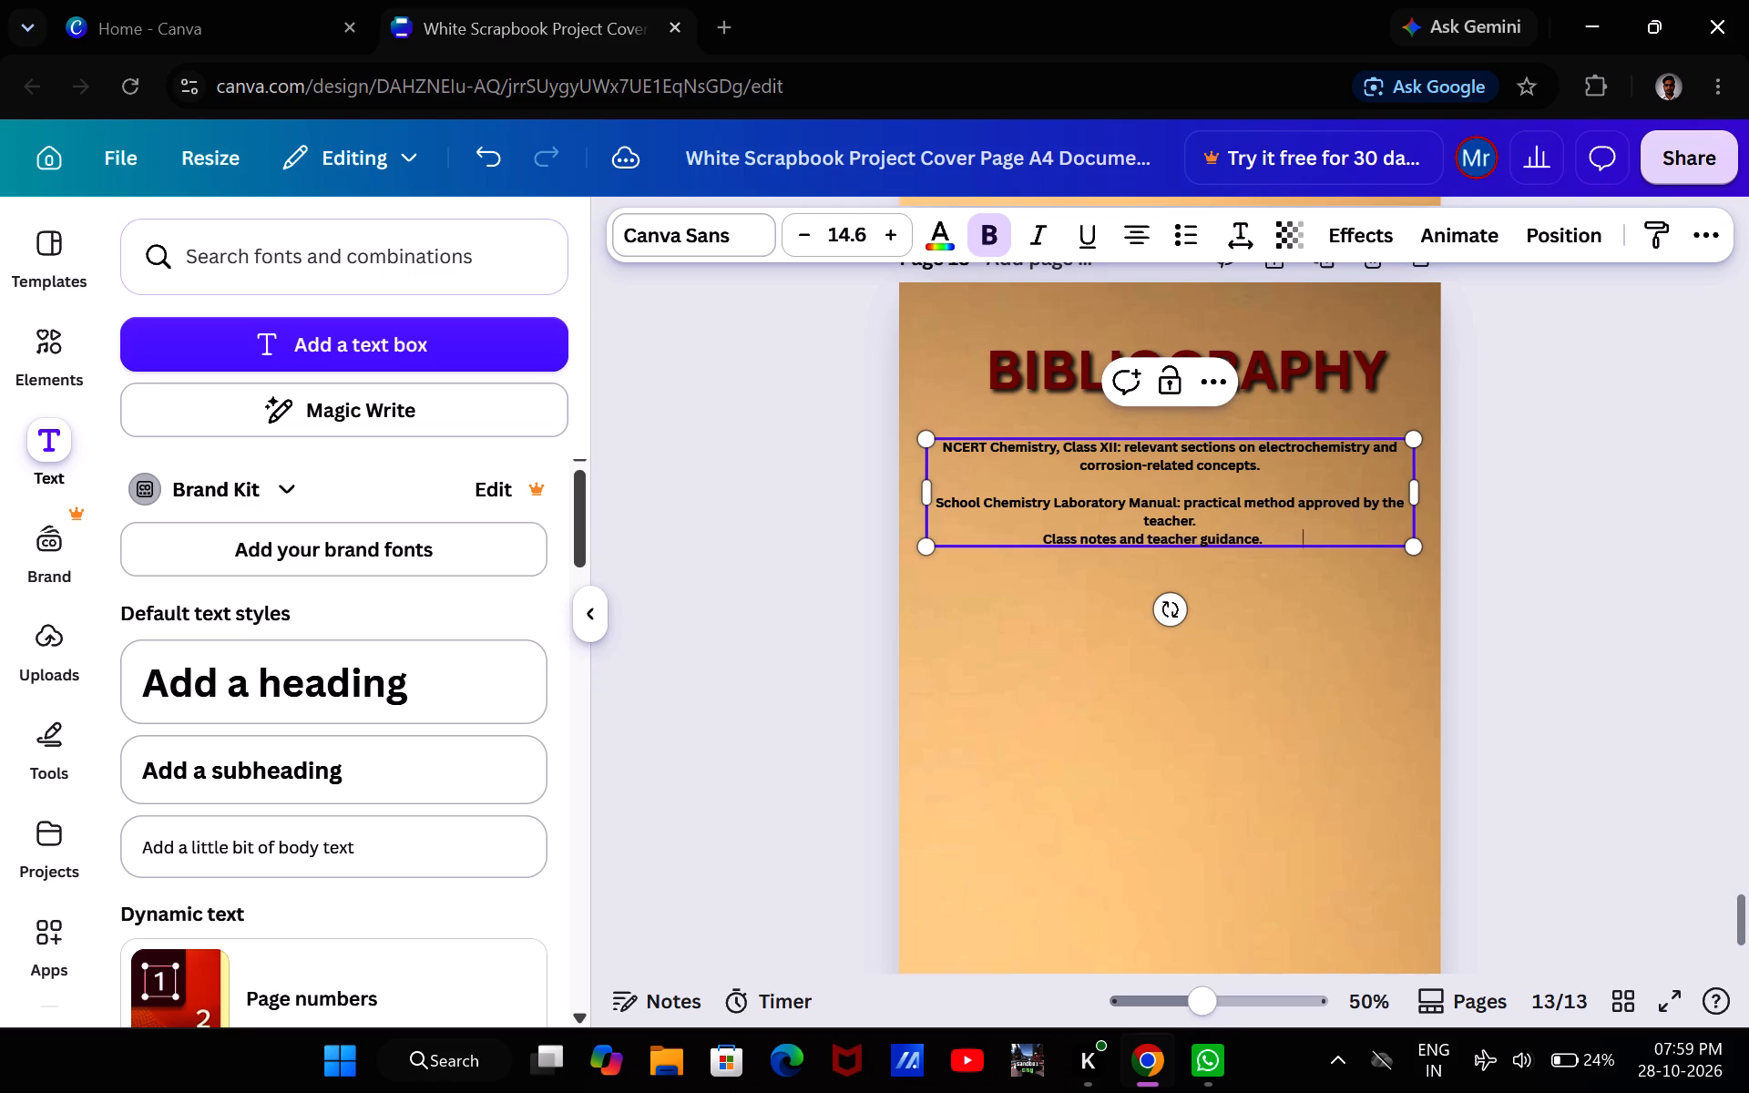
key("space")
key("space")
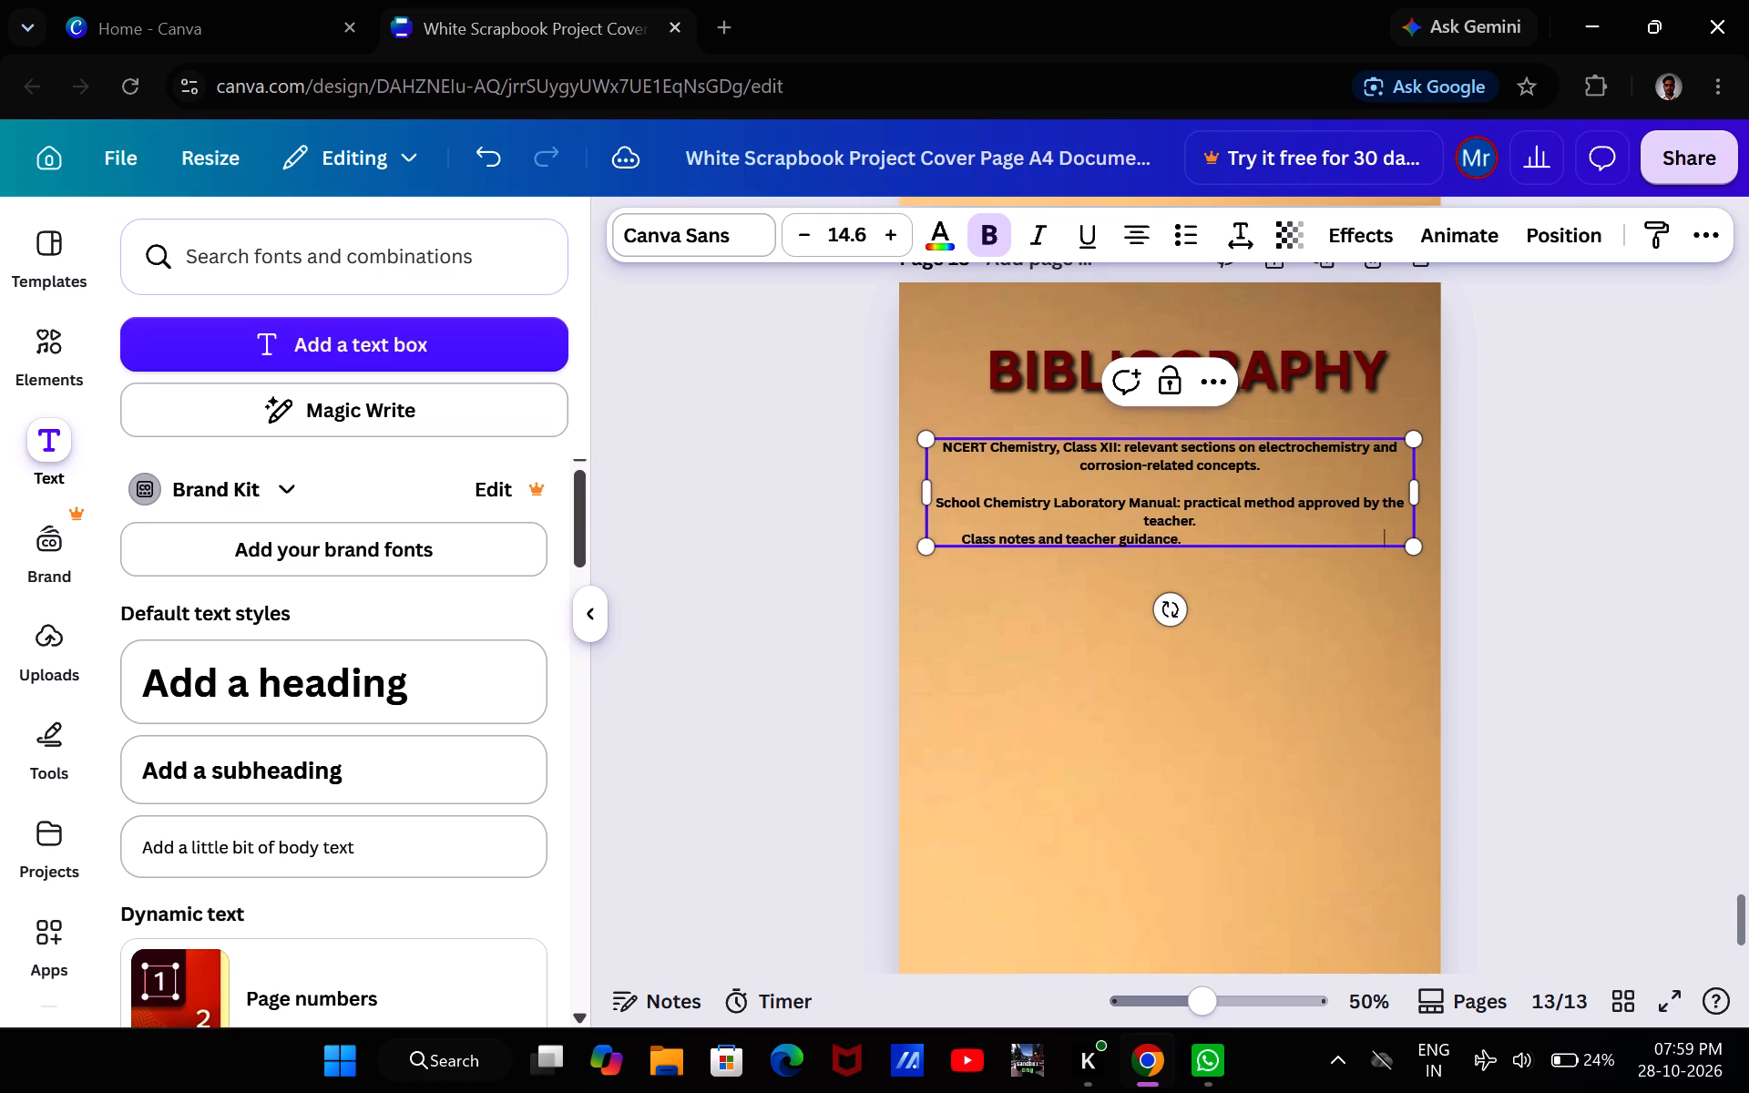
key("space")
key("space")
key("space")
key("space")
key("space")
key("space")
key("space")
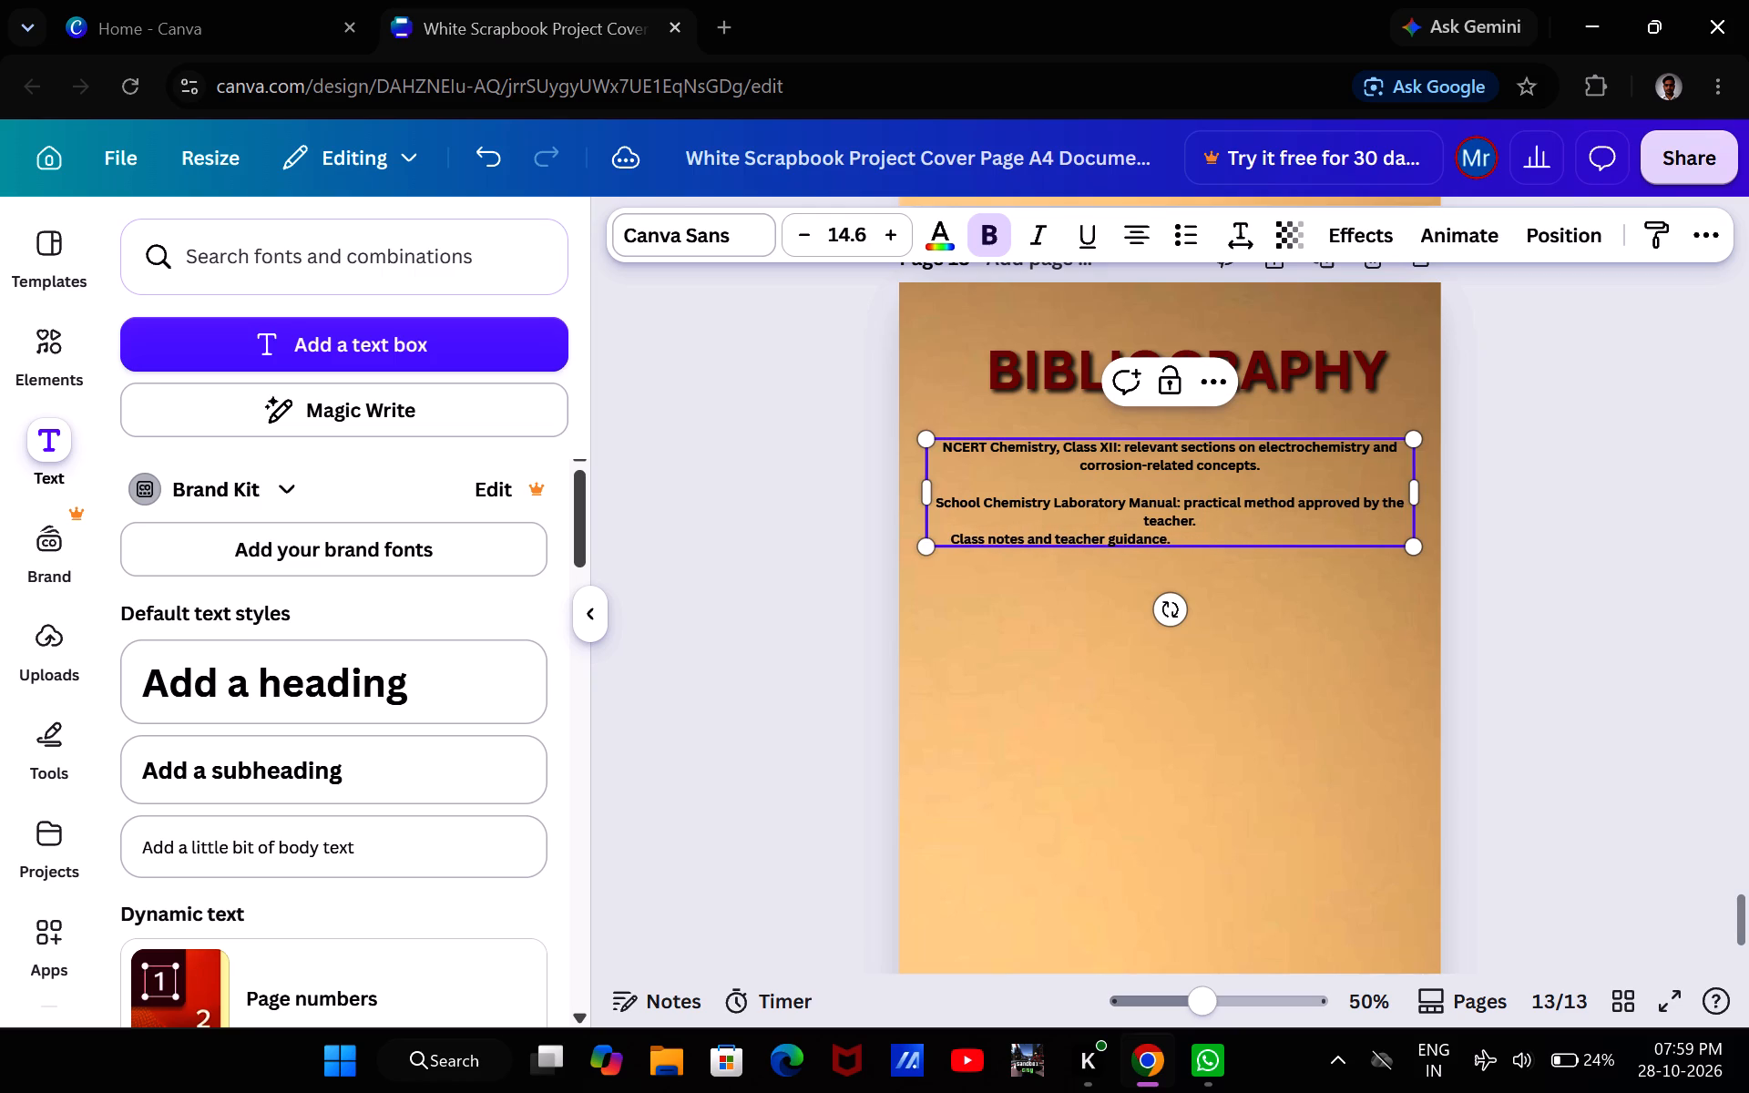
Insert a blank line between the School Chemistry Laboratory Manual entry and the Class notes entry.
left_click(1233, 537)
left_click(1216, 524)
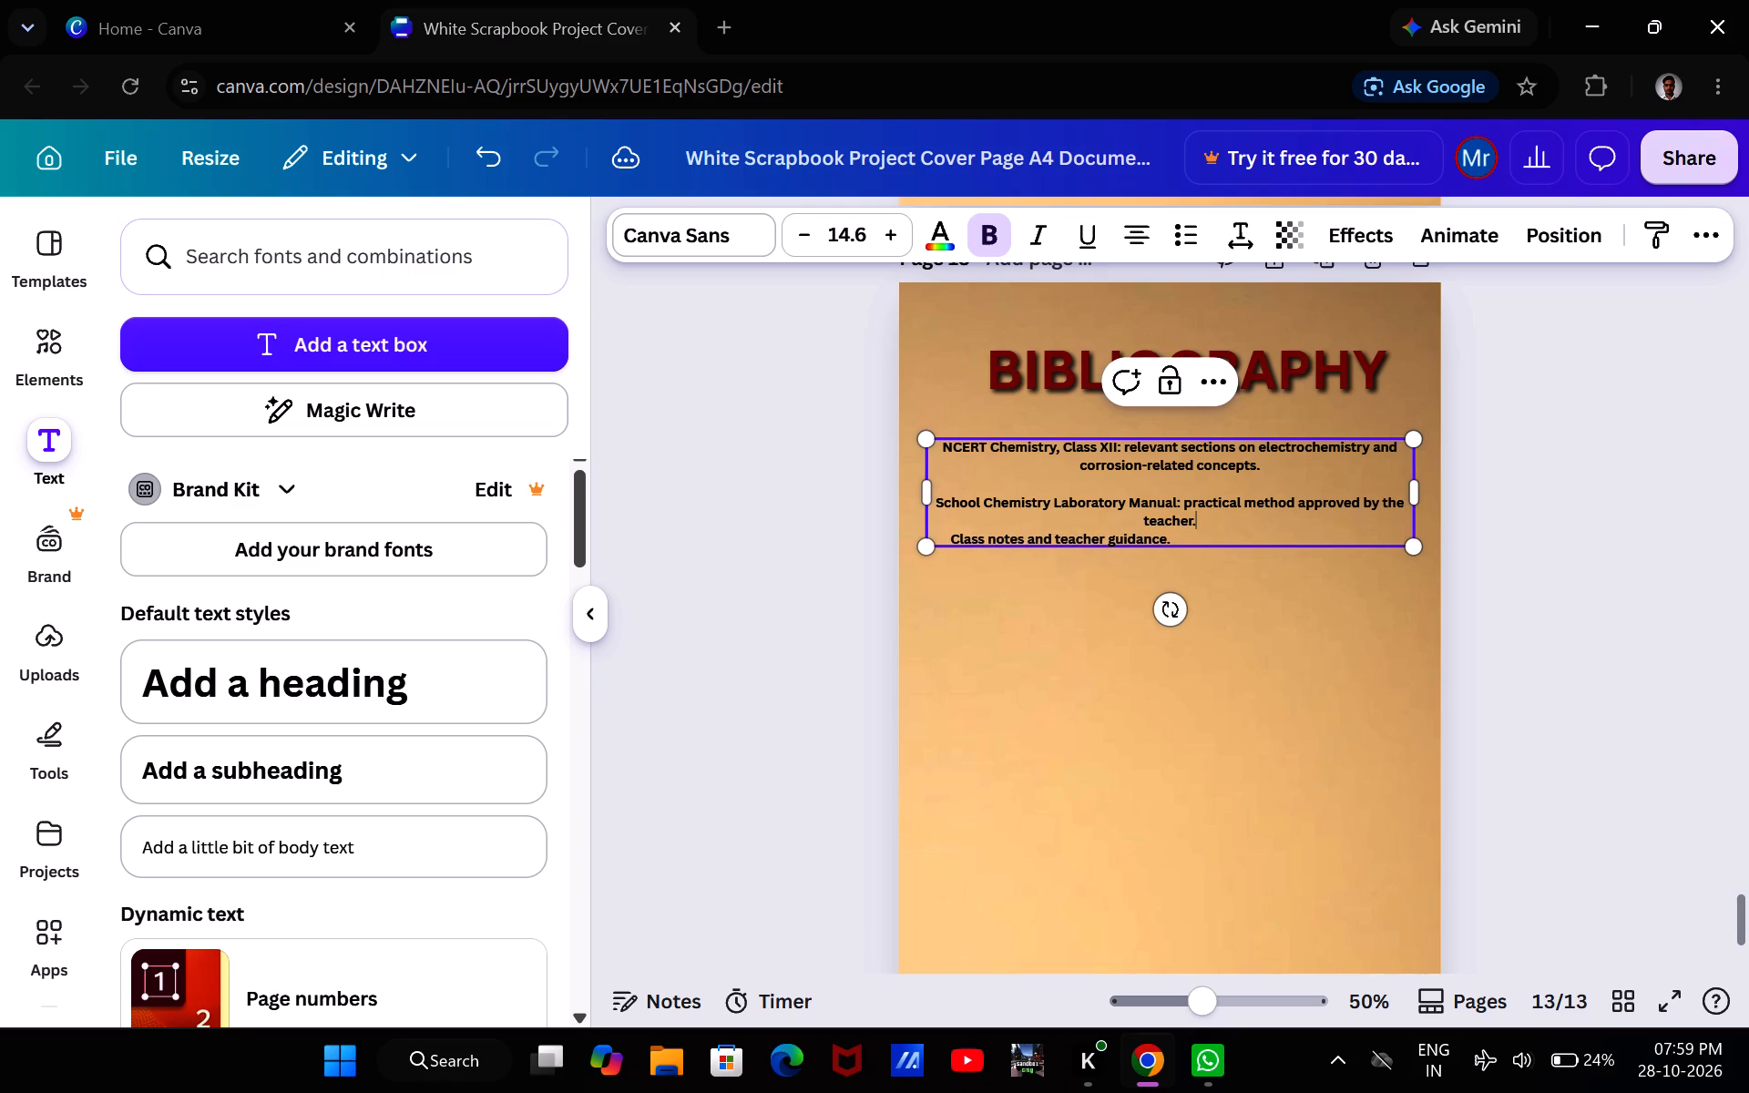
key("Return")
left_click(1202, 538)
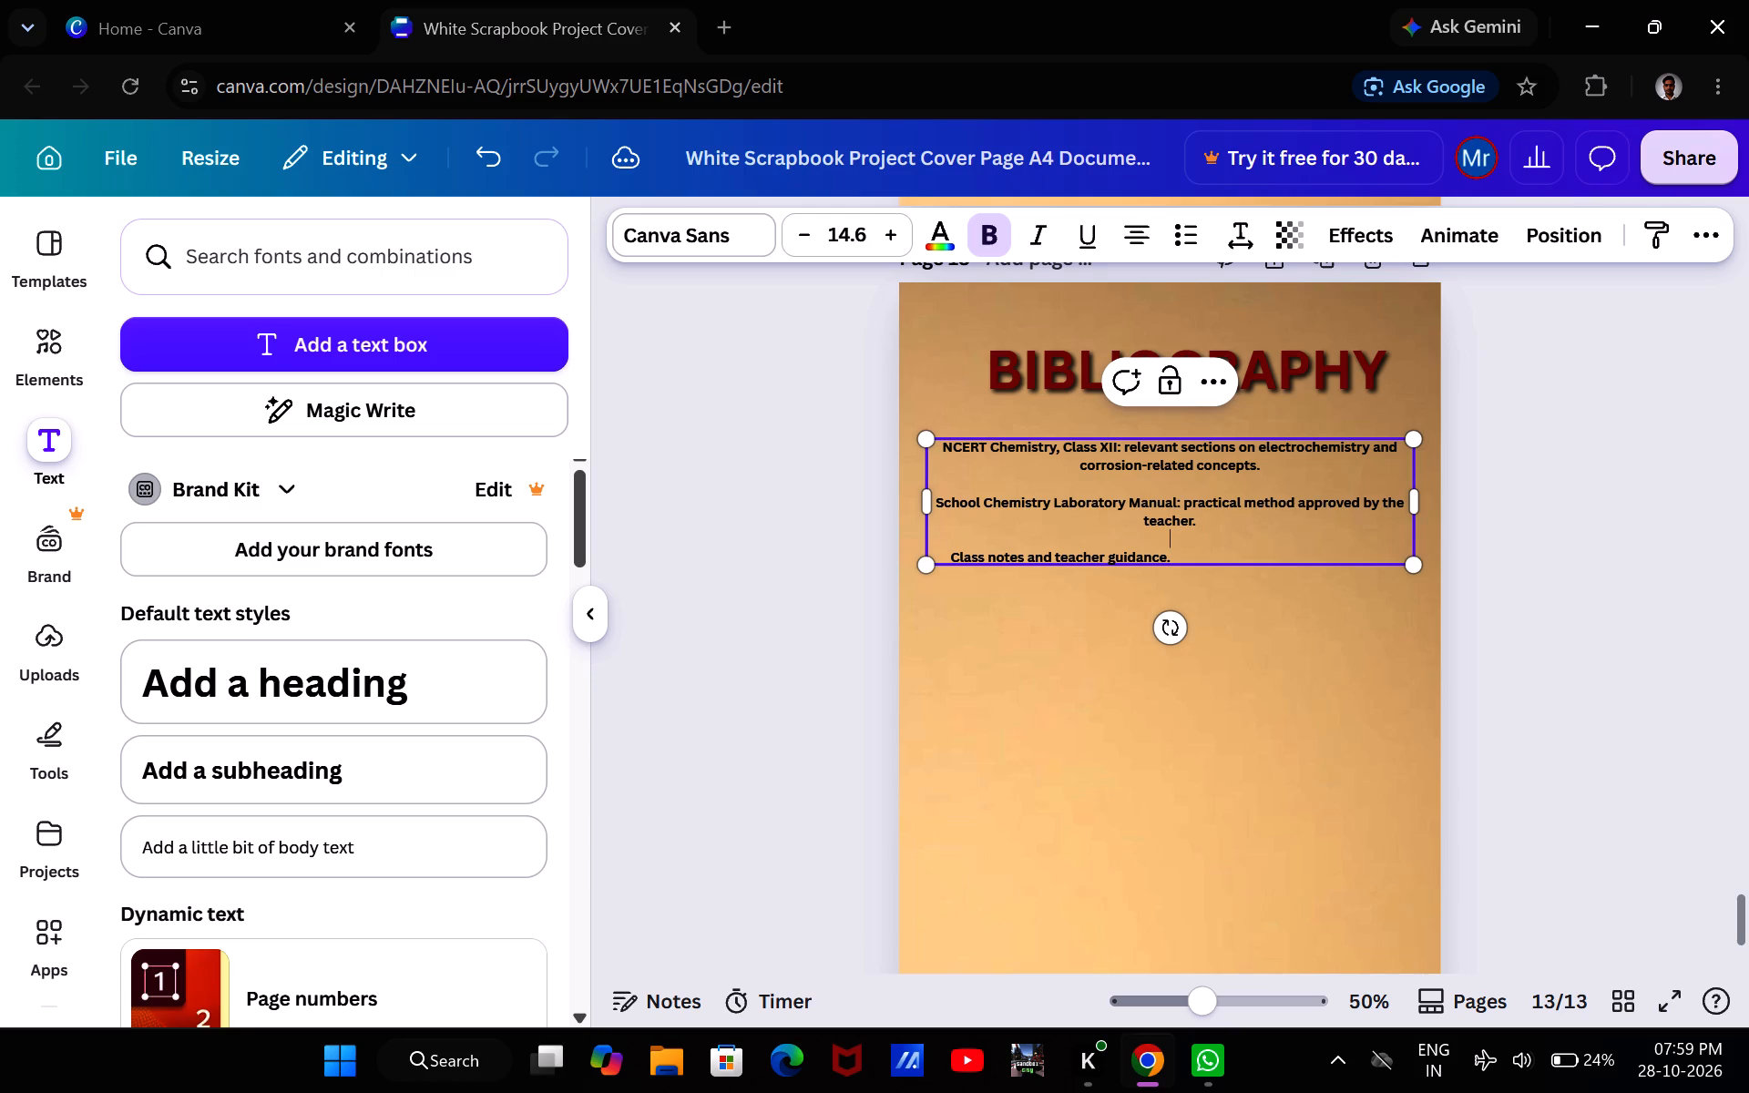
Add more trailing spaces to the Class notes line so its start lines up with the School Chemistry Laboratory Manual entry.
left_click(1167, 557)
key("Right")
key("space")
key("space")
key("space")
key("space")
key("space")
key("space")
key("space")
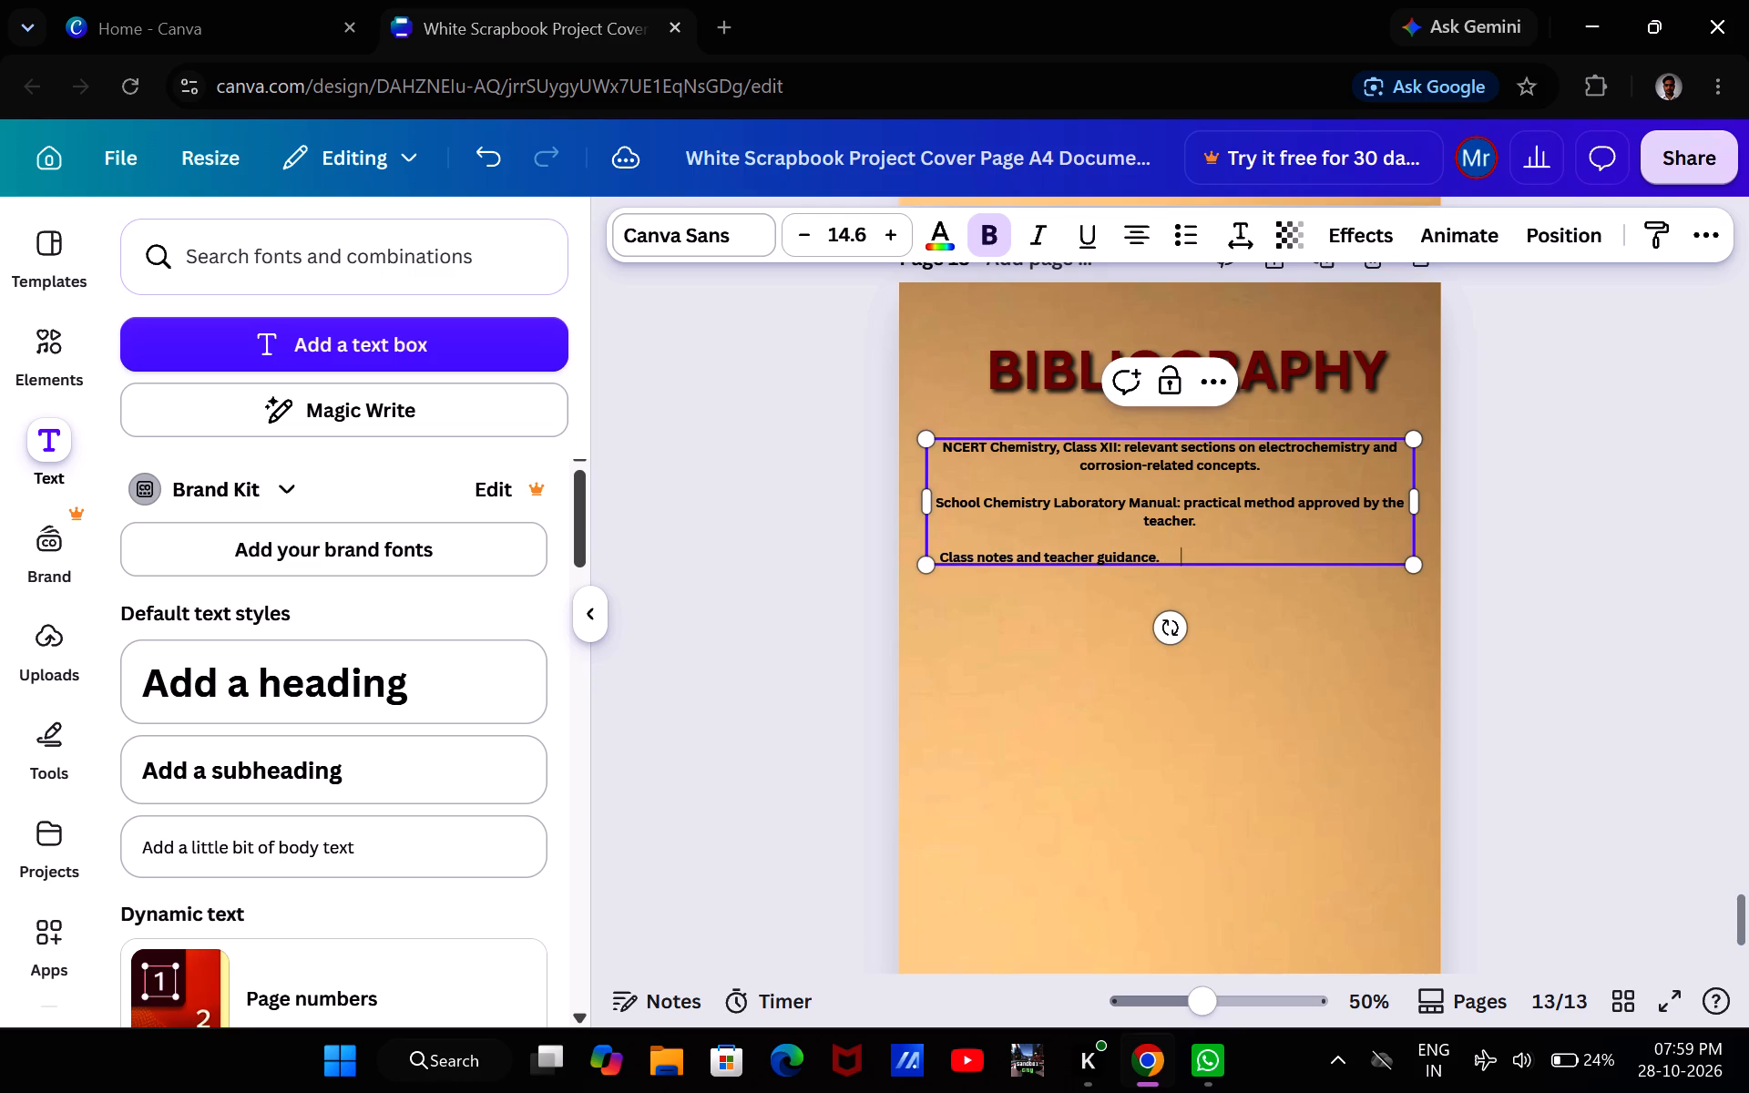
key("space")
key("space")
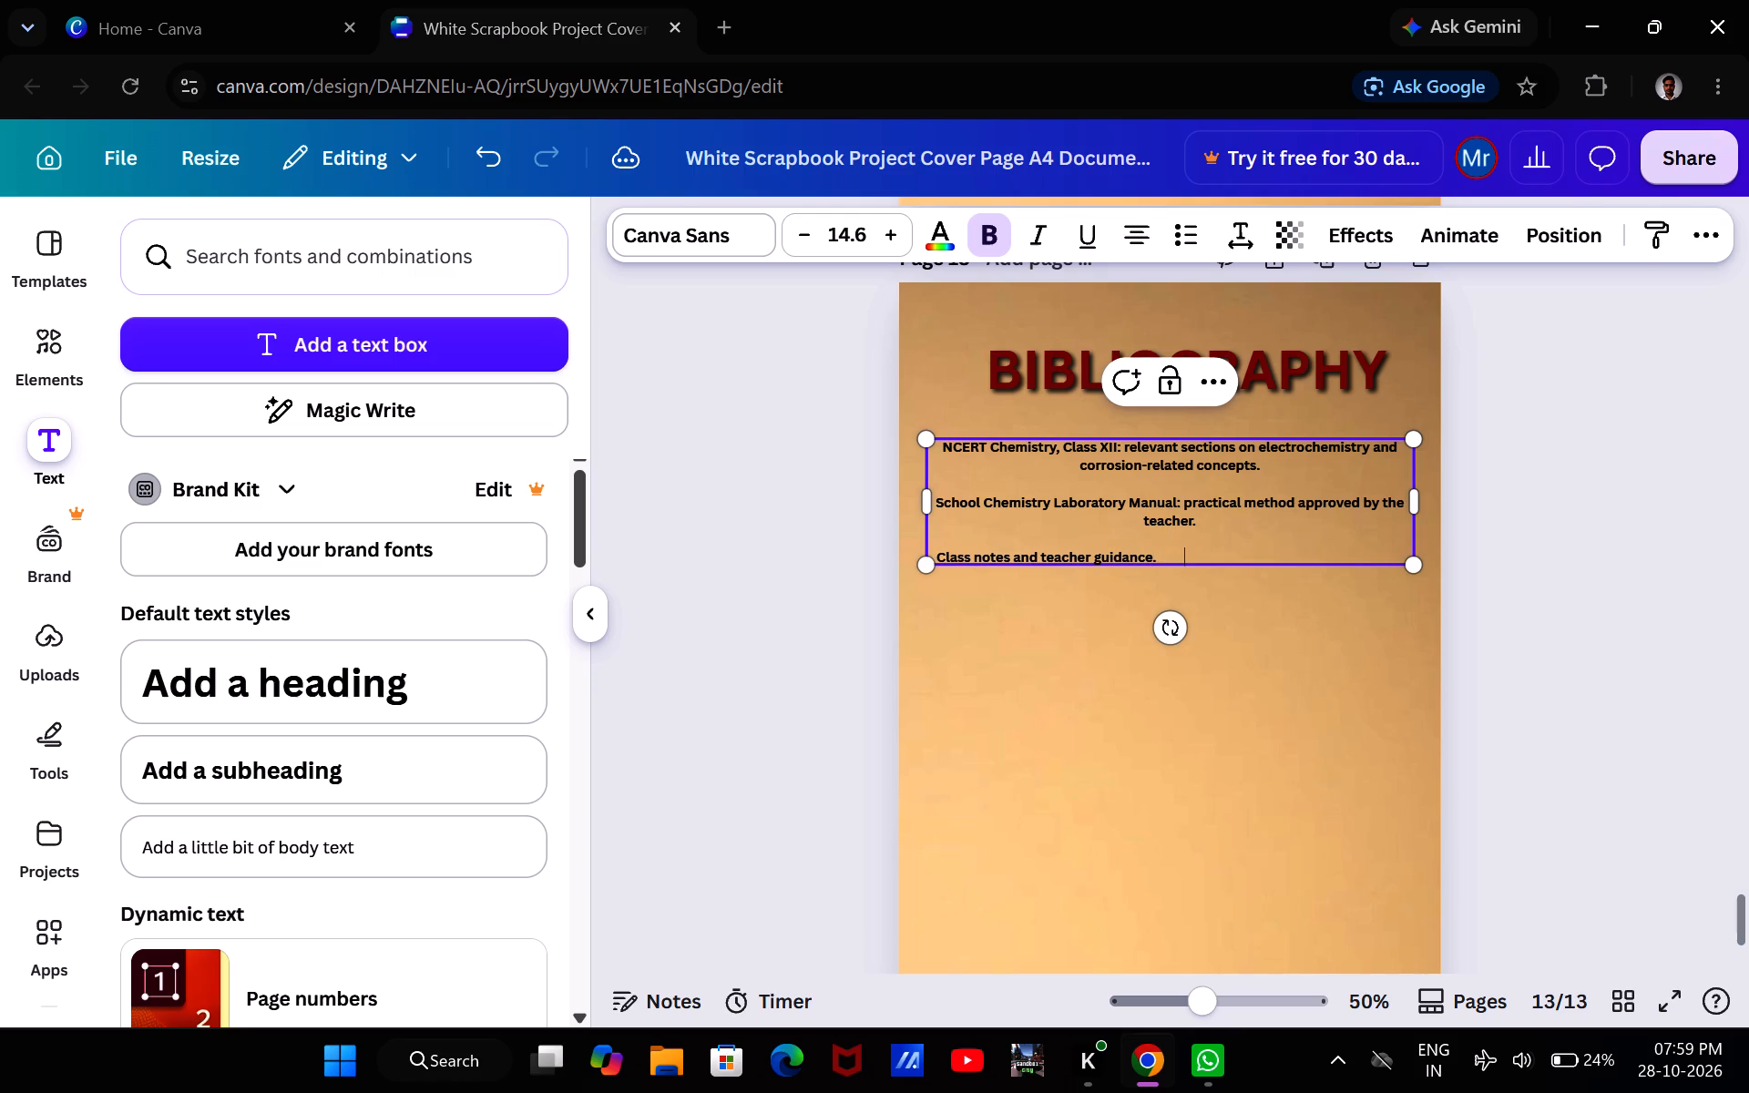
left_click(772, 689)
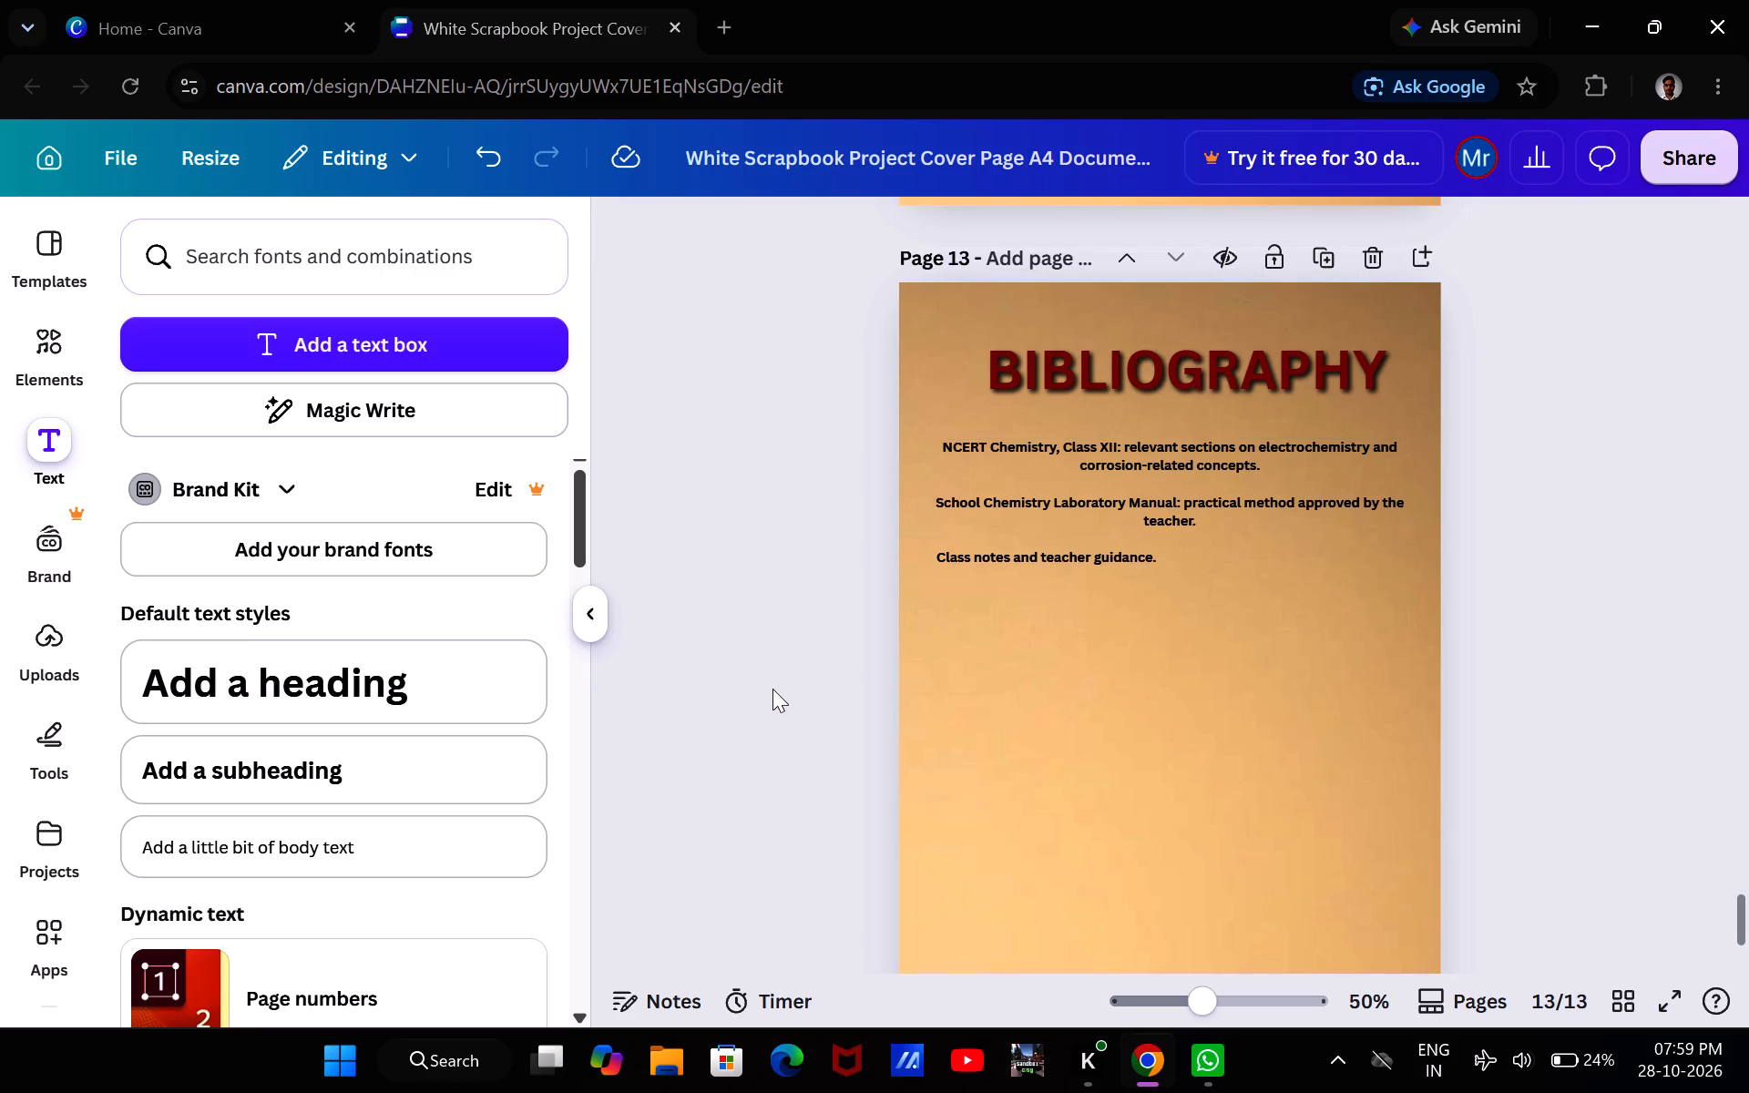
Put a ">" marker followed by a space before the NCERT Chemistry entry.
left_click(995, 445)
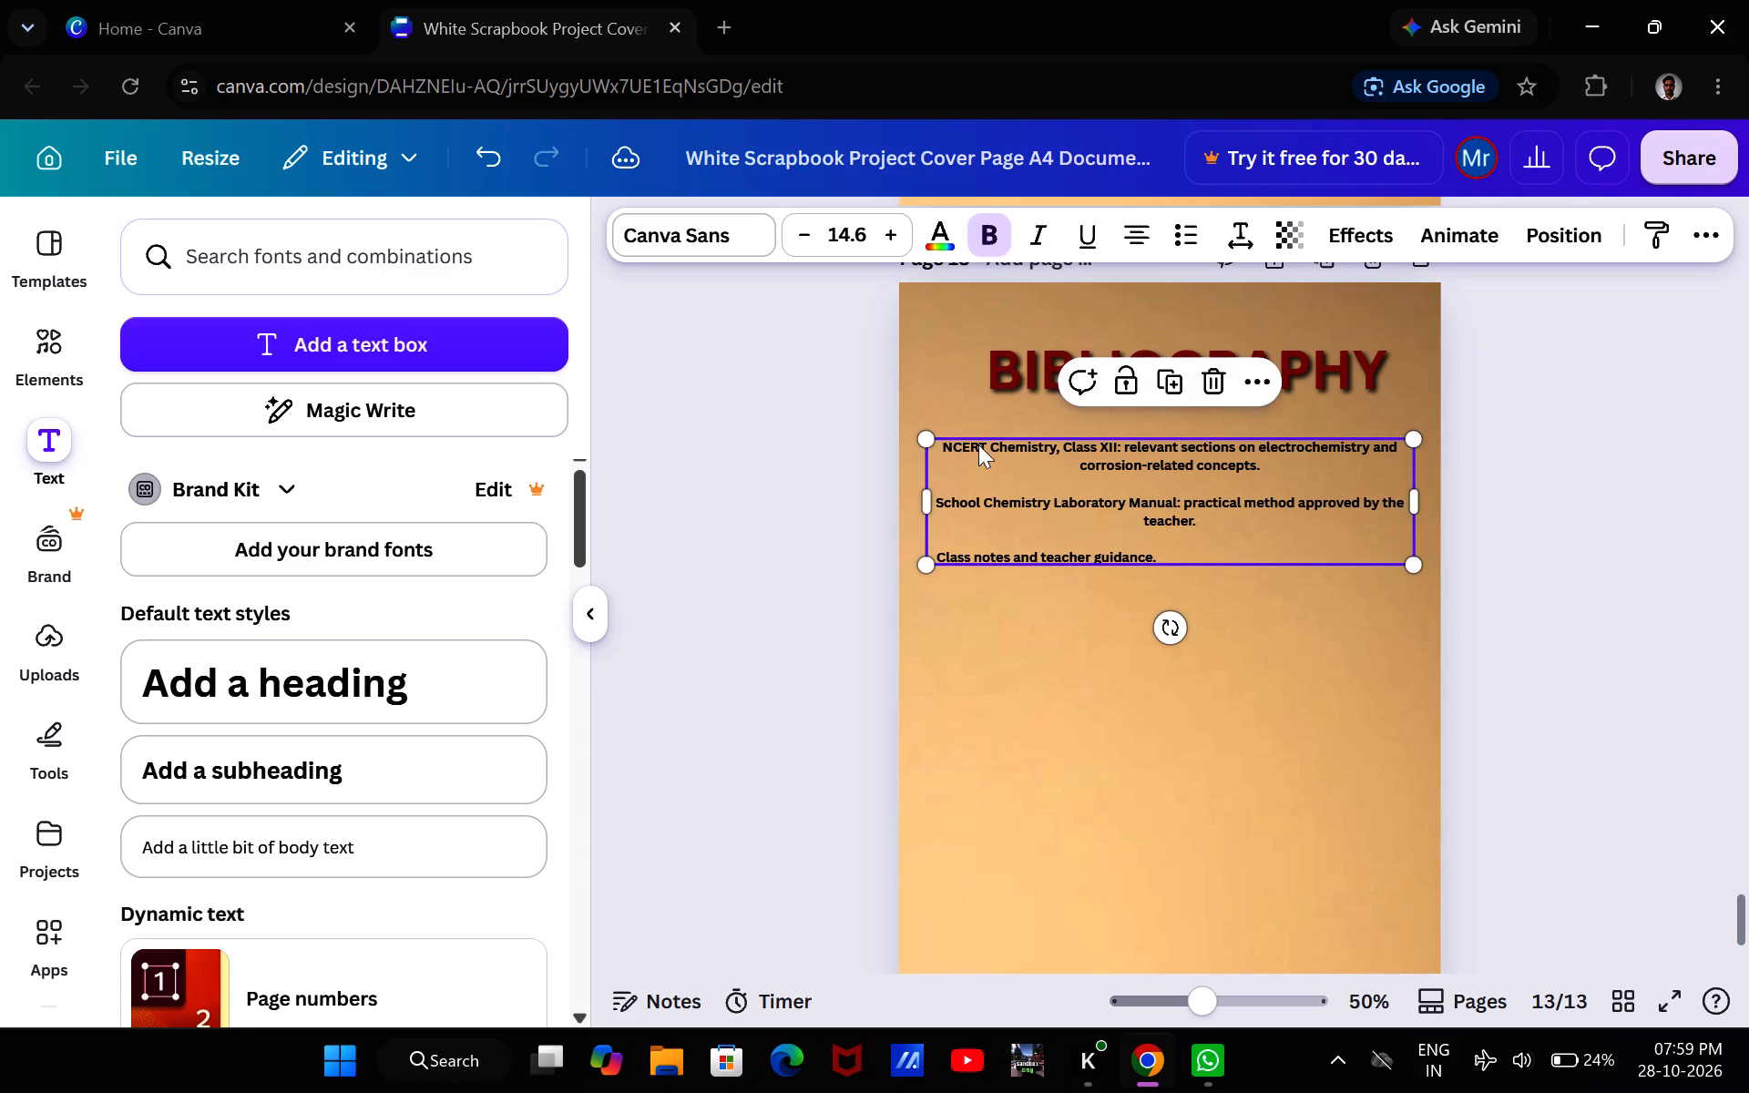
left_click(951, 442)
key("Left")
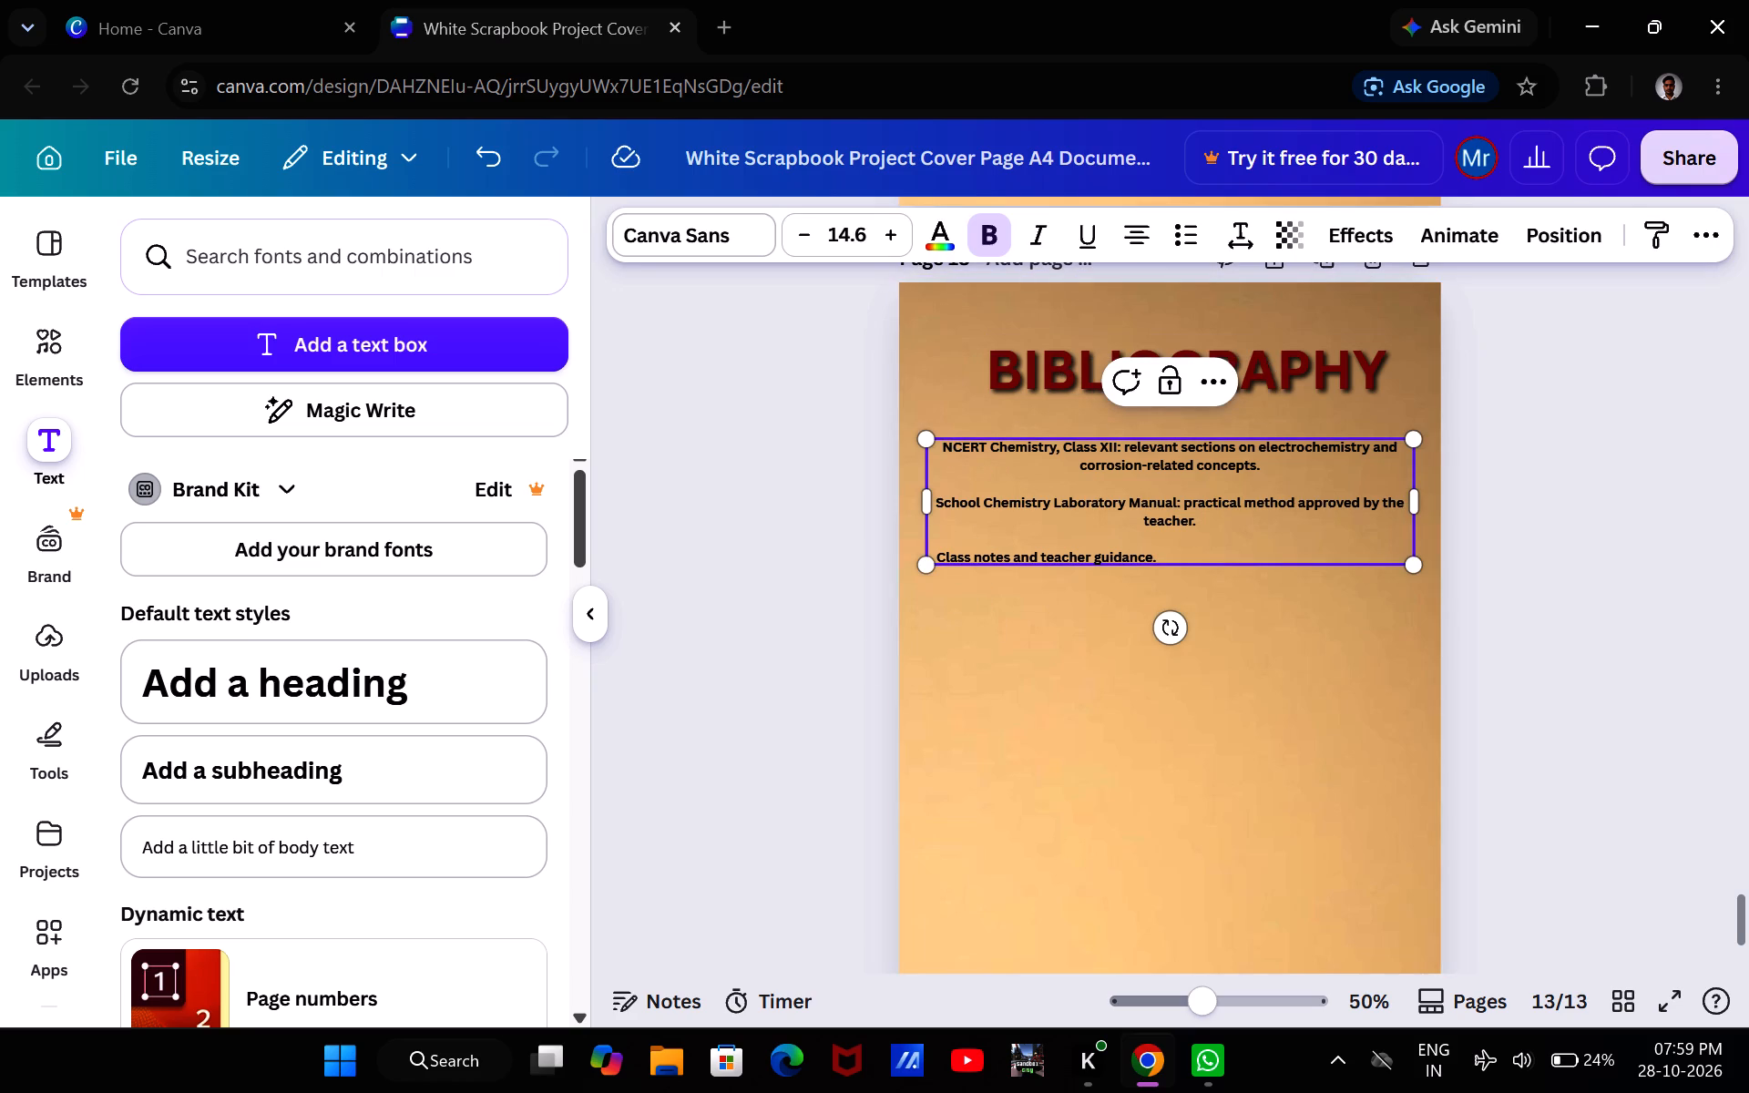
key("Left")
key("period")
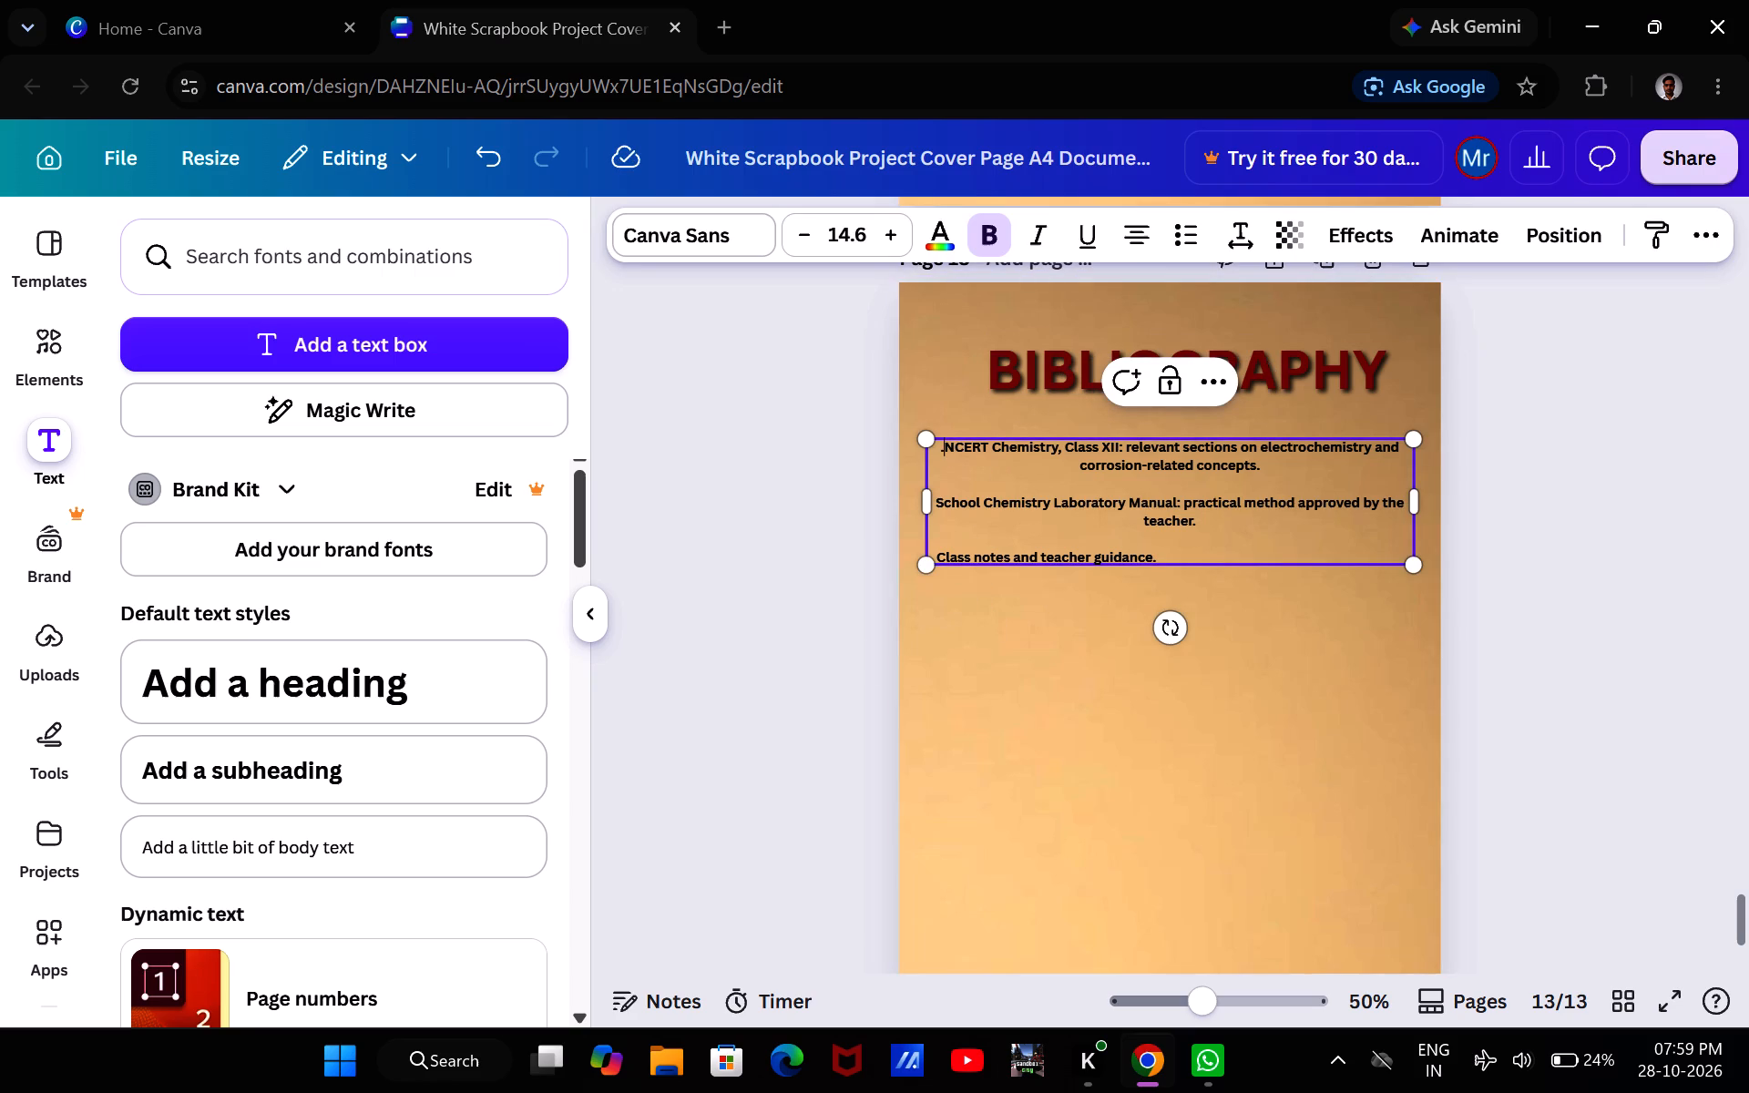
key("BackSpace")
key("shift+greater")
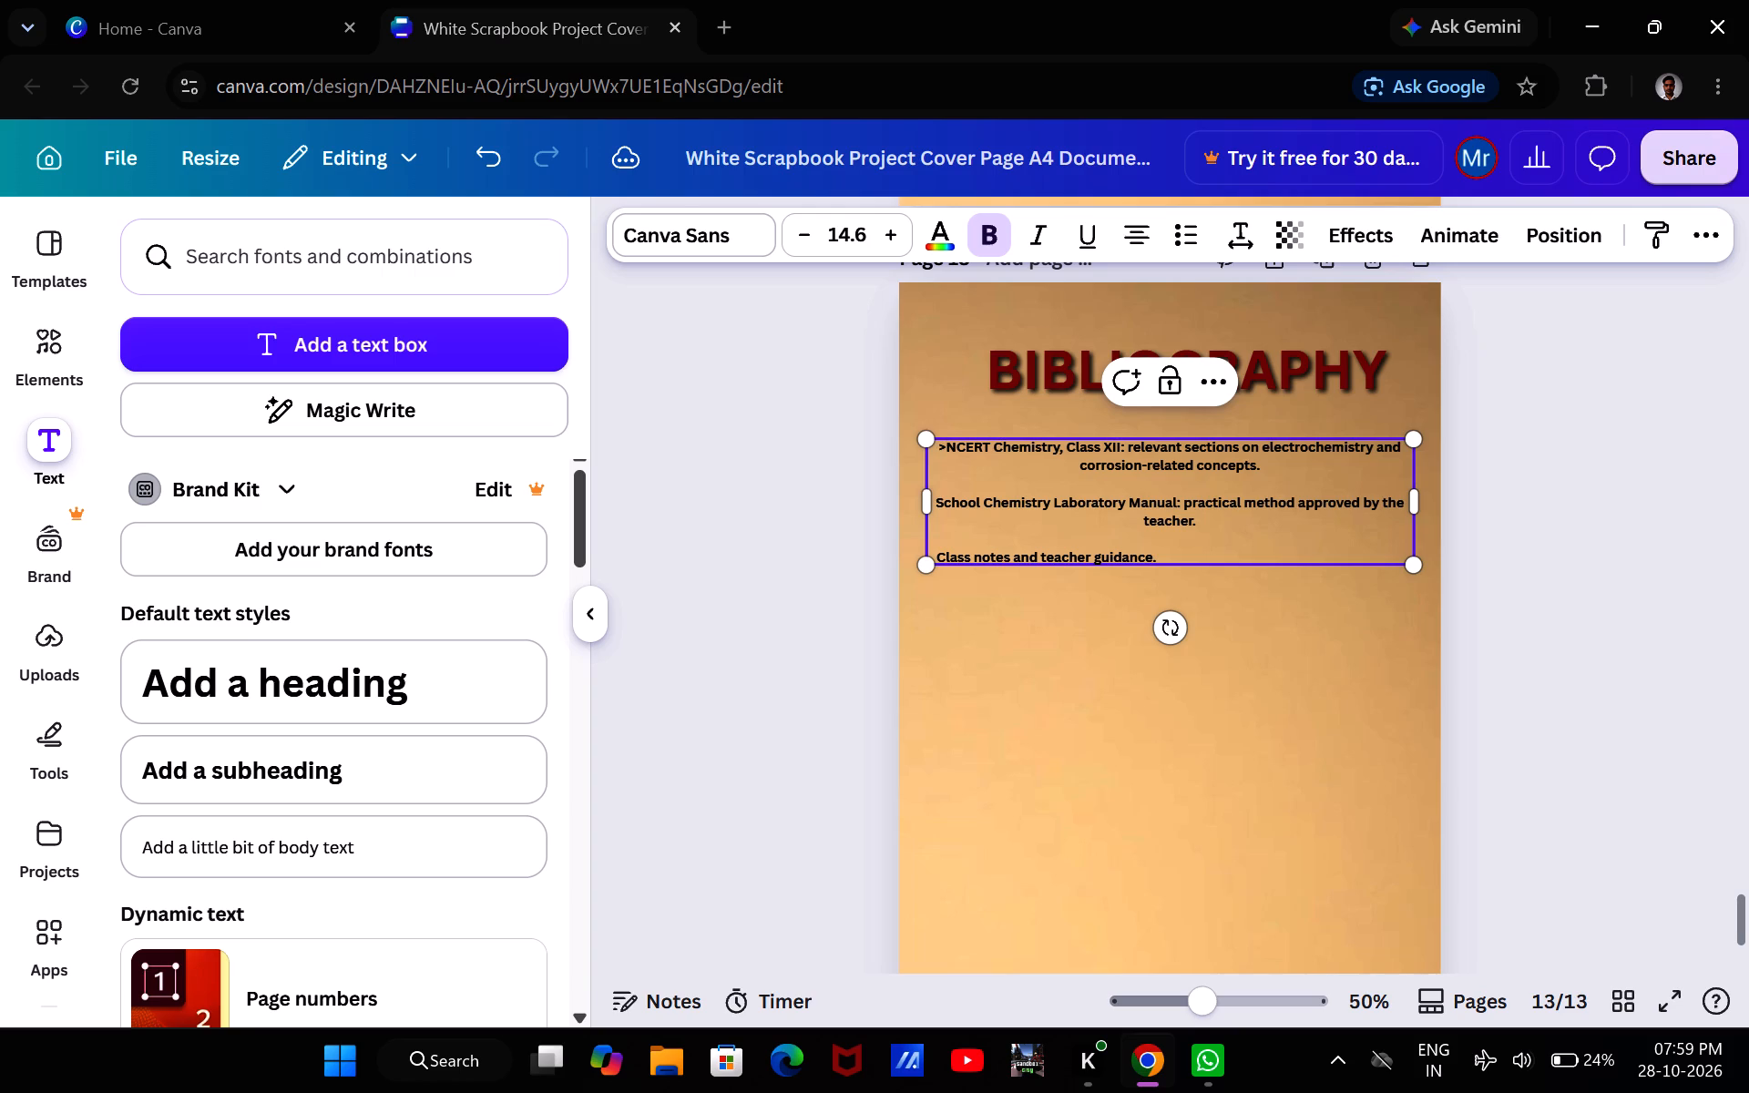
key("space")
Put a ">" marker followed by a space before the School Chemistry Laboratory Manual entry.
left_click(956, 507)
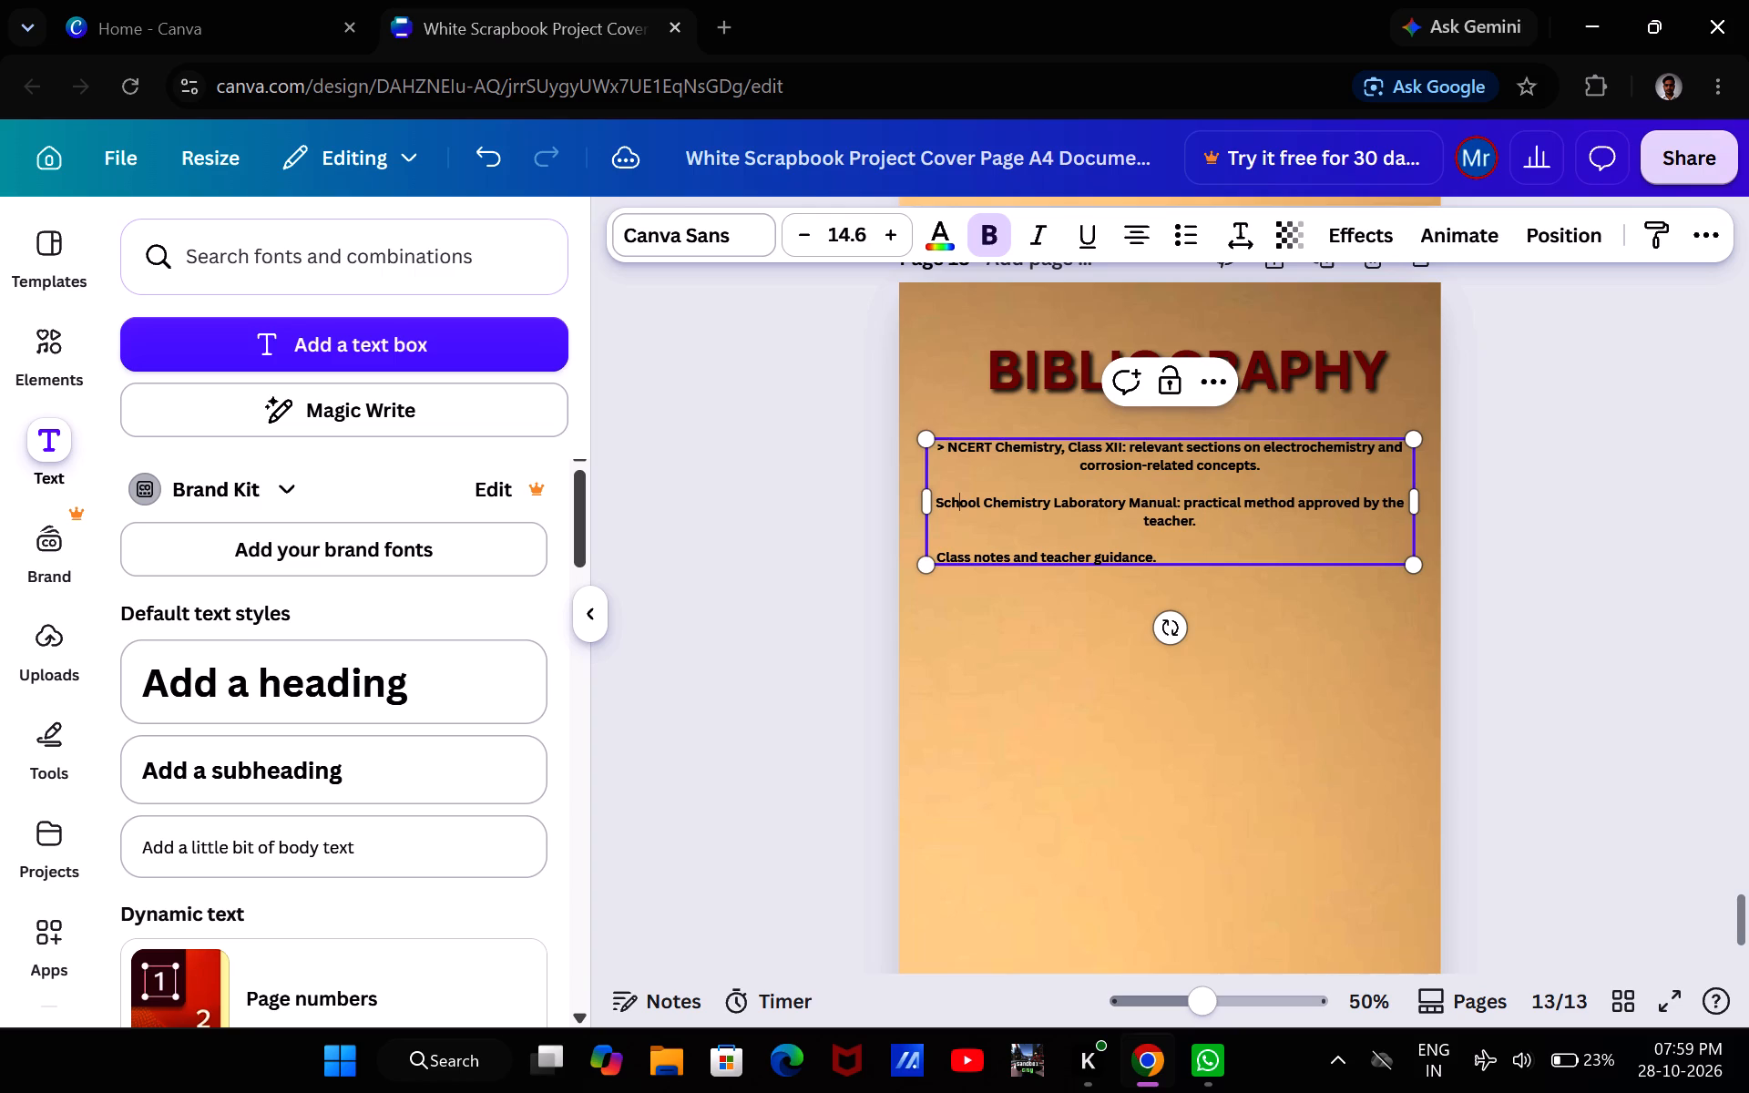
key("Left")
key("Left")
key("Left")
key("Left")
key("Right")
type(">")
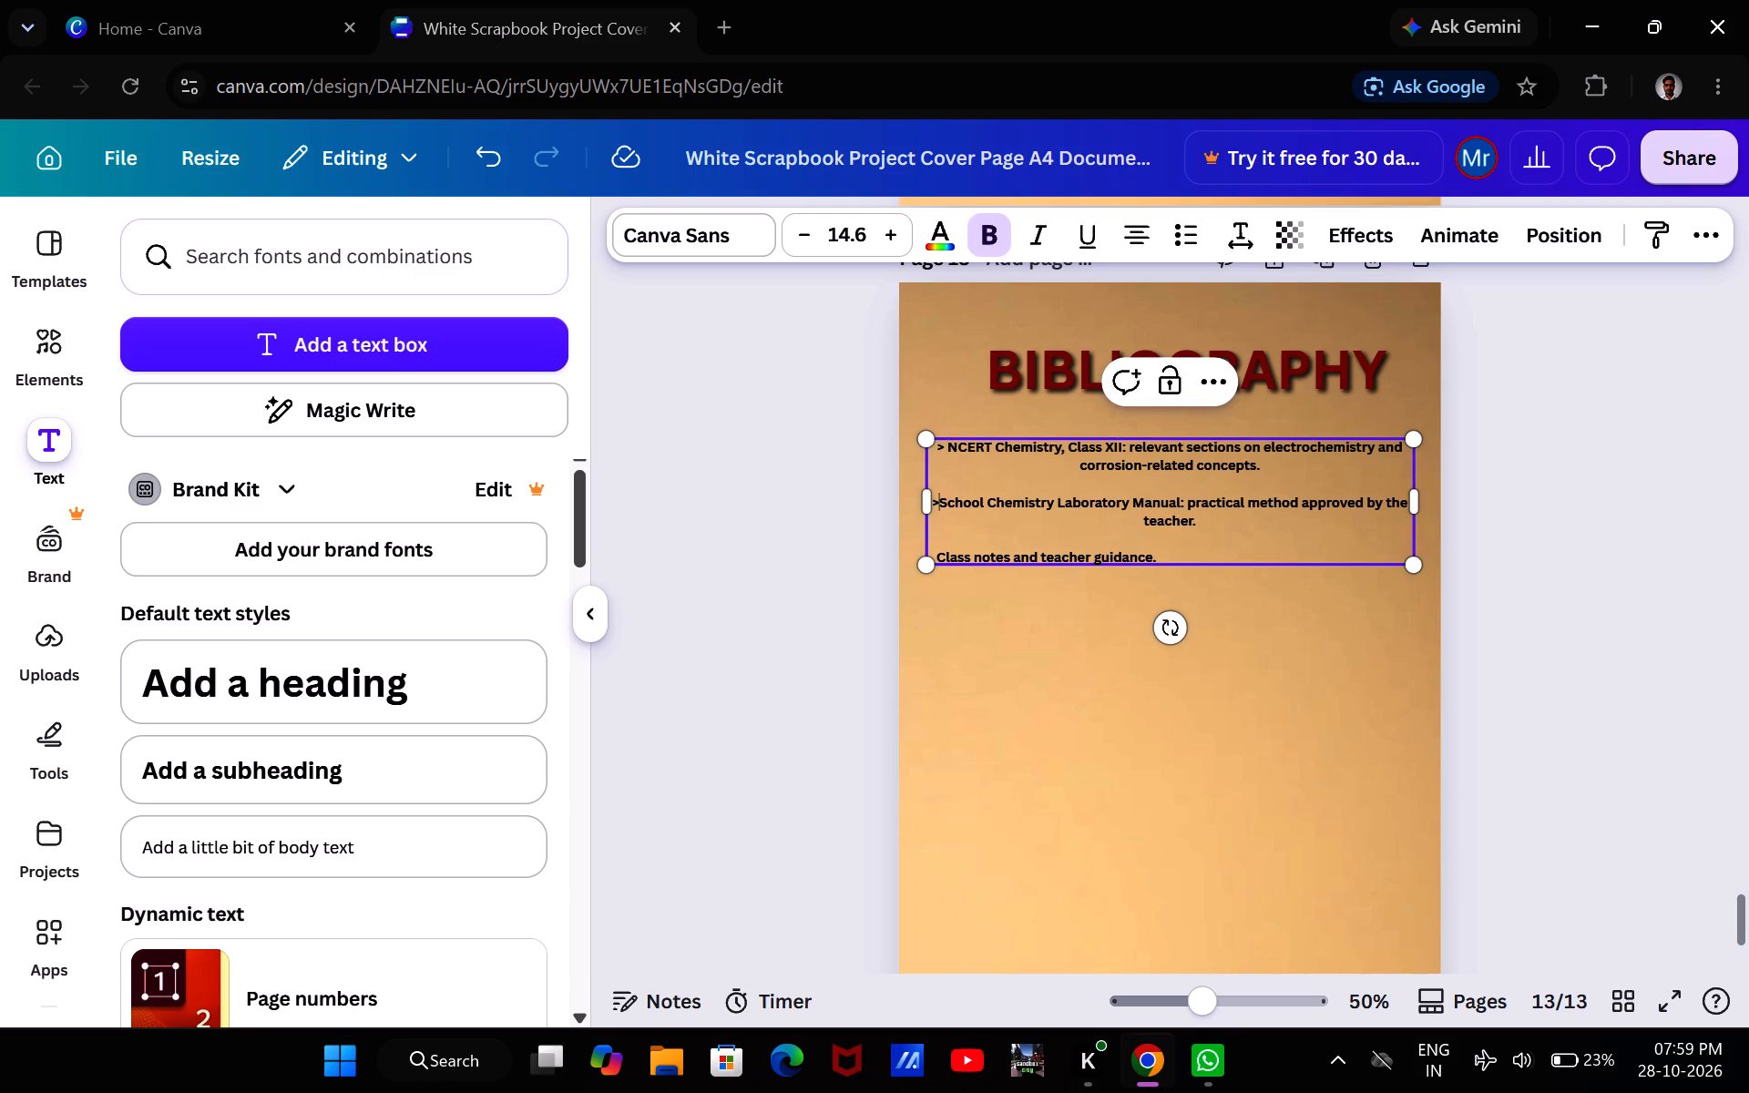
key("space")
Put a ">" marker followed by a space before the Class notes and teacher guidance entry.
left_click(967, 557)
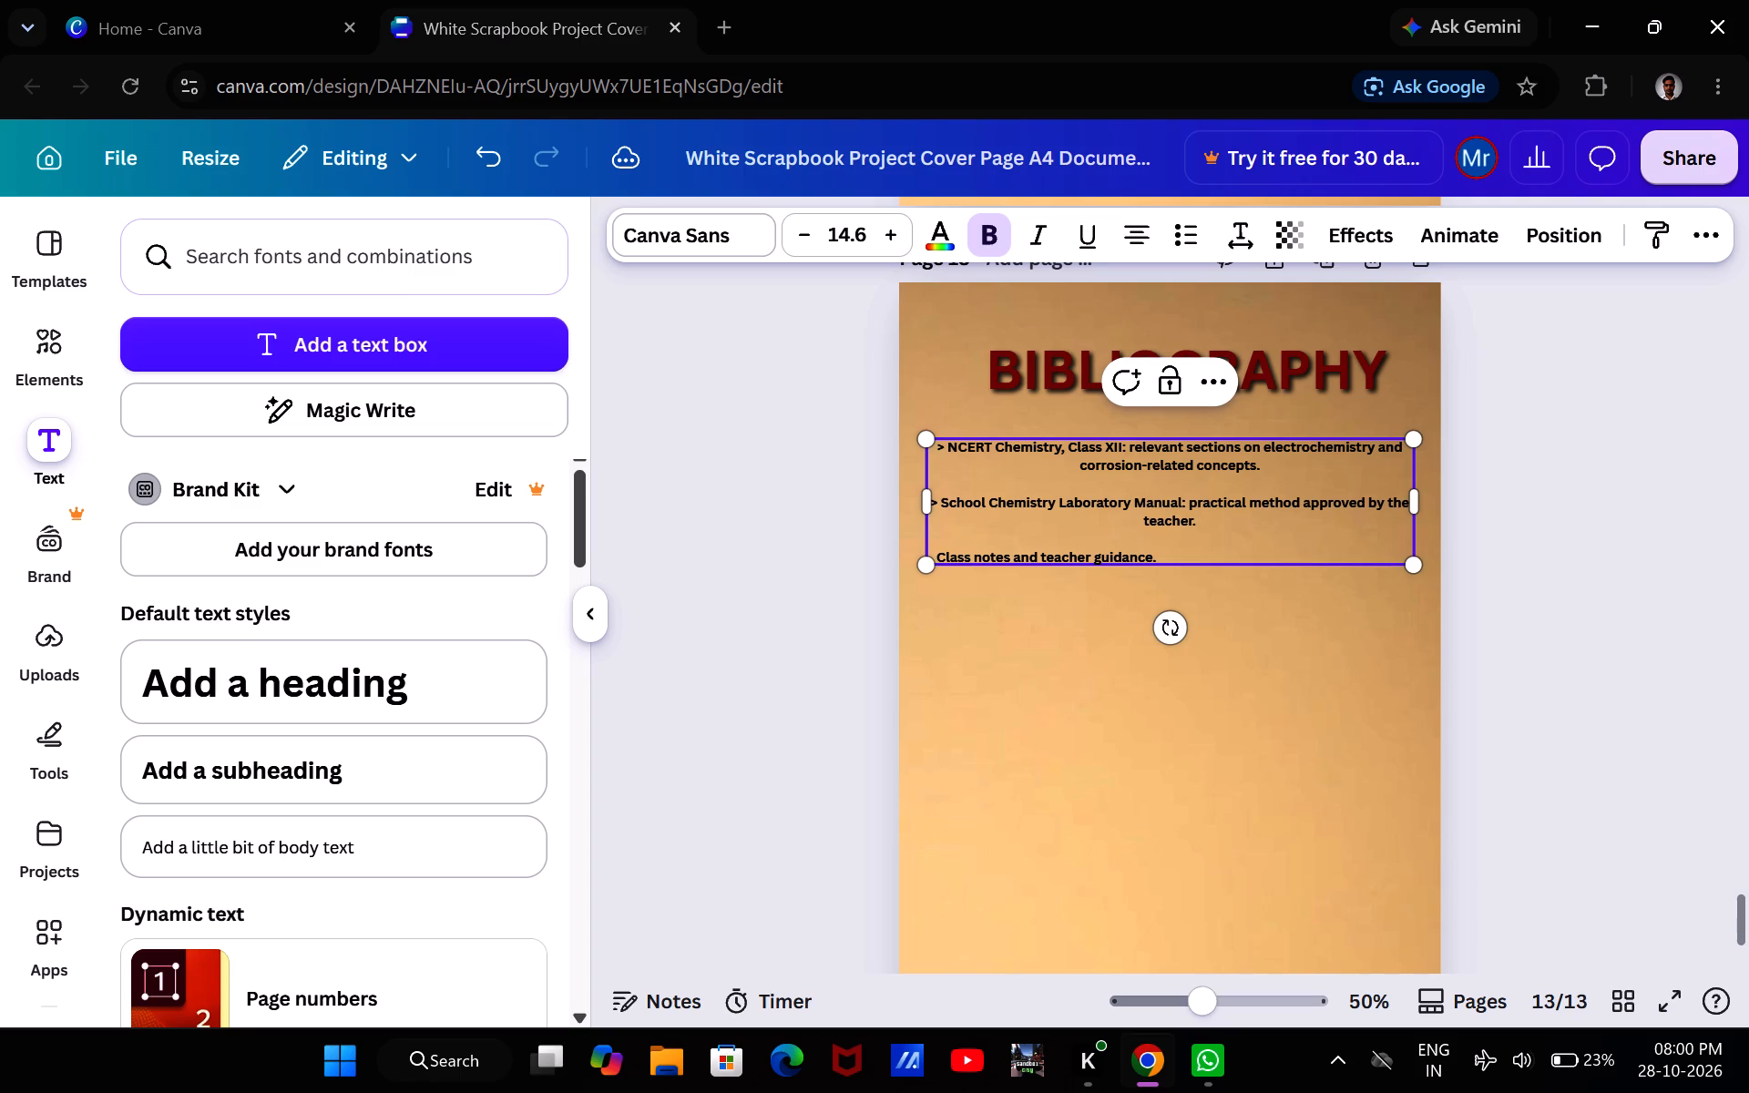
key("Left")
key("Left")
key("Left")
key("Left")
key("Left")
key("shift+greater")
key("space")
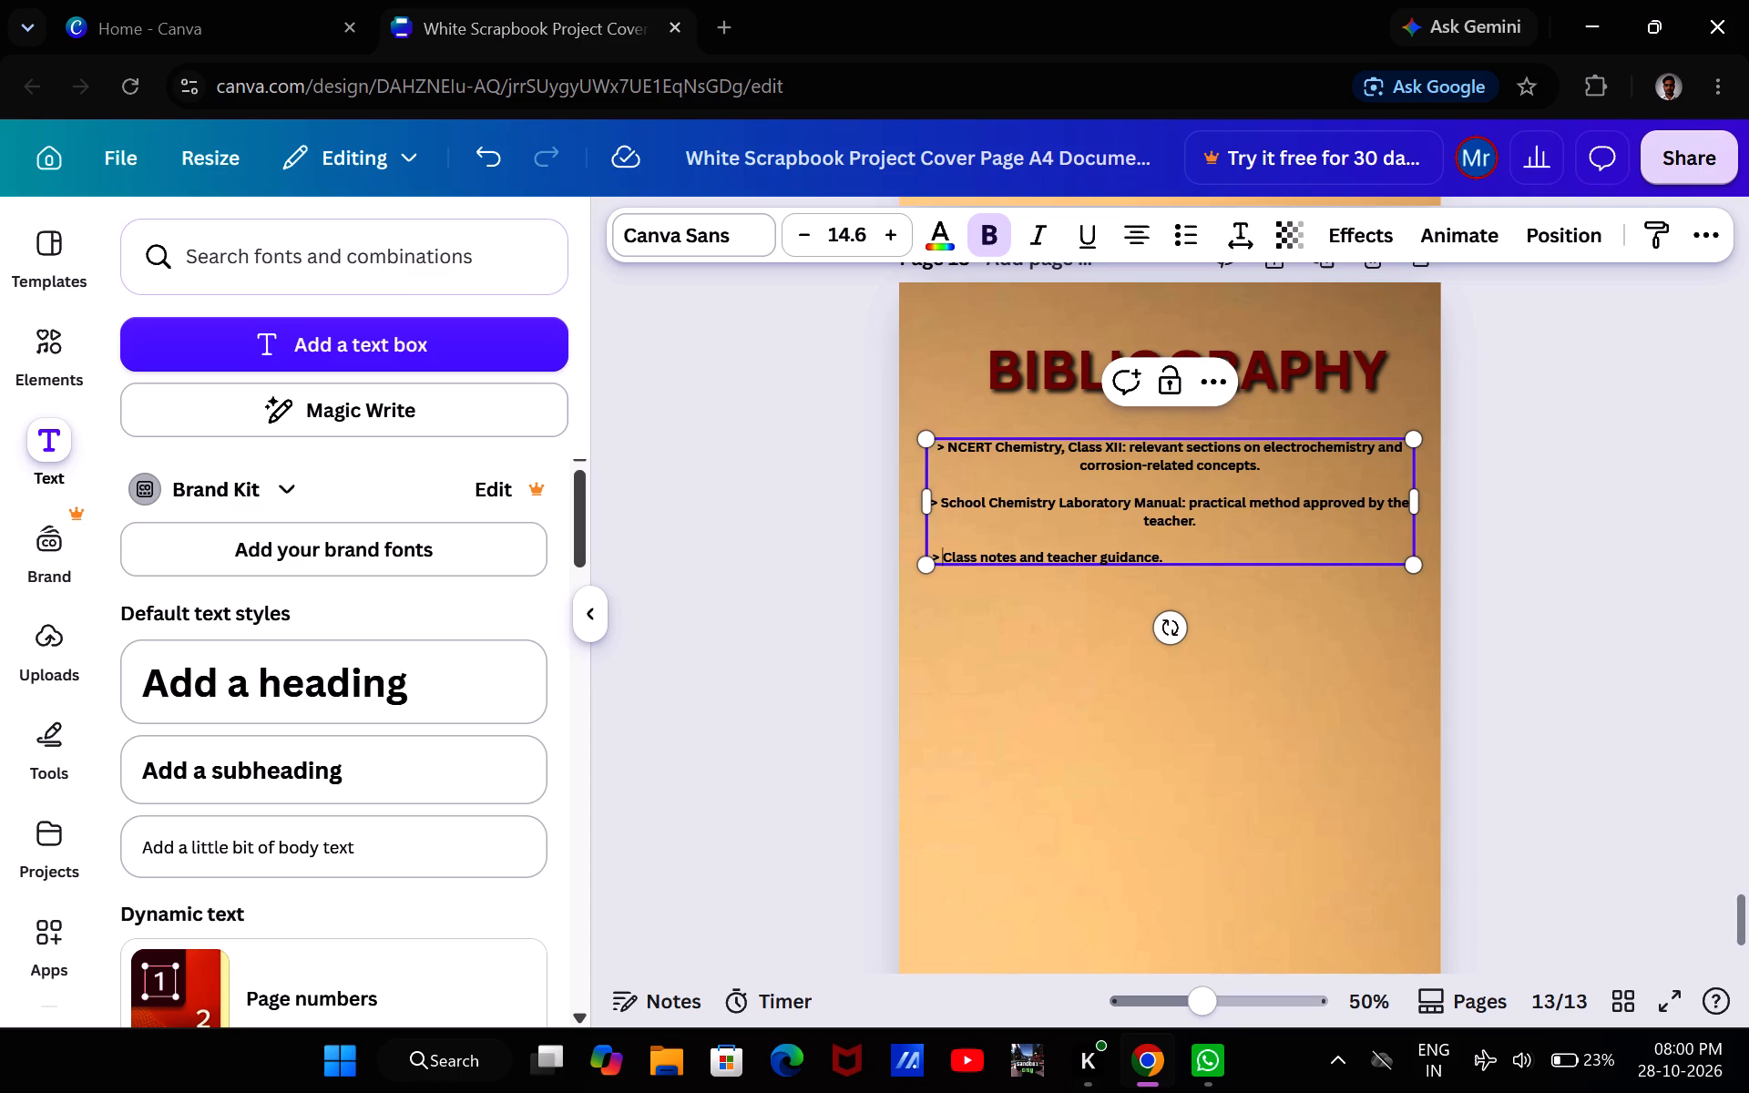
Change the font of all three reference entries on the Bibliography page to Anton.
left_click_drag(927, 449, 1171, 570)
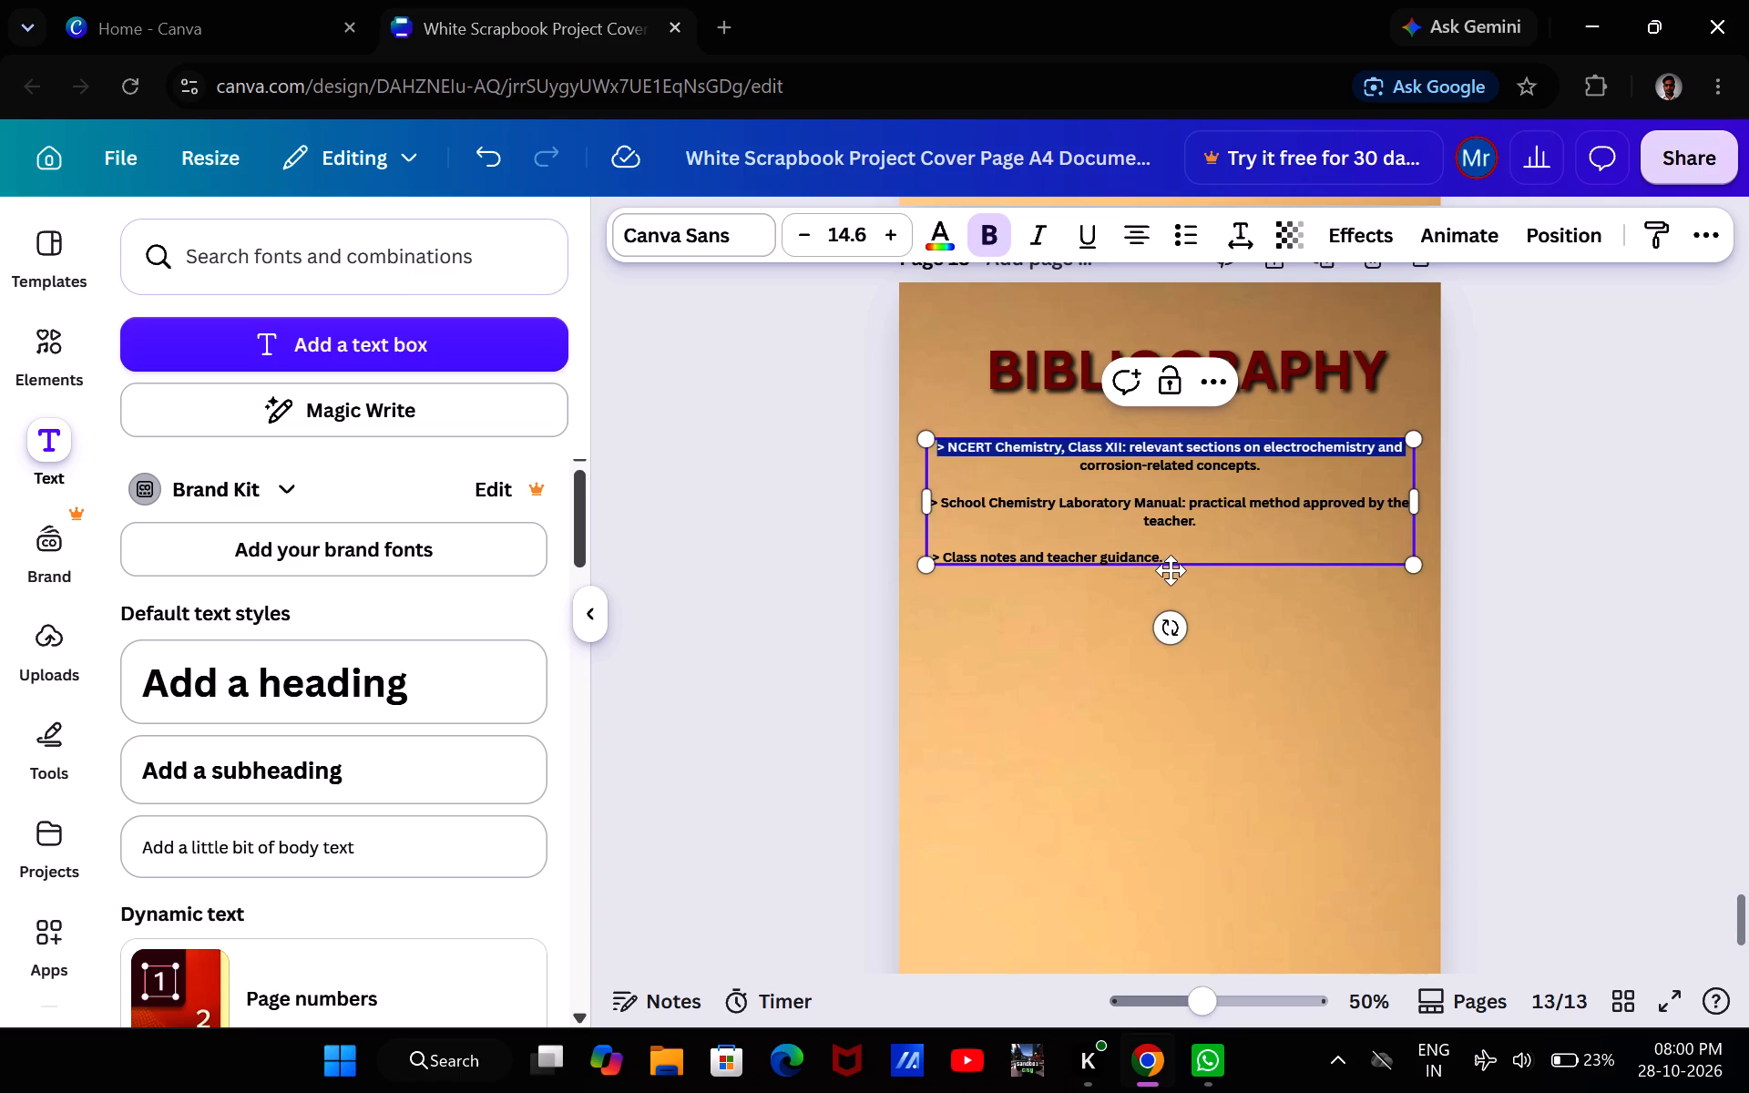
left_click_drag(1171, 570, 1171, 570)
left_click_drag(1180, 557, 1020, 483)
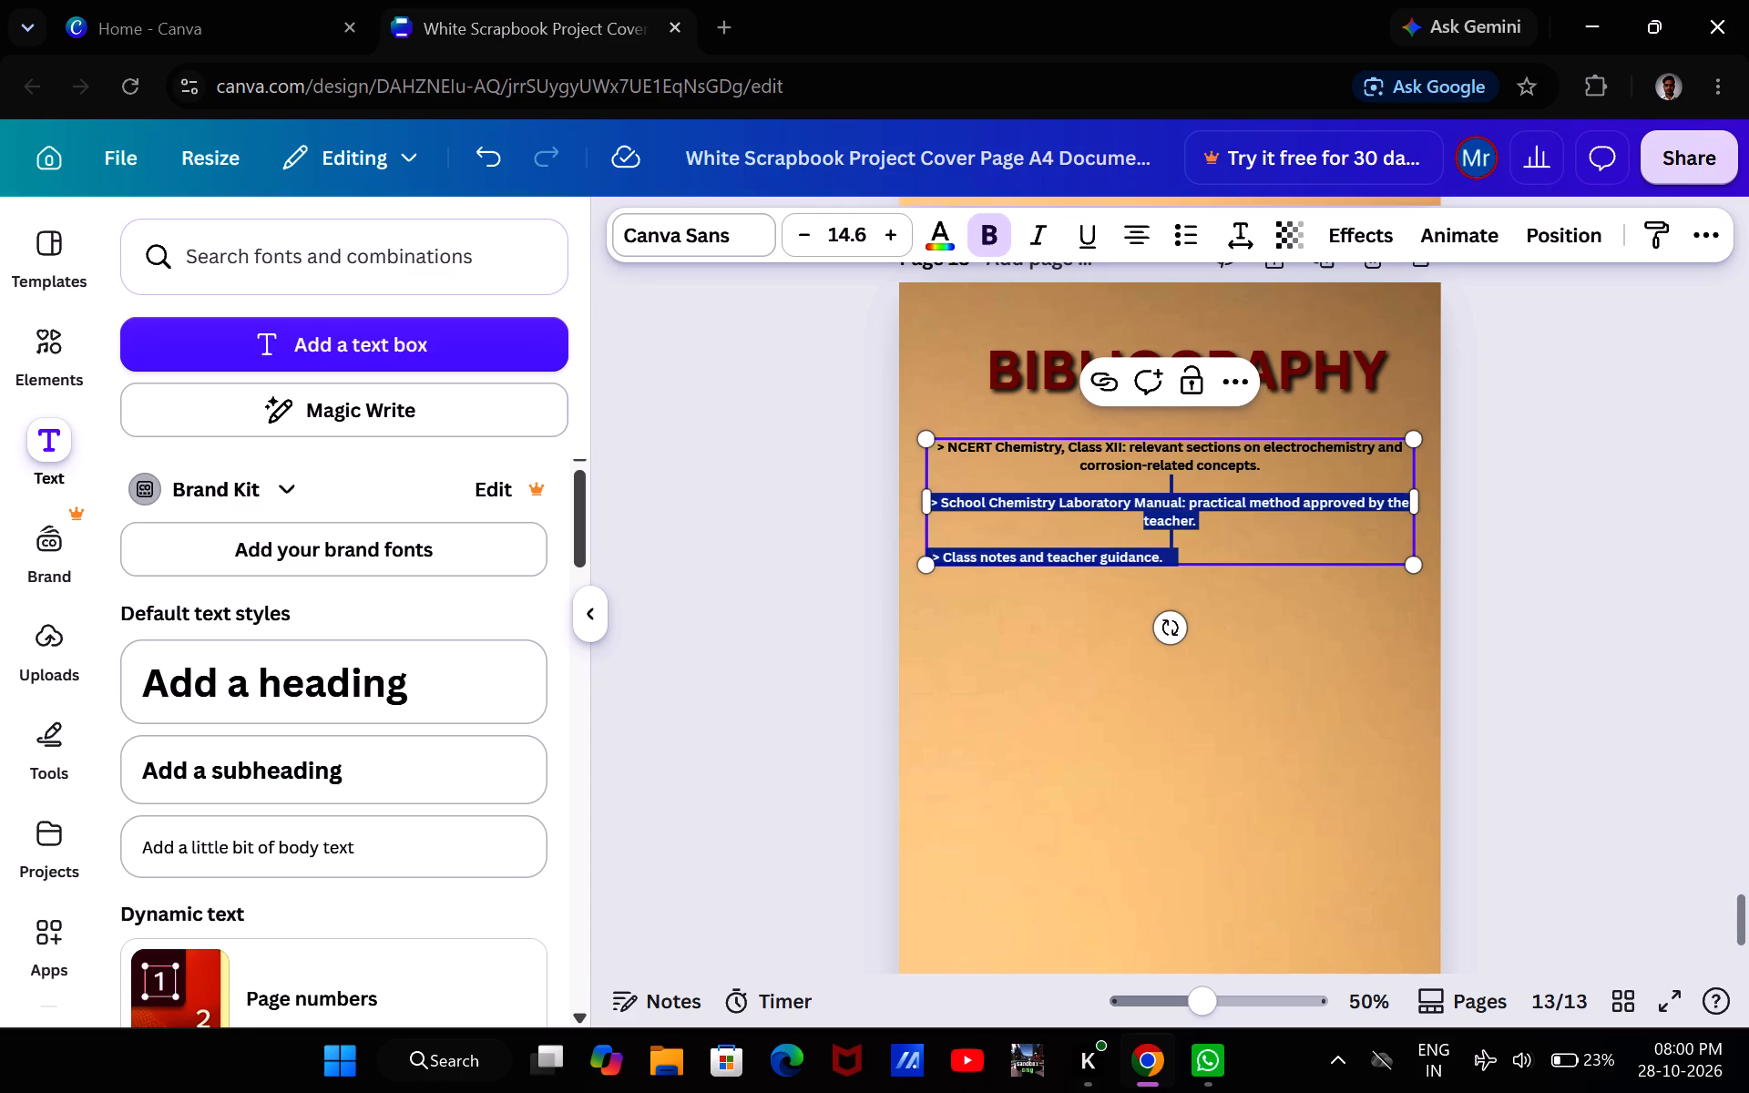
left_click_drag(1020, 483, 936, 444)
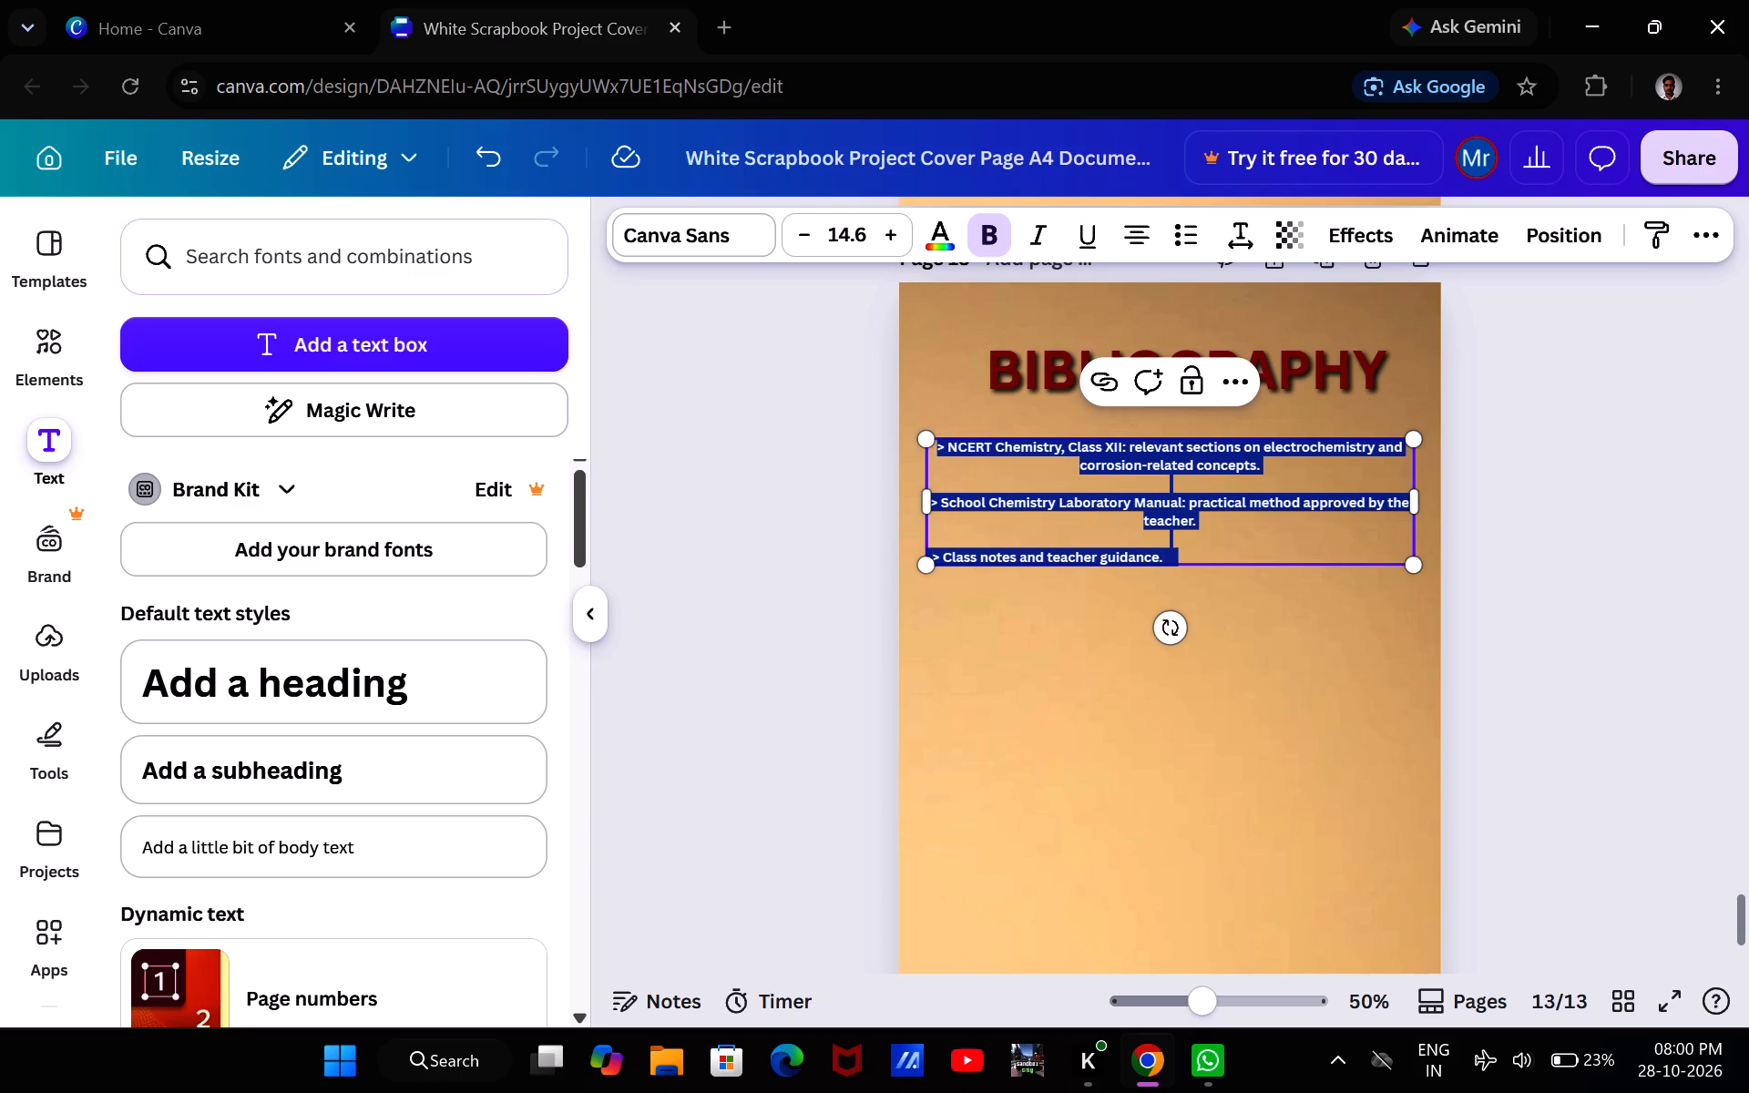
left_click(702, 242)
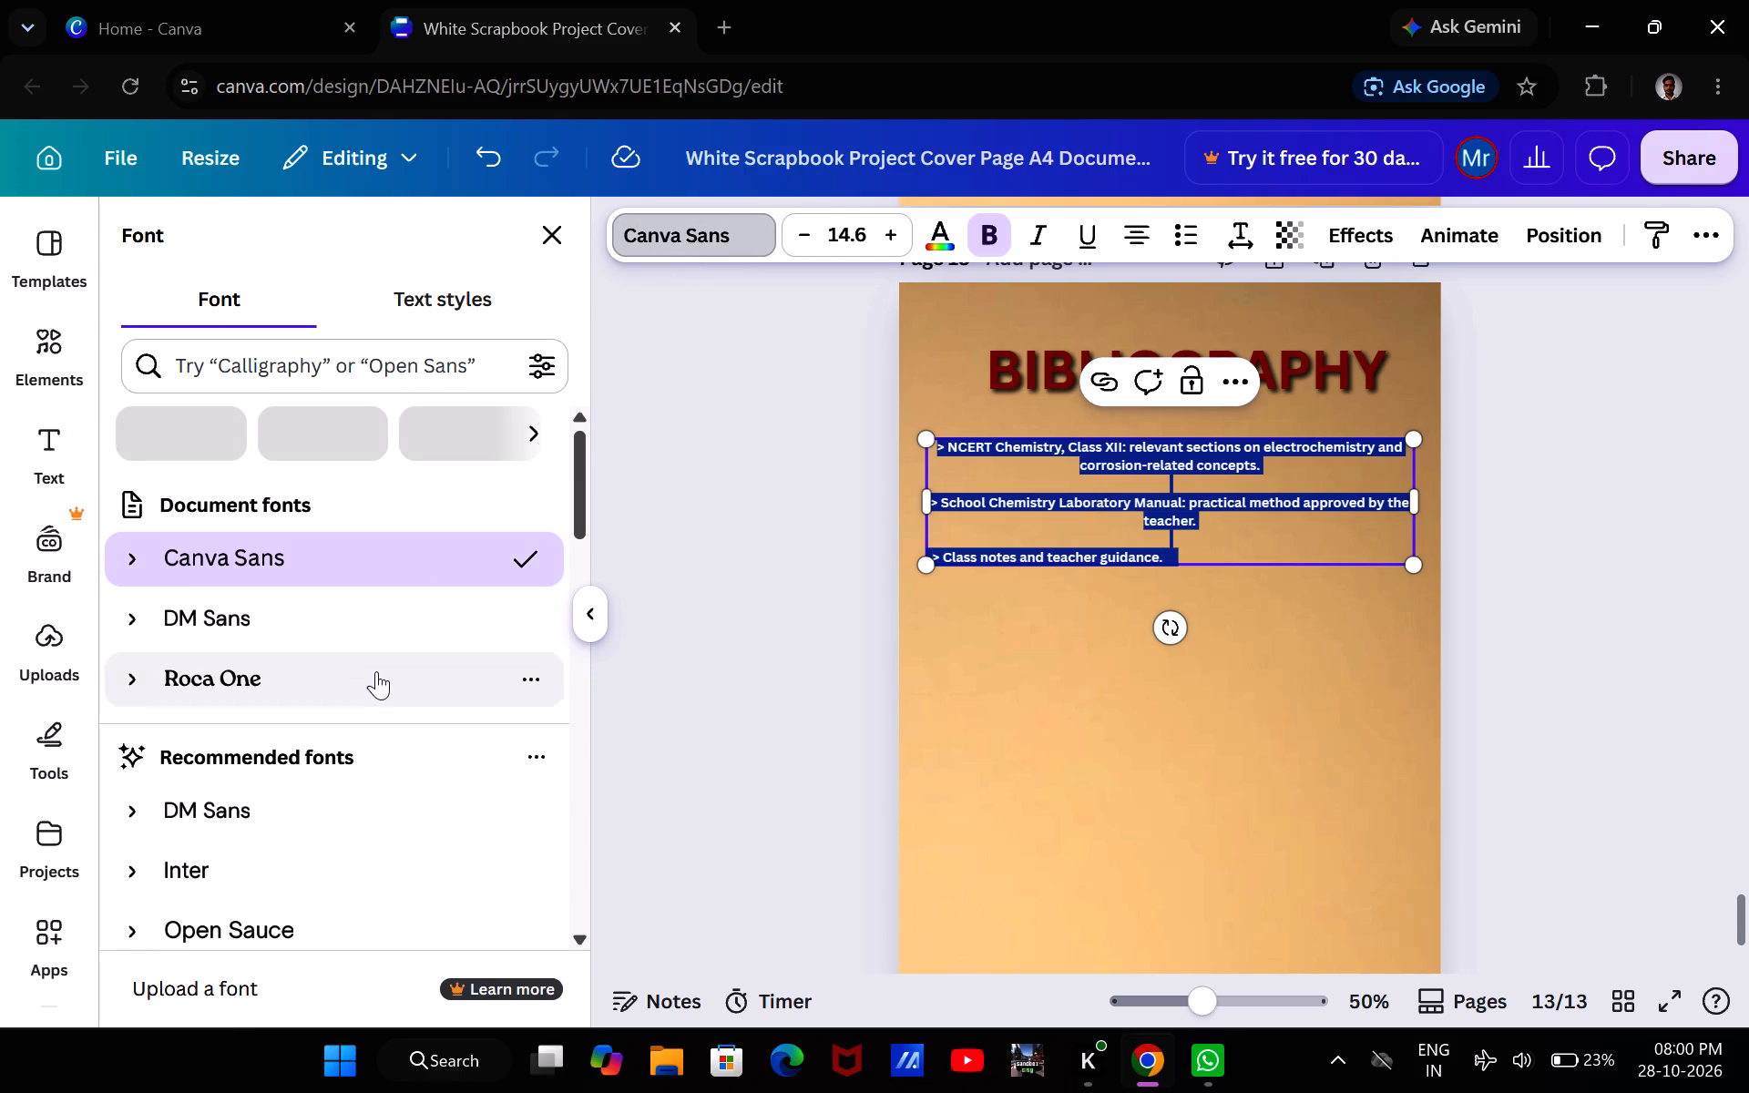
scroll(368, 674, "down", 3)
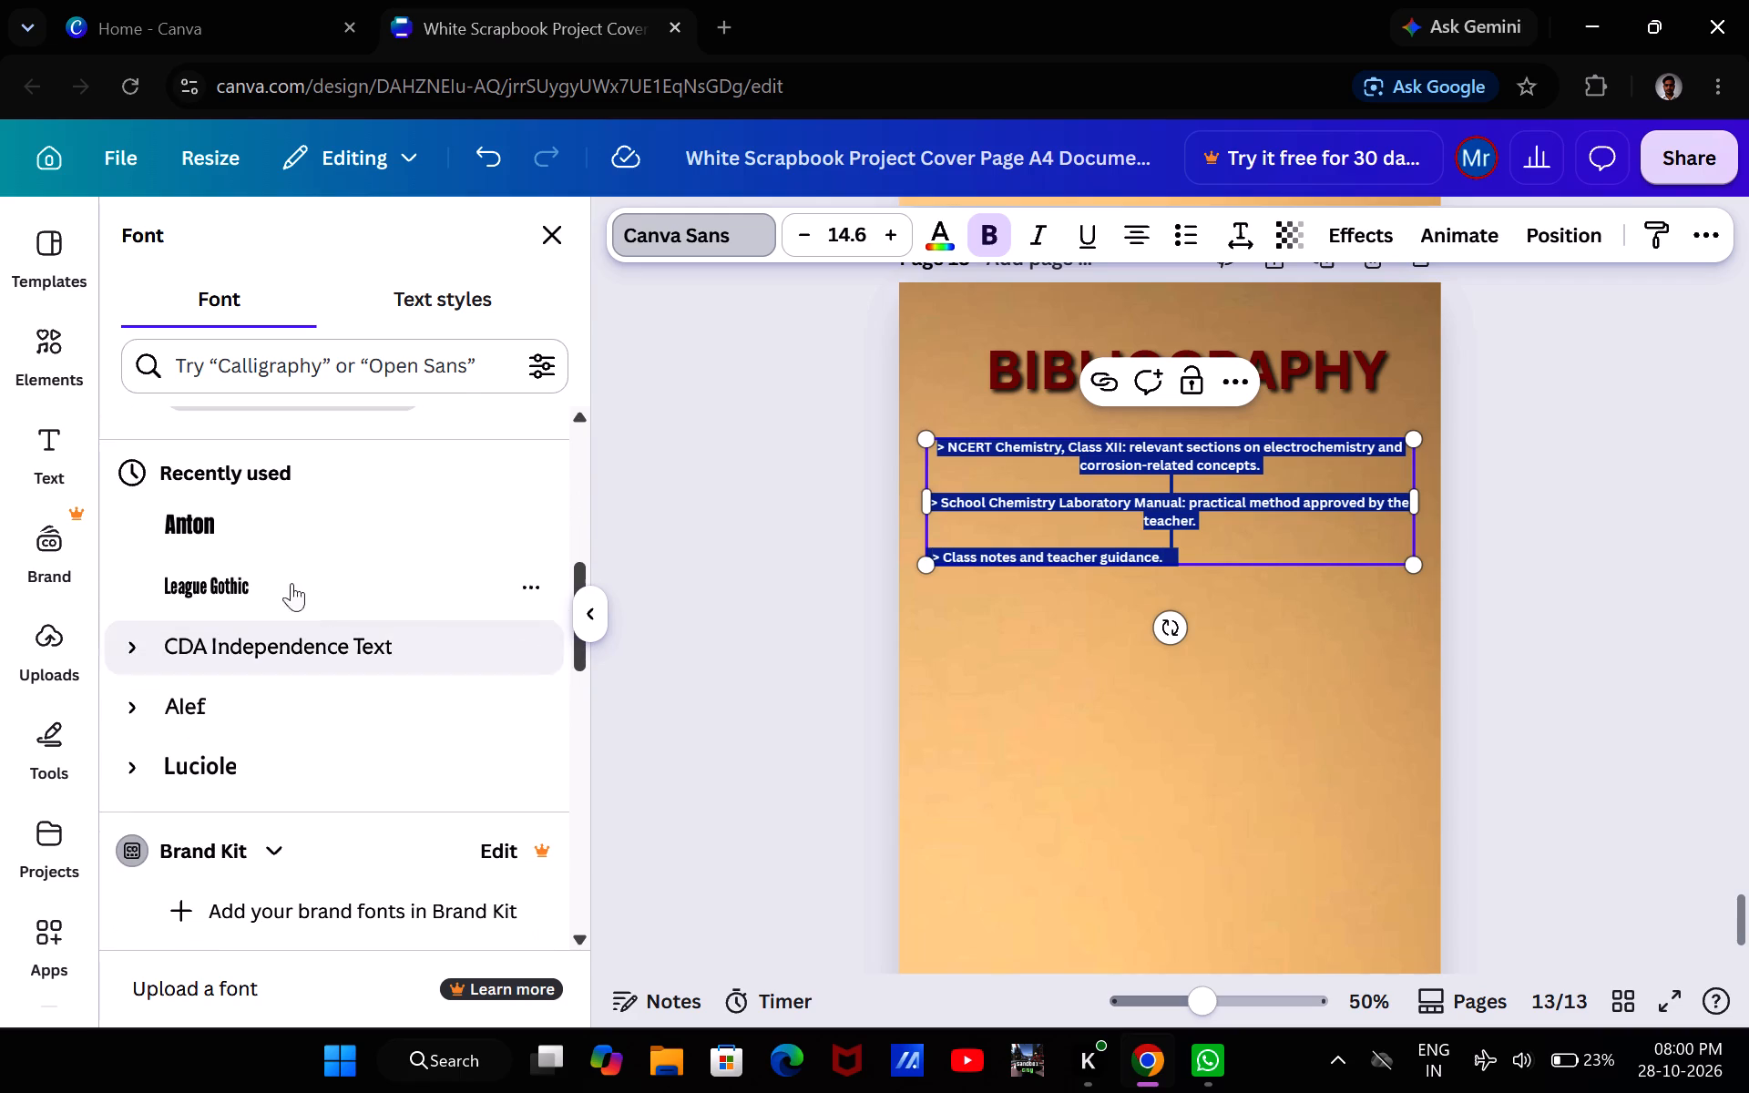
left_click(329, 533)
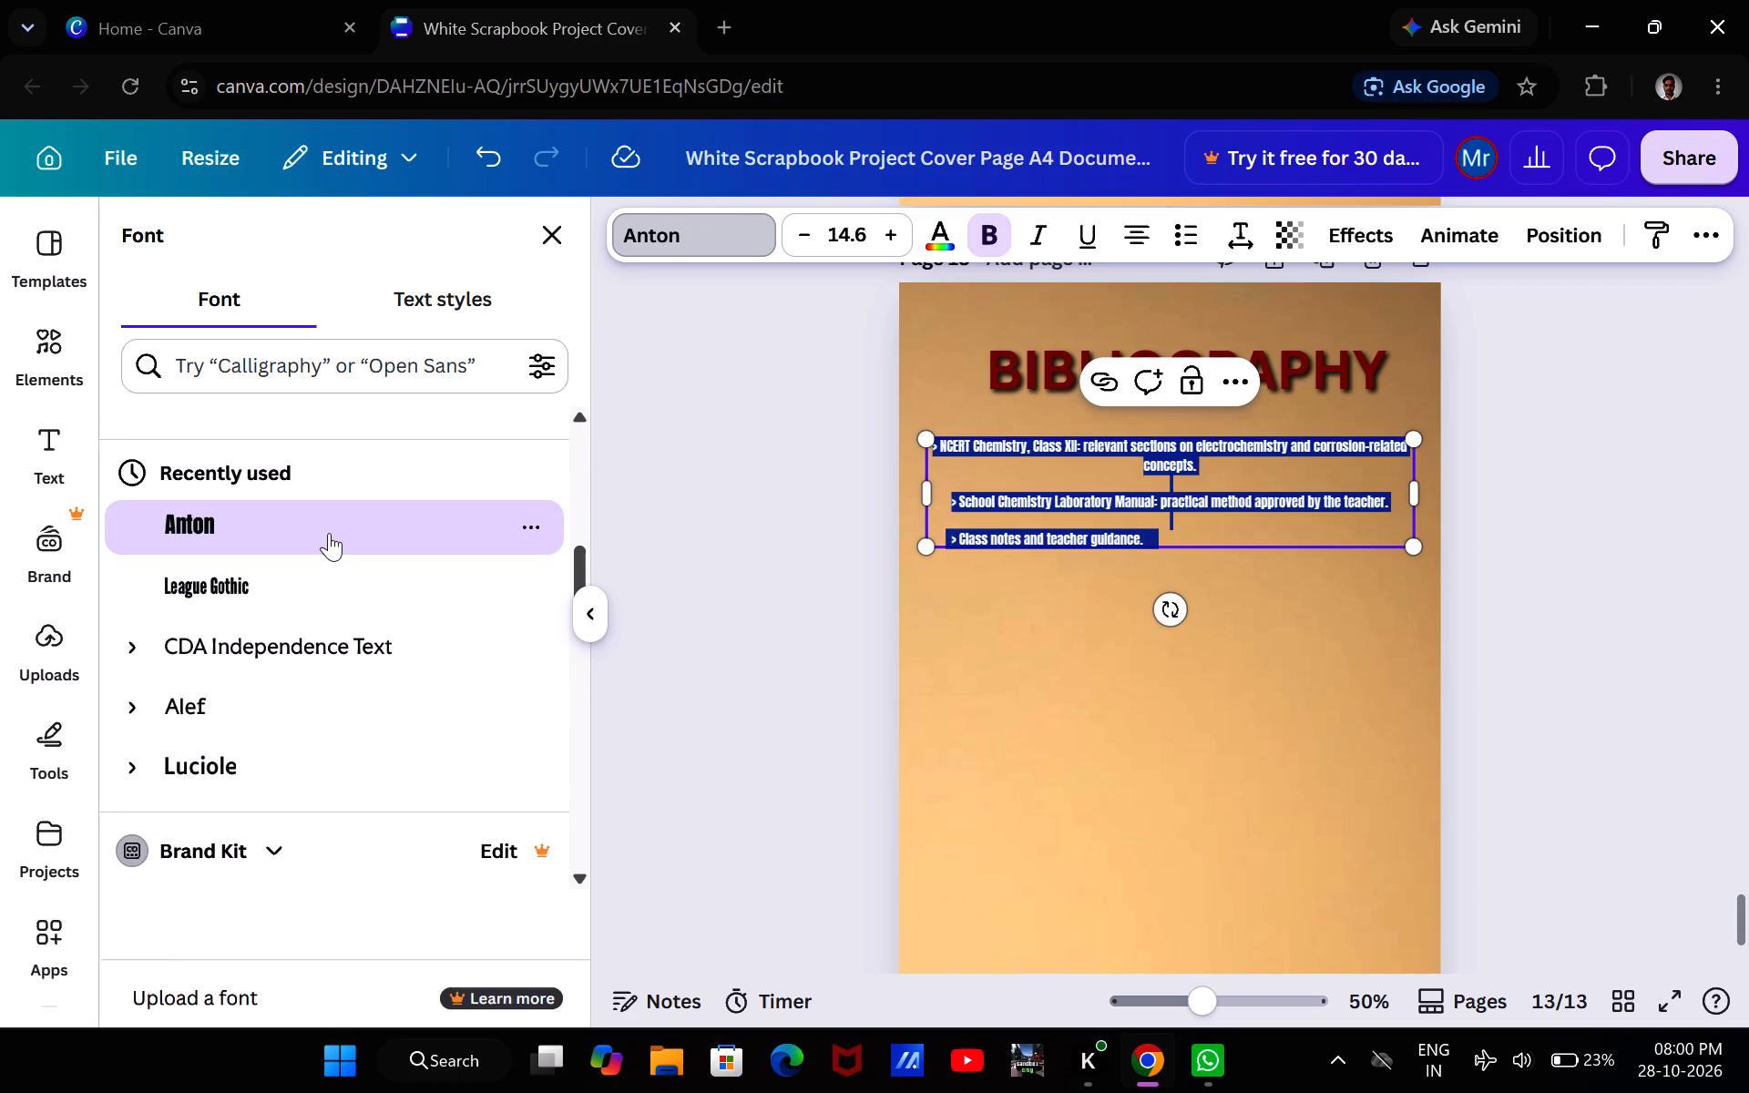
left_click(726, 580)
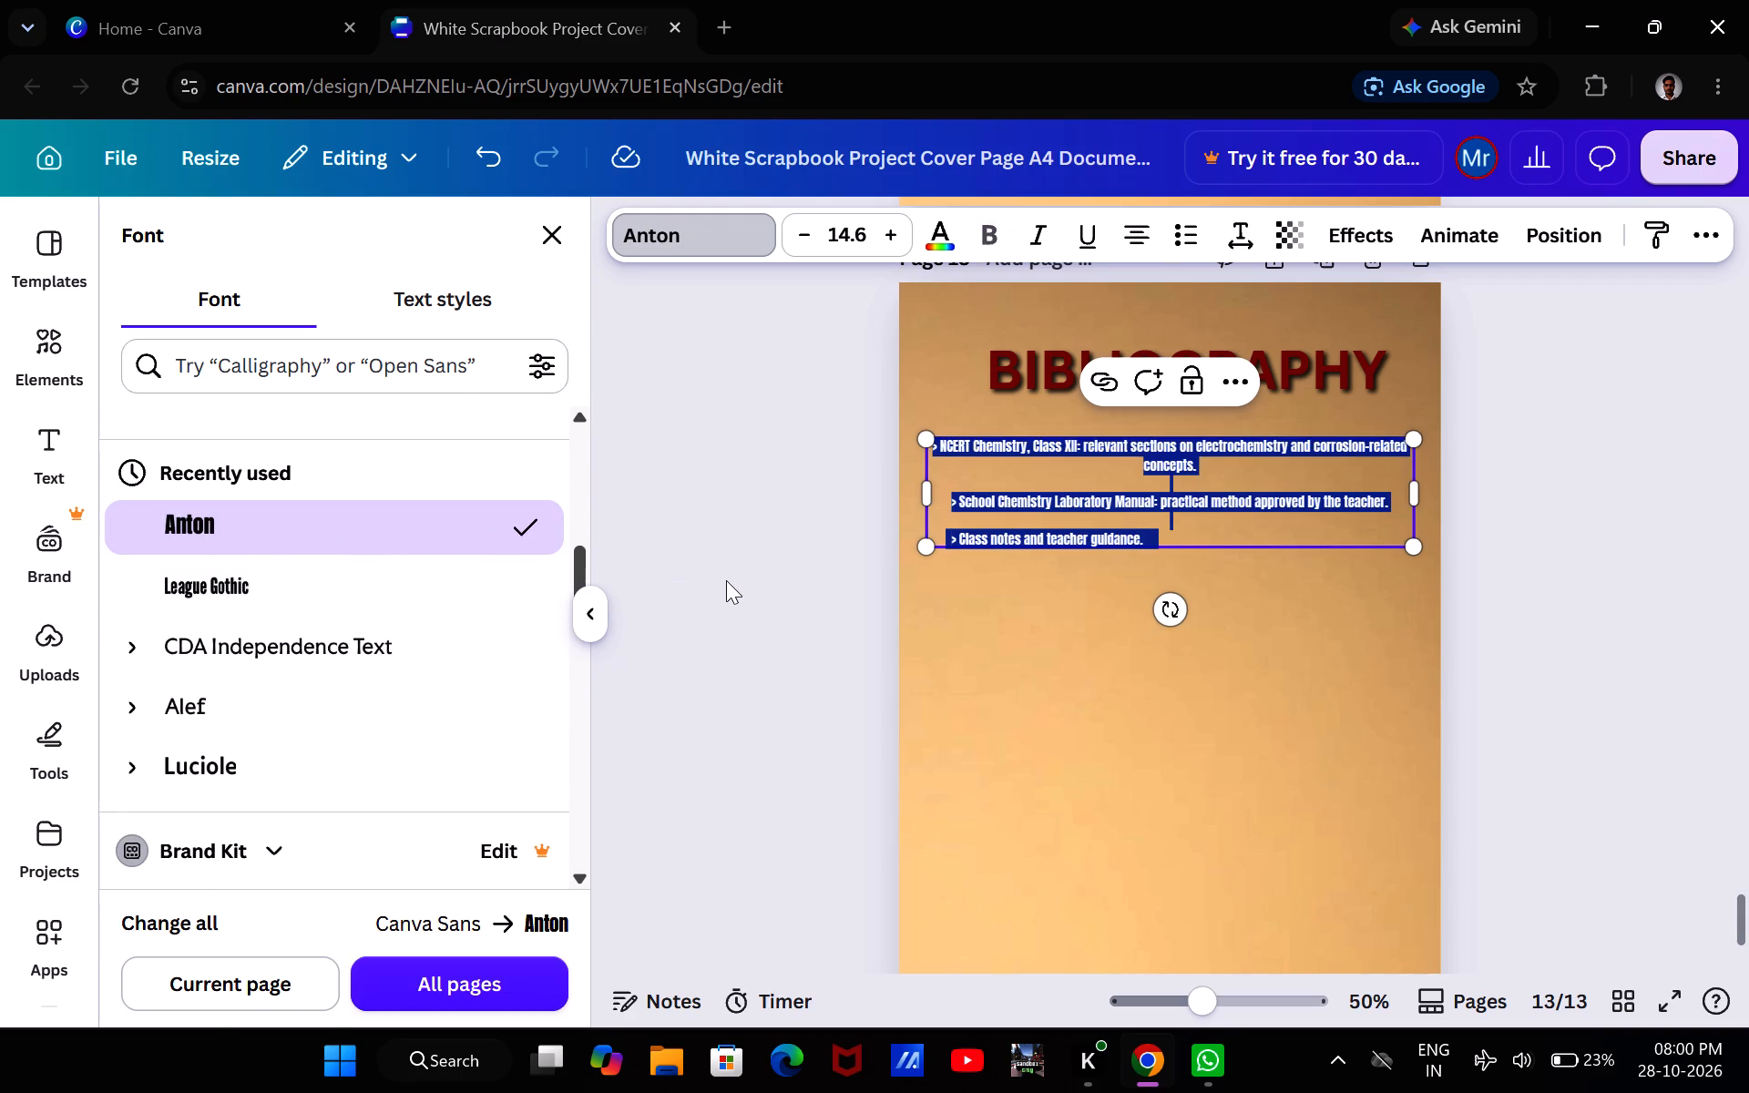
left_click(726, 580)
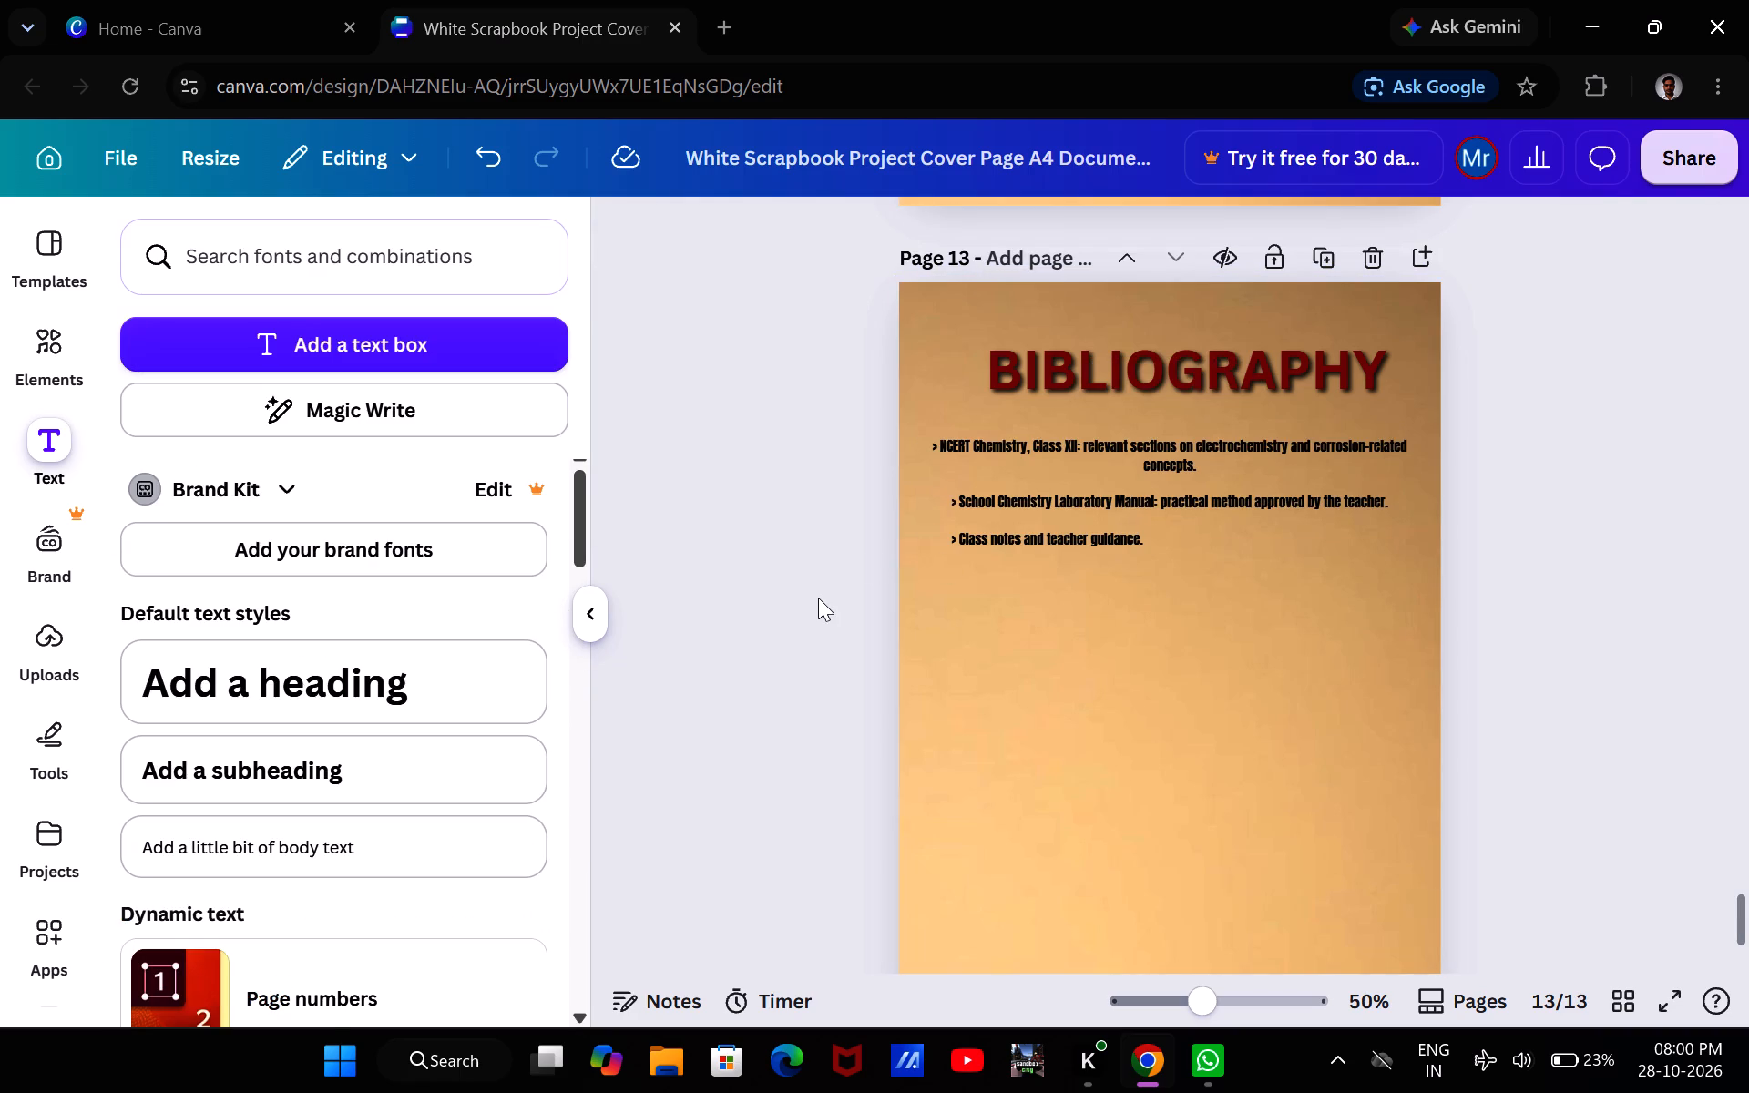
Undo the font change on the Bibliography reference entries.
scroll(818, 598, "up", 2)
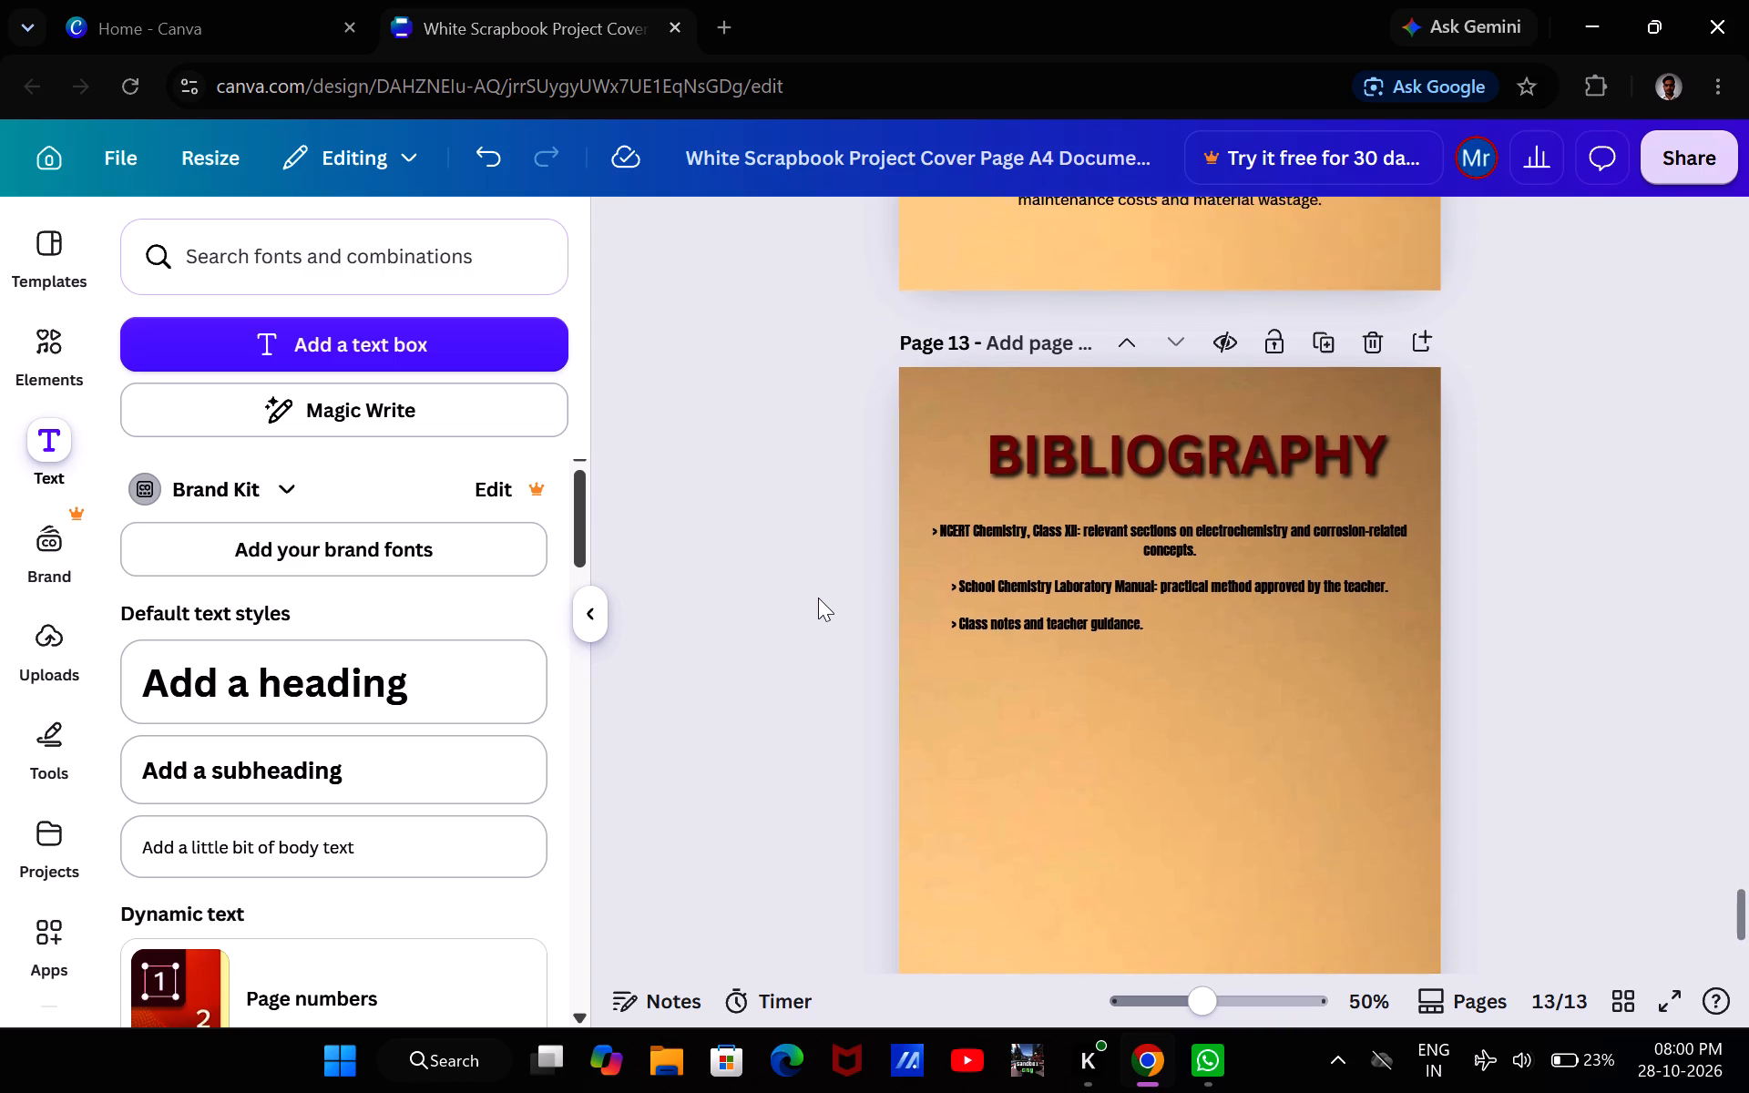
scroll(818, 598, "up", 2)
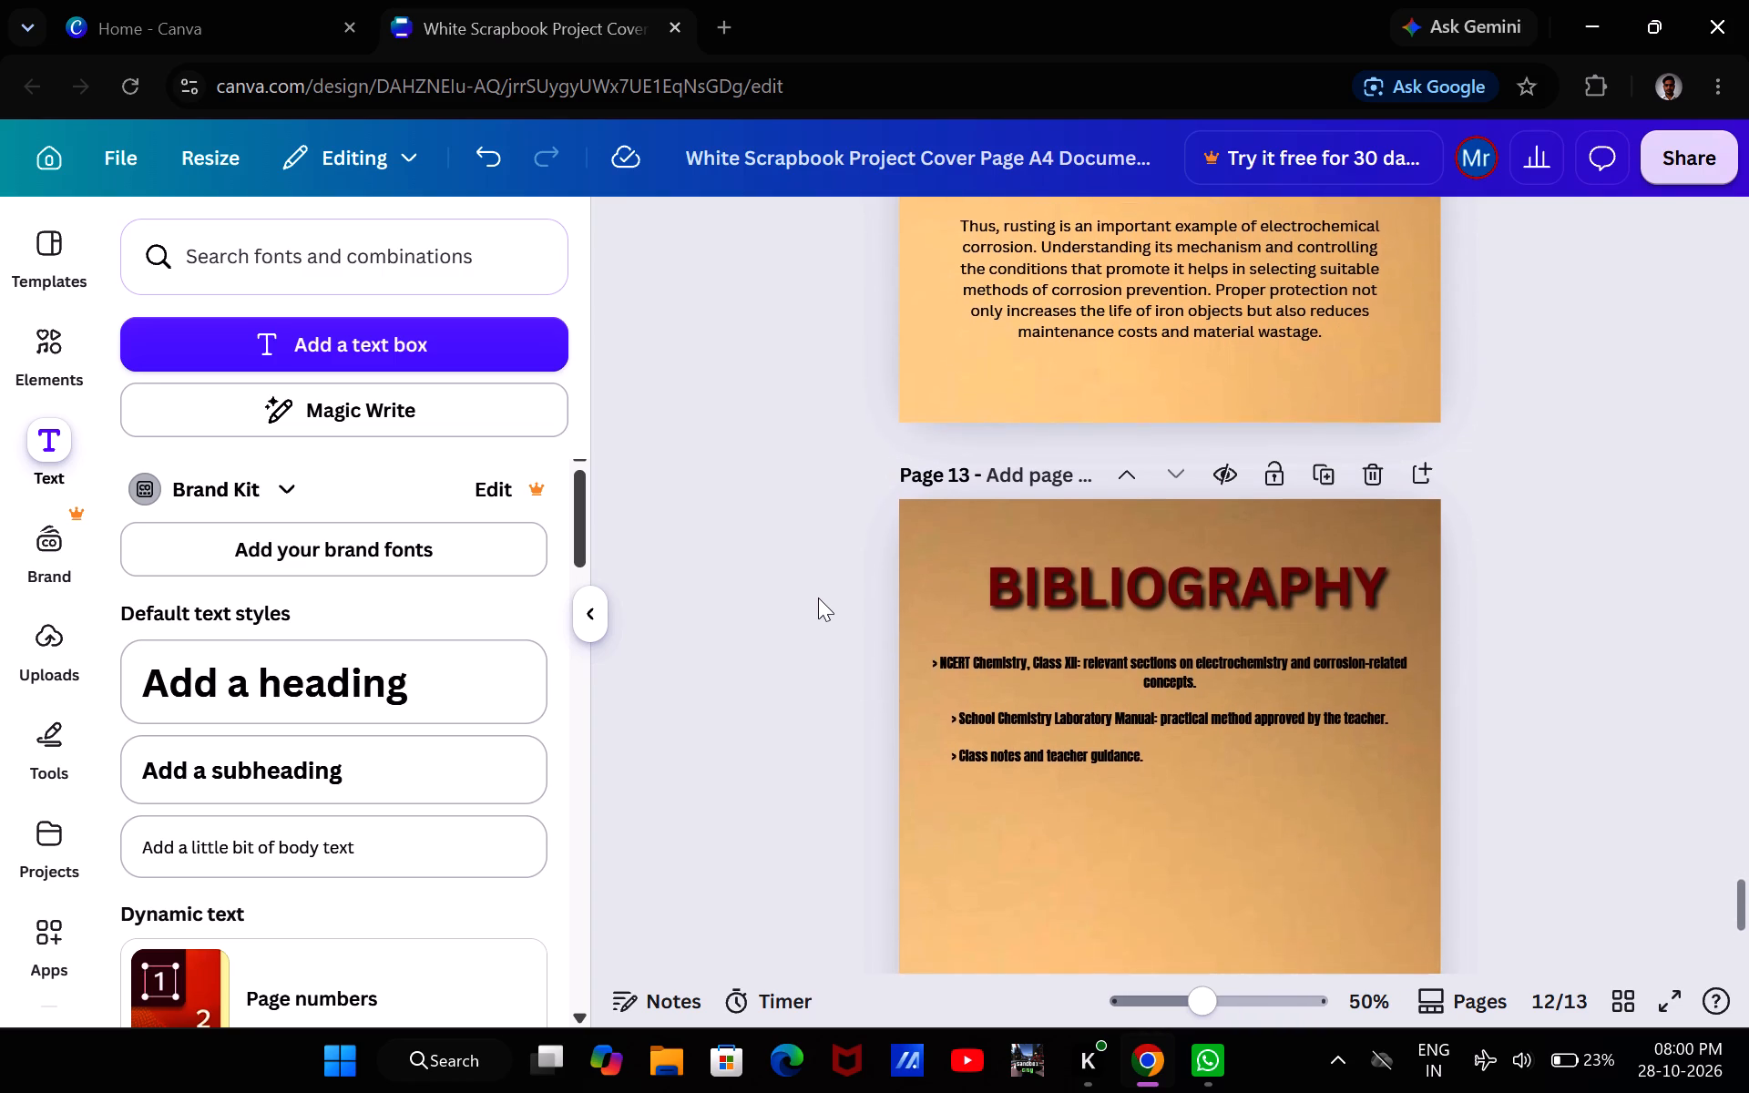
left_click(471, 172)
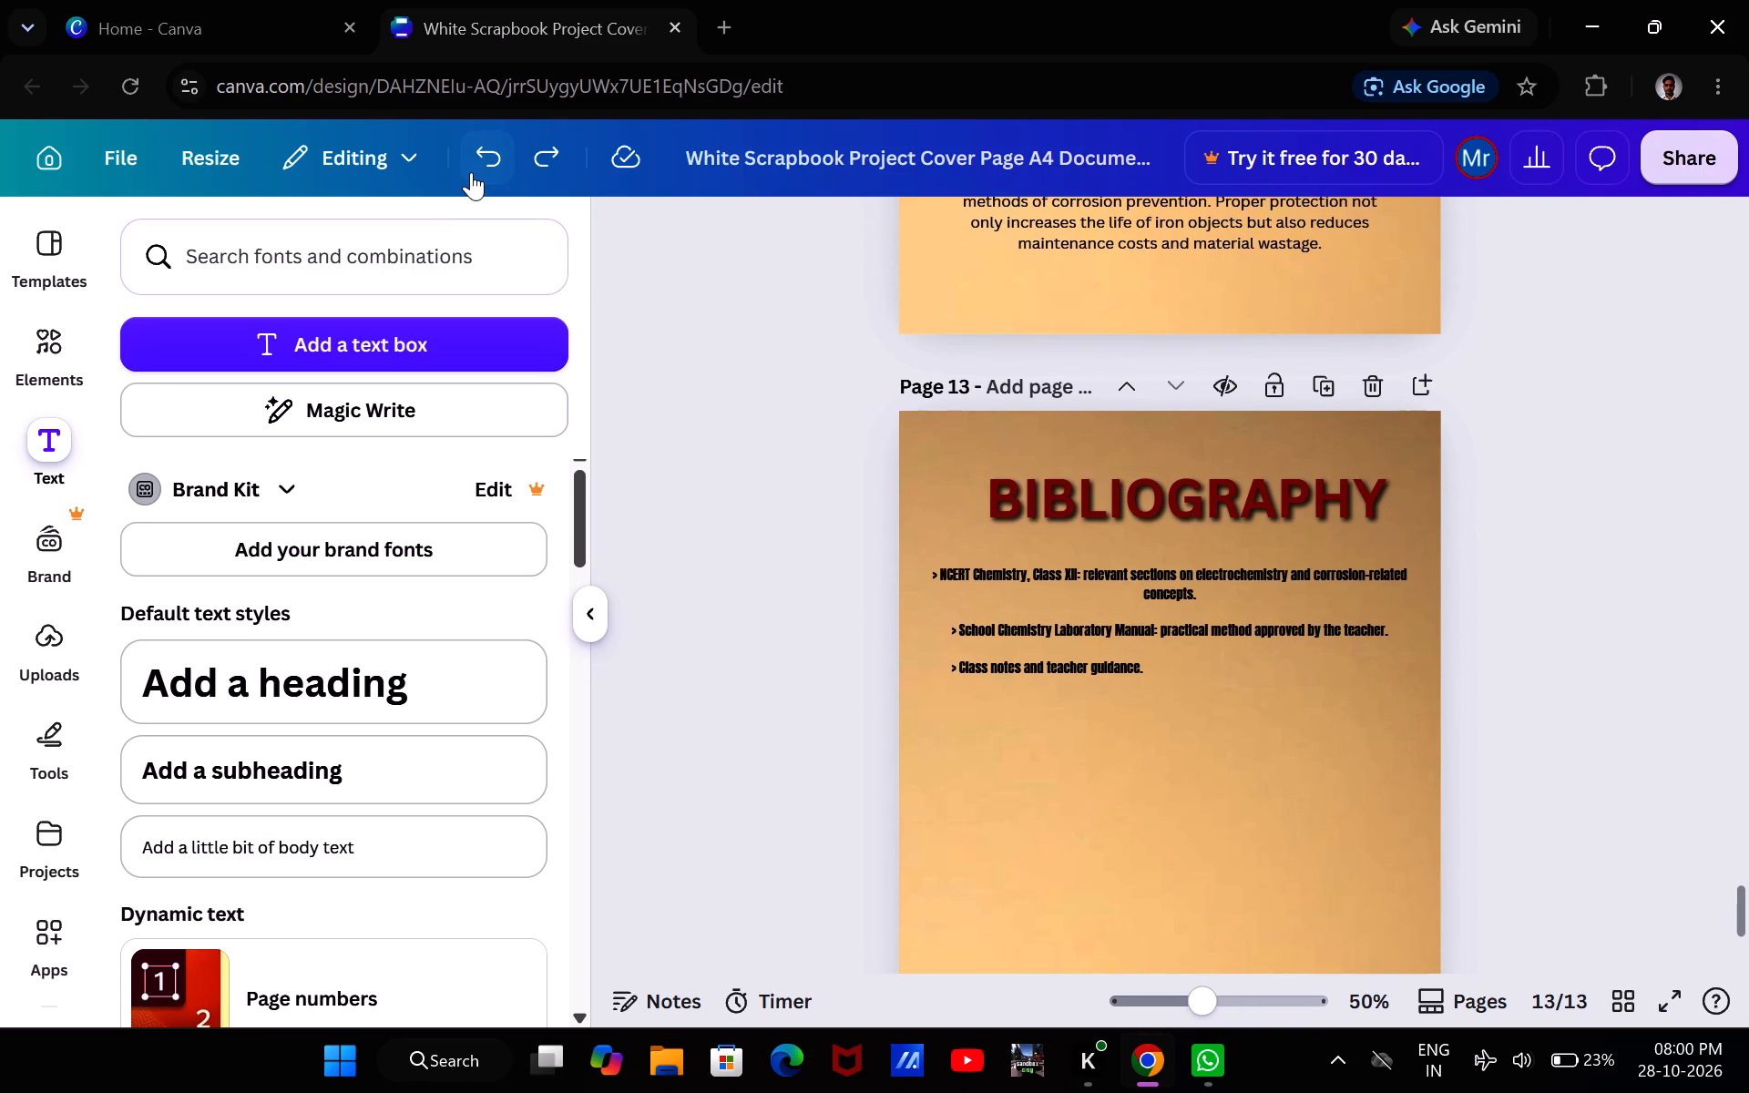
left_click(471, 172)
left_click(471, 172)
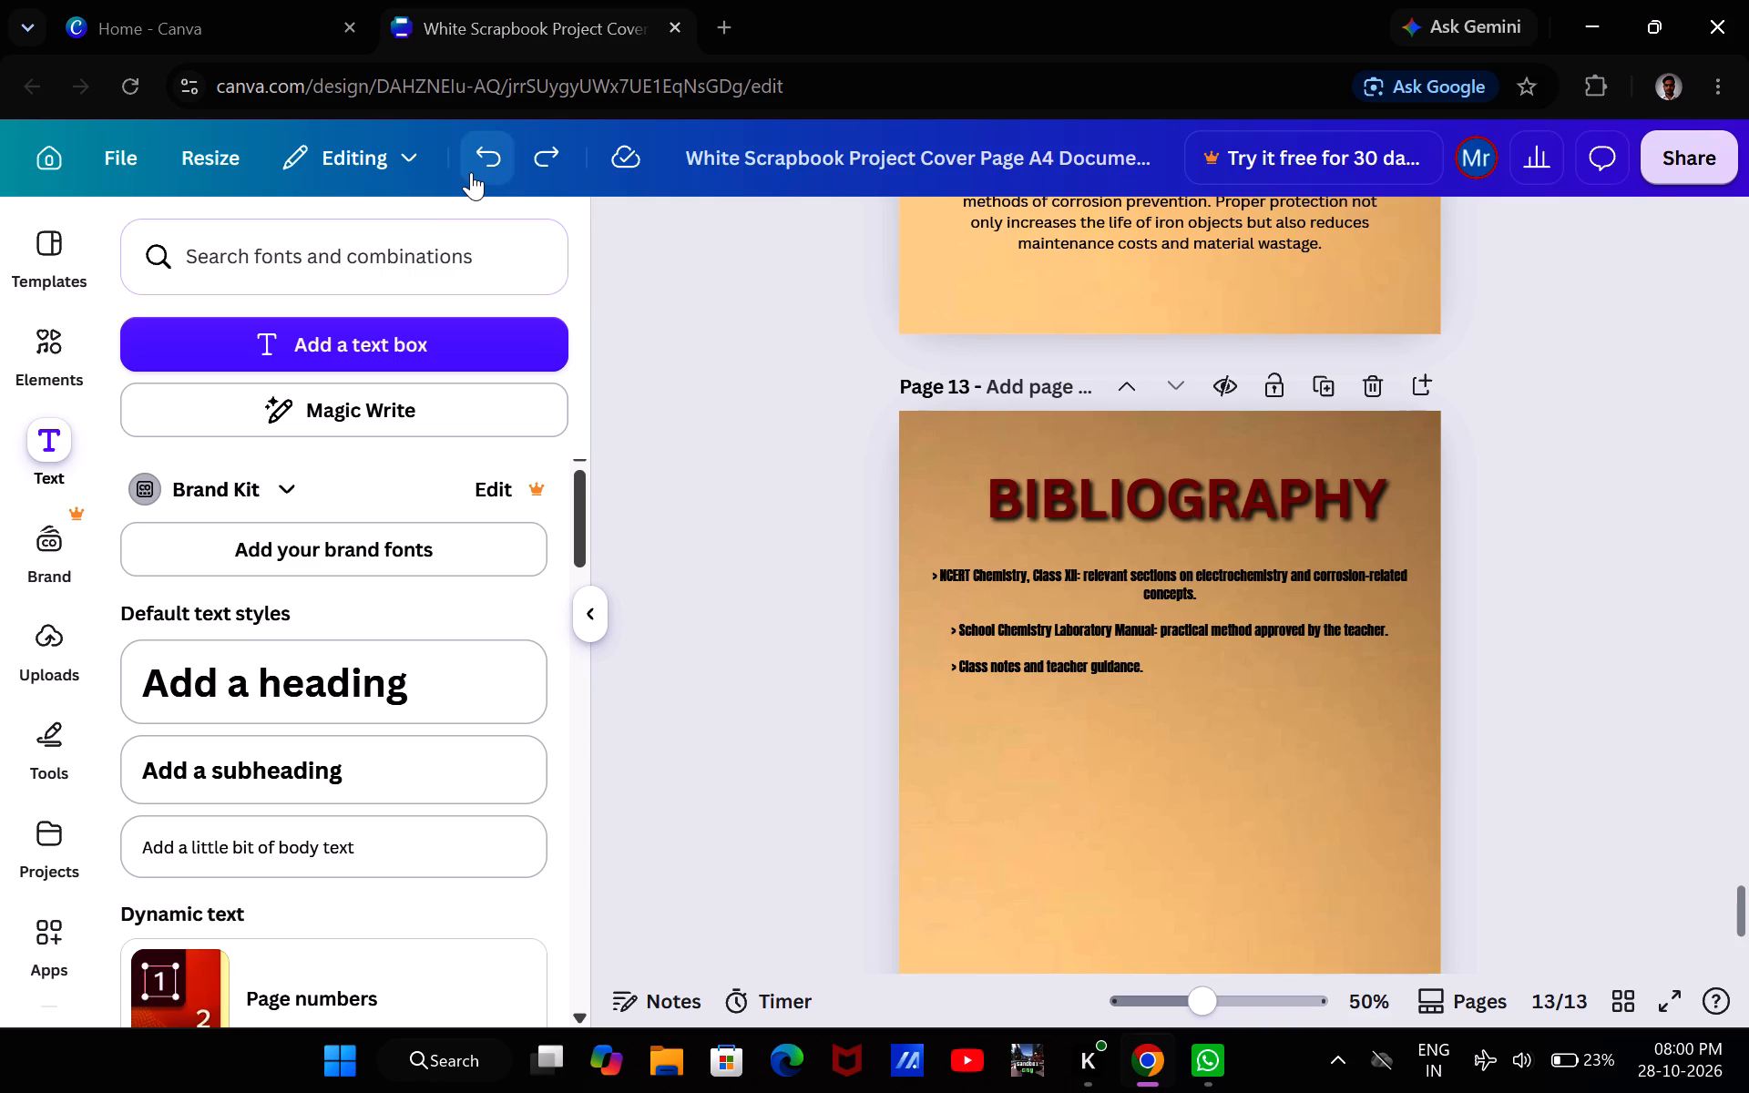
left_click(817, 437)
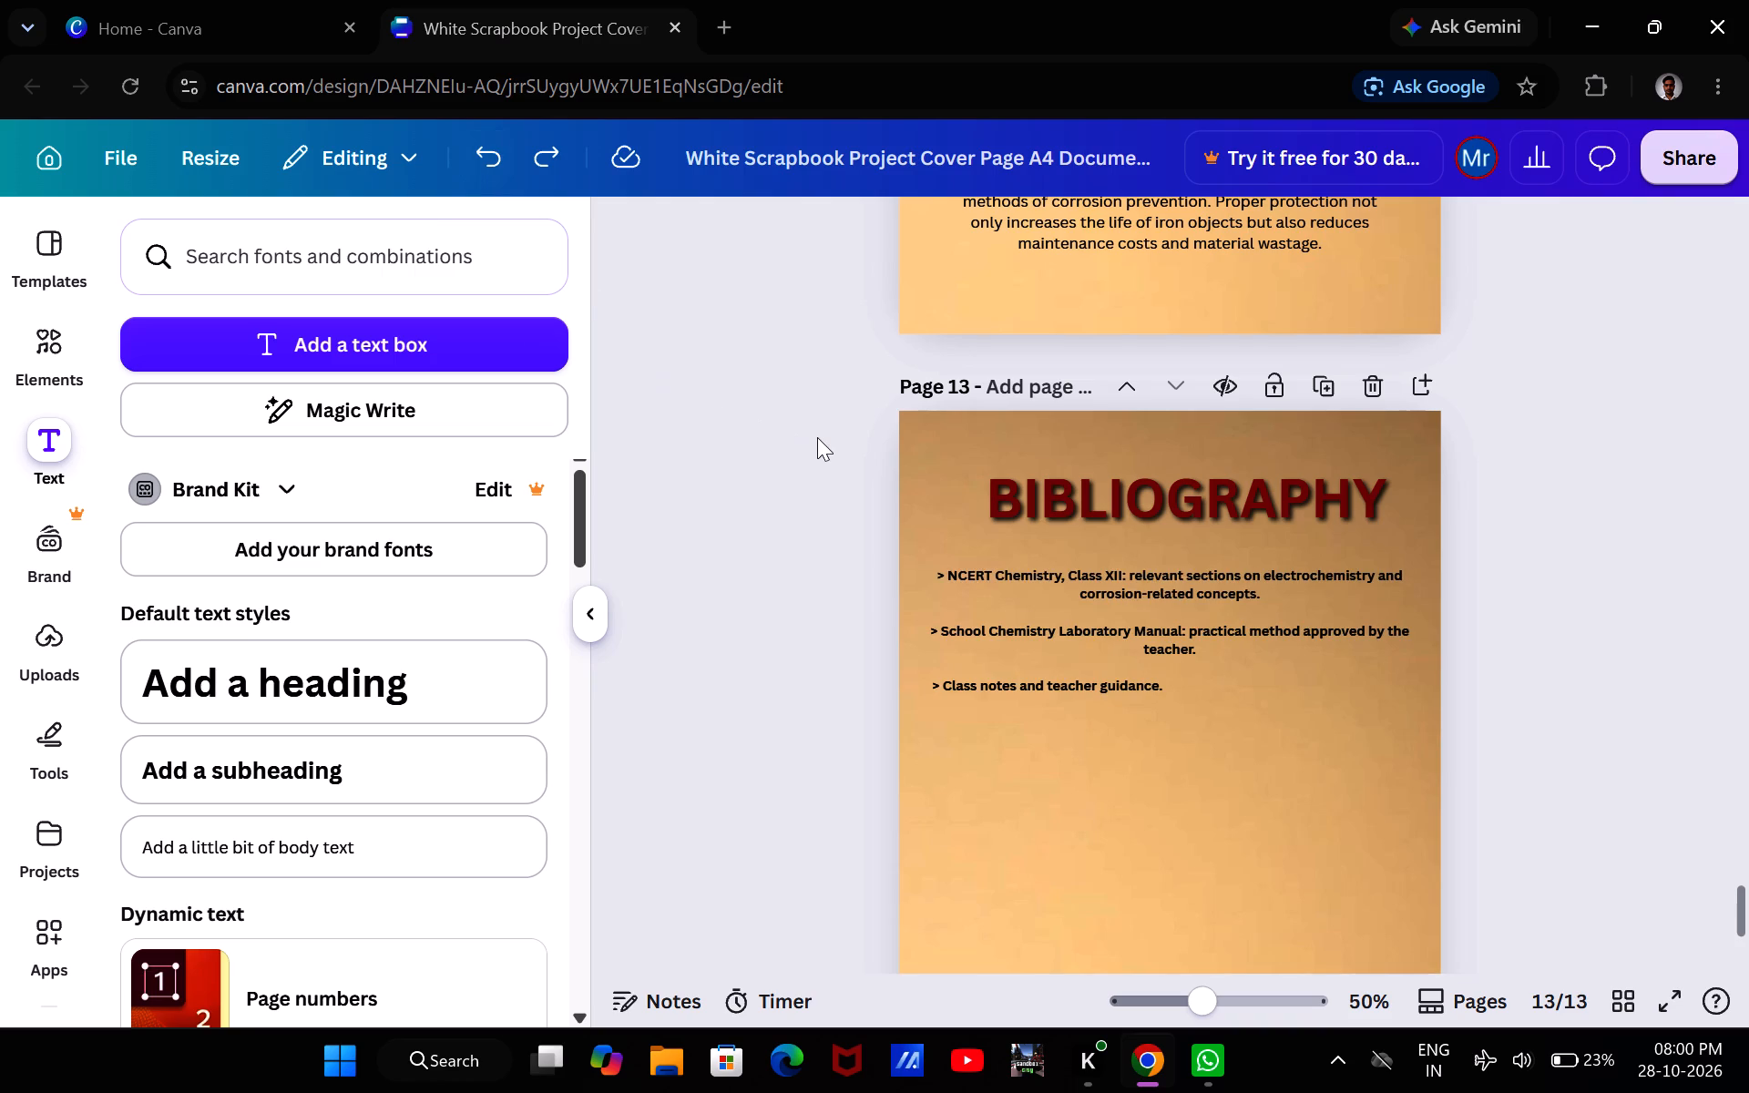
On the Index page, duplicate the TOPIC heading and place the copy level with it on the opposite side of the page.
scroll(817, 437, "down", 3)
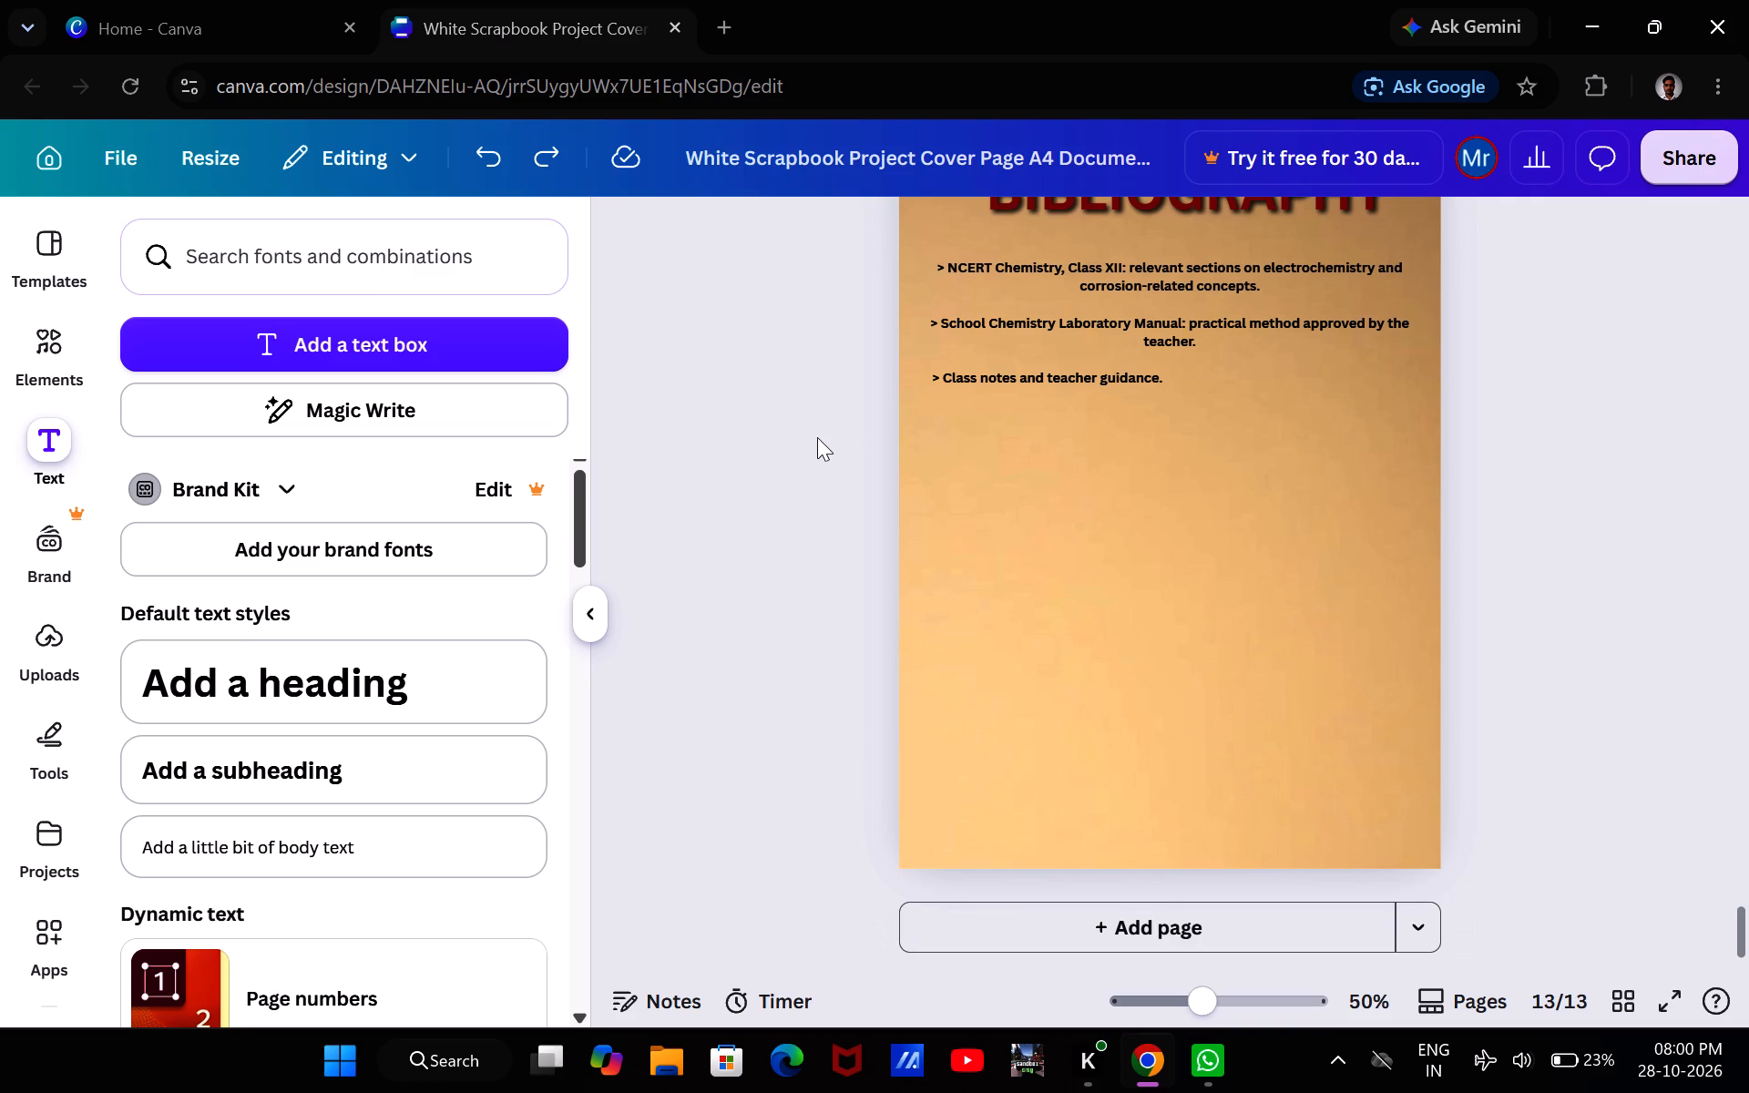
scroll(978, 433, "up", 1)
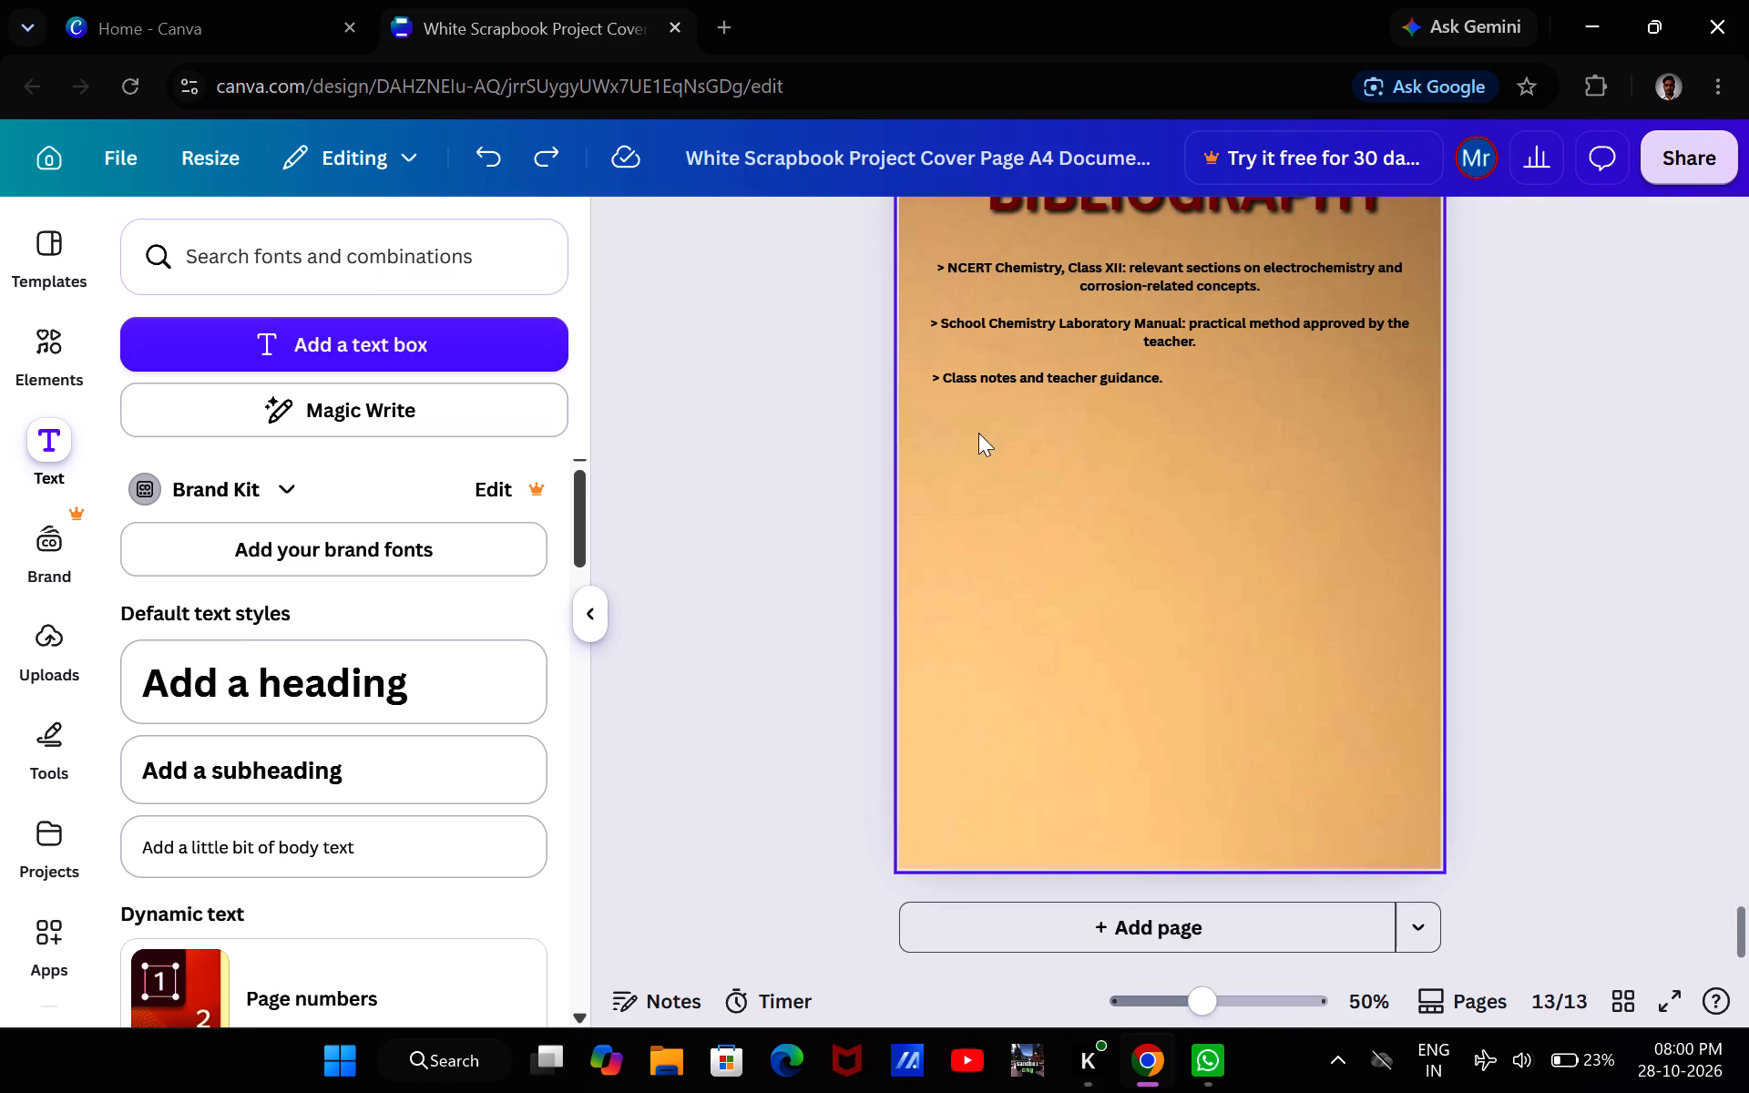
scroll(978, 433, "up", 9)
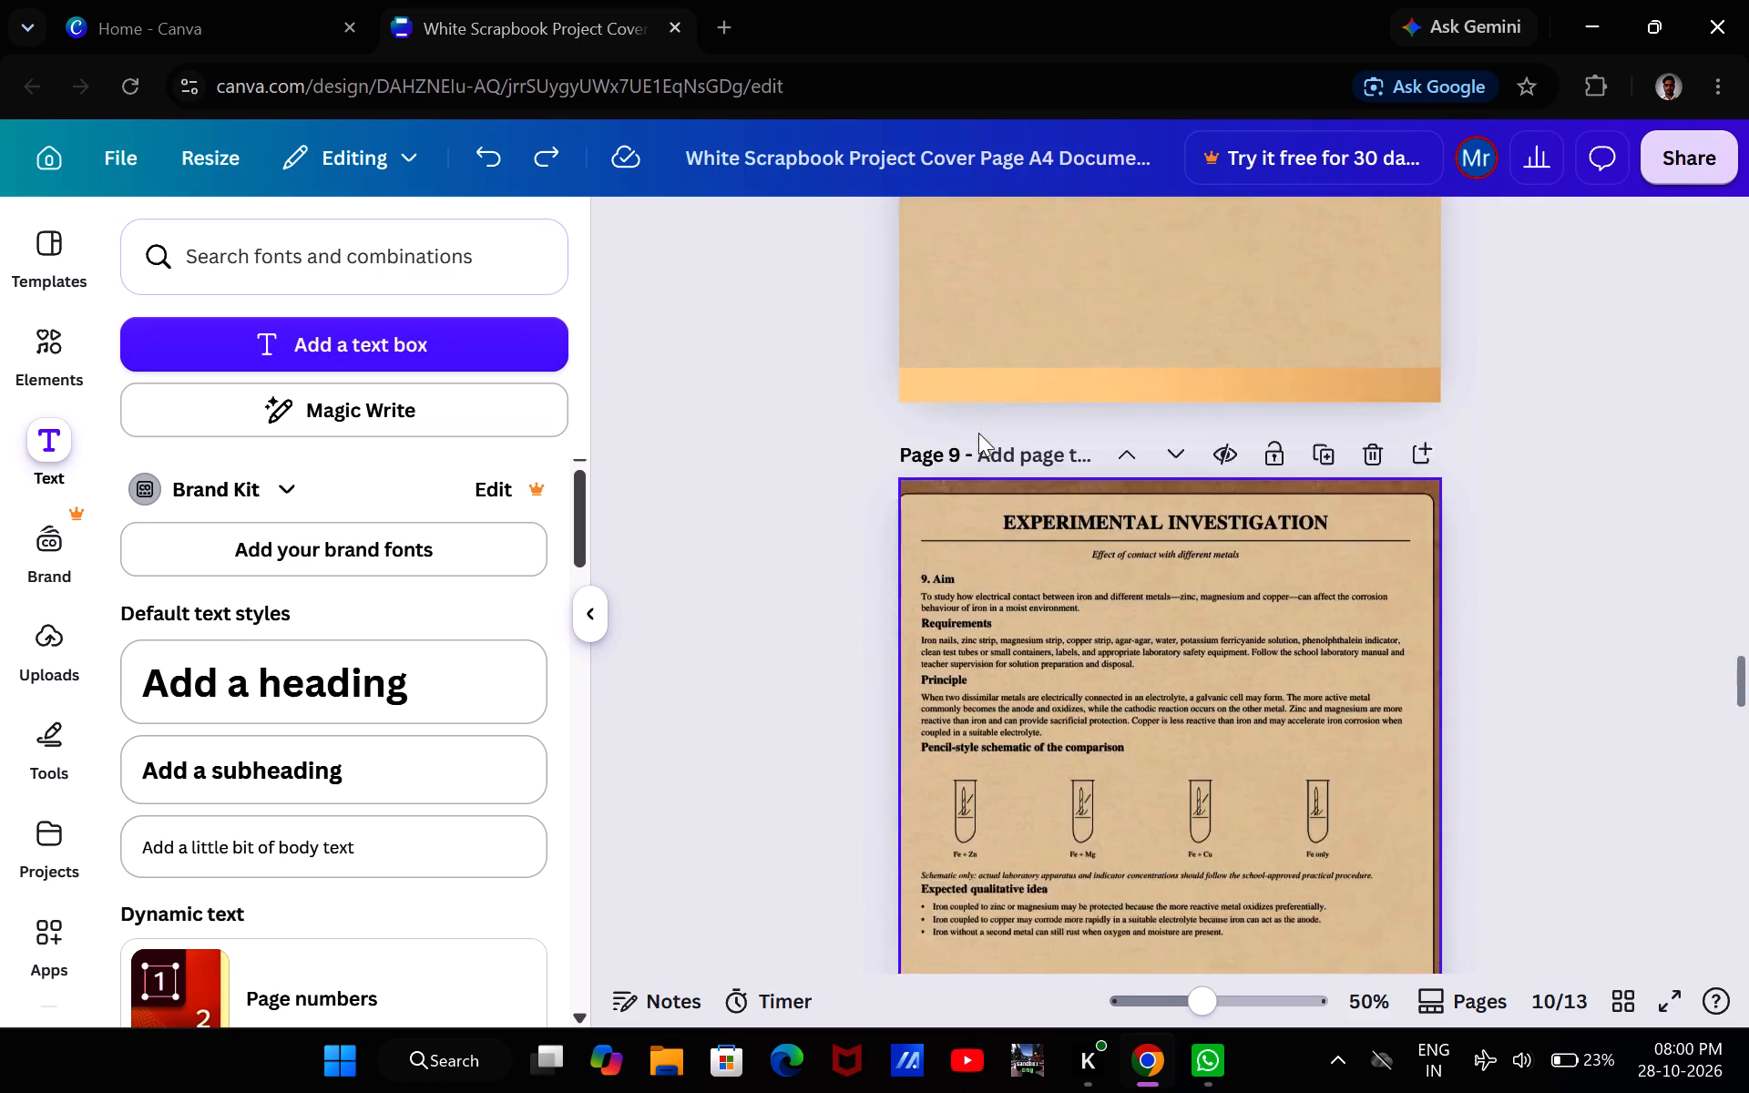
scroll(978, 433, "up", 8)
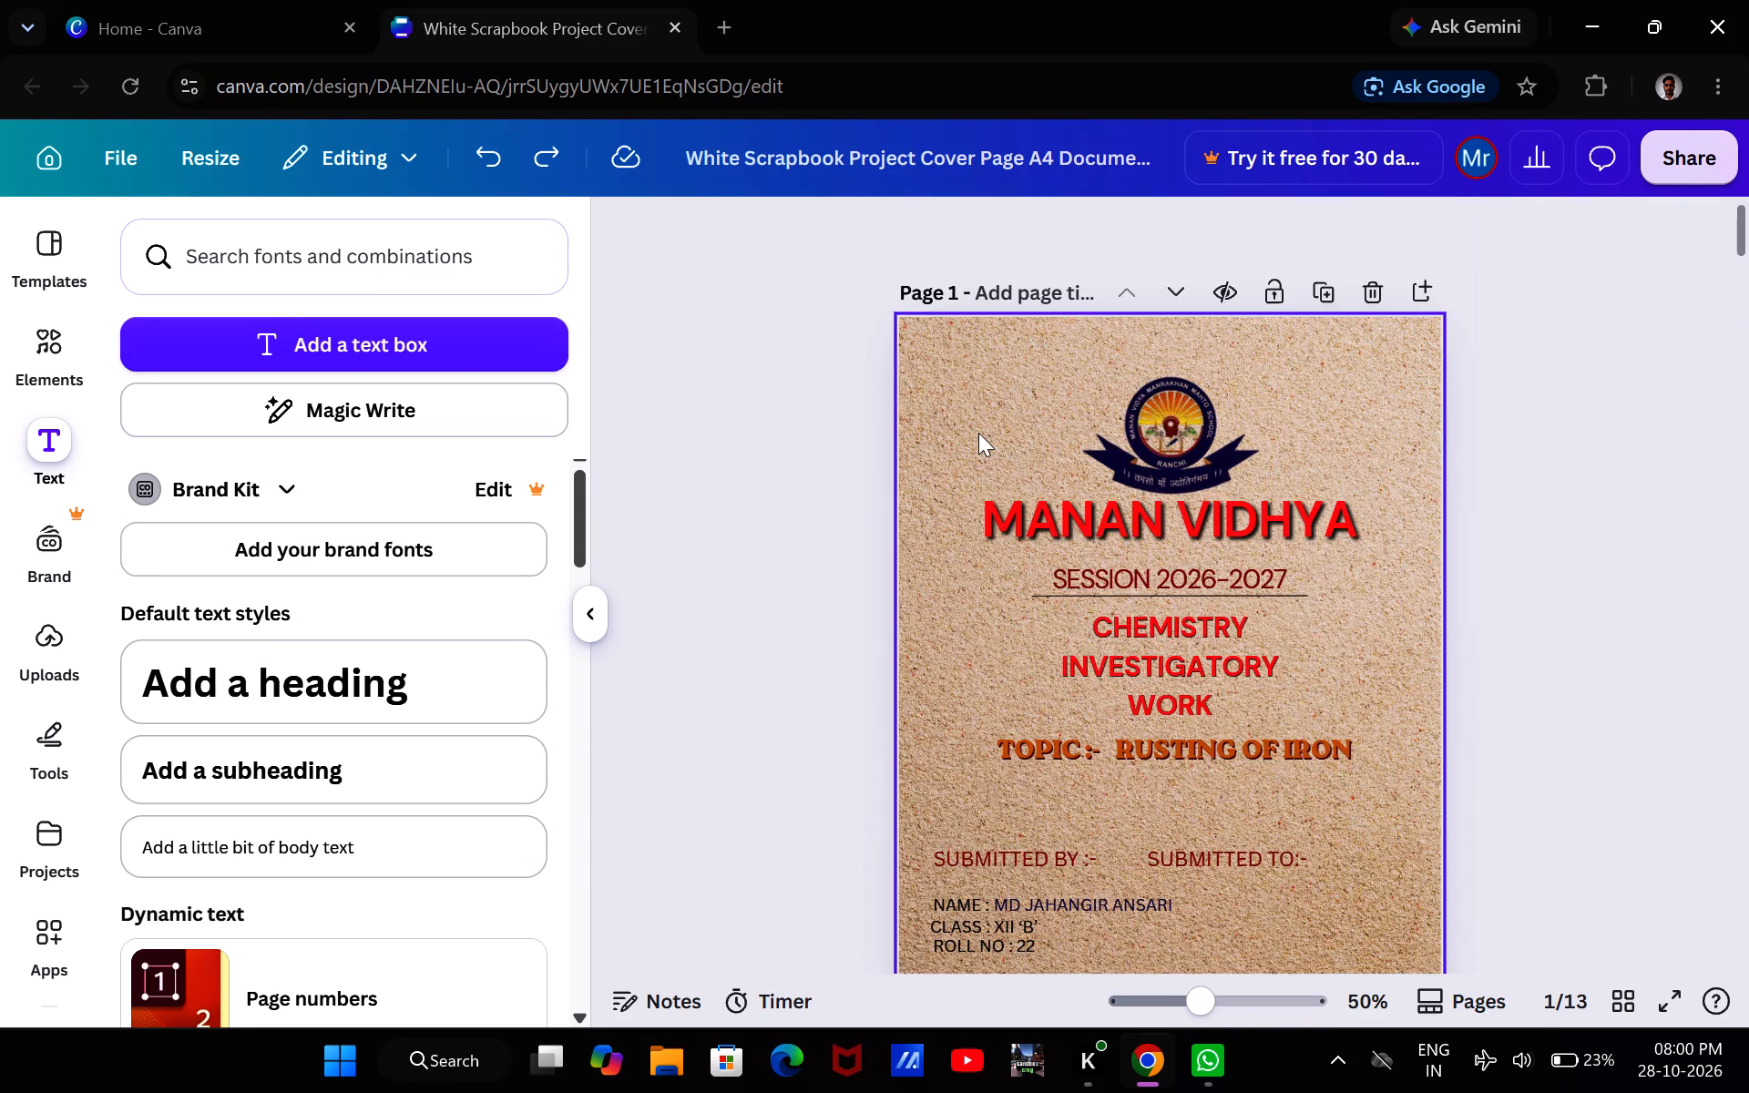
scroll(978, 433, "down", 4)
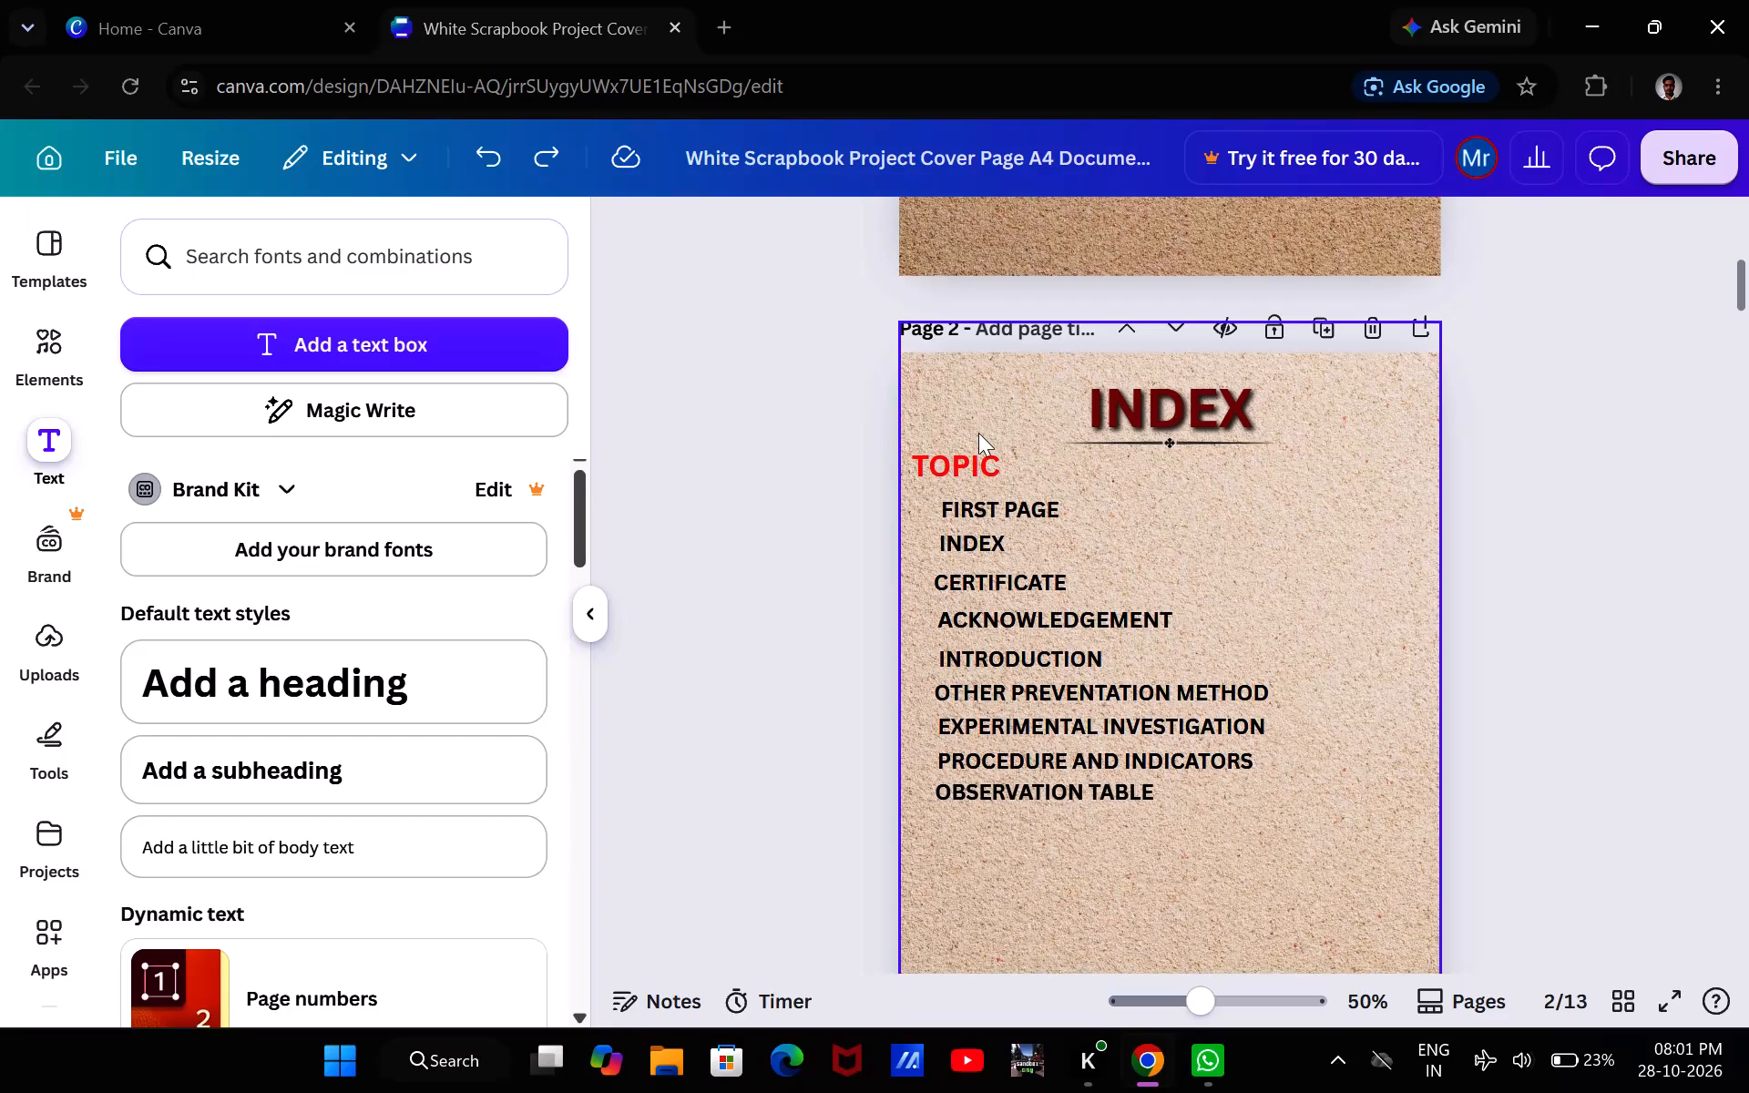
left_click(983, 463)
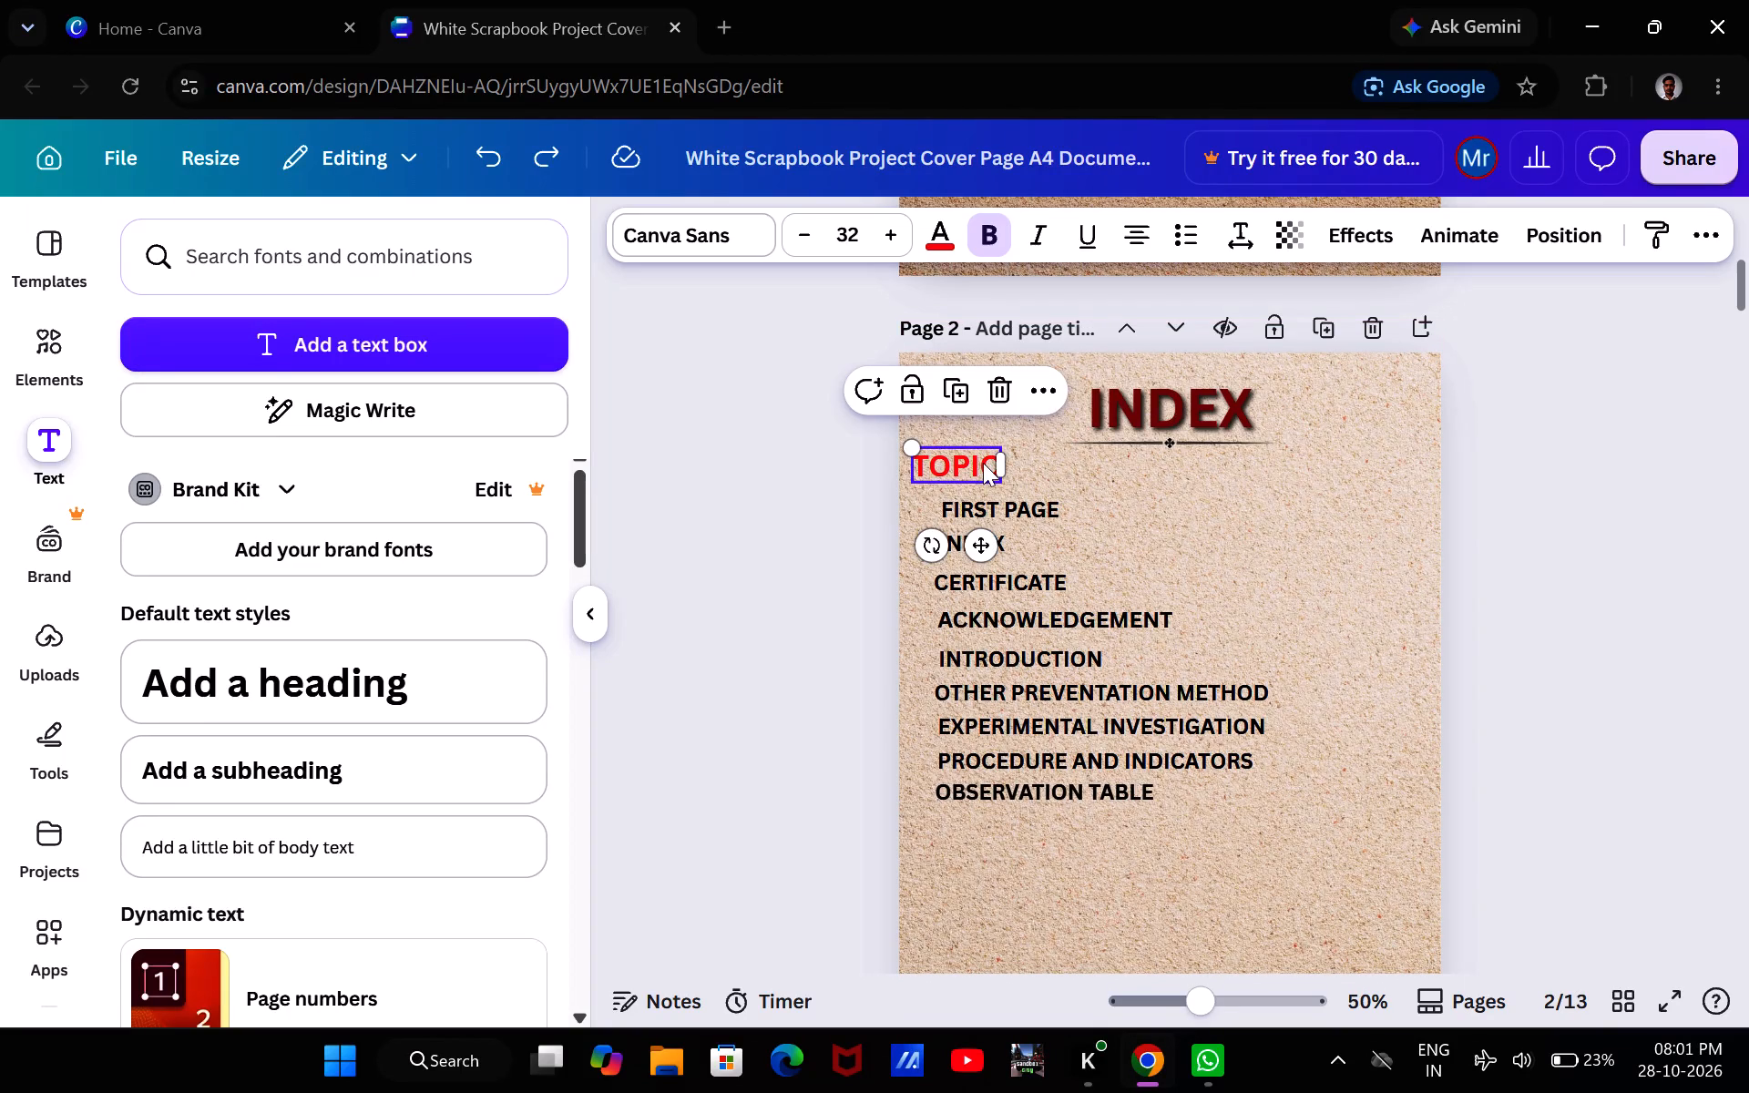
left_click(964, 389)
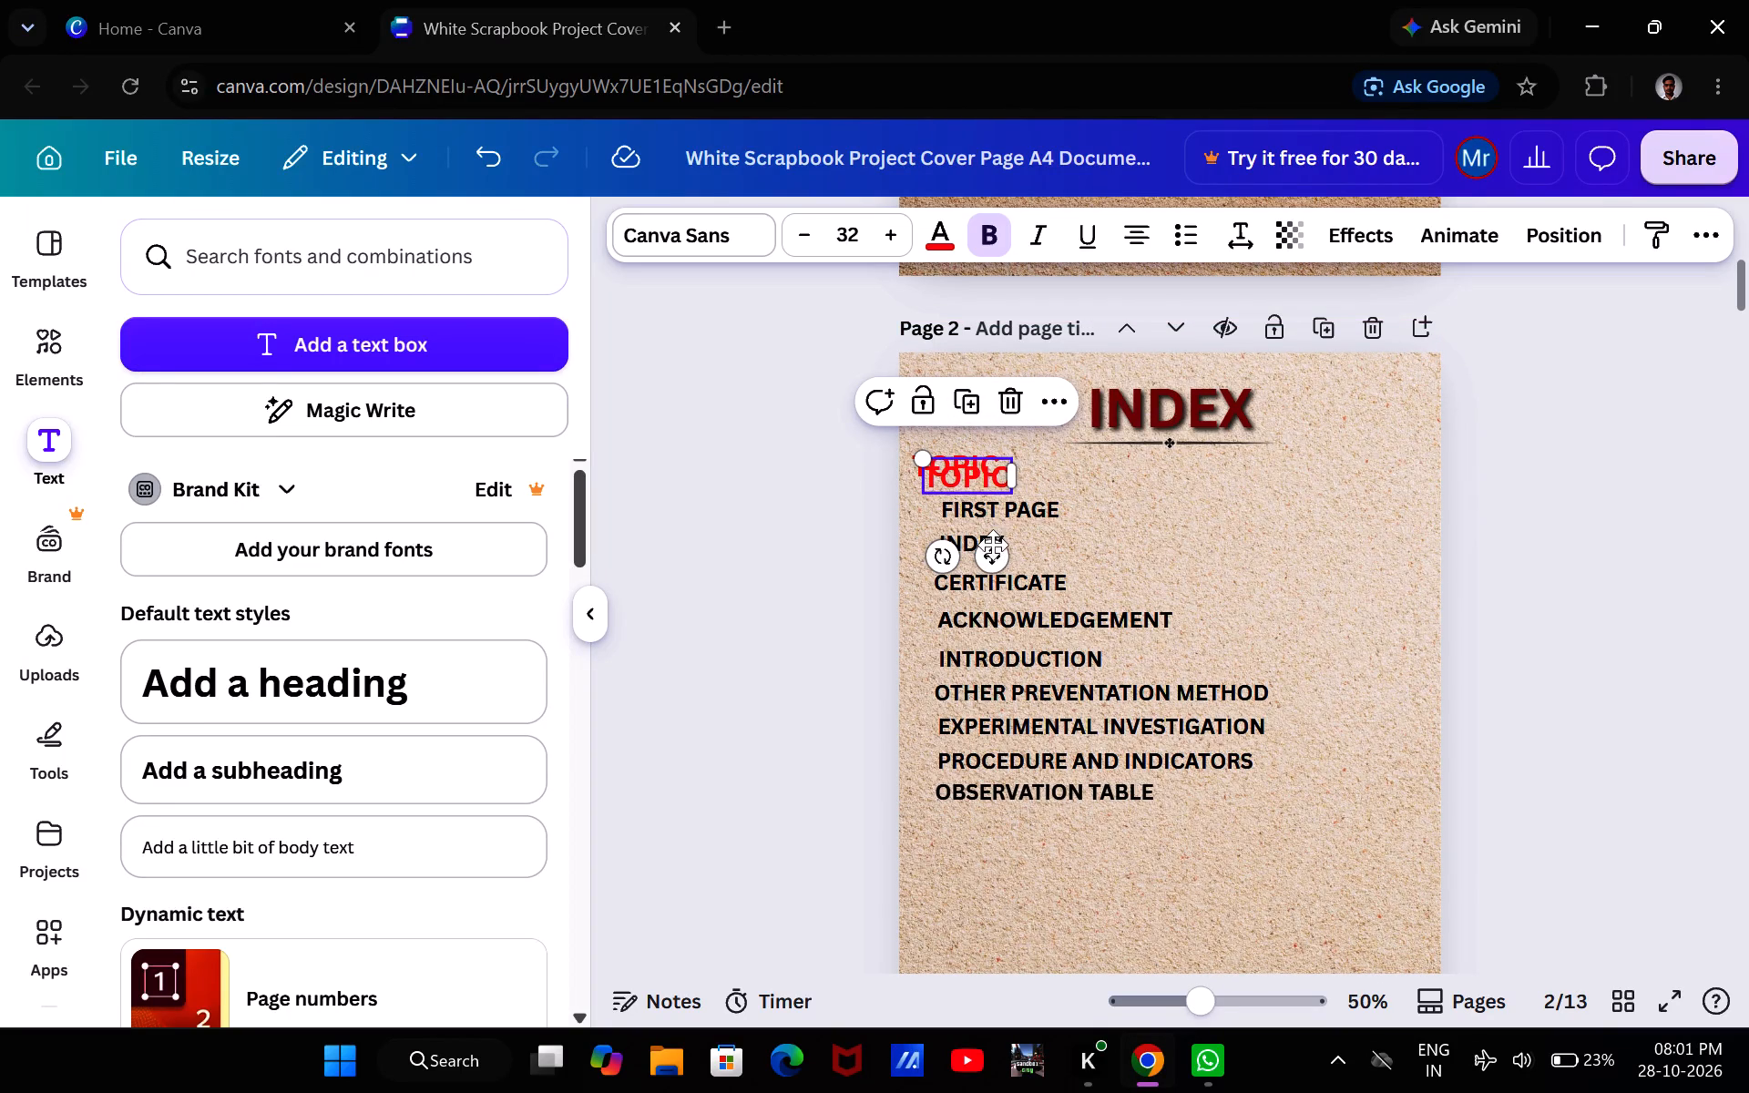
left_click(993, 546)
left_click_drag(993, 546, 1357, 540)
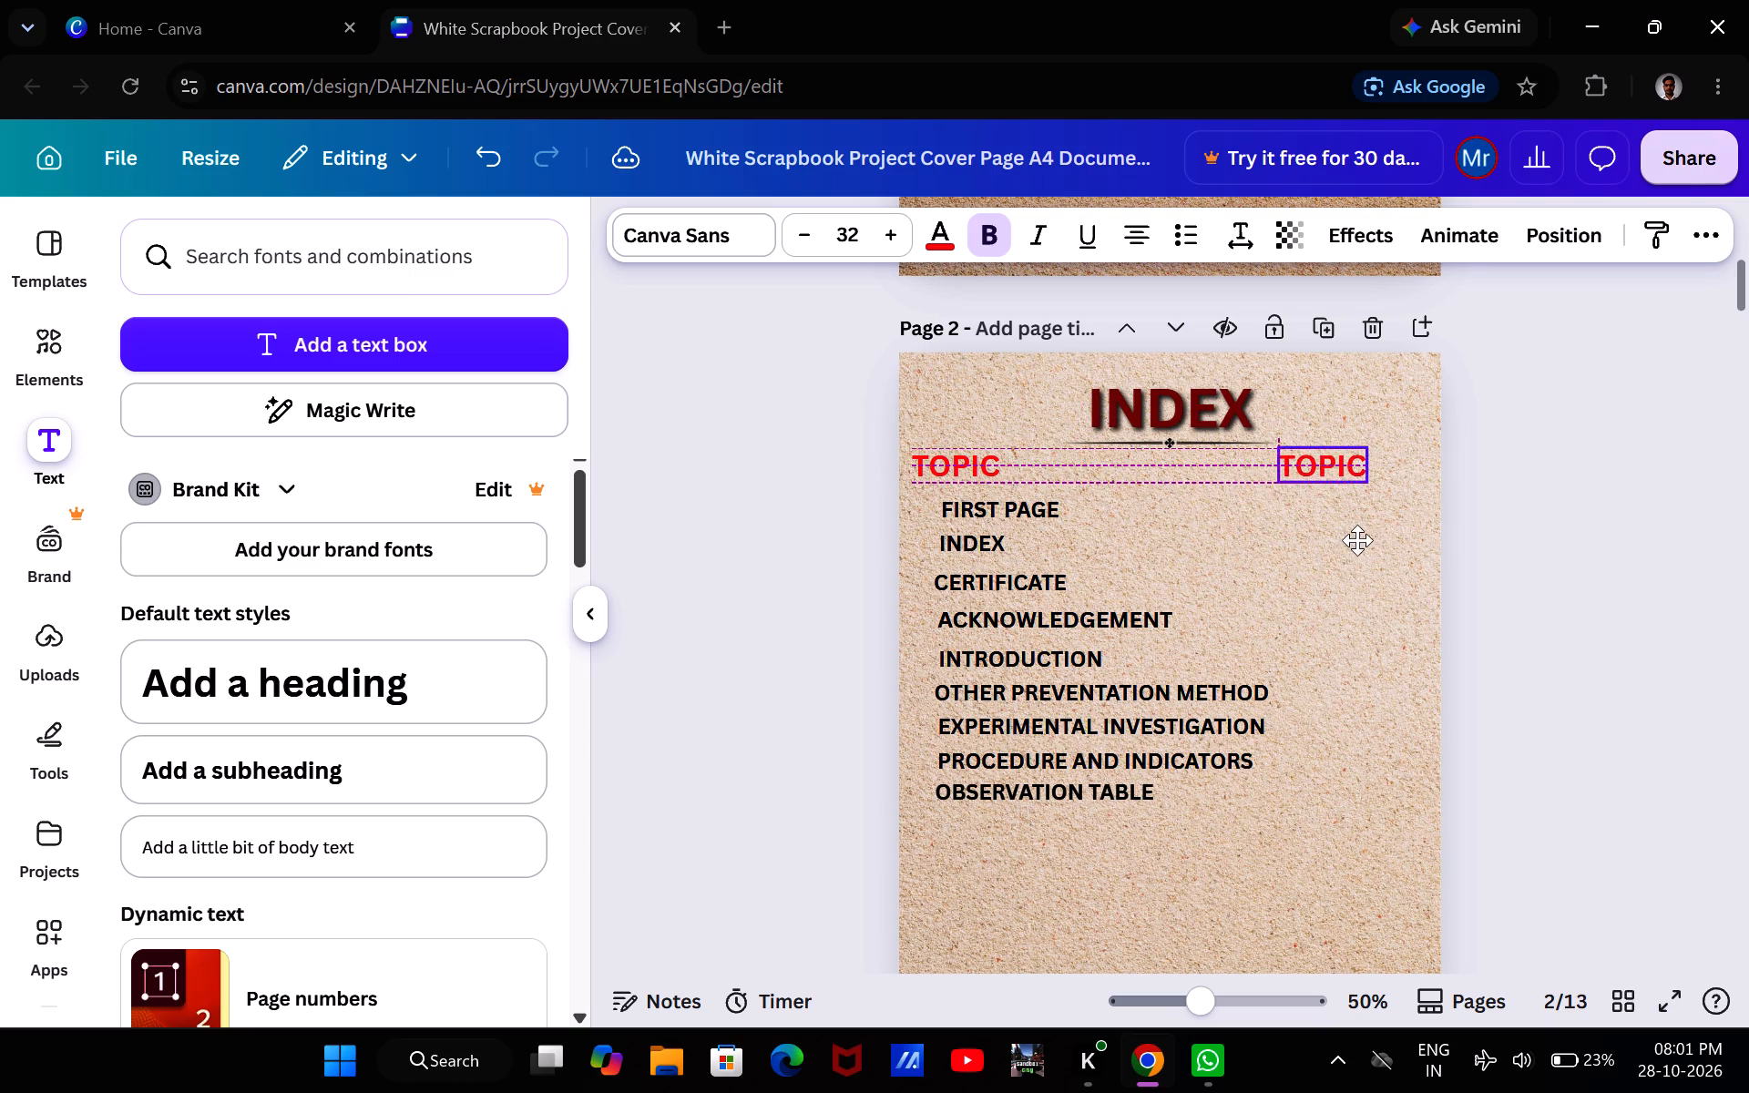
left_click_drag(1357, 540, 1363, 539)
Replace the text of the duplicated TOPIC heading with "PAGE NO.".
double_click(1354, 475)
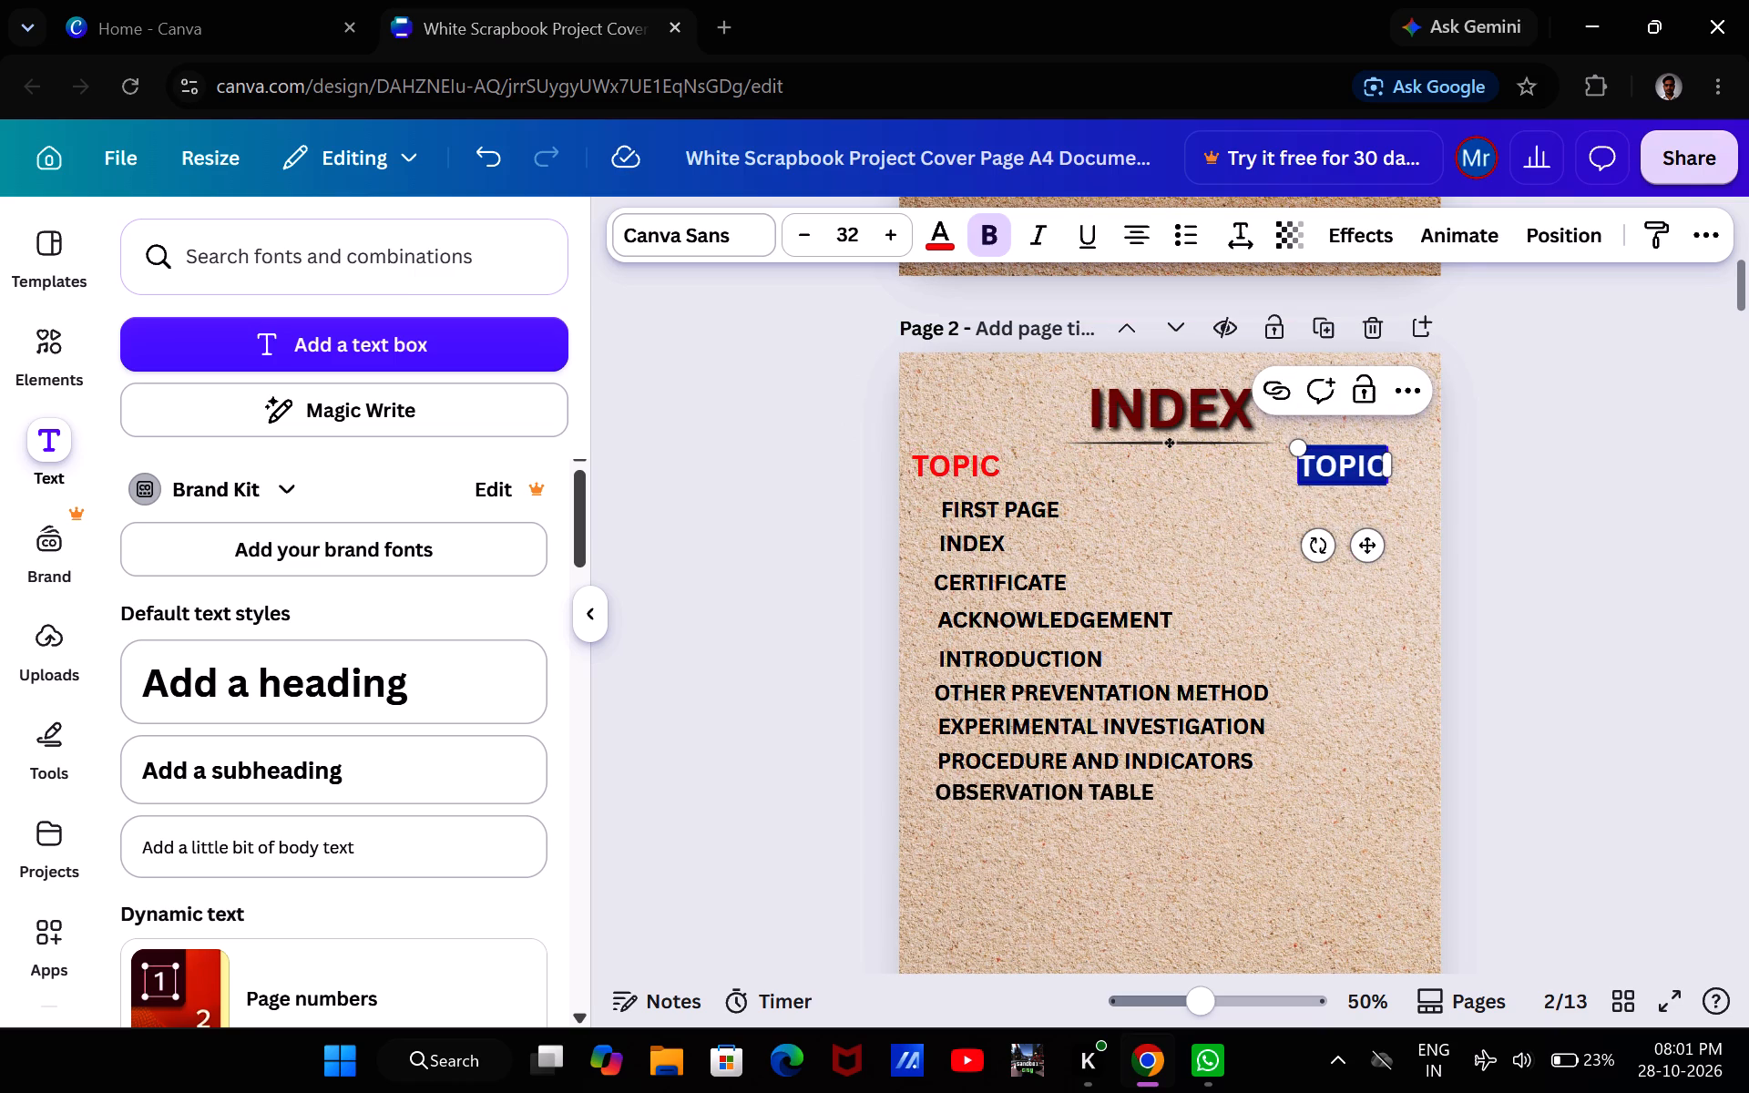
key("BackSpace")
type("PAGE")
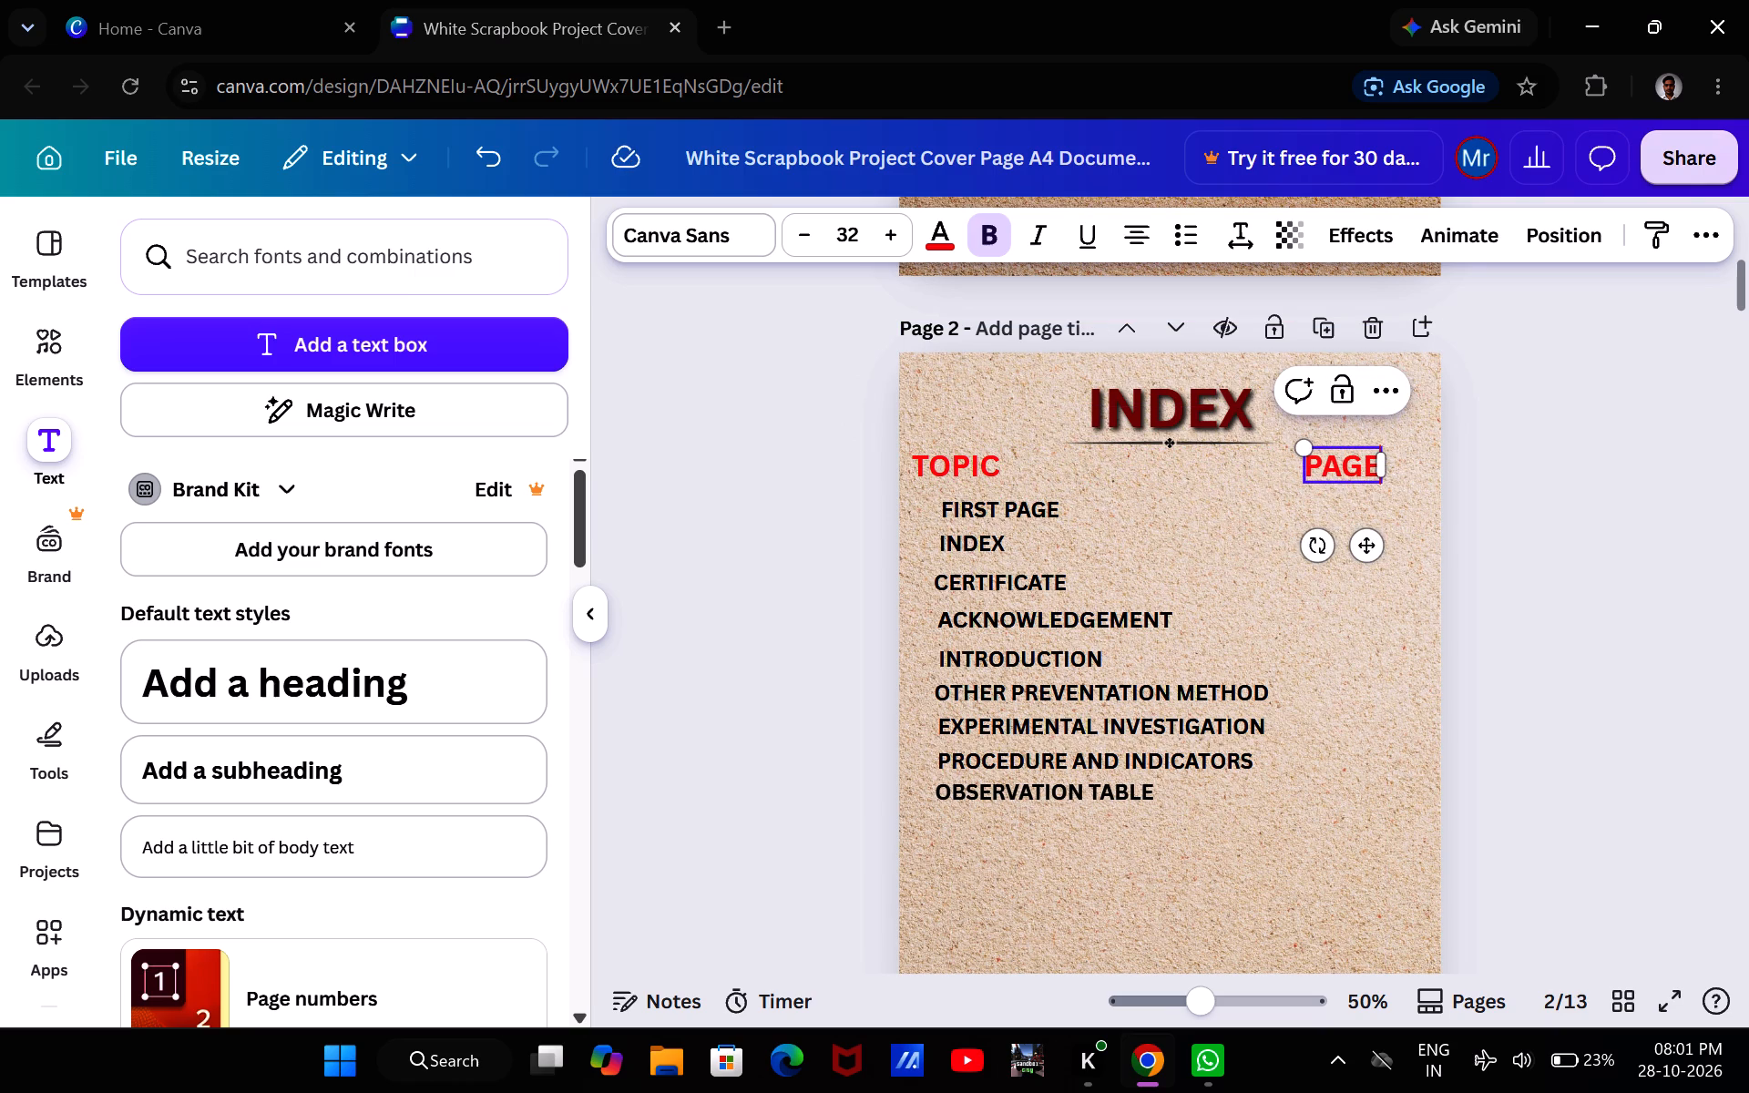
key("space")
type("NO.")
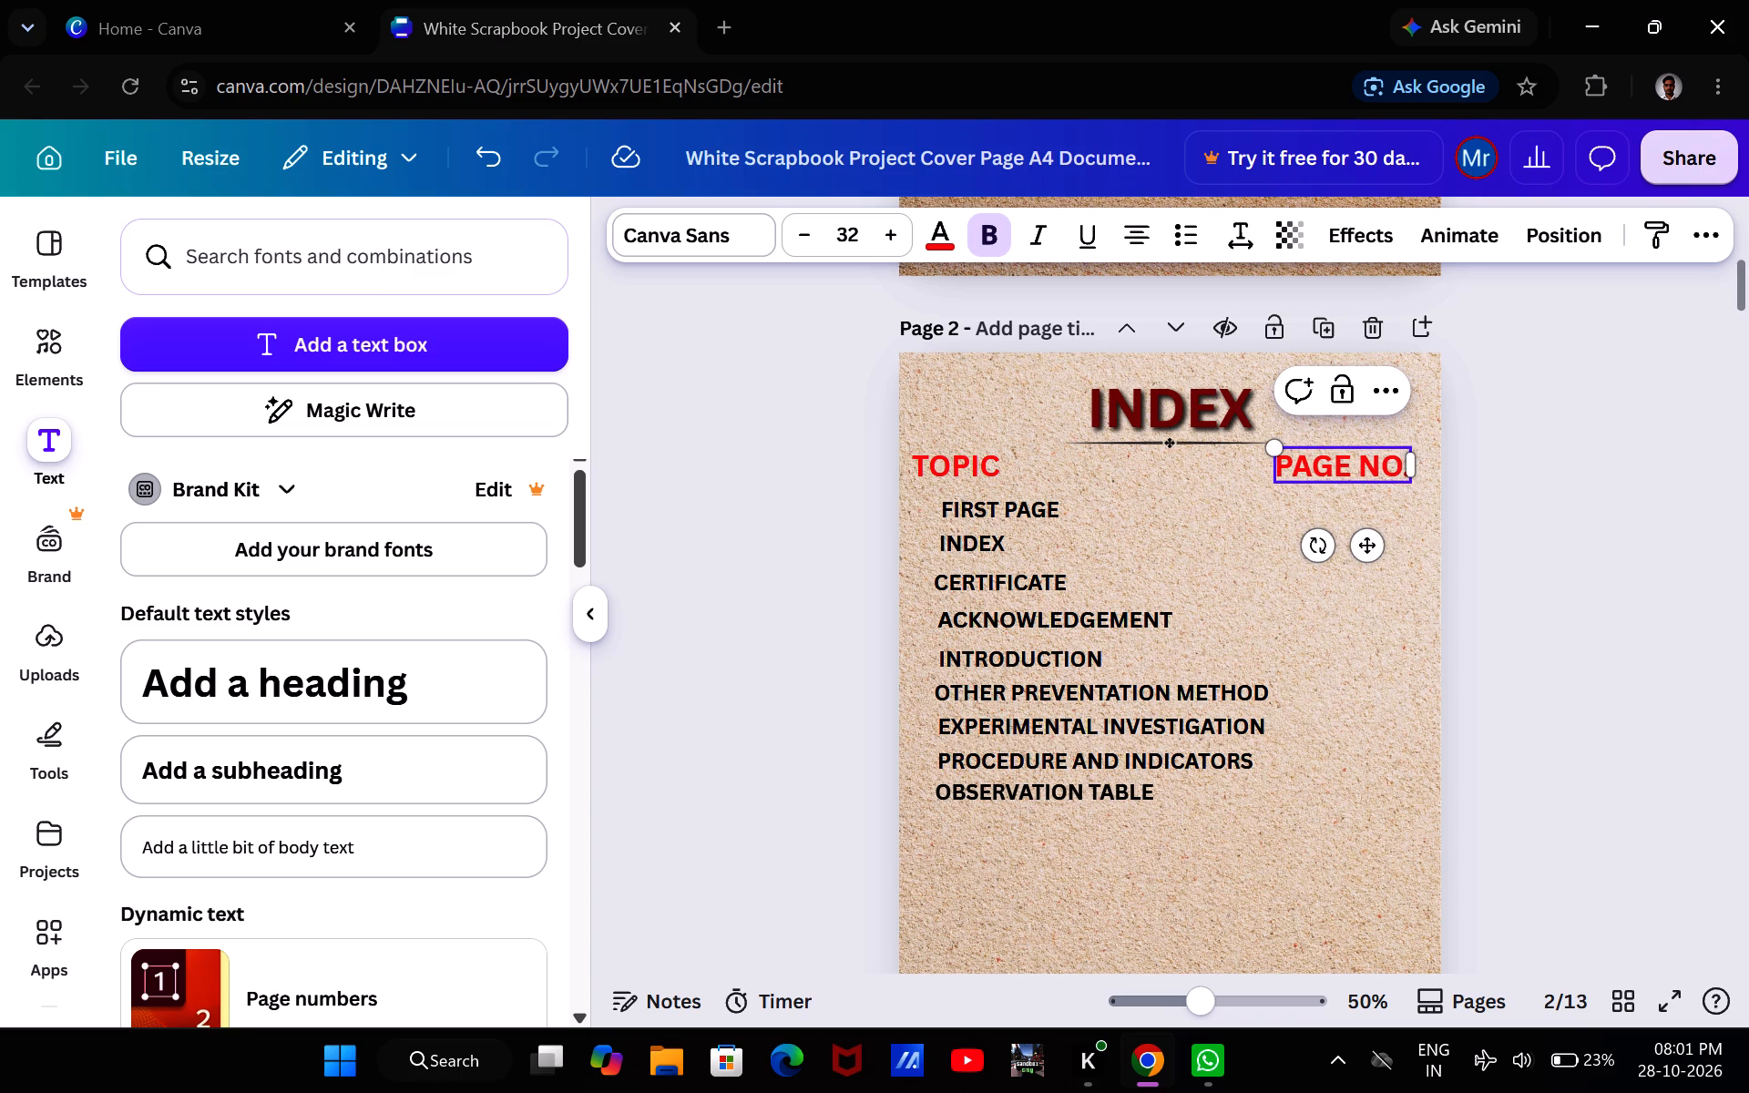
left_click(1518, 562)
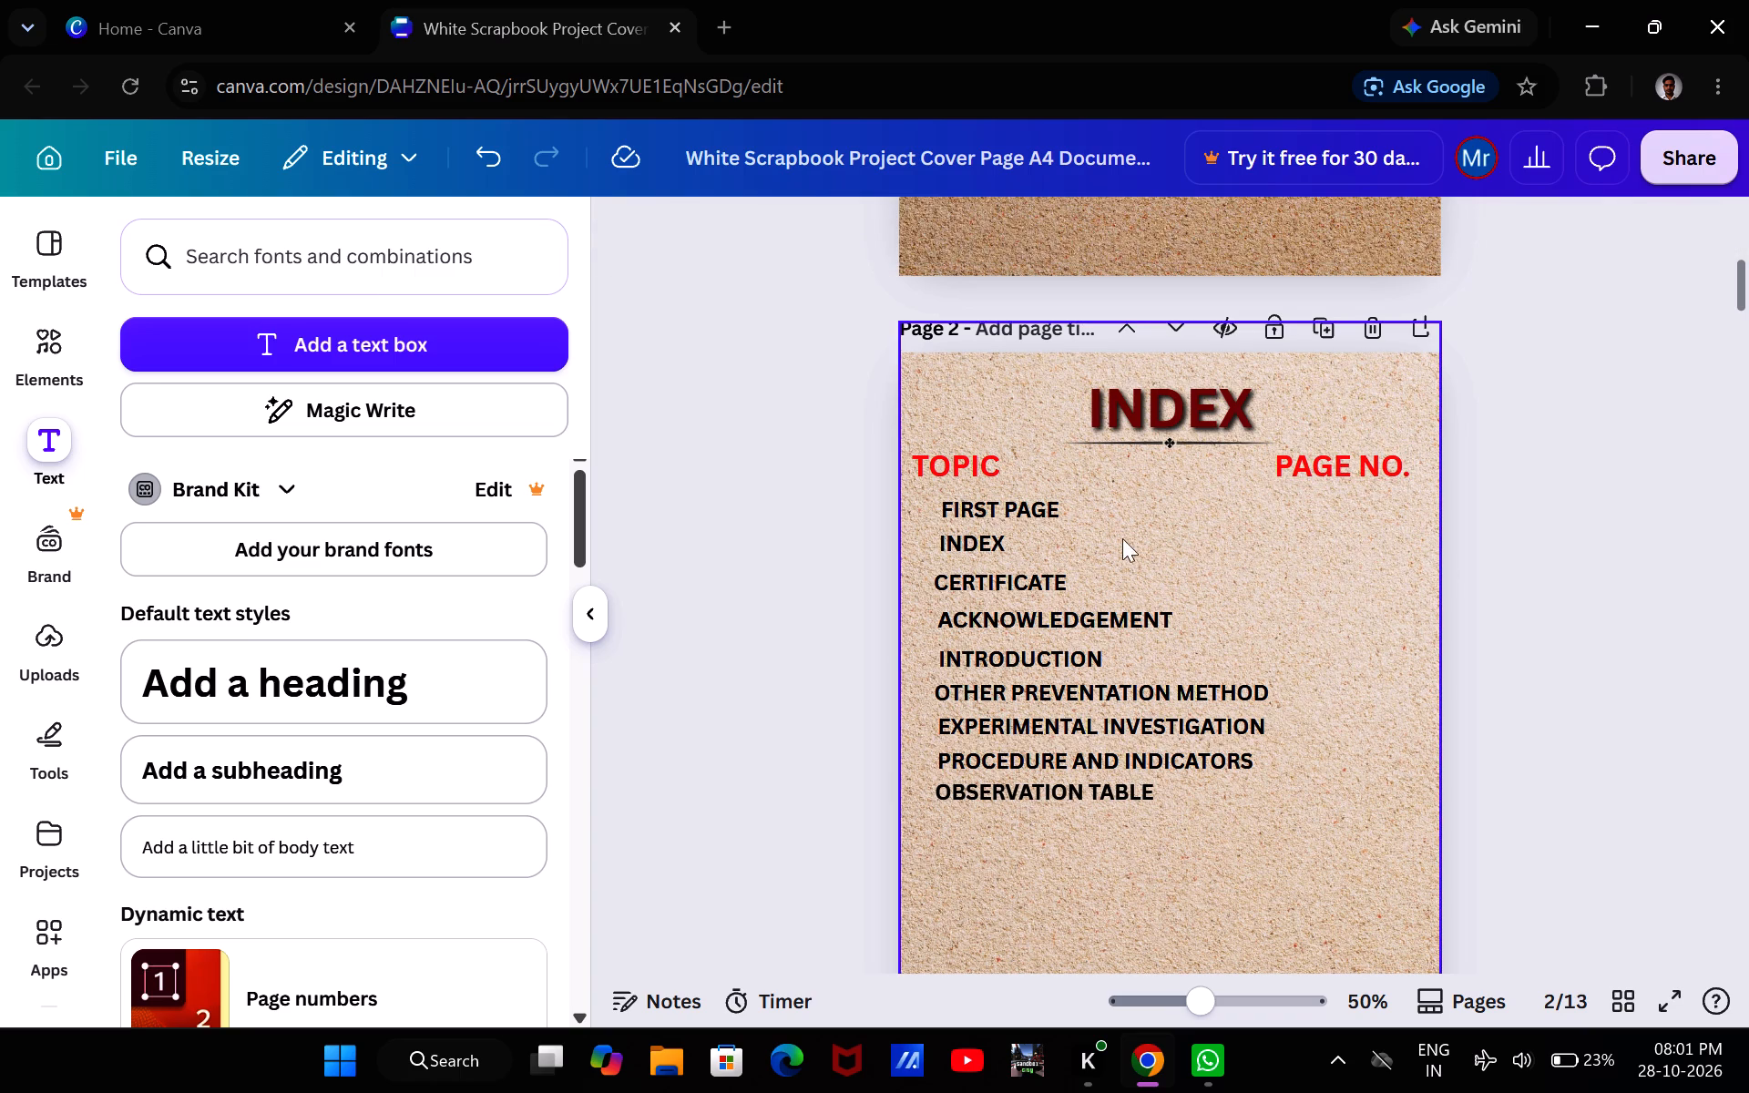
Duplicate the FIRST PAGE entry and place the copy under the PAGE NO. heading, level with the original entry.
left_click(1054, 516)
left_click(990, 449)
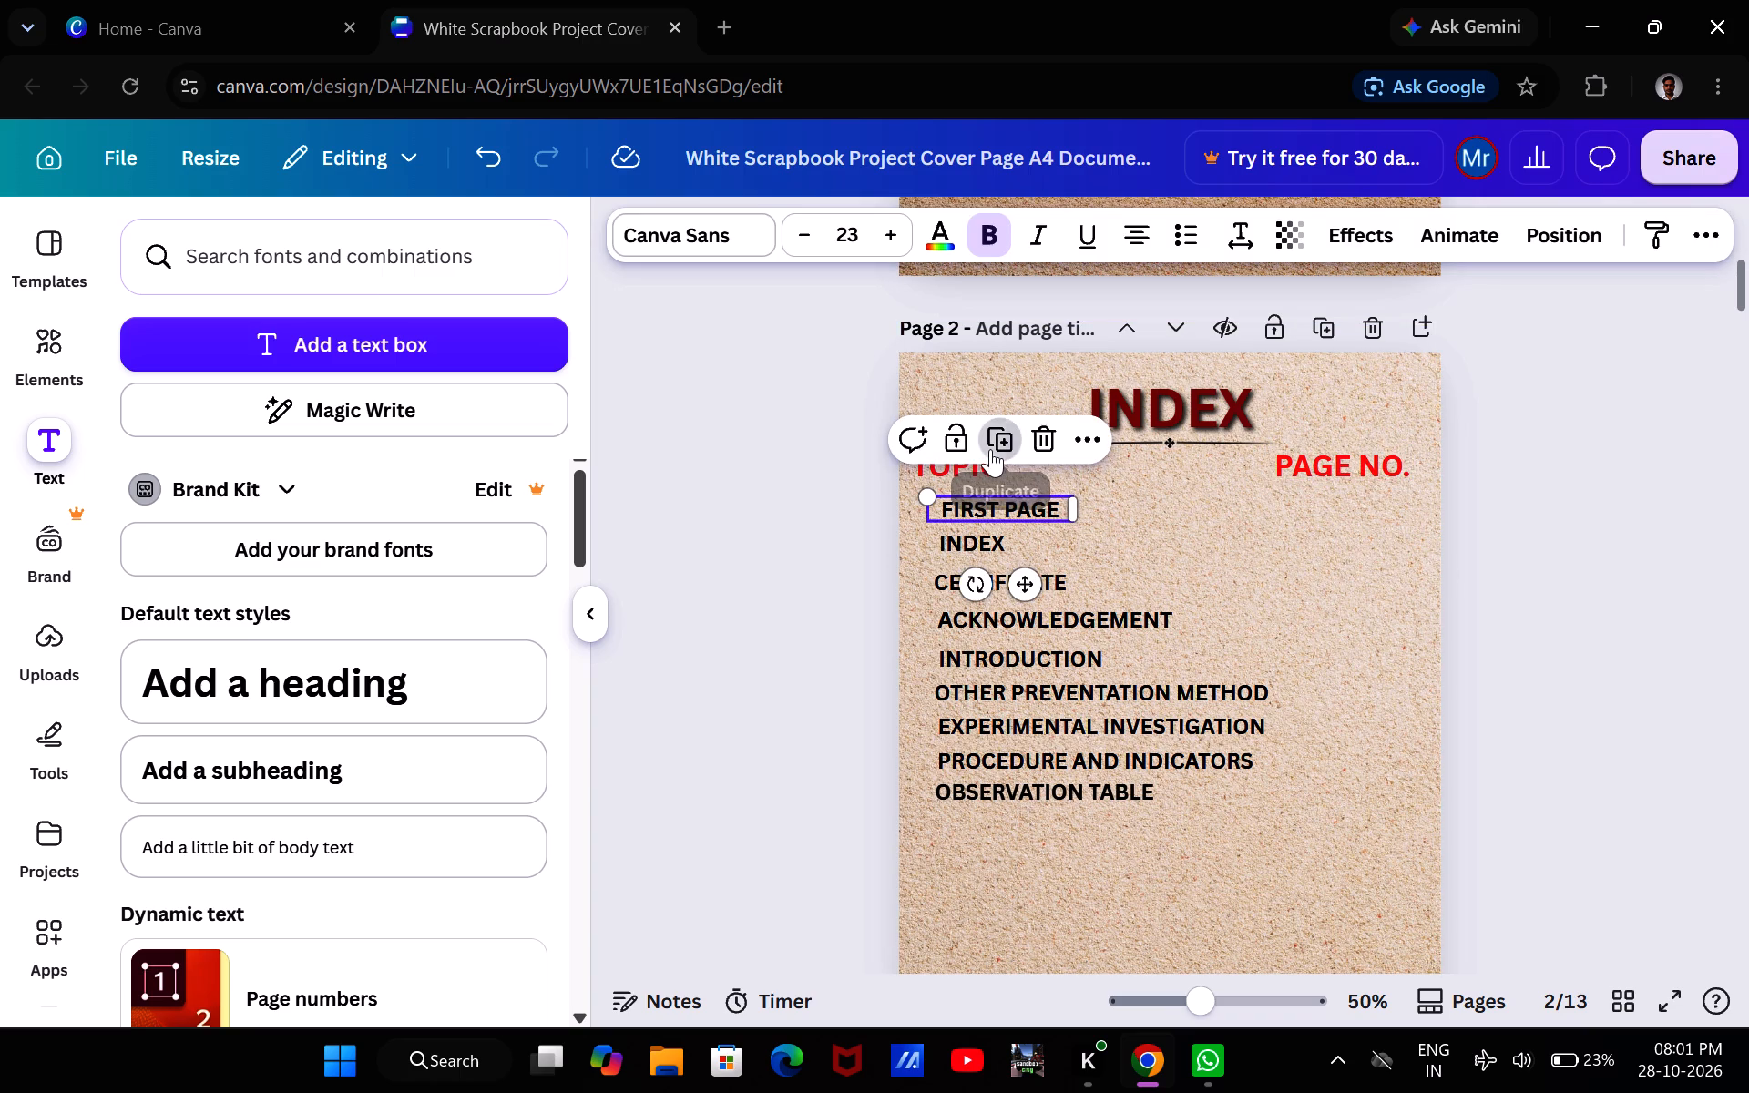
left_click_drag(1034, 594, 1228, 564)
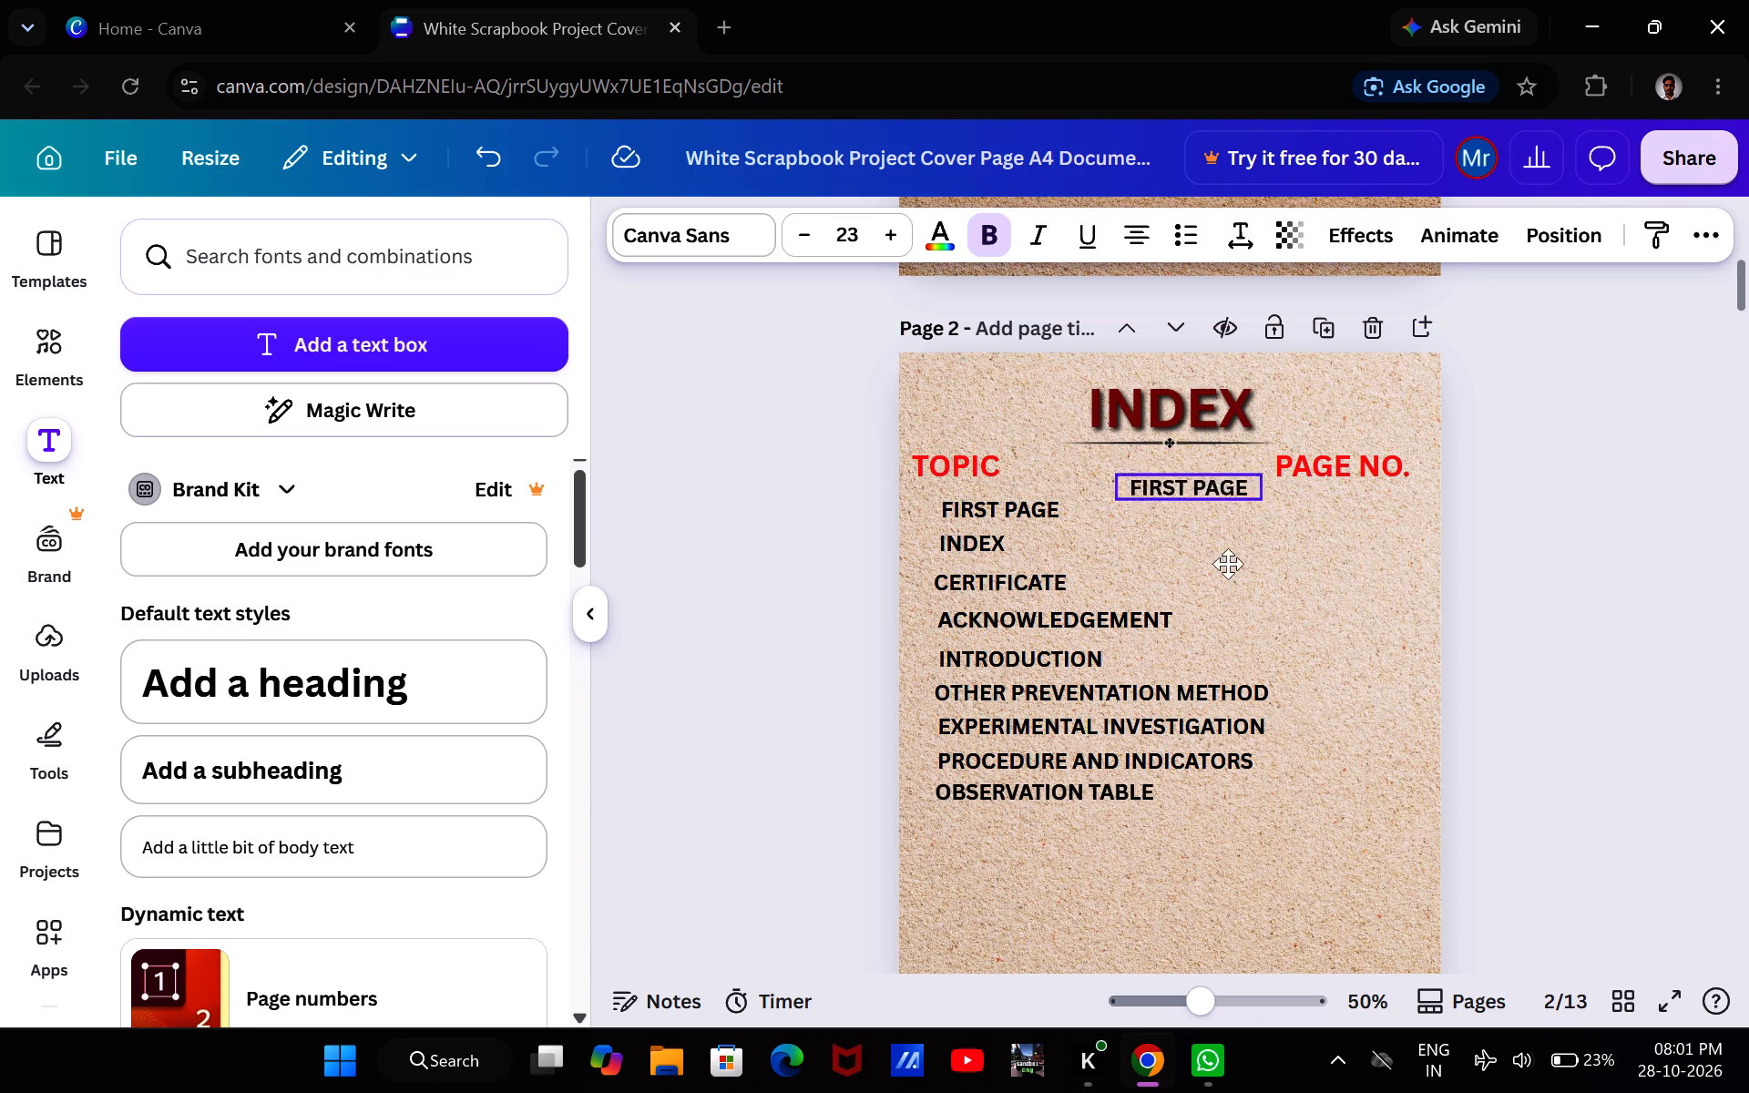
left_click_drag(1228, 564, 1368, 590)
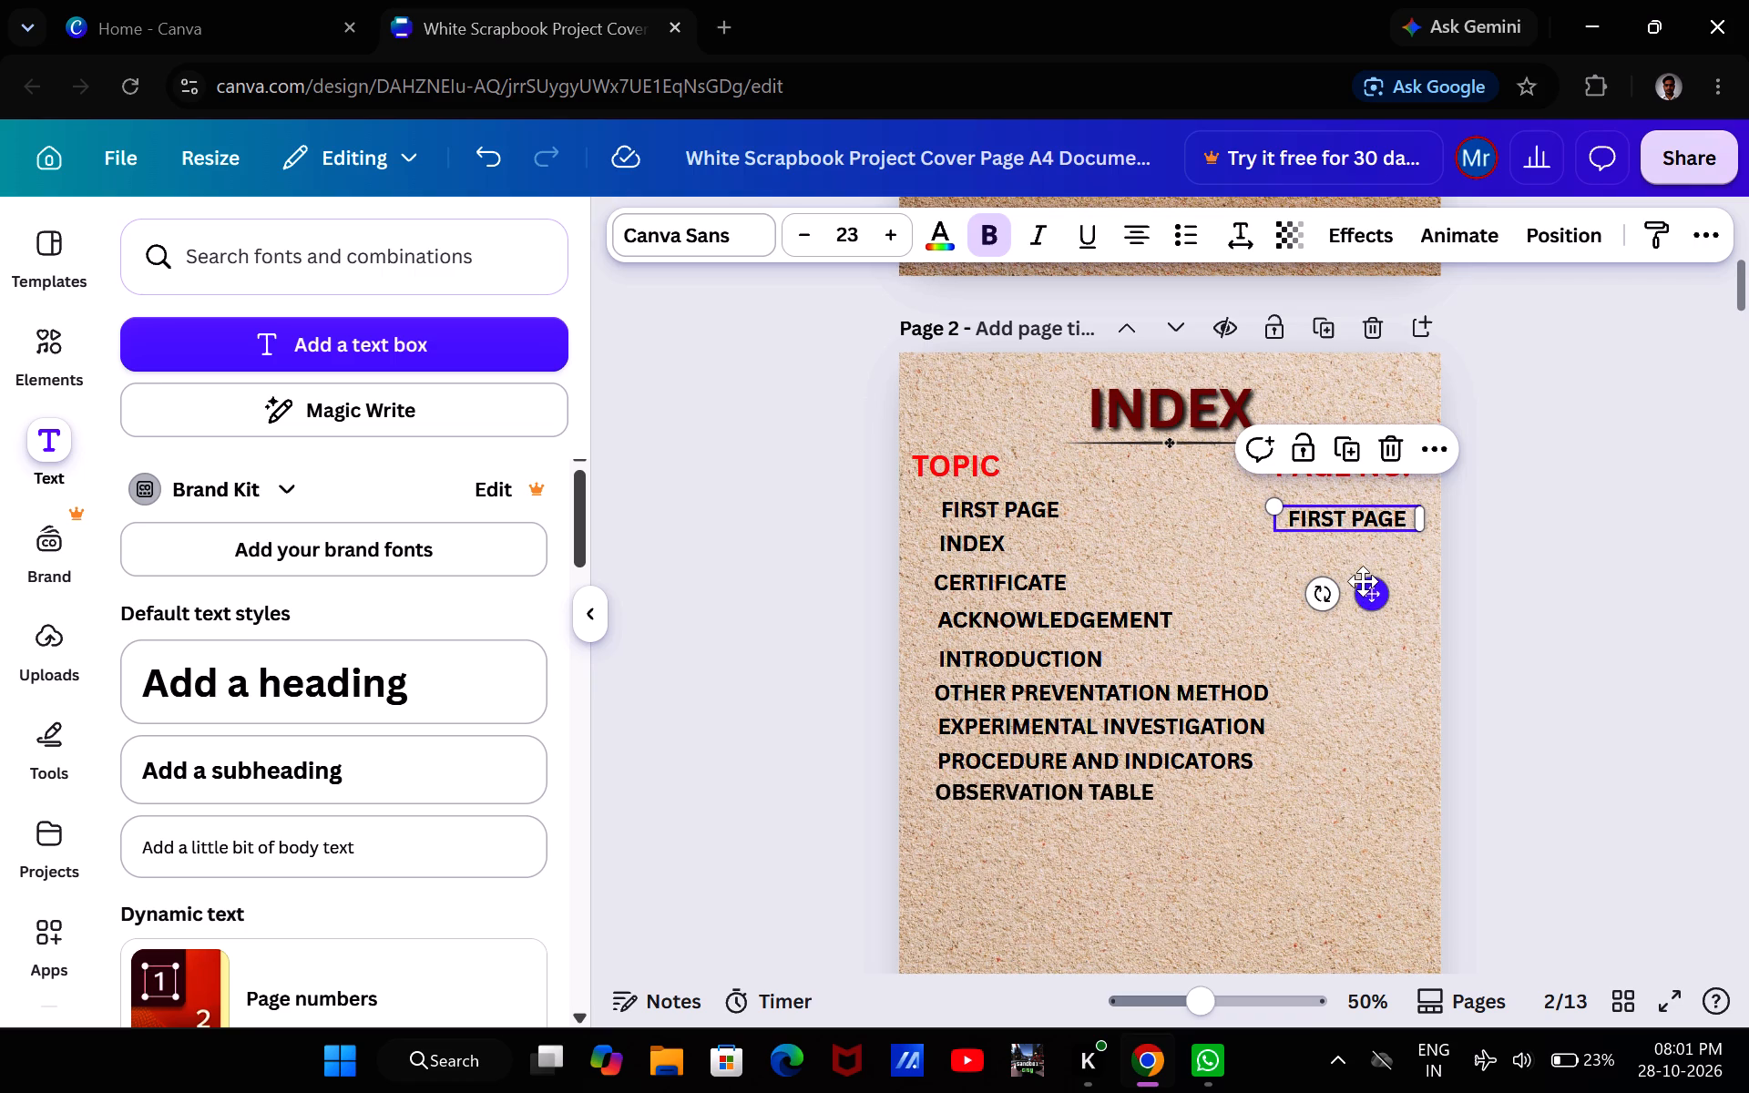
left_click(1363, 581)
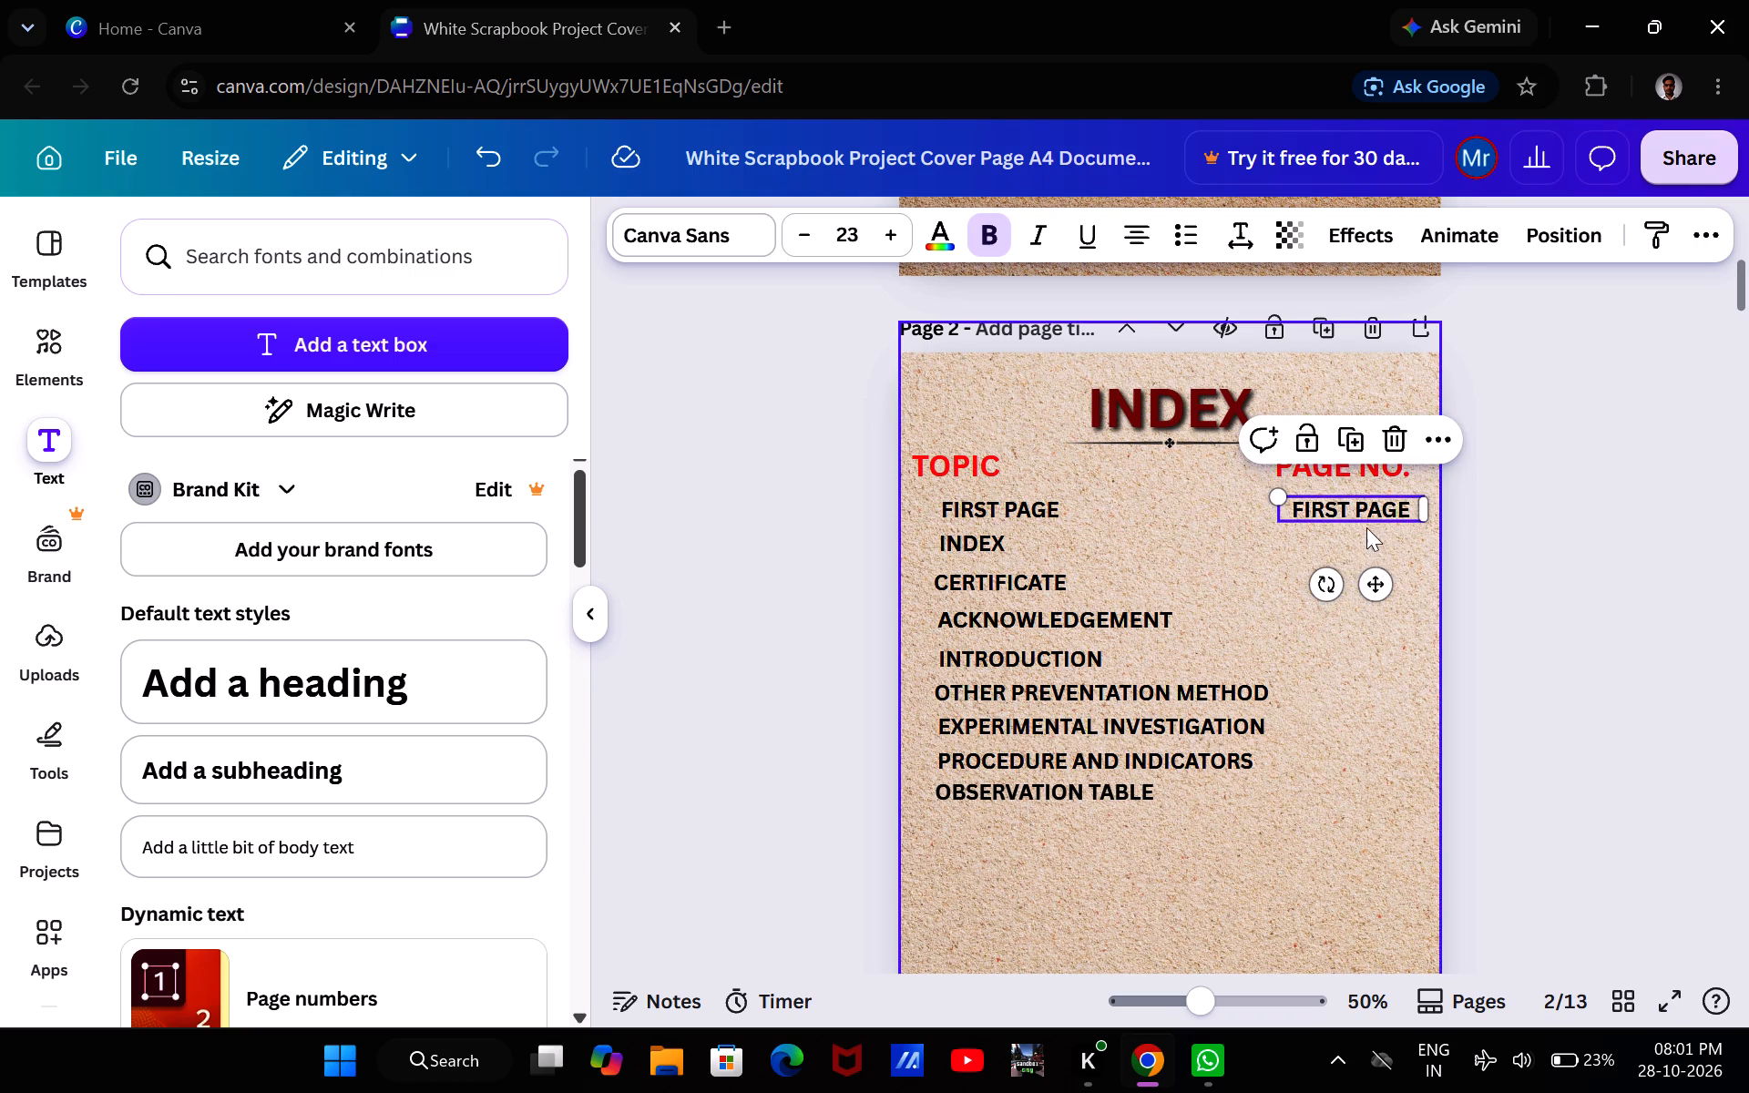
Replace the text of the FIRST PAGE copy under PAGE NO. with "O1".
left_click(1362, 509)
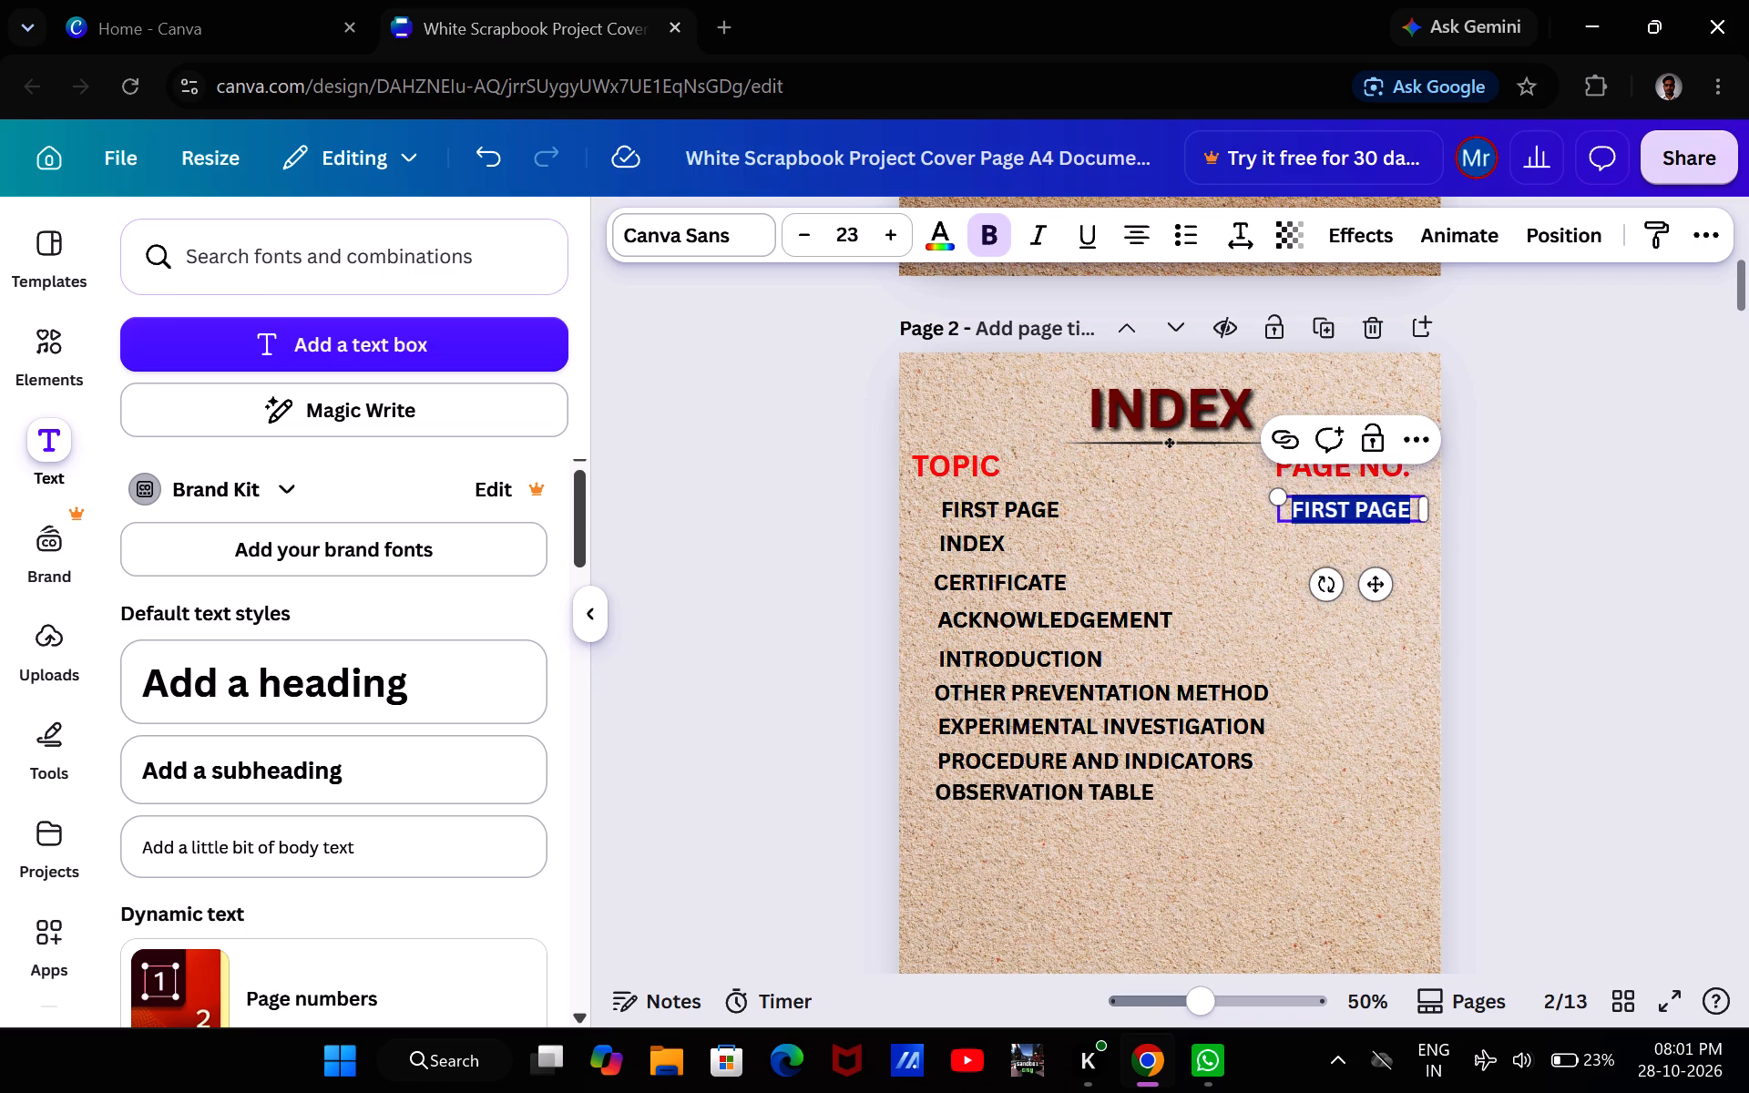
key("BackSpace")
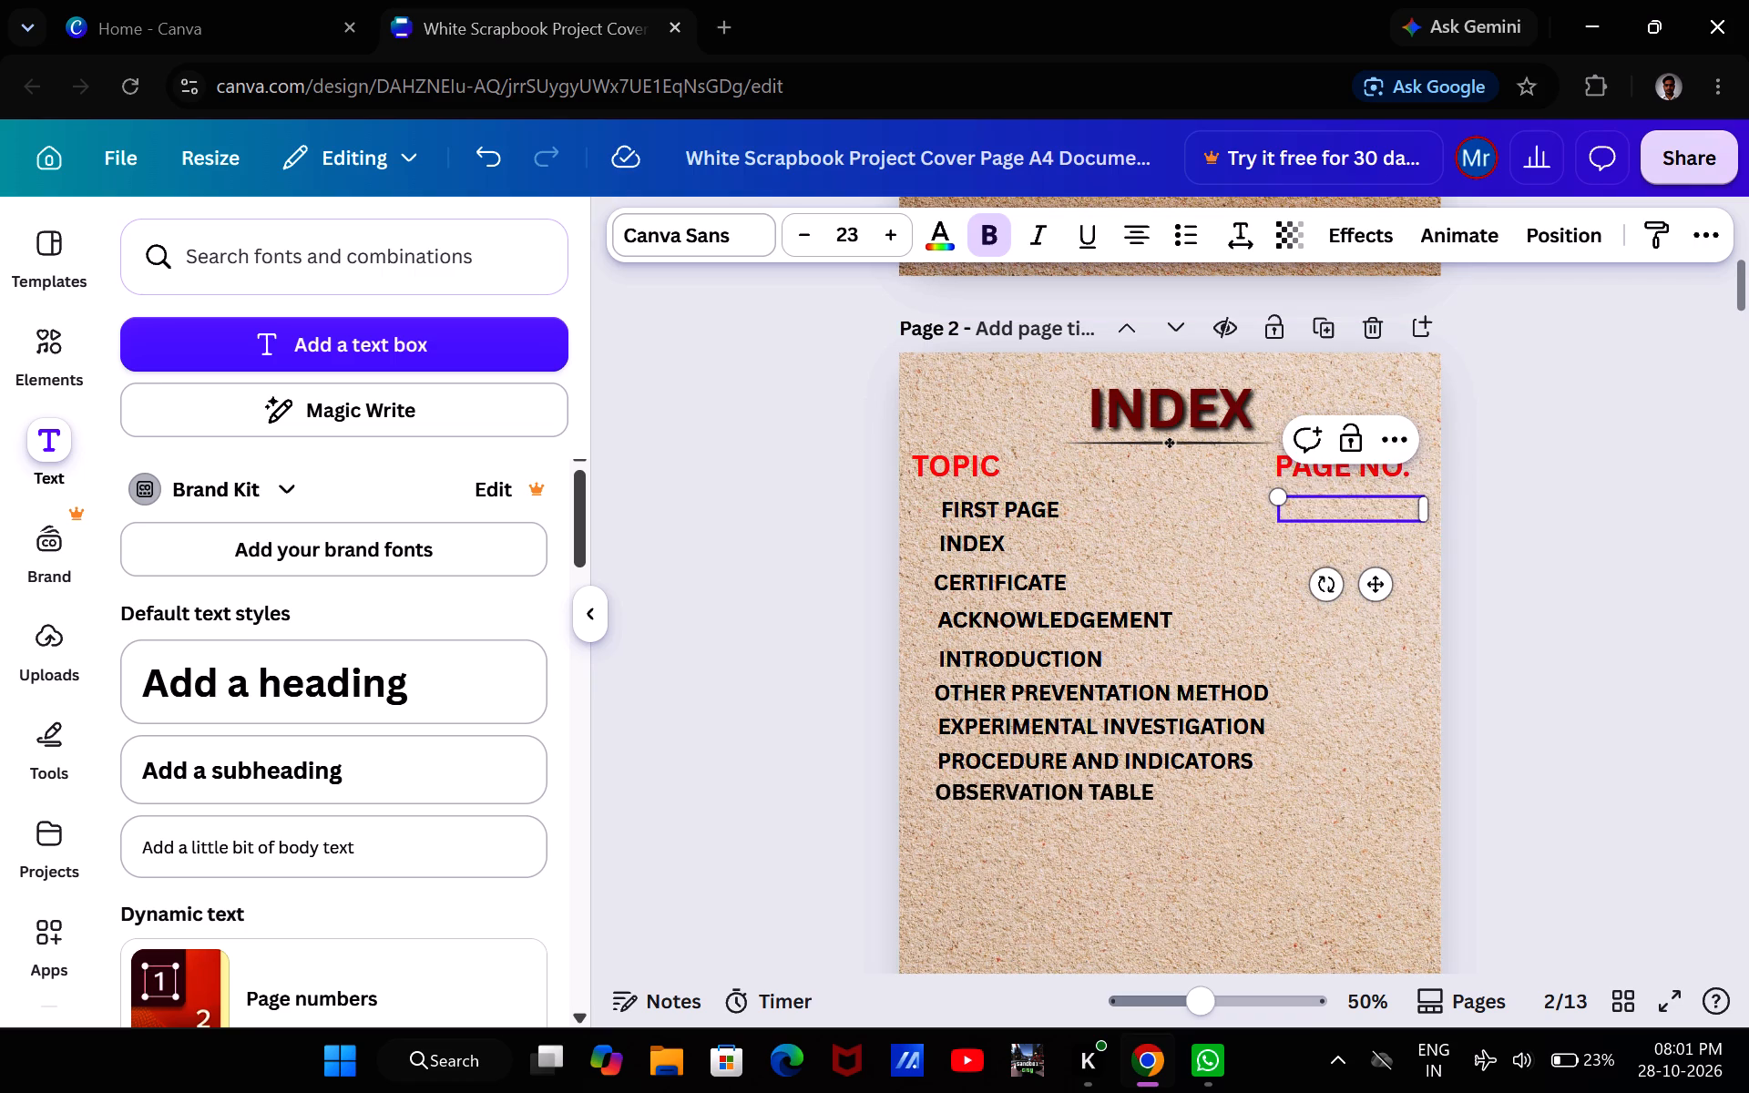
key("o")
key("1")
left_click_drag(1362, 509, 1406, 557)
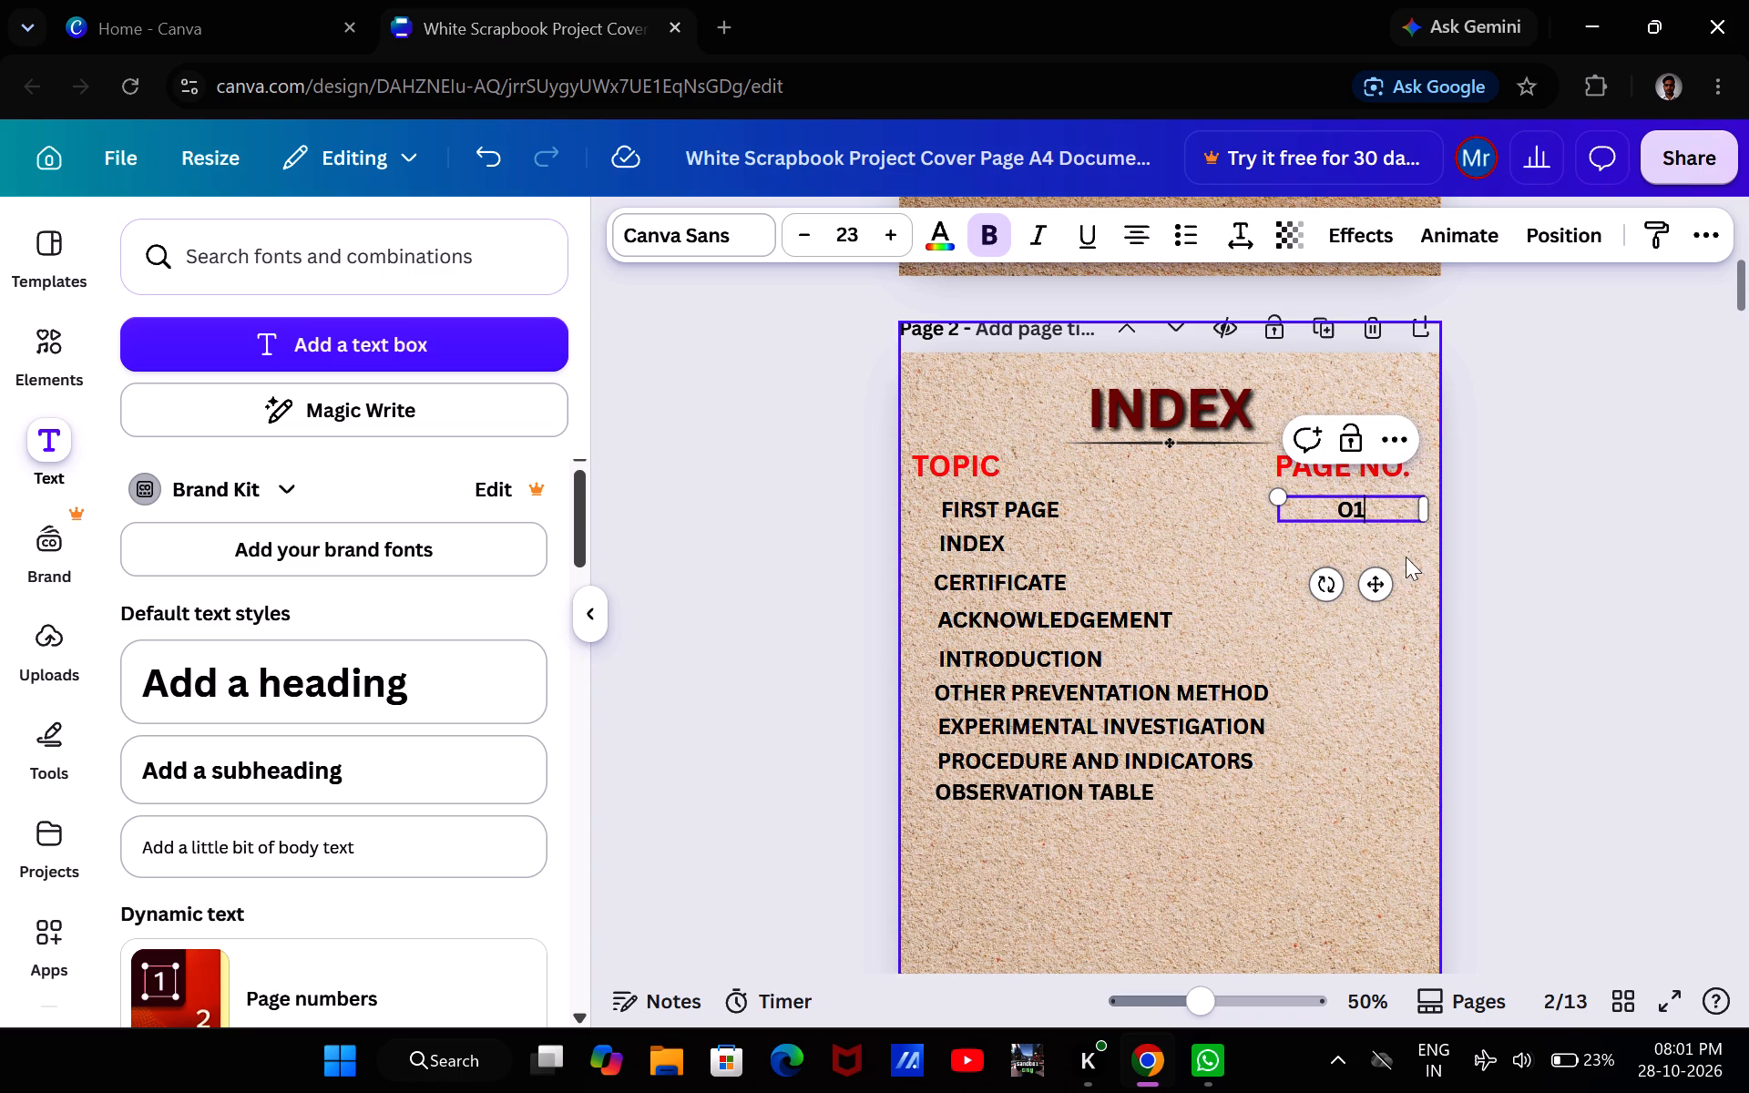
left_click_drag(1406, 557, 1523, 555)
left_click(1523, 555)
Duplicate the O1 entry on the Index page, change the copy to "02", and place it level with INDEX.
scroll(1523, 555, "up", 2)
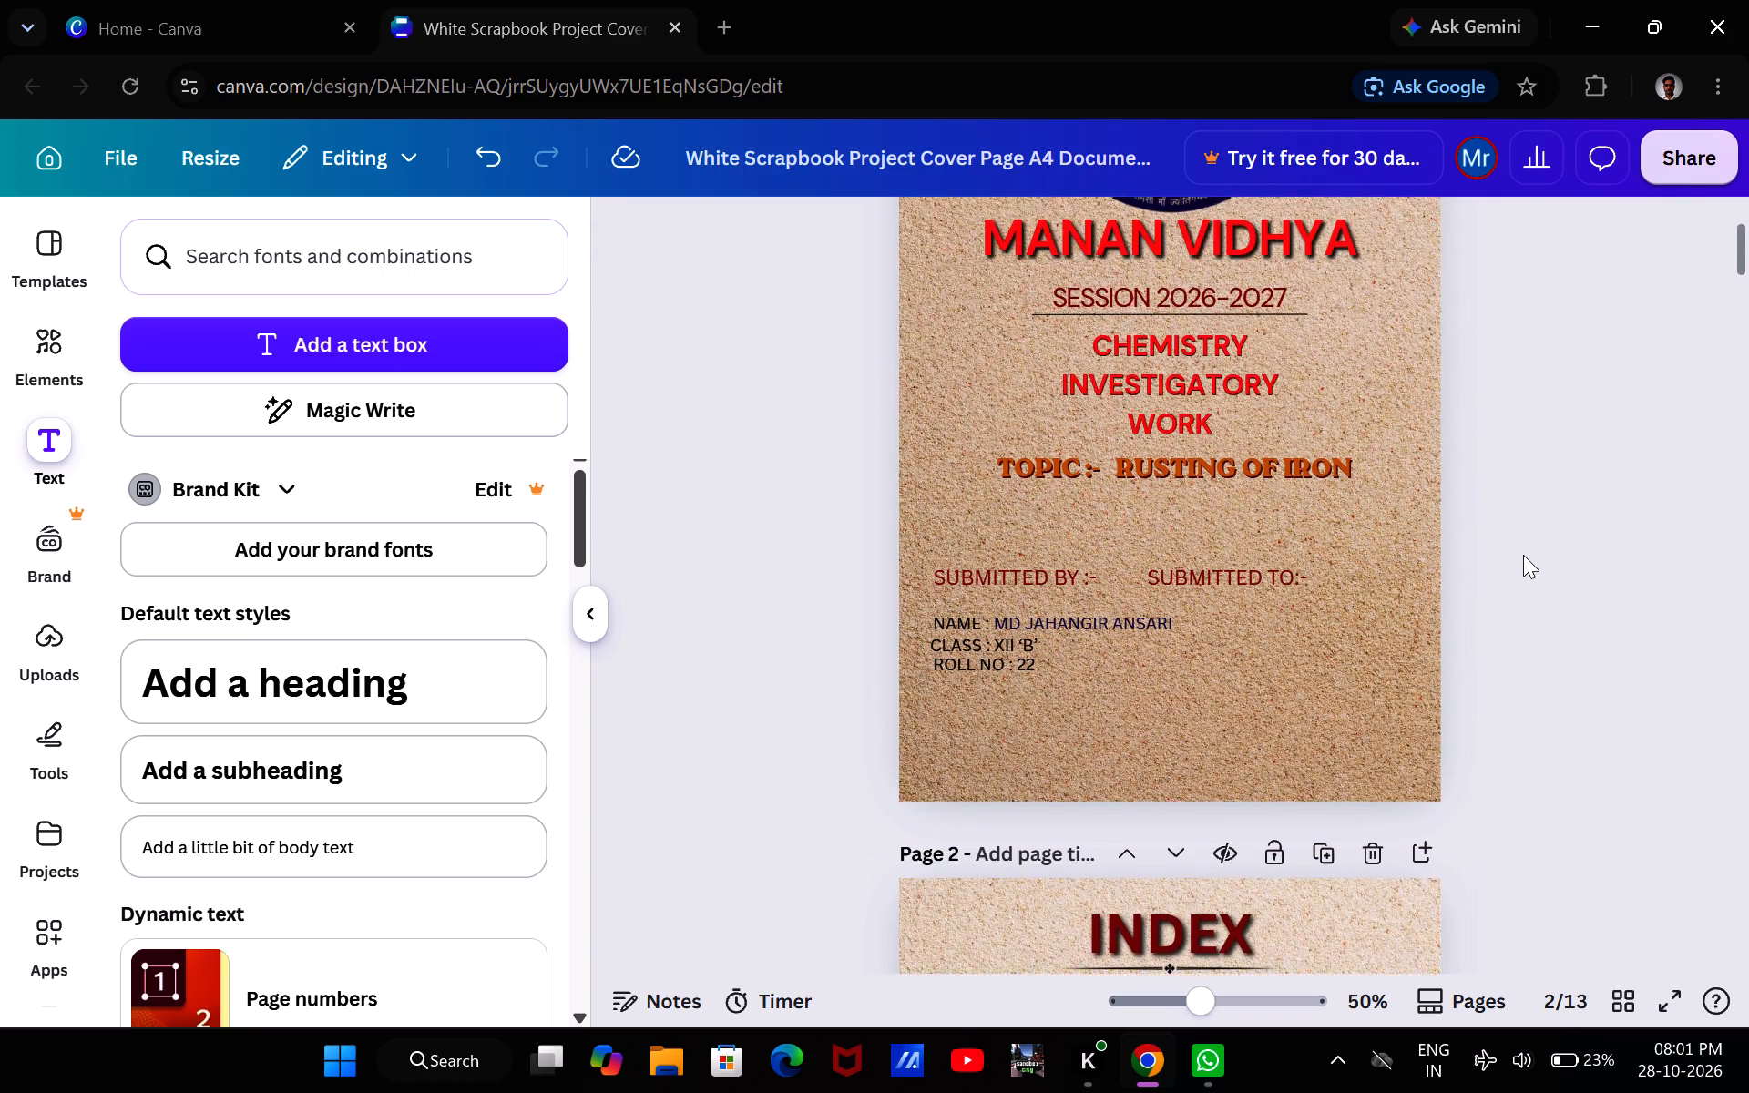
left_click(1354, 775)
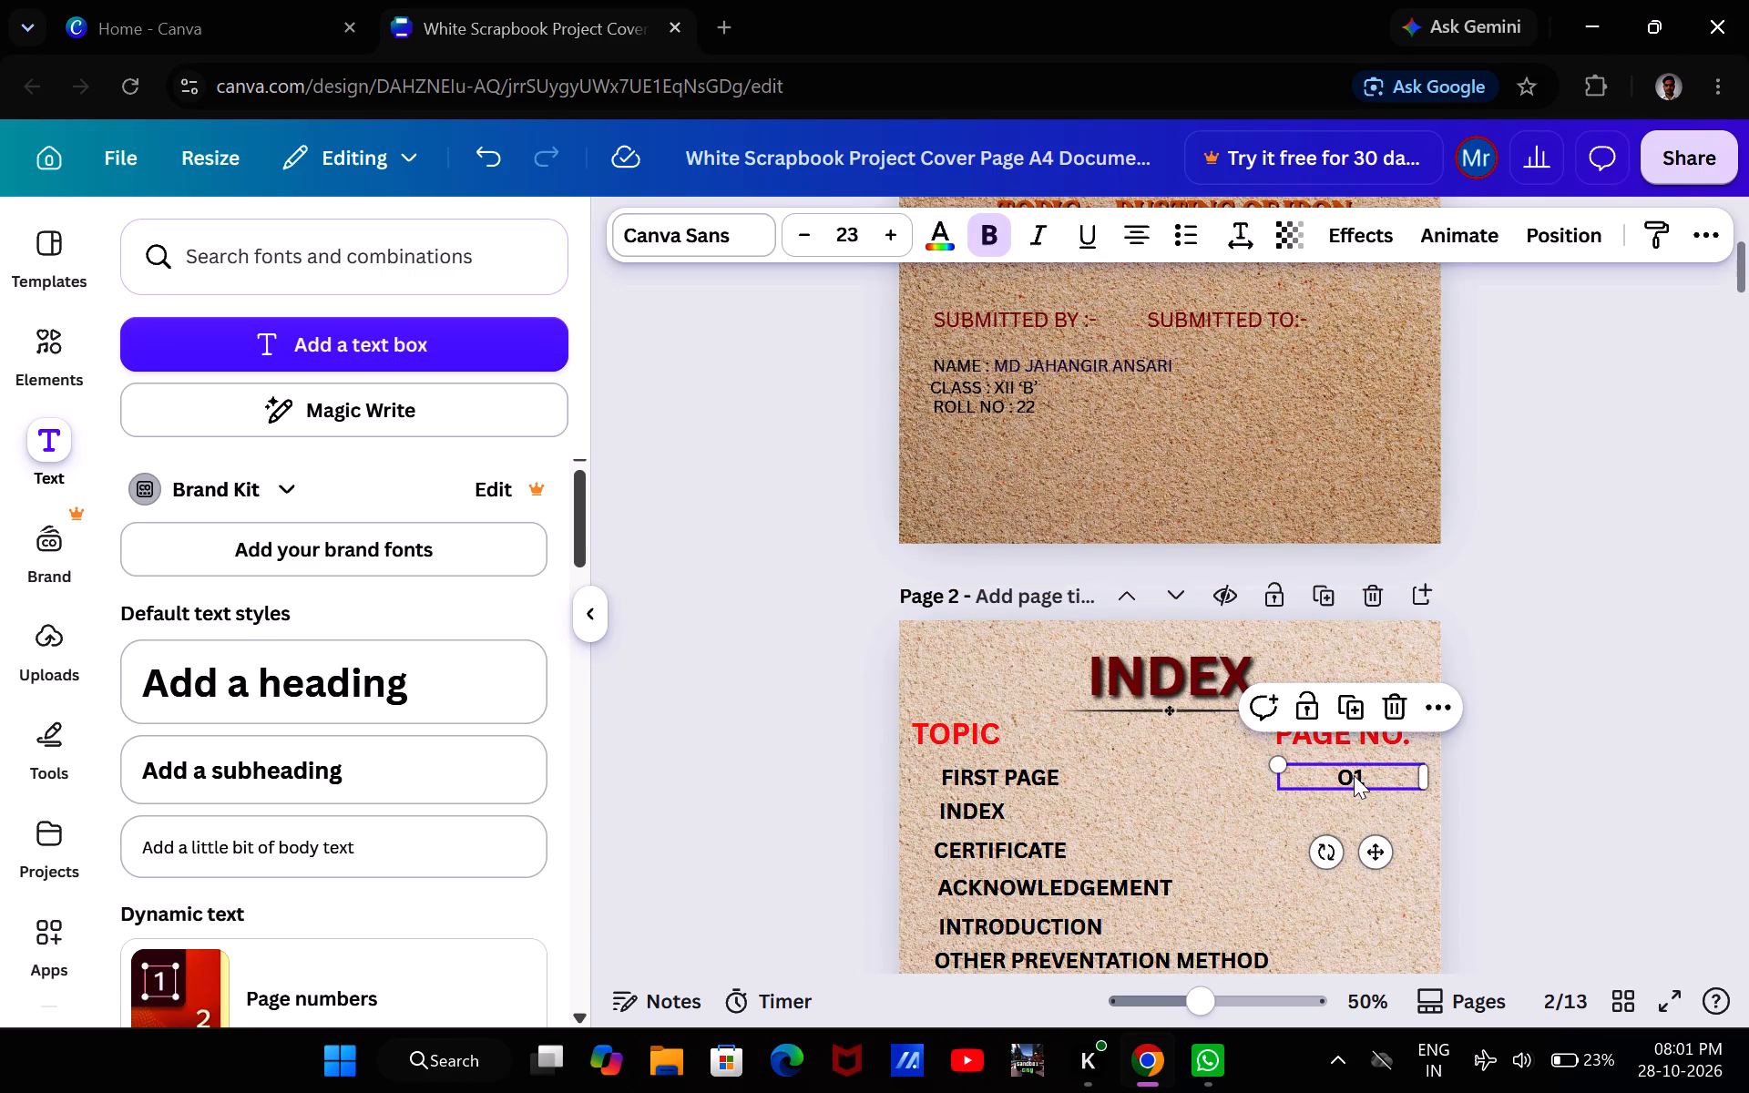
left_click_drag(1345, 715, 1357, 714)
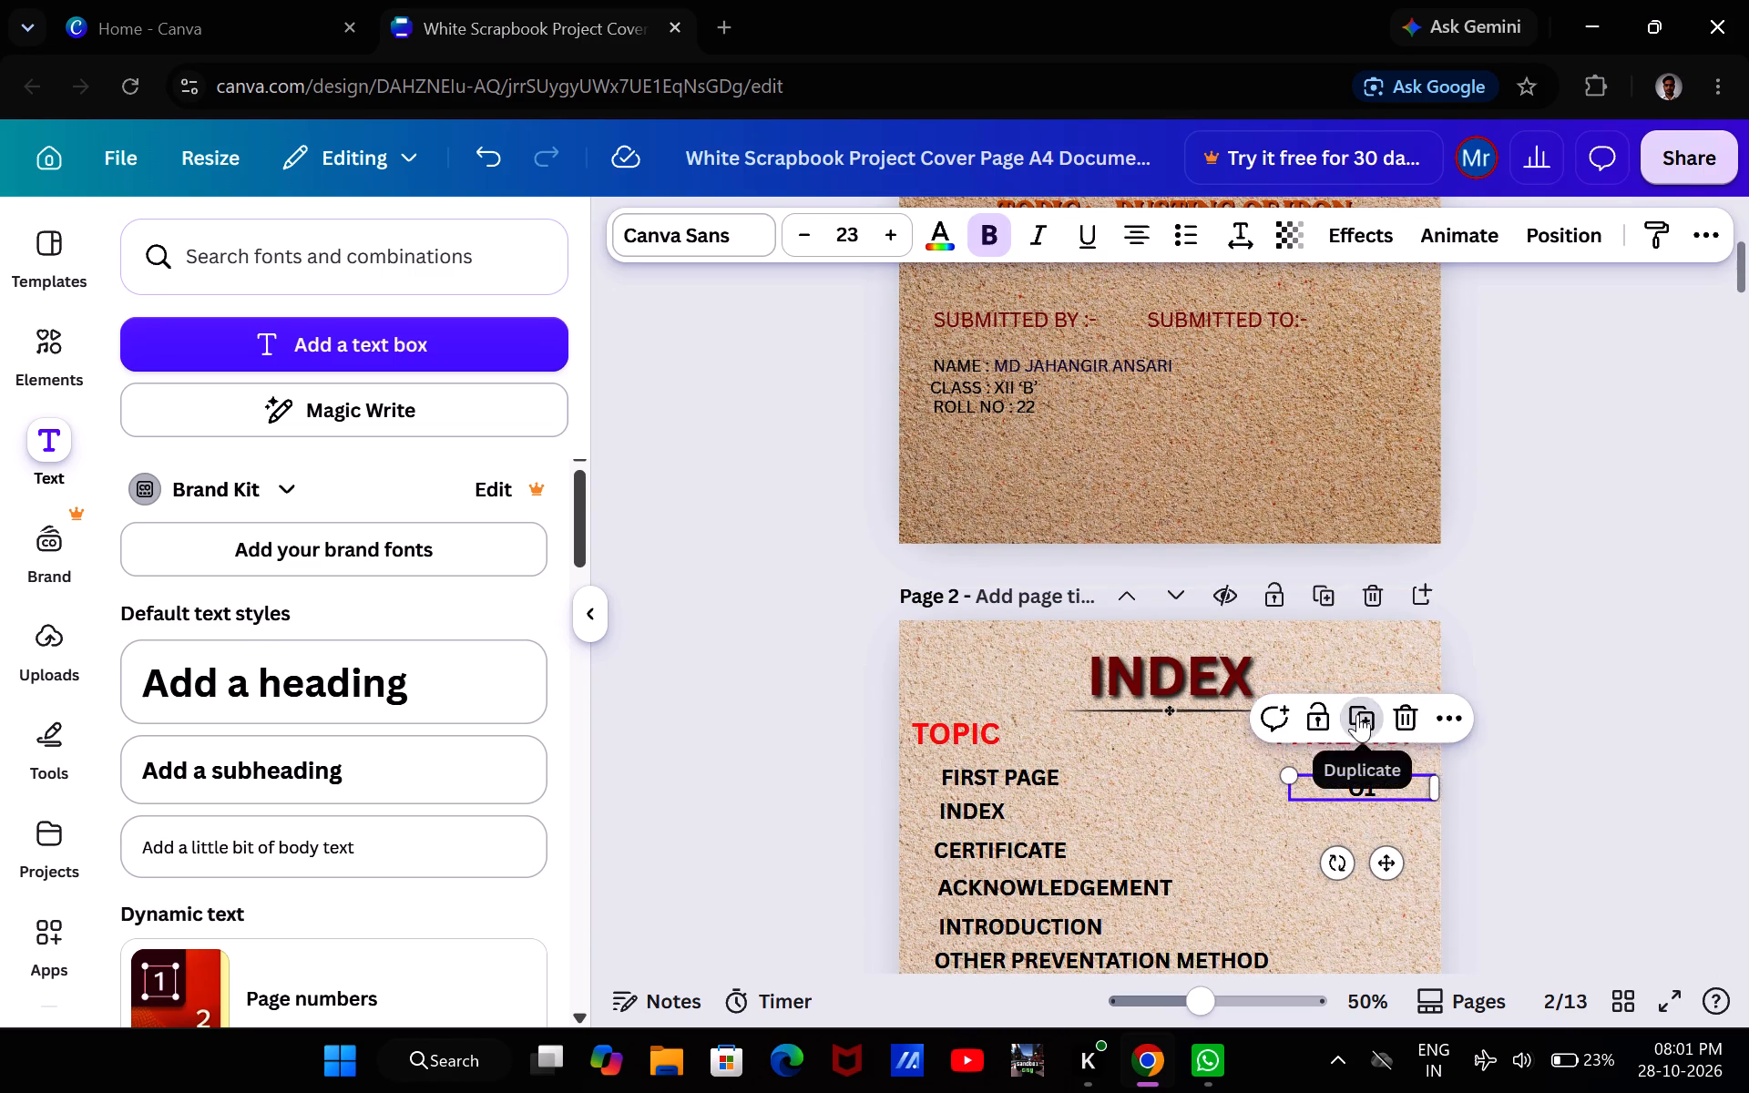
double_click(1361, 789)
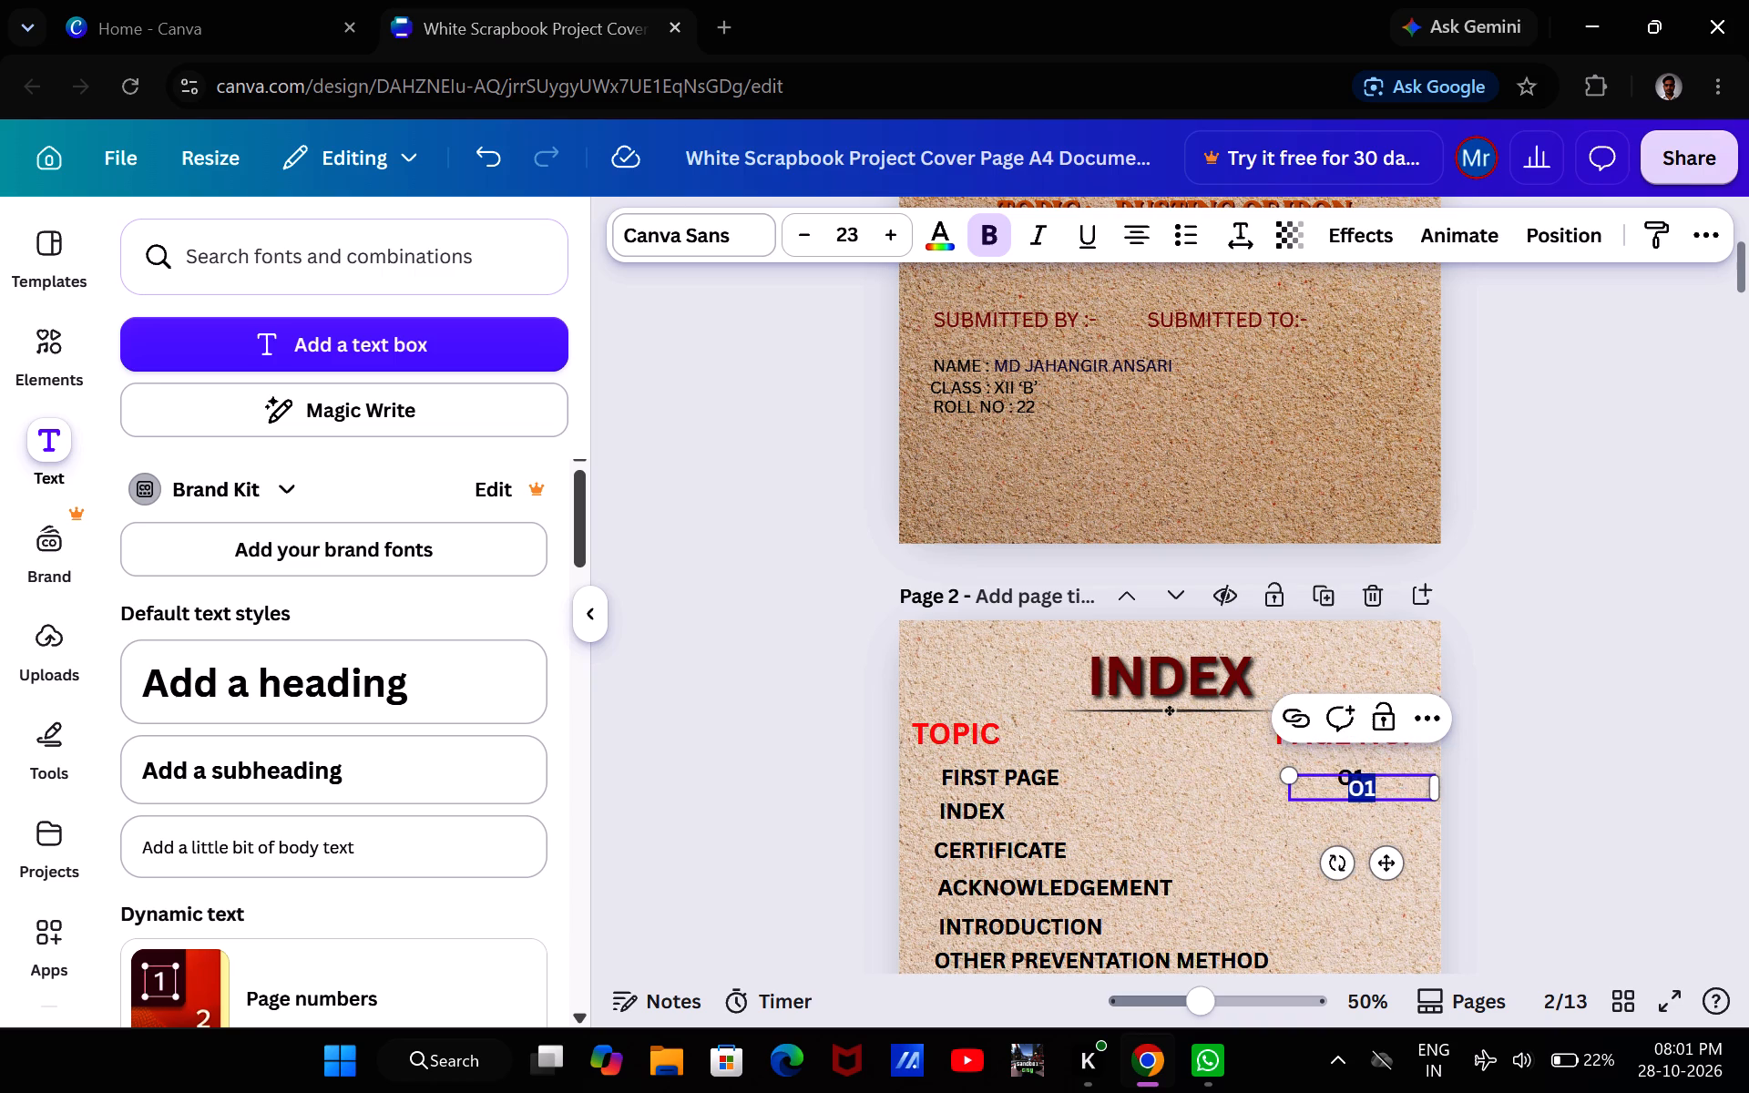
key("BackSpace")
type("02")
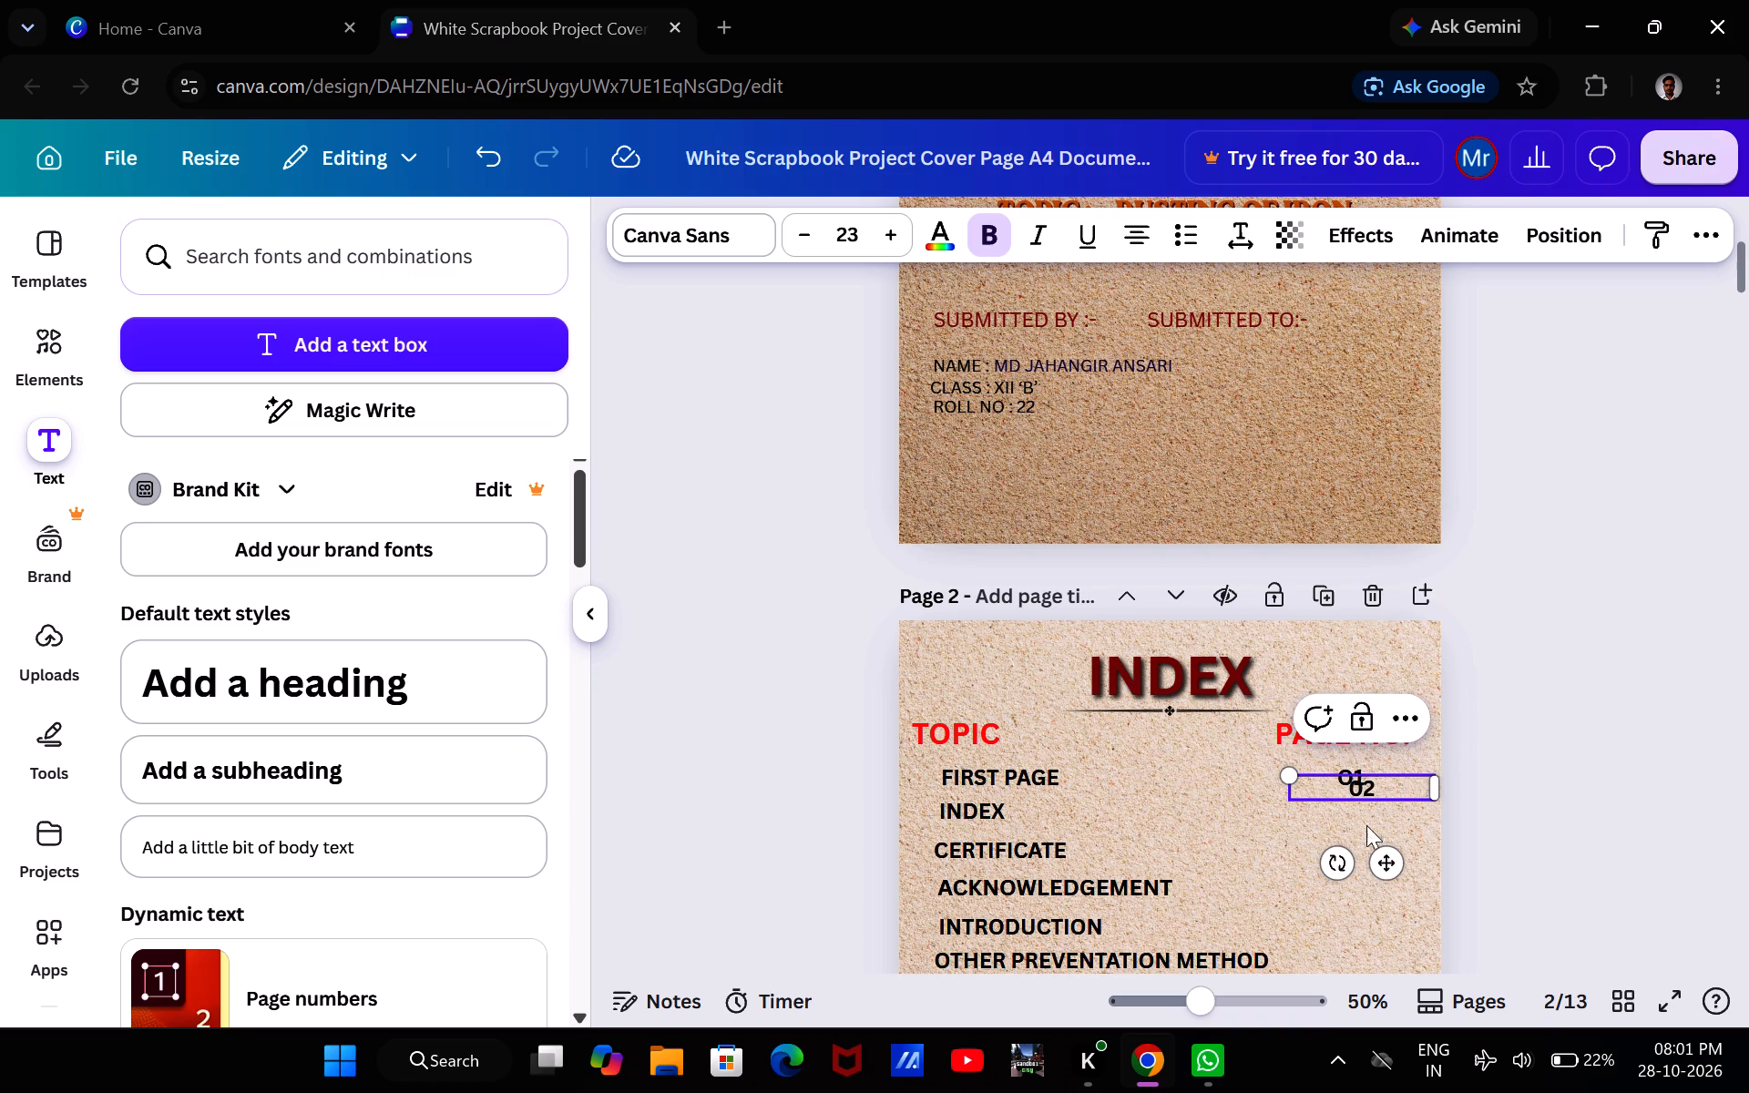
left_click_drag(1378, 852, 1370, 867)
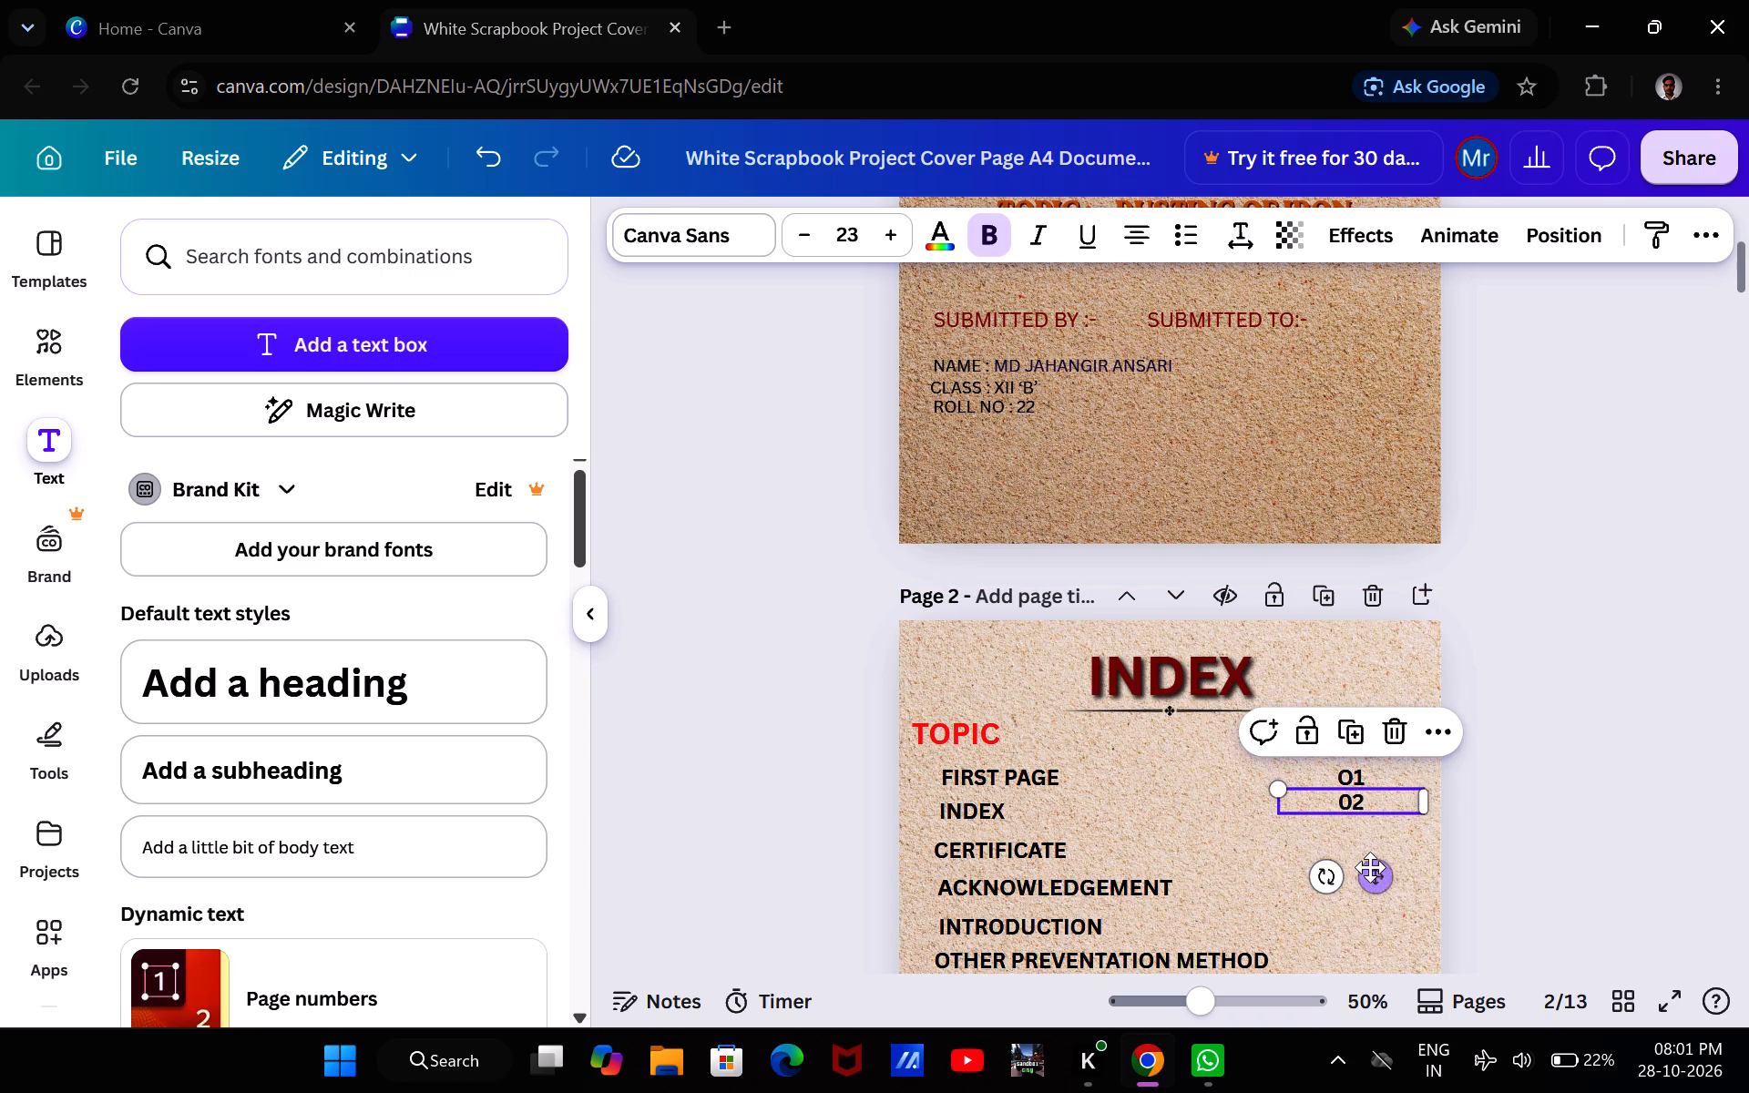
left_click(1370, 867)
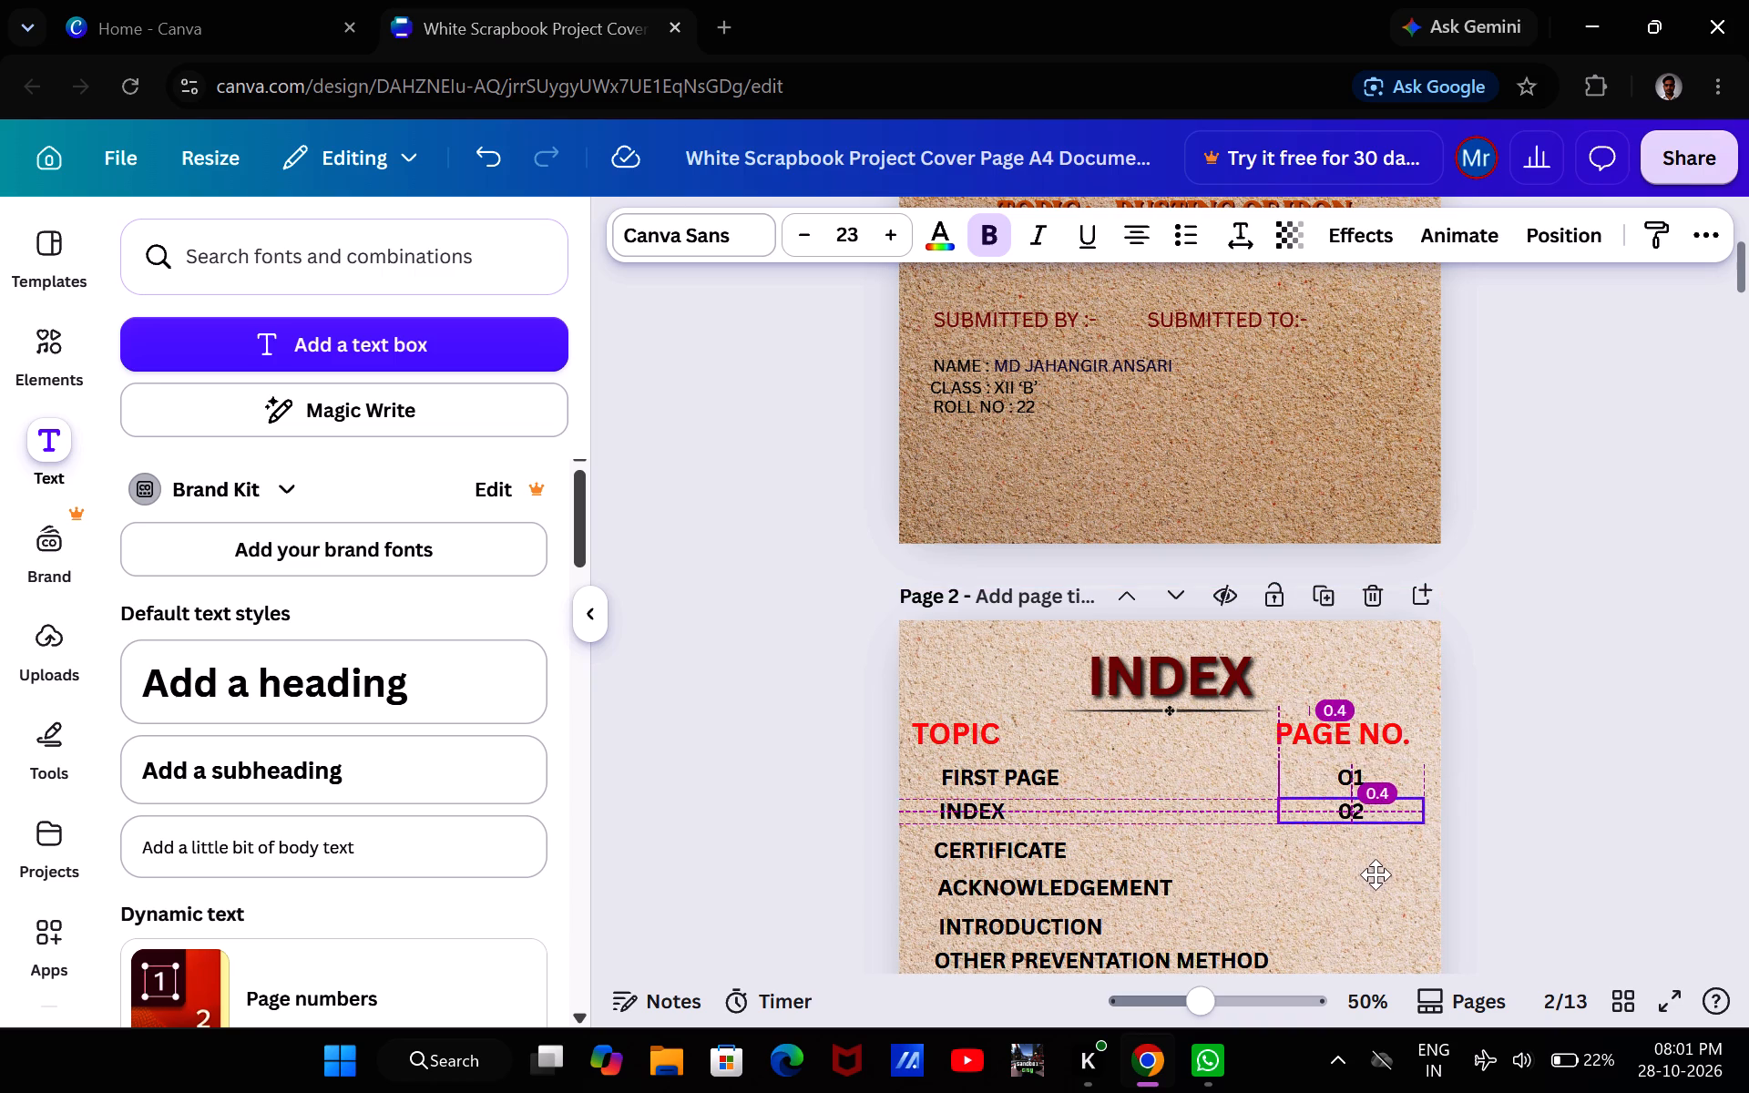
Duplicate the 02 entry below itself, beside CERTIFICATE, and replace the copy's text with "O3".
scroll(1519, 833, "down", 1)
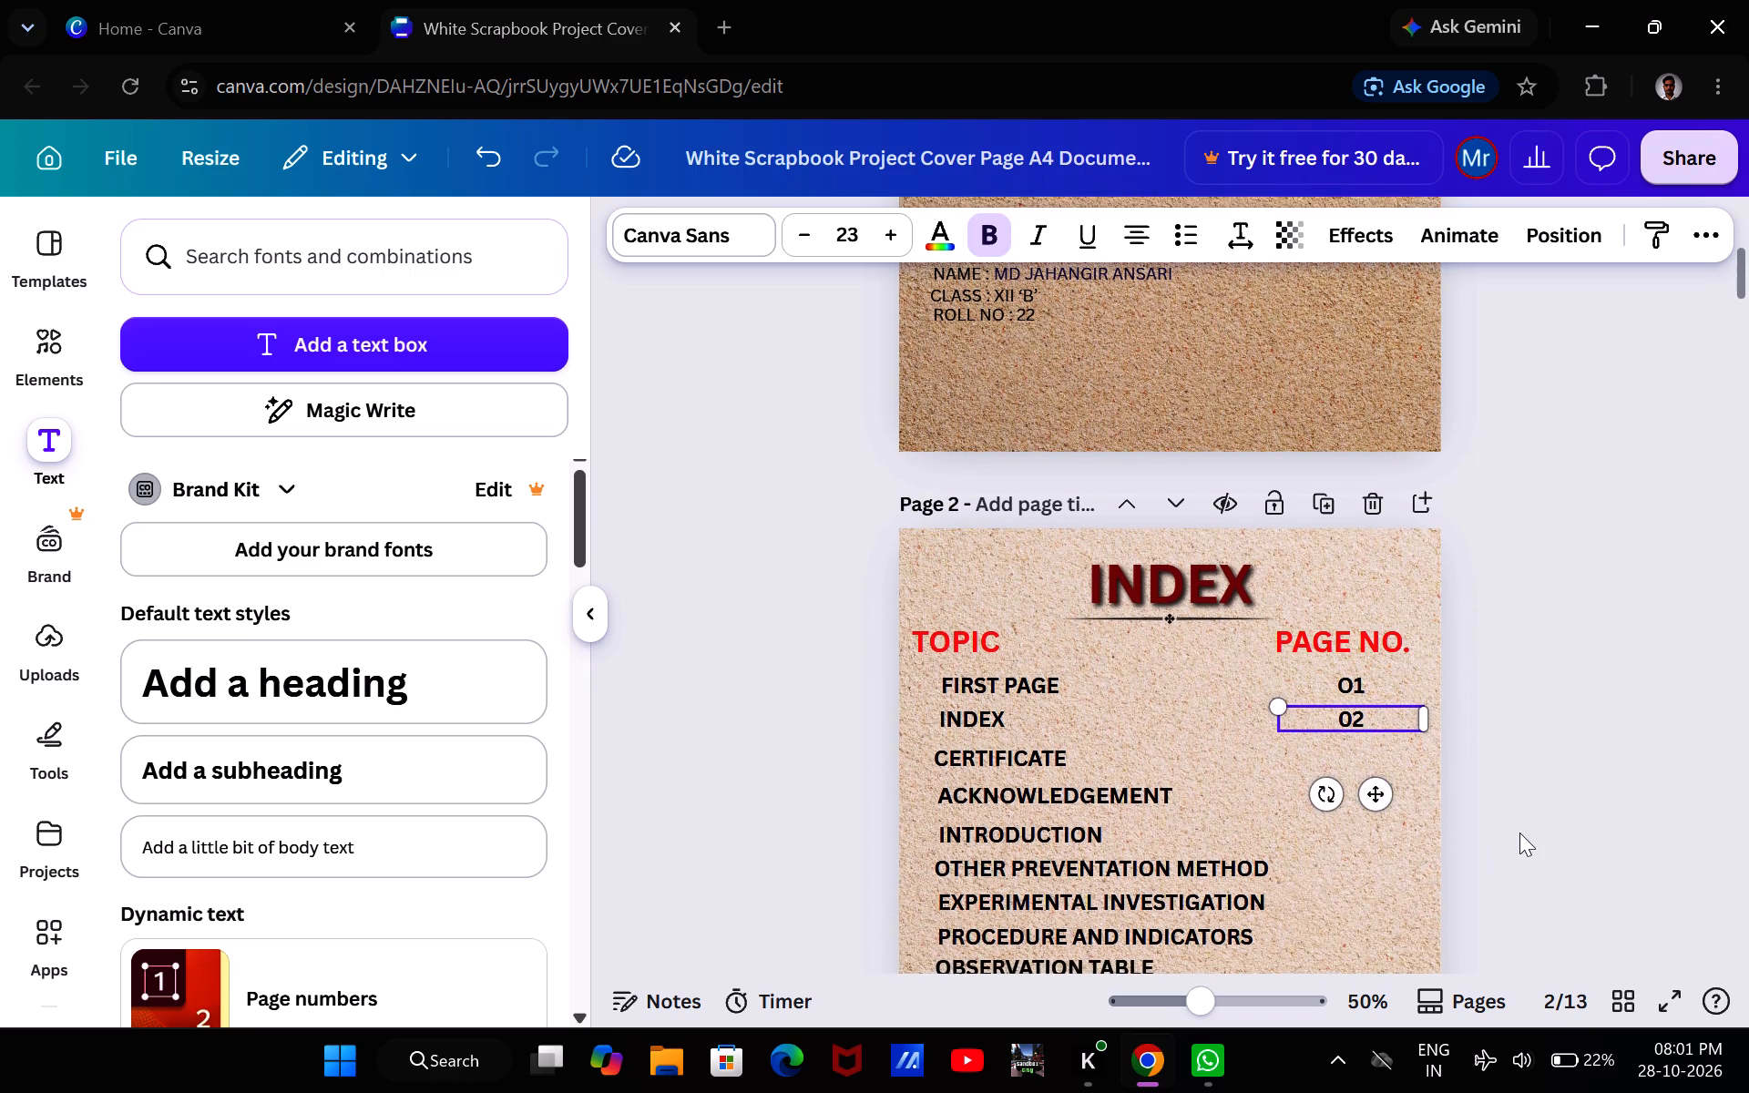
scroll(1497, 812, "down", 3)
scroll(1497, 812, "up", 1)
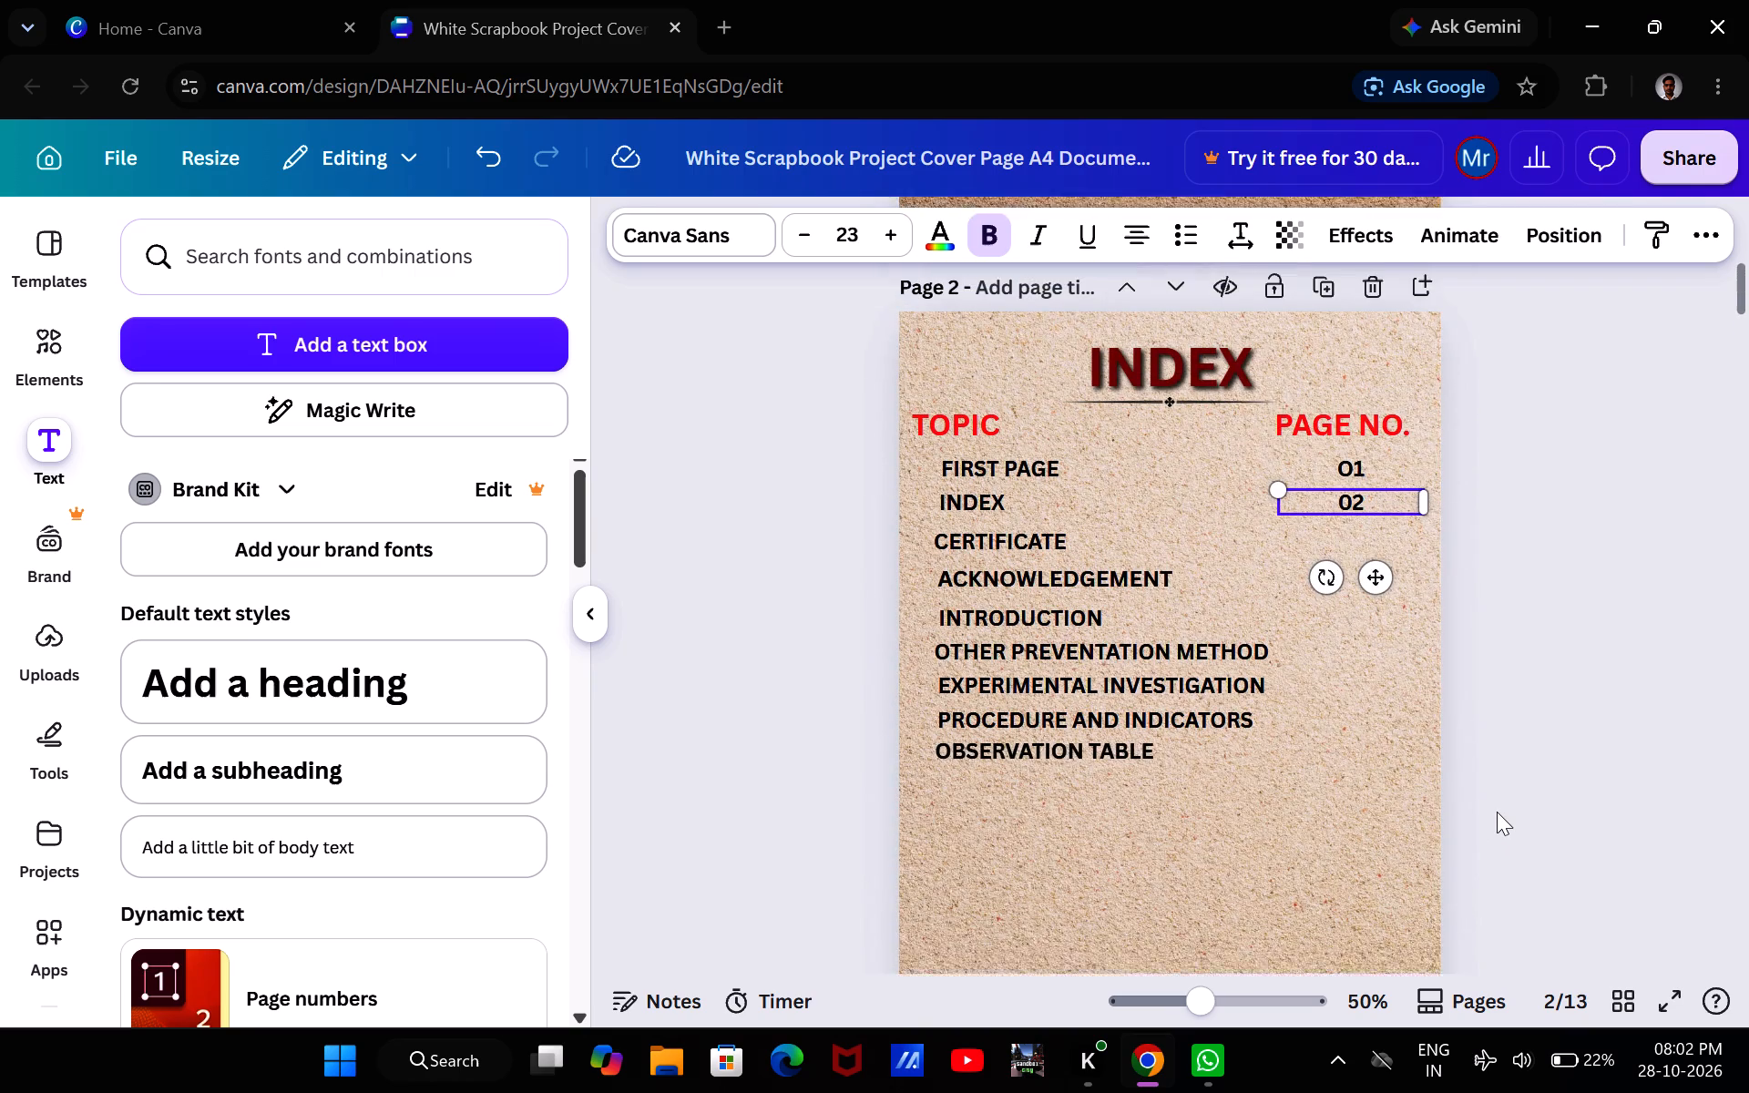
scroll(1497, 812, "up", 1)
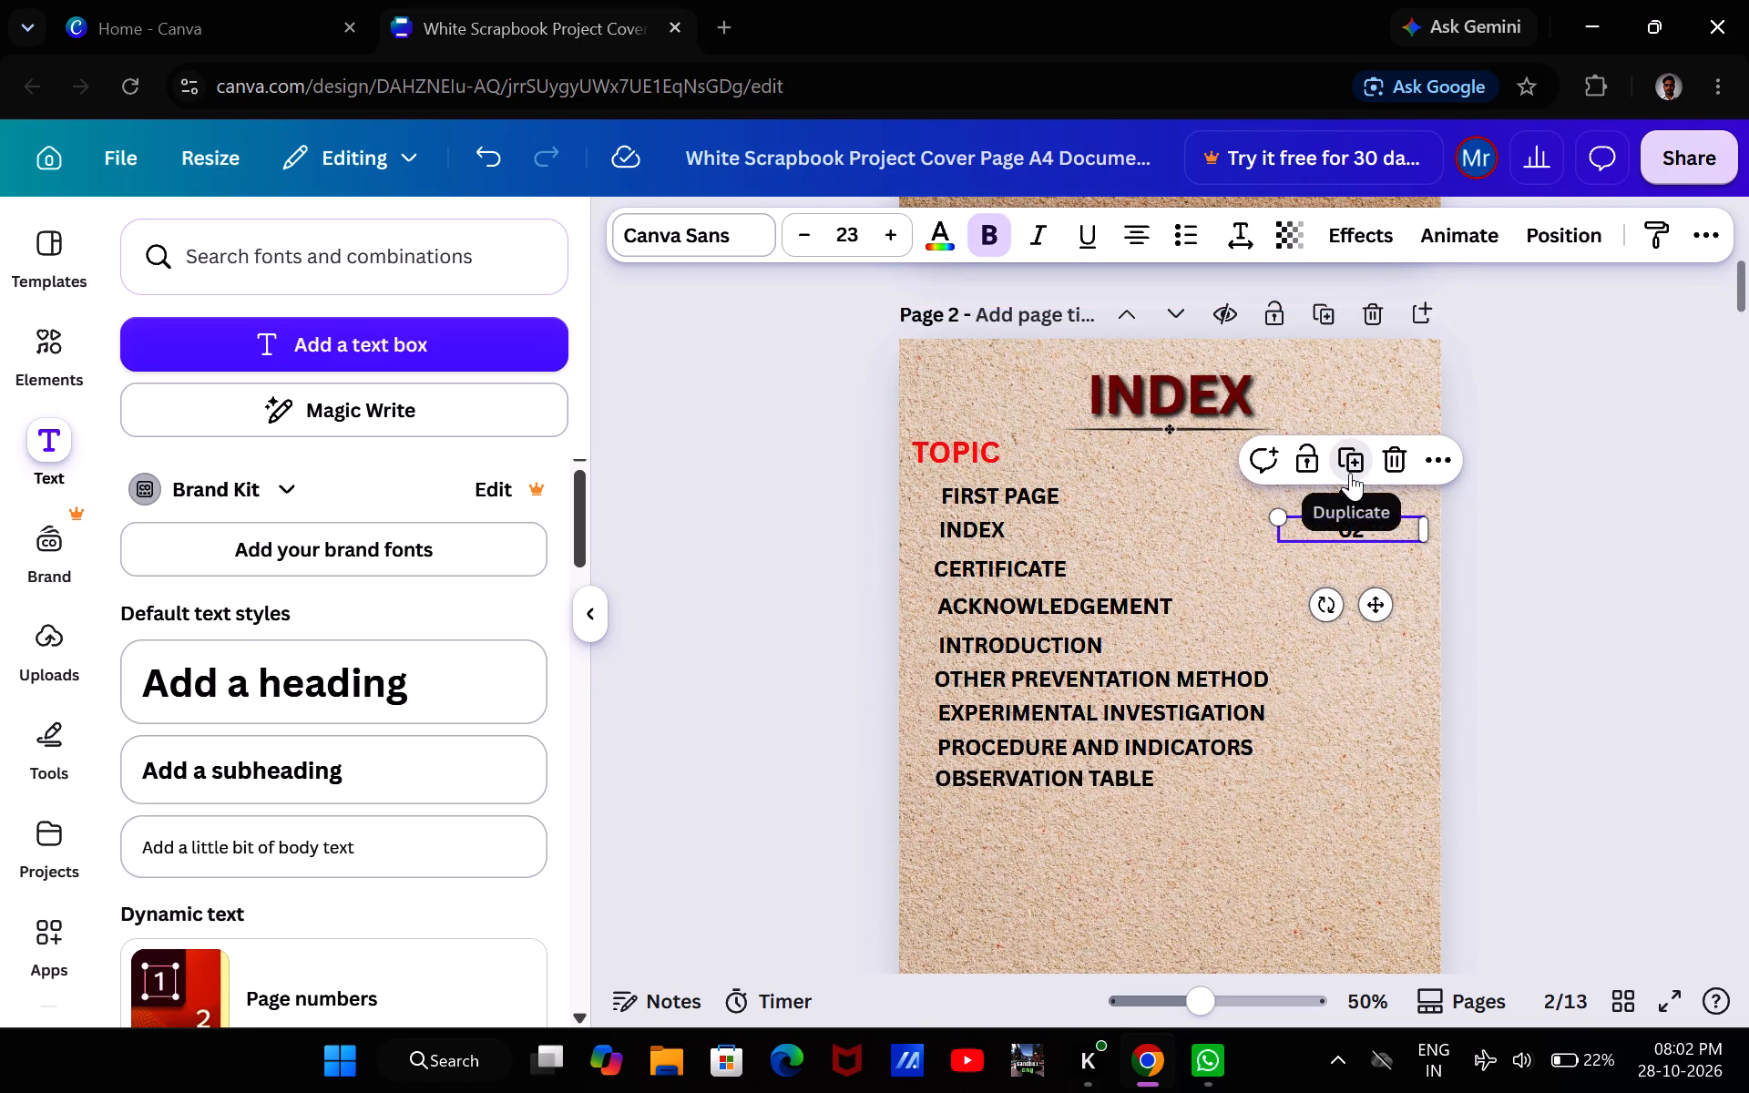
left_click(1350, 473)
left_click(1361, 559)
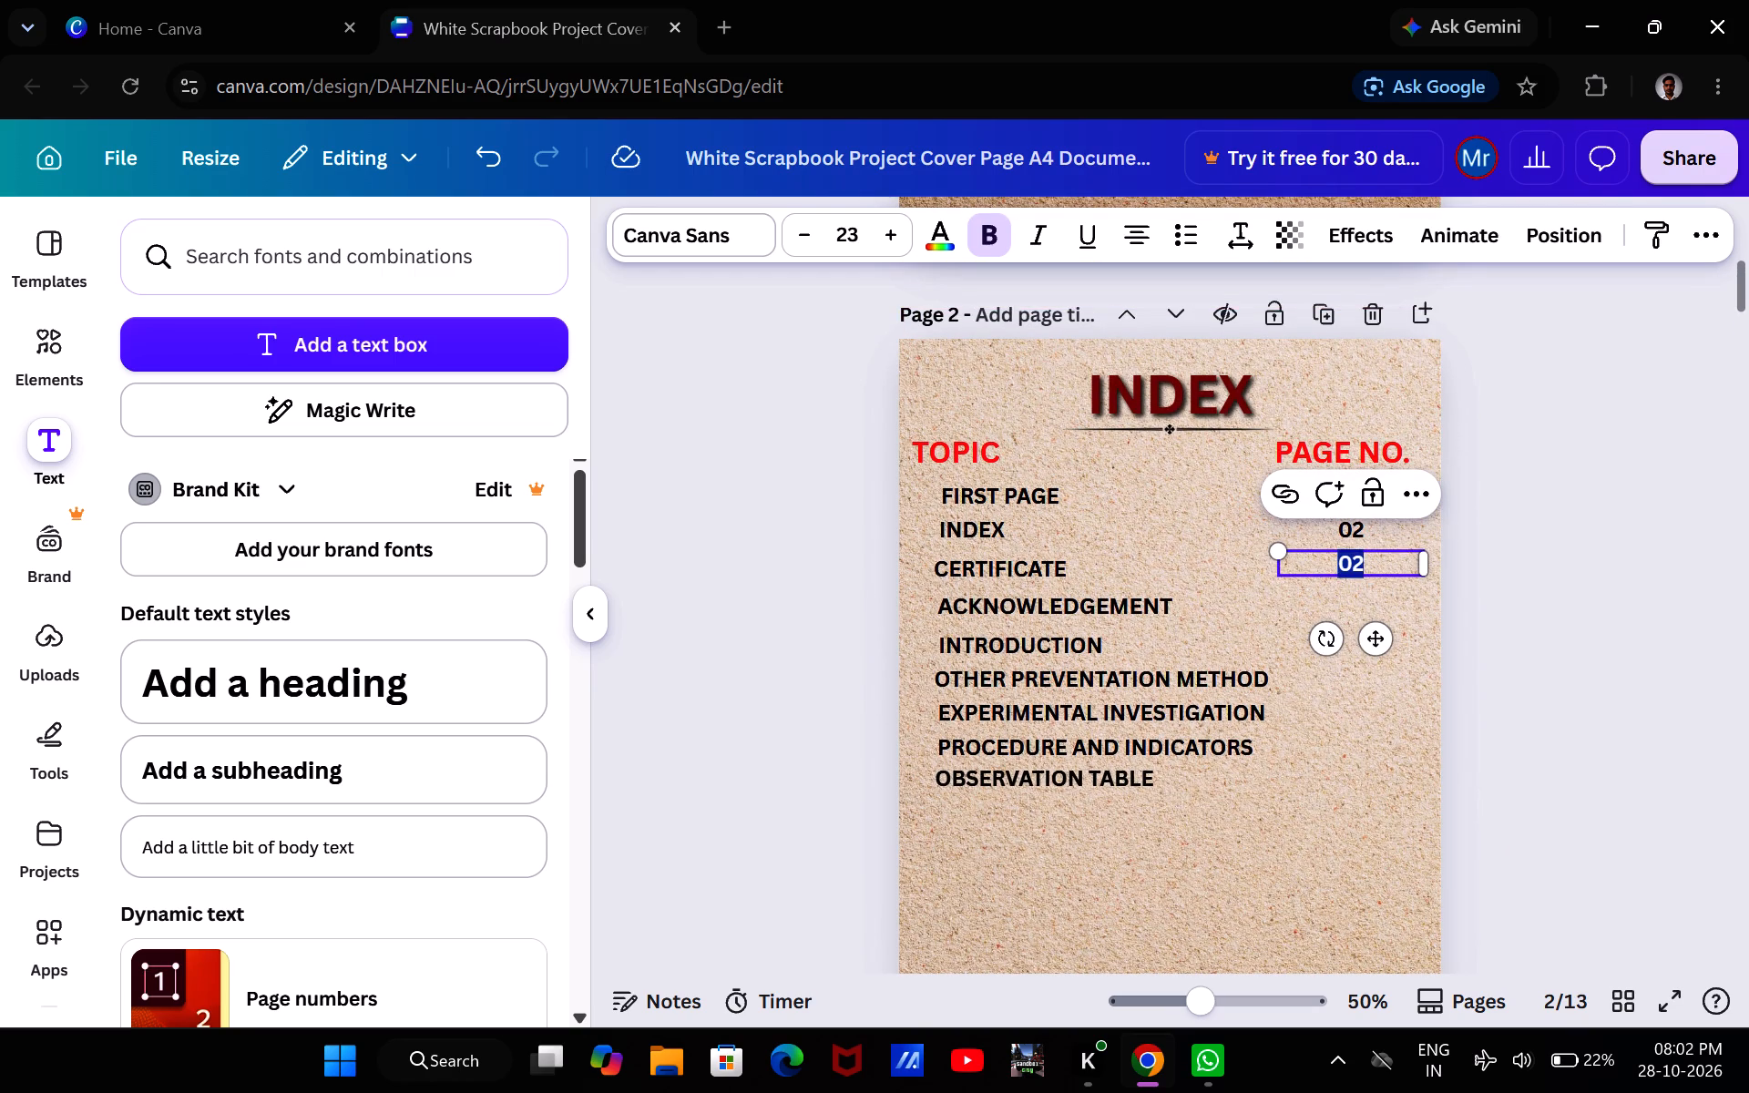
key("BackSpace")
key("o")
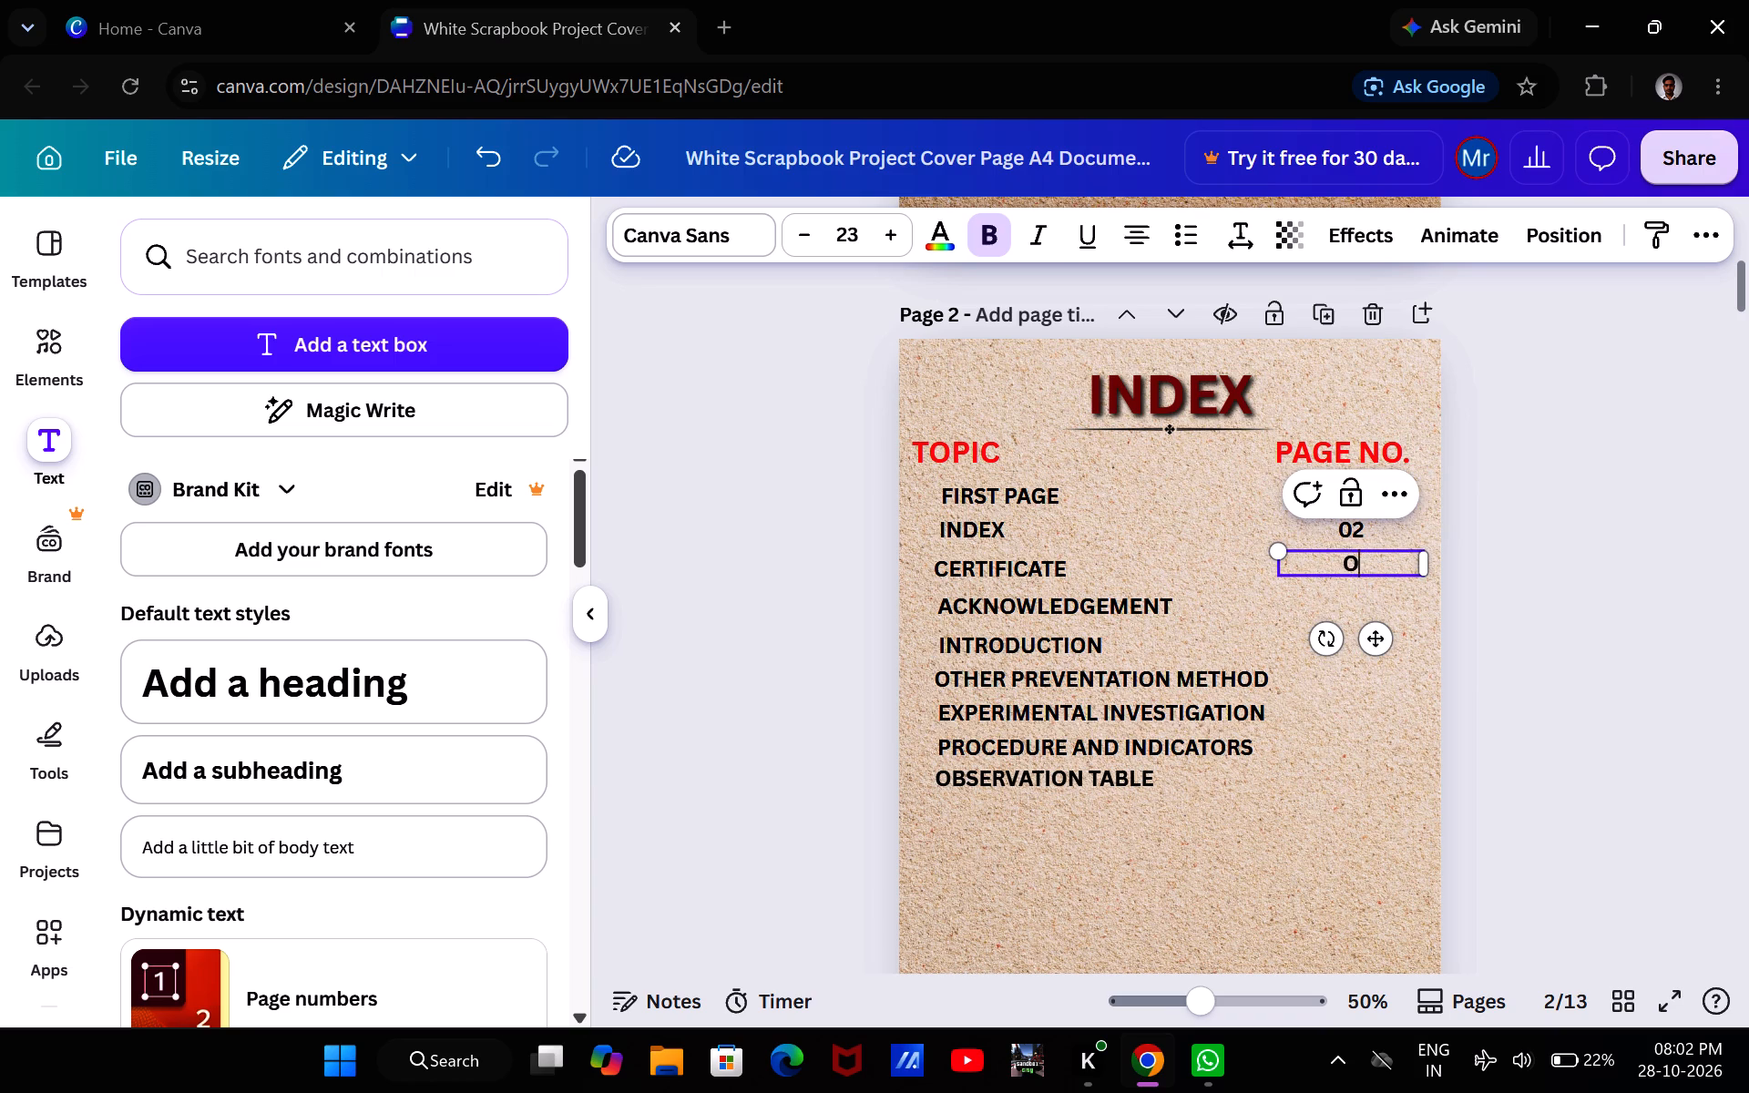
key("3")
left_click(1210, 548)
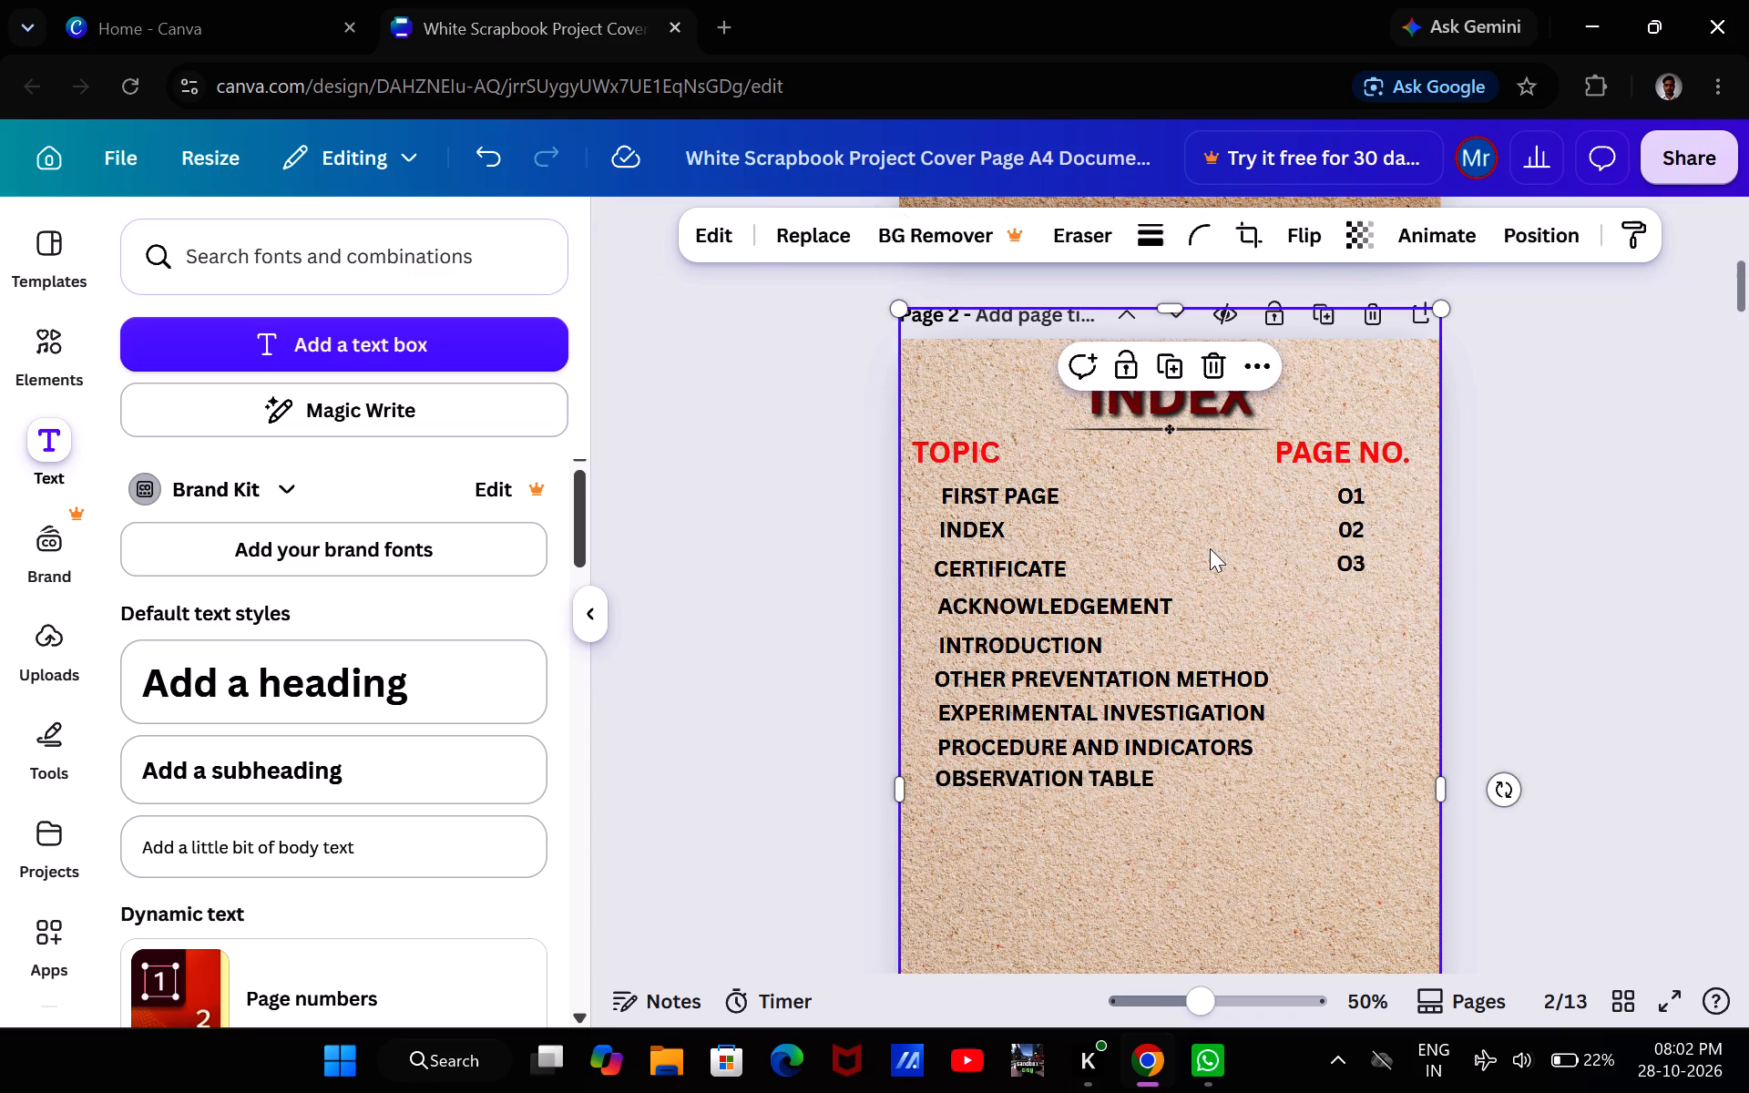
Duplicate the O3 entry below itself, beside ACKNOWLEDGEMENT, and change the copy's text to "O4".
left_click(1335, 548)
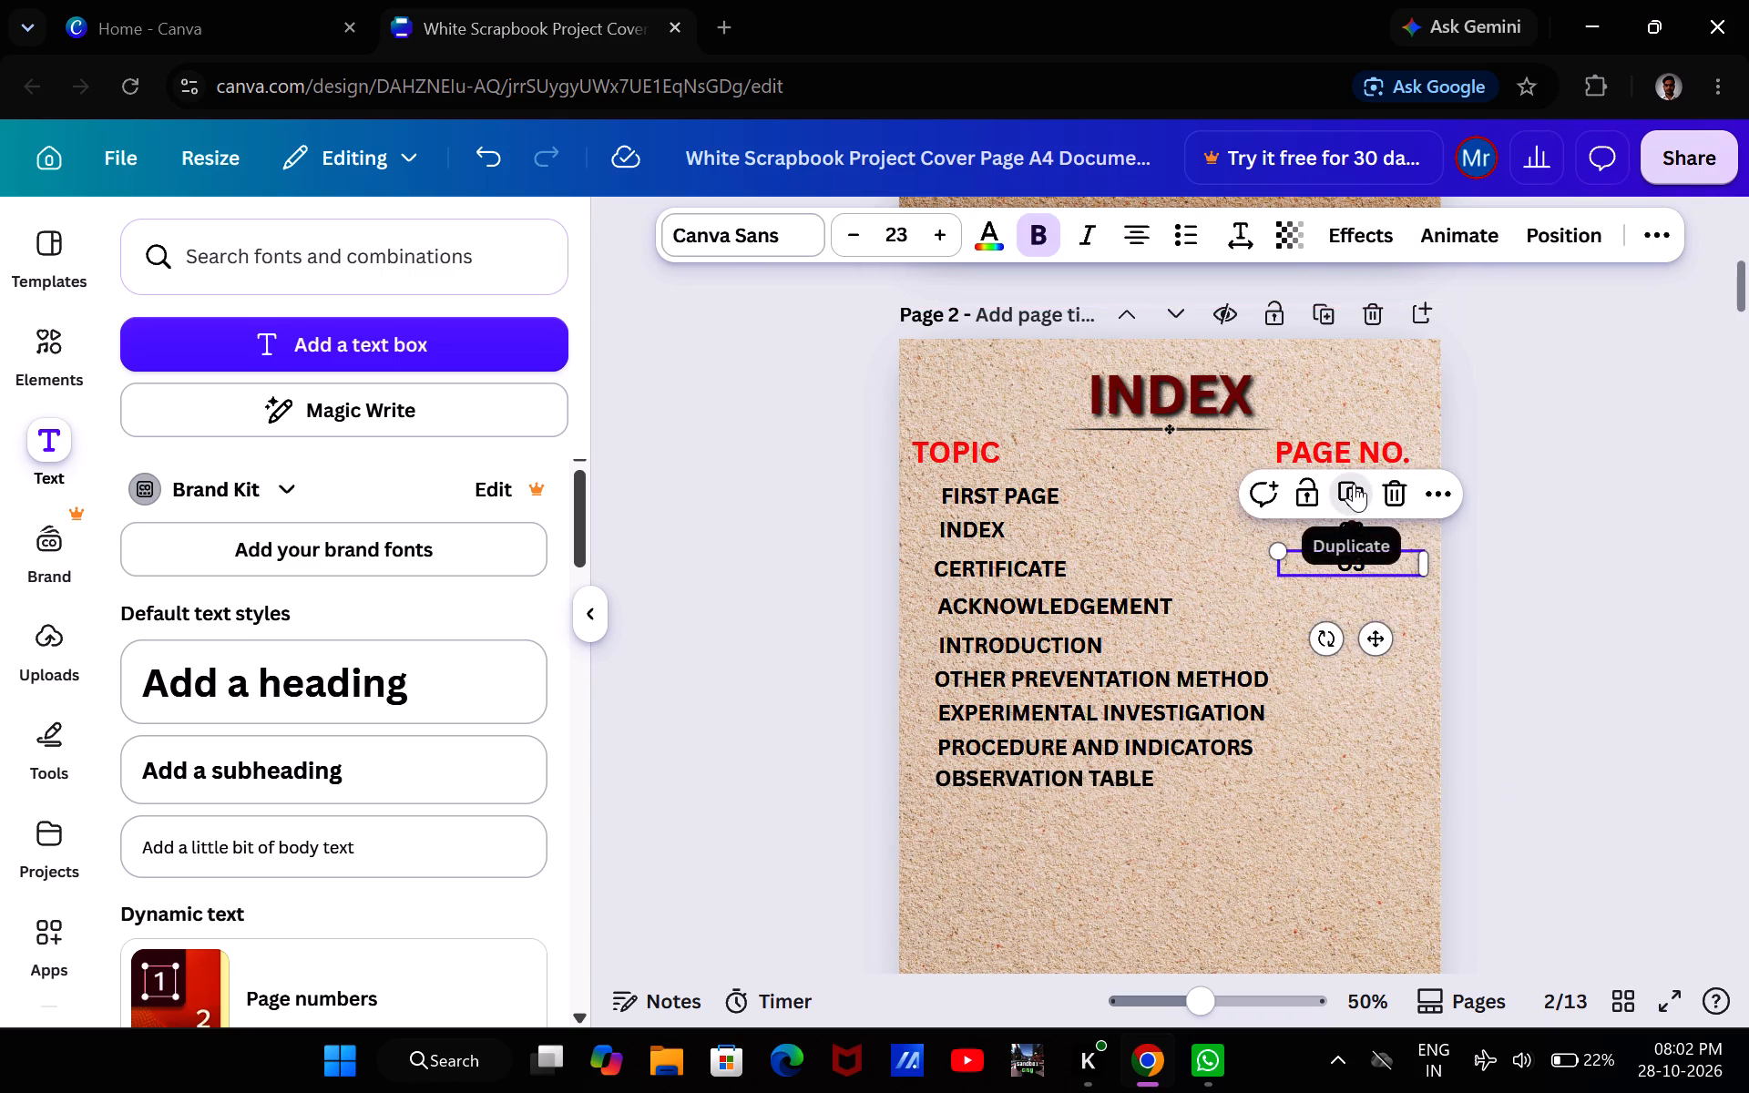
left_click(1354, 484)
left_click(1367, 587)
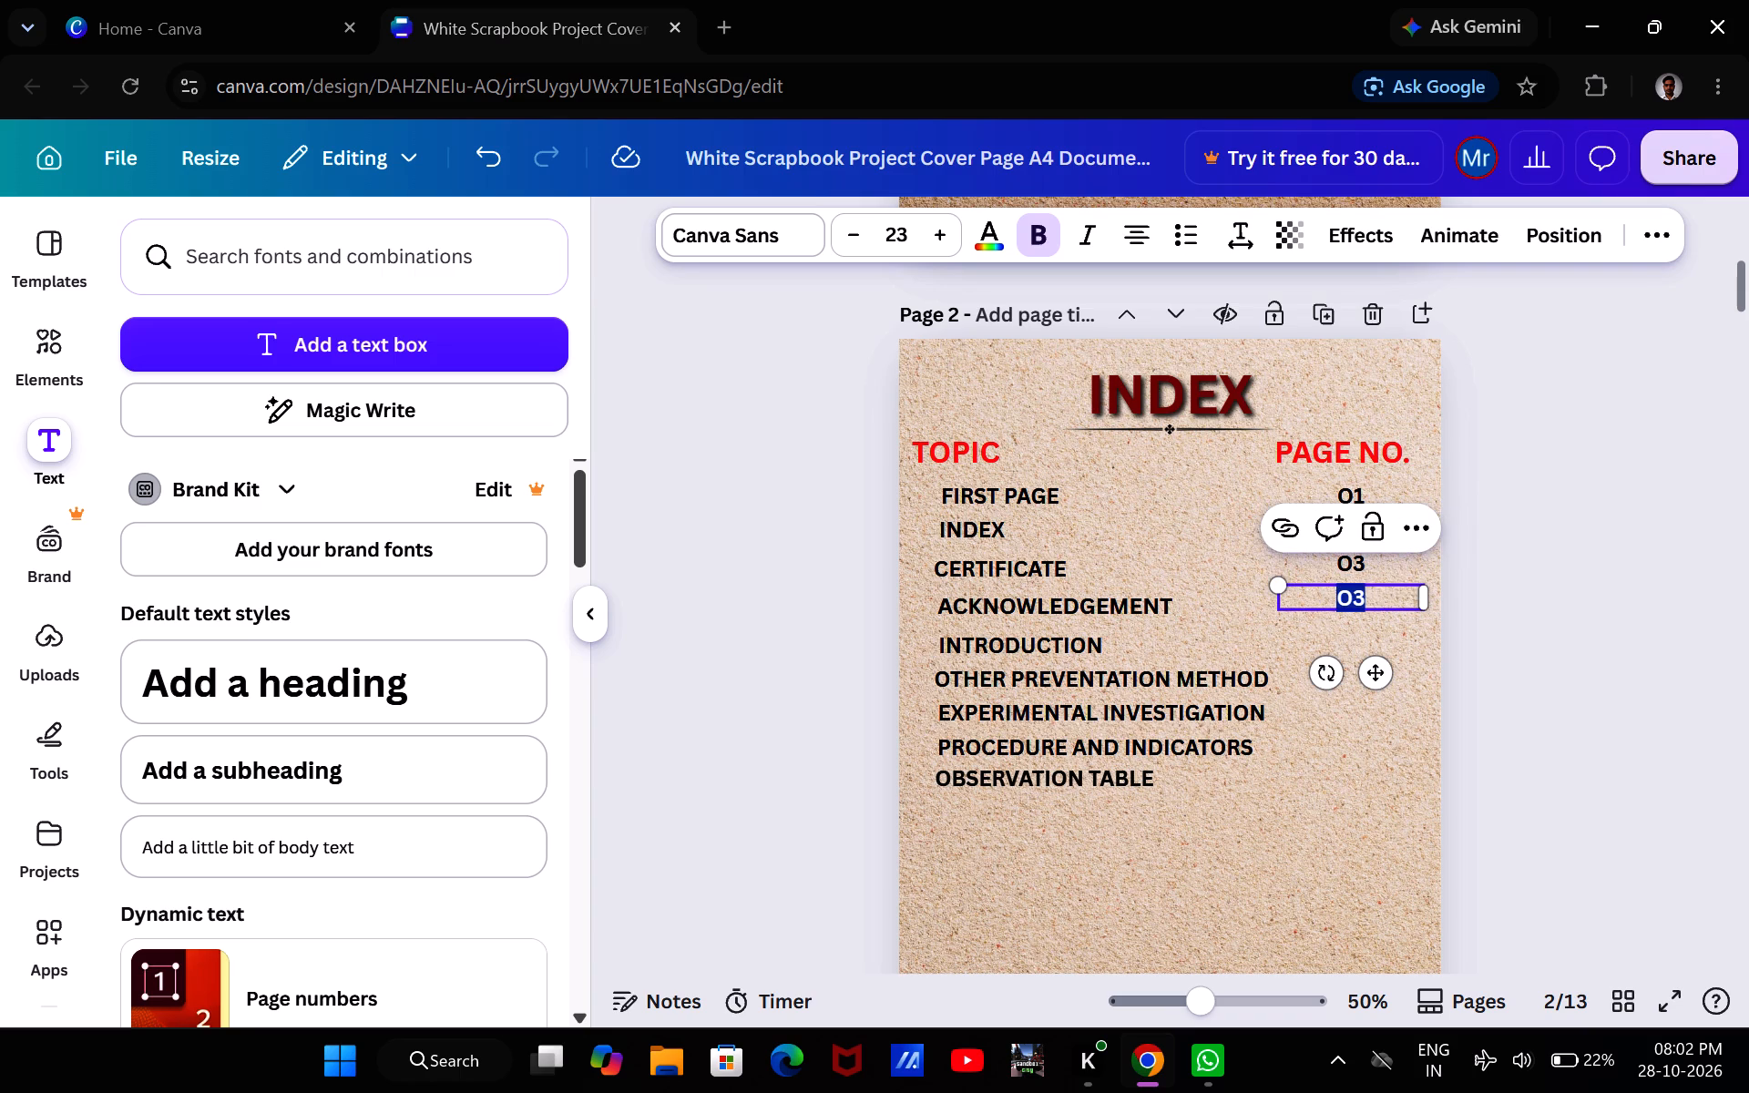
left_click(1367, 587)
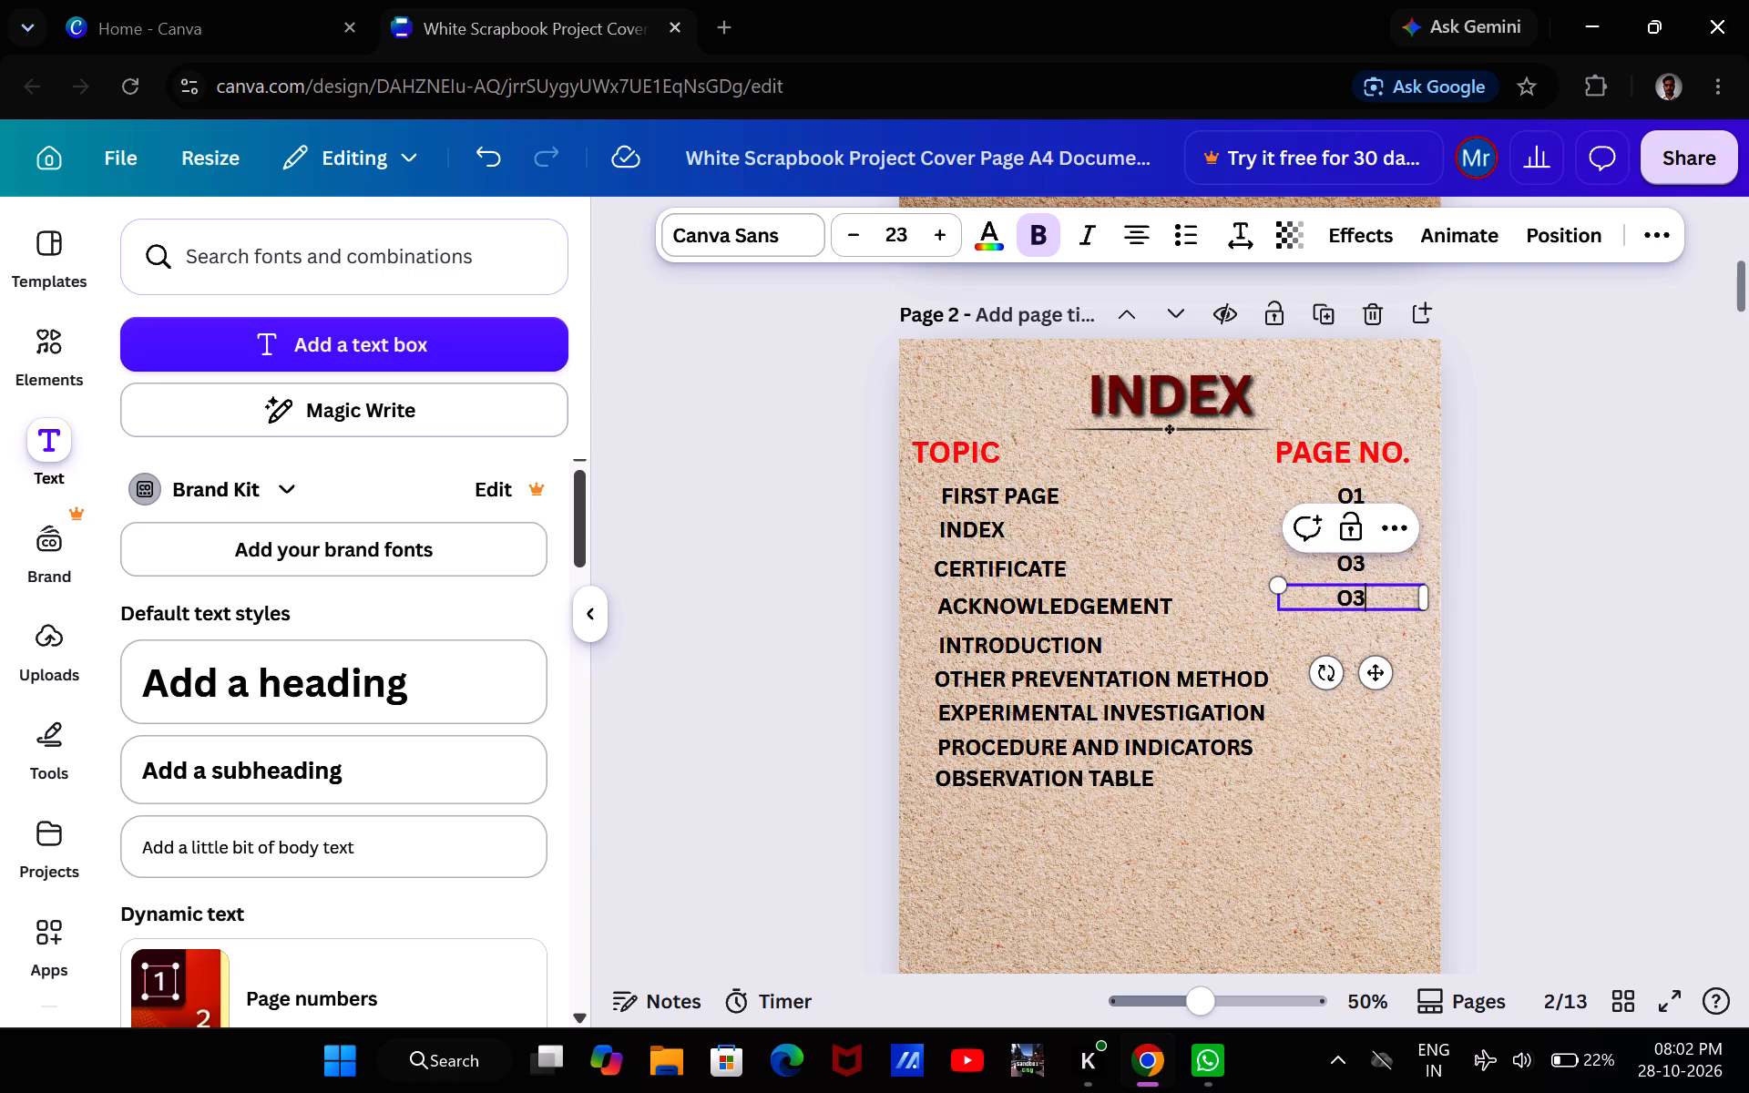
key("BackSpace")
key("4")
left_click(1490, 640)
Duplicate the O4 entry below itself in the PAGE NO. column, beside INTRODUCTION.
left_click(1370, 602)
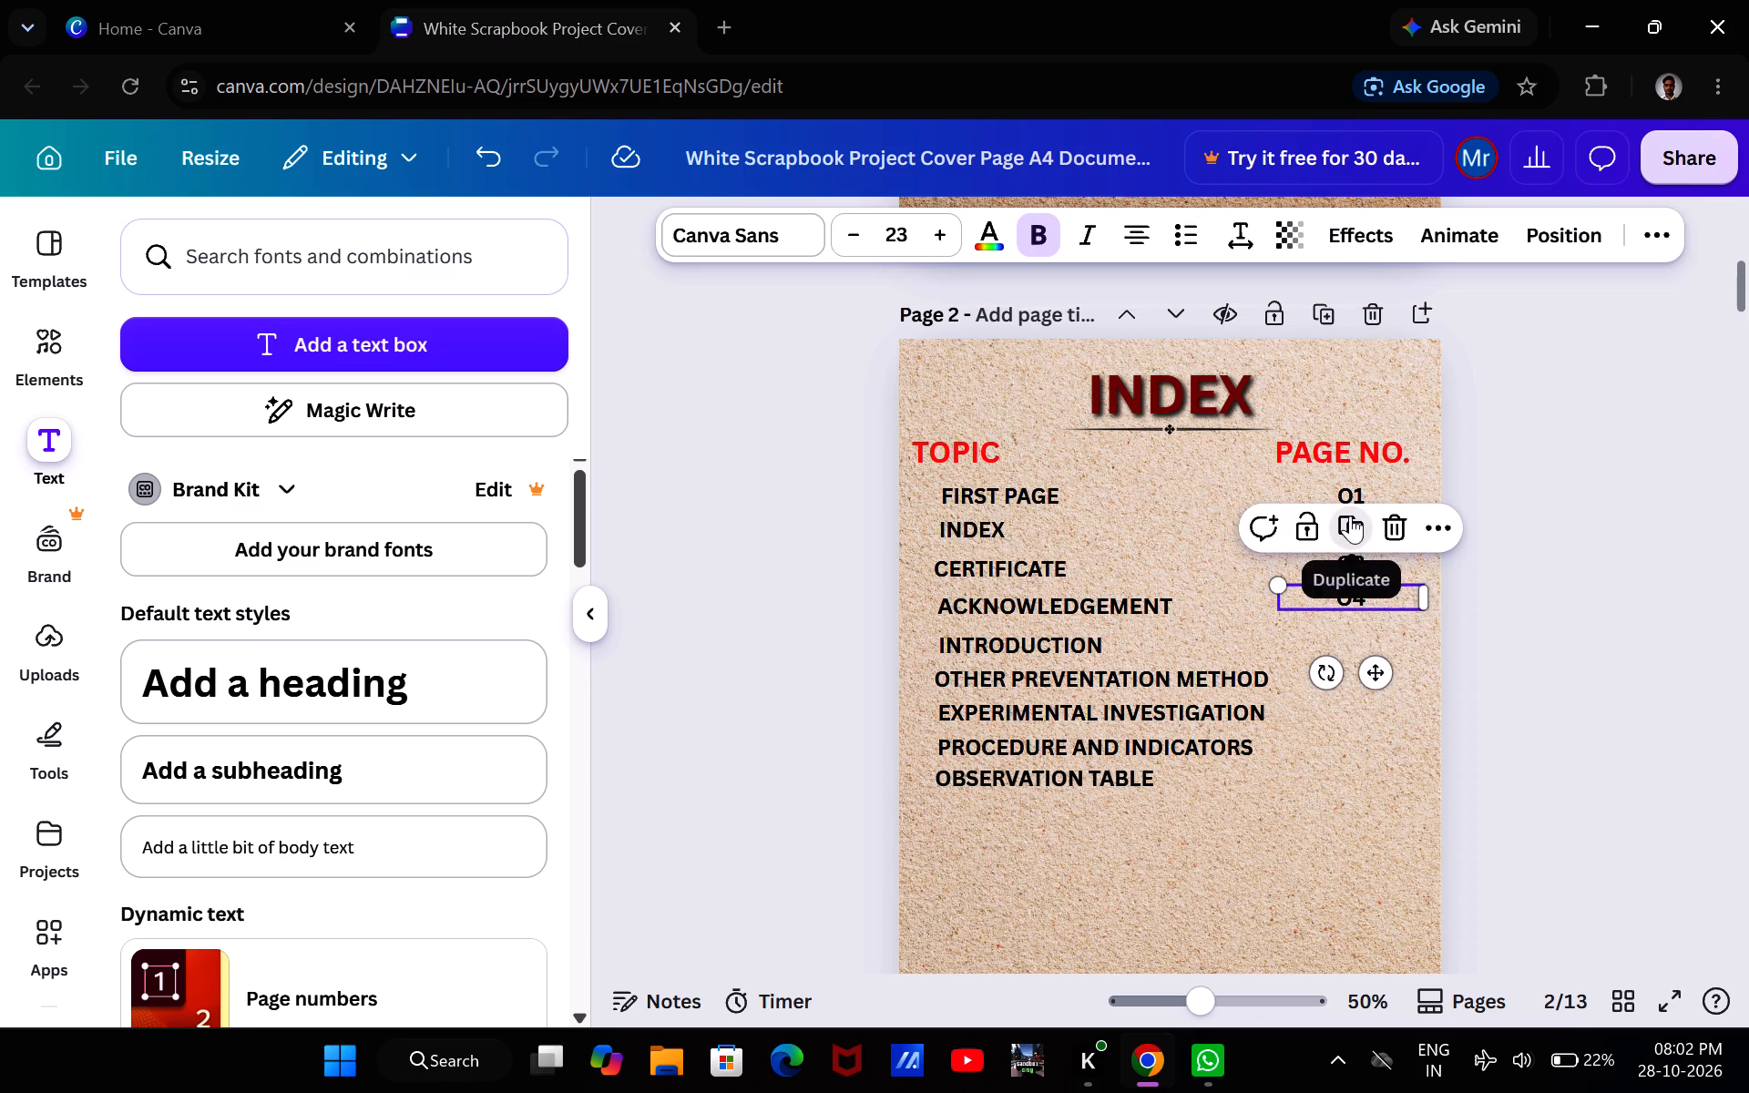
left_click(1350, 516)
left_click(1366, 632)
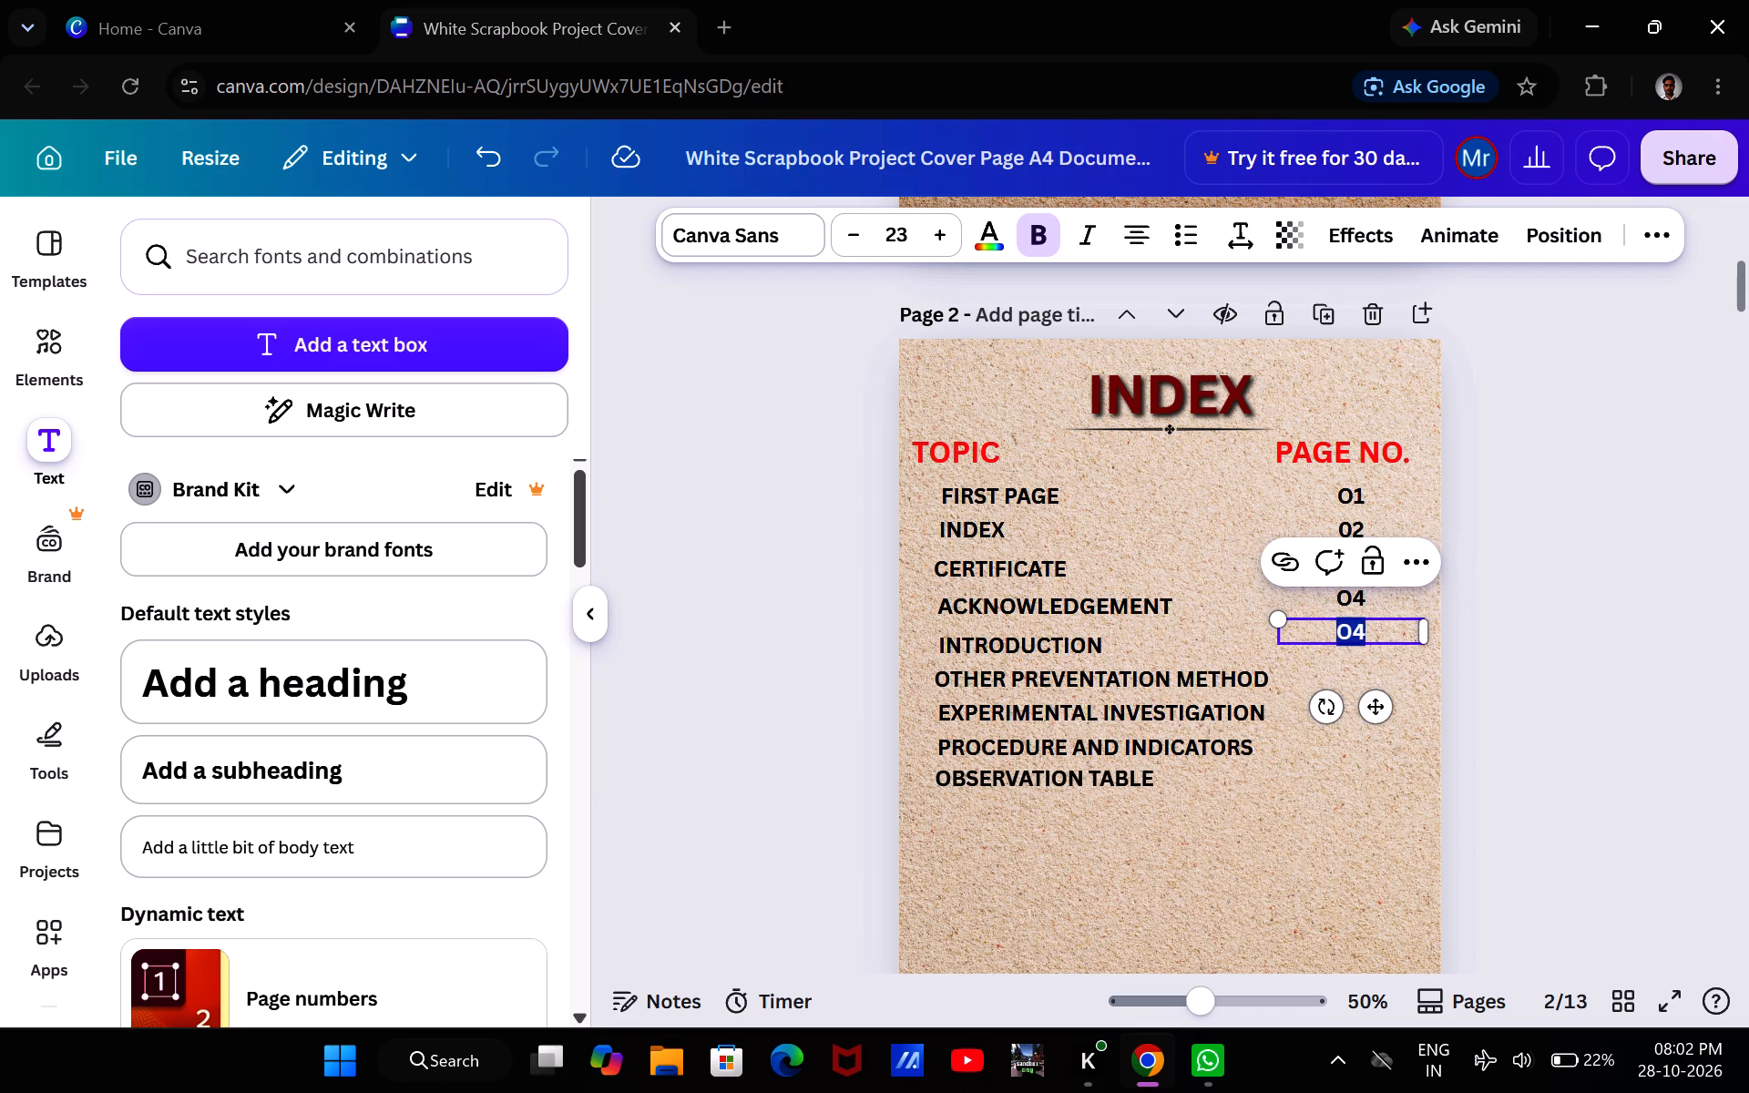
left_click(1517, 647)
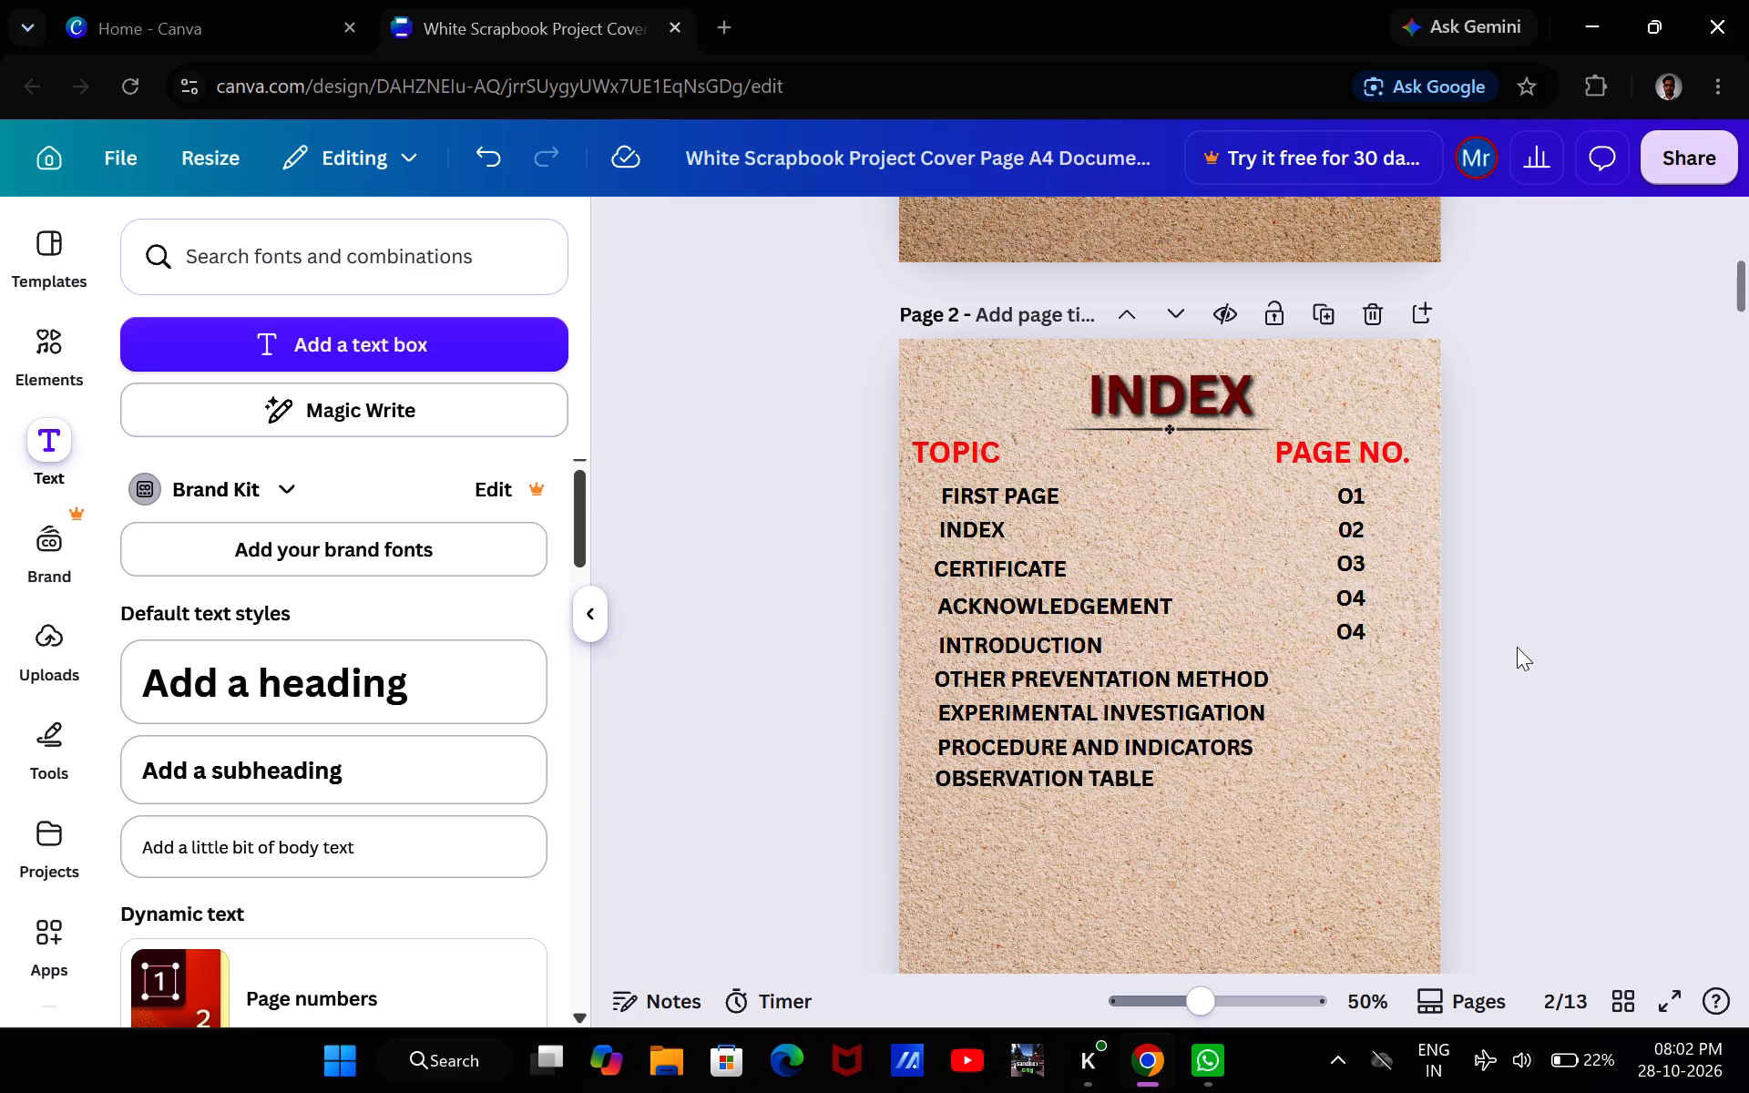
Look through the project pages from the cover to the Introduction to check their order and page numbers.
scroll(1423, 588, "up", 2)
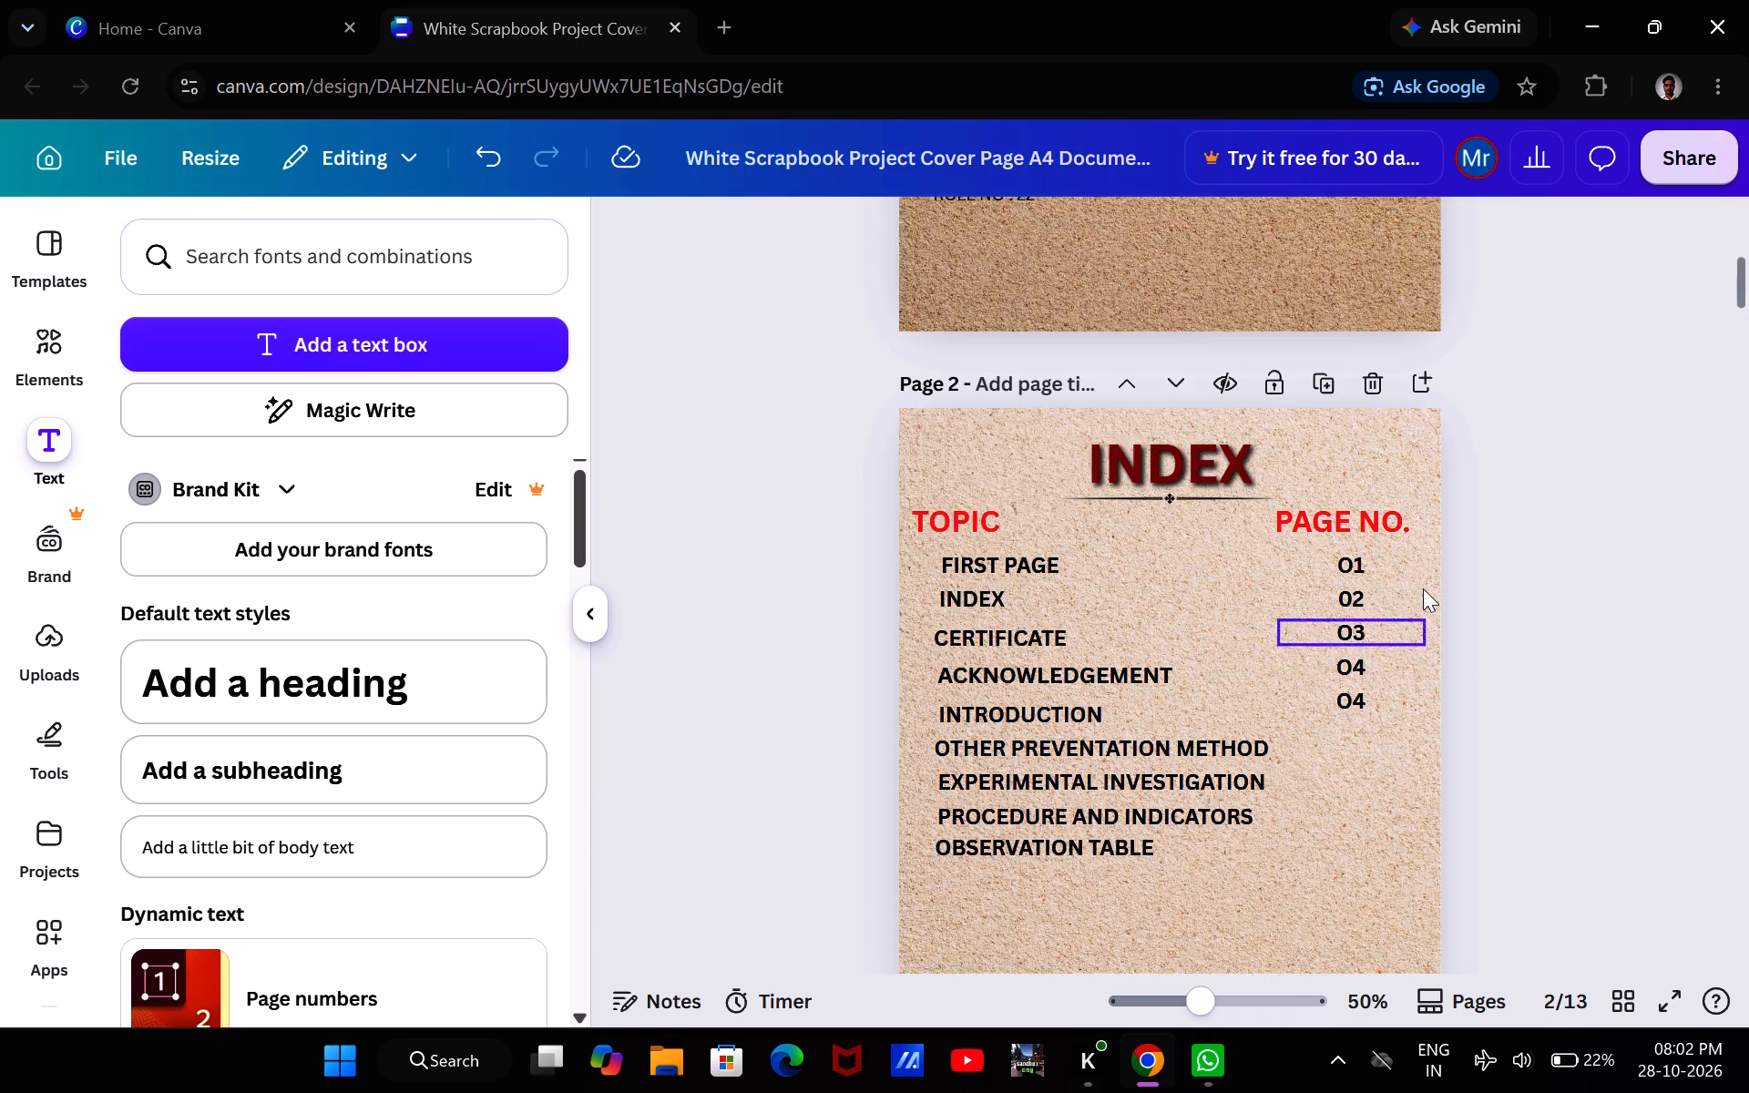
scroll(1423, 588, "up", 2)
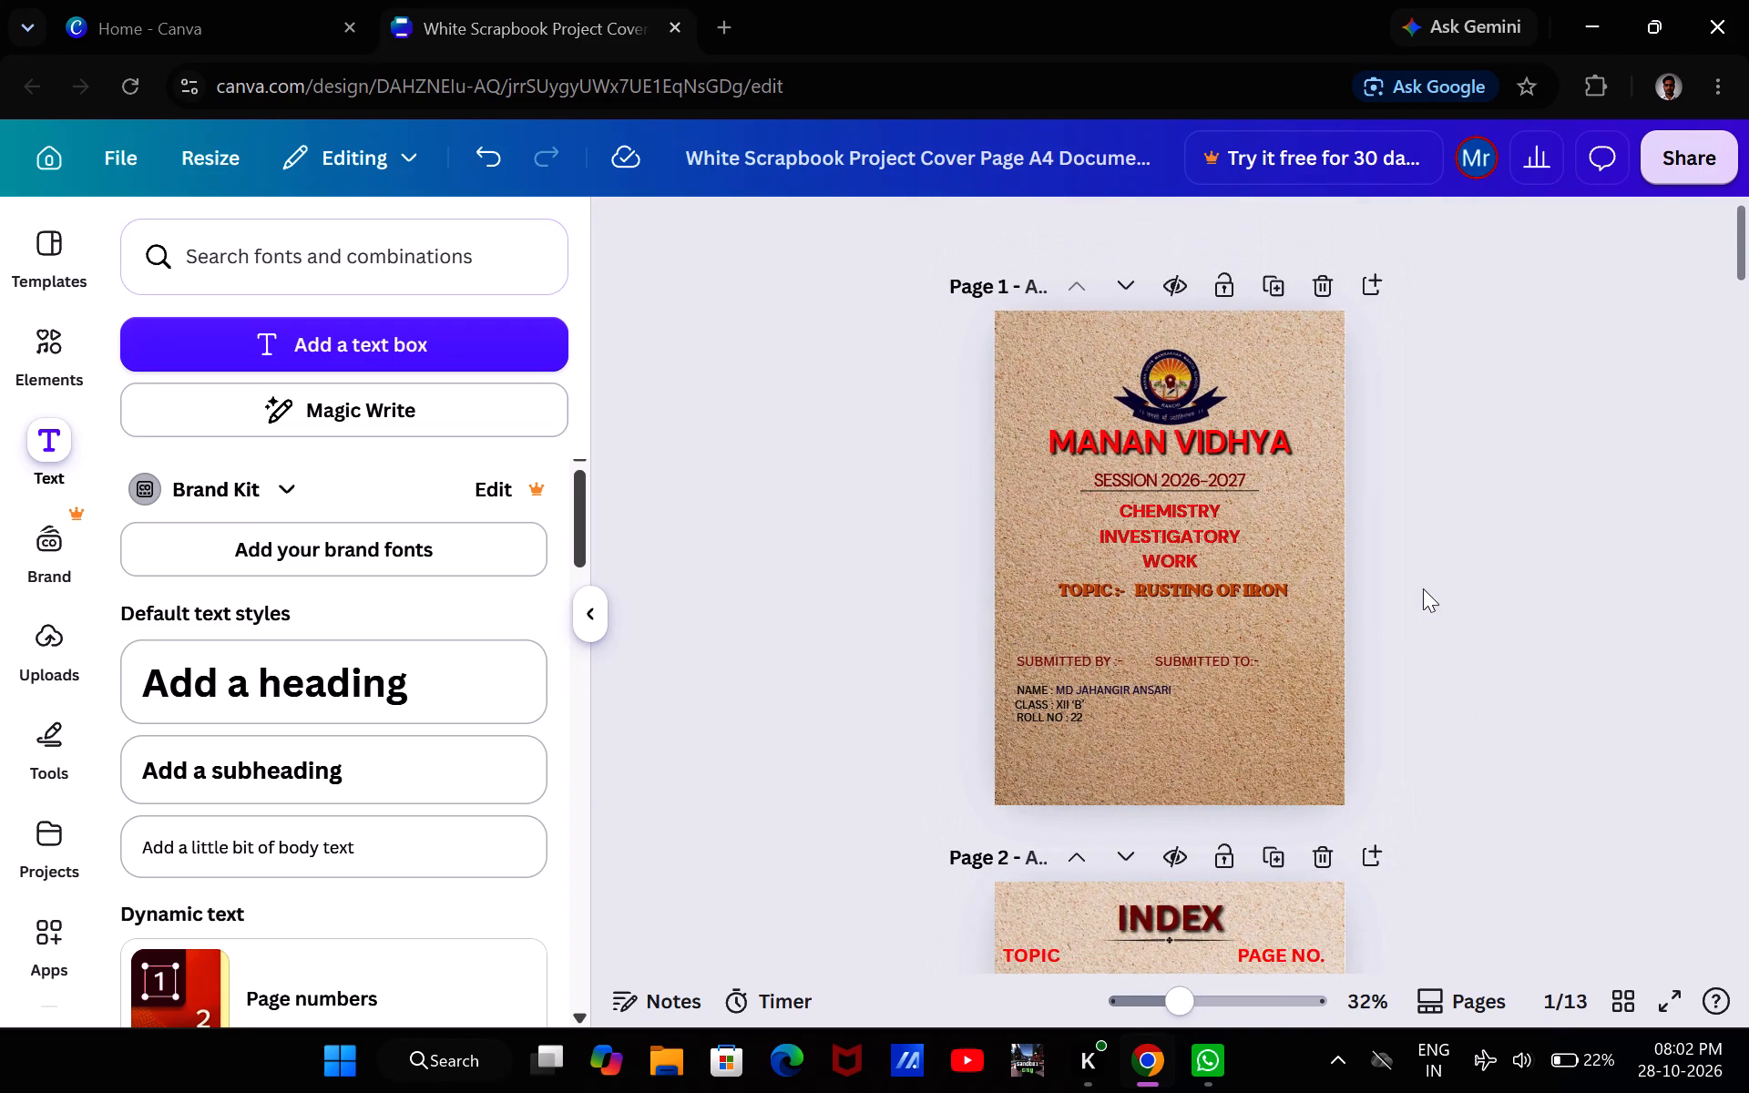
scroll(1407, 564, "down", 2)
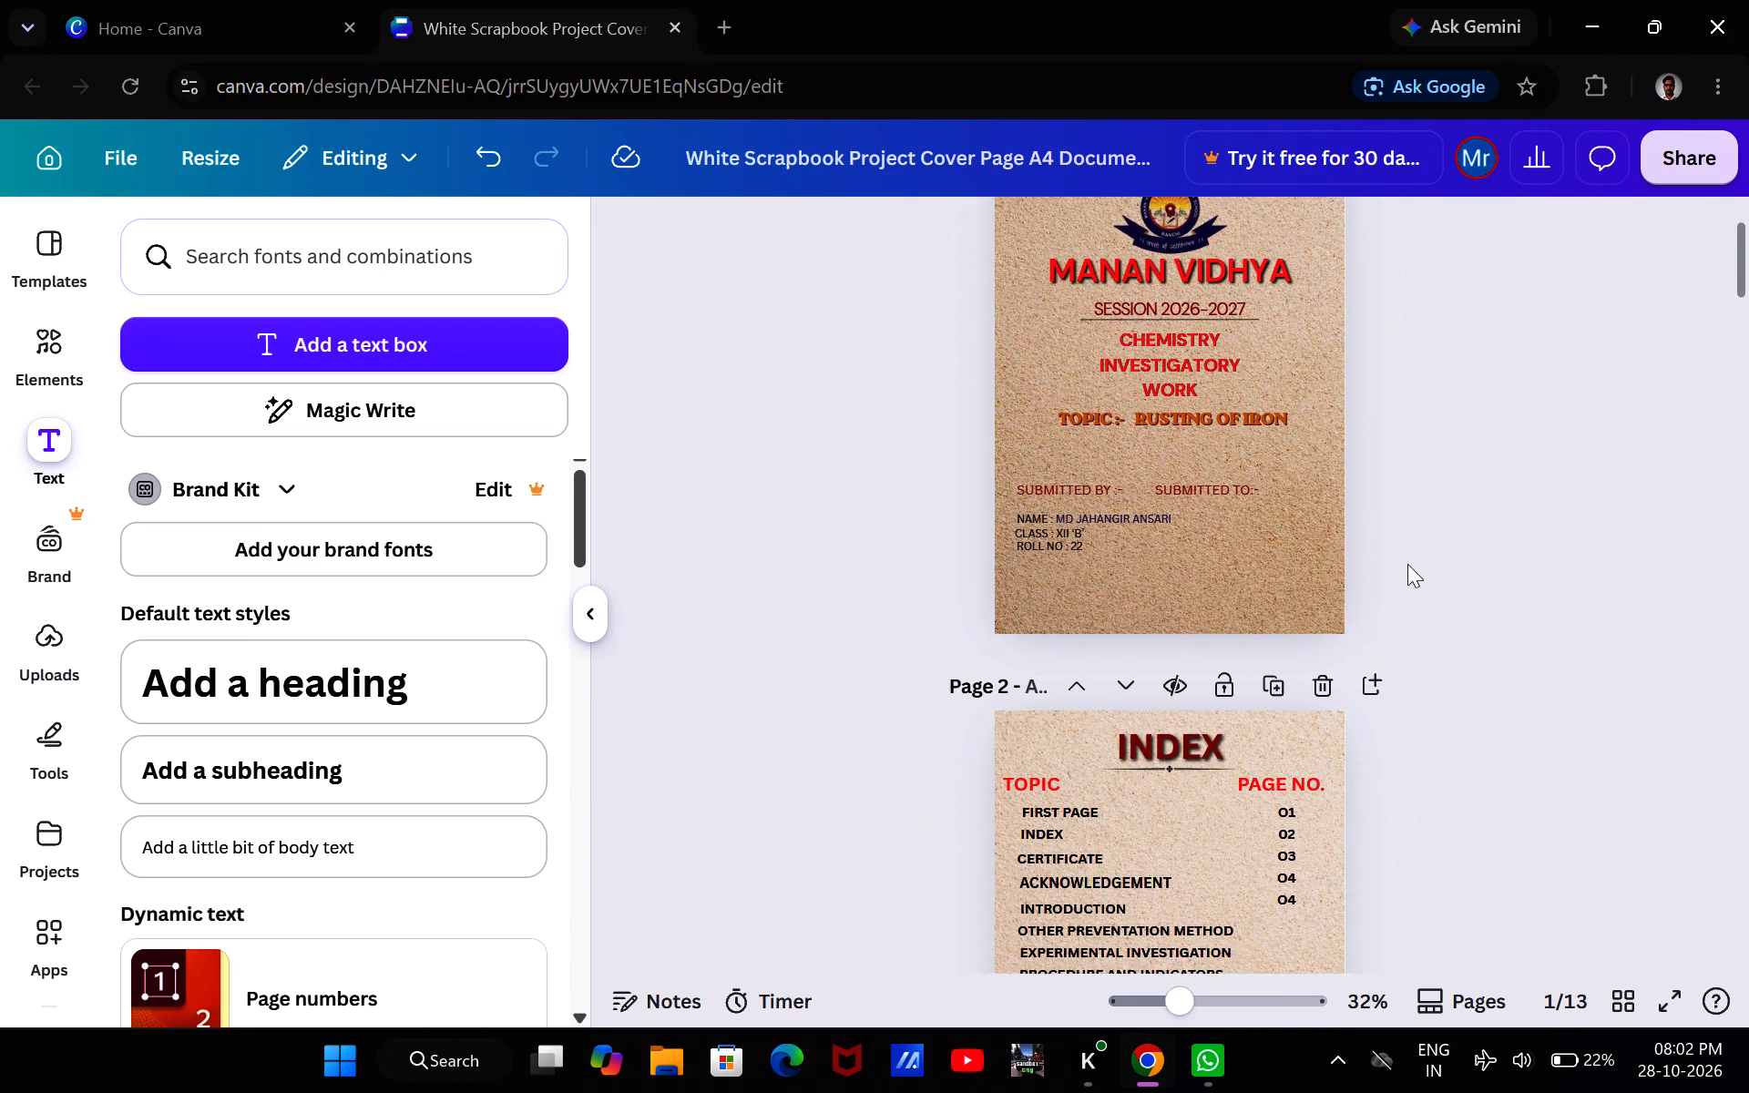
scroll(1407, 564, "down", 2)
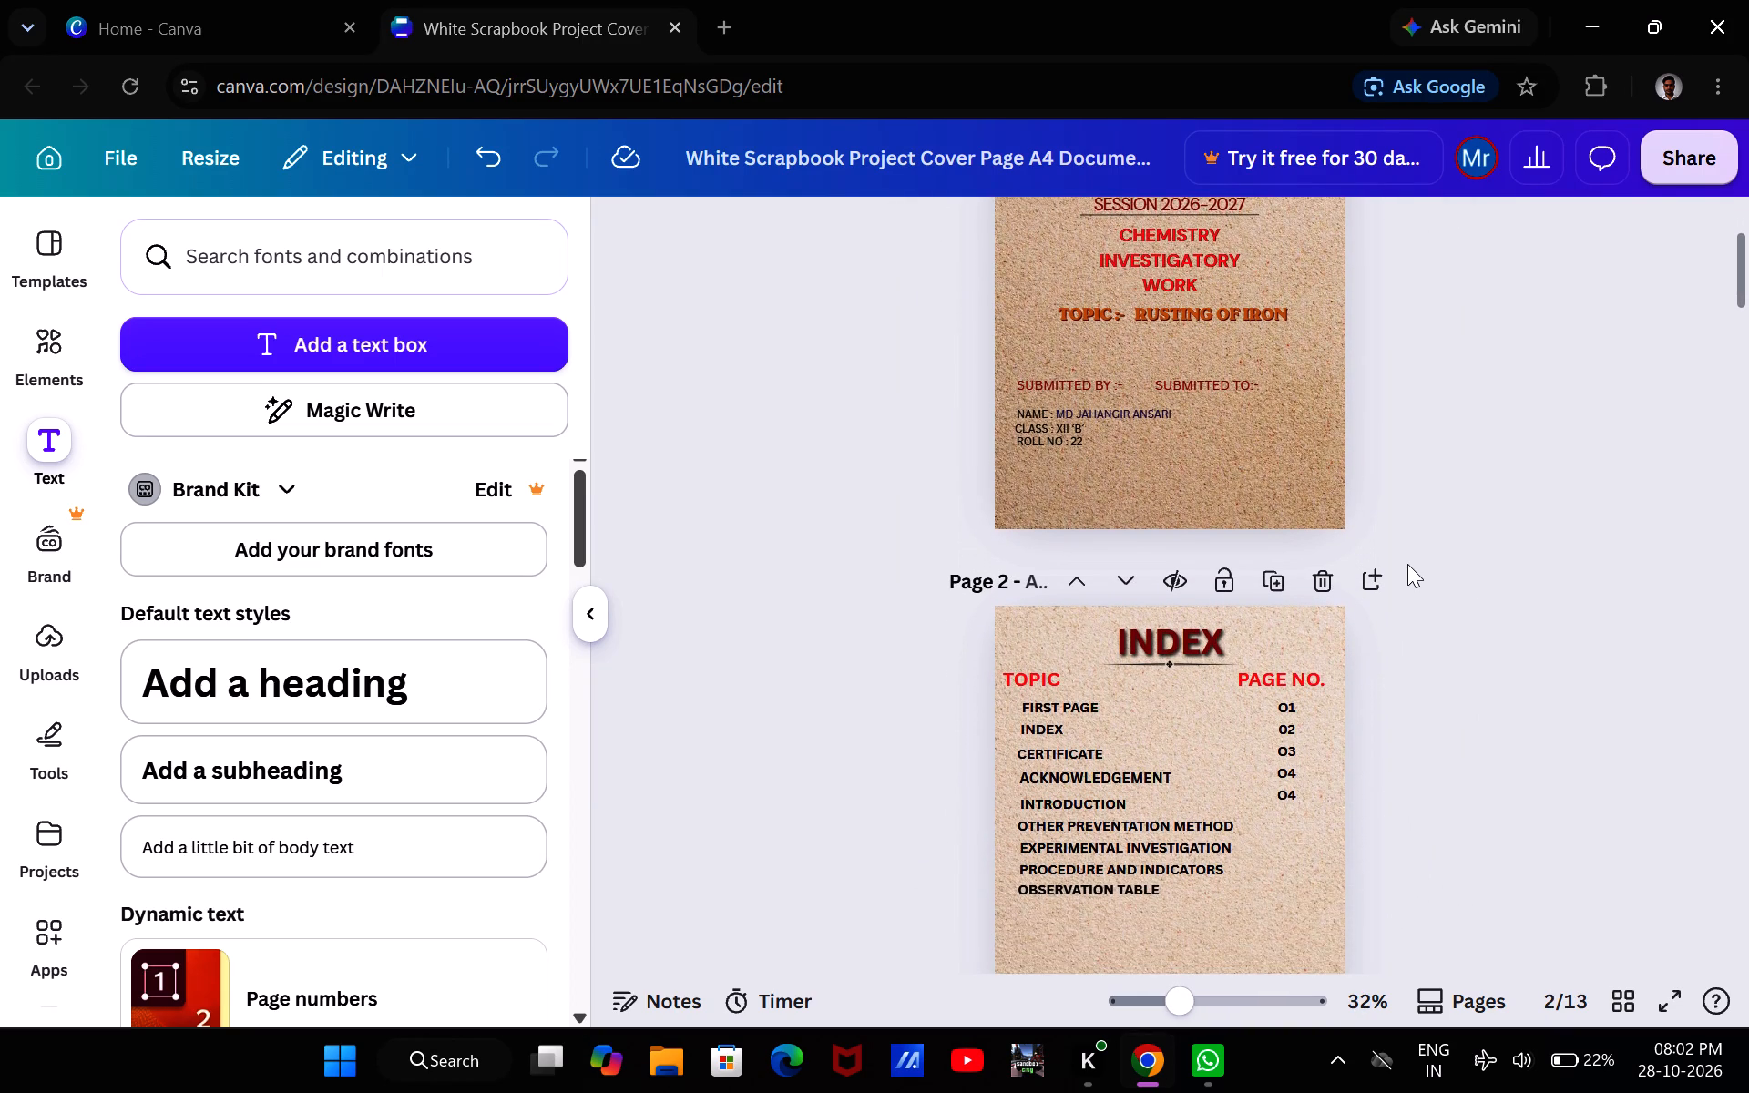
scroll(1407, 564, "down", 4)
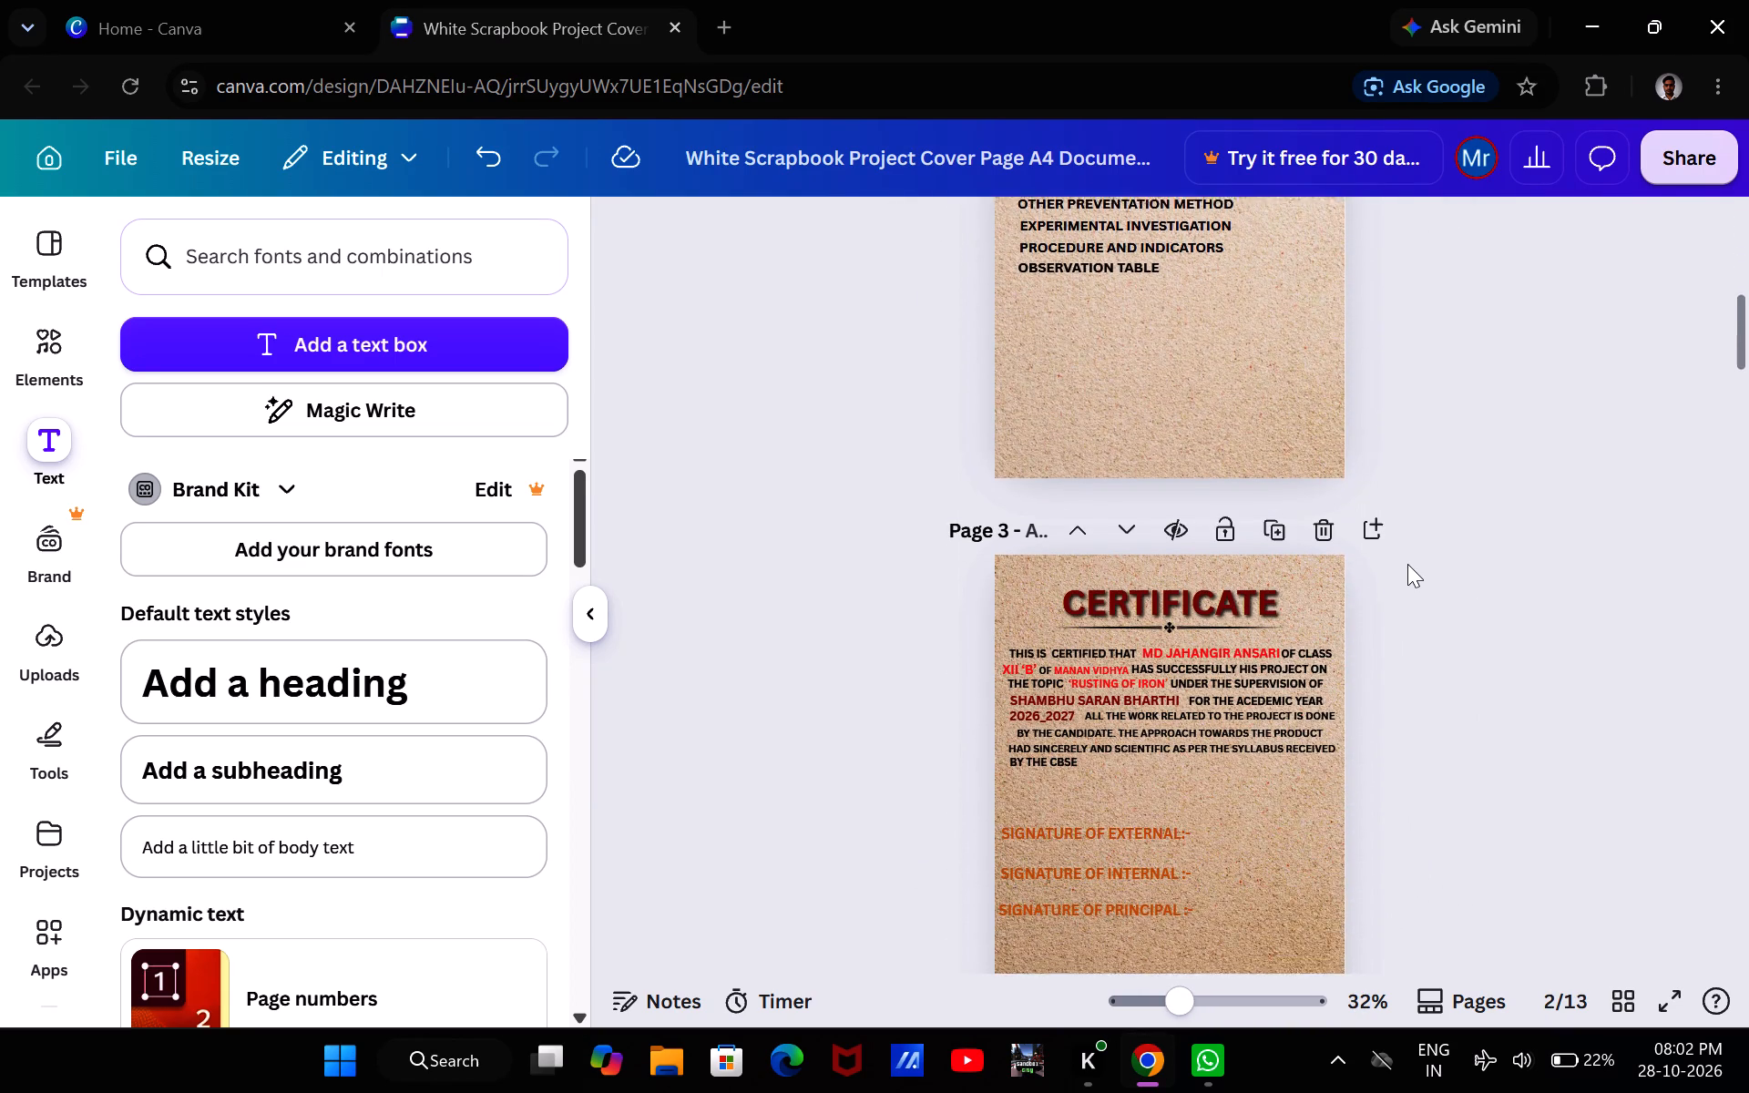
scroll(1407, 564, "down", 1)
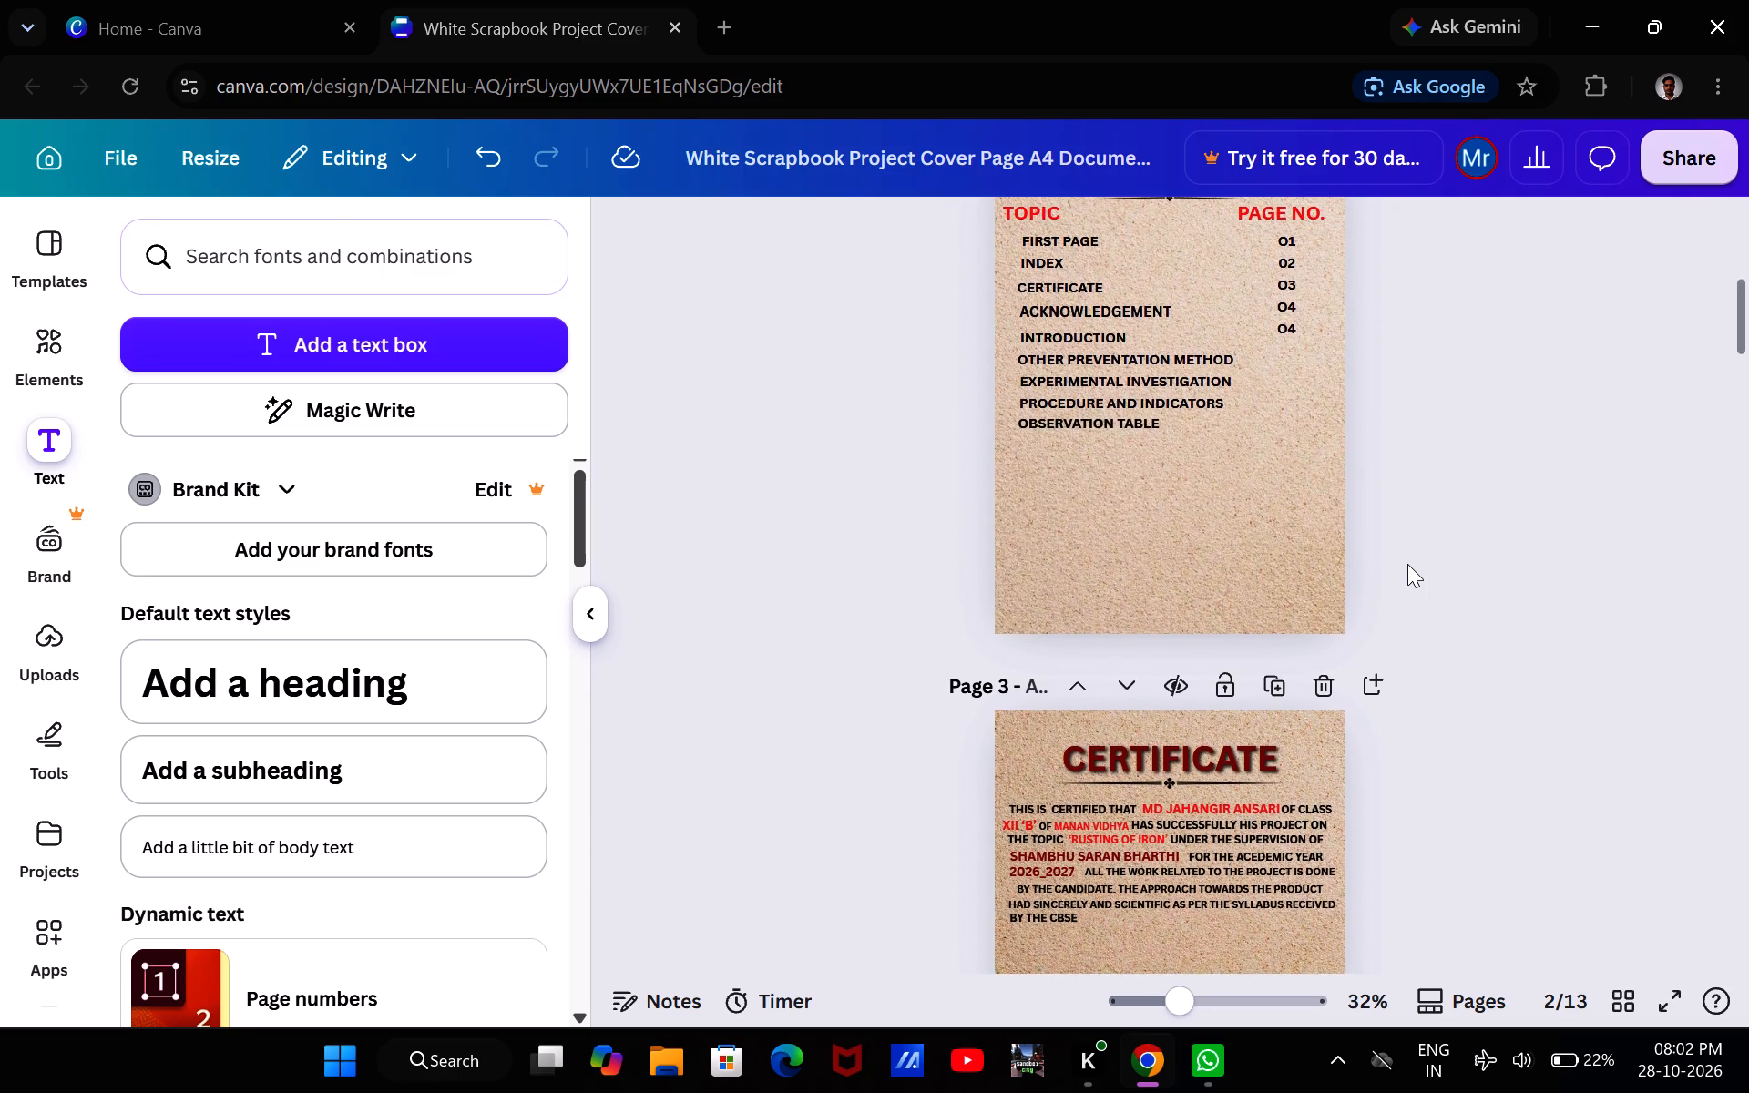
scroll(1407, 564, "down", 1)
scroll(1407, 564, "up", 1)
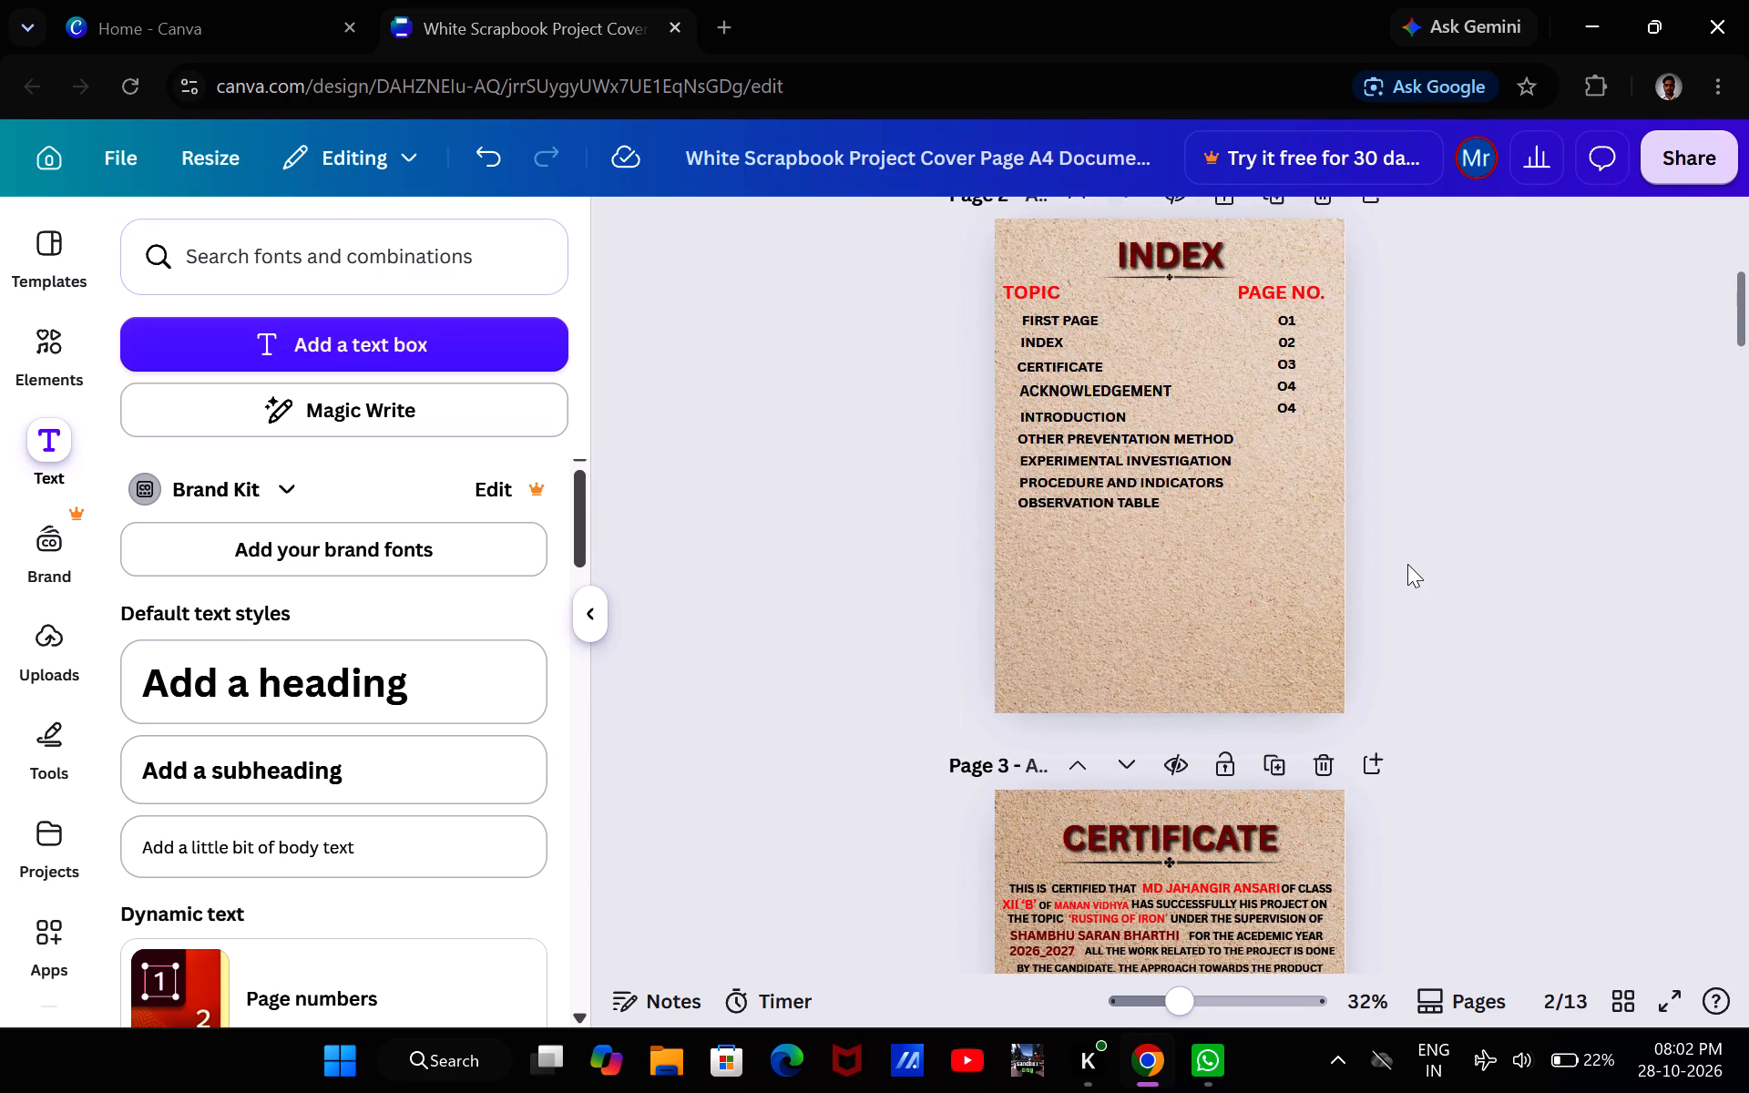
scroll(1407, 564, "down", 5)
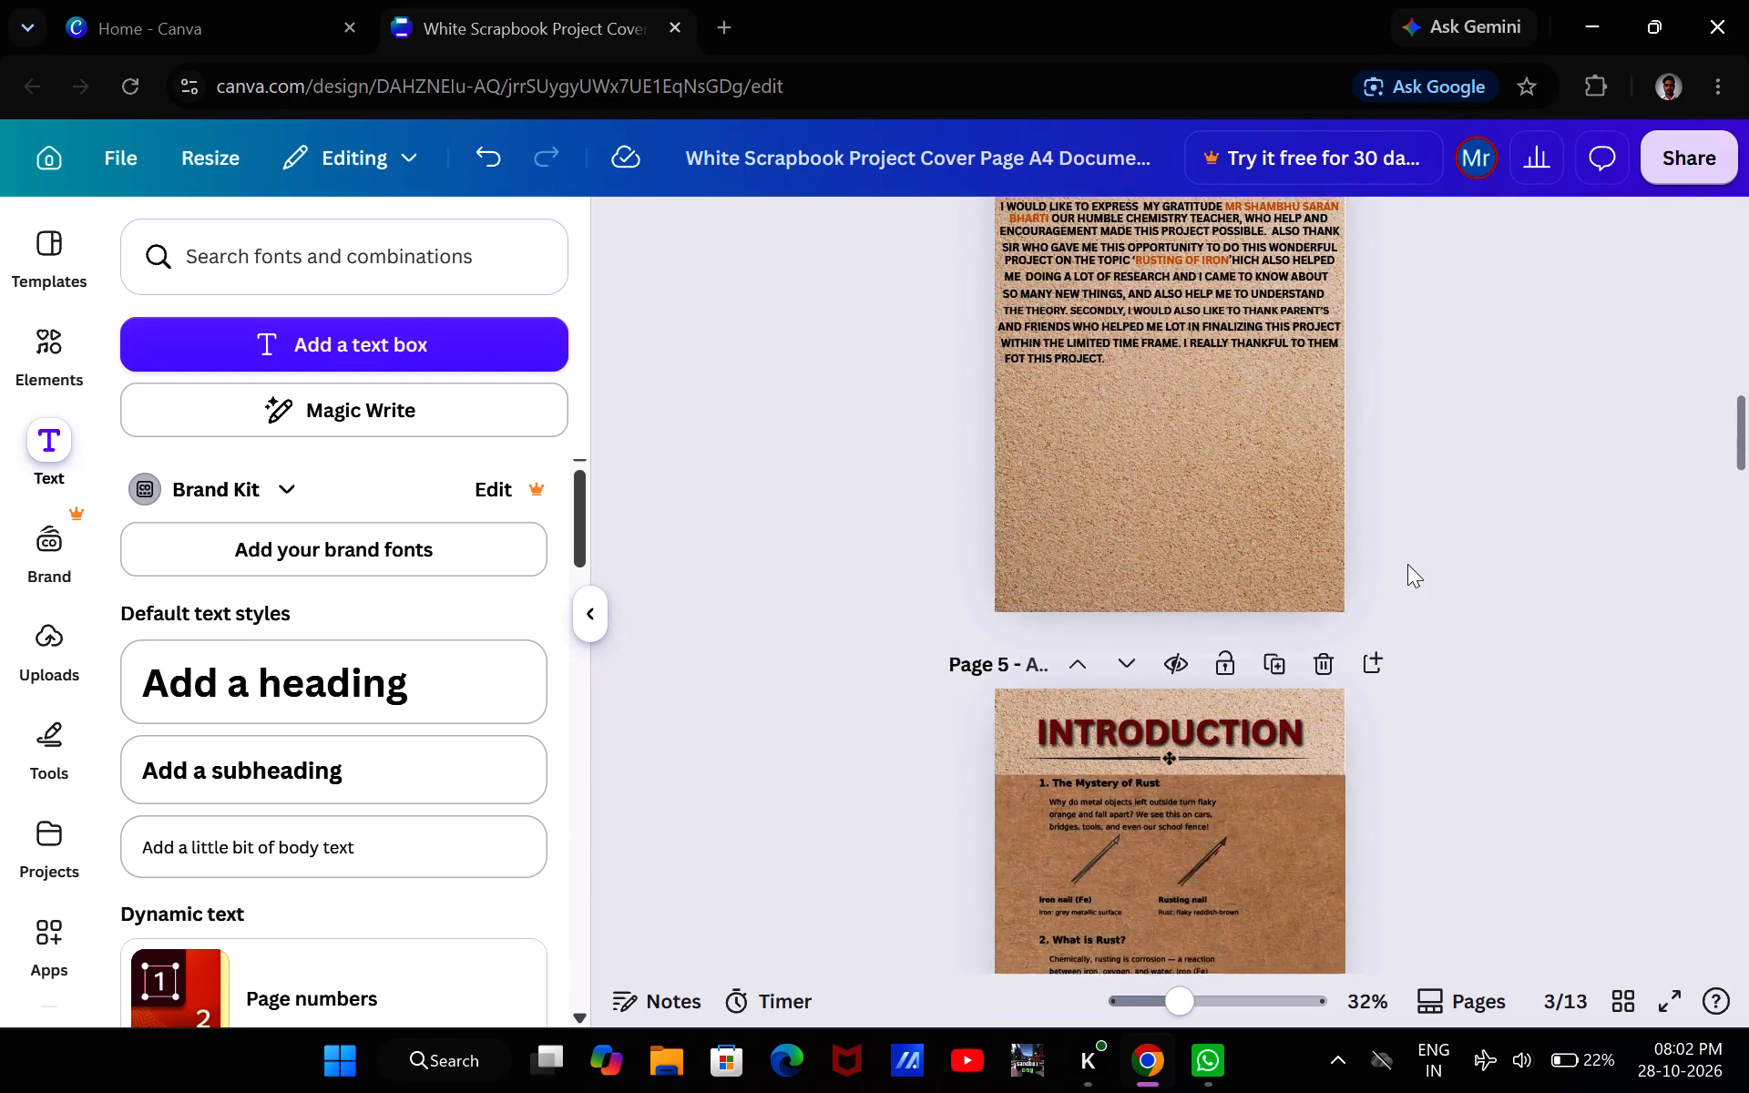
scroll(1407, 564, "up", 2)
scroll(1407, 564, "down", 1)
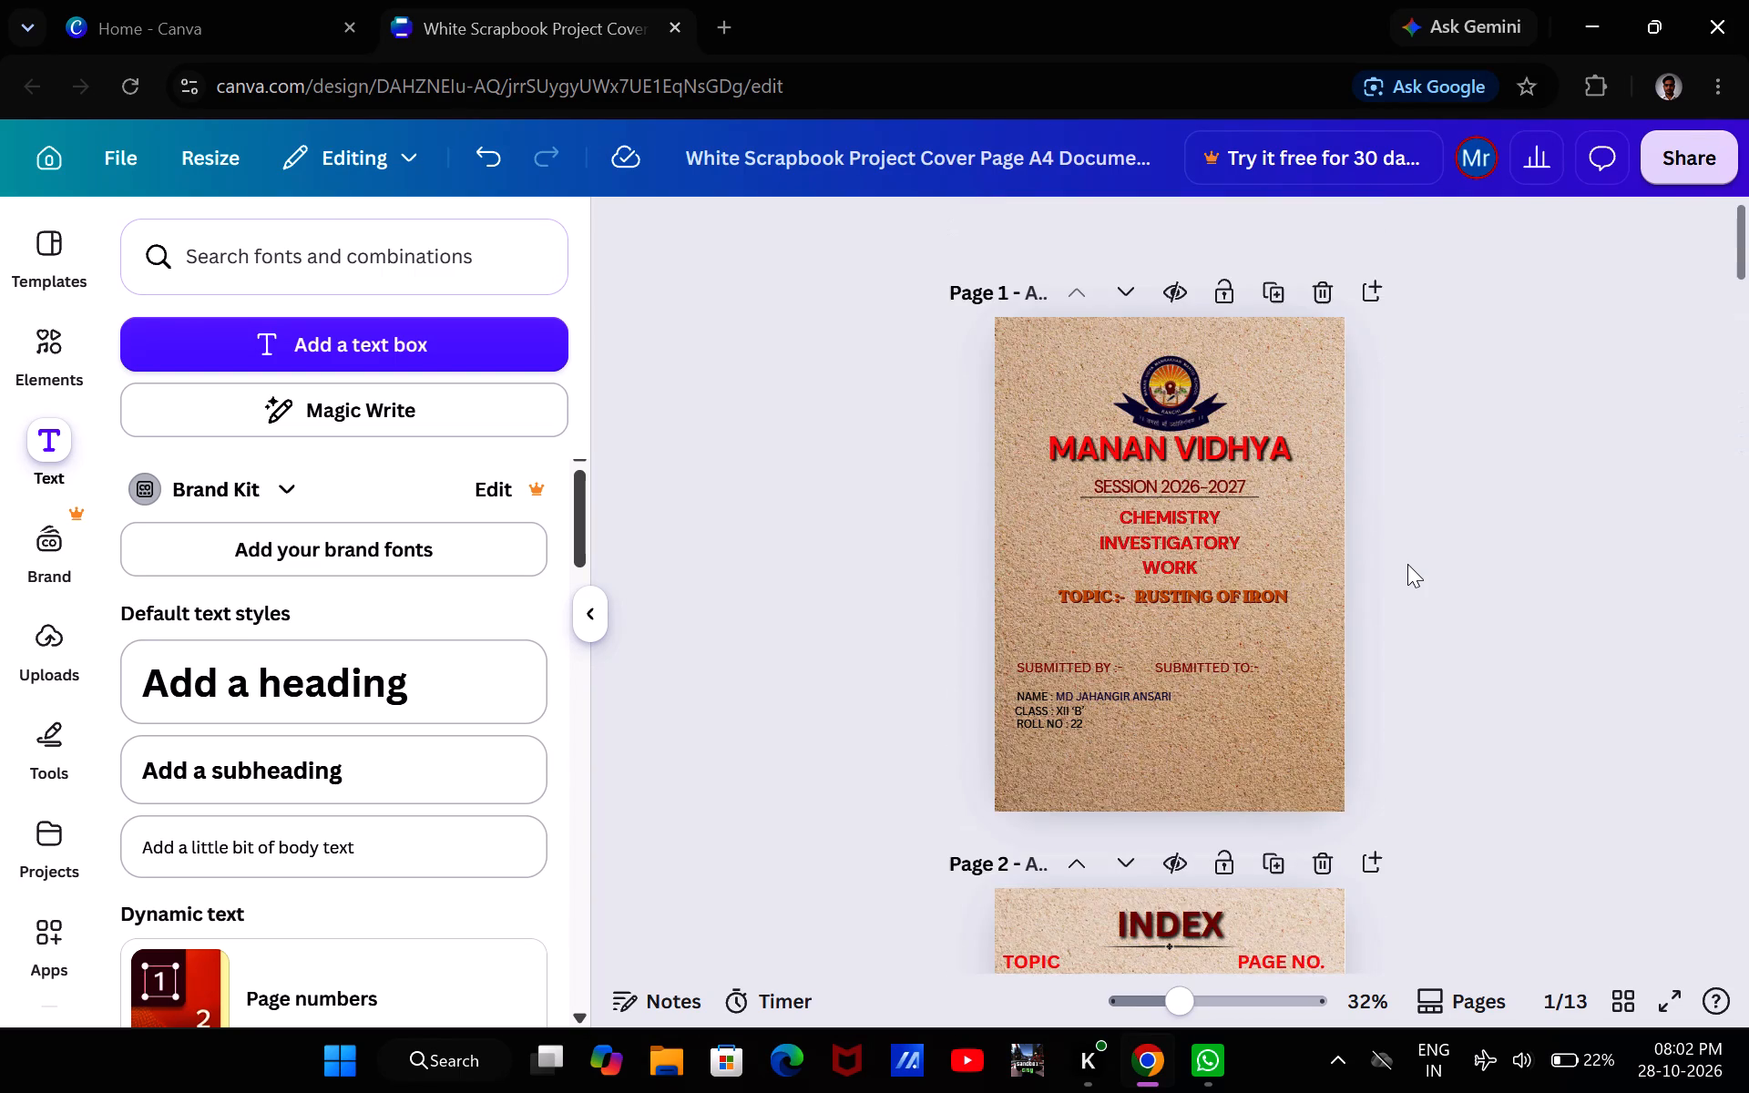
scroll(1407, 564, "down", 2)
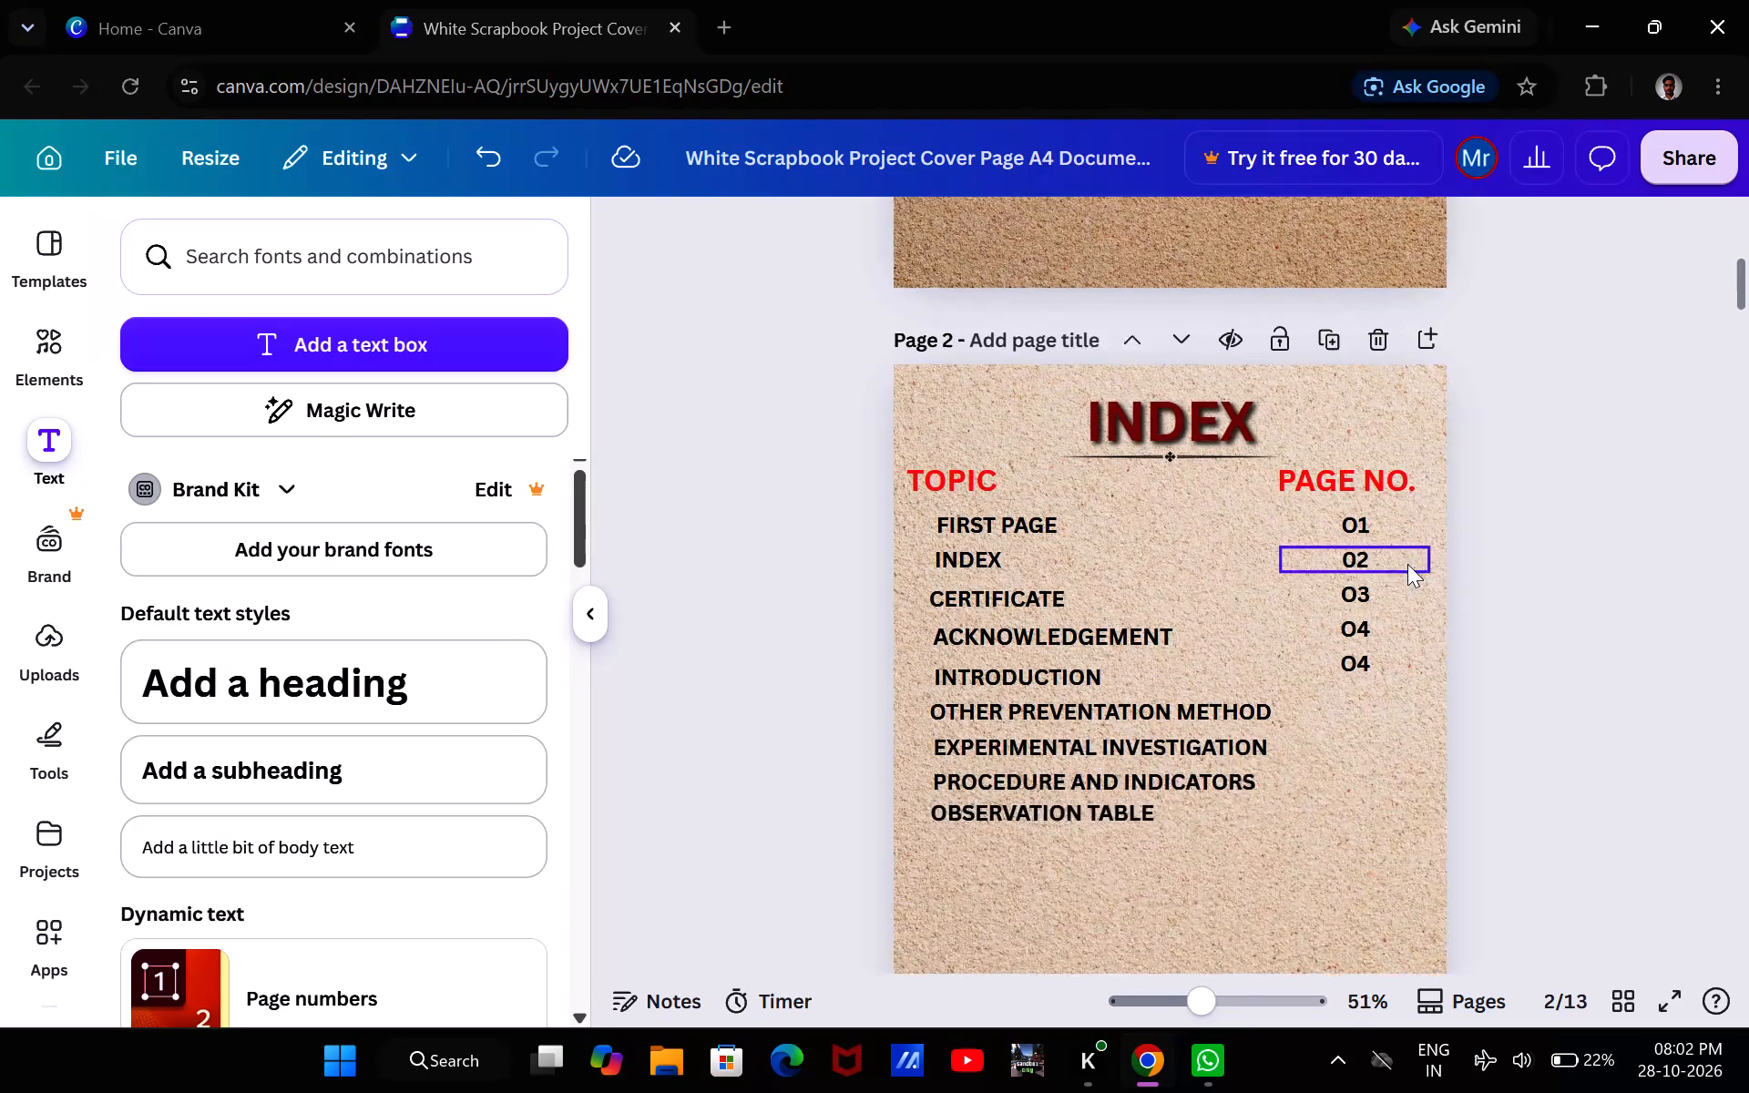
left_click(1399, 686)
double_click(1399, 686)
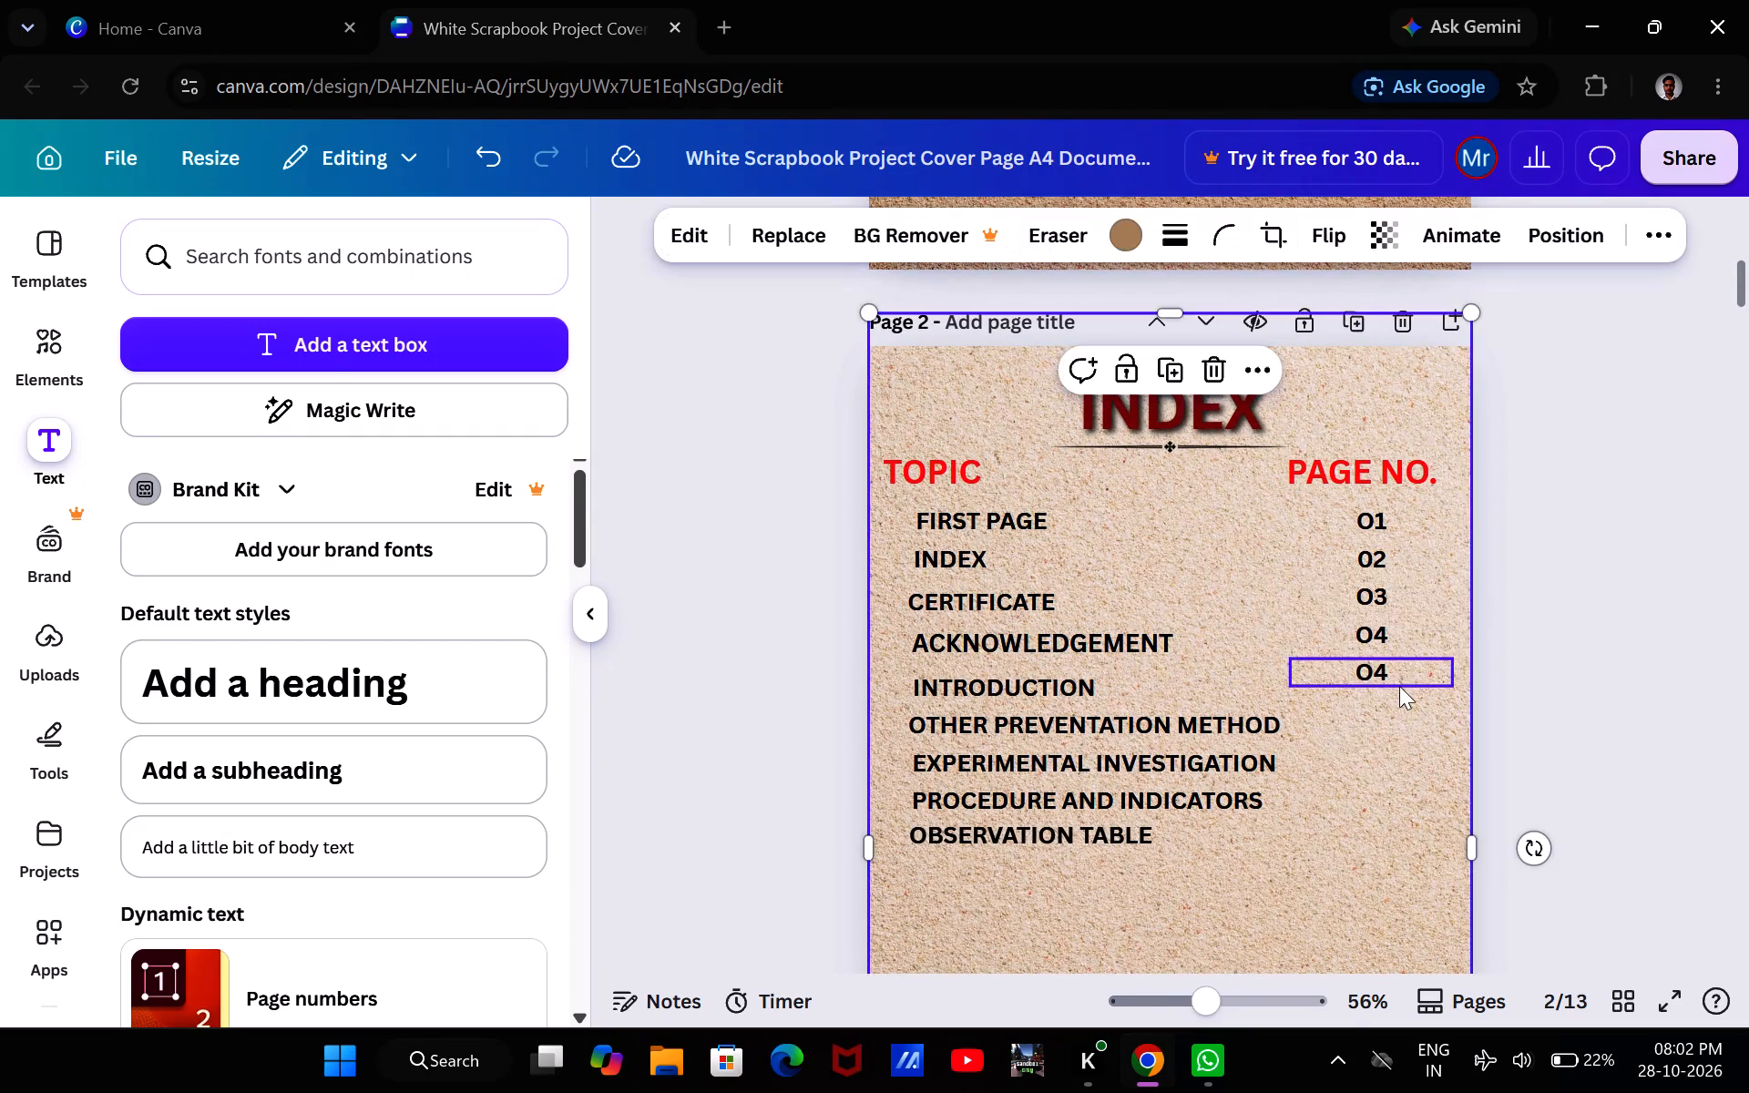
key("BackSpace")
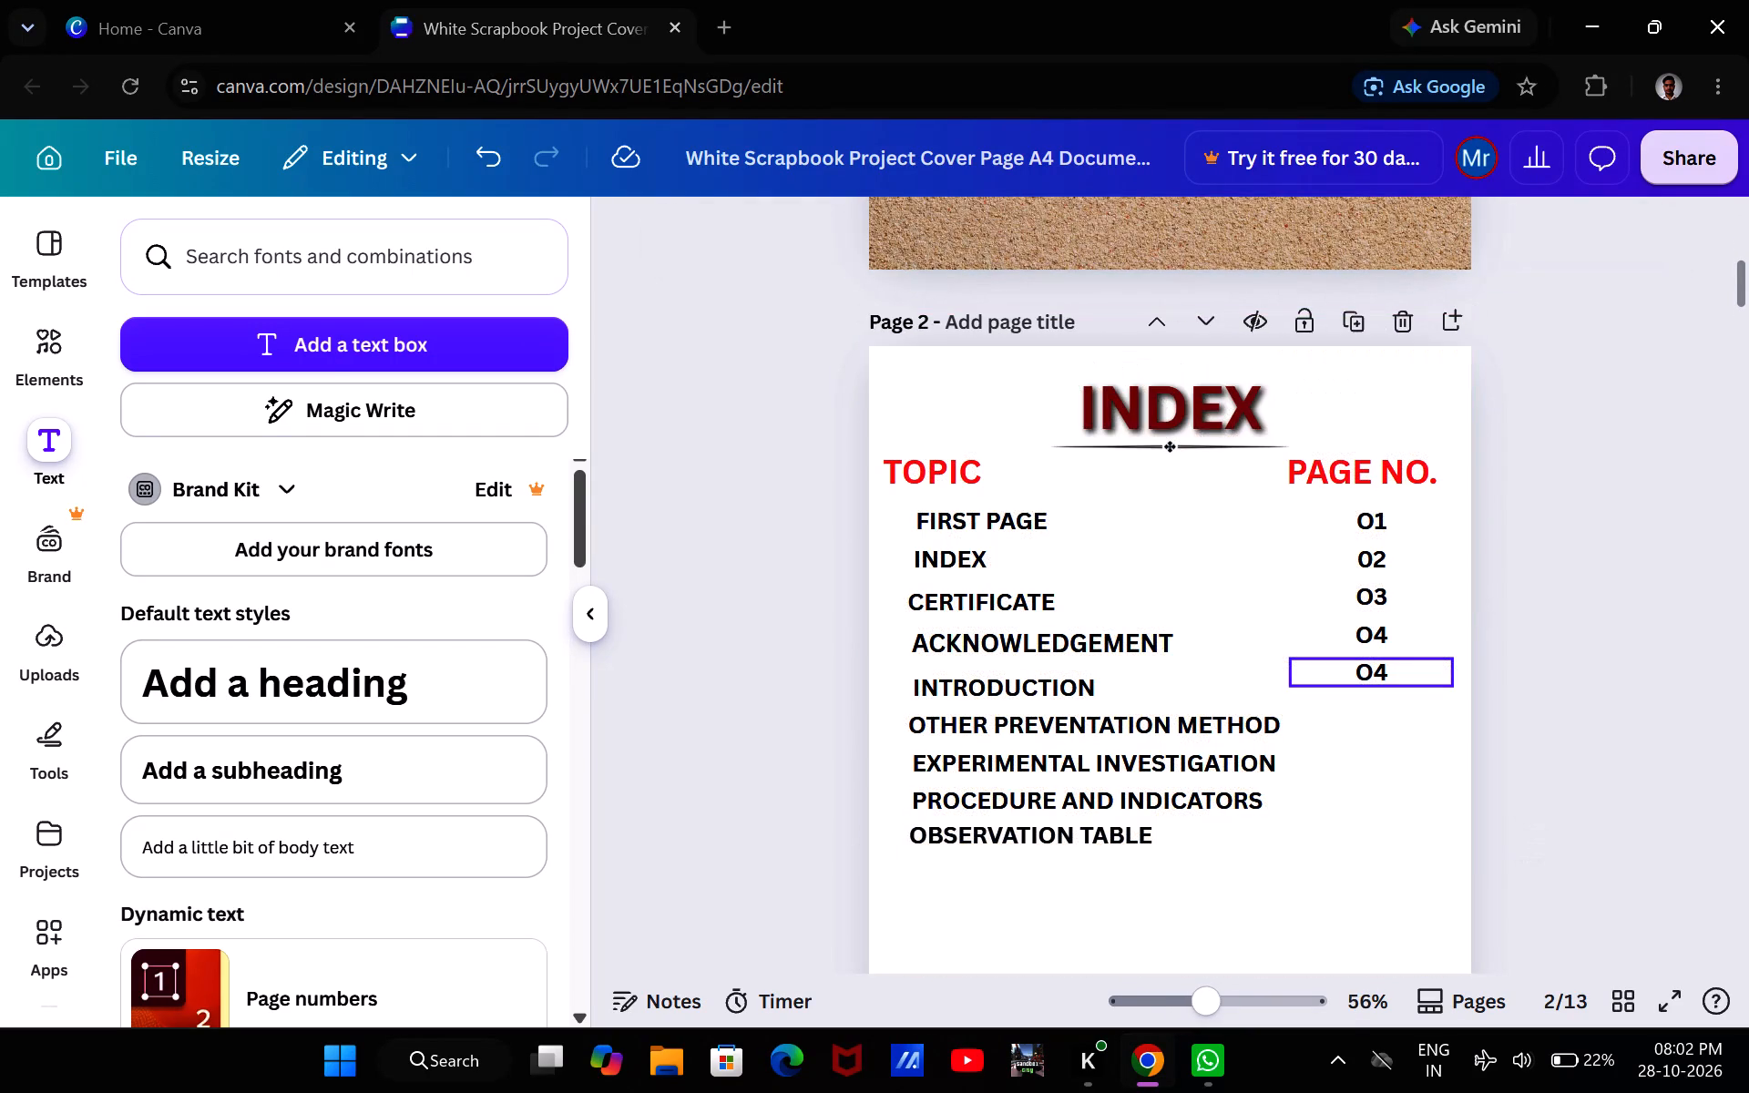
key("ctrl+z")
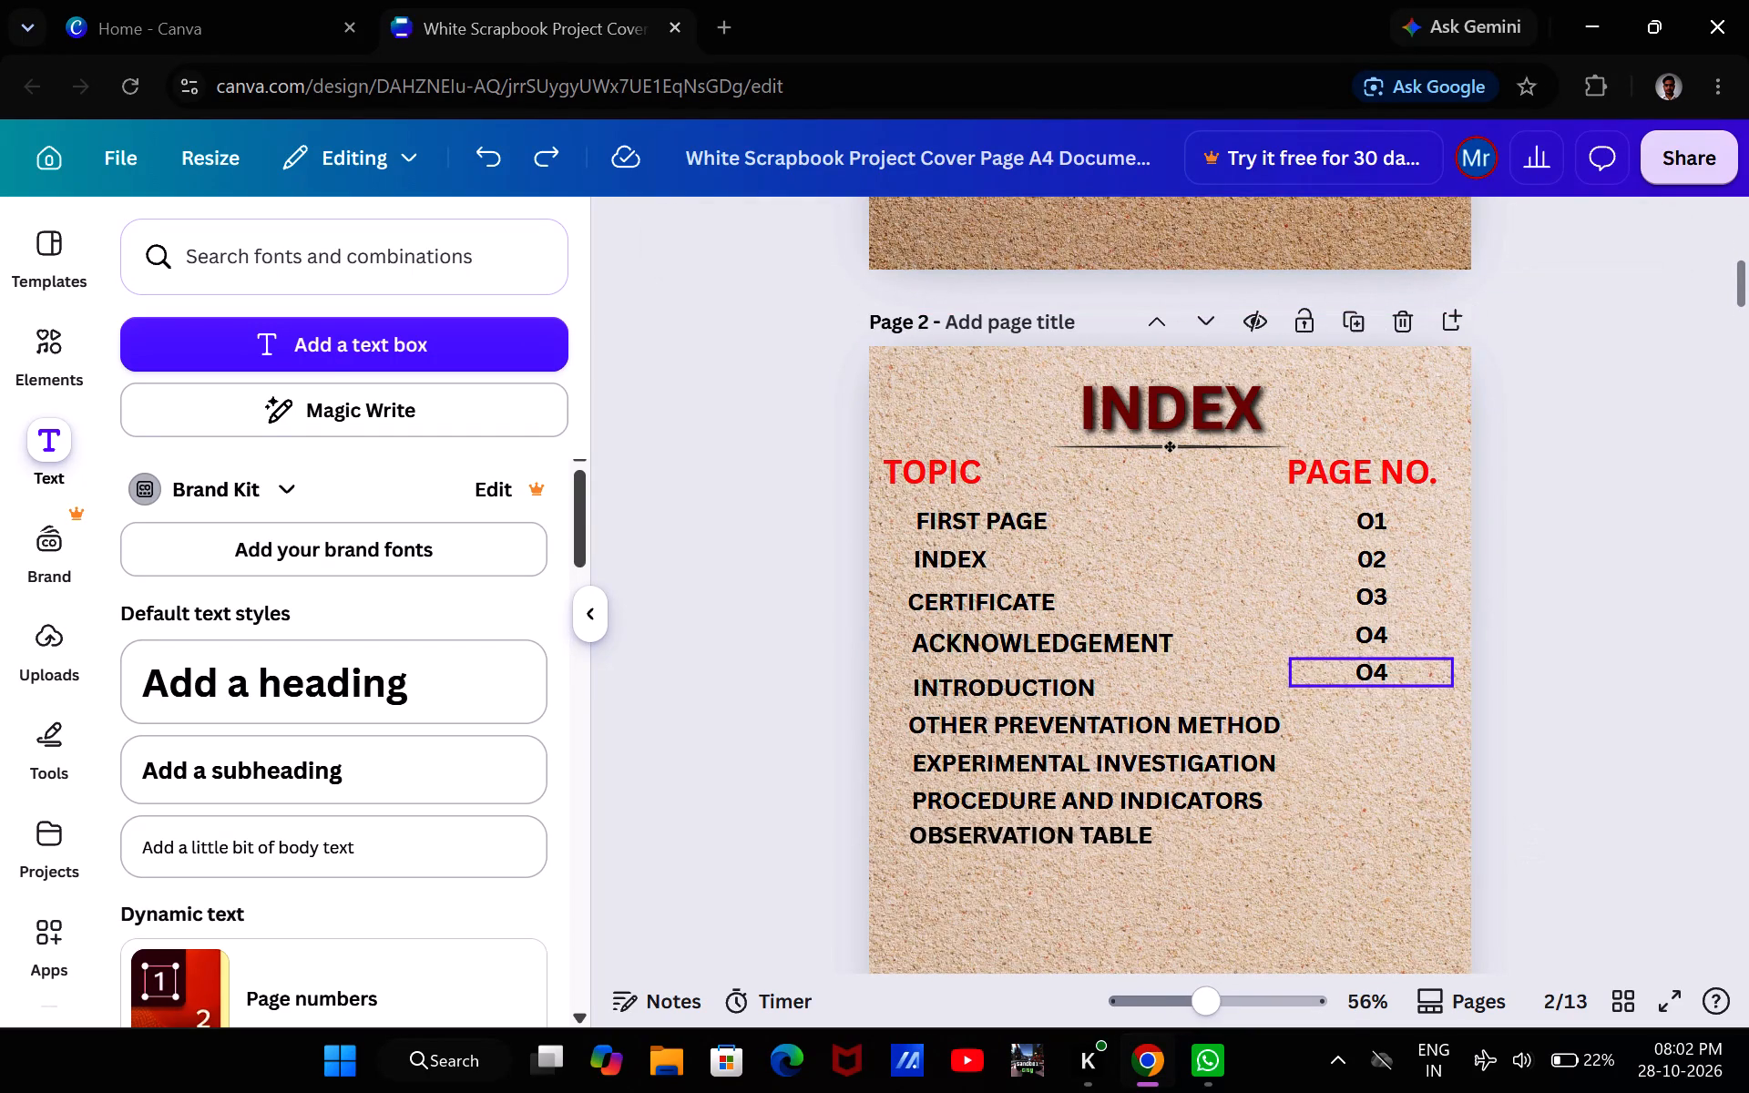
Change the copied page number beside INTRODUCTION to "05".
double_click(1418, 679)
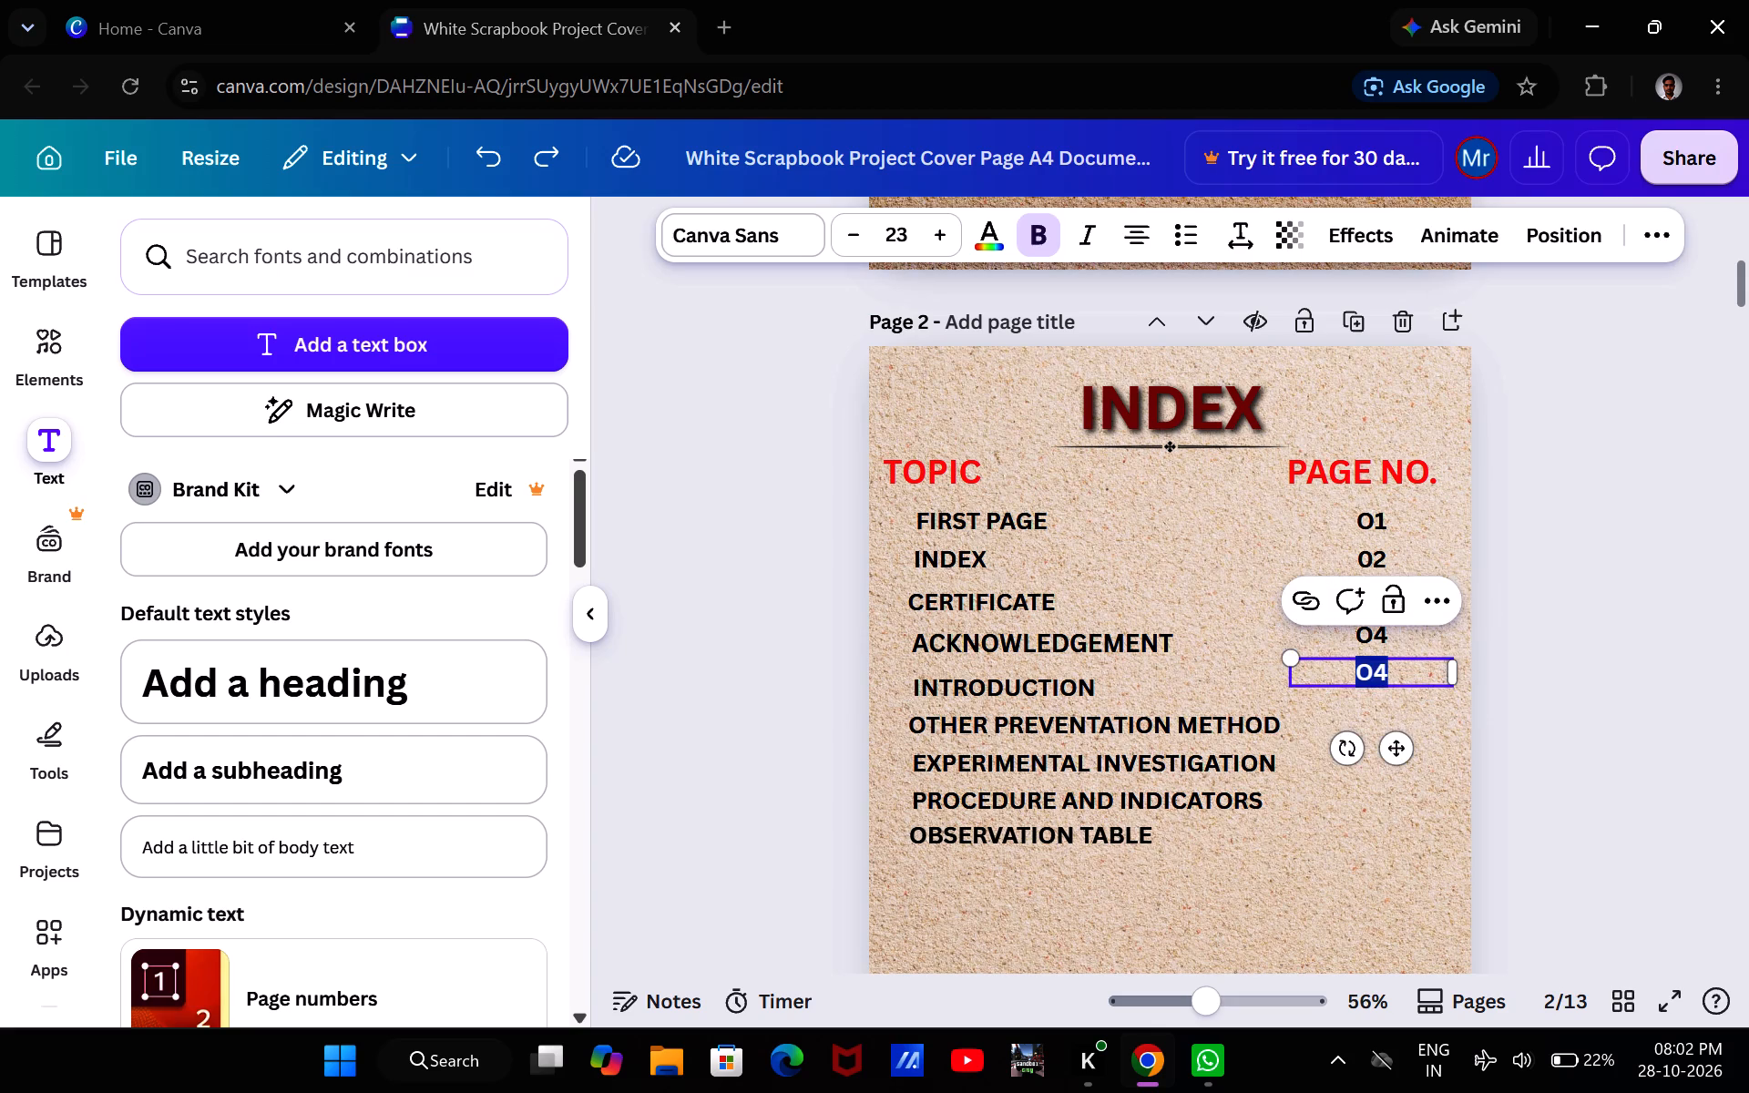
key("BackSpace")
key("0")
key("5")
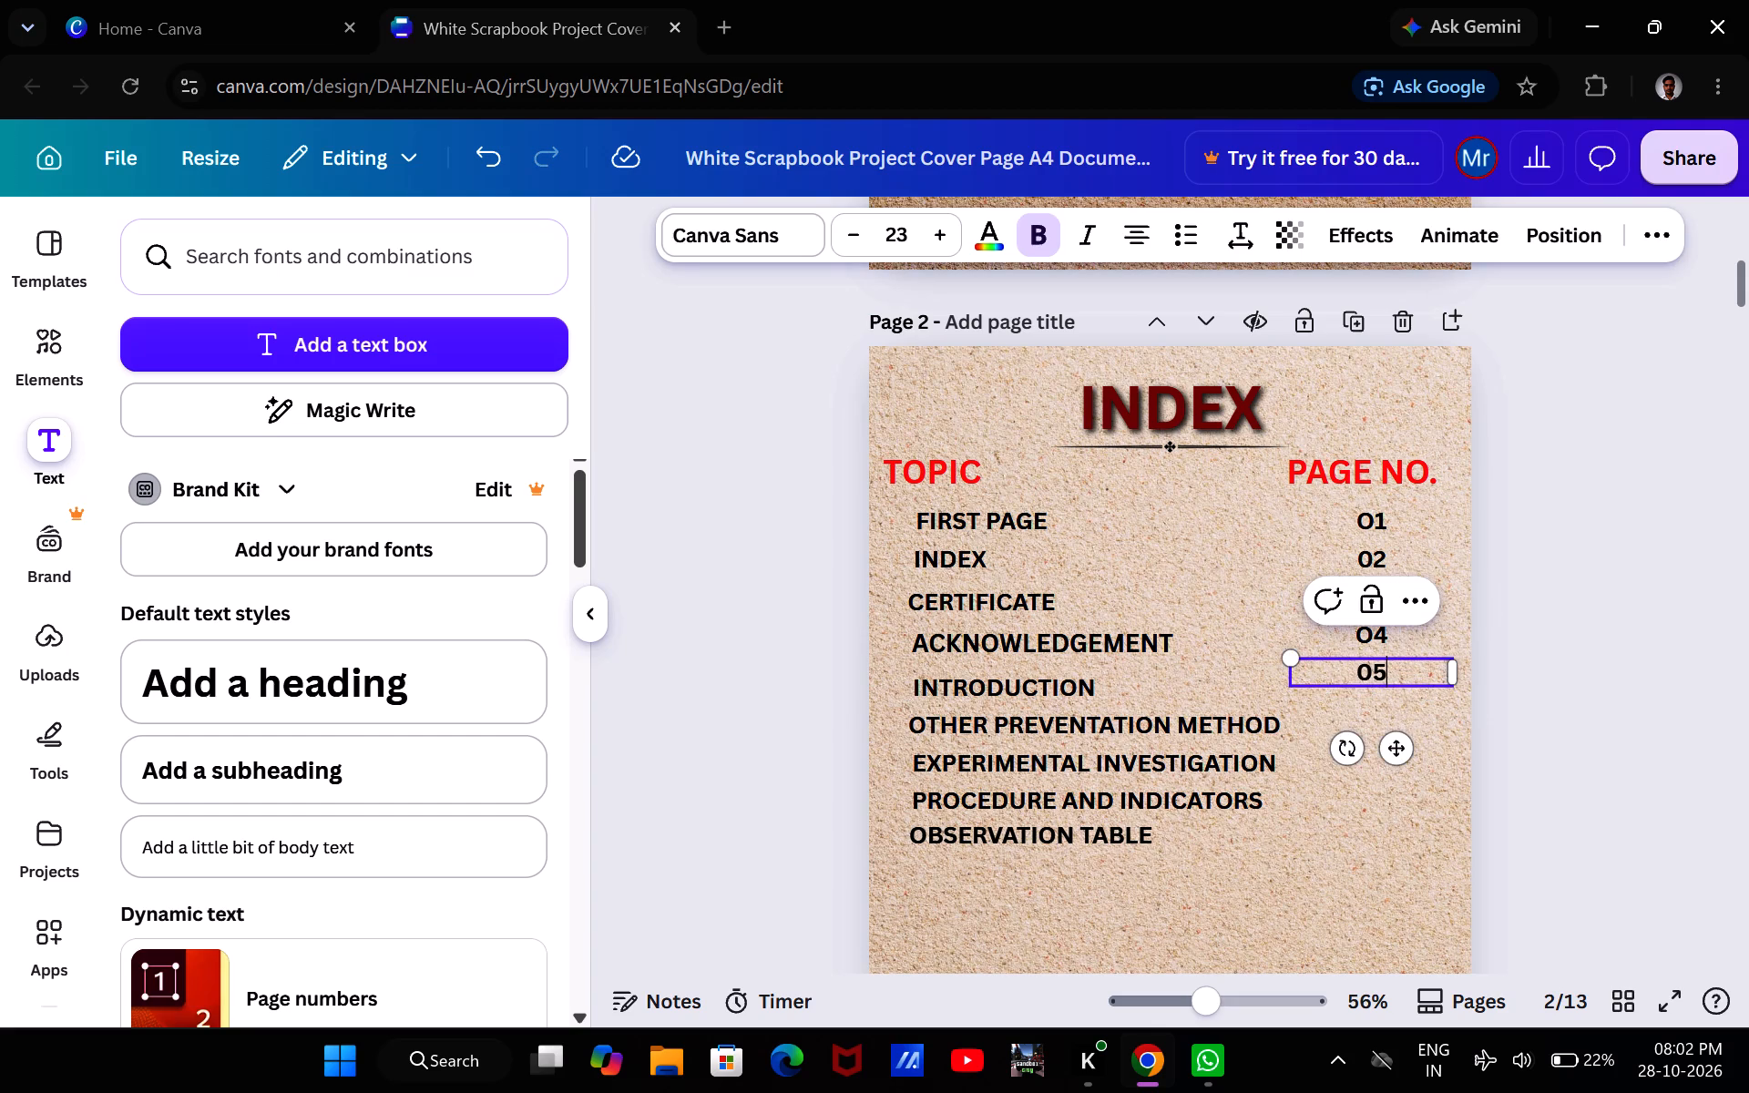
left_click(1532, 670)
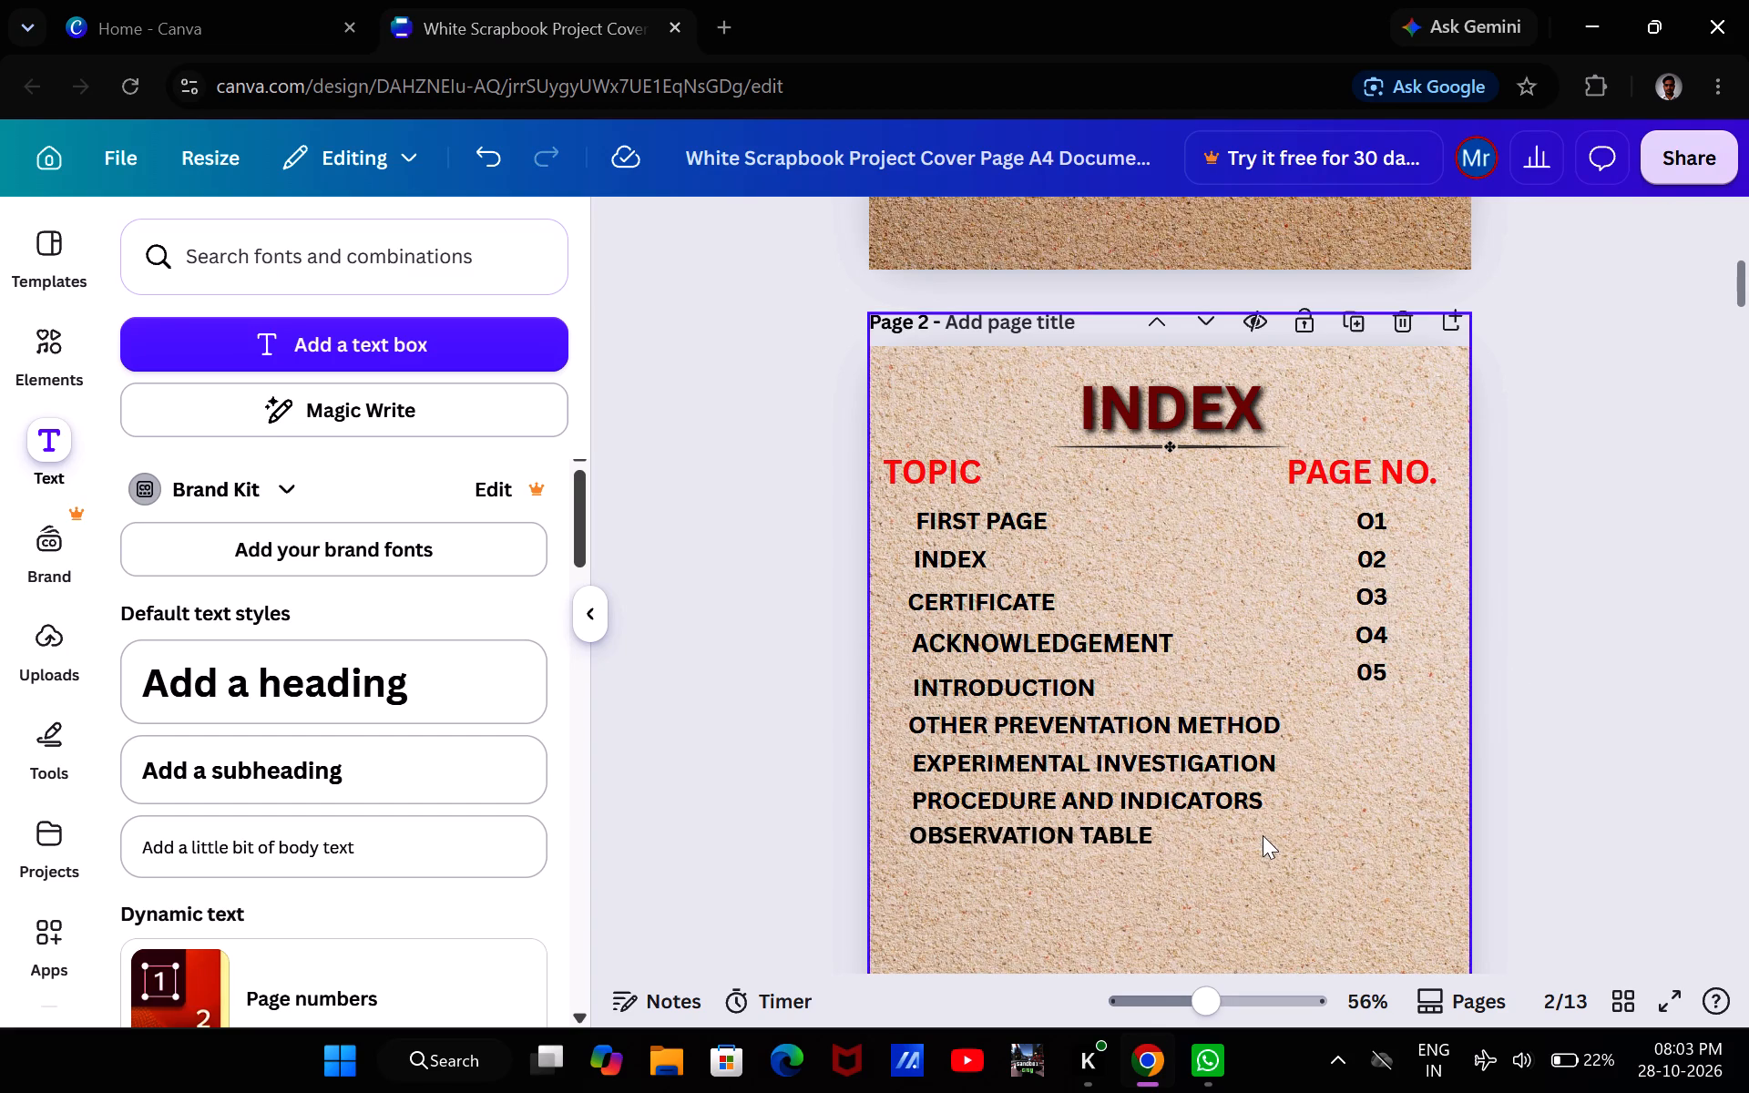
Look through the project pages up to the end to check which sections the Index topics still lack.
scroll(1263, 835, "down", 8)
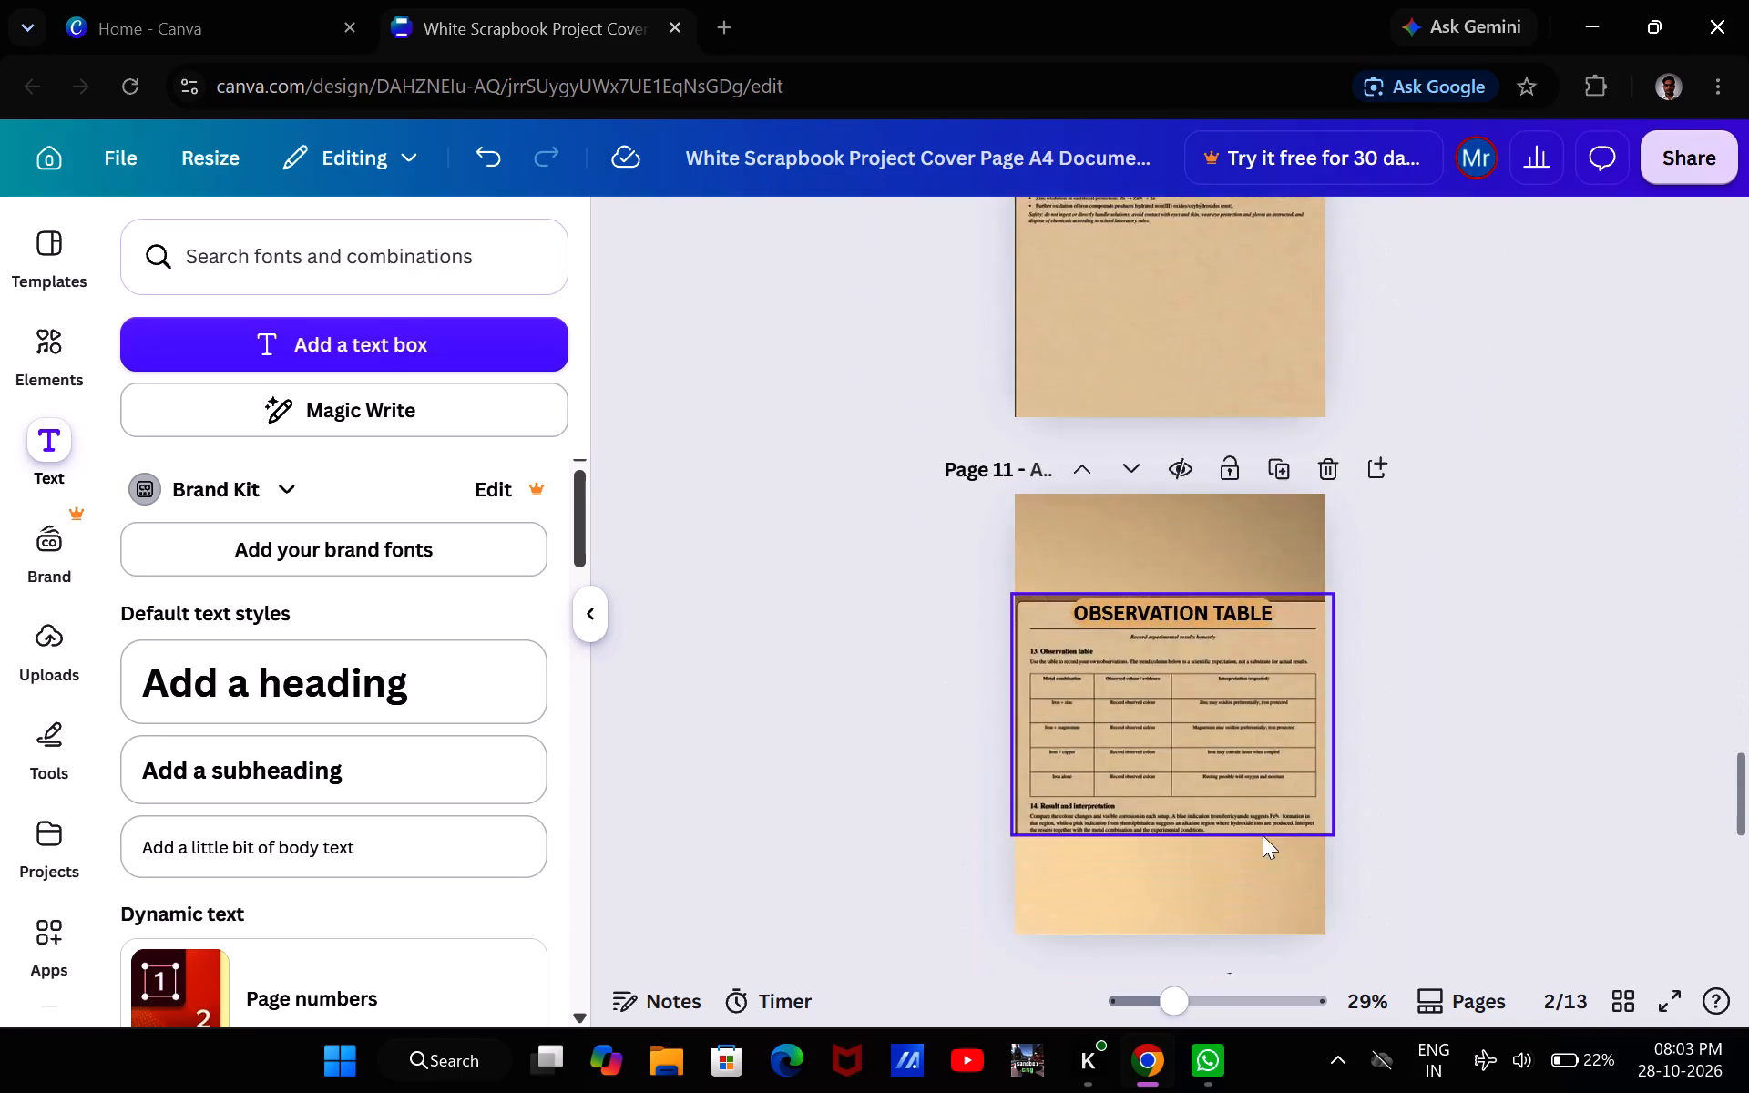
scroll(1263, 835, "down", 2)
scroll(1263, 835, "up", 4)
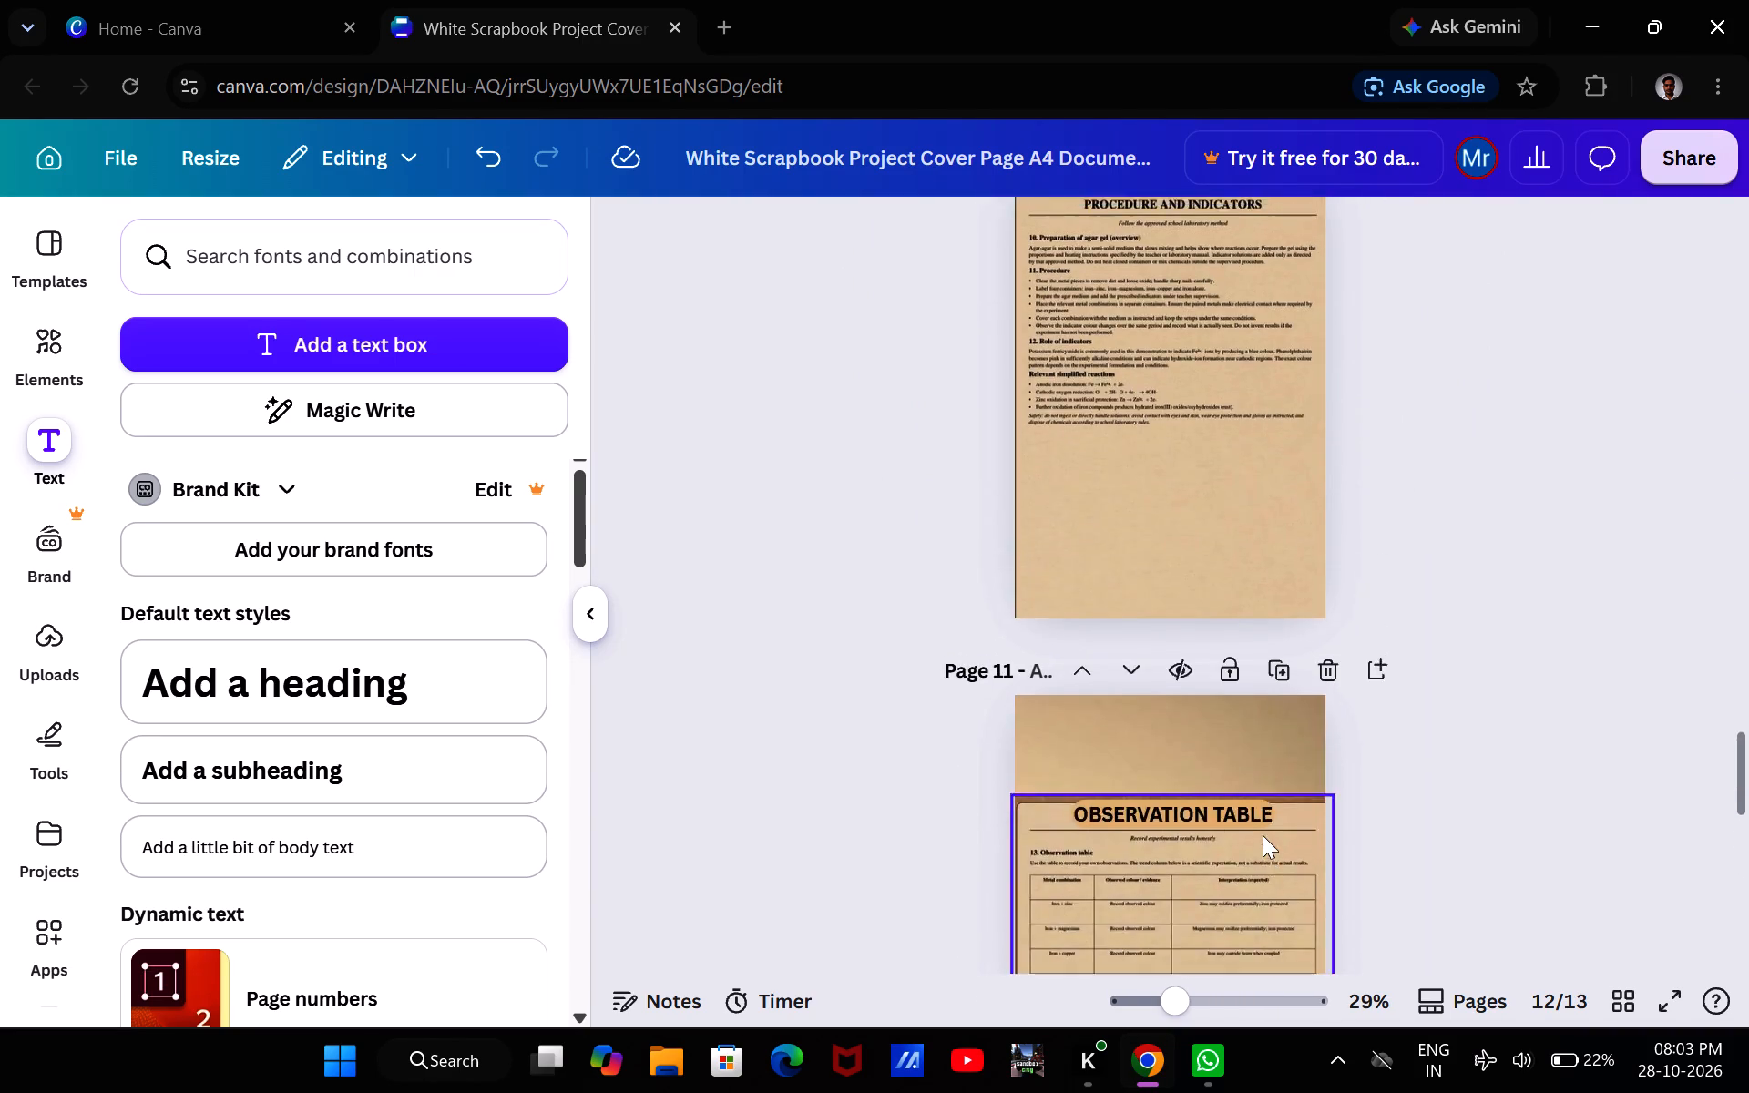
scroll(1263, 835, "up", 5)
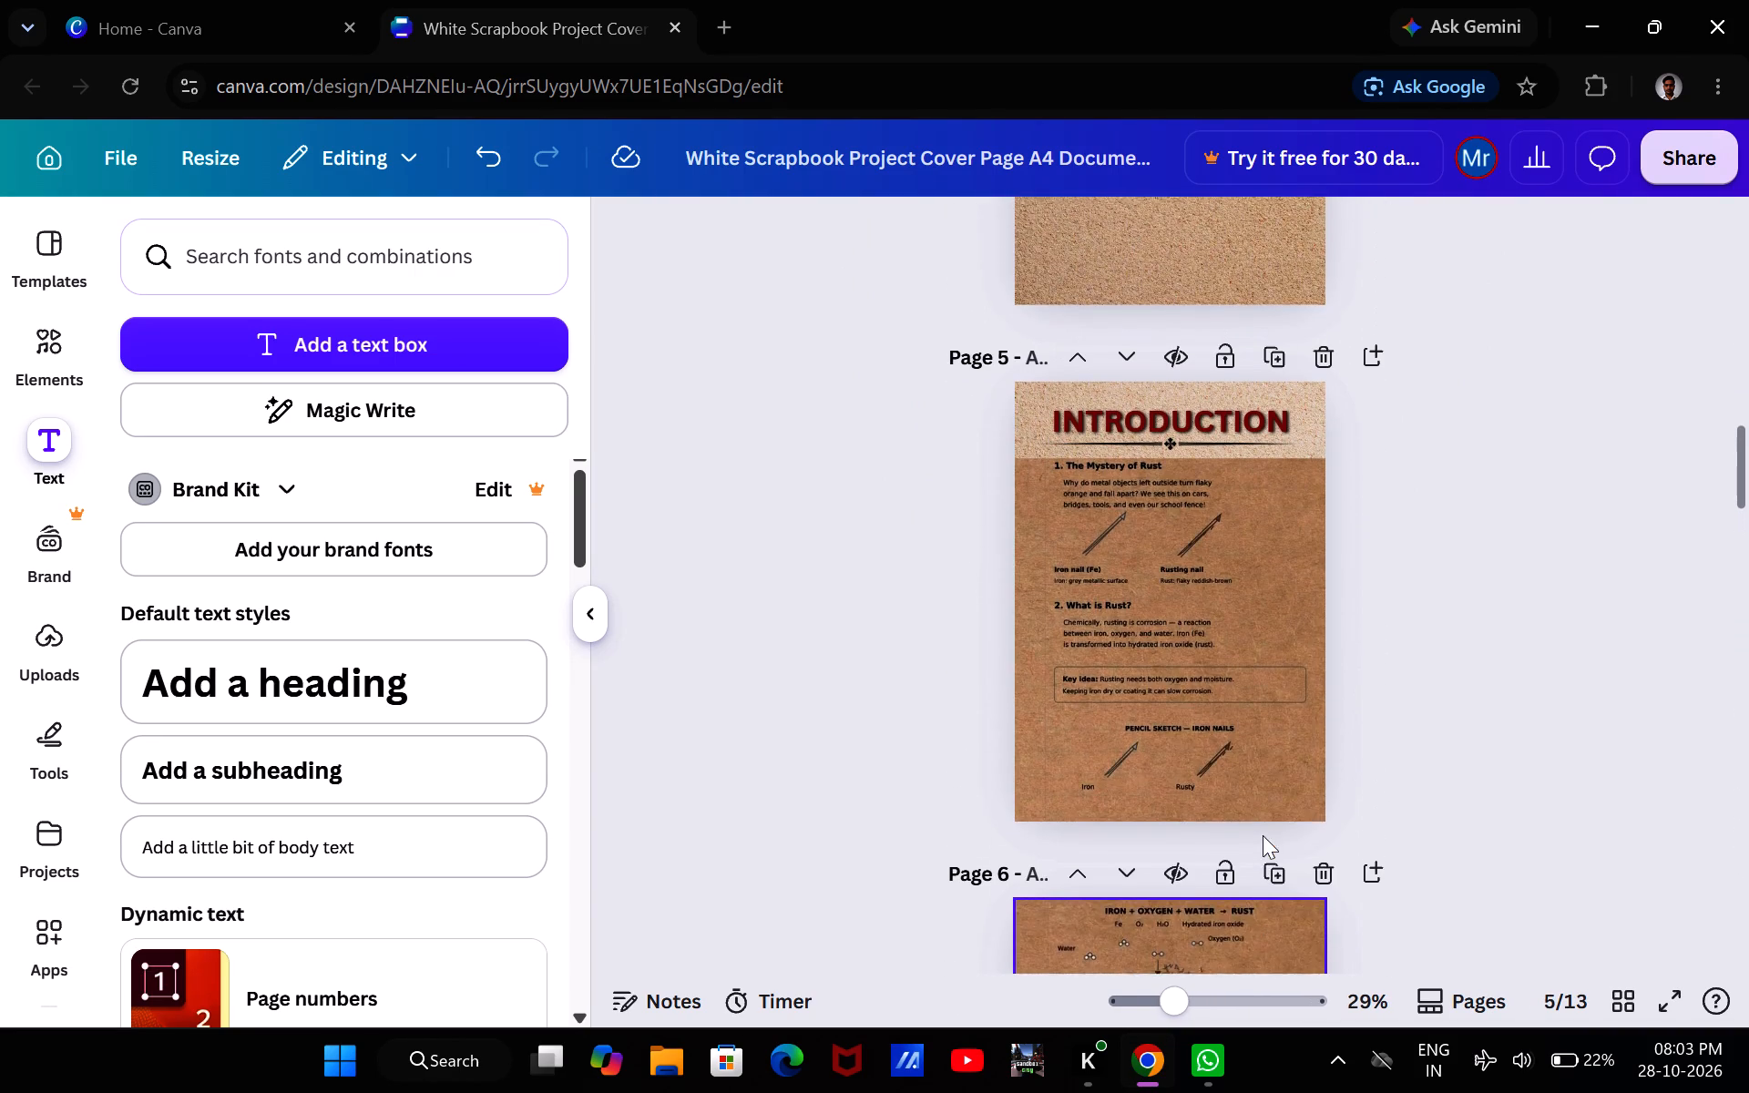
scroll(1263, 835, "up", 4)
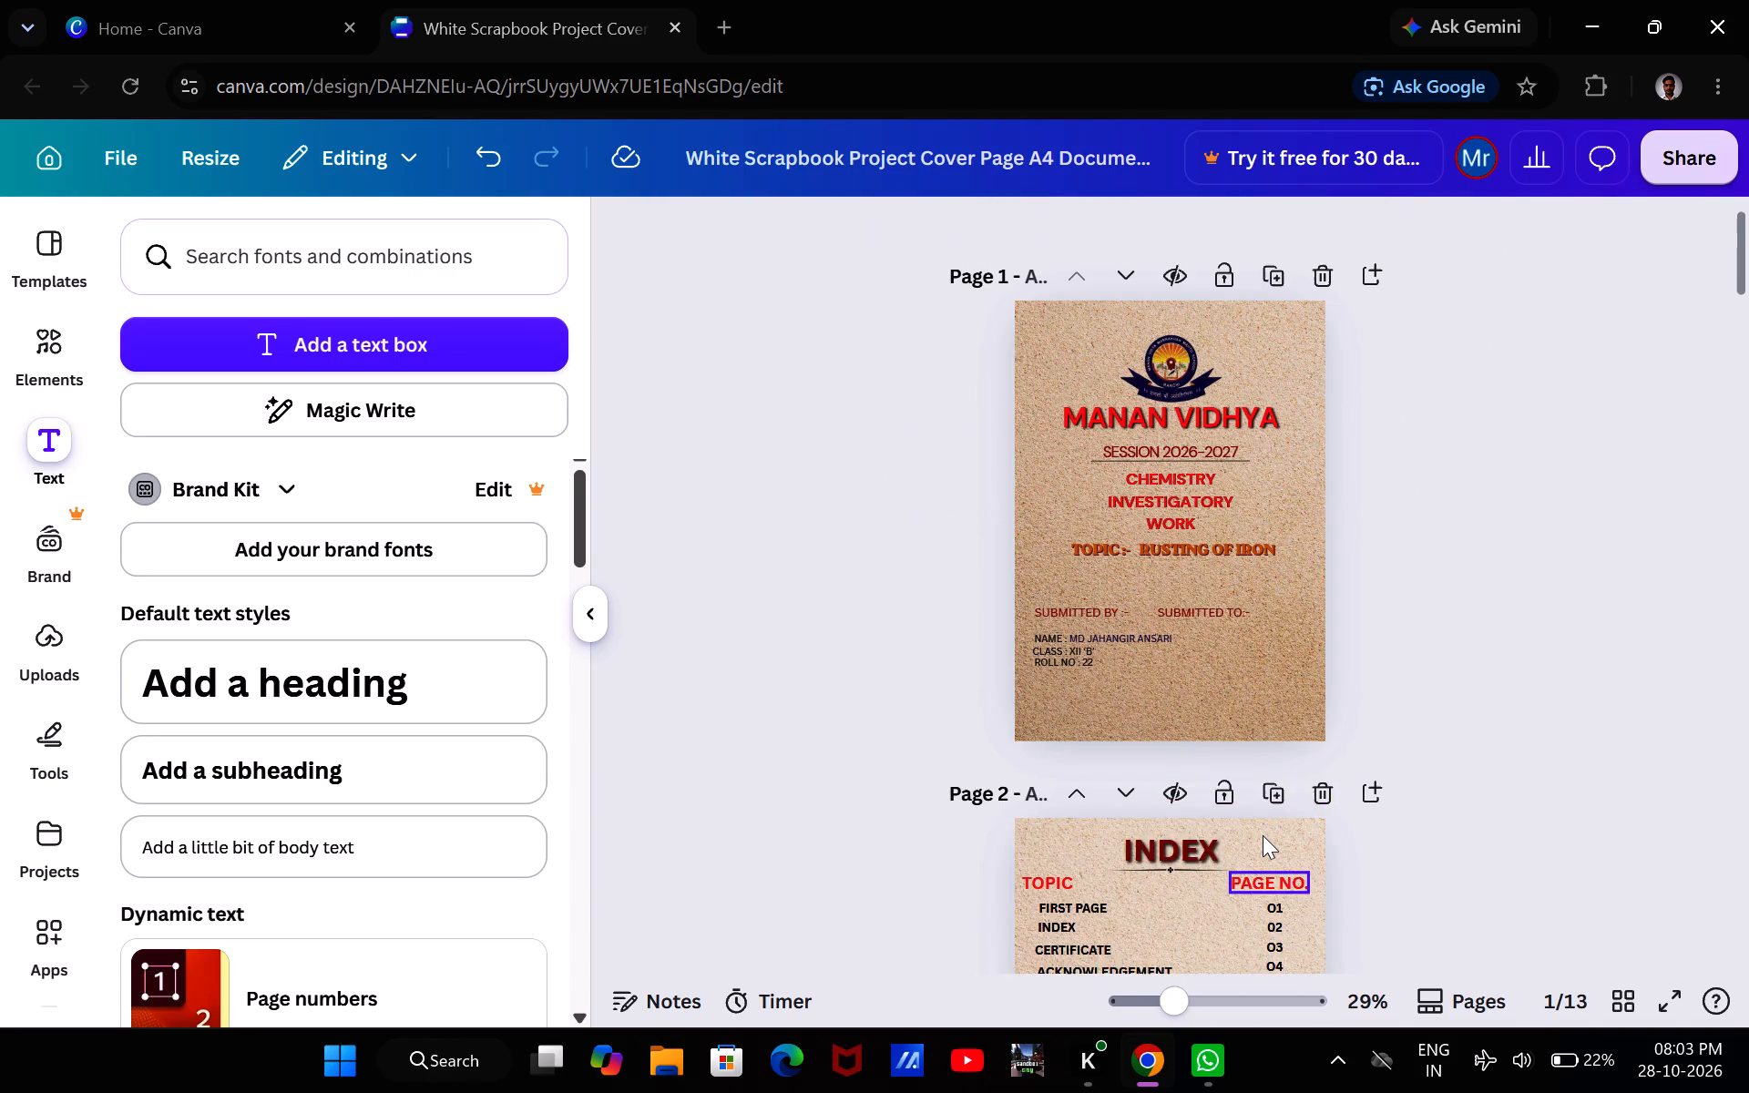
scroll(1263, 835, "down", 3)
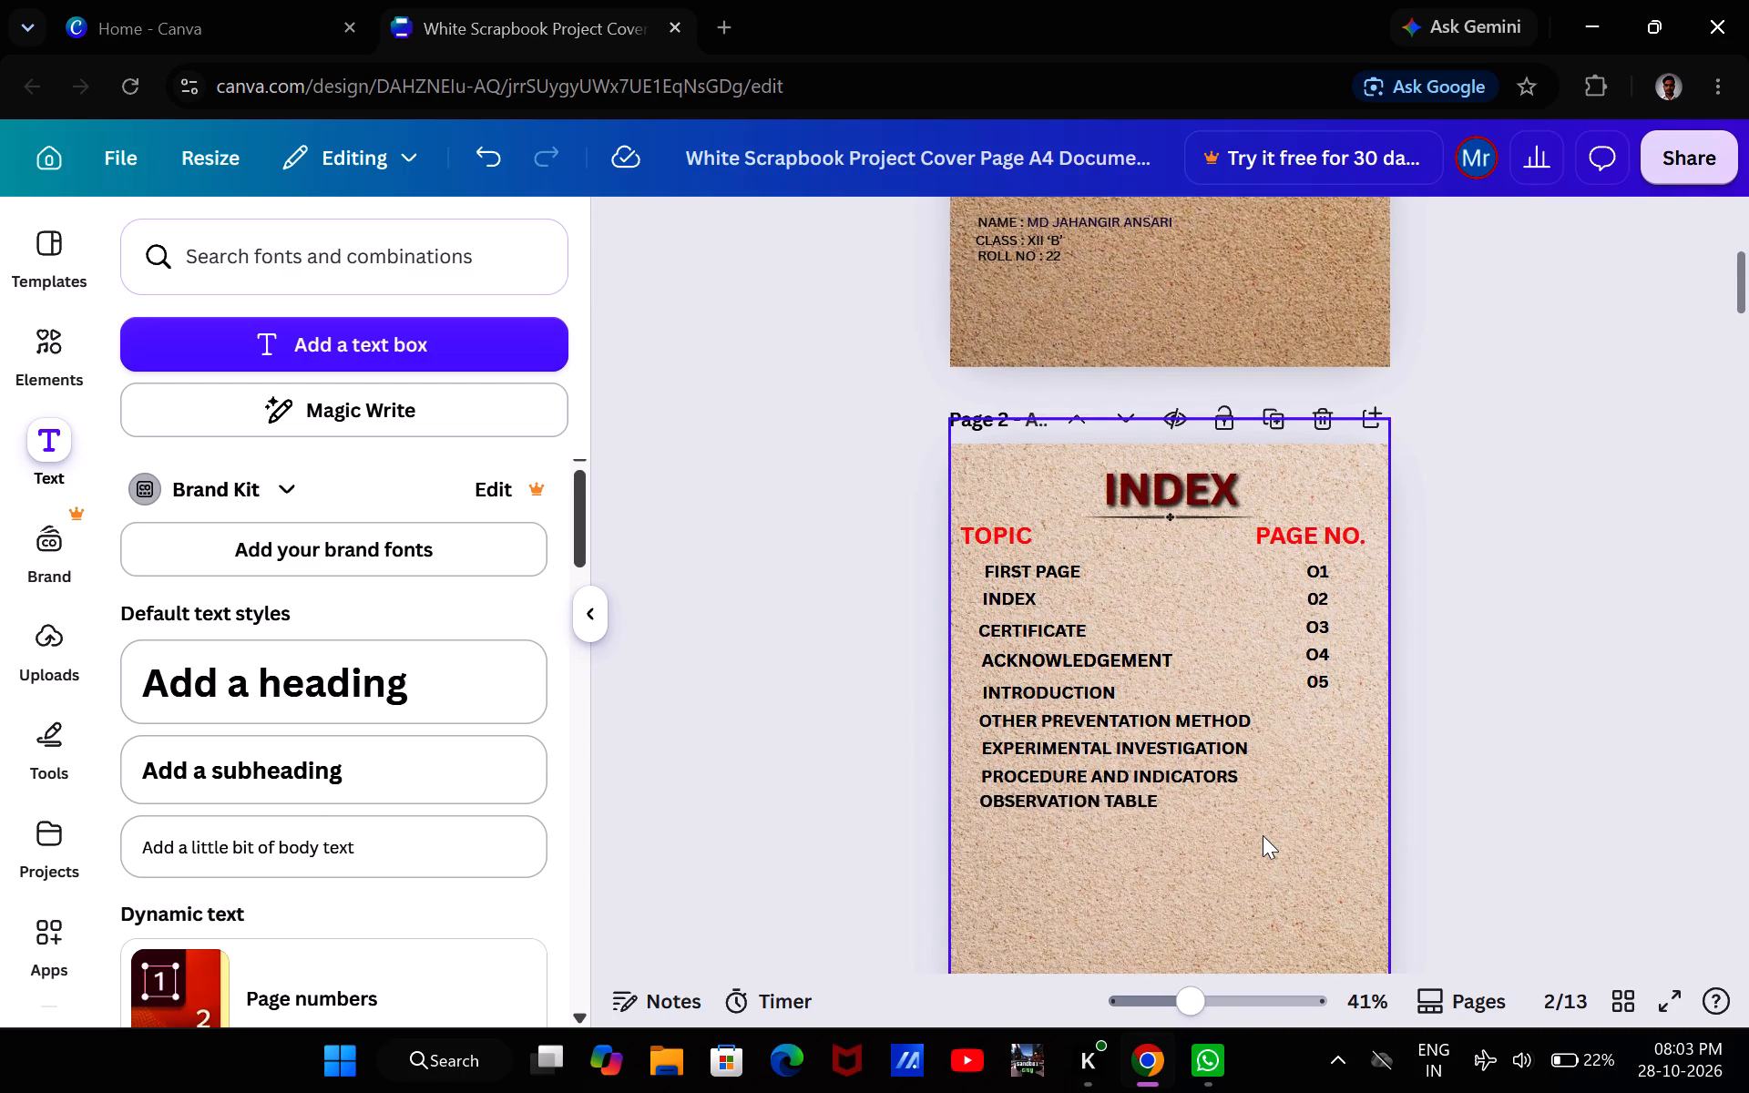
Duplicate the OBSERVATION TABLE topic below itself, replace the copy's text with "CONCLUSION", and align it with the topics above.
left_click(1160, 779)
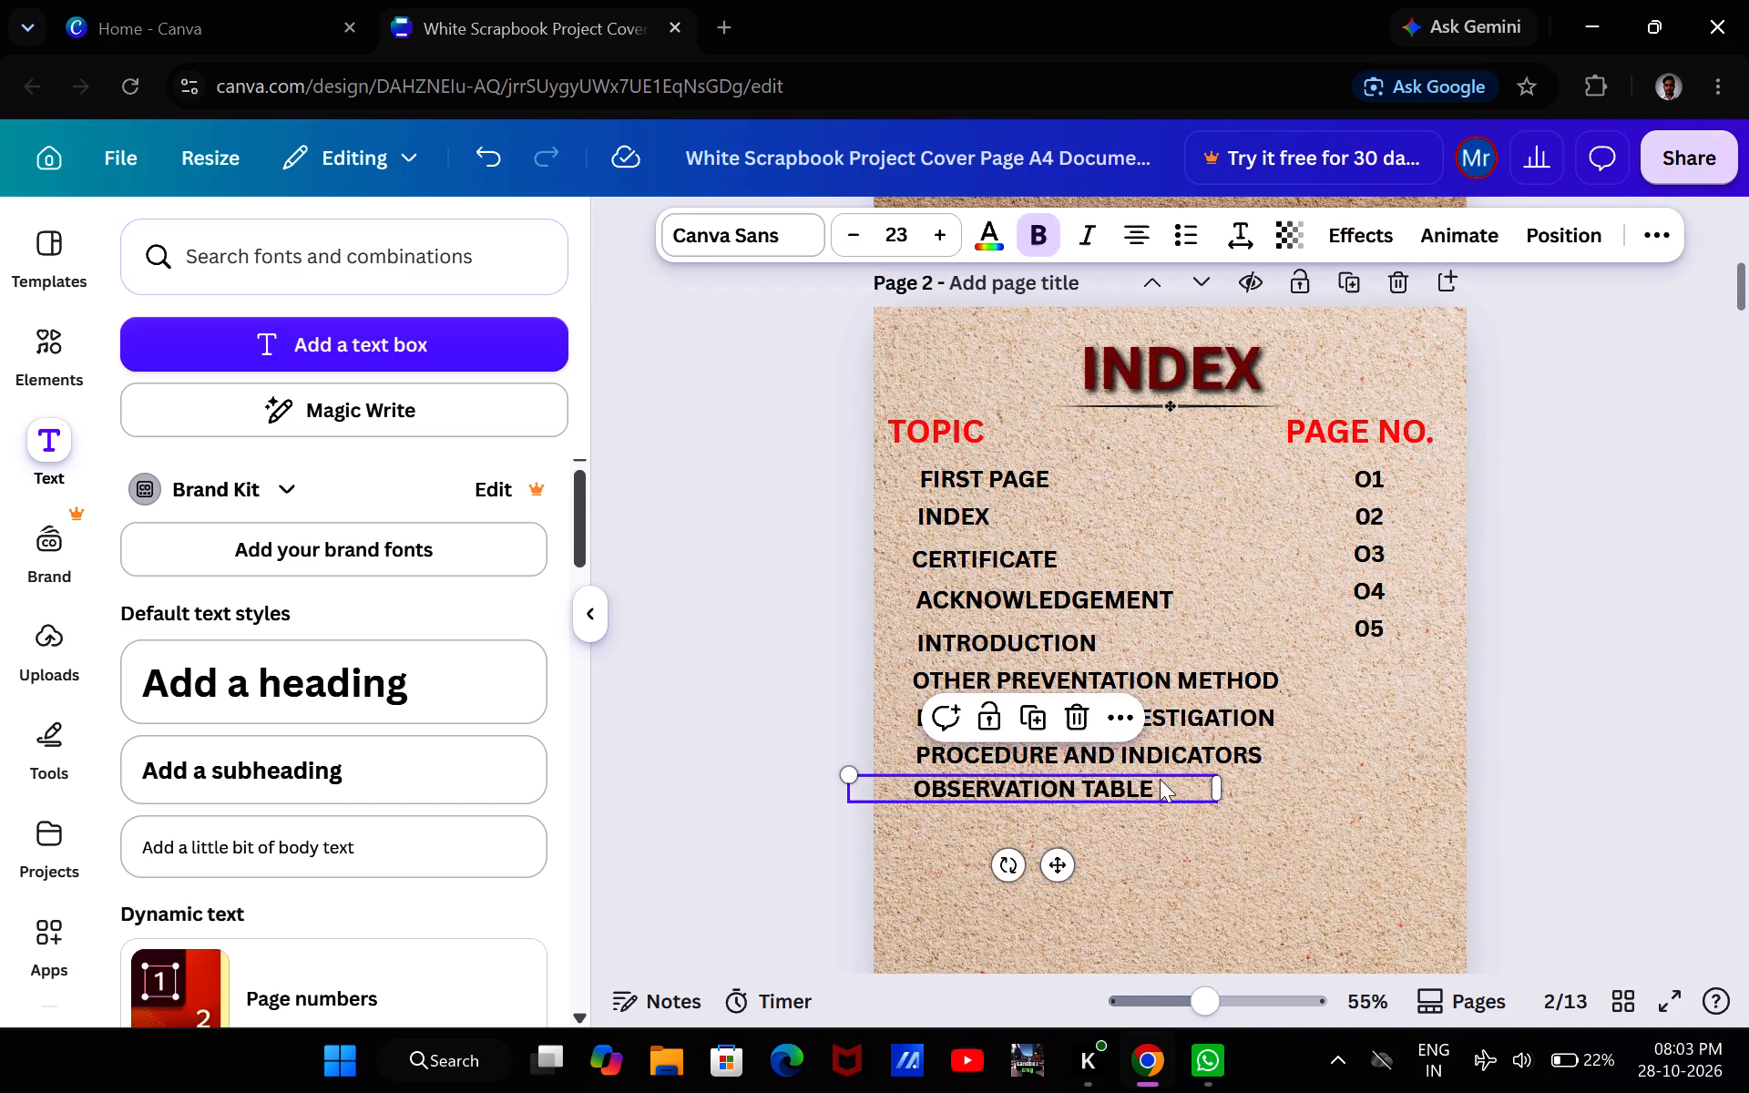
left_click(1035, 711)
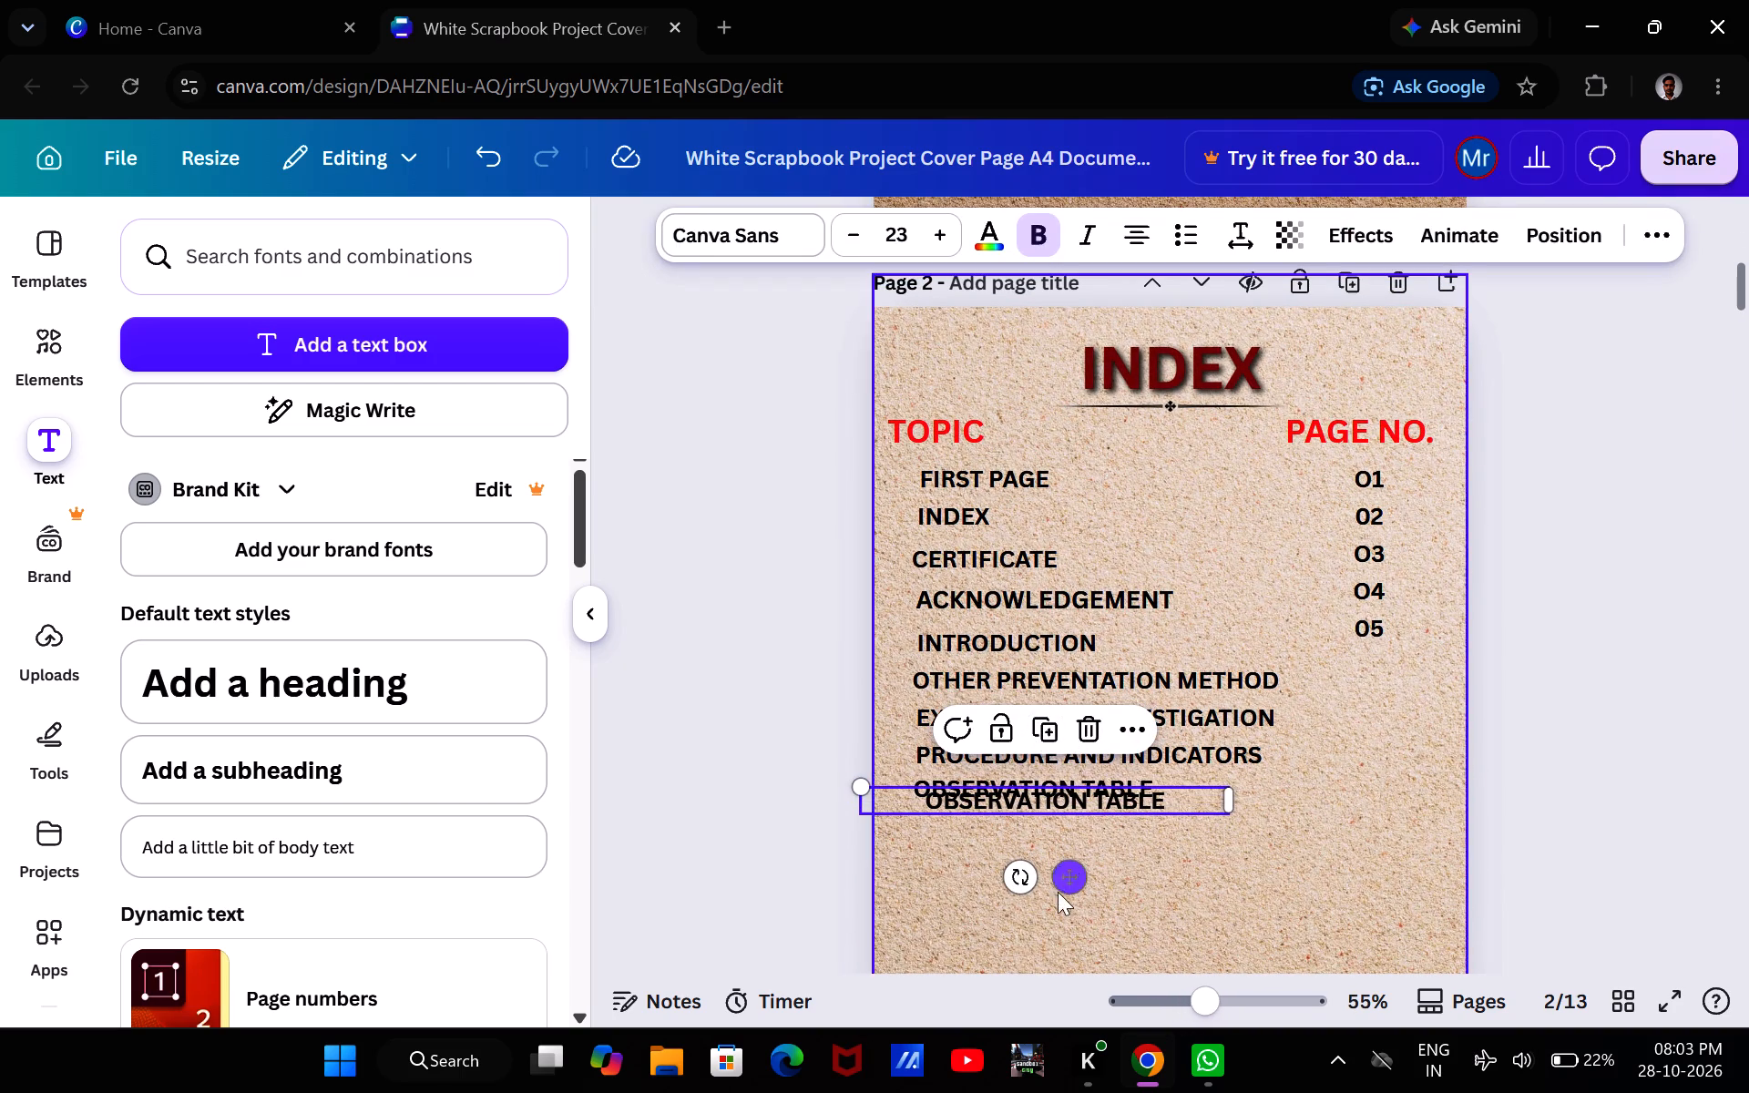
left_click_drag(1077, 886, 1070, 904)
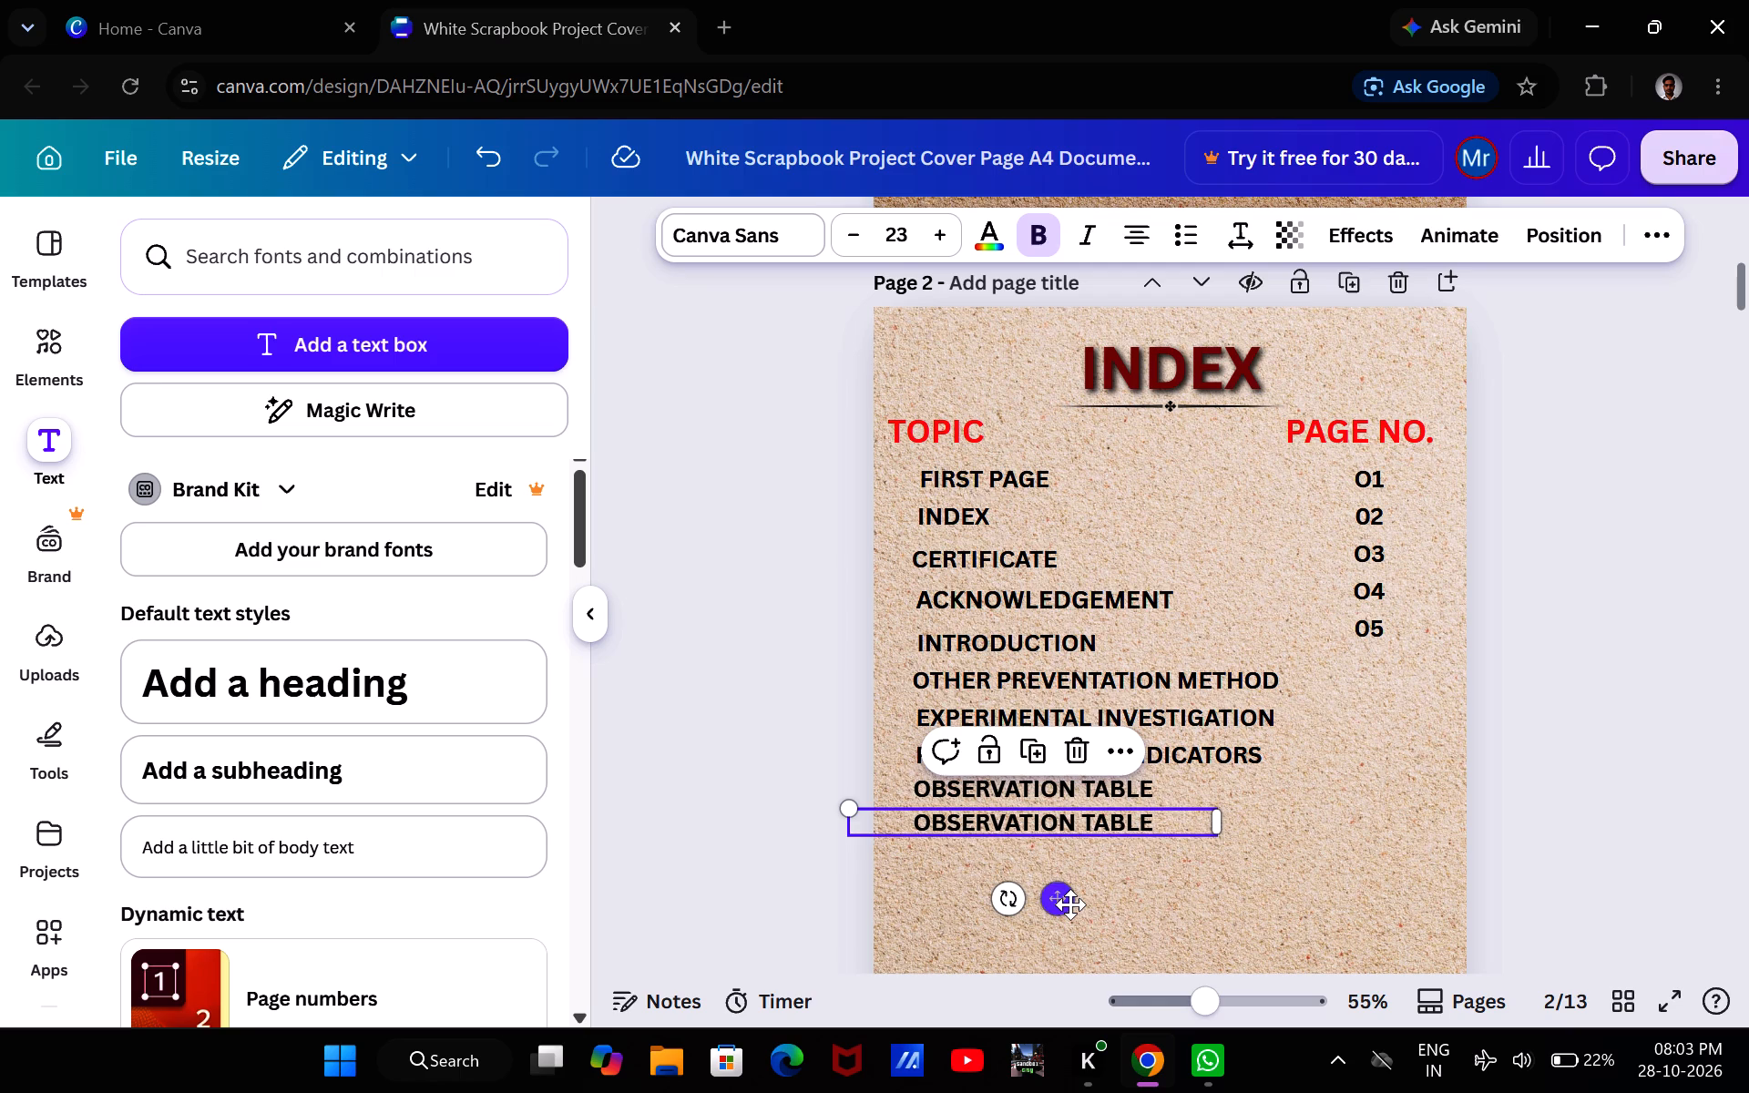
double_click(1175, 817)
key("BackSpace")
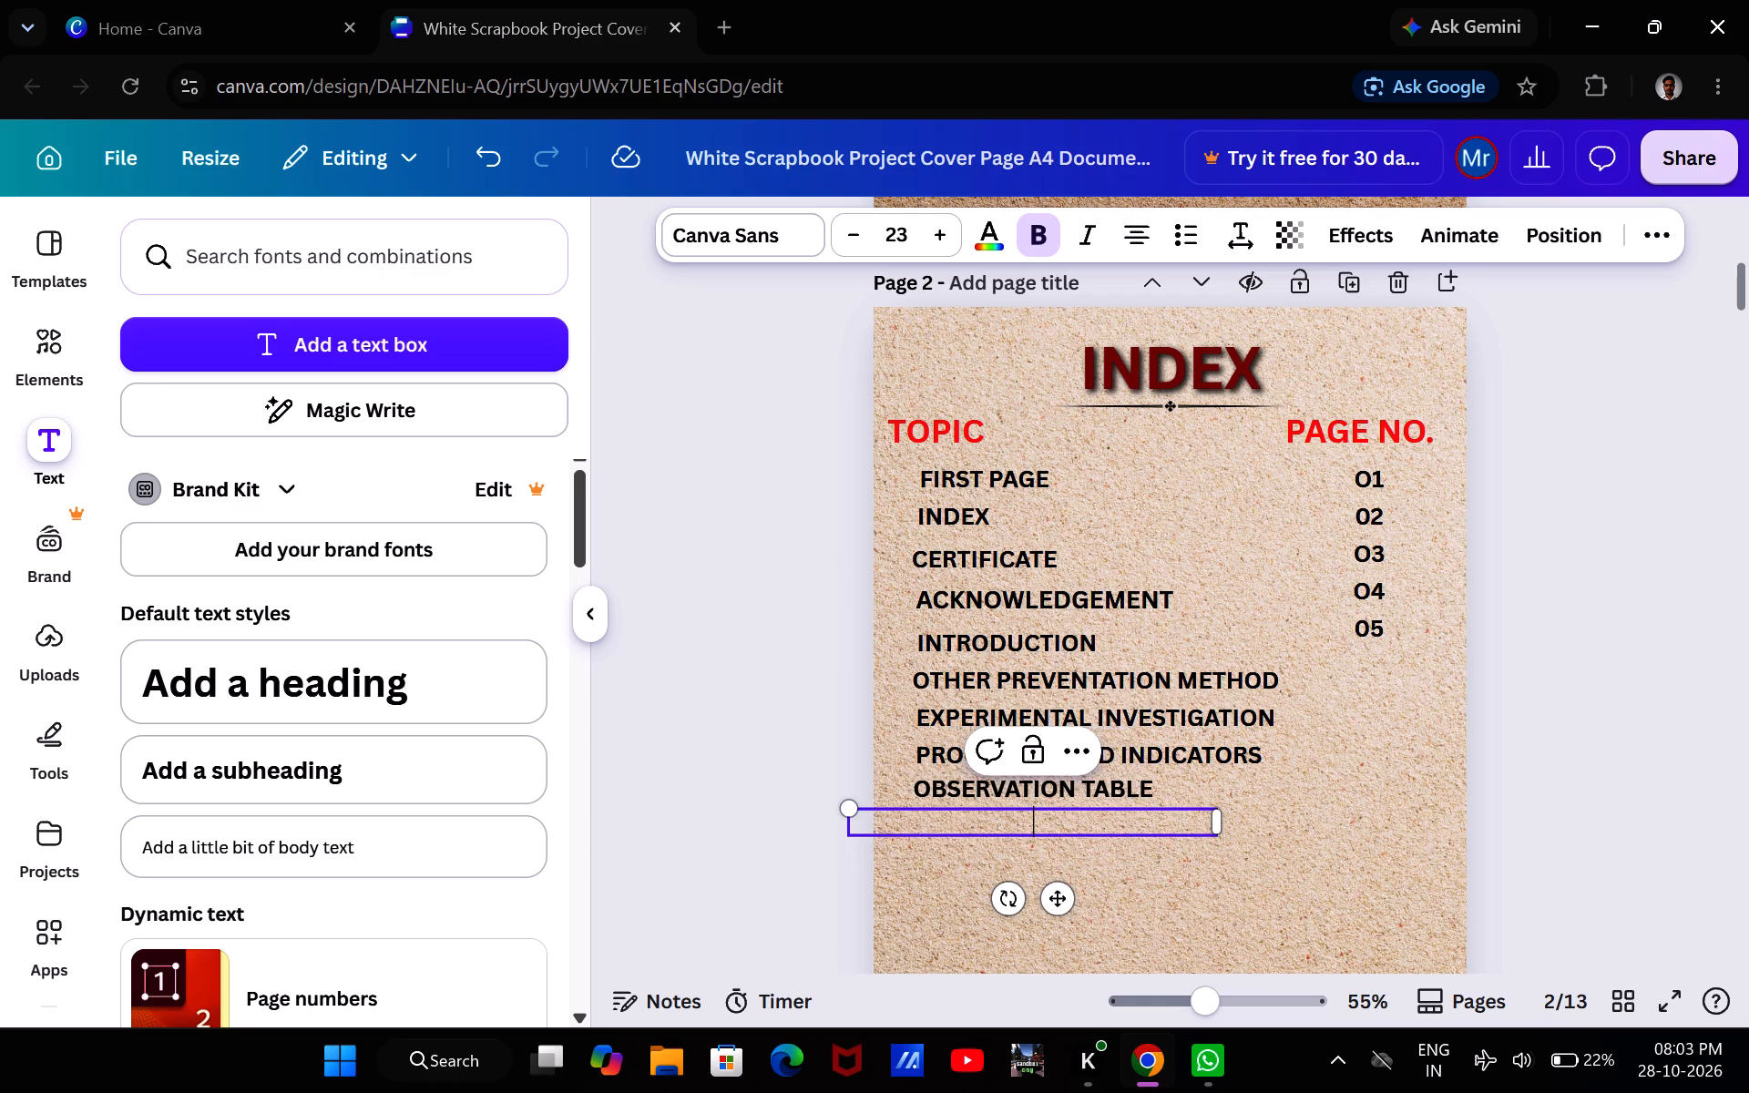
type("CONCLUSION")
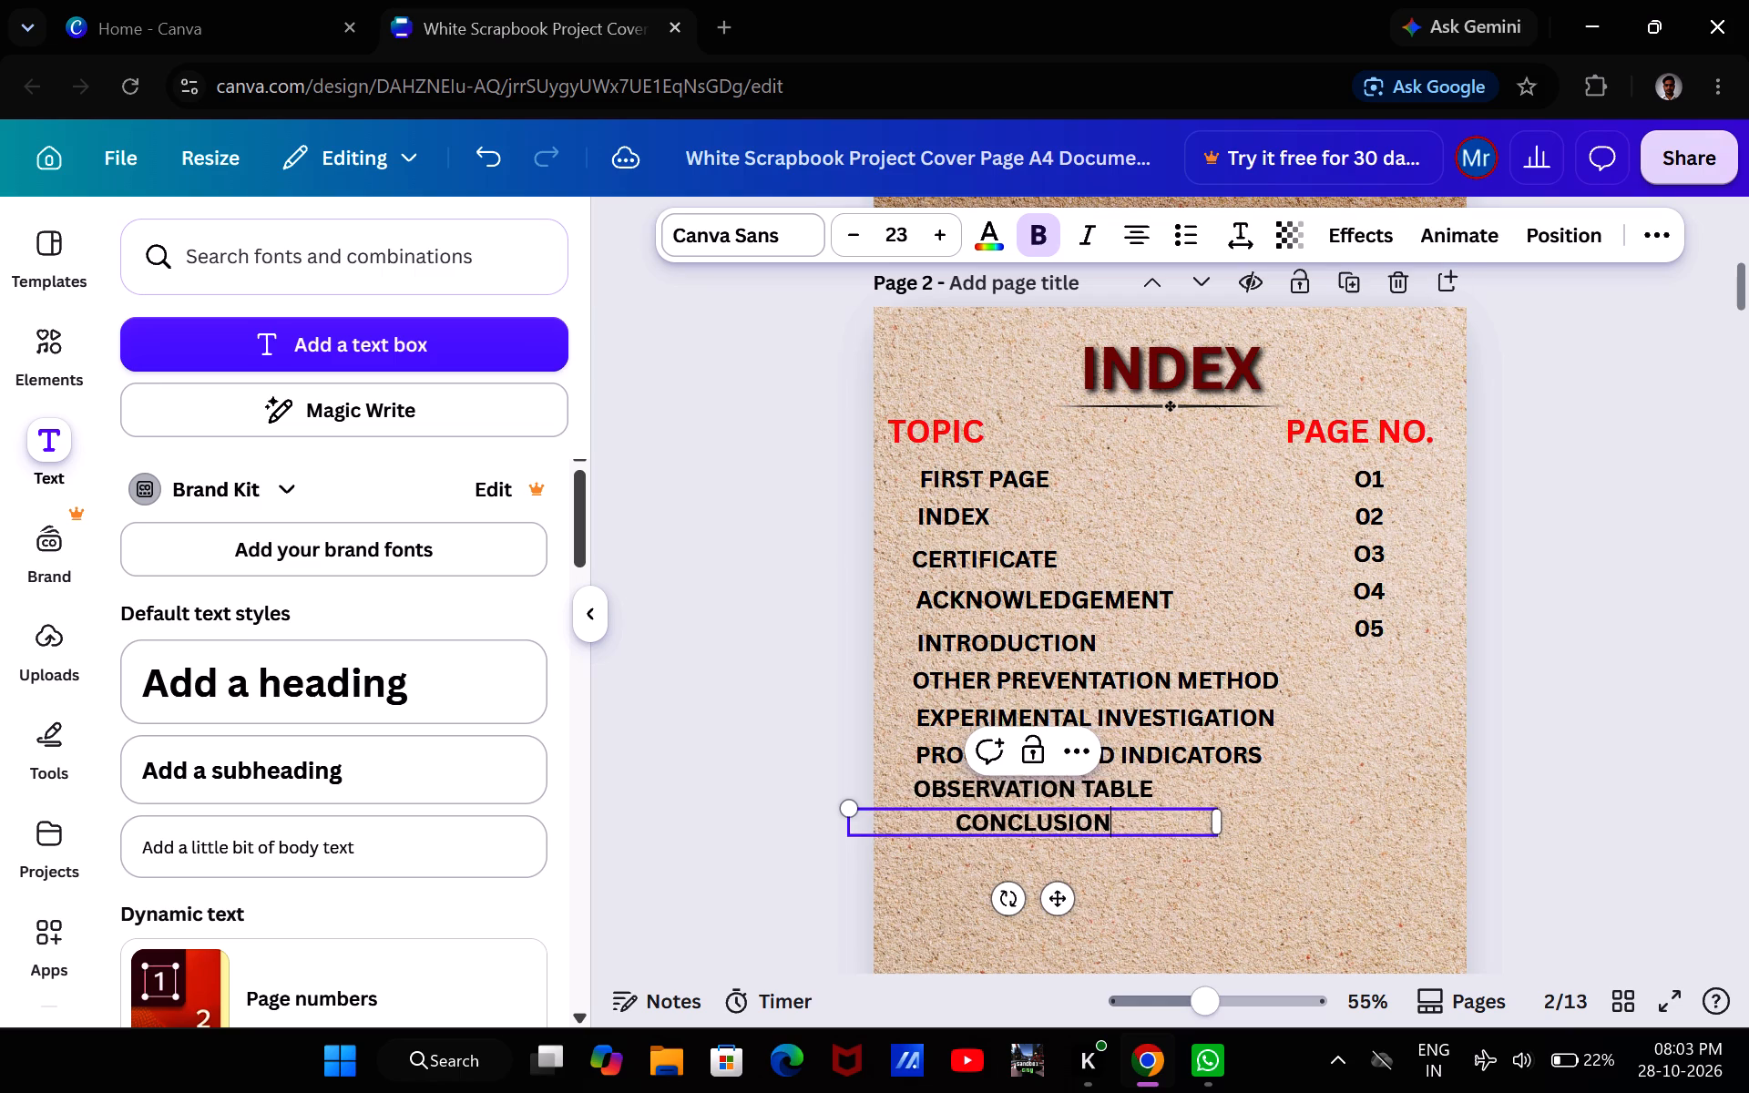
left_click_drag(1060, 902, 1039, 914)
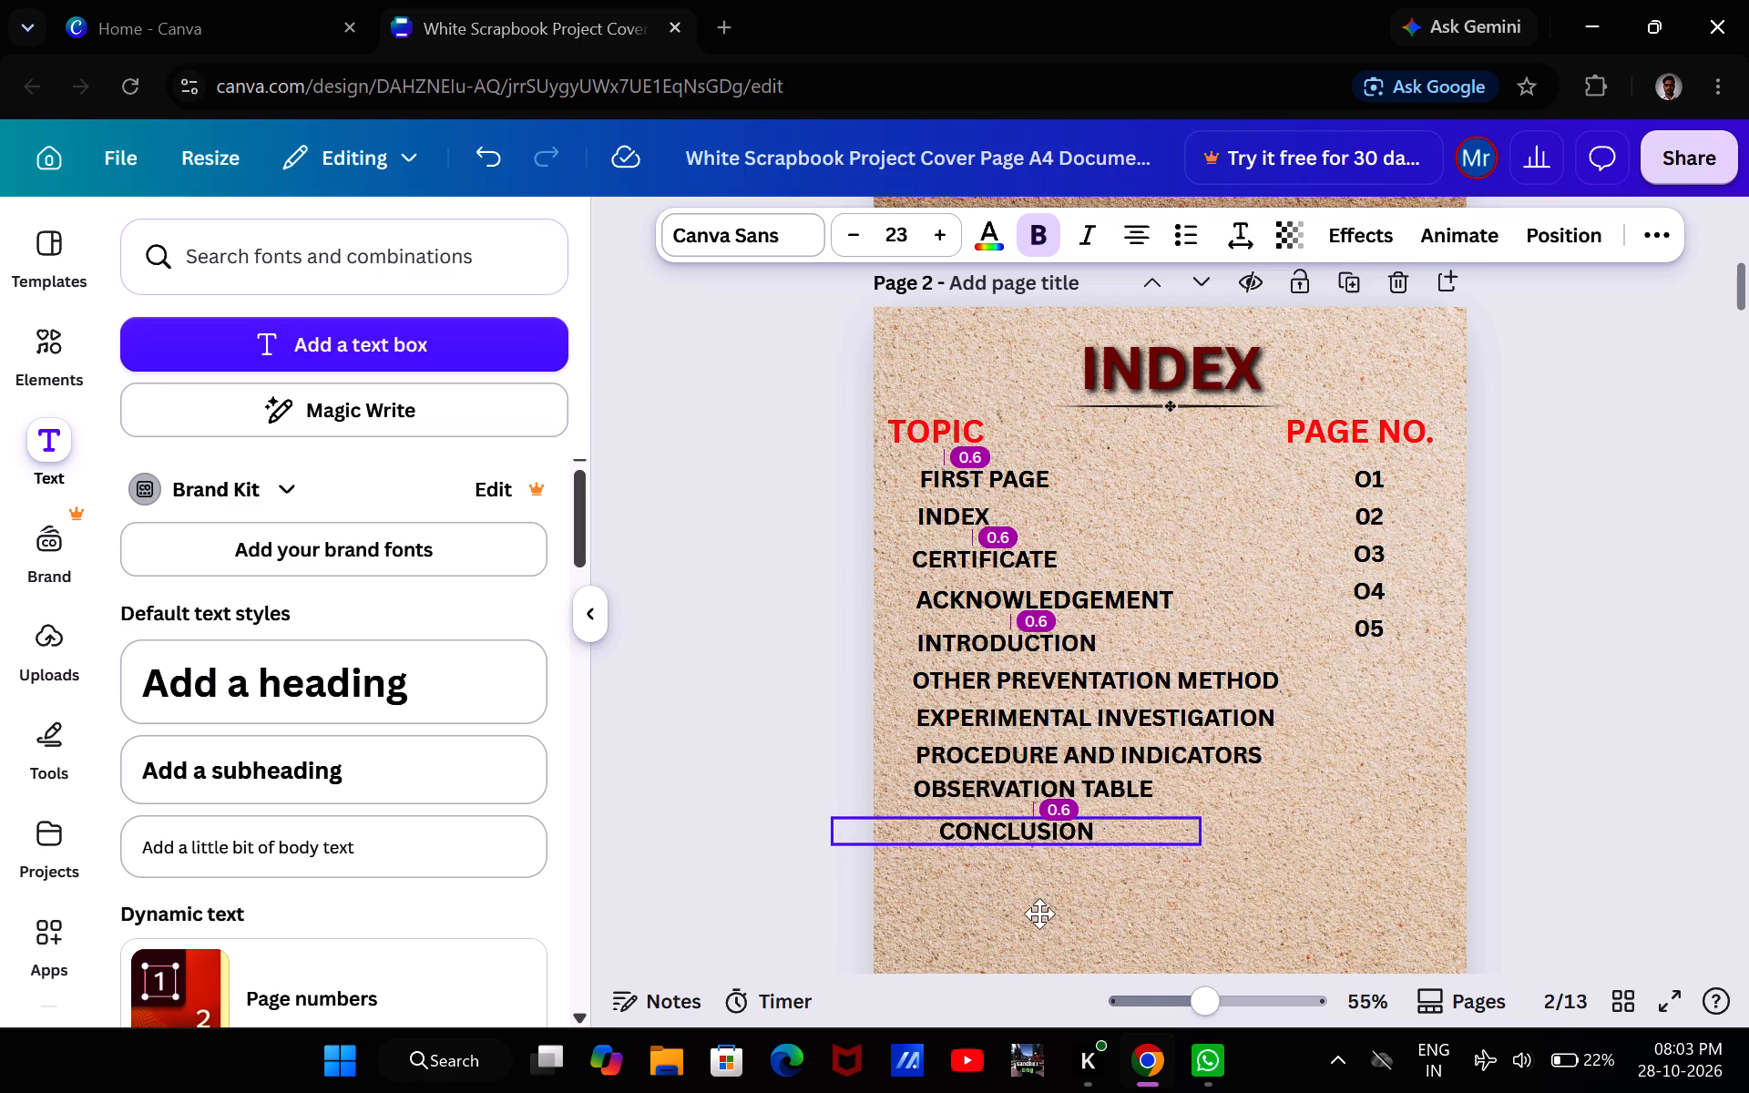
left_click_drag(1039, 914, 1025, 904)
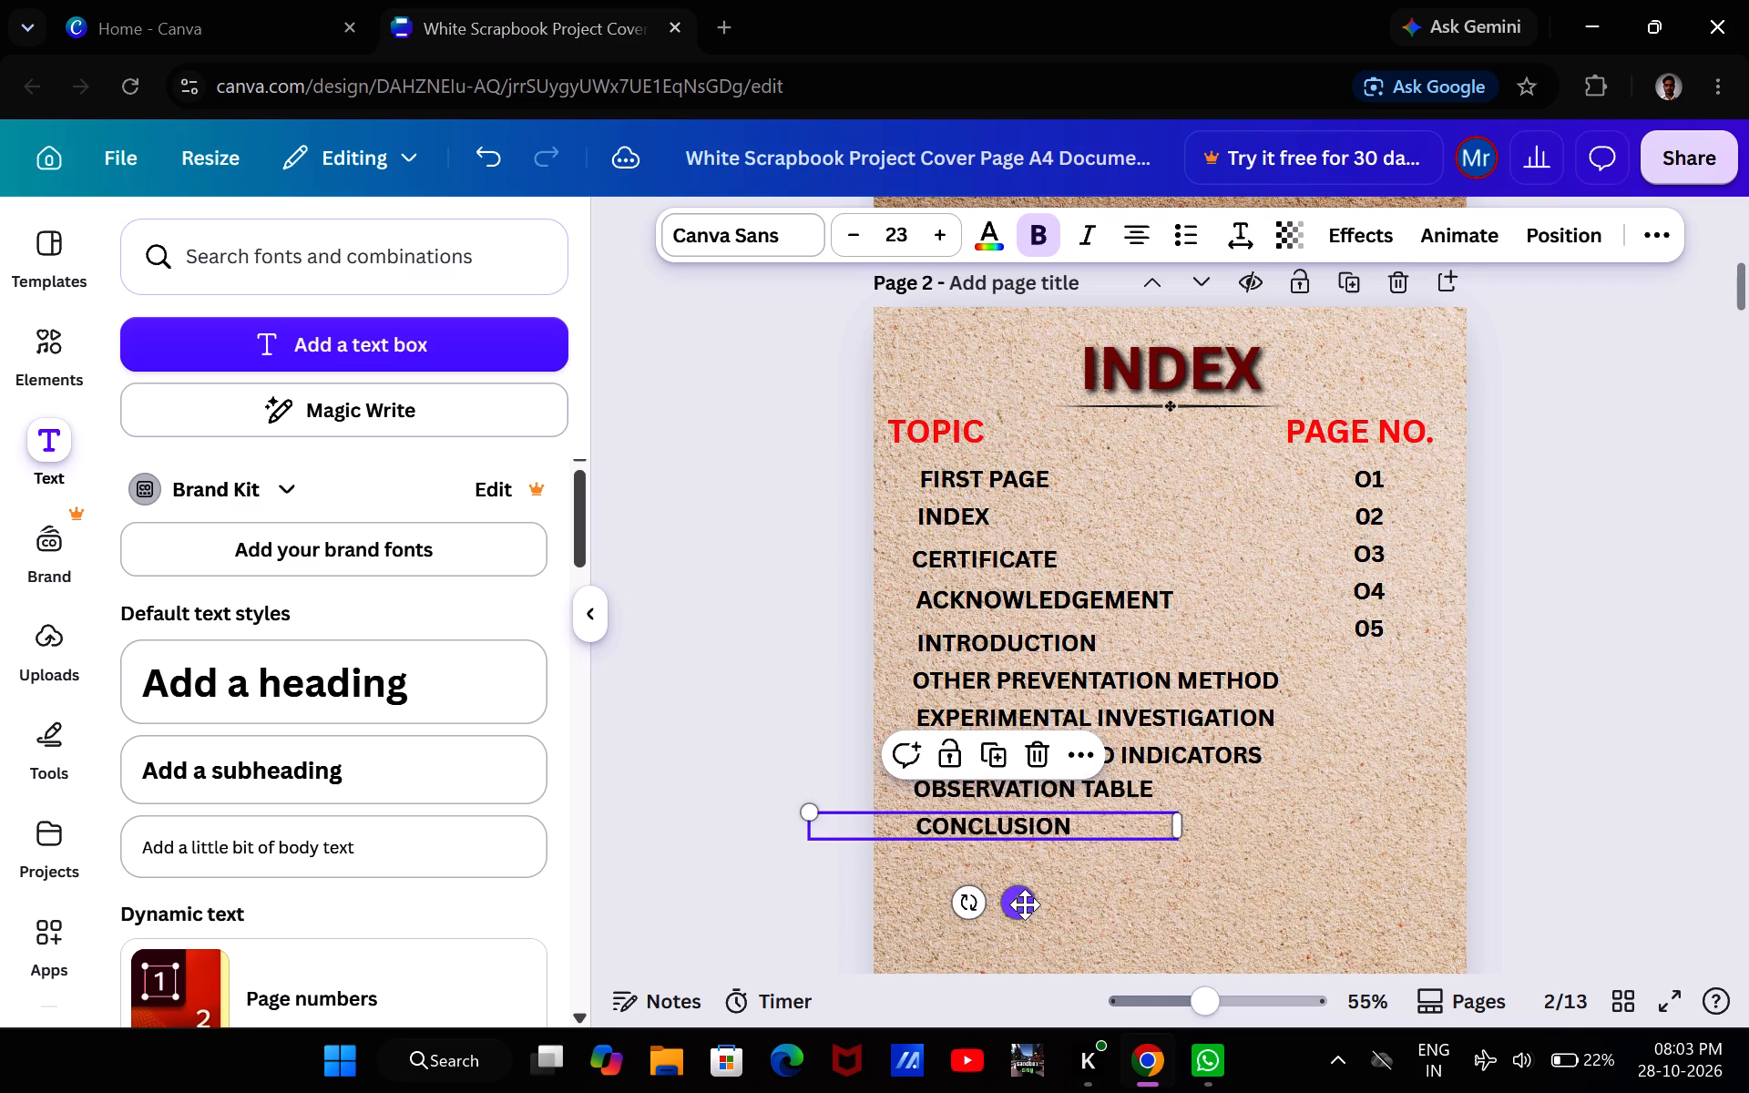
Duplicate the CONCLUSION topic below itself and replace the copy's text with "BIBLIOGRAPHY".
left_click(992, 759)
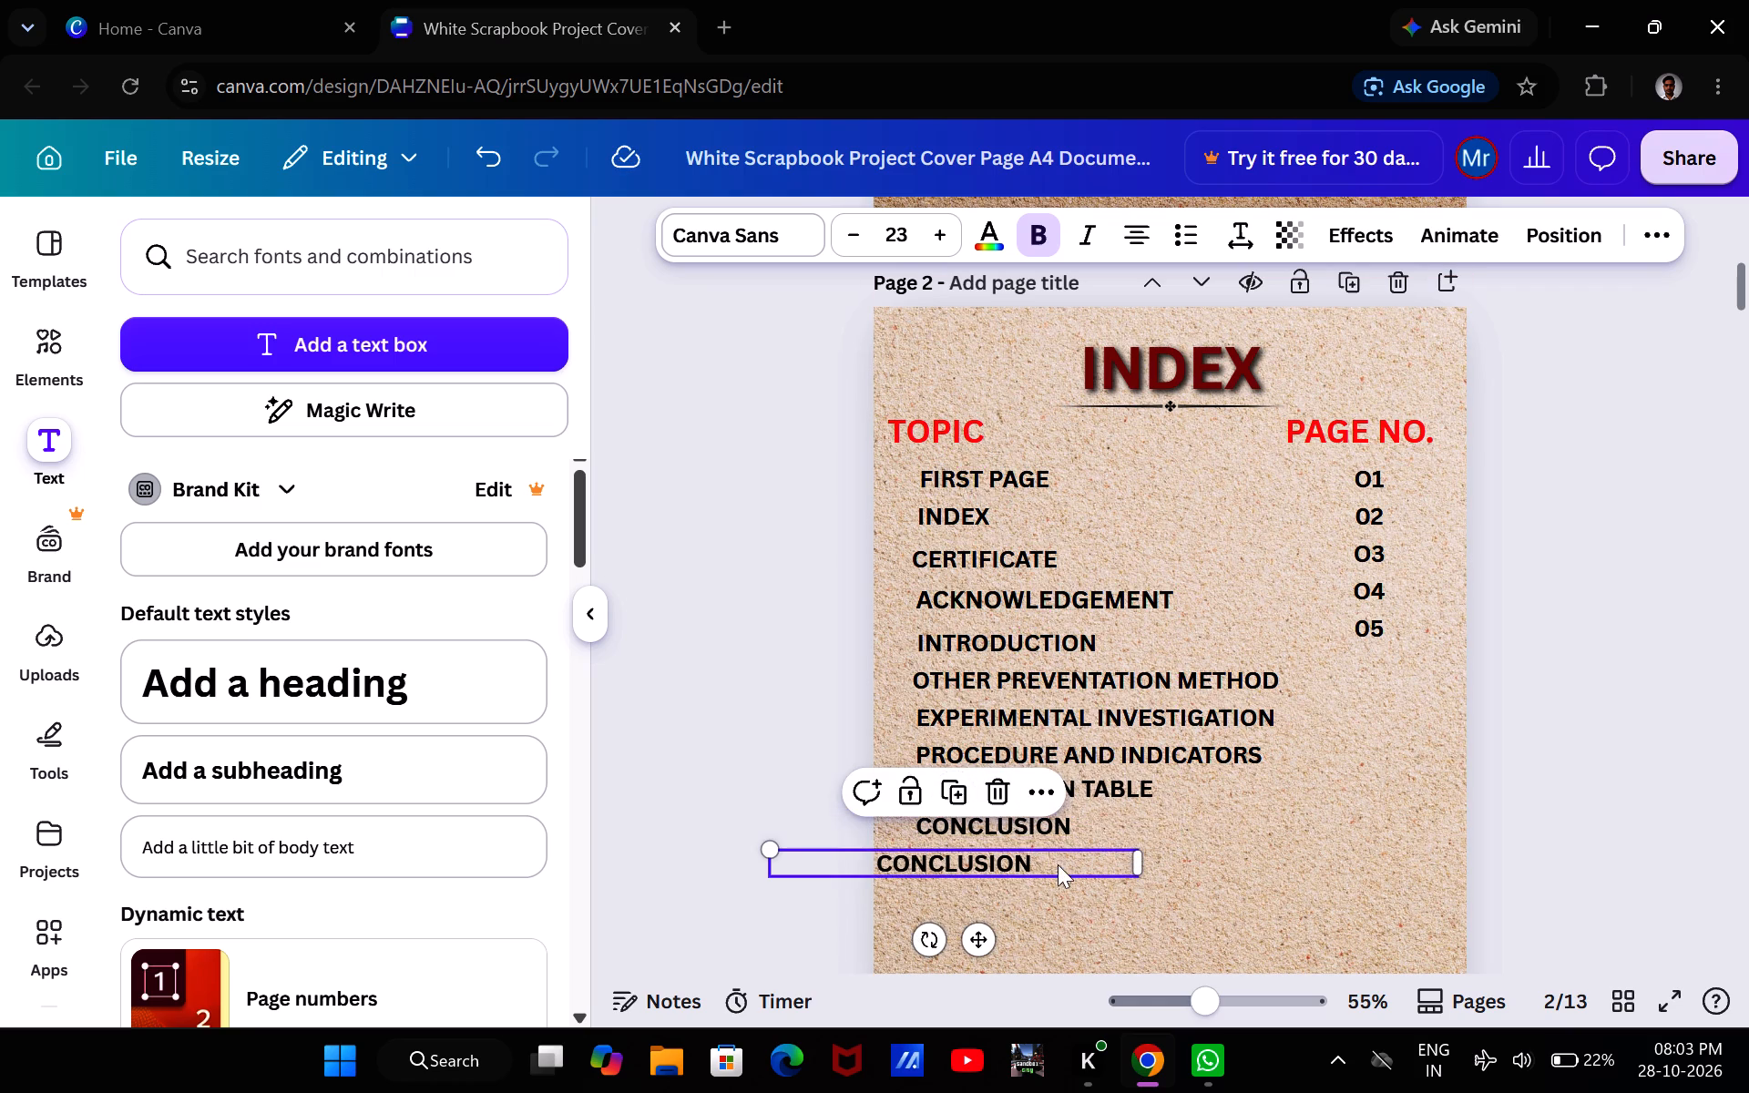
double_click(1058, 864)
key("BackSpace")
type("BO")
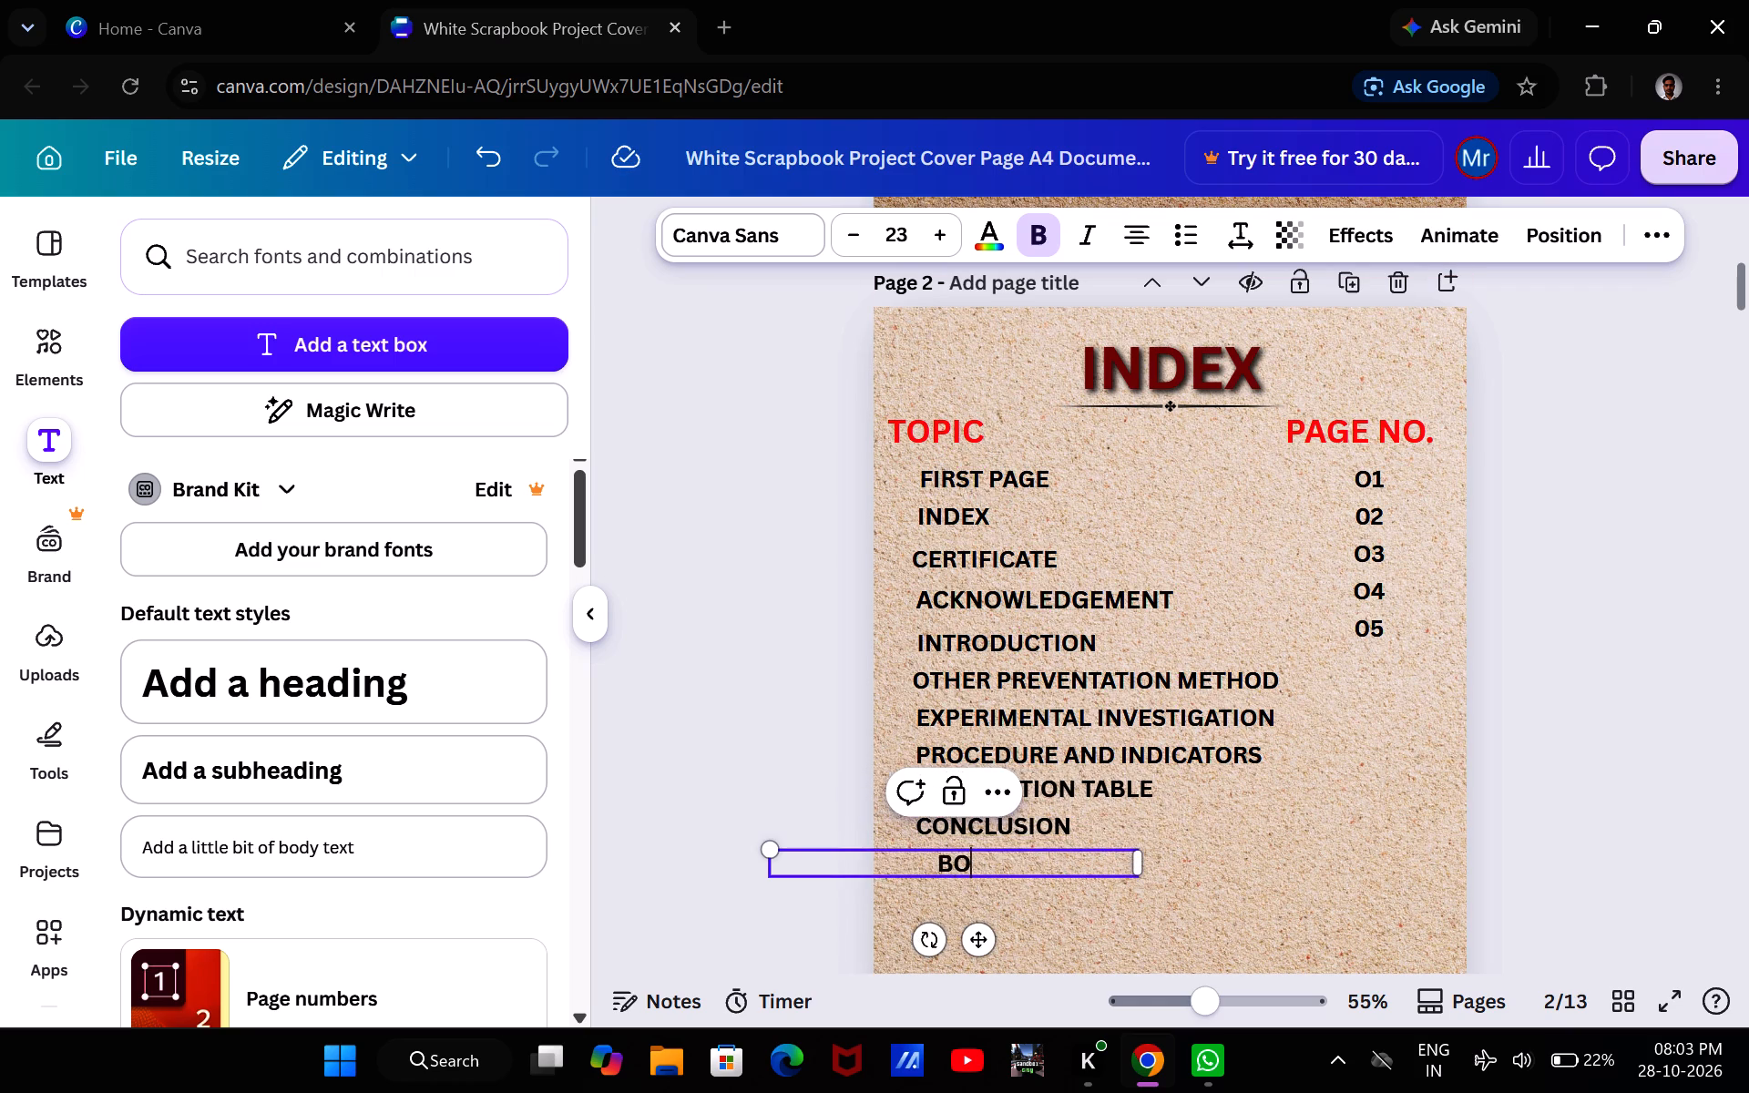
key("BackSpace")
type("IB")
type("LIOGRAPHY")
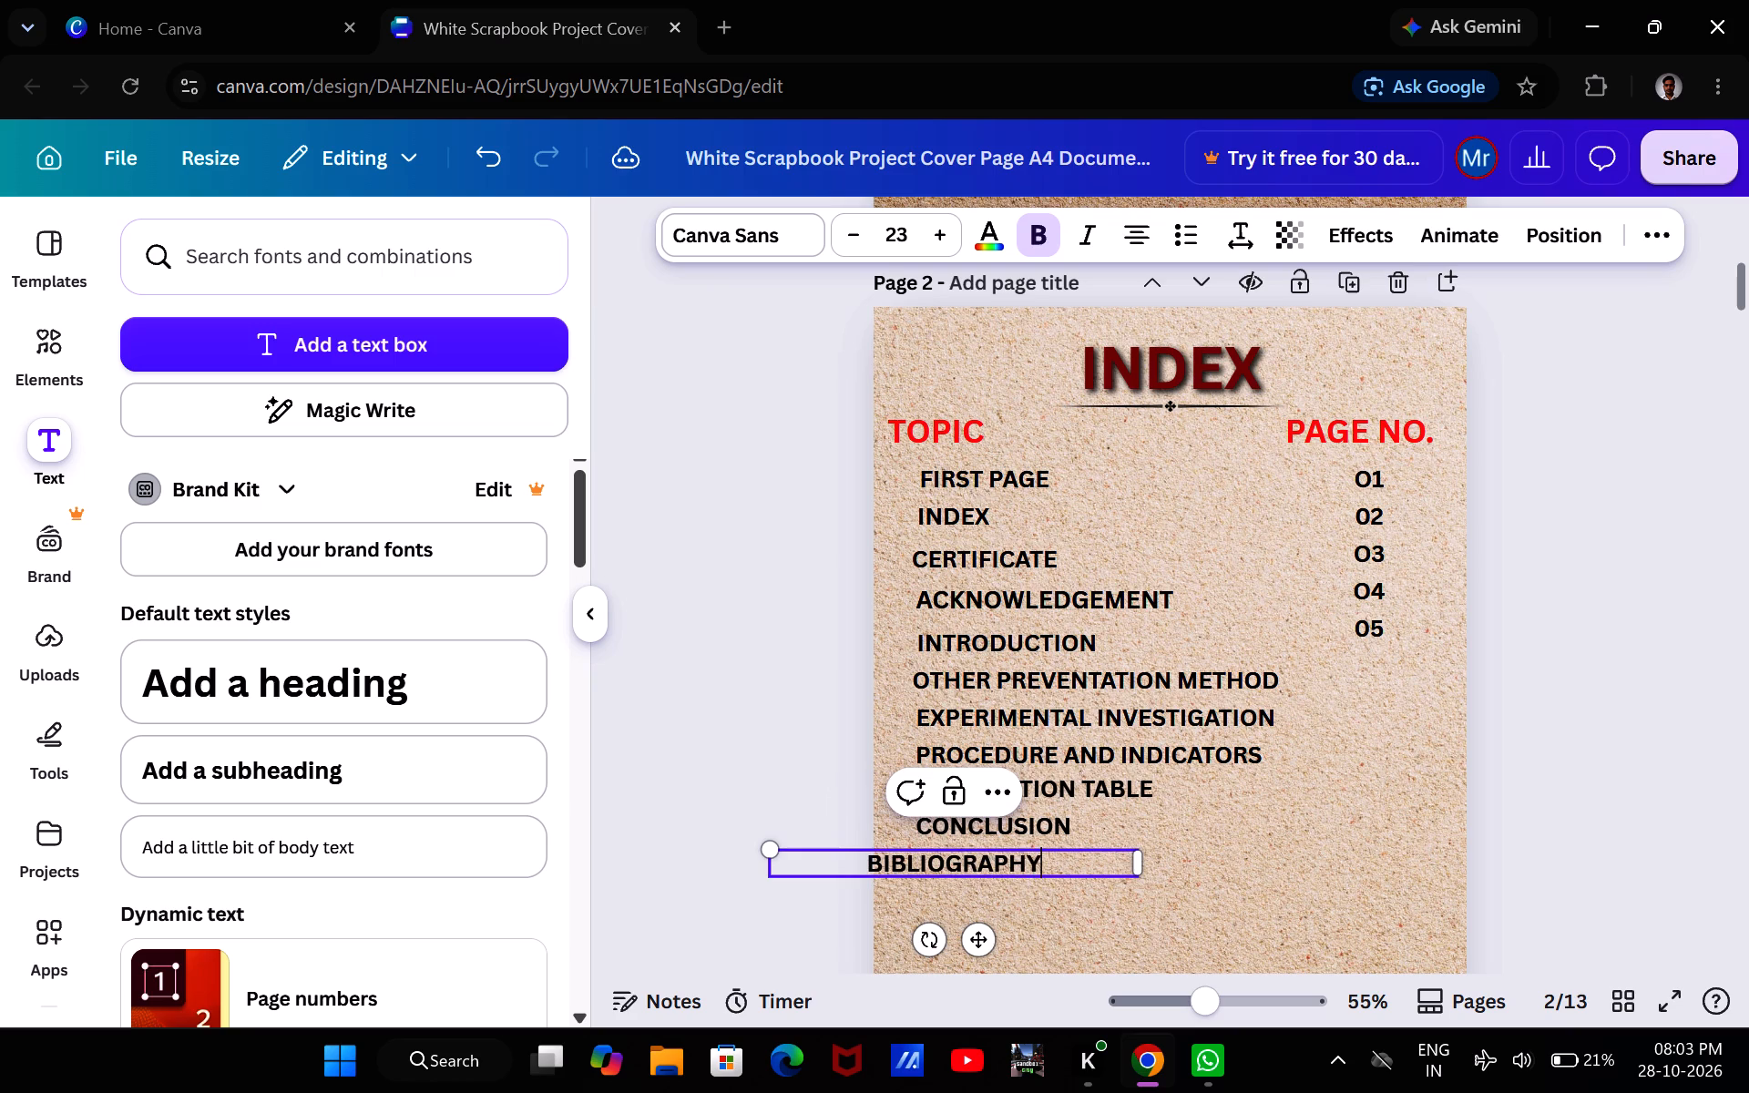
Move the BIBLIOGRAPHY topic so it lines up with the other topics, directly under CONCLUSION.
left_click_drag(987, 955, 983, 938)
left_click_drag(983, 938, 996, 937)
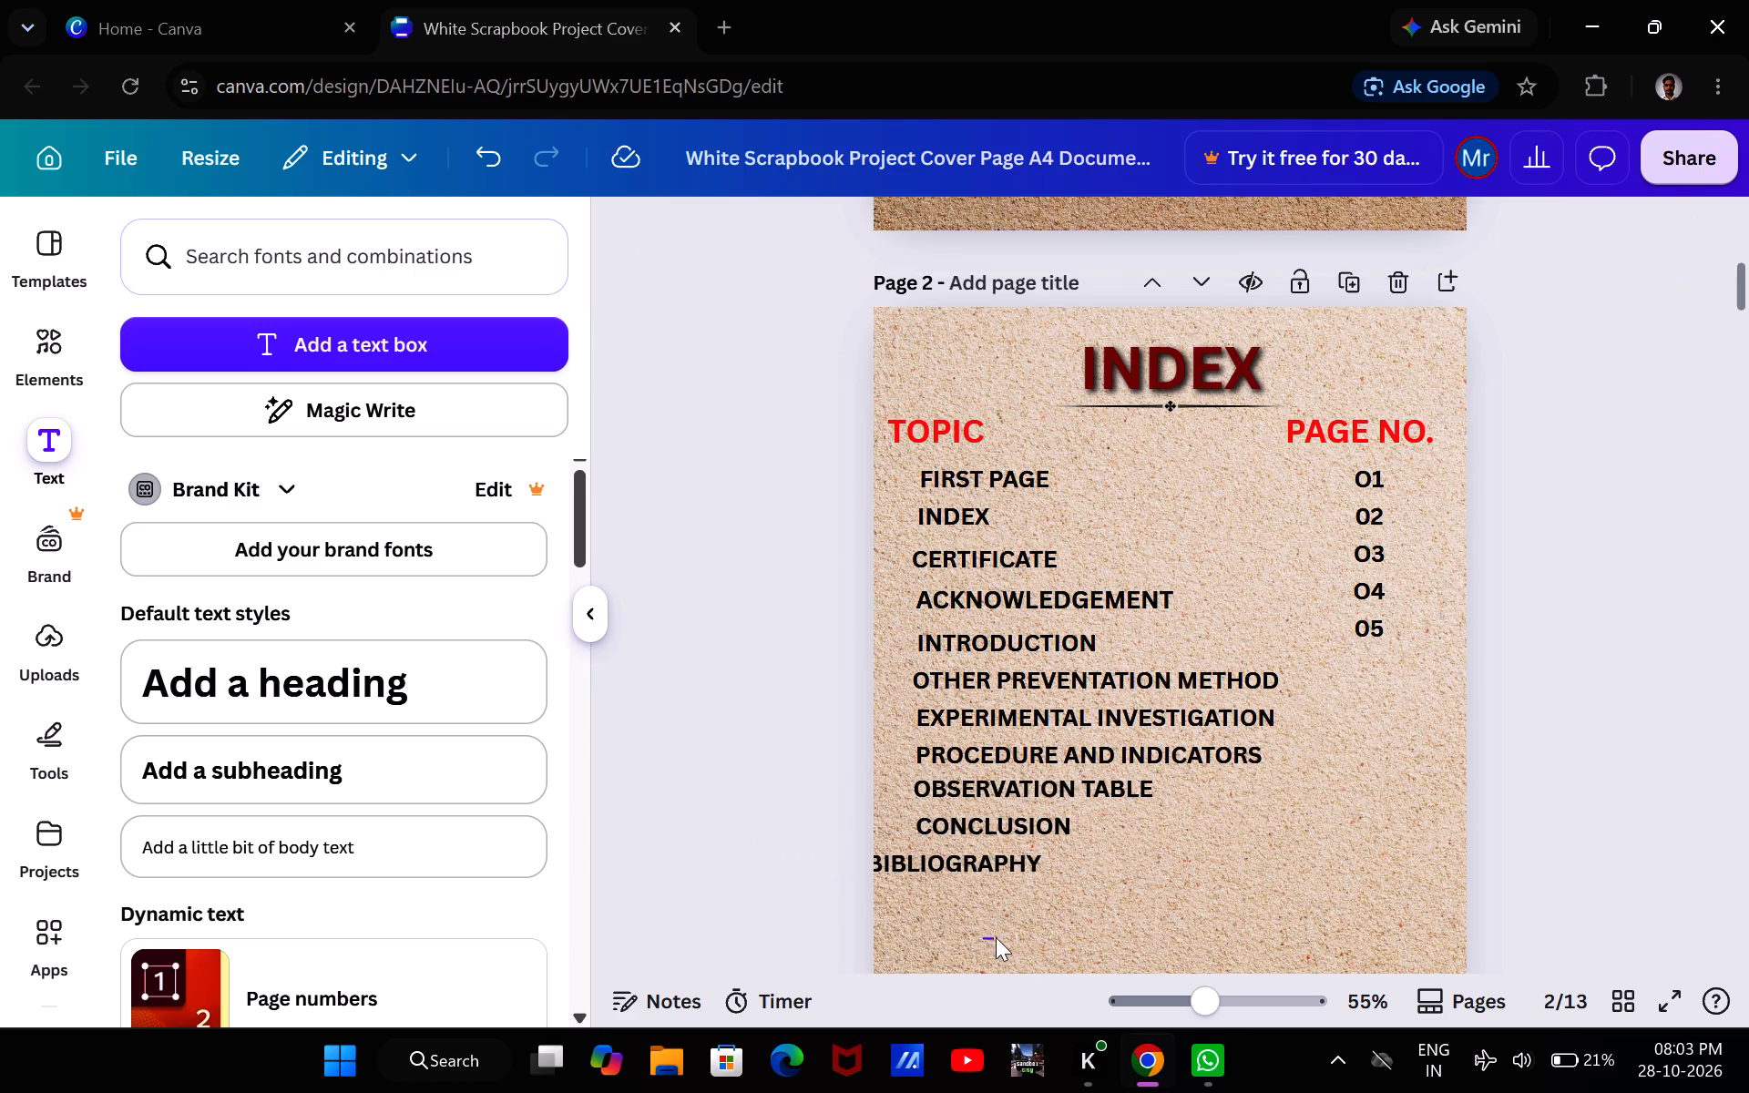
left_click_drag(996, 937, 997, 859)
left_click_drag(997, 859, 1030, 861)
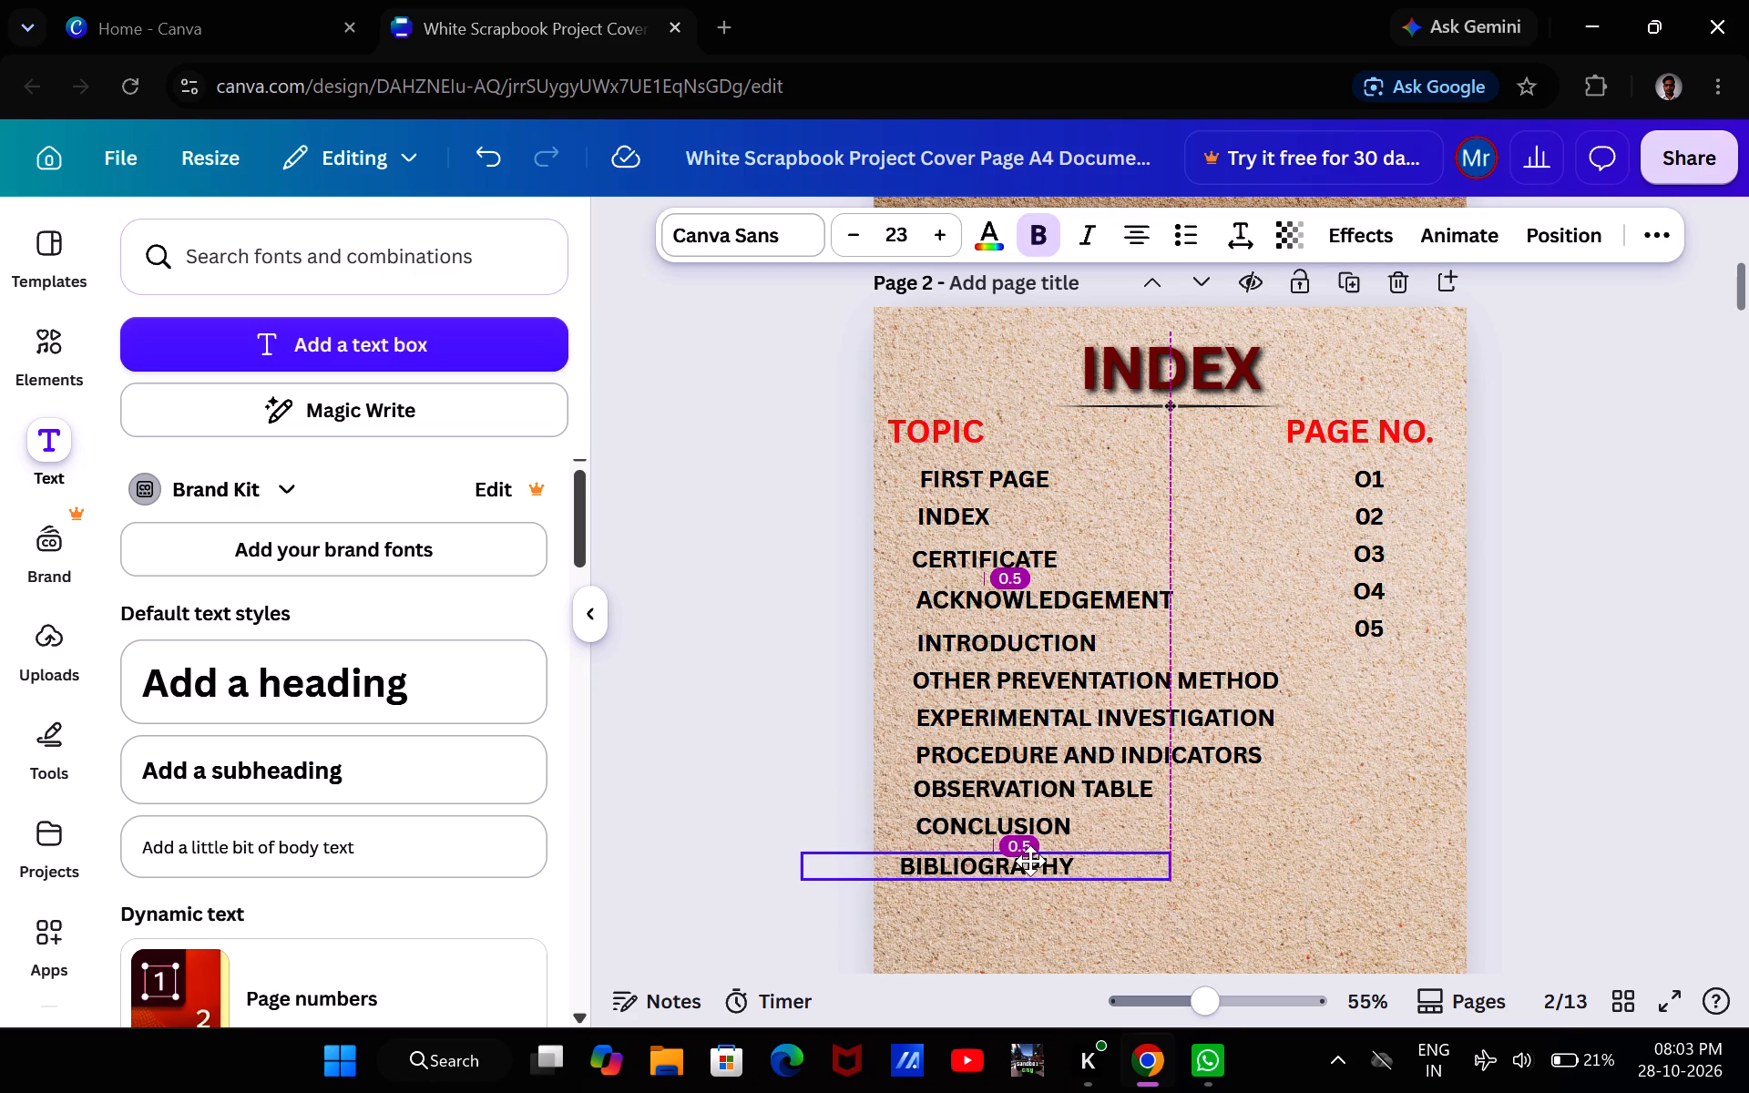
left_click_drag(1030, 861, 1038, 860)
left_click(1048, 860)
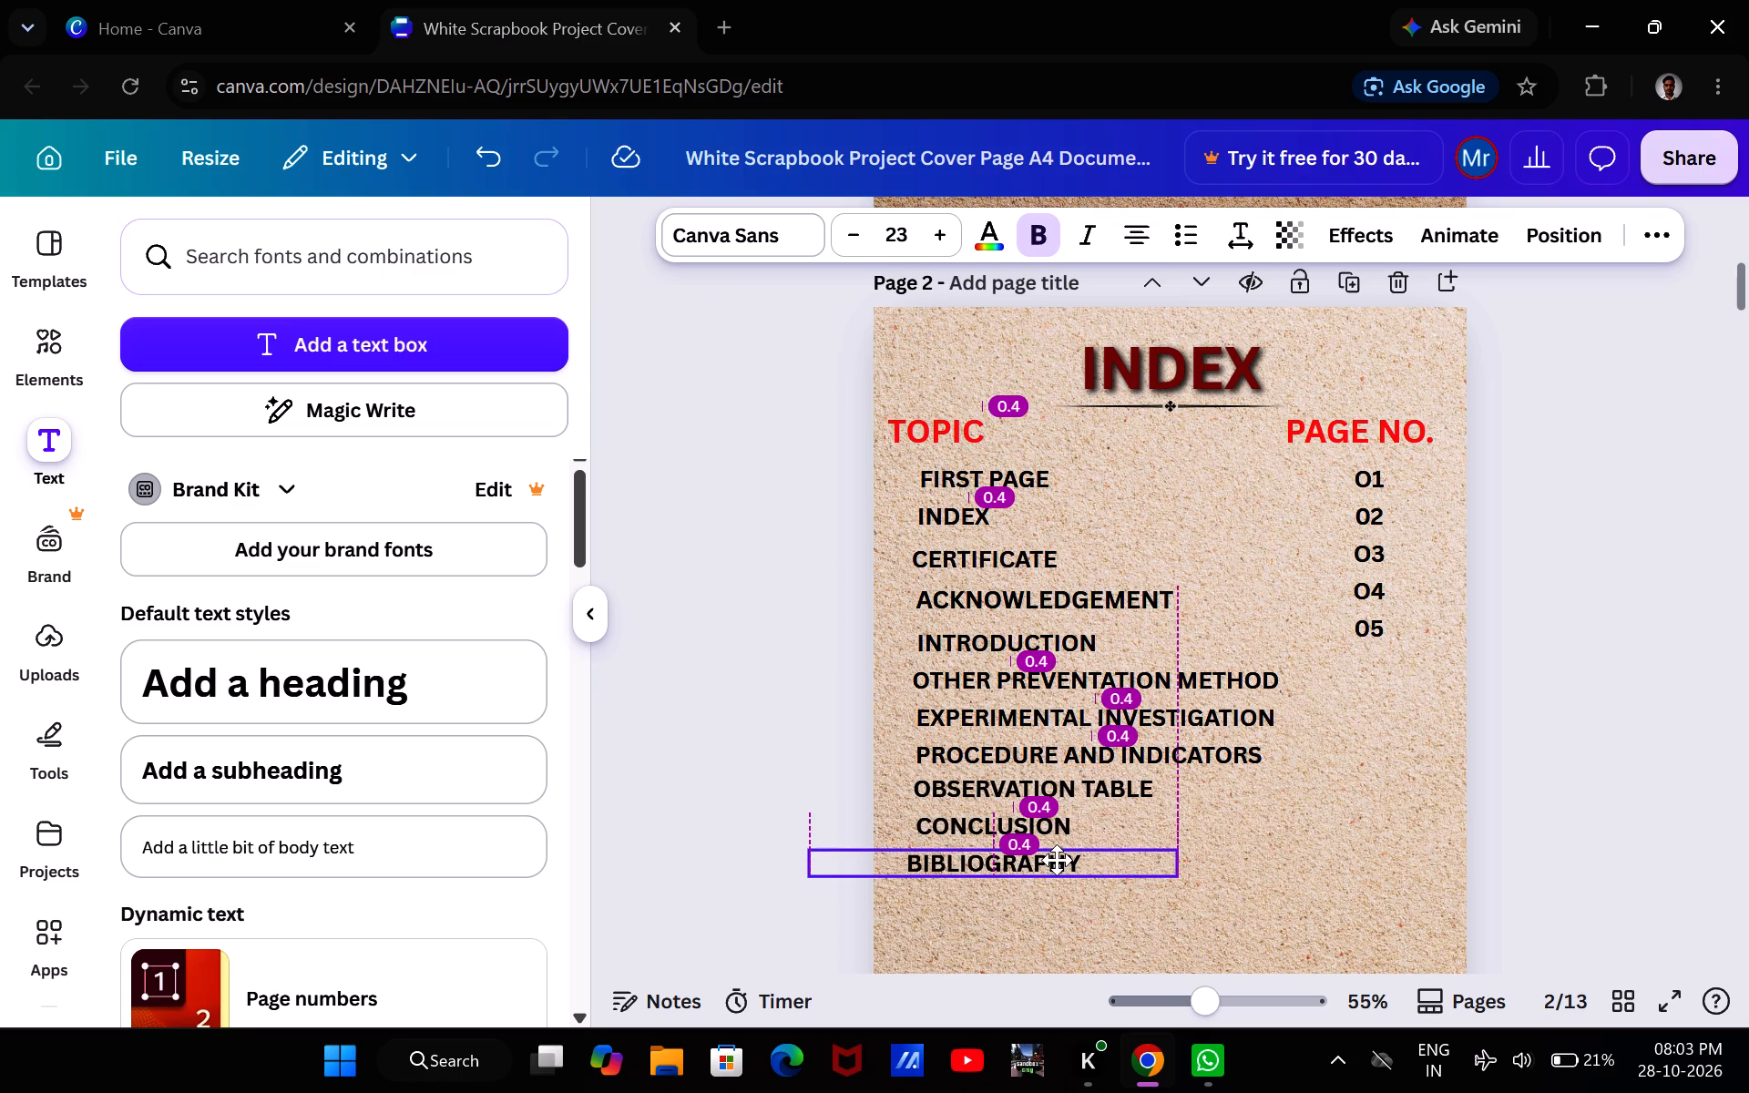
left_click_drag(1049, 860, 1058, 860)
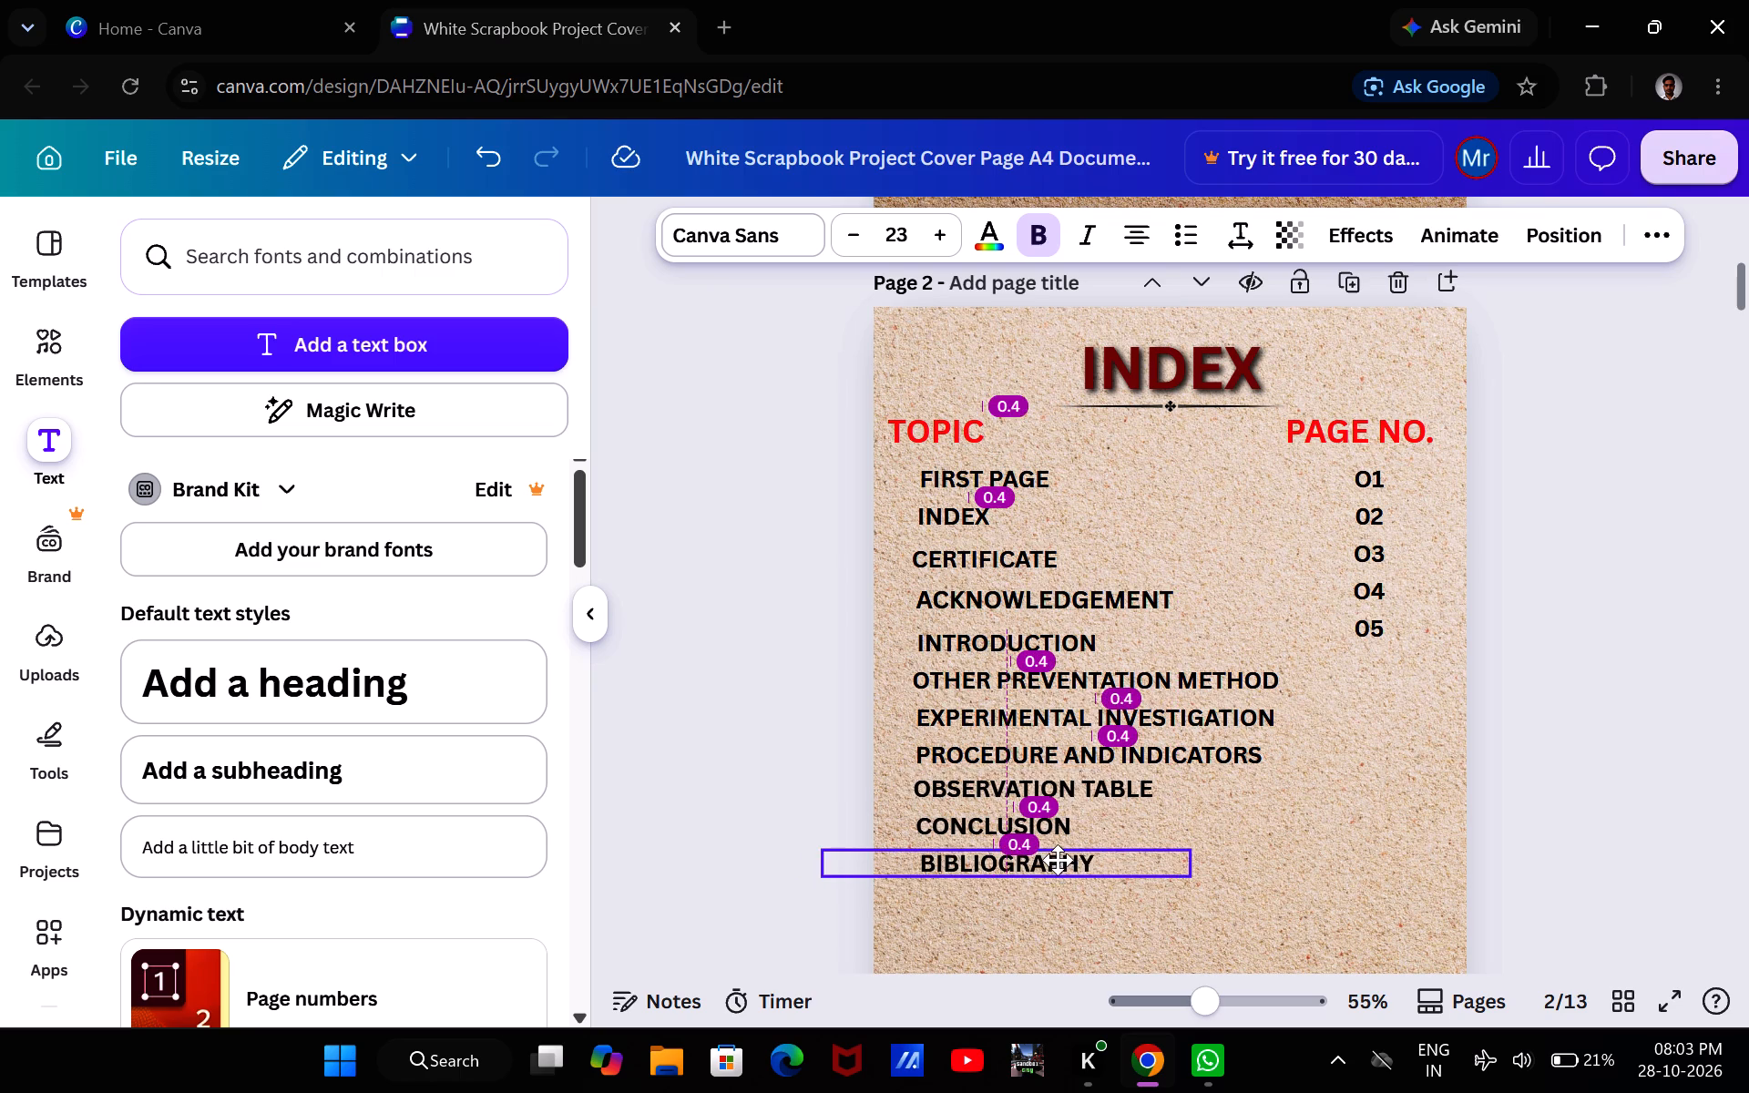
left_click_drag(1058, 860, 1058, 863)
left_click_drag(1058, 863, 1045, 863)
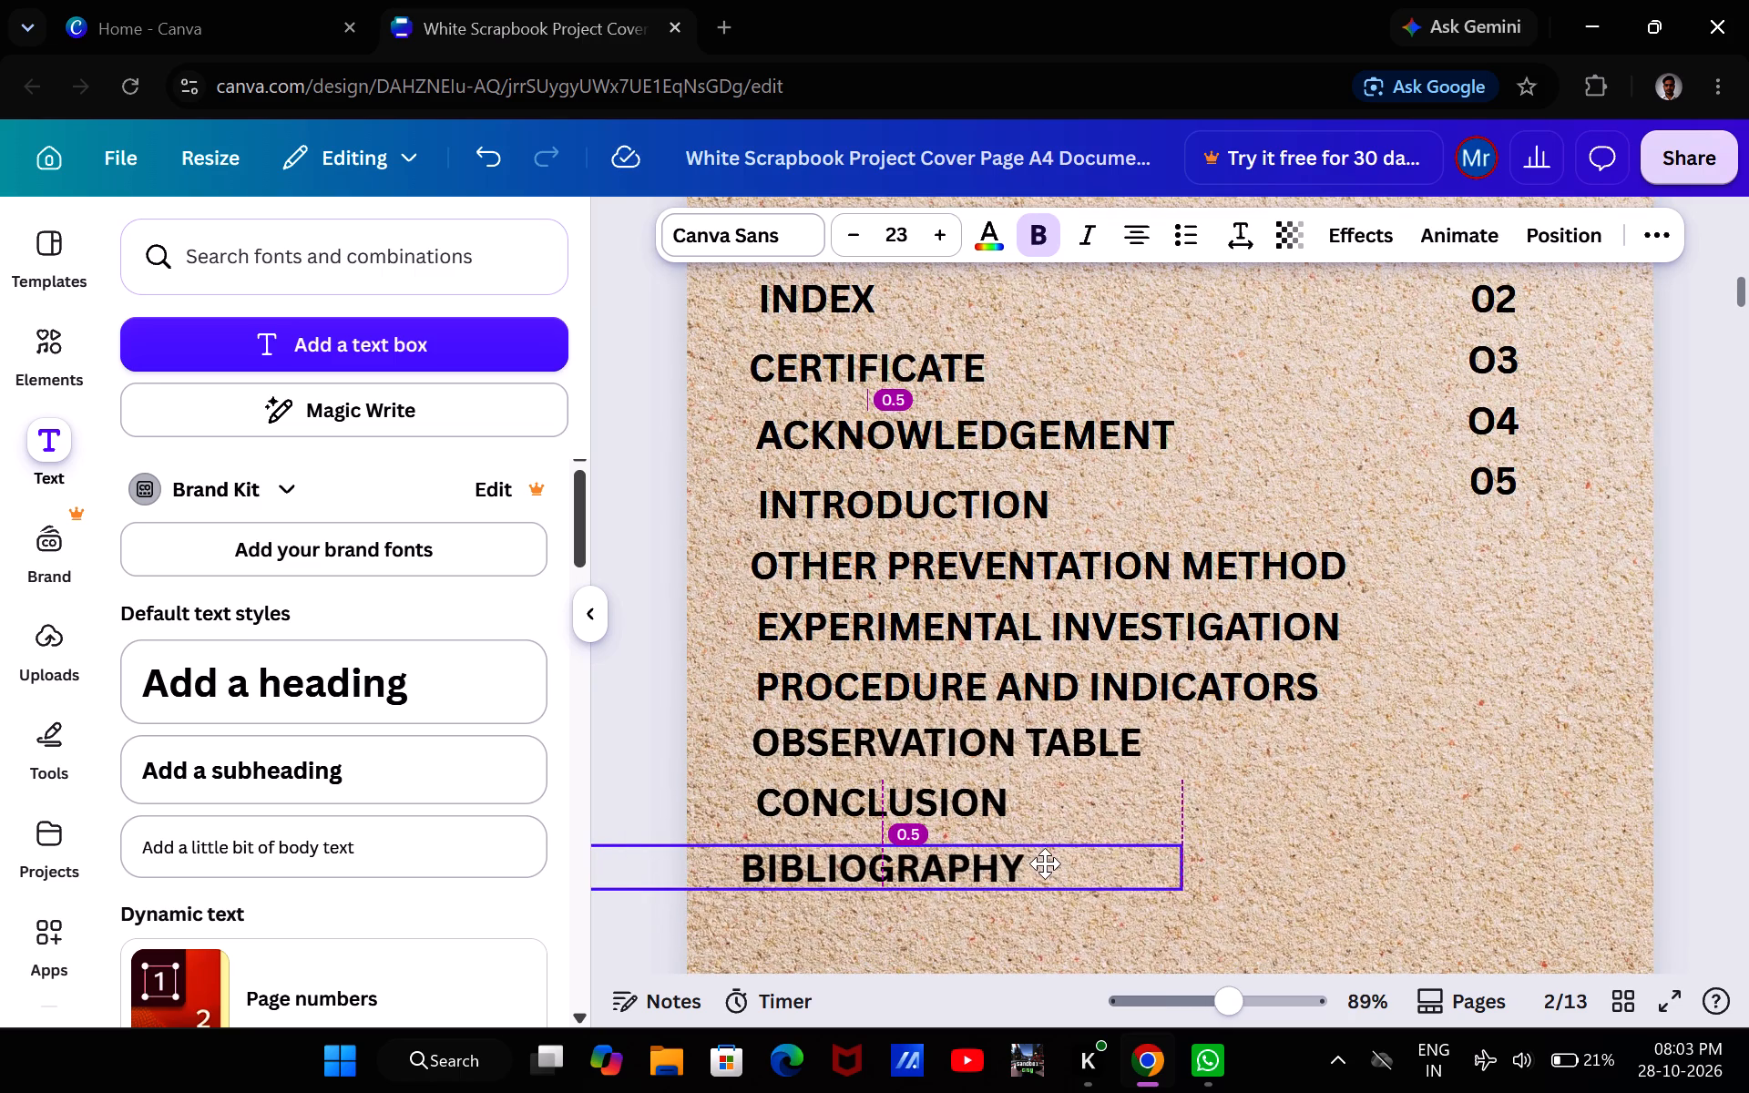
left_click_drag(1045, 863, 1048, 865)
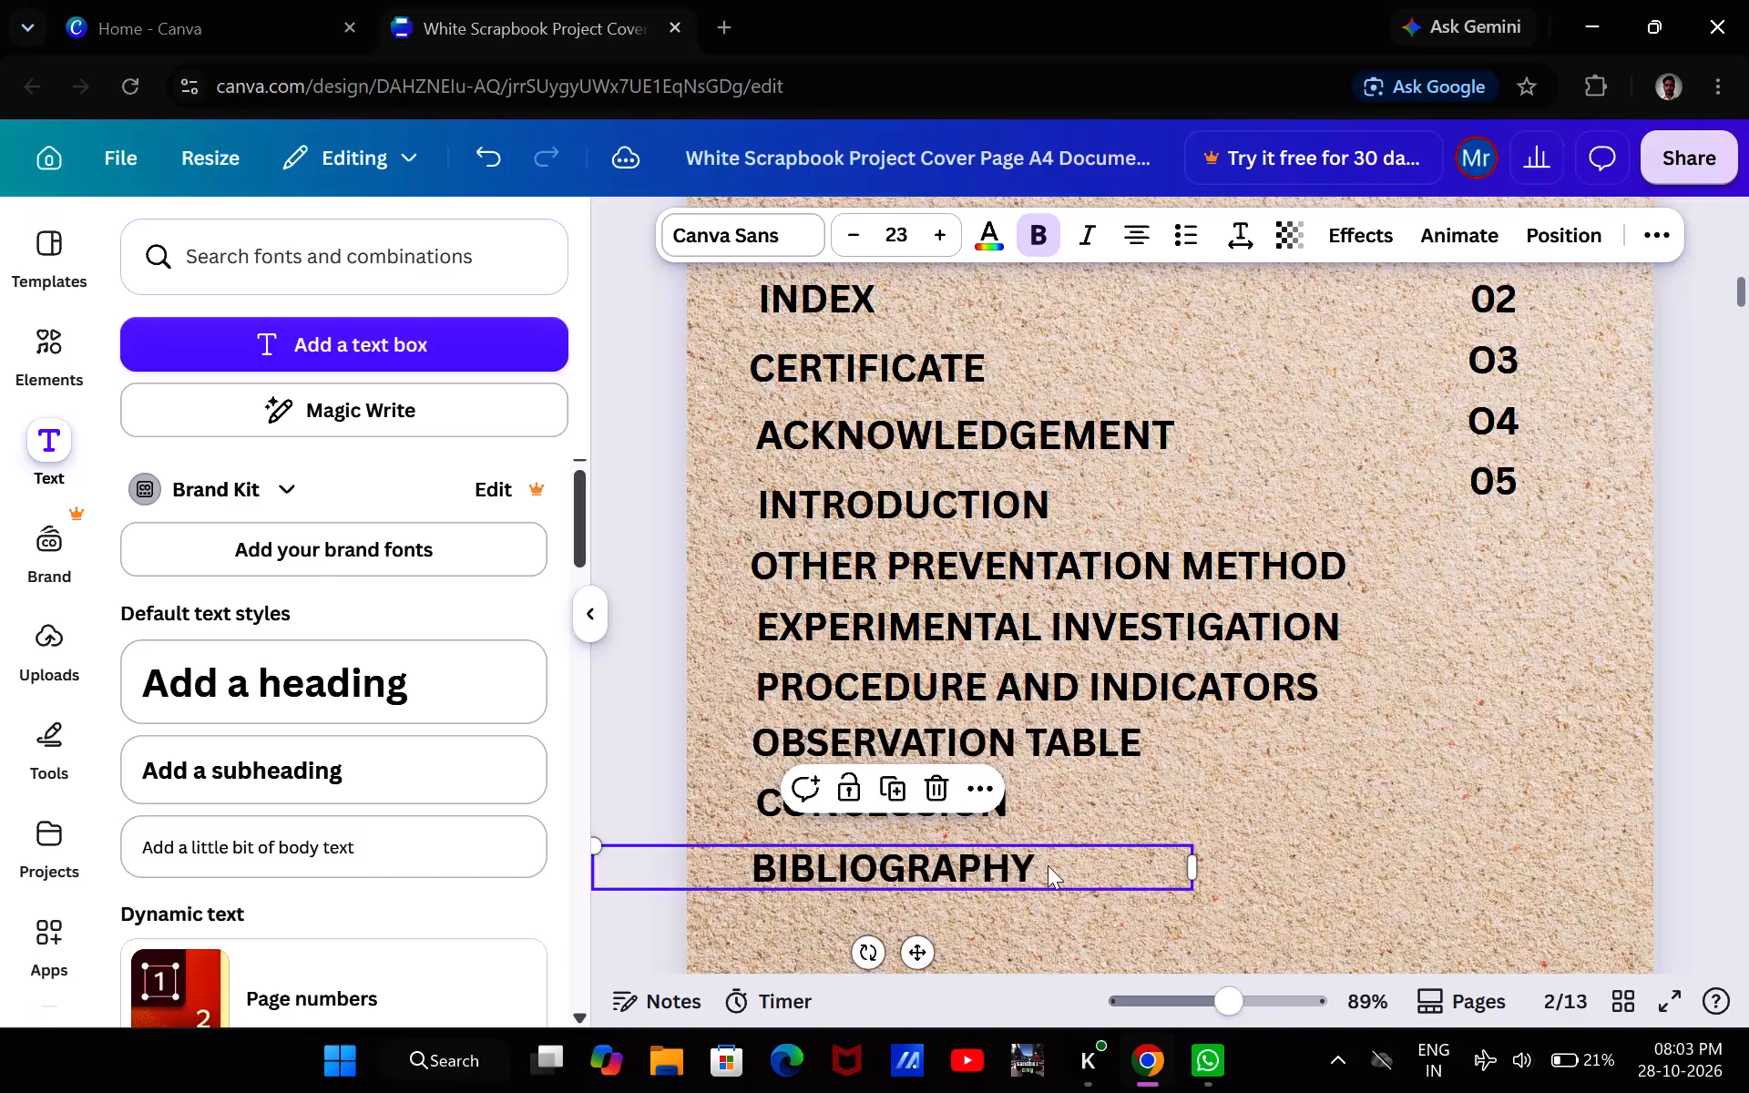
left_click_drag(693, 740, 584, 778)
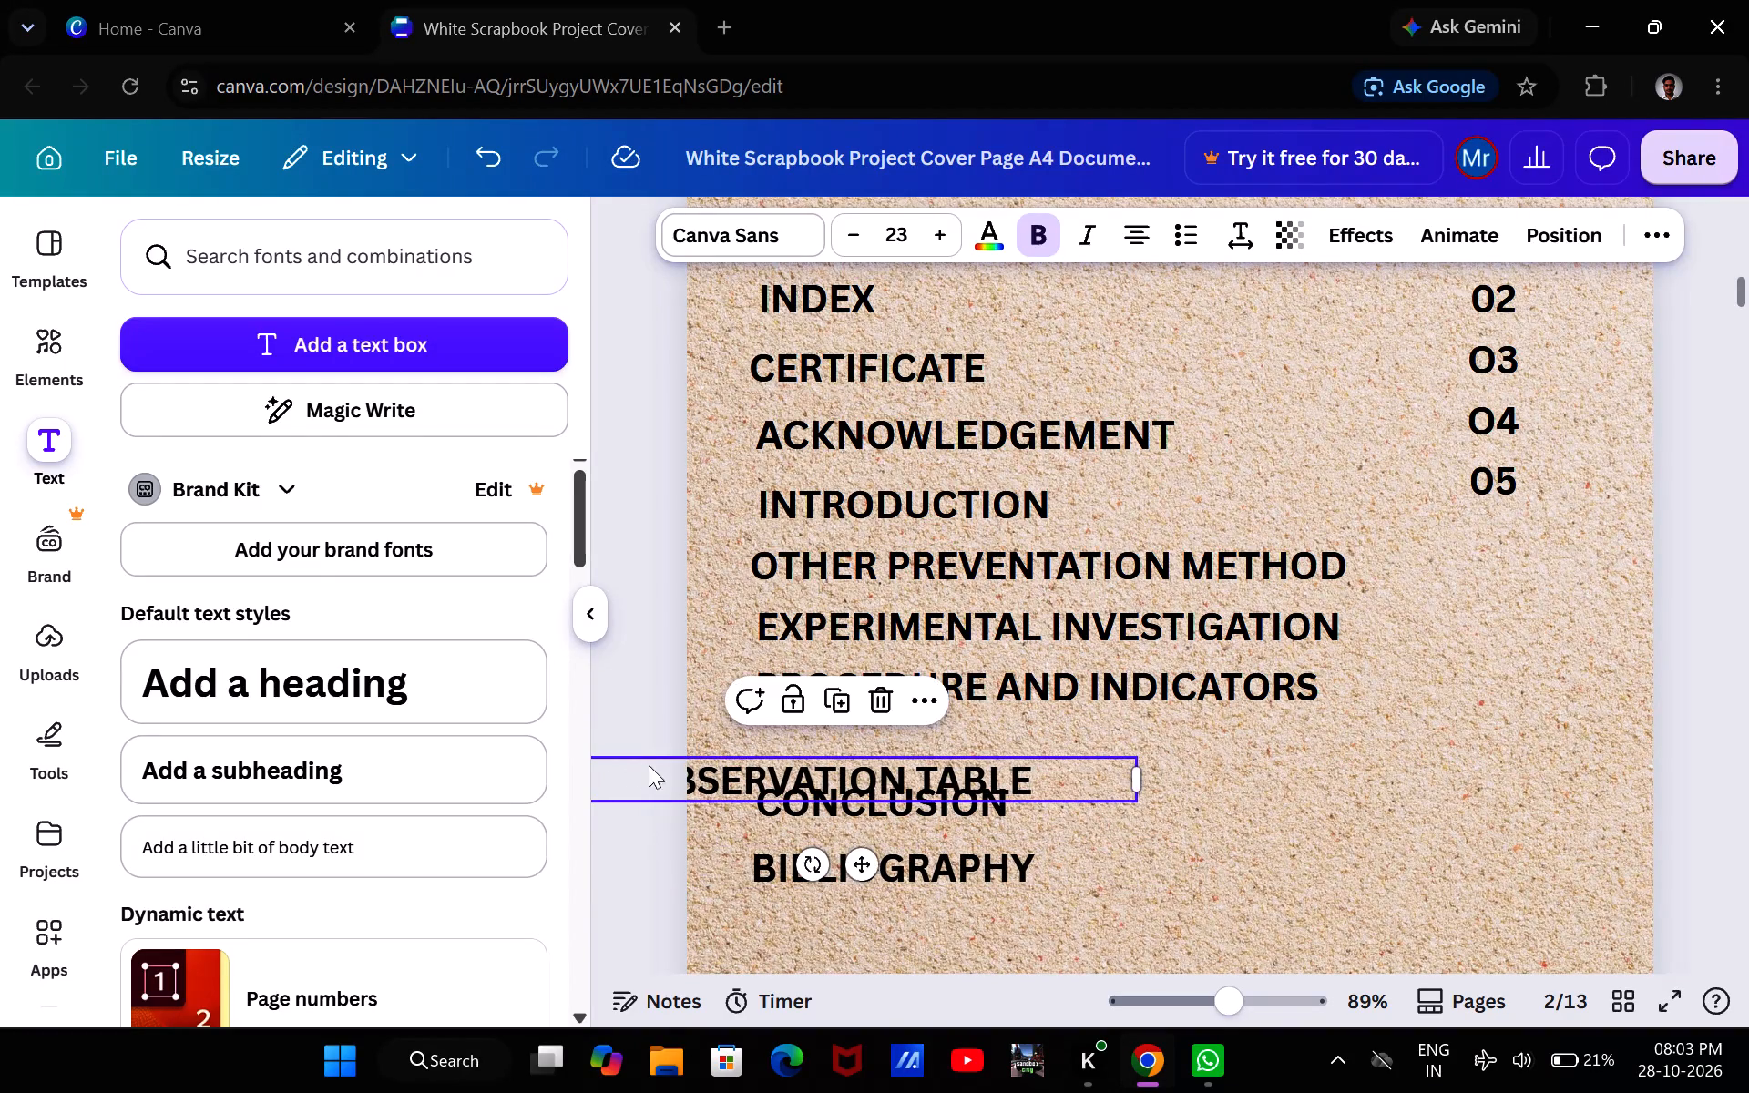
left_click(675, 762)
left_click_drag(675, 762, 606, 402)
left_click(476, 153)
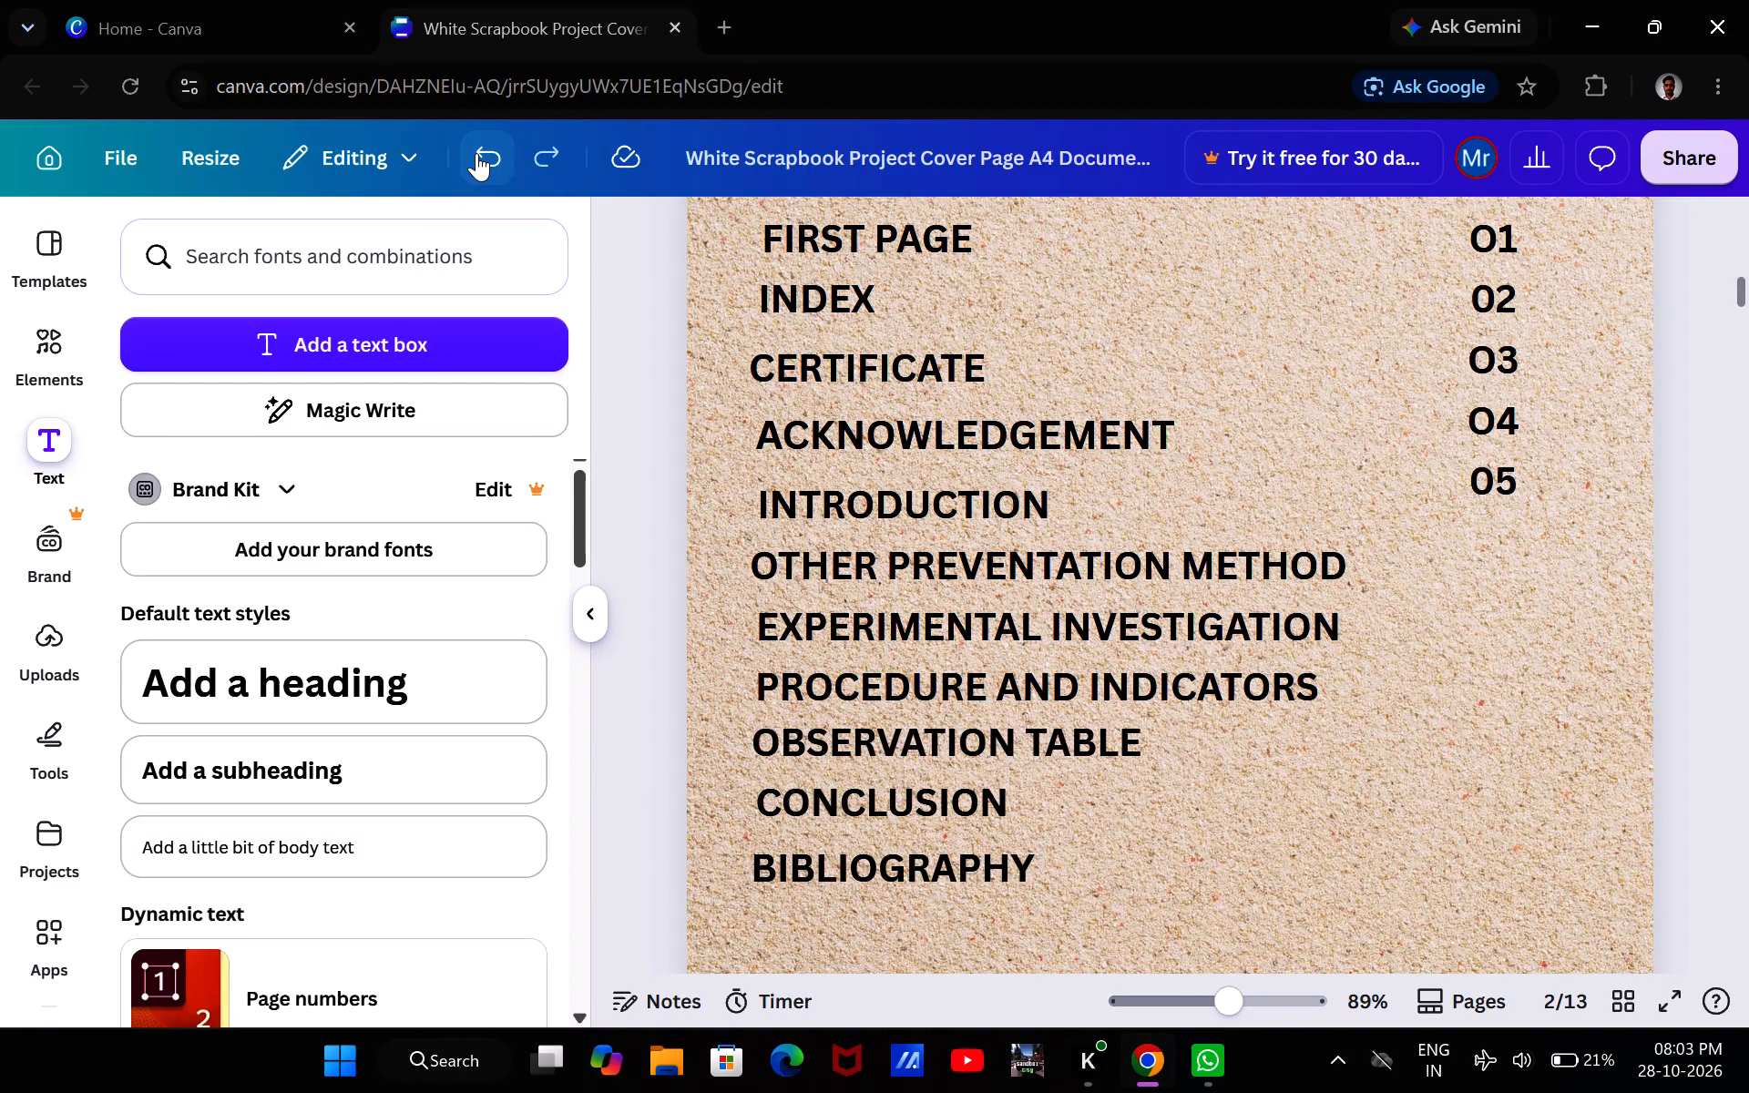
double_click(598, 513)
Look through the pages following the Index to check which page number OTHER PREVENTATION METHOD starts on.
scroll(629, 526, "down", 1)
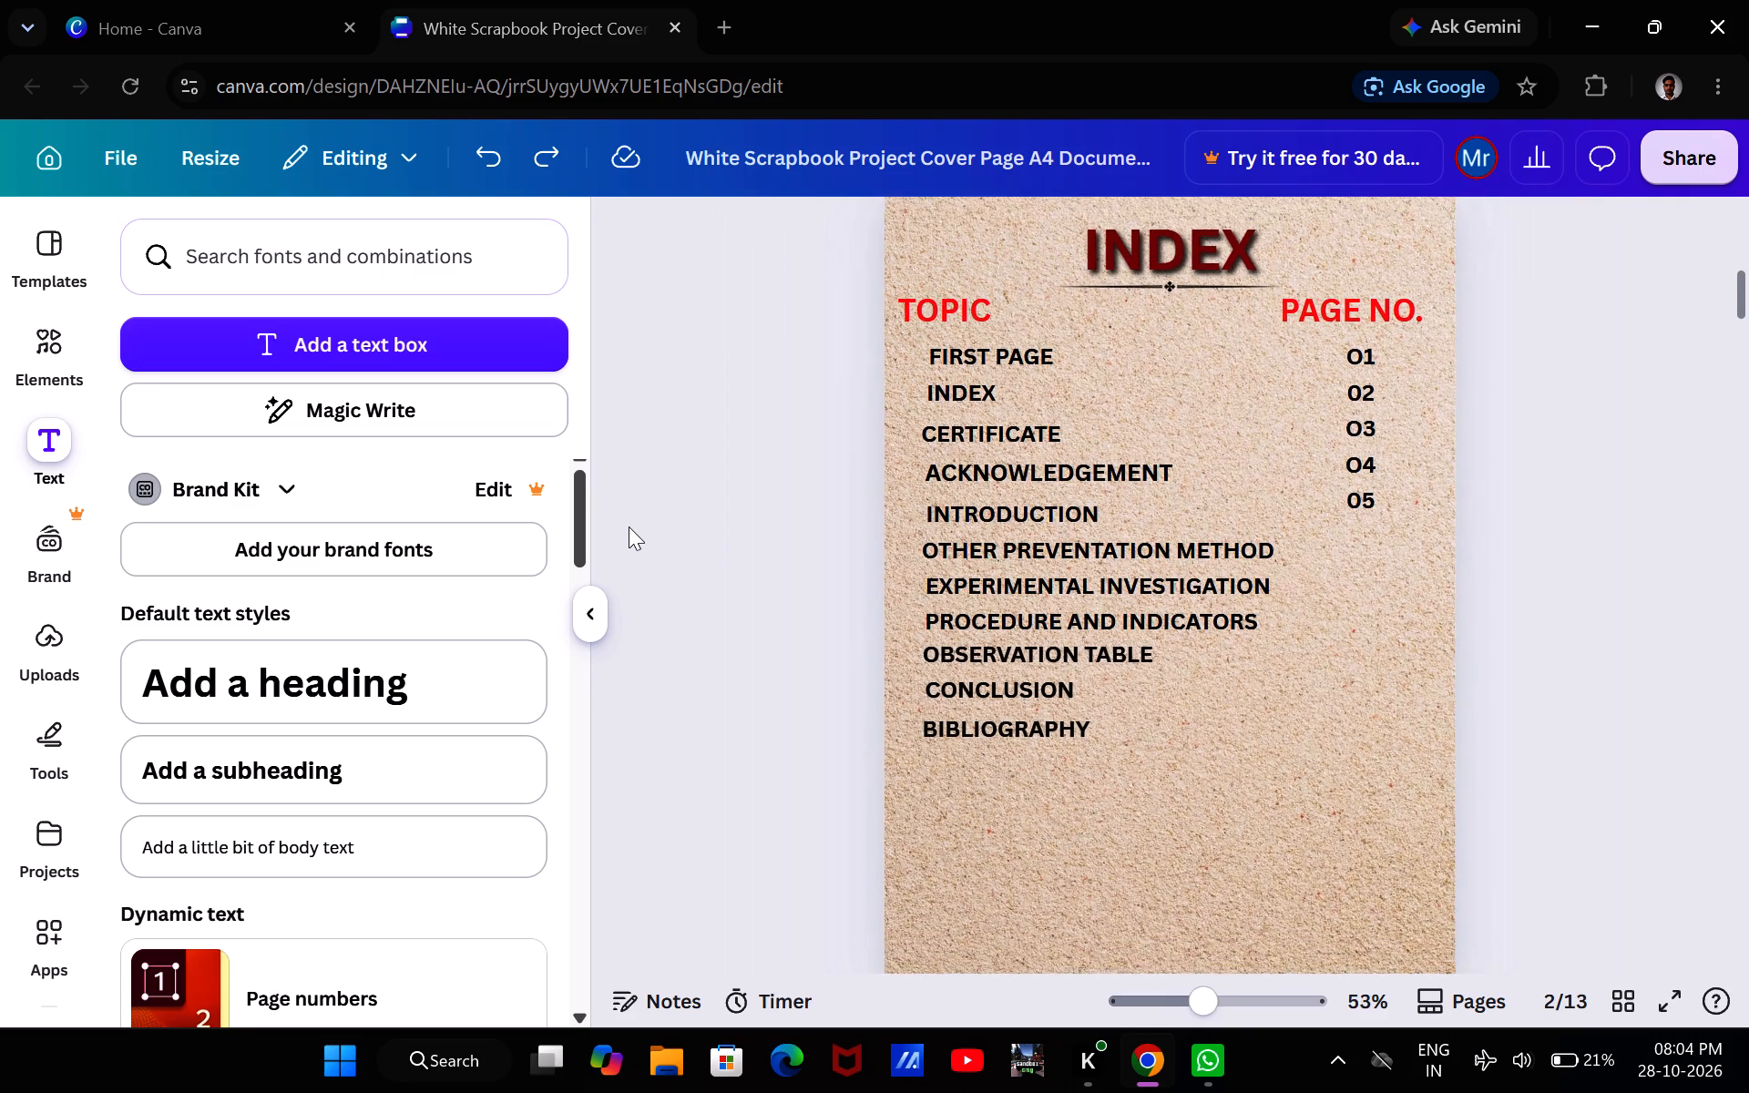
scroll(629, 526, "down", 1)
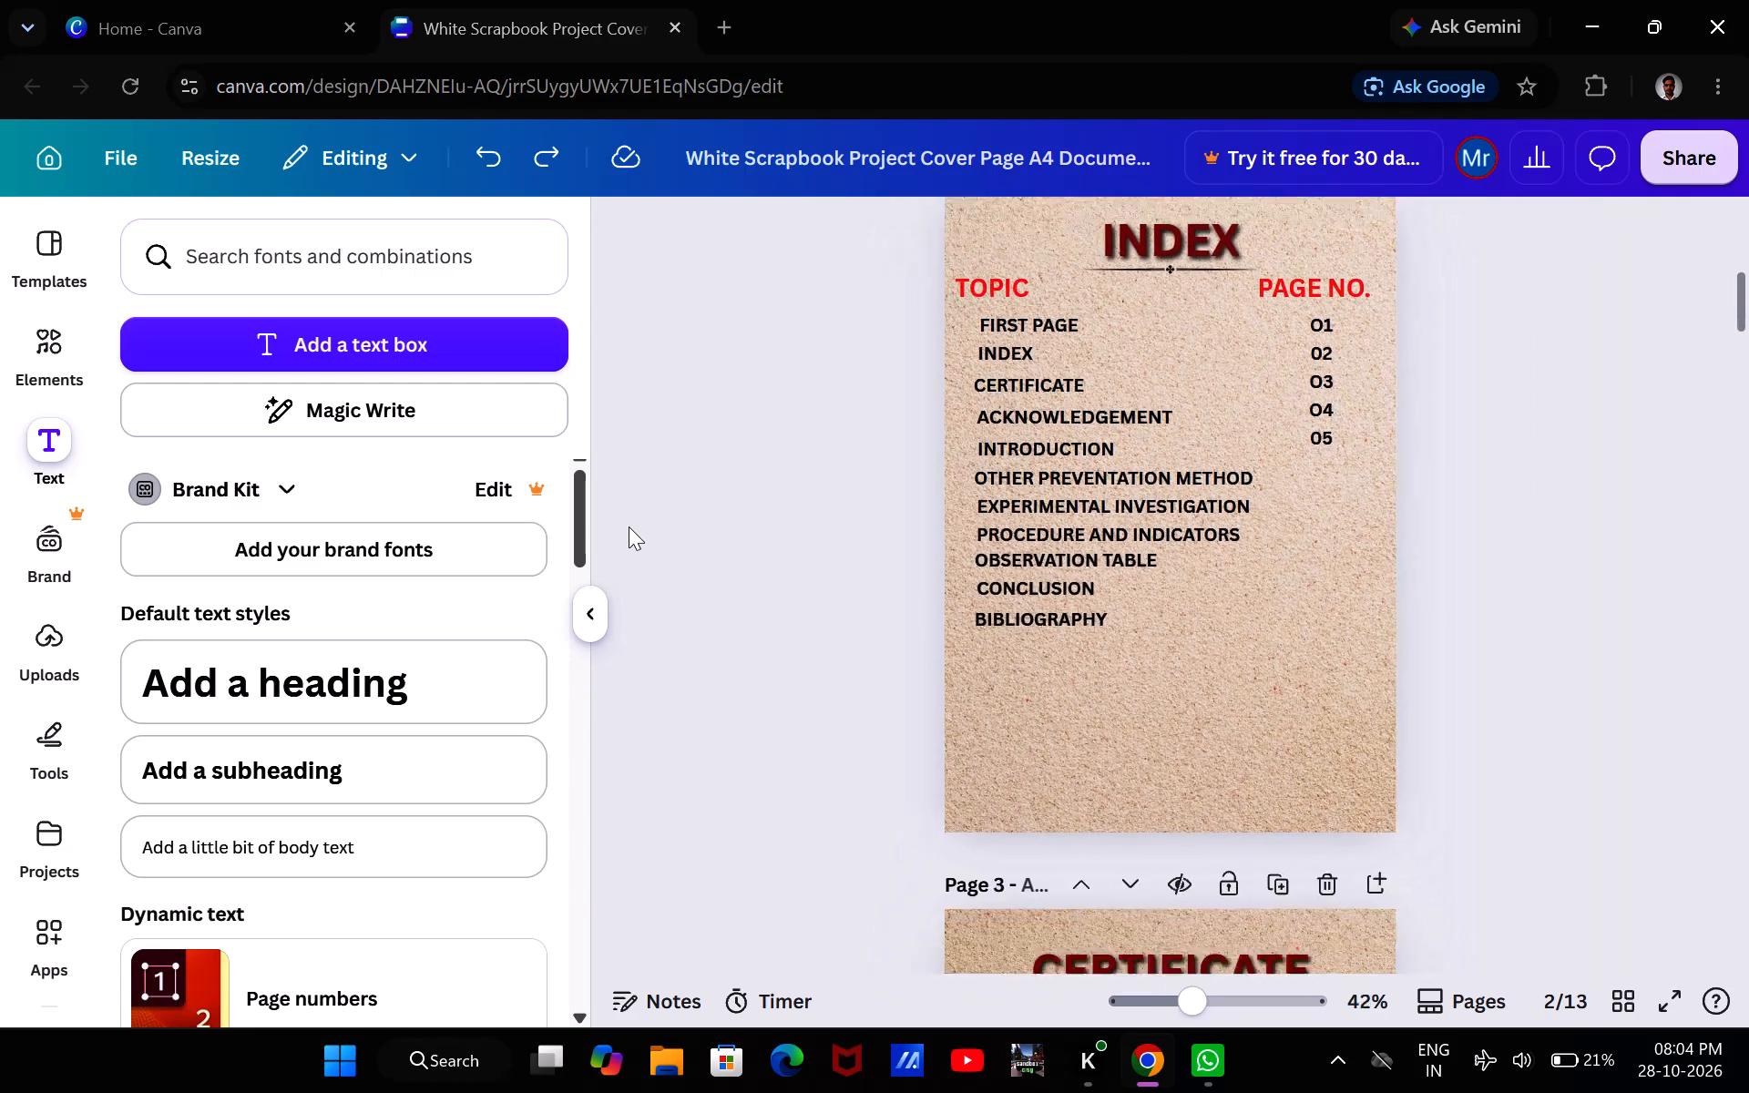
scroll(629, 526, "down", 4)
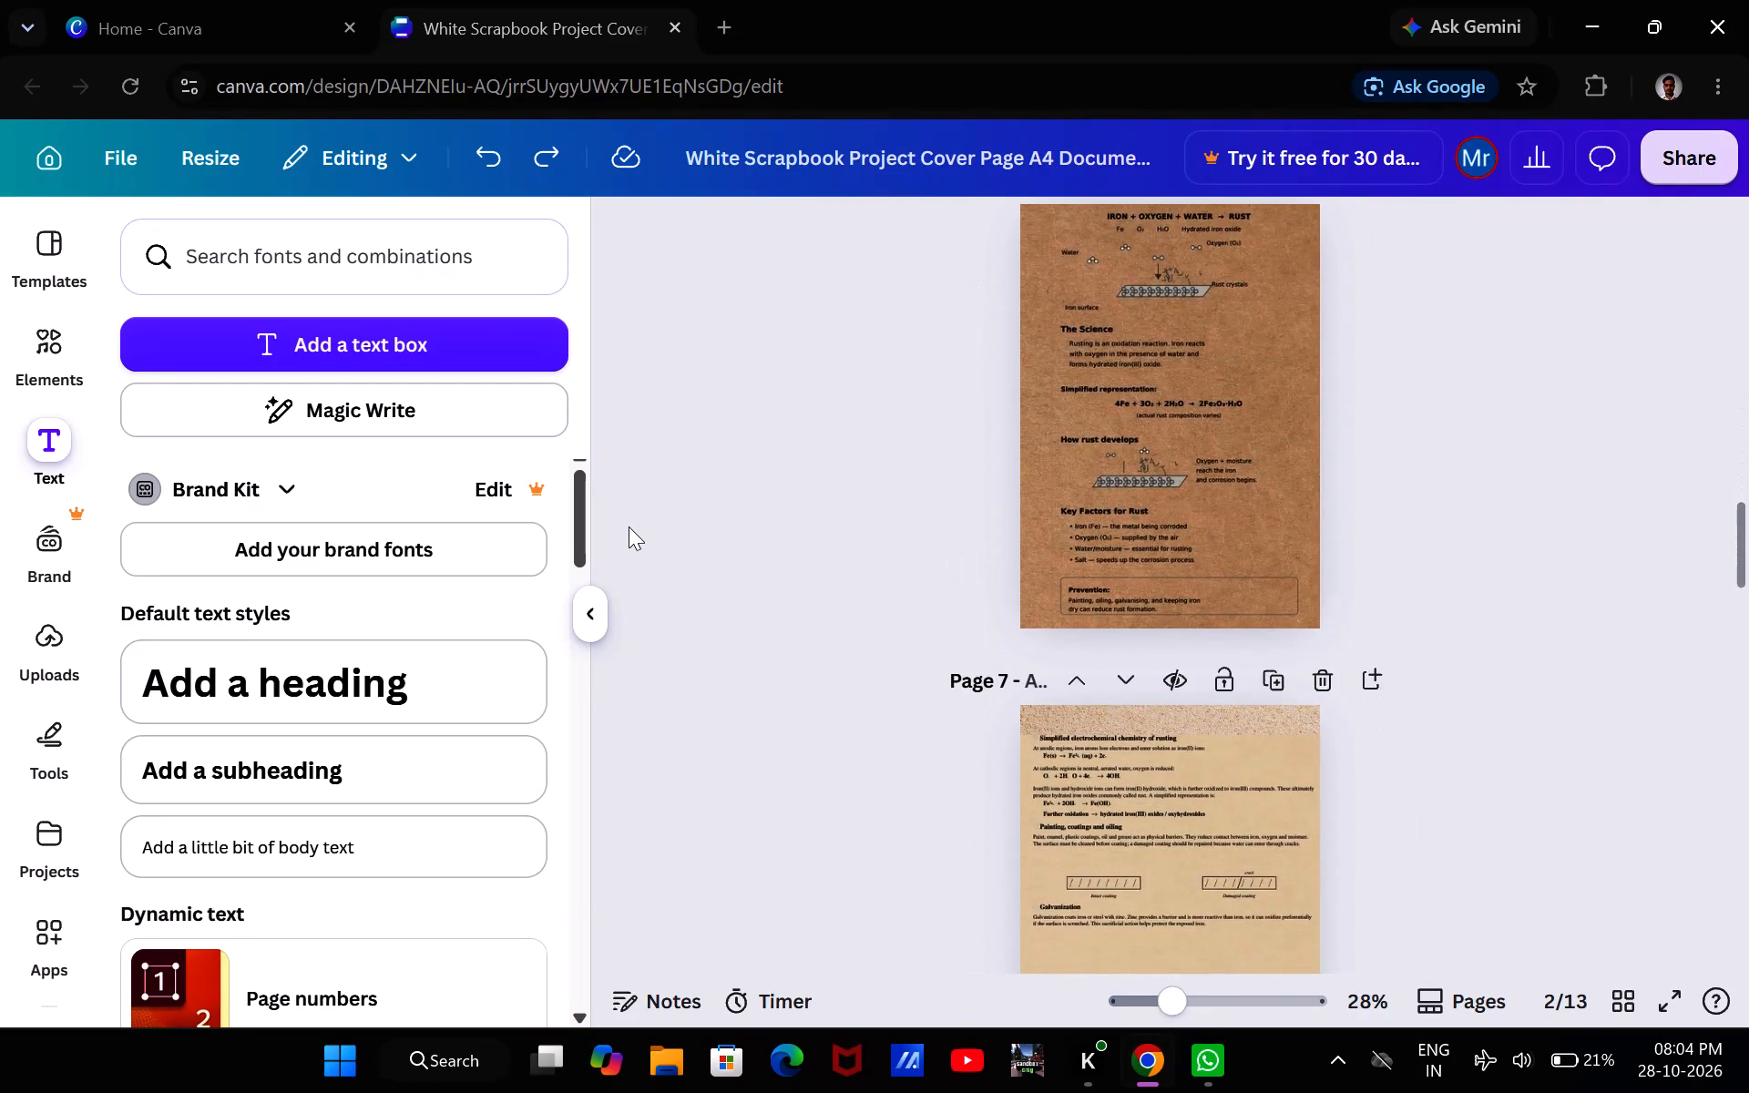
scroll(629, 526, "down", 4)
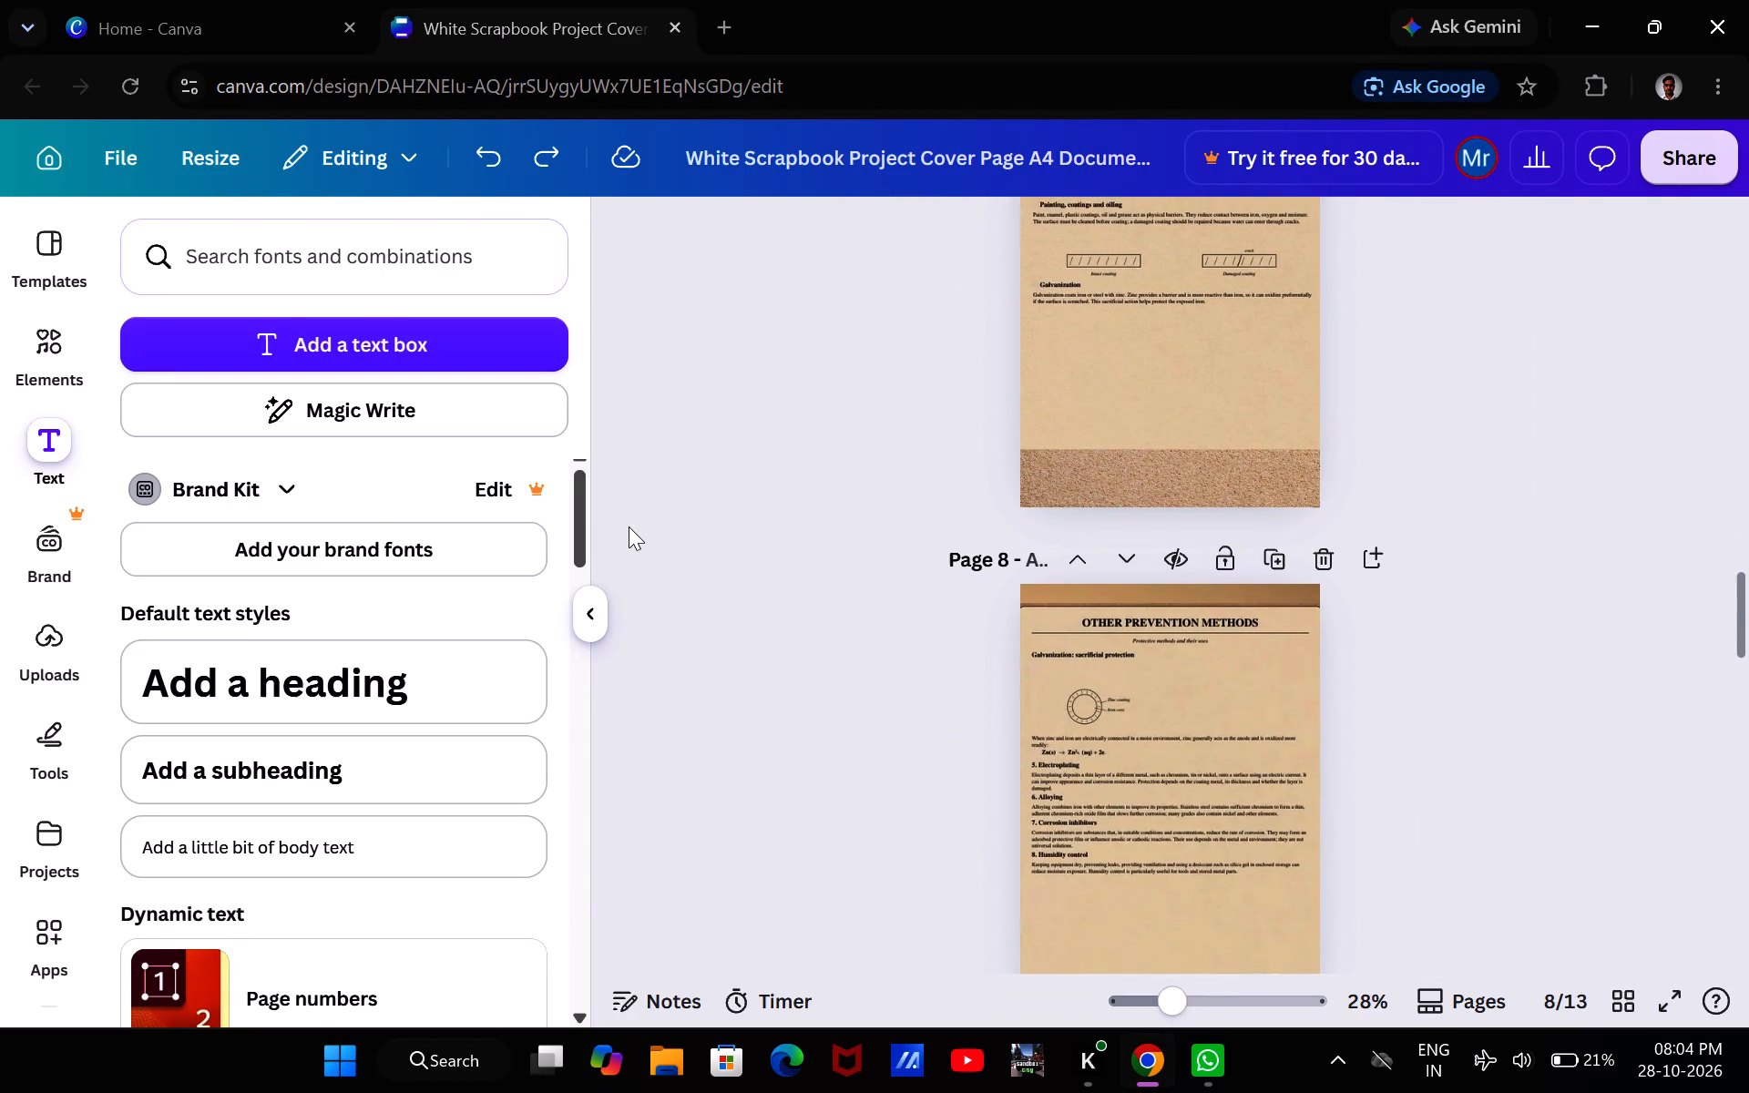
scroll(629, 526, "down", 1)
scroll(754, 685, "up", 5)
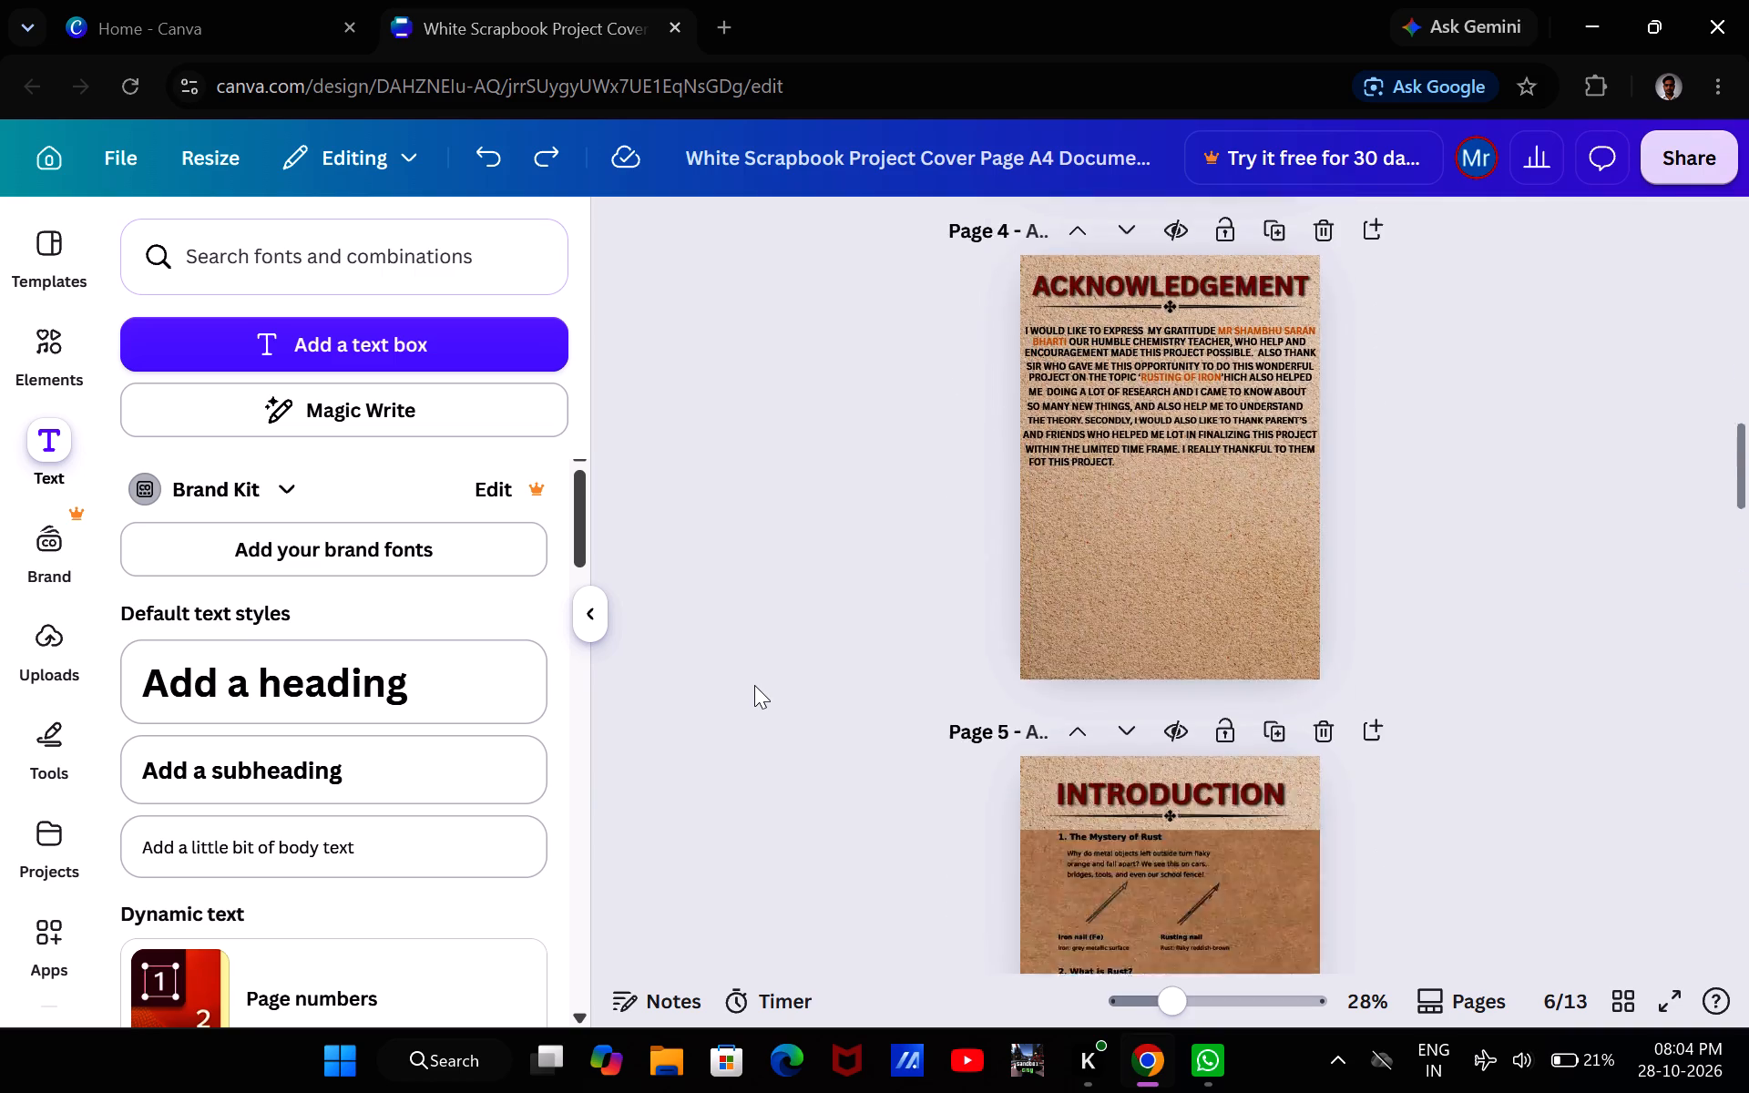
scroll(754, 685, "up", 3)
scroll(754, 685, "down", 1)
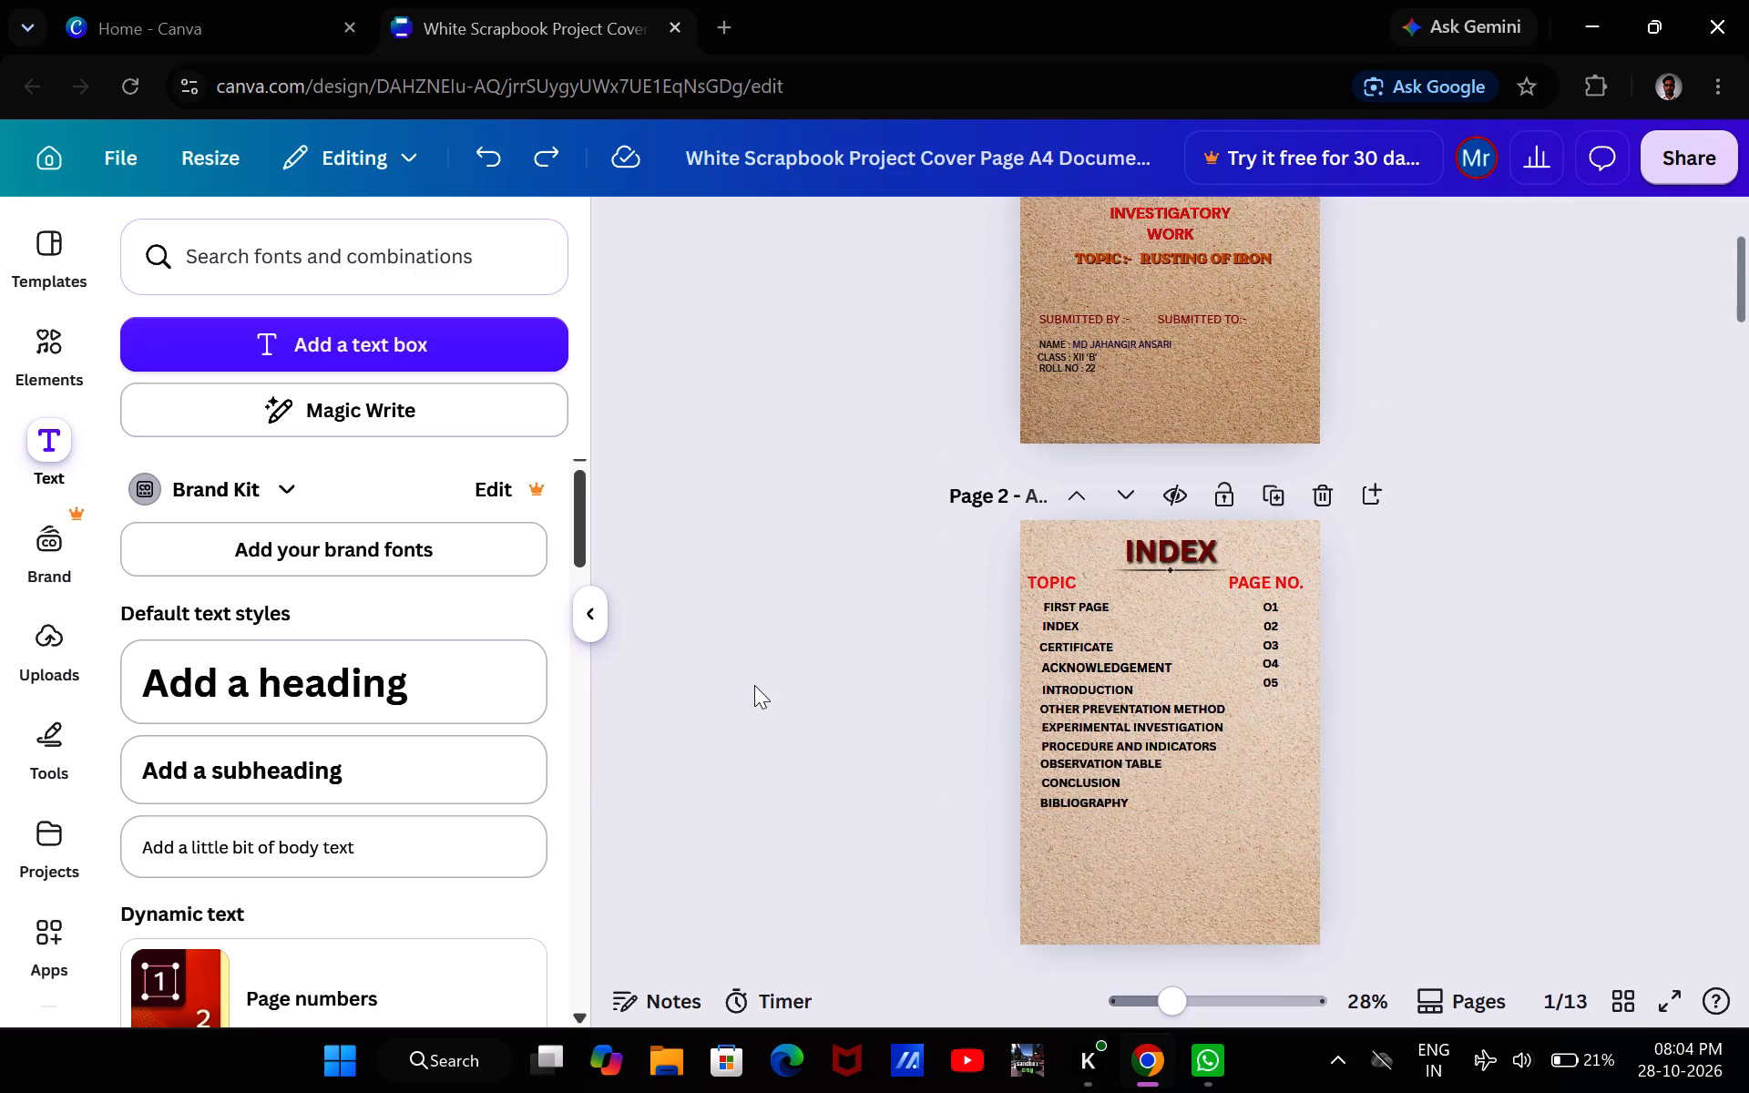
scroll(754, 685, "down", 1)
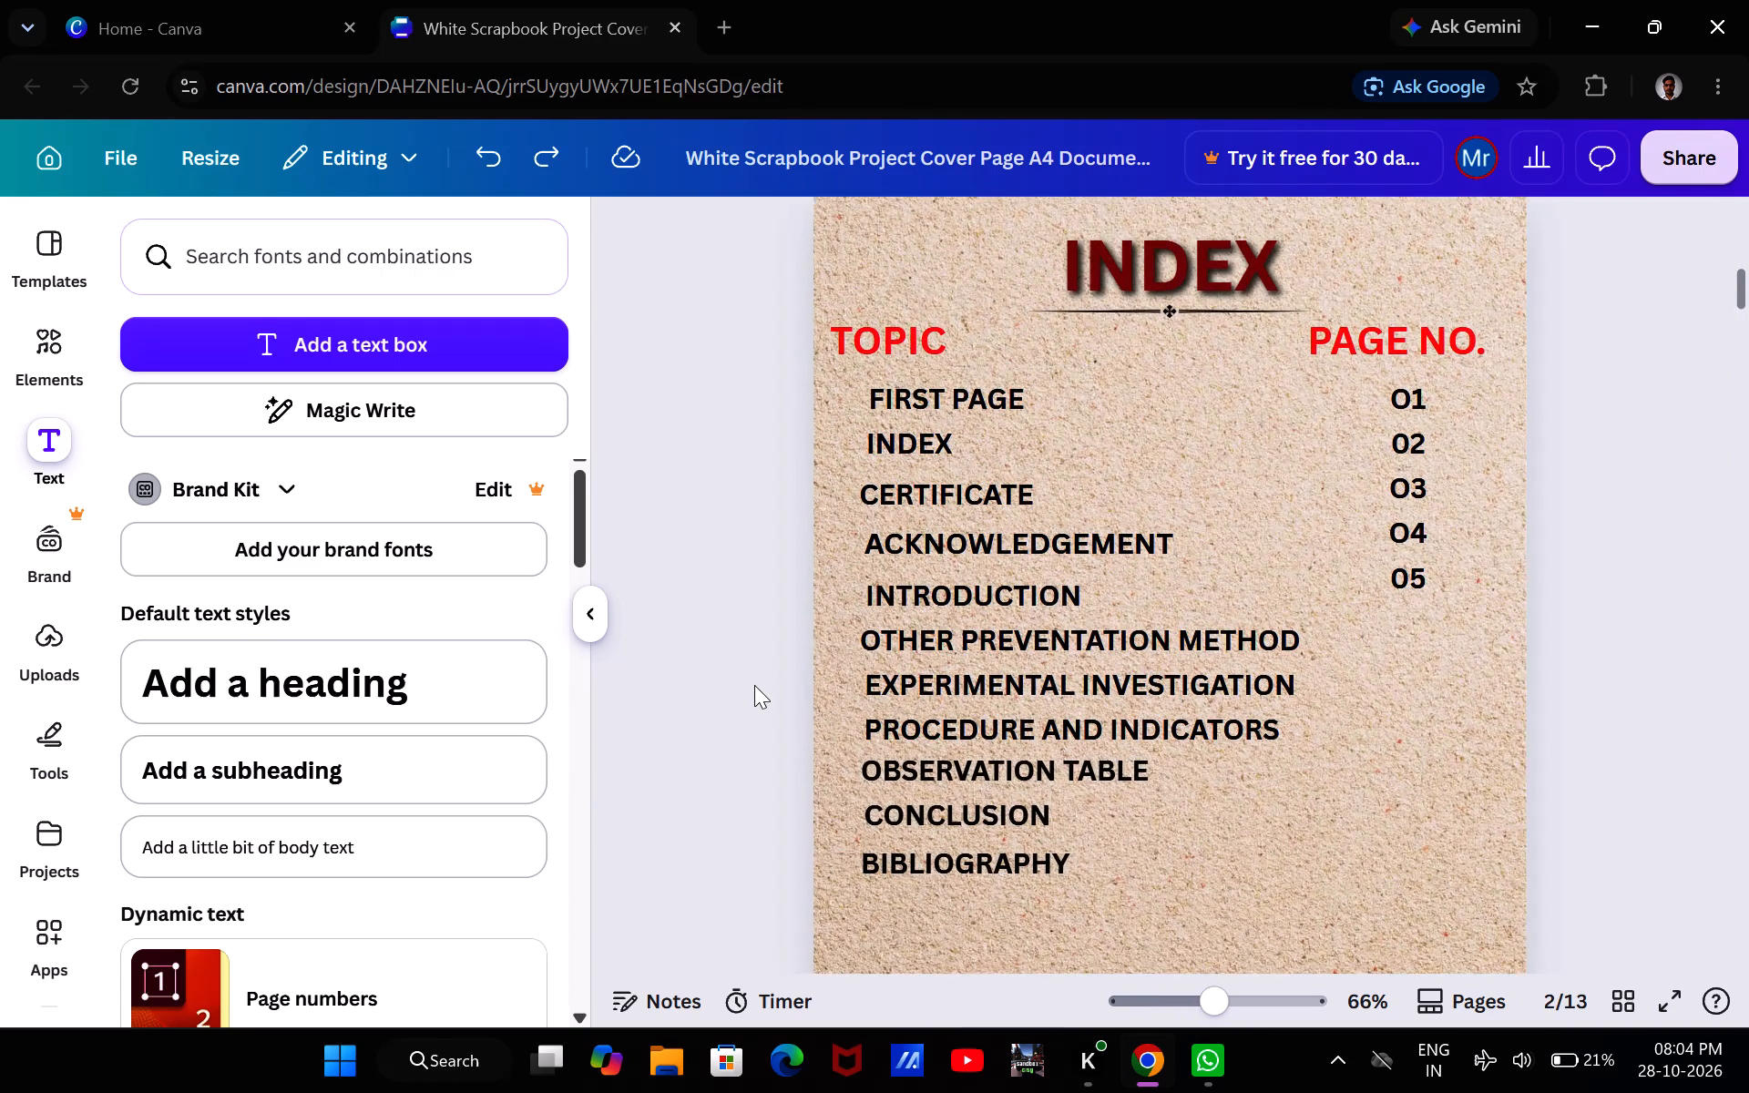
Duplicate page number 05, change the copy to 08, and place it beside OTHER PREVENTATION METHOD, aligned with the numbers above.
left_click(1414, 581)
left_click(1414, 513)
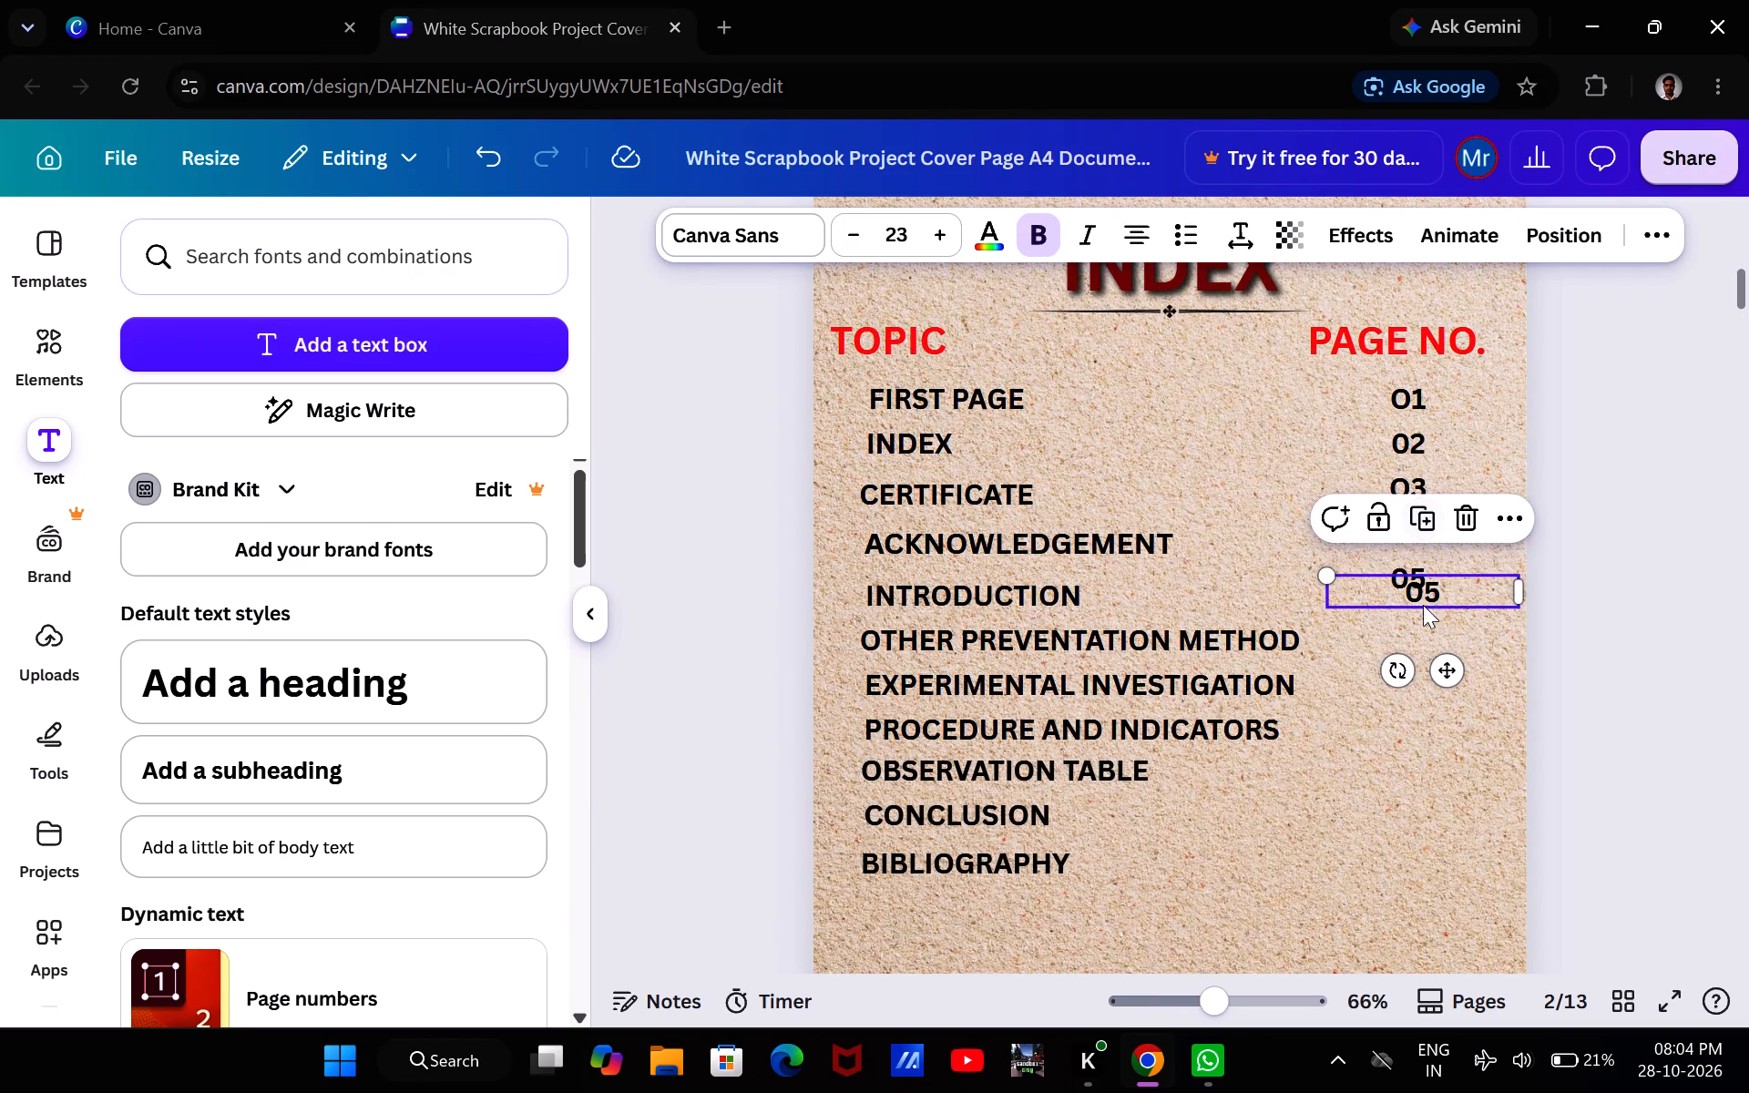
left_click_drag(1431, 610, 1435, 662)
double_click(1427, 641)
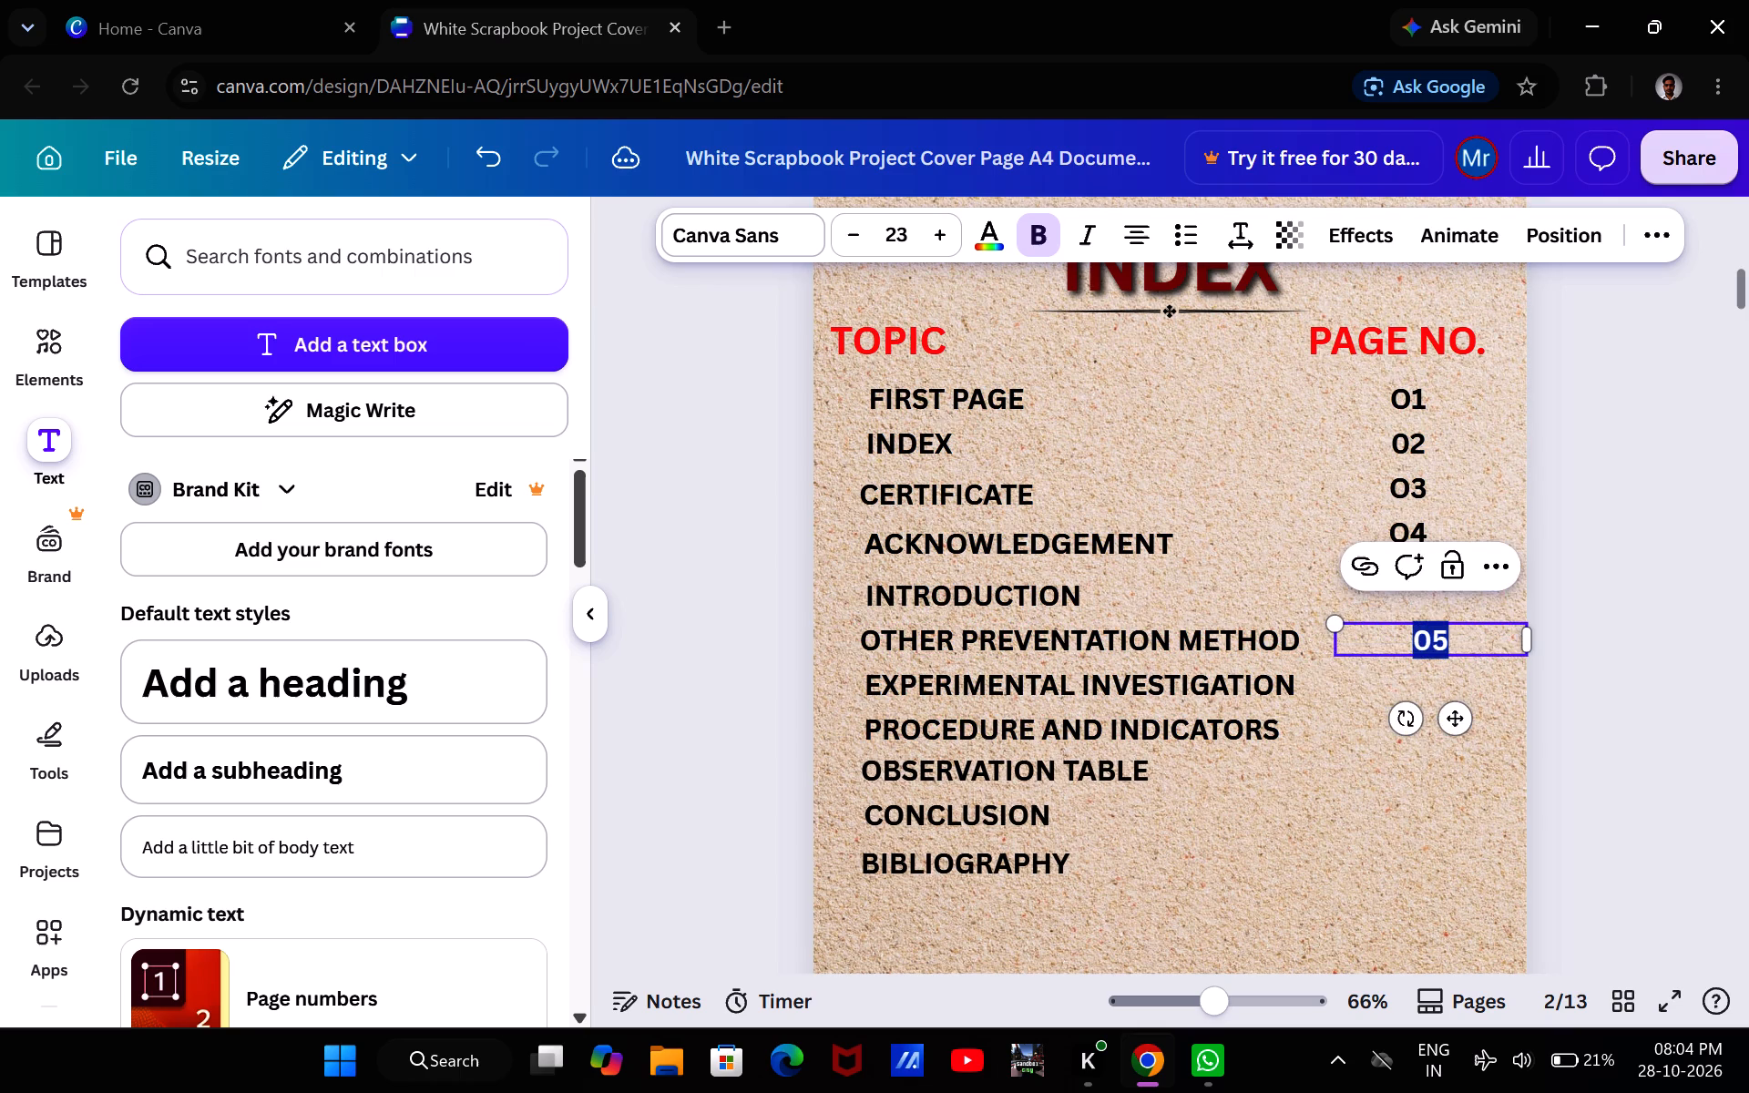
key("BackSpace")
key("0")
key("BackSpace")
type("08")
left_click(1677, 656)
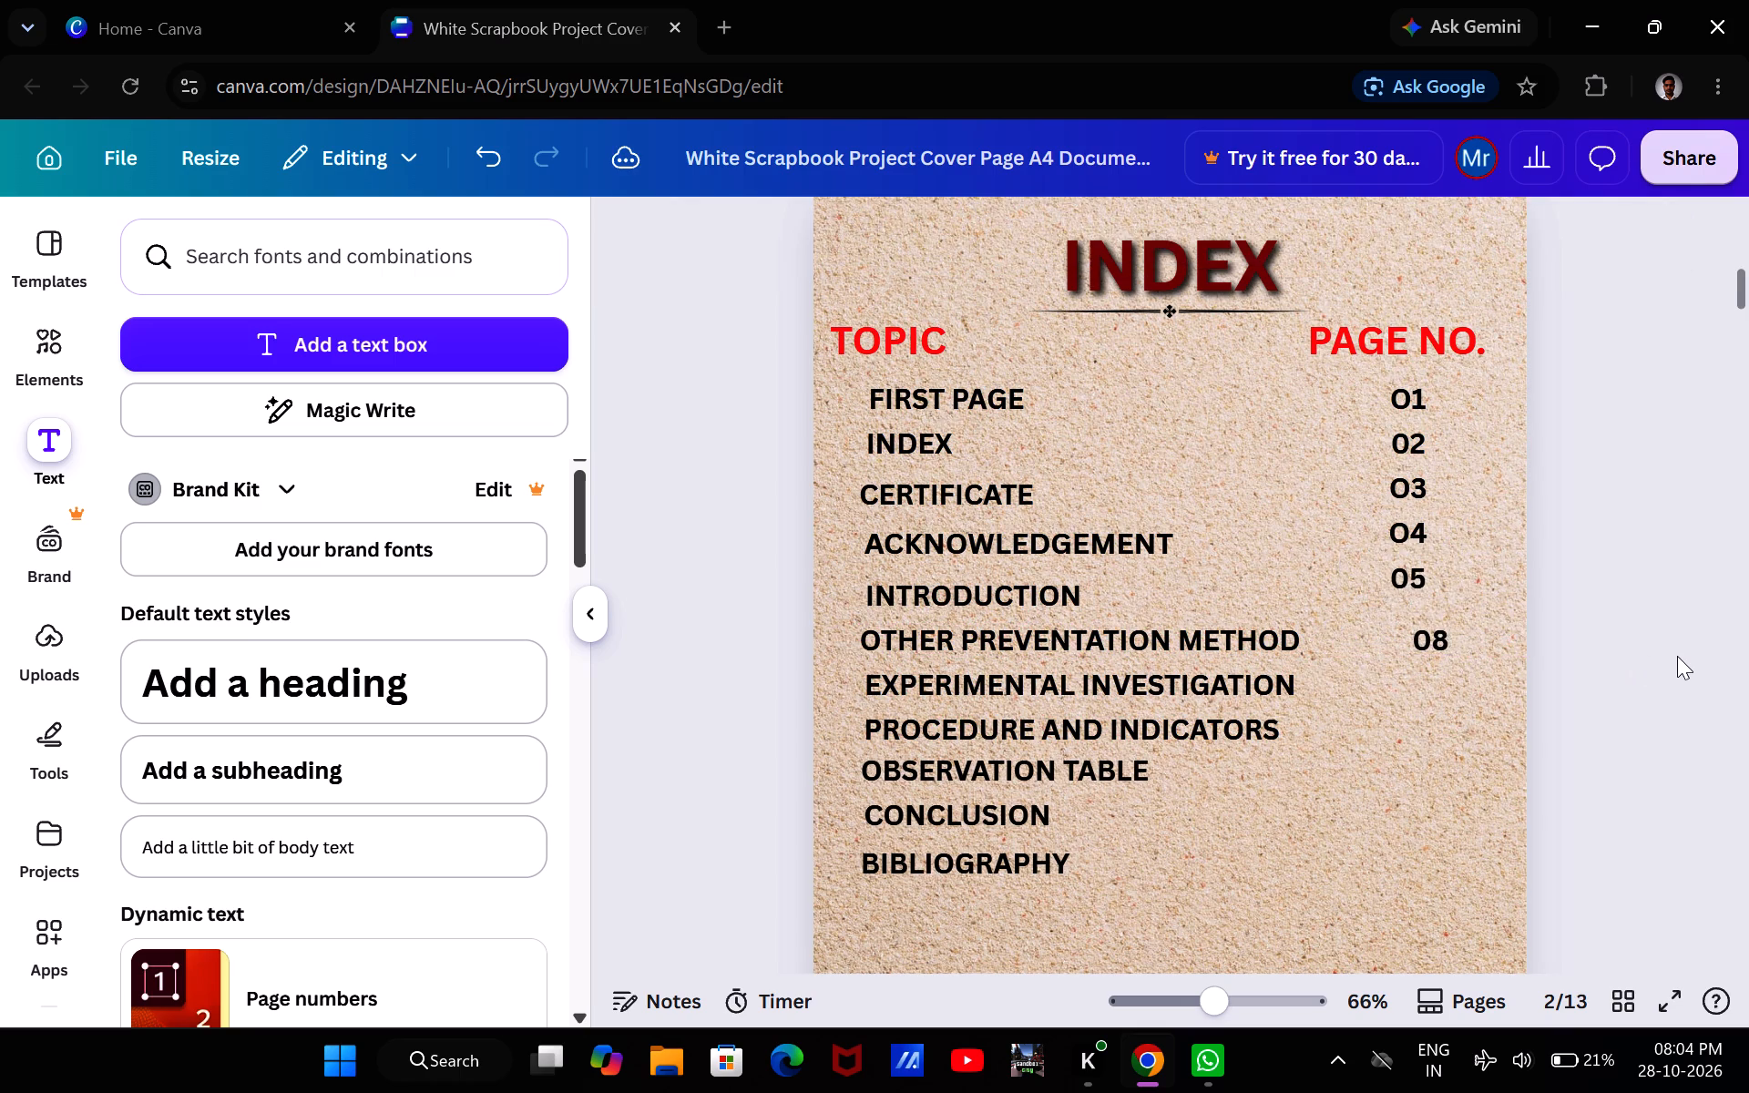
left_click_drag(1422, 653, 1418, 652)
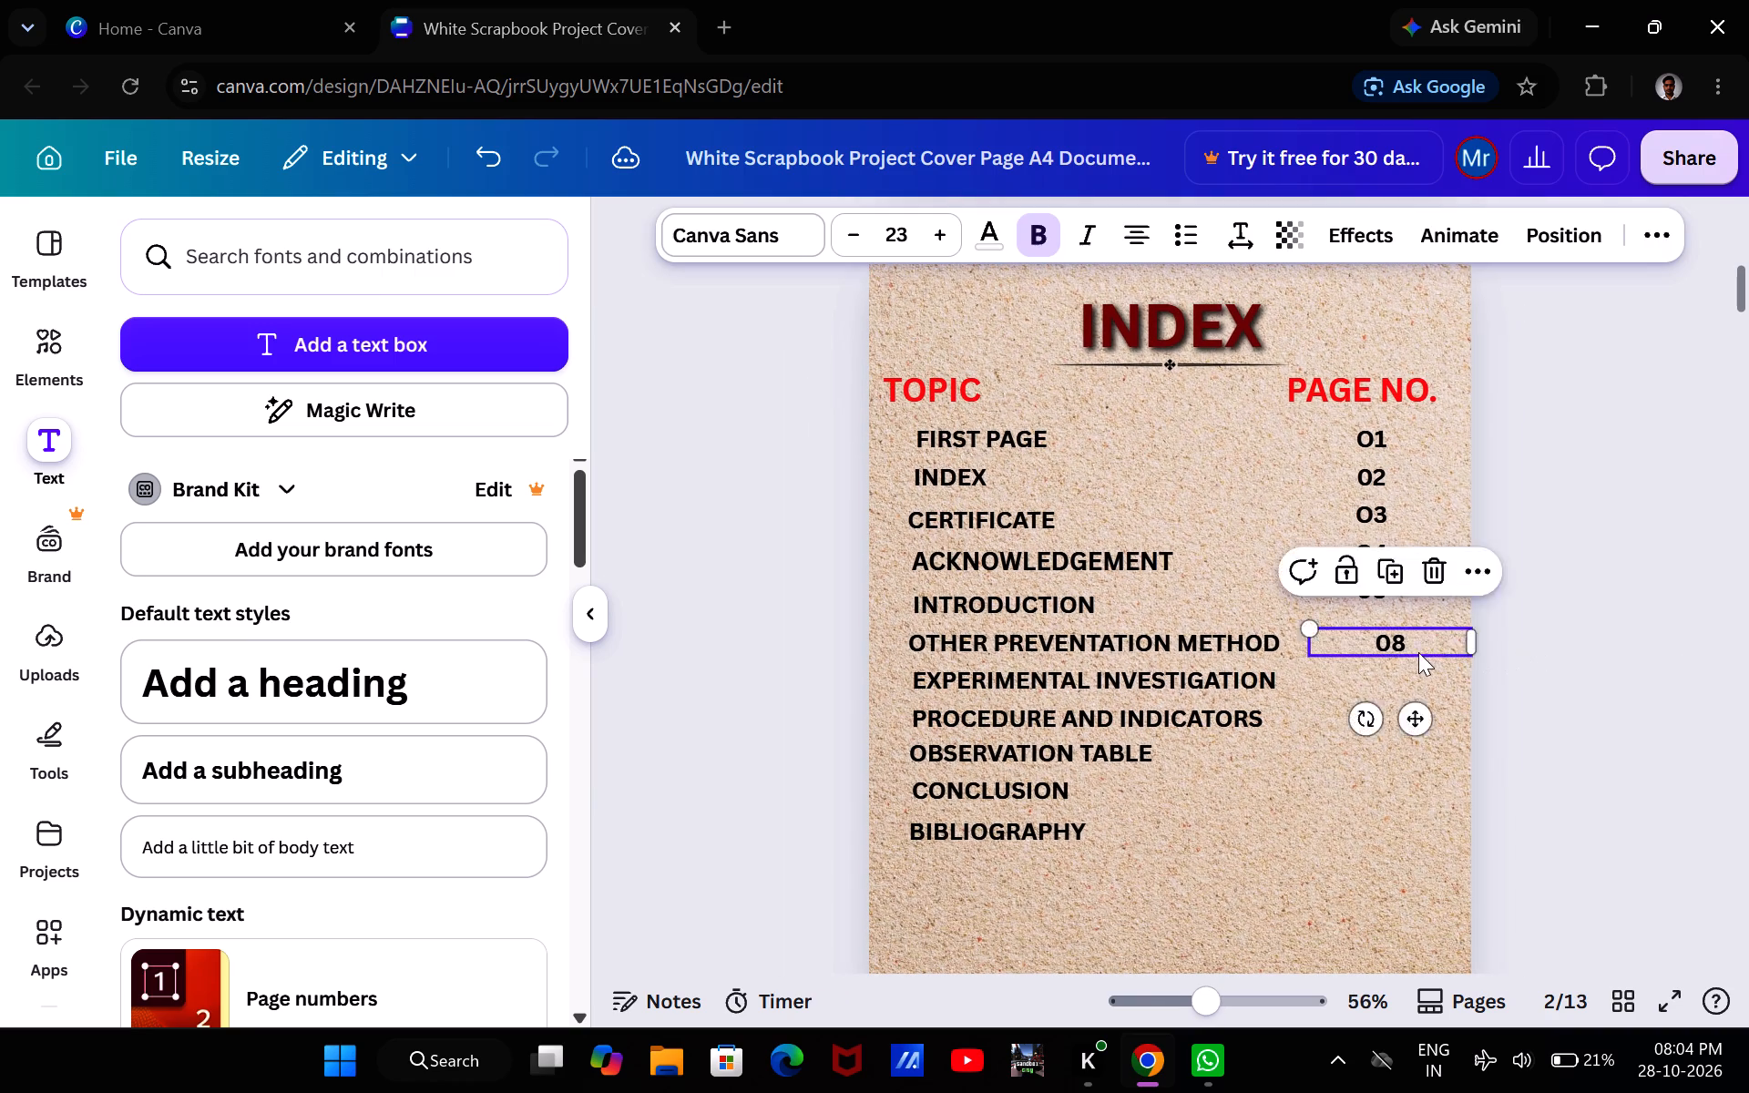
left_click_drag(1418, 652, 1411, 656)
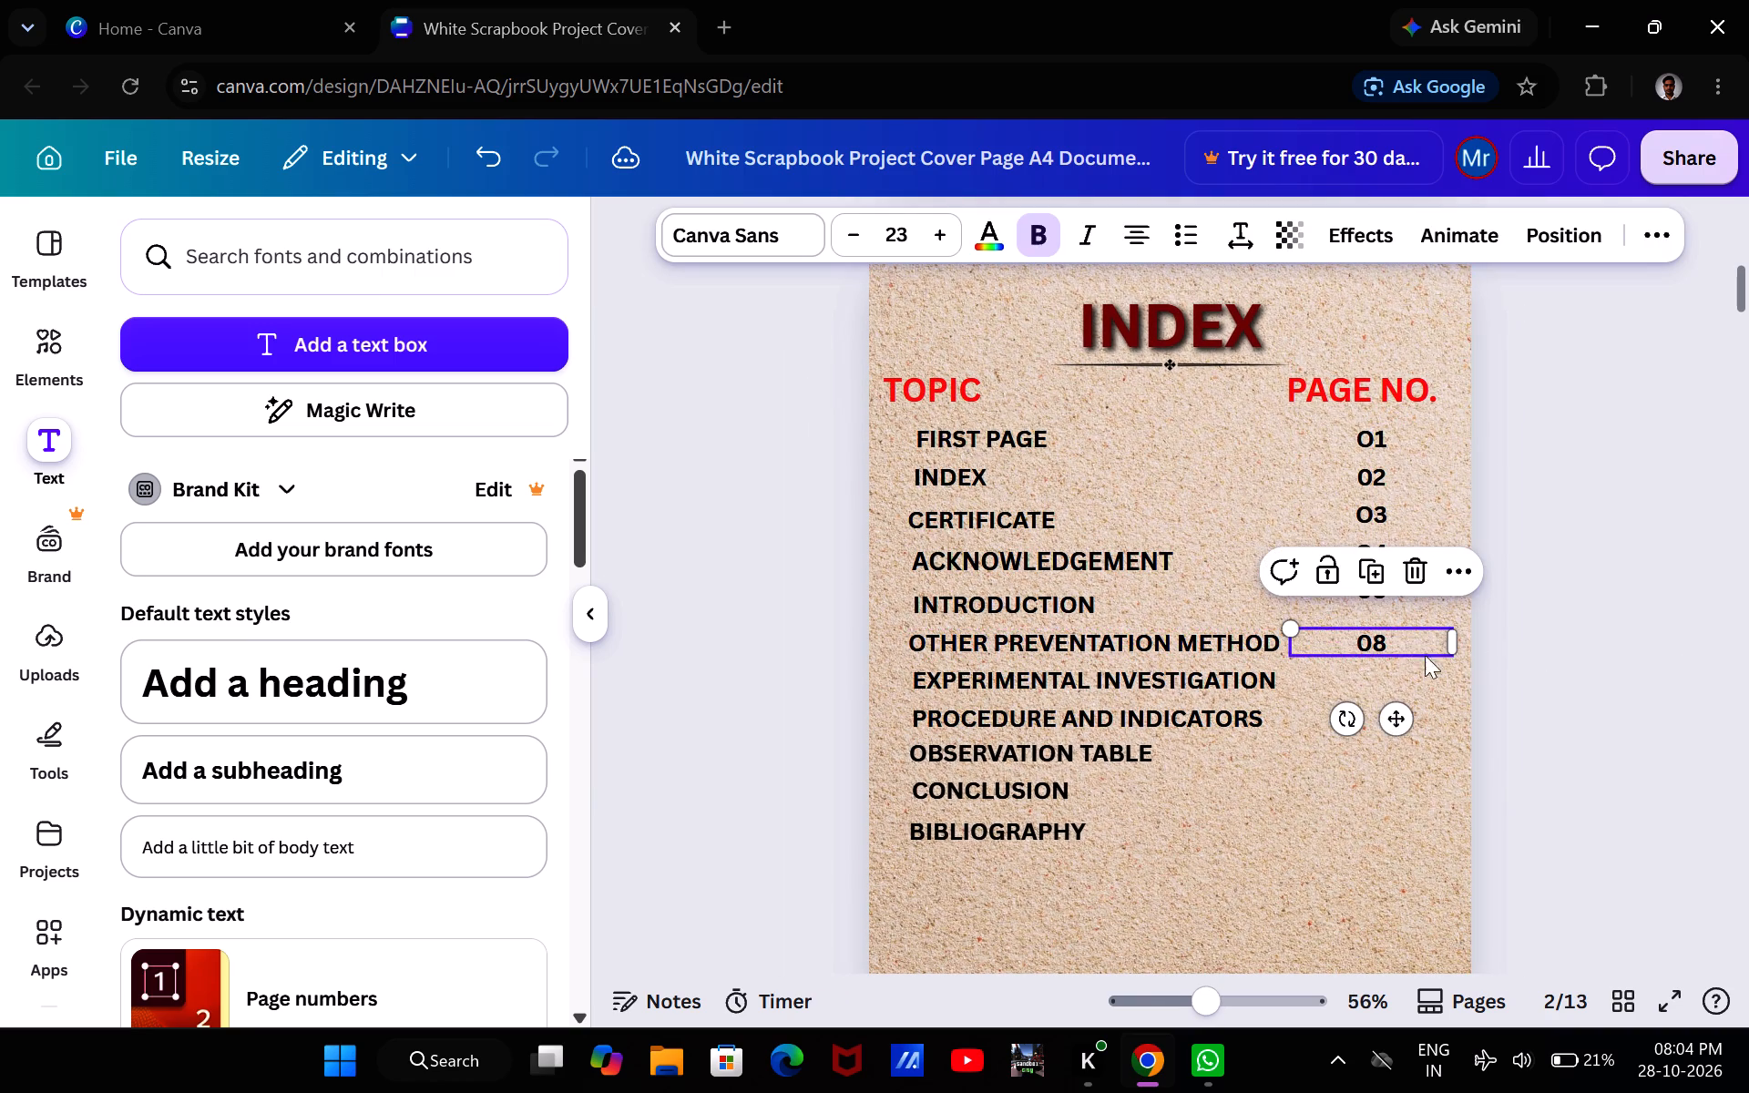
left_click(1527, 650)
Look through the pages following the Index to check which page number EXPERIMENTAL INVESTIGATION starts on.
scroll(1527, 650, "down", 2)
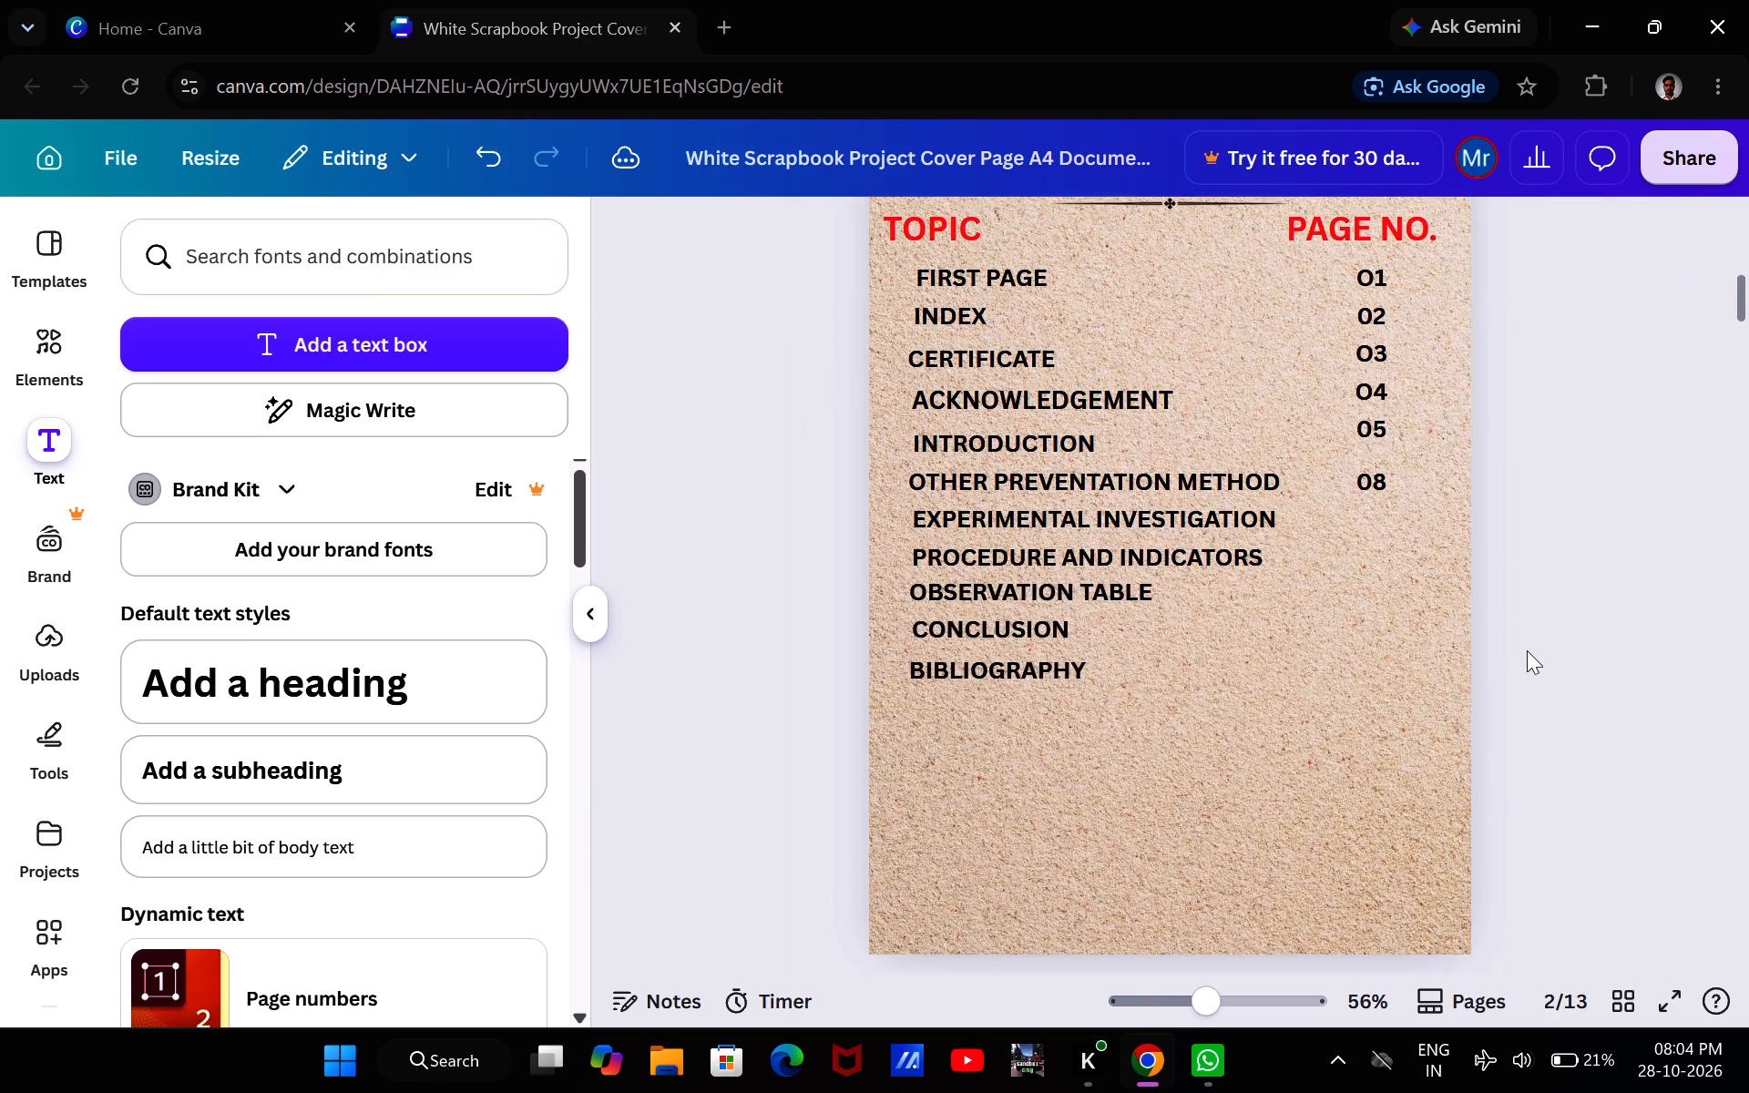
scroll(1527, 650, "down", 4)
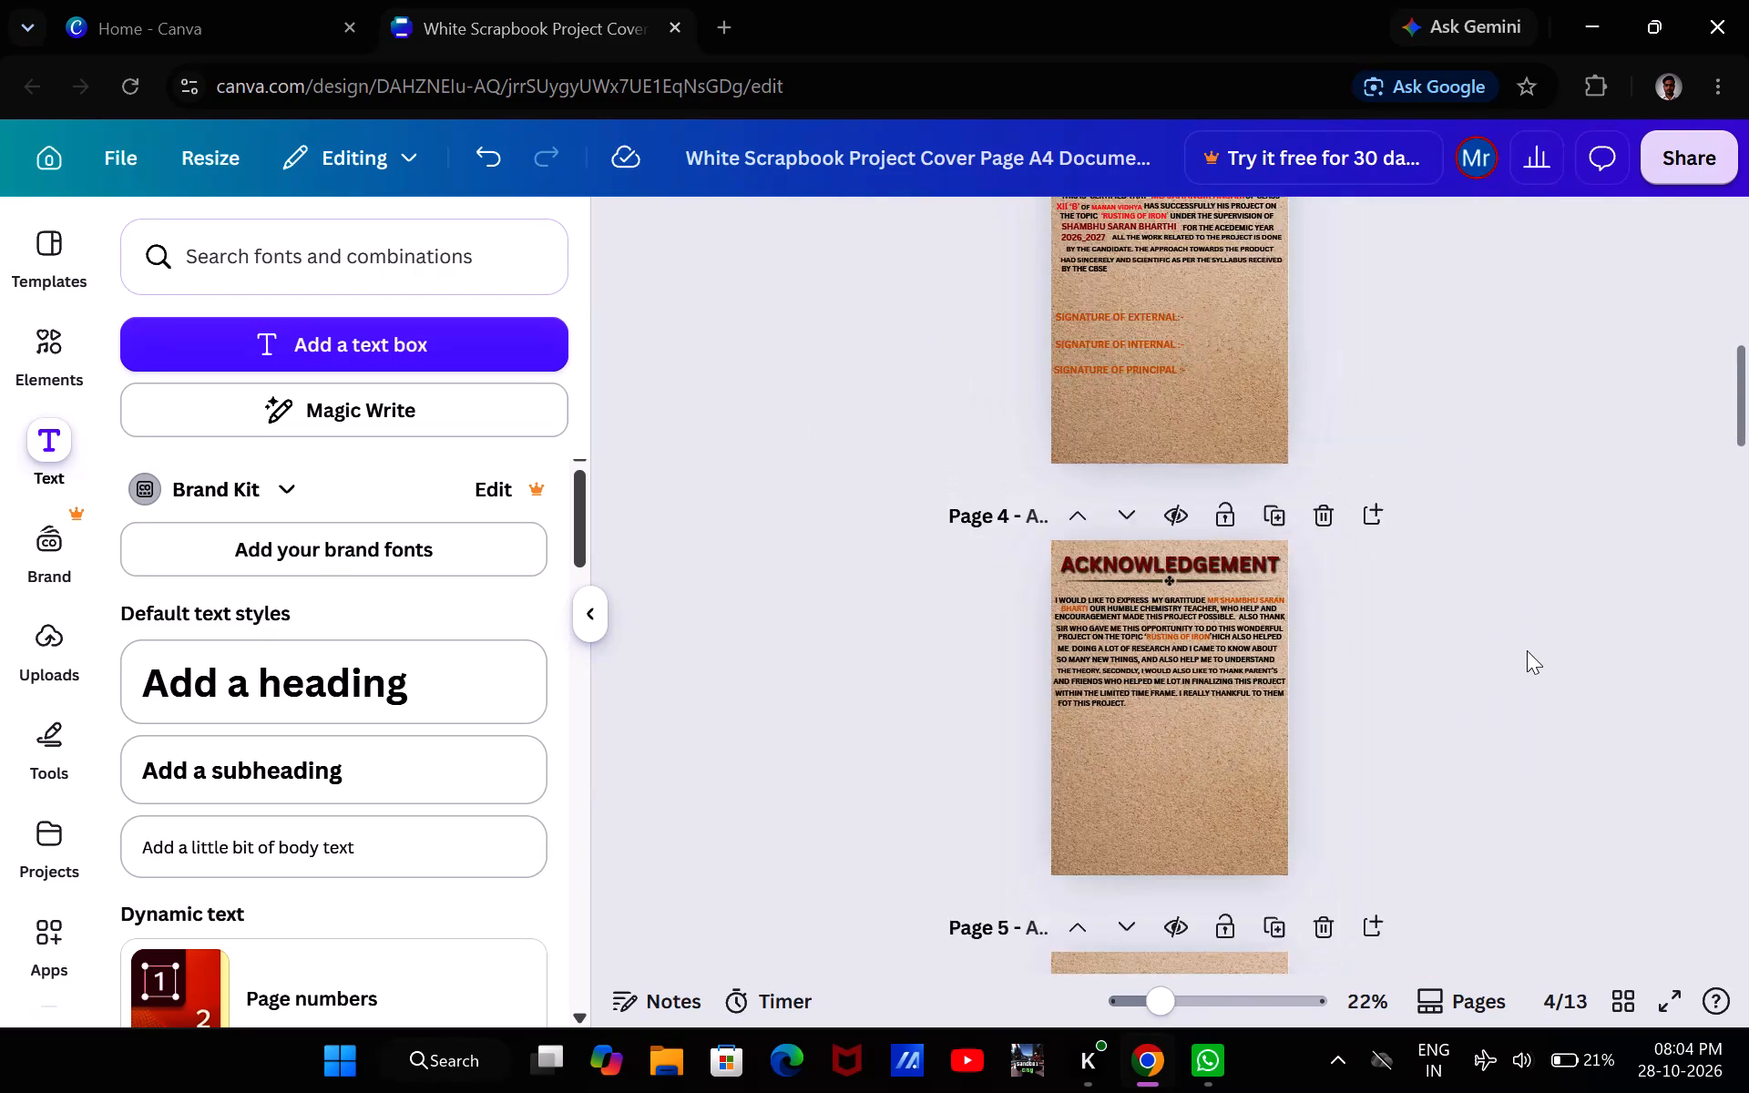
scroll(1527, 650, "down", 6)
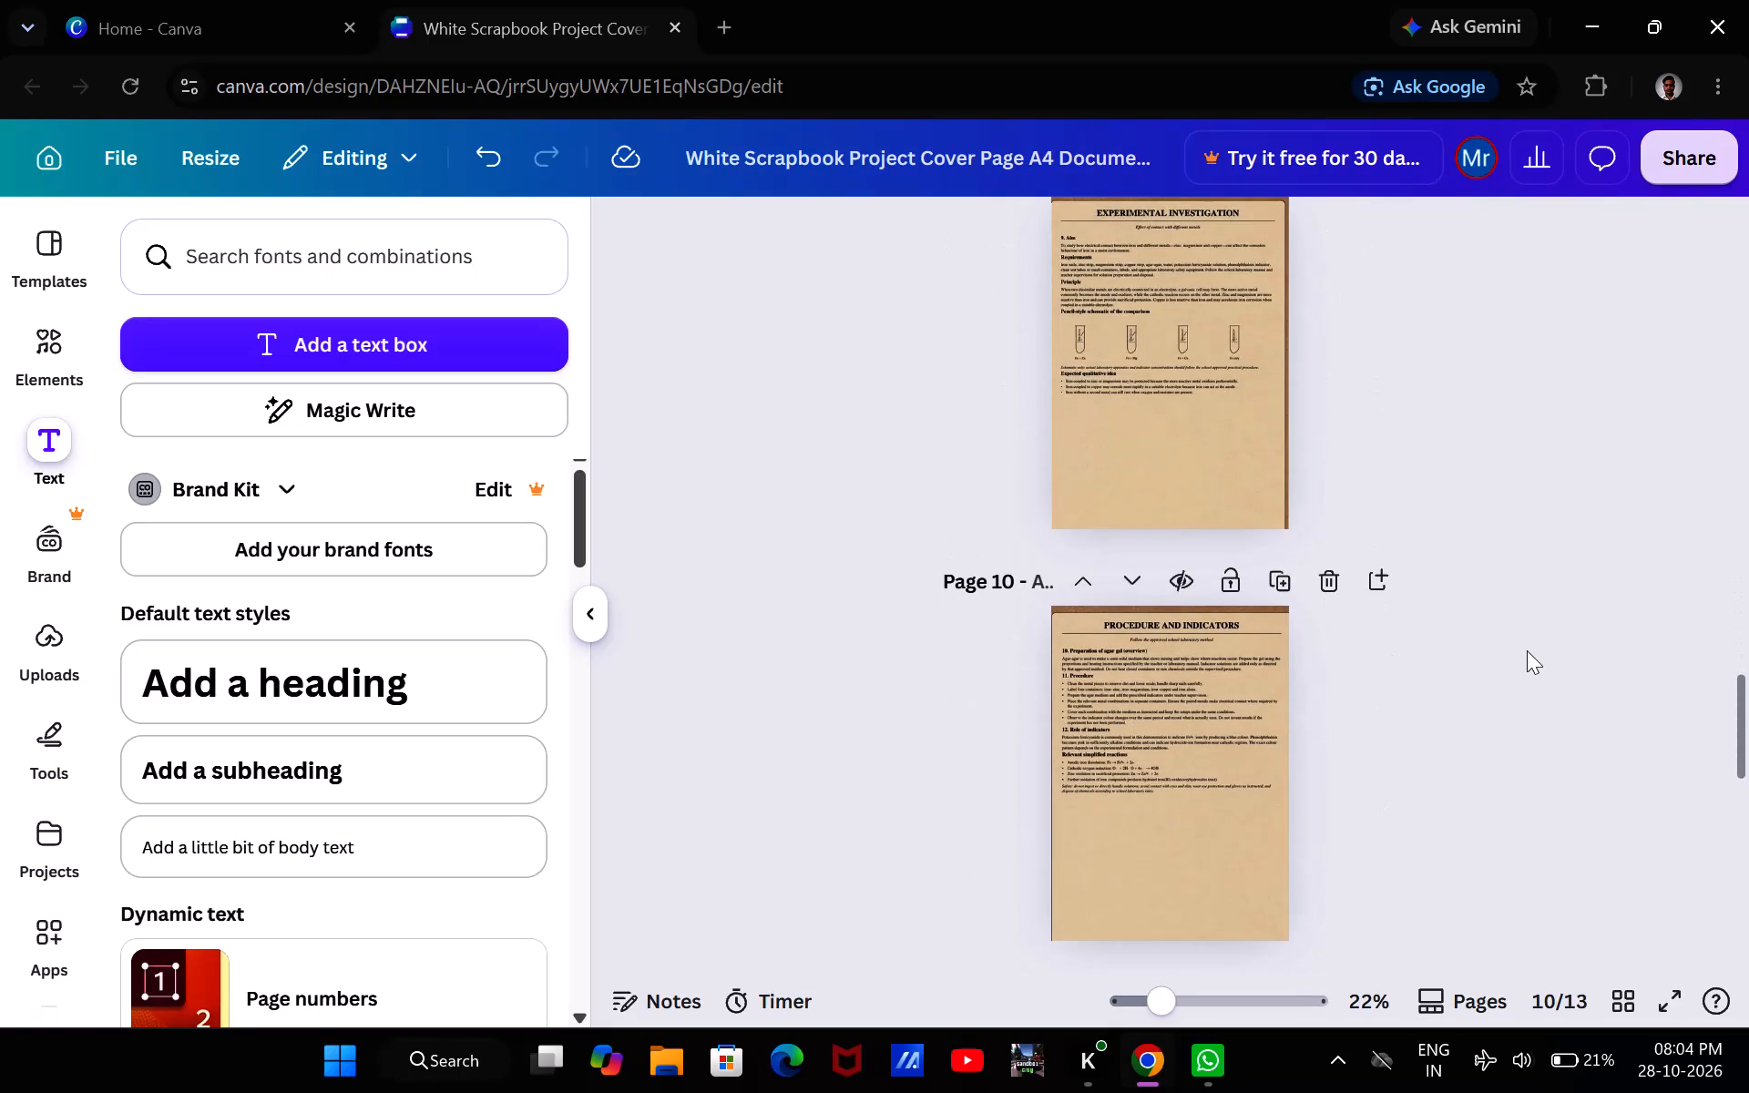
scroll(1527, 650, "up", 2)
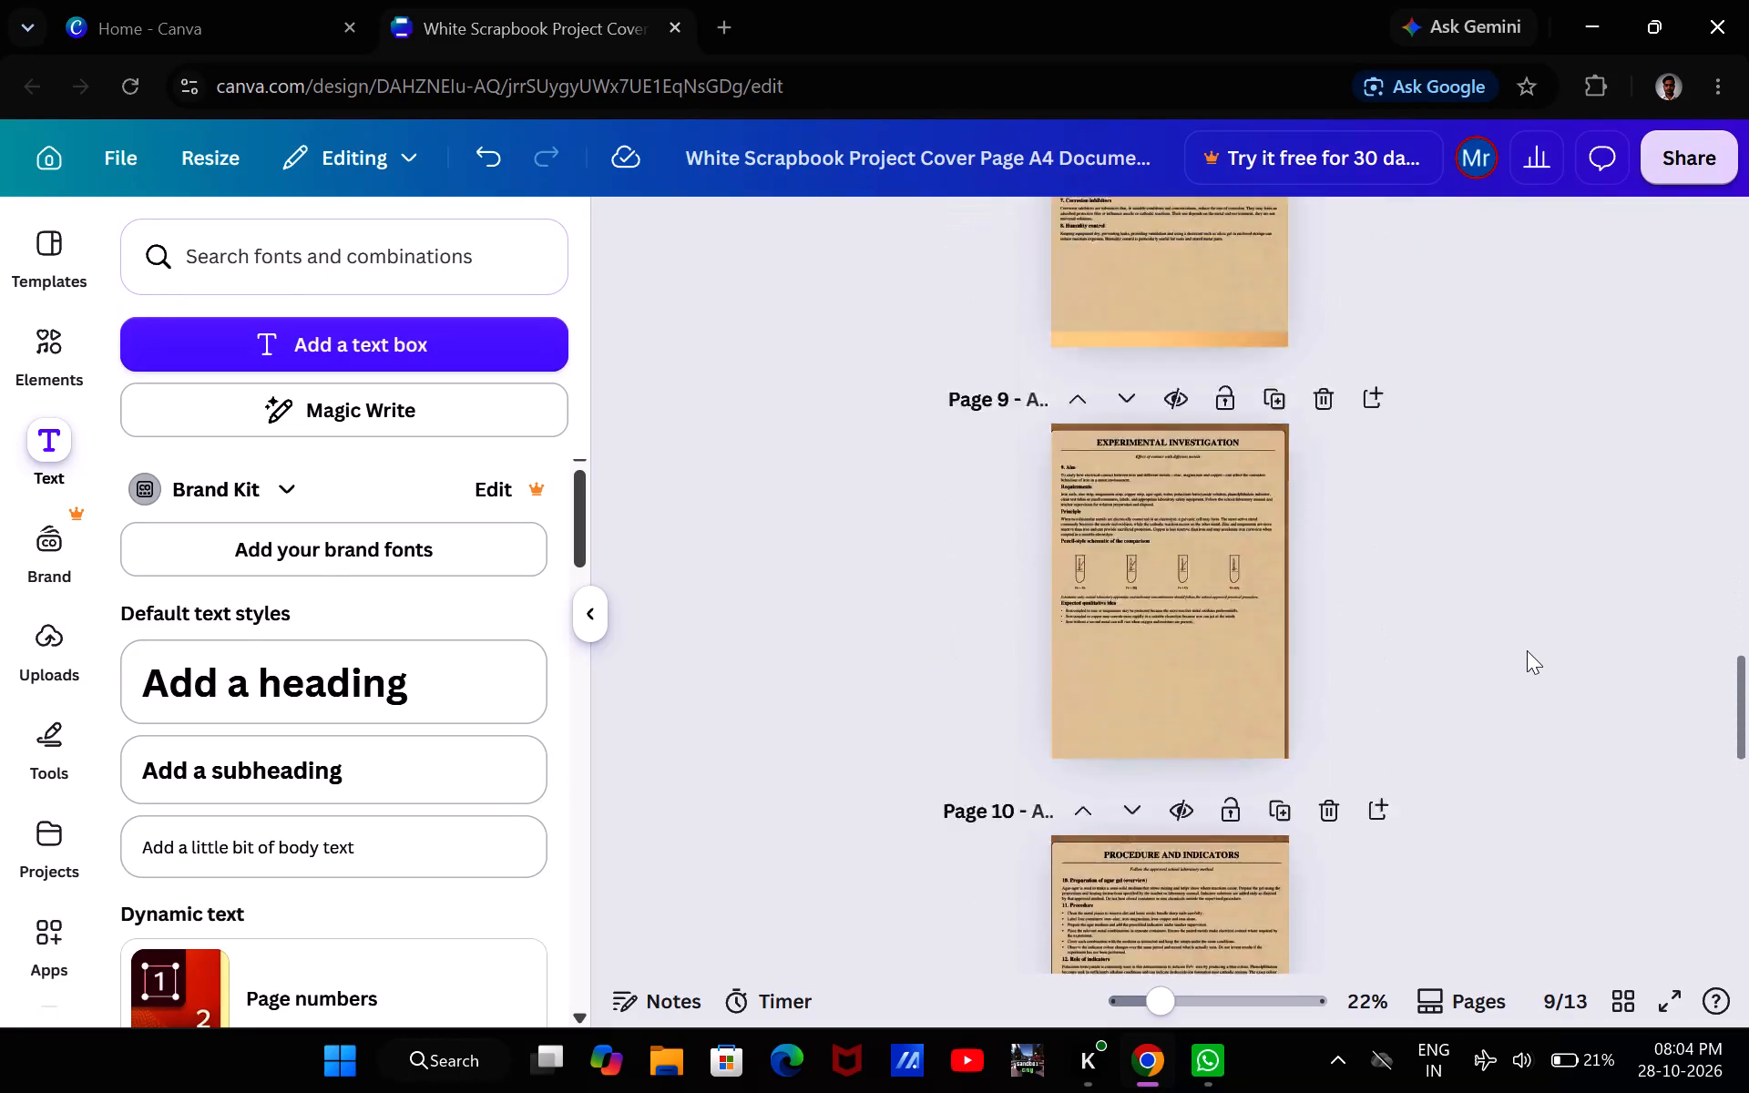
scroll(1527, 650, "up", 8)
scroll(1527, 650, "down", 1)
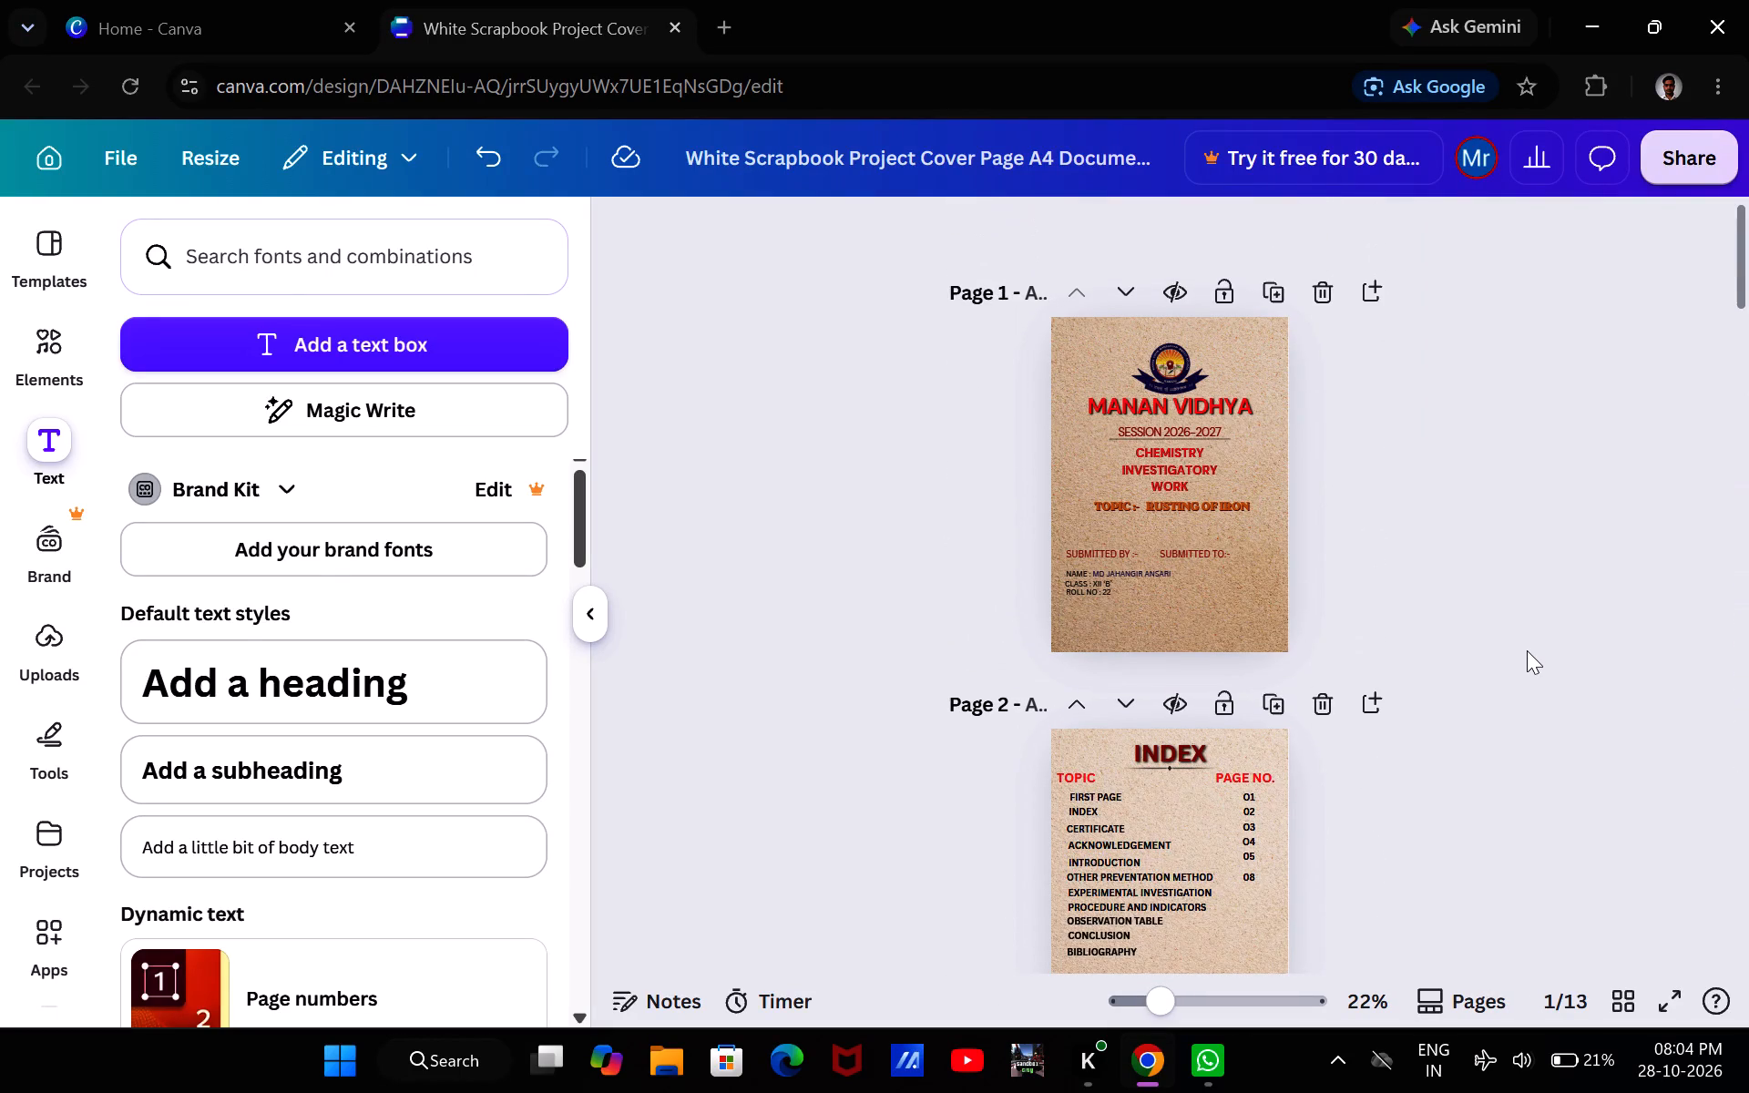
scroll(1527, 650, "down", 1)
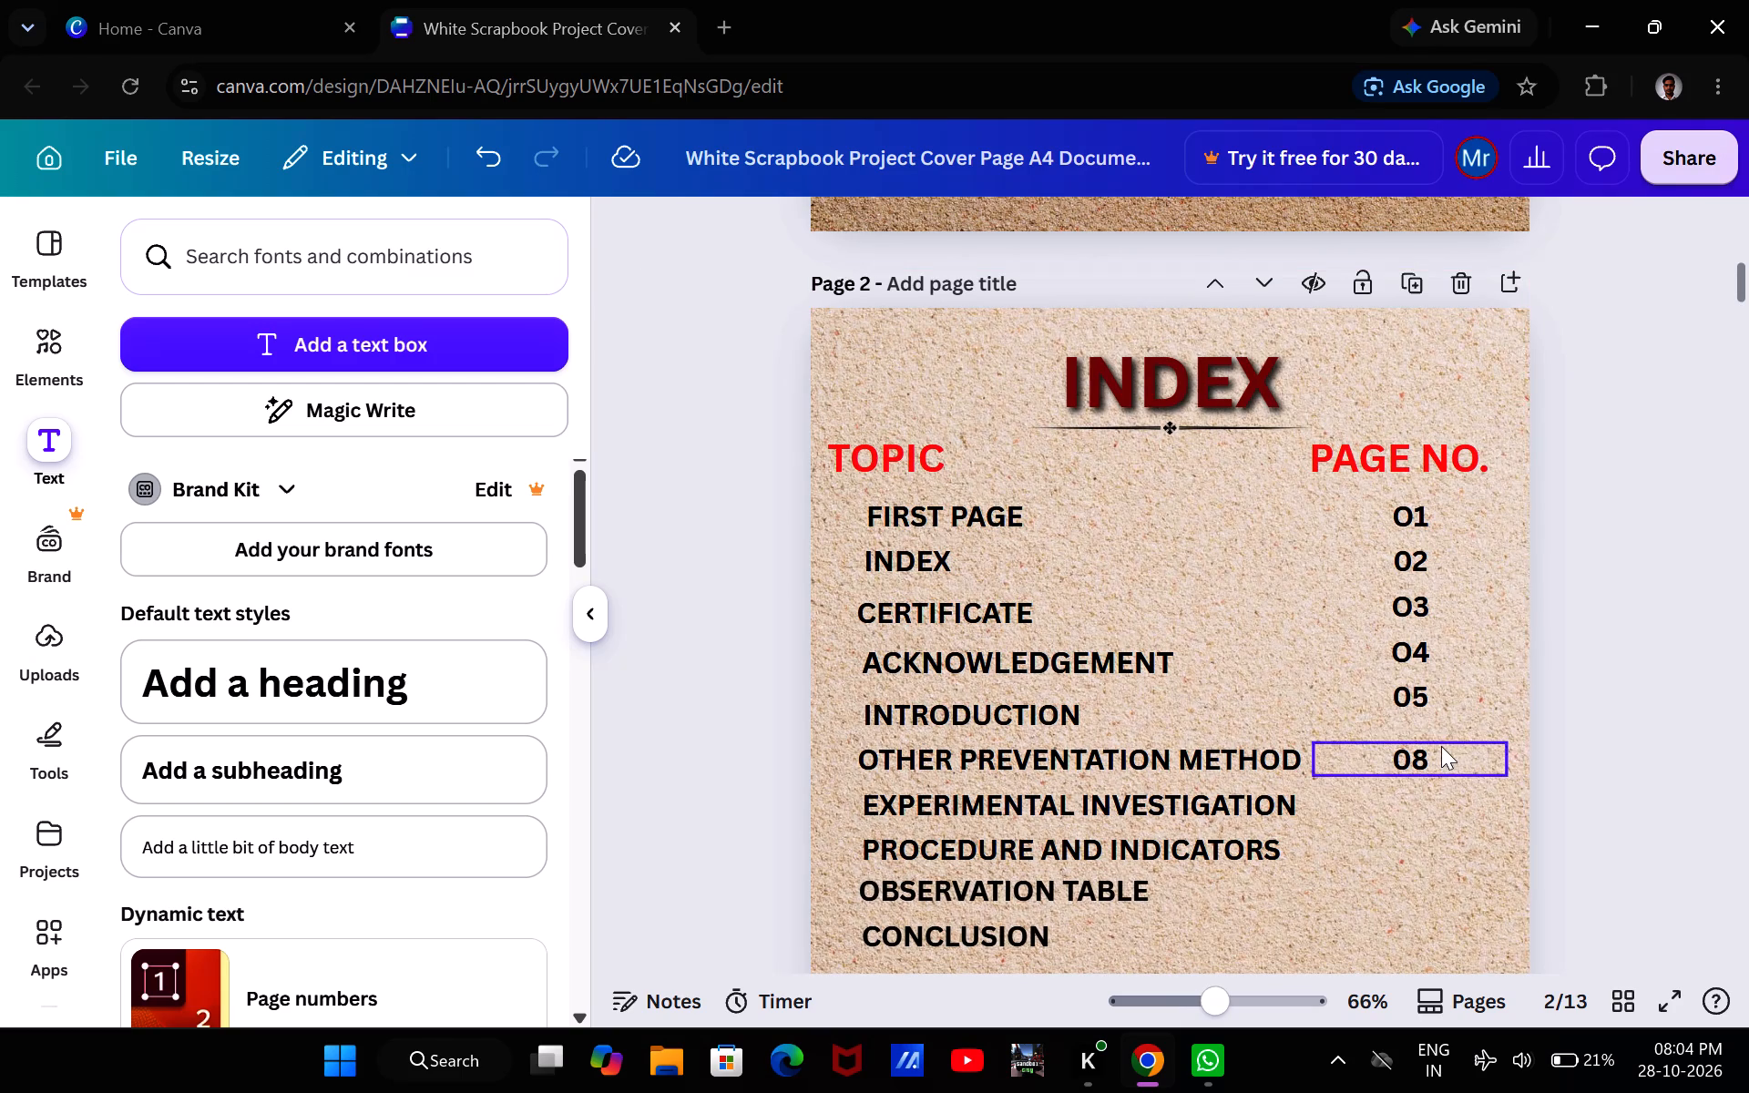
Duplicate page number 08 below itself on the Index page.
left_click(1441, 746)
left_click(1415, 669)
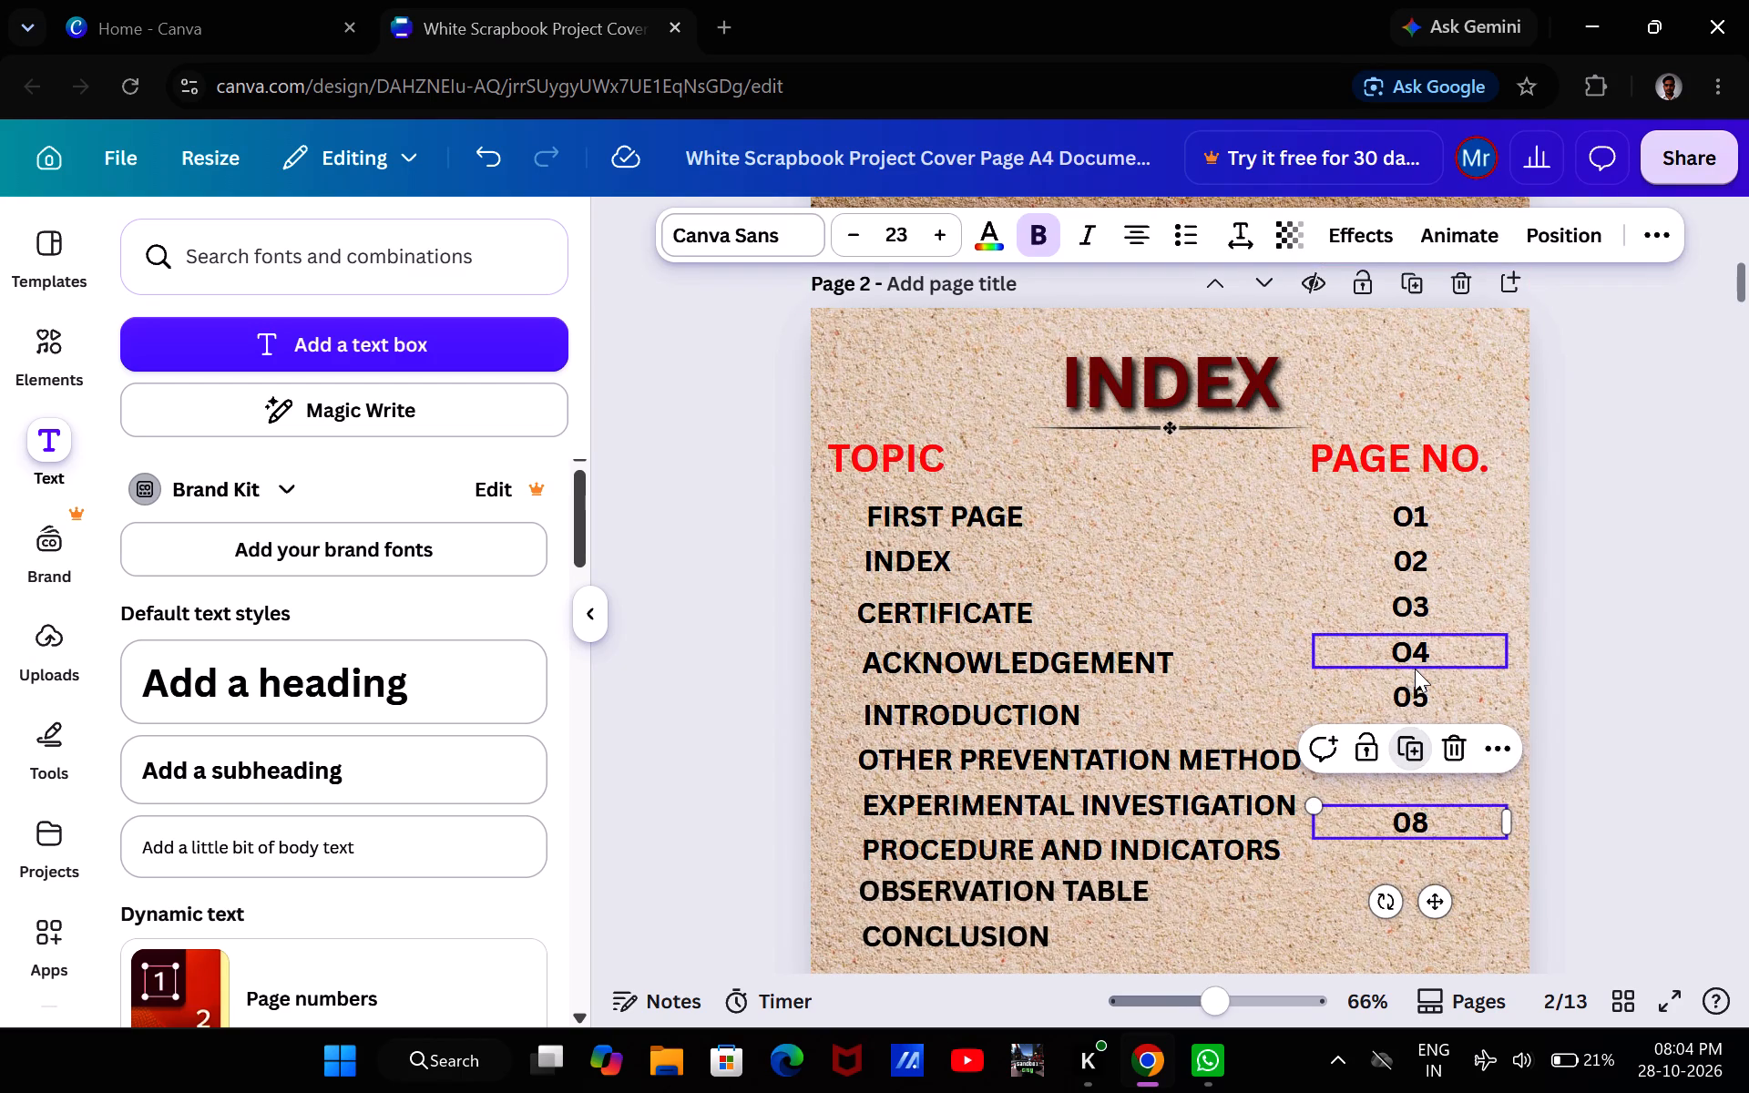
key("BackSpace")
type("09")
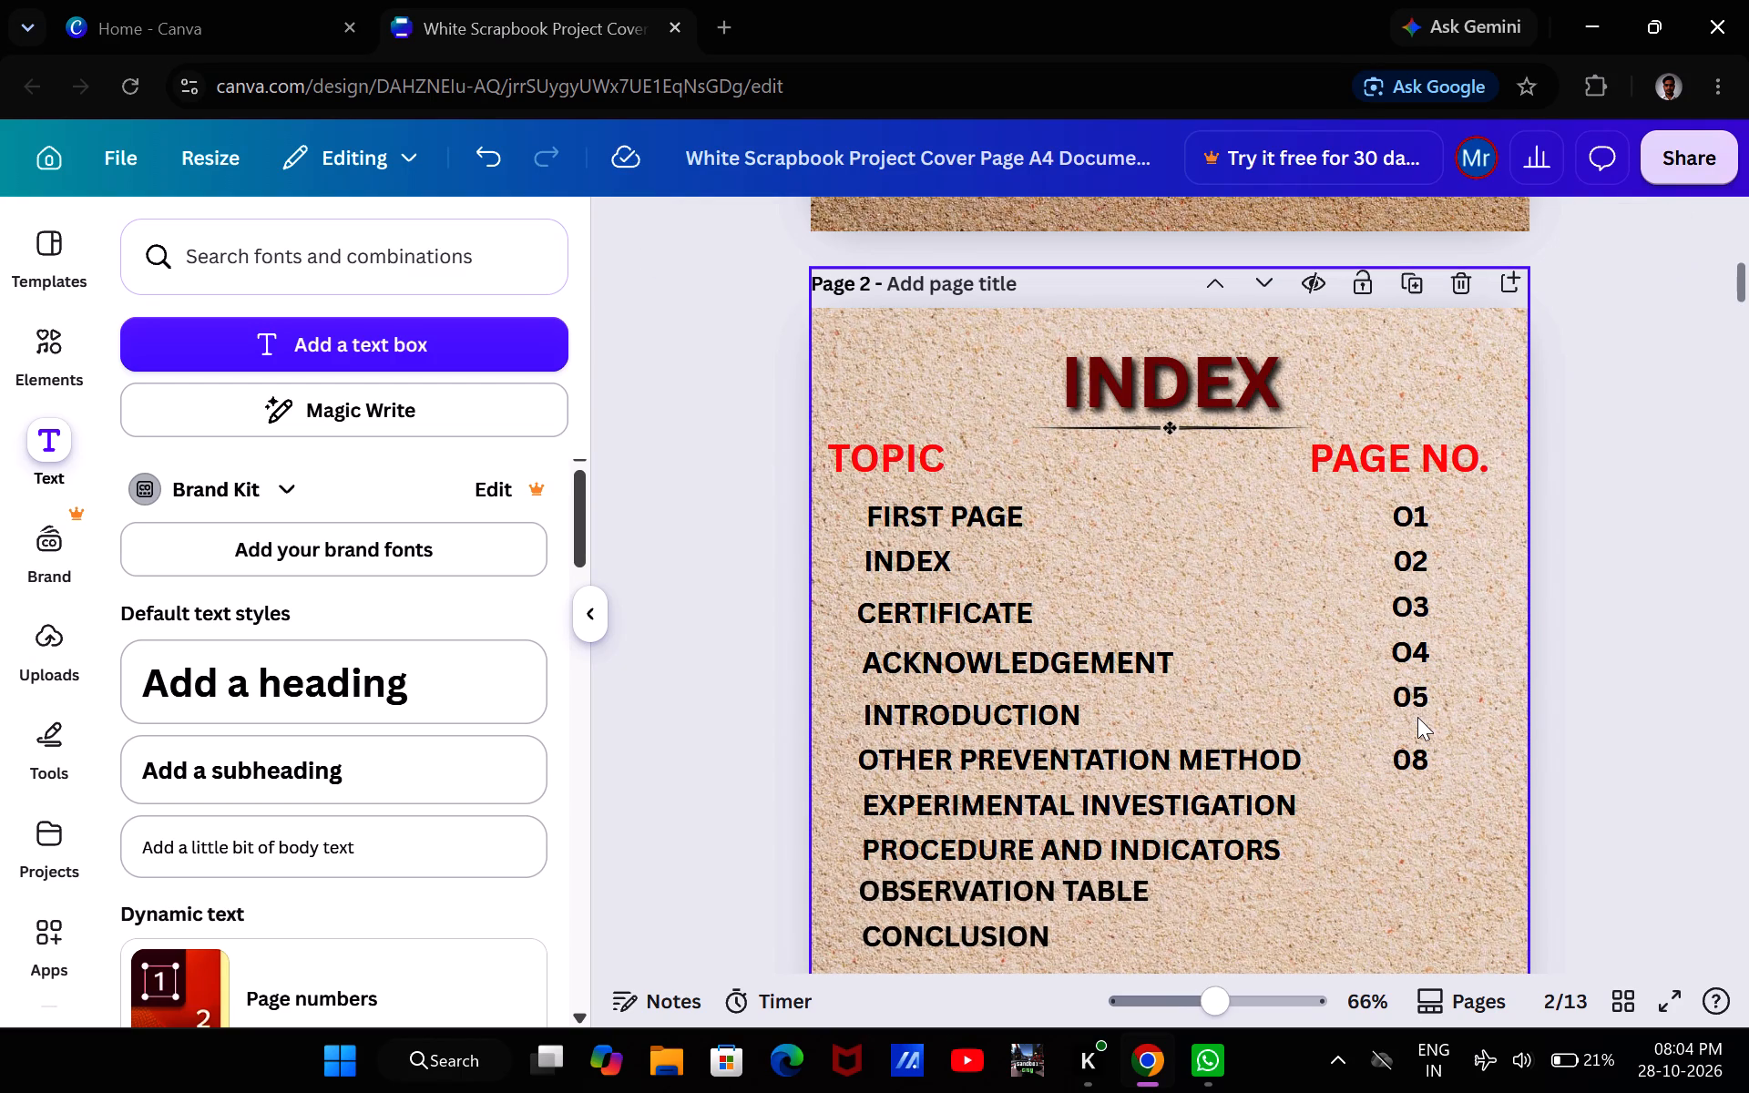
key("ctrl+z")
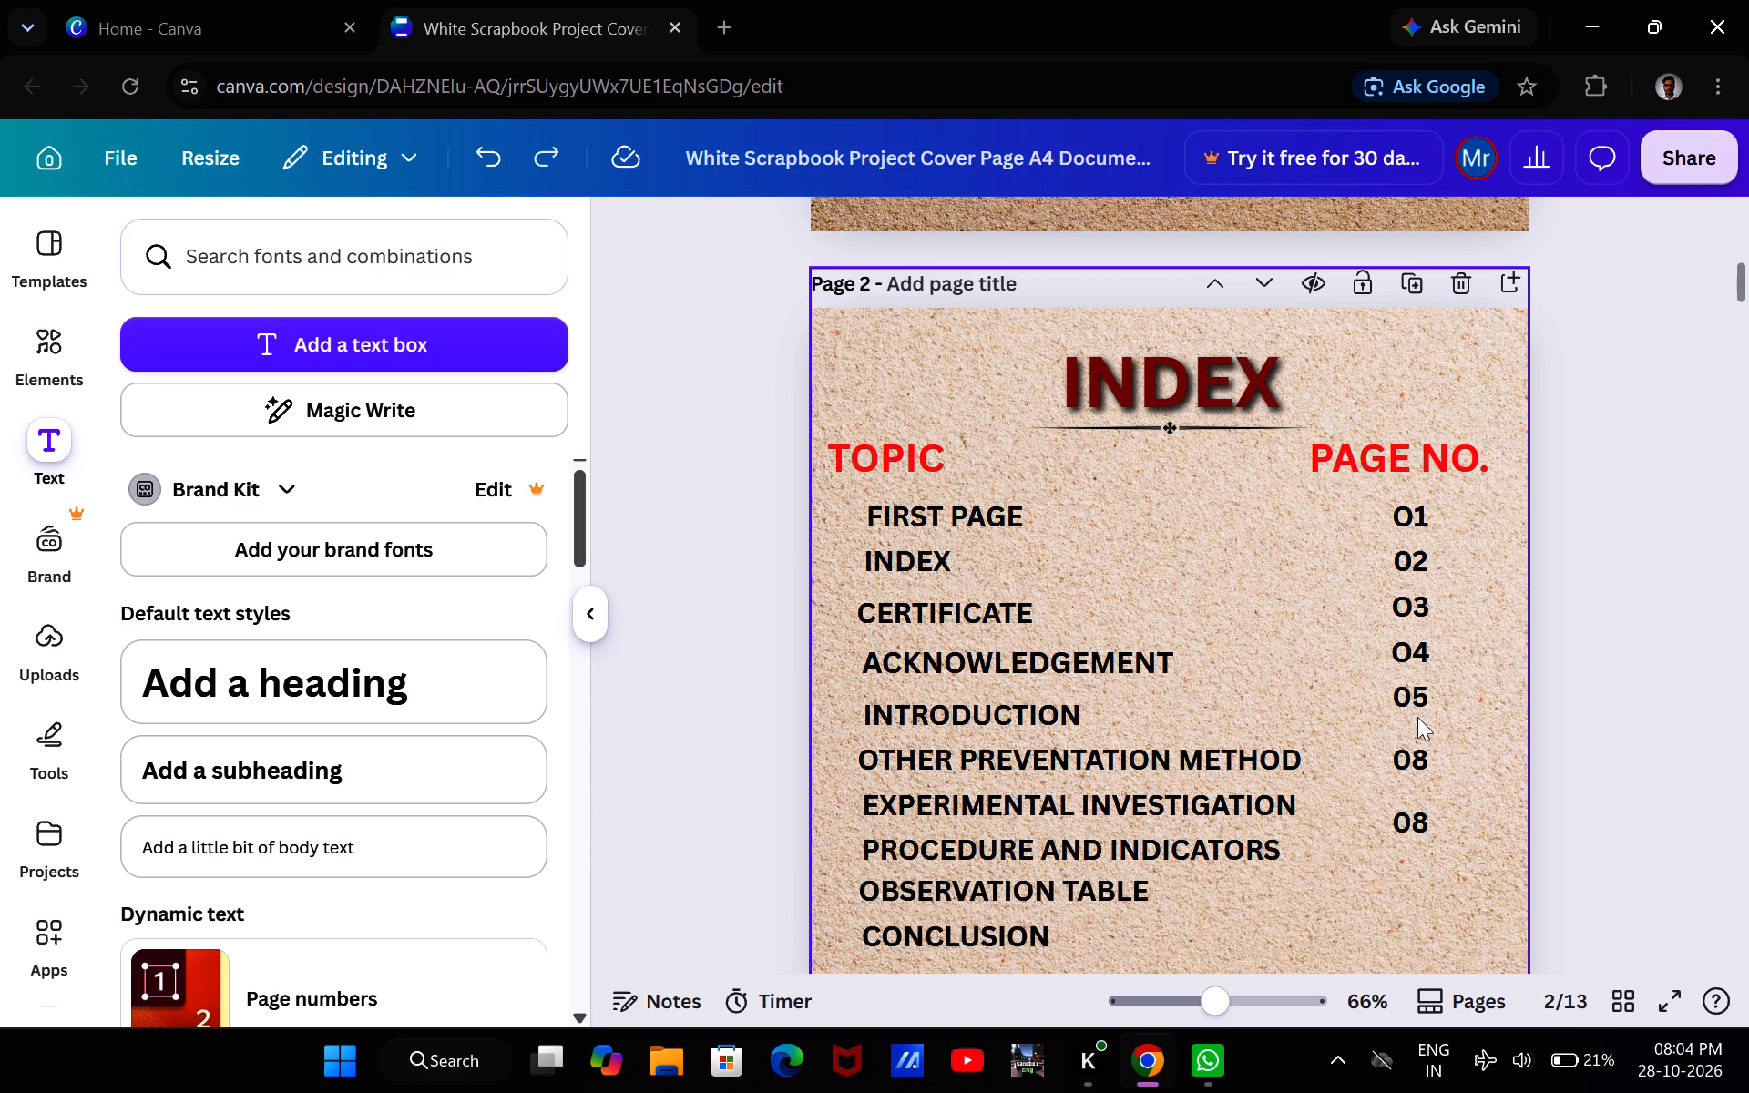
Replace the duplicated number's text with 09 and move it up beside EXPERIMENTAL INVESTIGATION.
double_click(1446, 839)
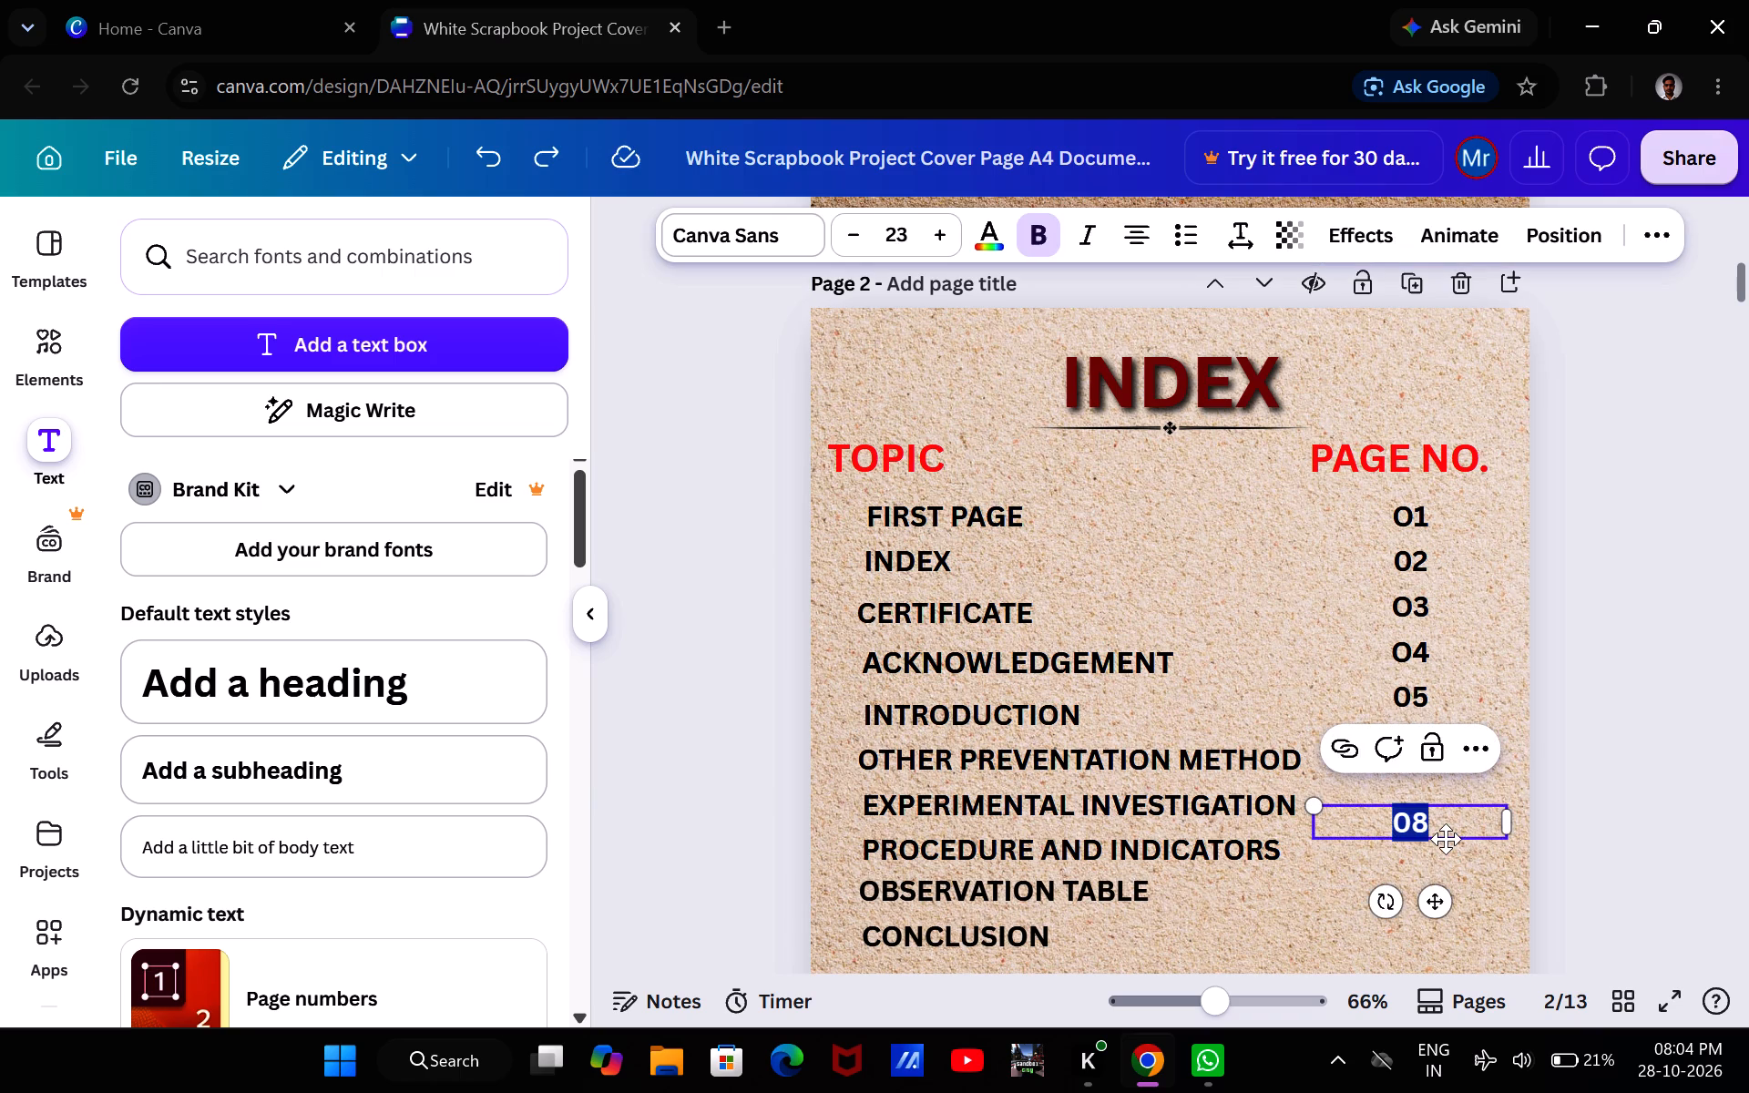
key("BackSpace")
type("09")
left_click_drag(1439, 904, 1439, 896)
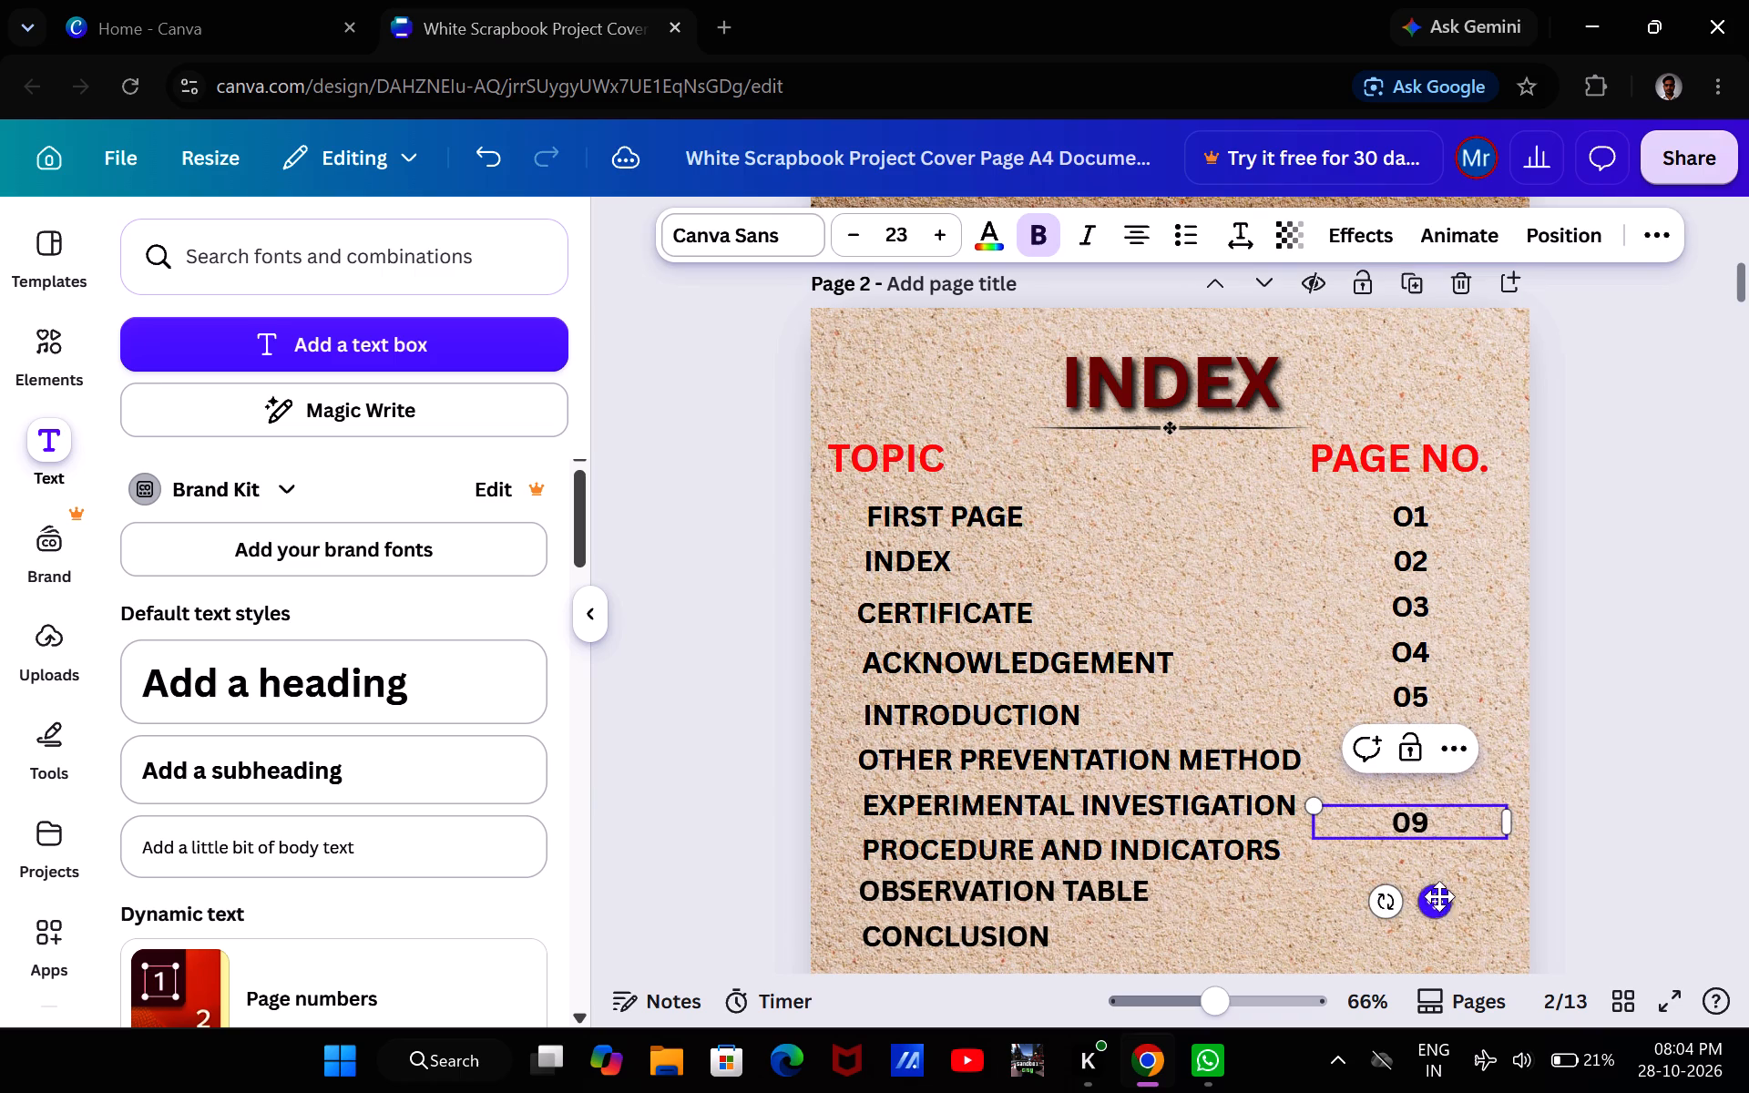
left_click_drag(1439, 896, 1439, 892)
left_click(1597, 852)
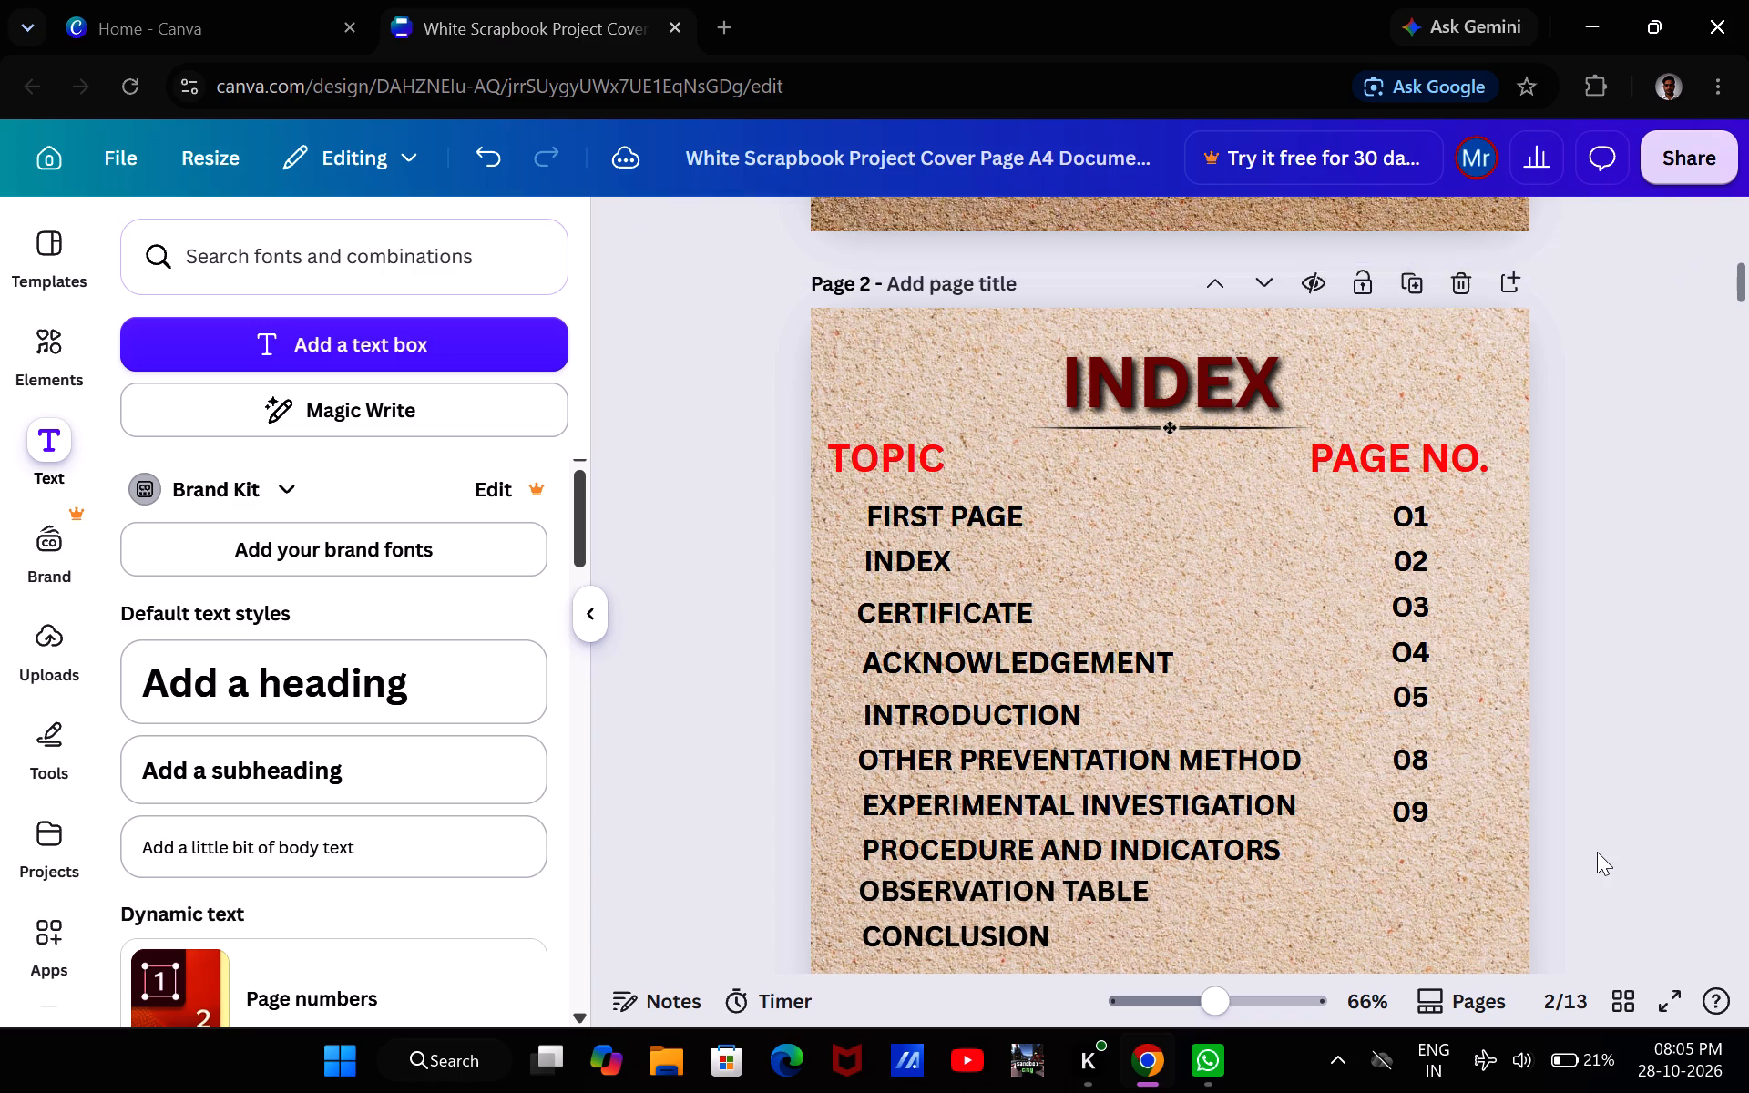
Duplicate page number 09, place the copy beside PROCEDURE AND INDICATORS, and change it to that topic's page number, 10.
left_click(1422, 813)
left_click(1402, 718)
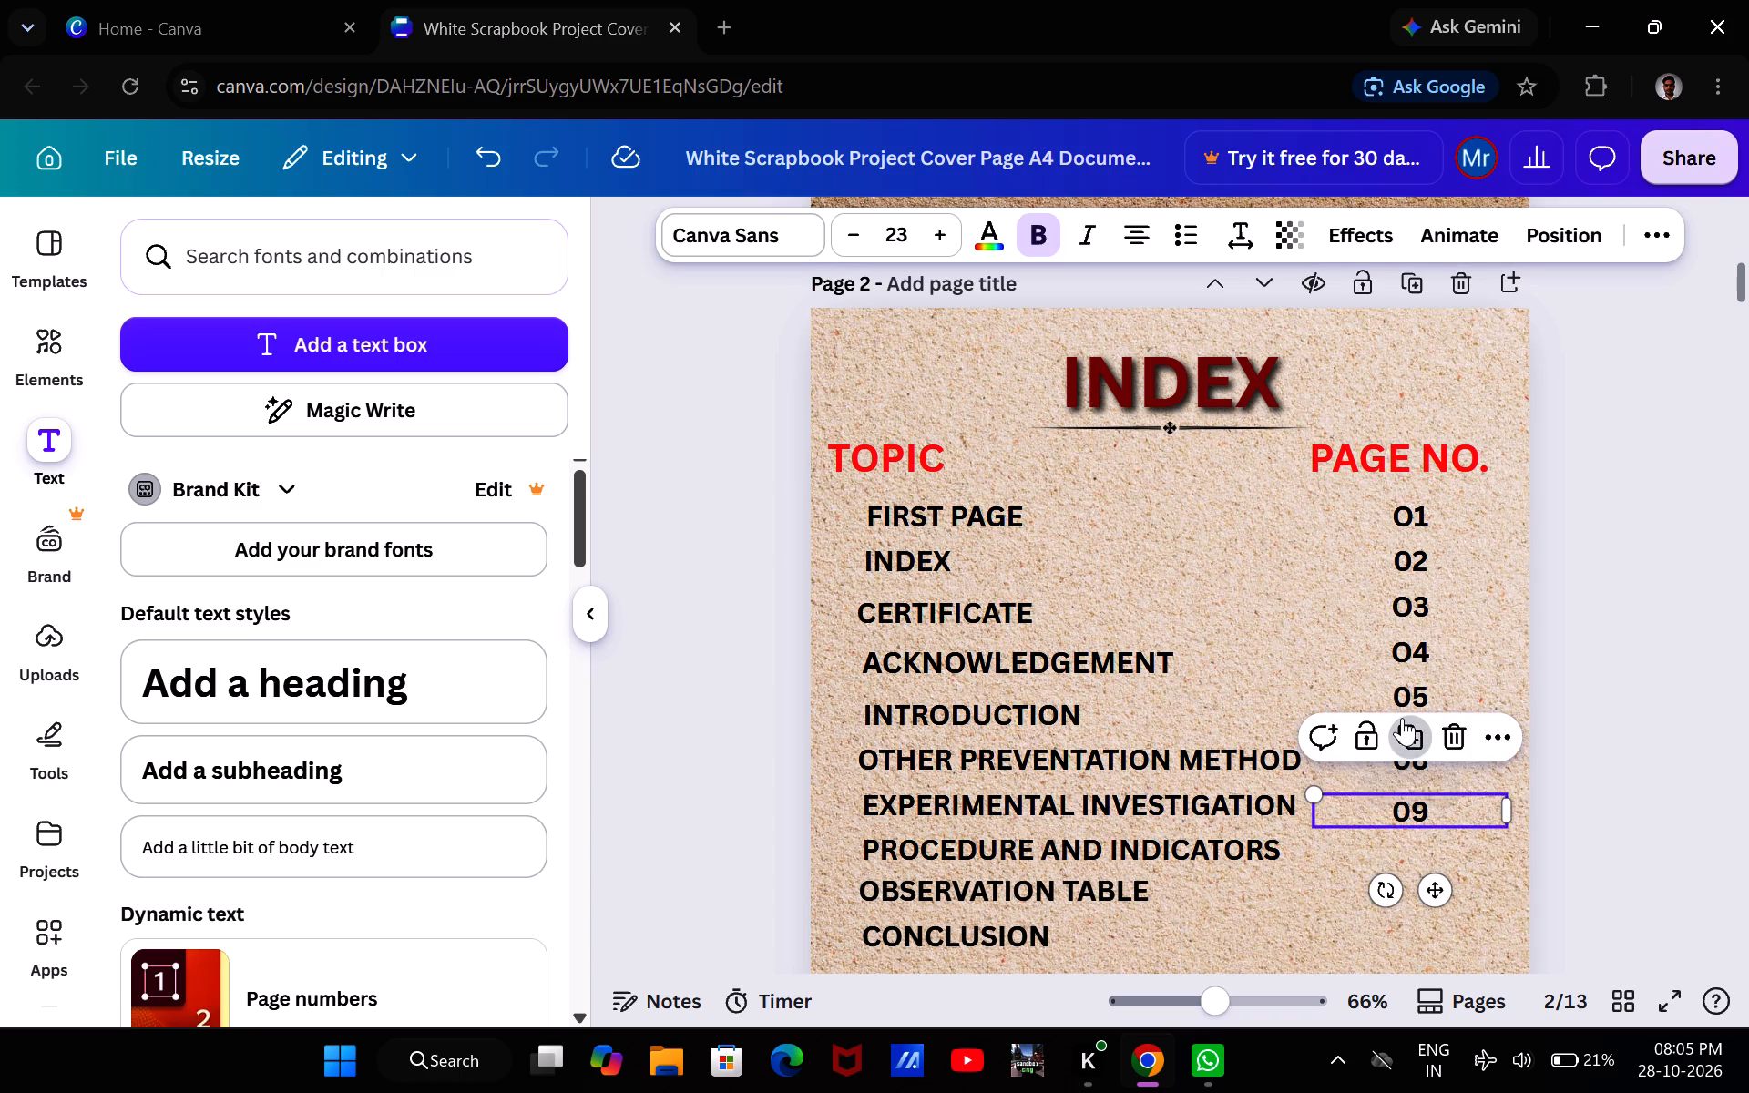
left_click_drag(1447, 898, 1447, 922)
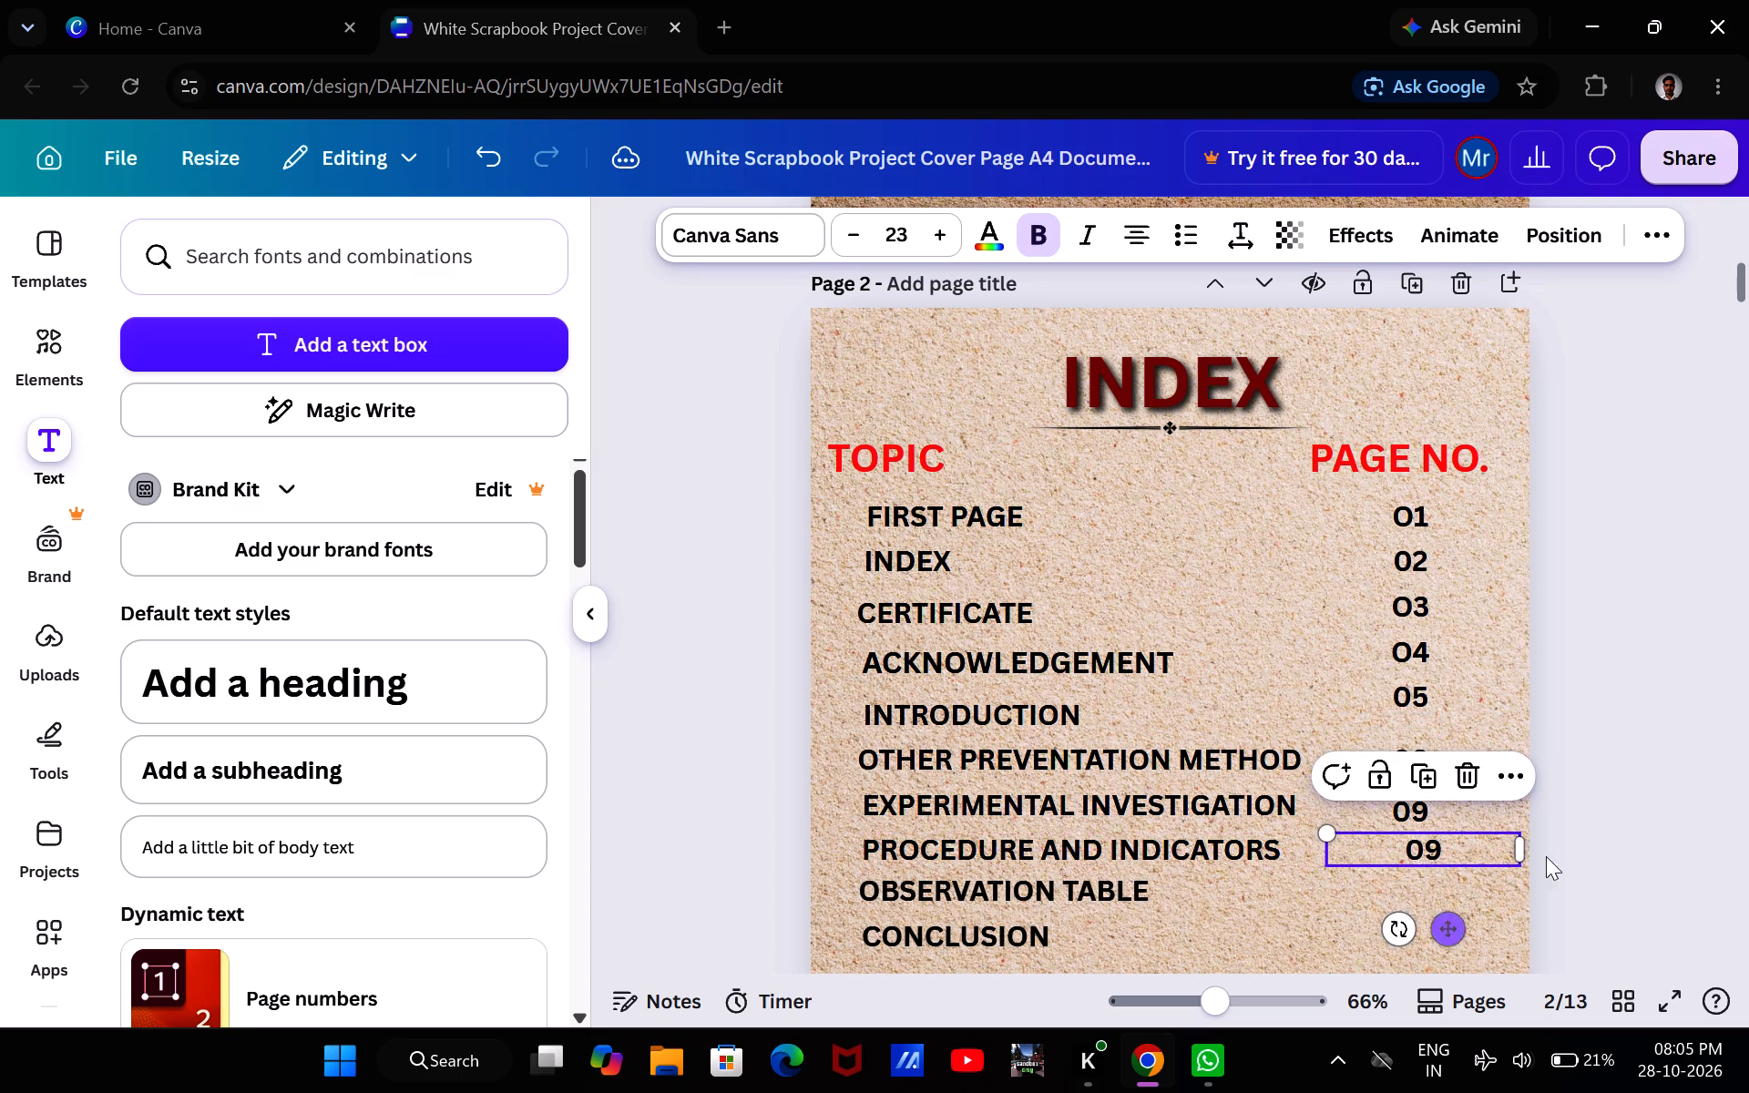
left_click(1614, 838)
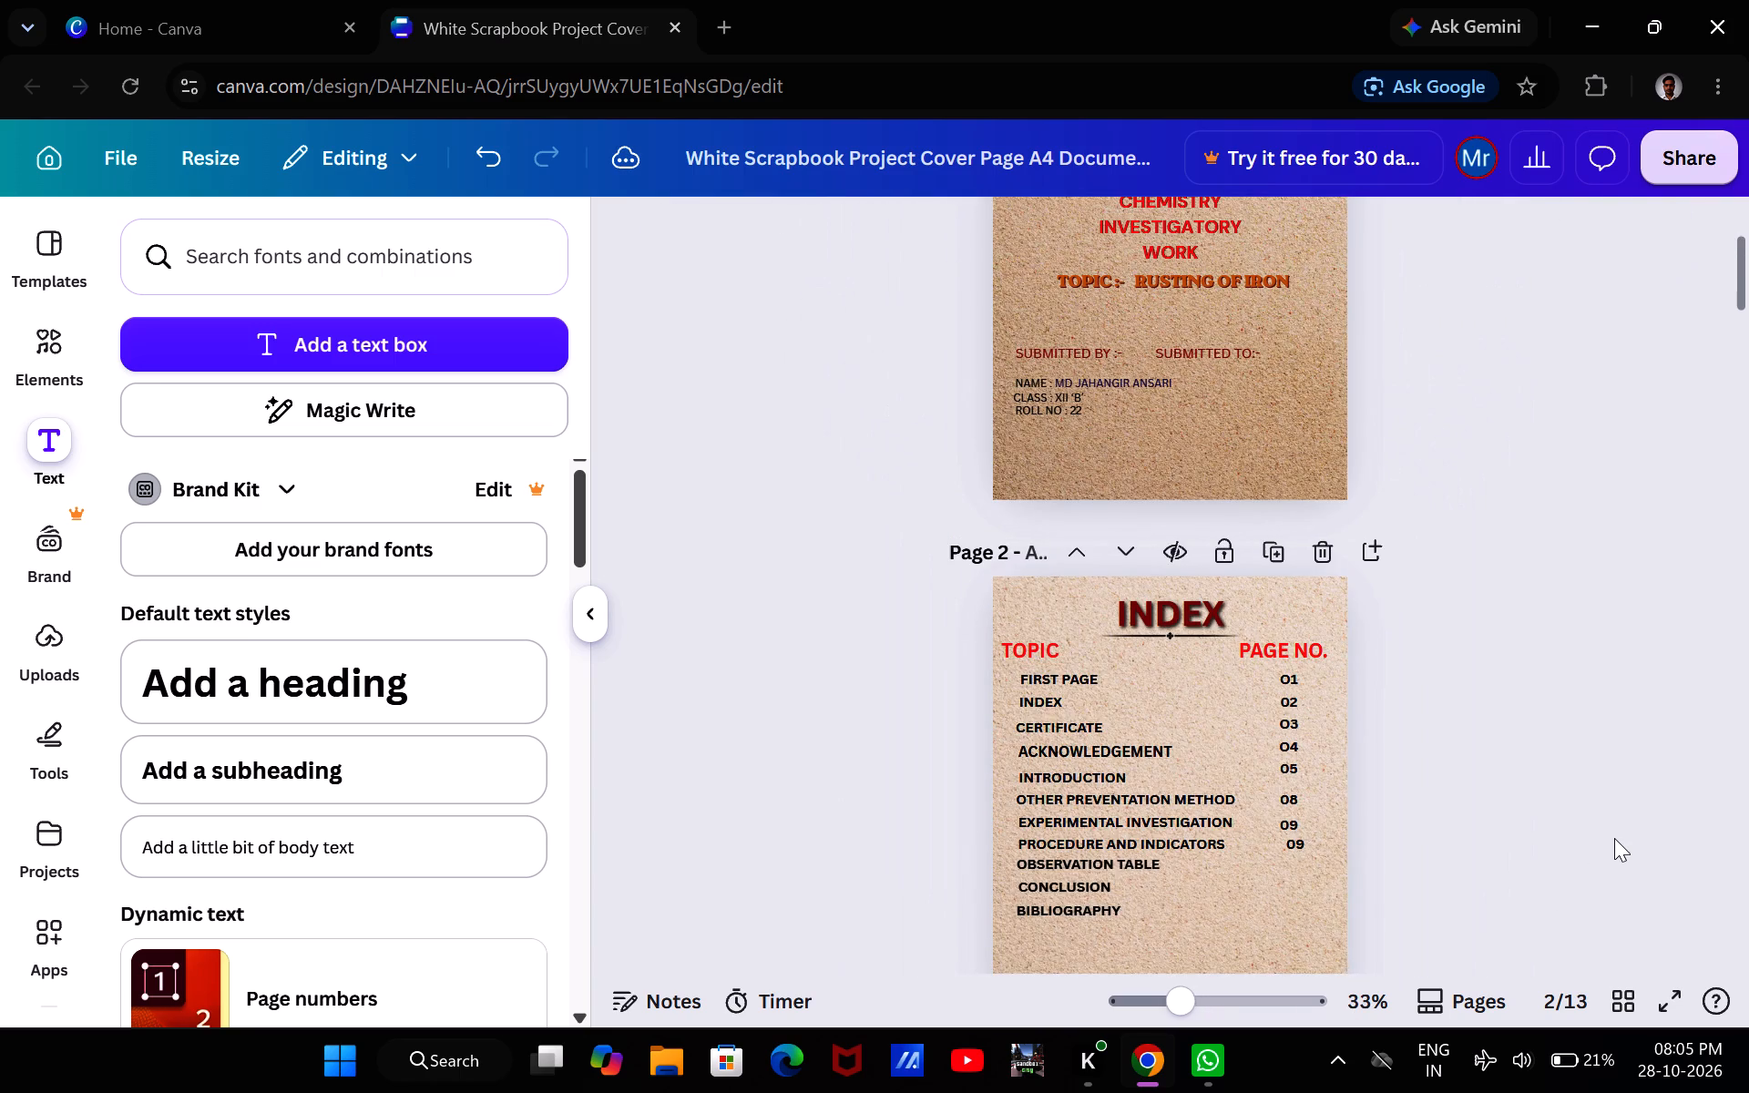
scroll(1614, 838, "down", 8)
scroll(1614, 838, "up", 1)
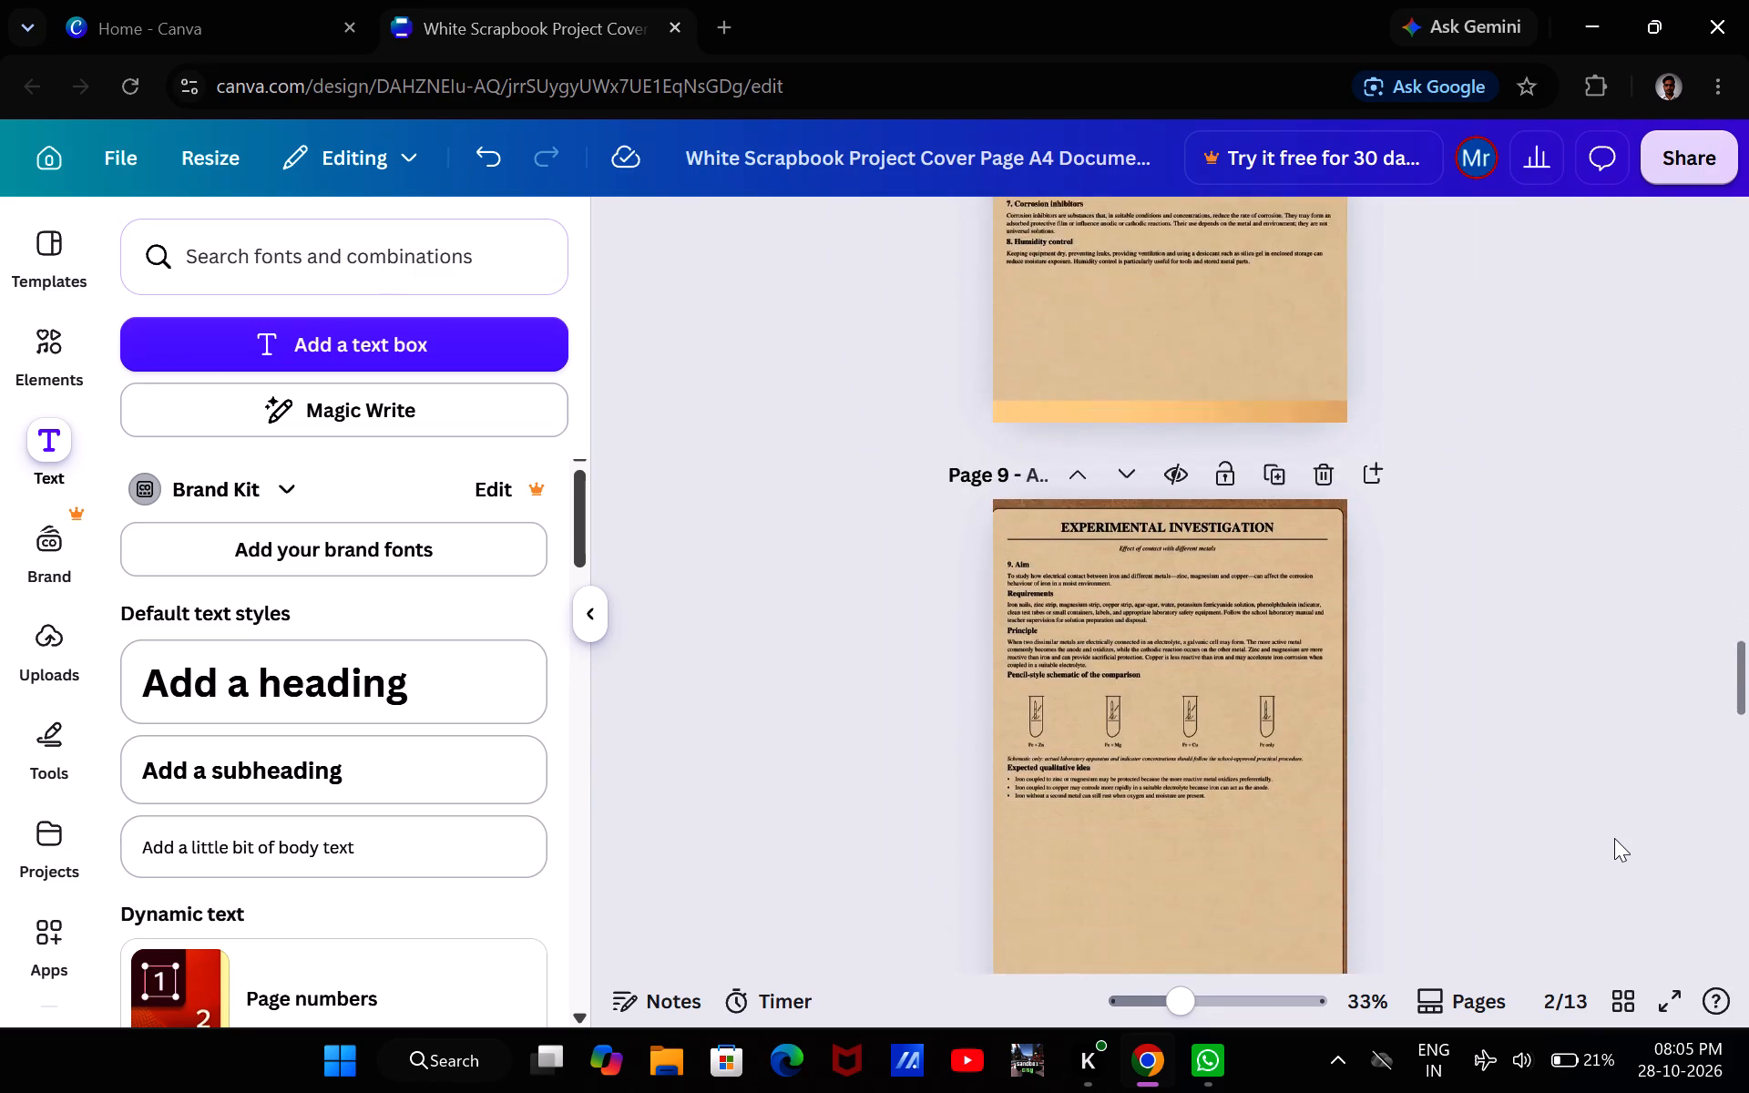
scroll(1614, 838, "up", 1)
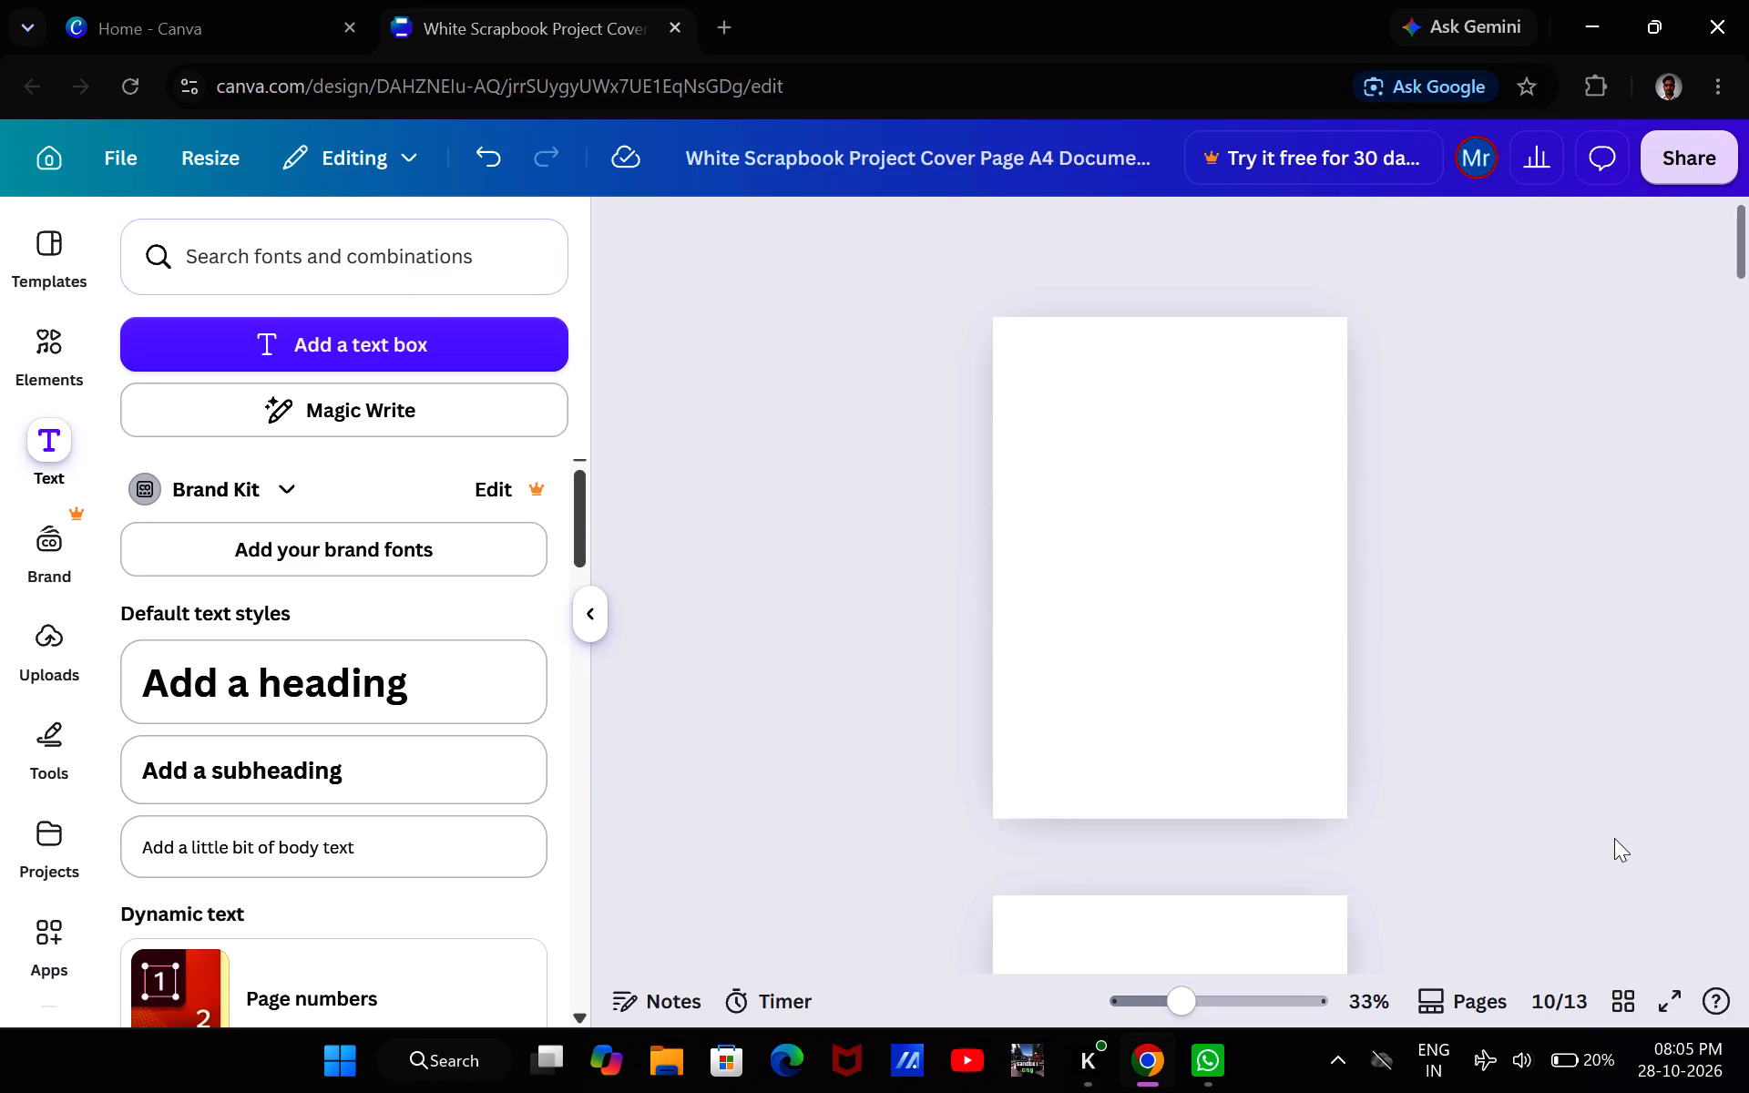
scroll(1614, 838, "up", 1)
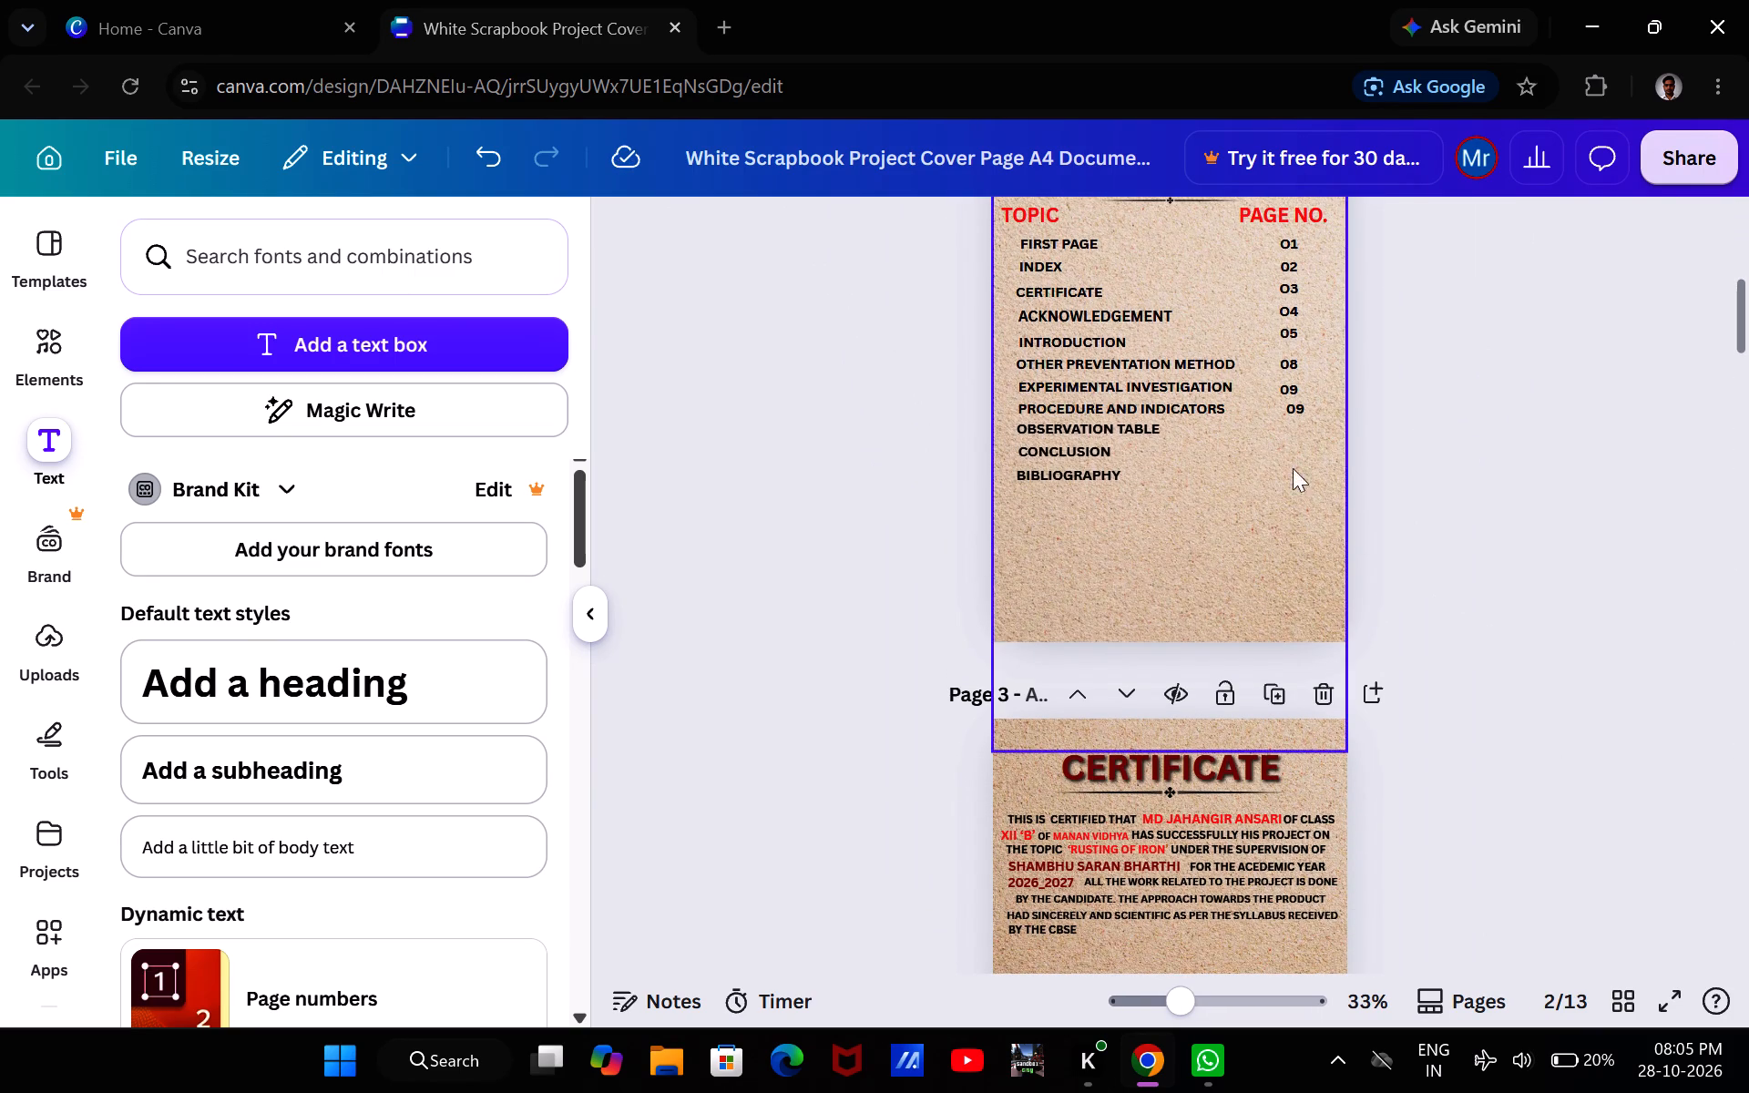
double_click(1279, 404)
key("BackSpace")
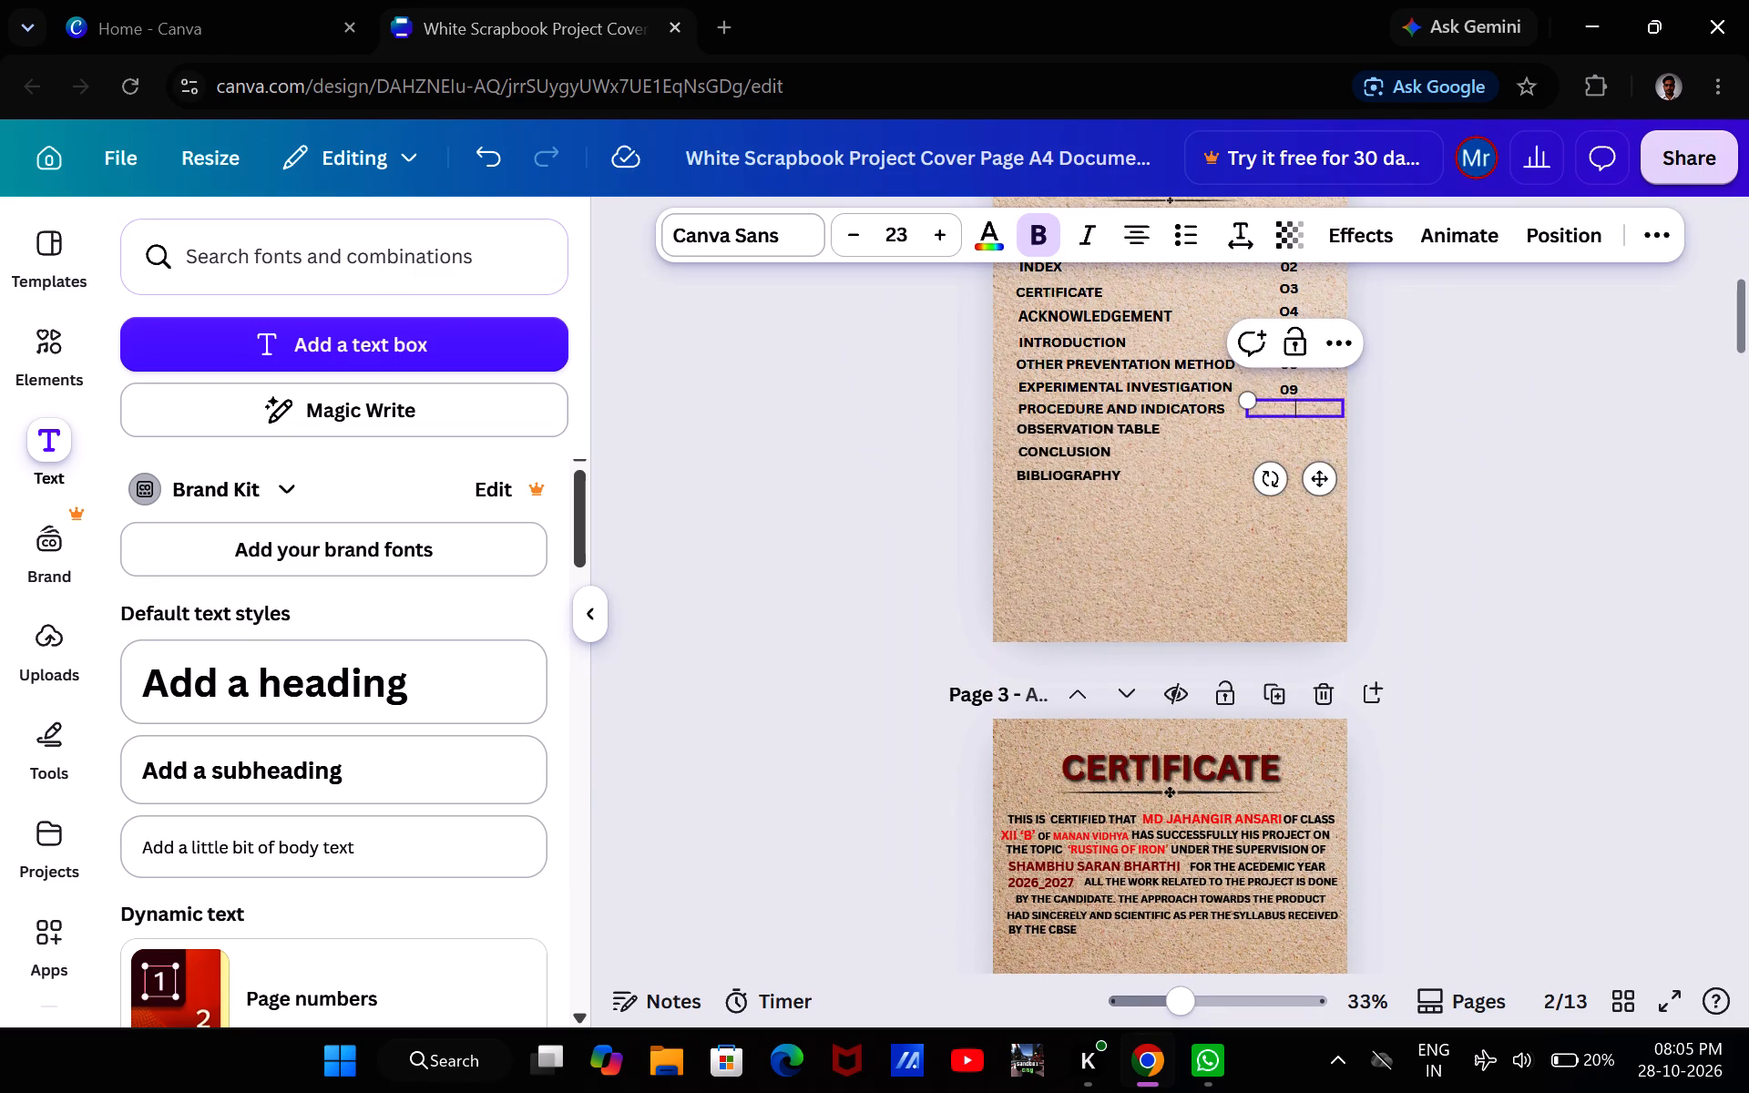
type("10")
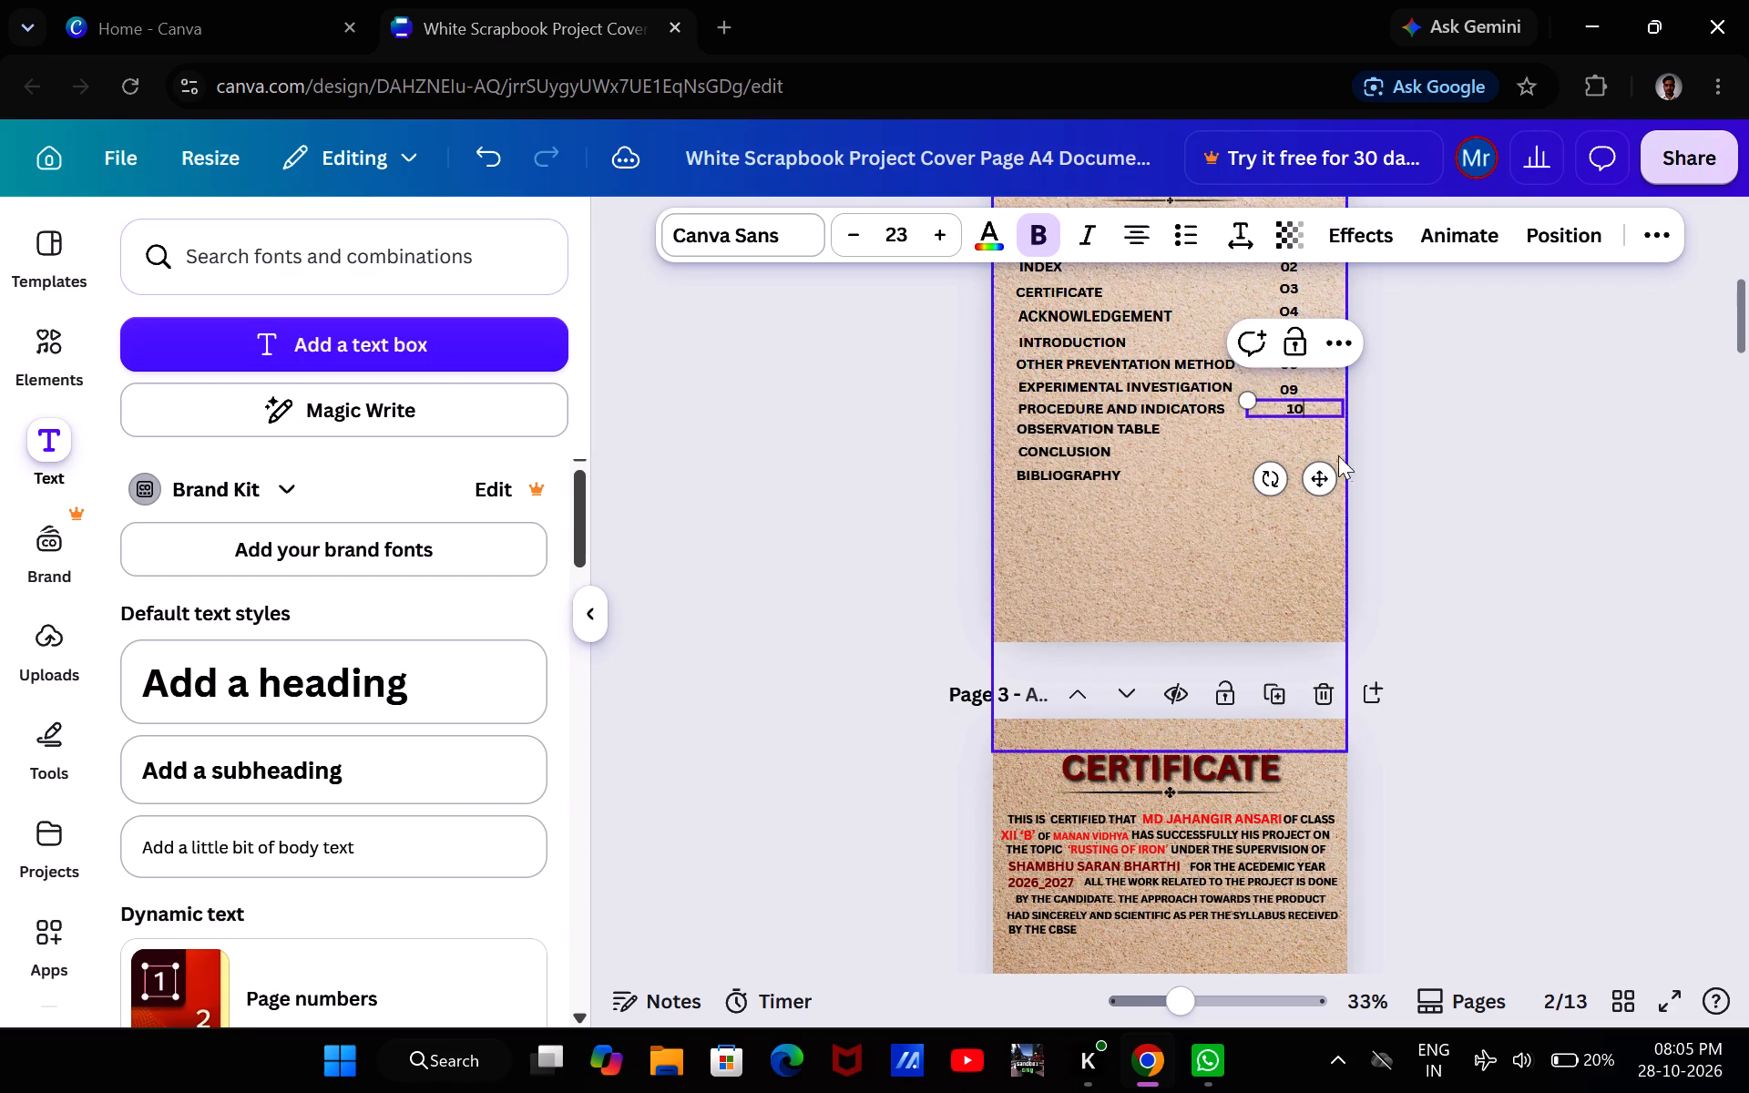
left_click(1390, 466)
Look through the pages following the Index to check which page number OBSERVATION TABLE is on.
scroll(1390, 466, "down", 4)
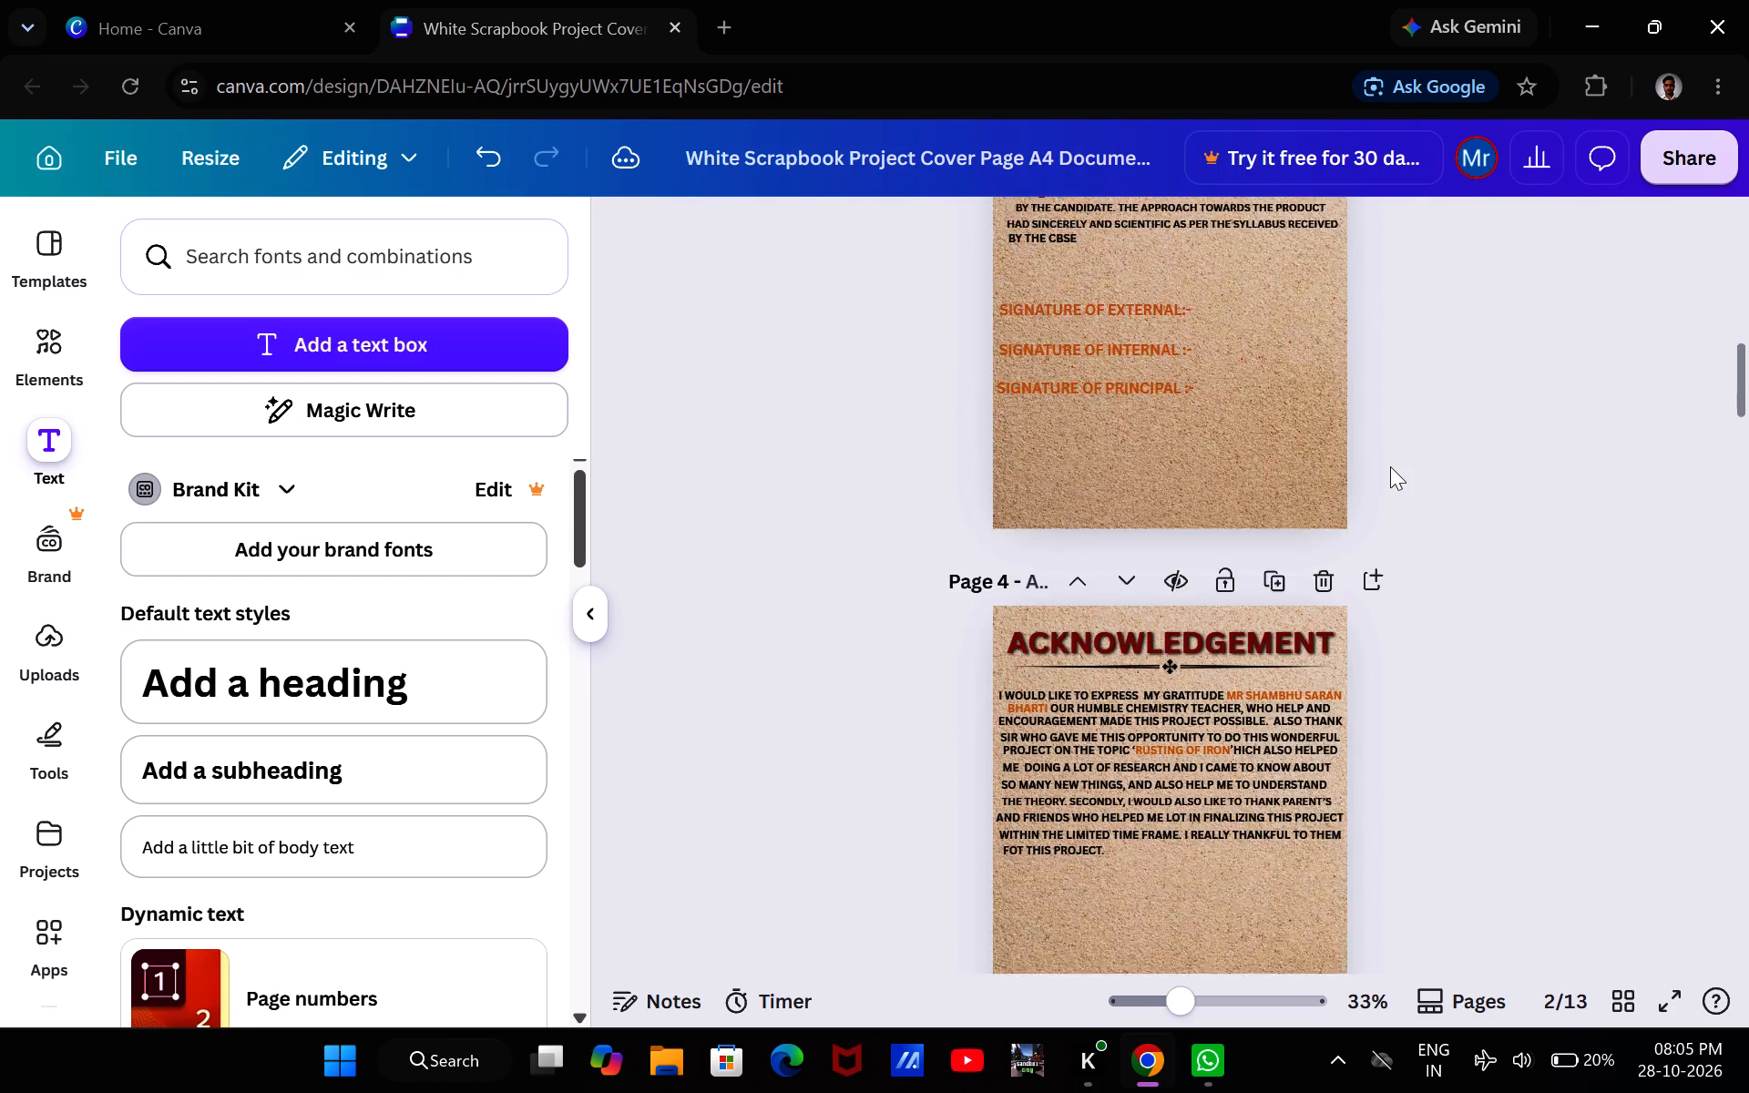
scroll(1390, 466, "down", 6)
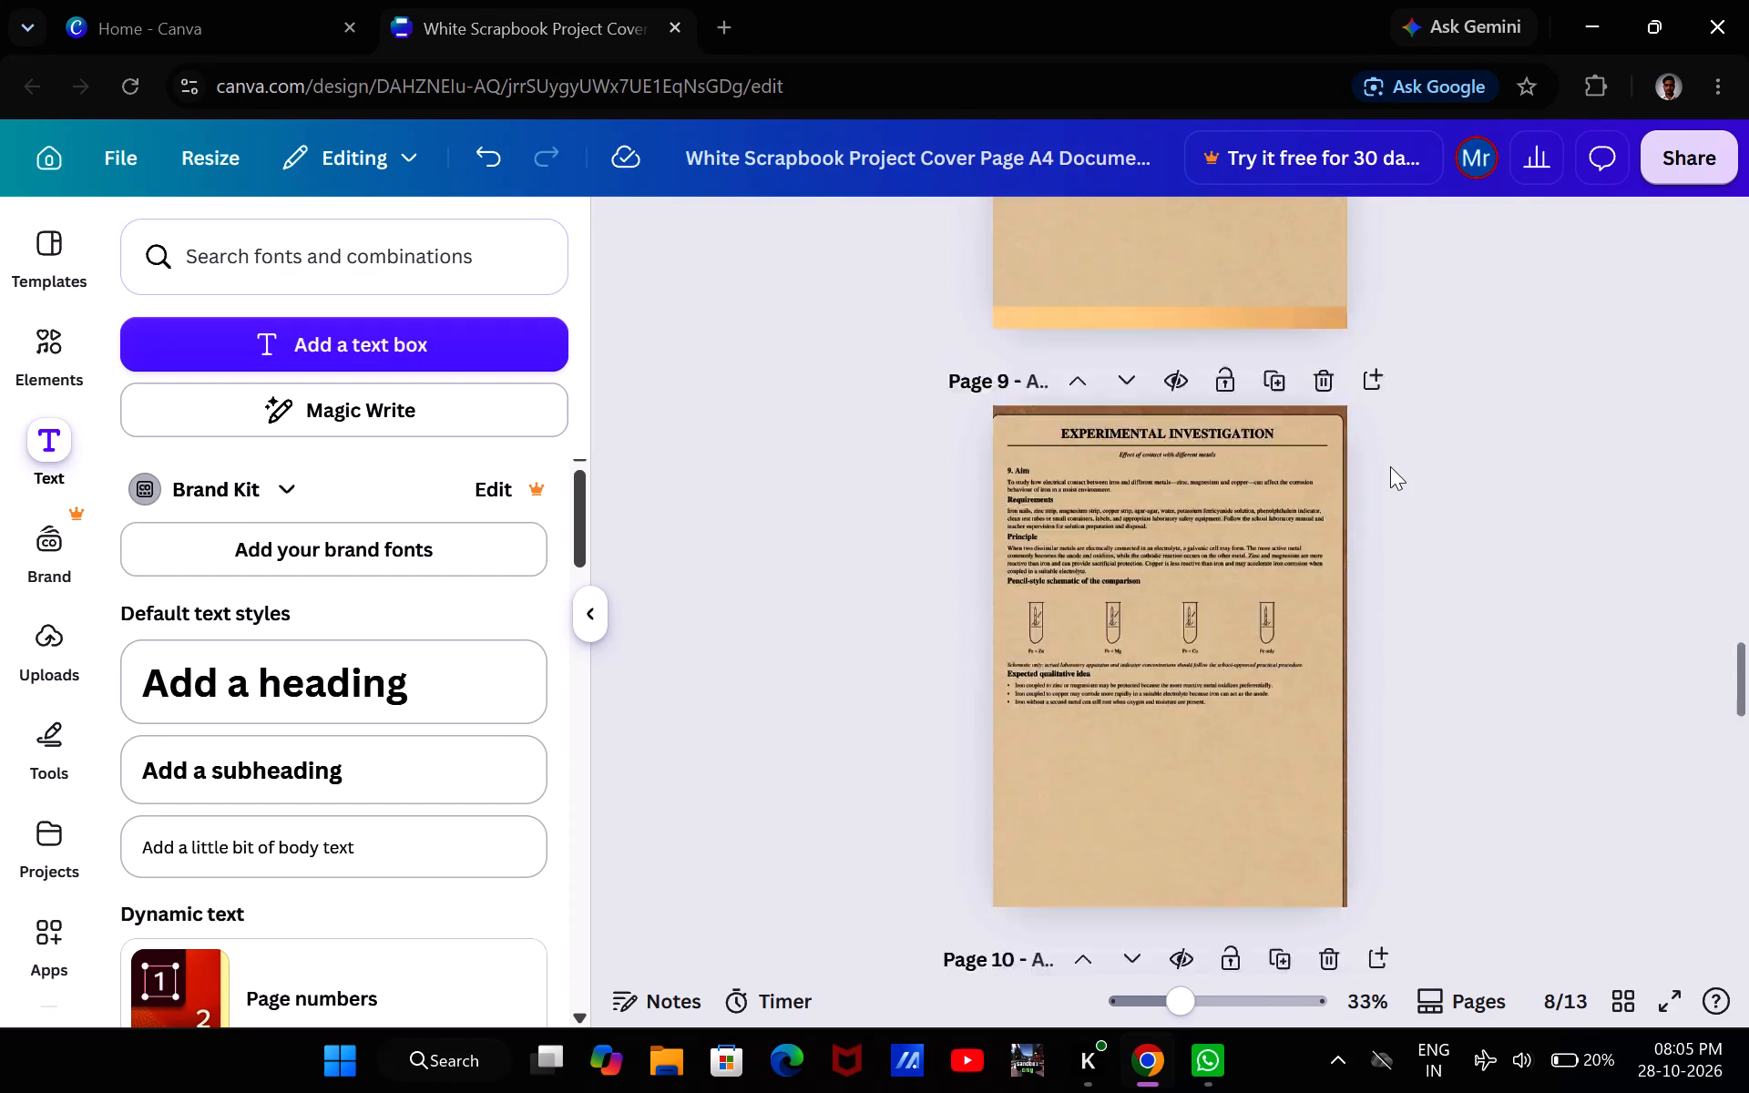
scroll(1390, 466, "down", 2)
scroll(1390, 466, "up", 3)
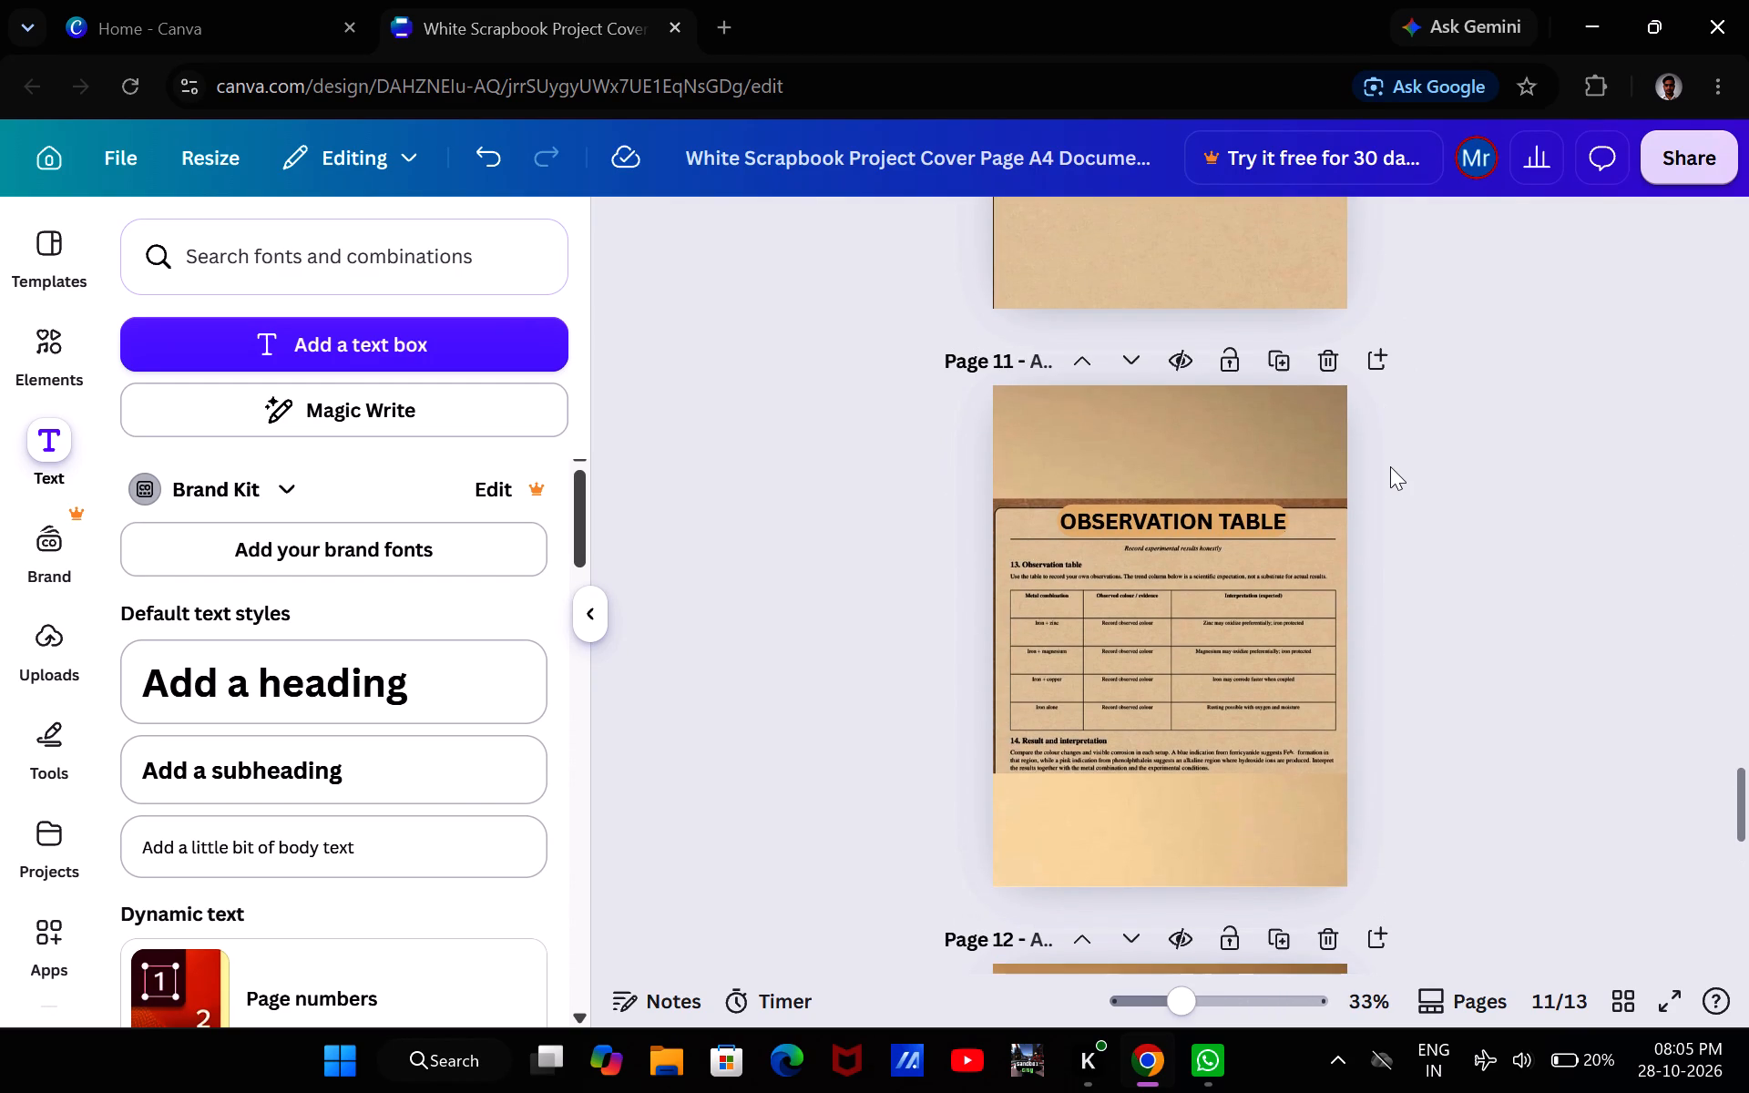
scroll(1390, 466, "up", 2)
scroll(1390, 466, "down", 2)
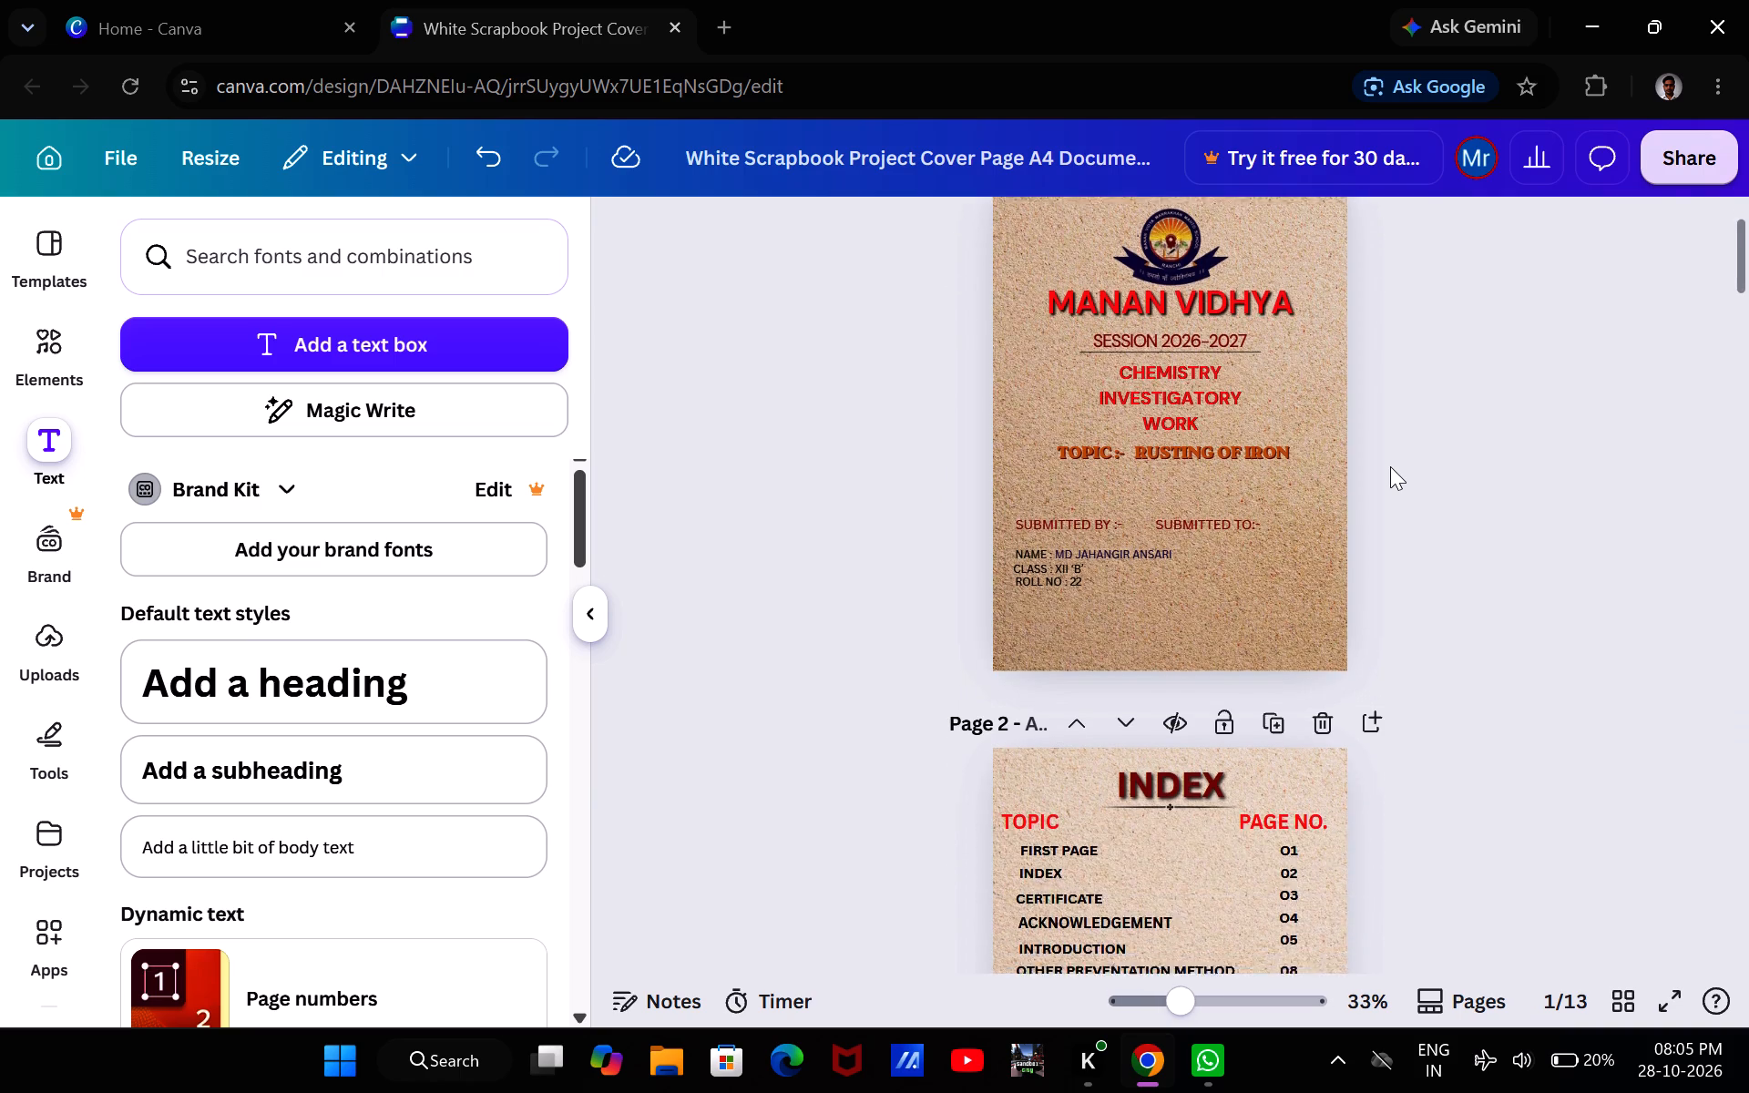
scroll(1390, 466, "down", 3)
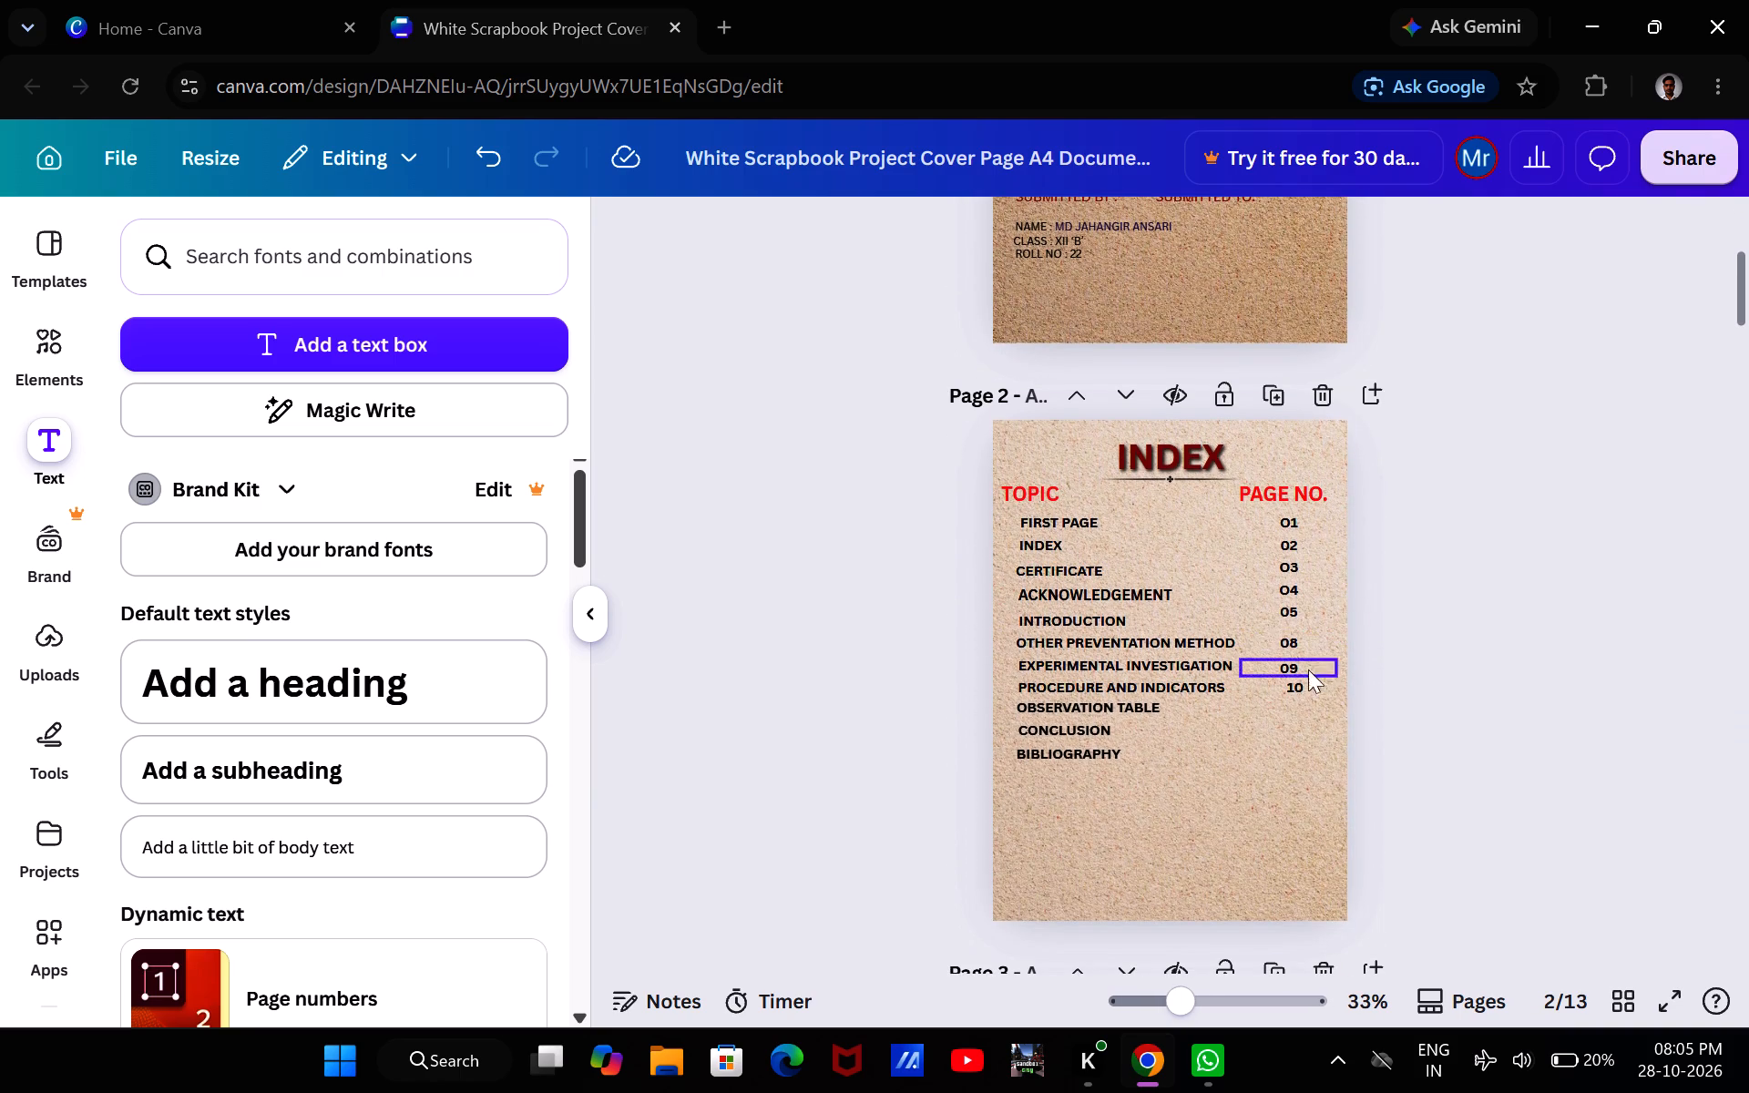
Duplicate page number 10 below itself, beside OBSERVATION TABLE, and replace the copy's text with 11.
left_click(1299, 683)
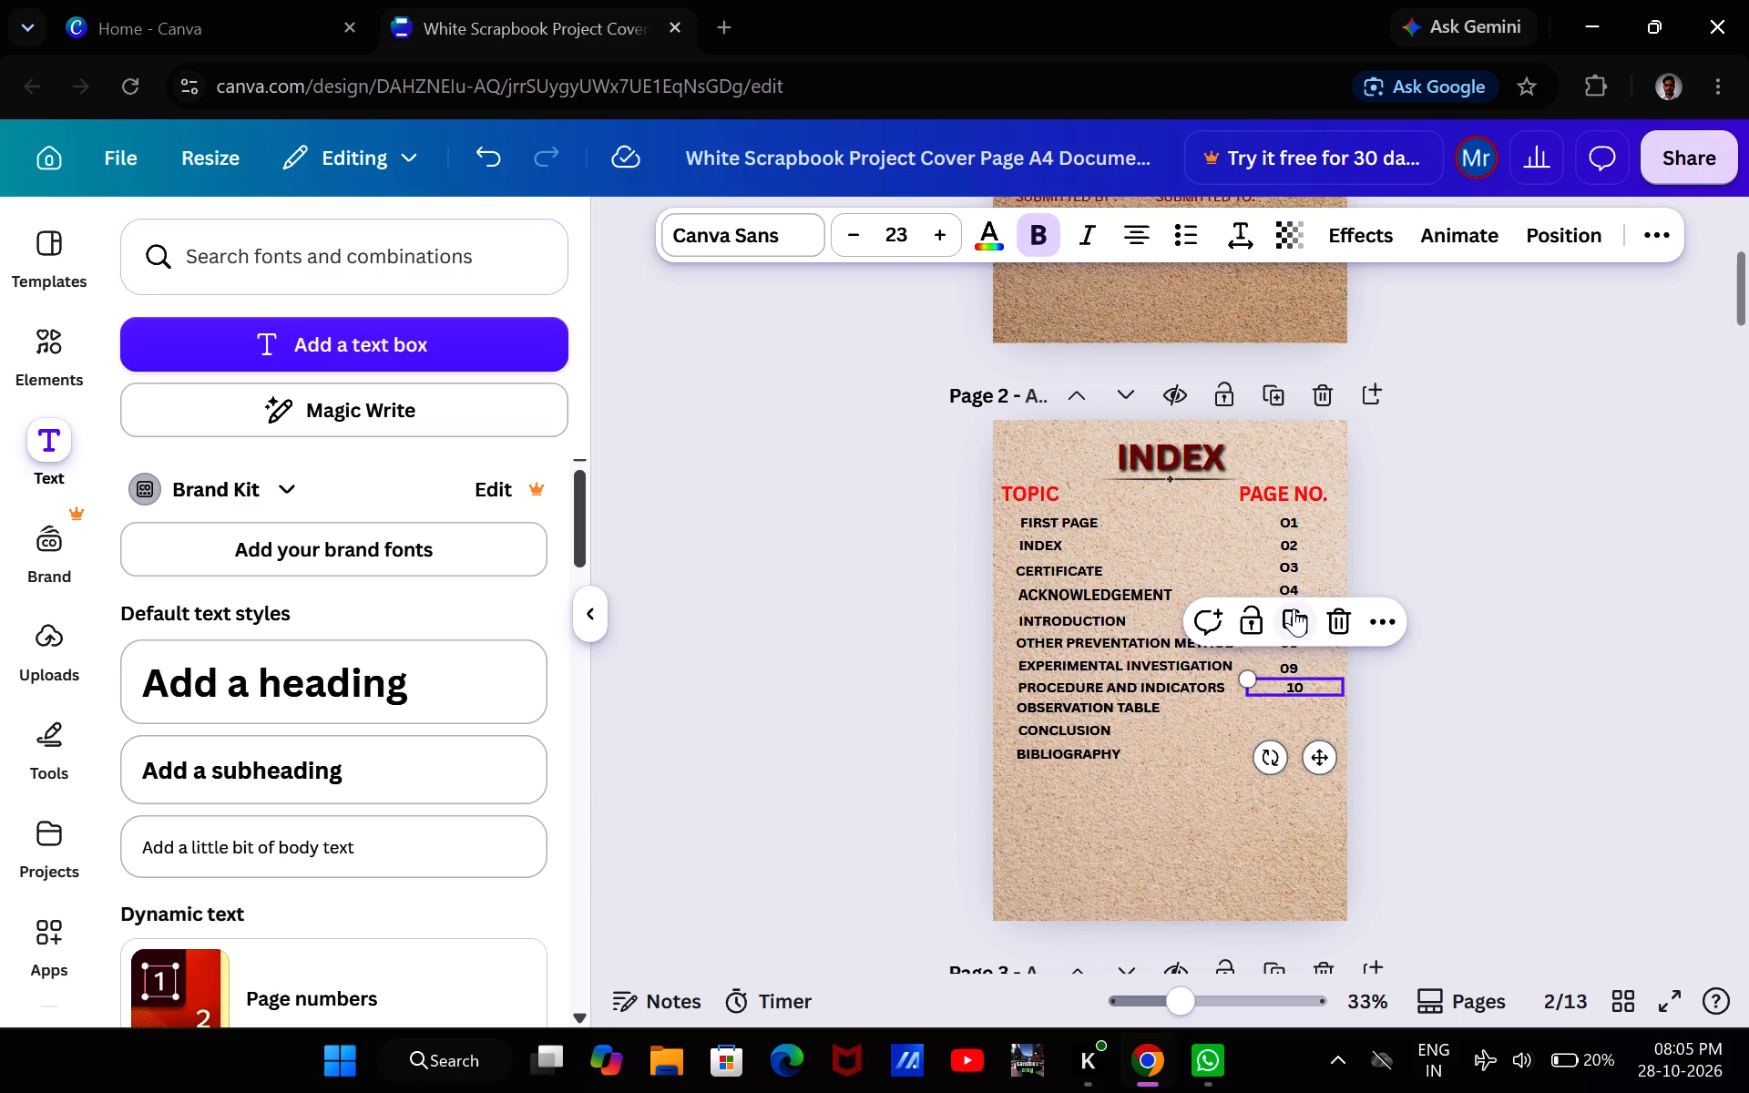
left_click(1296, 616)
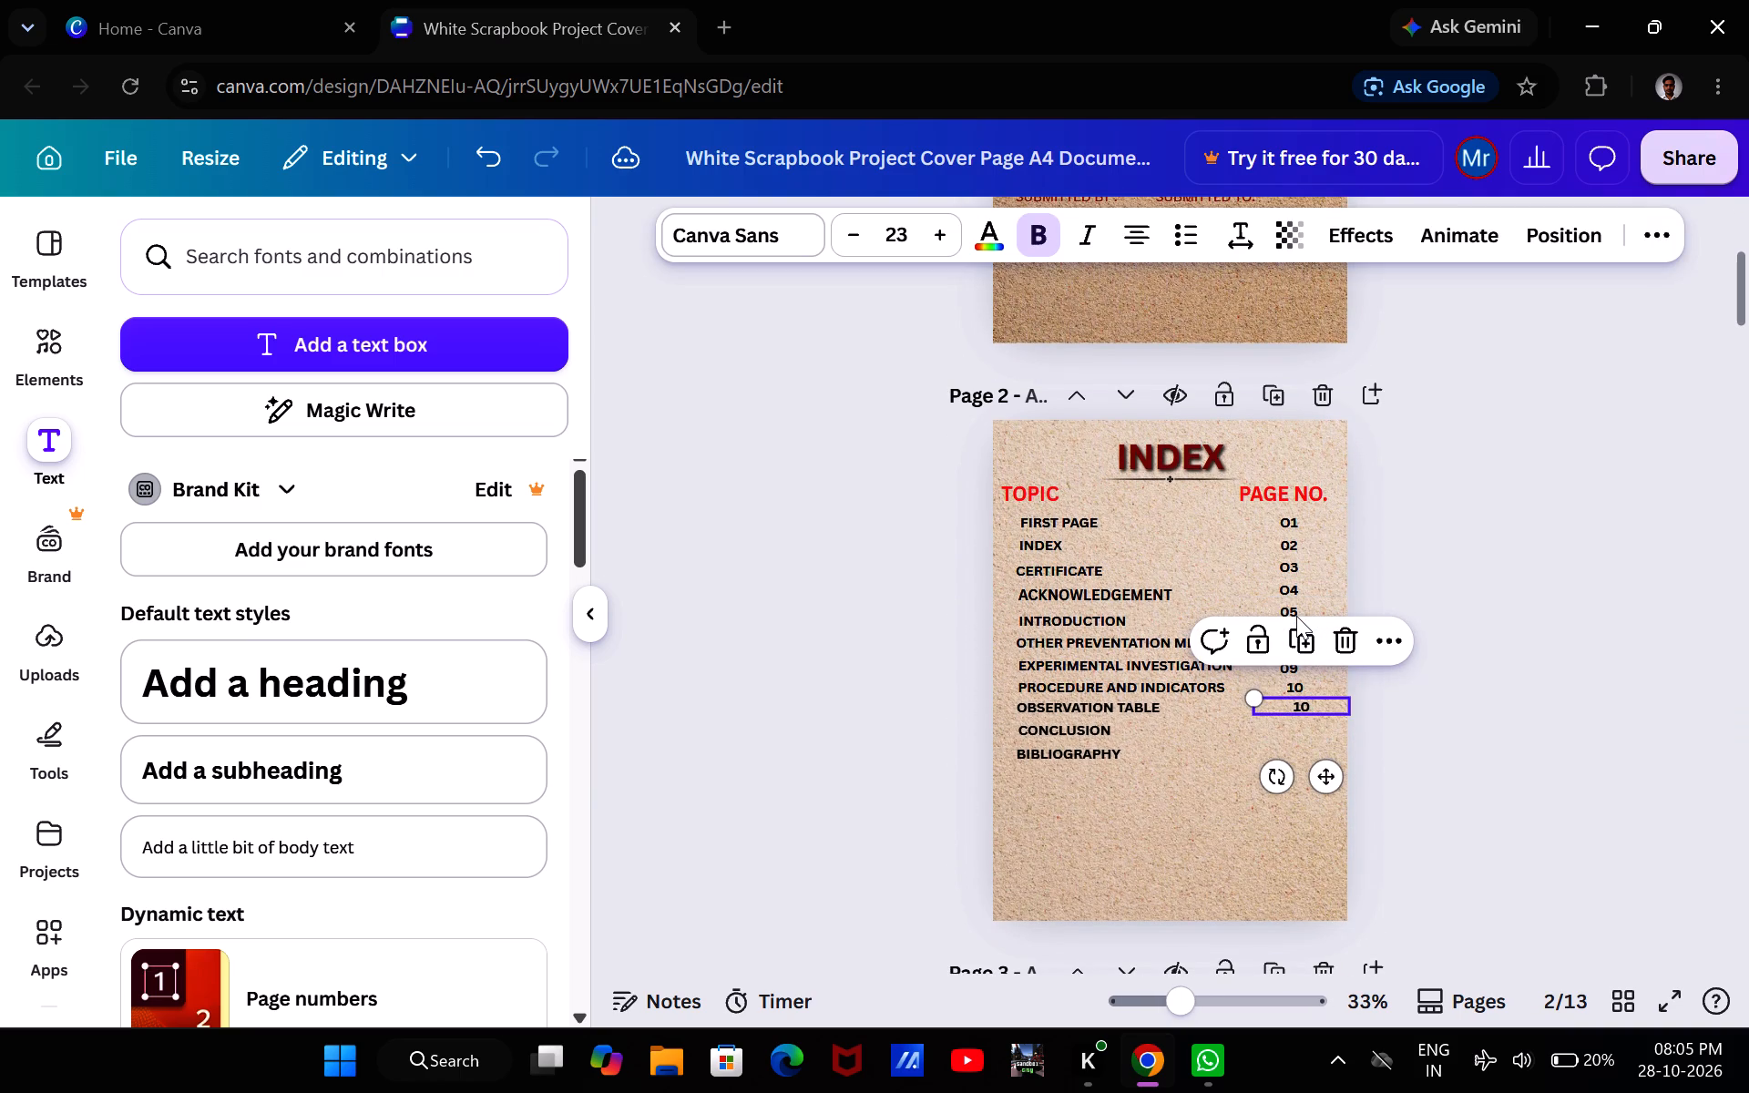
double_click(1304, 705)
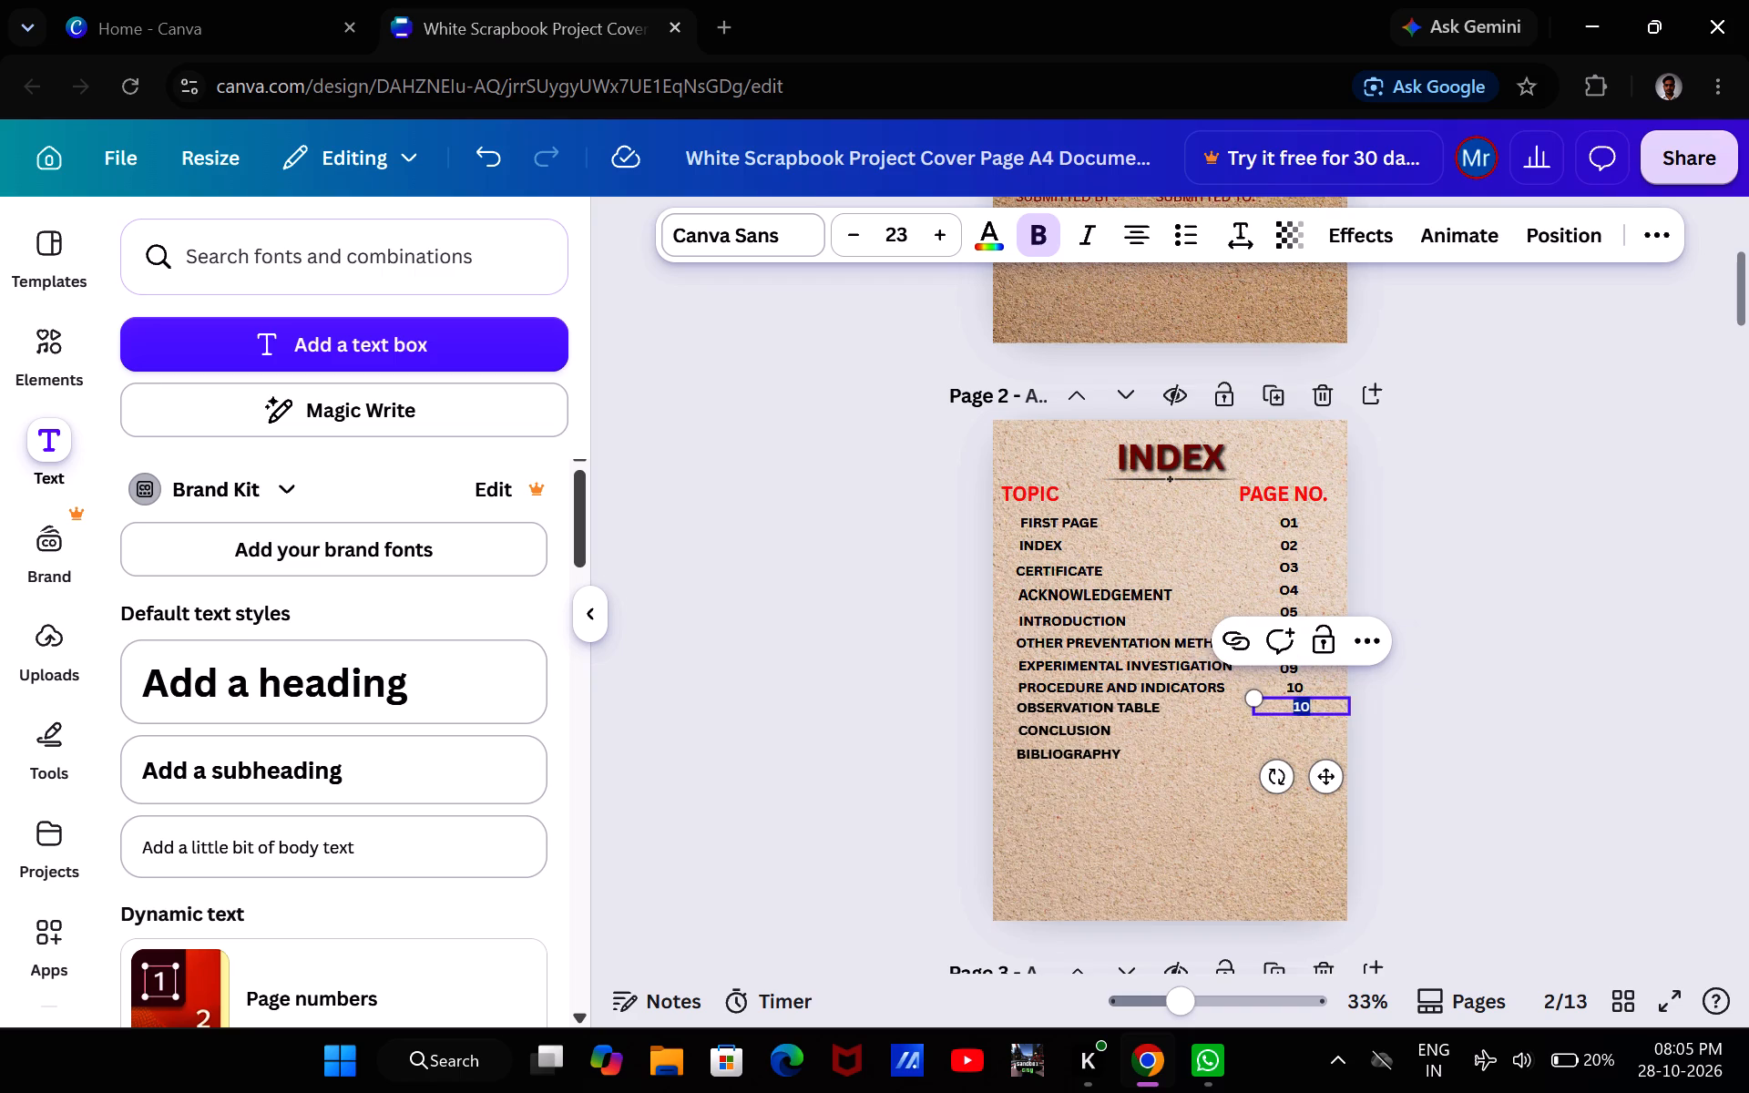
key("BackSpace")
type("11")
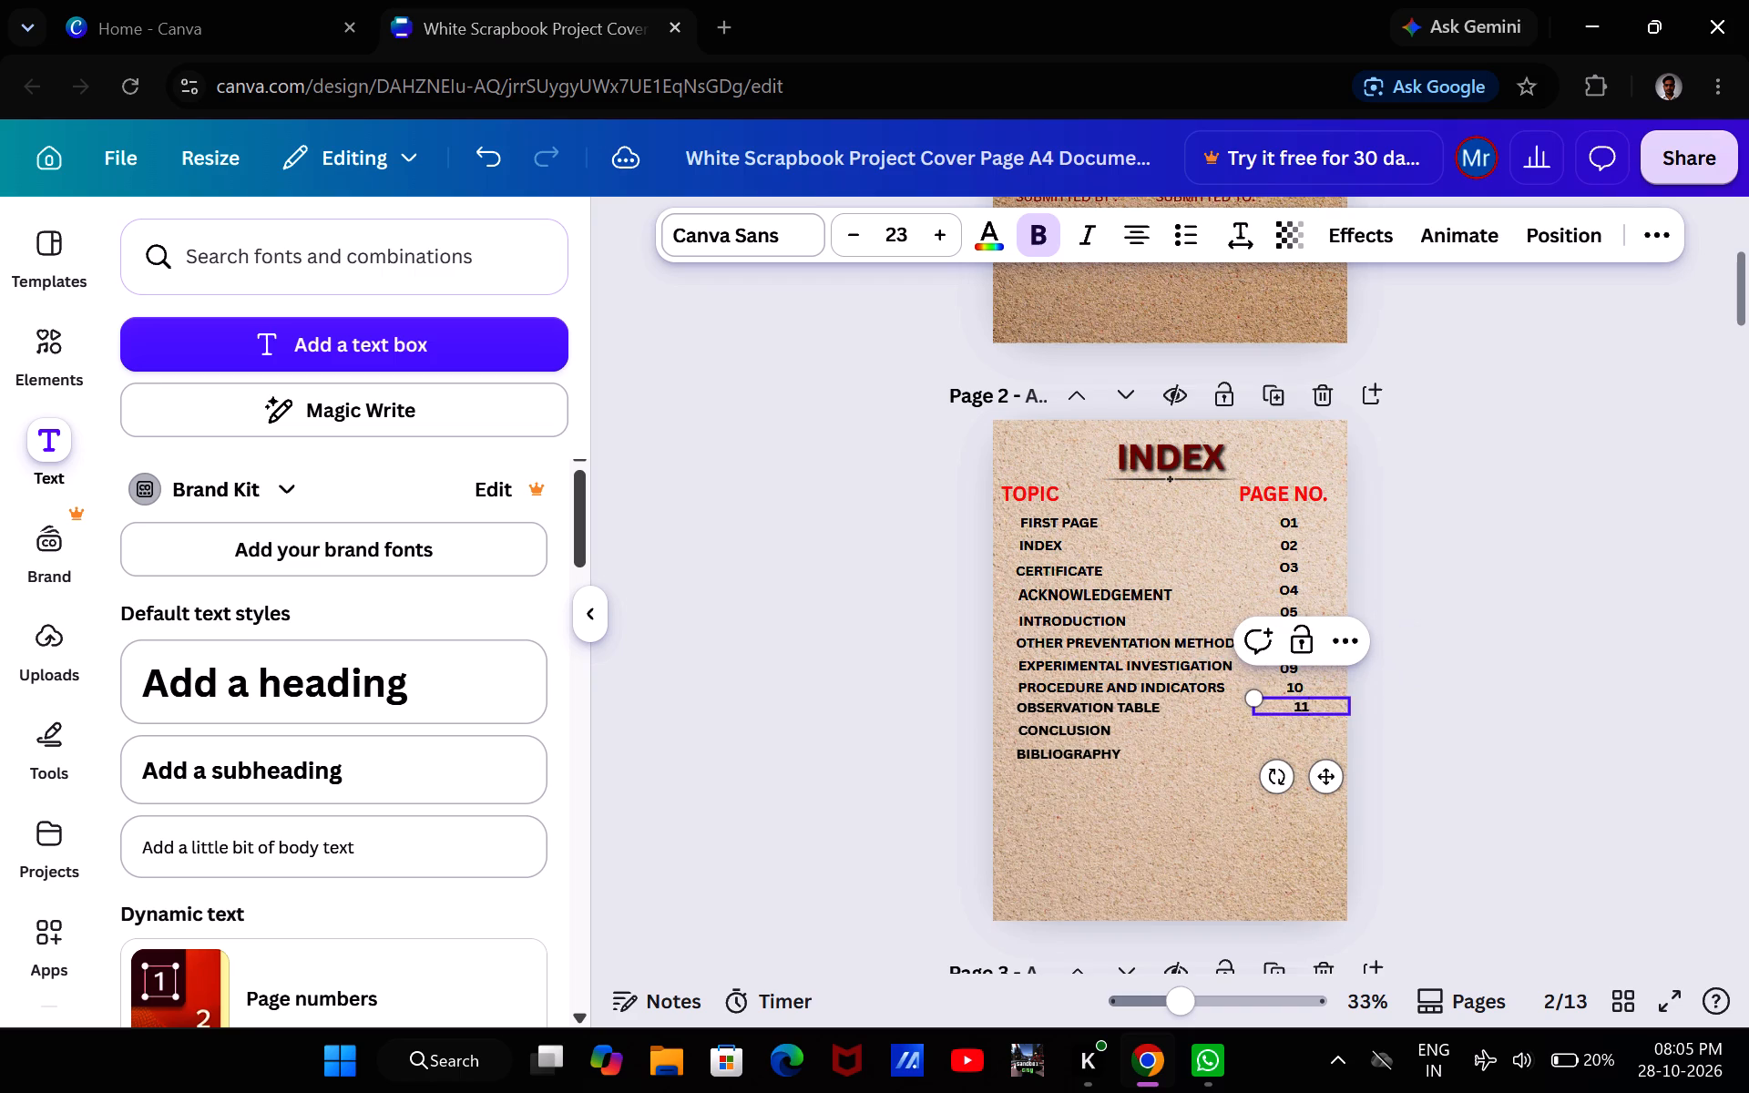
left_click(1364, 743)
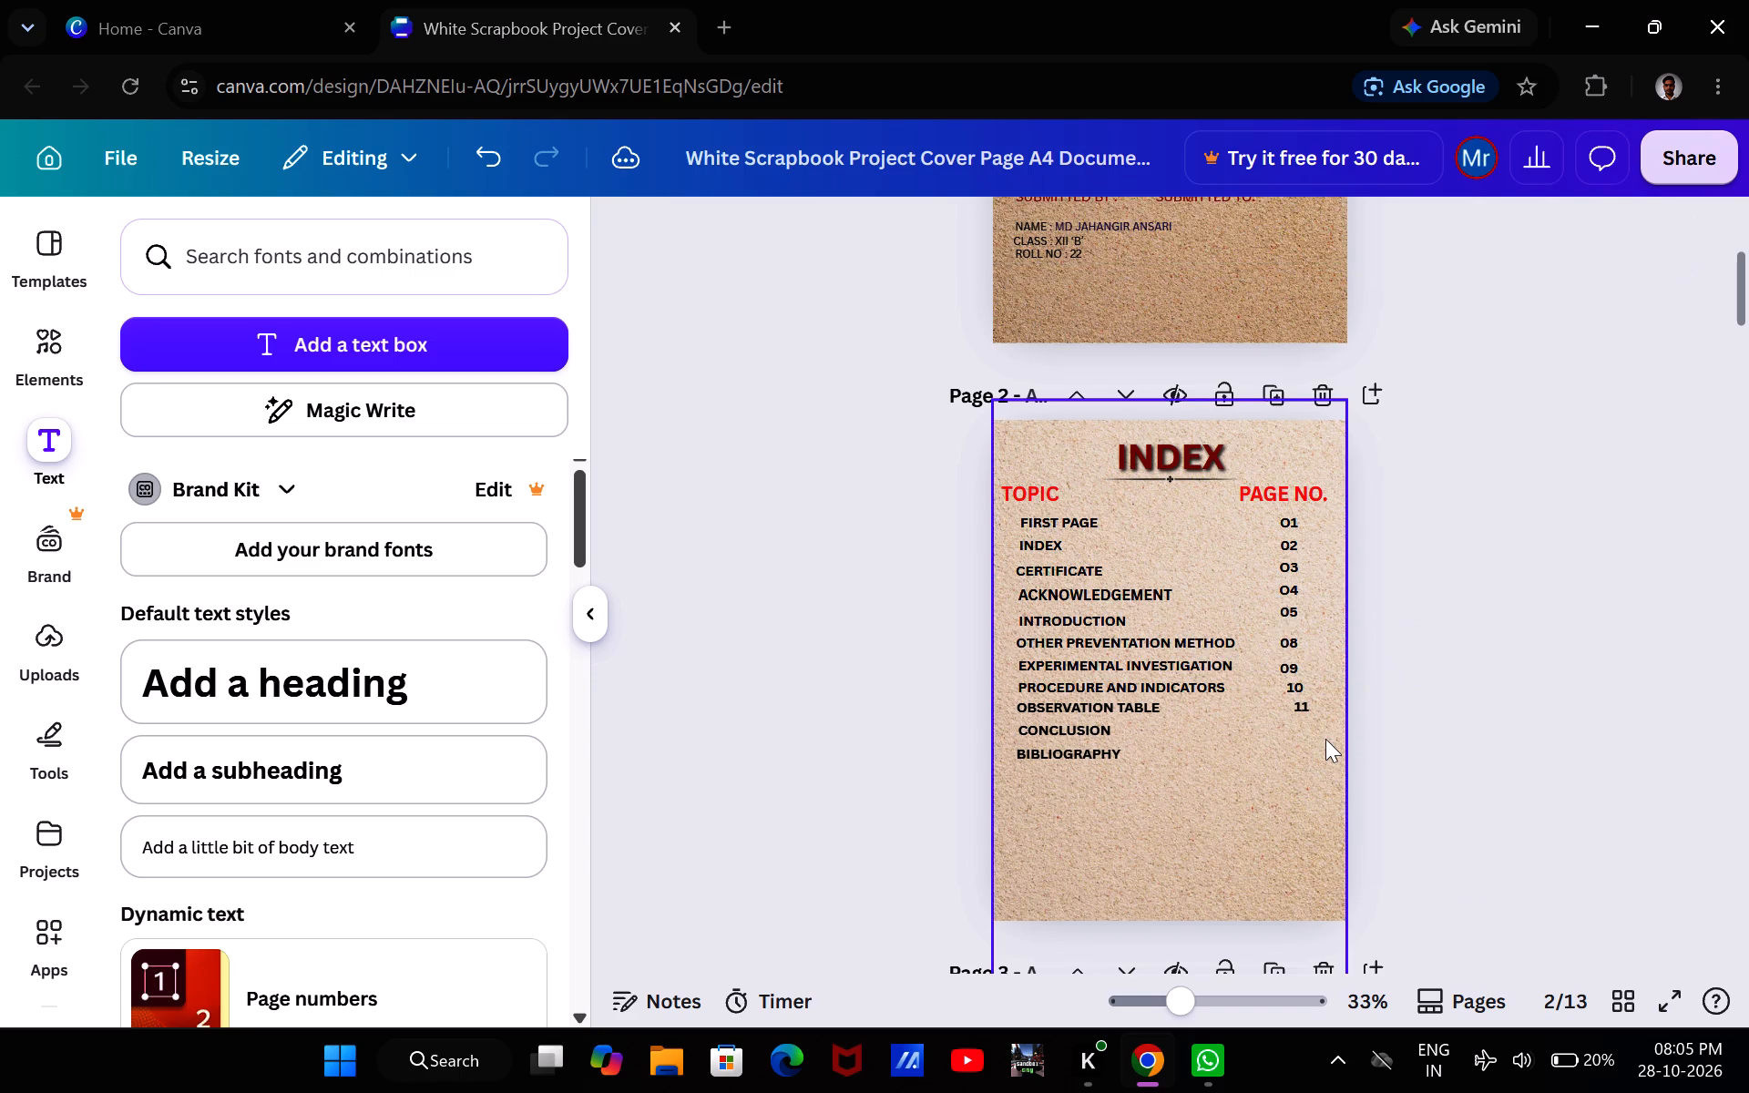
Look through the pages following the Index to check which page numbers CONCLUSION and BIBLIOGRAPHY are on.
scroll(1325, 739, "down", 14)
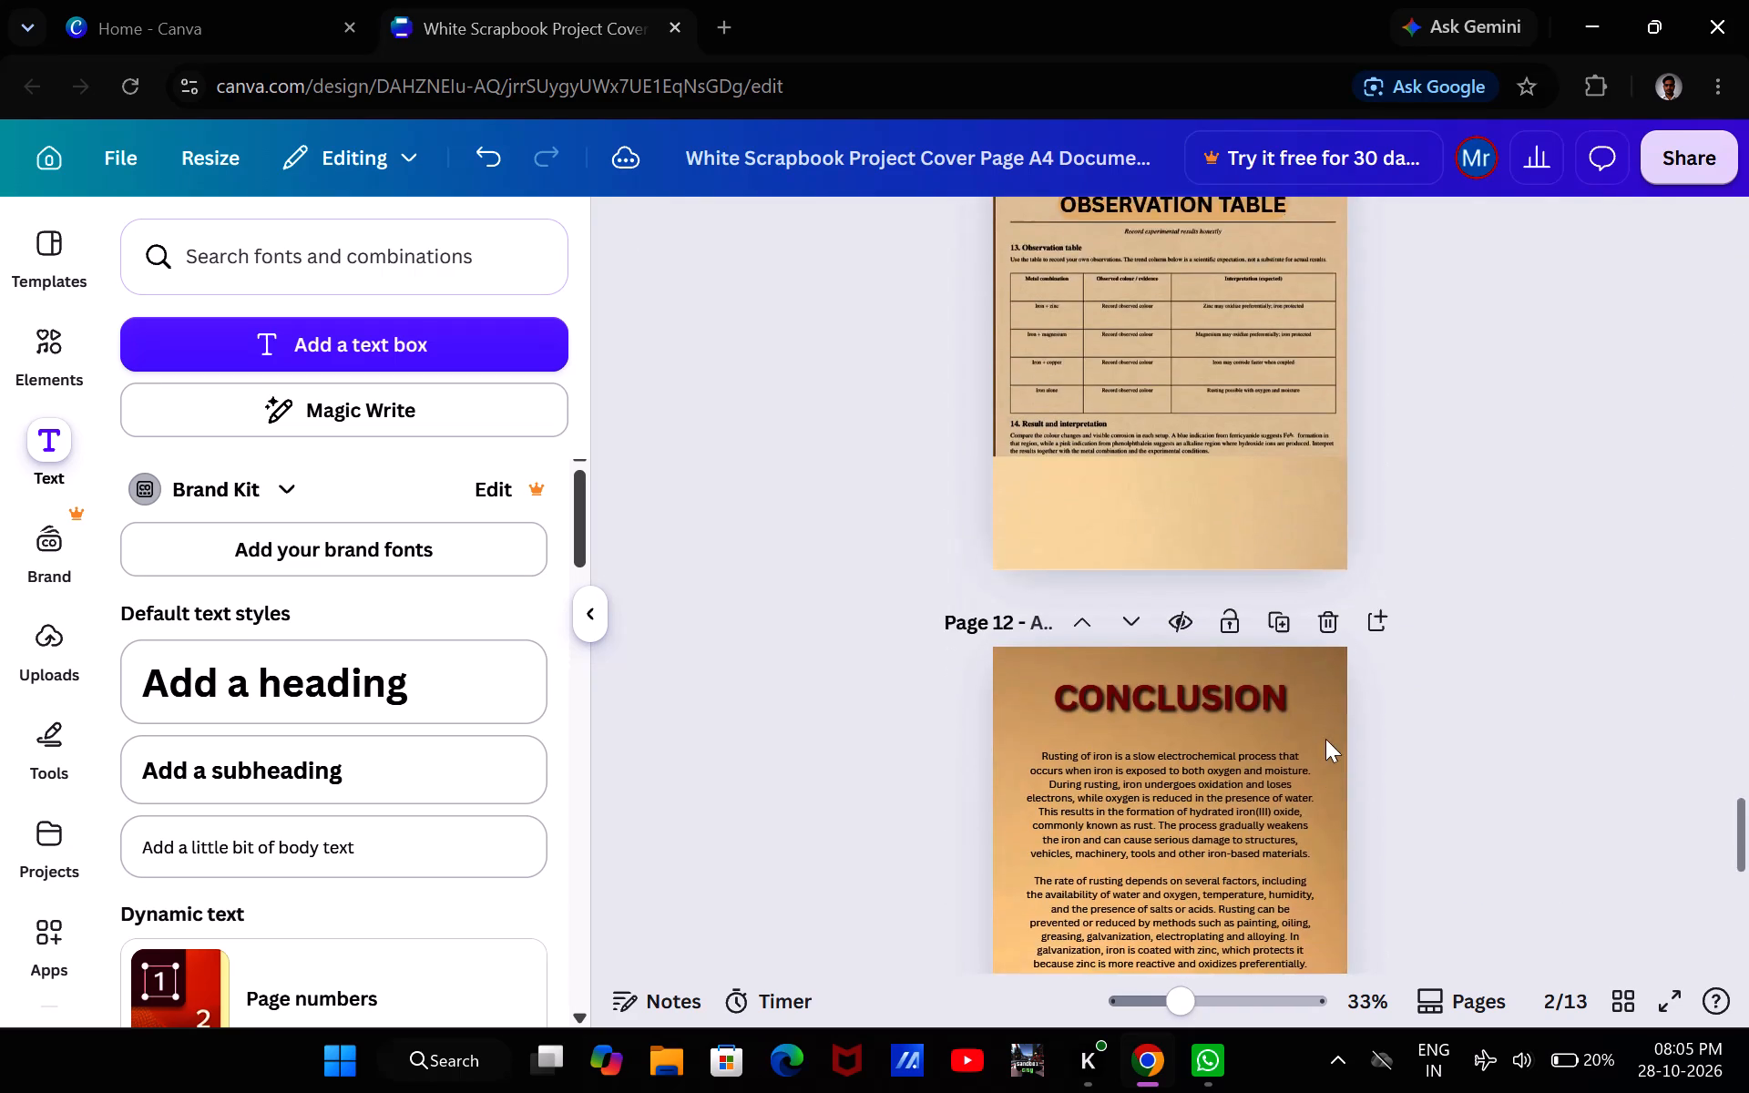
scroll(1325, 739, "down", 4)
scroll(1325, 739, "up", 4)
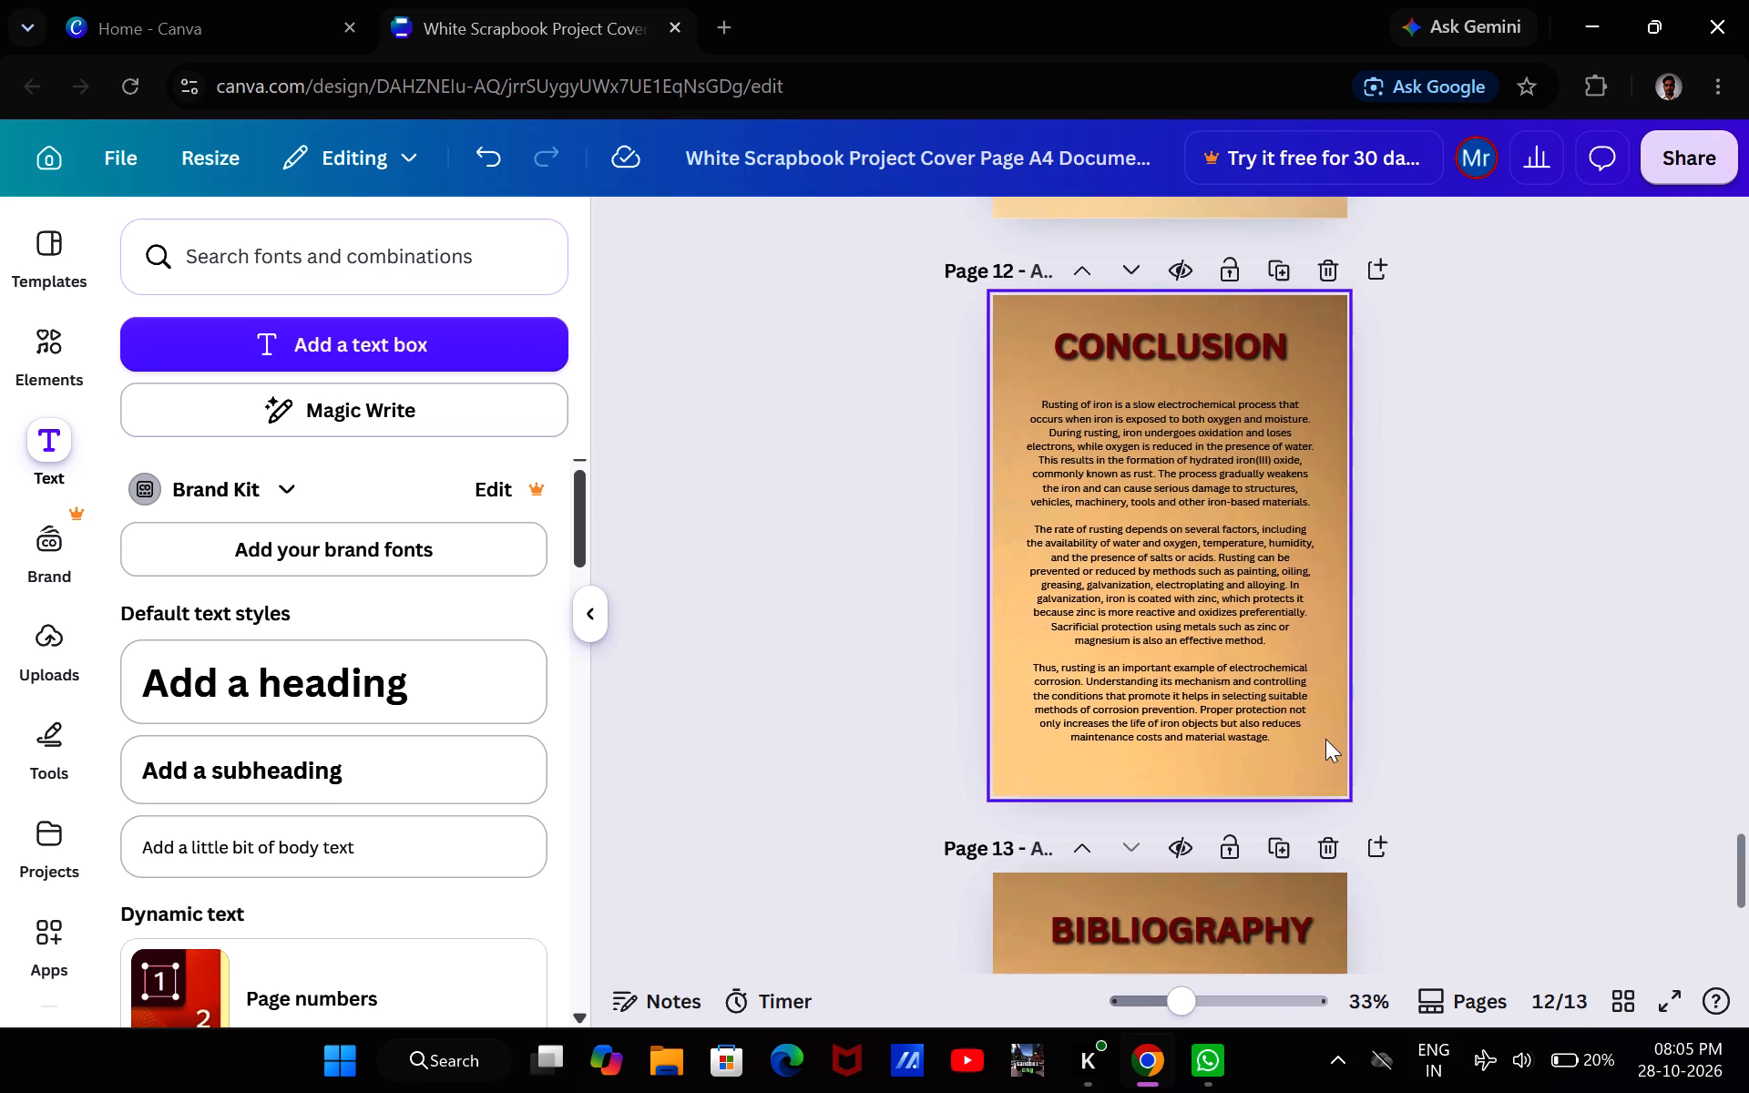
scroll(1325, 739, "up", 10)
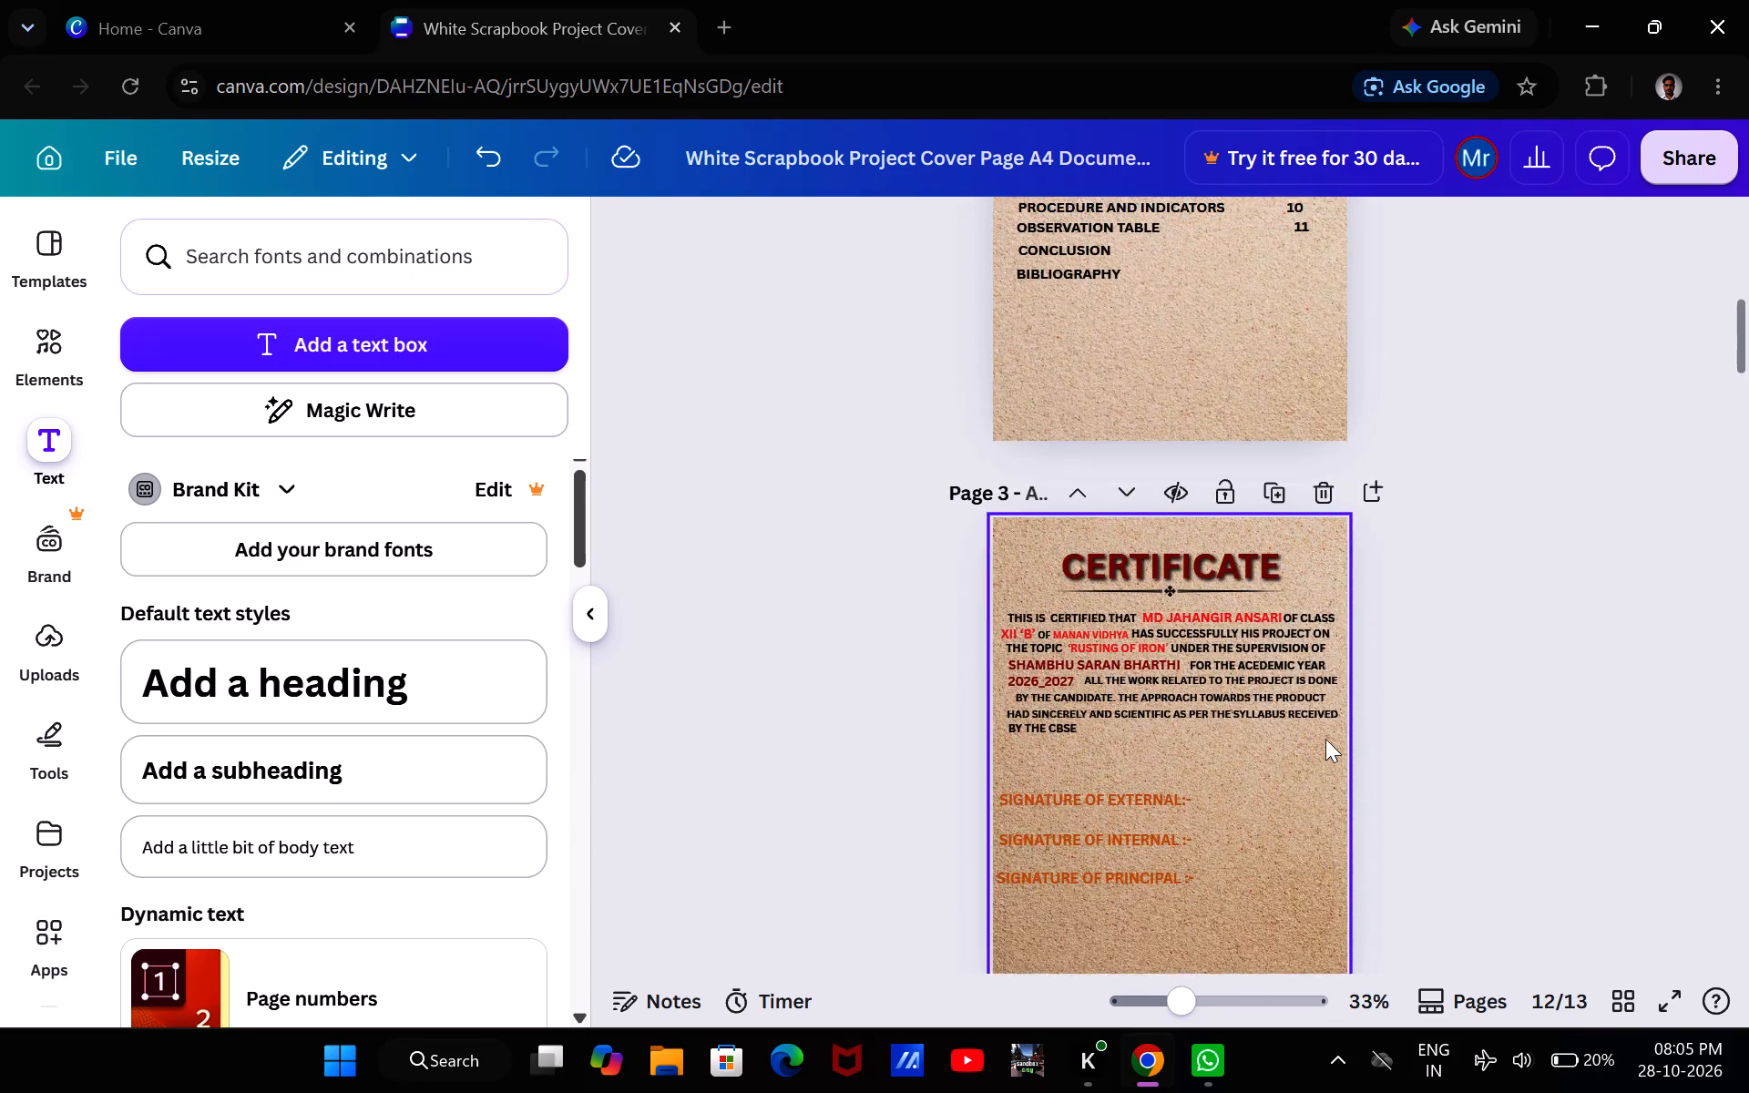
scroll(1325, 739, "up", 1)
Shift page numbers 10 and 11 slightly so they line up under the other numbers in the PAGE NO. column.
left_click(1298, 420)
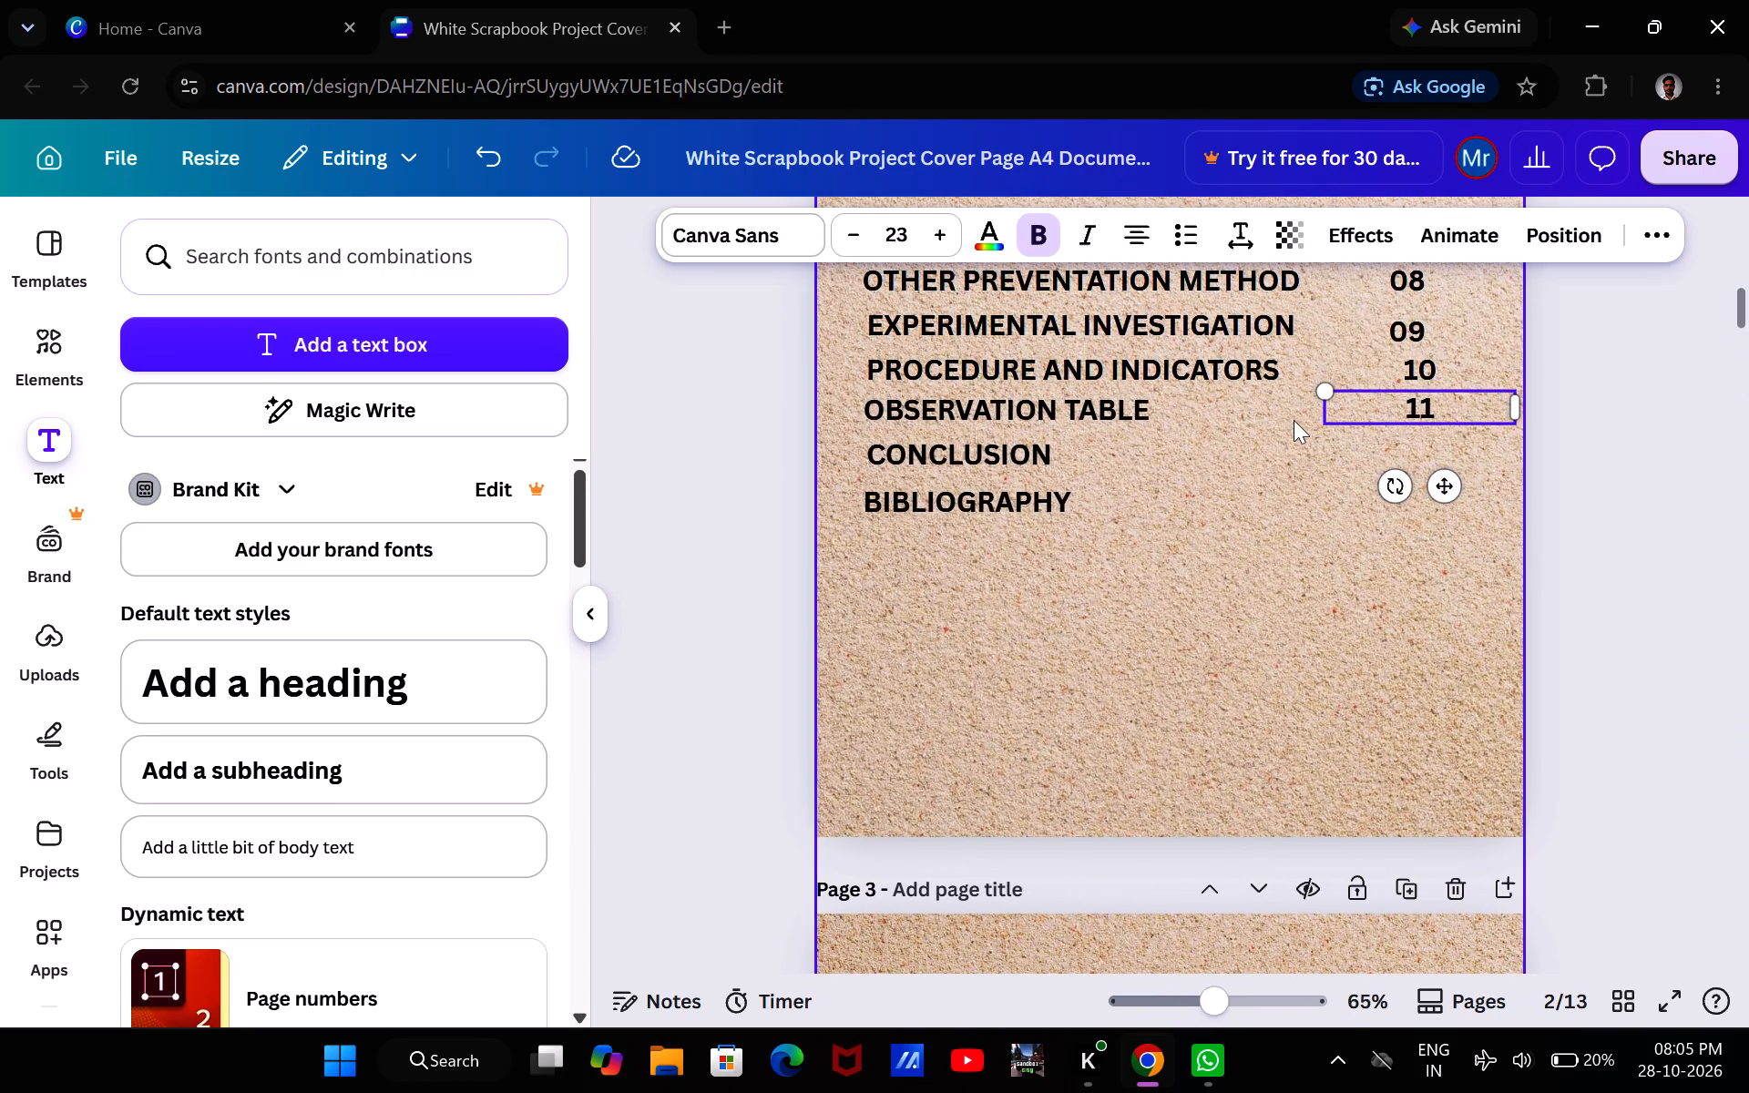
left_click_drag(1432, 463, 1437, 476)
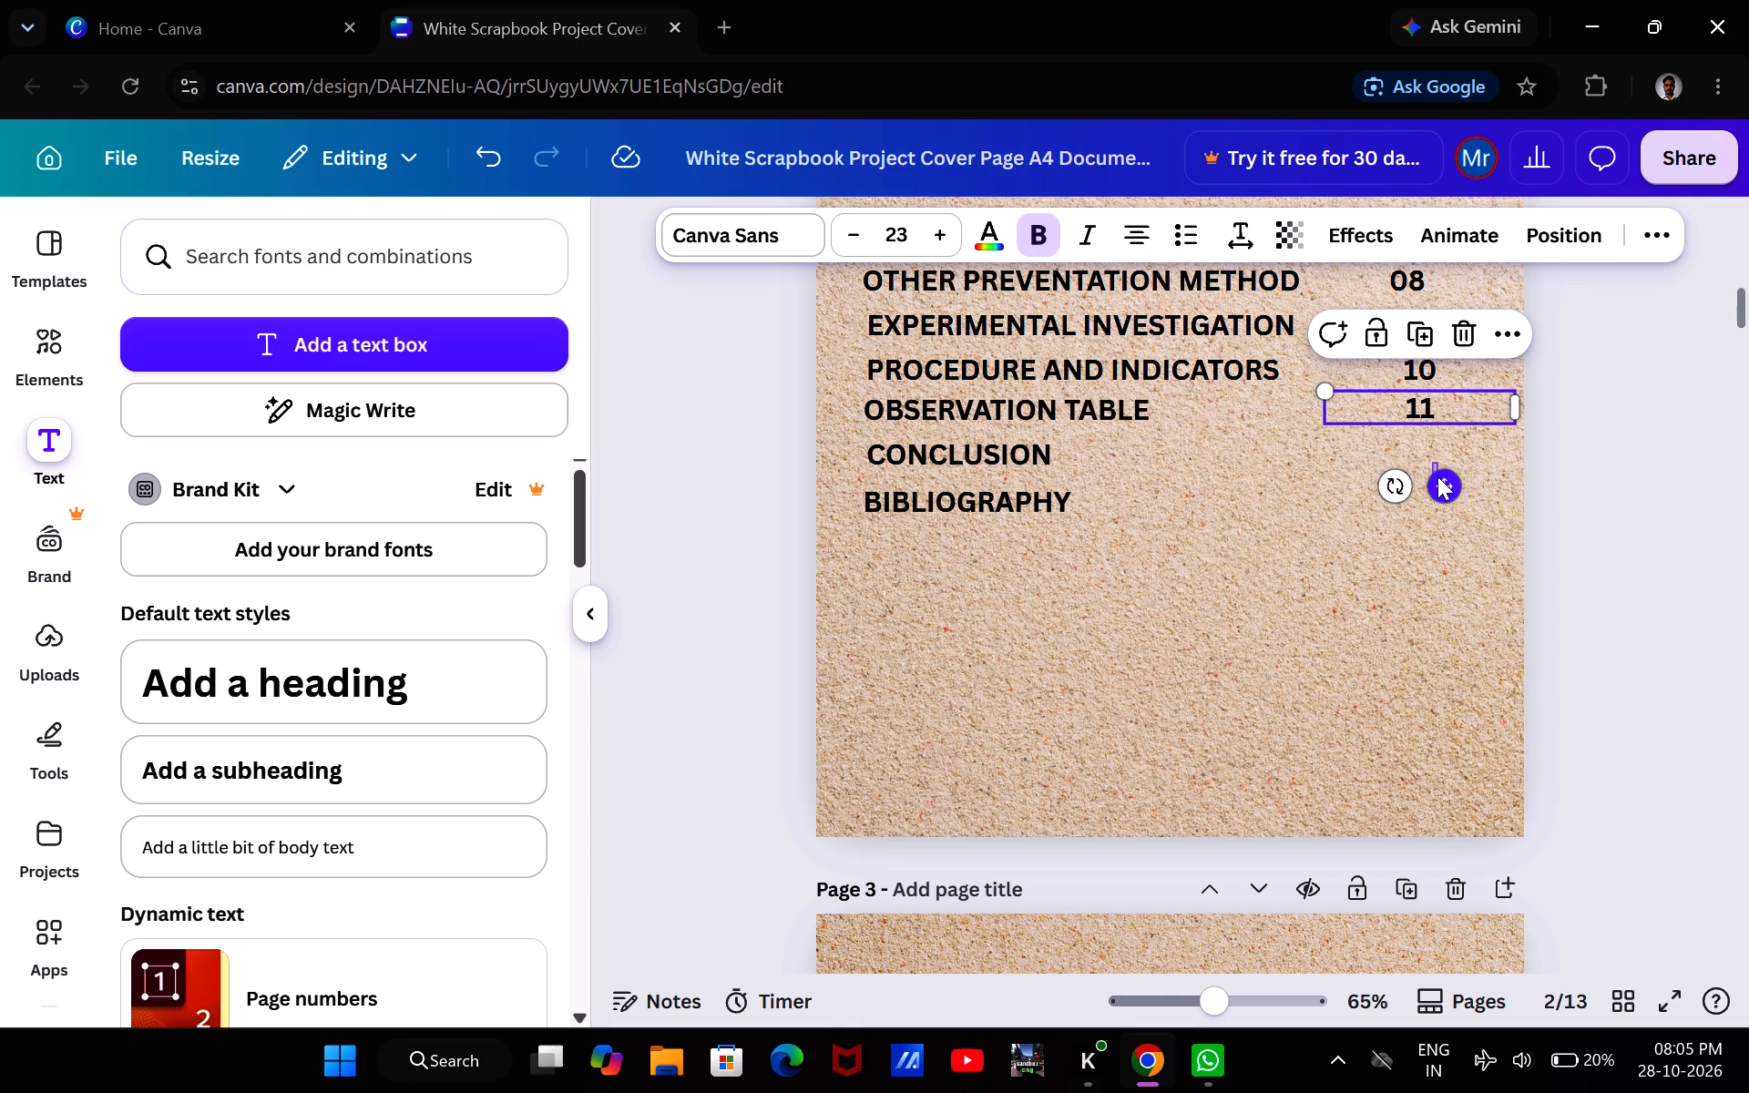
left_click_drag(1437, 476, 1414, 394)
left_click(1539, 371)
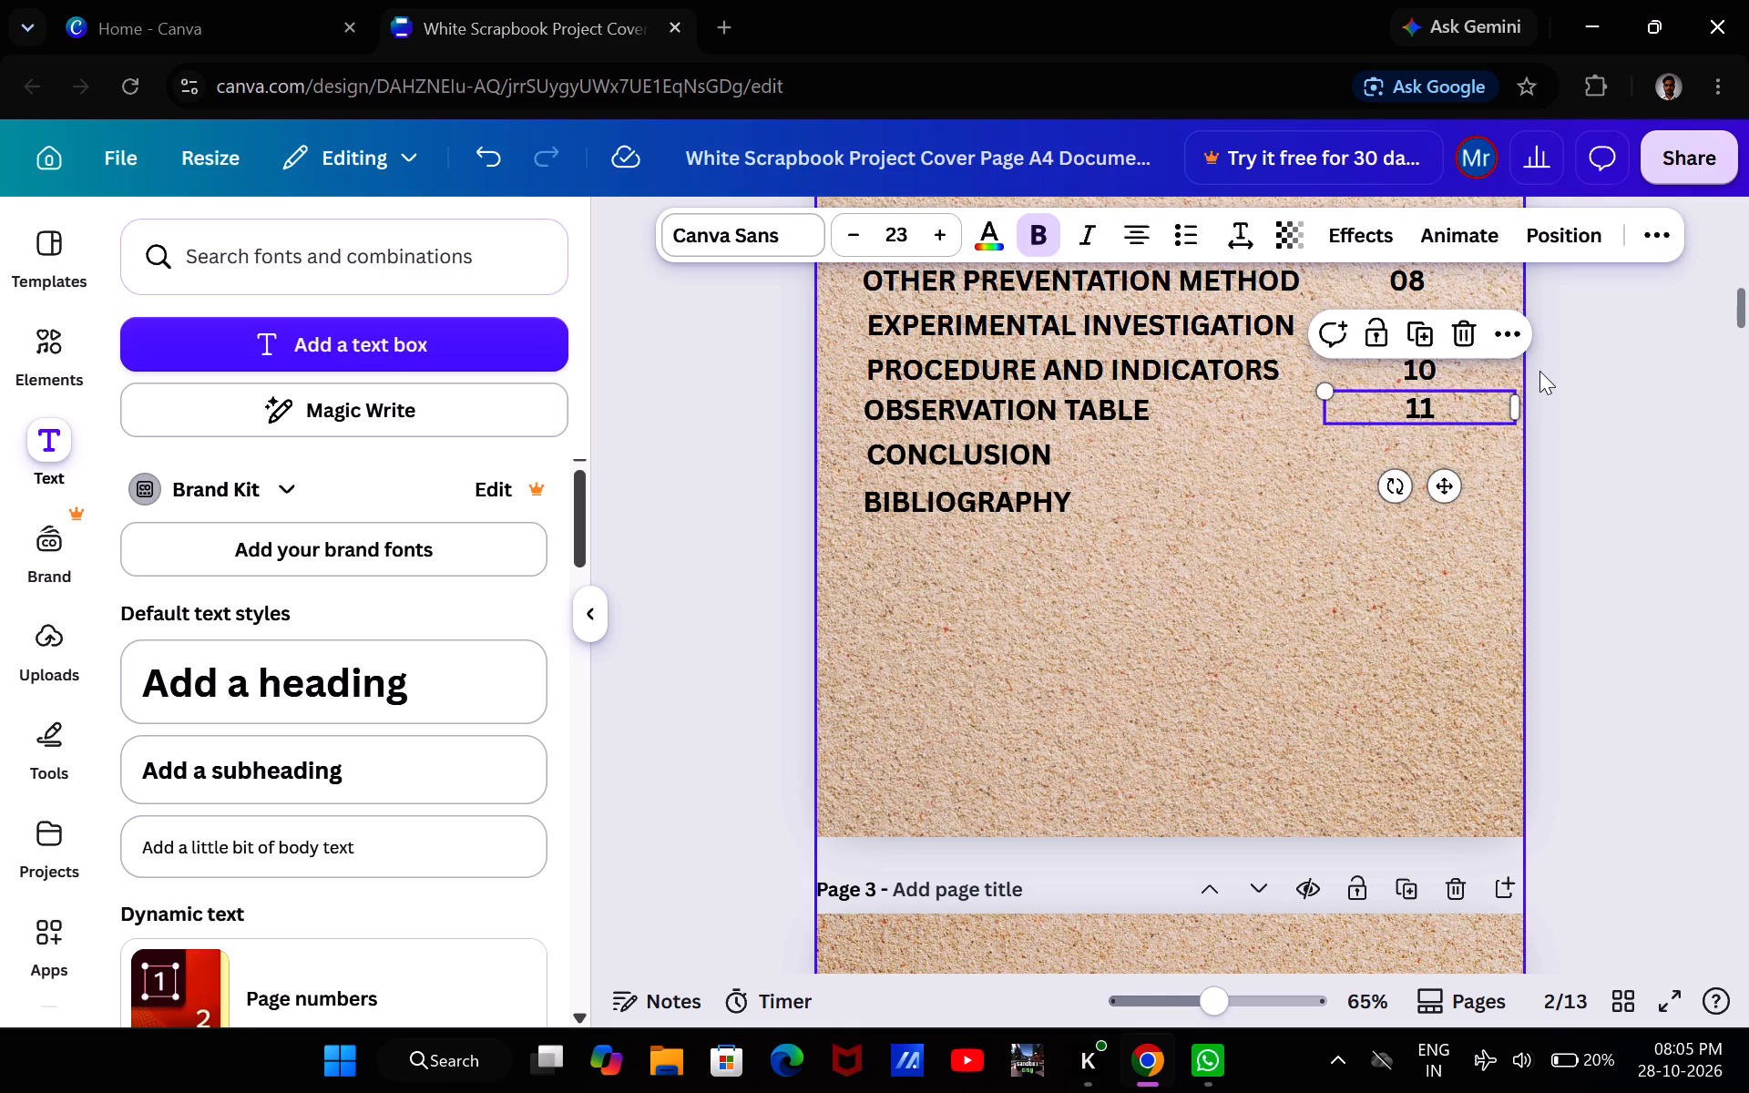
scroll(1539, 371, "up", 1)
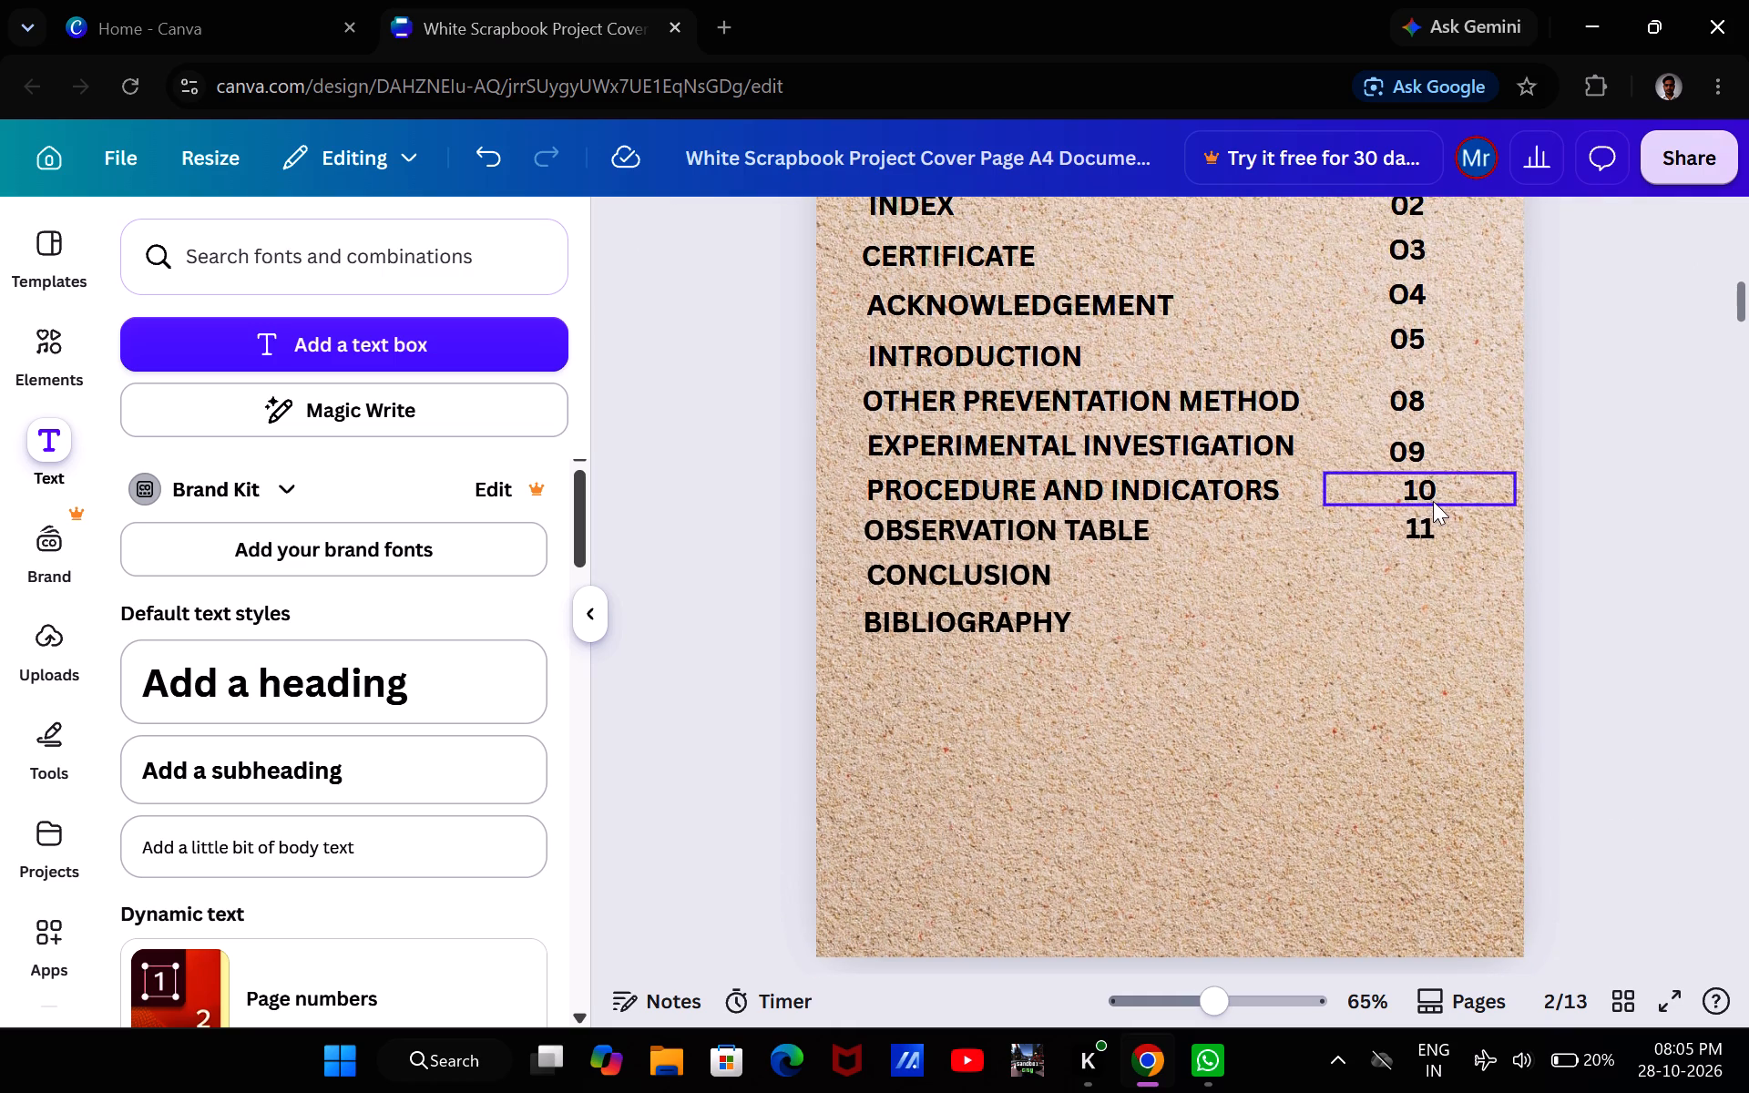
left_click_drag(1433, 501, 1417, 499)
left_click_drag(1422, 531, 1410, 534)
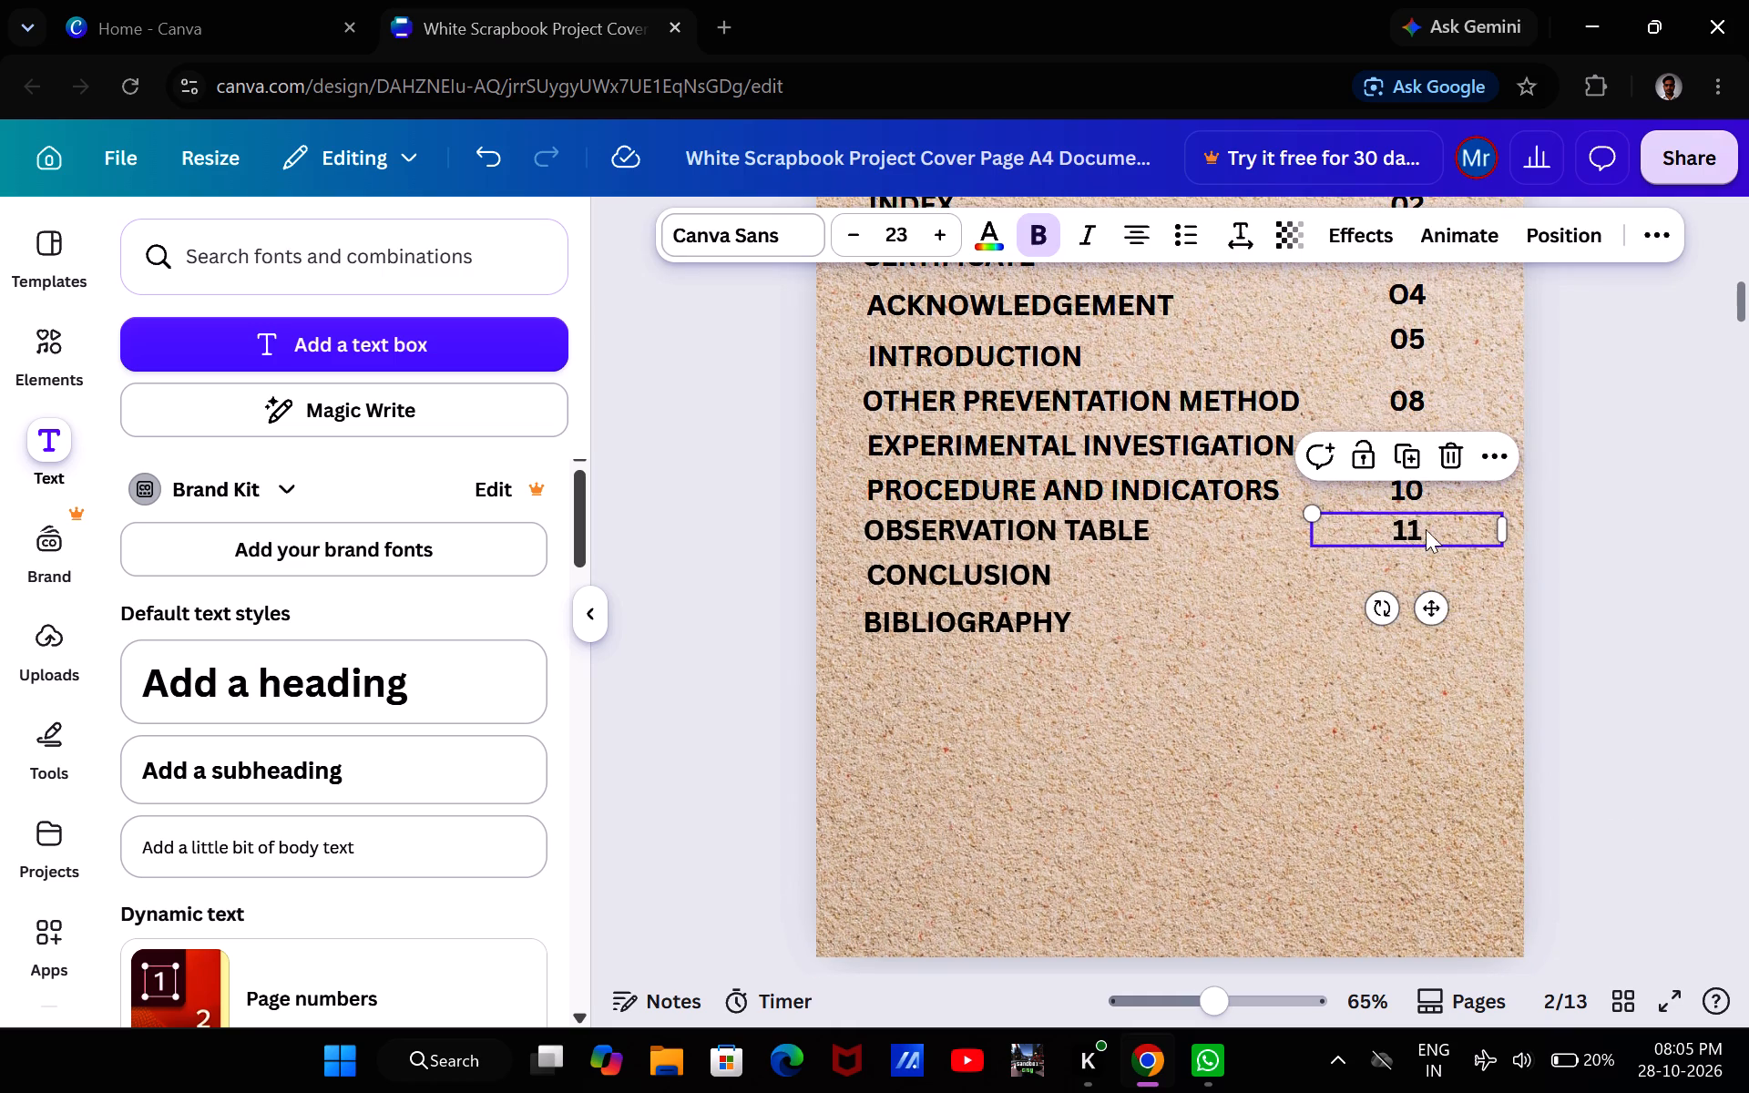
Duplicate page number 11 below itself, beside CONCLUSION, and replace the copy's text with 12.
left_click(1402, 457)
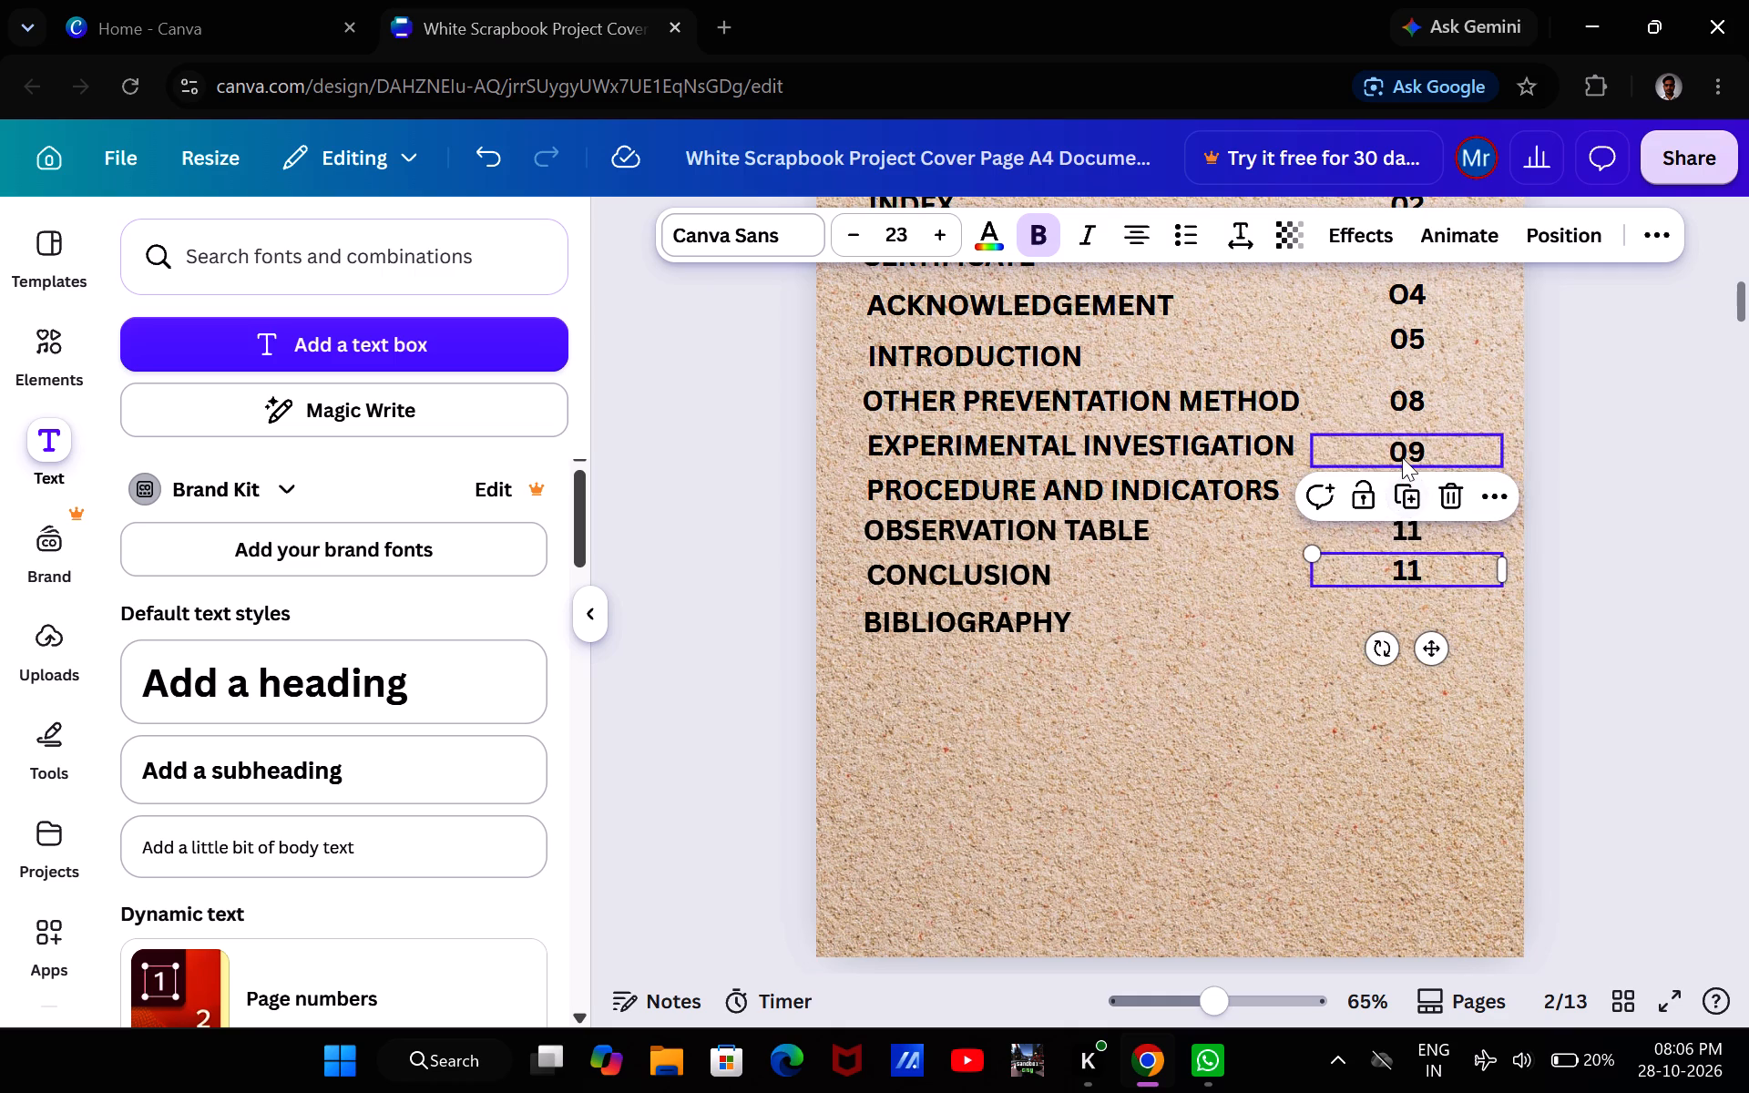
left_click(1427, 552)
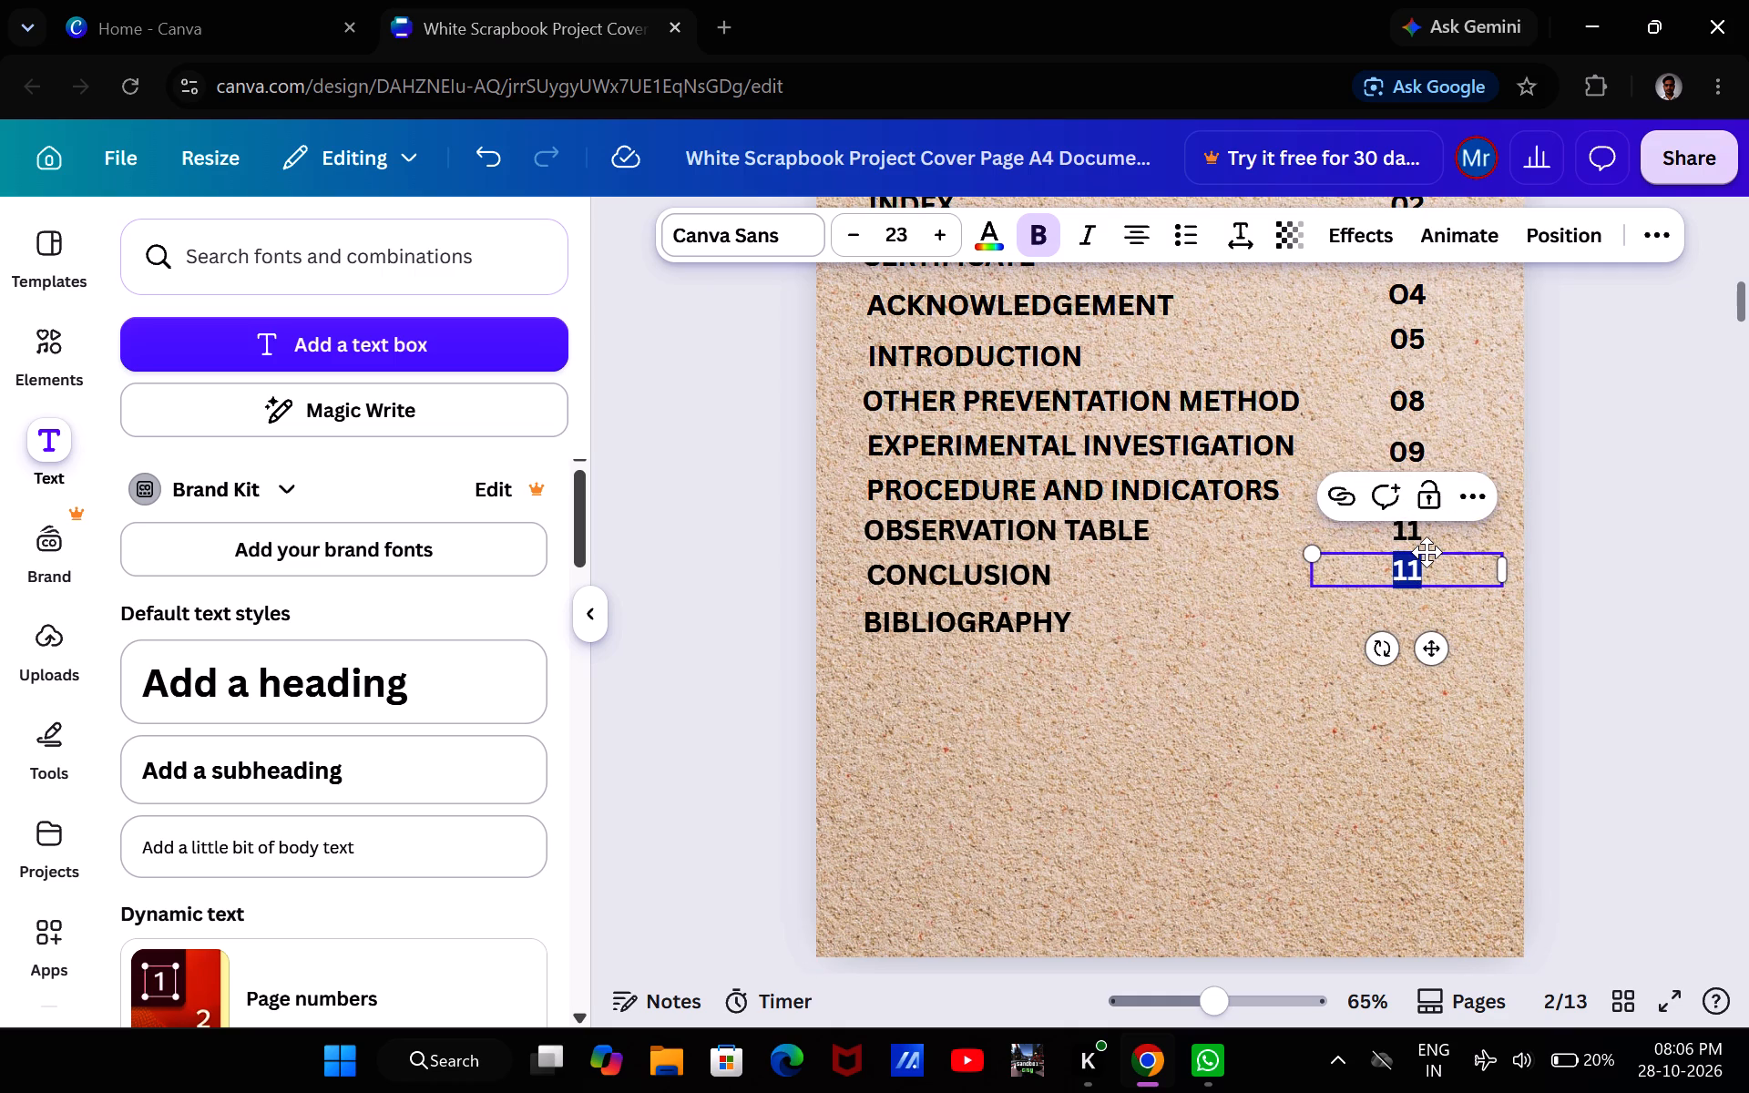
type("12")
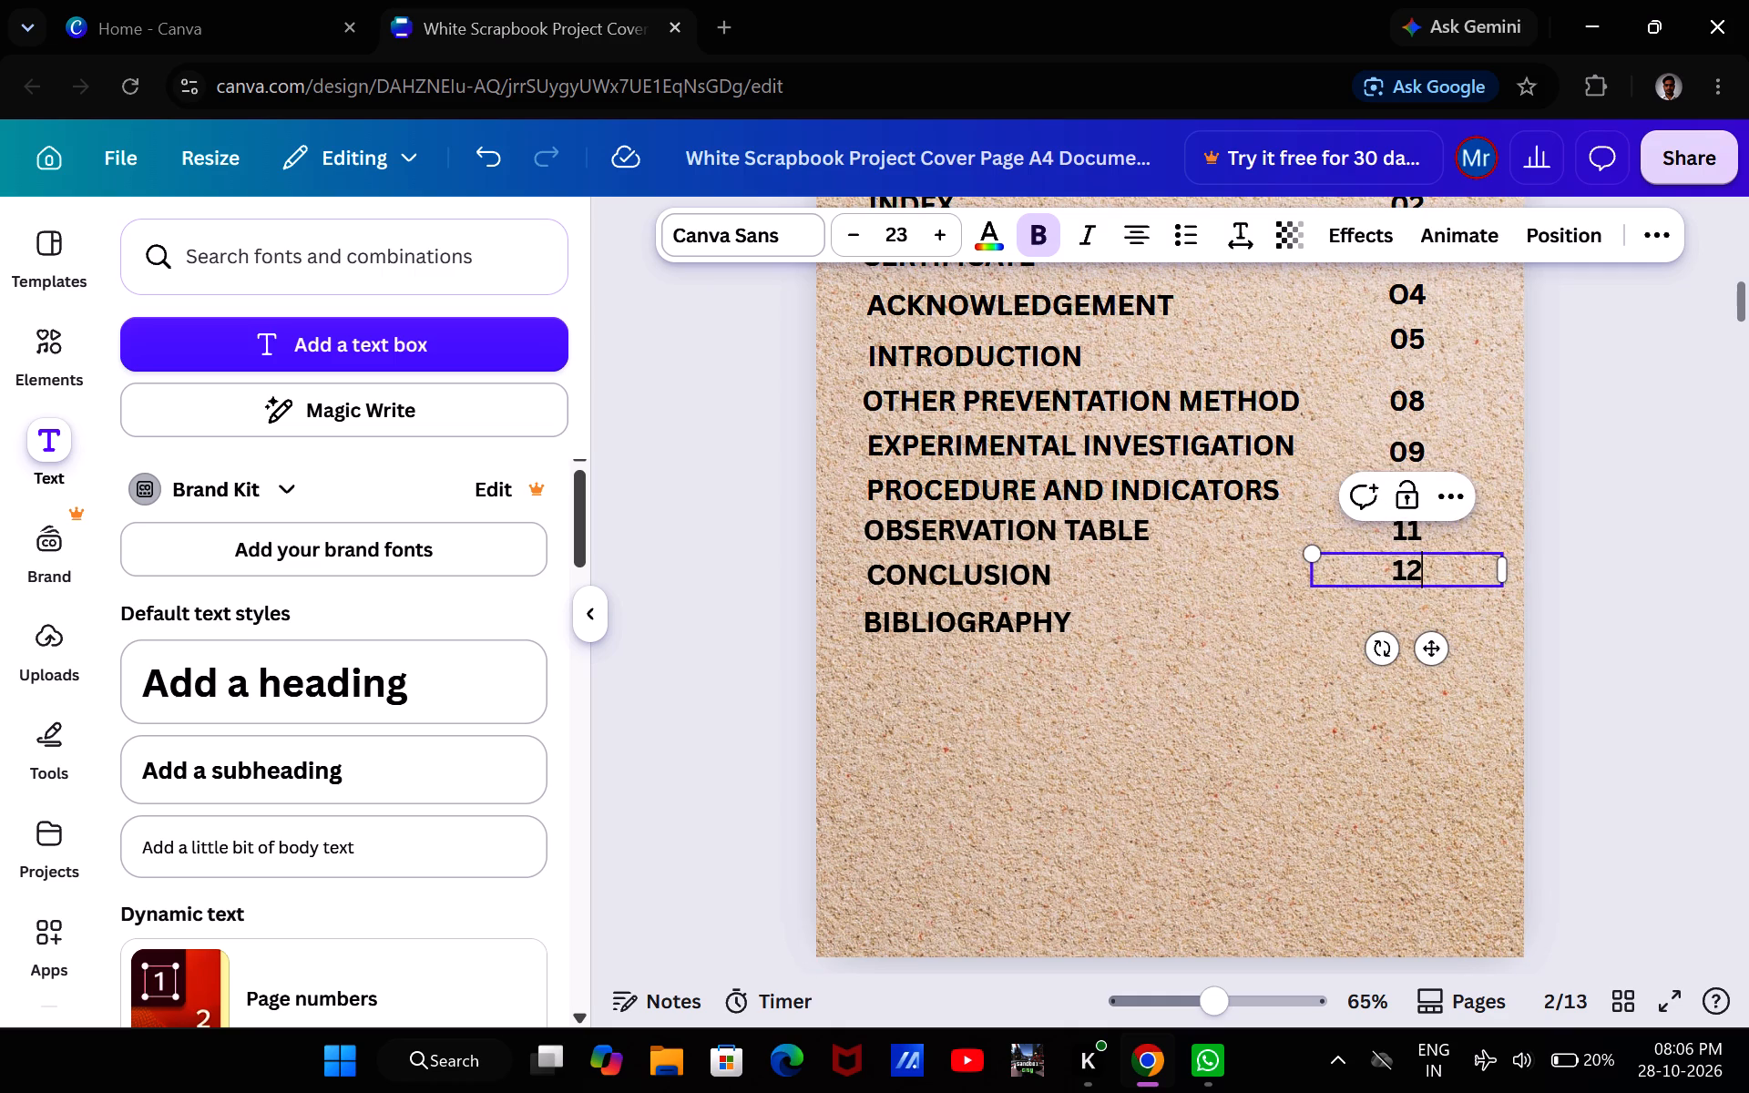
left_click(1616, 617)
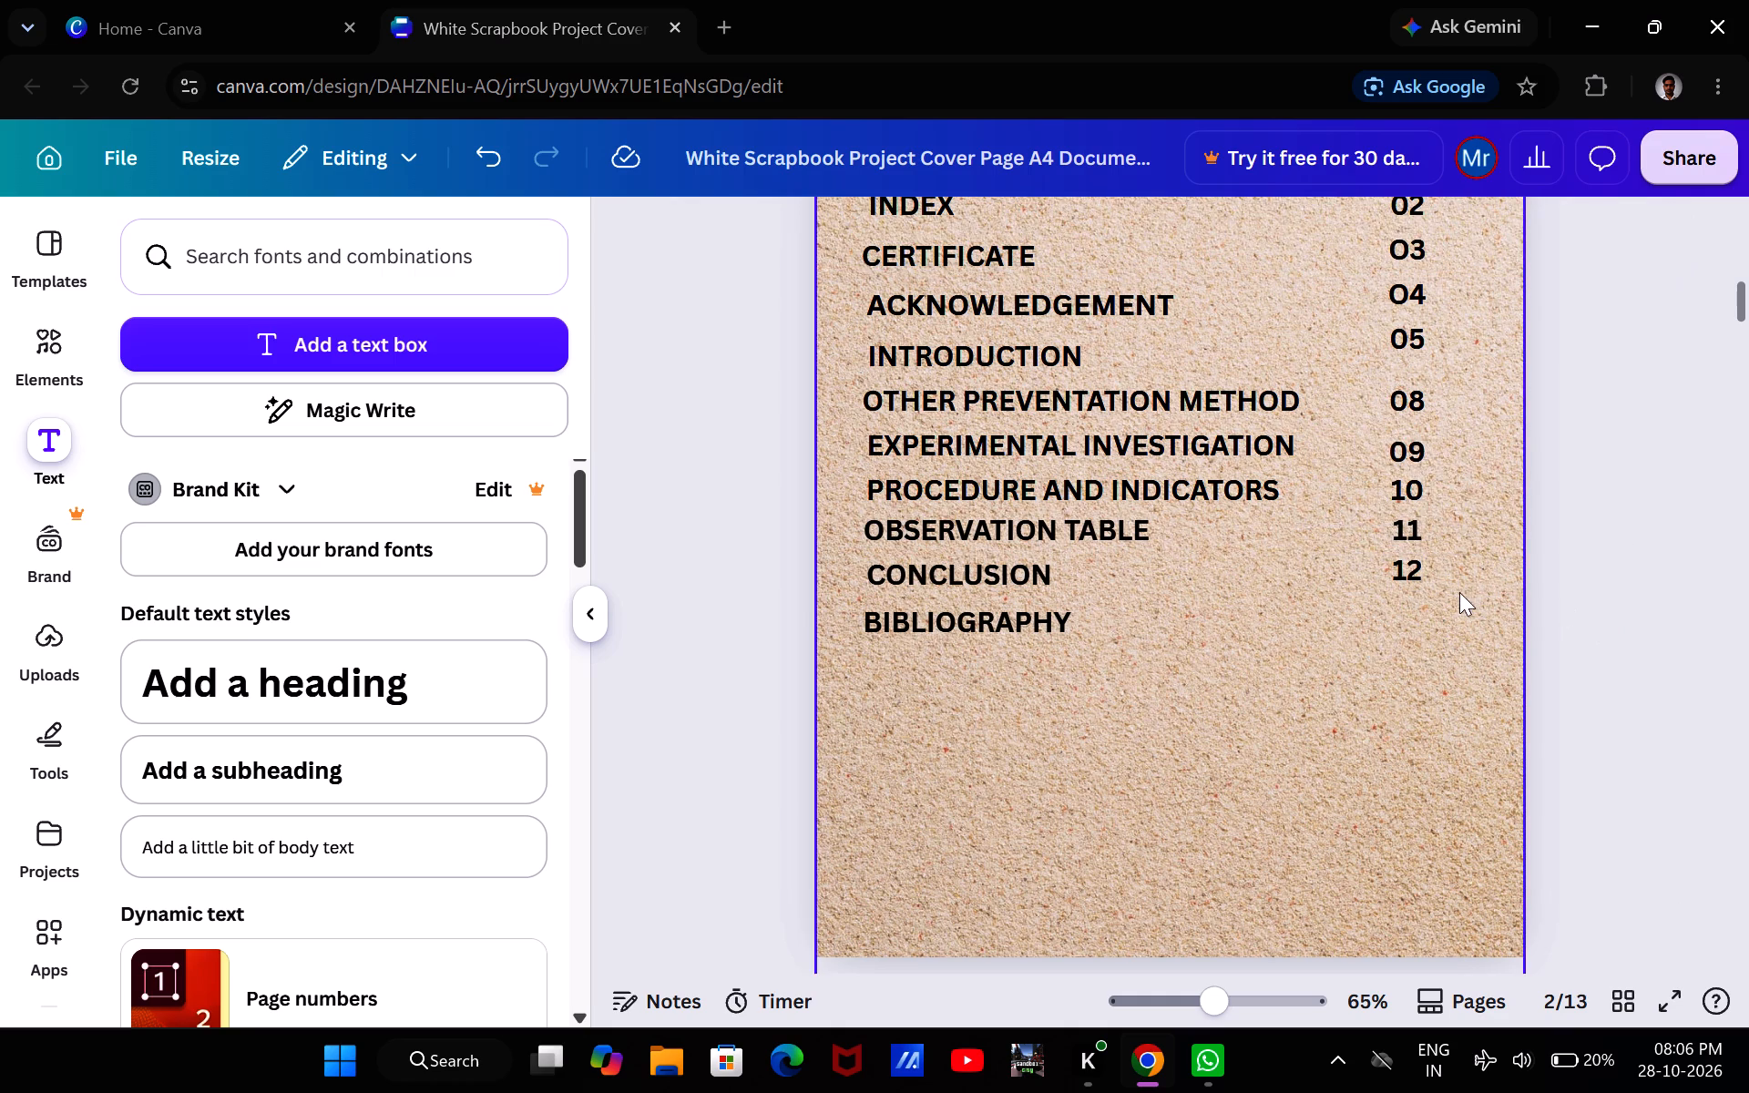
Duplicate page number 12 below itself, beside BIBLIOGRAPHY, and replace the copy's text with 13.
left_click(1415, 566)
left_click(1402, 490)
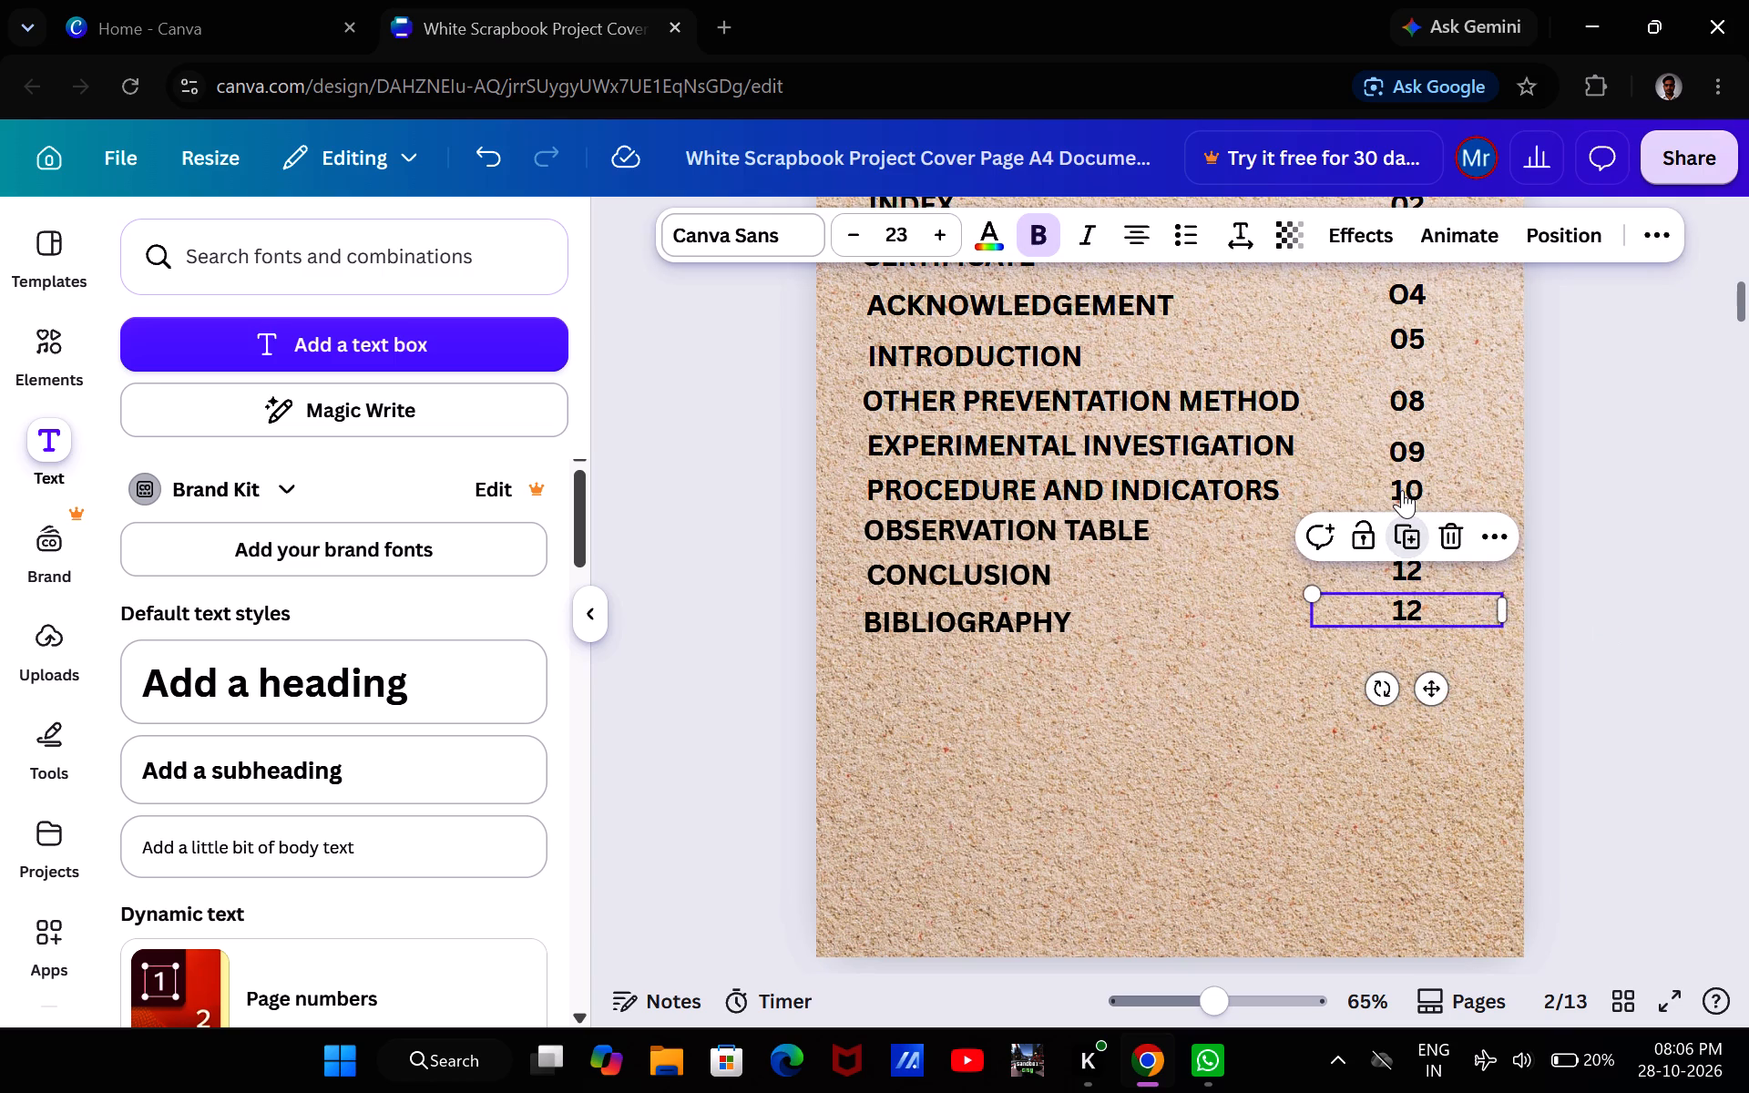
double_click(1435, 605)
type("13")
left_click(1649, 578)
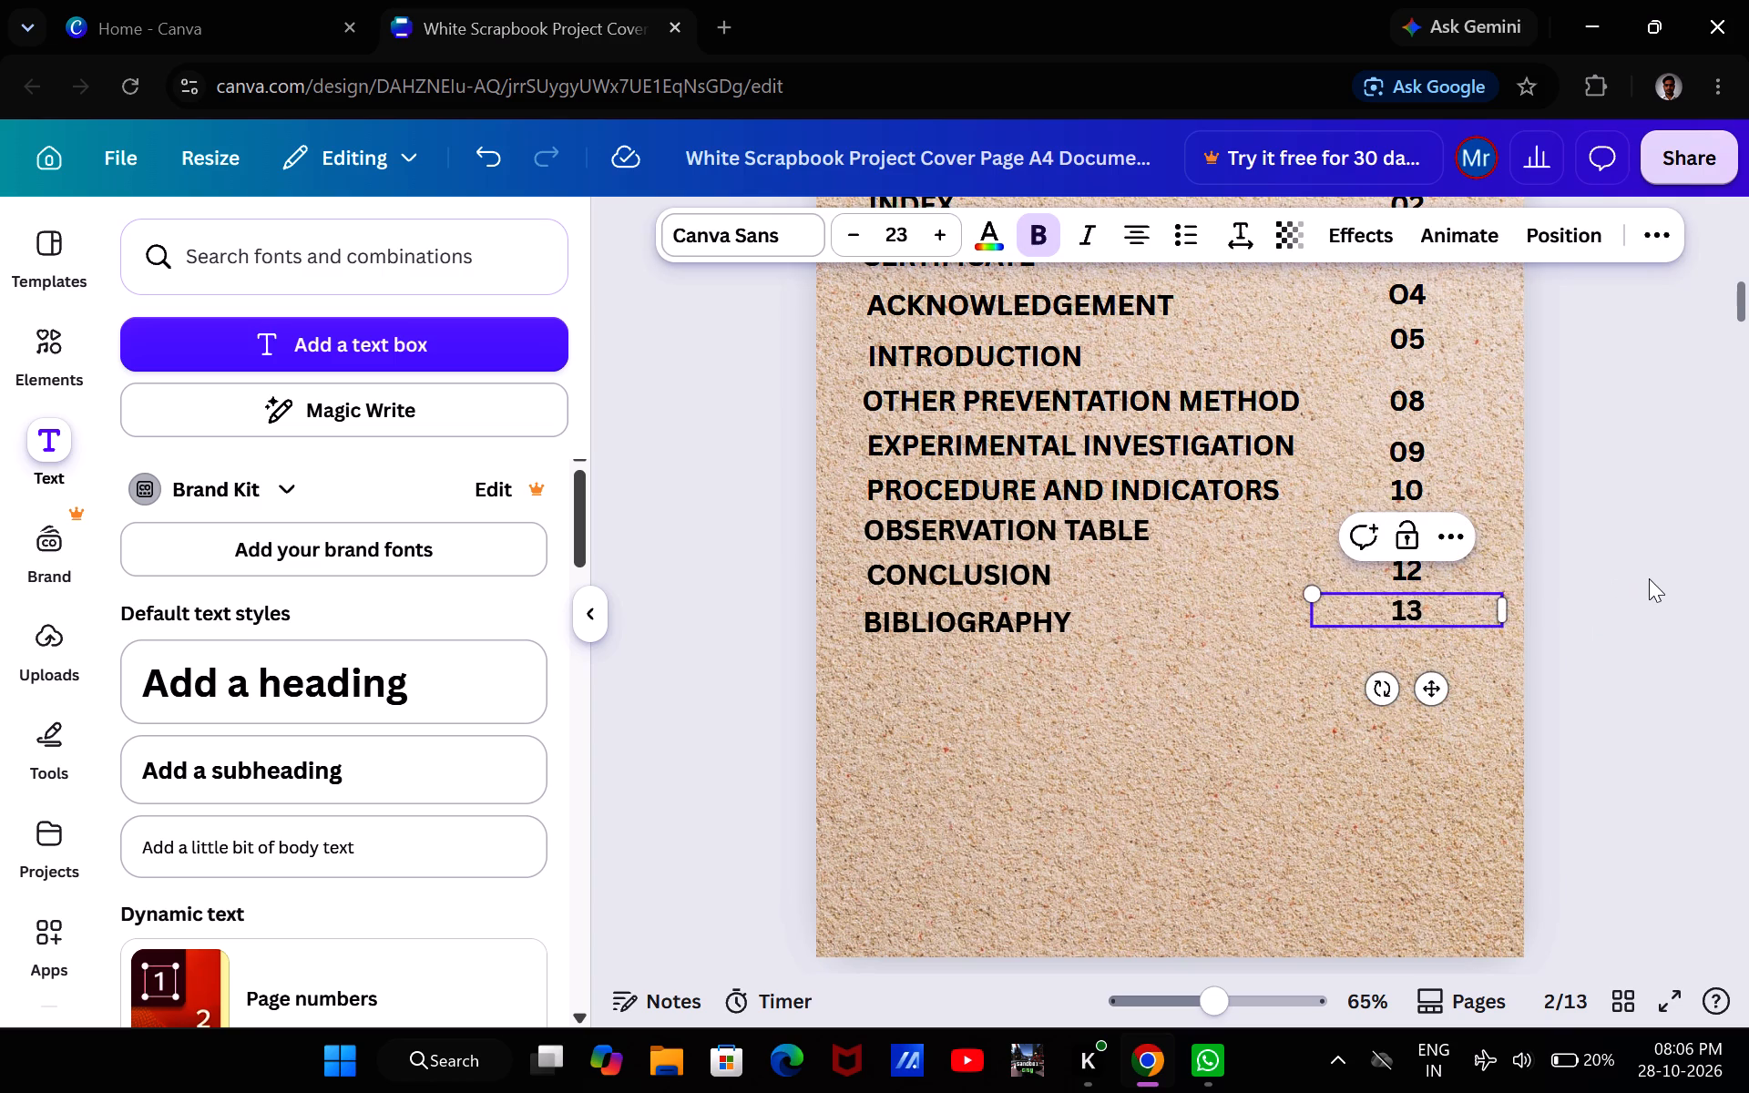
scroll(1649, 578, "up", 1)
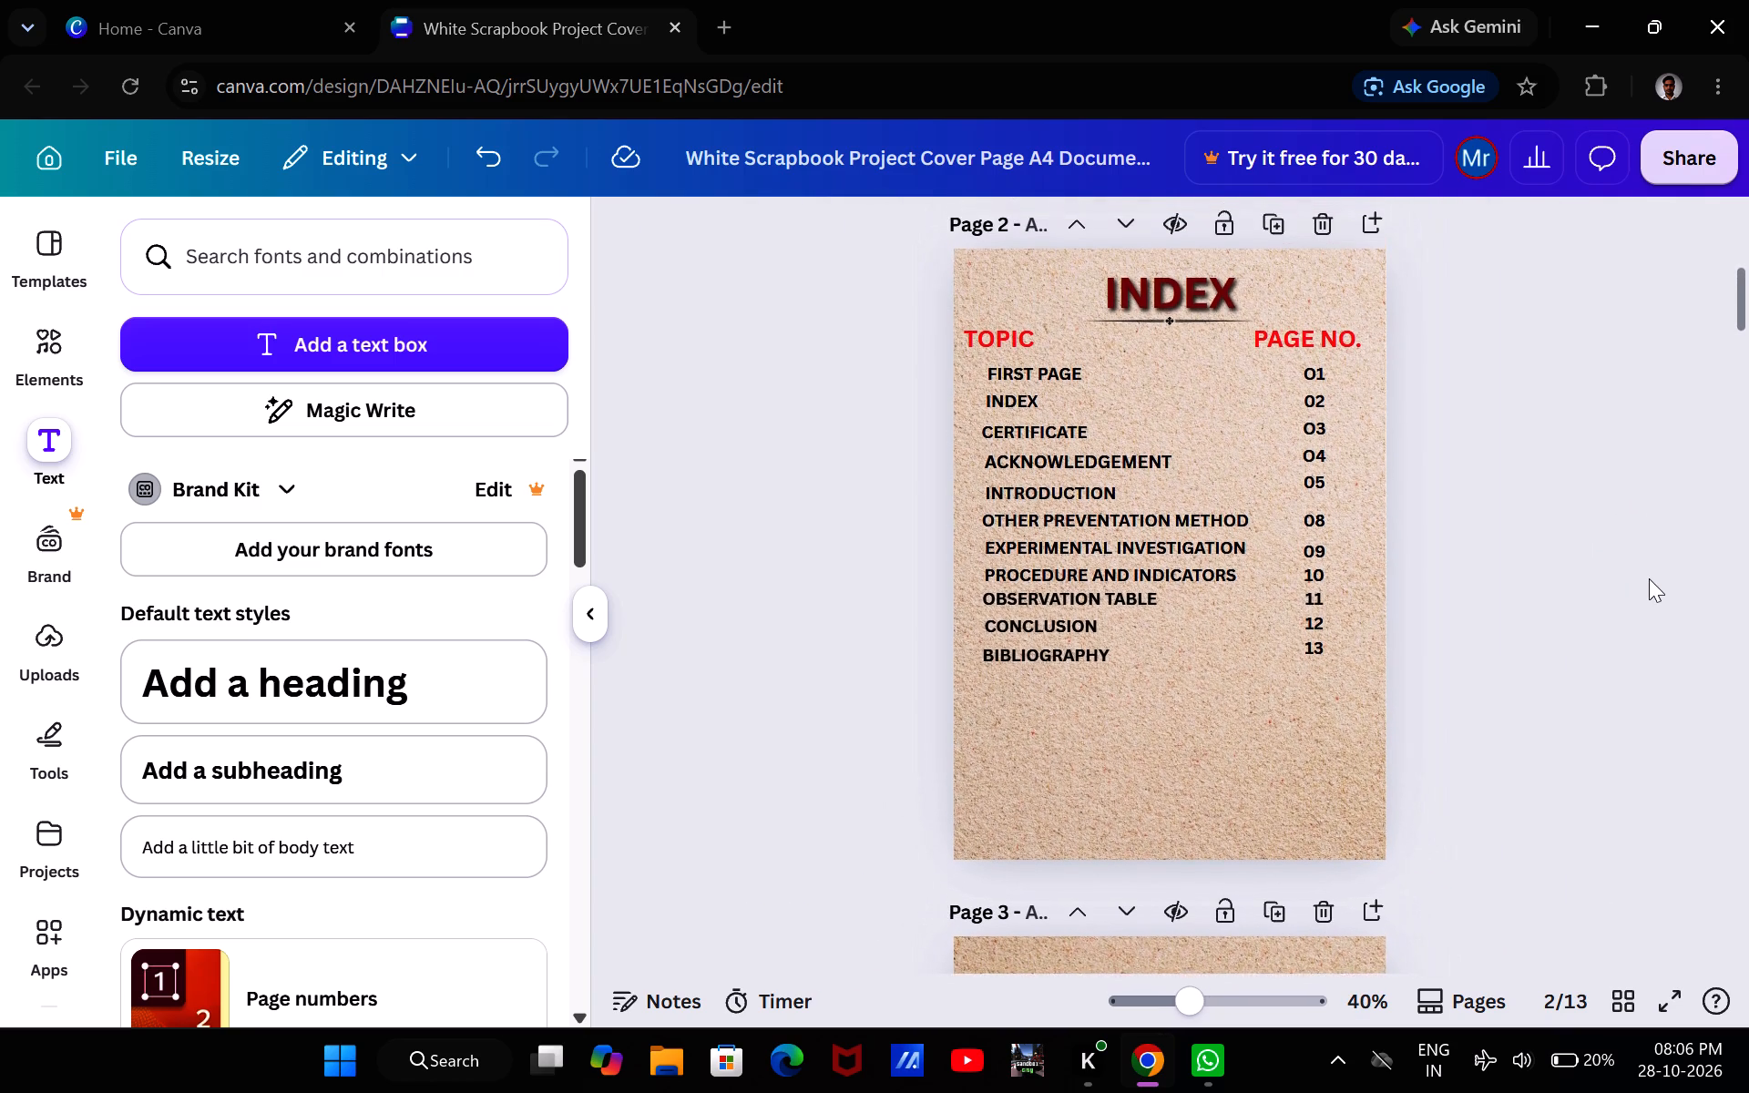
scroll(1649, 578, "up", 1)
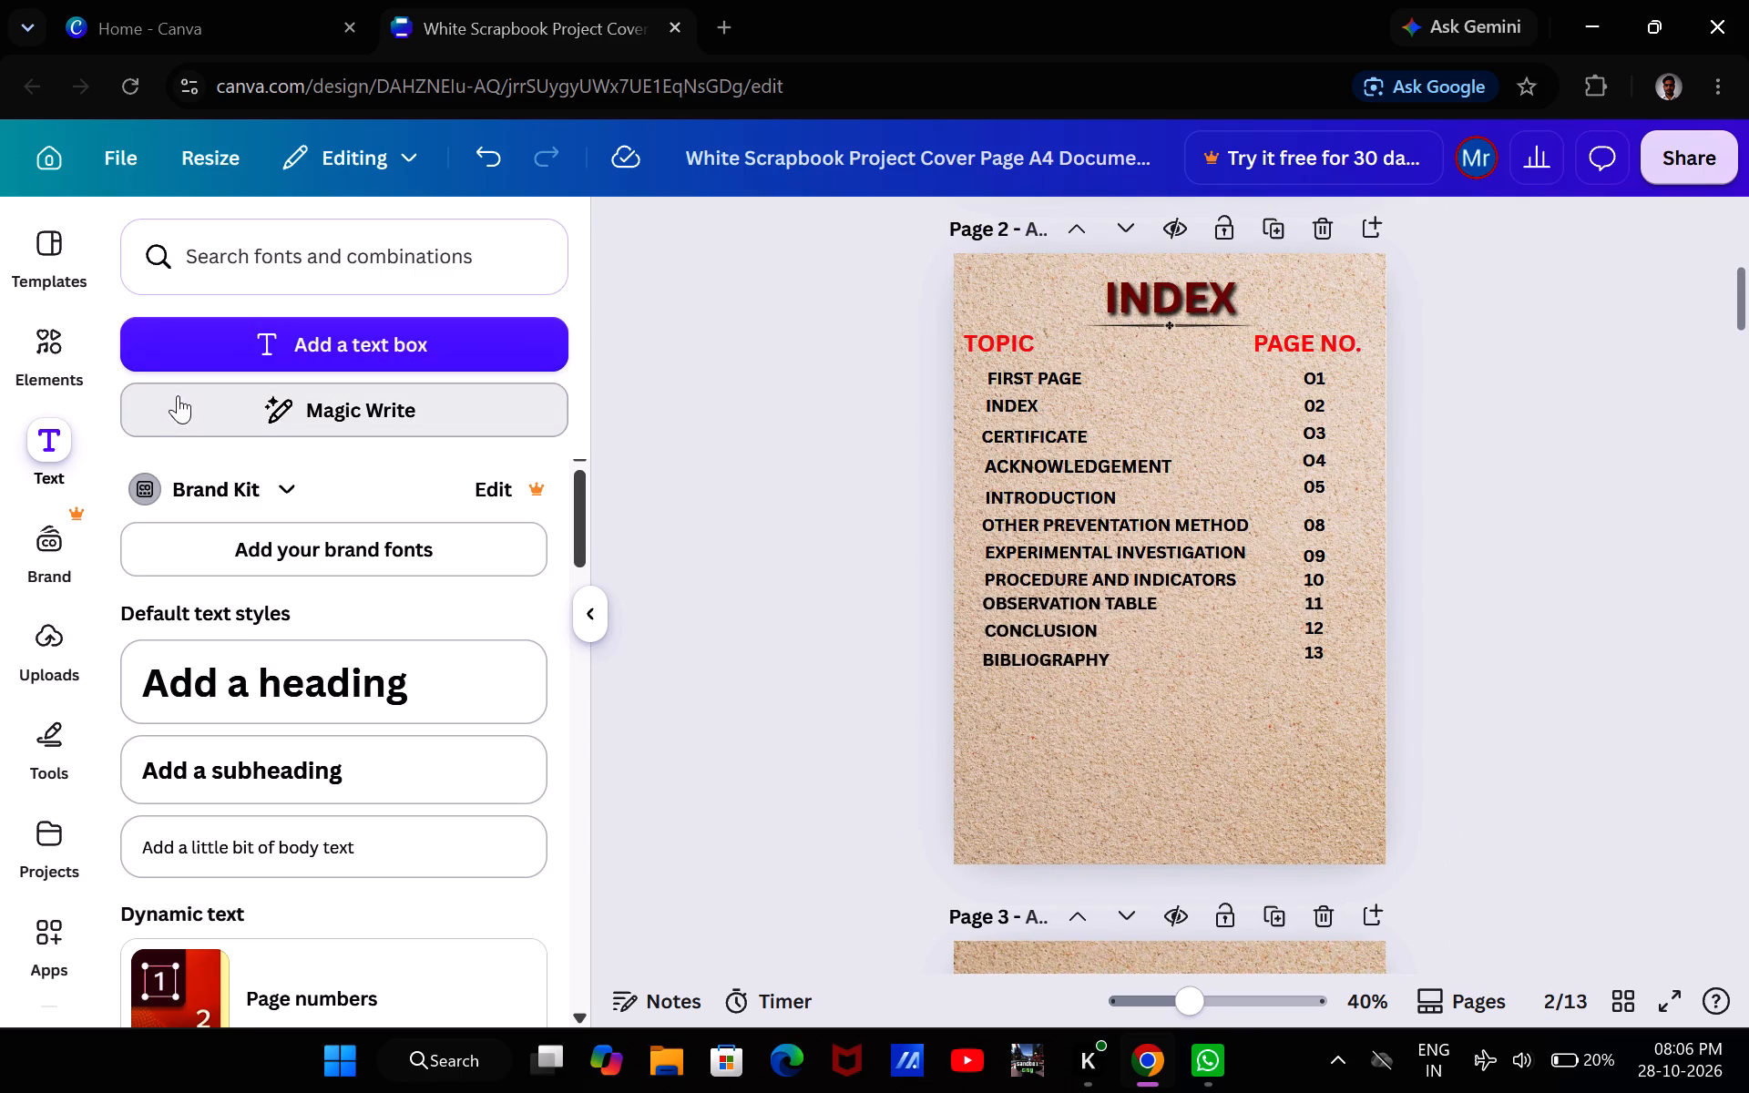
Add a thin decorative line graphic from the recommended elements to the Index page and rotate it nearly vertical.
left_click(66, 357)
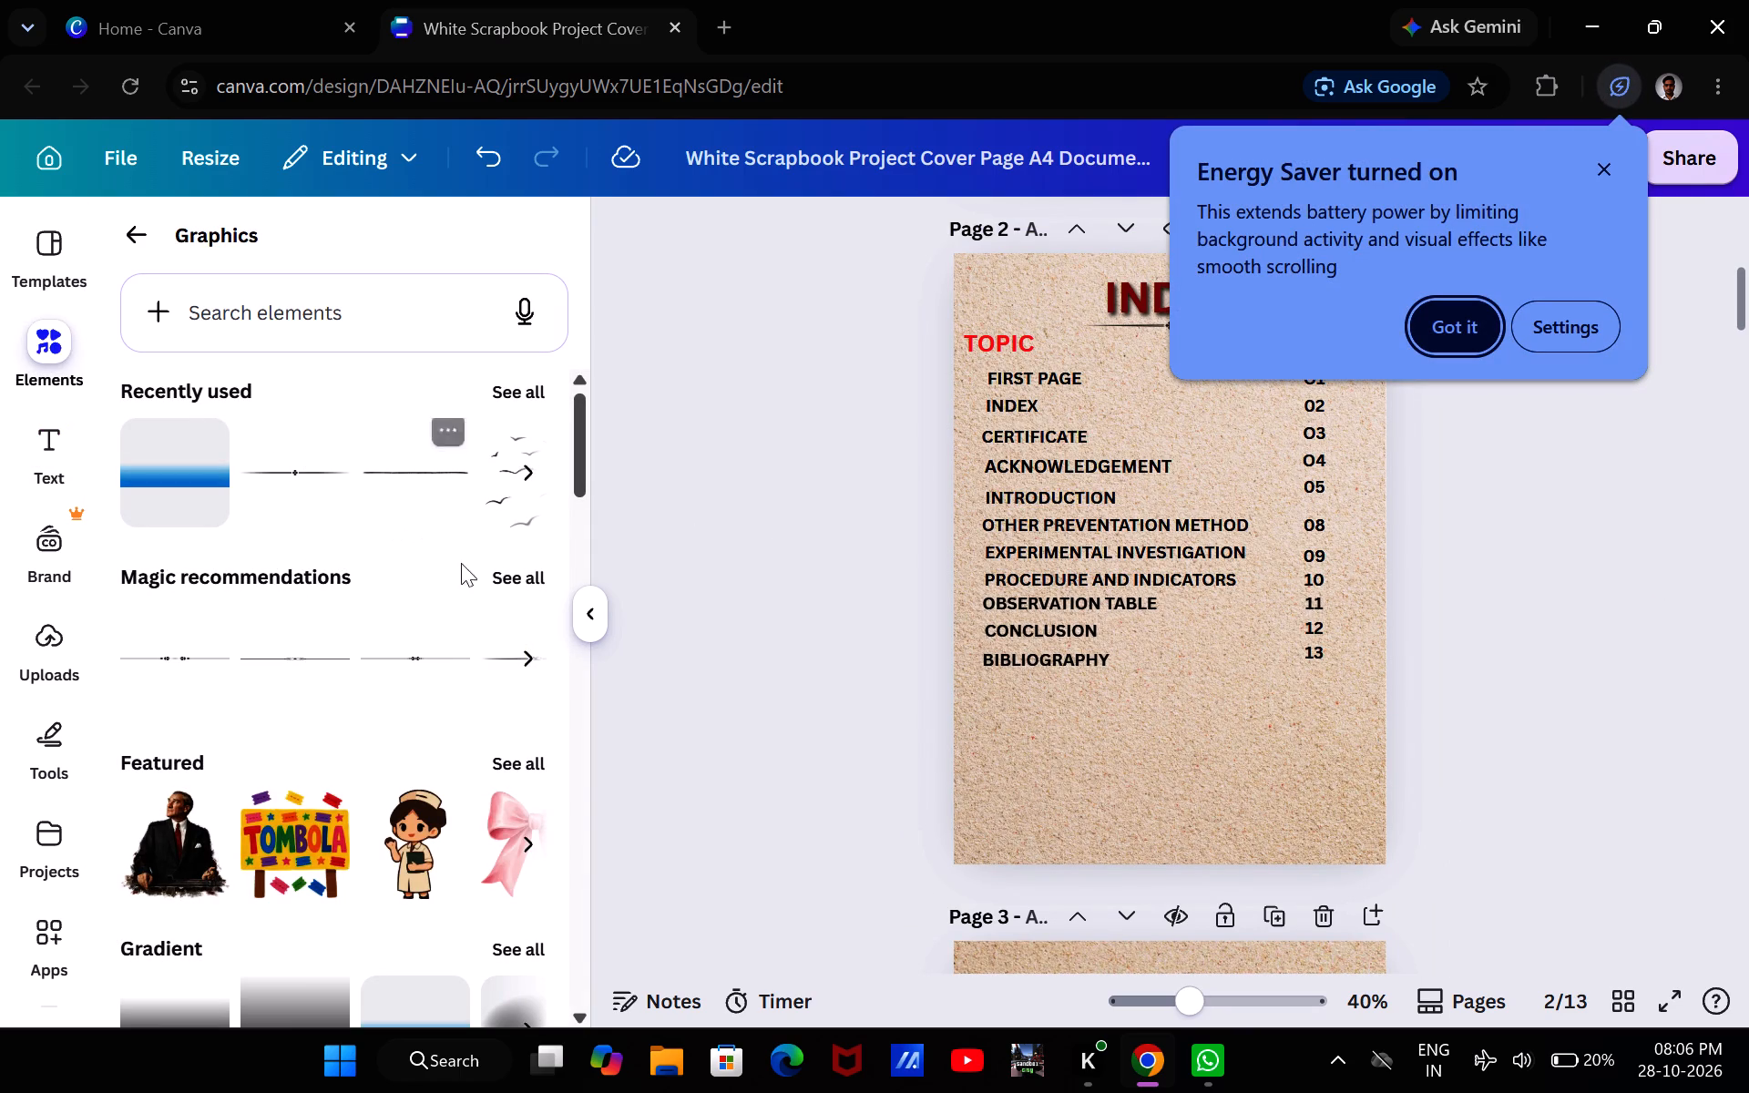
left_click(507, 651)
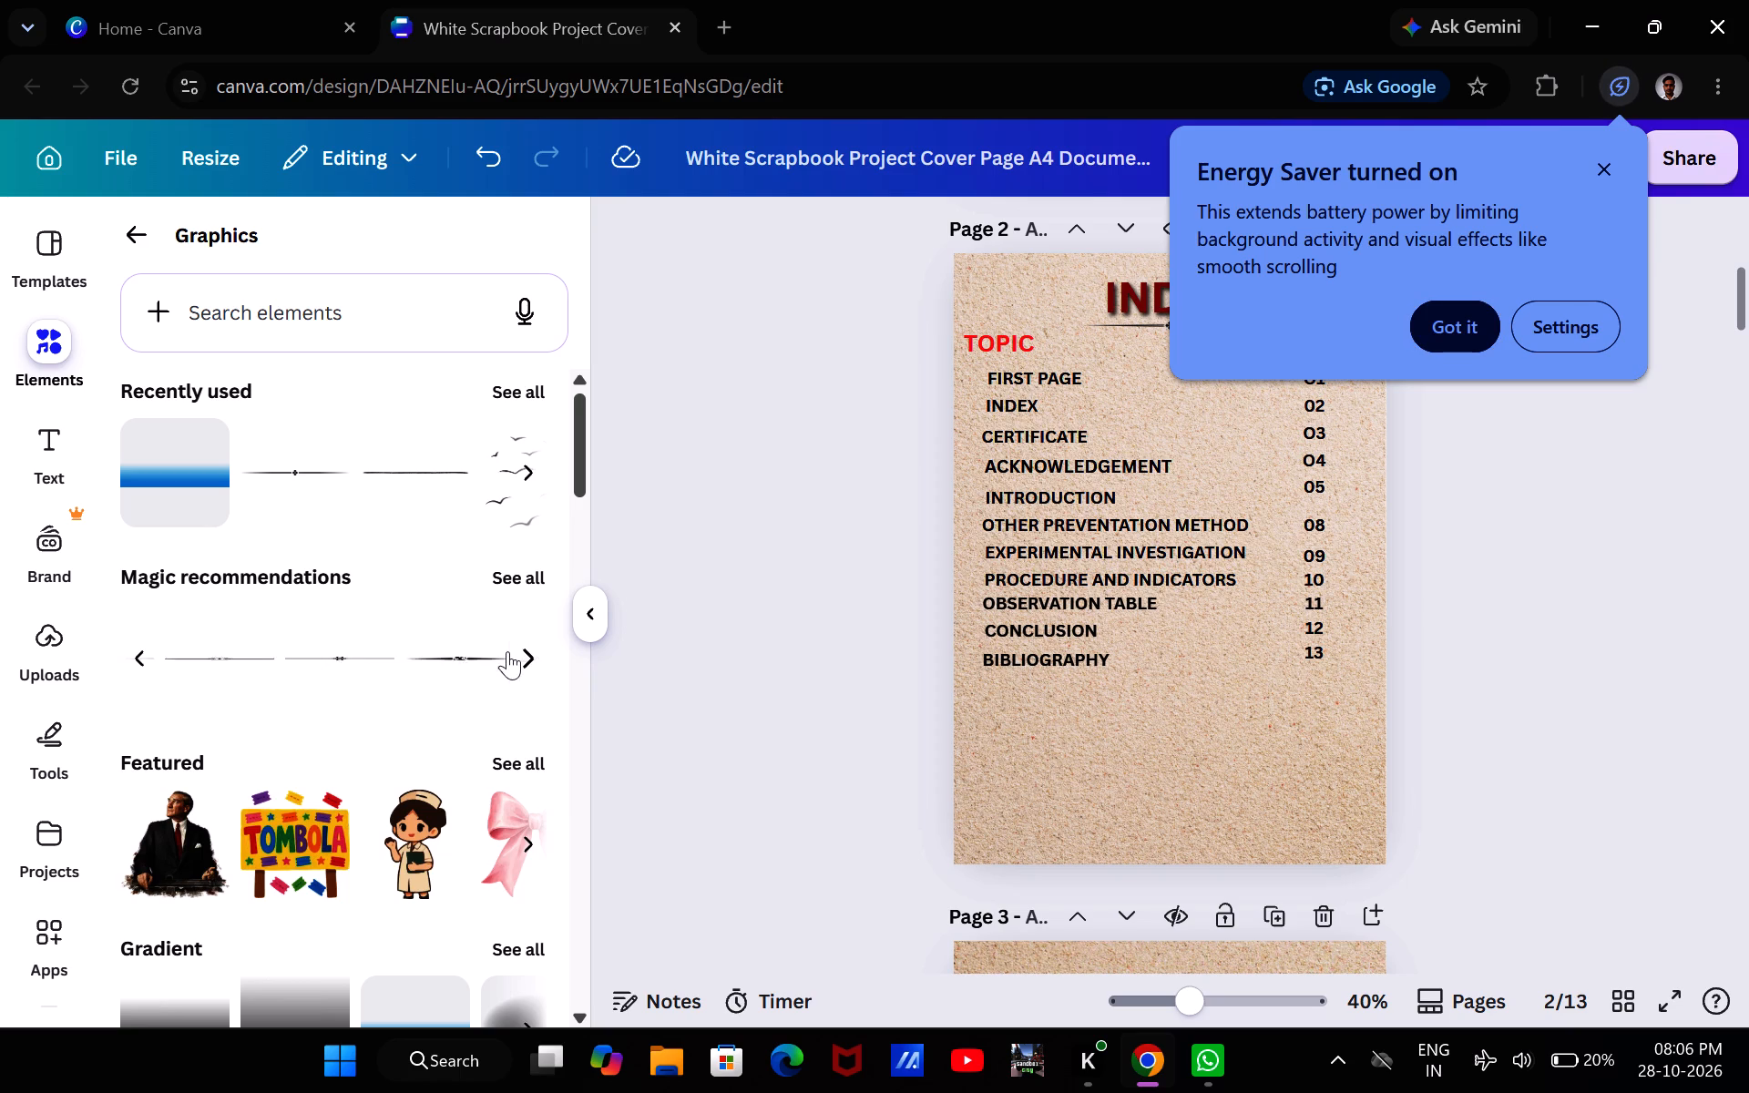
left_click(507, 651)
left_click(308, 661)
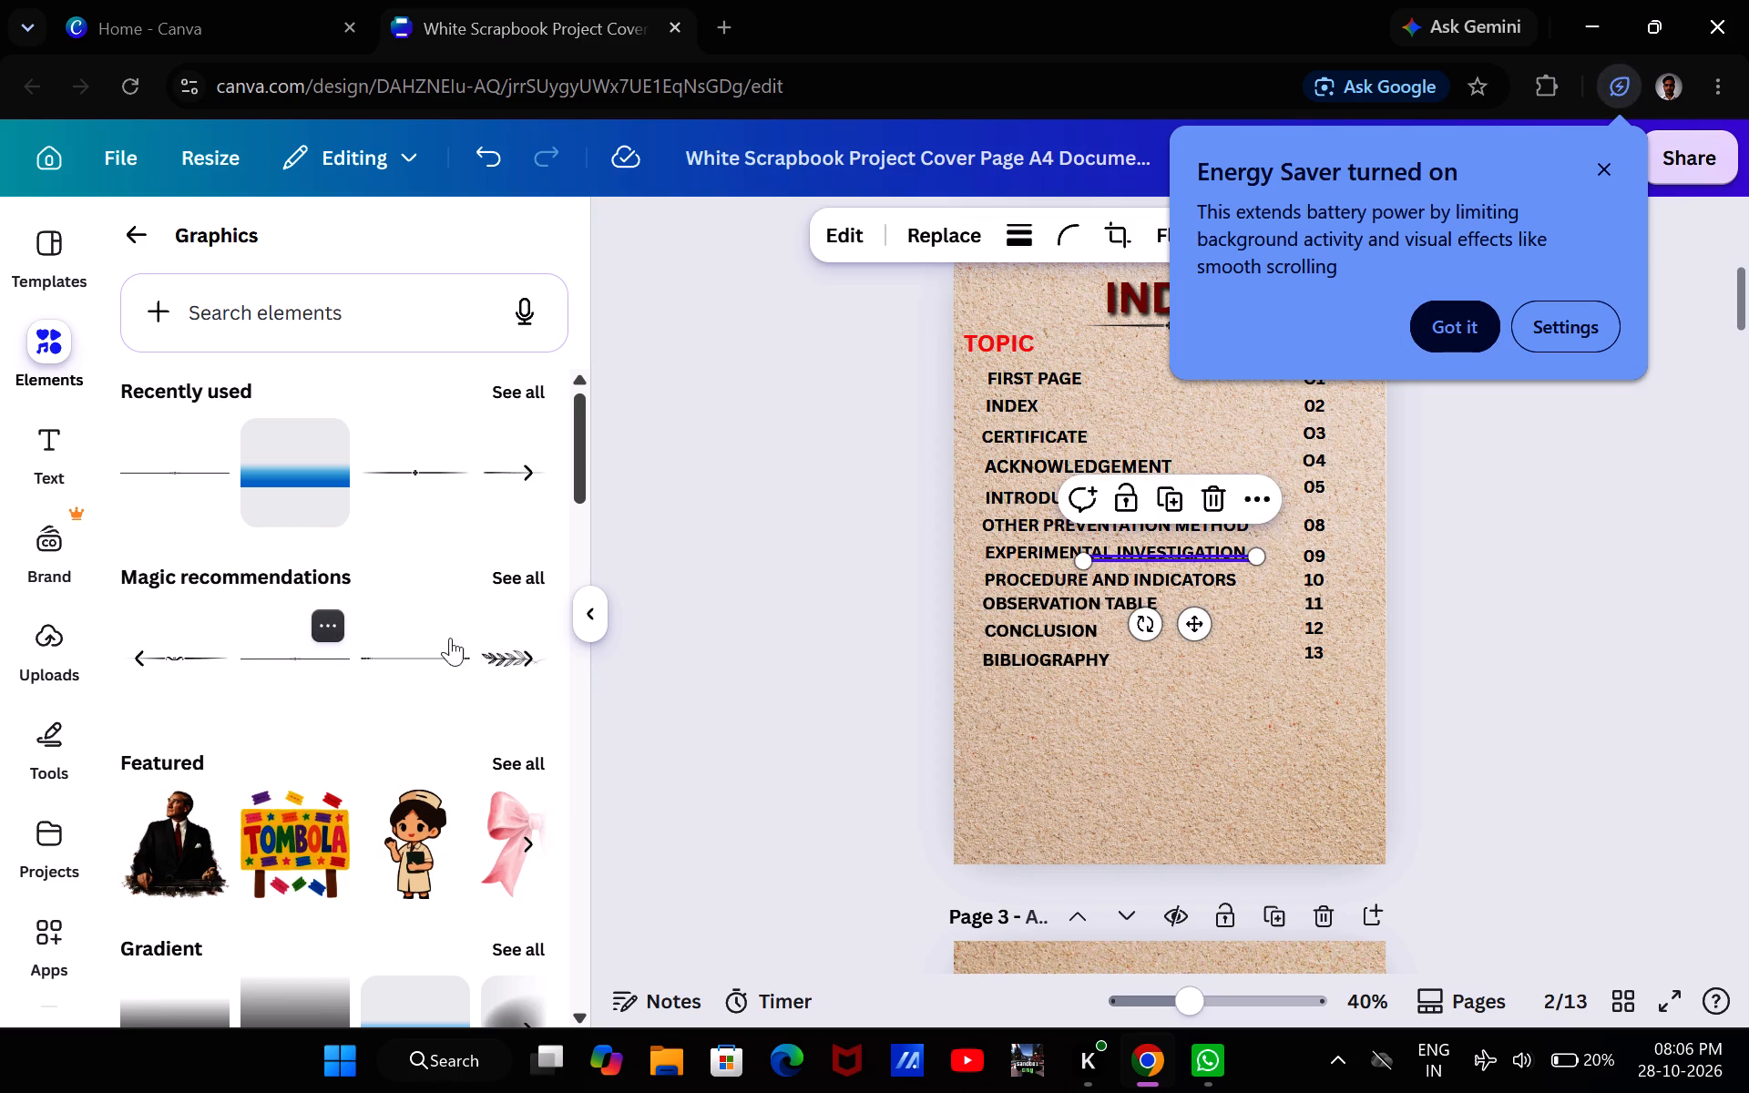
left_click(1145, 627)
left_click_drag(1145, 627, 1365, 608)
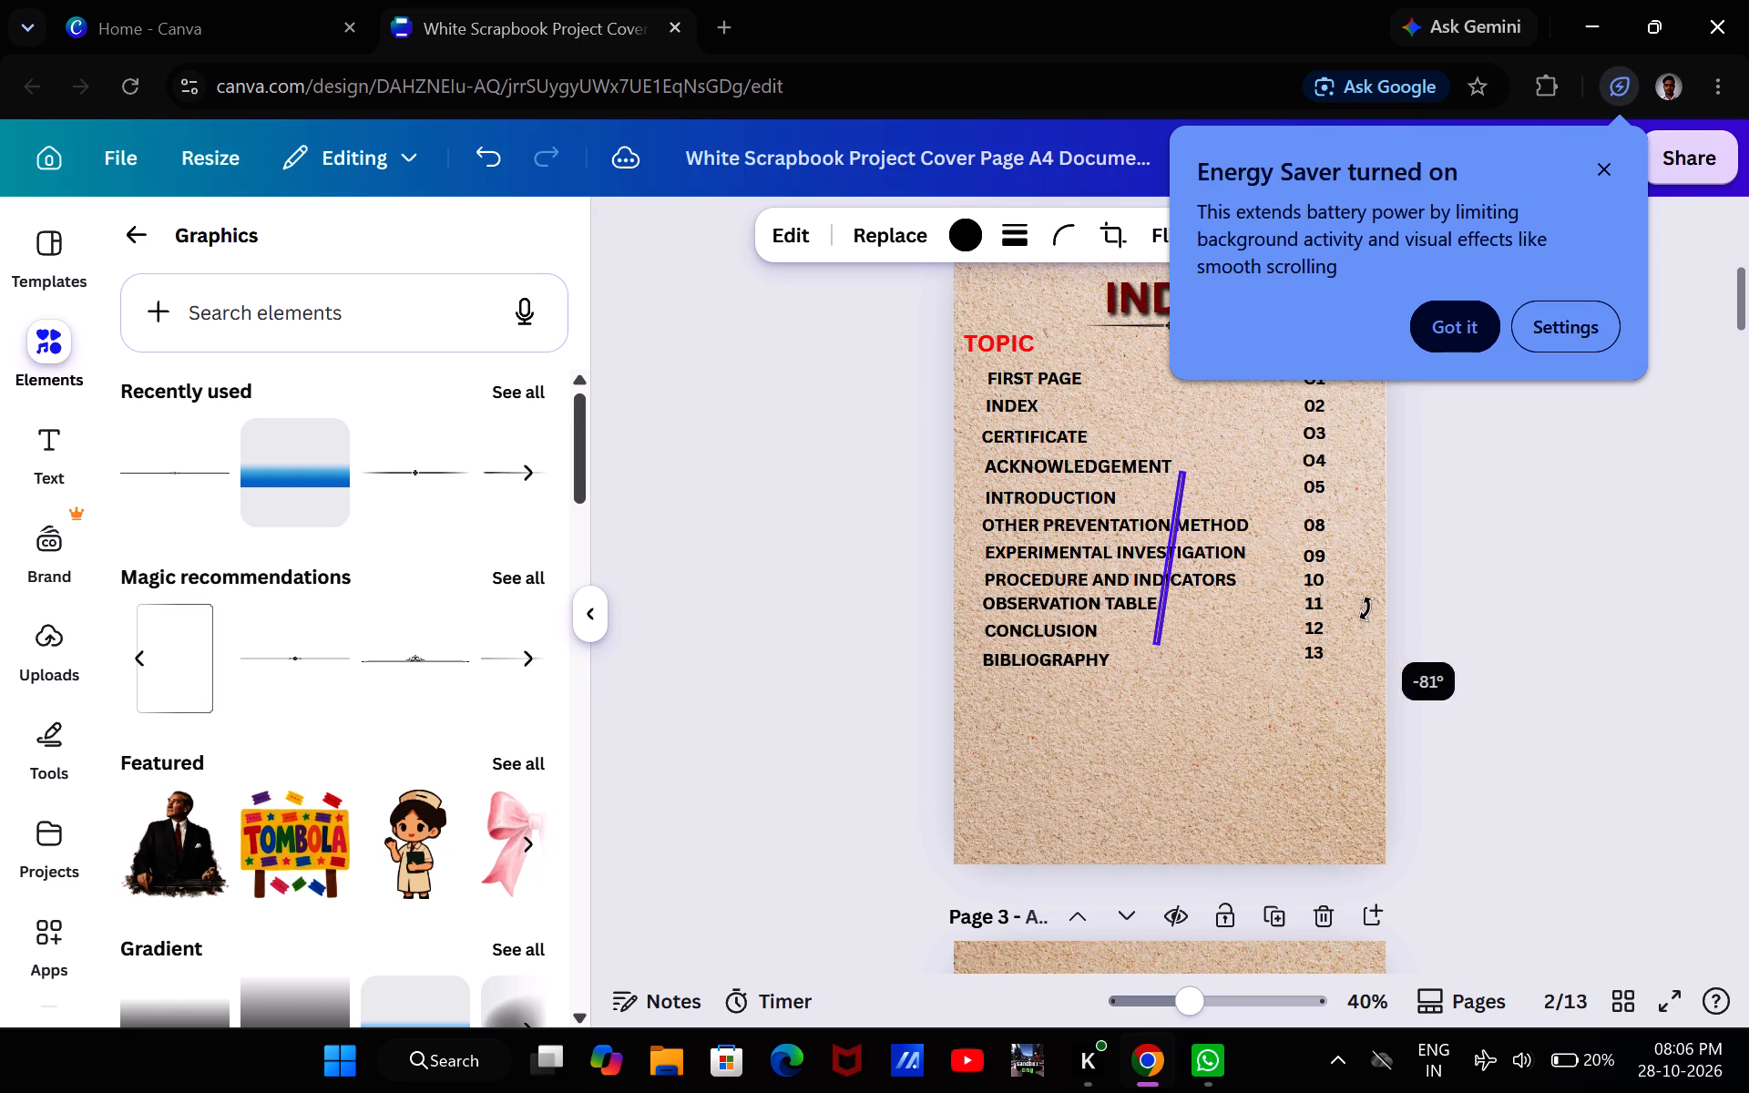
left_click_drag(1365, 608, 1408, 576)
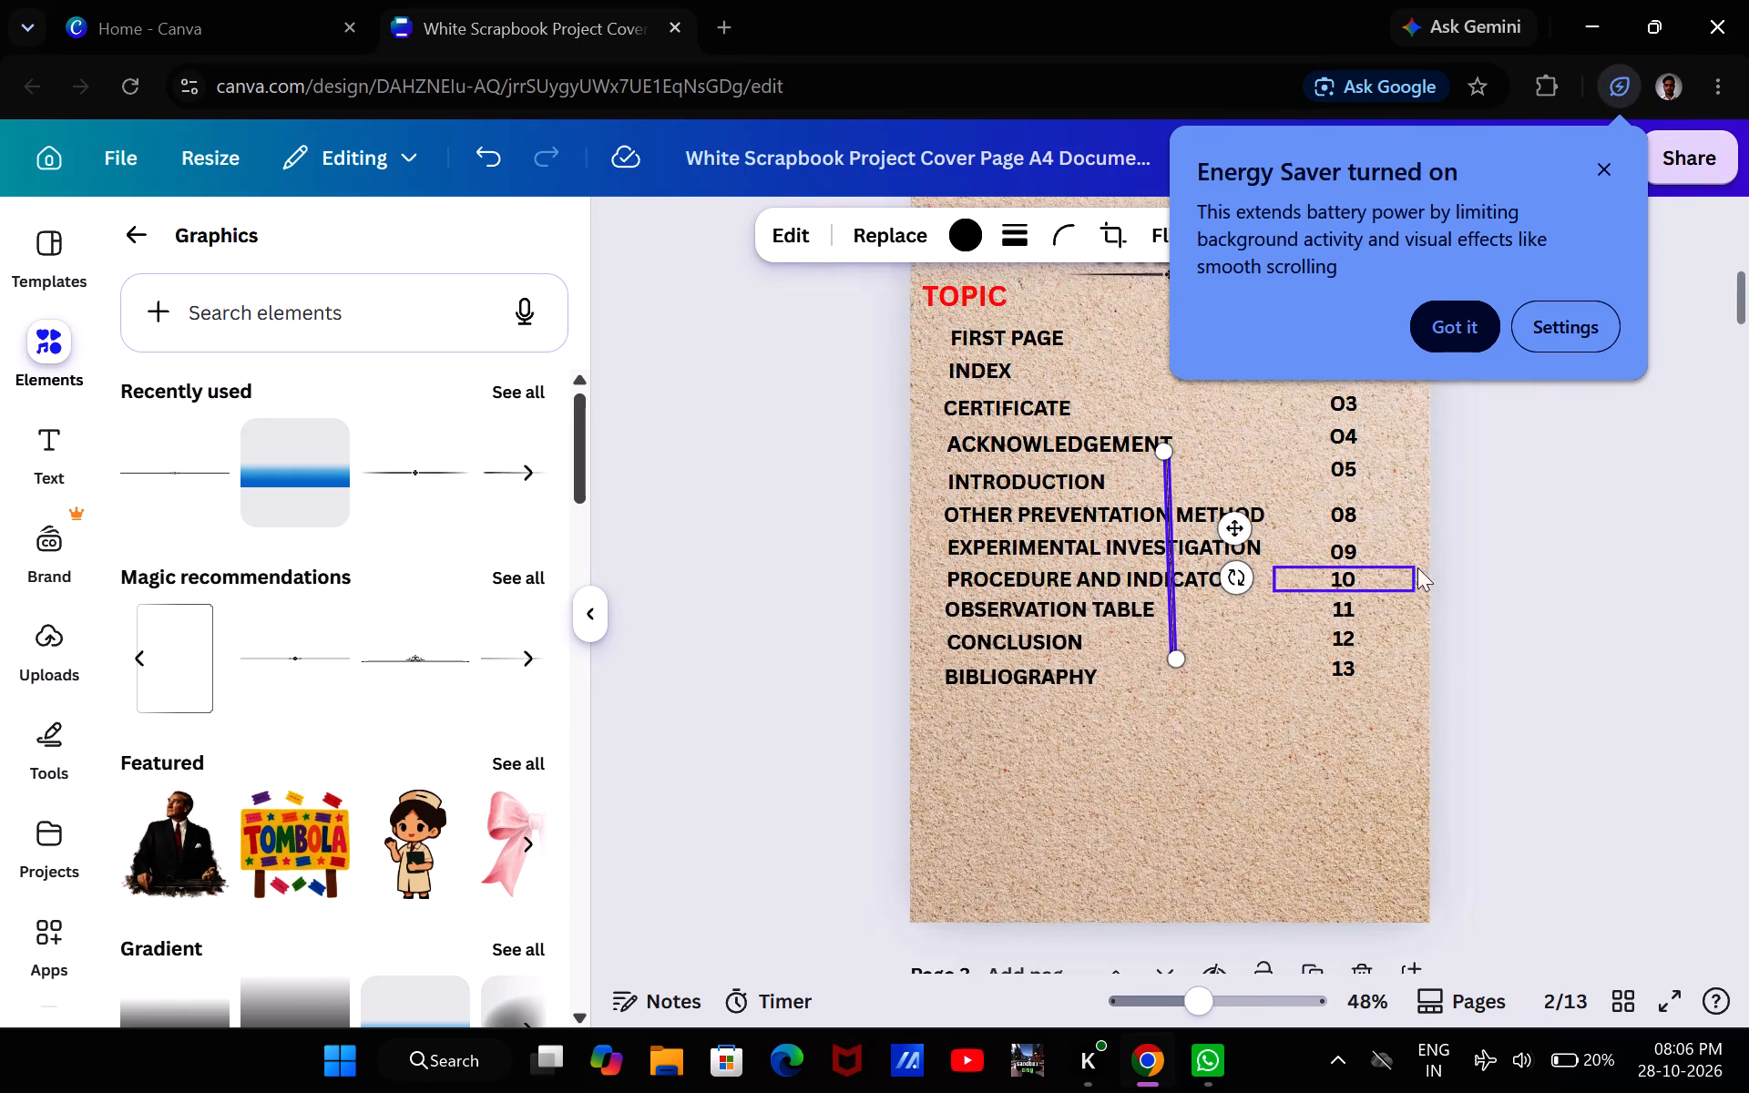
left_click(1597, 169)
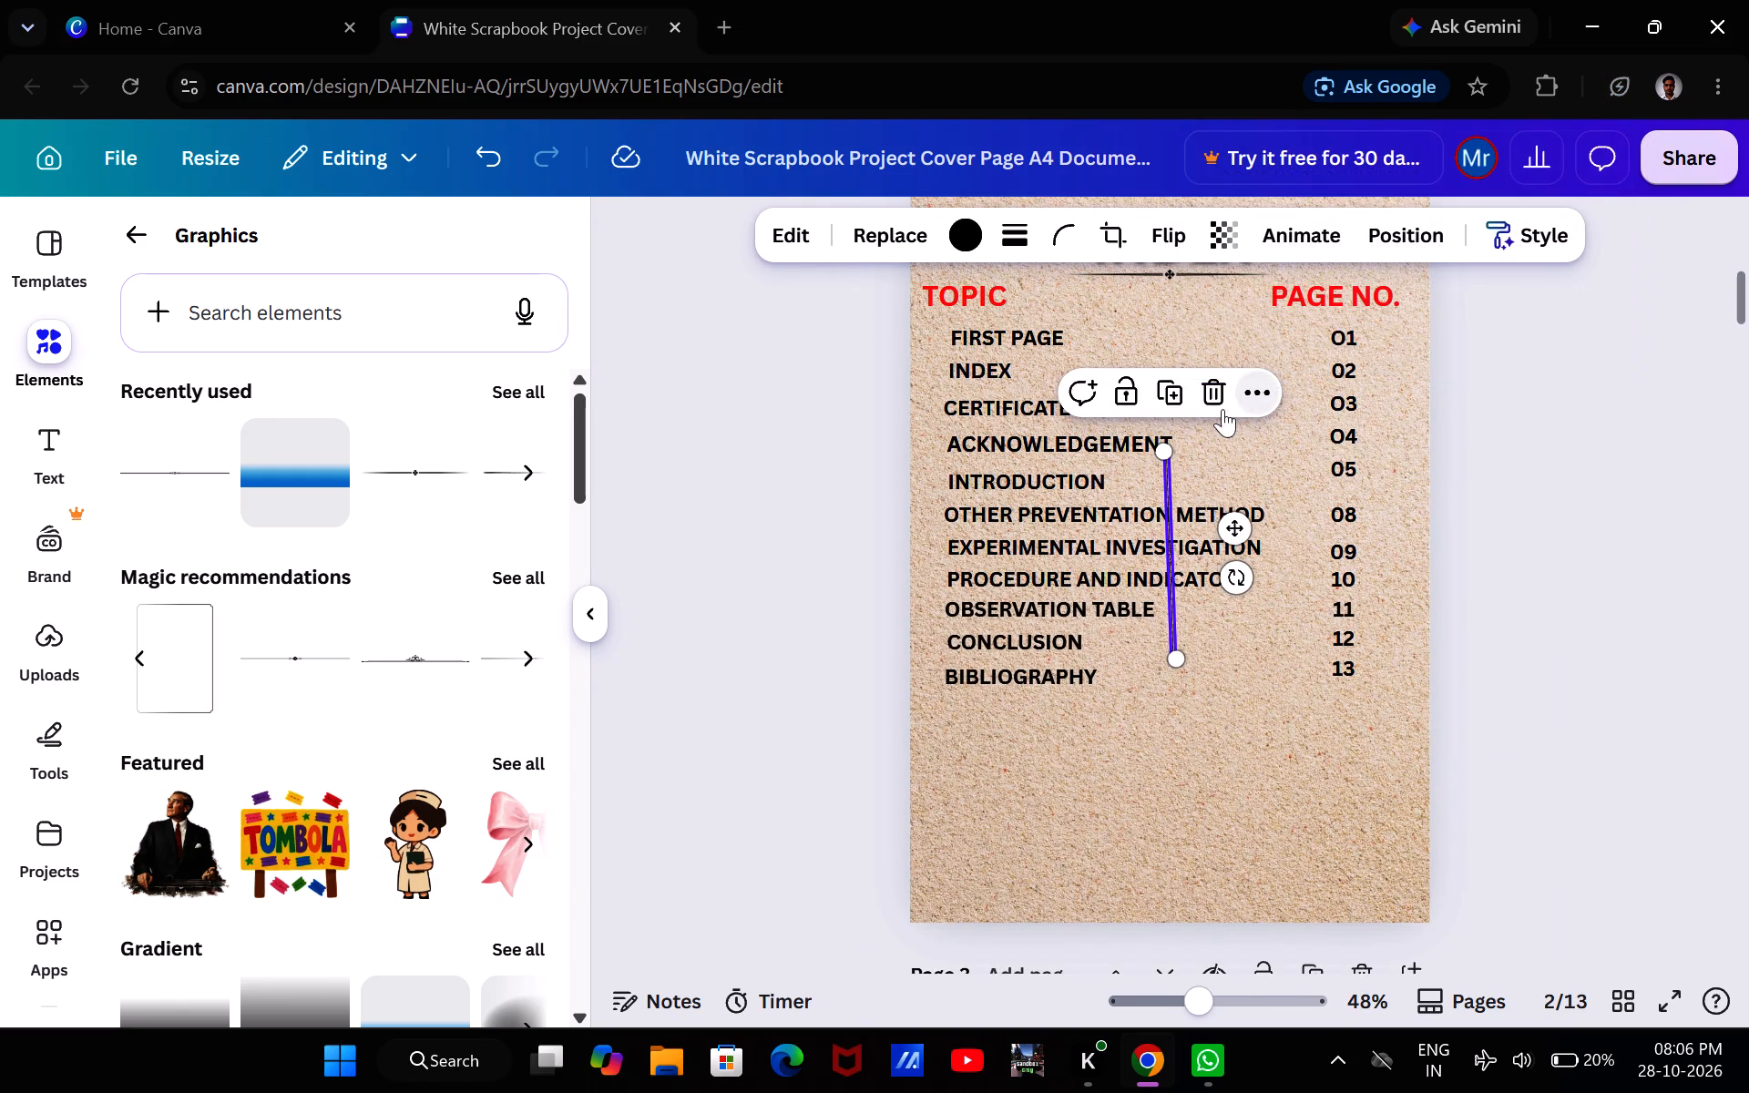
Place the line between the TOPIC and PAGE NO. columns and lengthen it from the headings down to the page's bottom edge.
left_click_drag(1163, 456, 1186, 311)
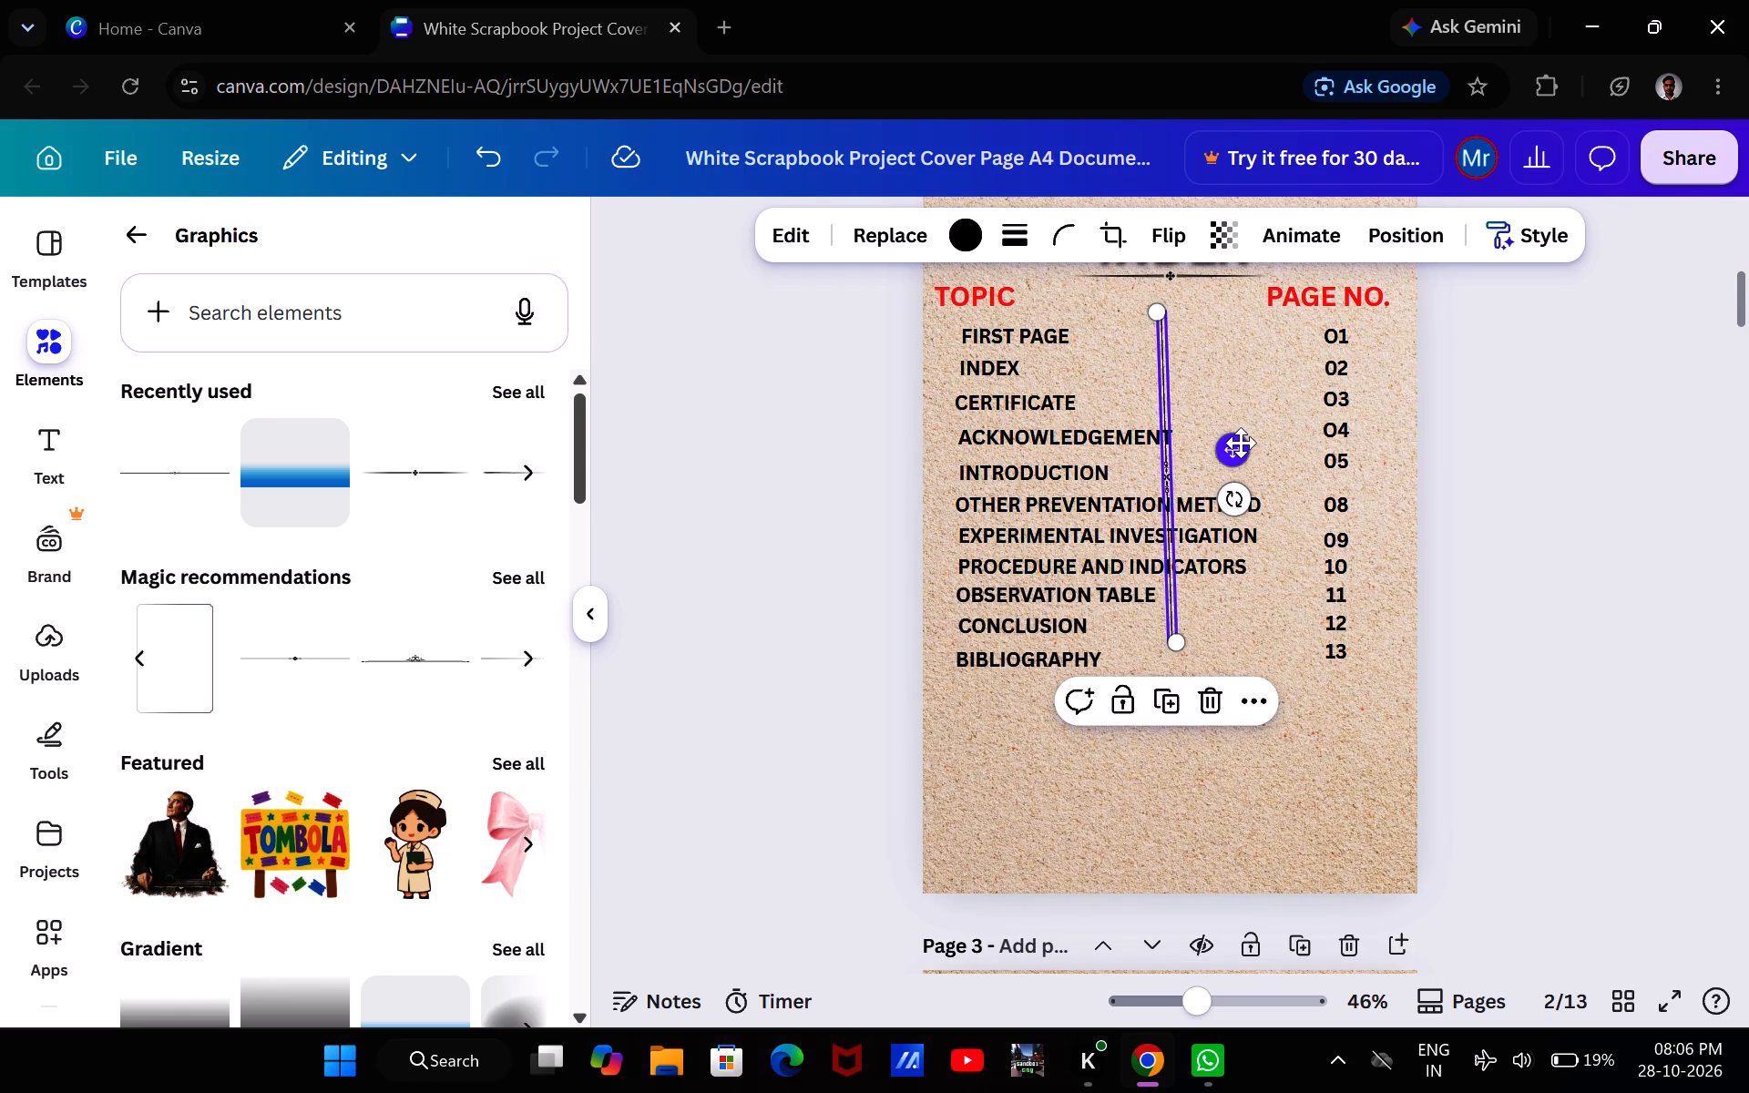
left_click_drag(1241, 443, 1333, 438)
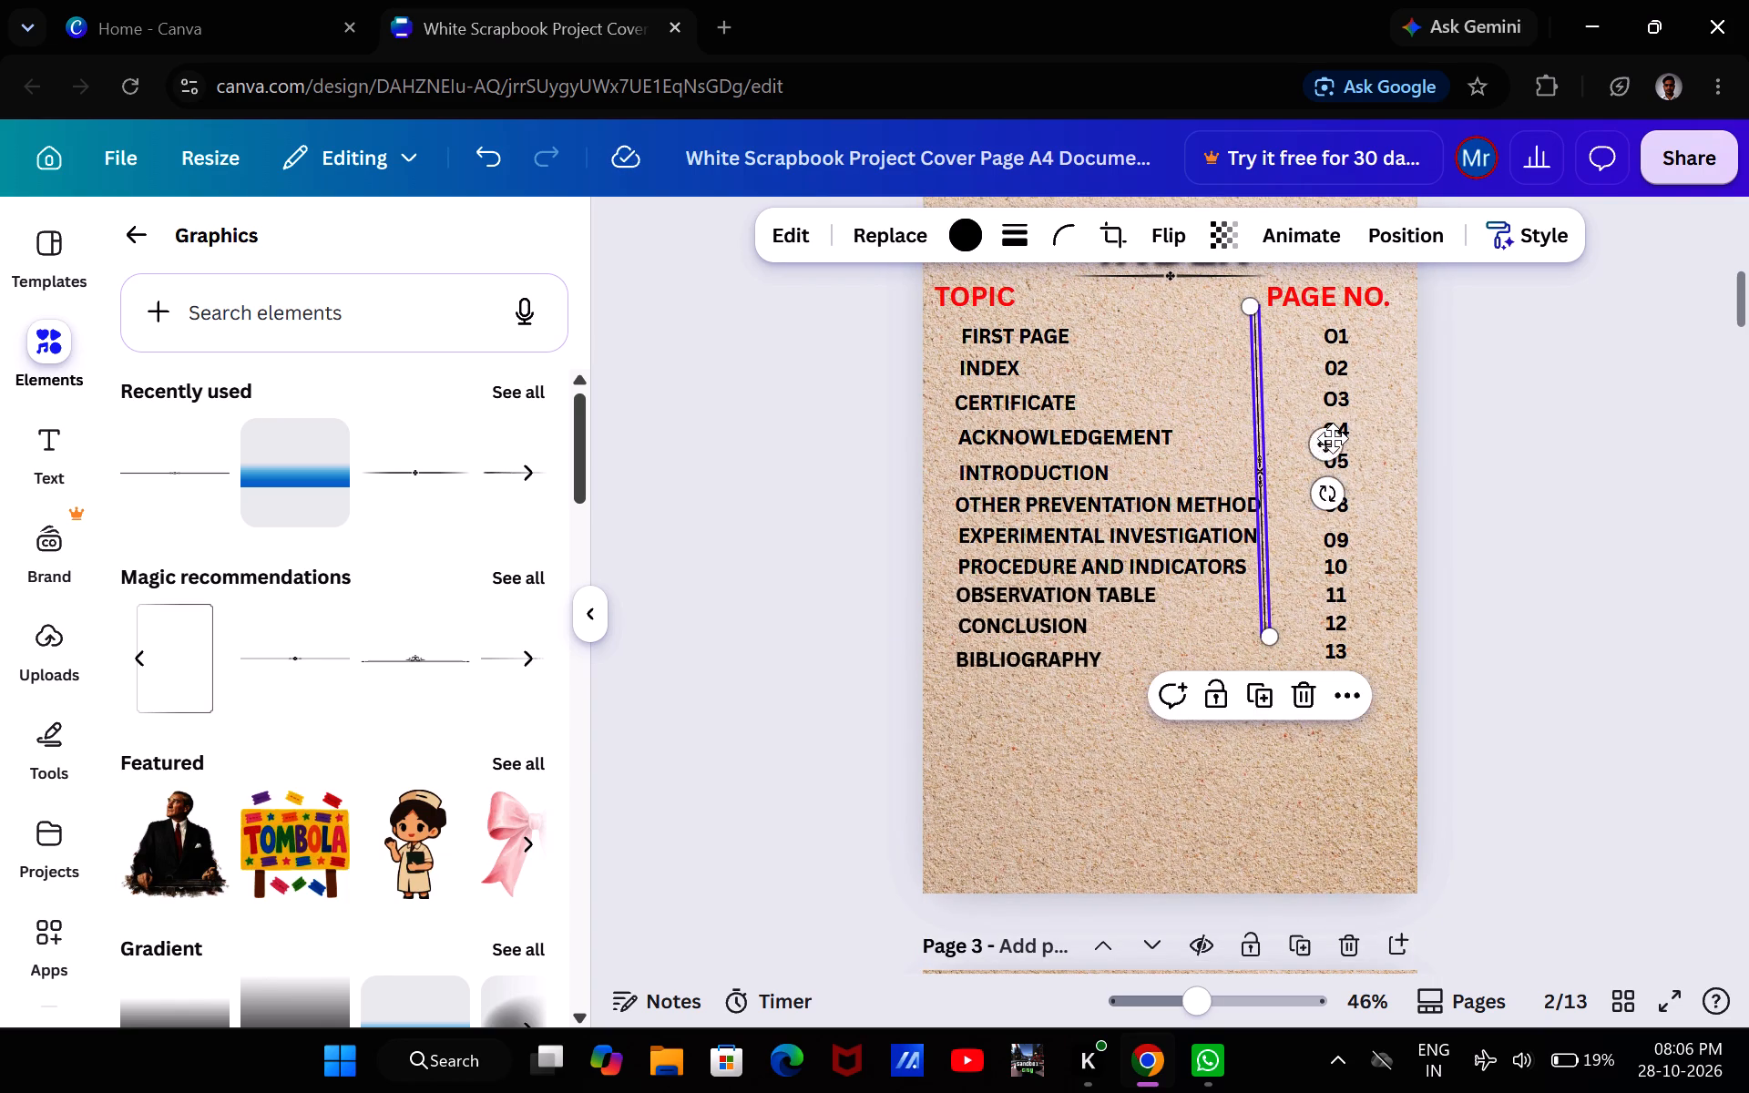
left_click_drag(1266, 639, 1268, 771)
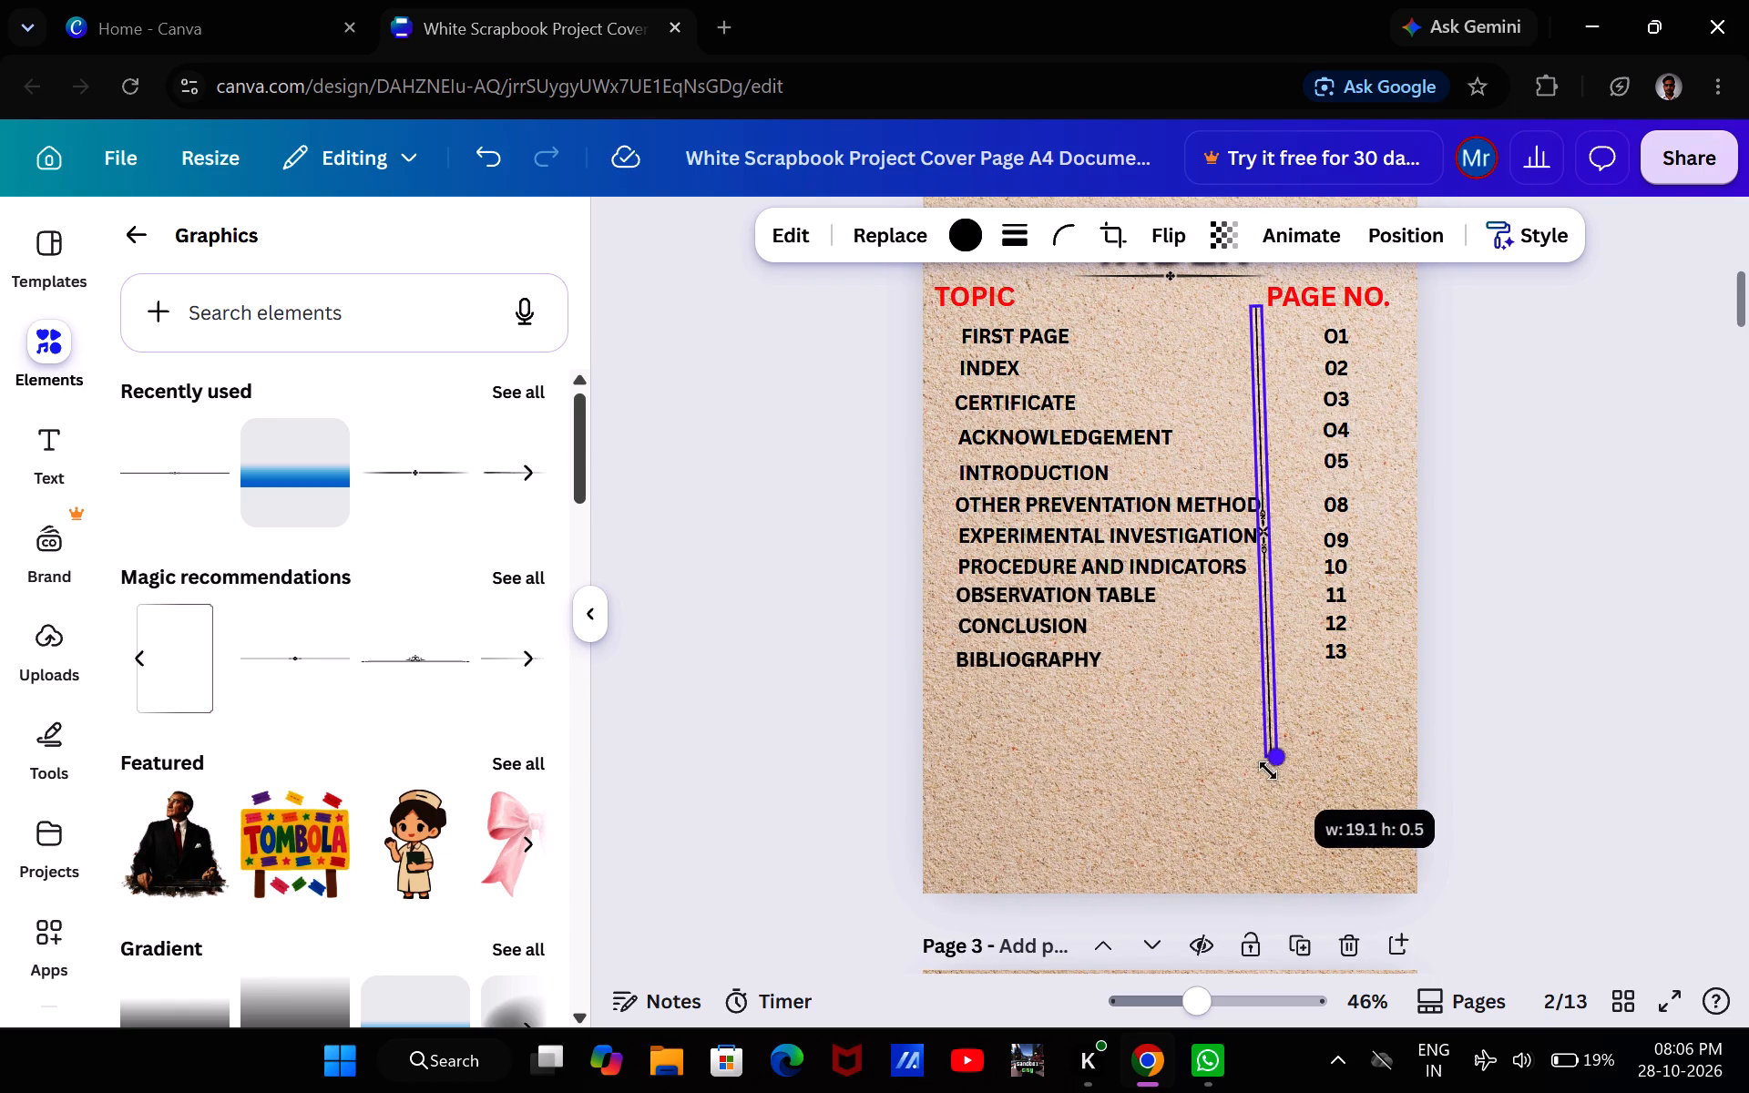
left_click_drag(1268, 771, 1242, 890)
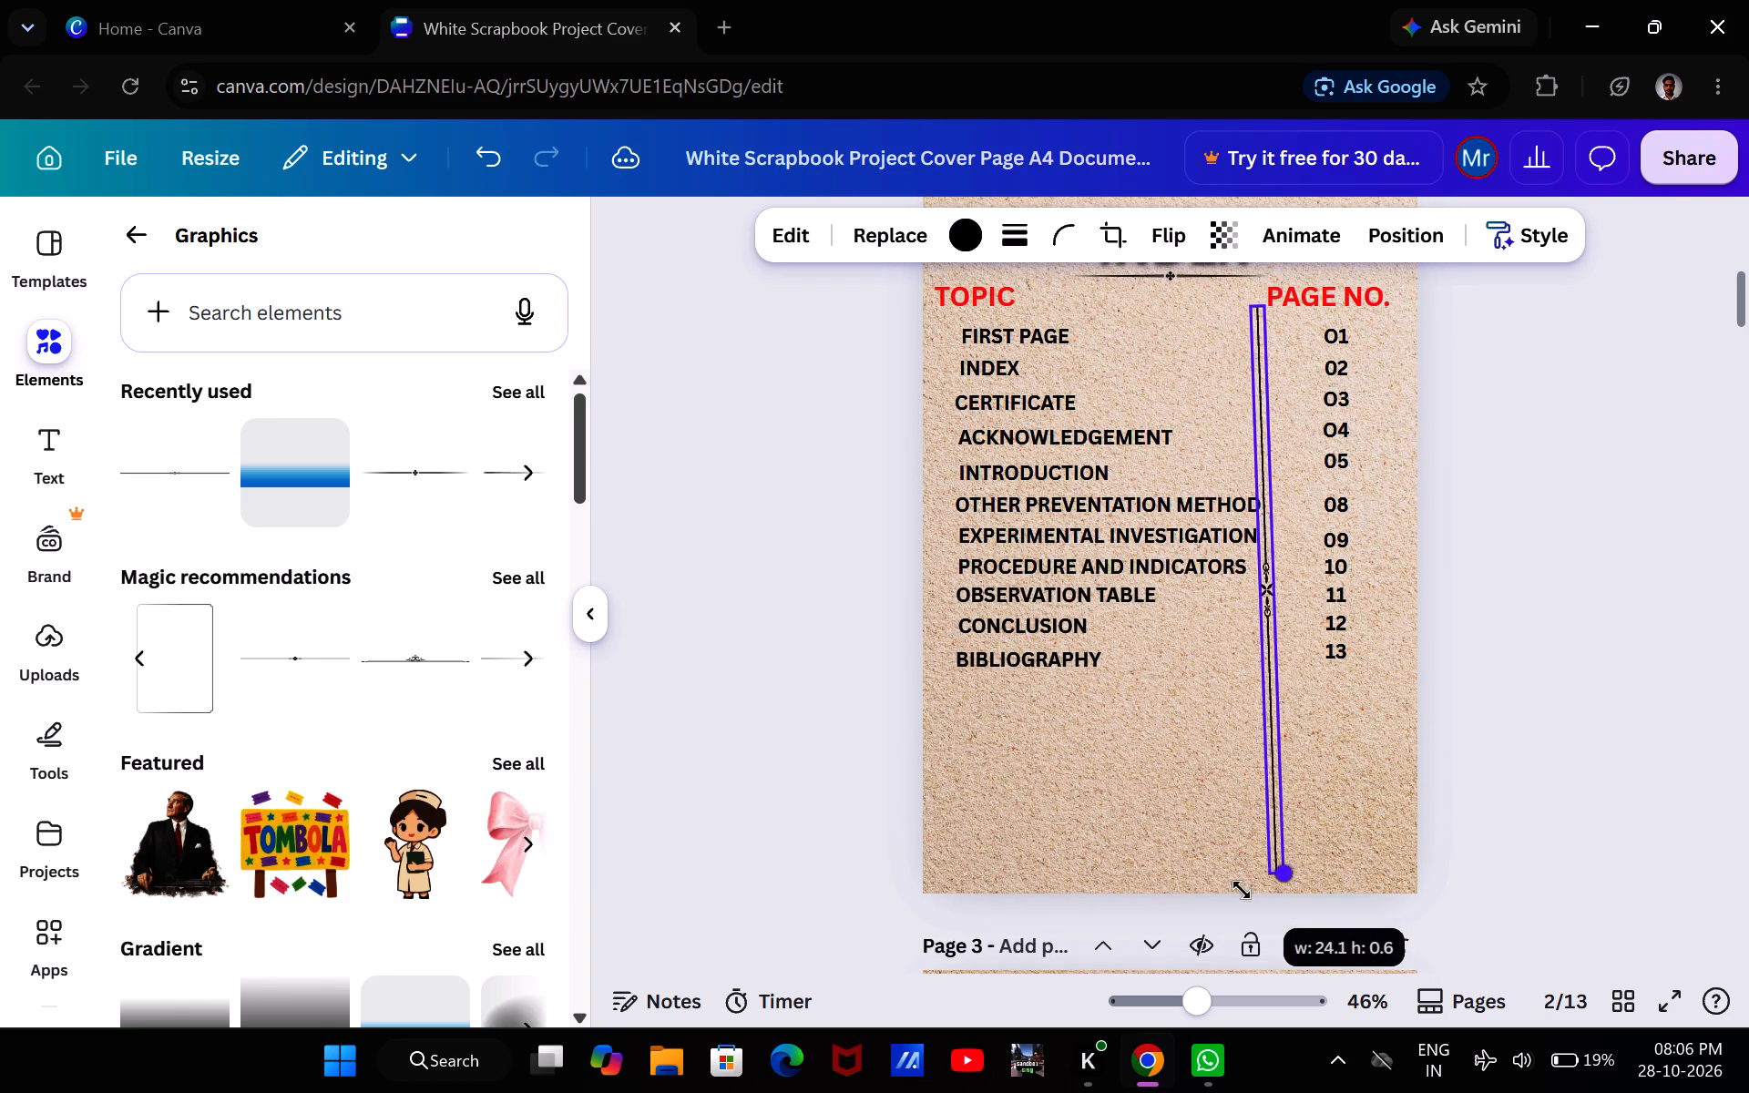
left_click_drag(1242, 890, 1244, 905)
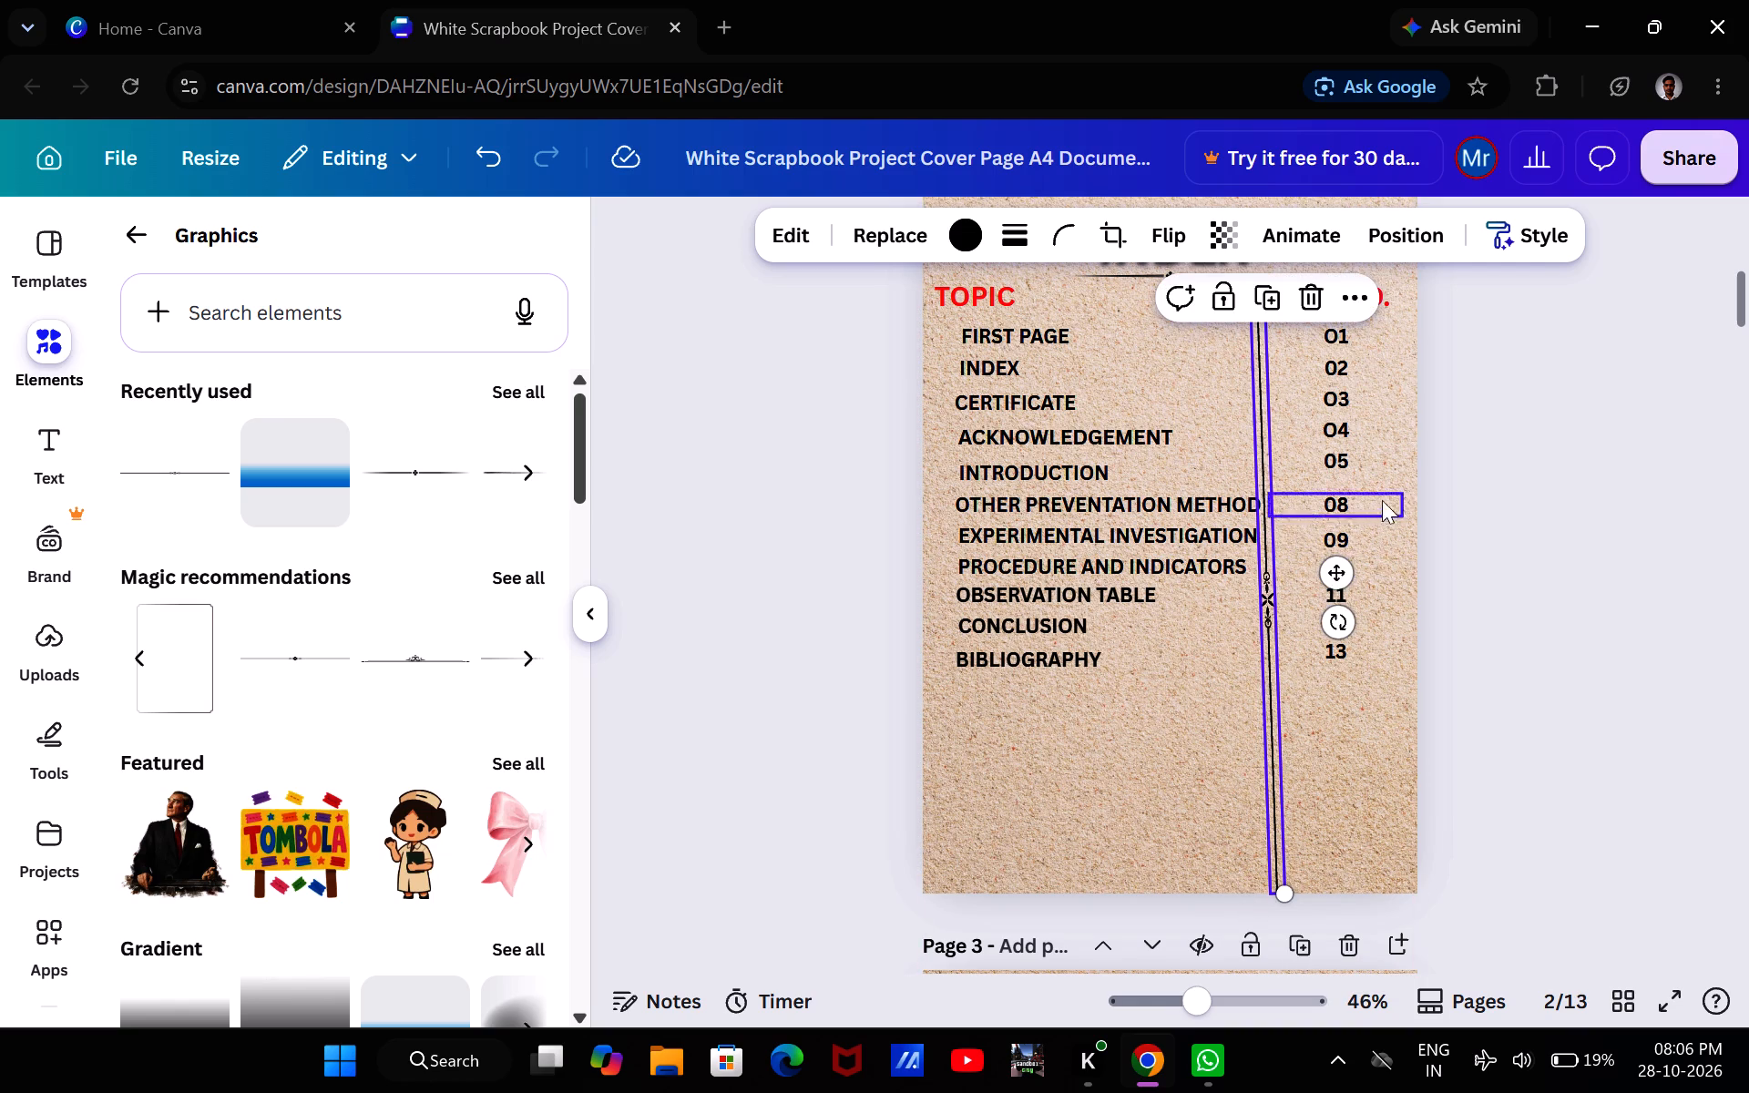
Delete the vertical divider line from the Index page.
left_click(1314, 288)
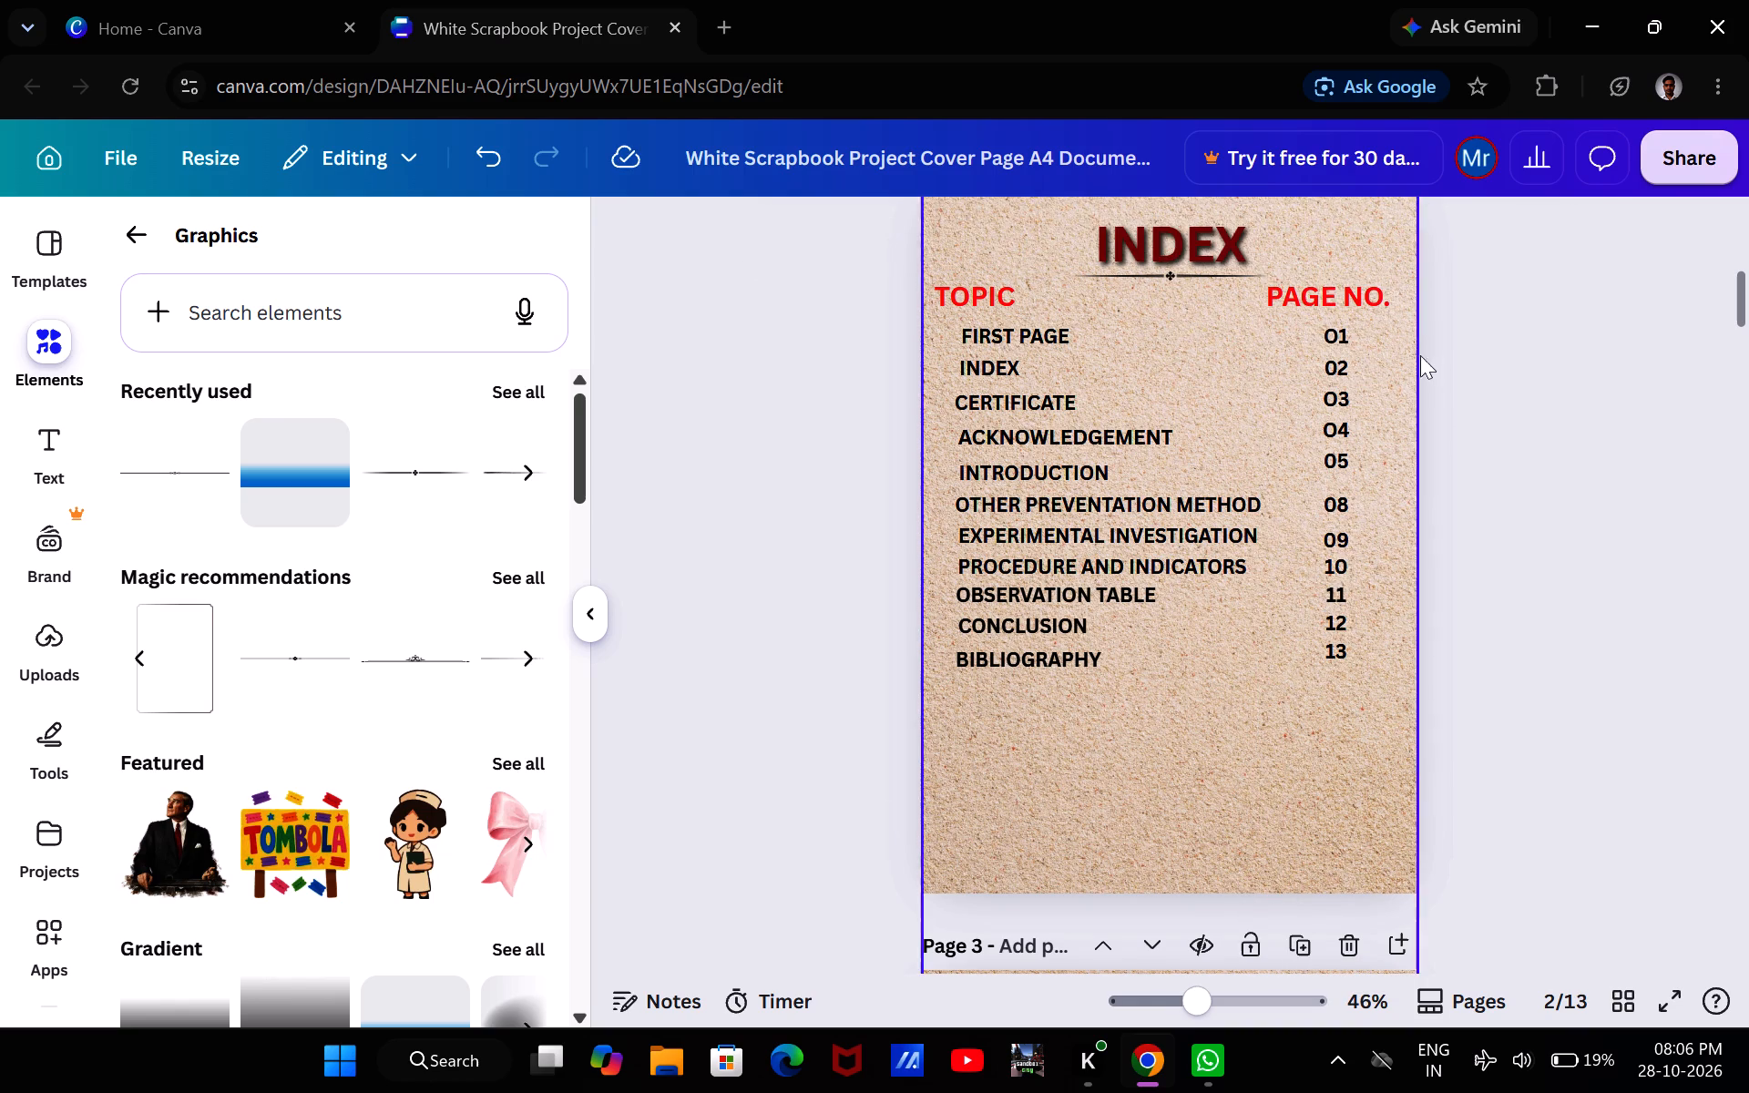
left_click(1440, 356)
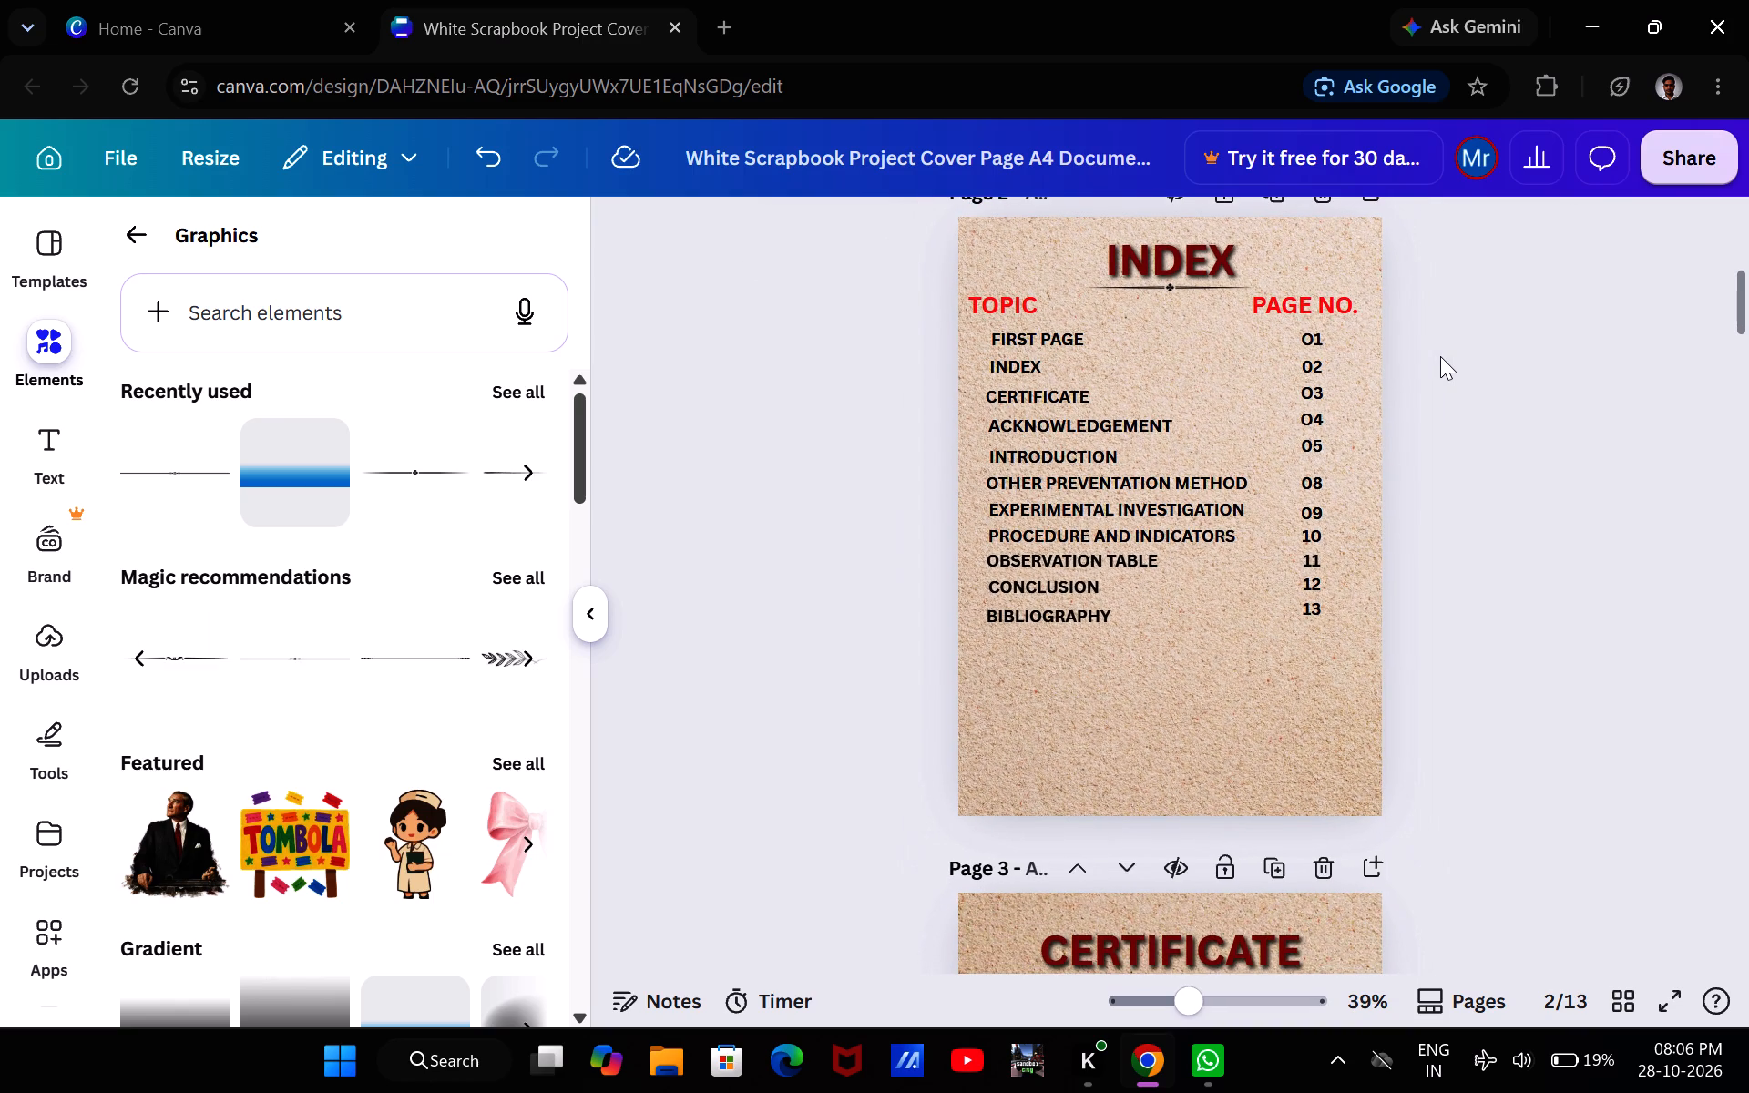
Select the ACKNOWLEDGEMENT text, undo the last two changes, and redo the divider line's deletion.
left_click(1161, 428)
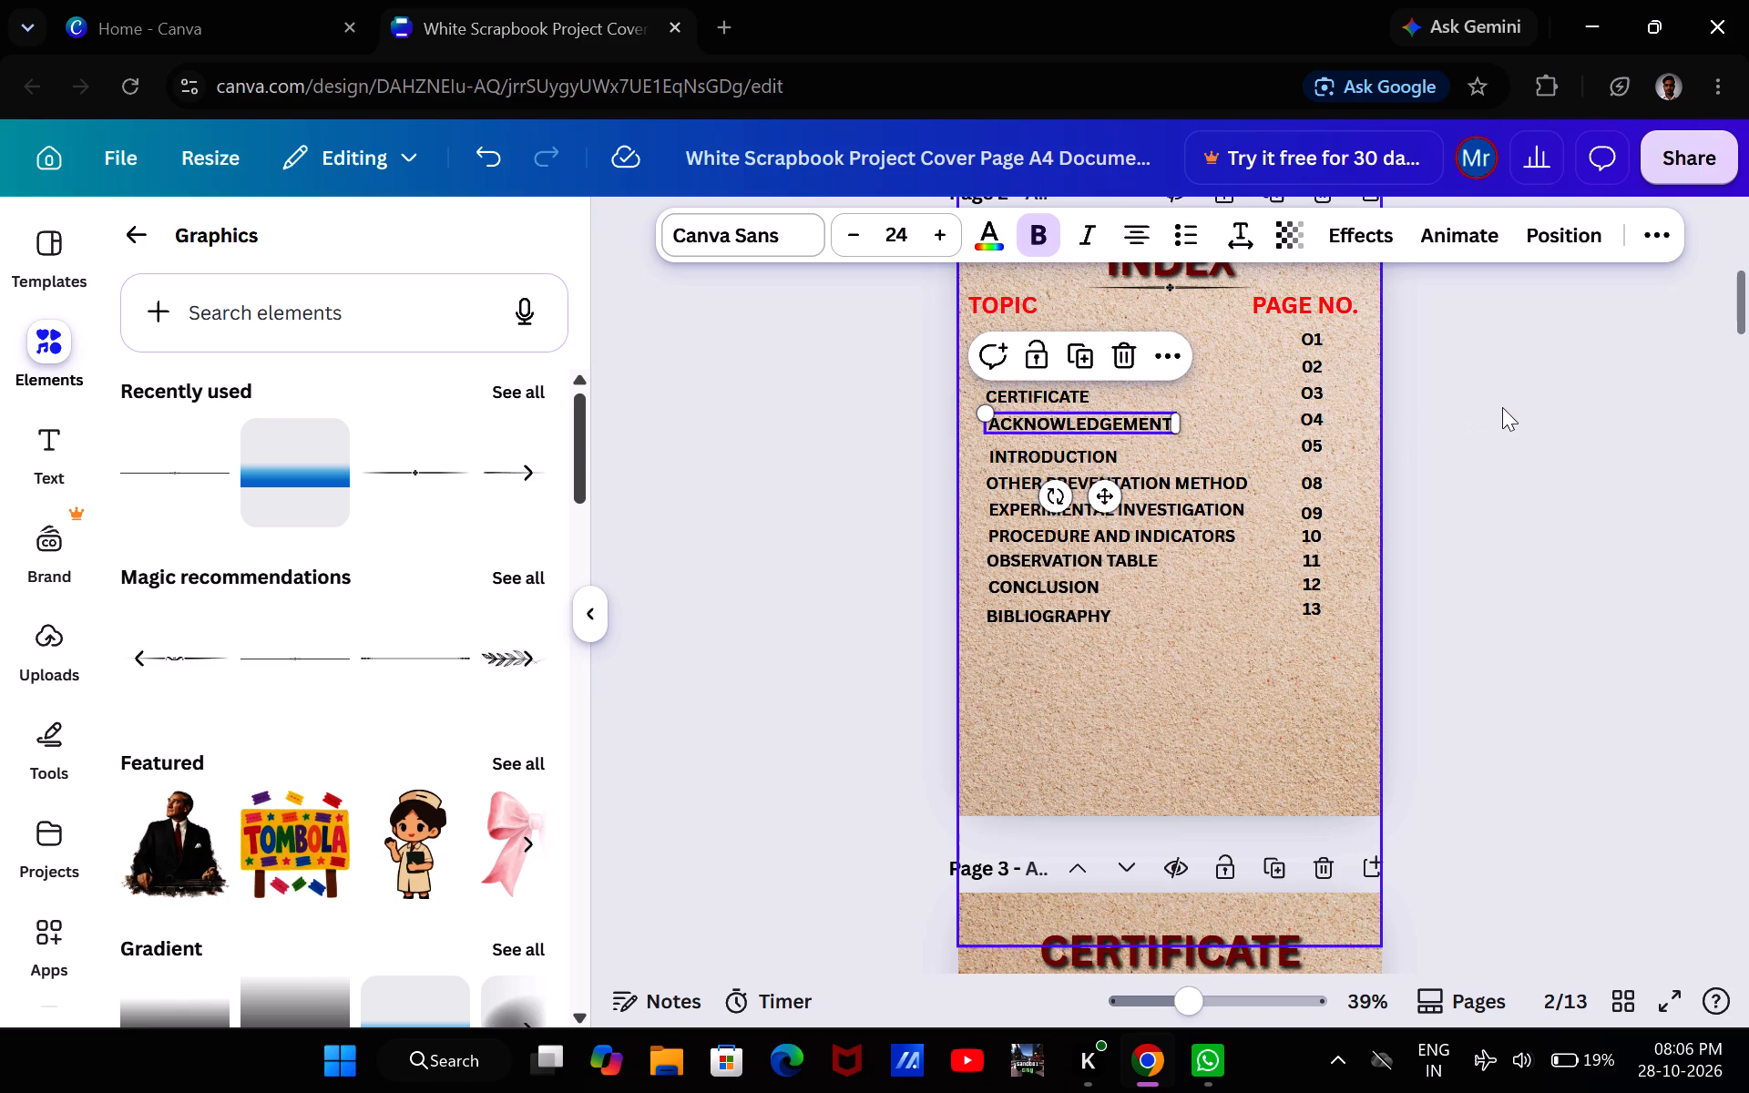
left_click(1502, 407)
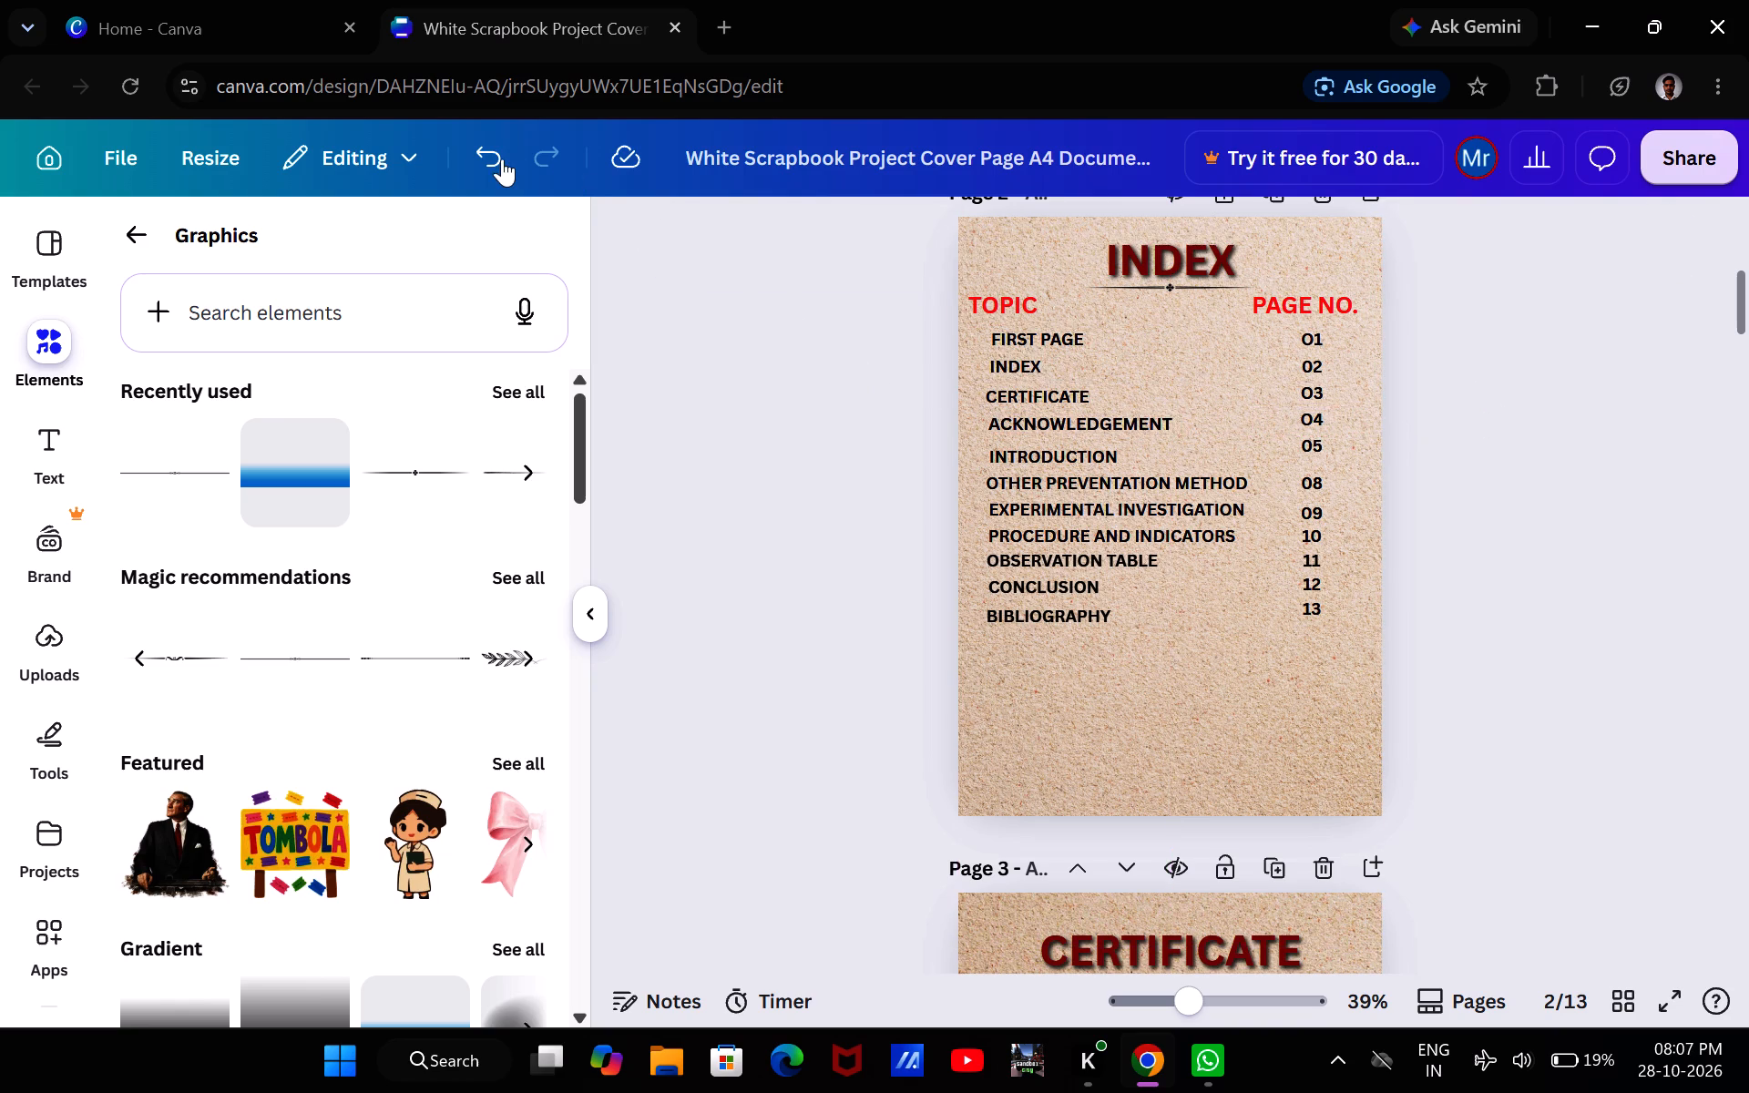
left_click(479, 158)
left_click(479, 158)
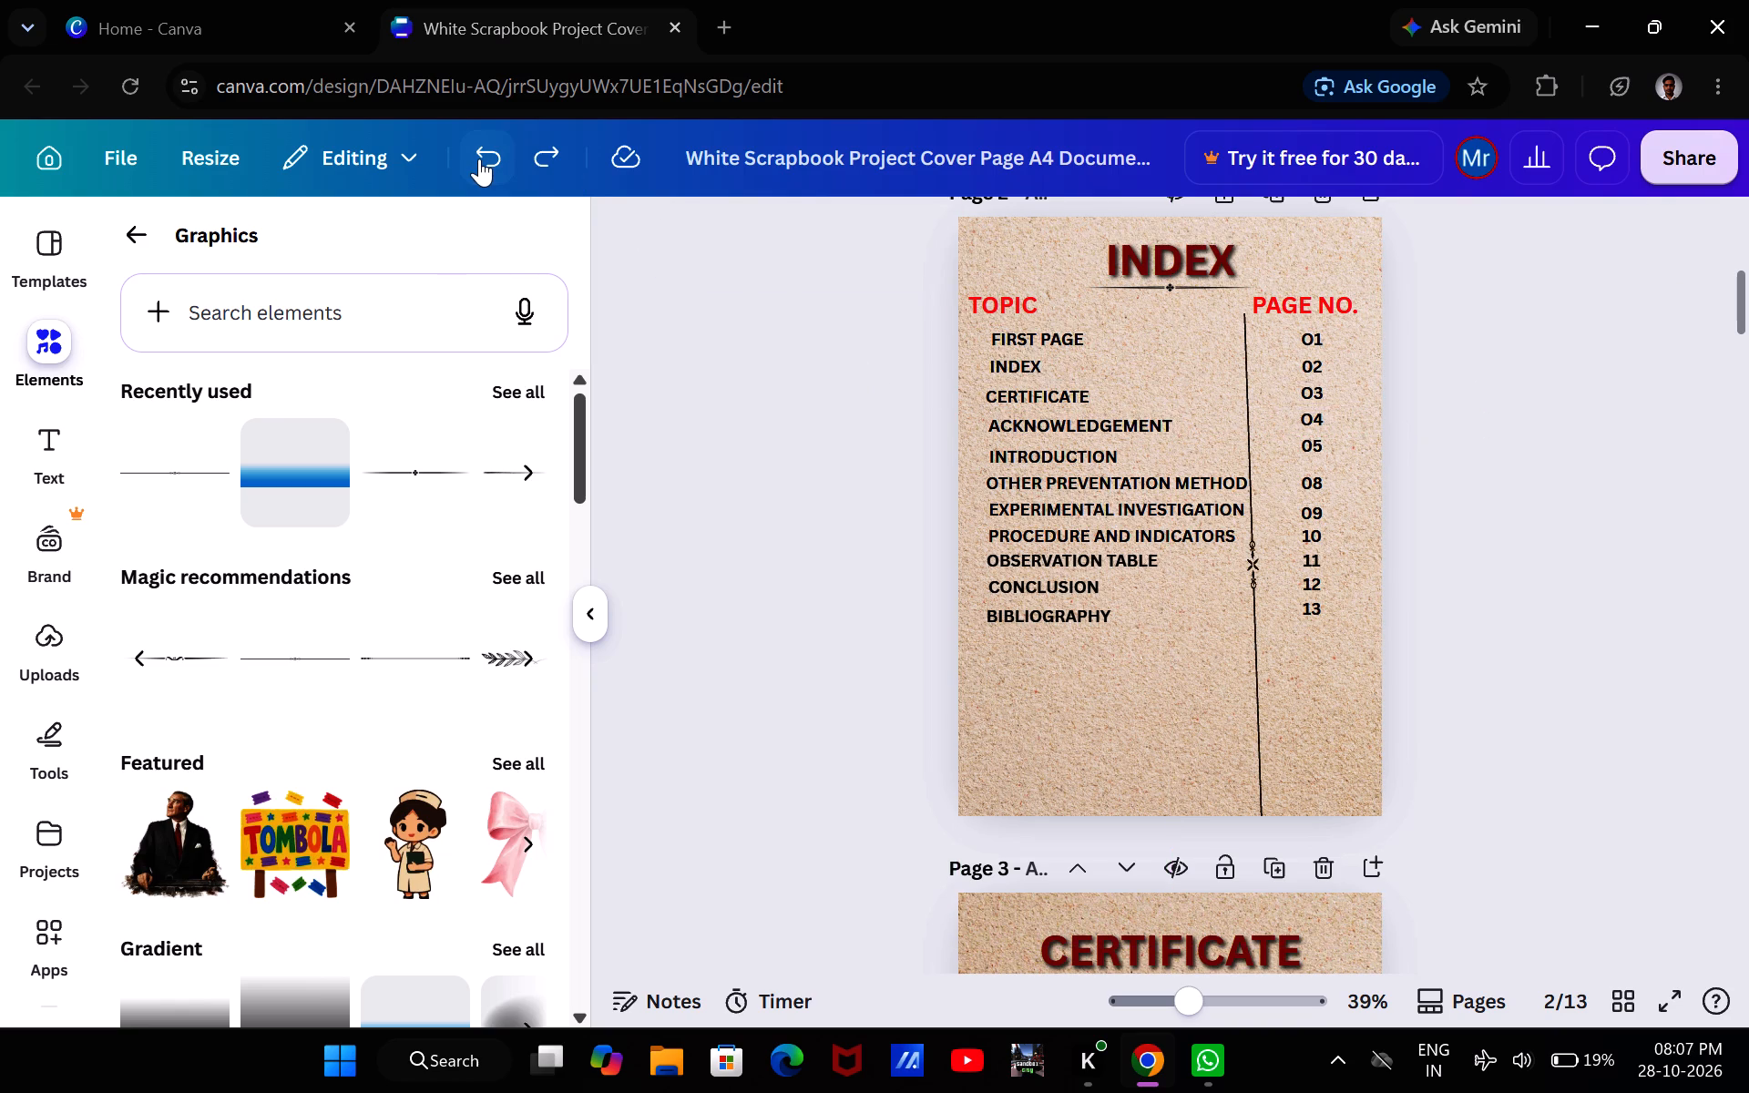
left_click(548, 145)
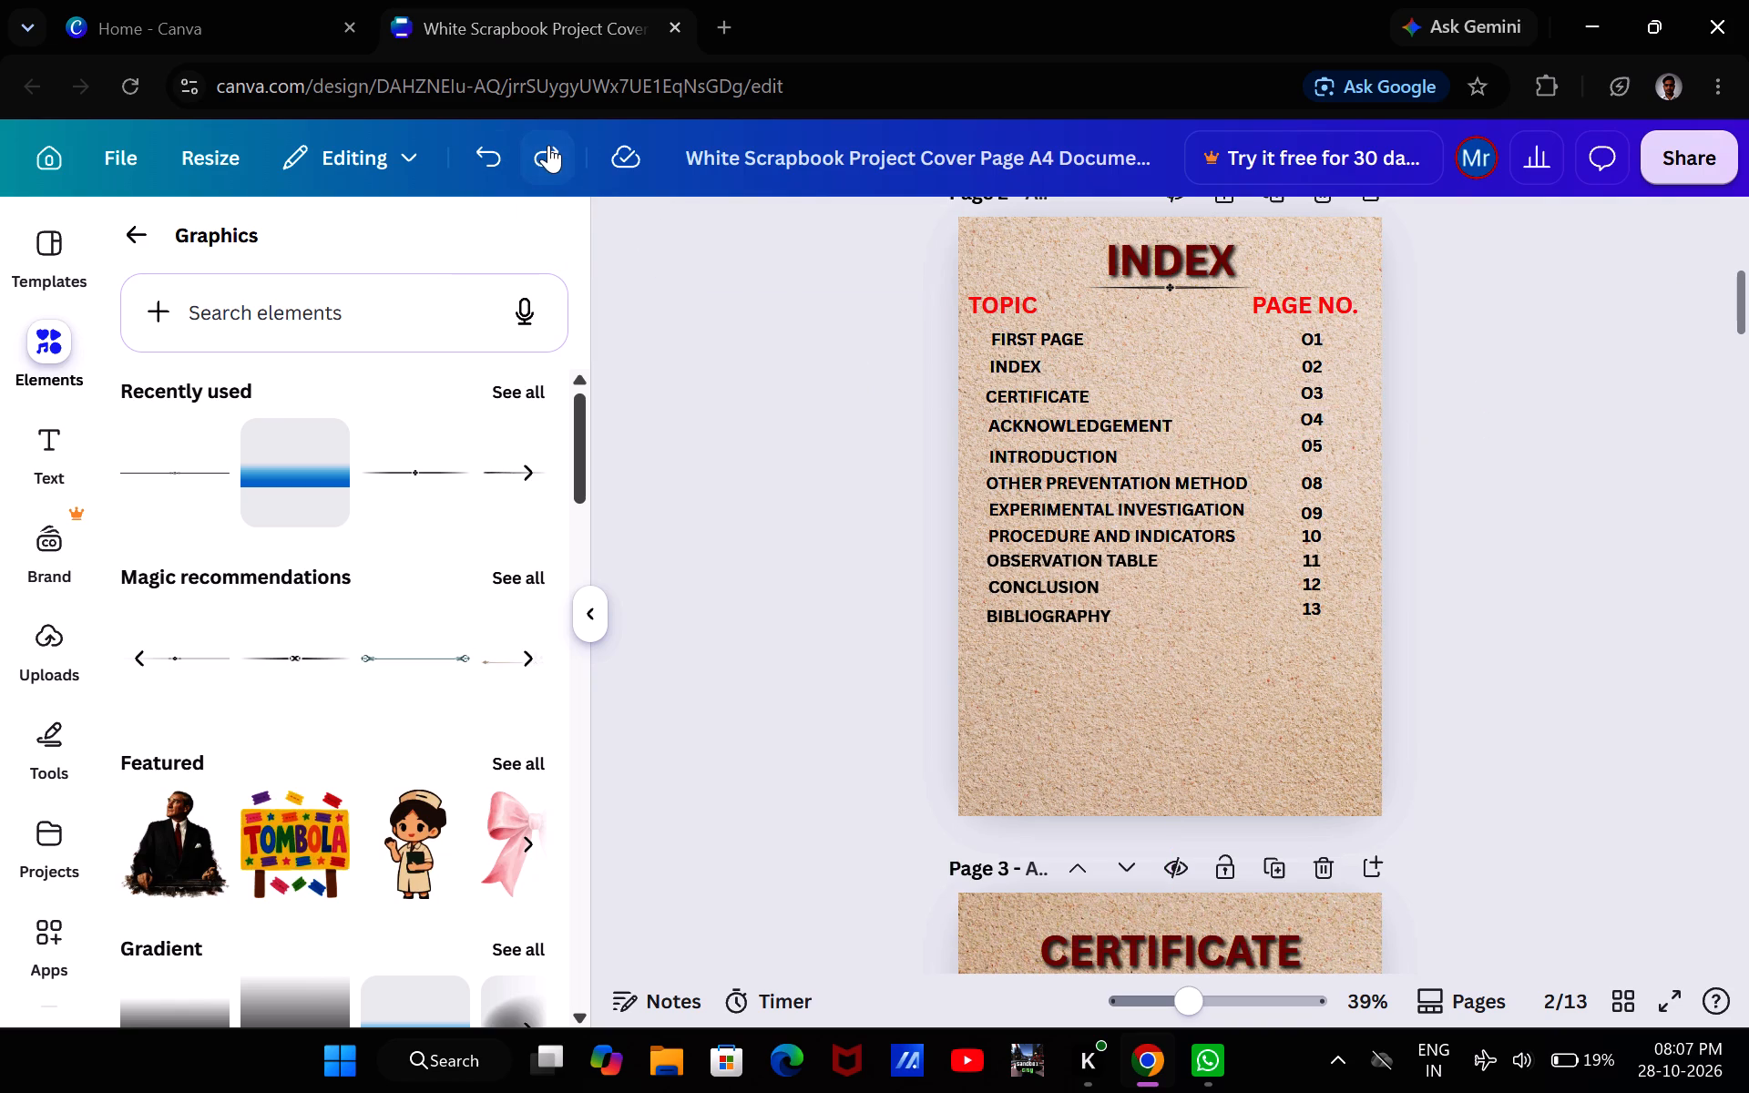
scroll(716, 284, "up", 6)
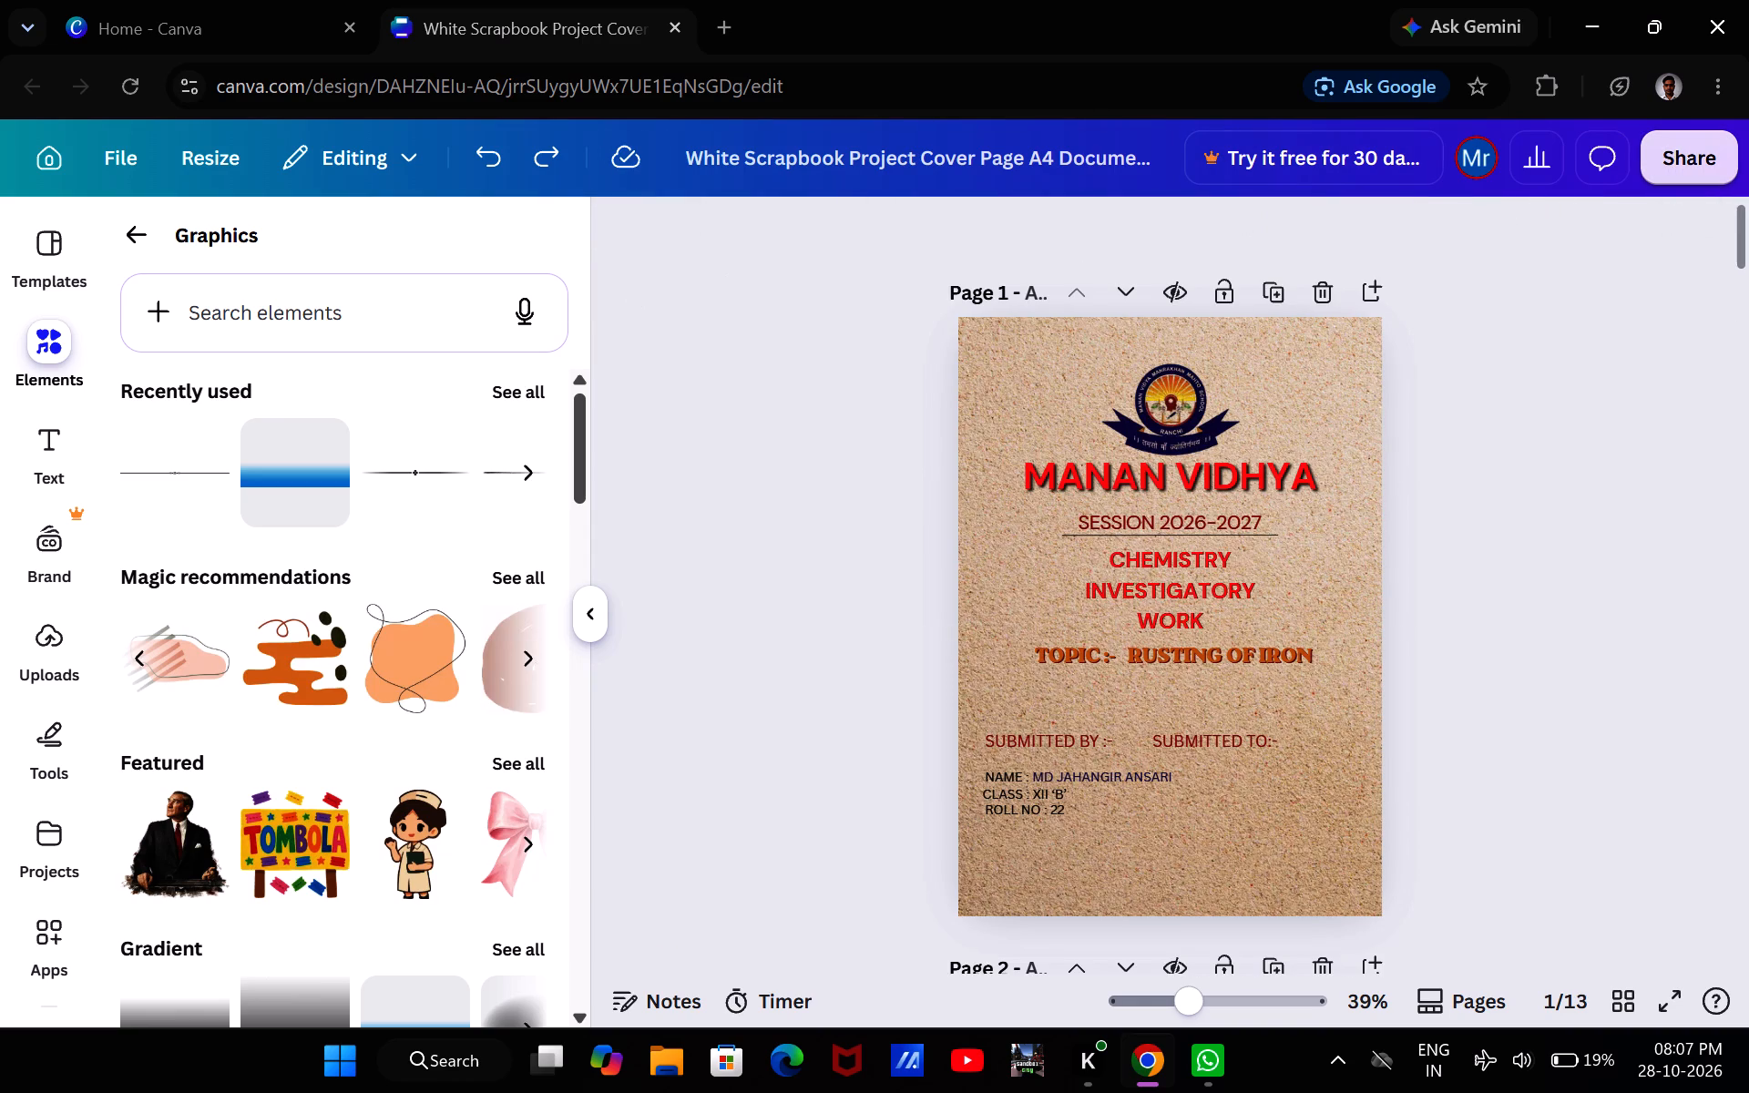
Switch the design to viewing mode and review all the pages from the cover through the Bibliography.
left_click(362, 179)
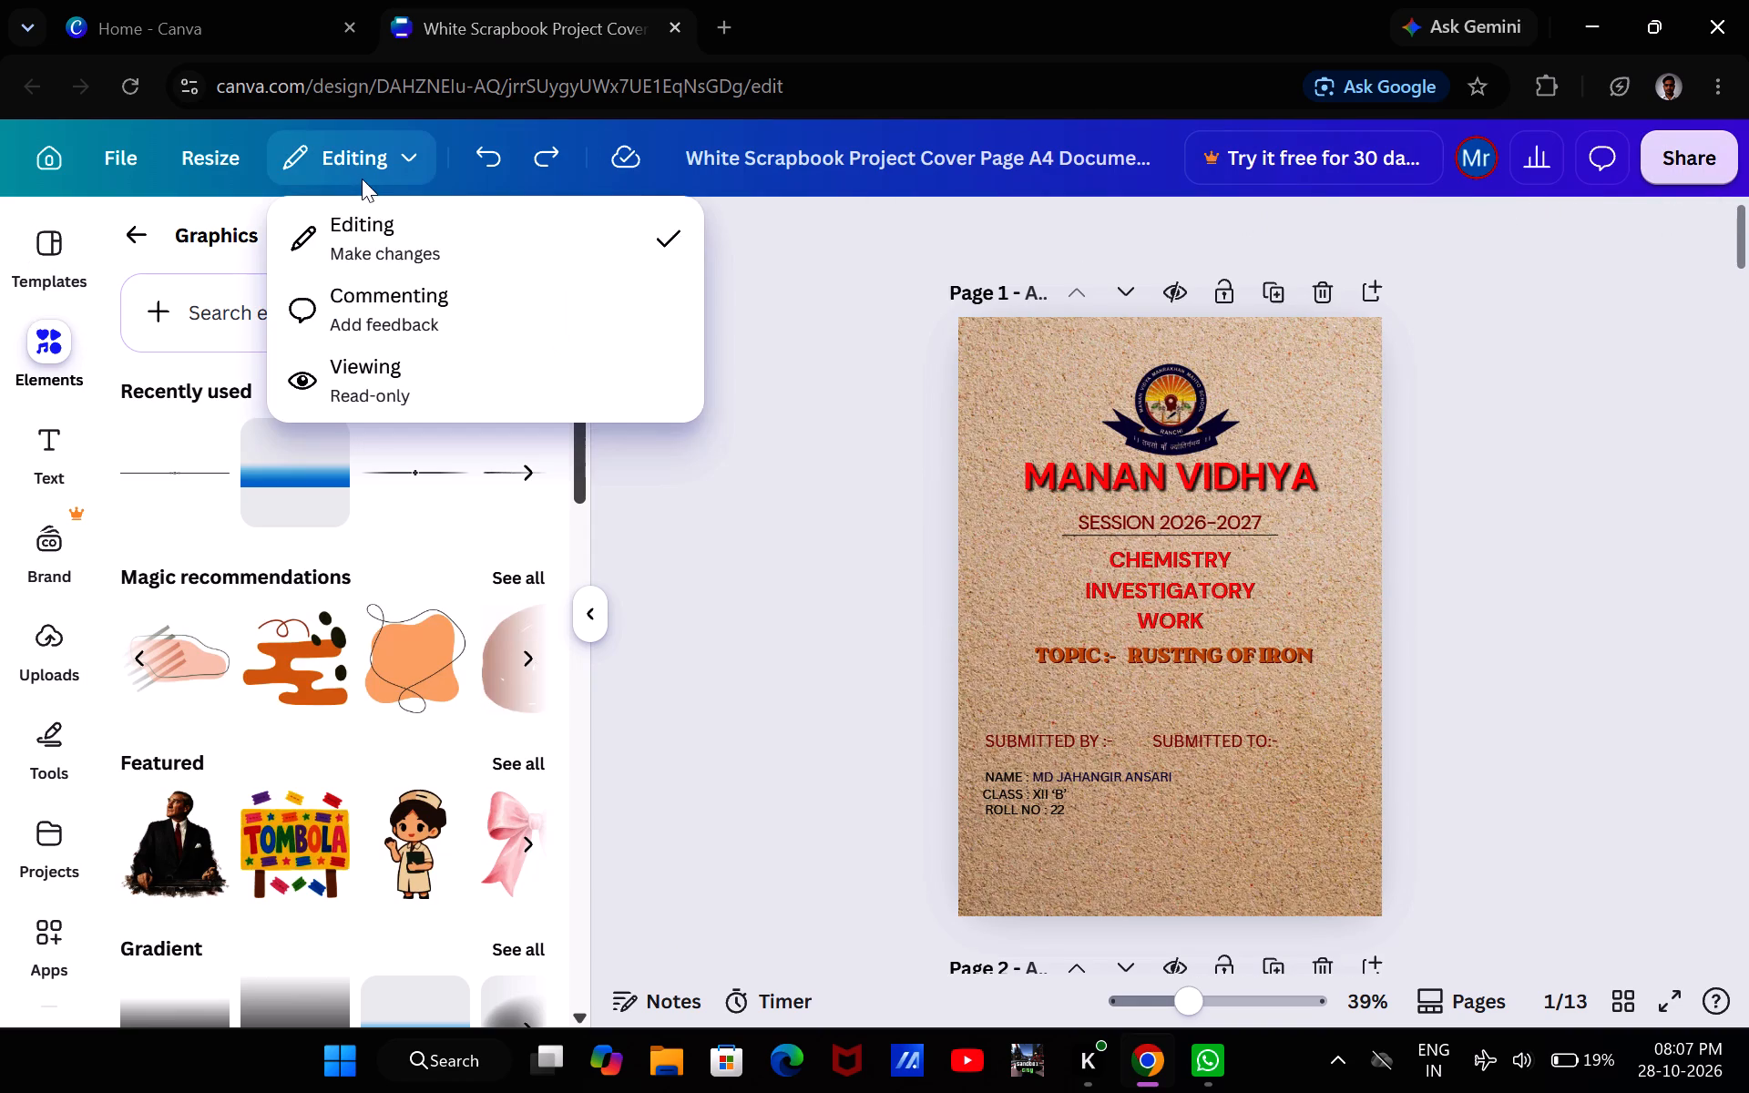
left_click(470, 349)
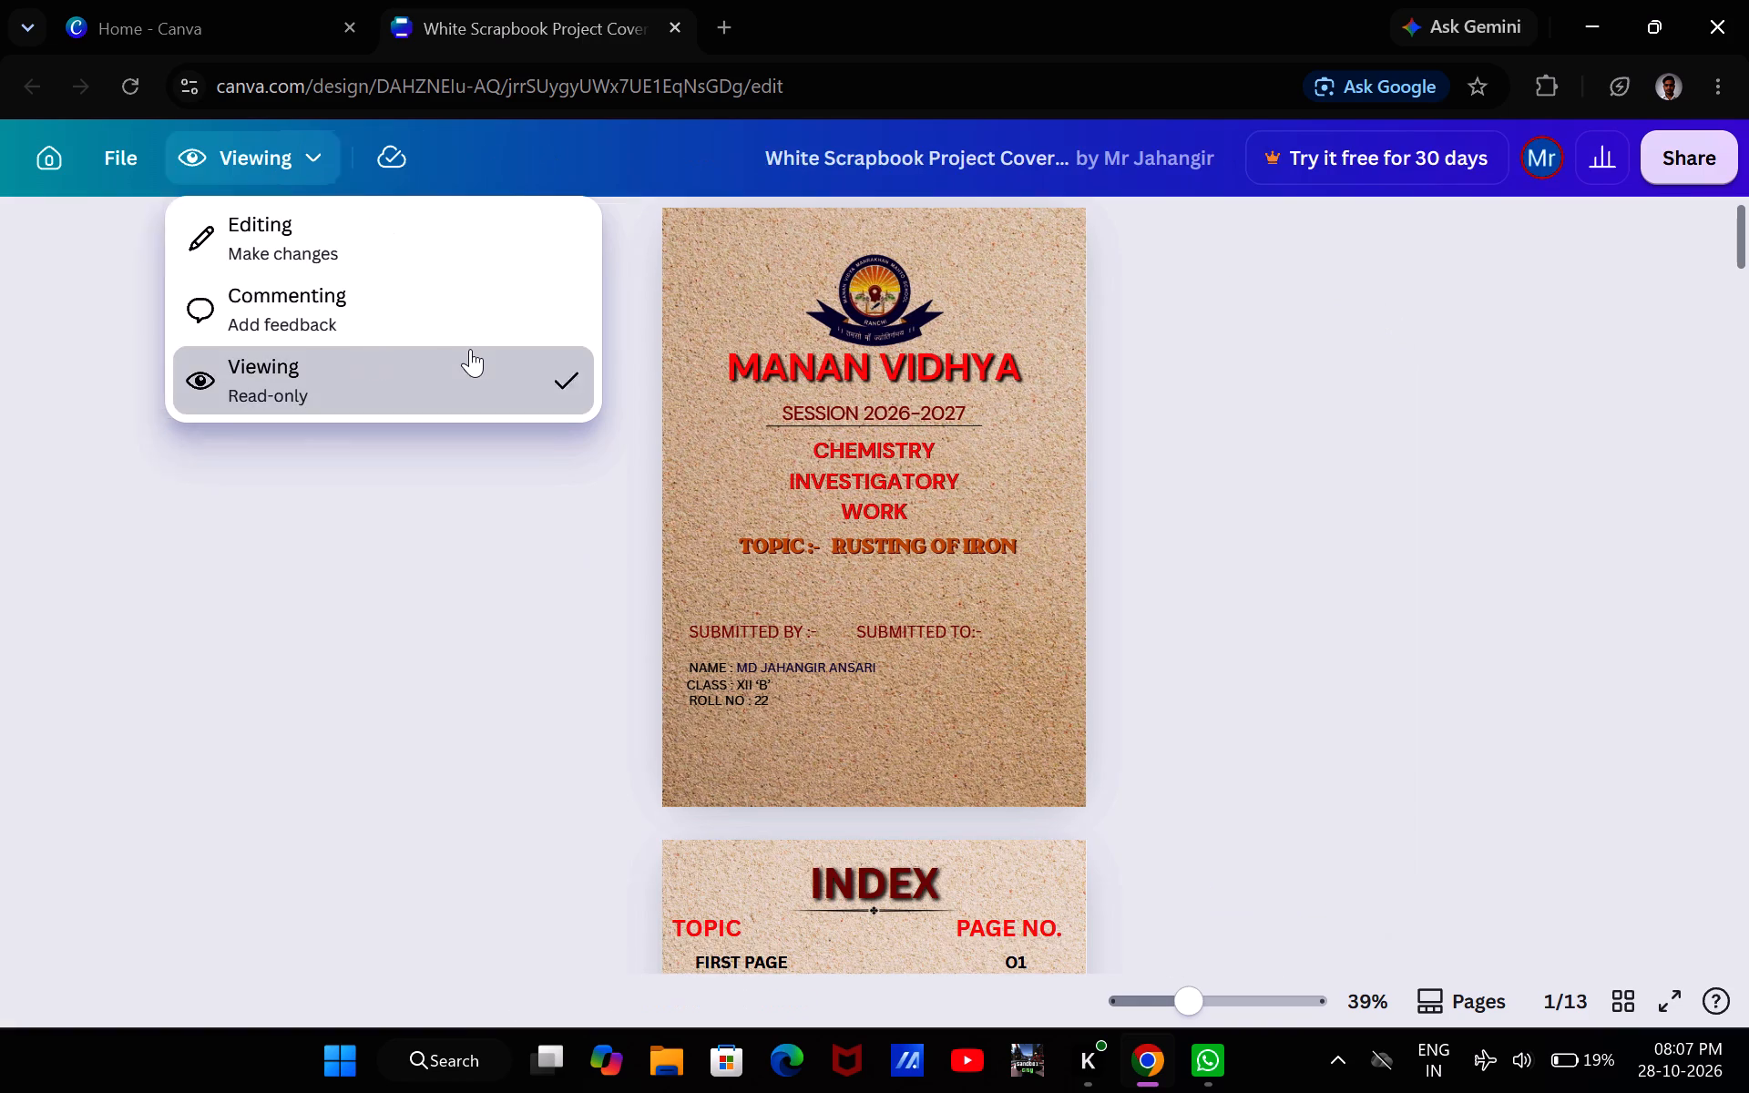
scroll(872, 425, "down", 4)
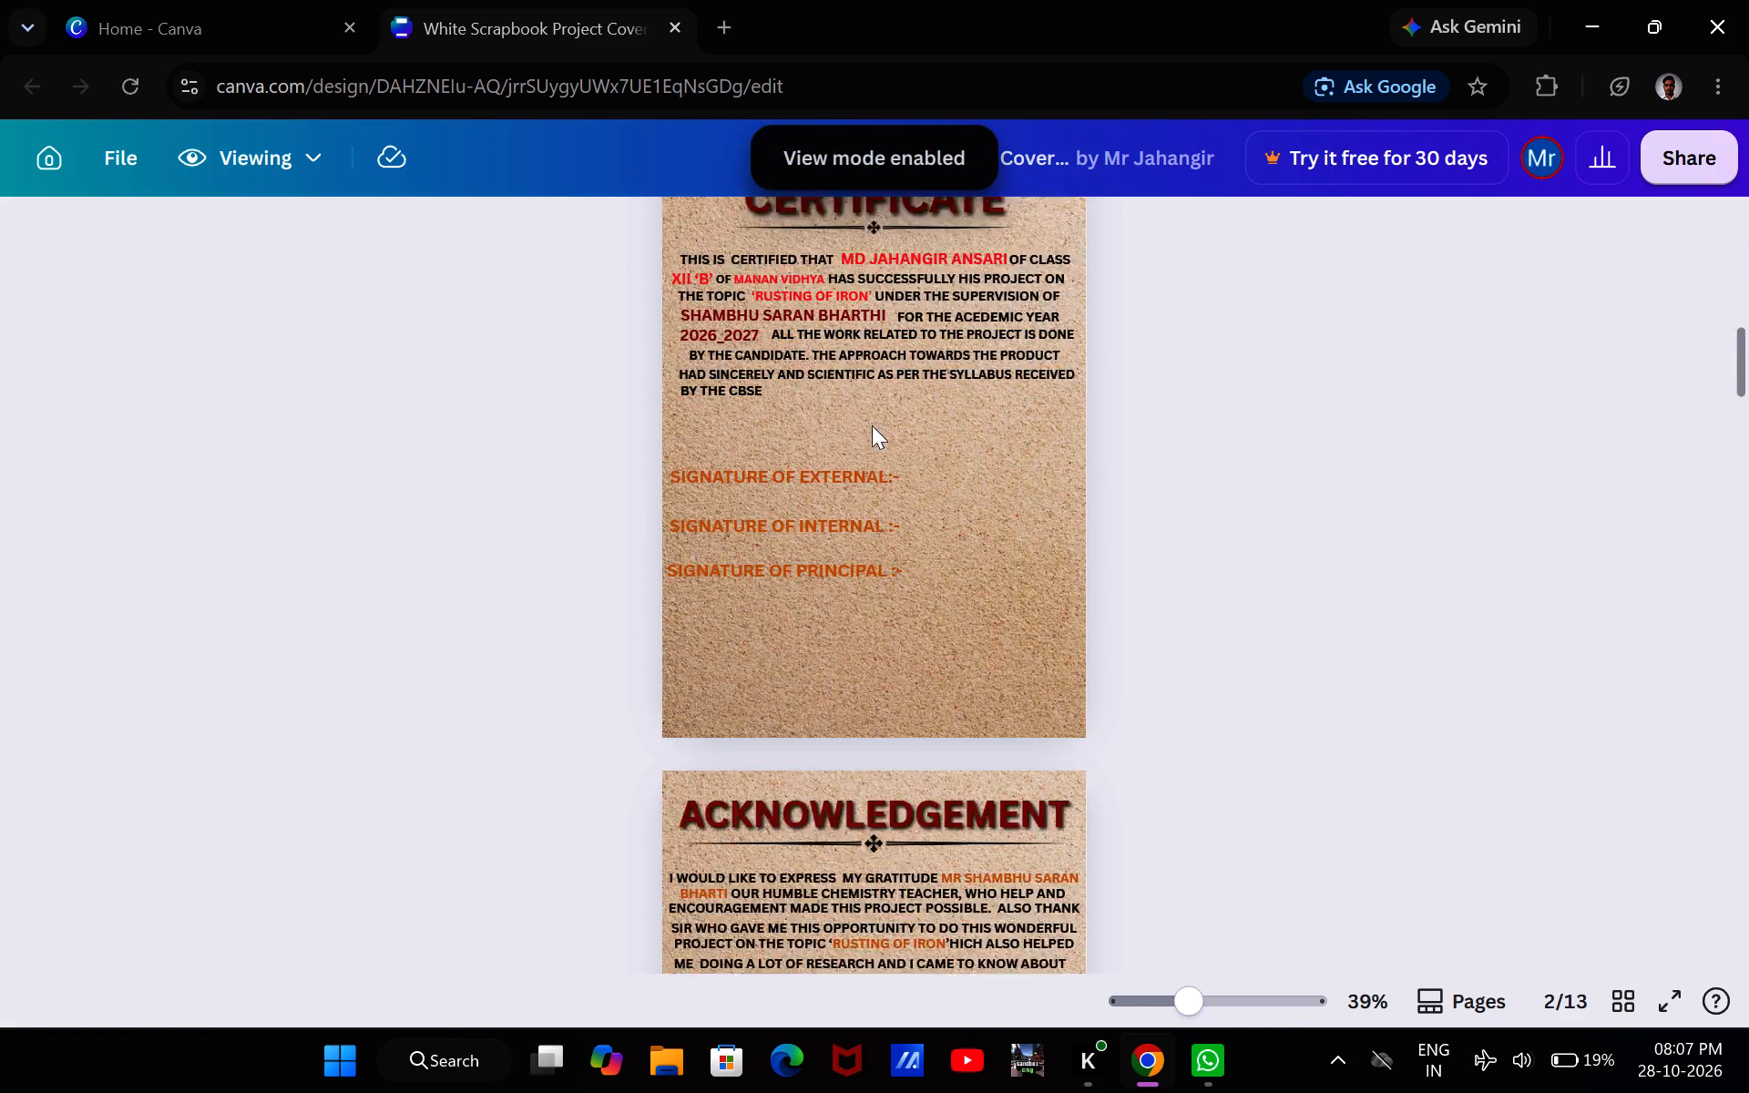
scroll(872, 425, "down", 7)
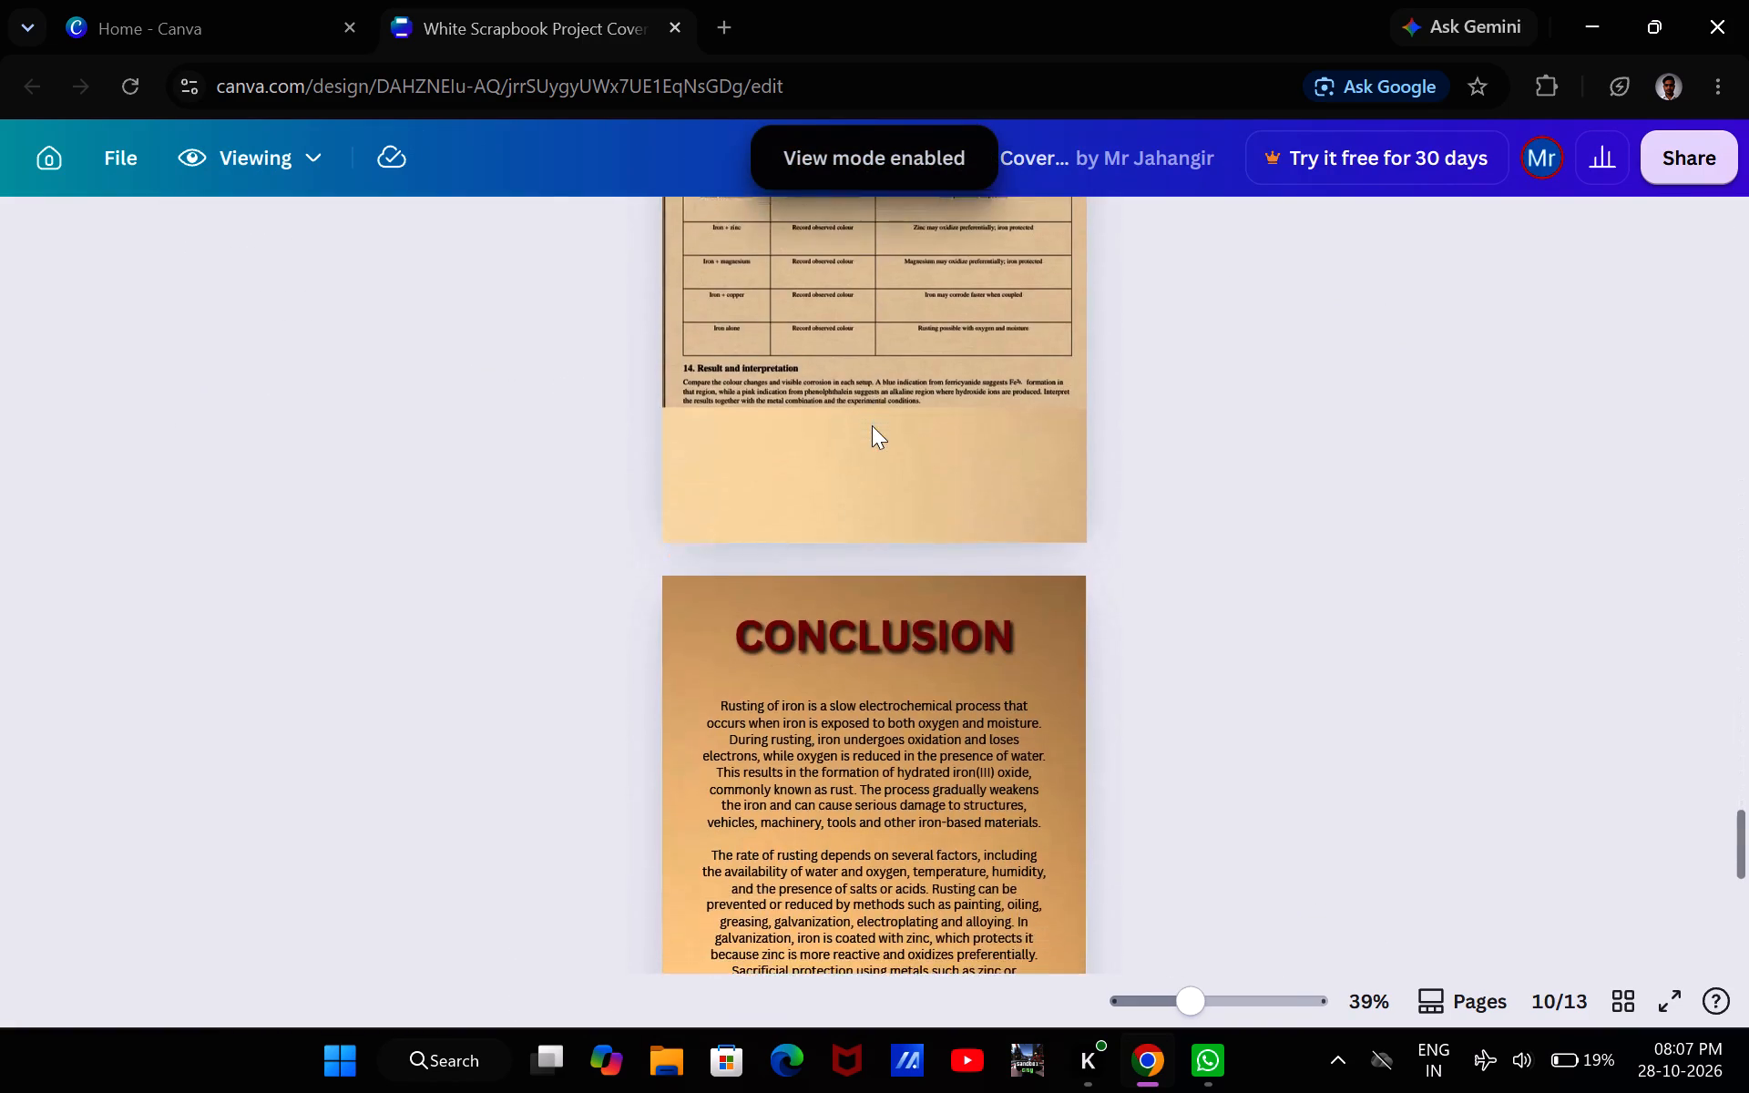
scroll(872, 425, "down", 3)
scroll(872, 425, "up", 1)
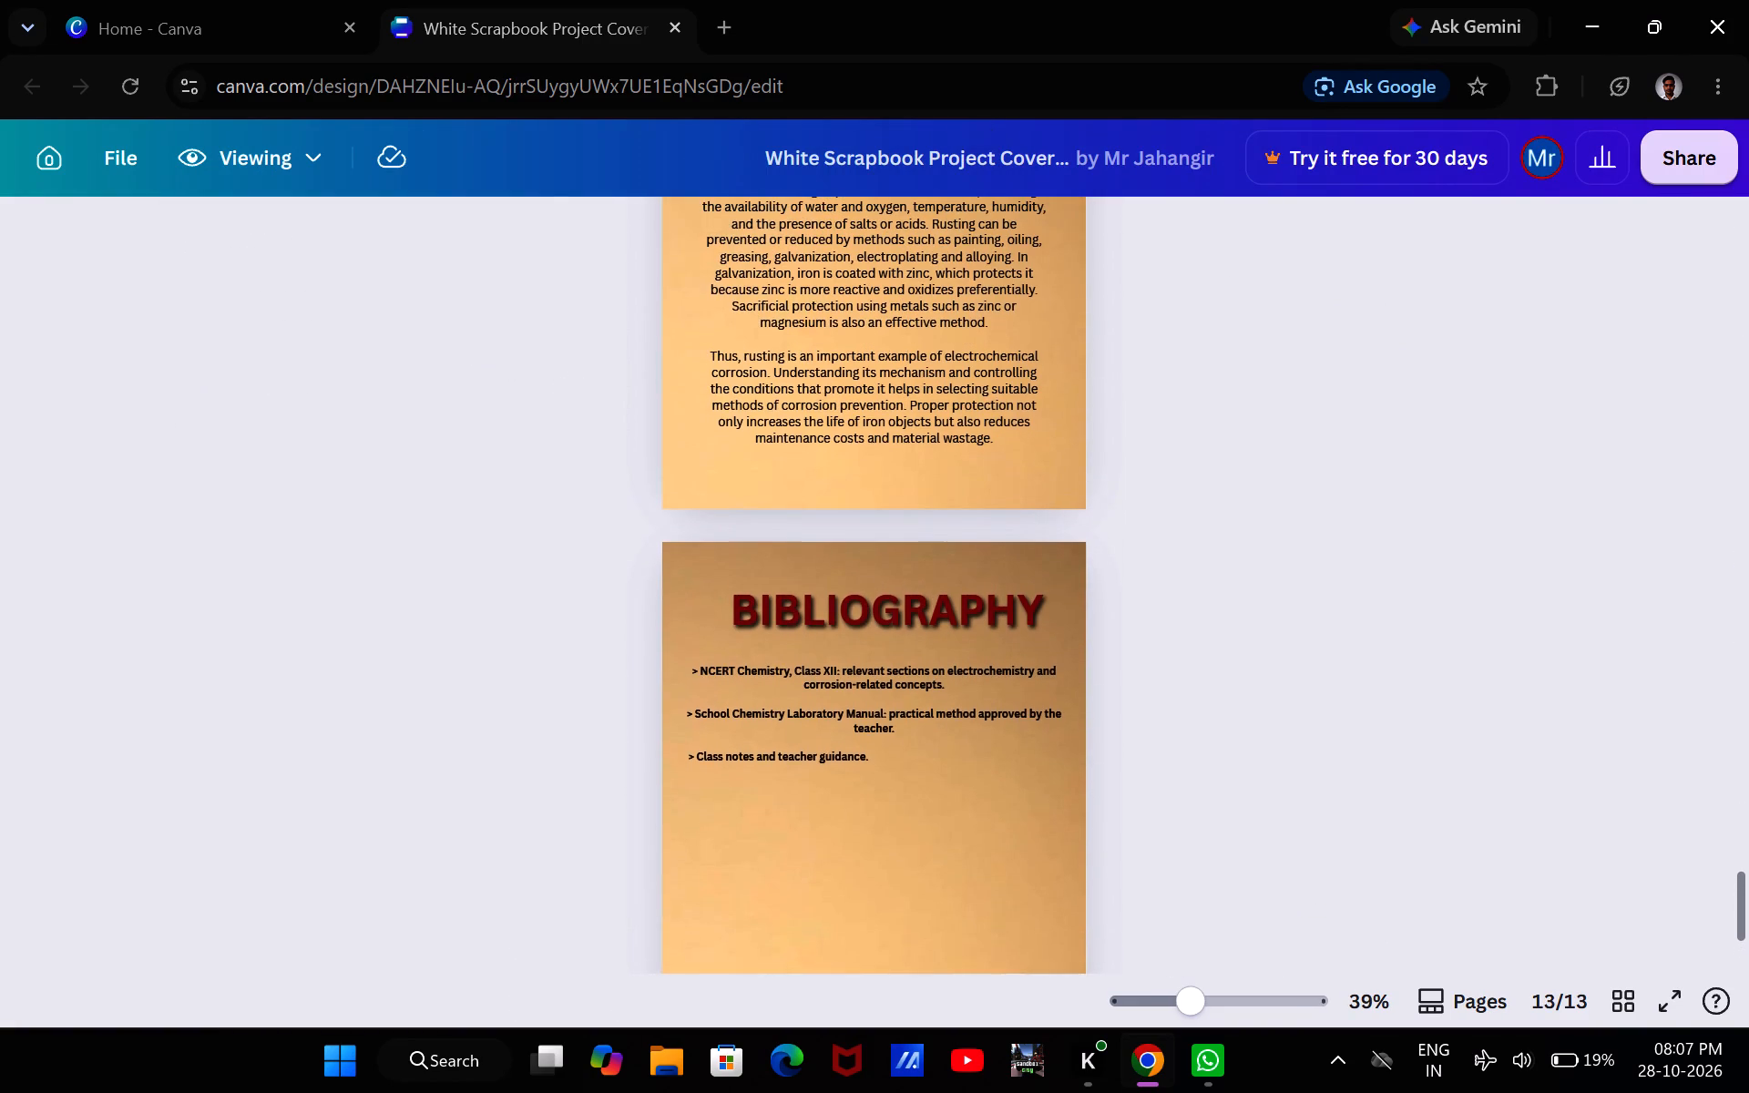
scroll(872, 425, "up", 11)
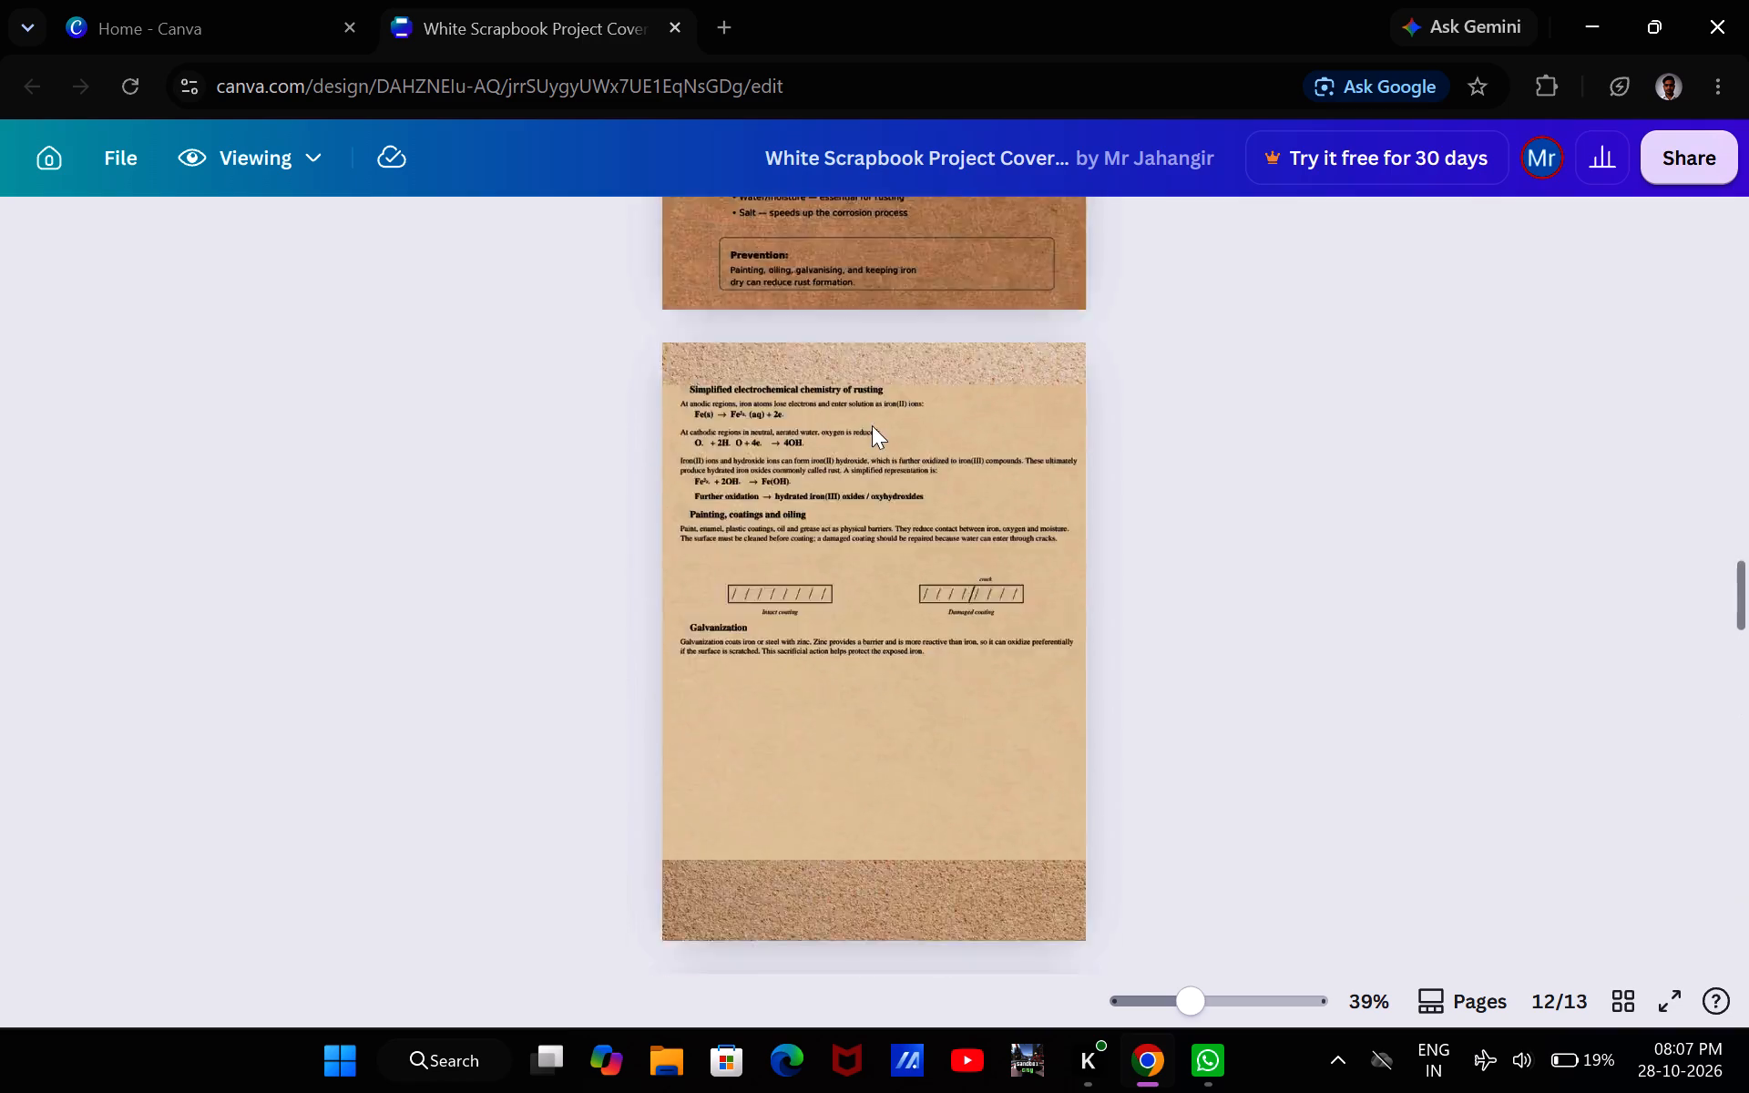
scroll(872, 425, "up", 6)
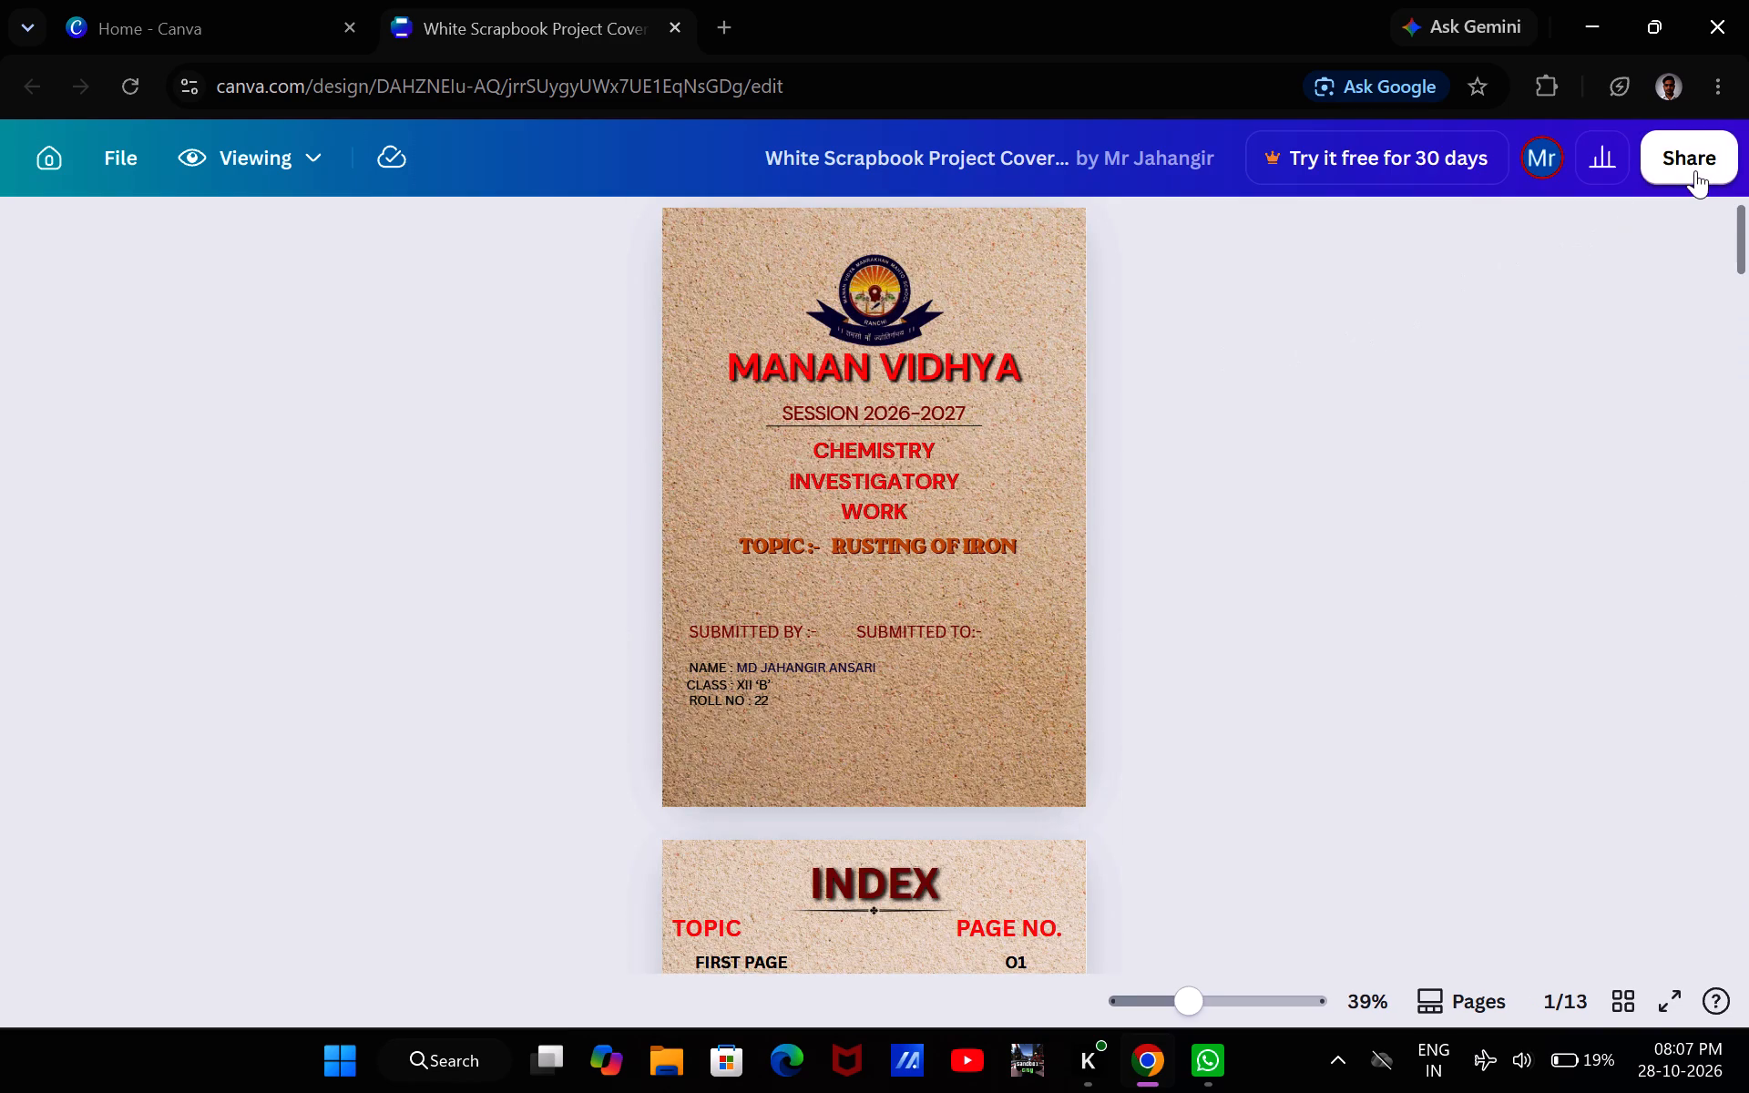
Download the design as a PDF Standard file, retry with the fallback download link, and return to the design.
left_click(1695, 170)
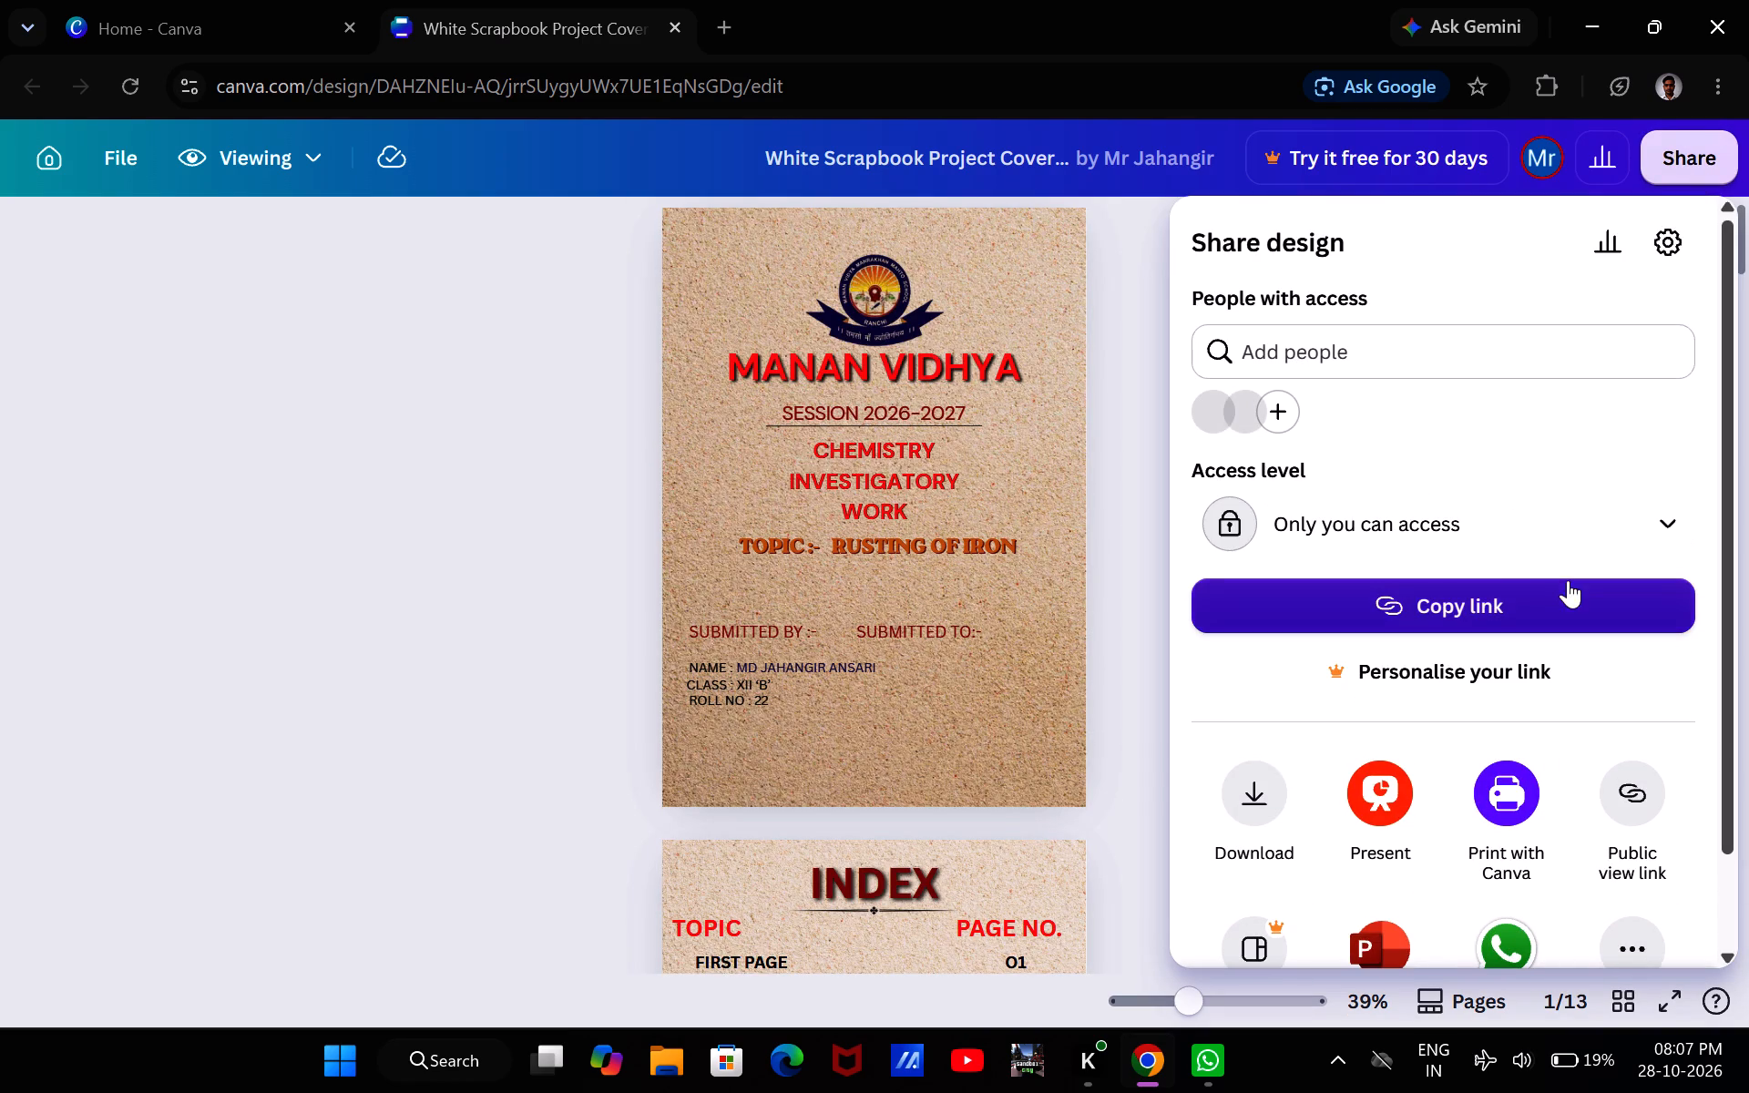
scroll(1553, 546, "down", 2)
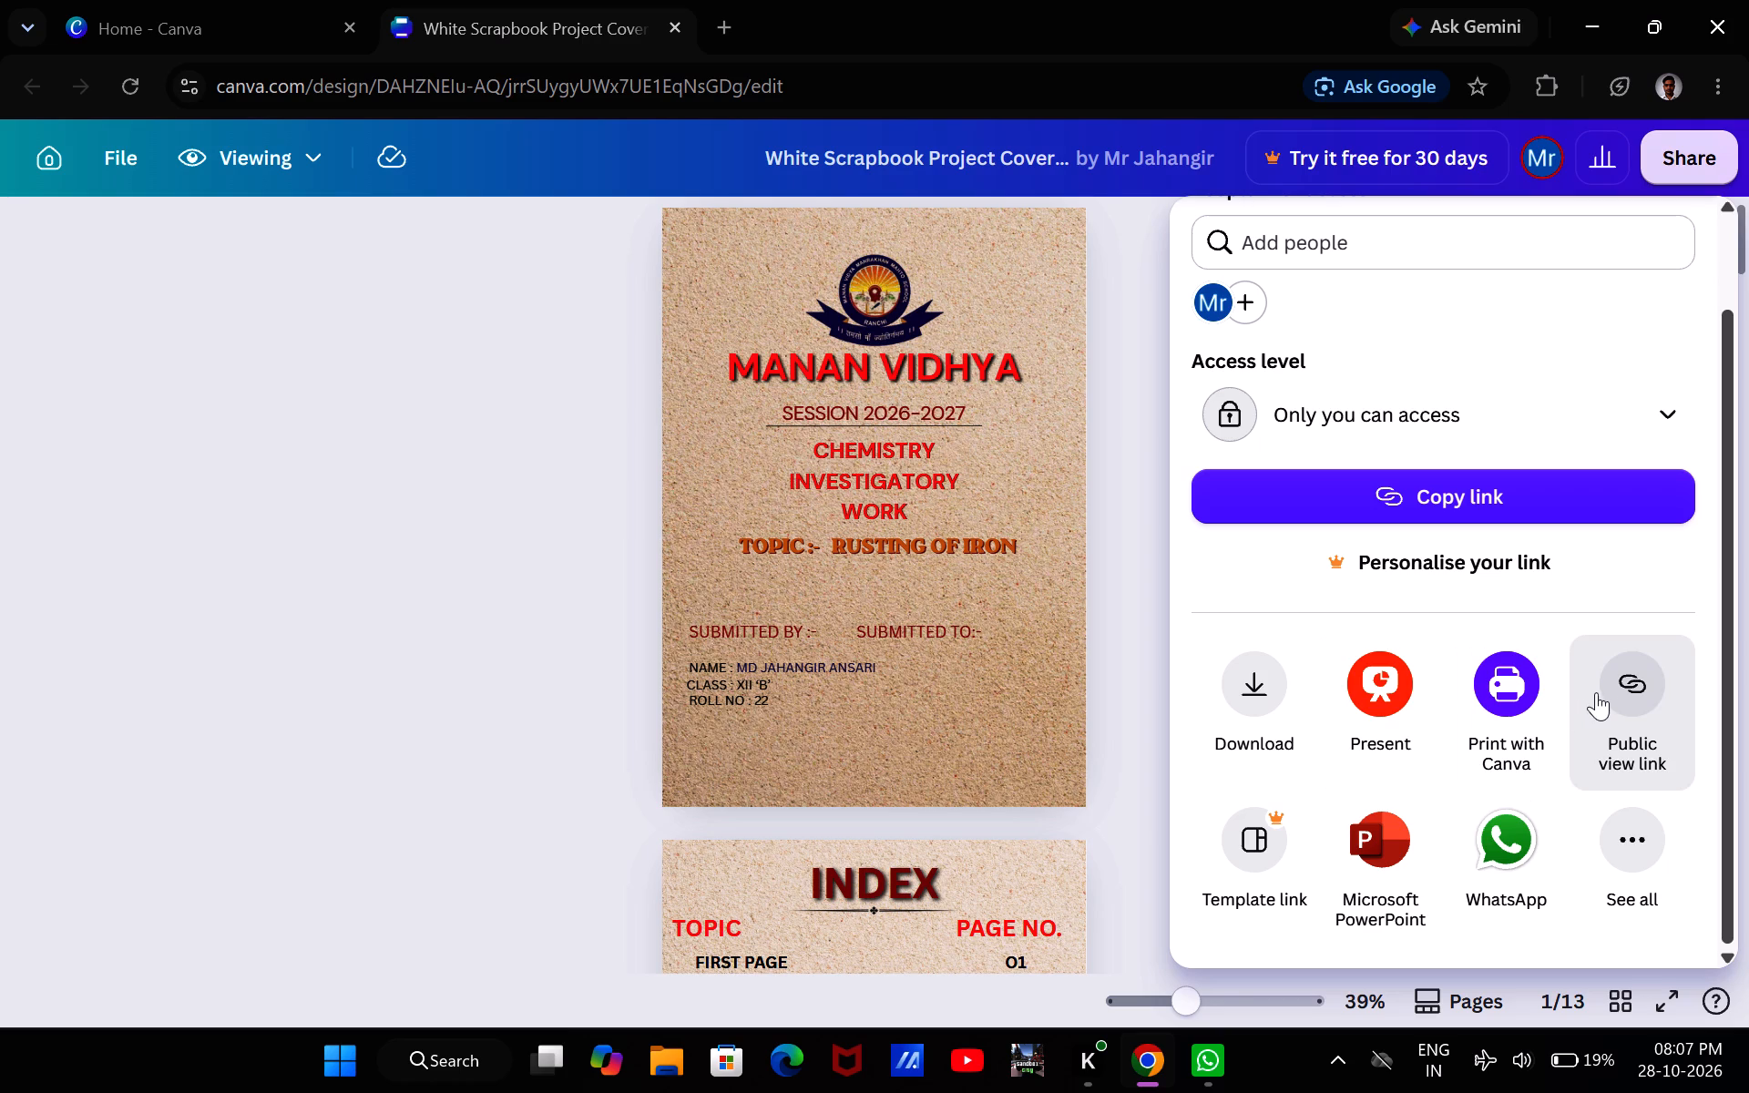
left_click(1250, 690)
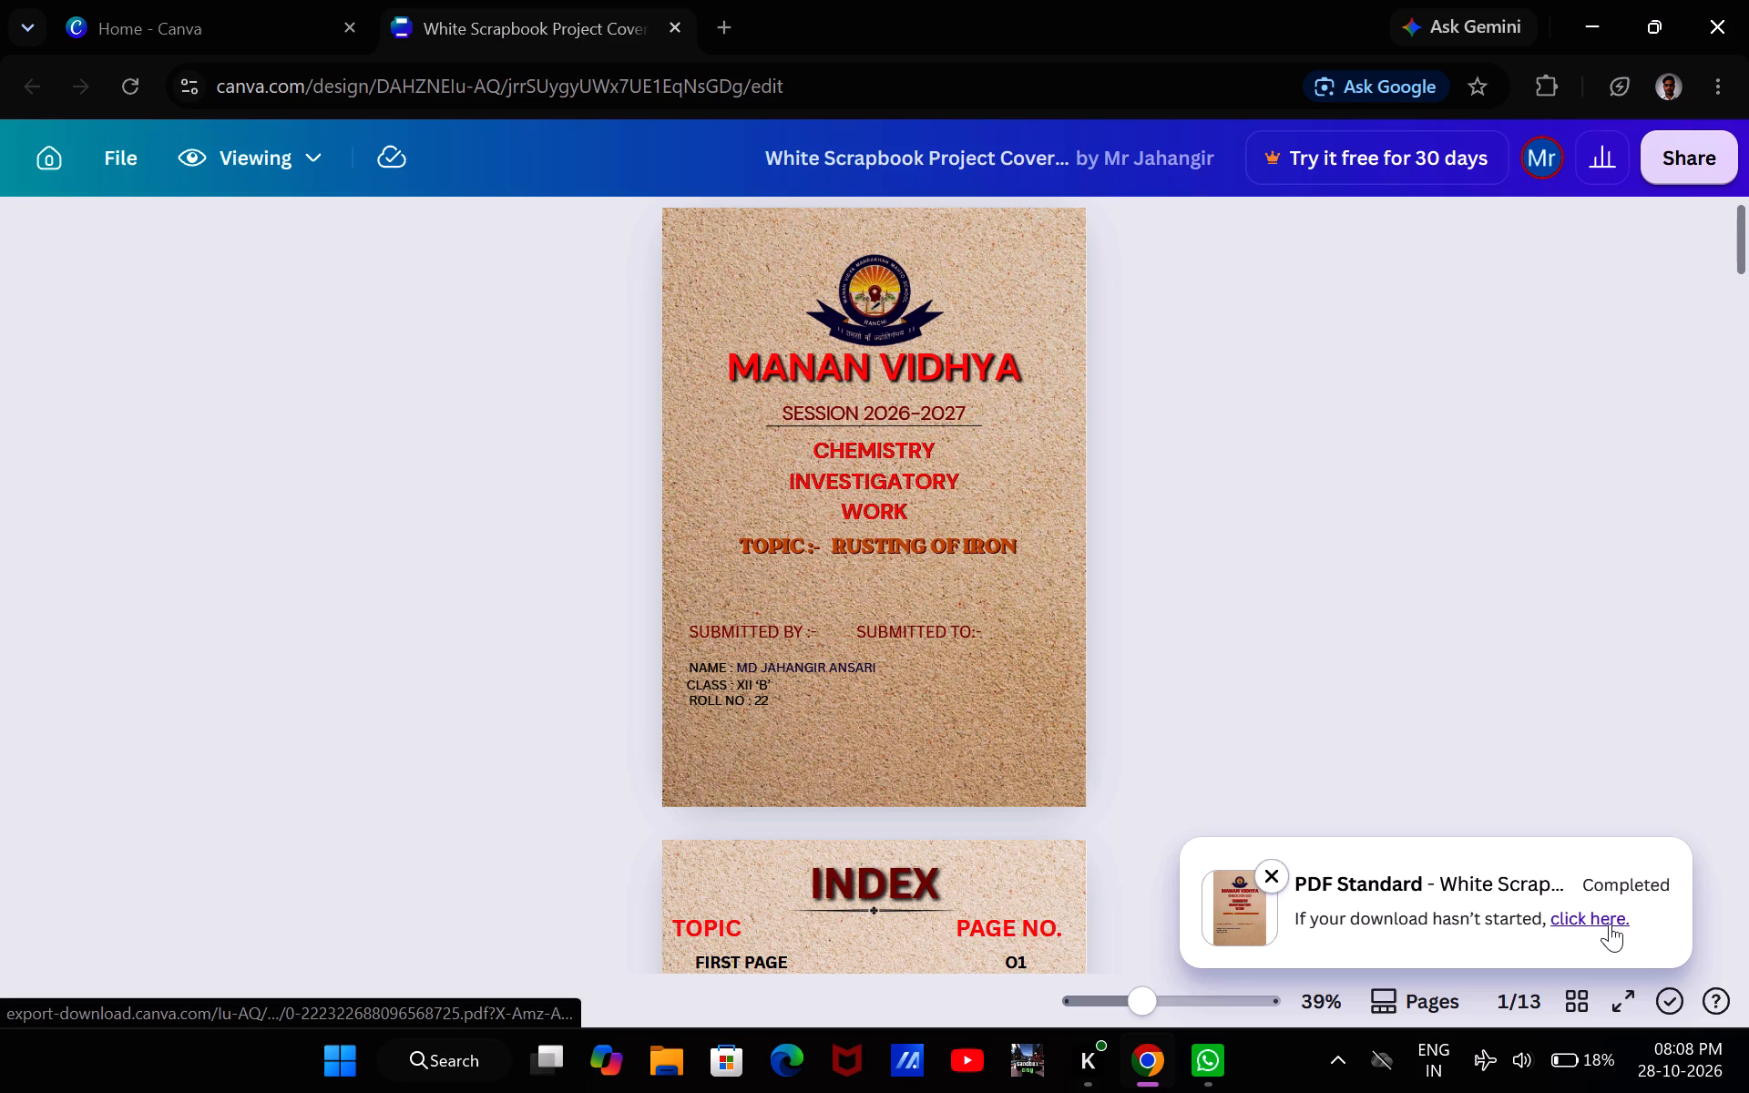
left_click(1610, 924)
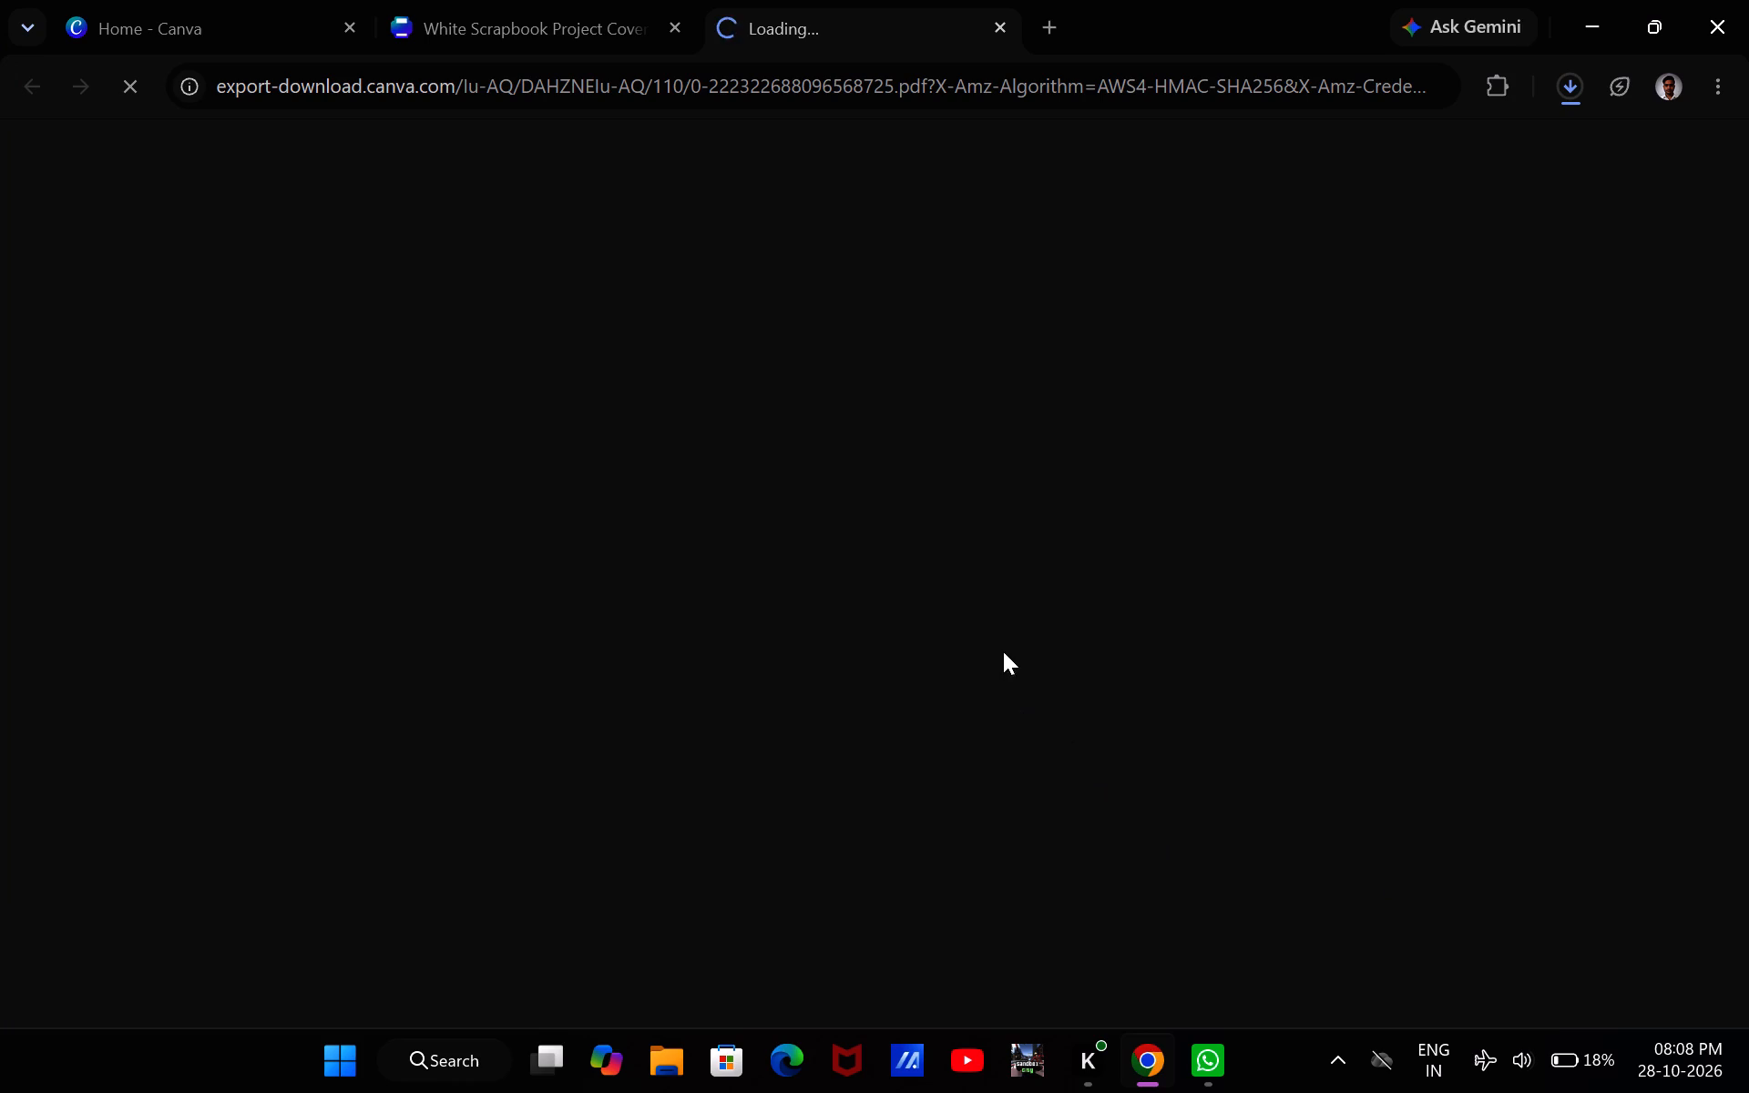
left_click(496, 5)
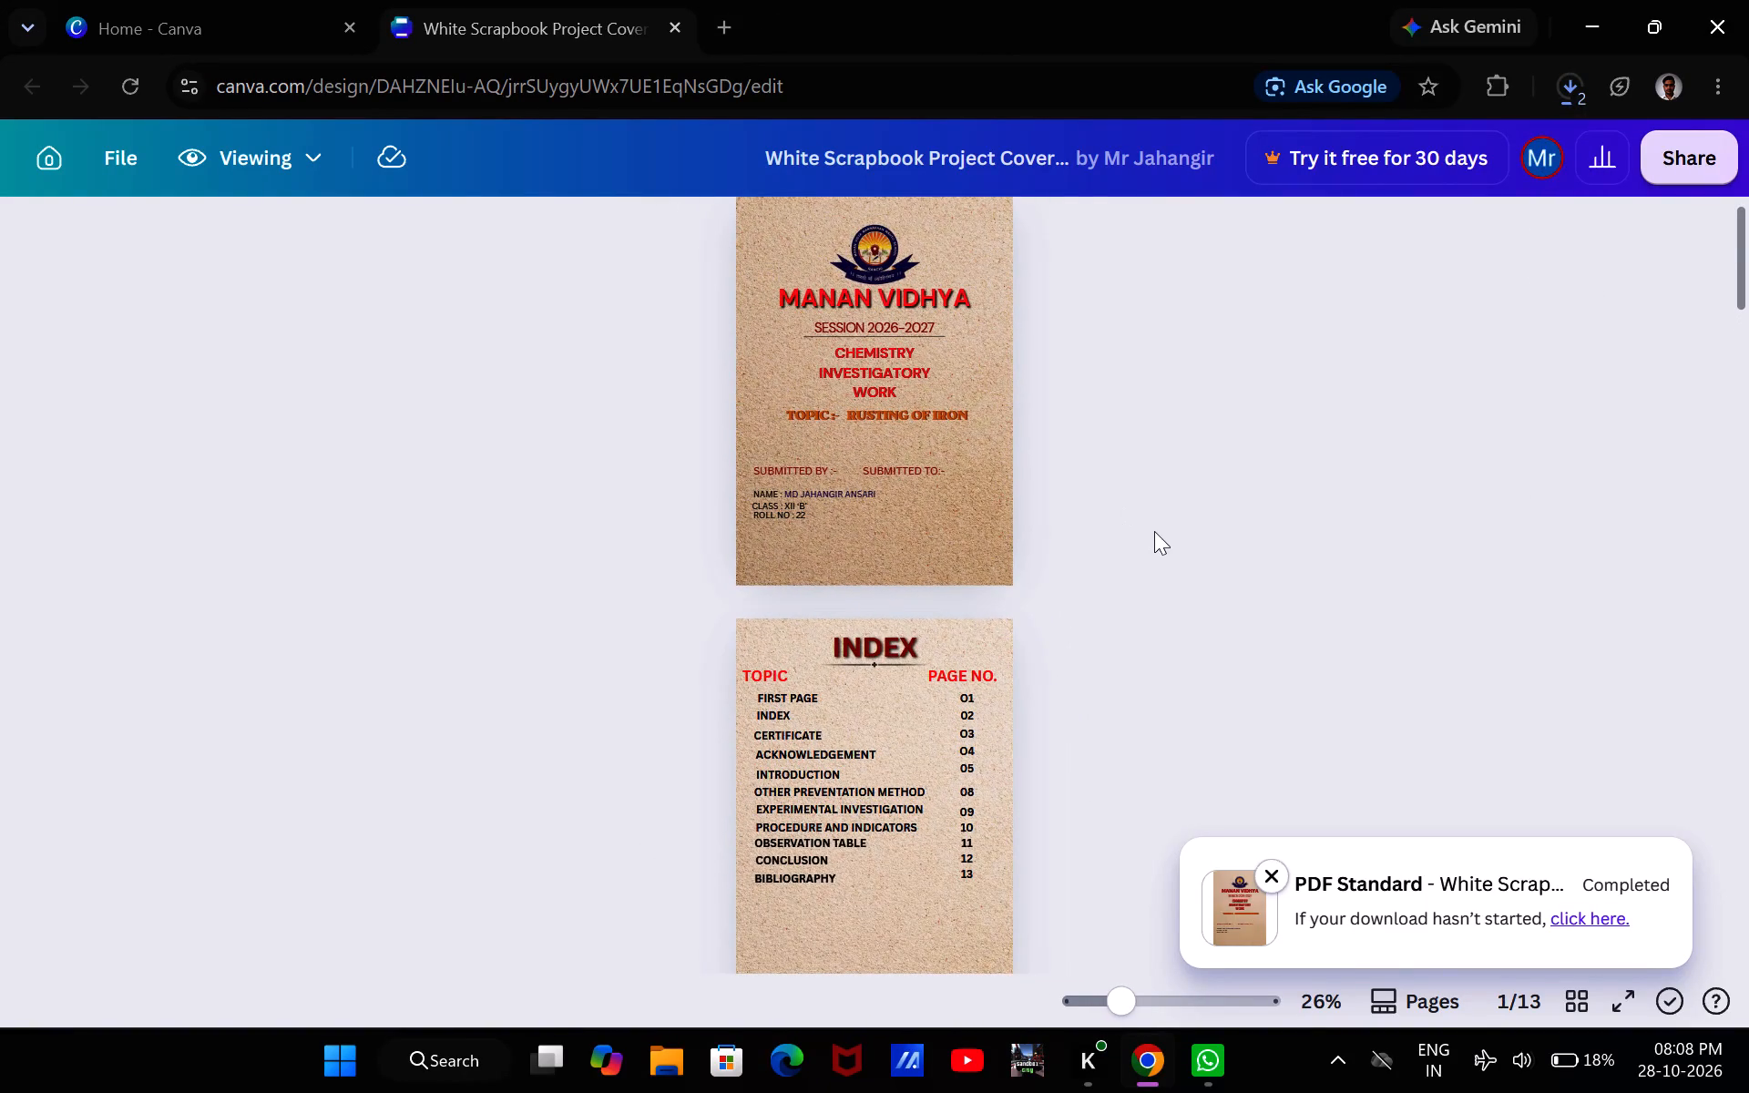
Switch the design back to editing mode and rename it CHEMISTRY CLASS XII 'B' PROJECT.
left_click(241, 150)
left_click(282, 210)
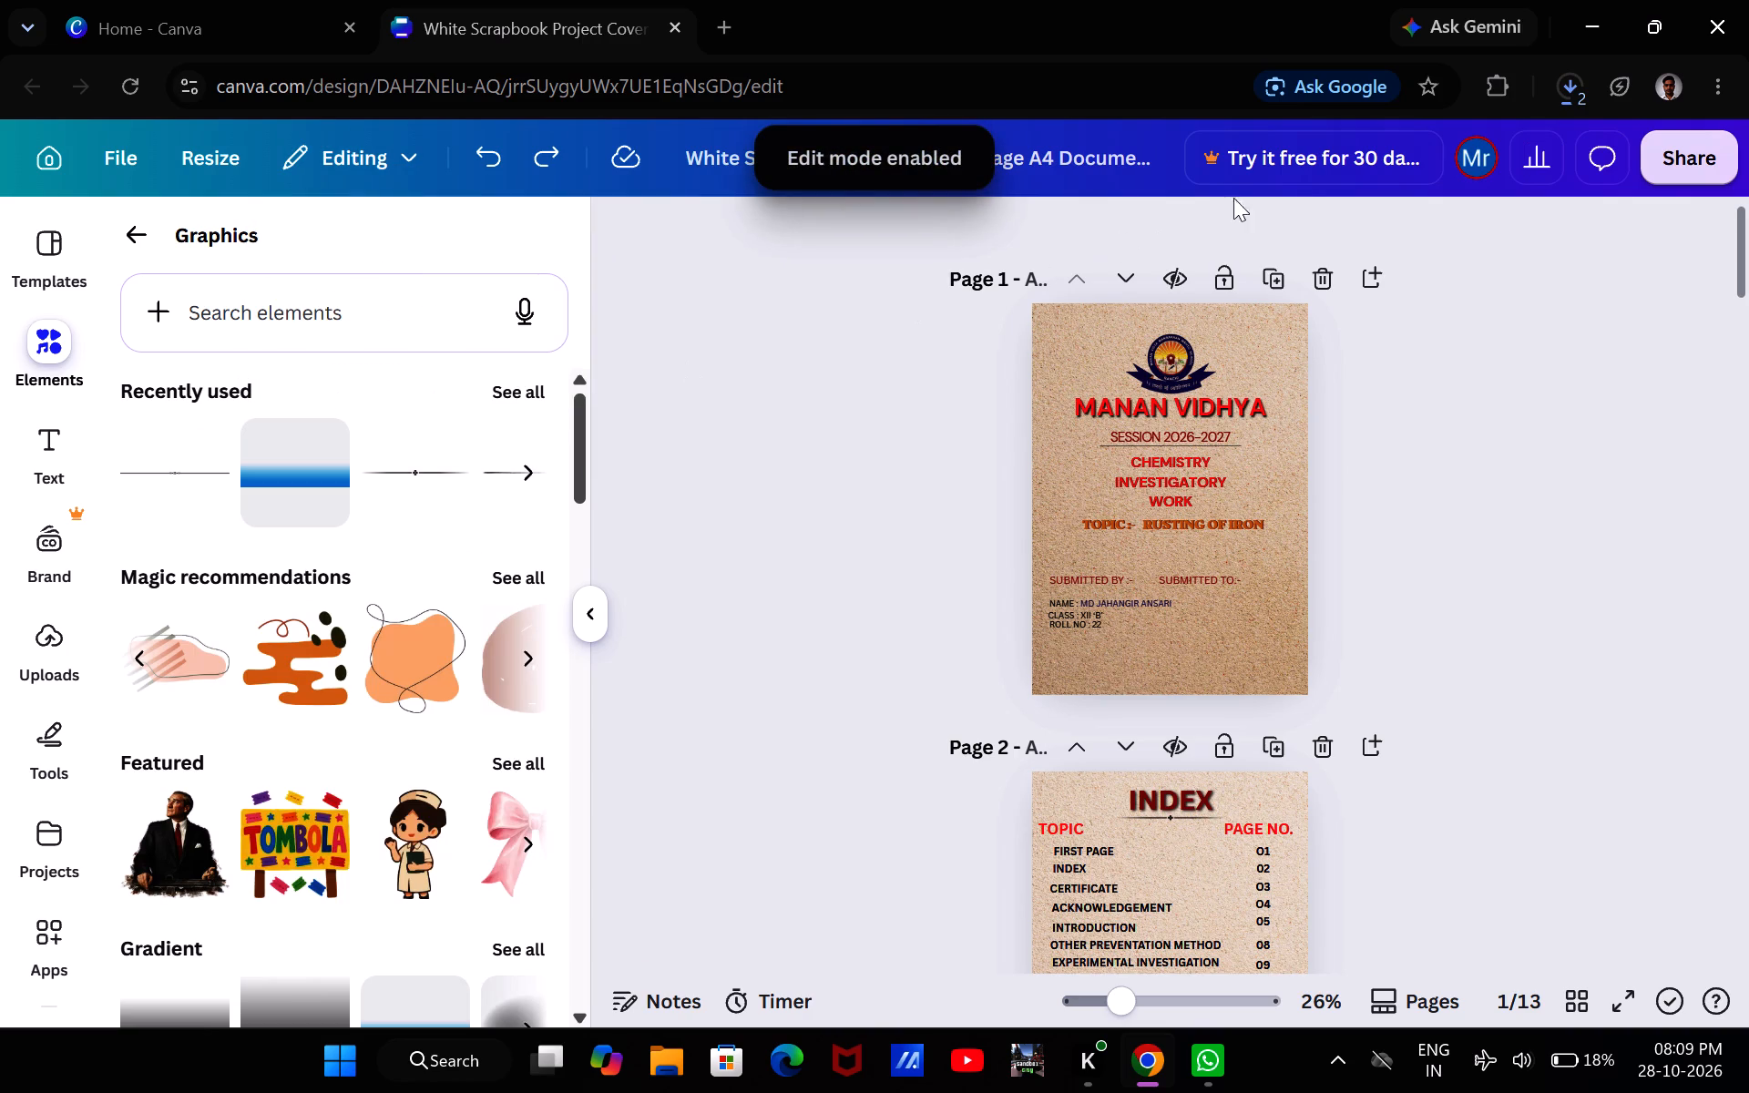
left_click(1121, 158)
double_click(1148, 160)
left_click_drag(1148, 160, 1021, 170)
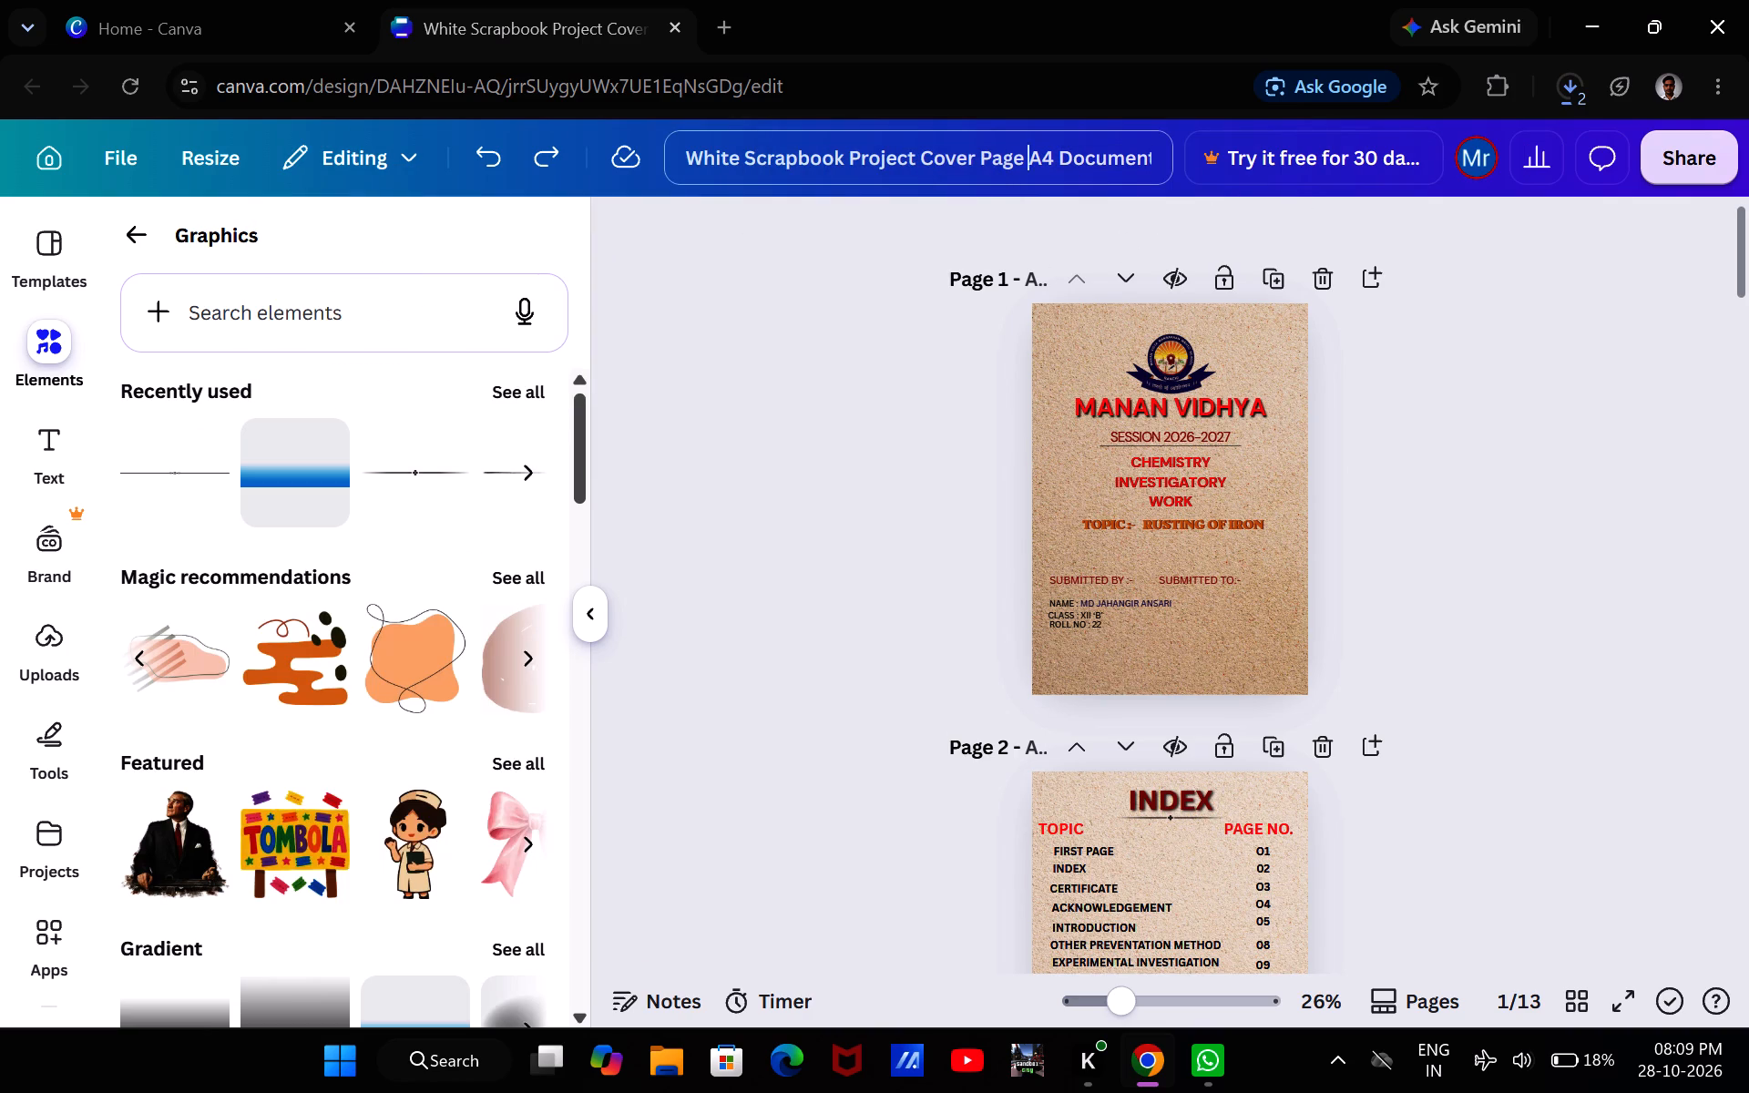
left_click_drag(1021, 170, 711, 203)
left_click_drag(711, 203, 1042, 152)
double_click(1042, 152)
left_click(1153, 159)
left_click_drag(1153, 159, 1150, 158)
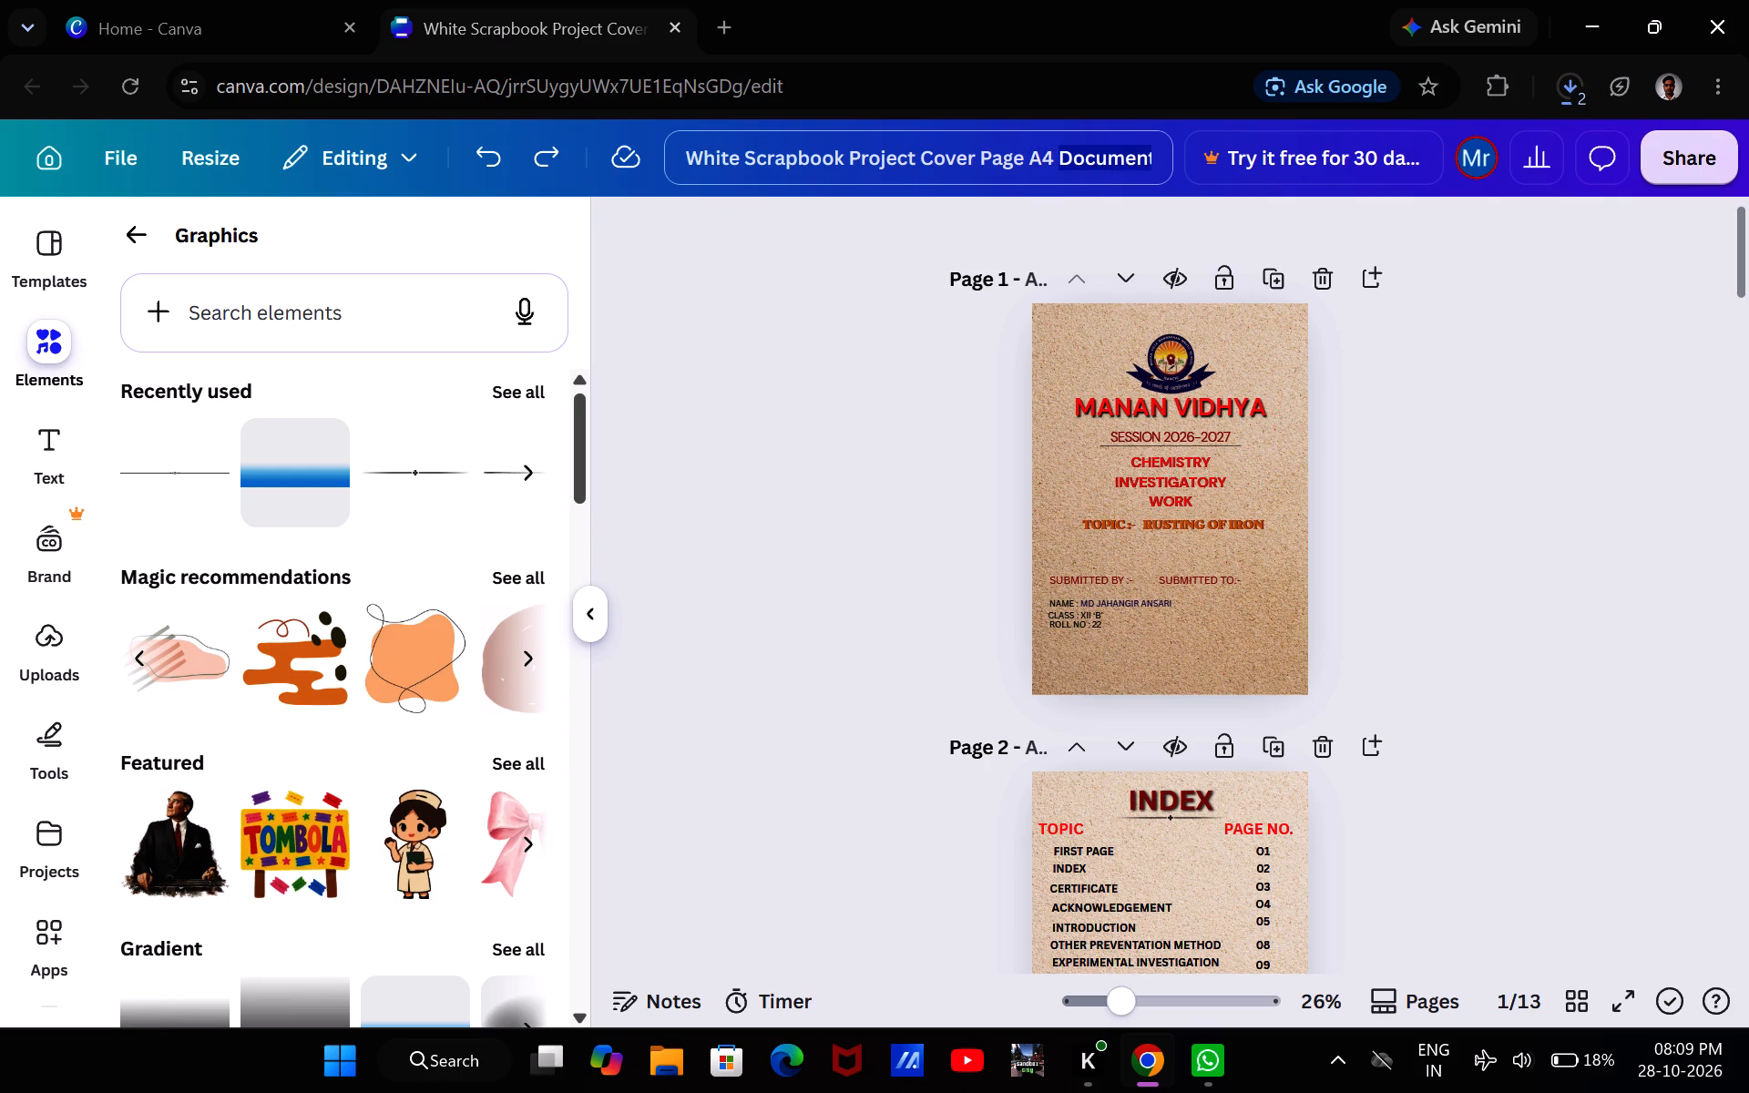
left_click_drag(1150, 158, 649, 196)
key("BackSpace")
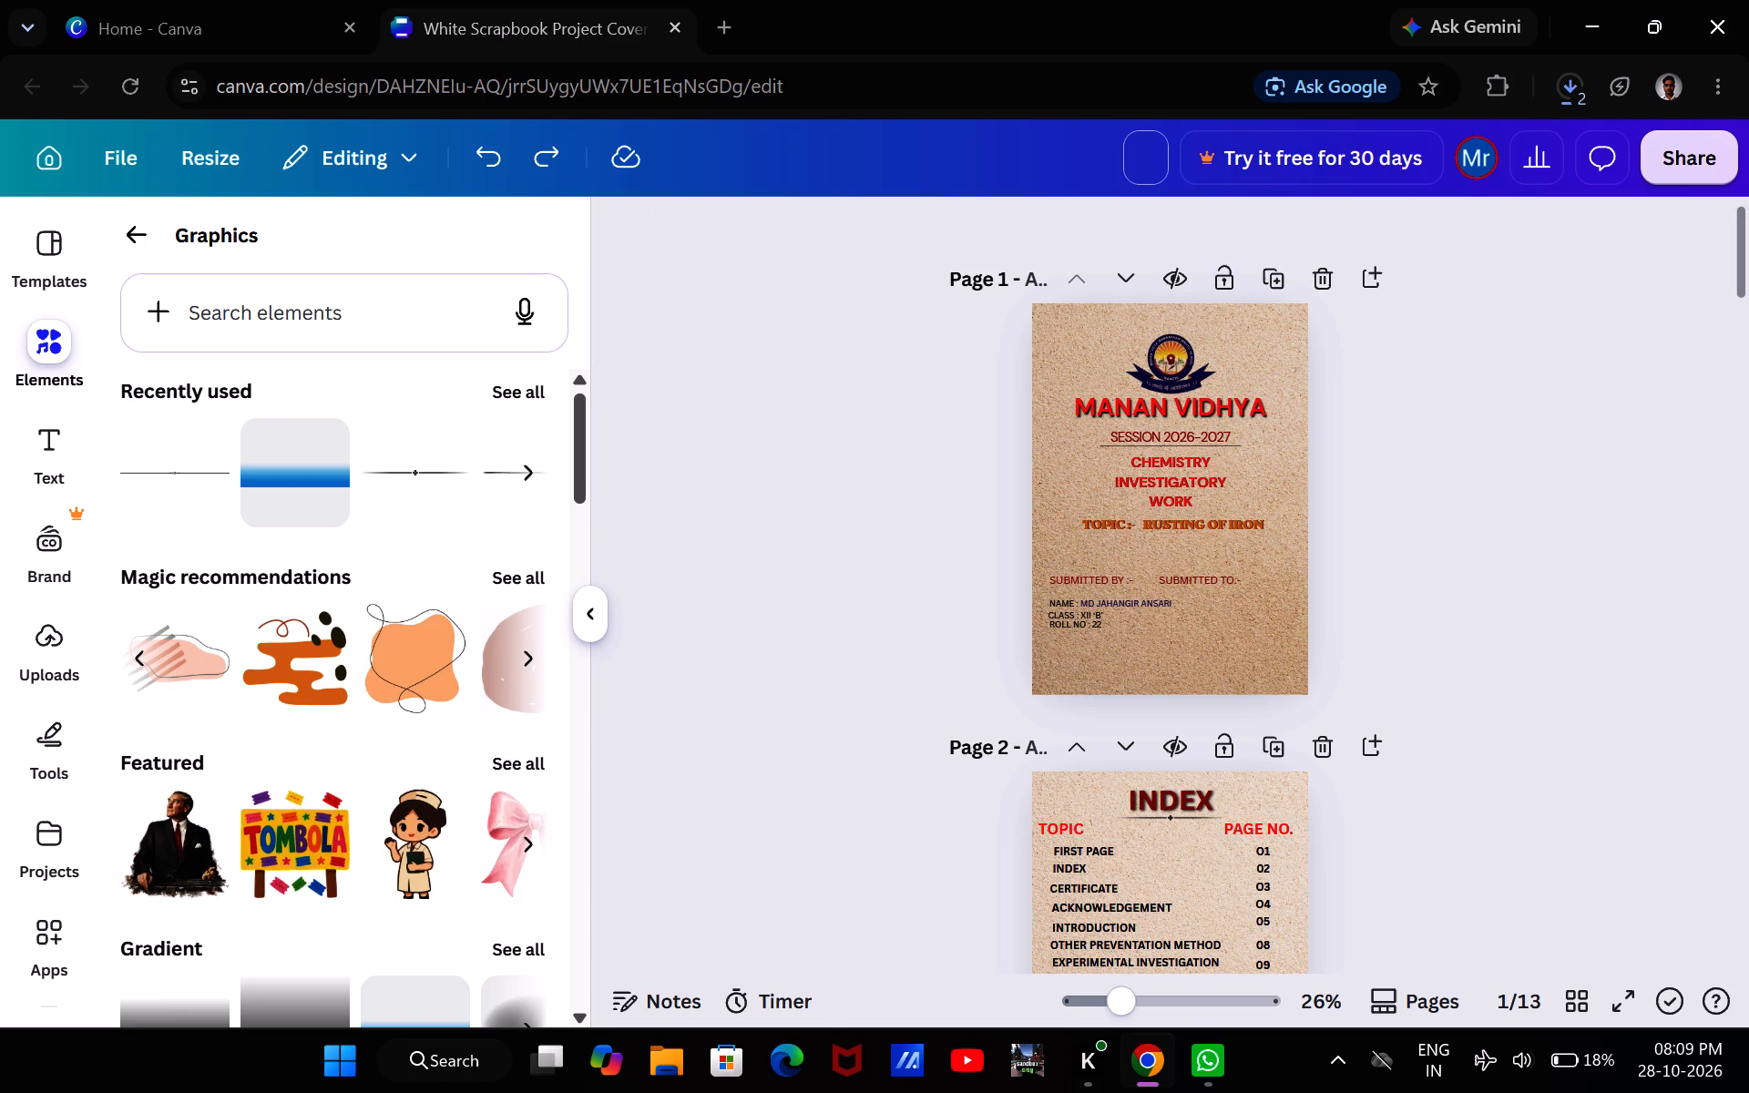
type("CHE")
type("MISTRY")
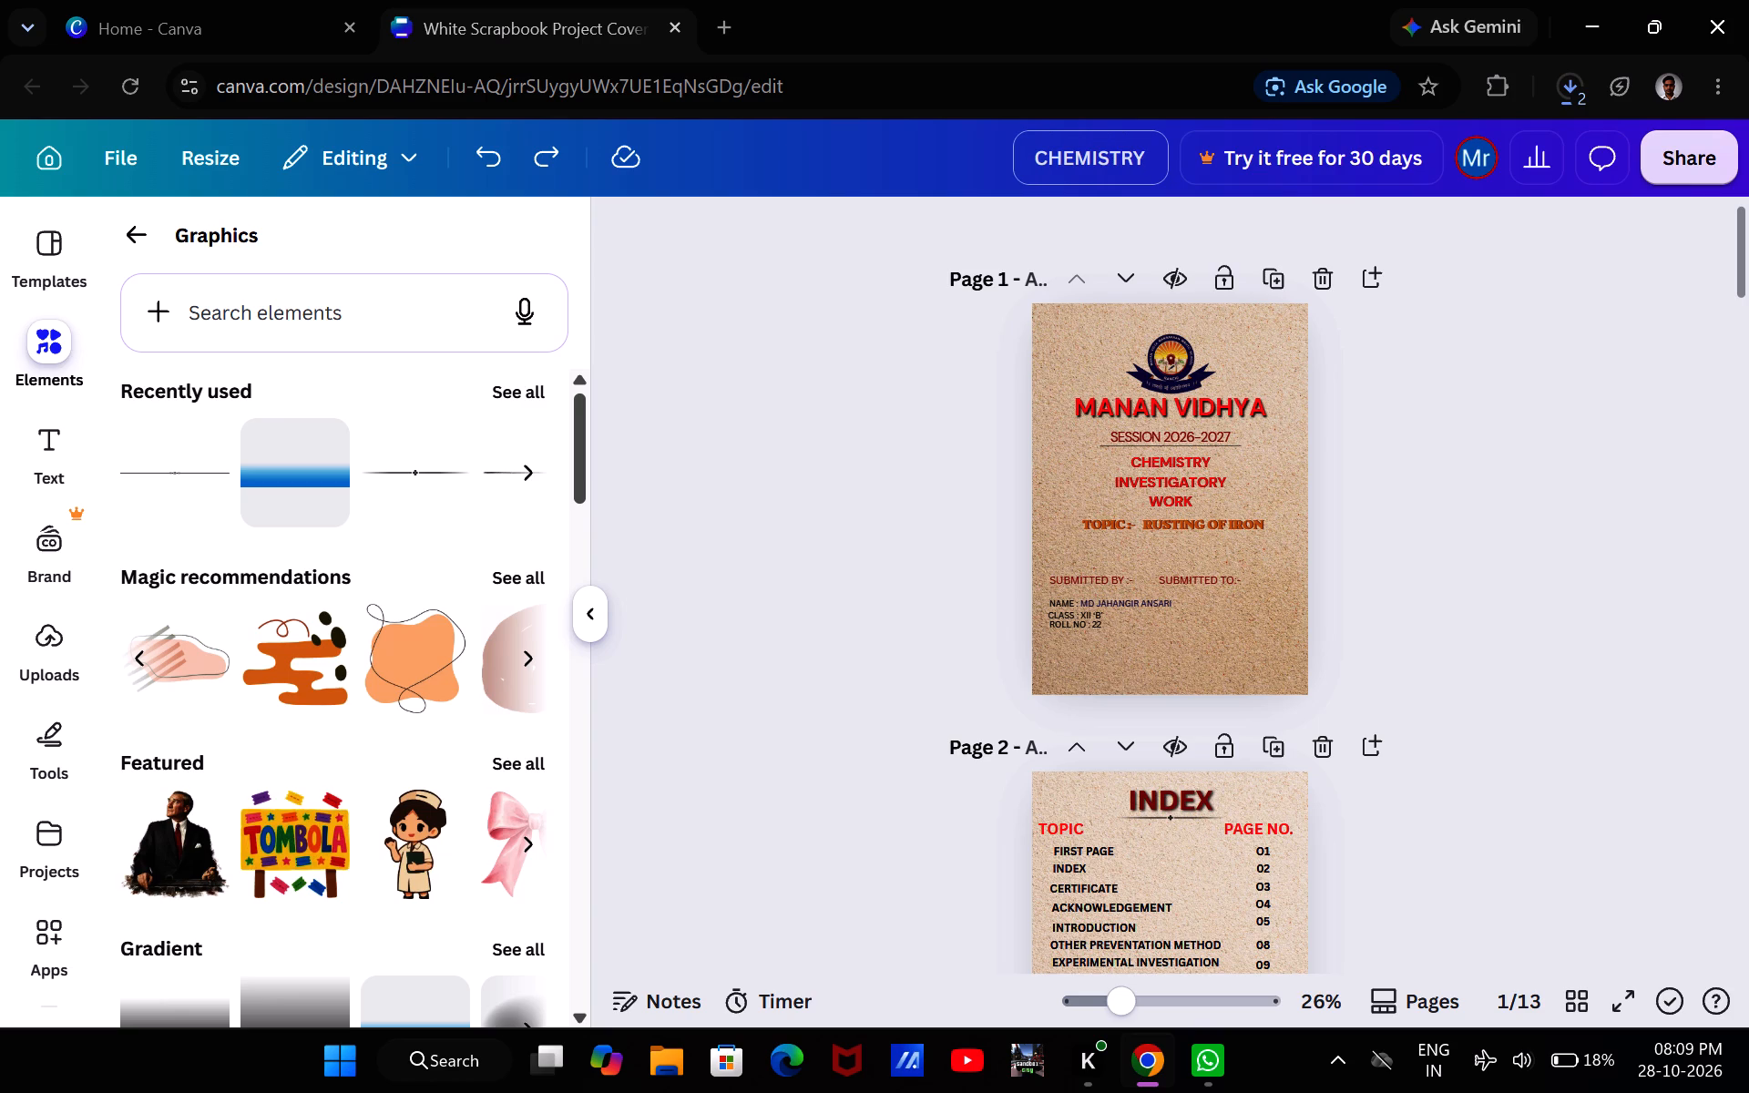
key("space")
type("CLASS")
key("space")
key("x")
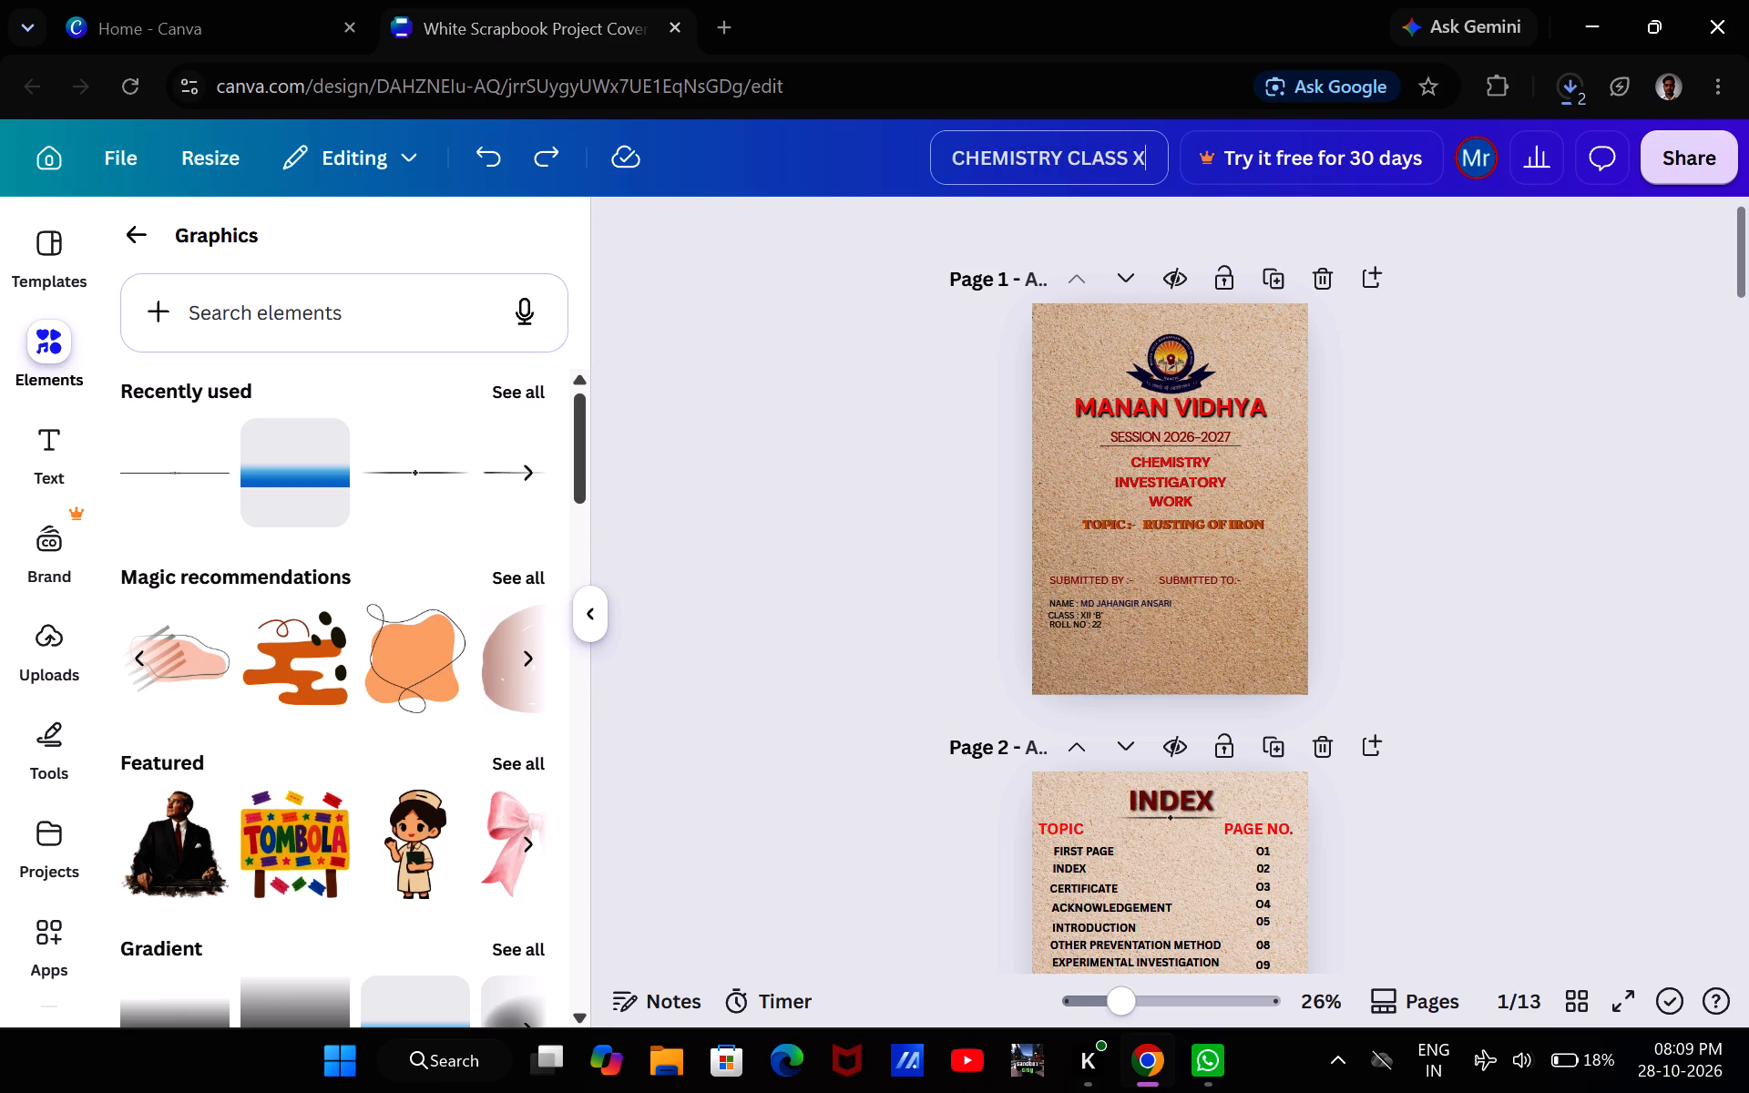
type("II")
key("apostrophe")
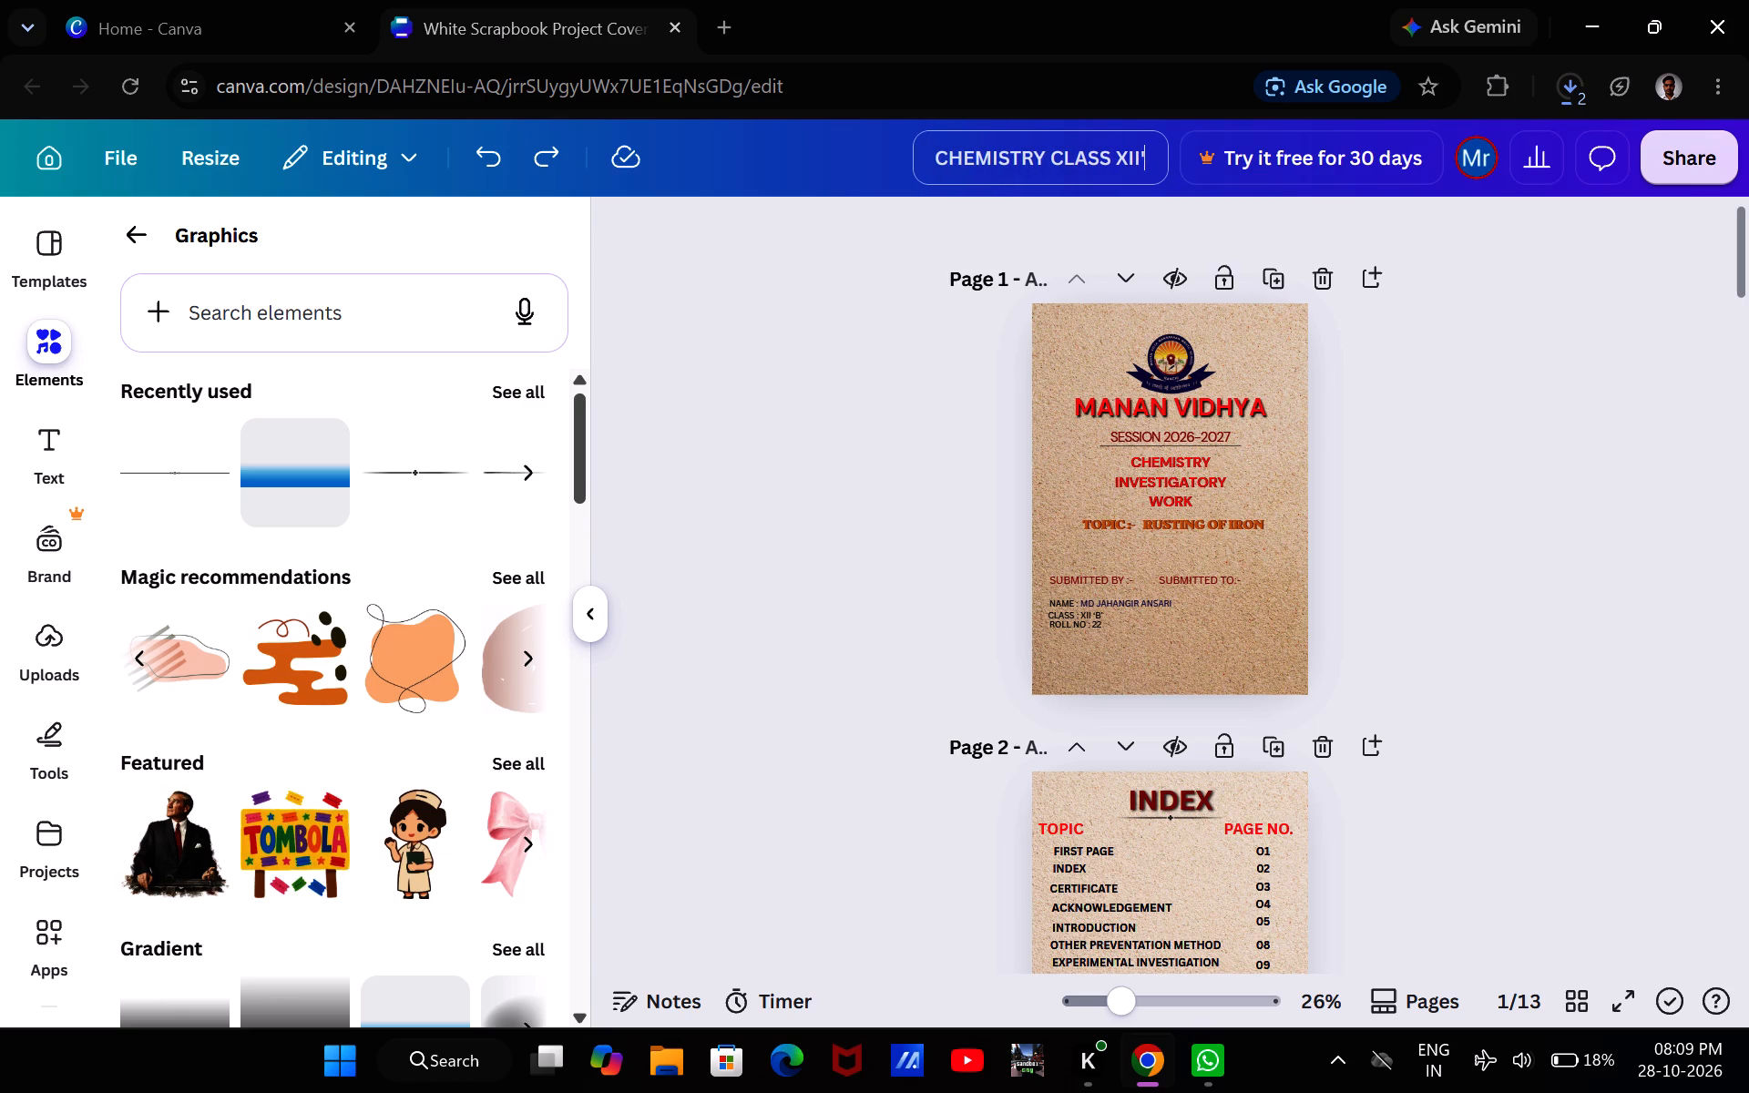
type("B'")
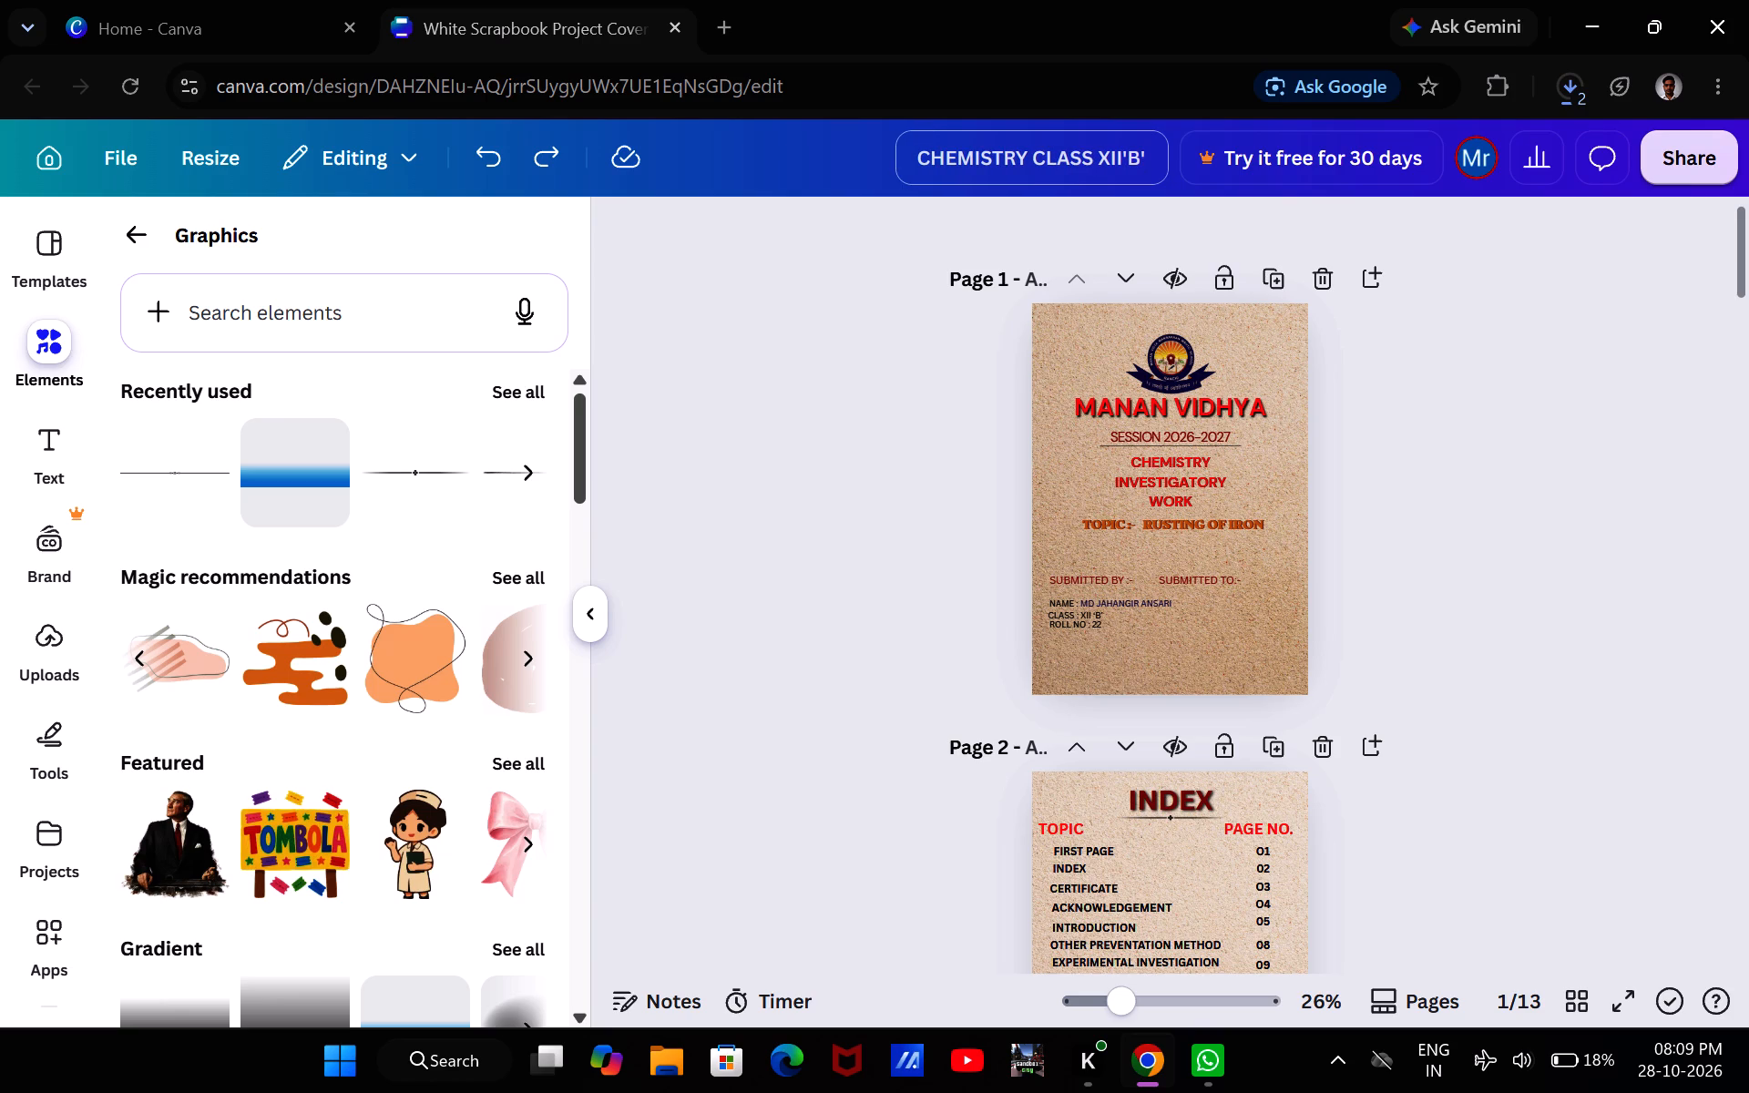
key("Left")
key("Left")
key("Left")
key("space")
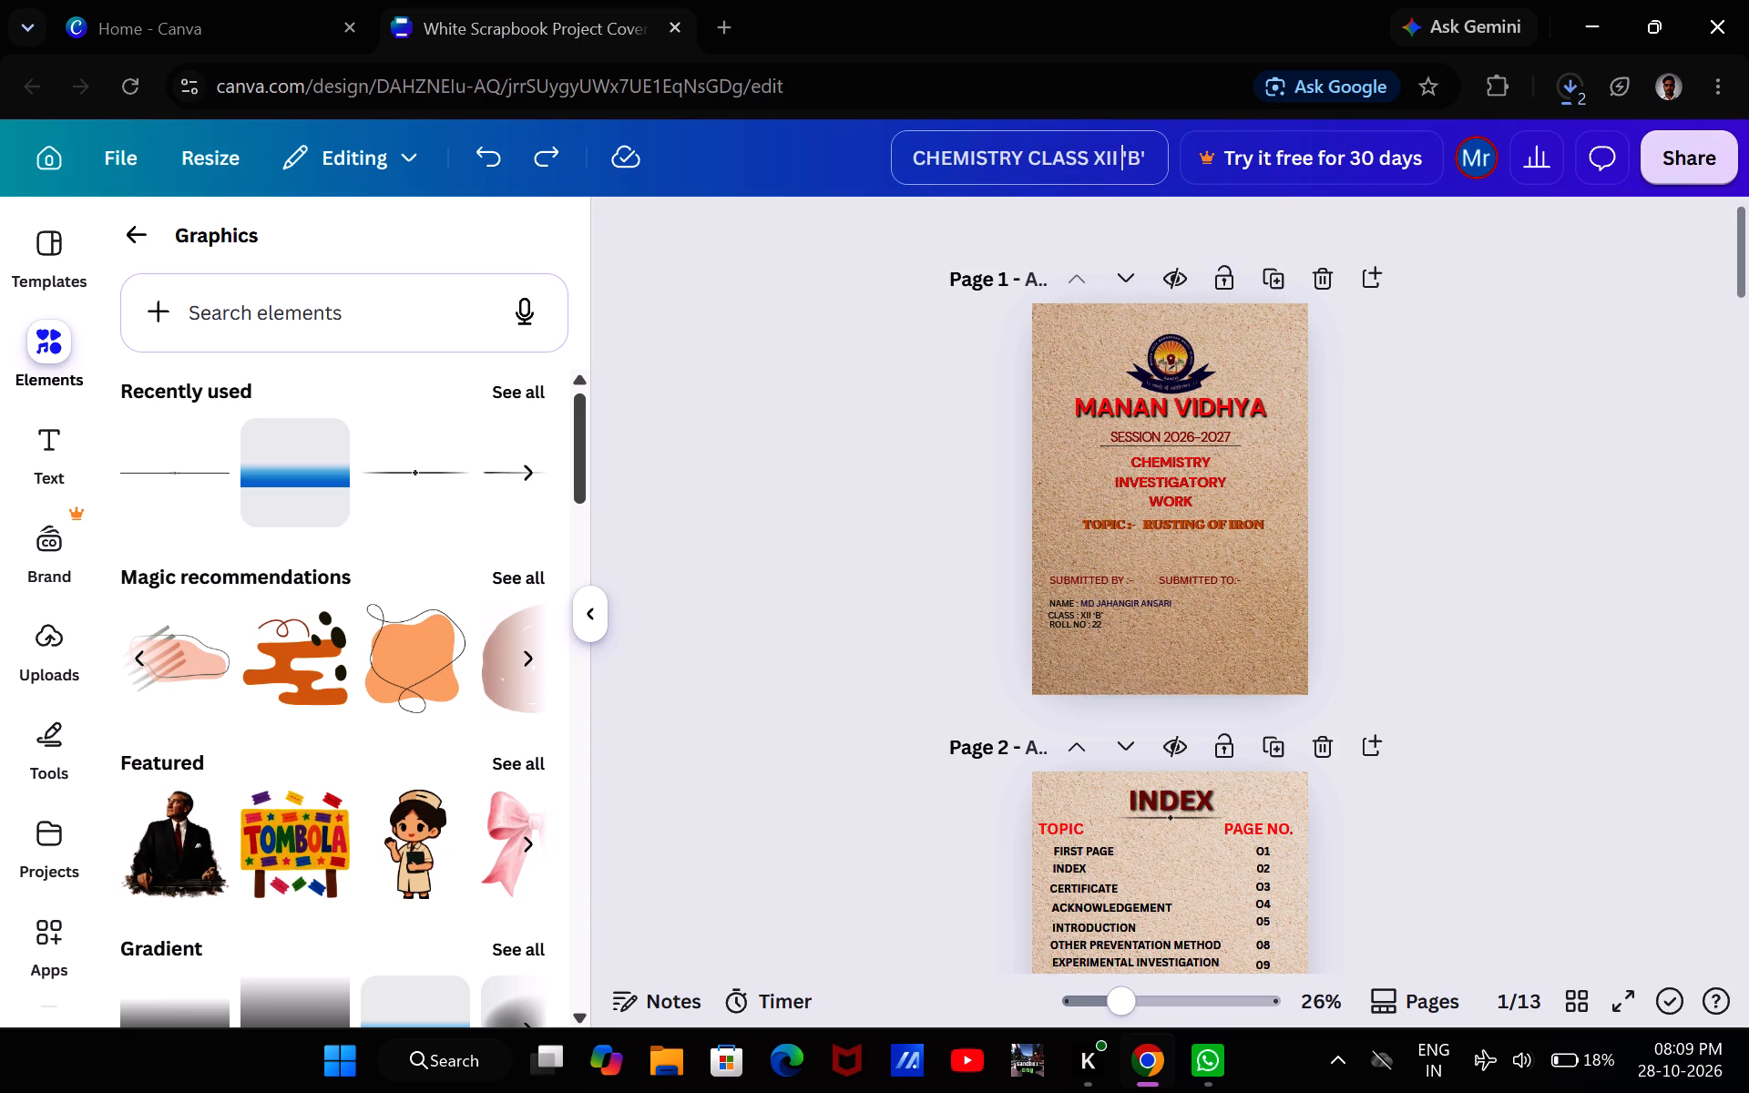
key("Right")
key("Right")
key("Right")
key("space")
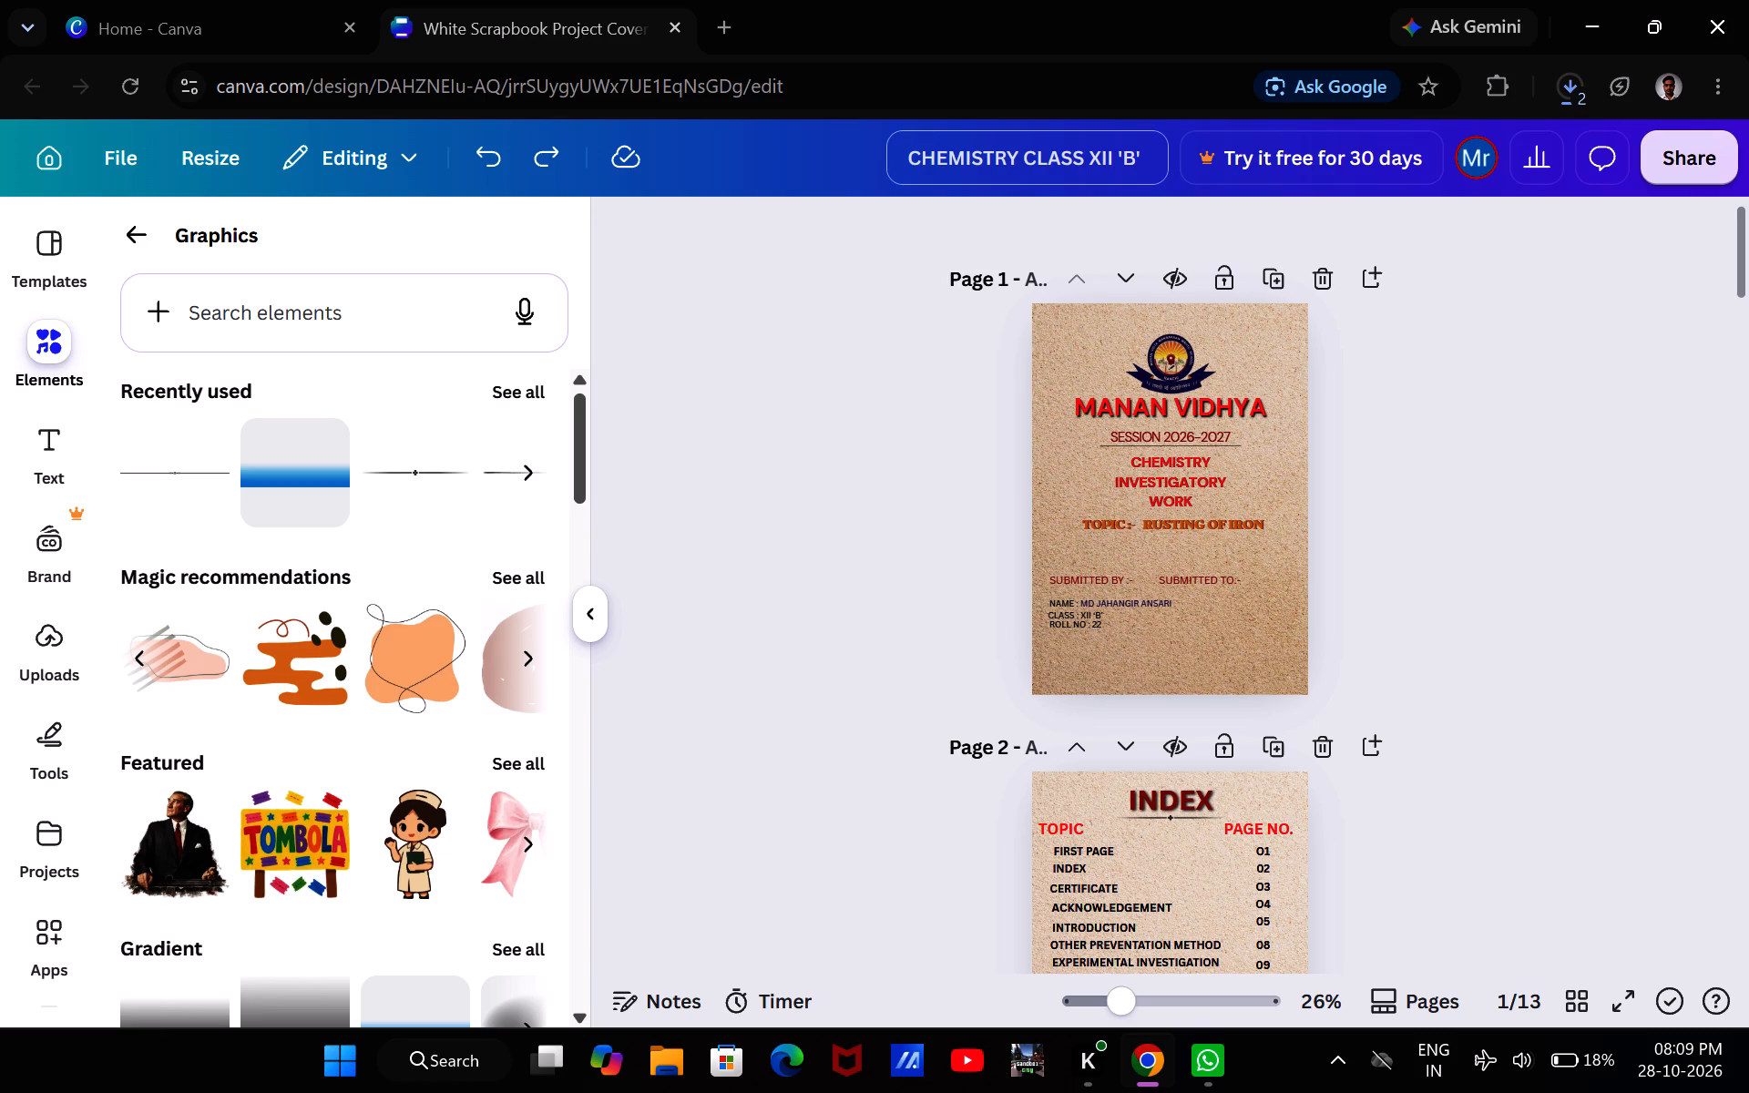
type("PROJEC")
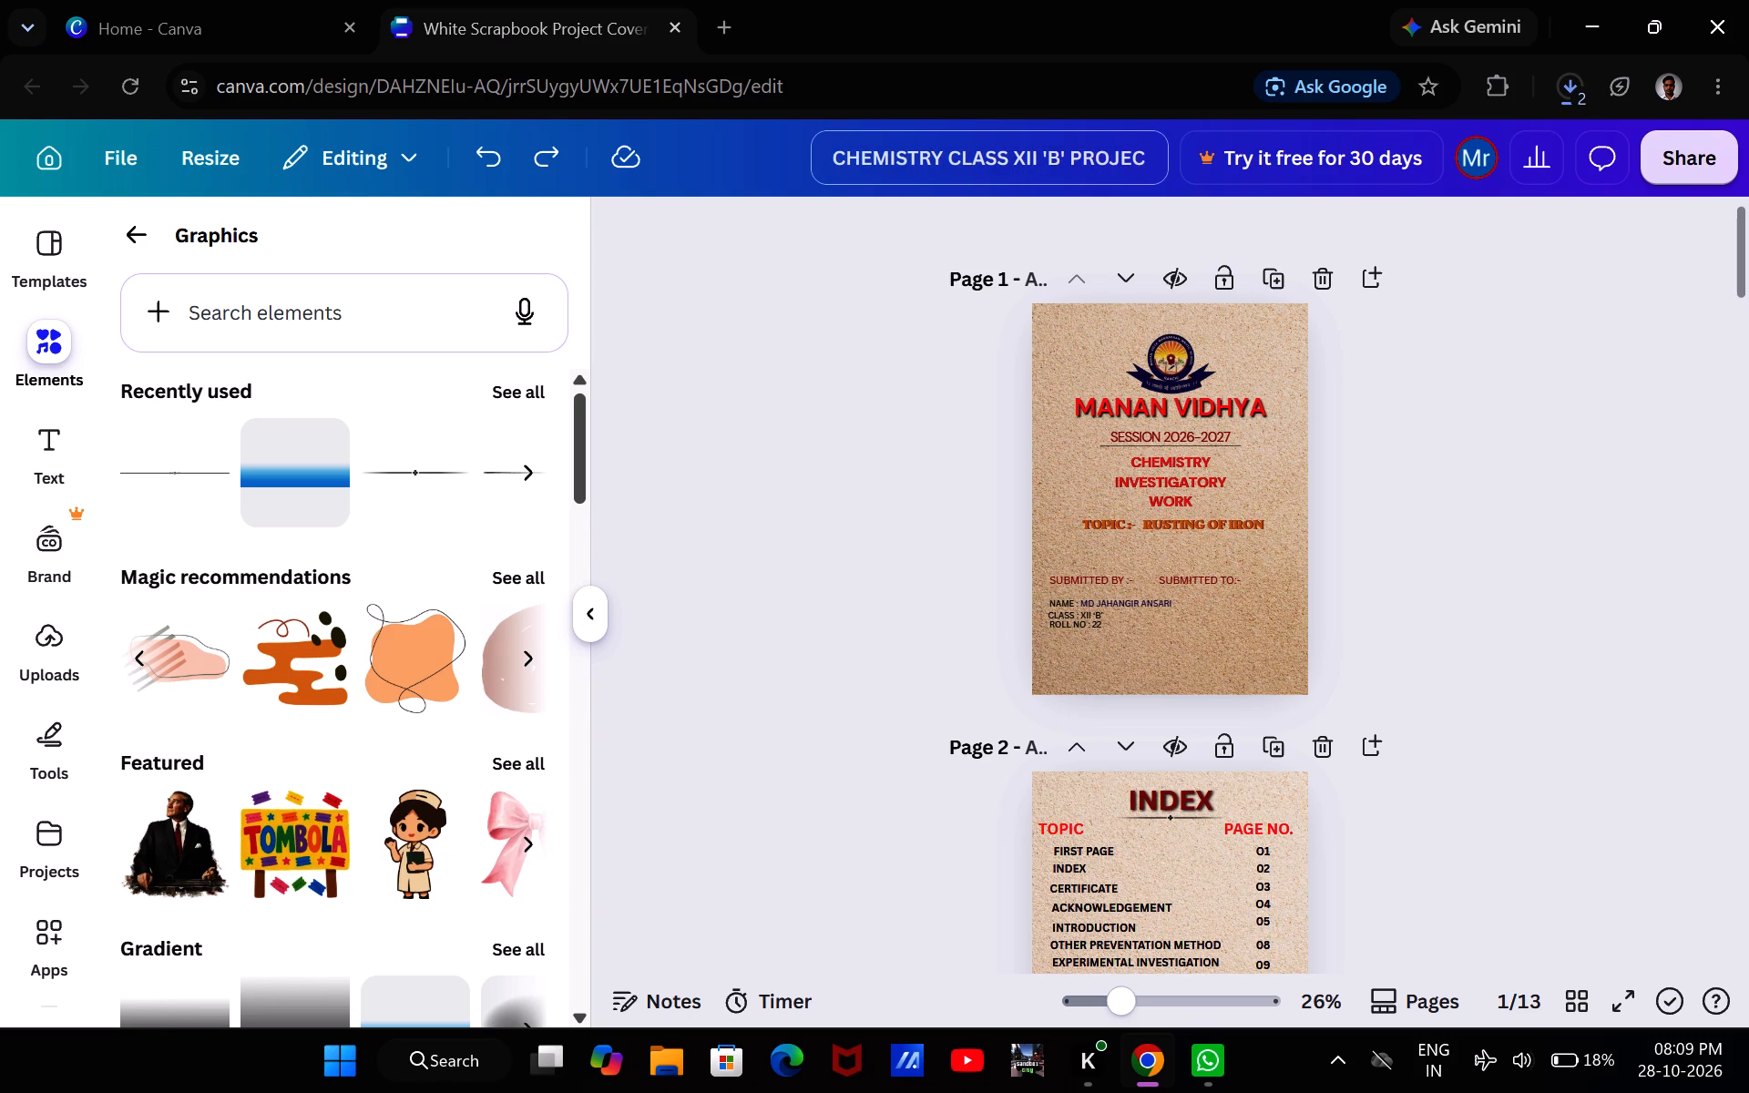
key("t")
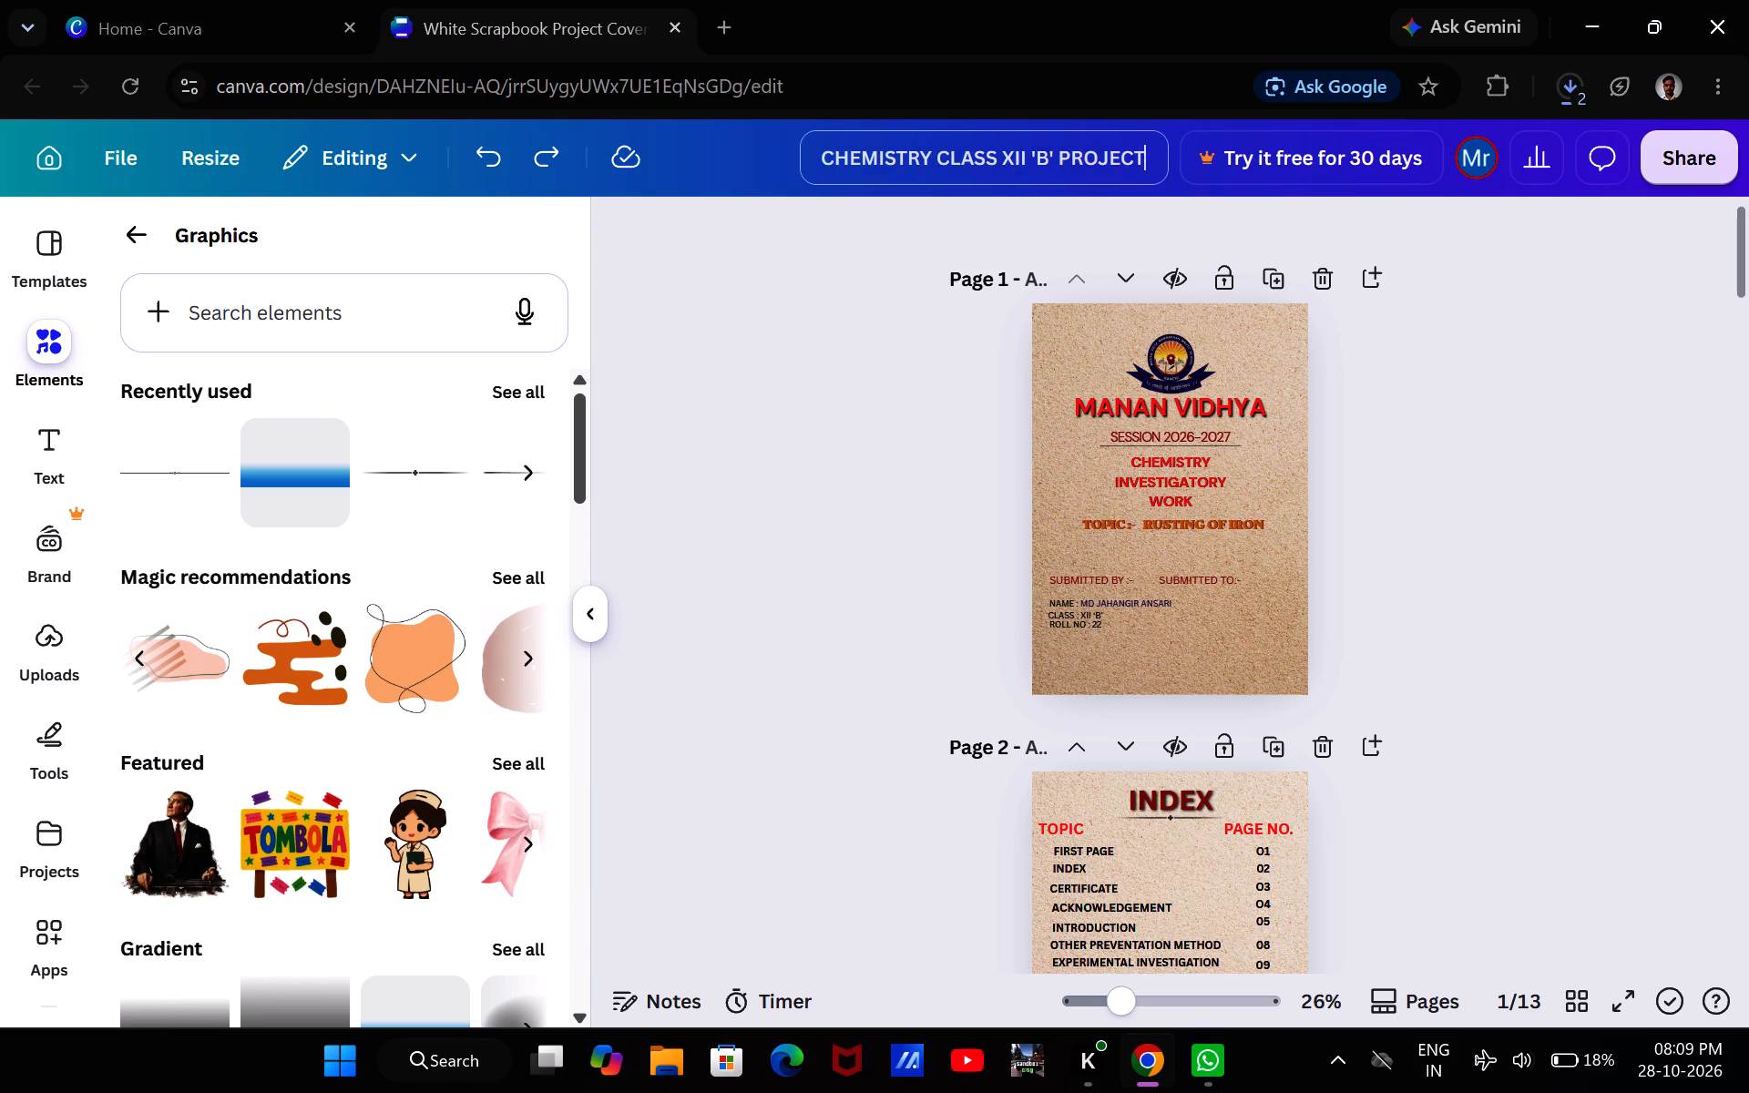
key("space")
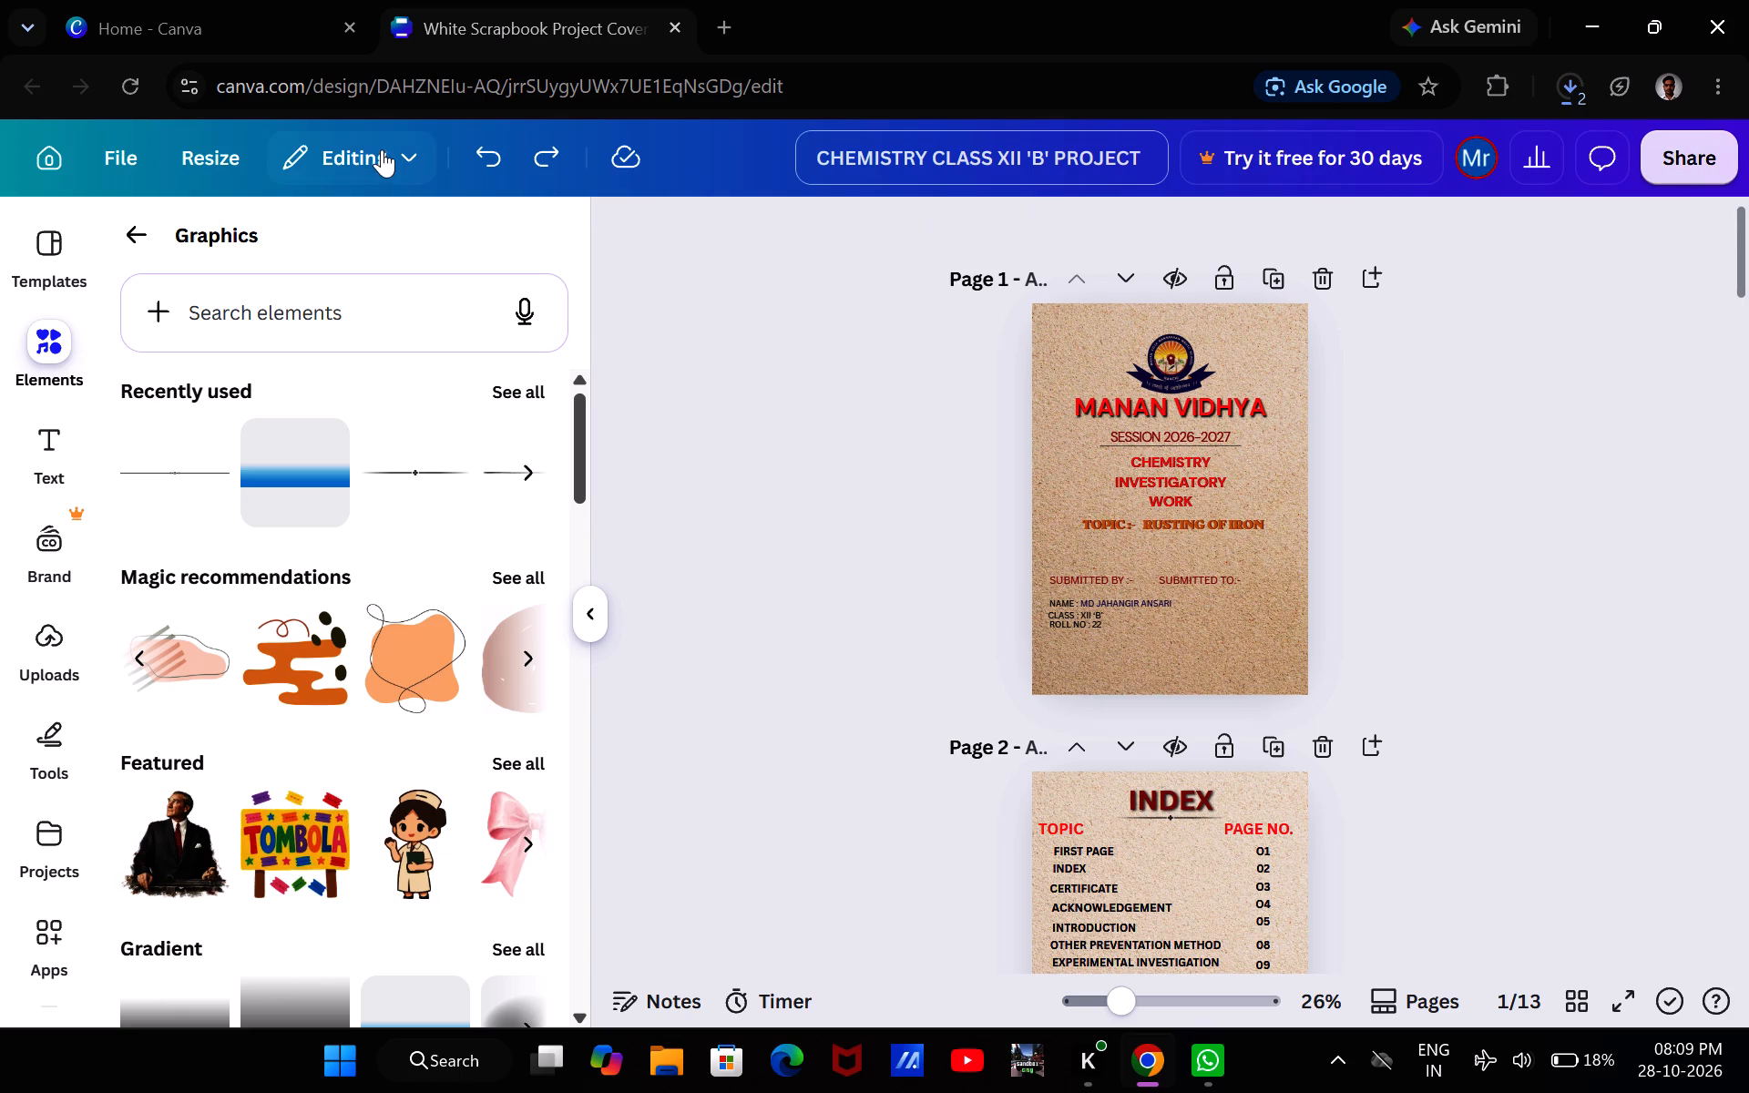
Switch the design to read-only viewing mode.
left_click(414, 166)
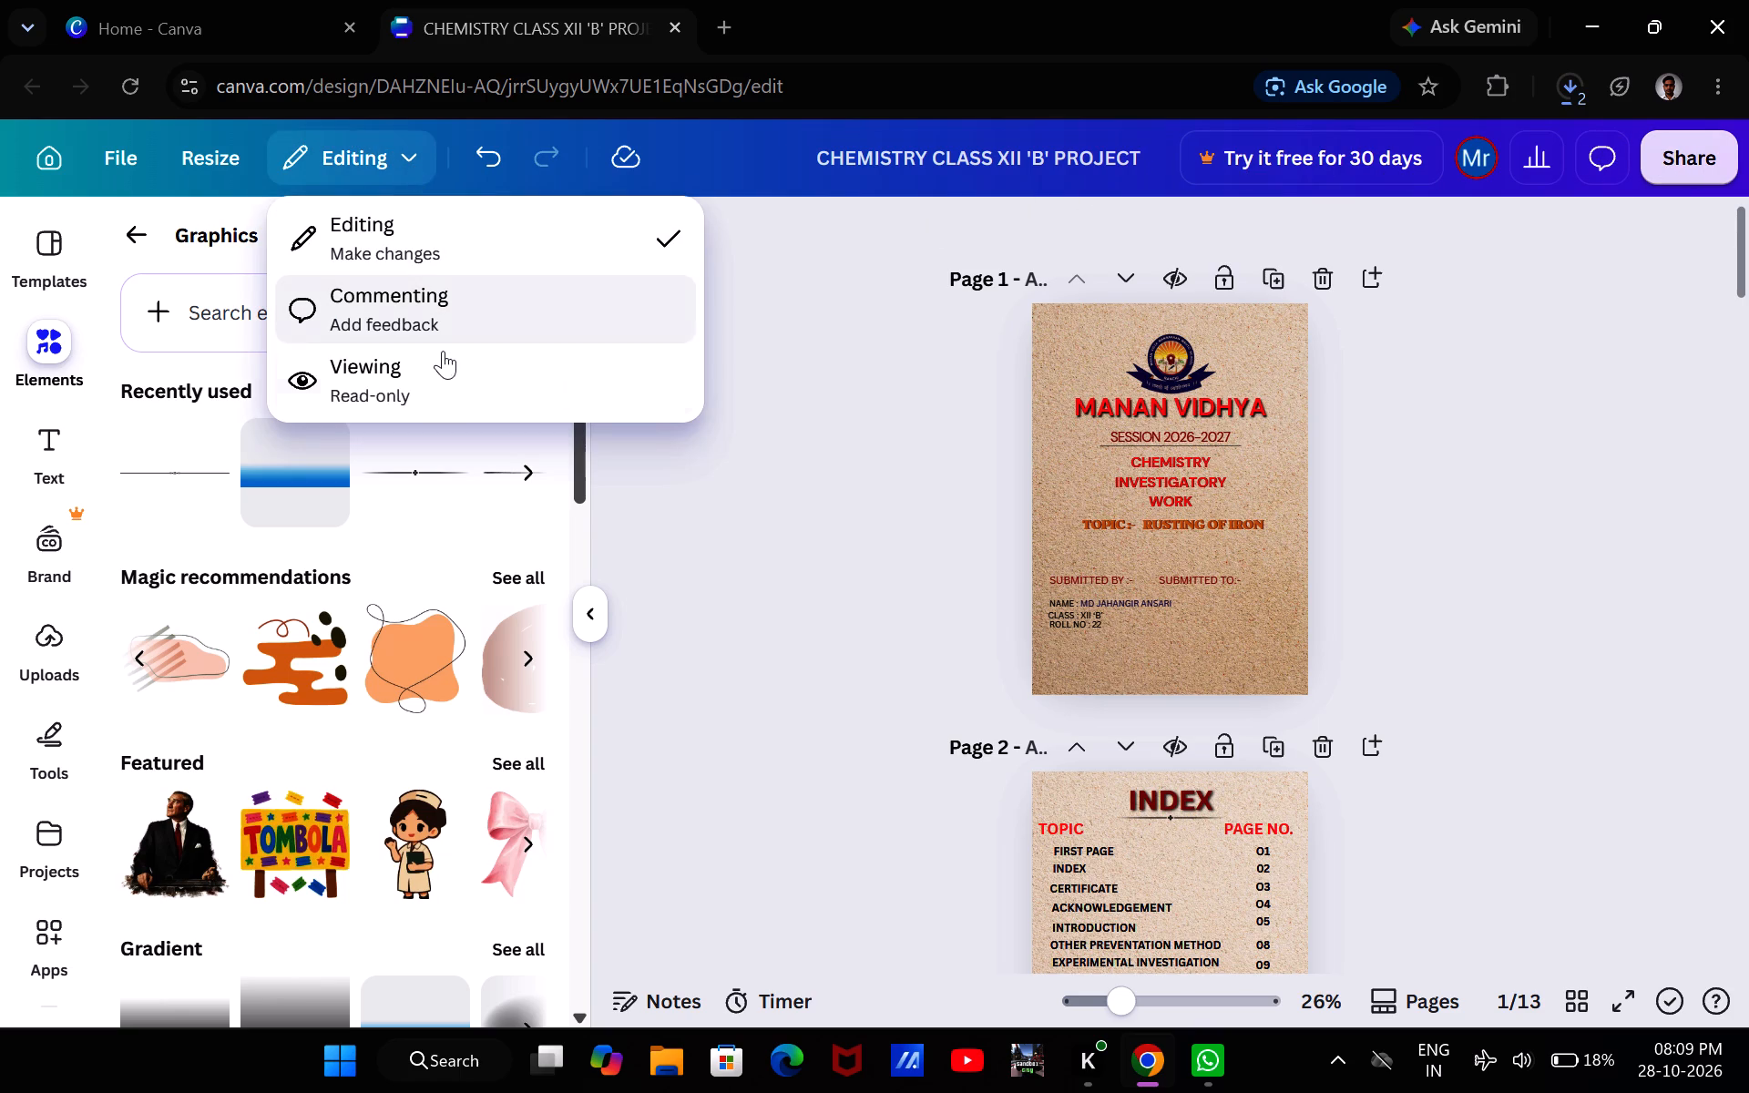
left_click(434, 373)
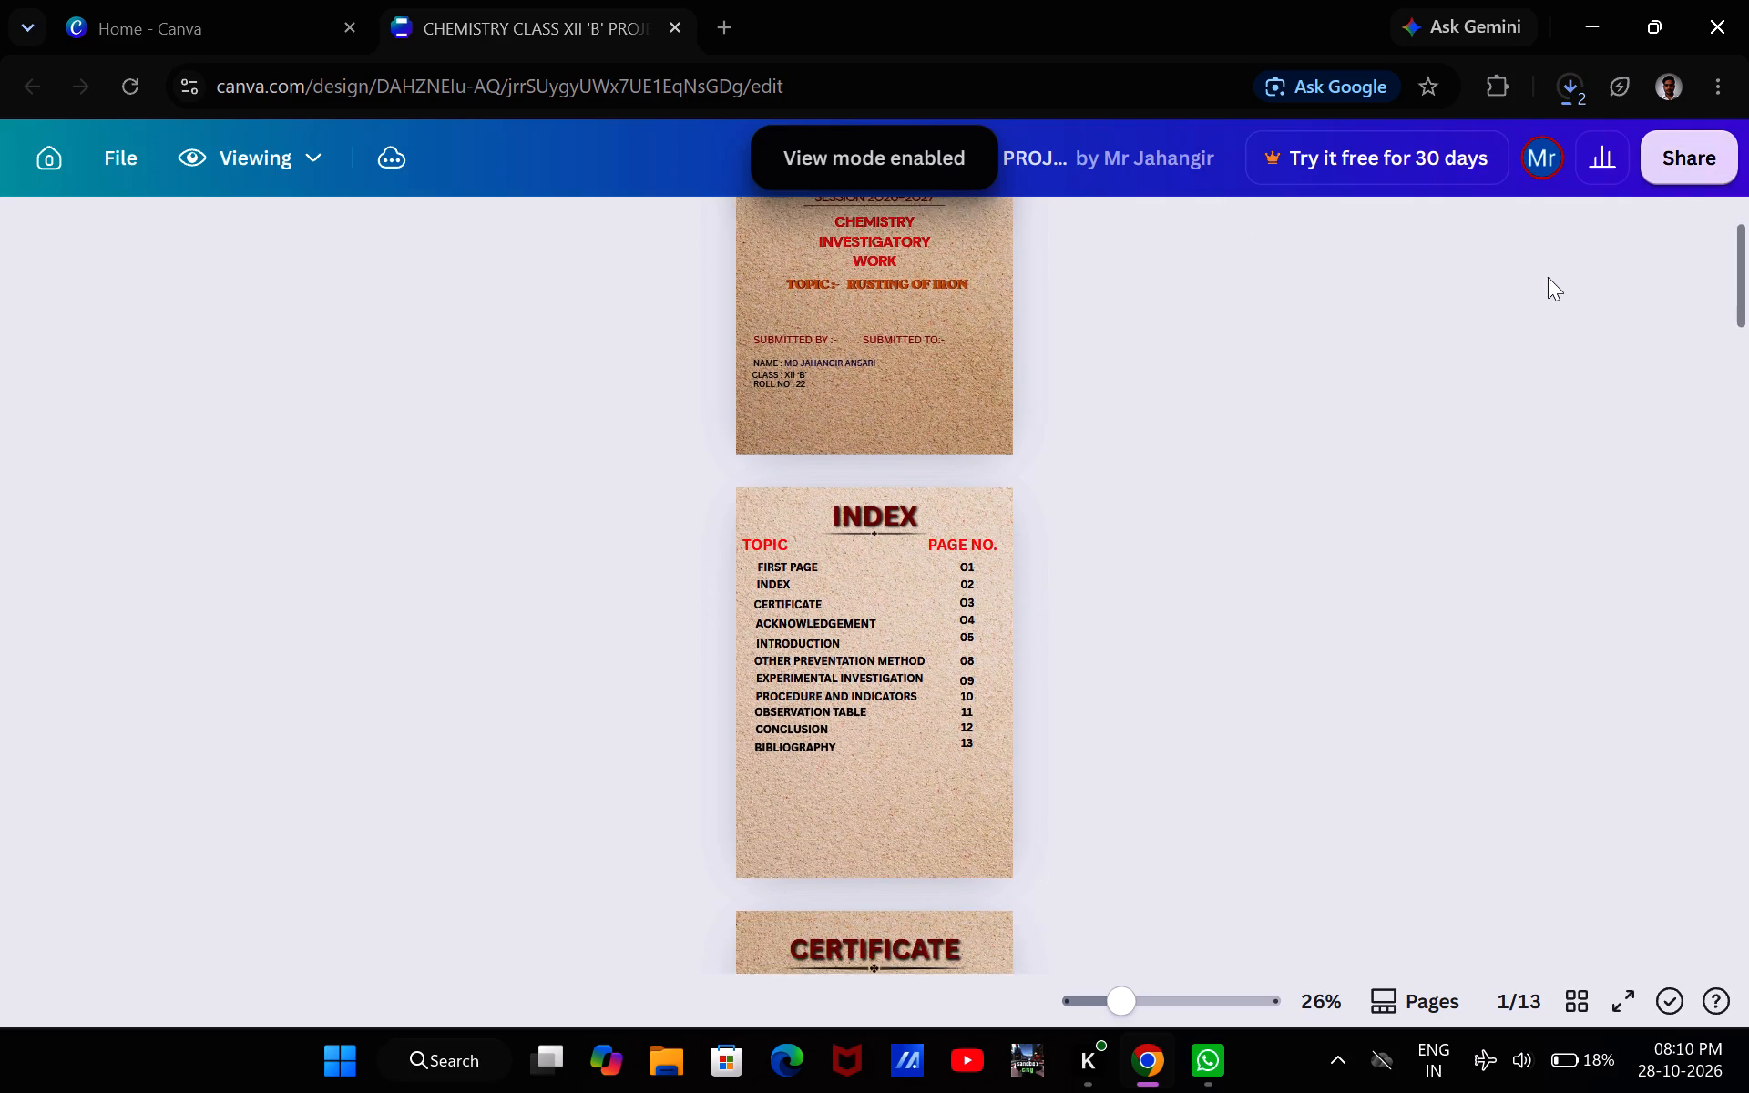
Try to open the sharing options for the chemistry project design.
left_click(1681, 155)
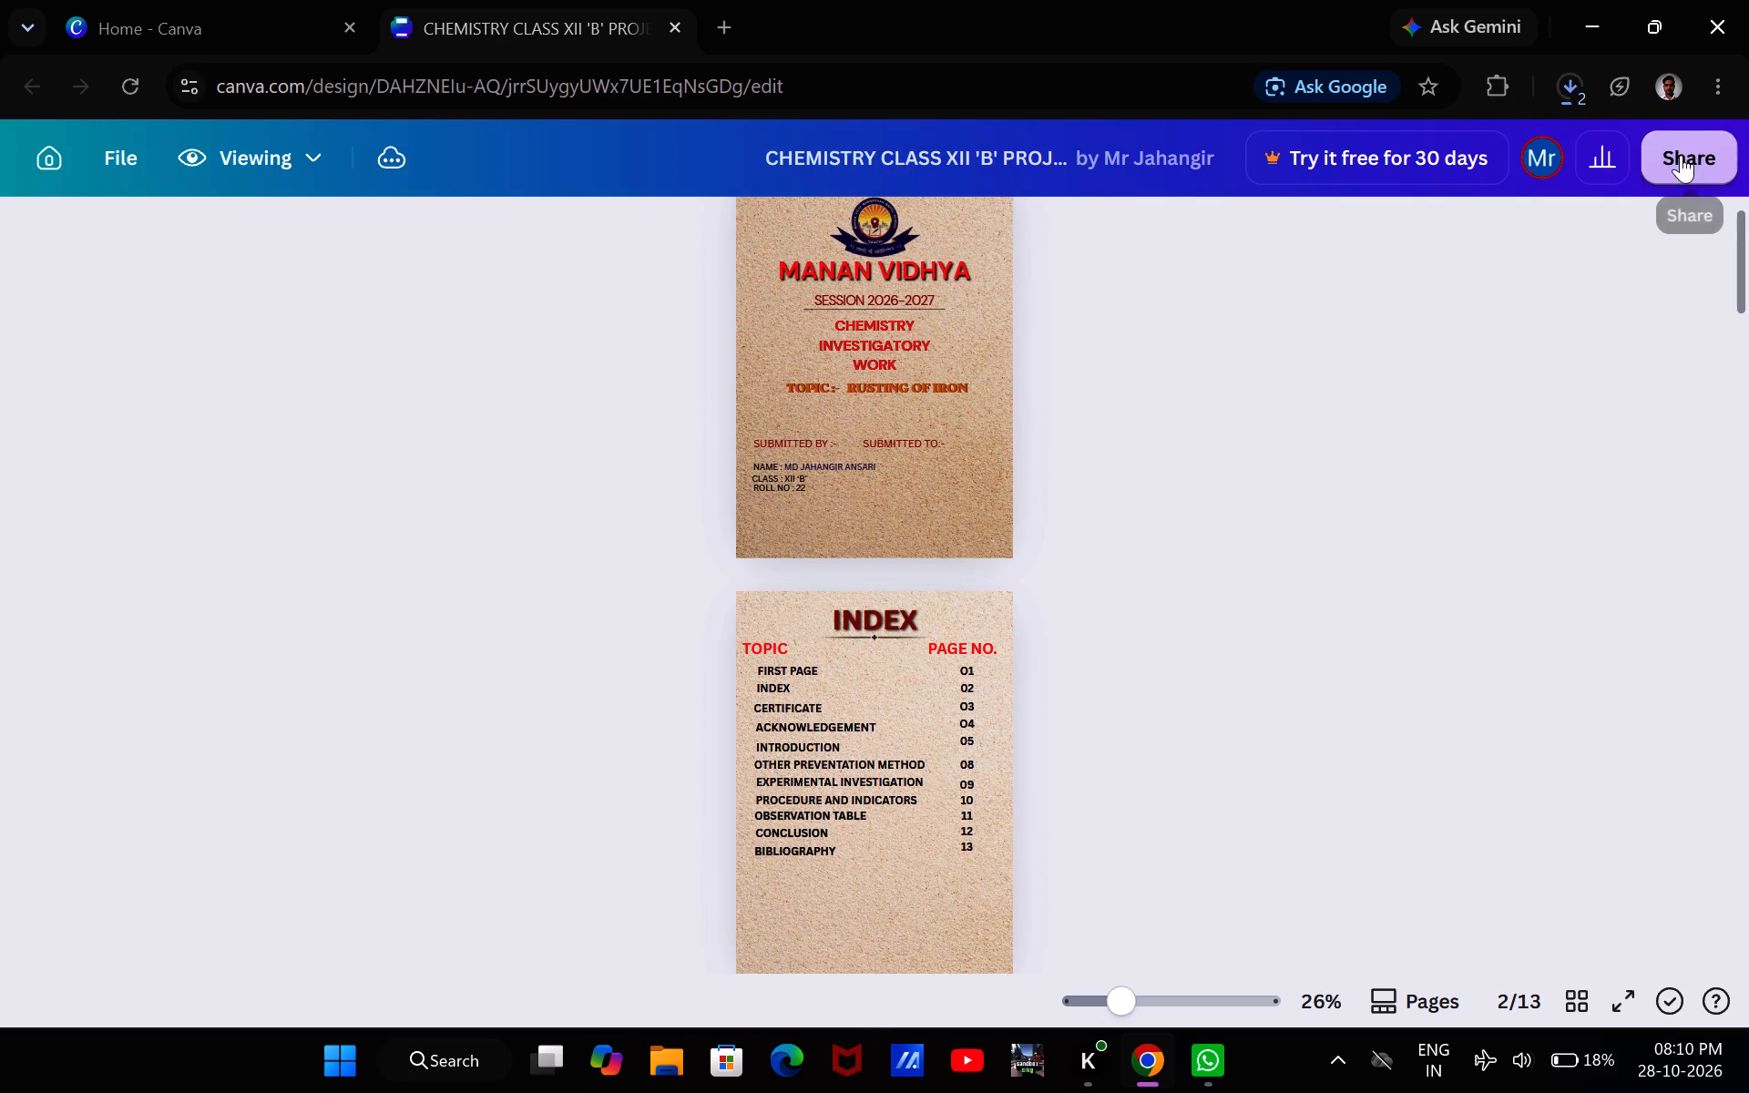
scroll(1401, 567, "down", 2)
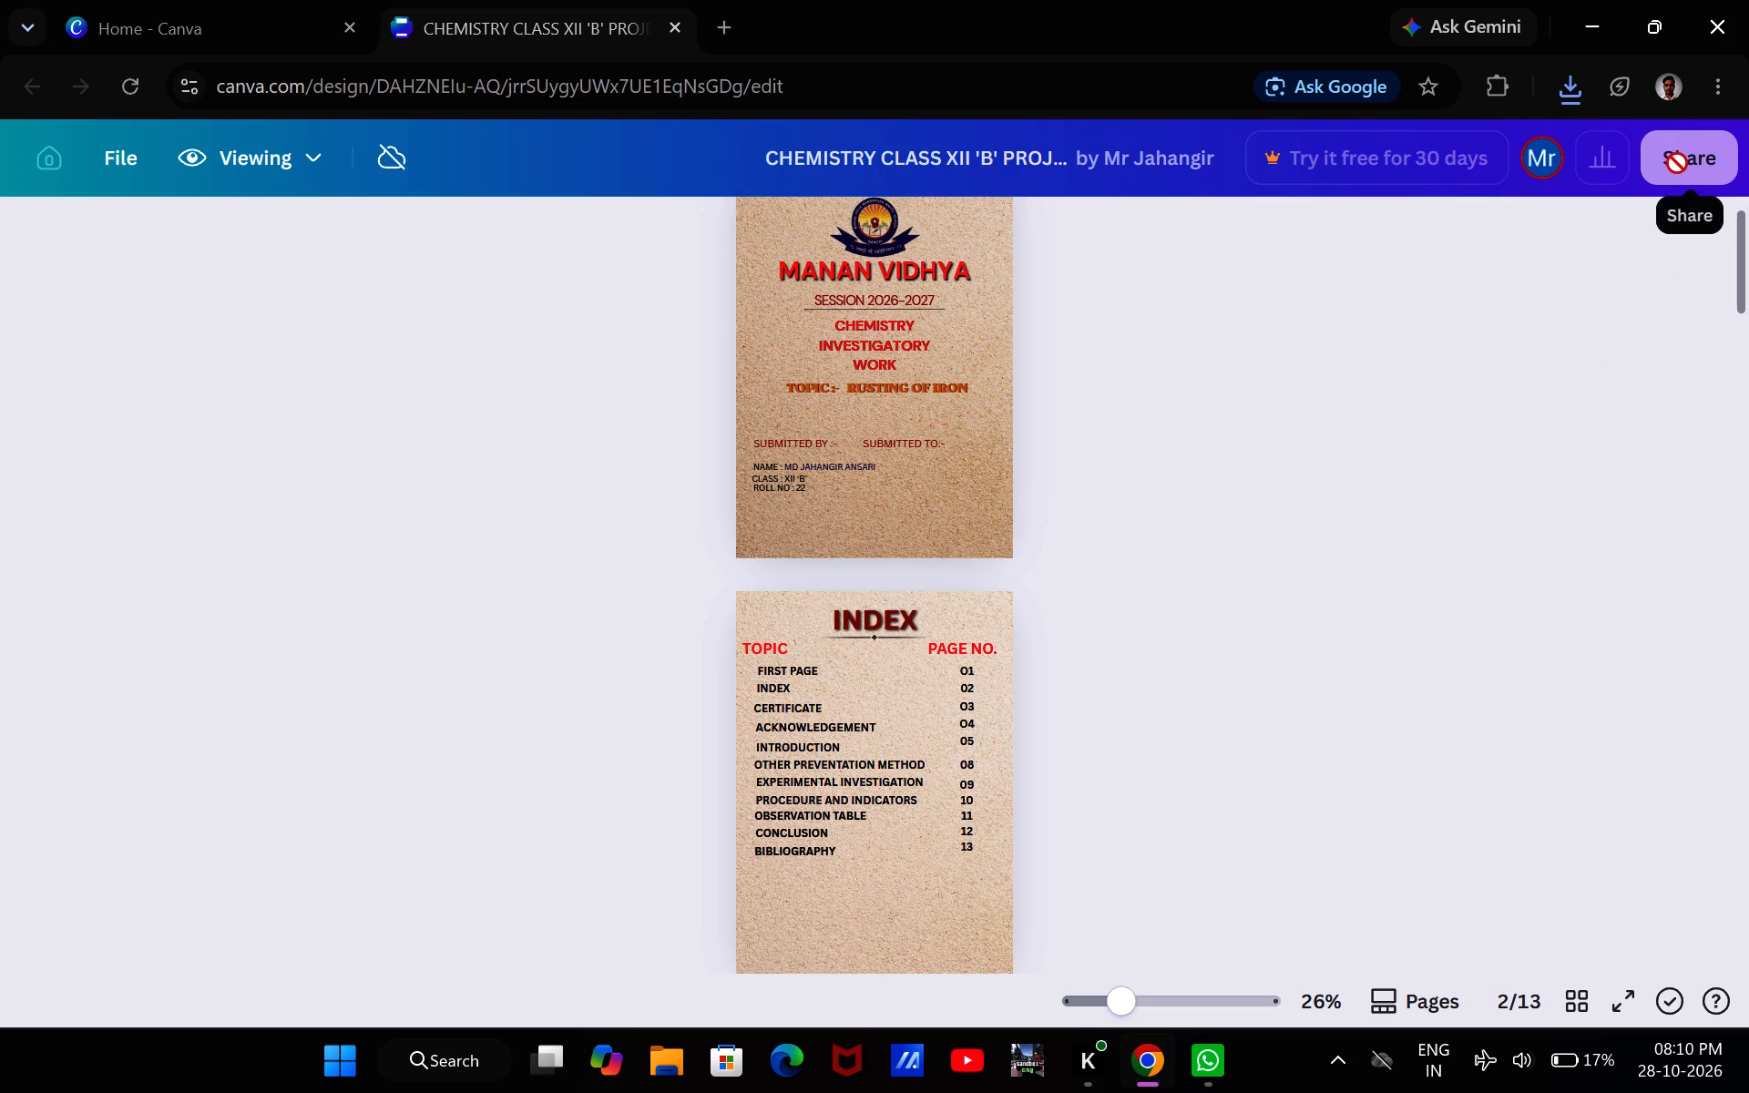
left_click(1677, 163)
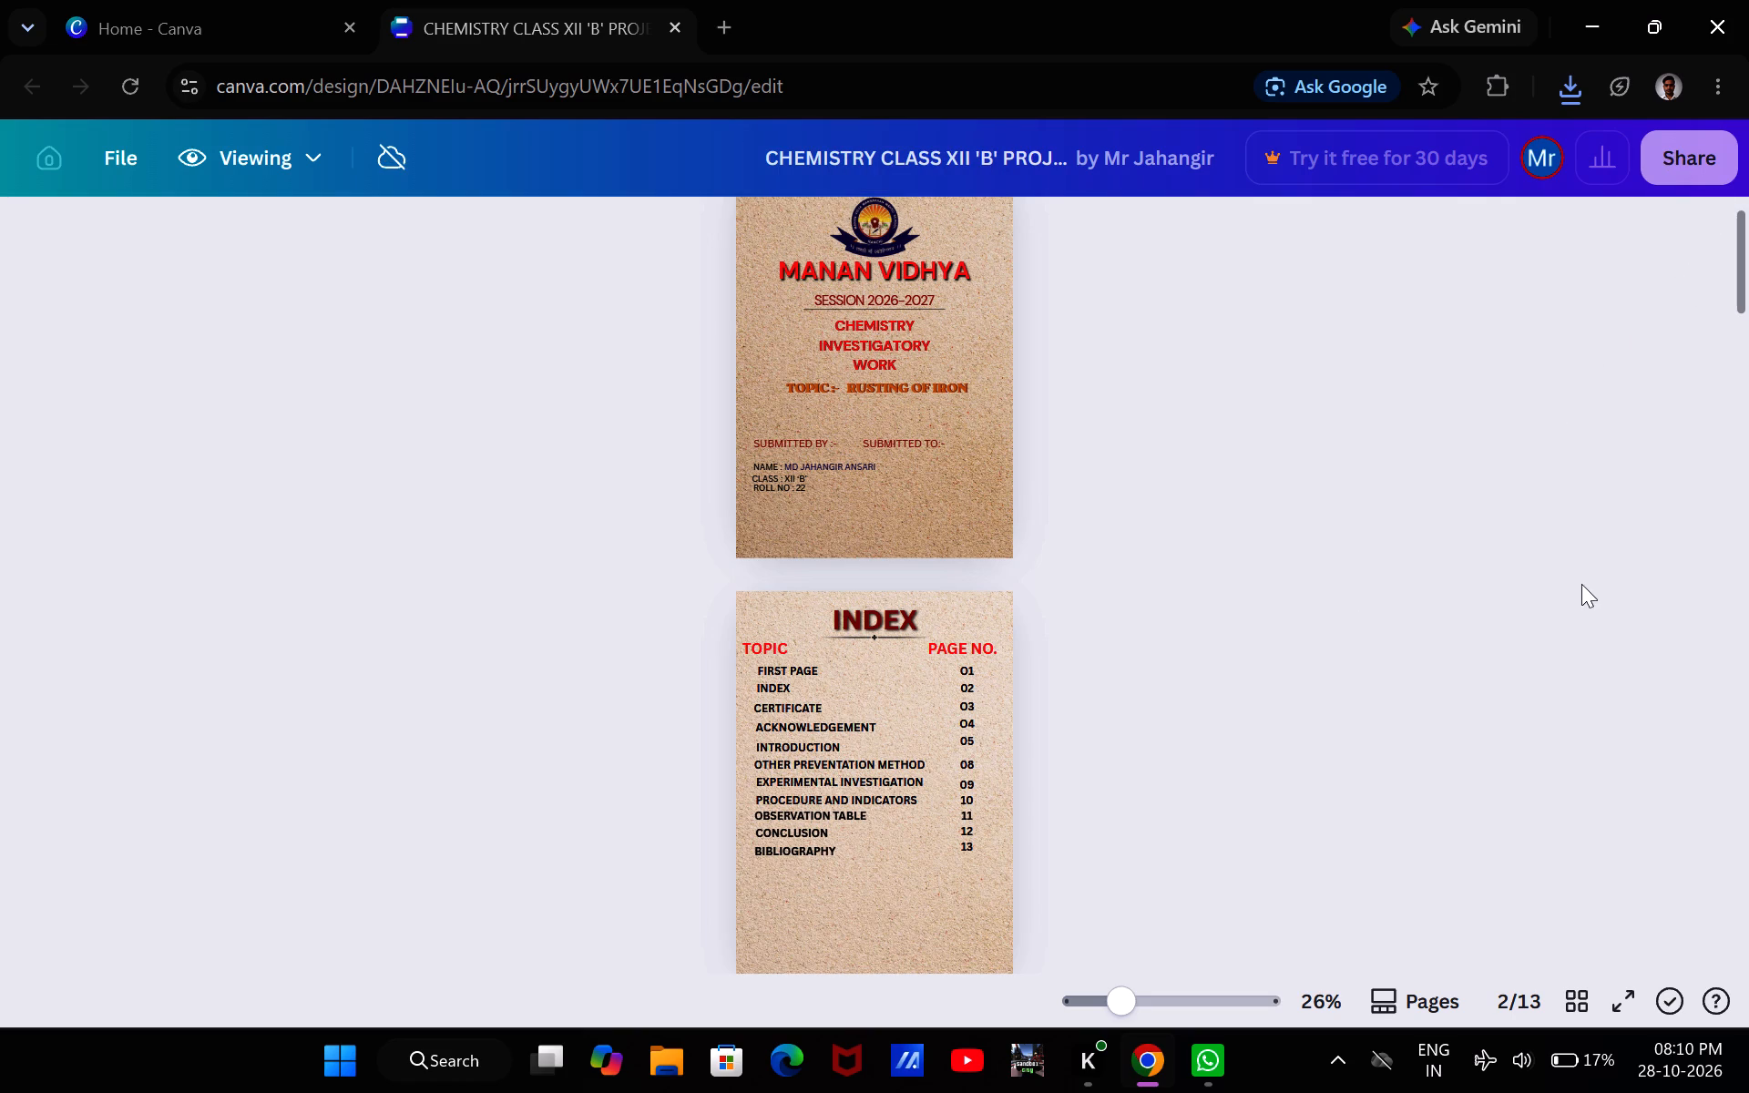
Check the computer's network connection settings and the browser's recent download history.
left_click(1479, 1046)
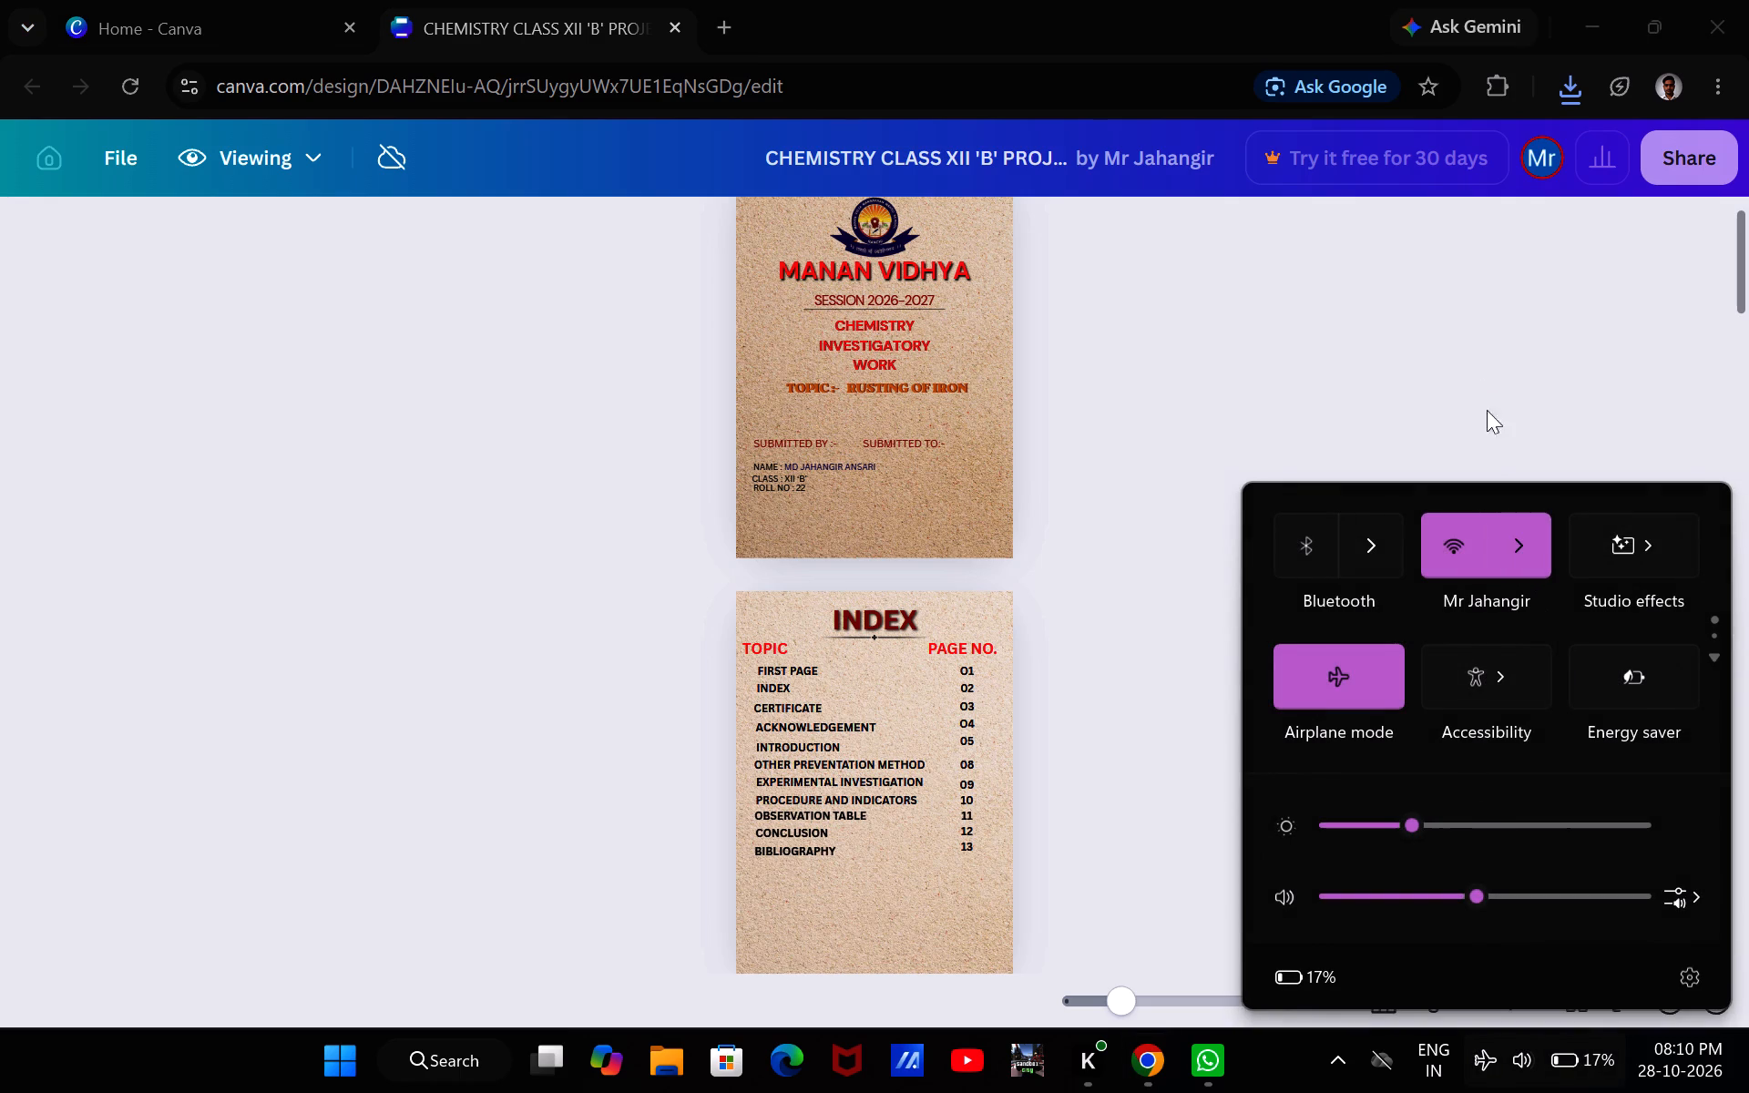
left_click(1477, 344)
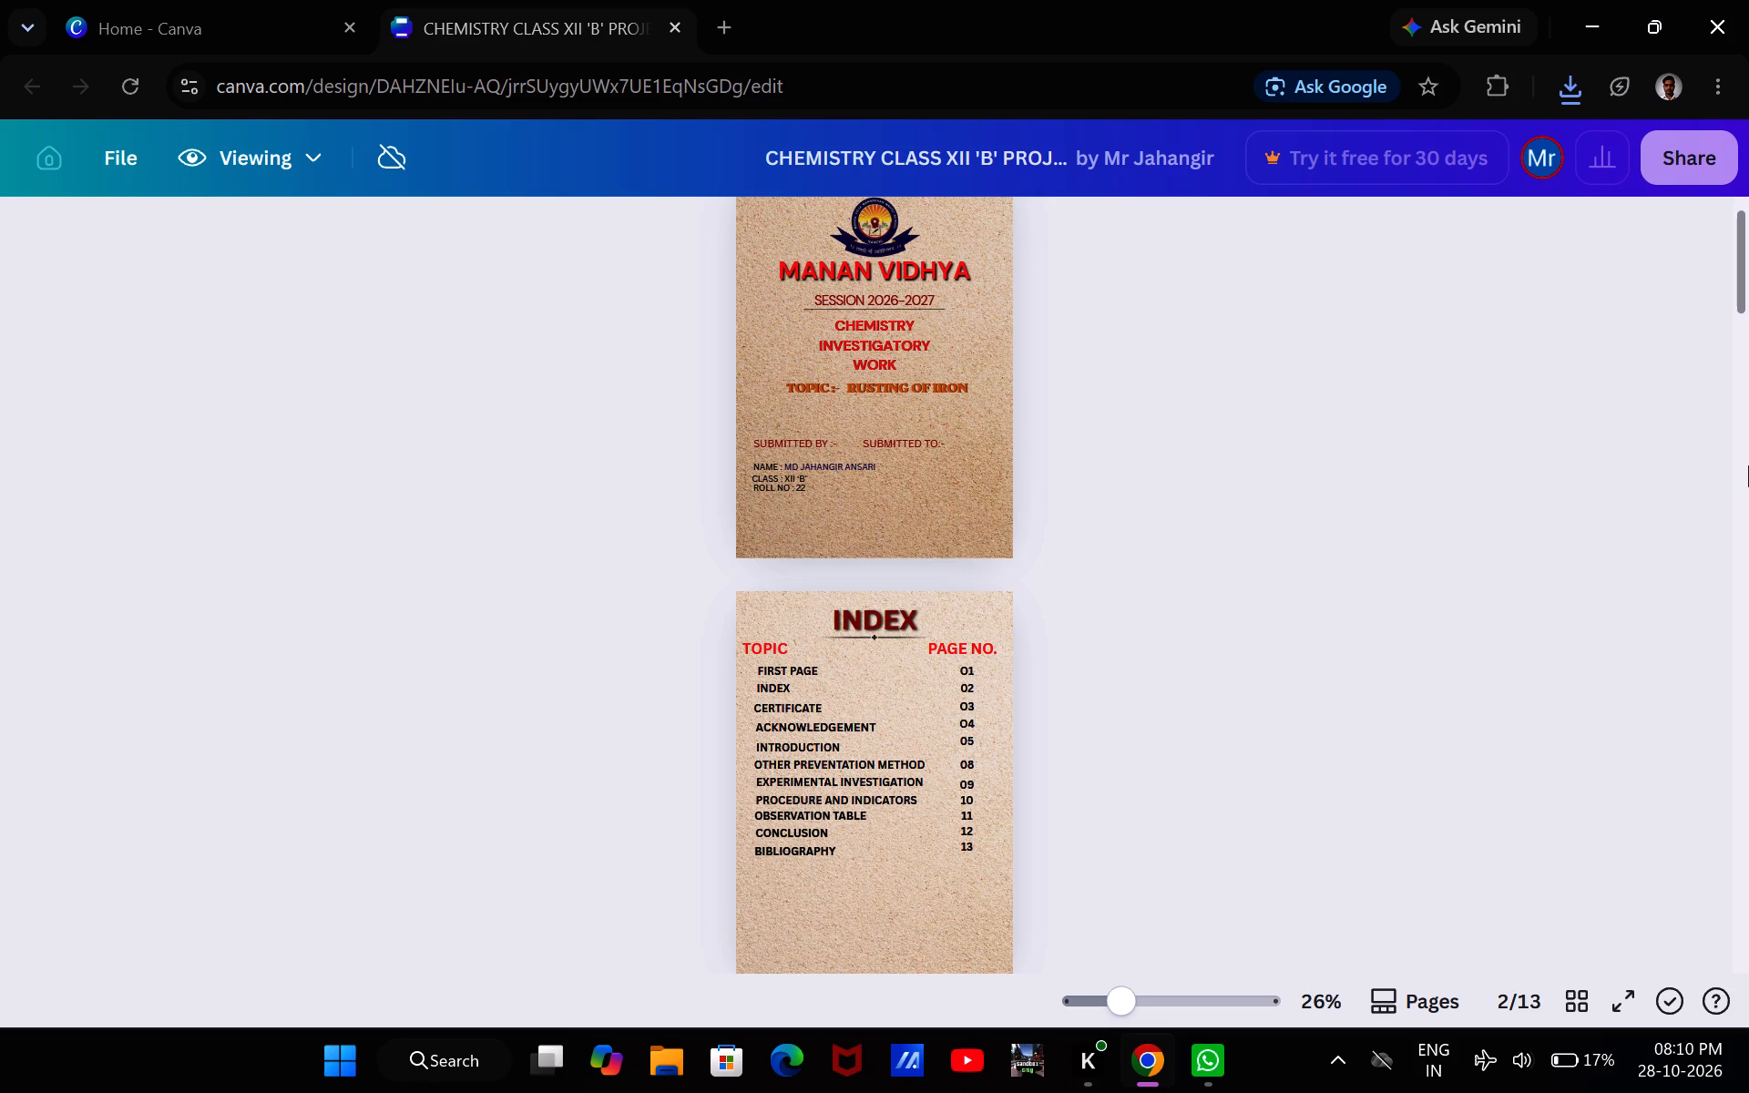
left_click(1558, 89)
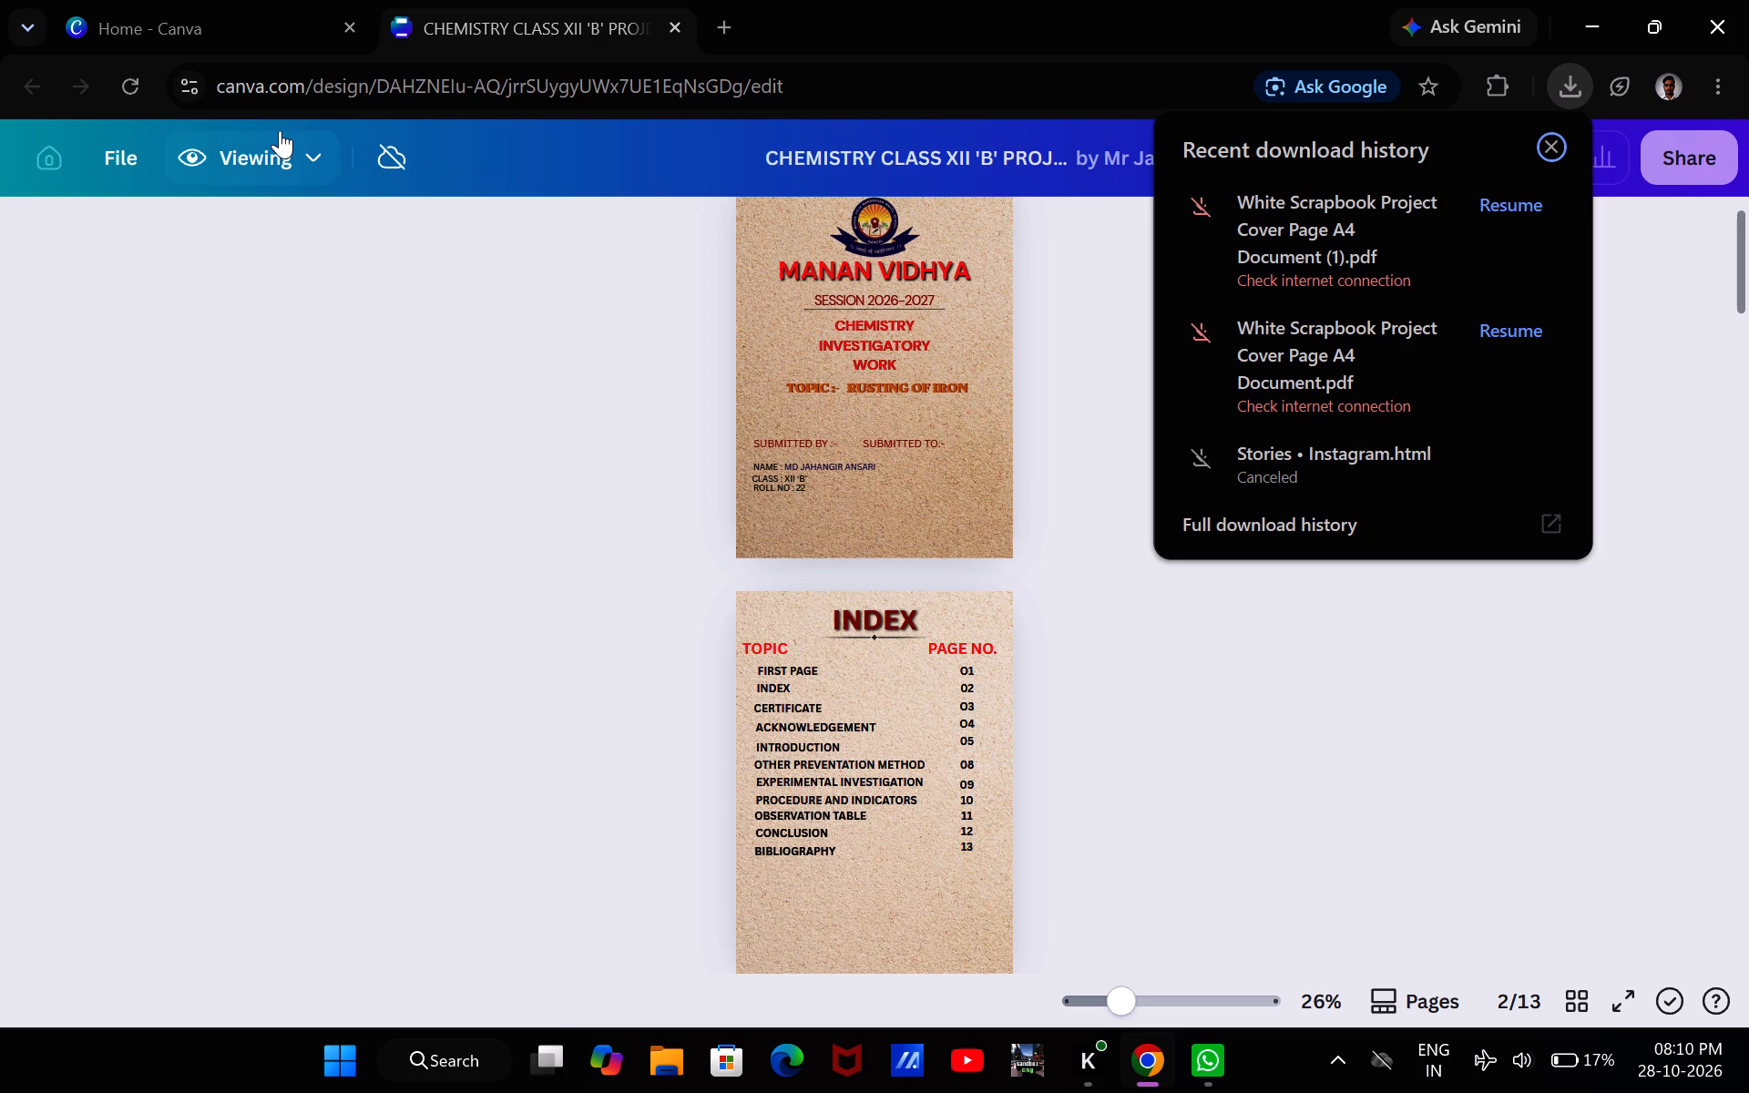
Reload the chemistry project design page.
left_click(112, 82)
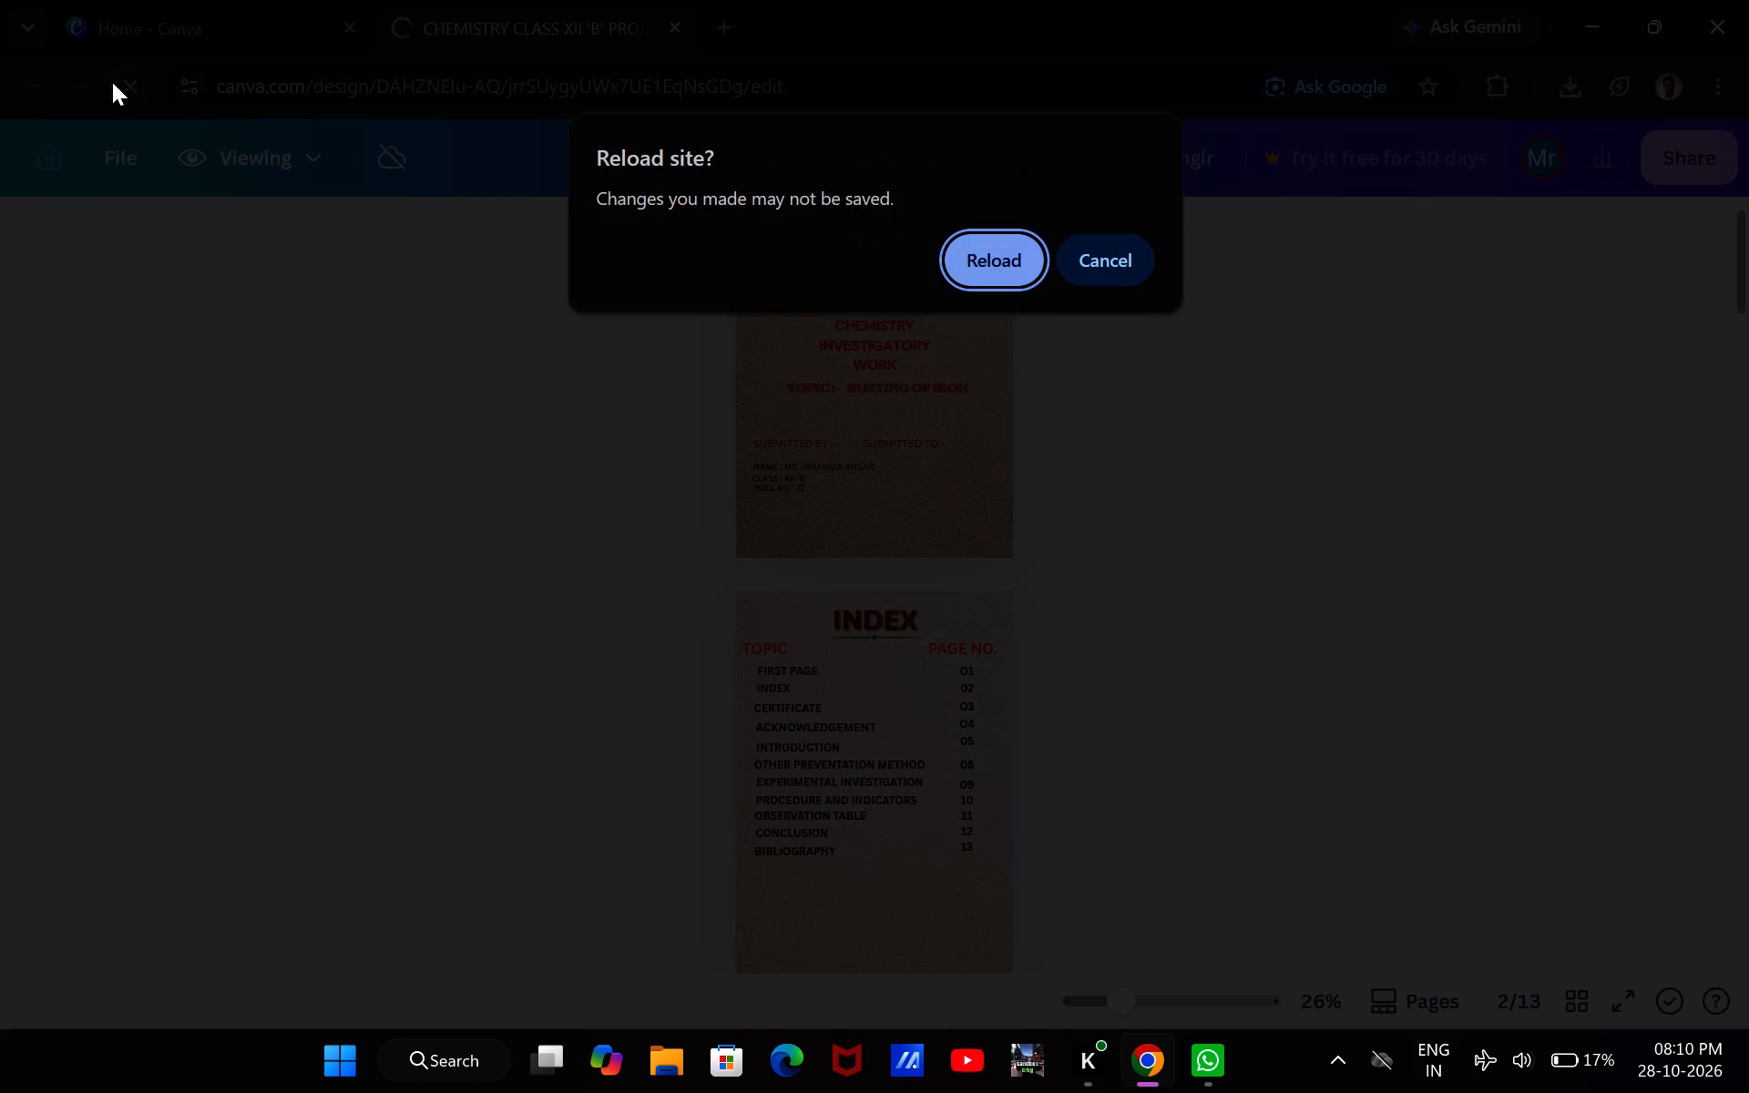
Confirm reloading the design page, visit the home page while it loads, and return to the design.
left_click(981, 268)
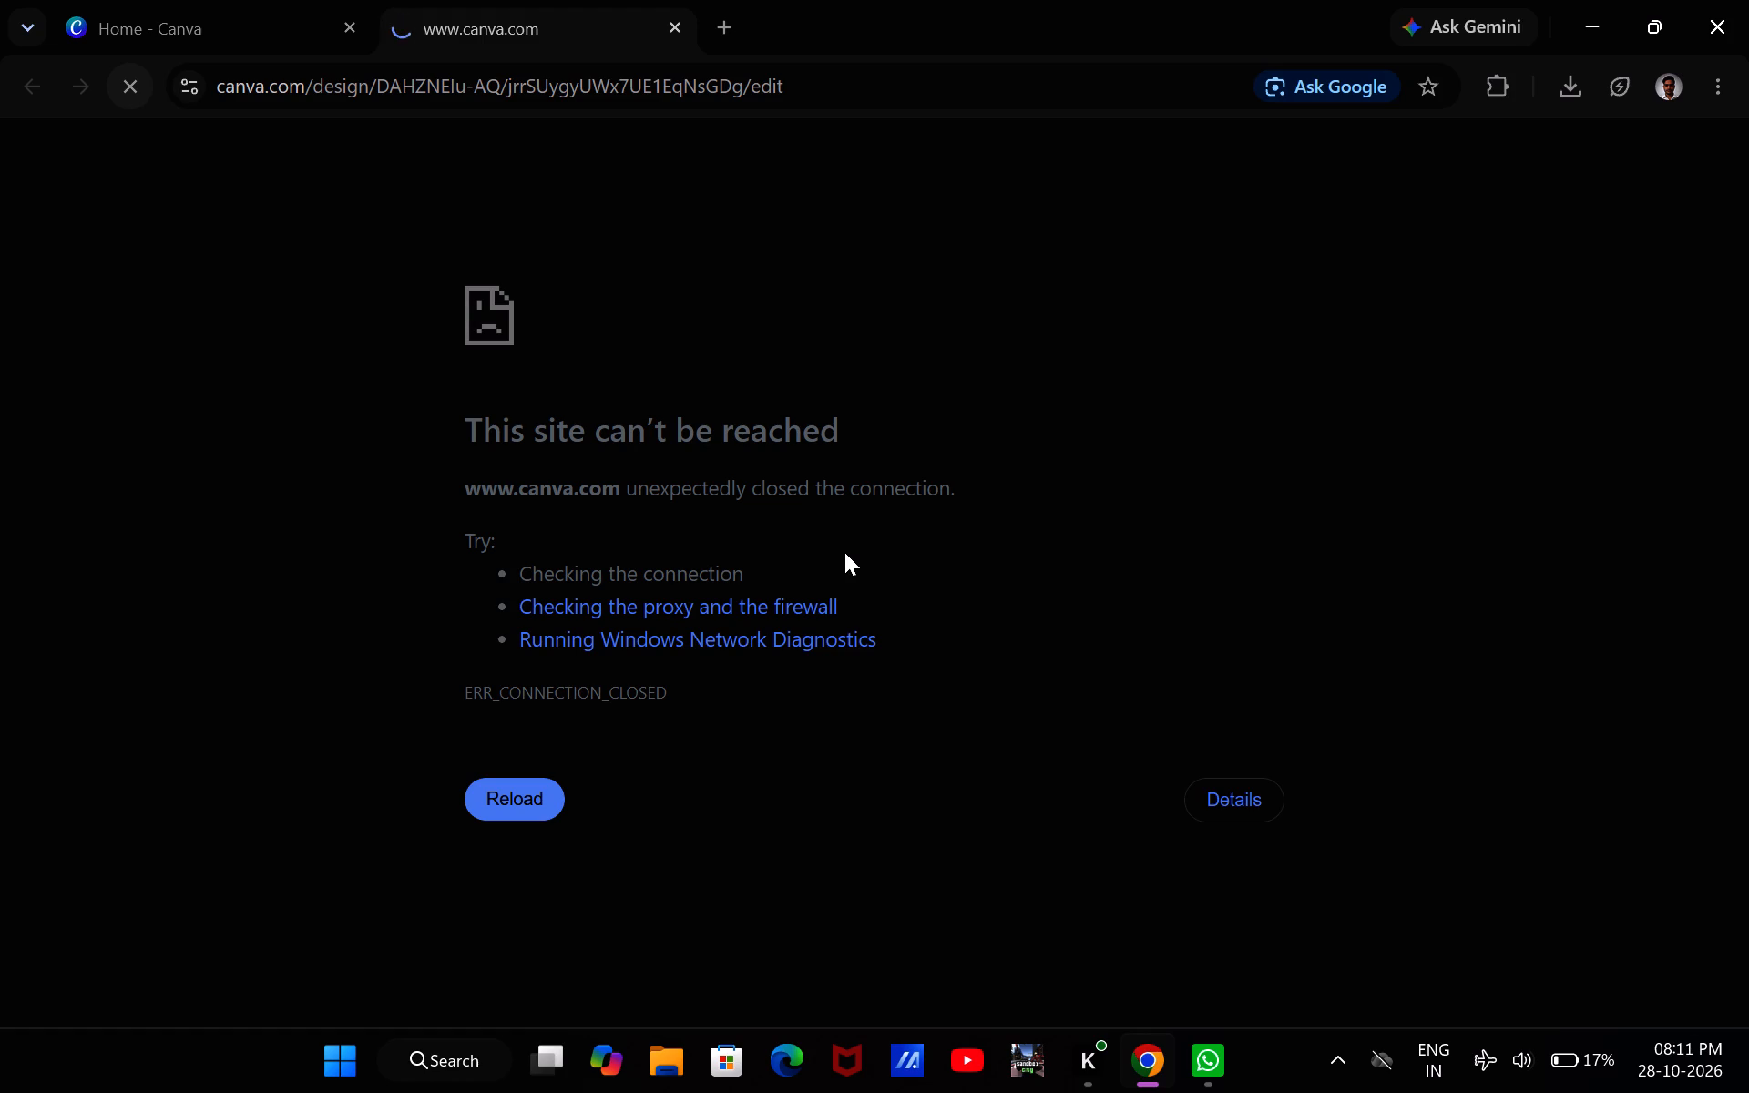
left_click(244, 23)
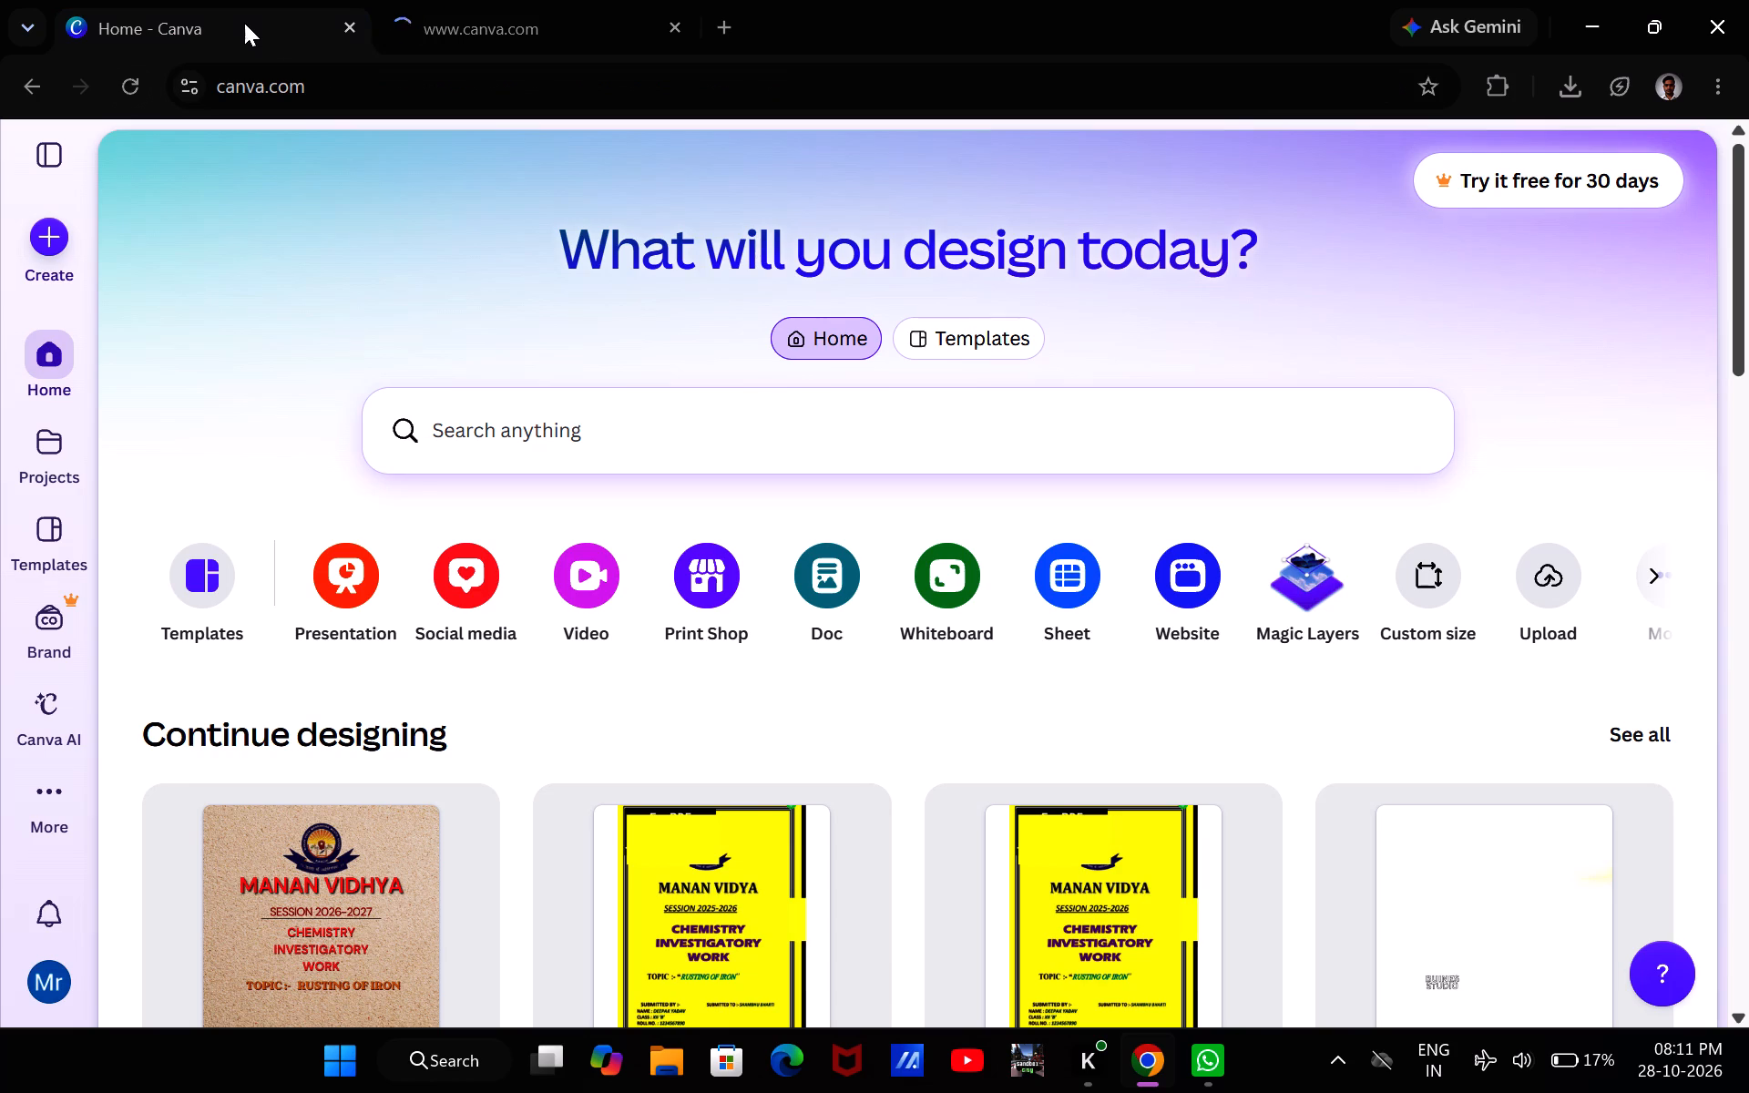
left_click(471, 15)
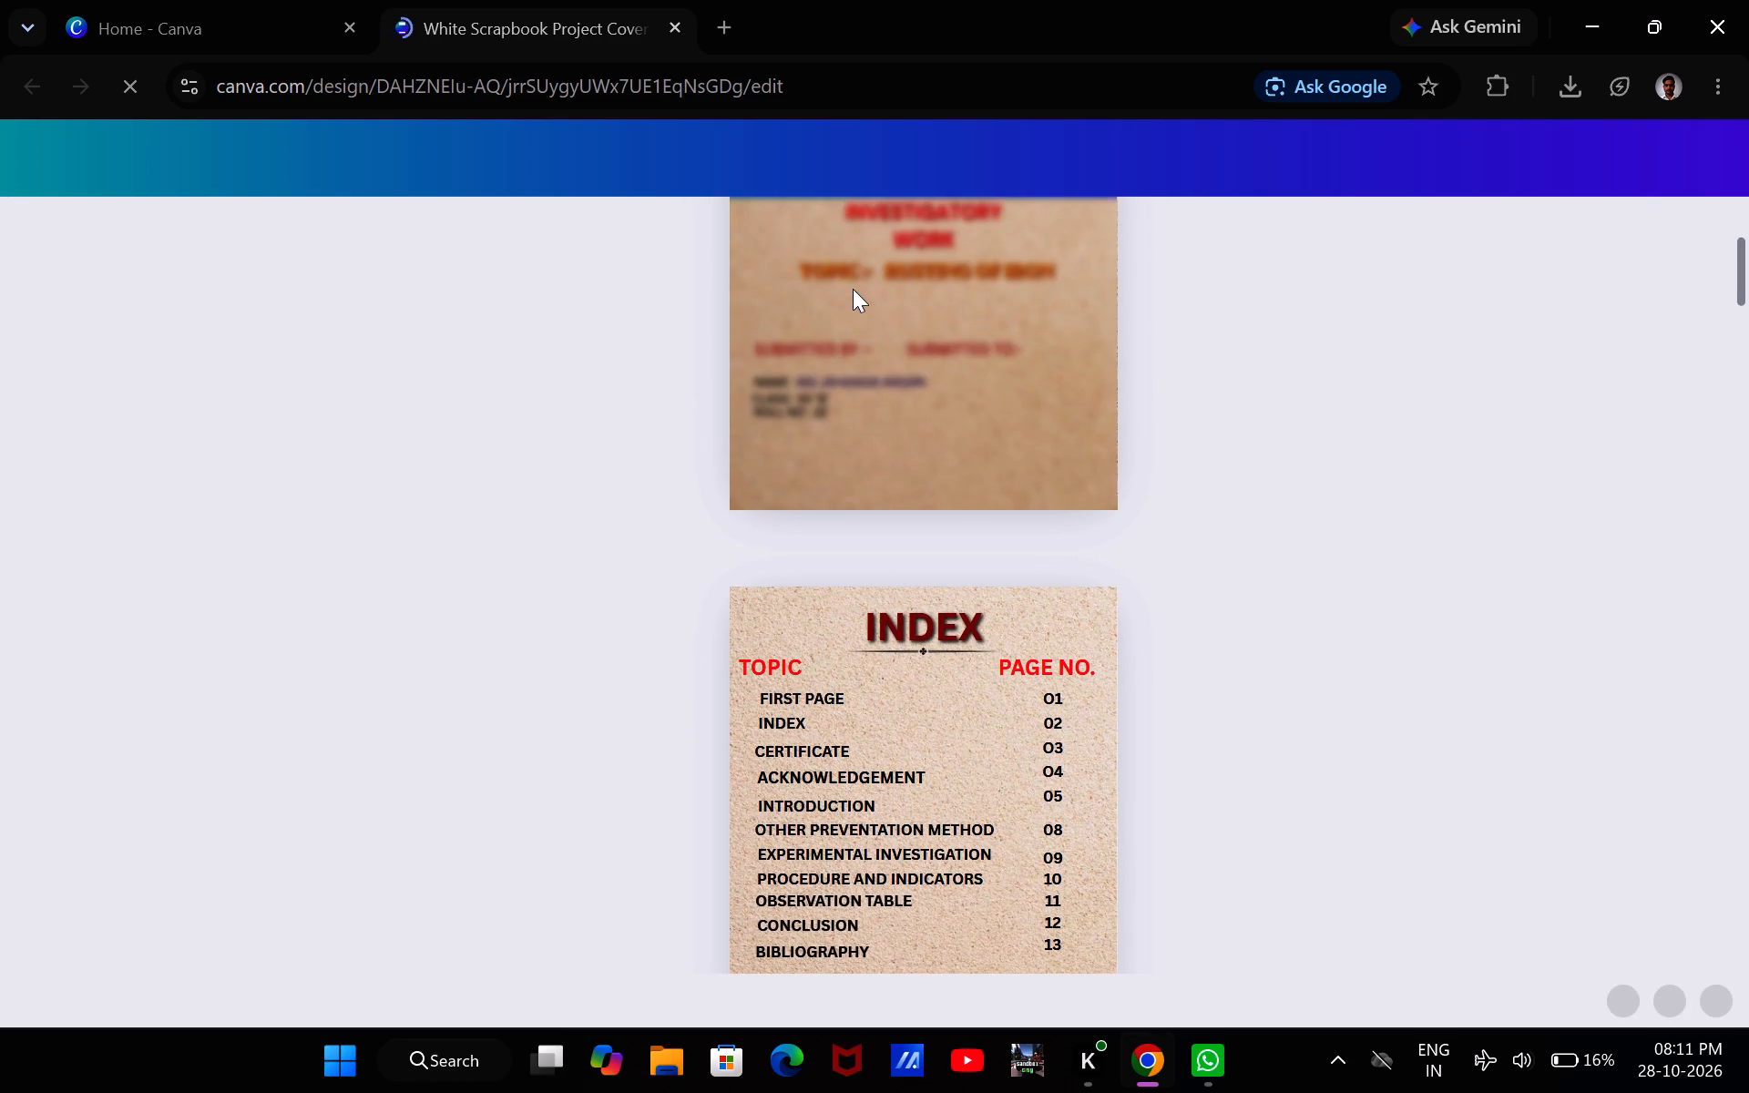
Rename the design CHEMISTRY CLASS 'B' PROJECT.
scroll(898, 360, "up", 5)
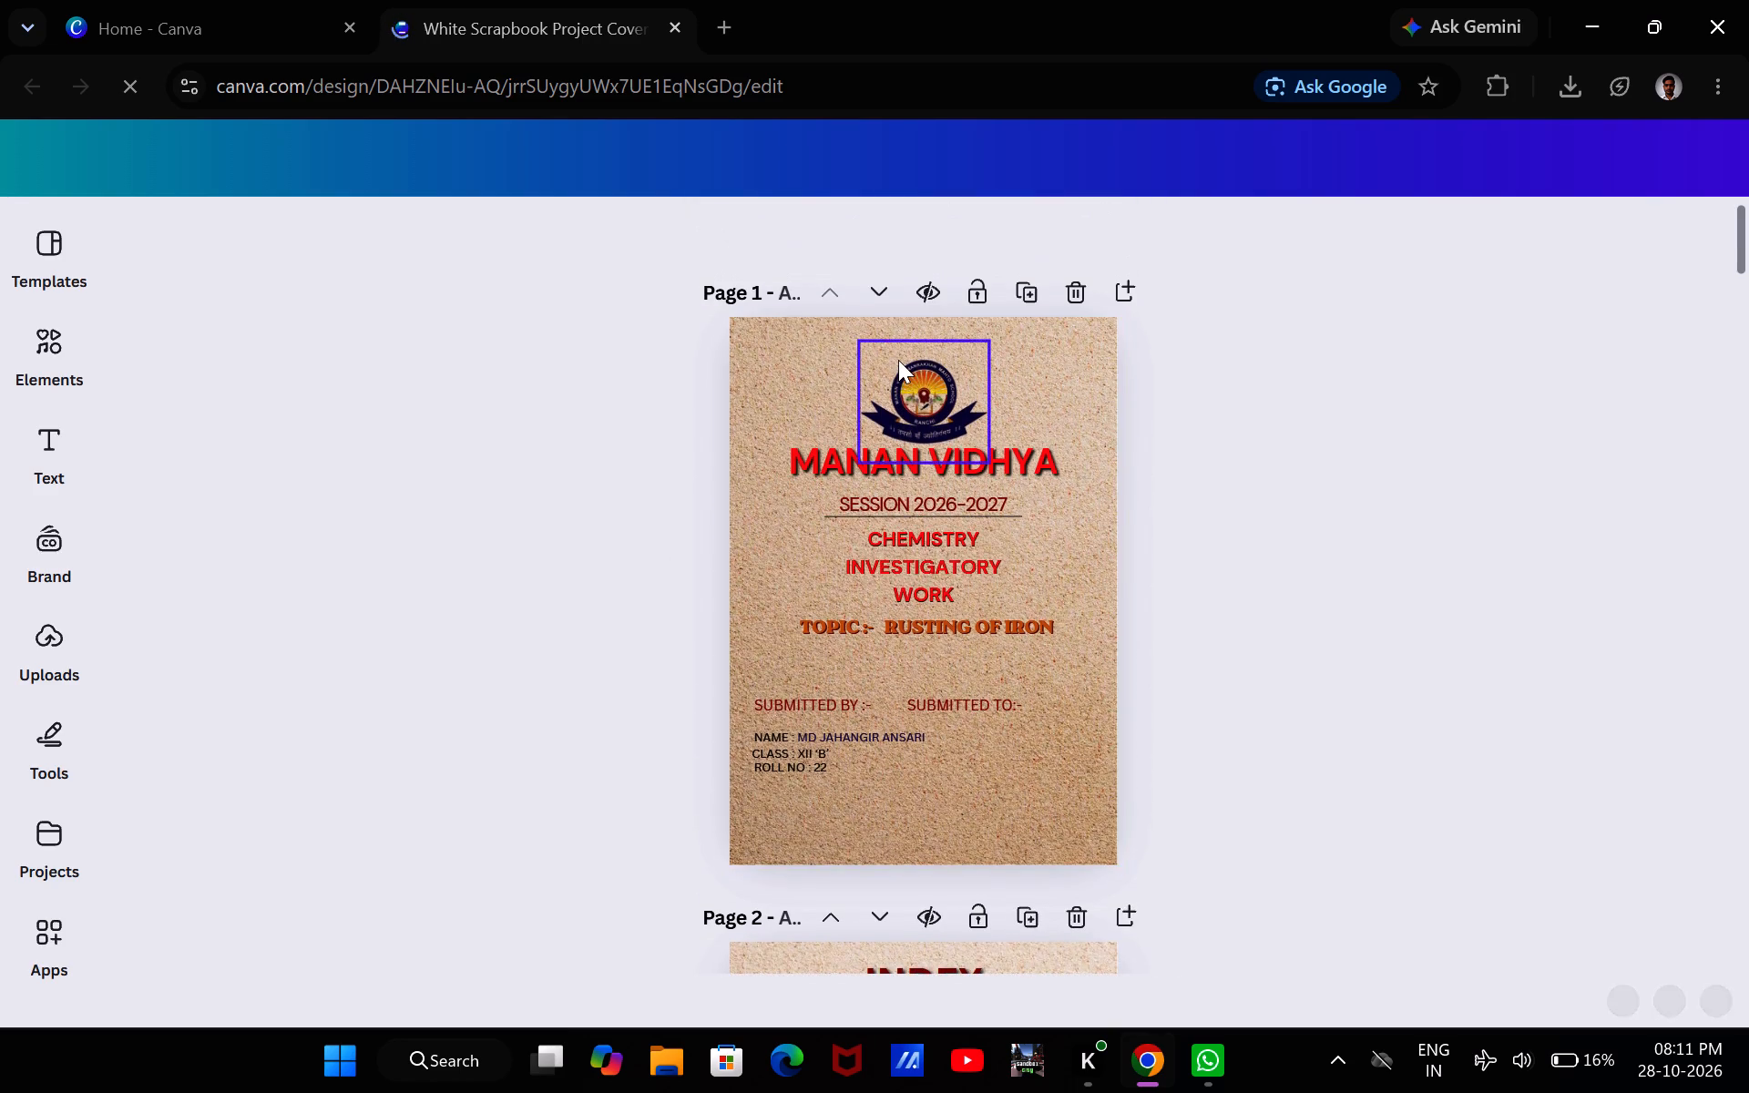
scroll(898, 360, "up", 1)
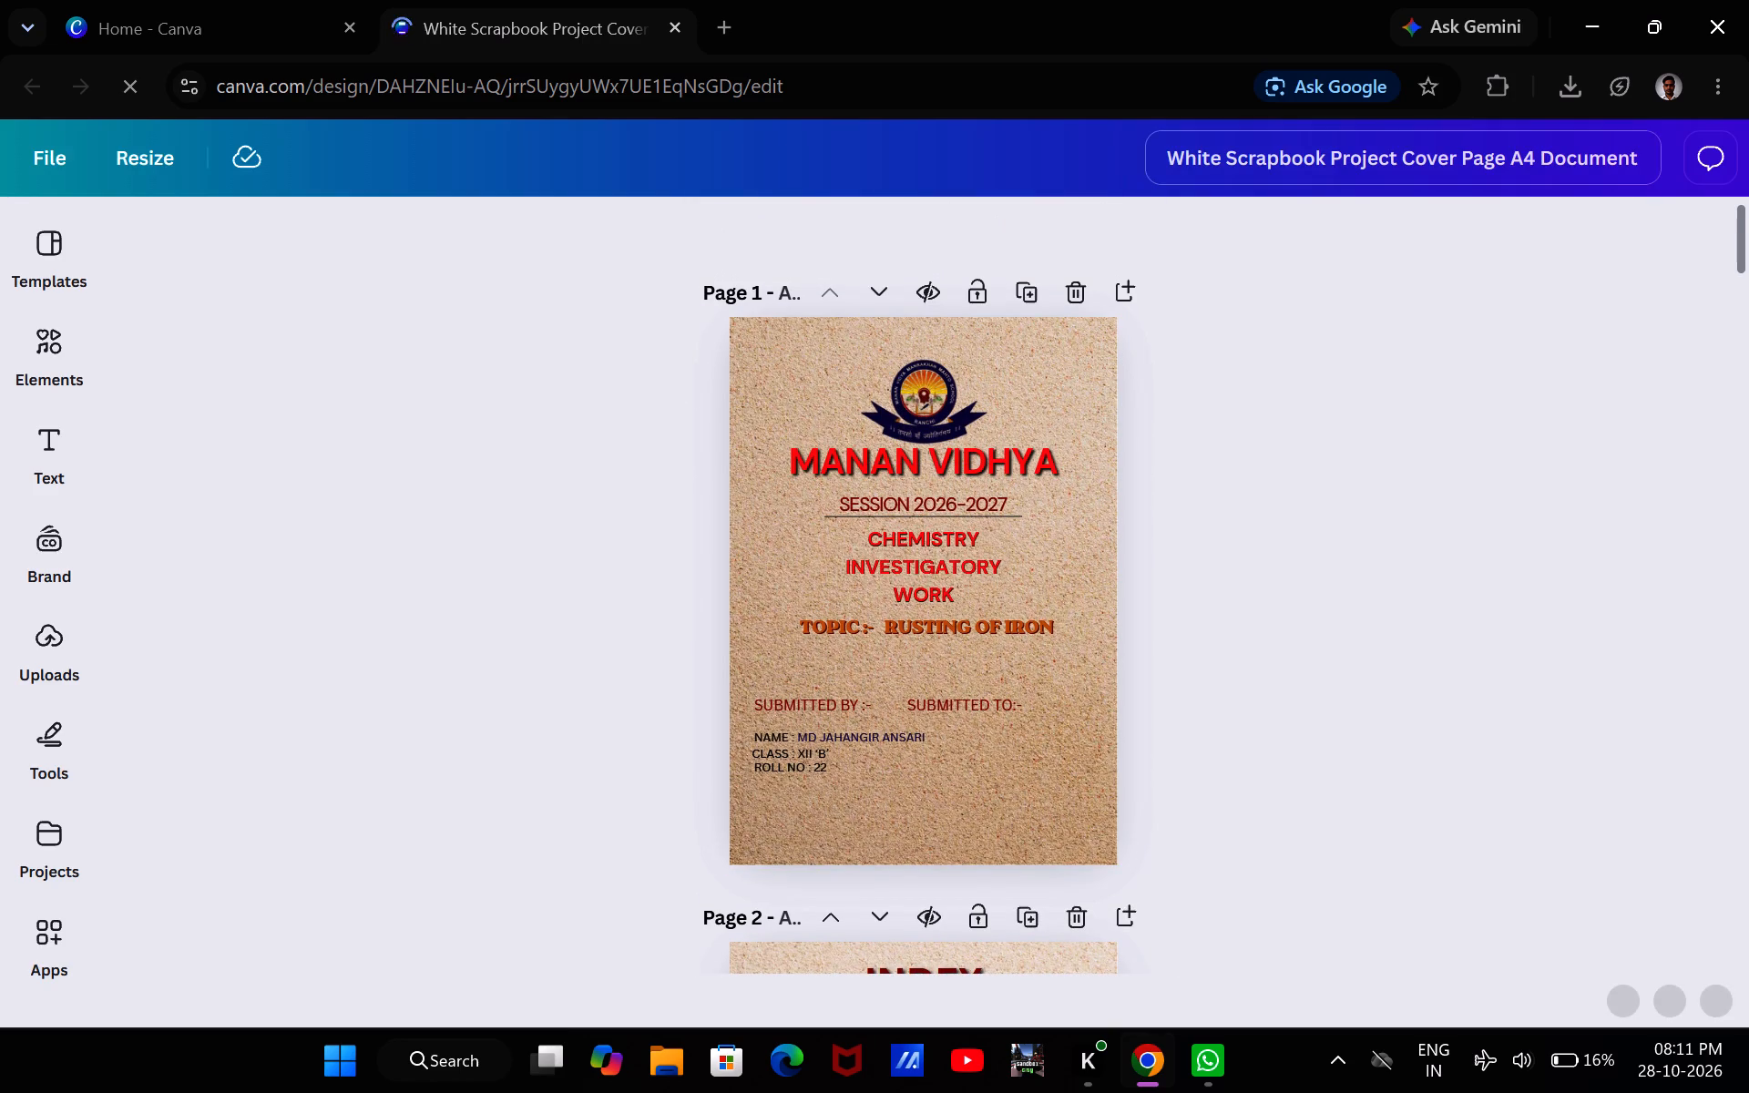
double_click(1490, 153)
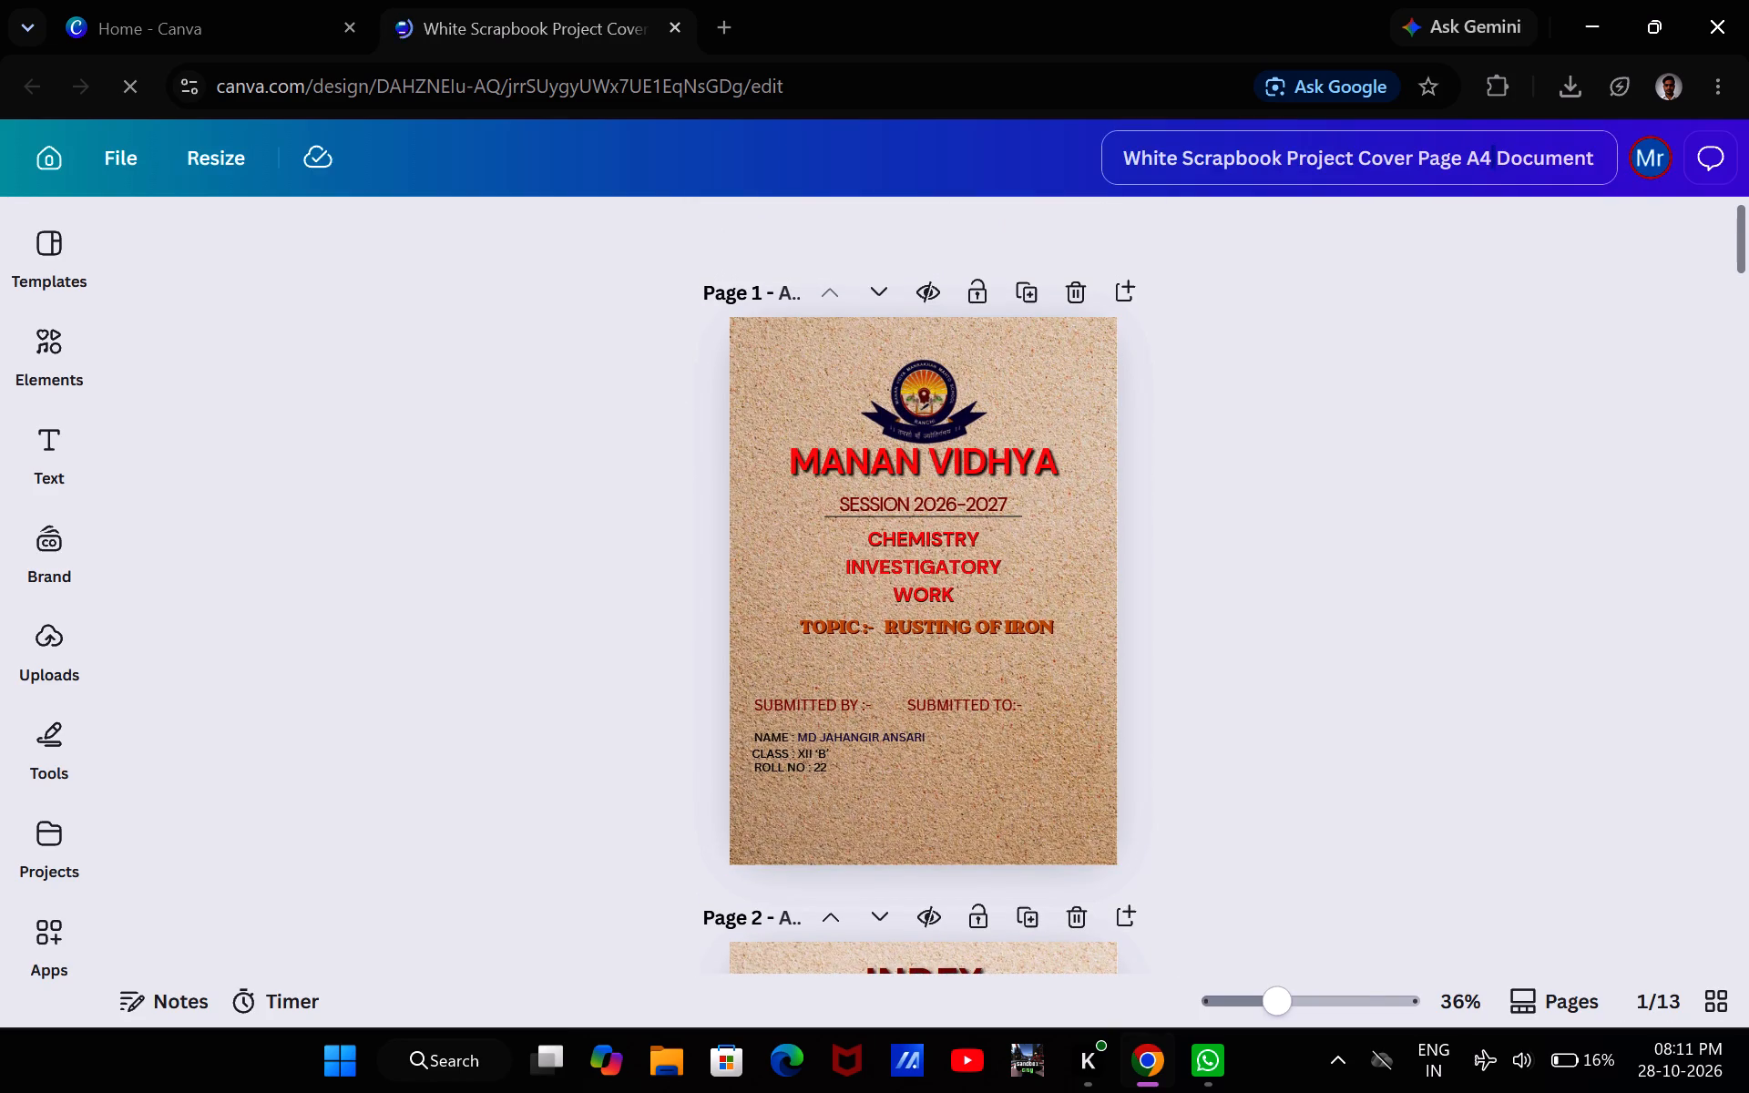
left_click_drag(1581, 166, 1418, 165)
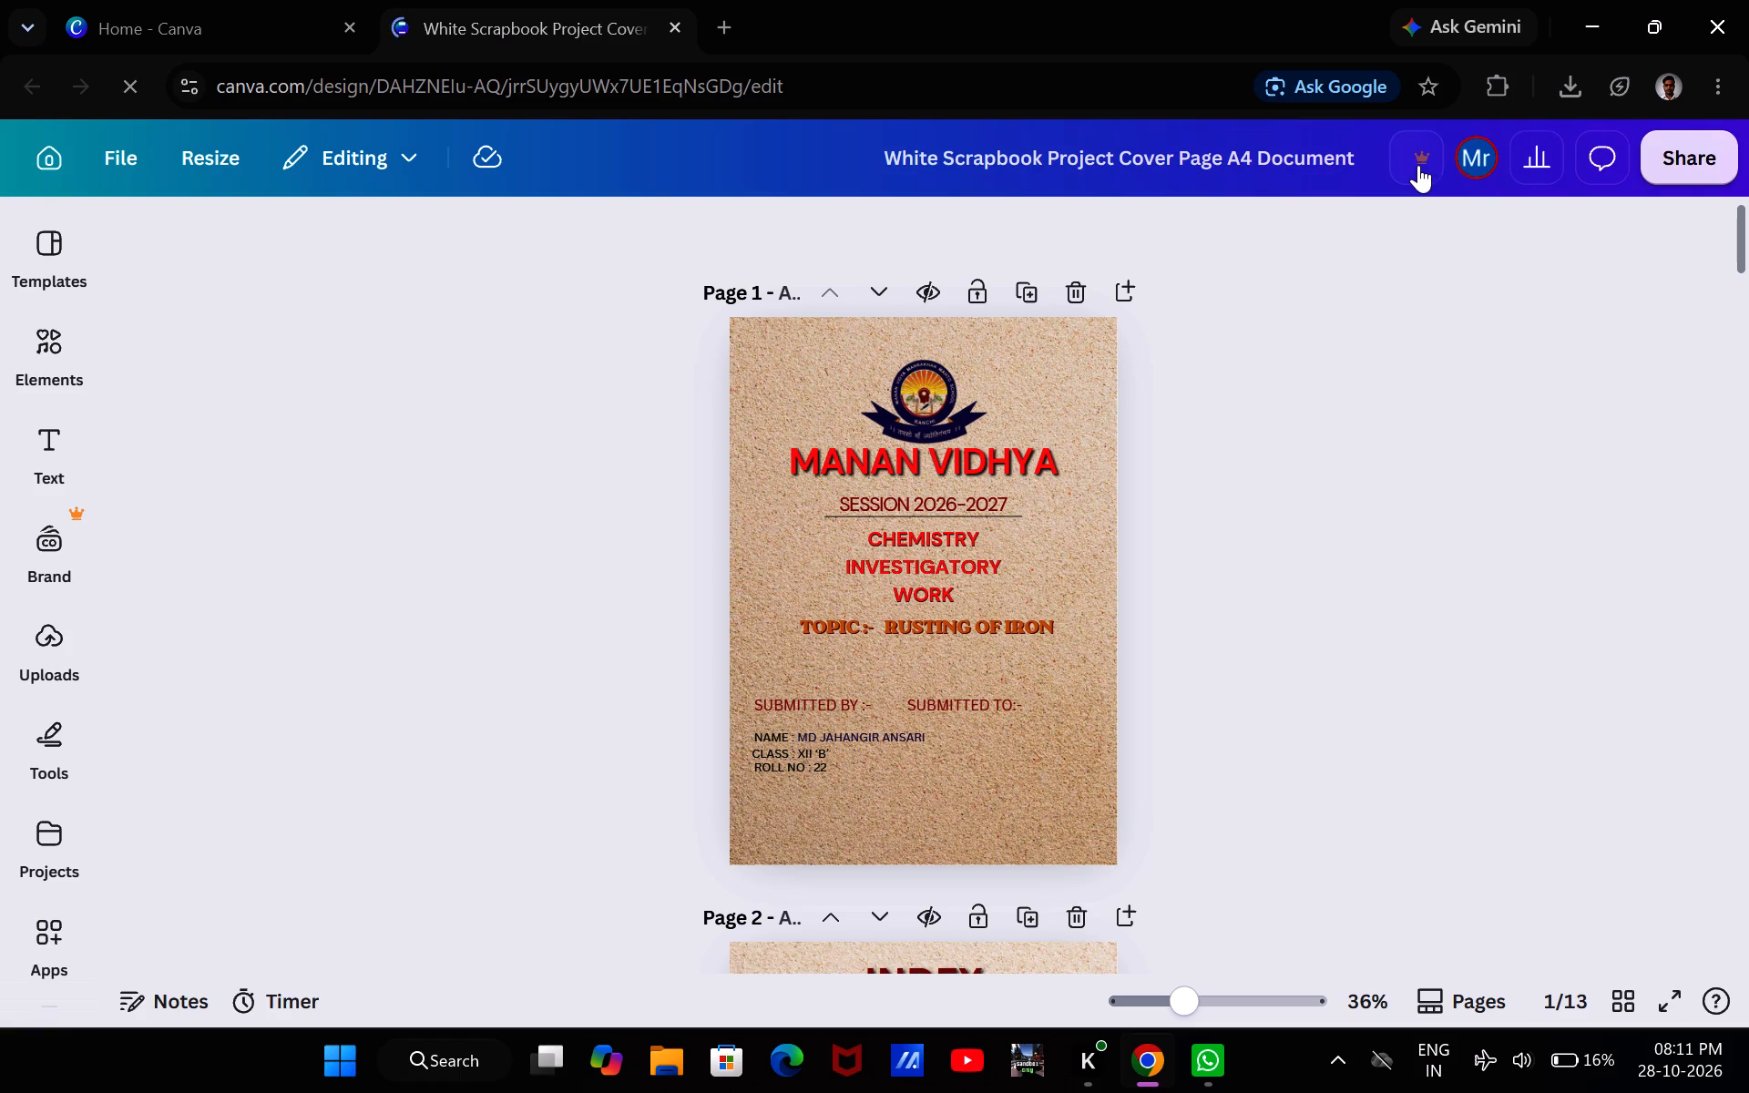
left_click_drag(1347, 158, 893, 155)
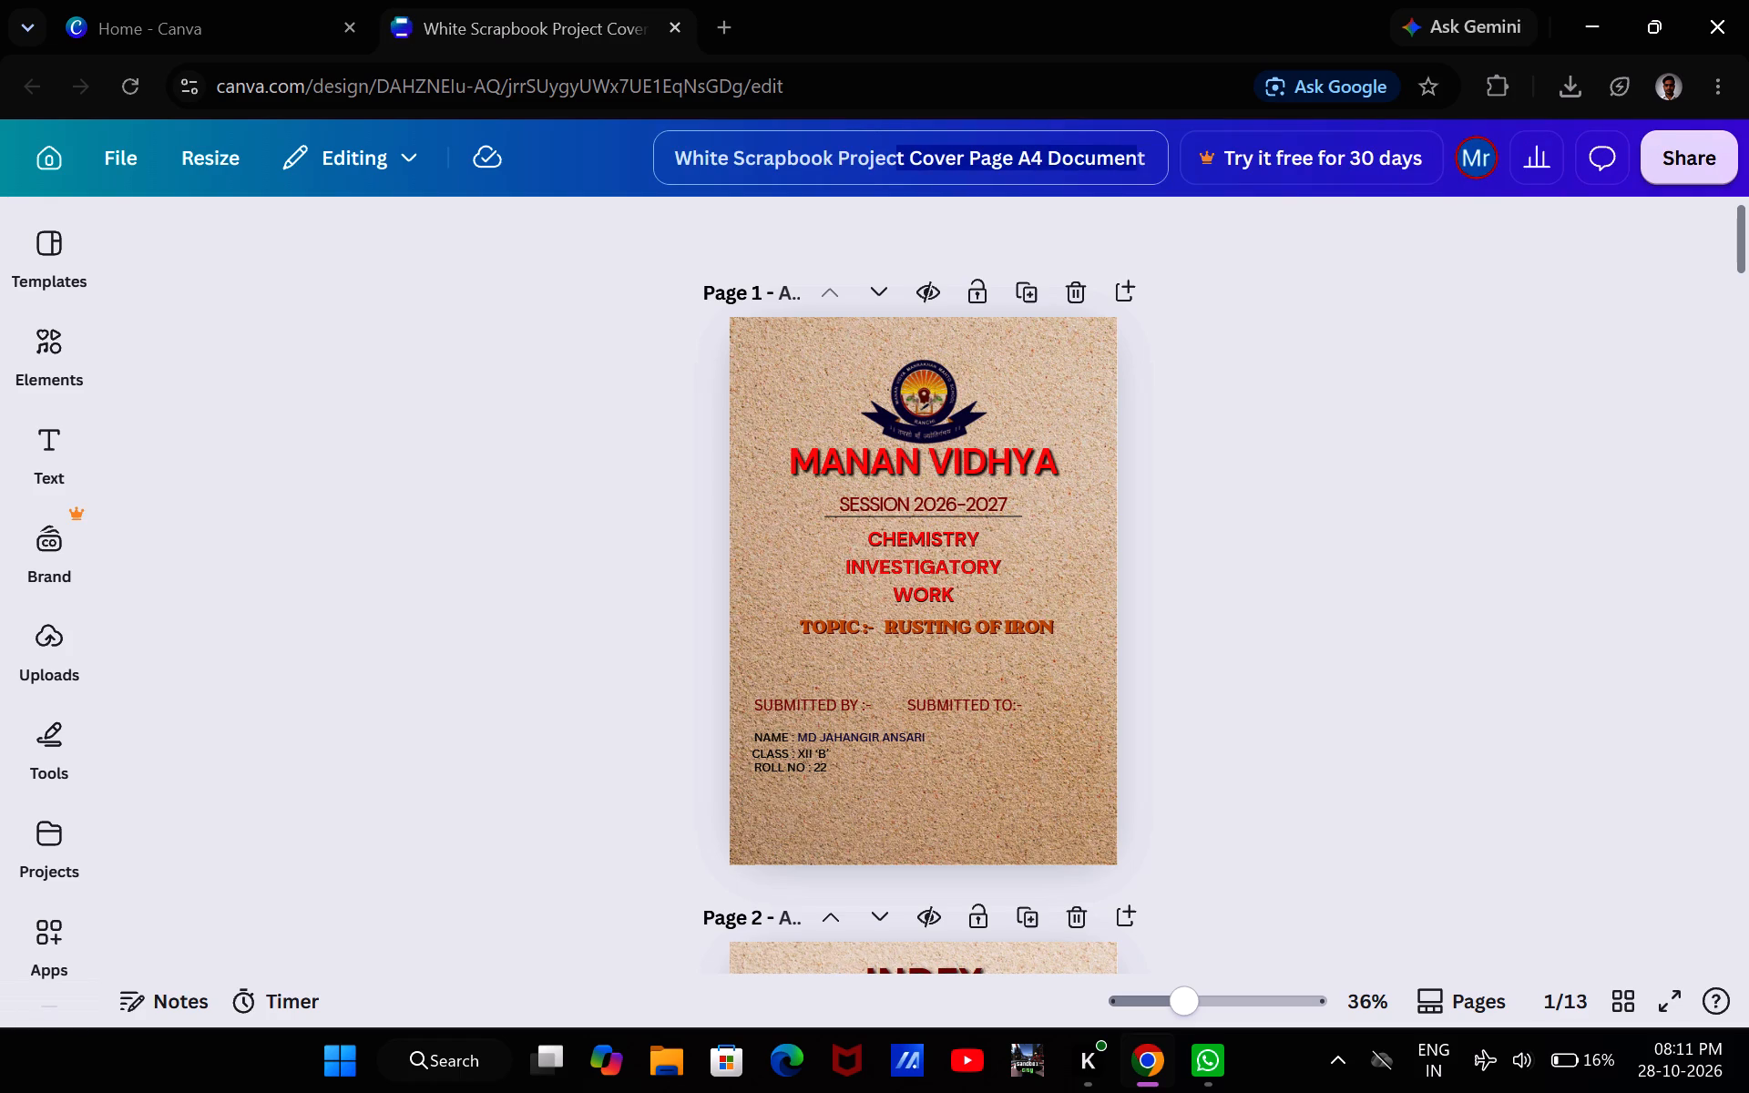
key("BackSpace")
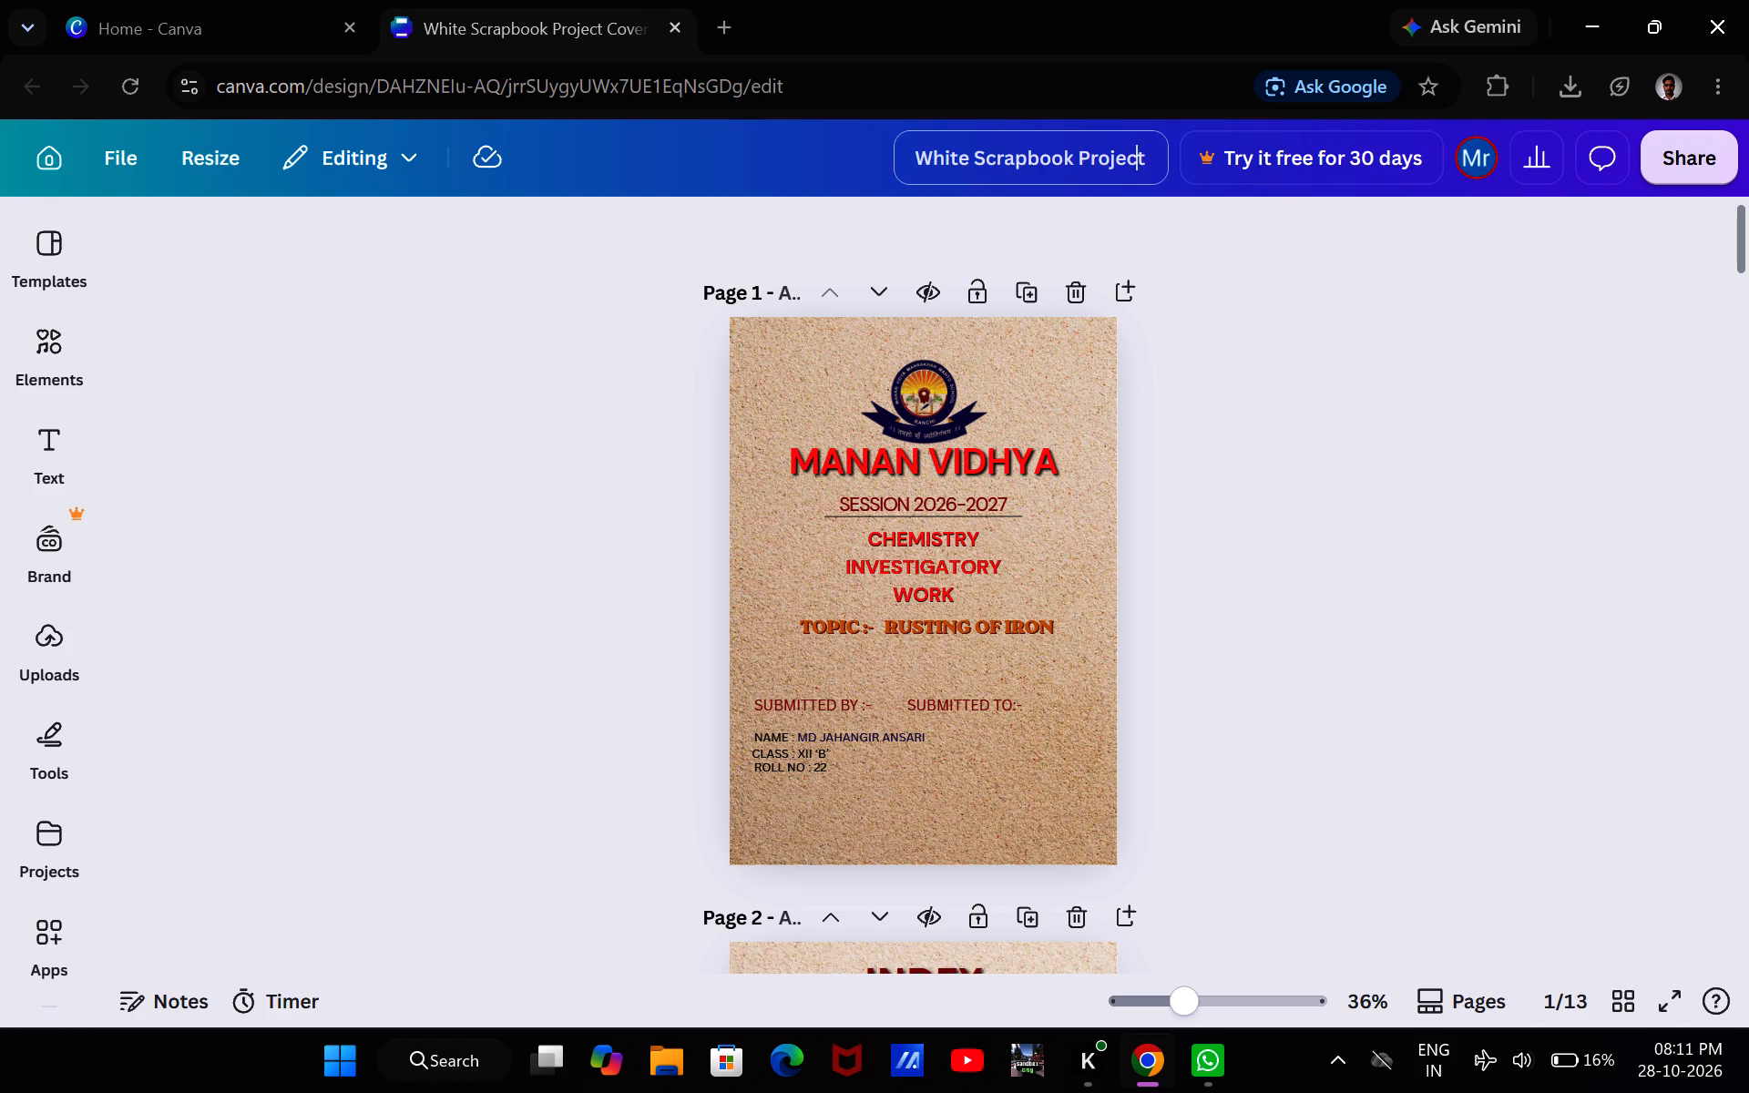
left_click(1151, 162)
key("BackSpace")
key("BackSpace")
key("BackSpace")
key("BackSpace")
key("BackSpace")
key("BackSpace")
key("BackSpace")
key("BackSpace")
key("BackSpace")
key("BackSpace")
key("BackSpace")
key("BackSpace")
key("BackSpace")
key("BackSpace")
key("BackSpace")
key("BackSpace")
key("BackSpace")
key("BackSpace")
key("BackSpace")
key("BackSpace")
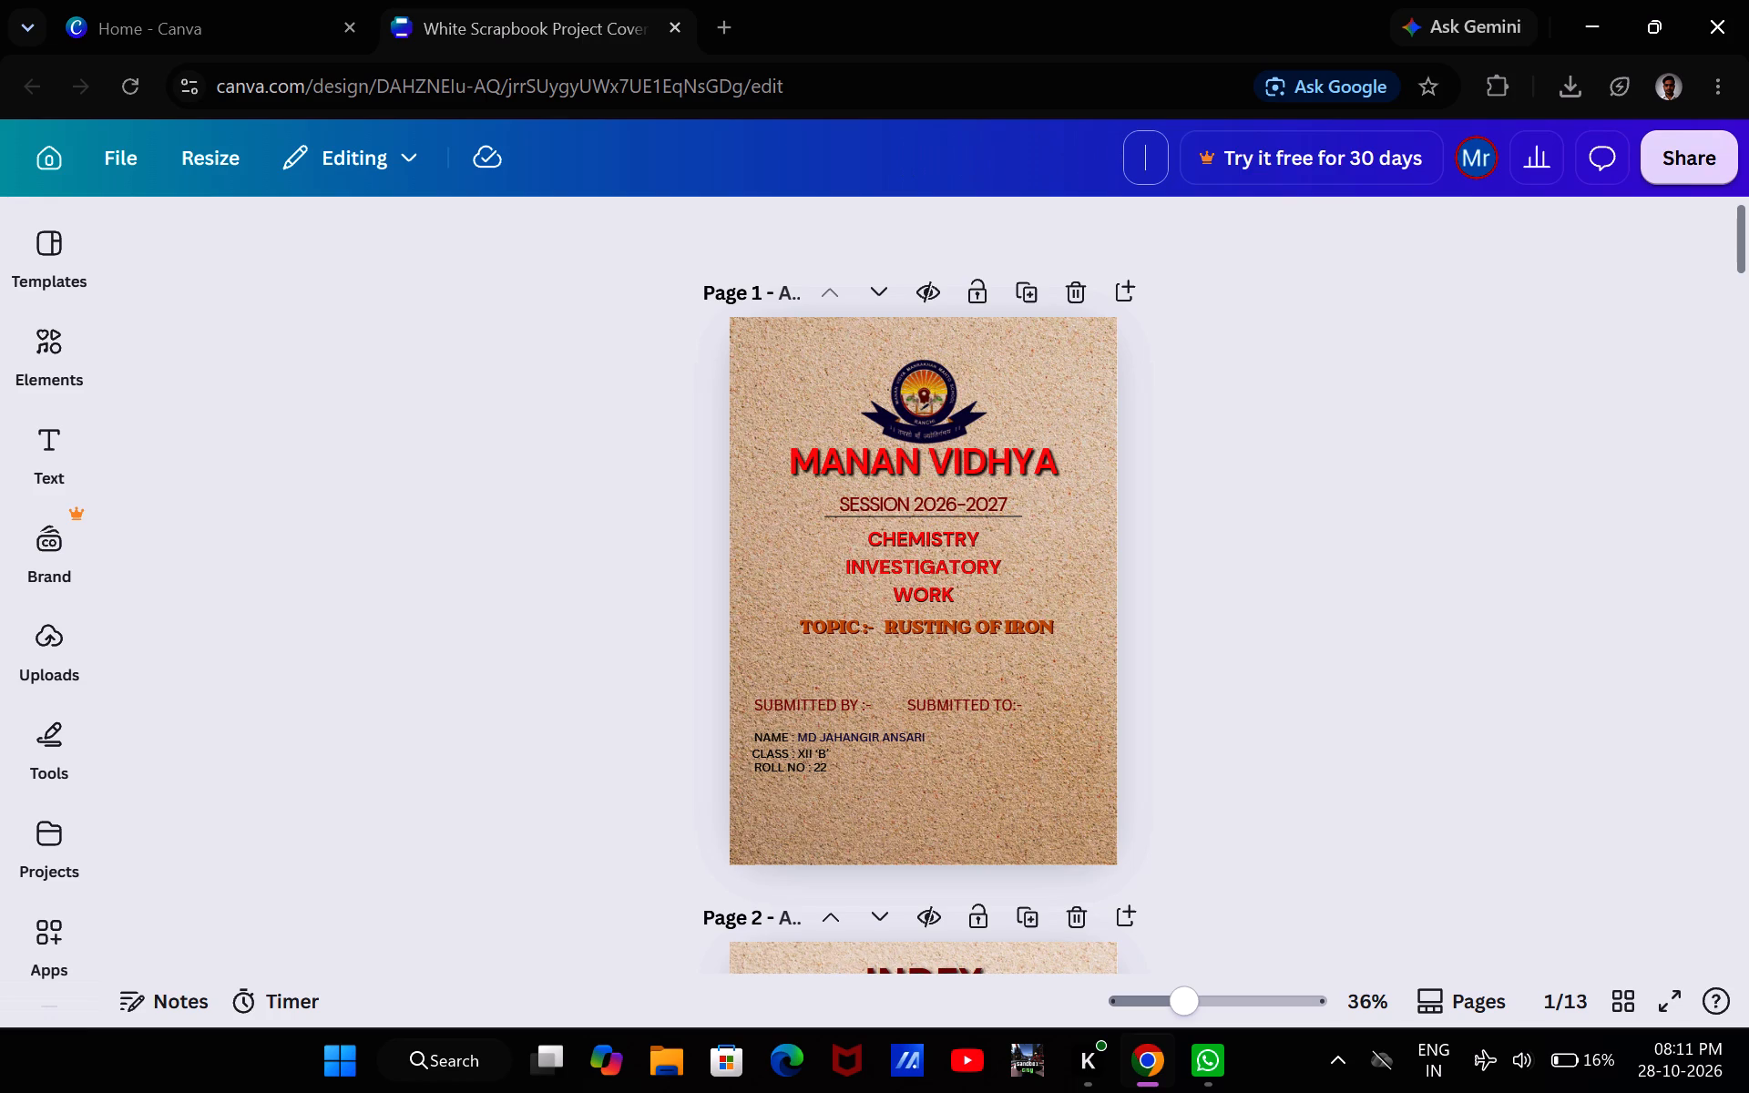
type("CHE")
type("MIS")
type("TRY")
key("space")
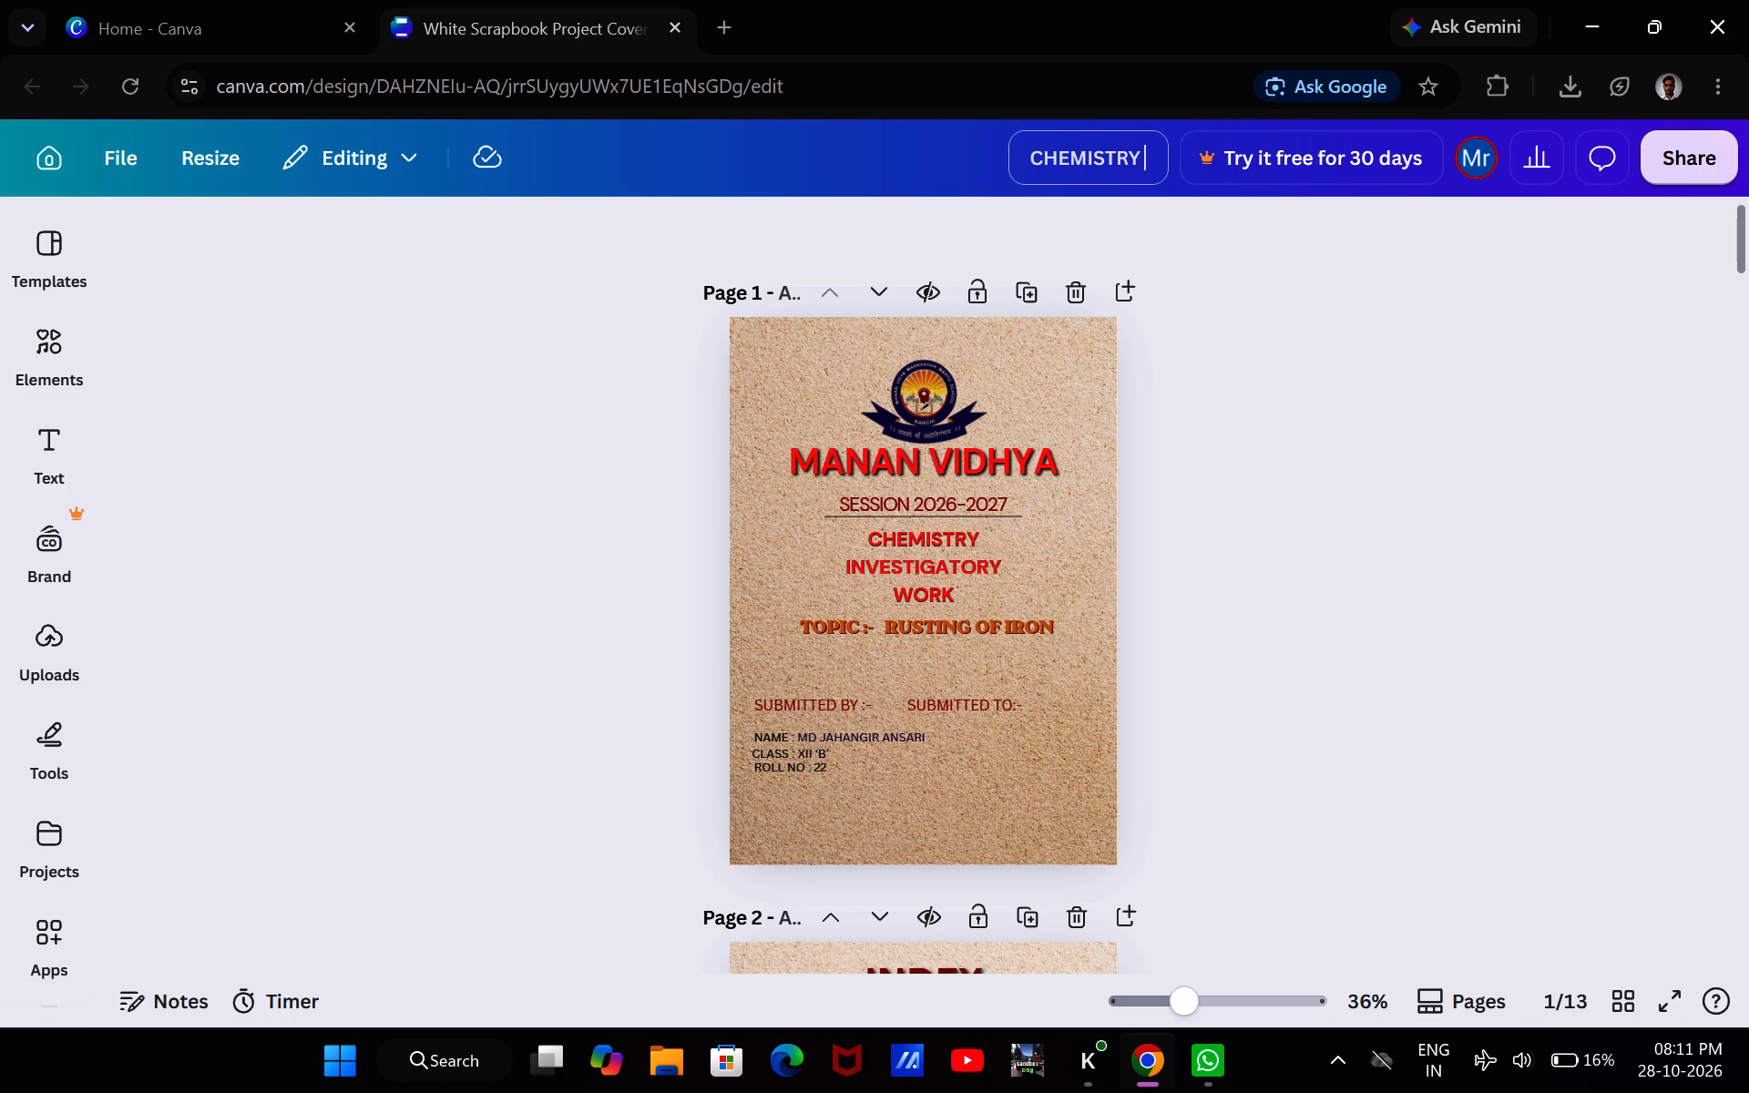
type("CLASS")
key("space")
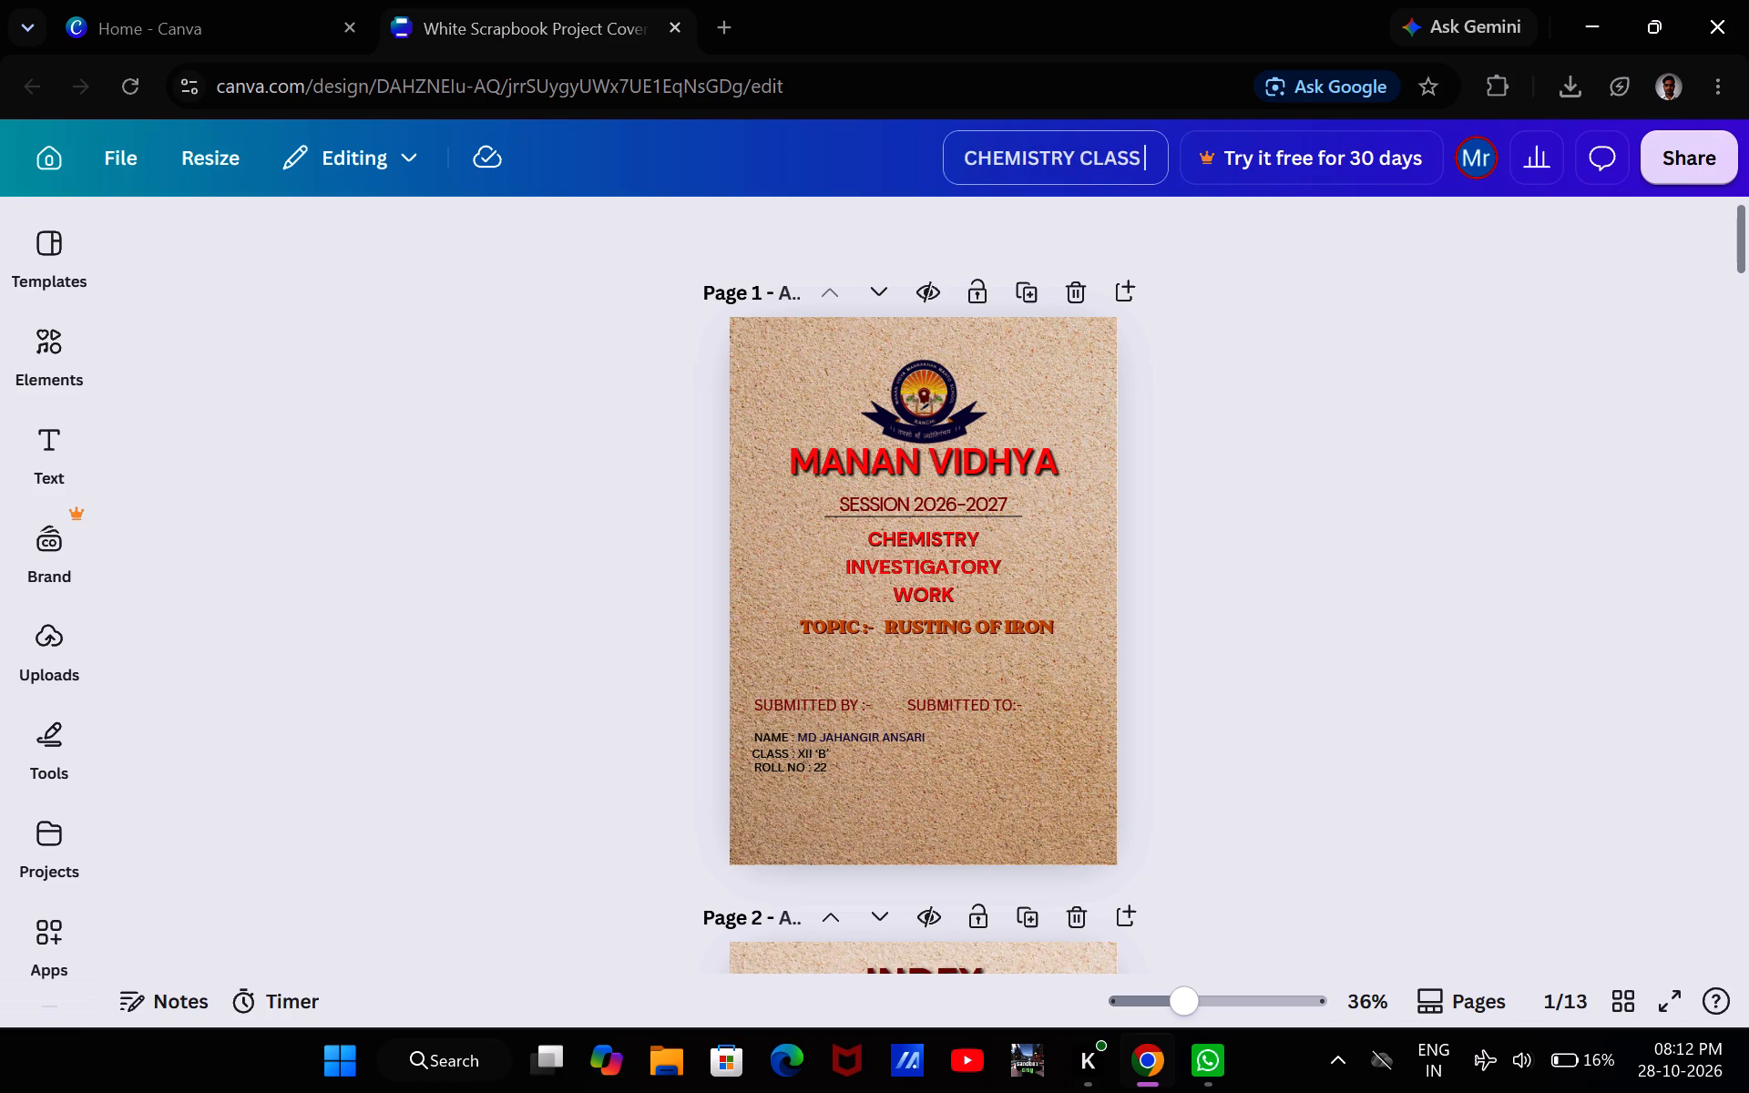
type(";B;")
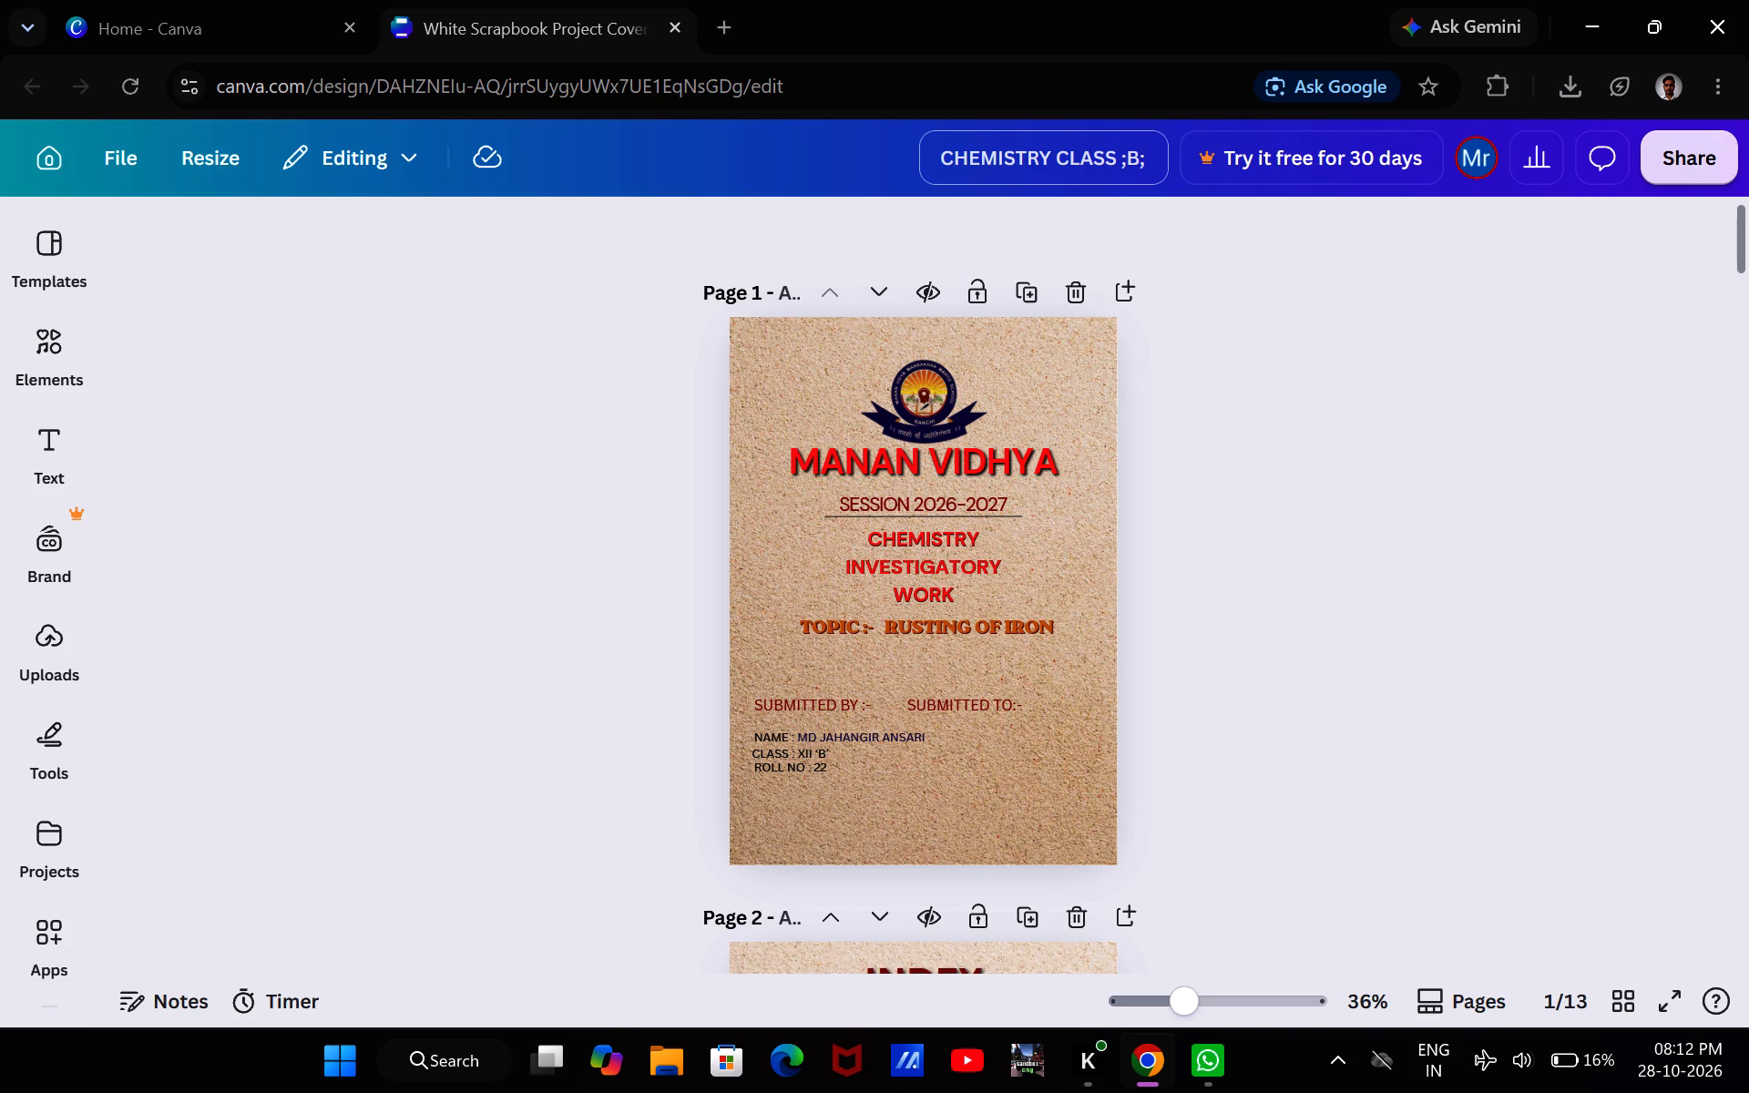
key("BackSpace")
key("BackSpace")
key("BackSpace")
type("'B'")
key("space")
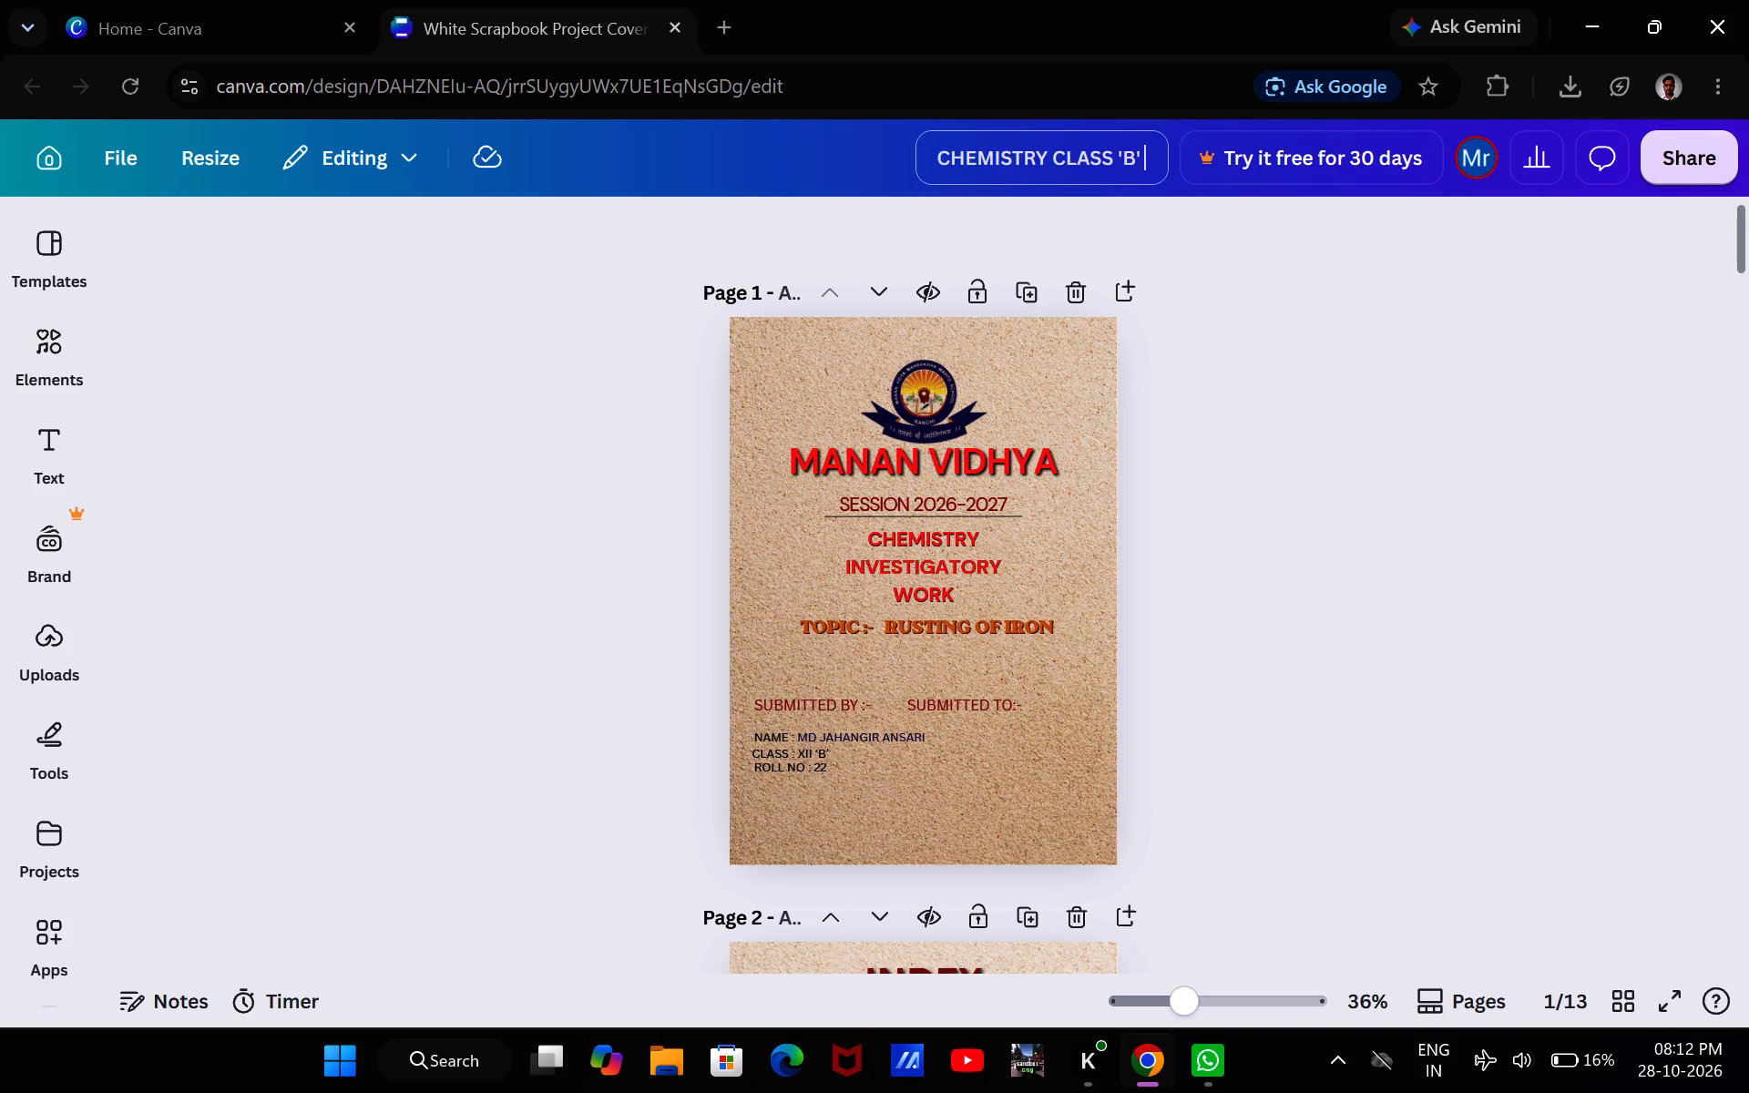
type("PROJECT")
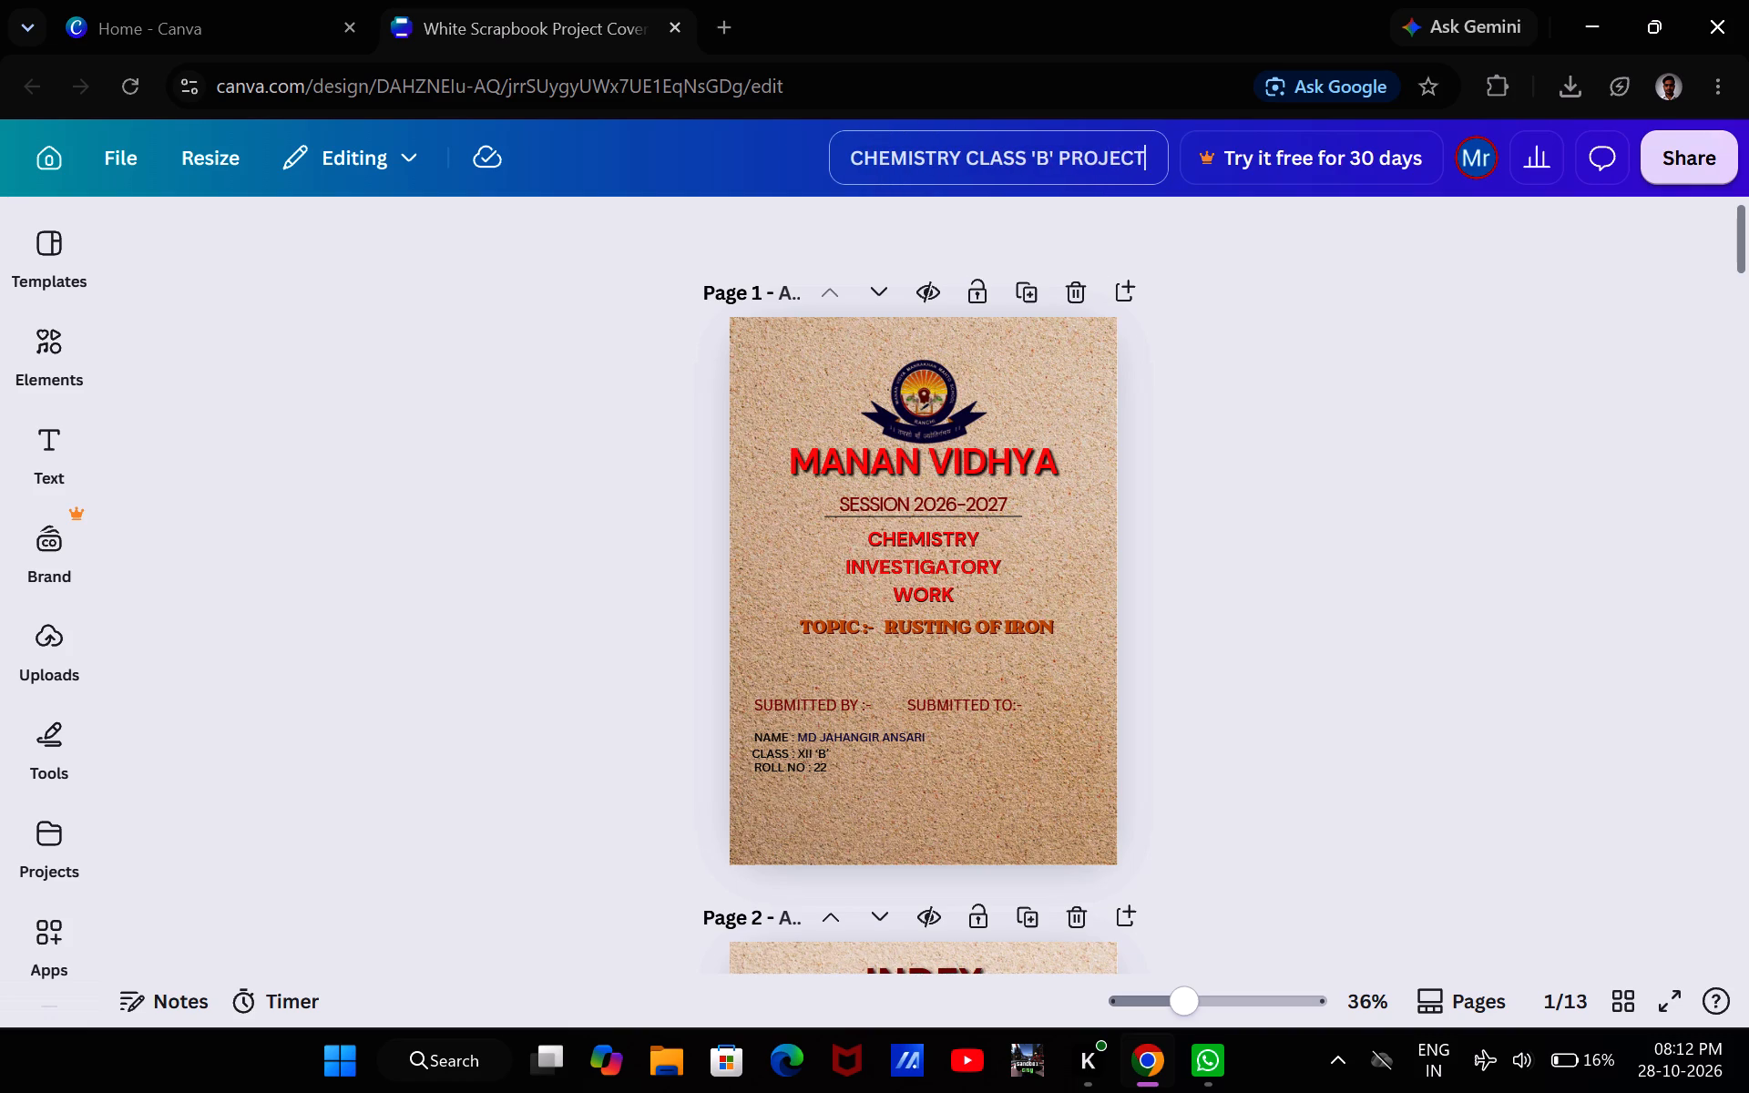
key("space")
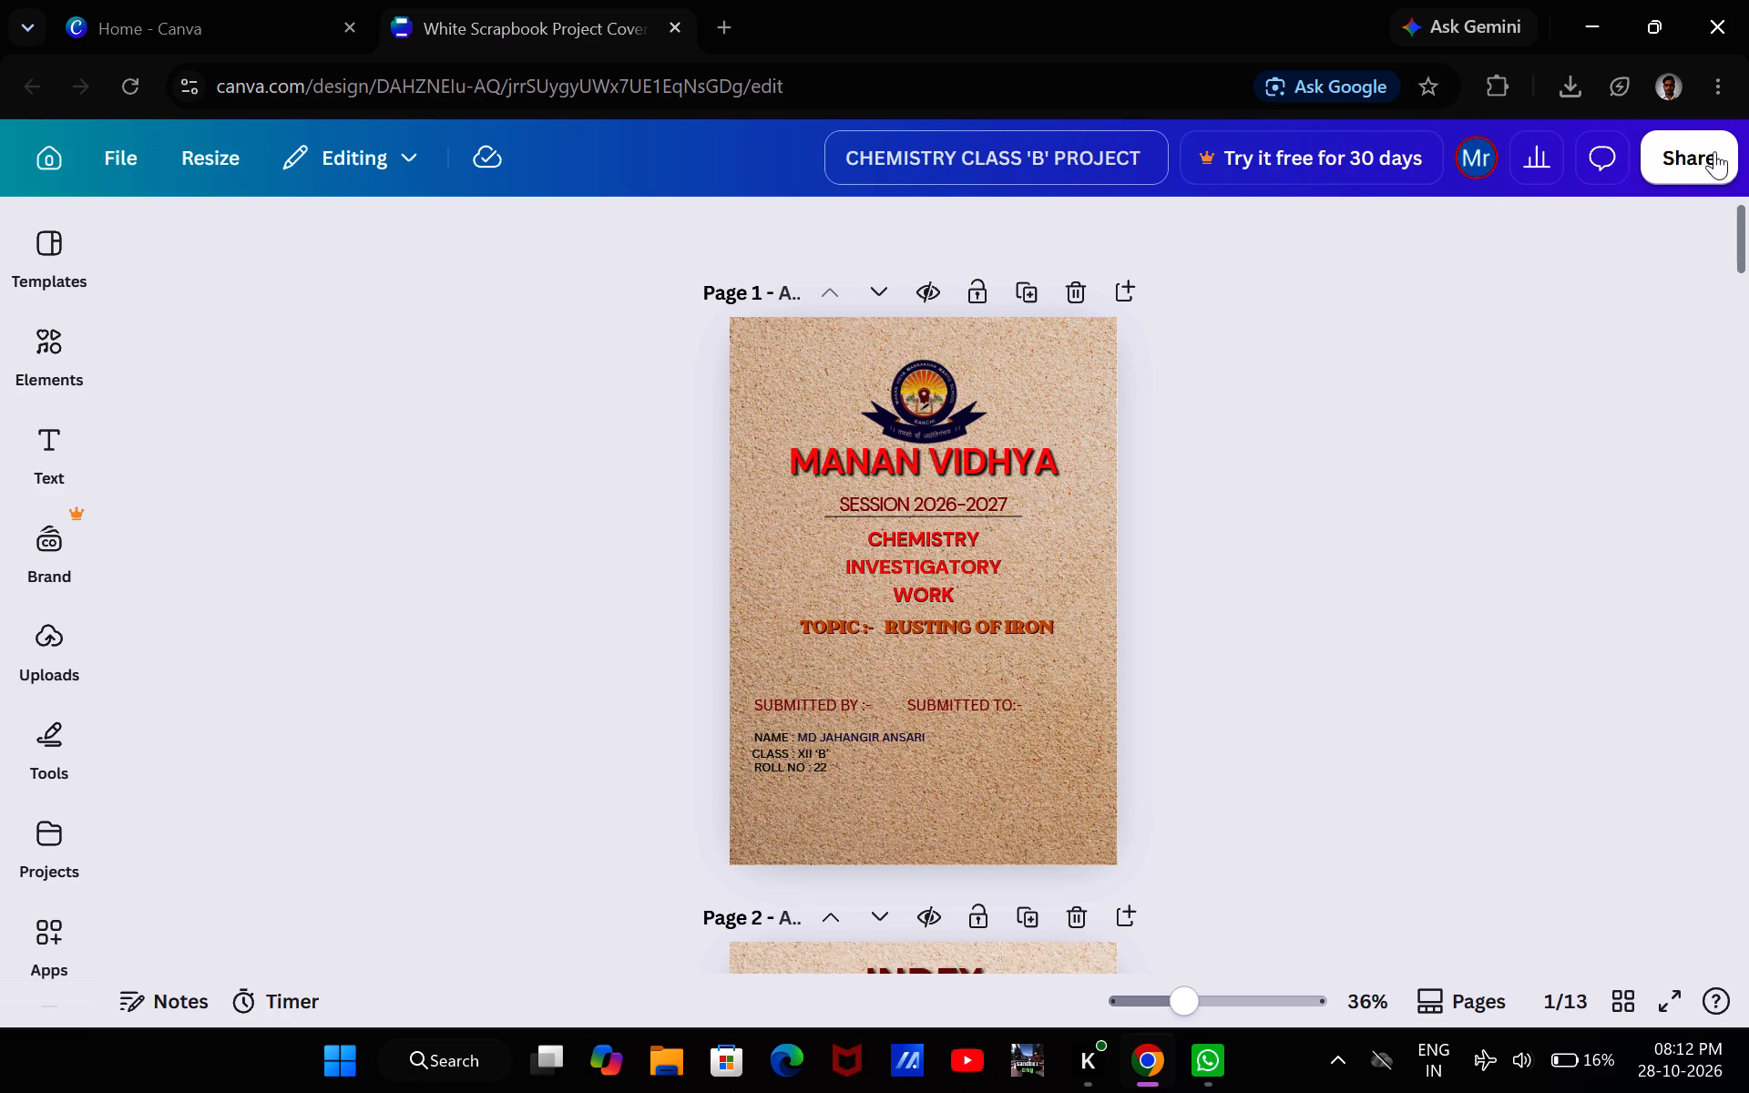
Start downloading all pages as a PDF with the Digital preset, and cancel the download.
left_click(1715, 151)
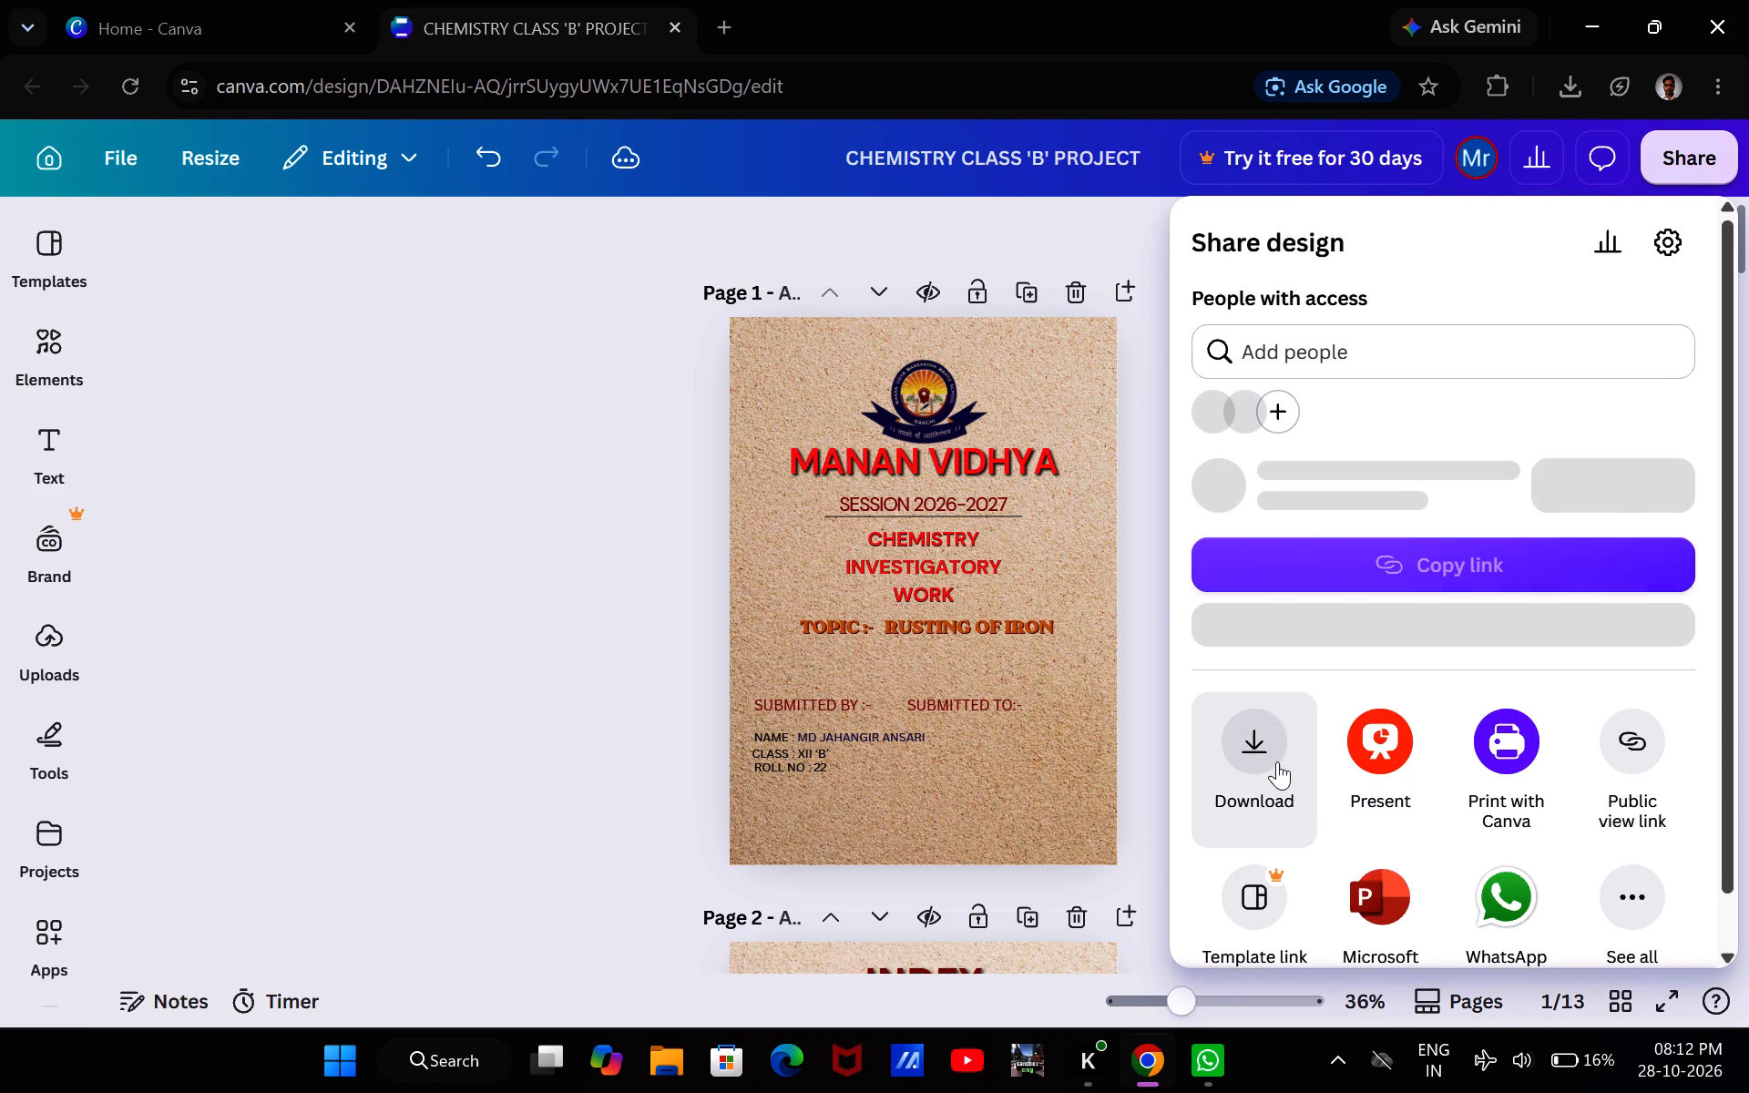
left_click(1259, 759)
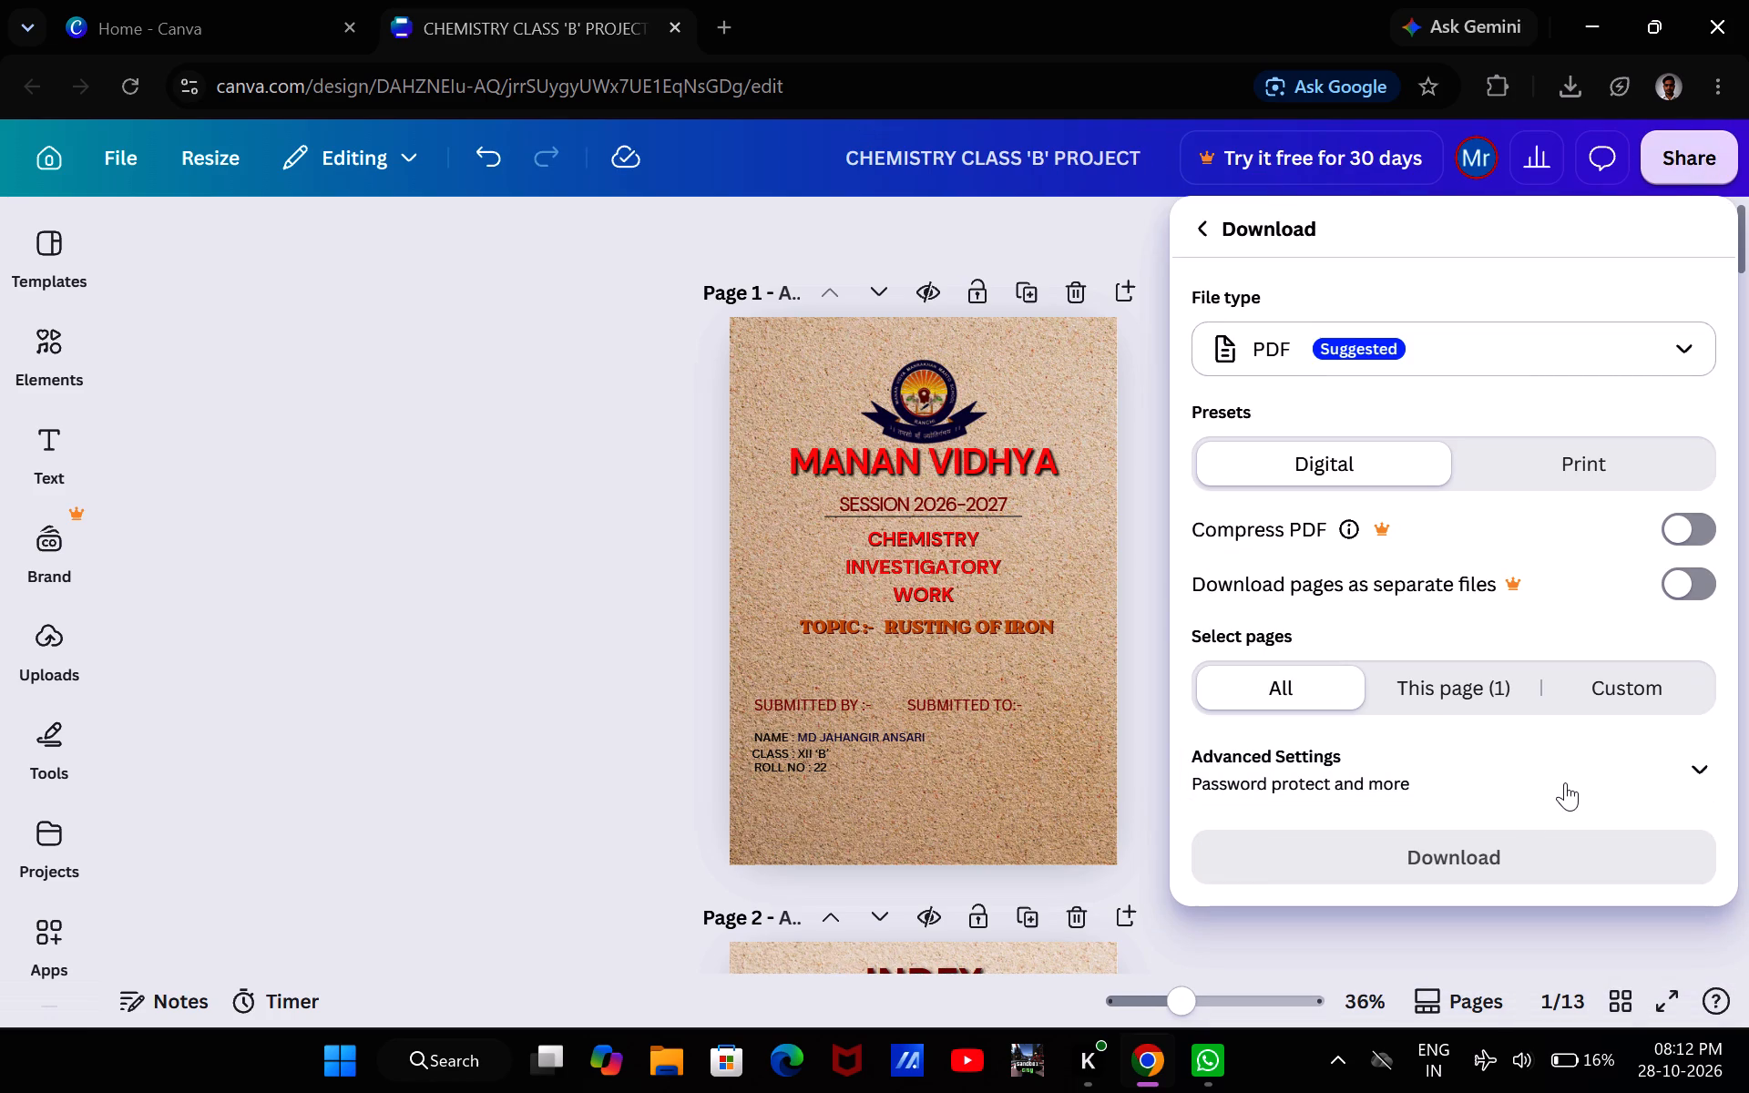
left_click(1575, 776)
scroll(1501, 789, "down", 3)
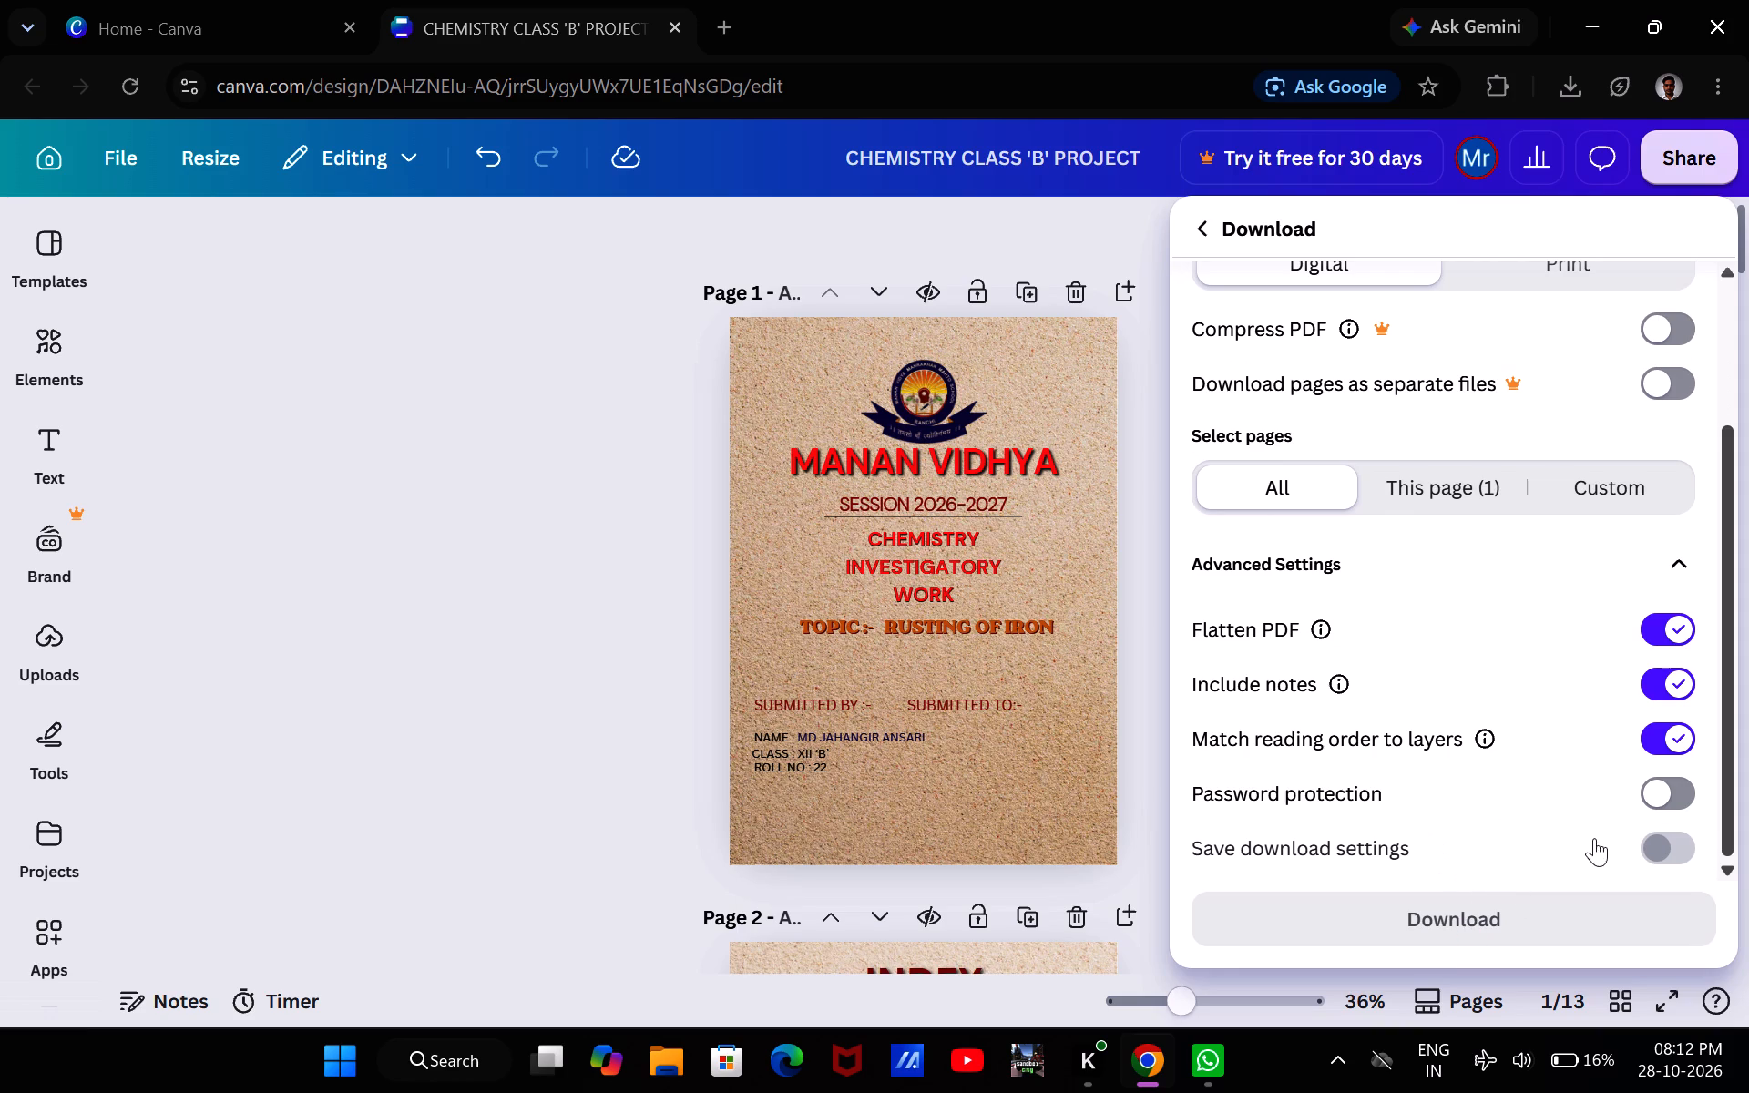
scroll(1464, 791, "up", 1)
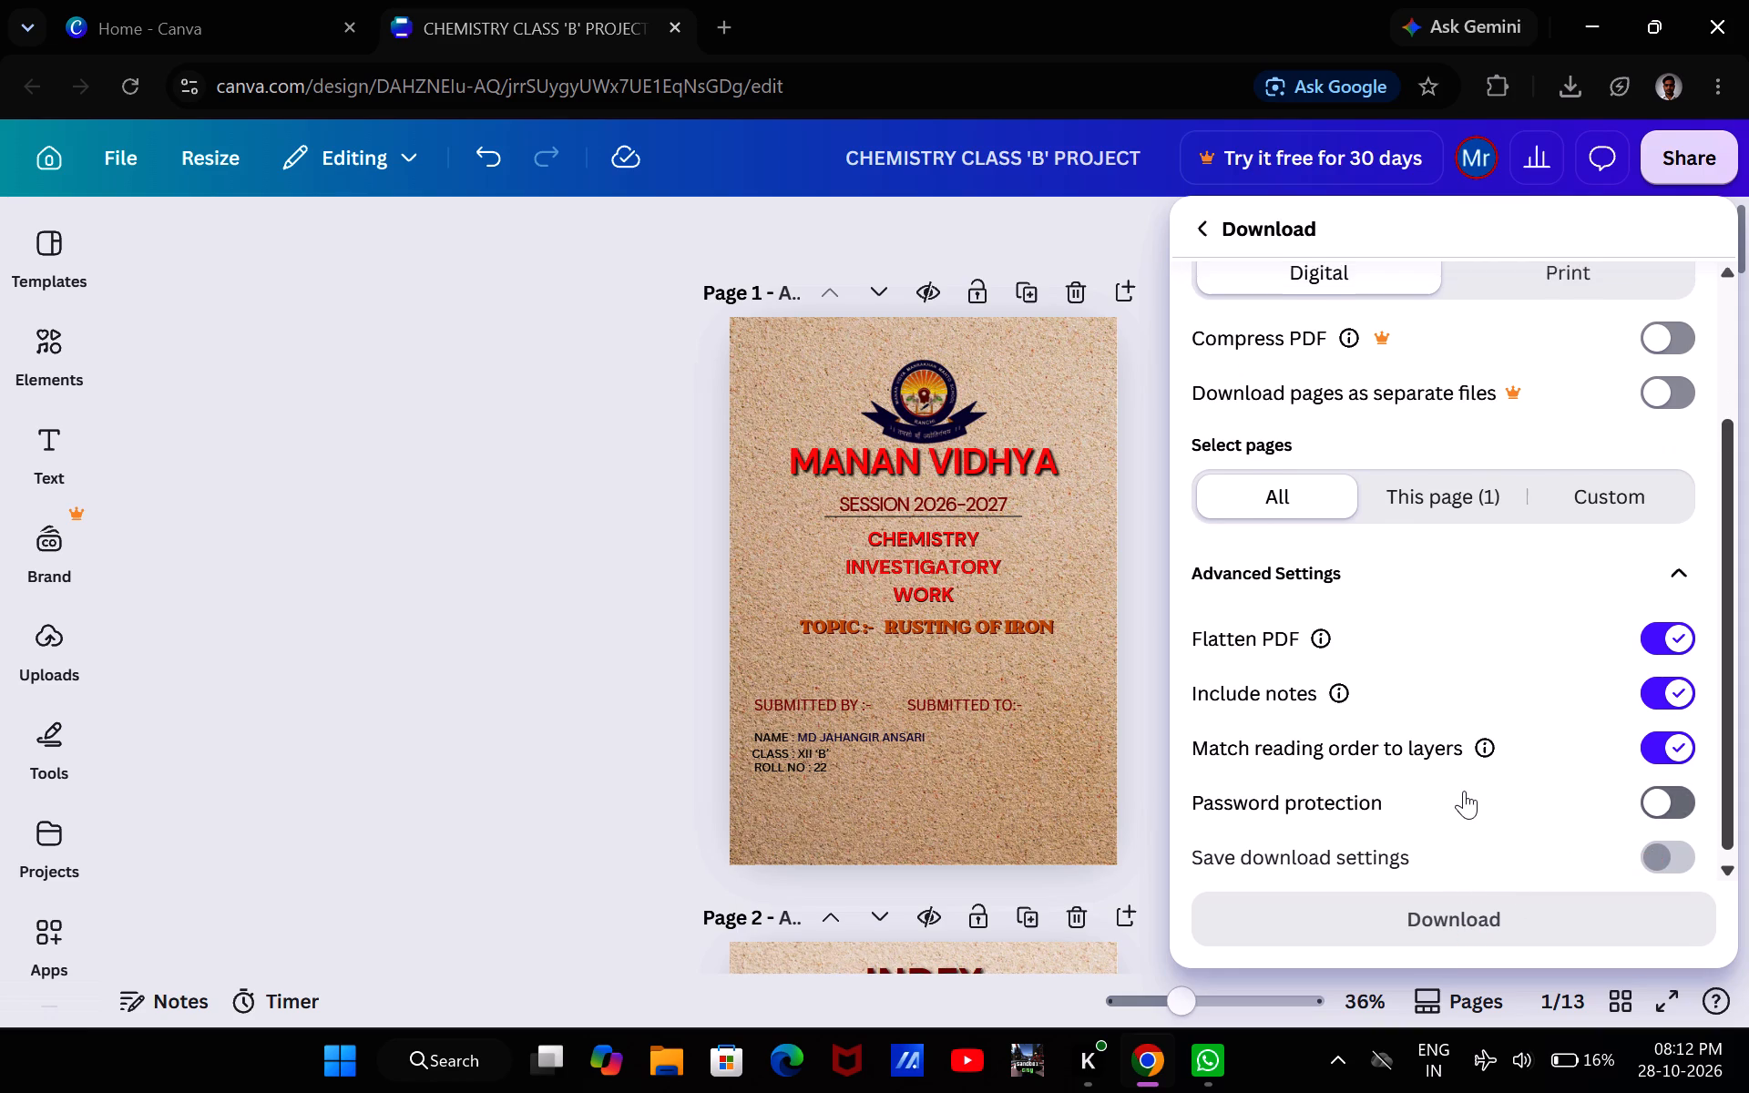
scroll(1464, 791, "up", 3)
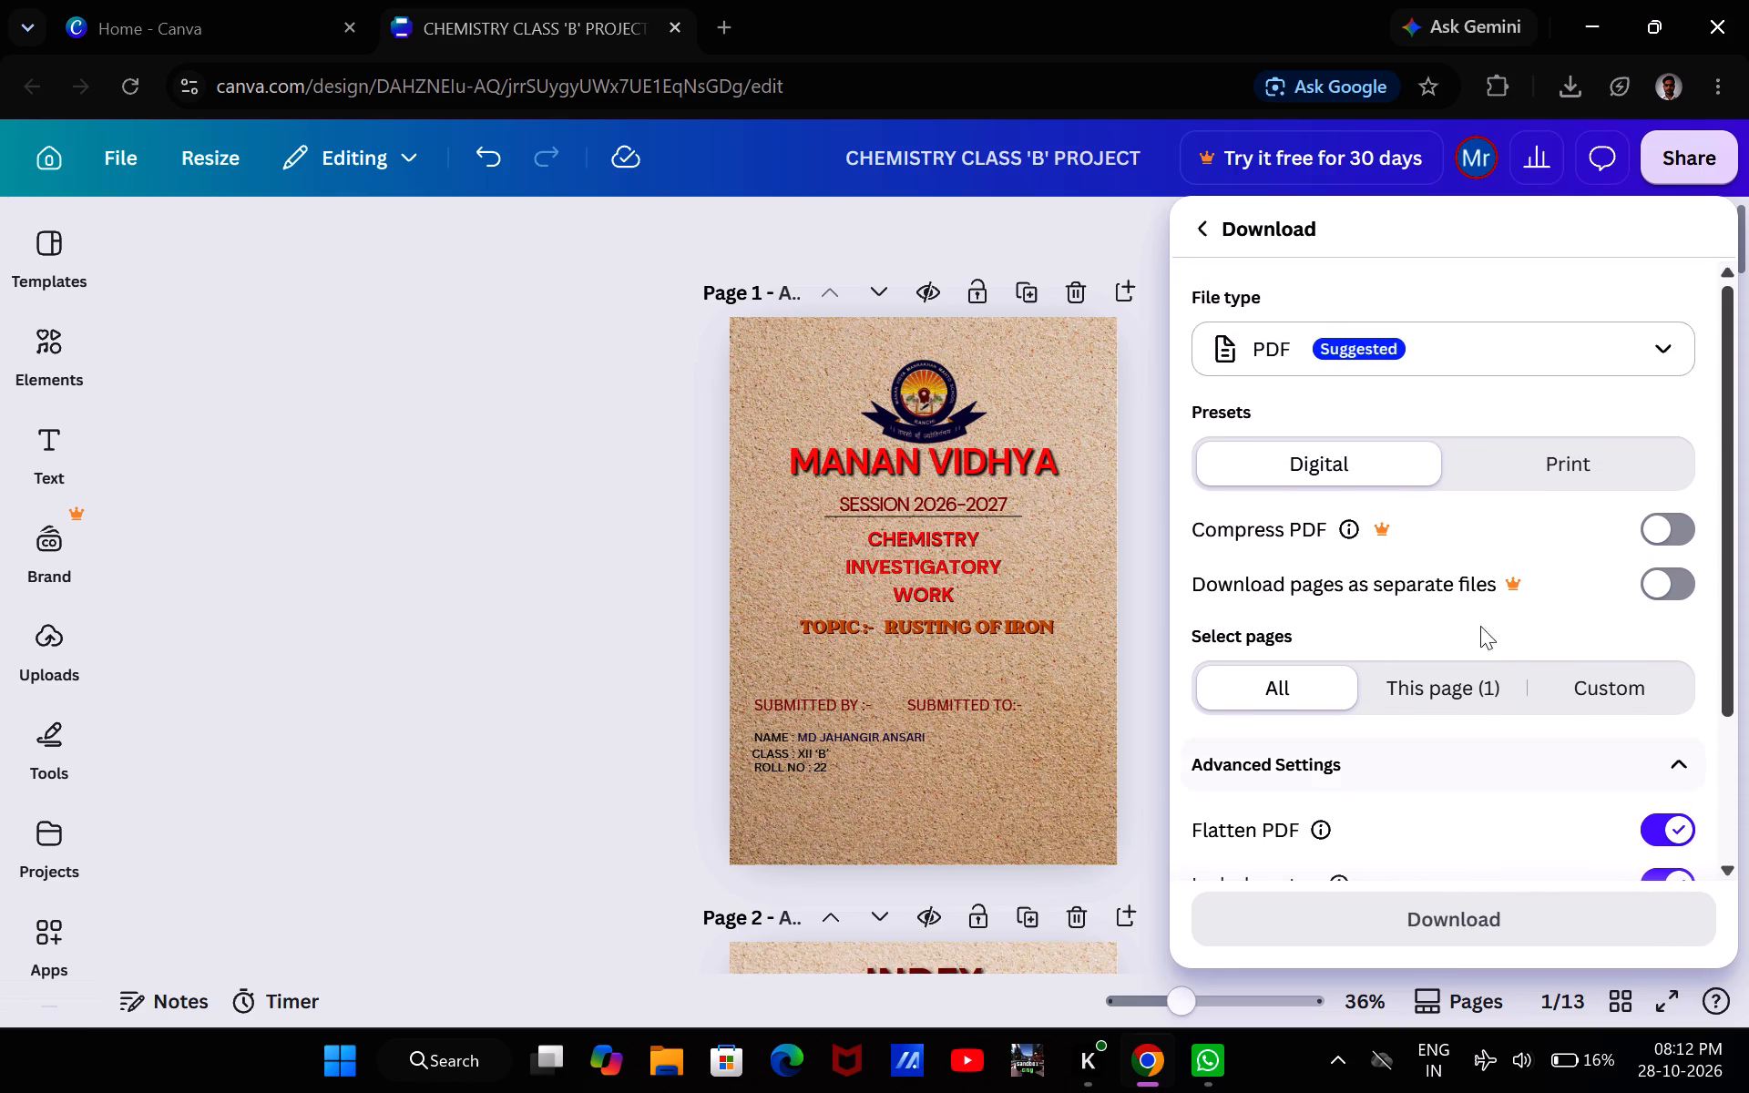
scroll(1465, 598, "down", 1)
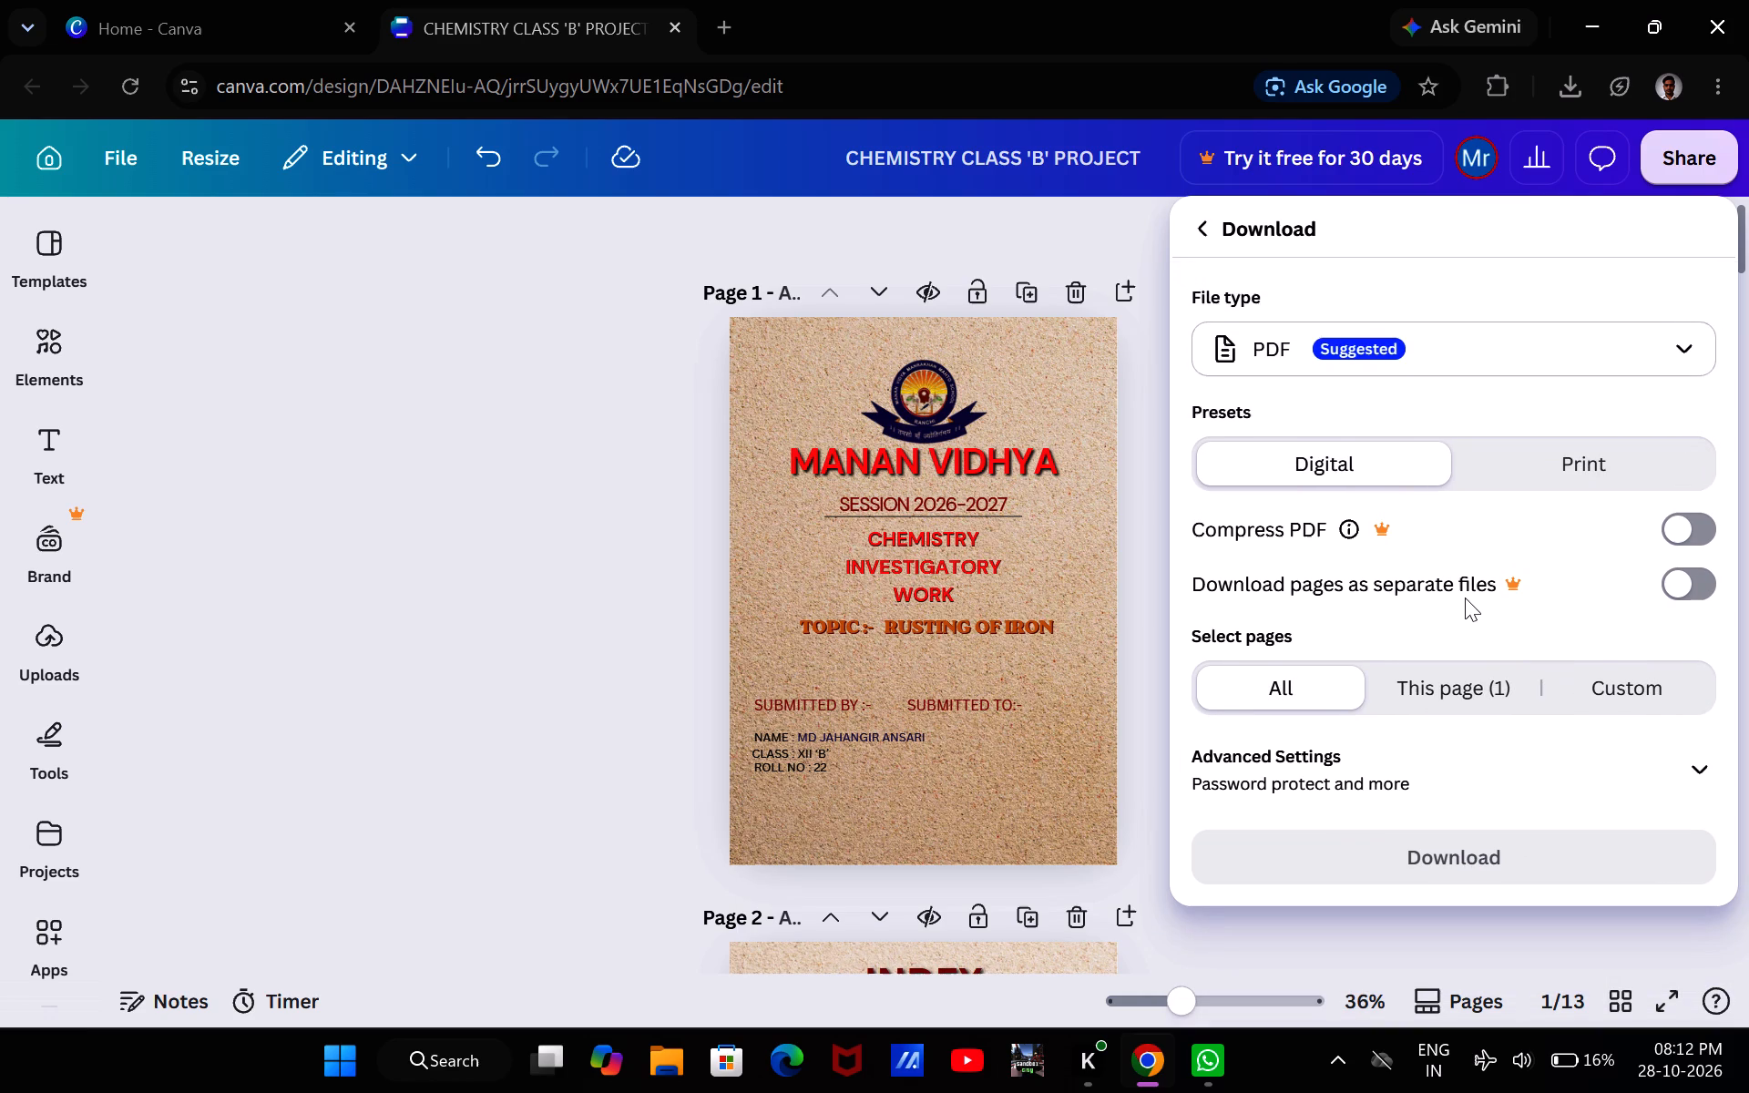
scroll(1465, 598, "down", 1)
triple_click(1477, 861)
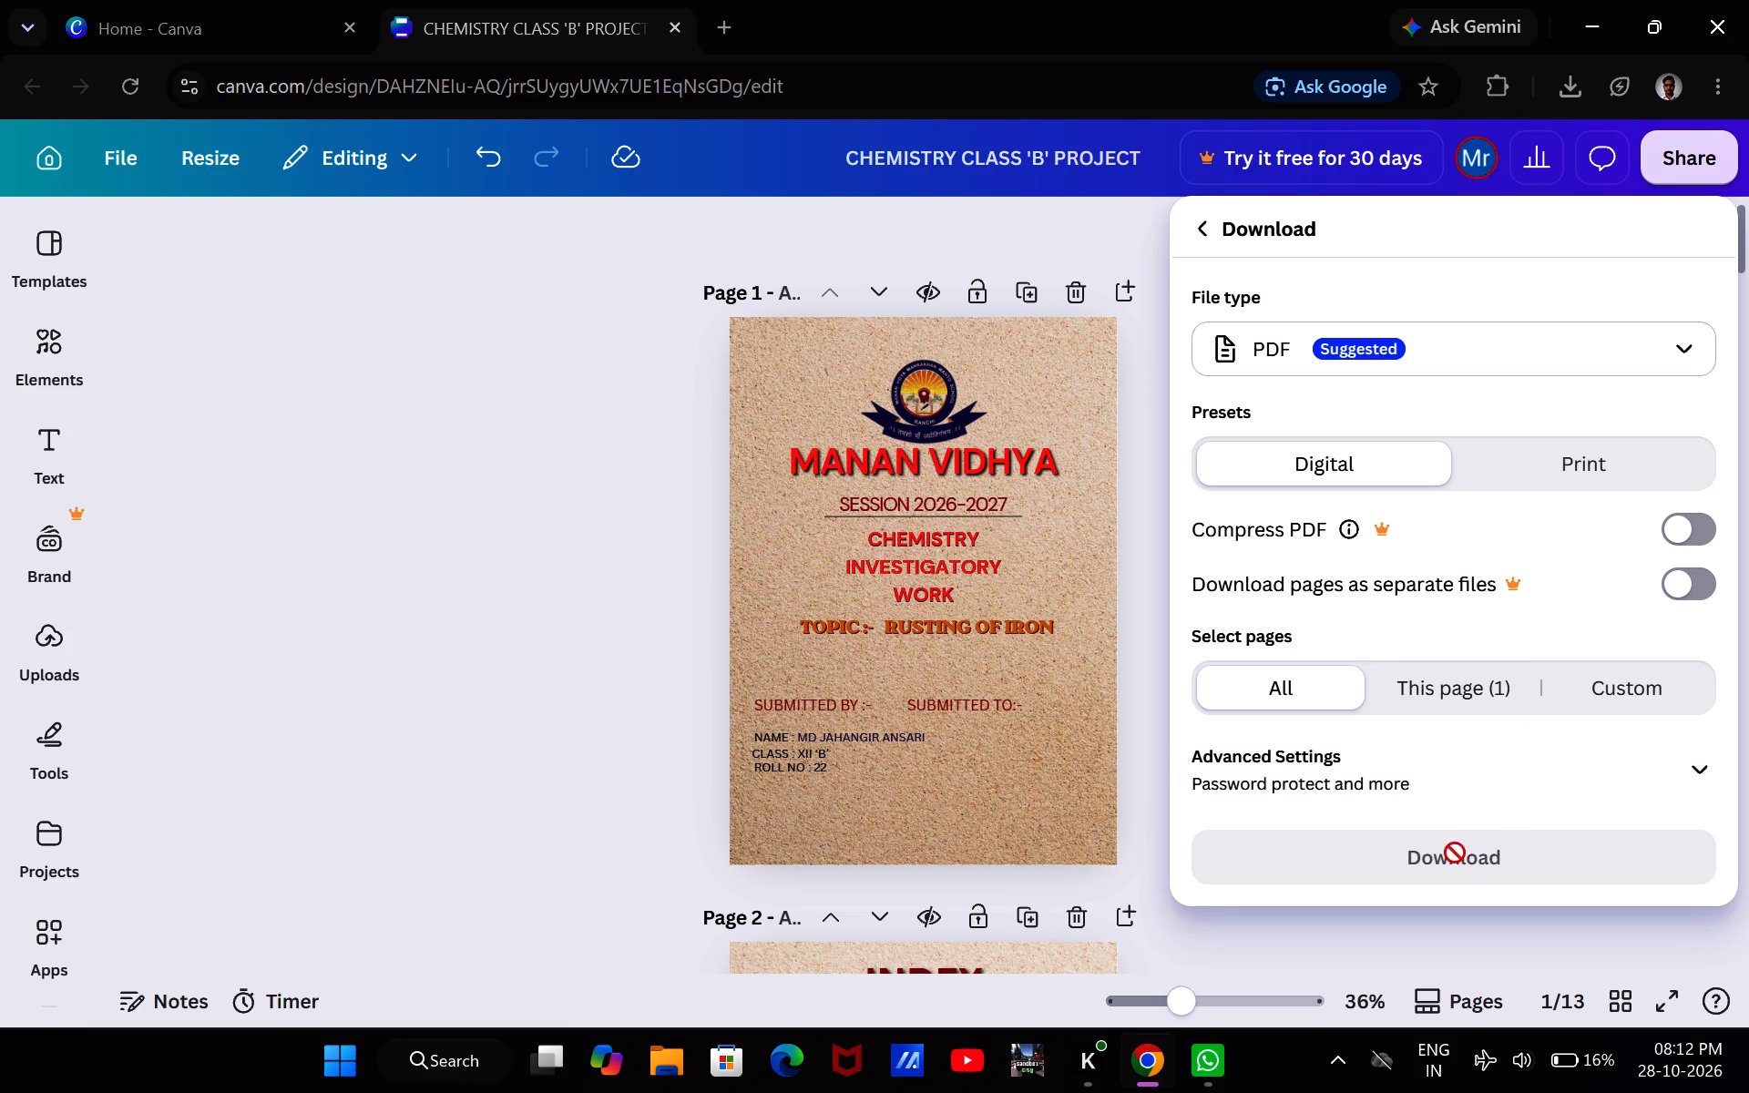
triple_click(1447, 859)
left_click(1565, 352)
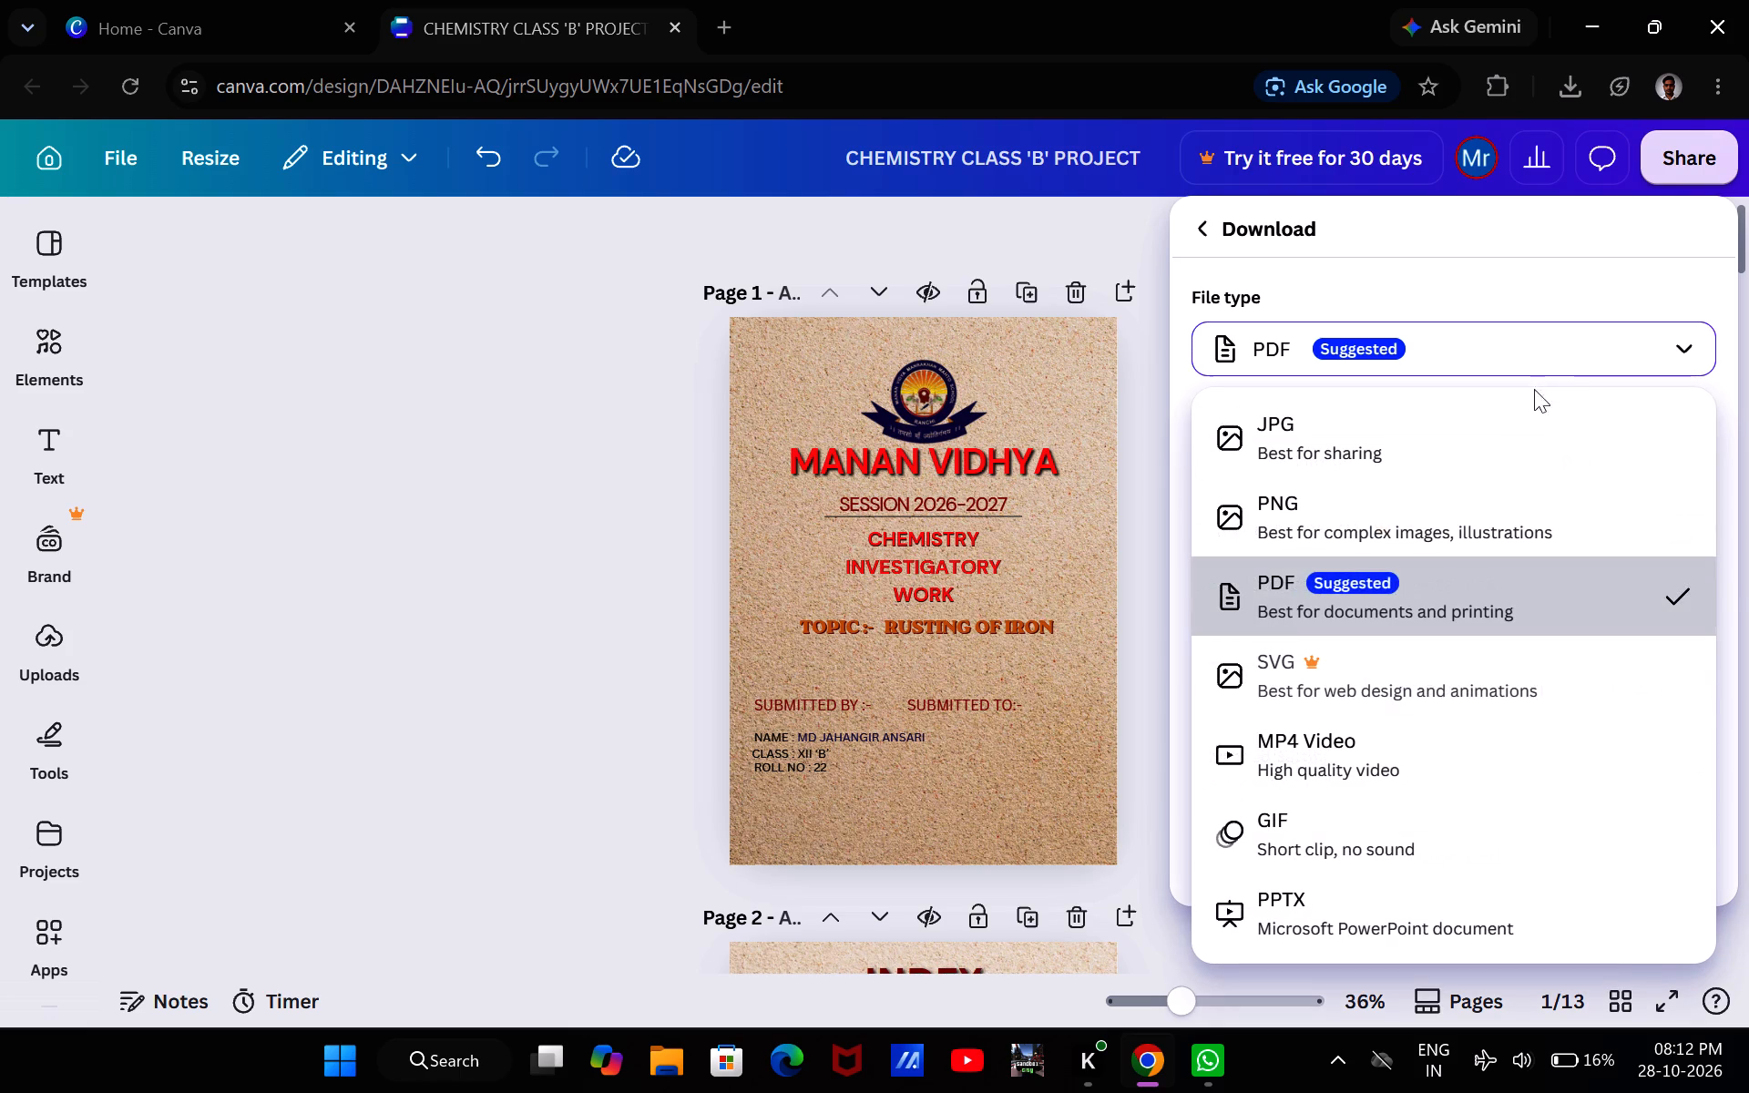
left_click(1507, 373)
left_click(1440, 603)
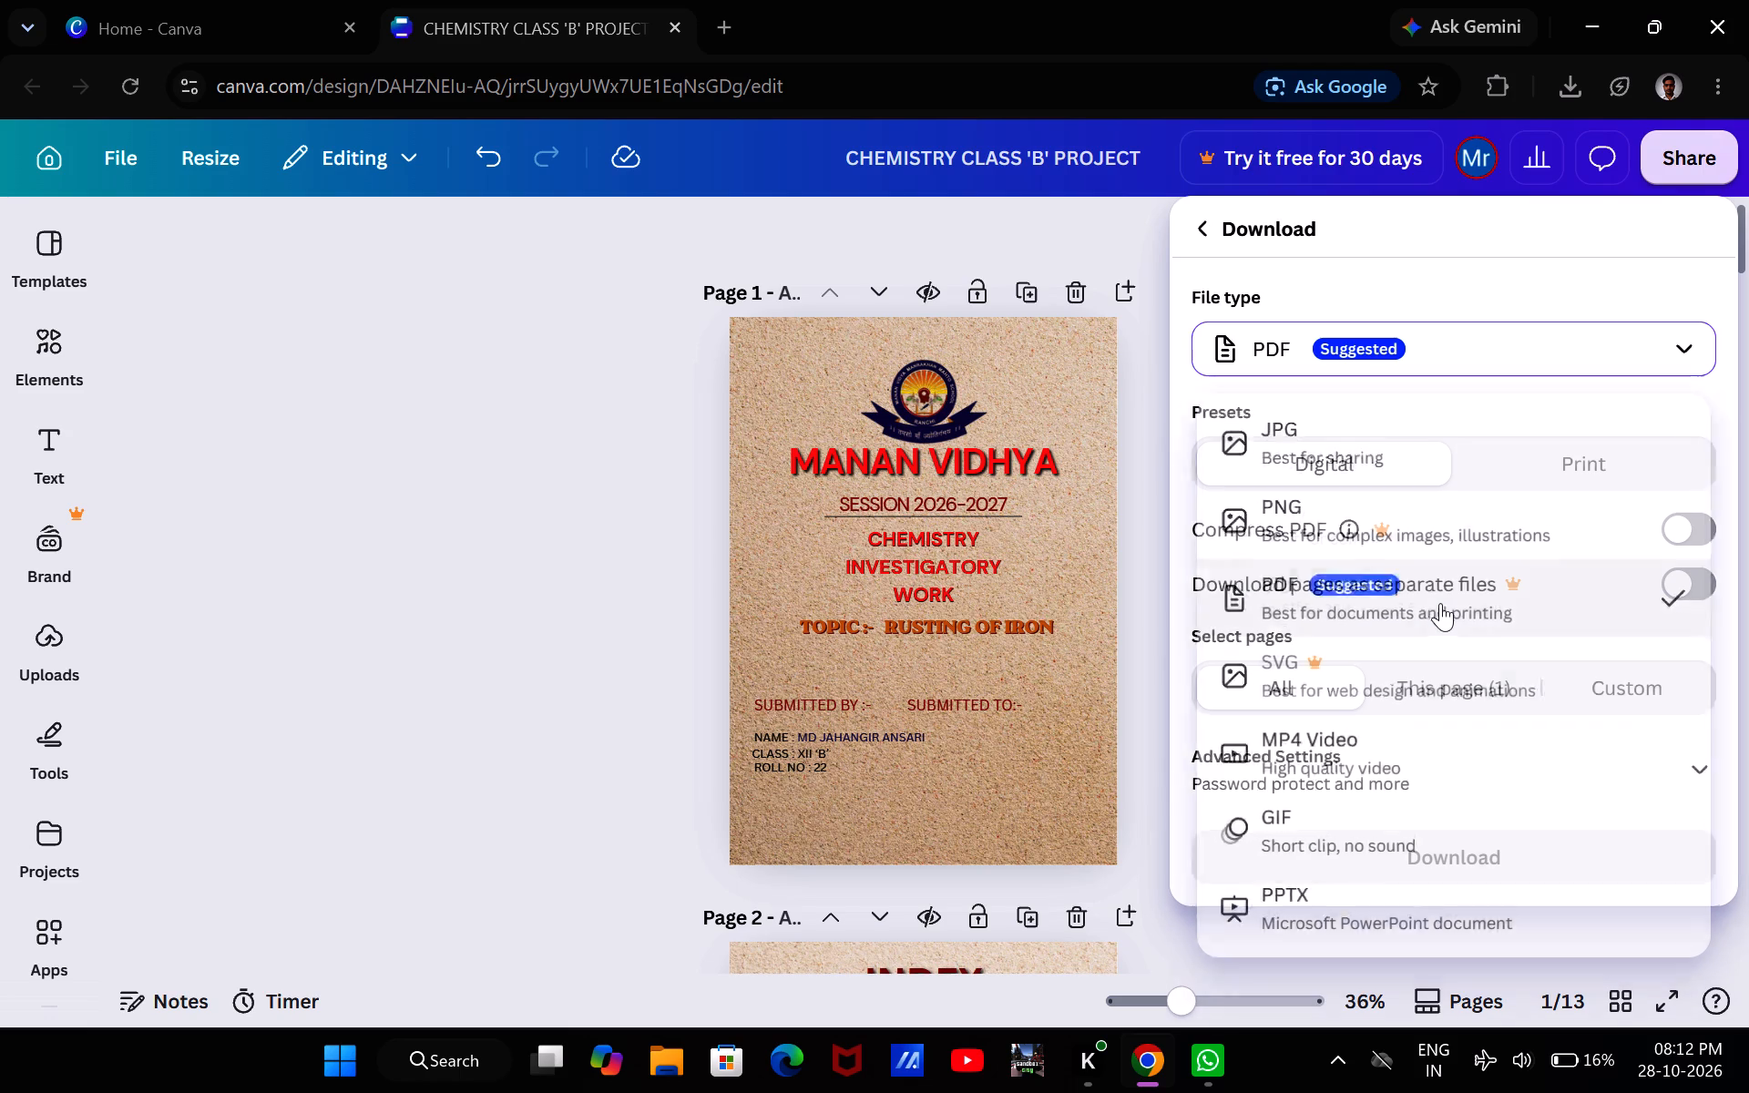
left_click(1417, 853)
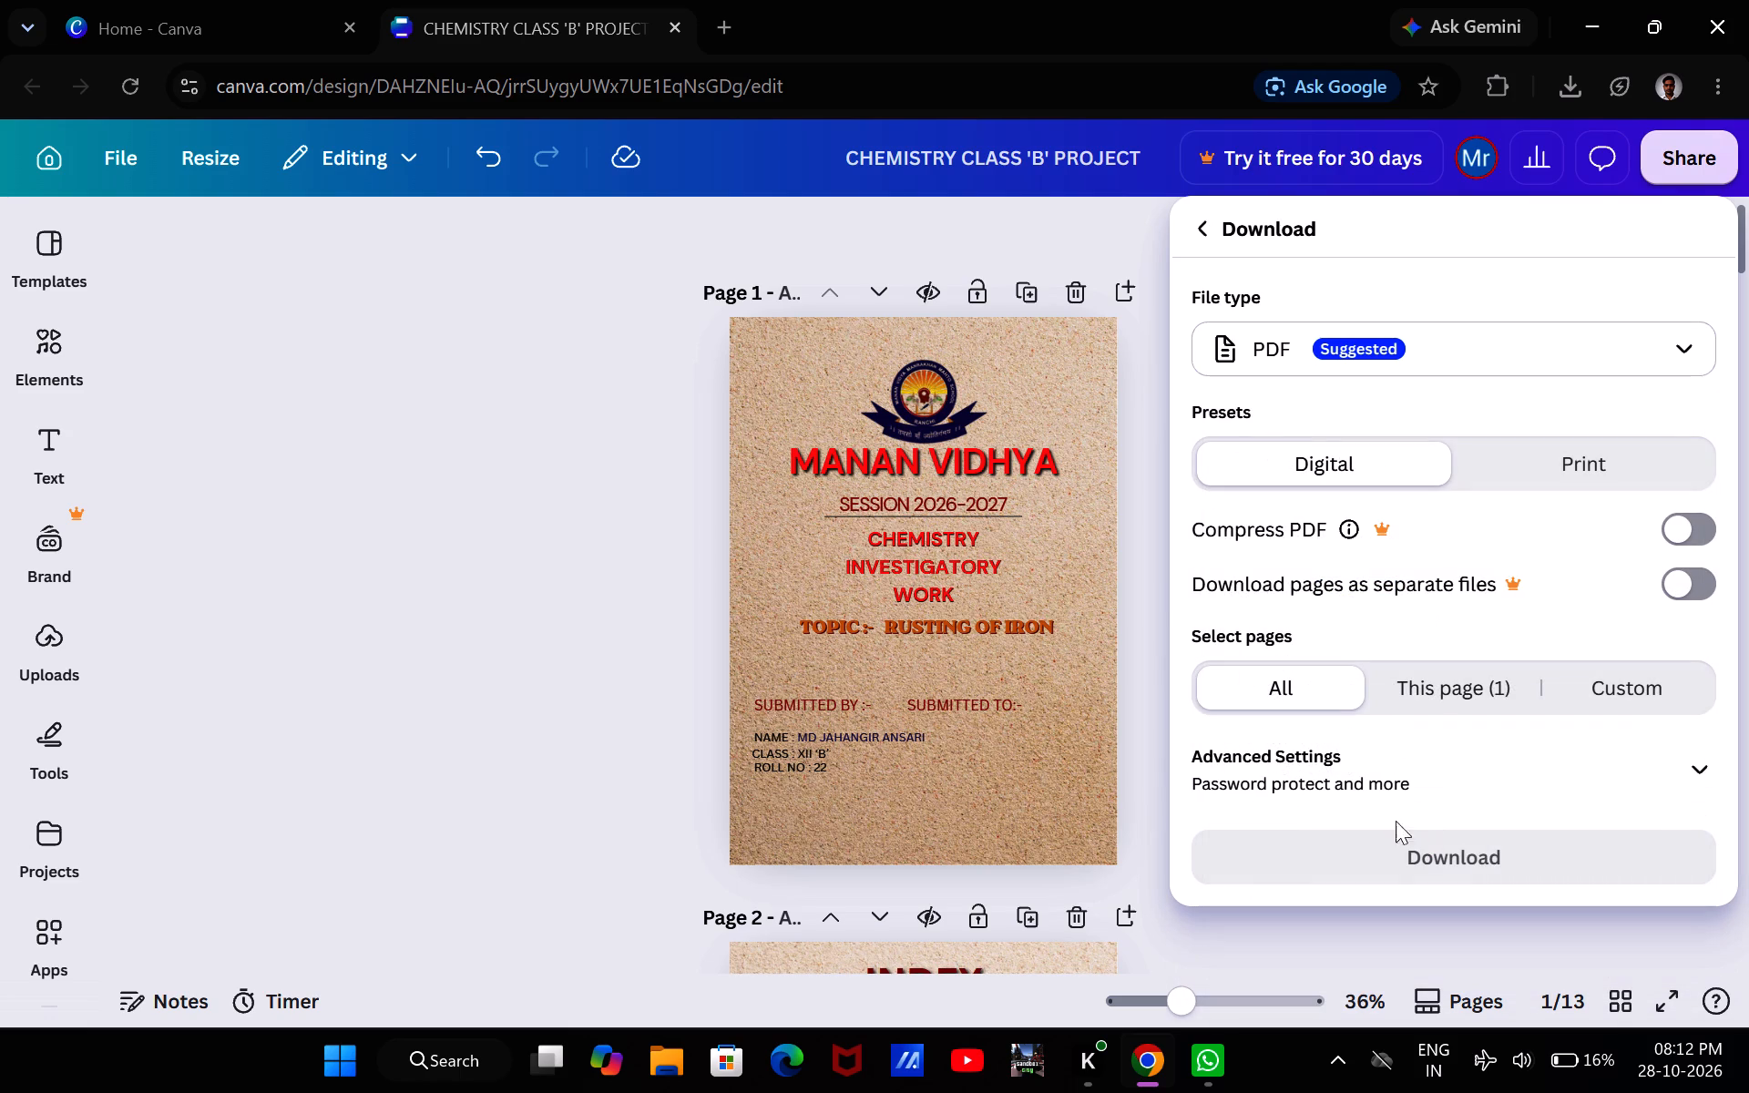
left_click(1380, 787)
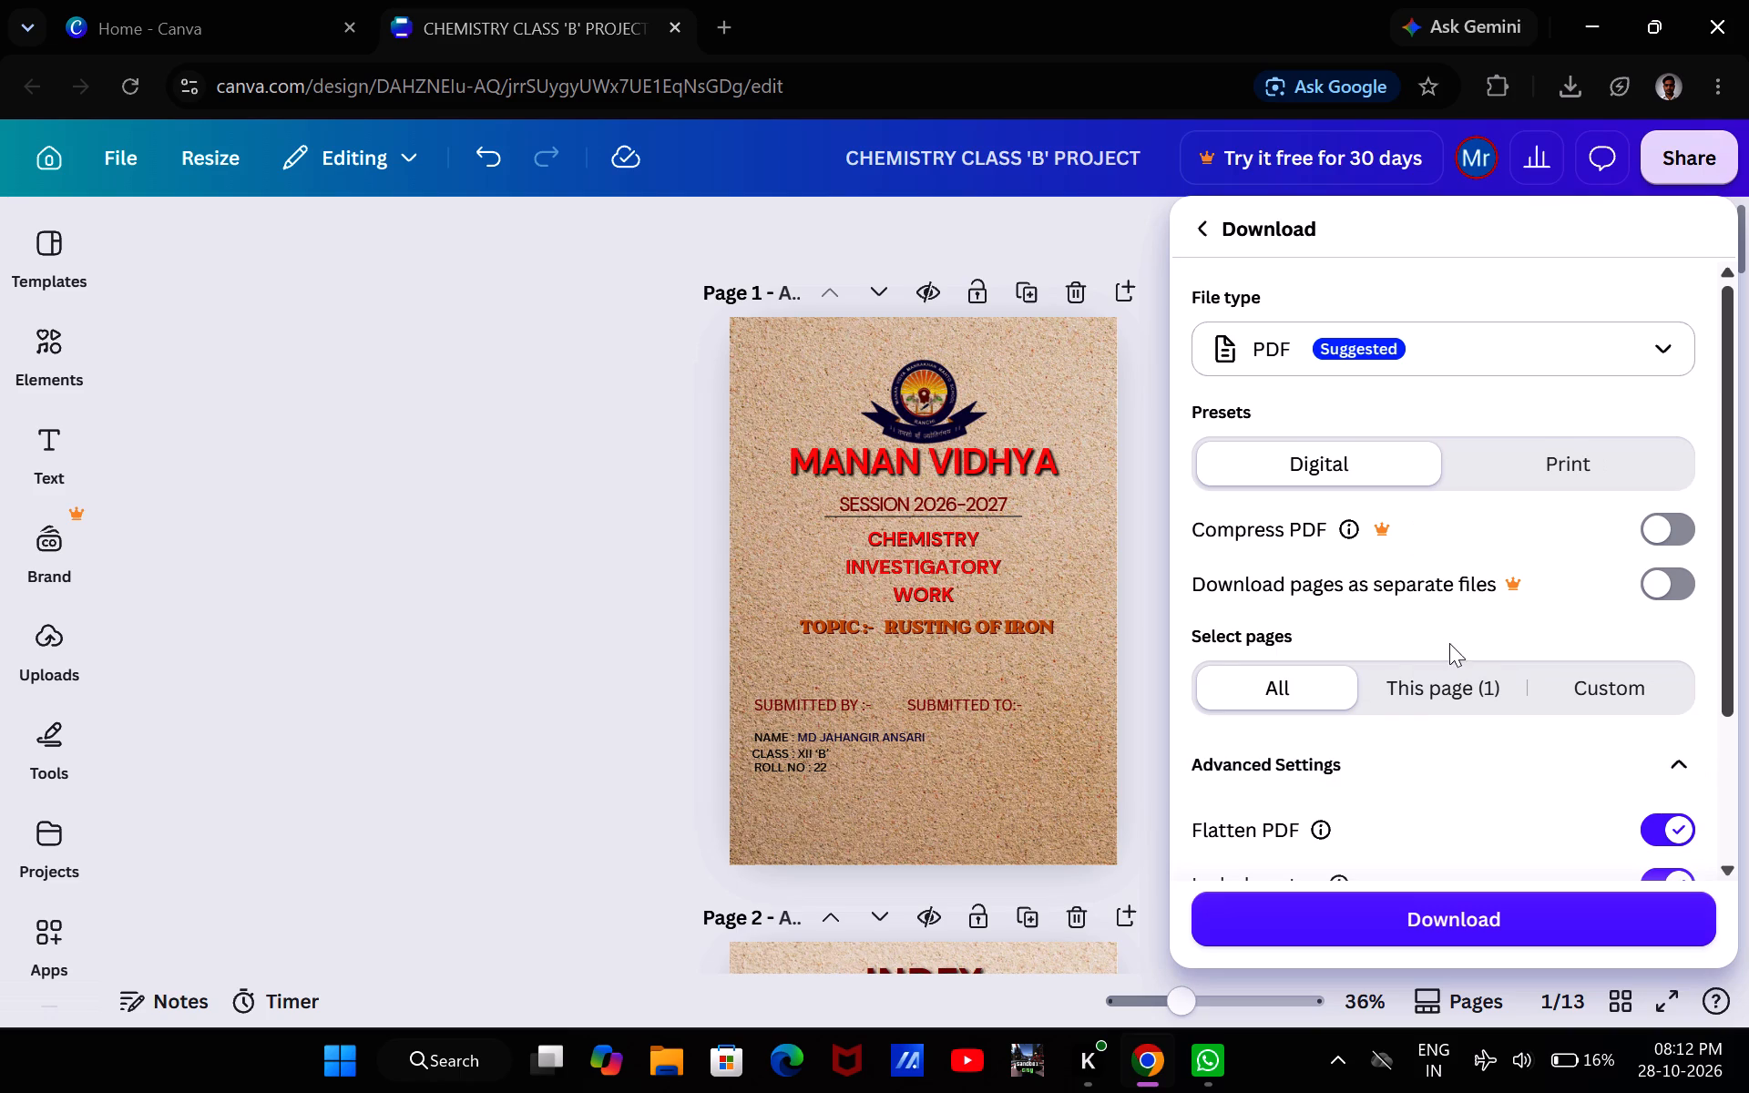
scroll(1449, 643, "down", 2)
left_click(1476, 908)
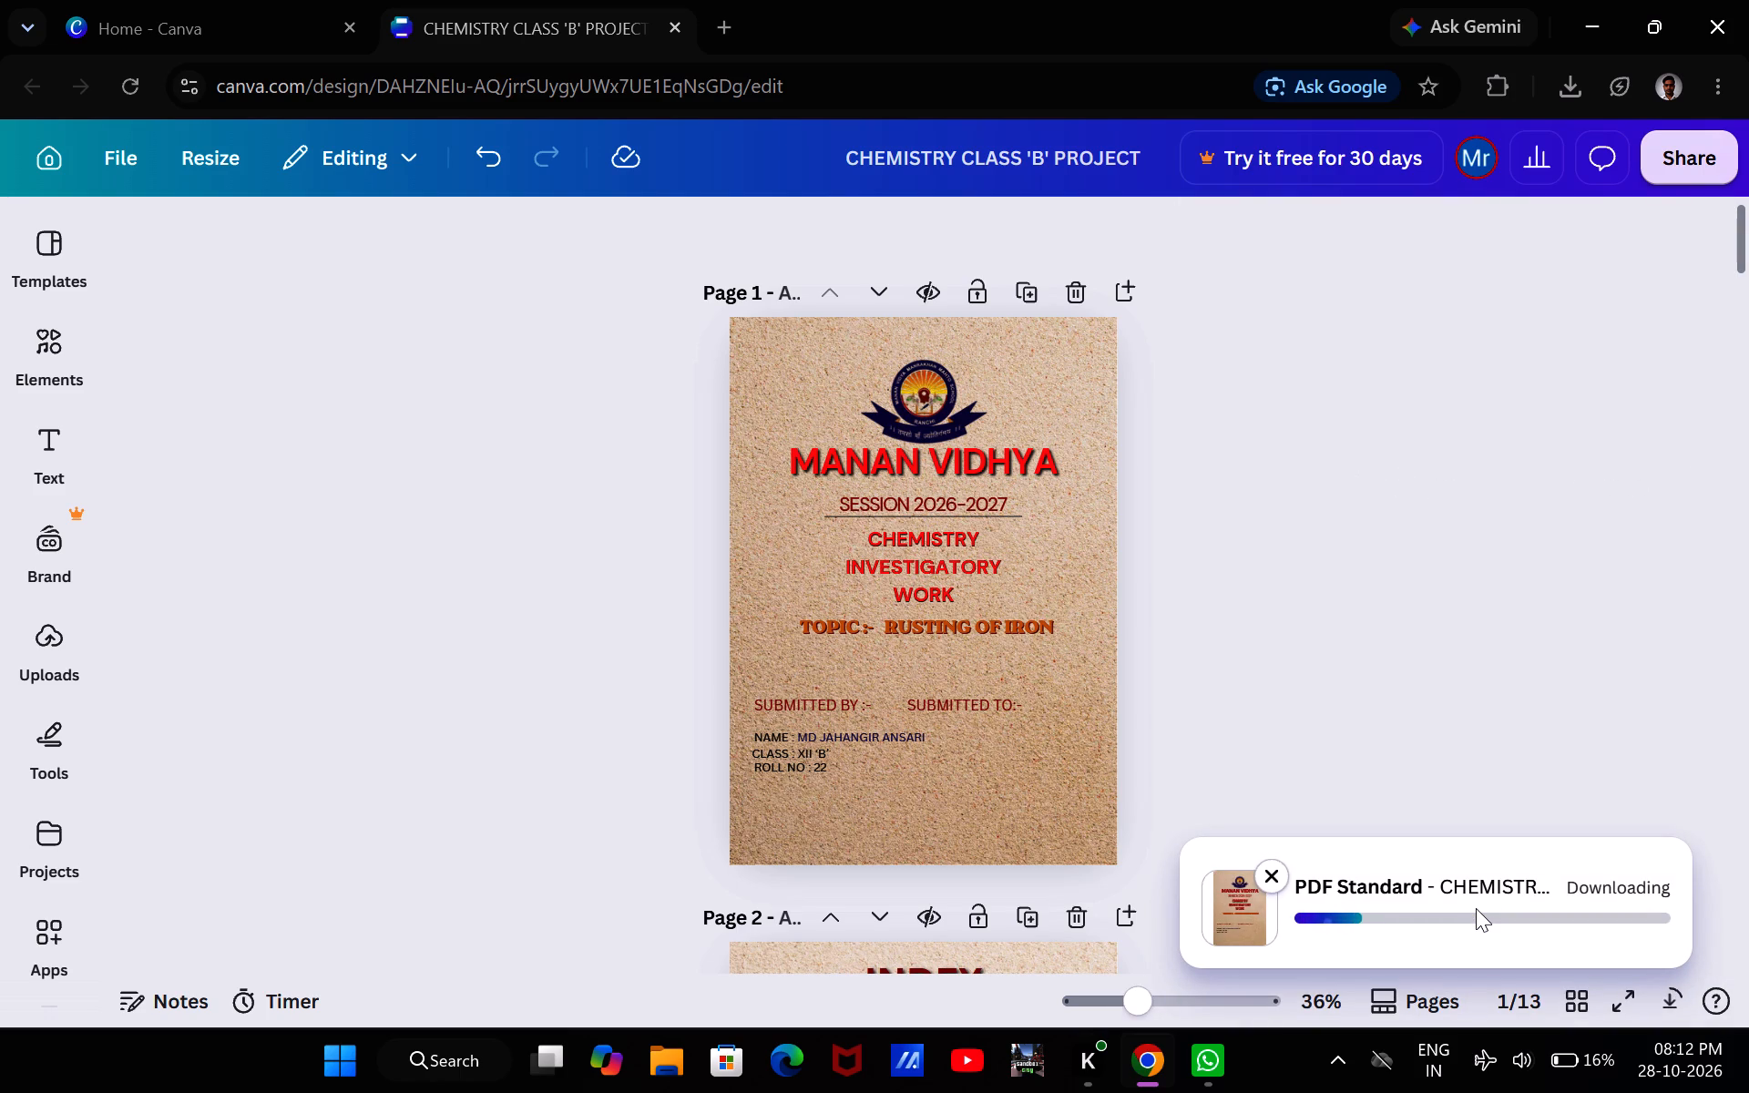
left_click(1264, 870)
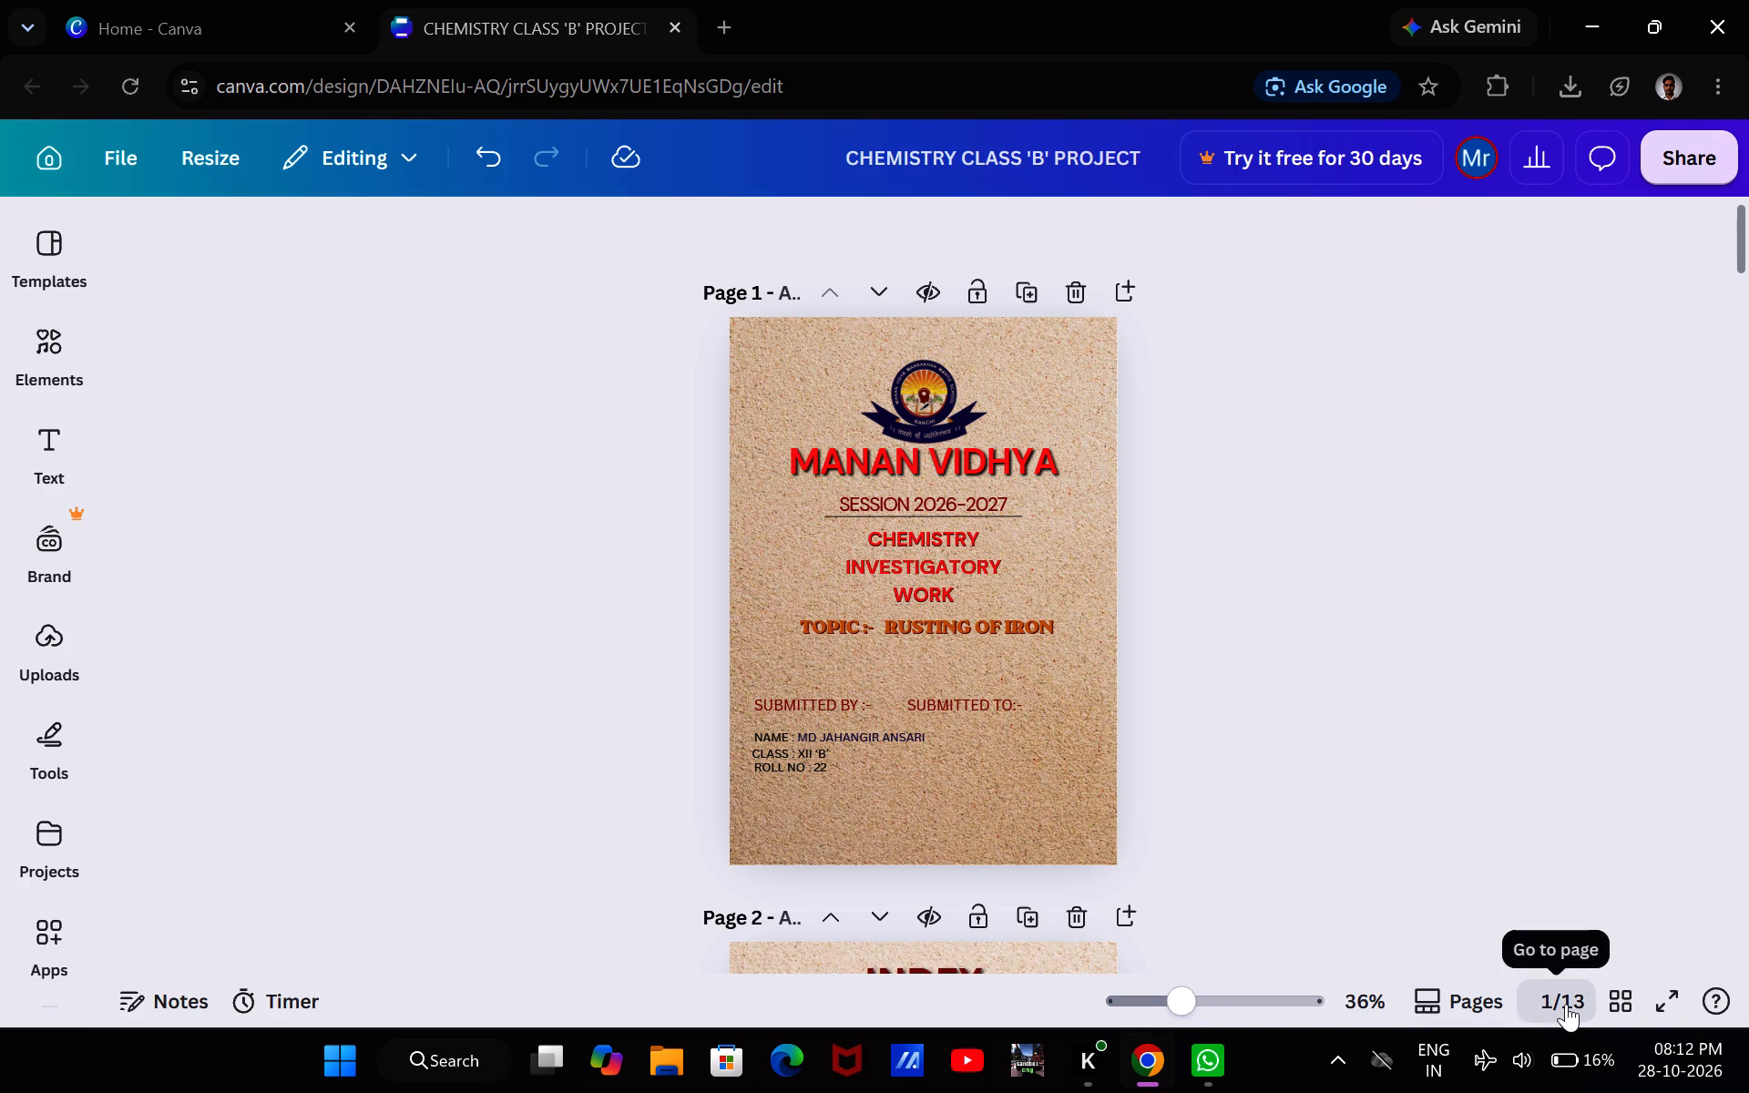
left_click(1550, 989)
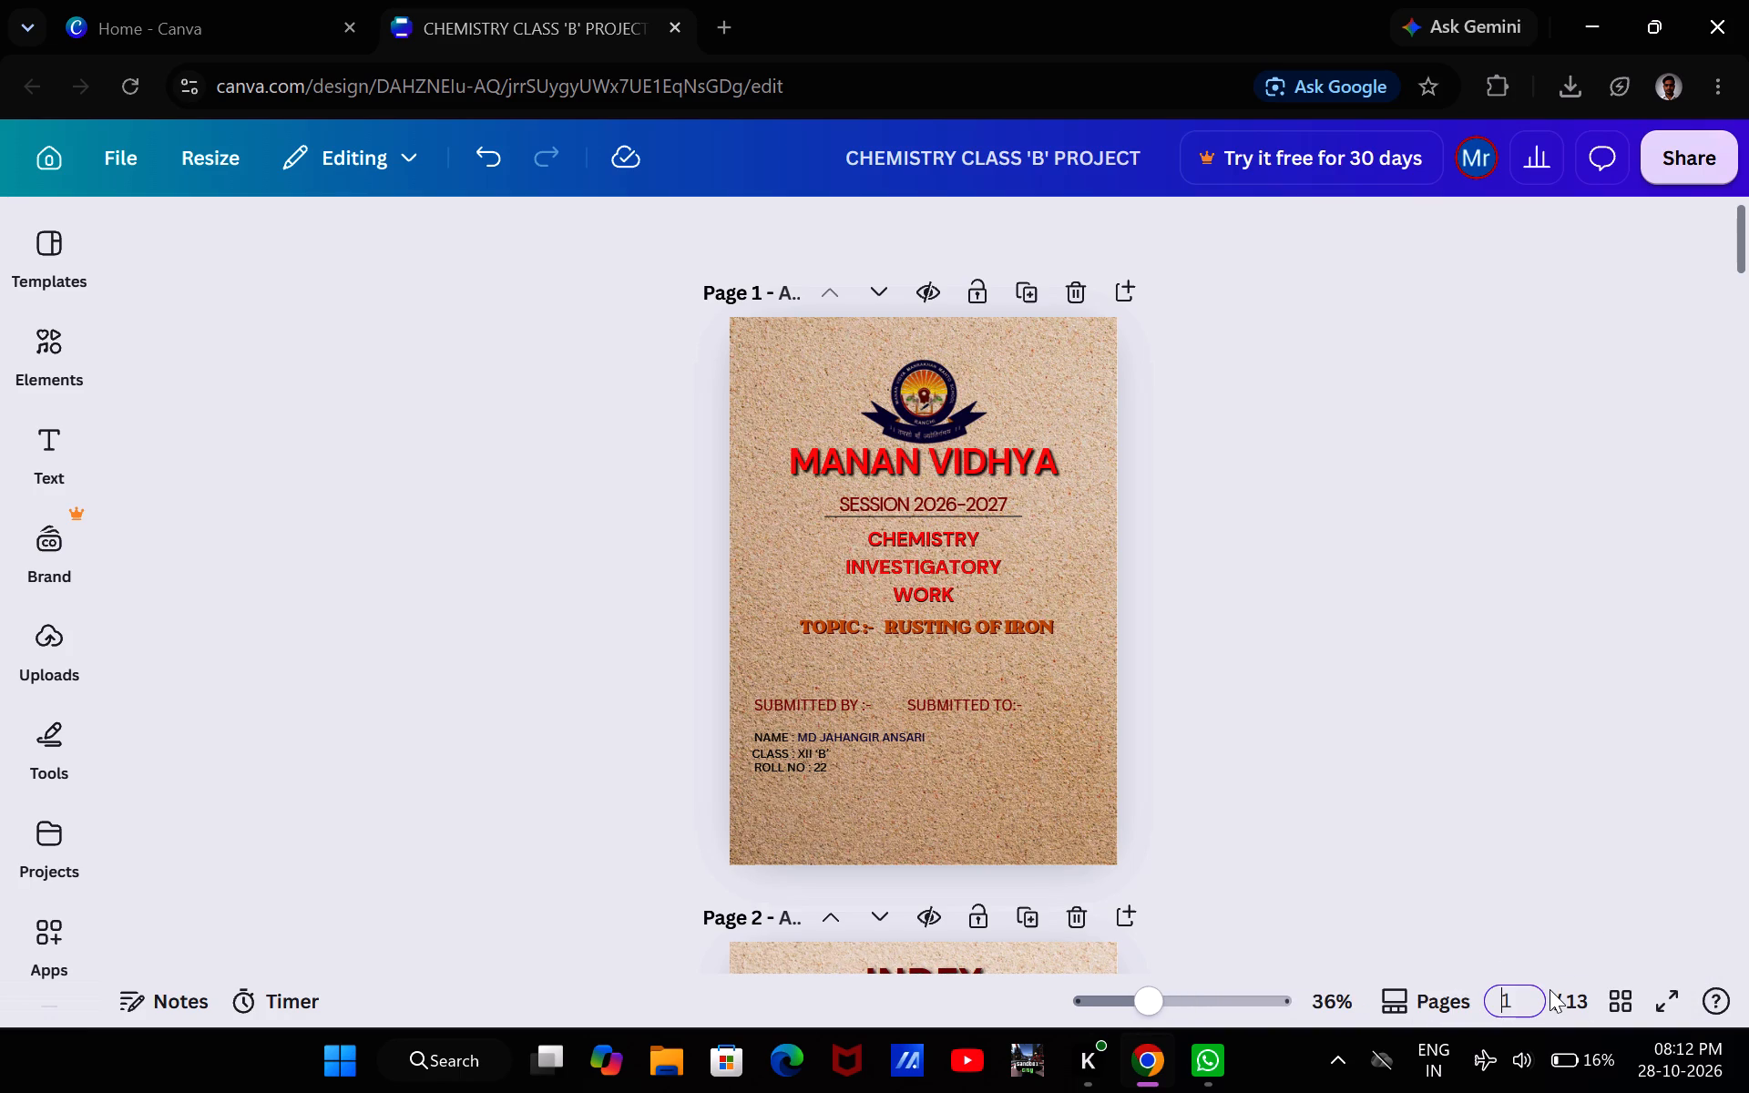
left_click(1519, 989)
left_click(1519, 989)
left_click(1683, 149)
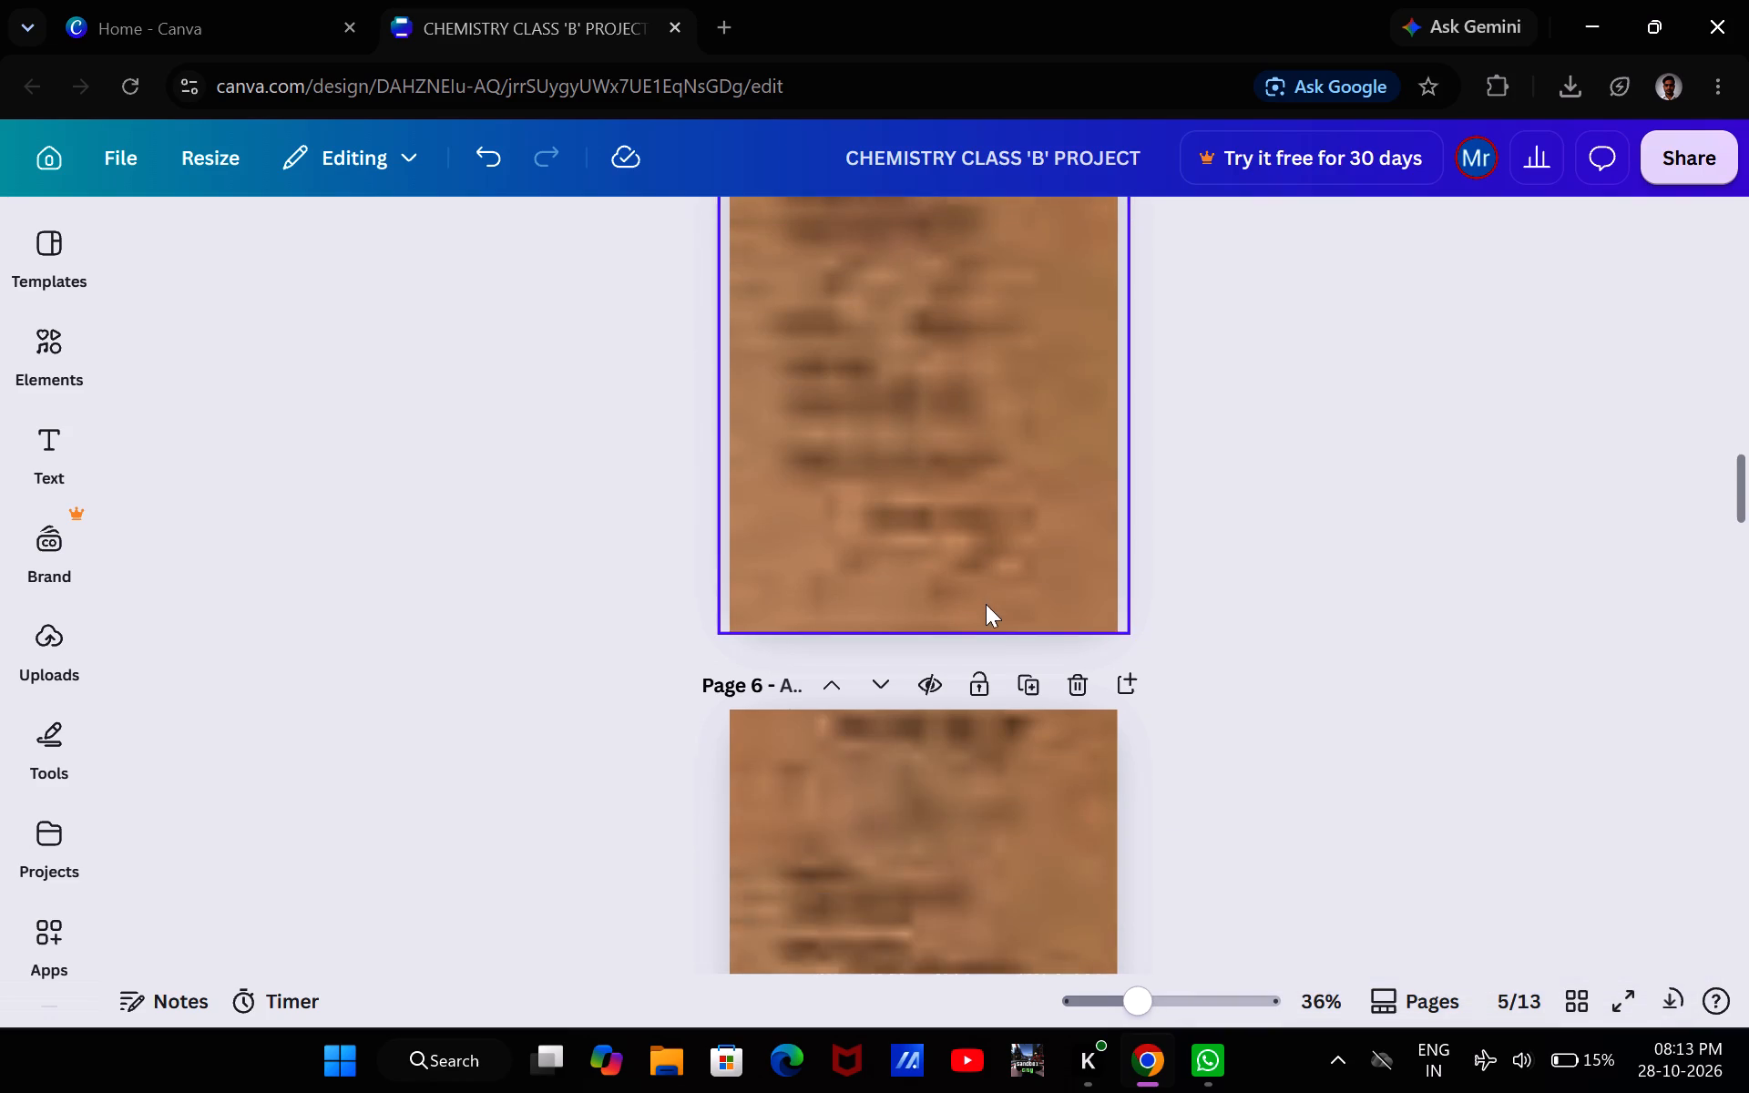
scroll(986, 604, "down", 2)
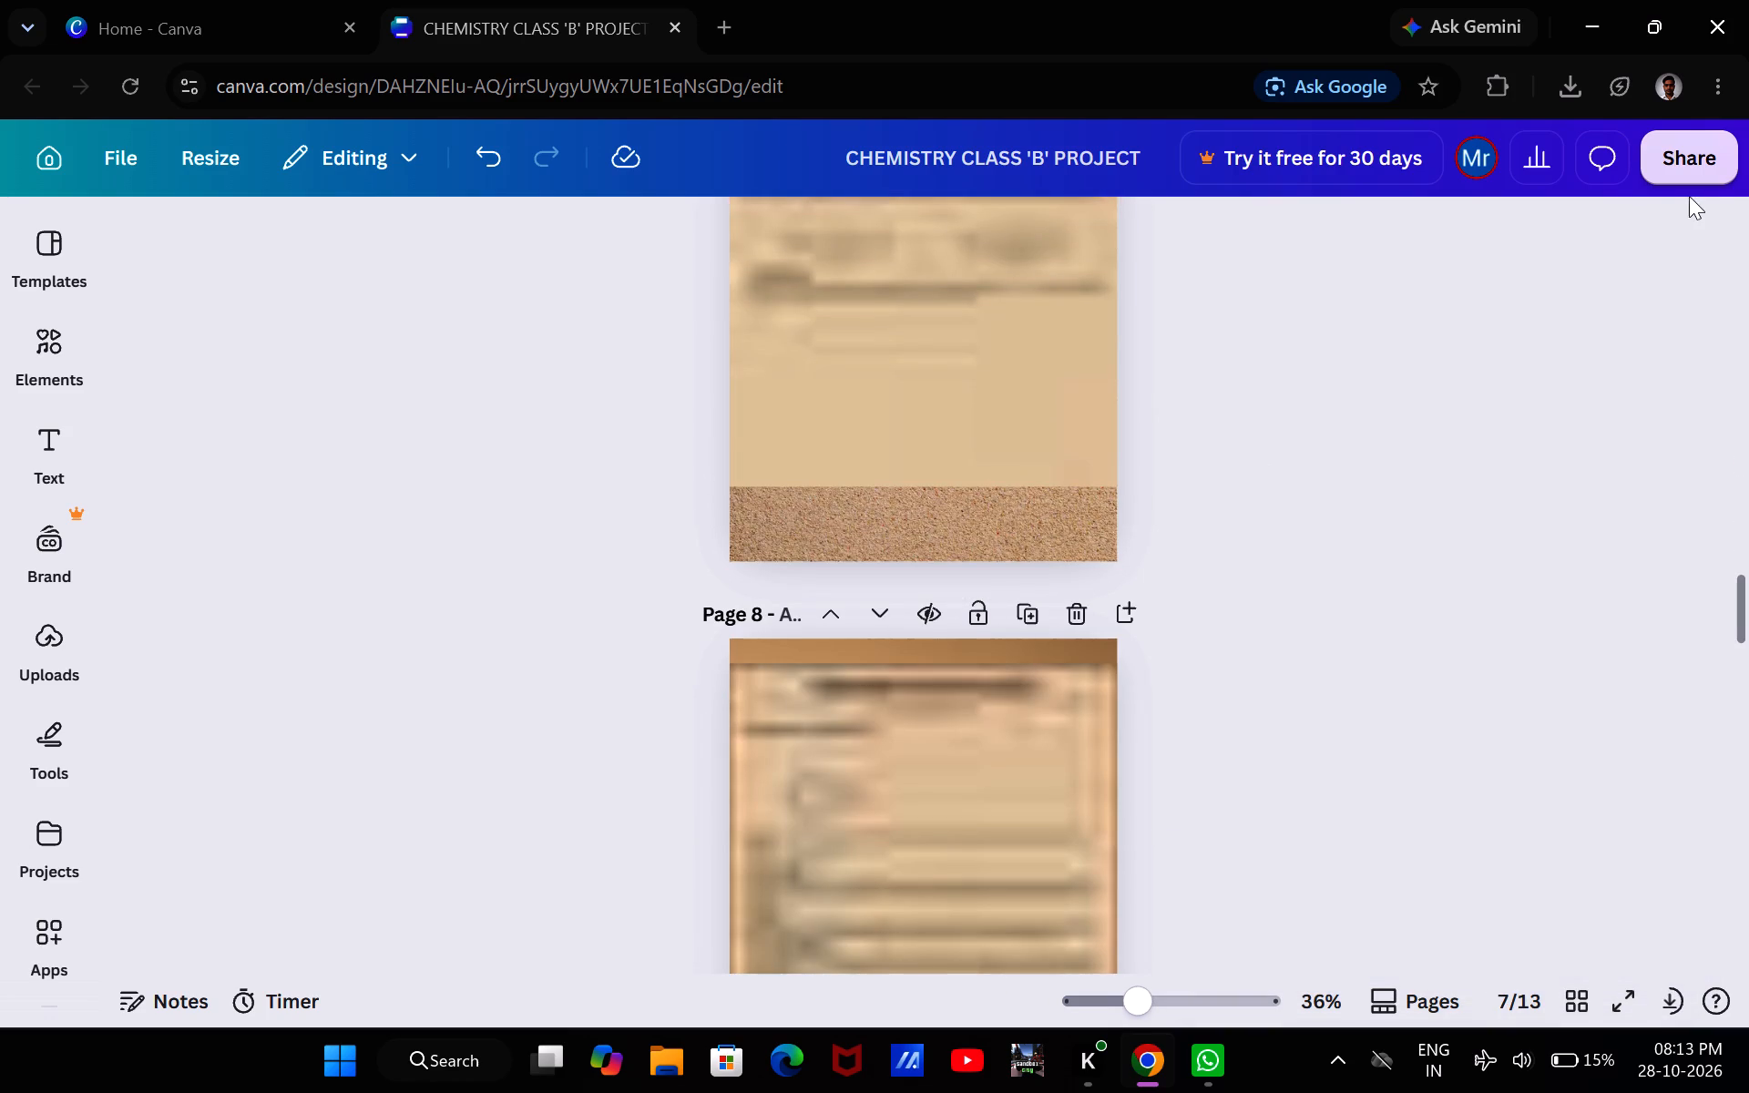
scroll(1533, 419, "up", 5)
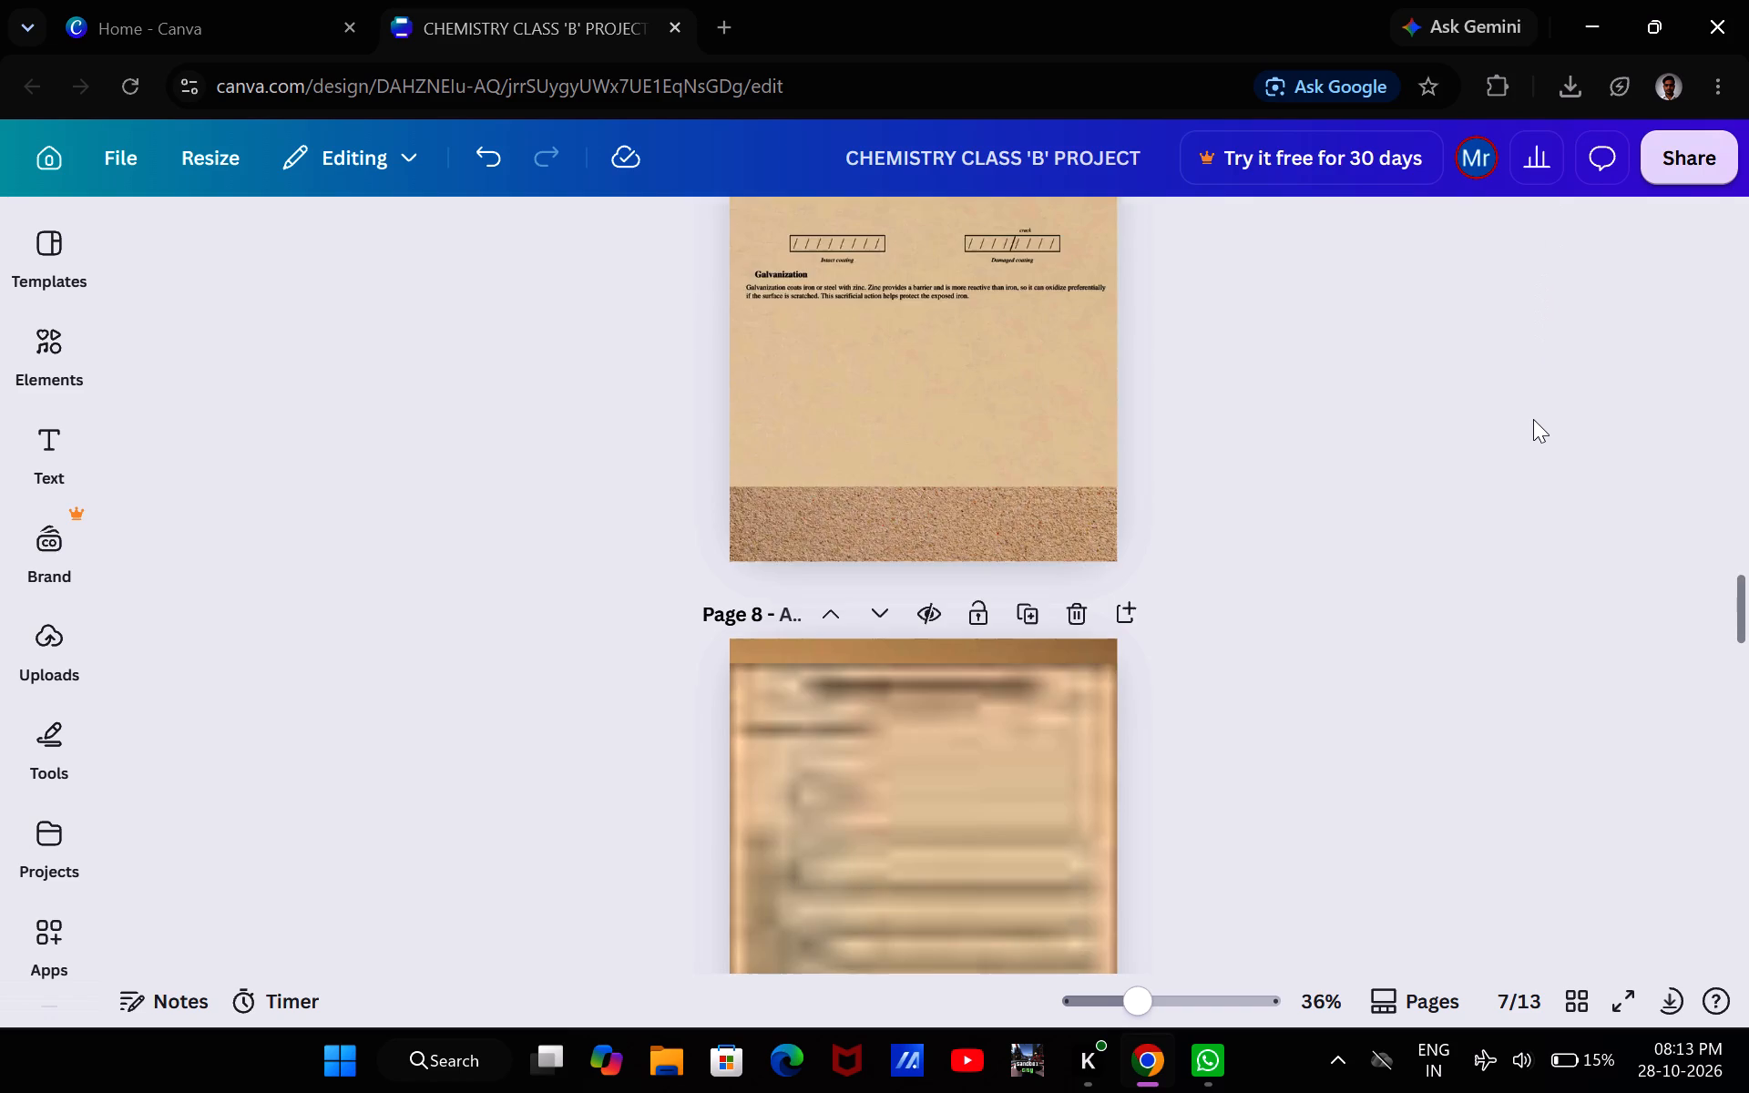
Check the browser's recent download history and return to the first page of the design.
scroll(1533, 419, "up", 6)
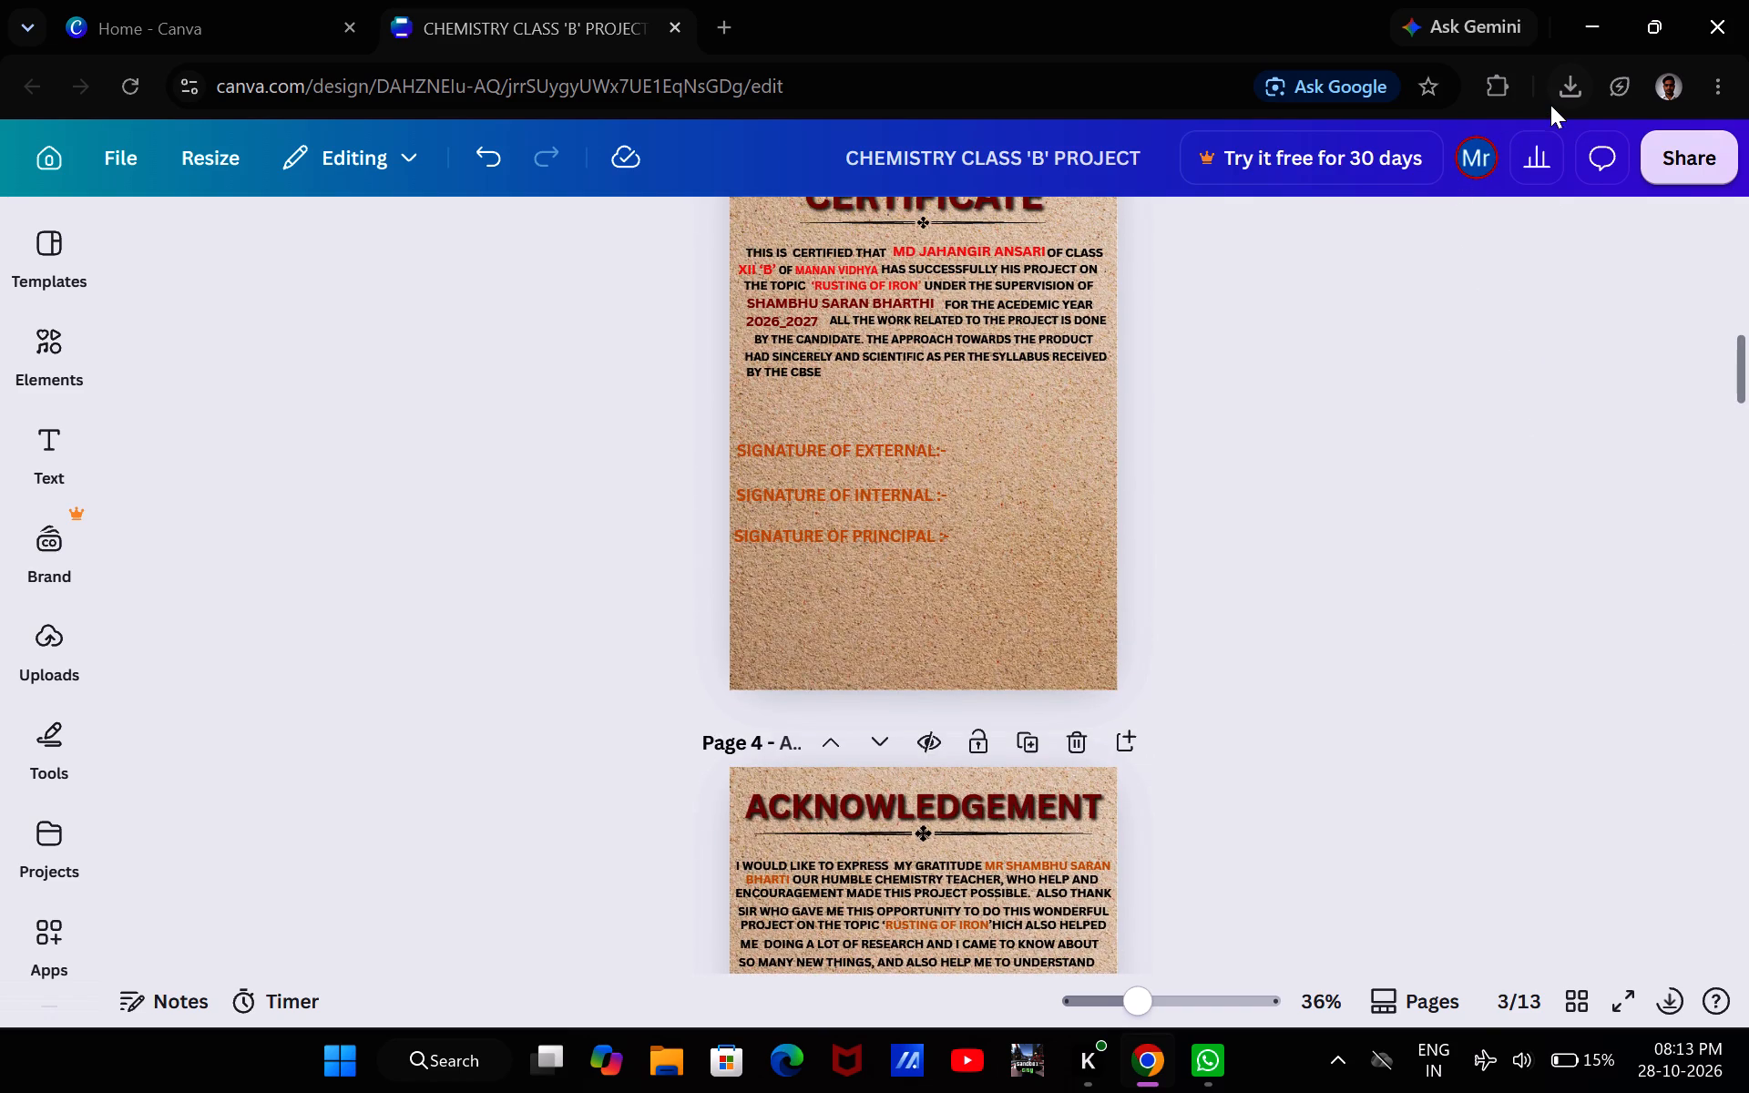
left_click(1552, 87)
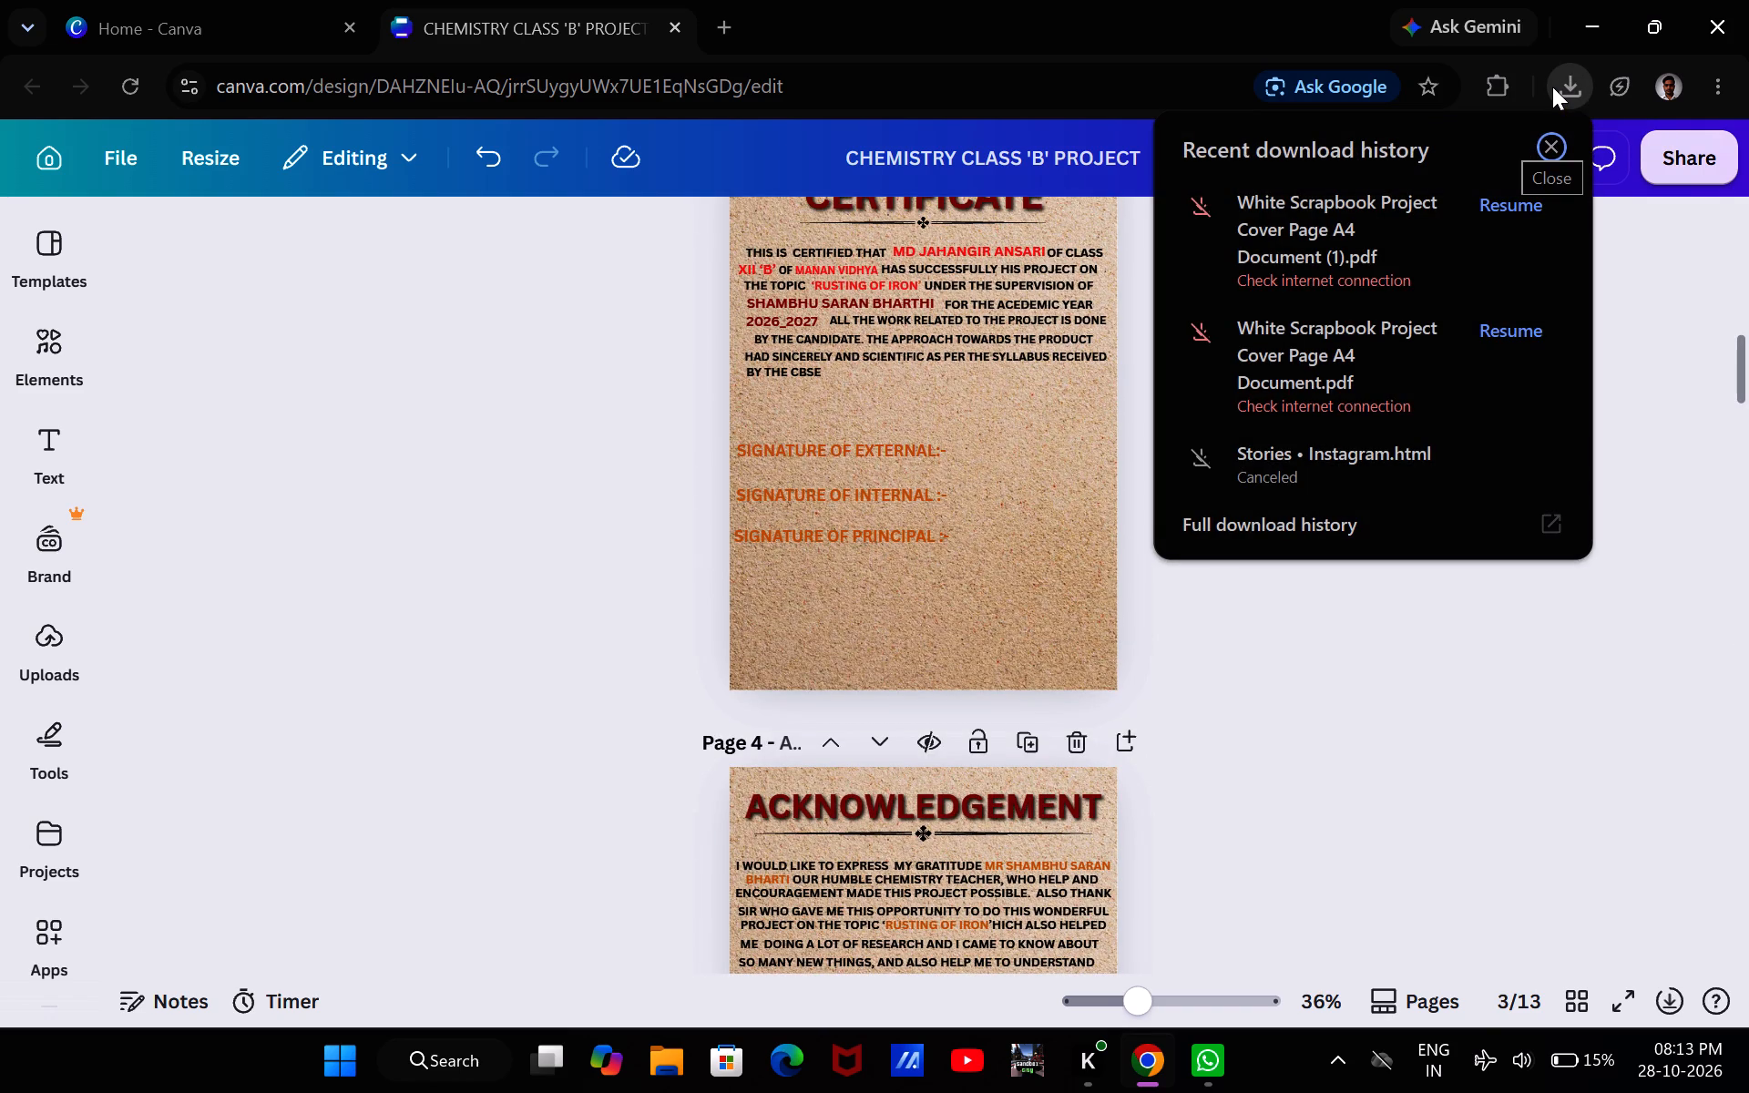
left_click(1269, 777)
scroll(1269, 777, "up", 8)
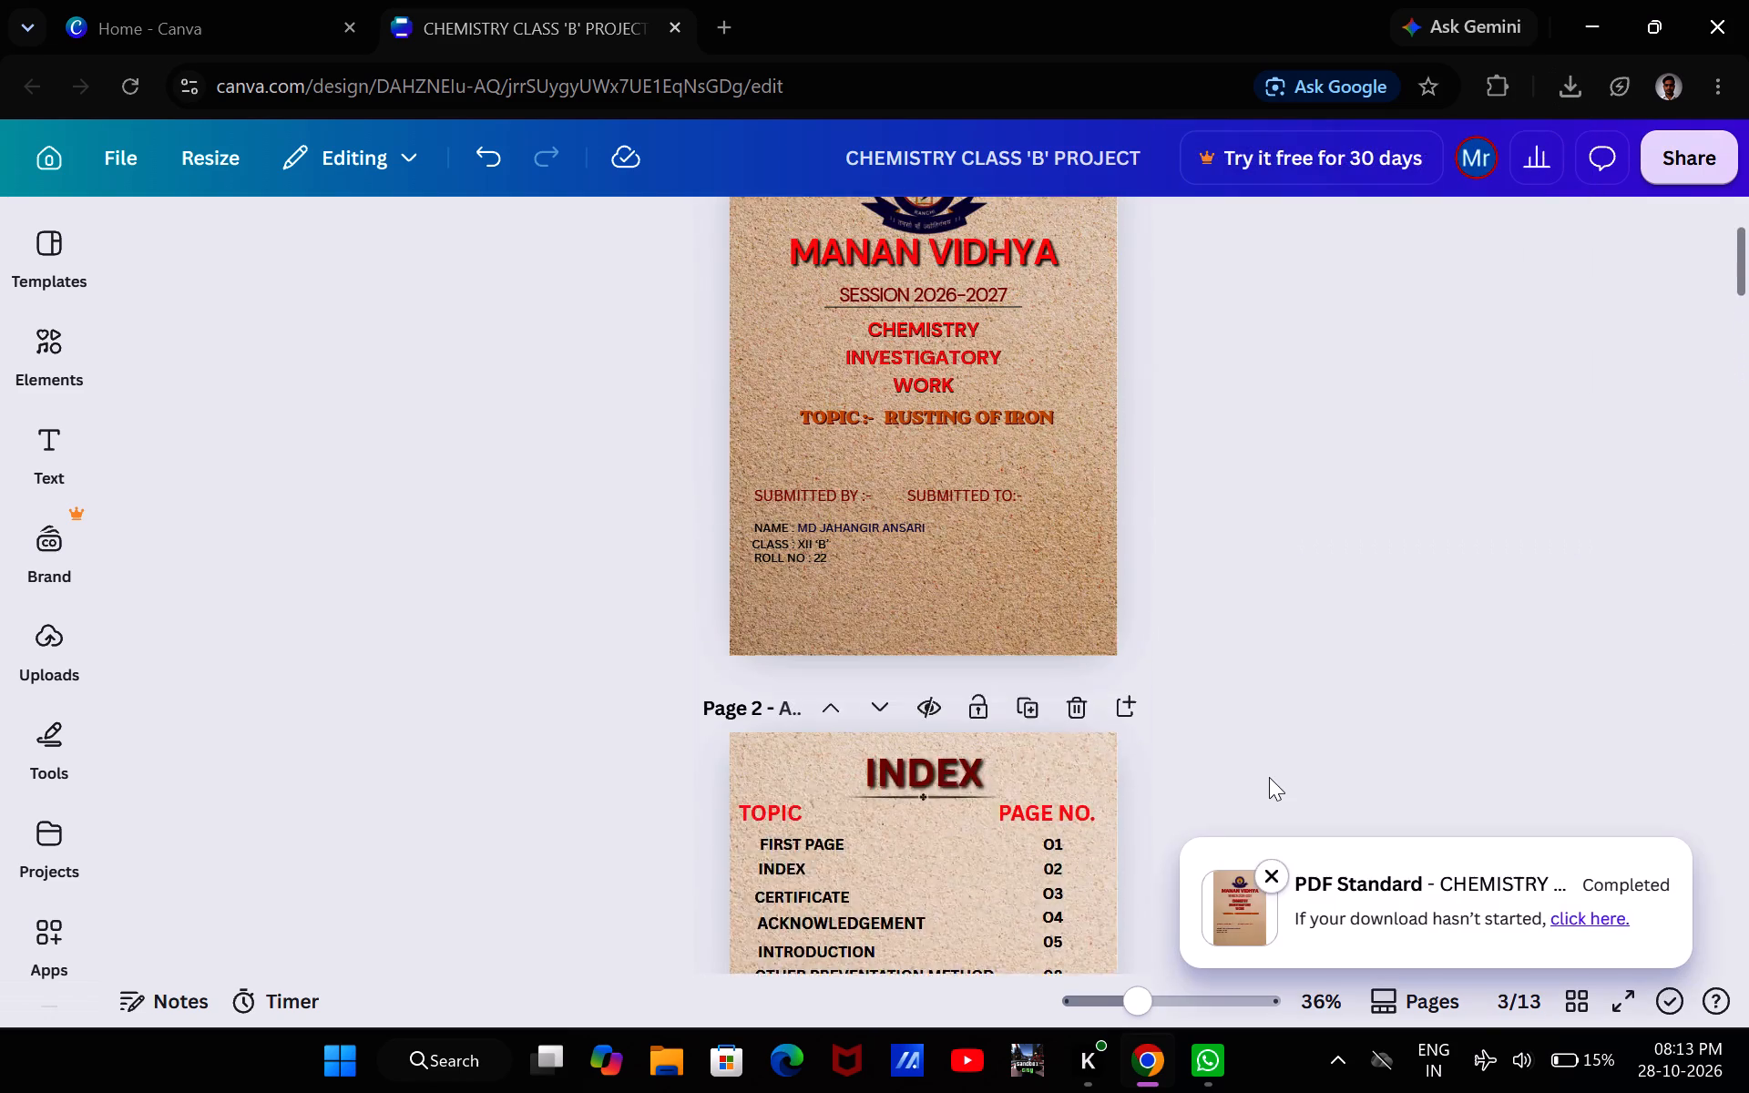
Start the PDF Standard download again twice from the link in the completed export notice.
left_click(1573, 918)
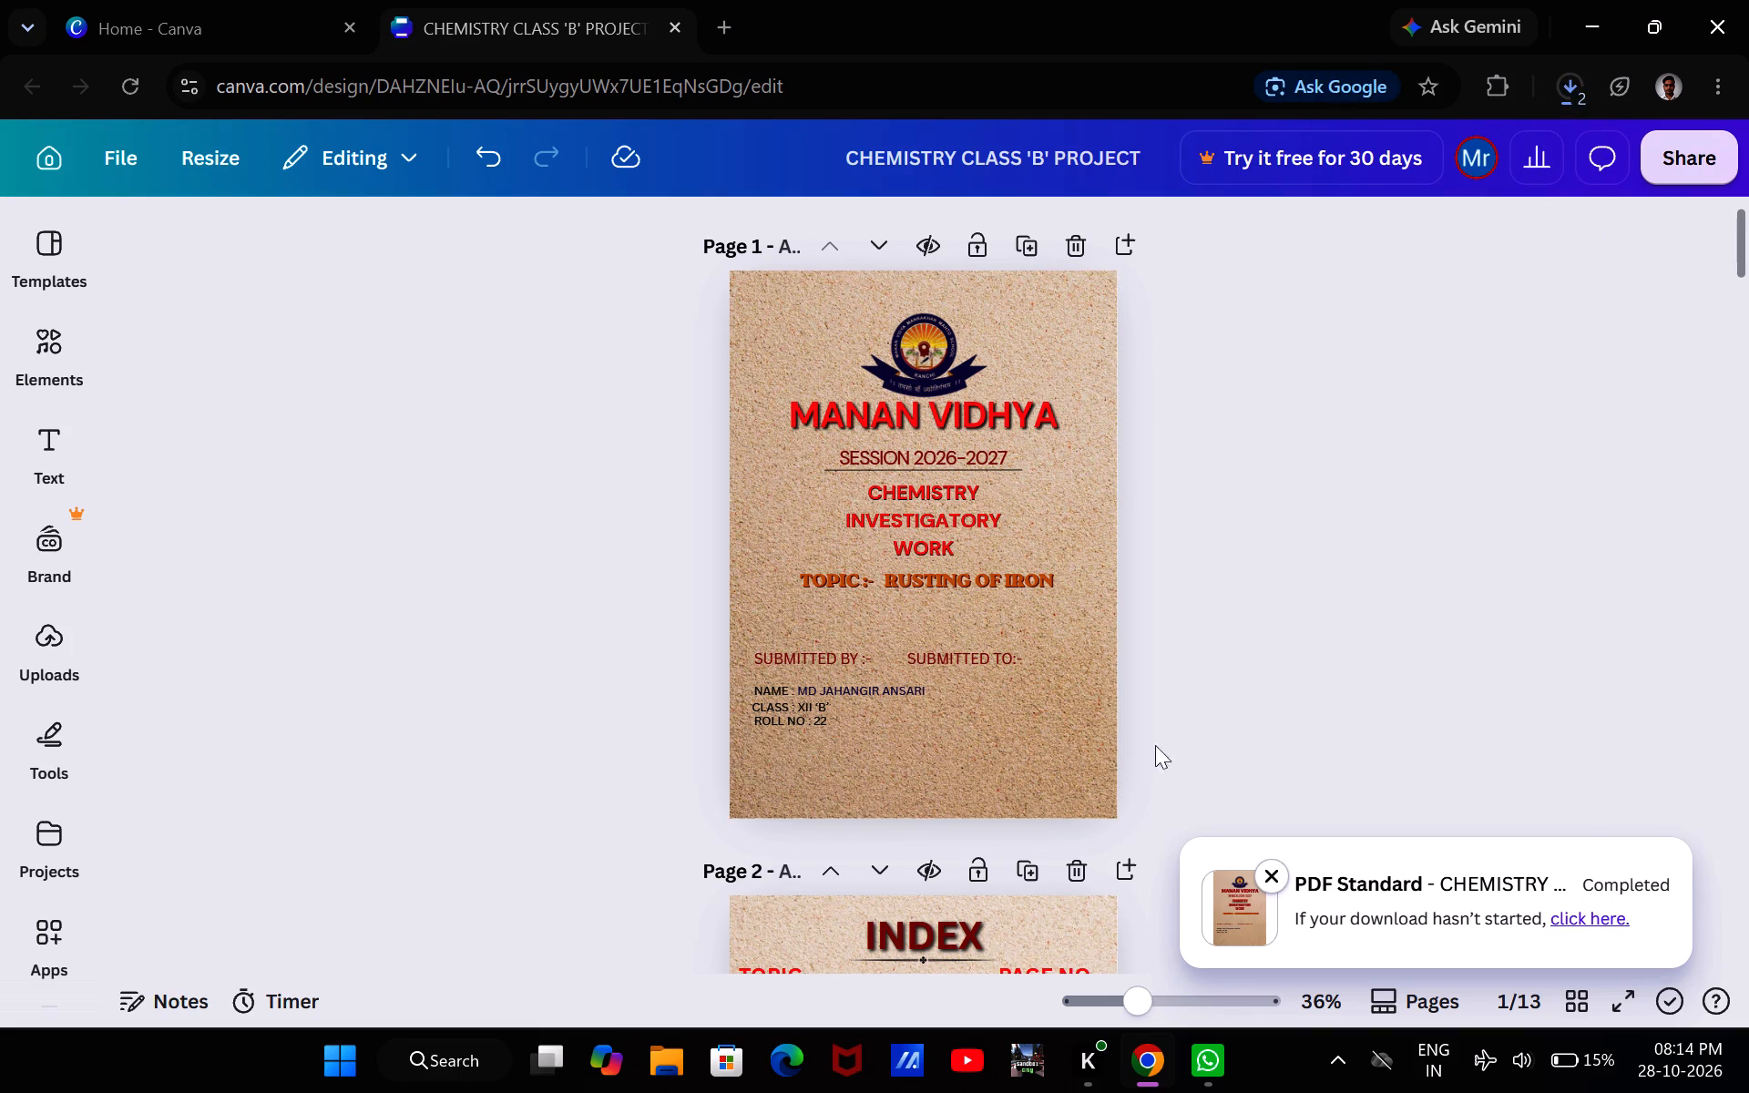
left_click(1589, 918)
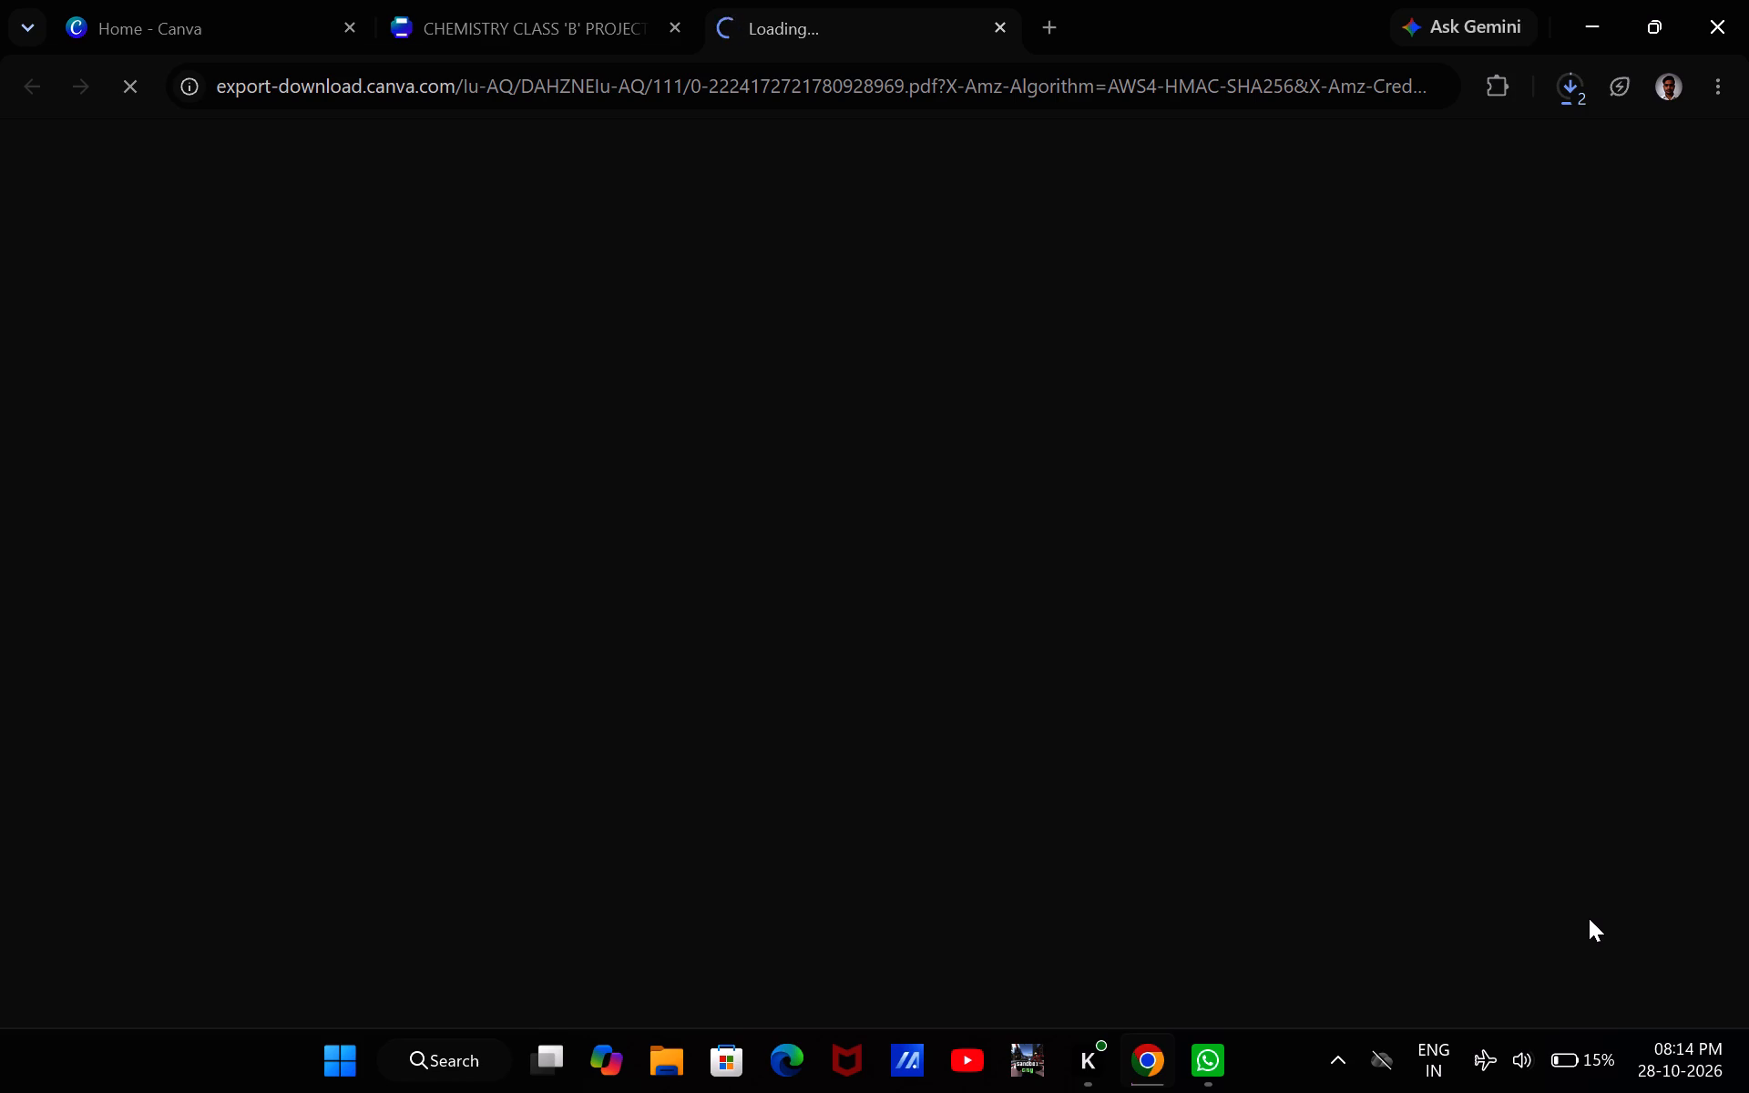
Turn on energy saver in the system quick settings and recheck the settings.
left_click(1561, 1073)
left_click(1646, 680)
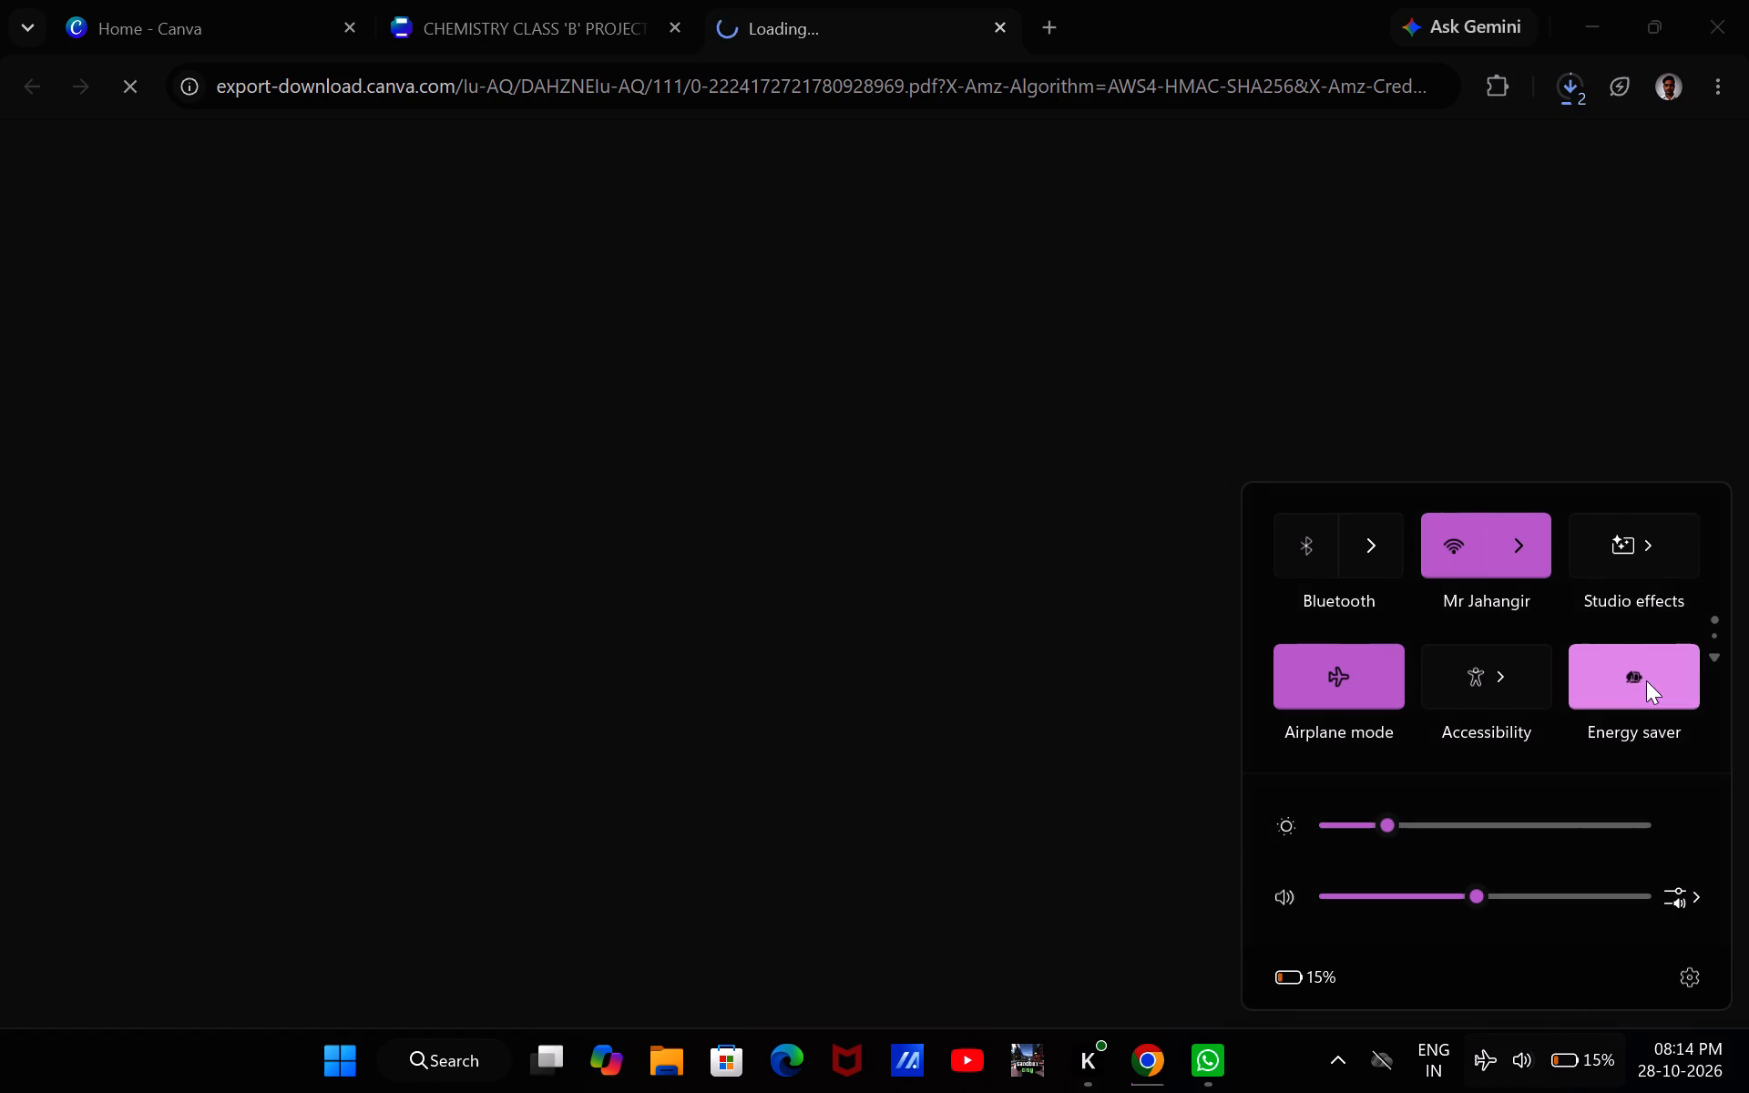
left_click(1196, 680)
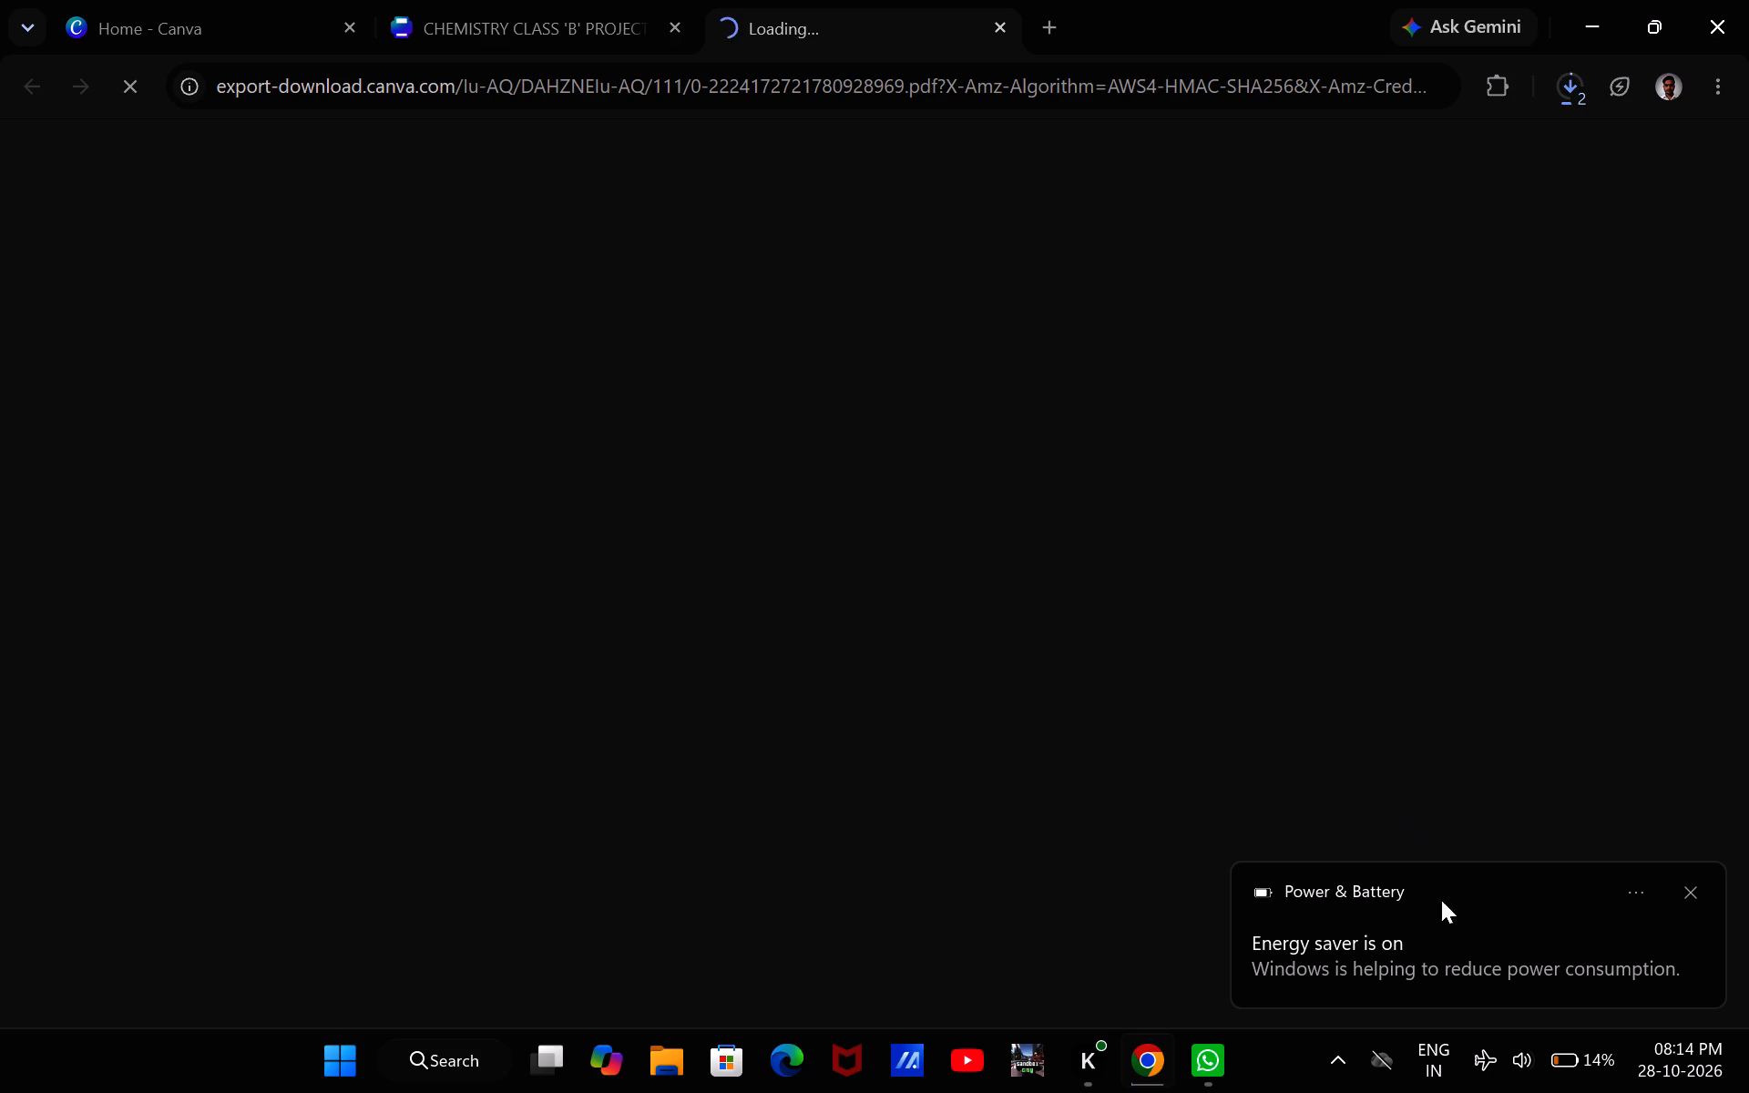
left_click(1501, 1068)
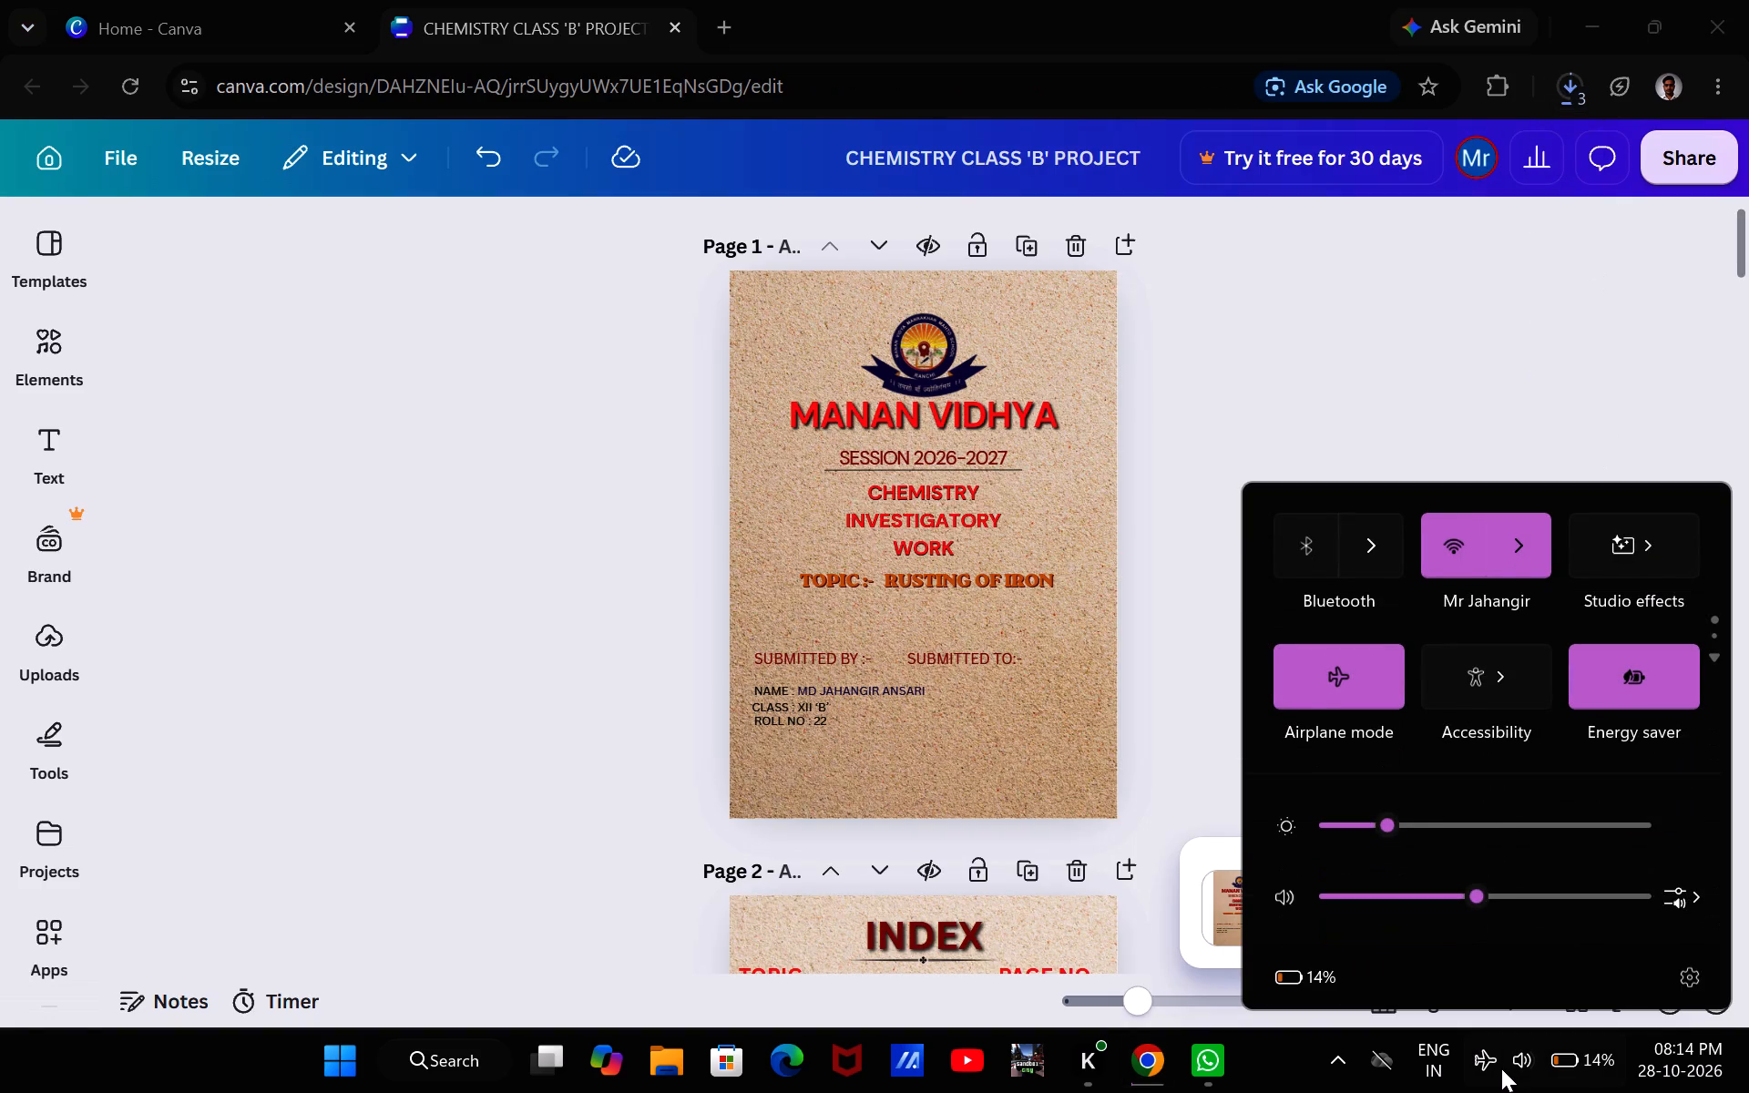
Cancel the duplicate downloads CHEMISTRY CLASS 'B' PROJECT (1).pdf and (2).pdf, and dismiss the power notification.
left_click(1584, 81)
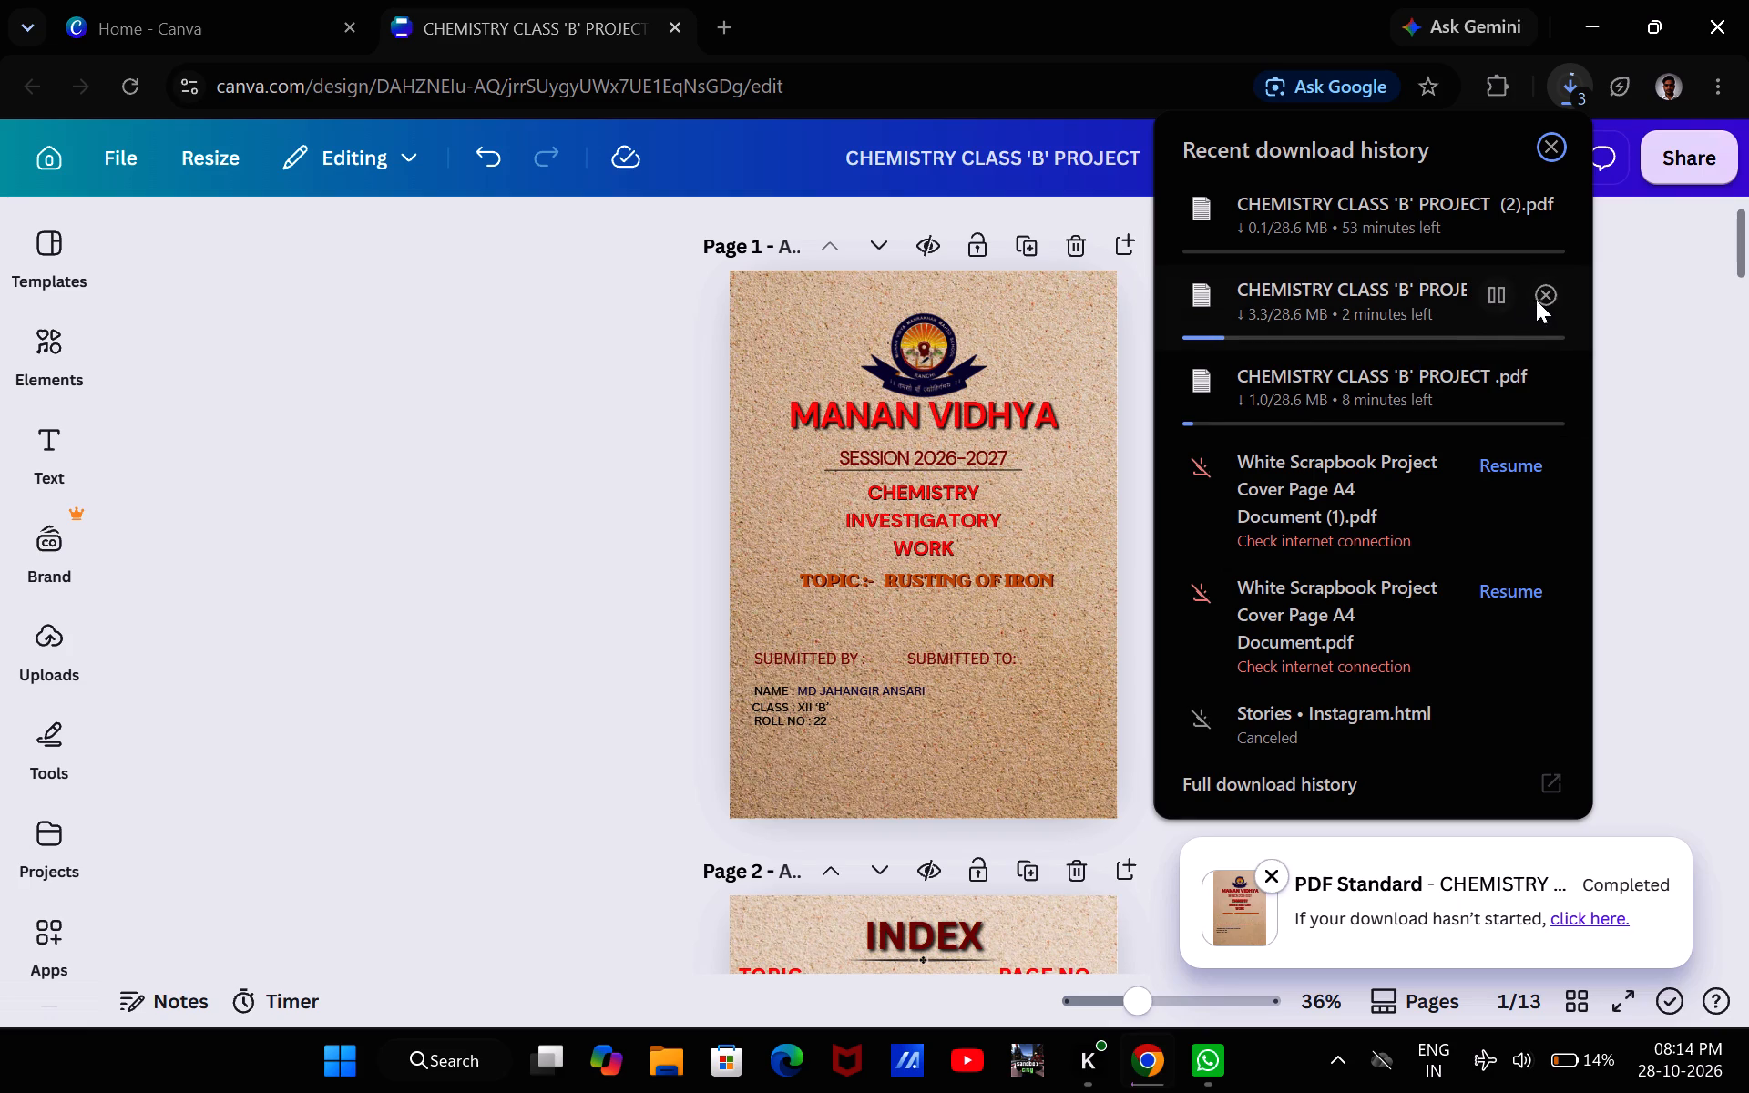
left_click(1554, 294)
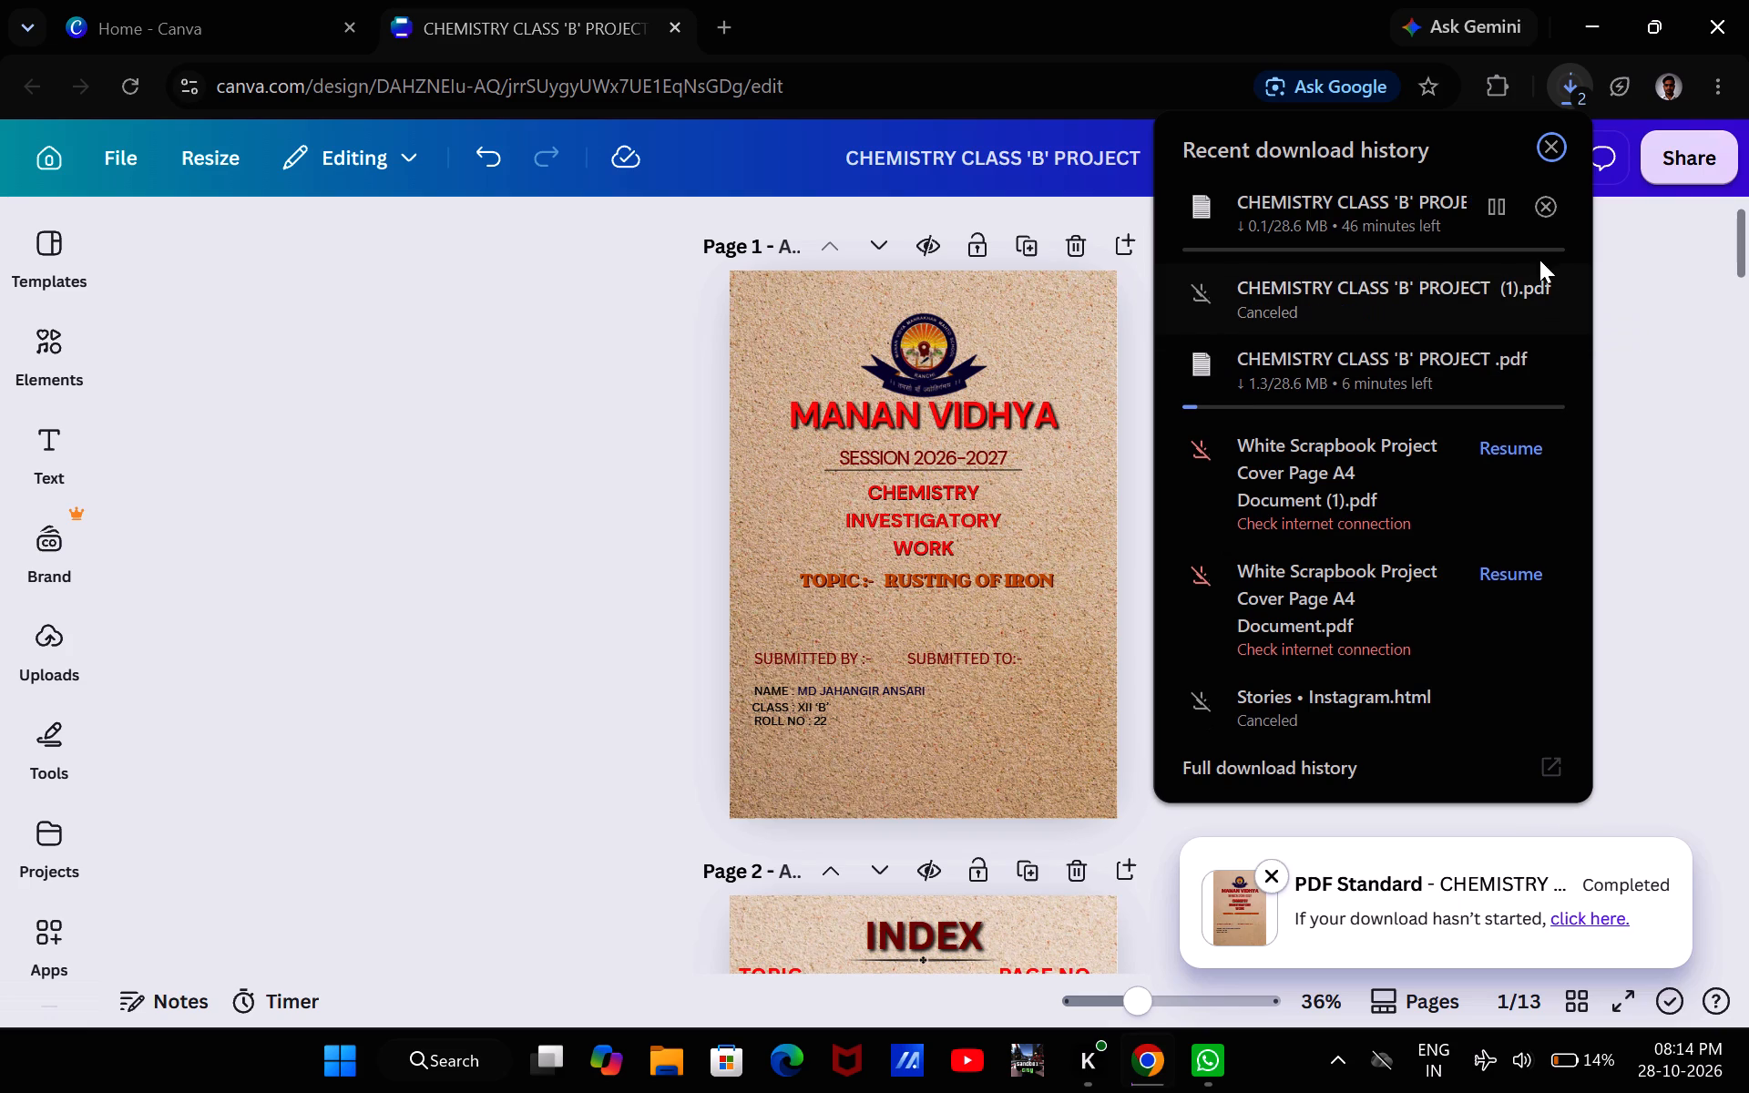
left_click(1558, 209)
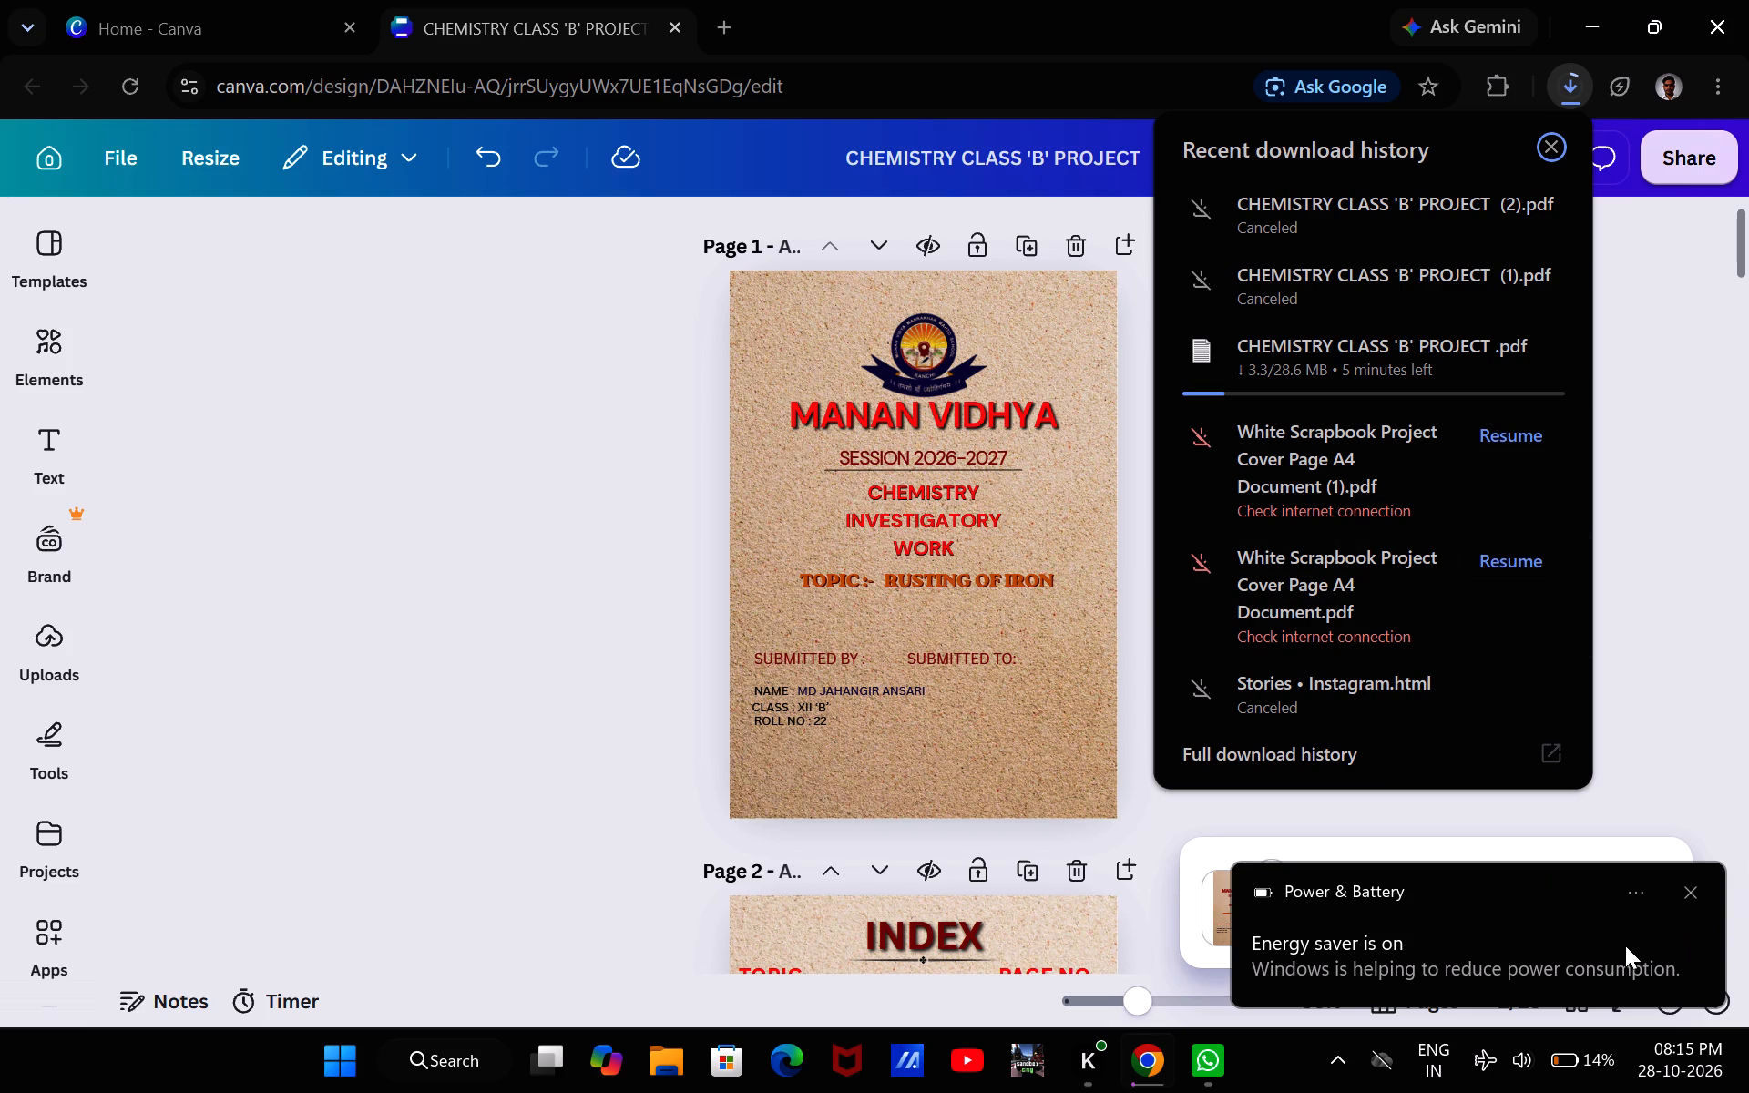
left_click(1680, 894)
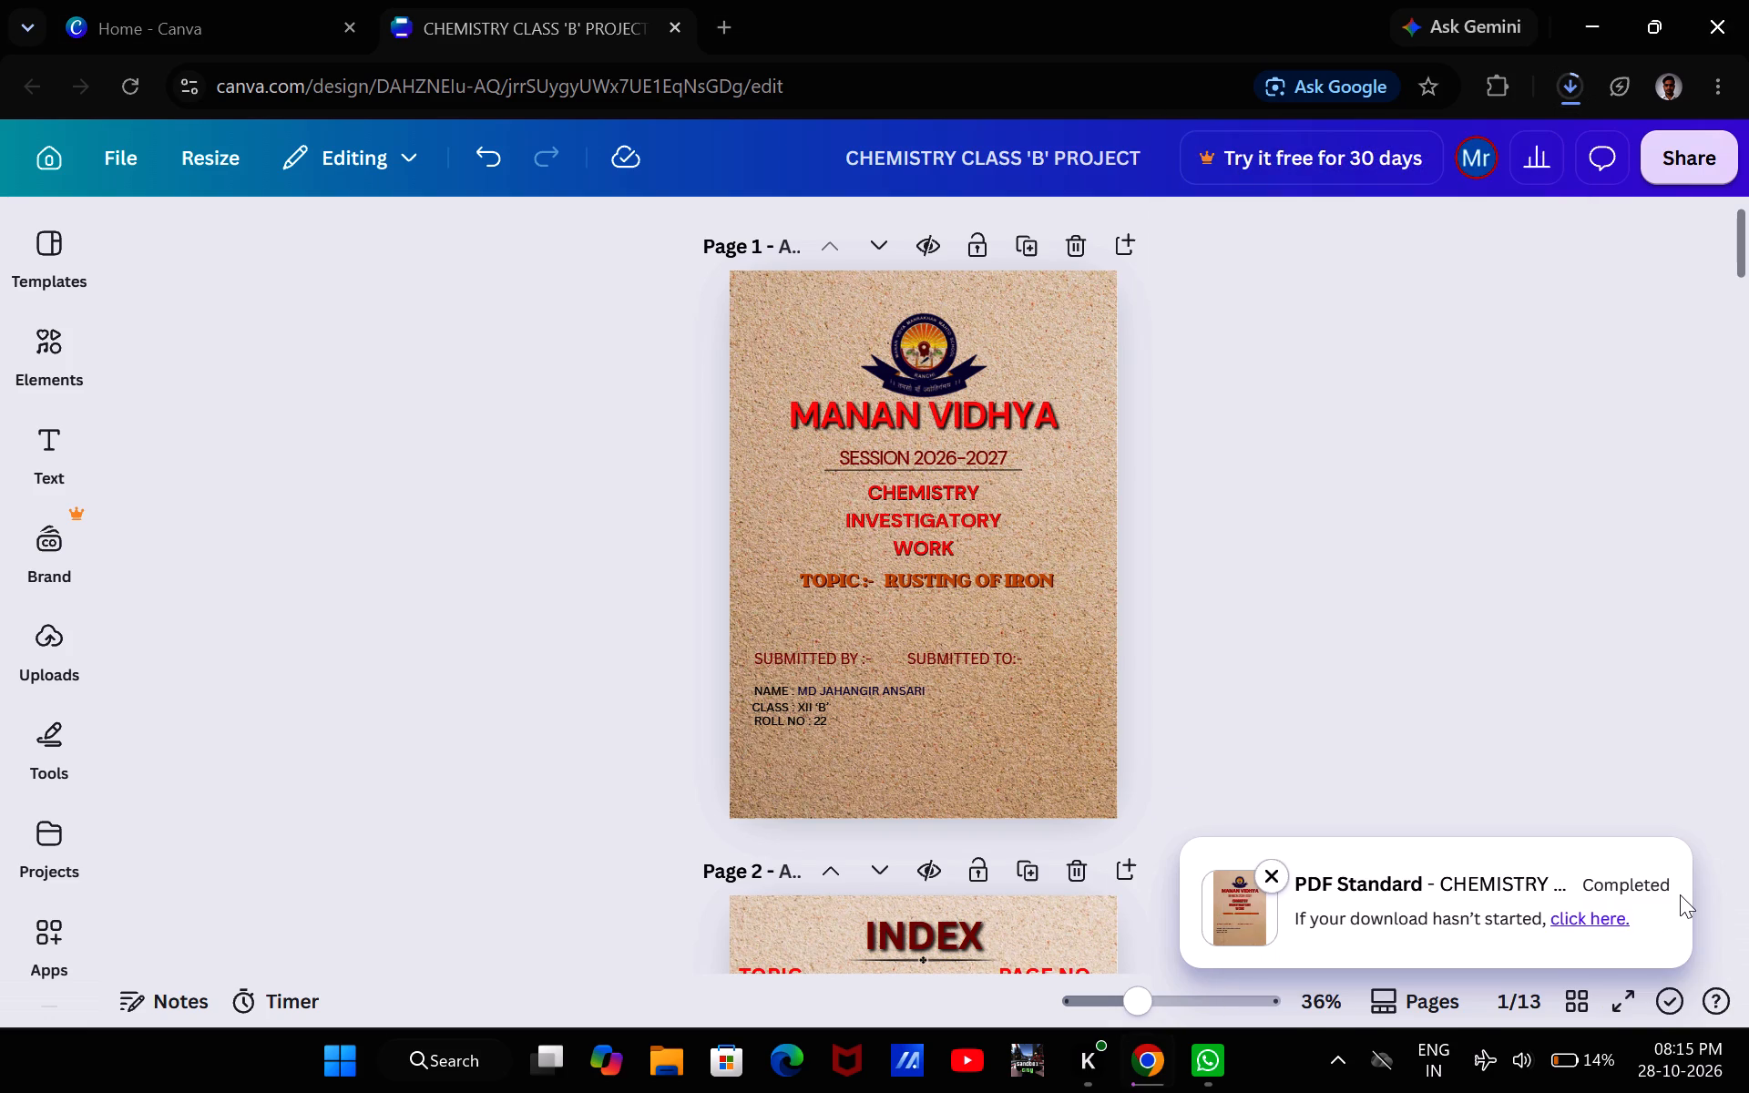
Check the progress of the CHEMISTRY CLASS 'B' PROJECT PDF in the browser's recent download history.
left_click(1572, 96)
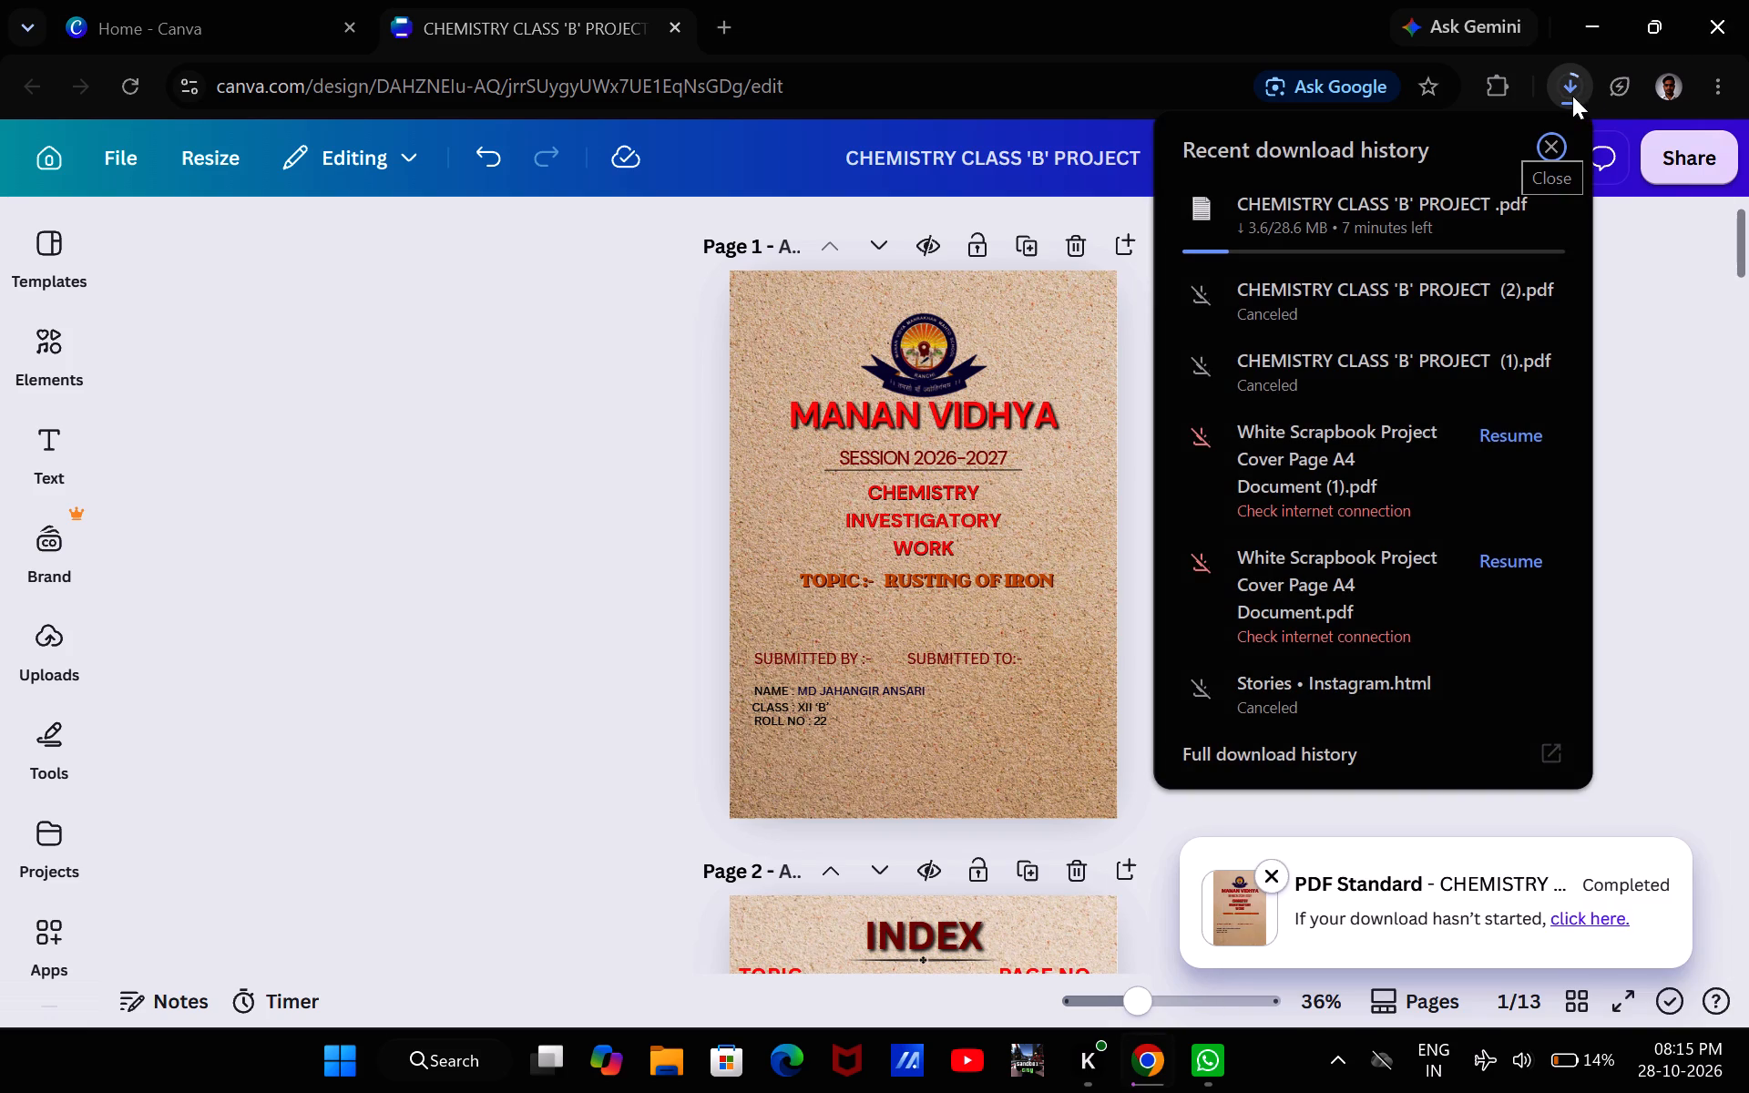
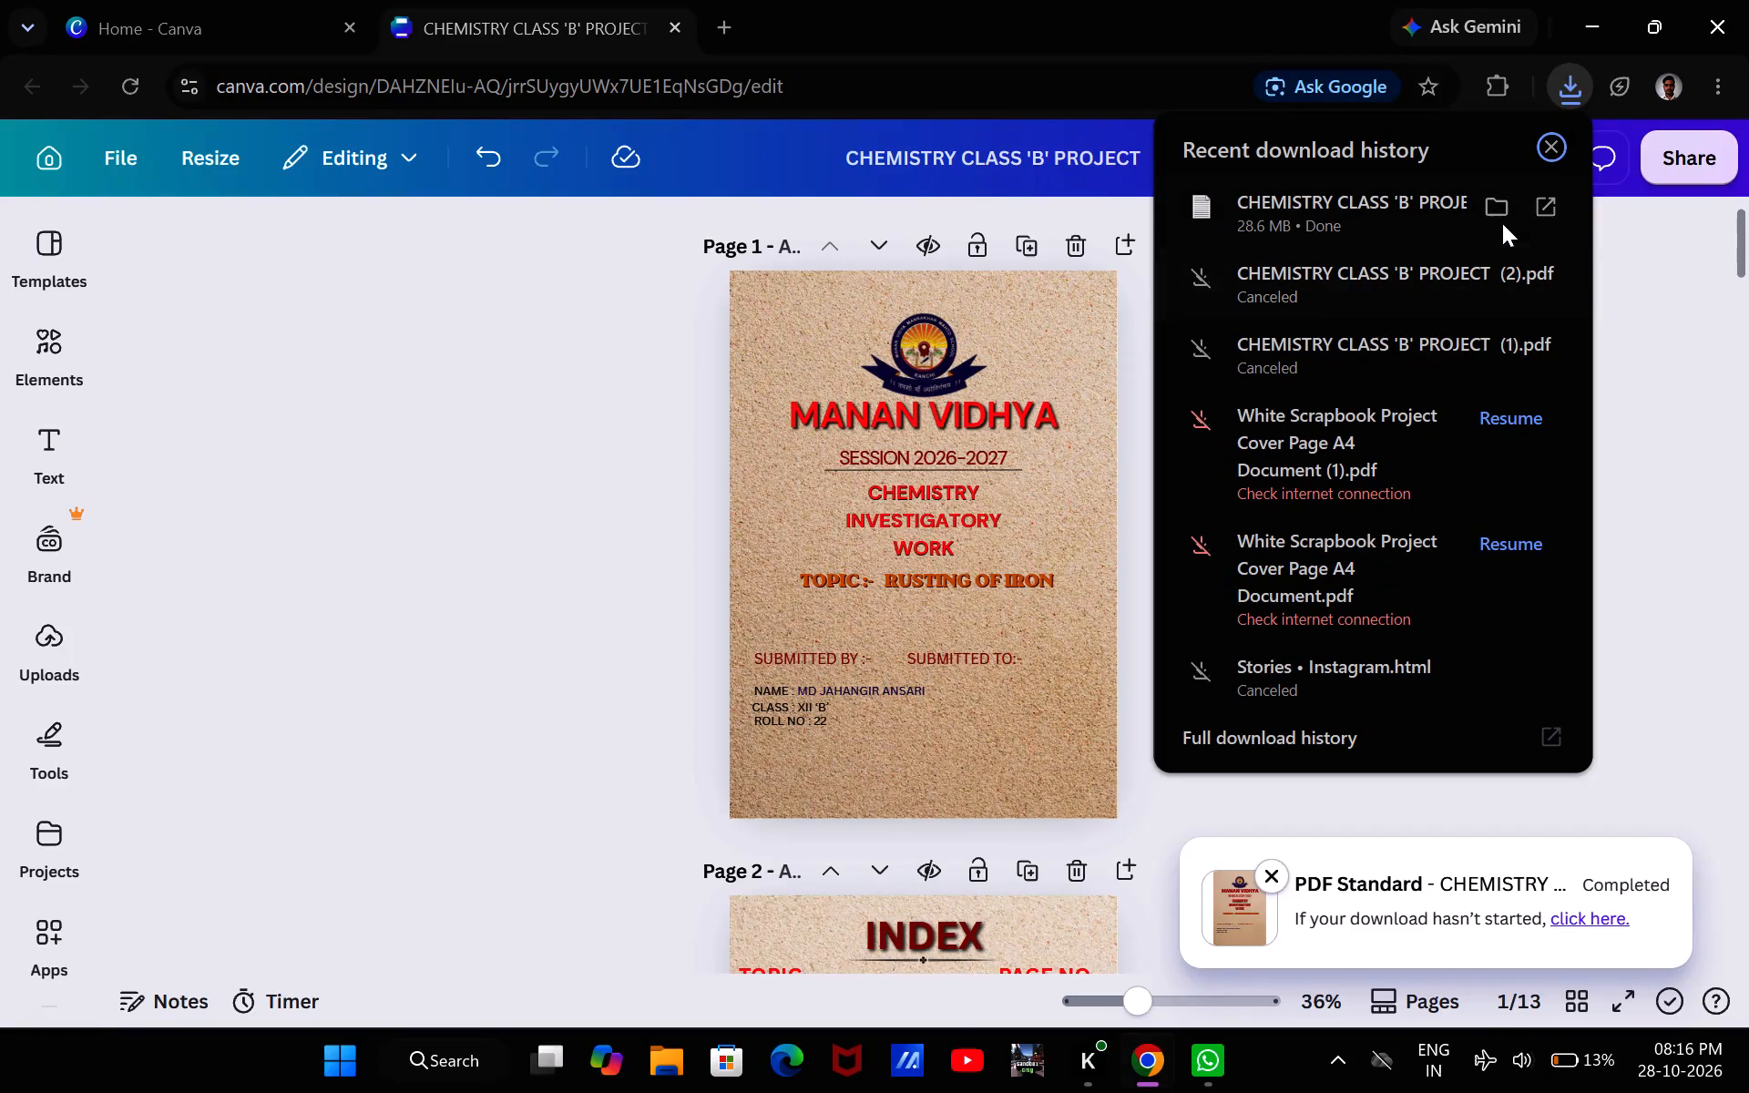
Show the completed CHEMISTRY CLASS 'B' PROJECT download in its wallpaper folder in File Explorer and open the PDF for viewing.
left_click(1494, 214)
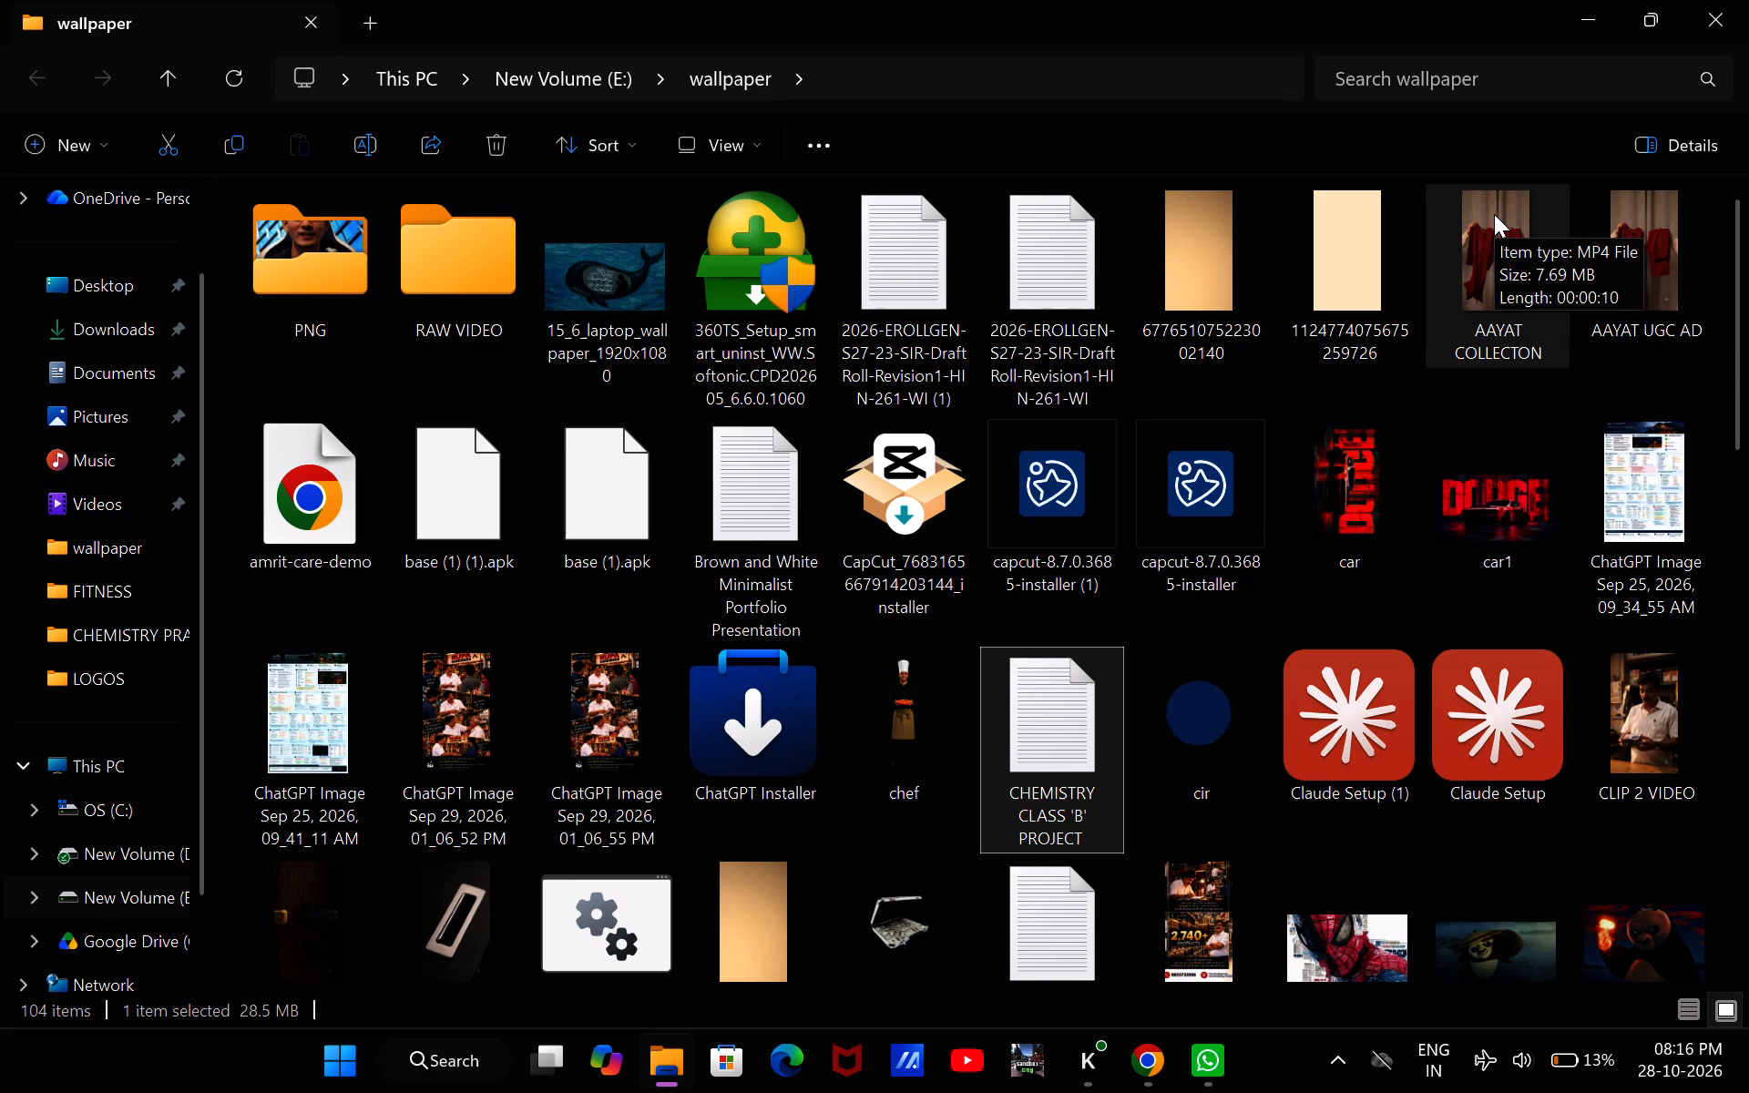
double_click(1050, 728)
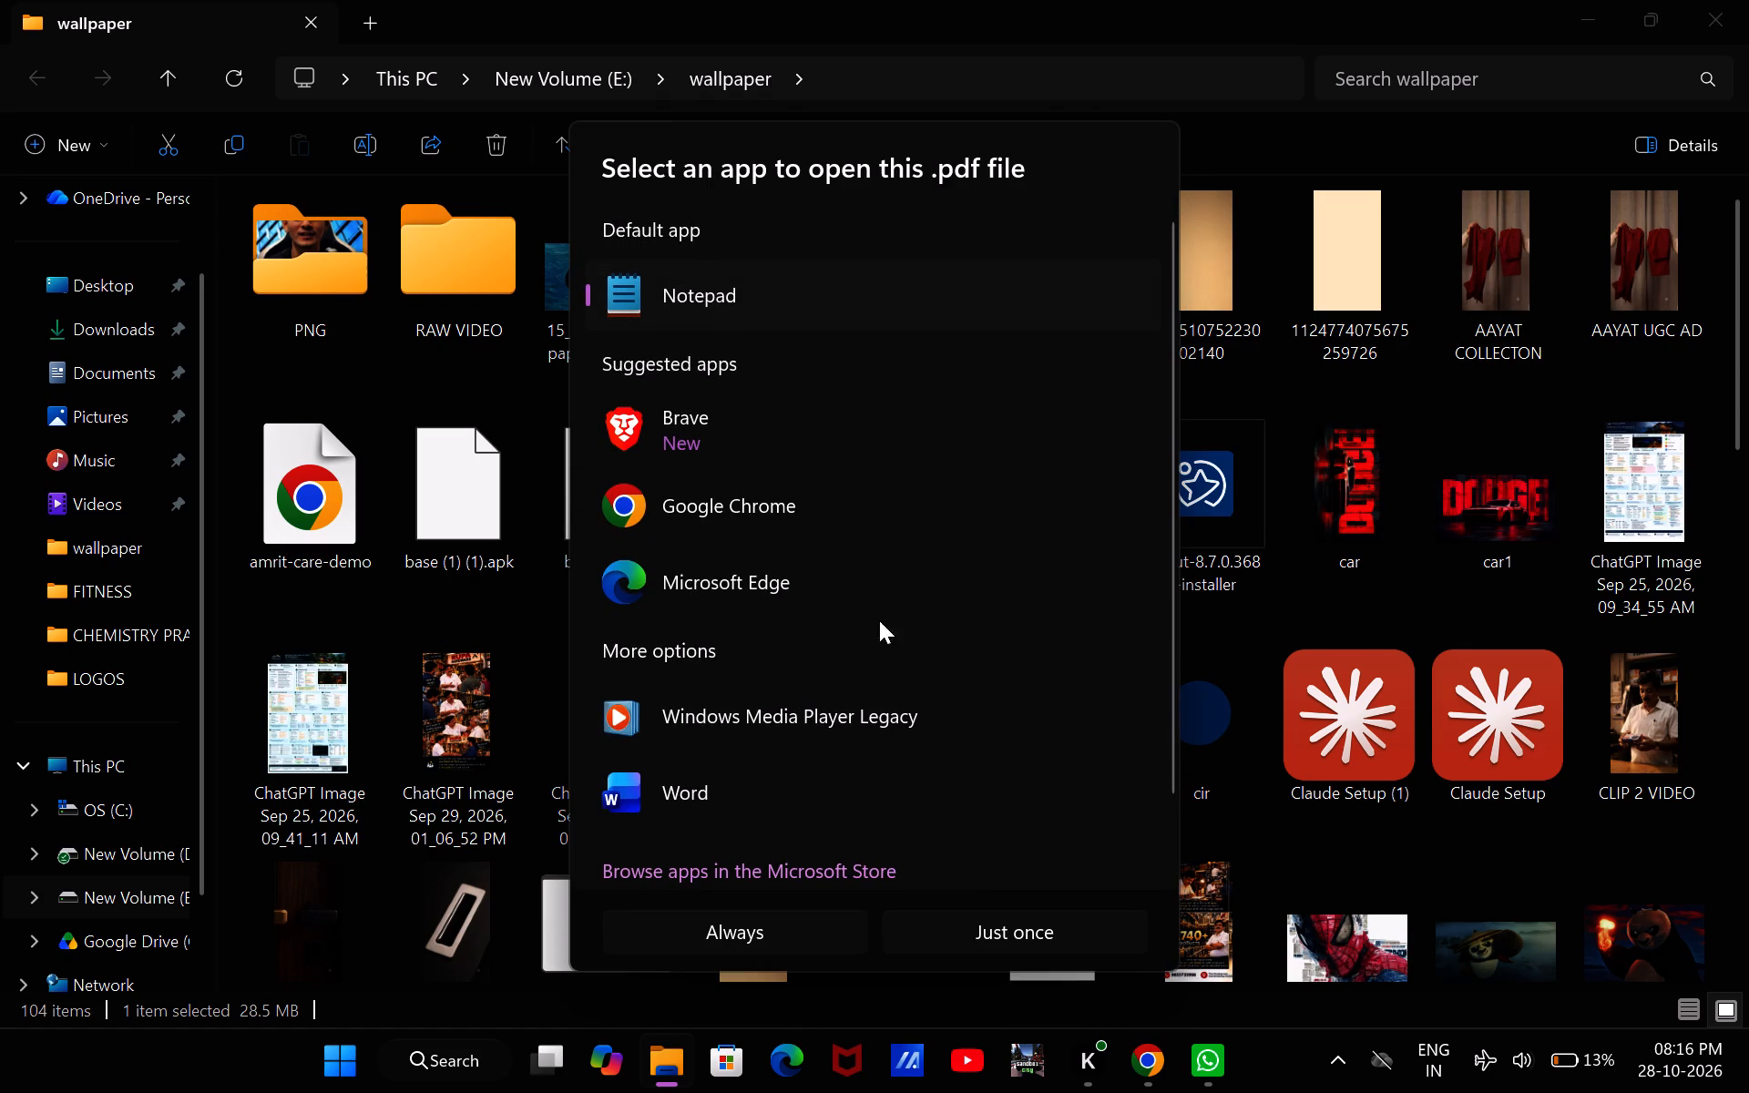
Switch to Chrome and open the completed download of the CHEMISTRY CLASS 'B' PROJECT PDF from the recent downloads.
left_click(1151, 1069)
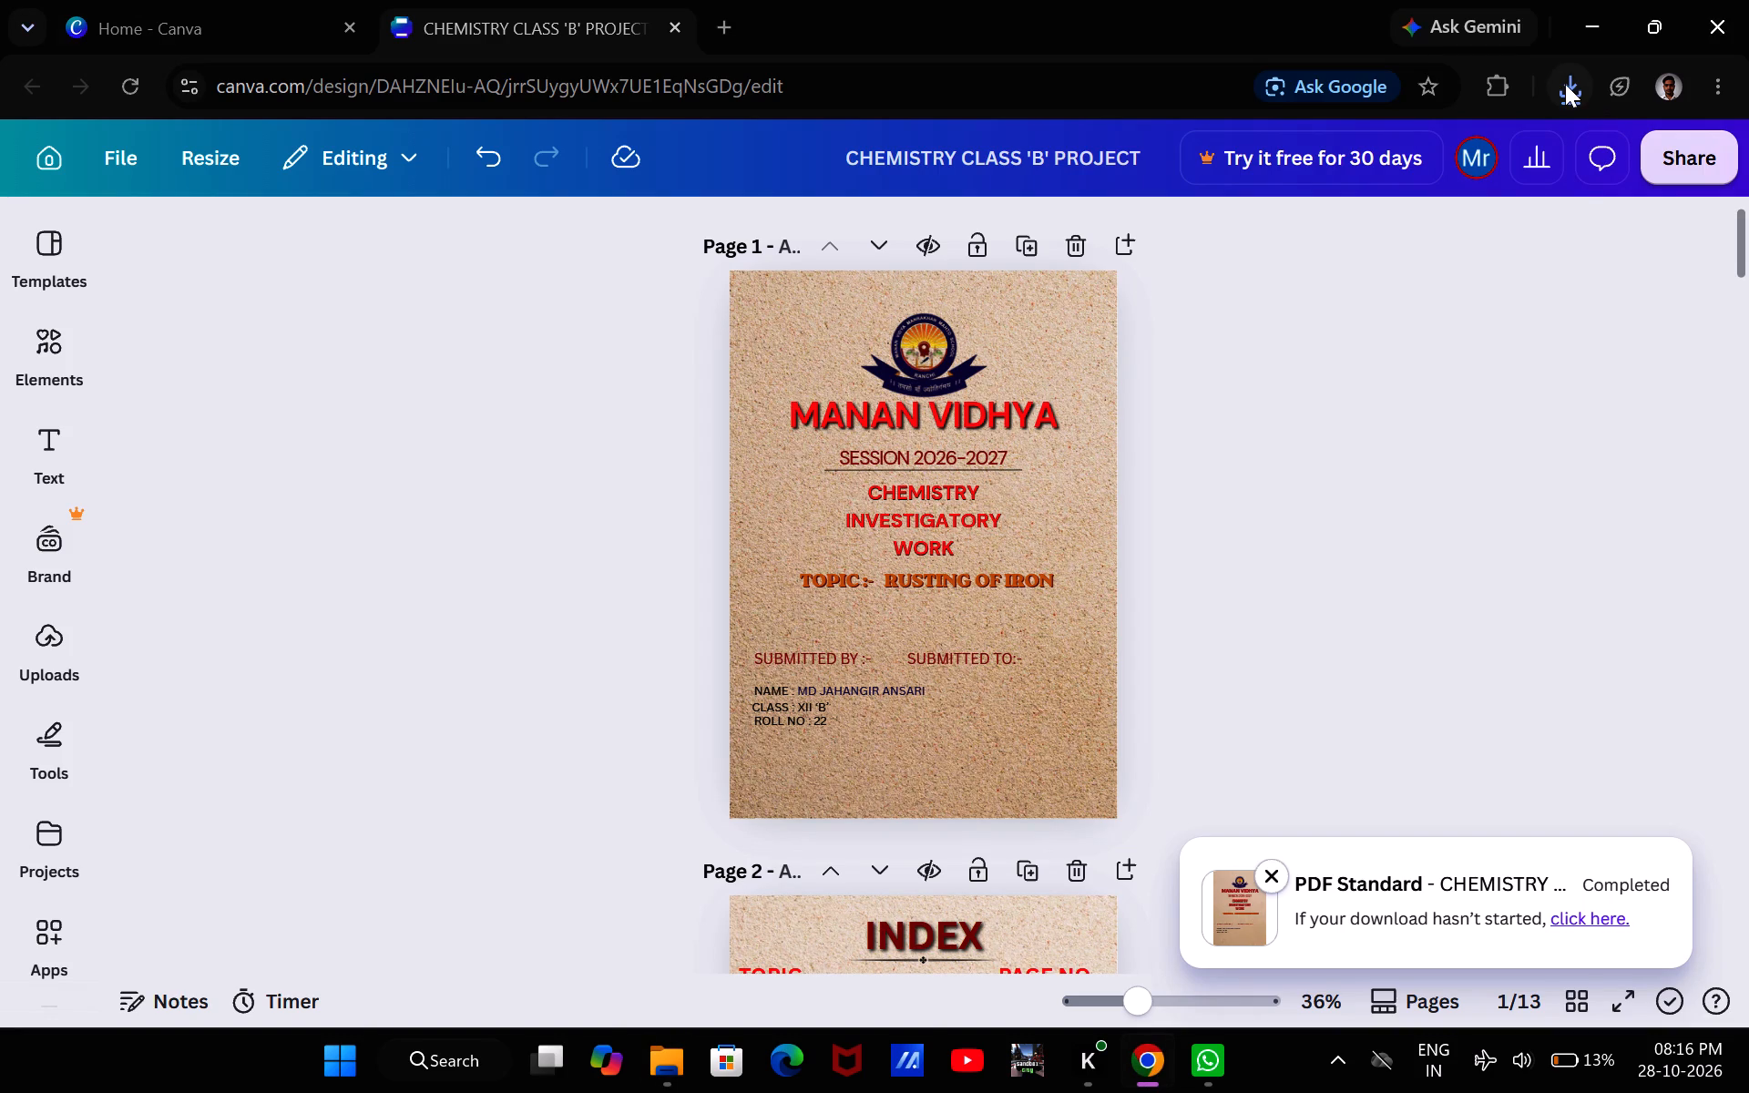
left_click(1565, 84)
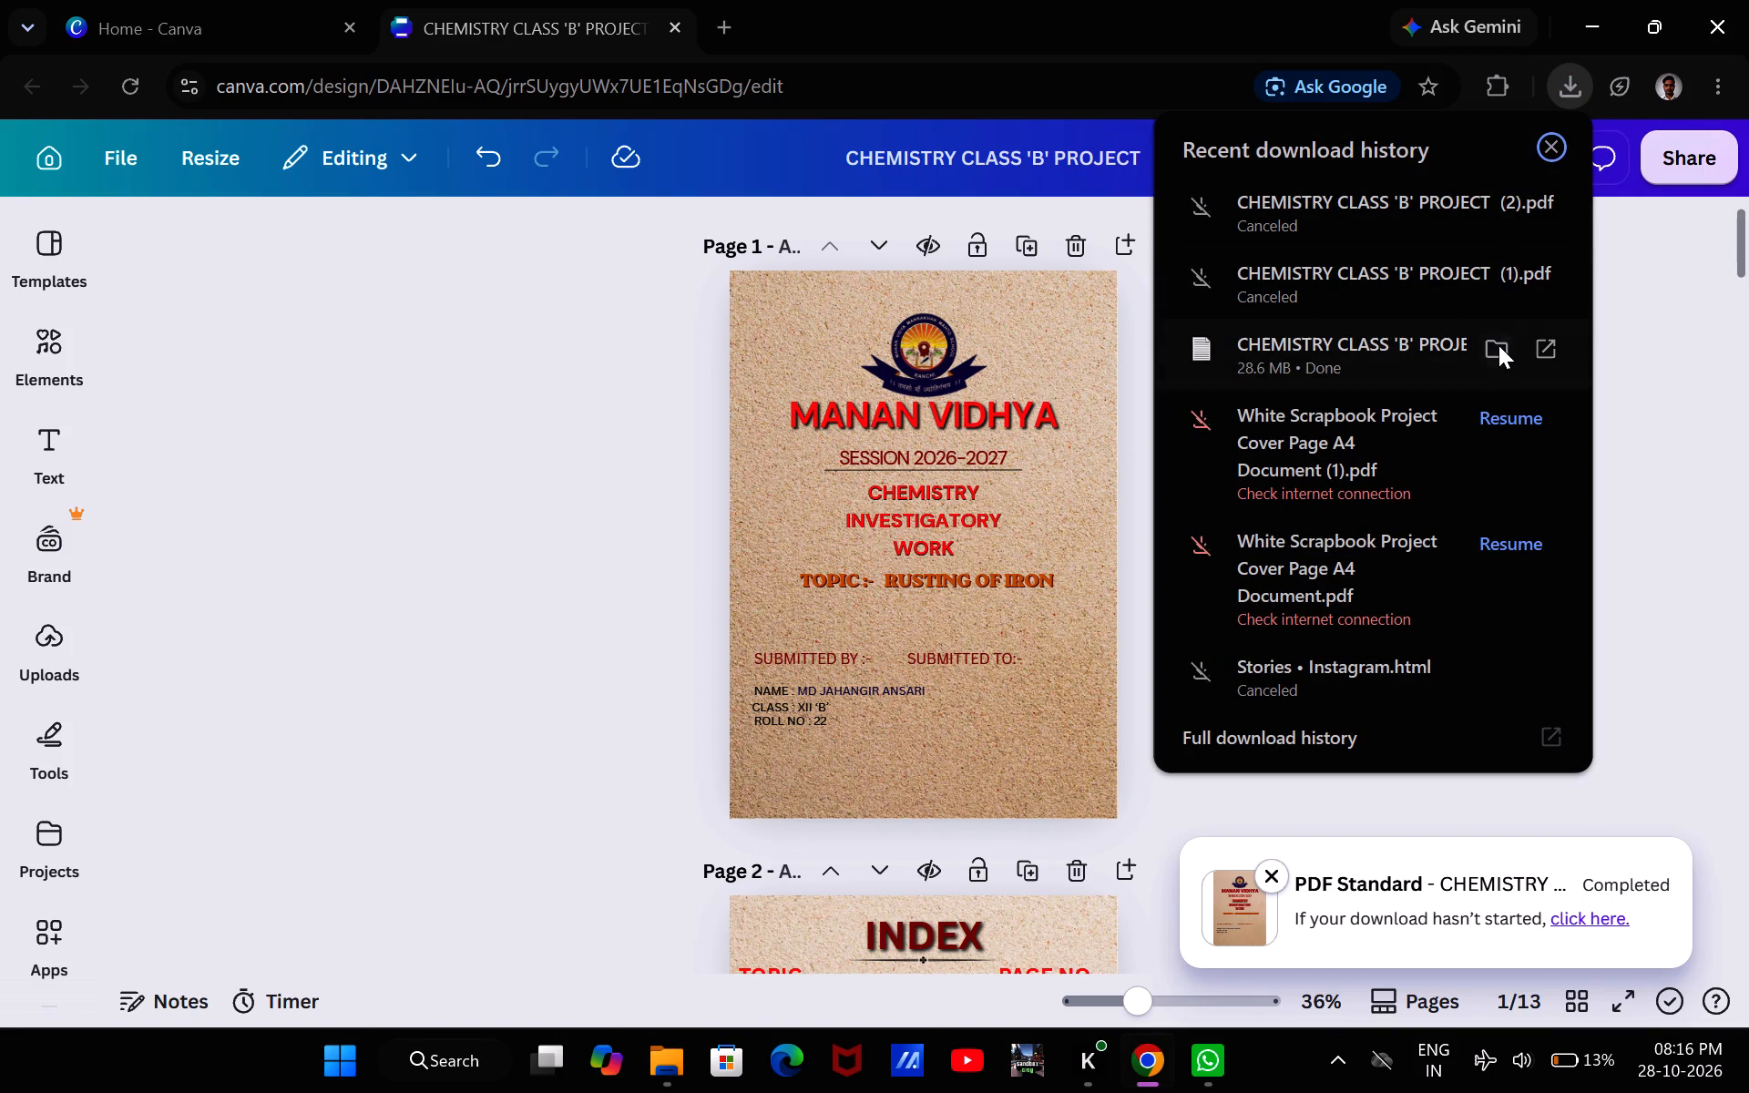
left_click(1545, 347)
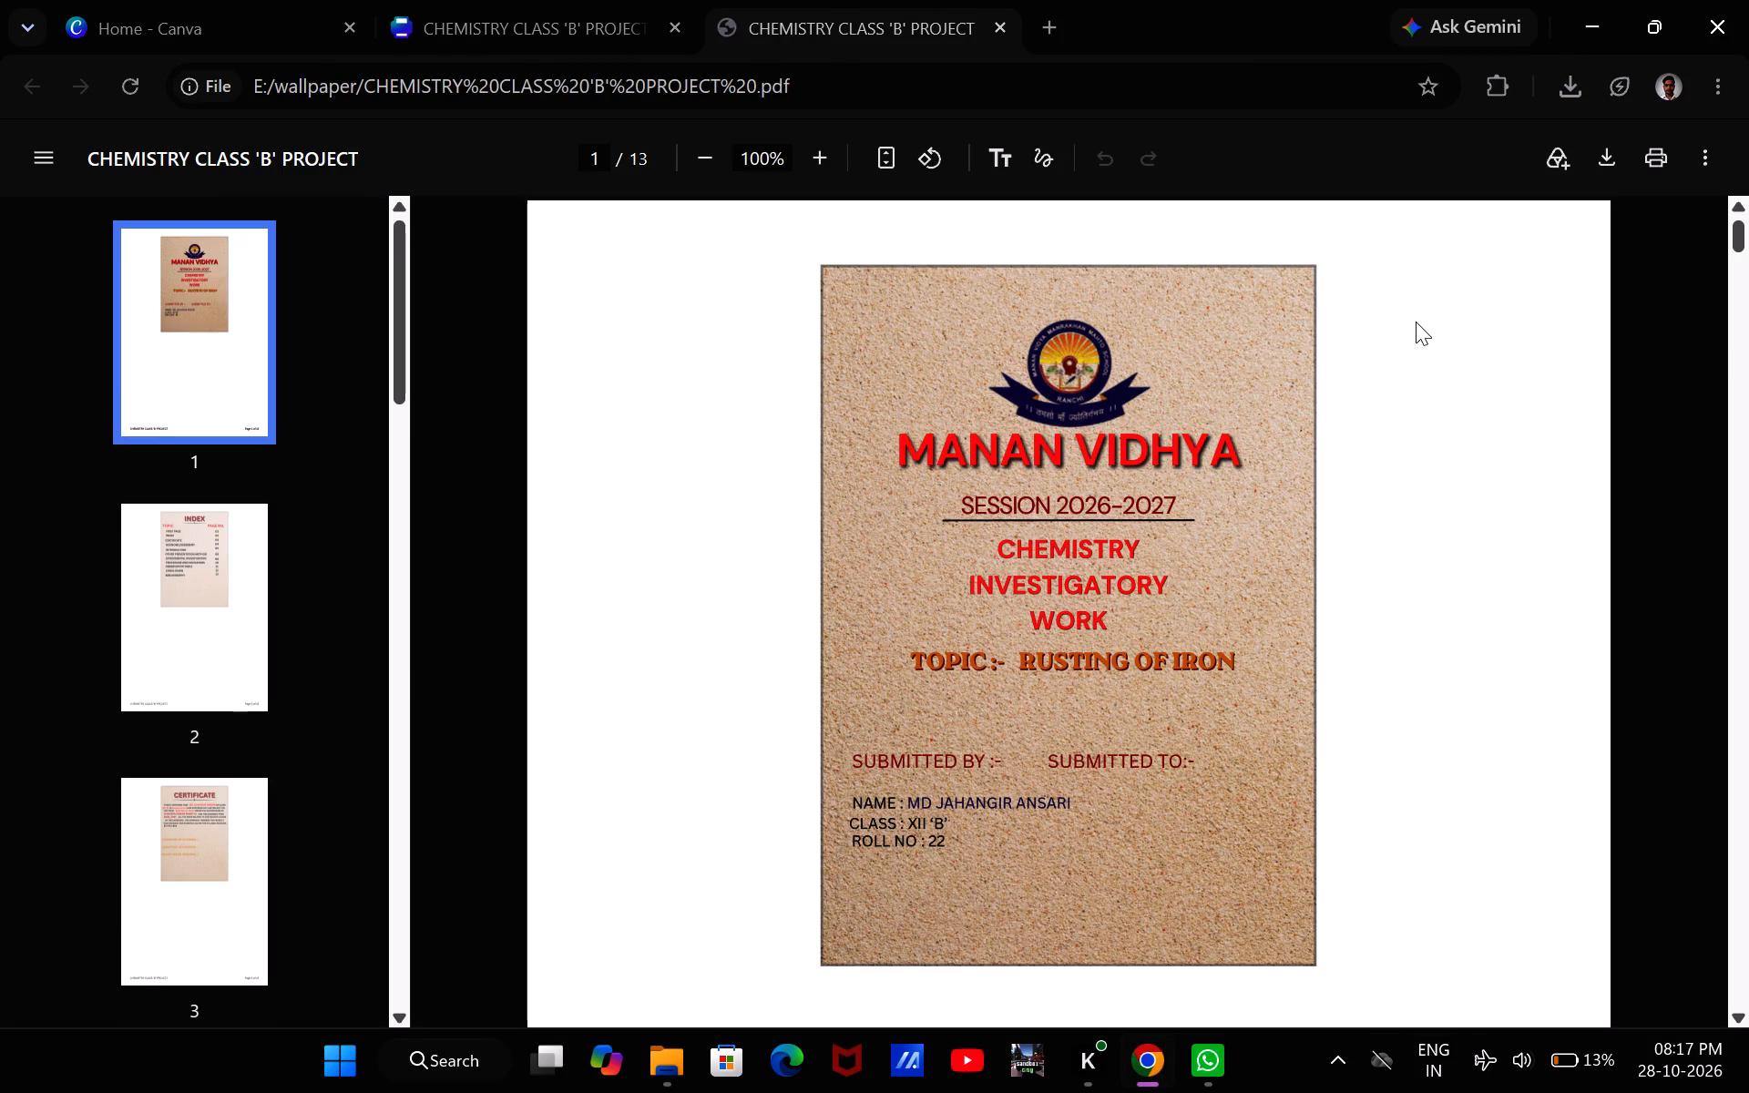
scroll(1192, 436, "down", 4)
scroll(1192, 436, "up", 1)
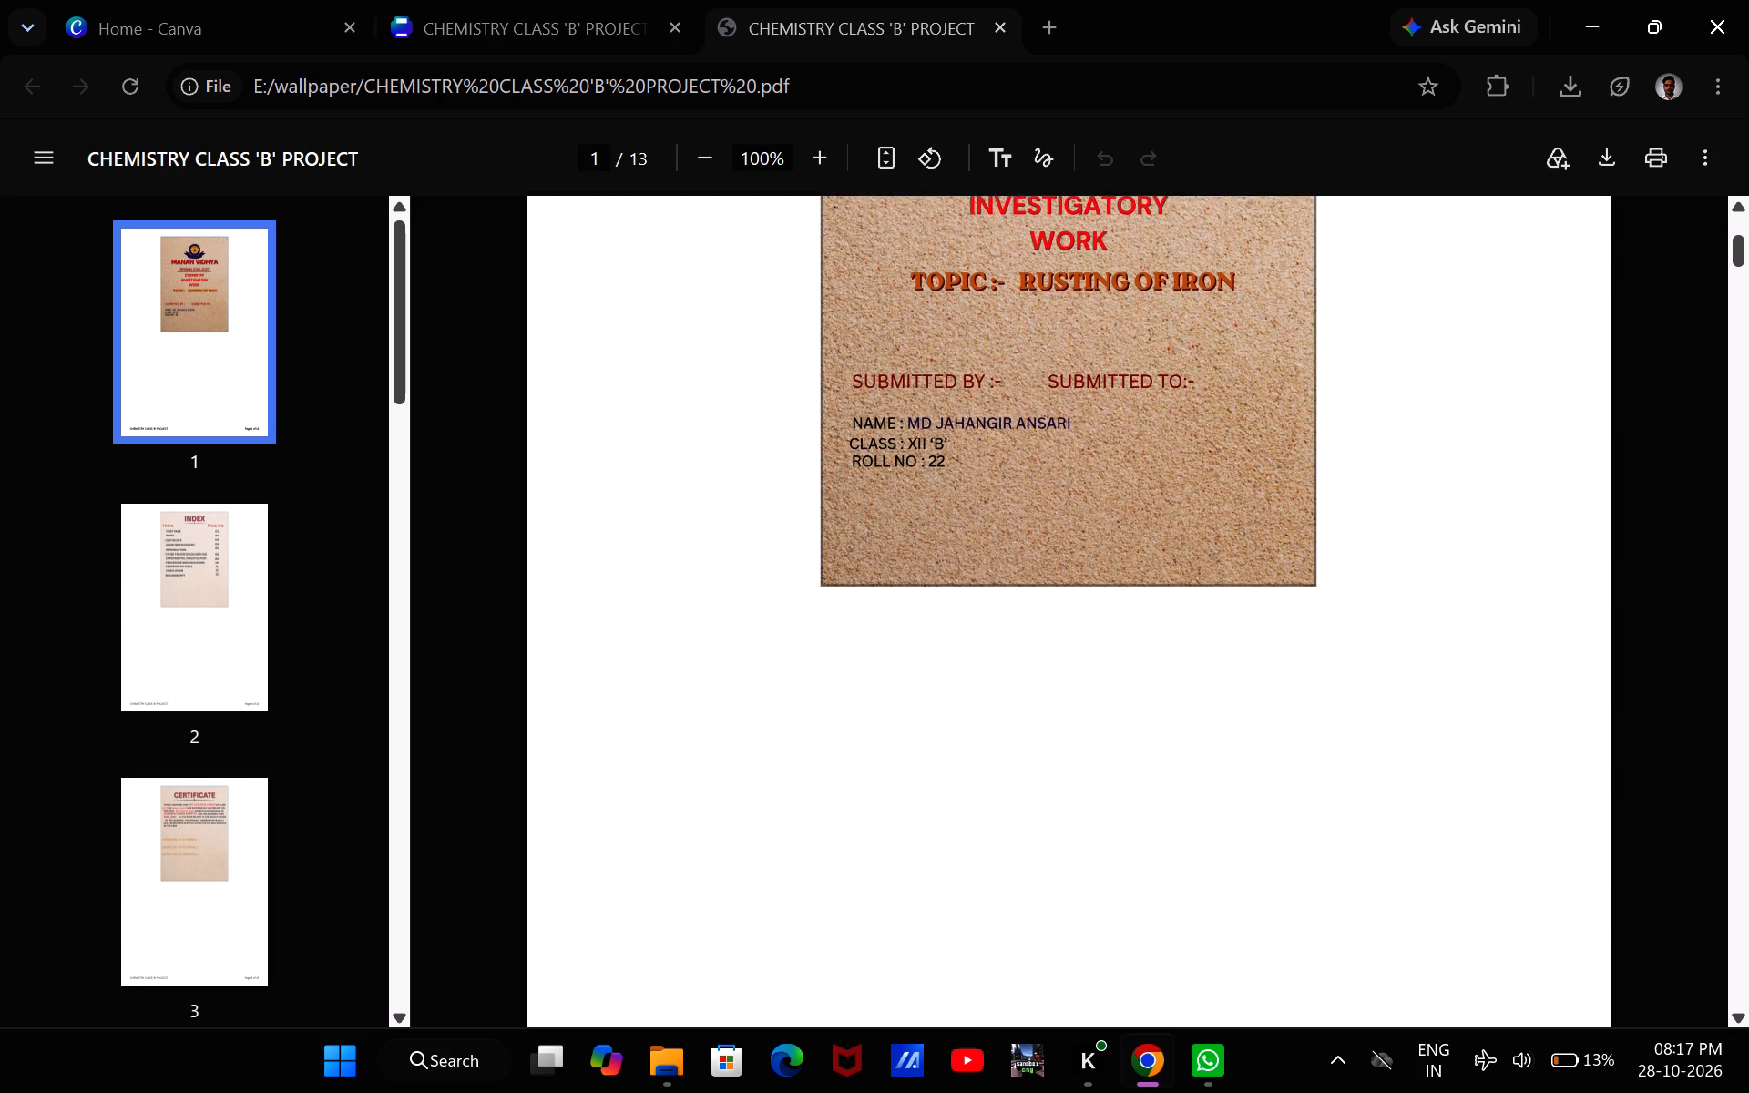
scroll(1192, 436, "up", 2)
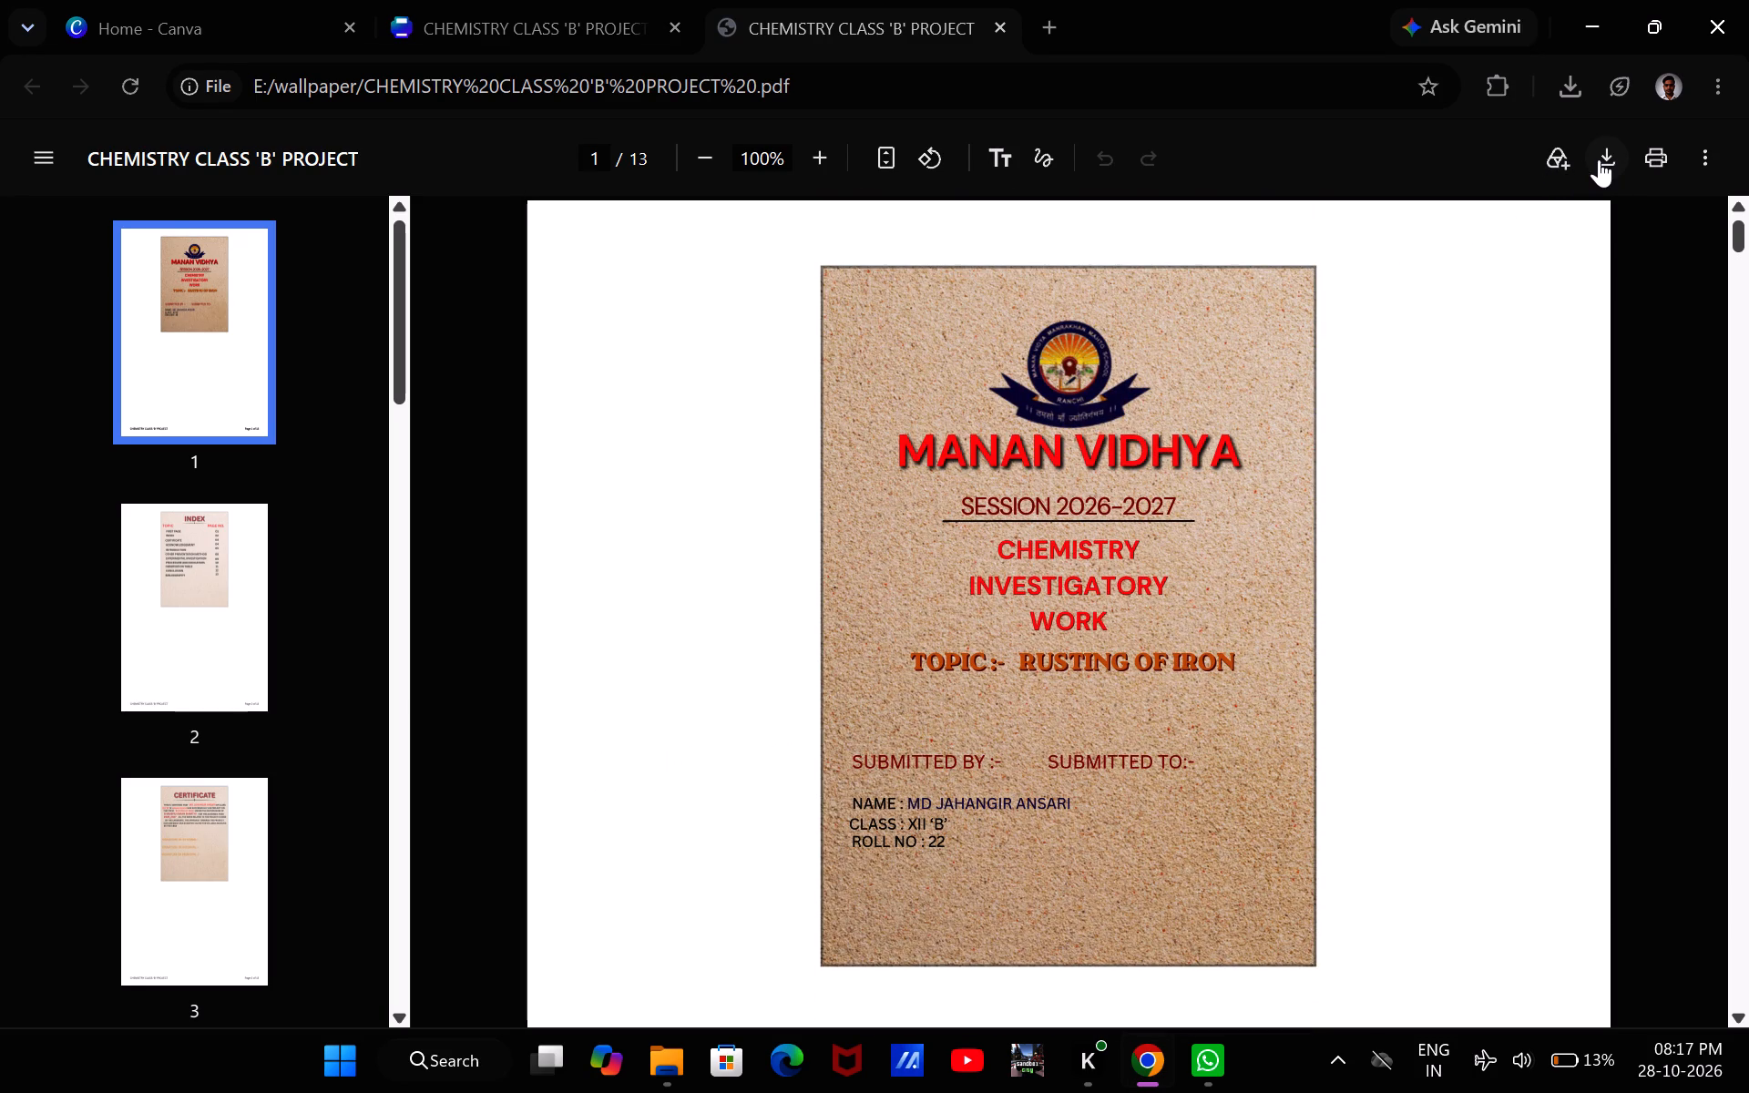
Save the open project PDF to Google Drive using the JR Business account.
left_click(1703, 148)
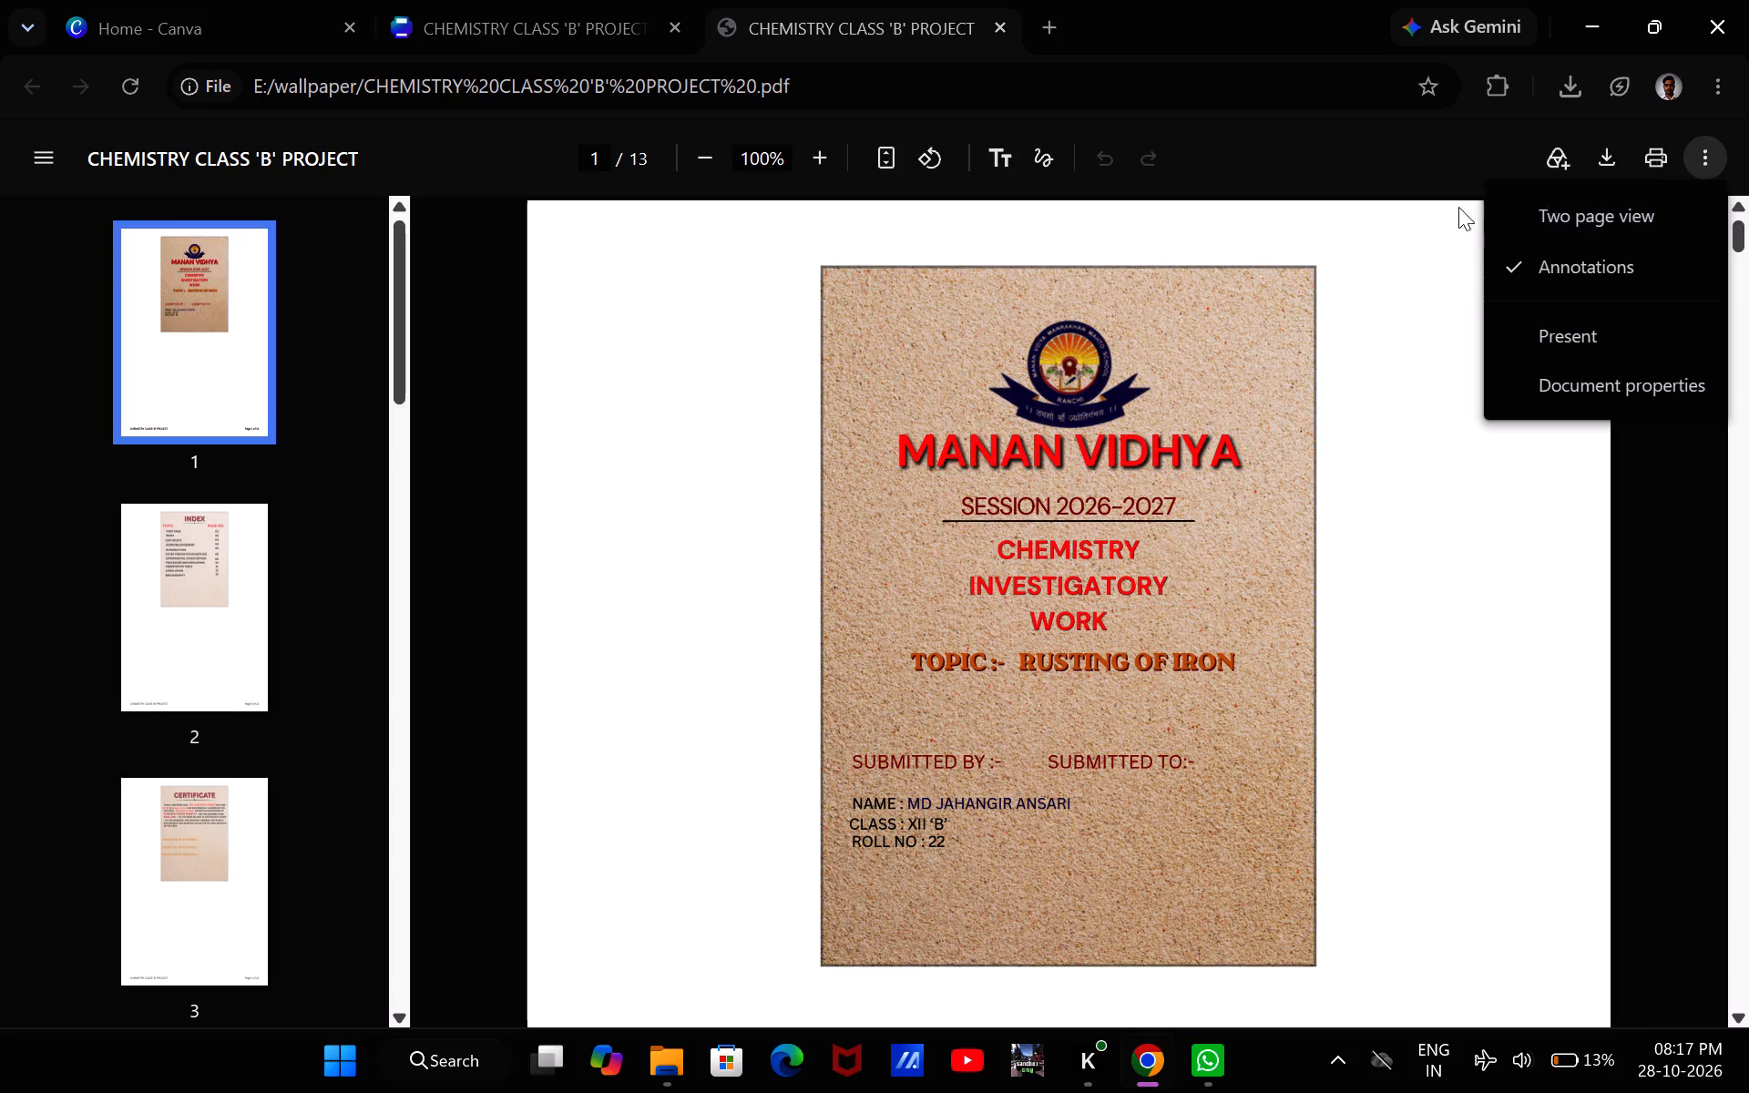
left_click(1566, 155)
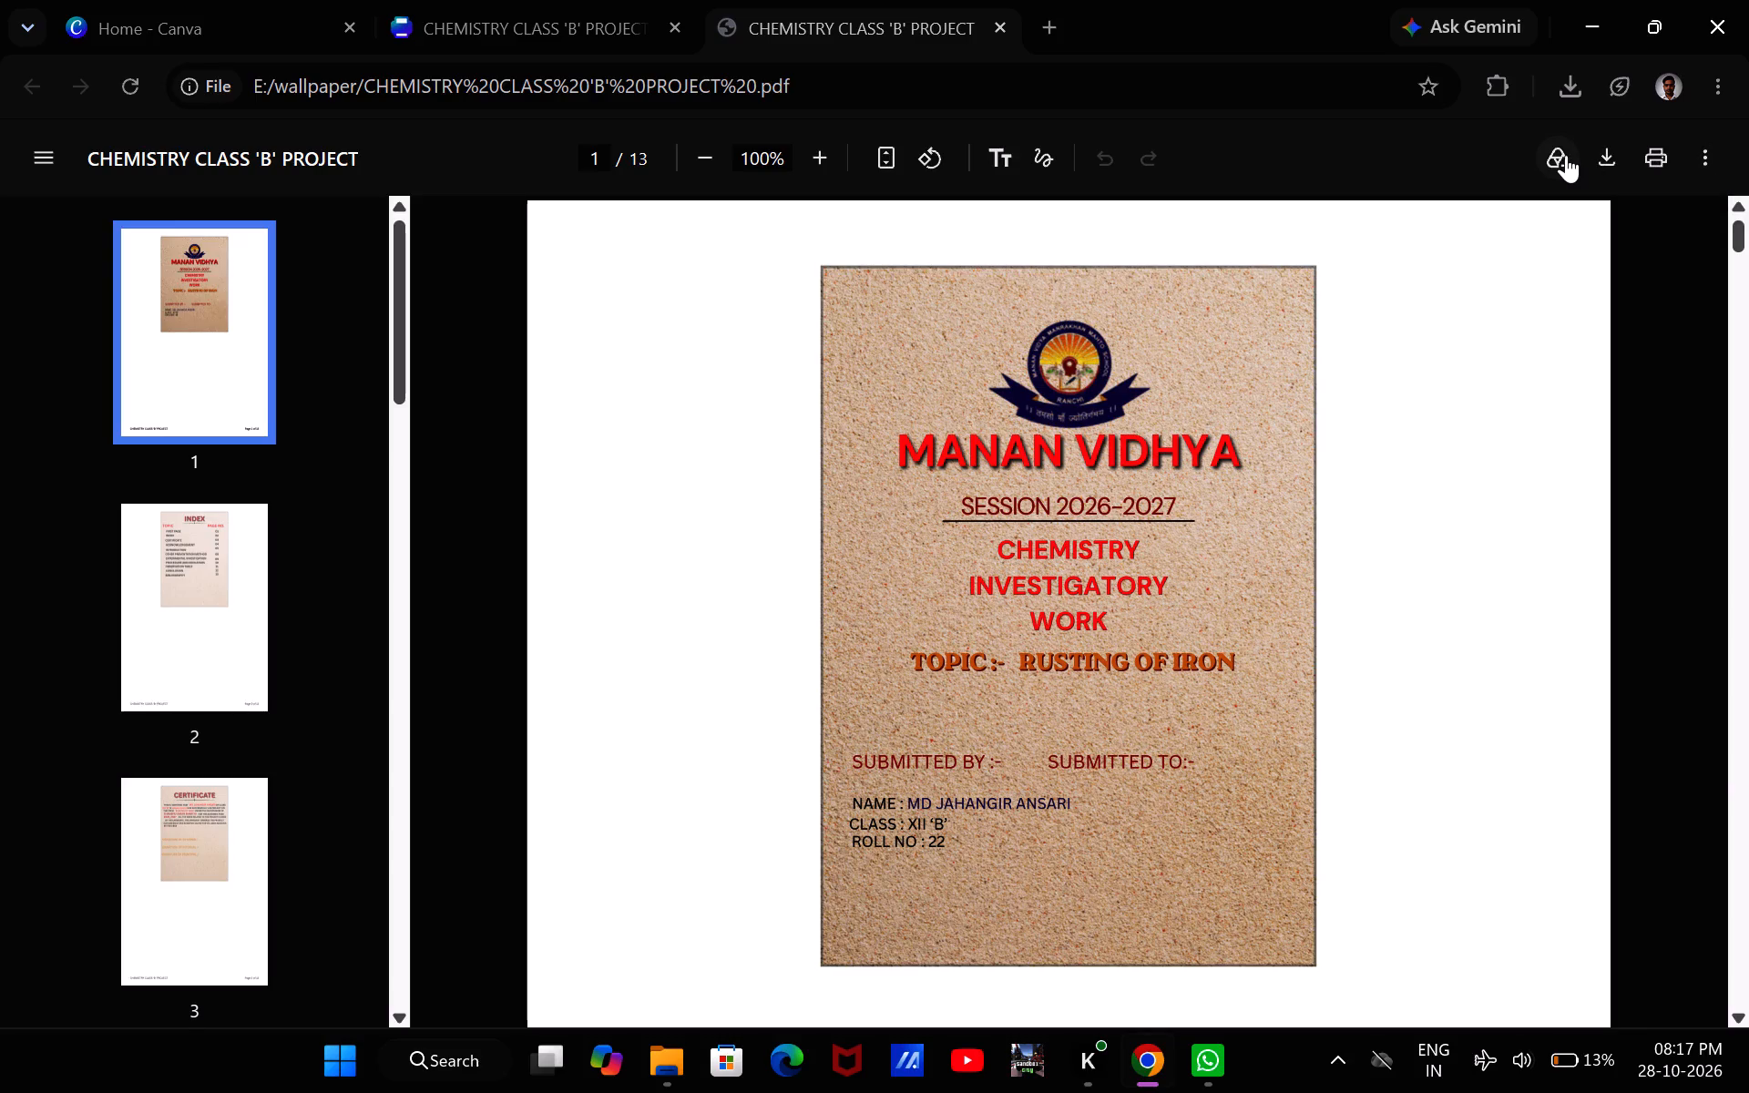
left_click(1560, 155)
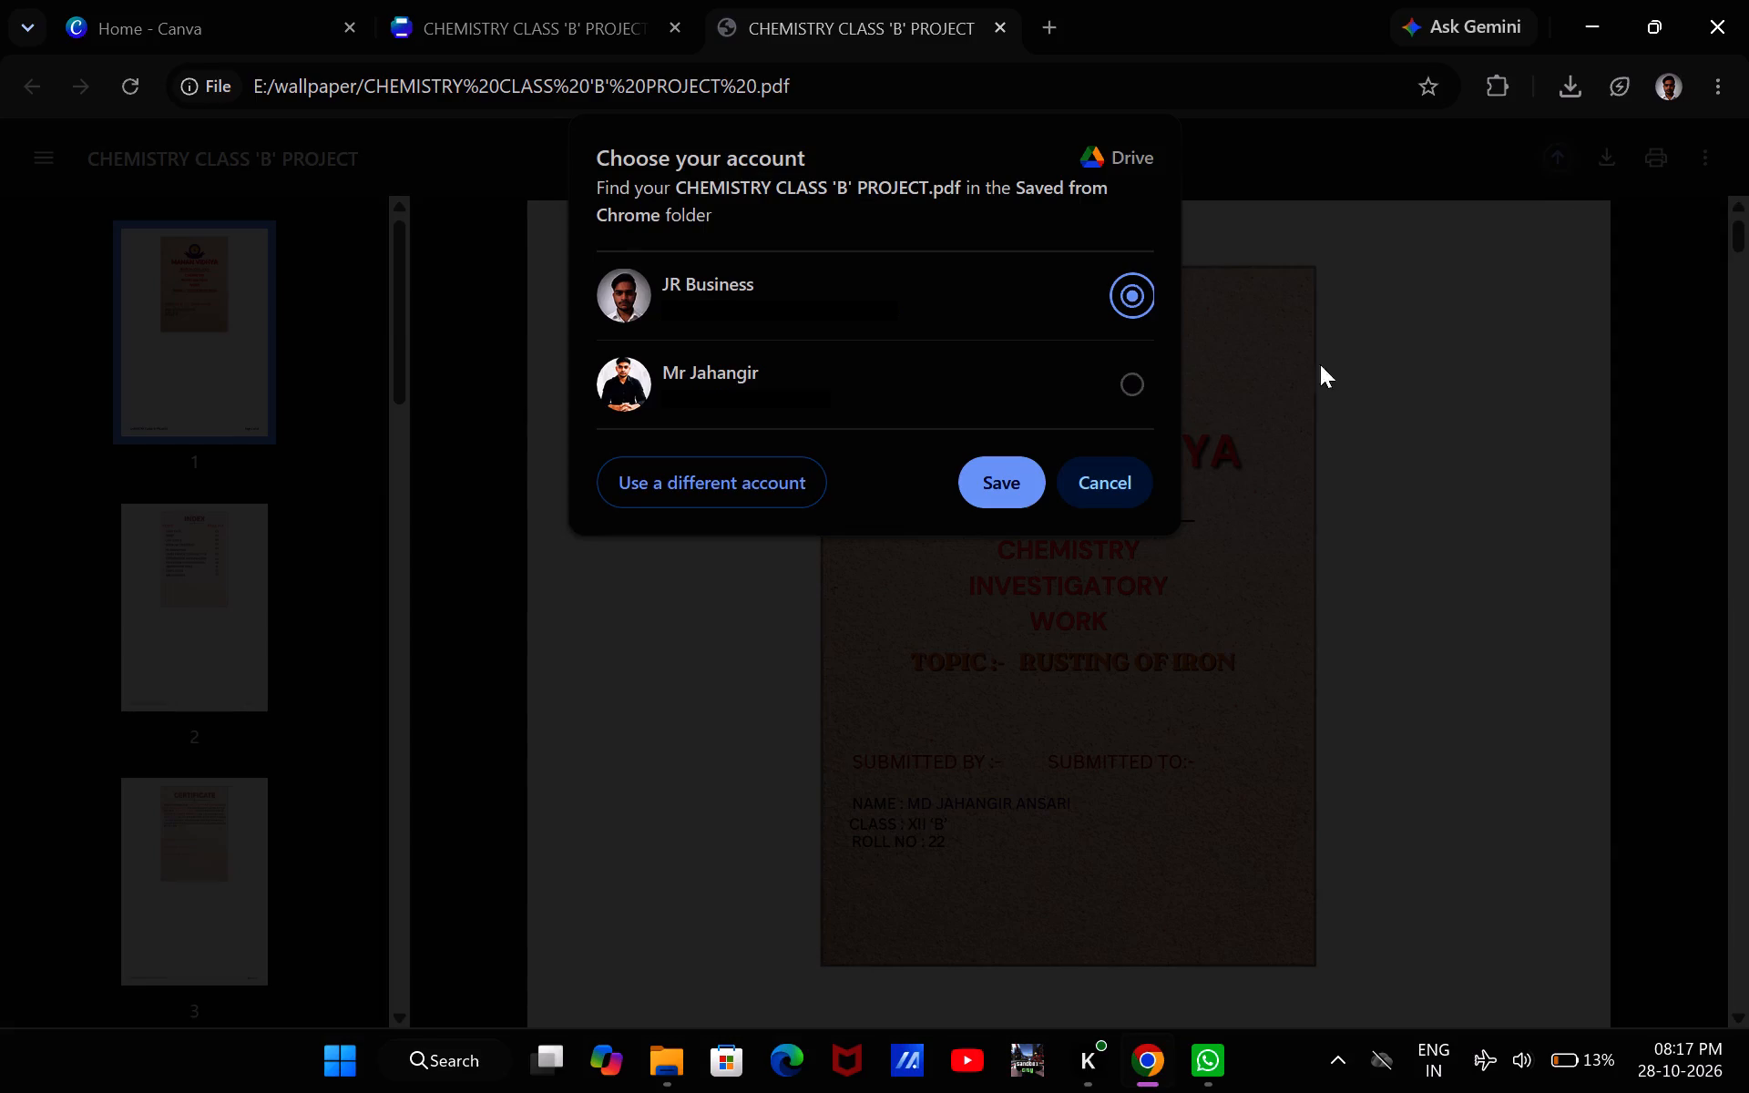
left_click(1012, 477)
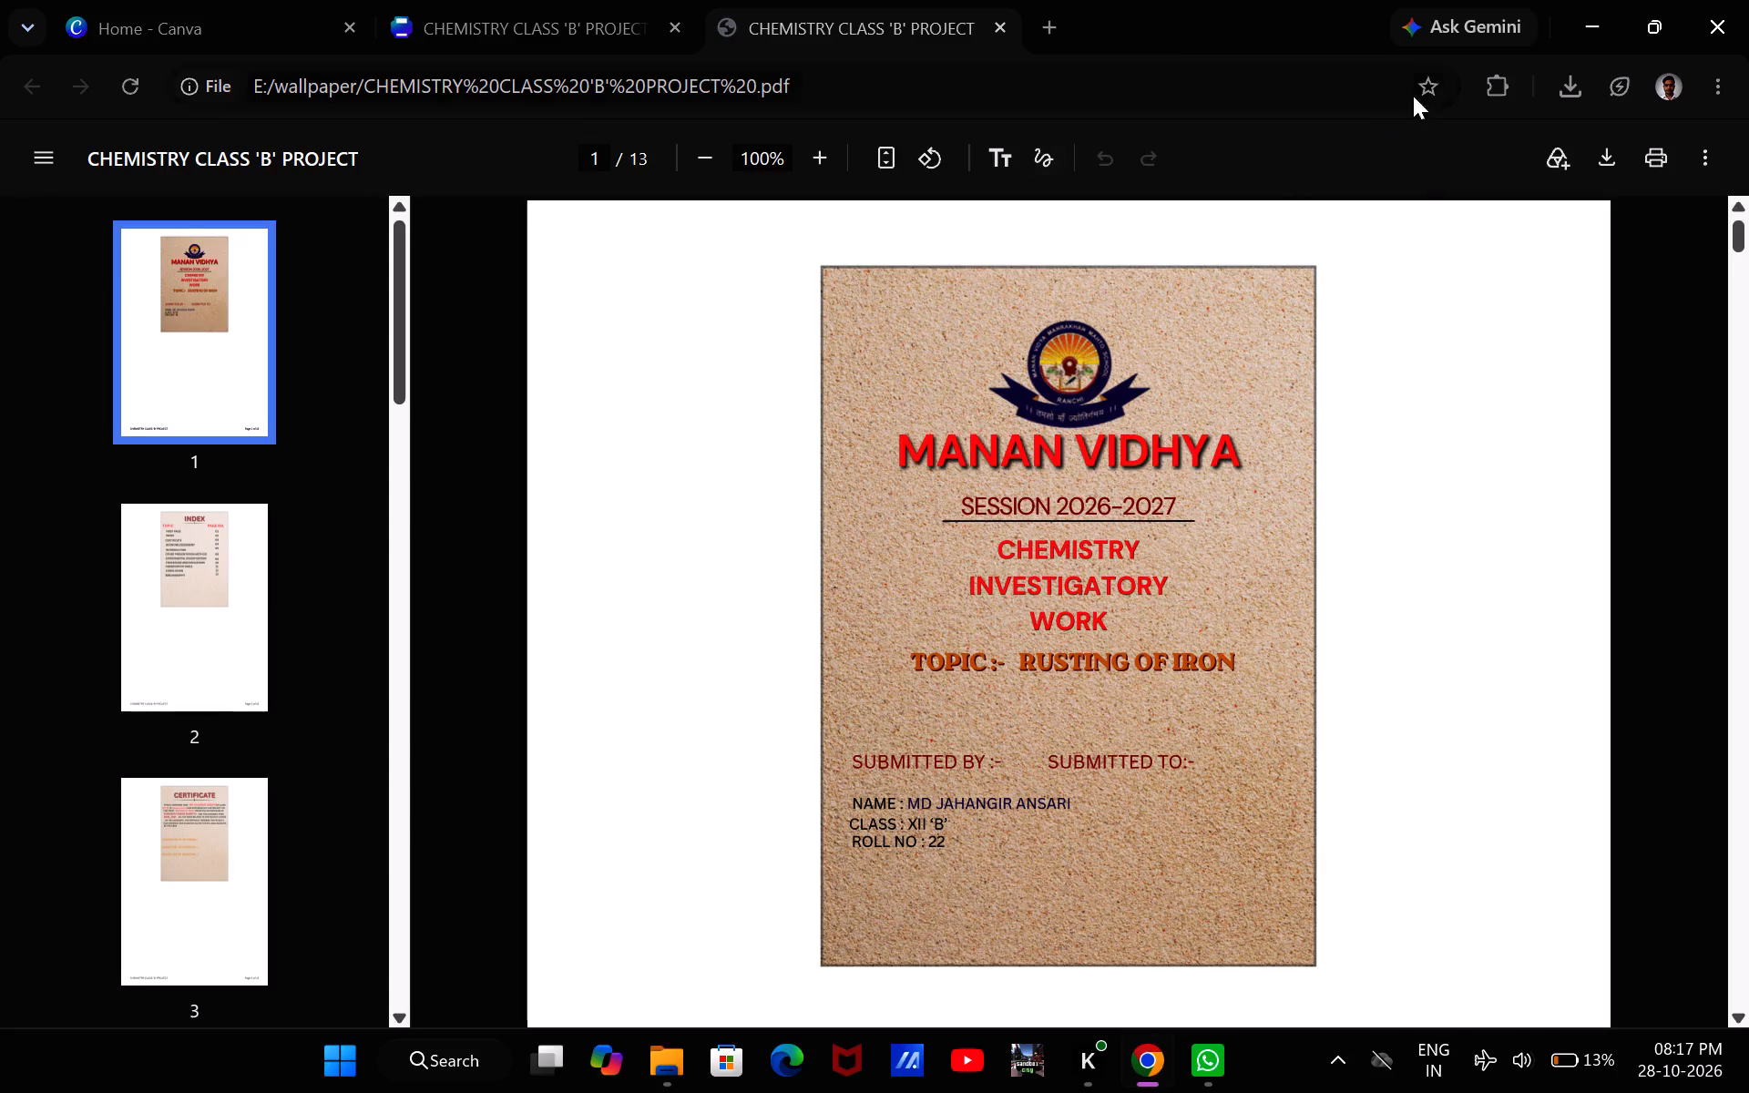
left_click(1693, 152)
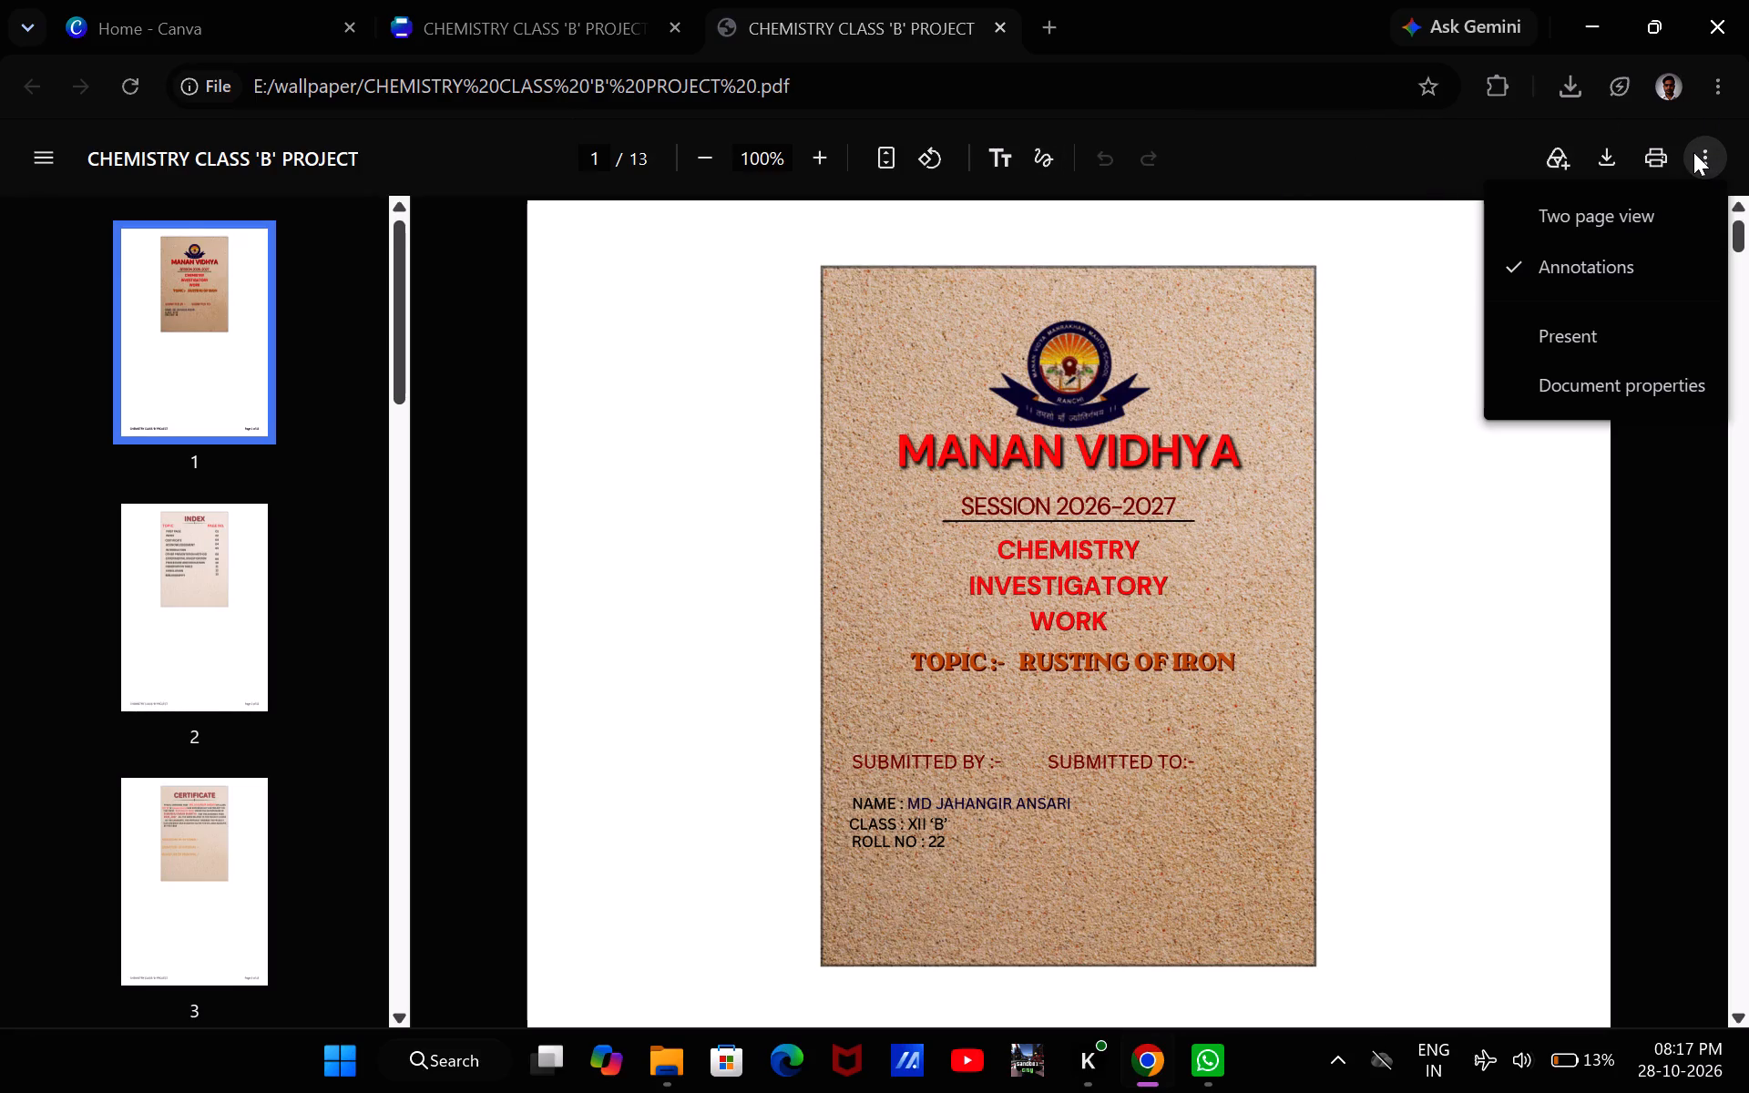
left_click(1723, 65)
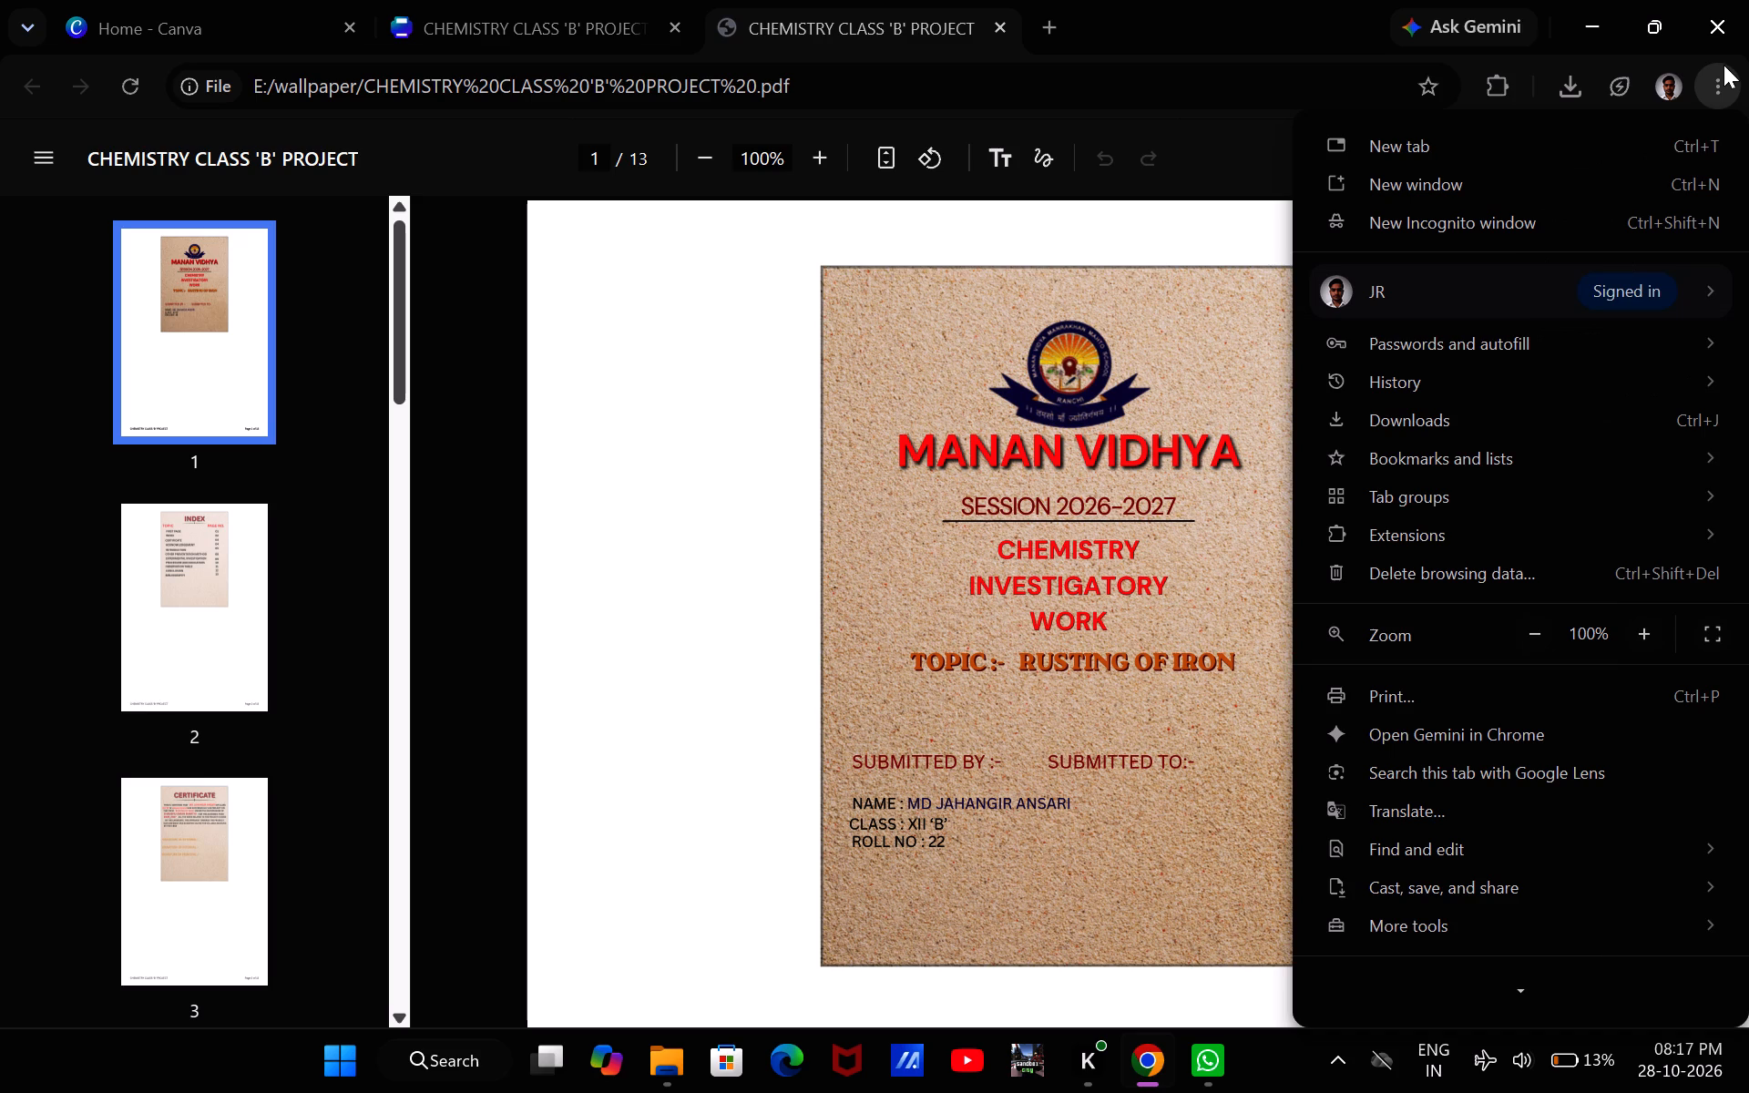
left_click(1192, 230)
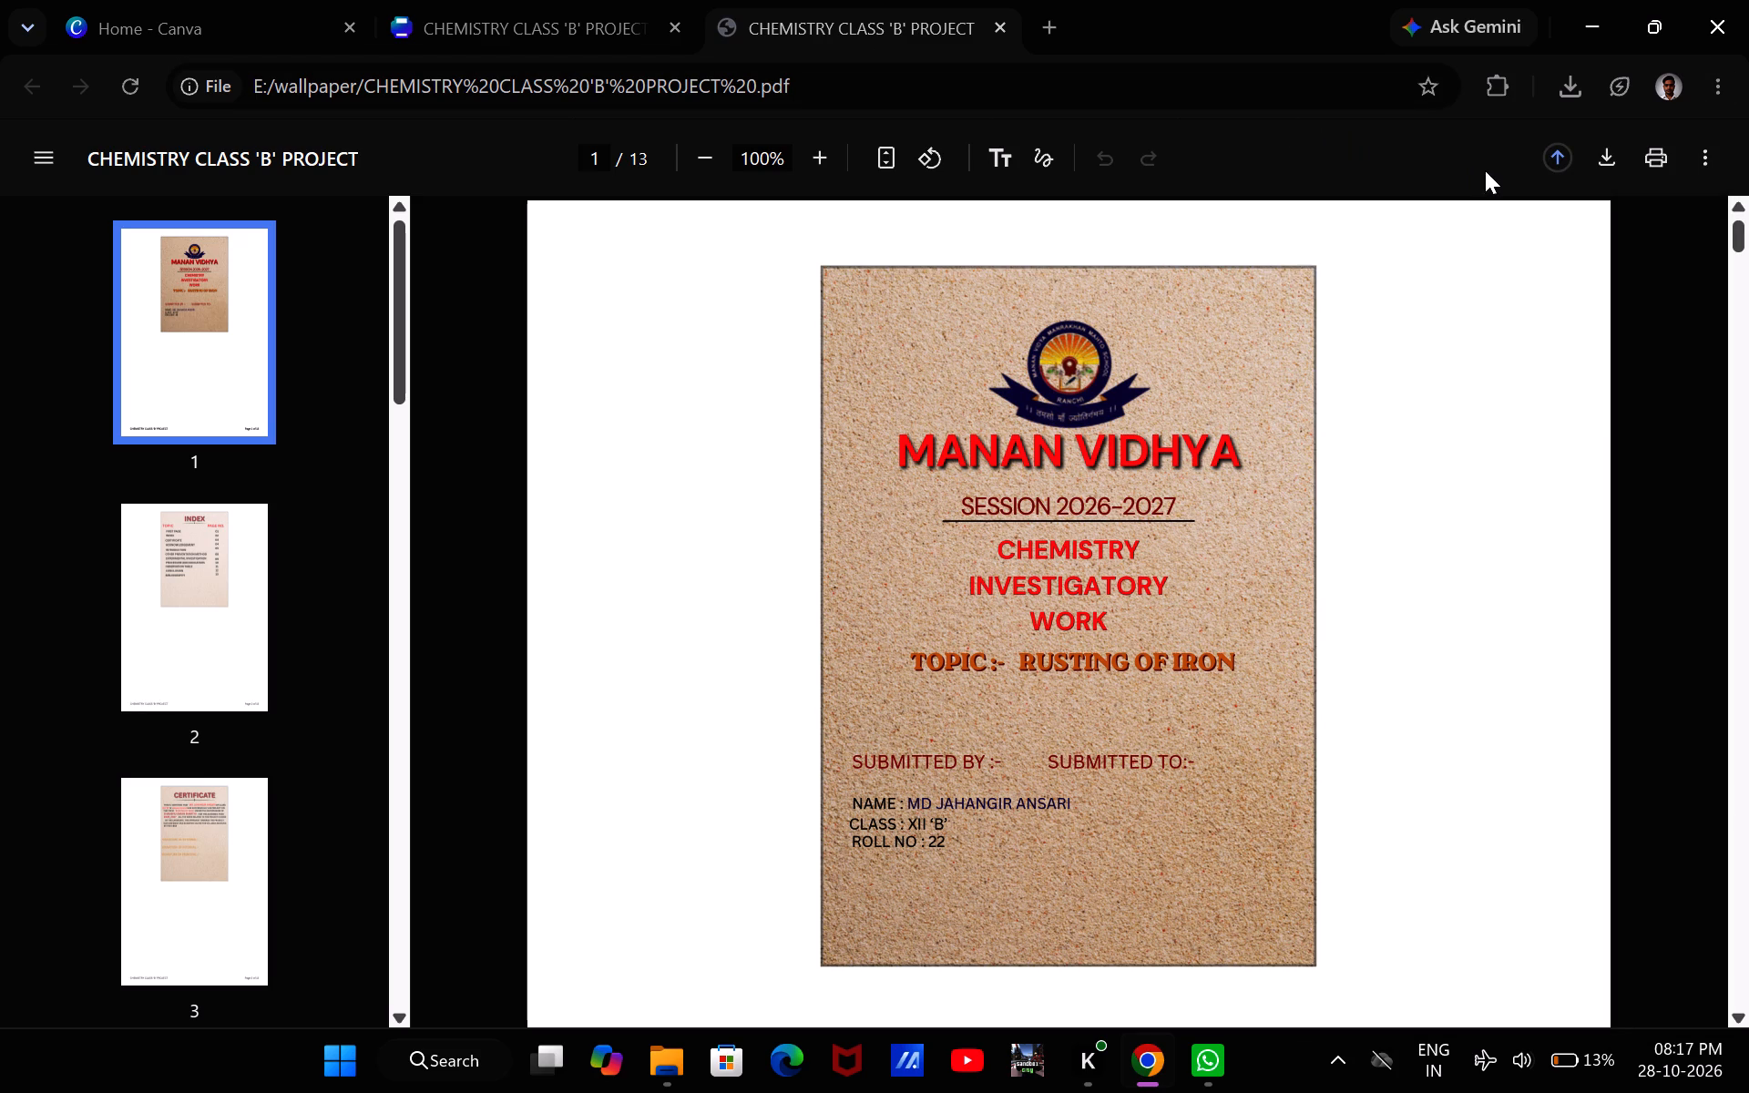
Check the progress of the PDF's upload to Google Drive.
left_click(1578, 151)
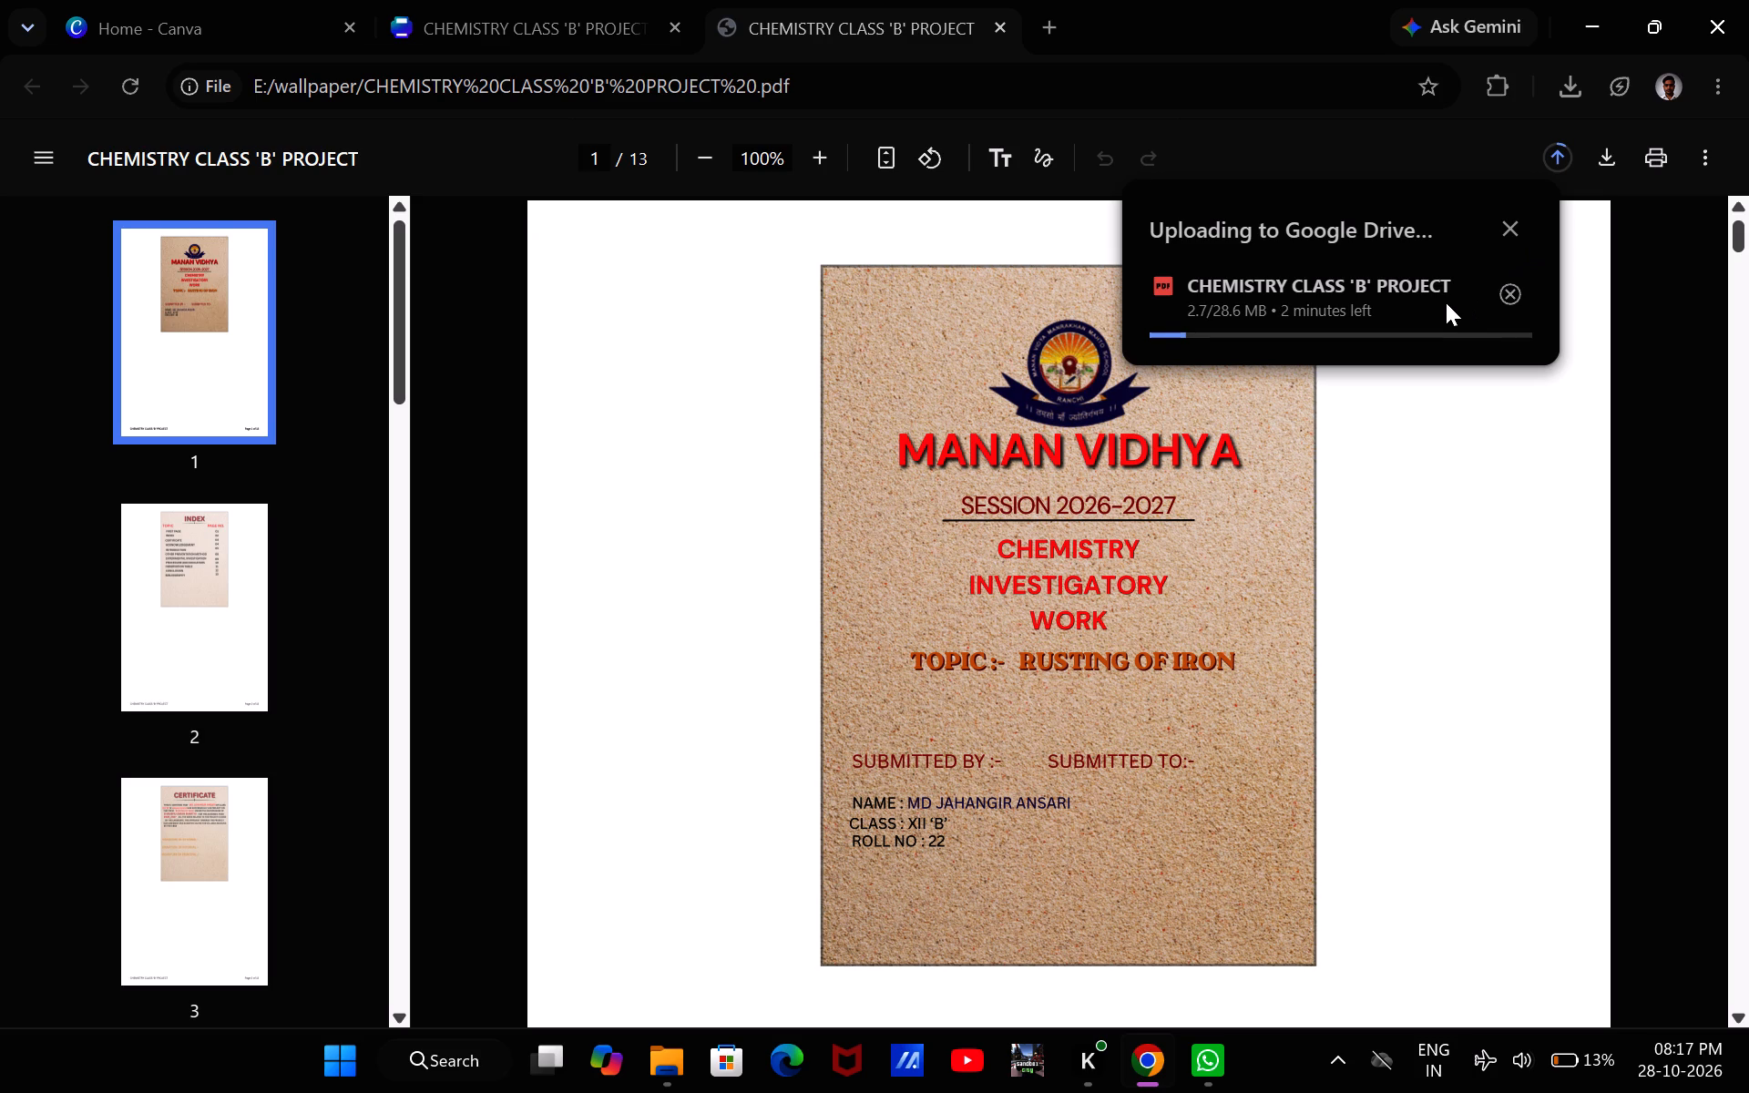
left_click(740, 248)
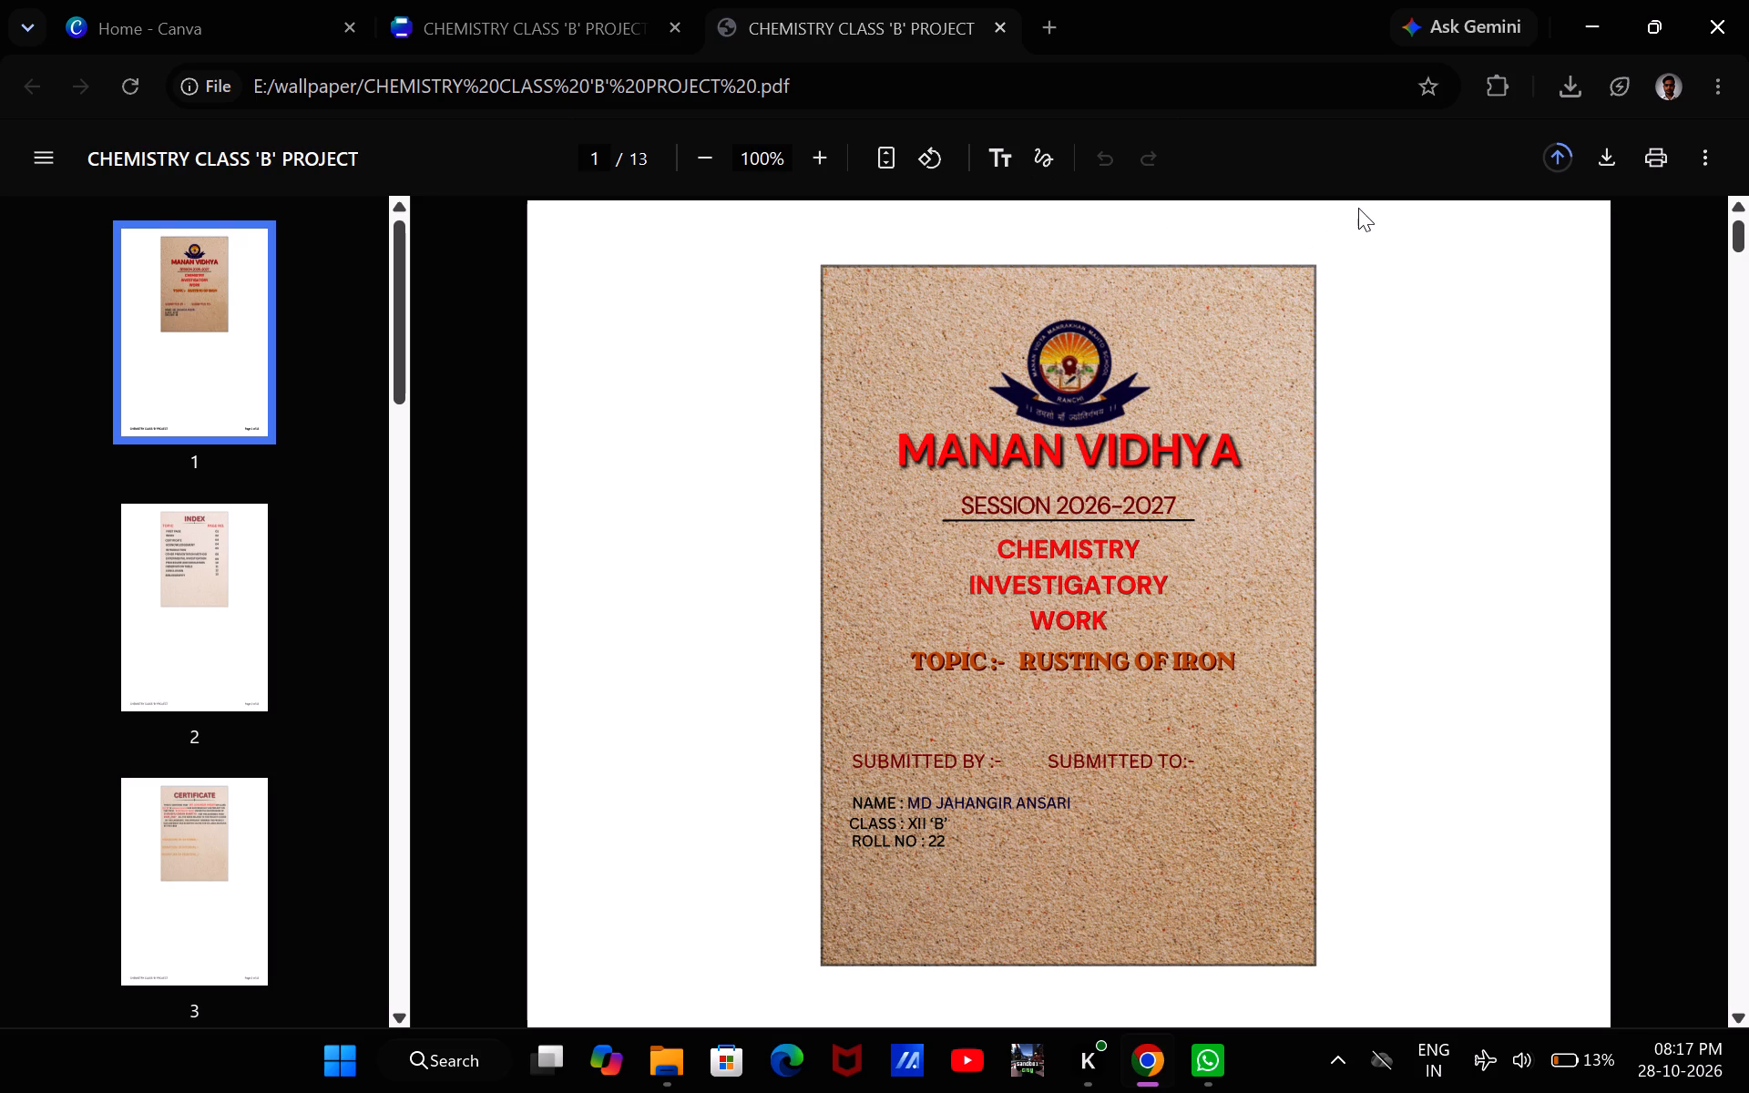
Examine the project PDF's first few pages in the print preview, leaving without printing.
left_click(1662, 165)
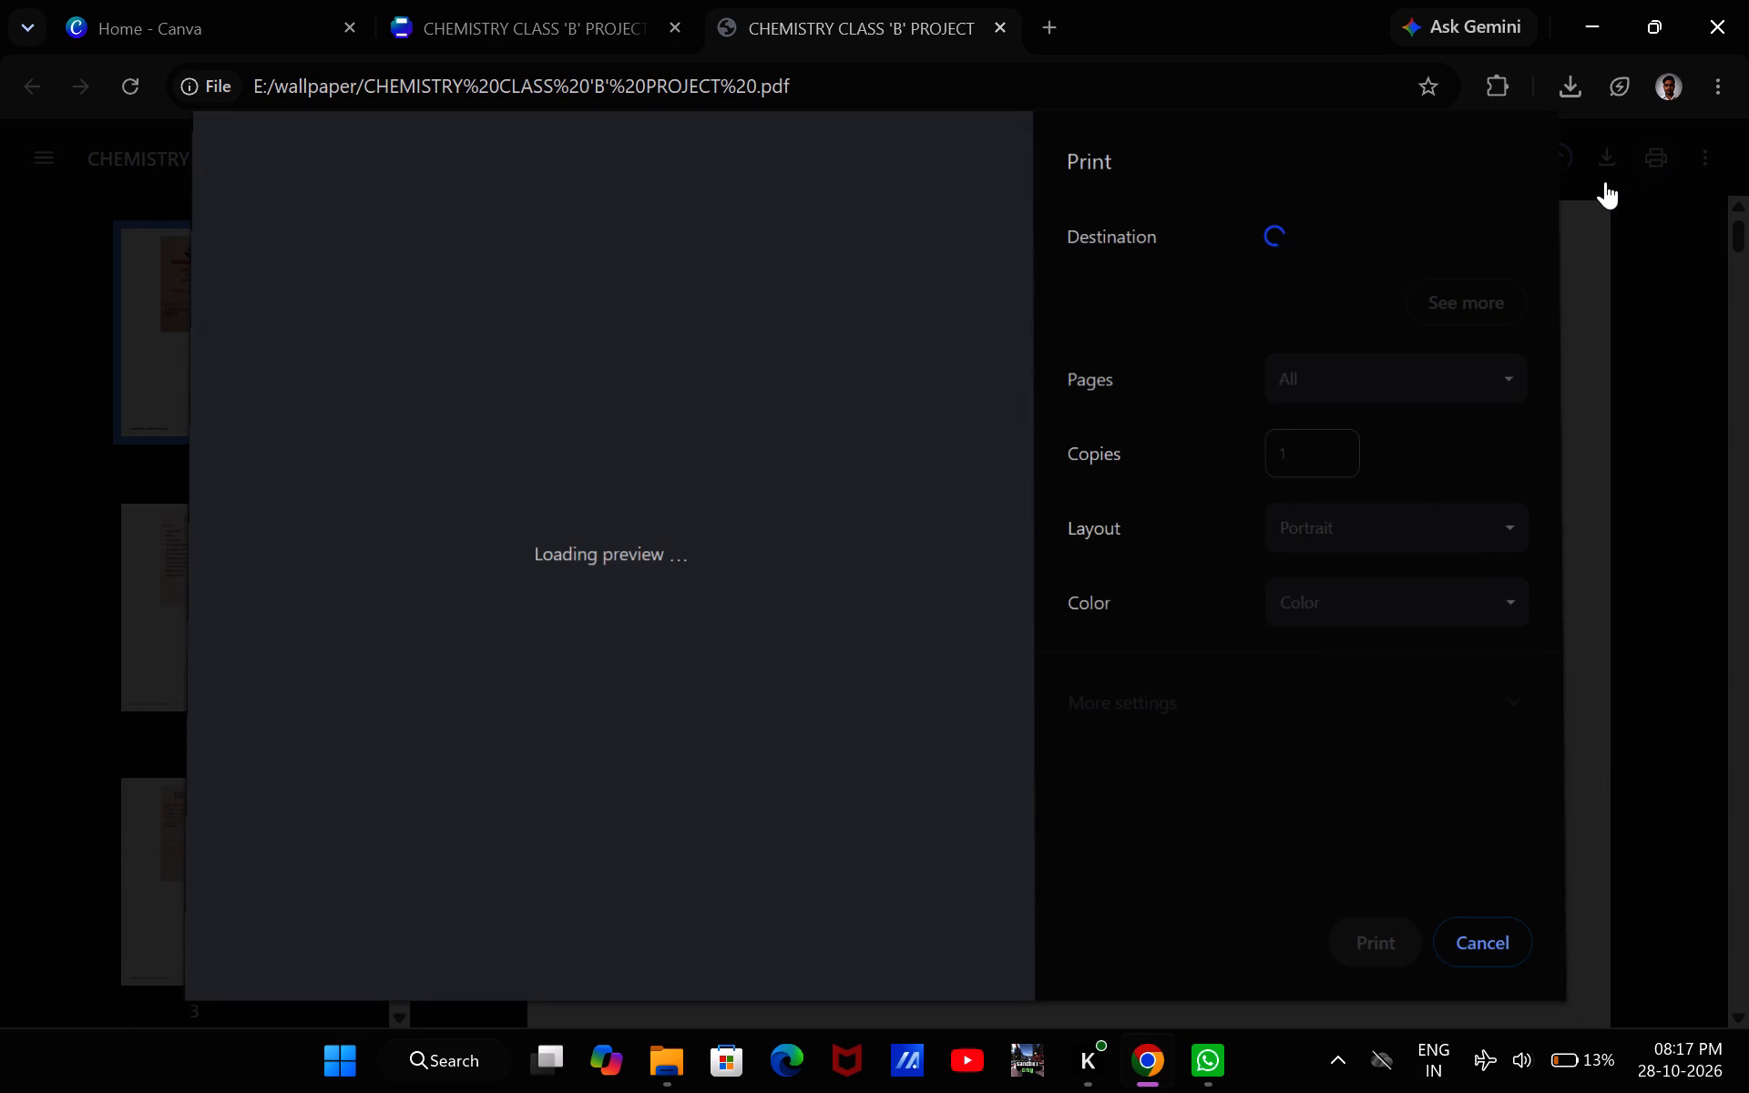
left_click(1643, 268)
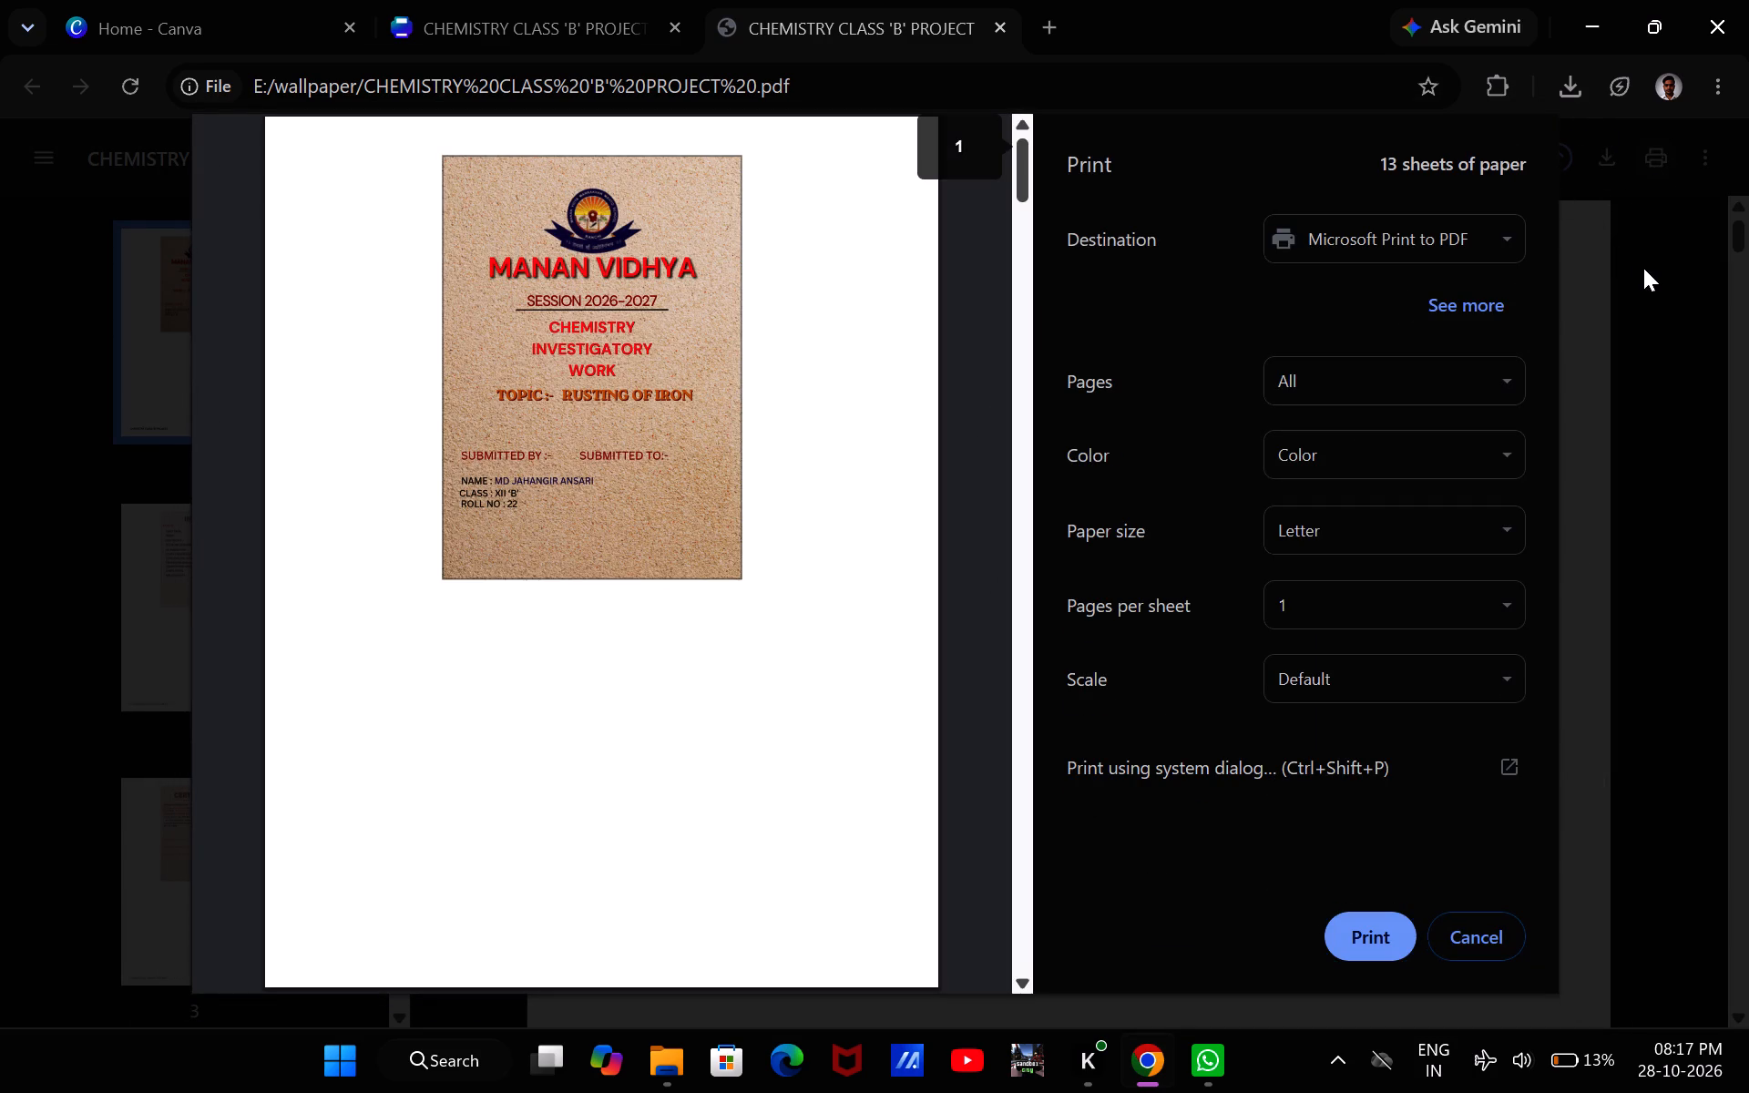
scroll(872, 523, "down", 2)
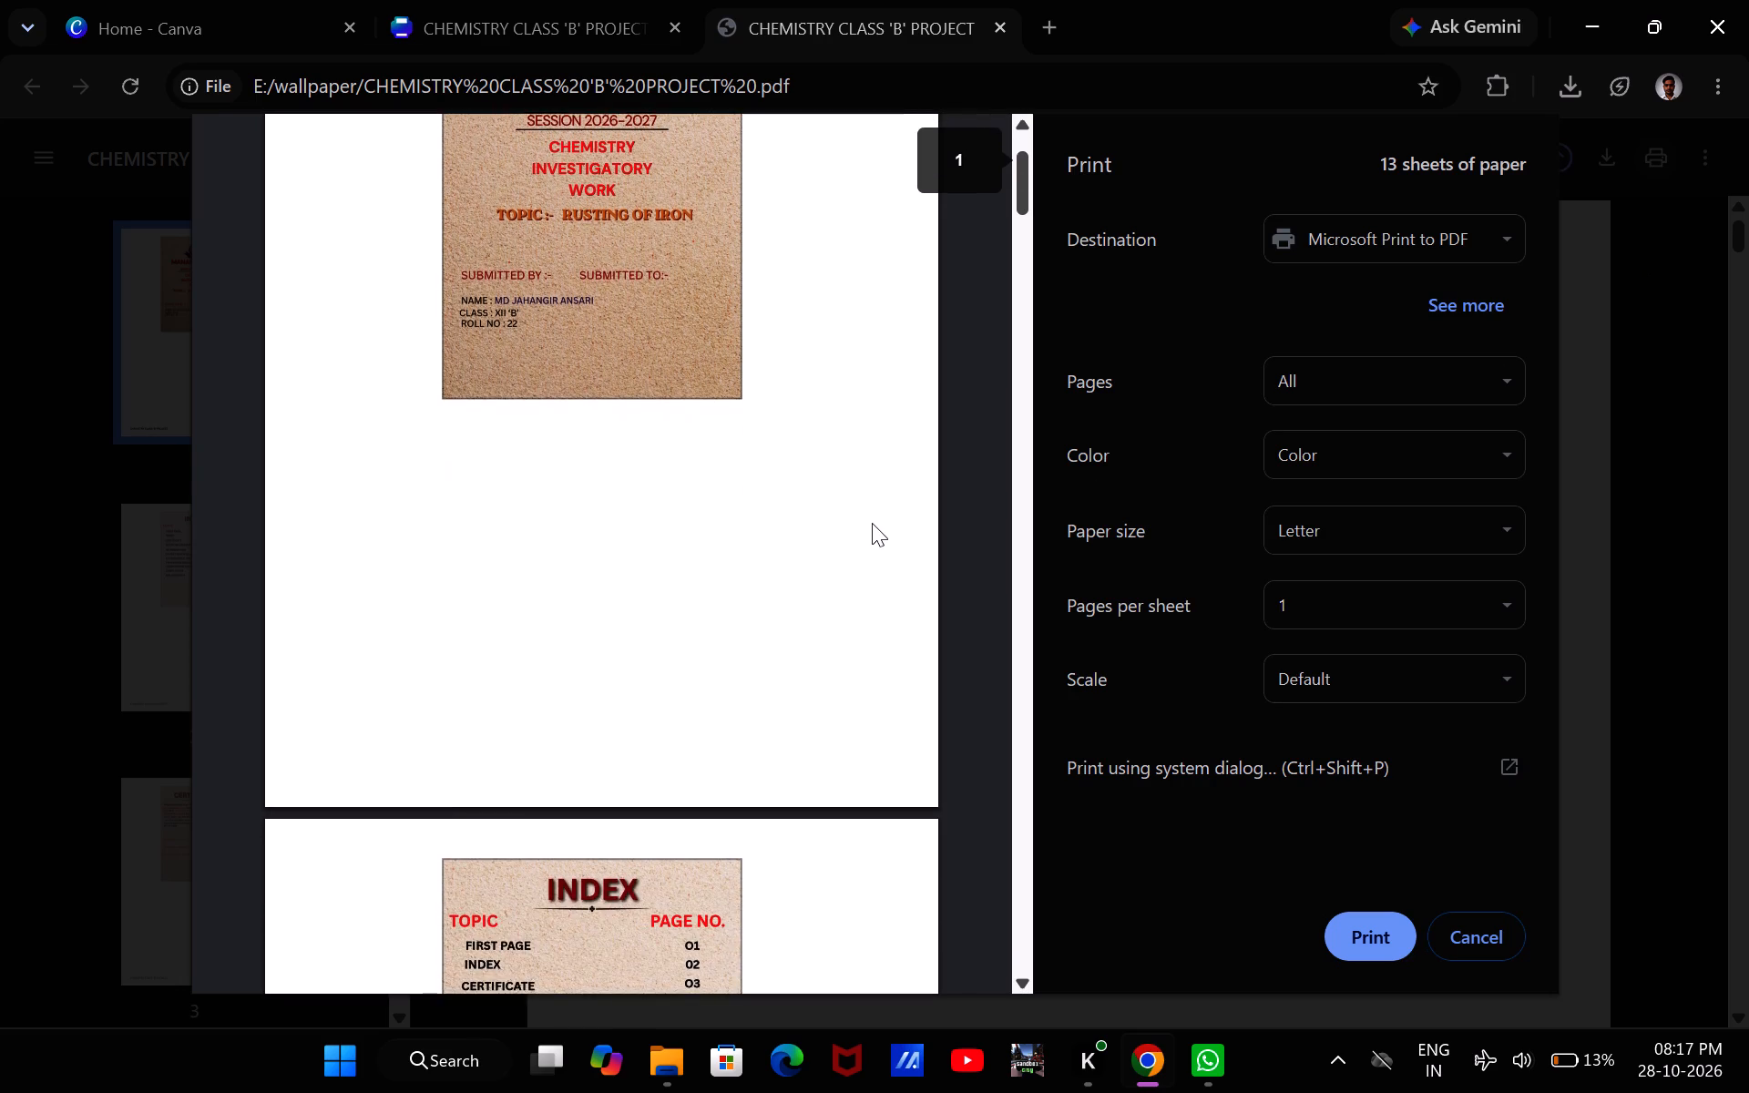
scroll(872, 523, "down", 5)
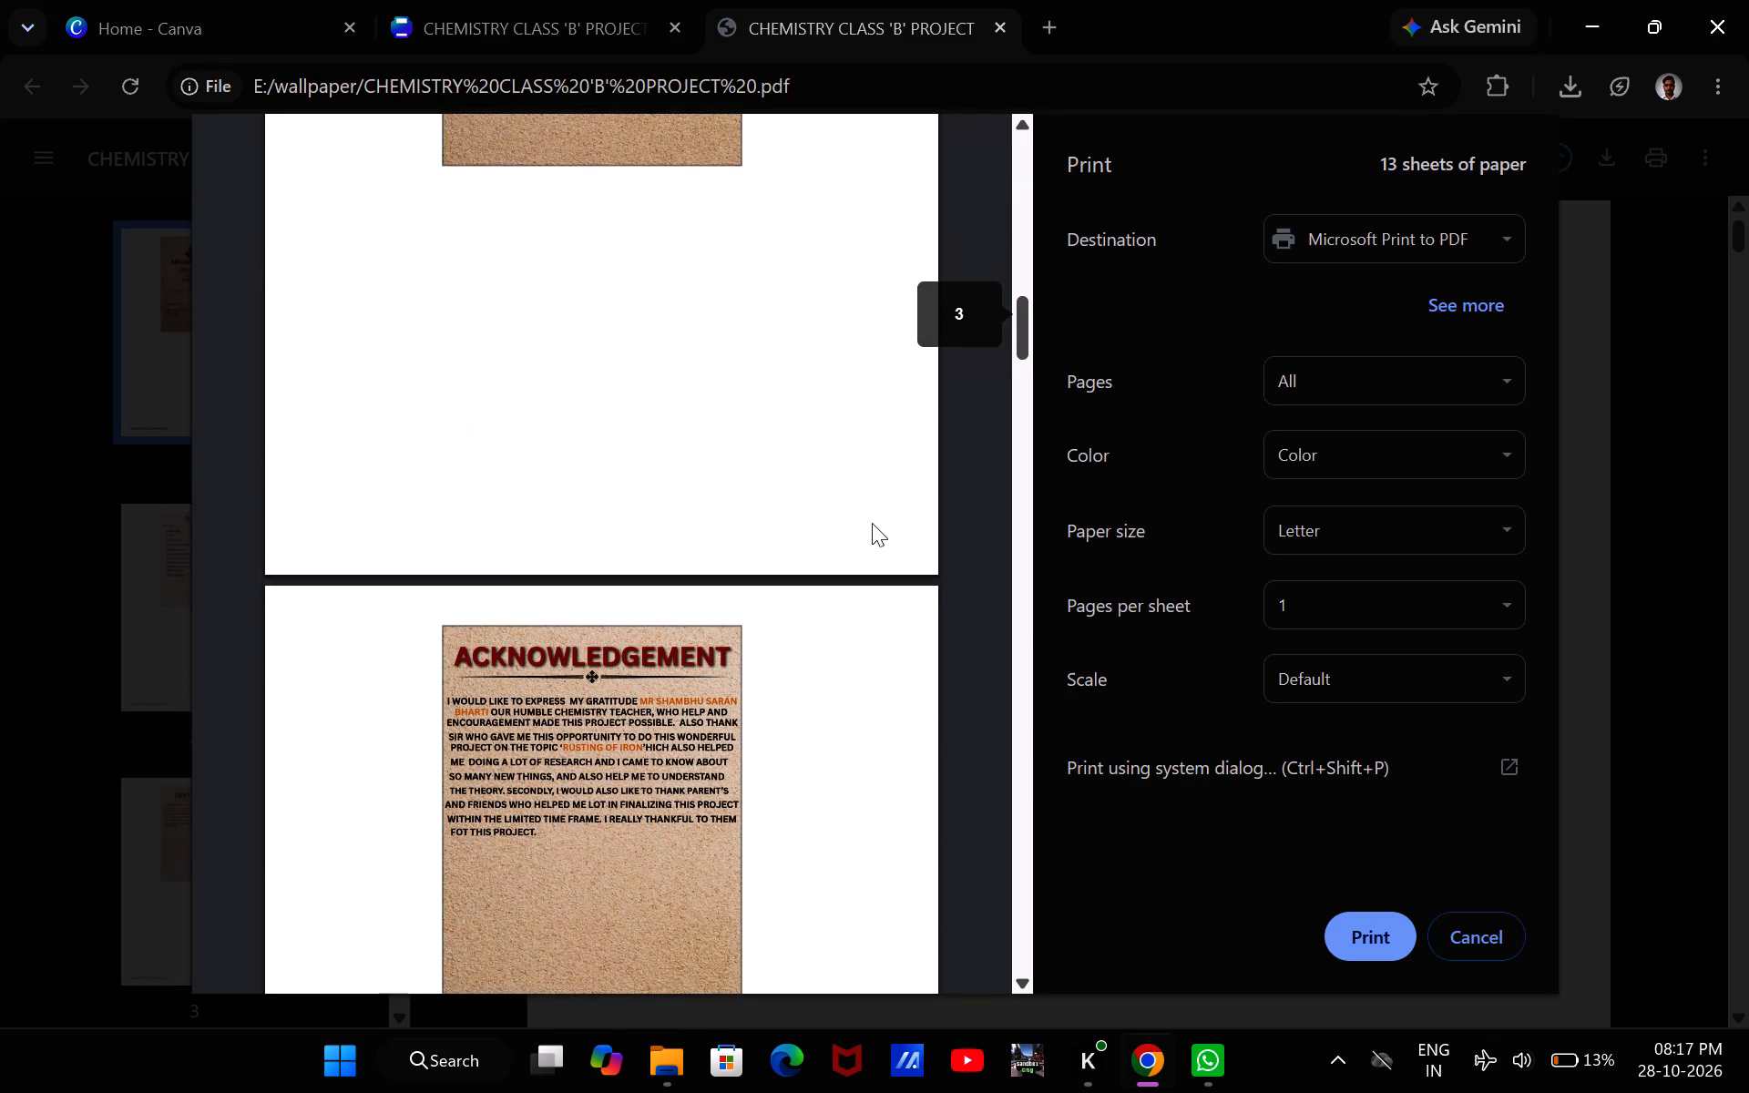
scroll(872, 523, "down", 3)
scroll(872, 523, "up", 2)
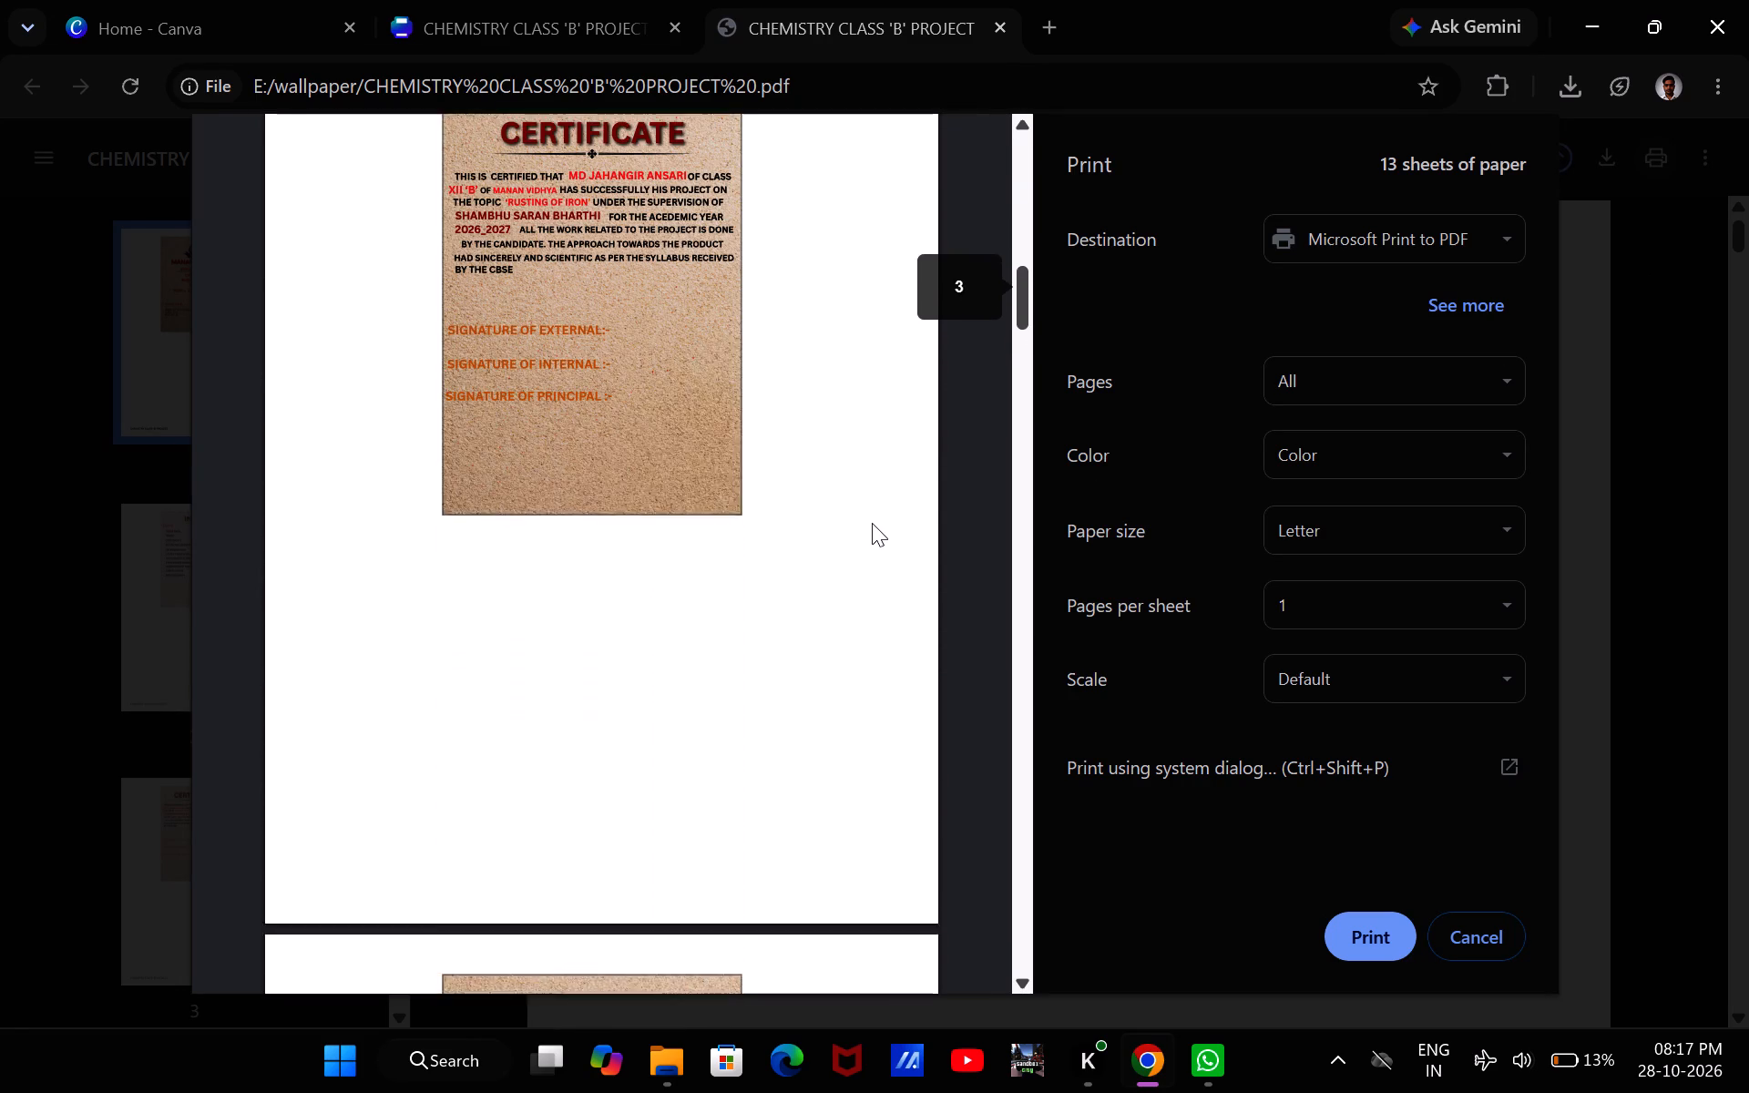
scroll(872, 523, "up", 2)
scroll(872, 523, "down", 1)
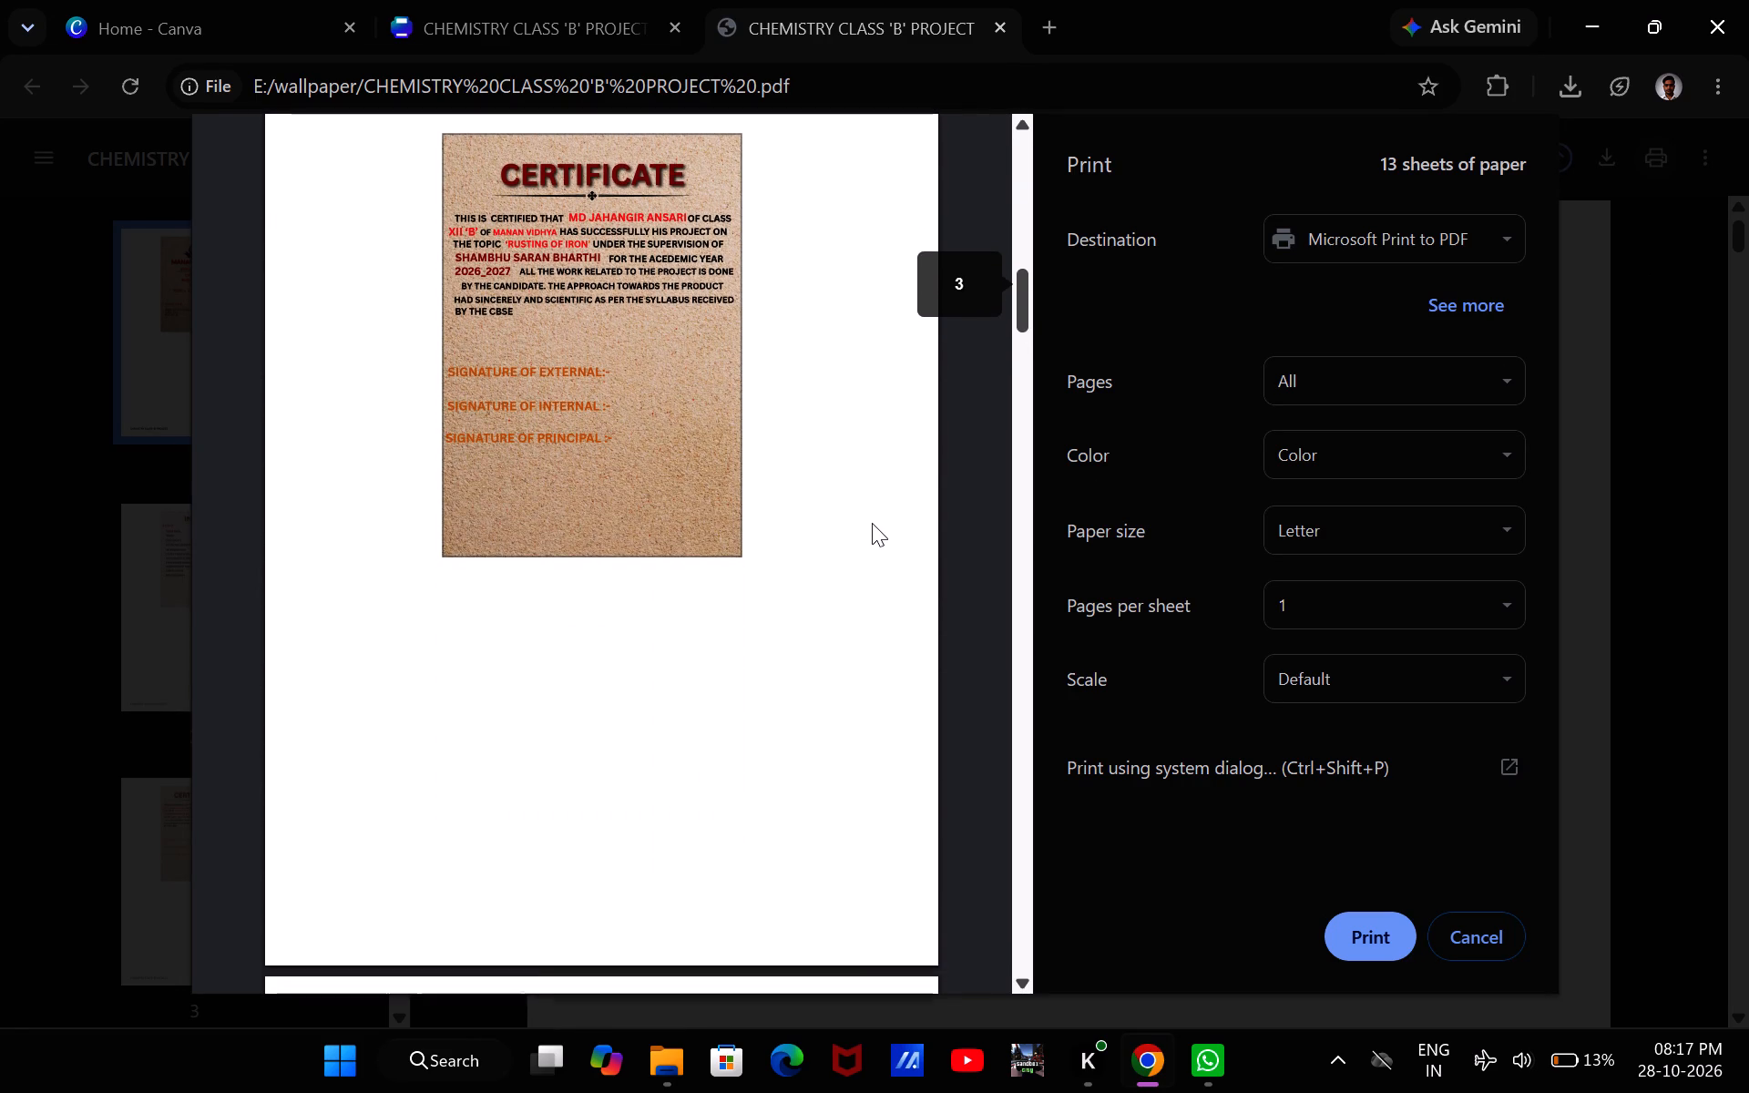
scroll(872, 523, "down", 1)
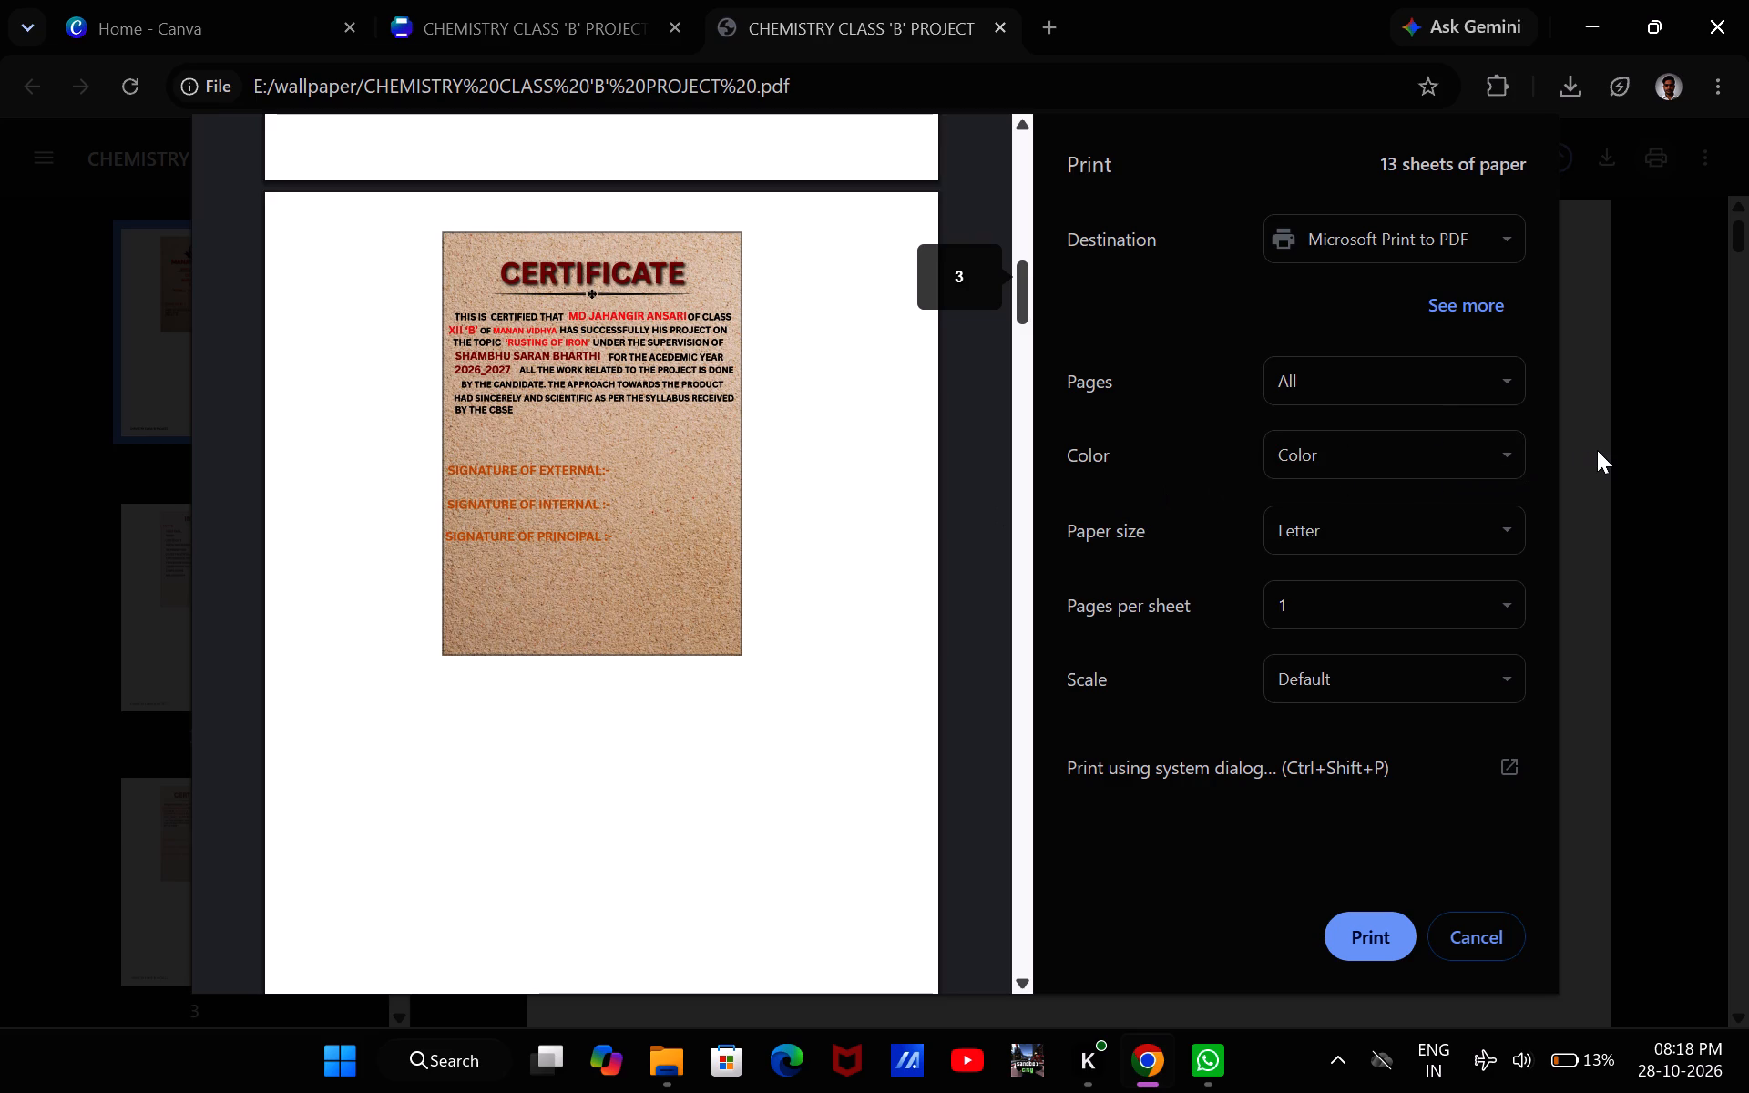
left_click(1597, 450)
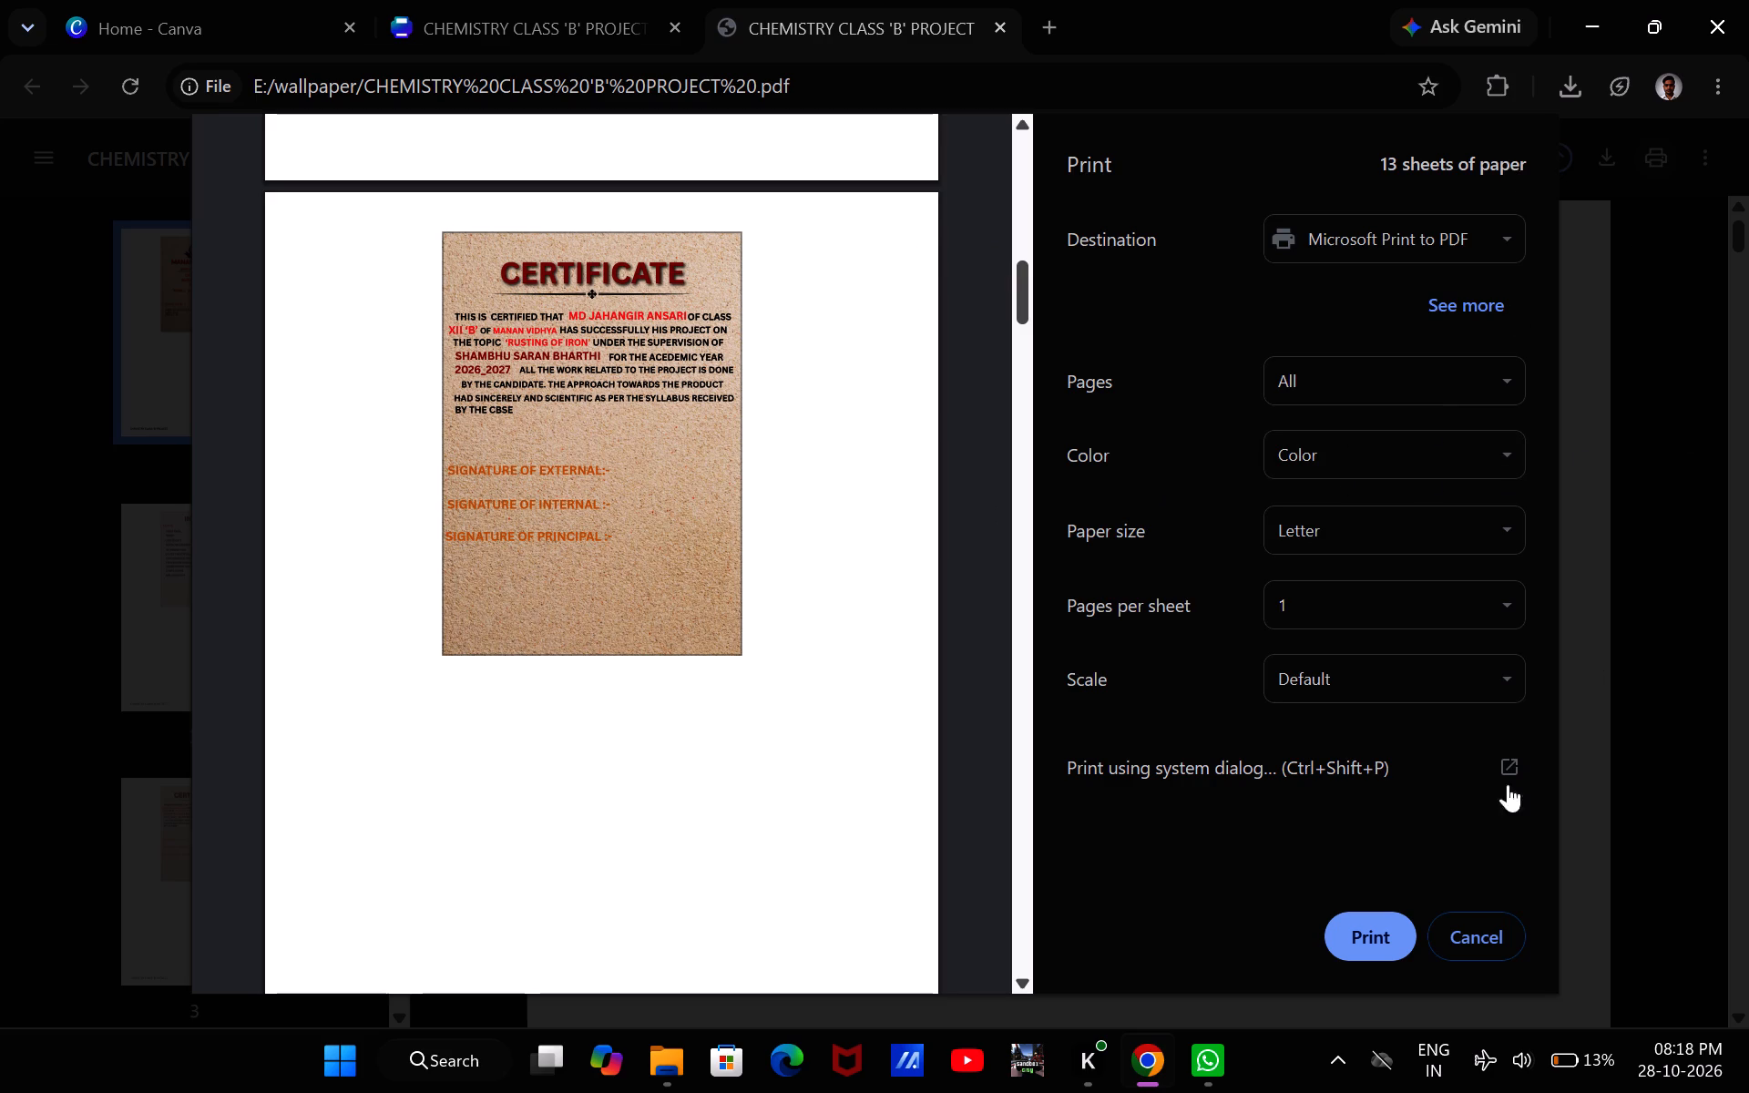
left_click(1477, 939)
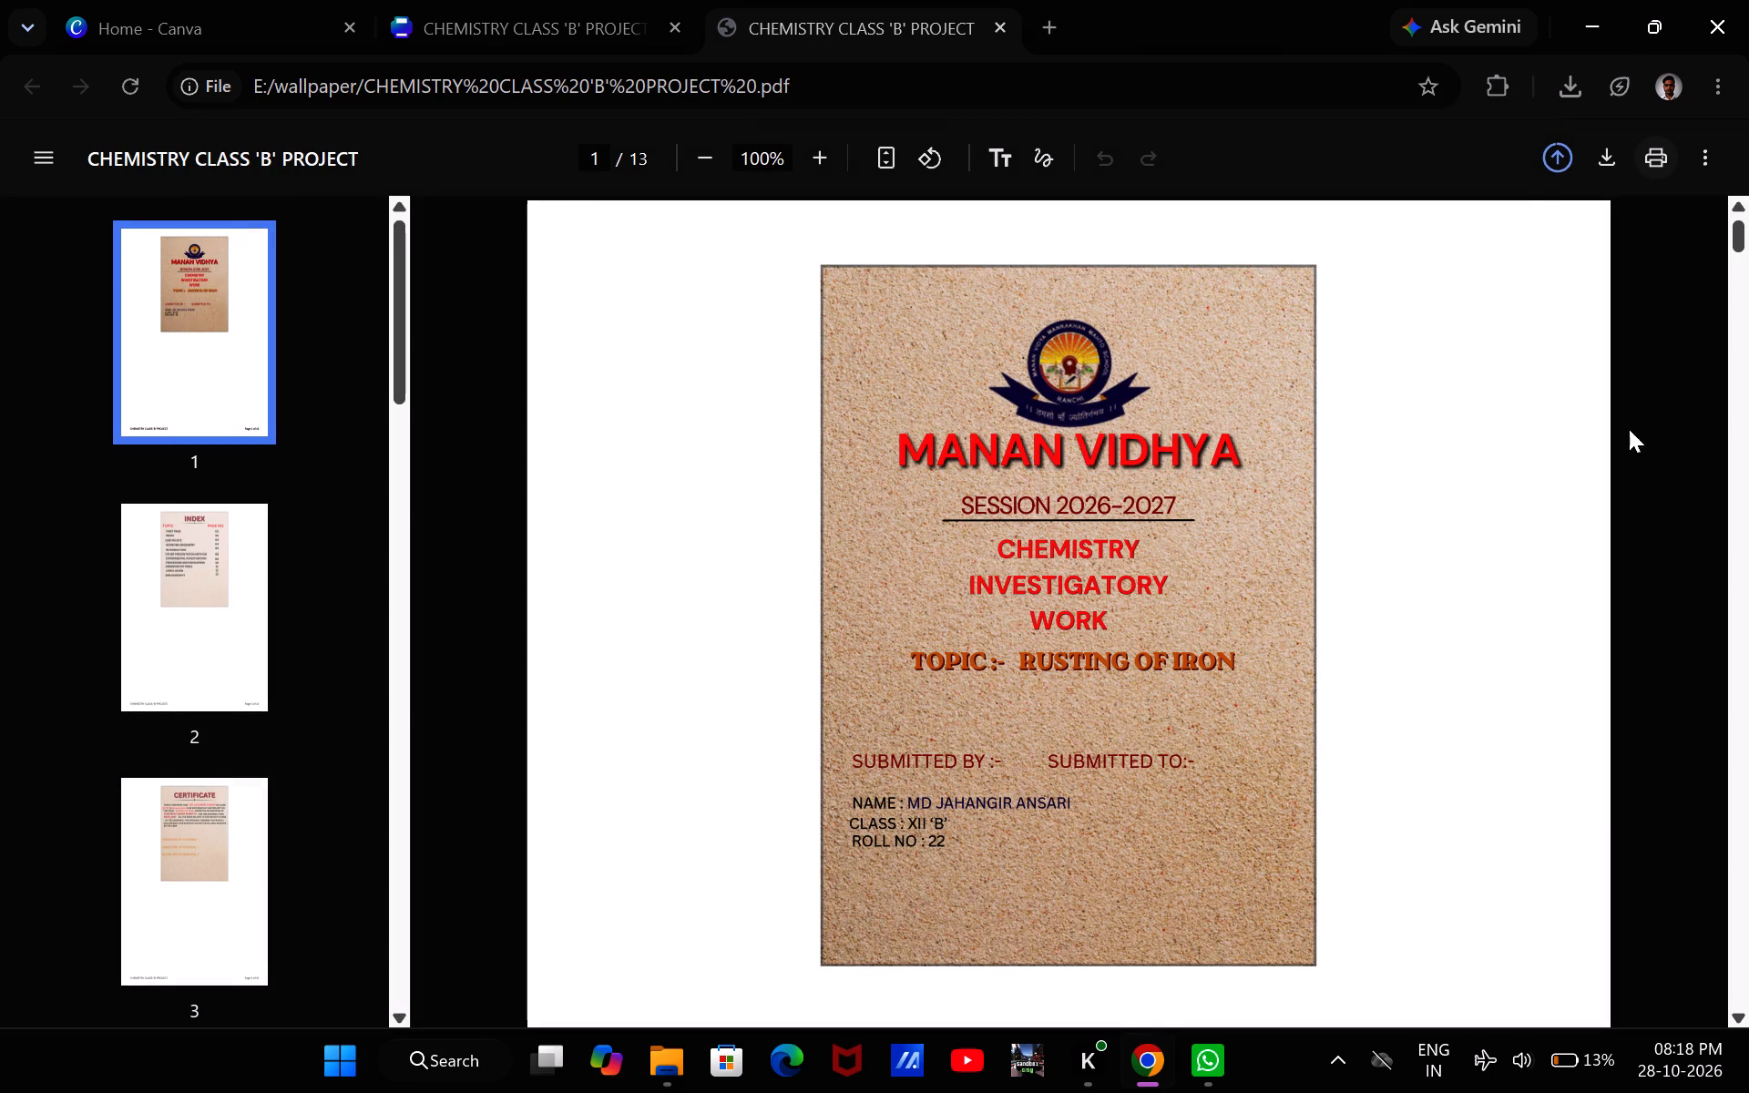
Open the uploaded CHEMISTRY CLASS 'B' PROJECT PDF in Google Drive.
left_click(1698, 155)
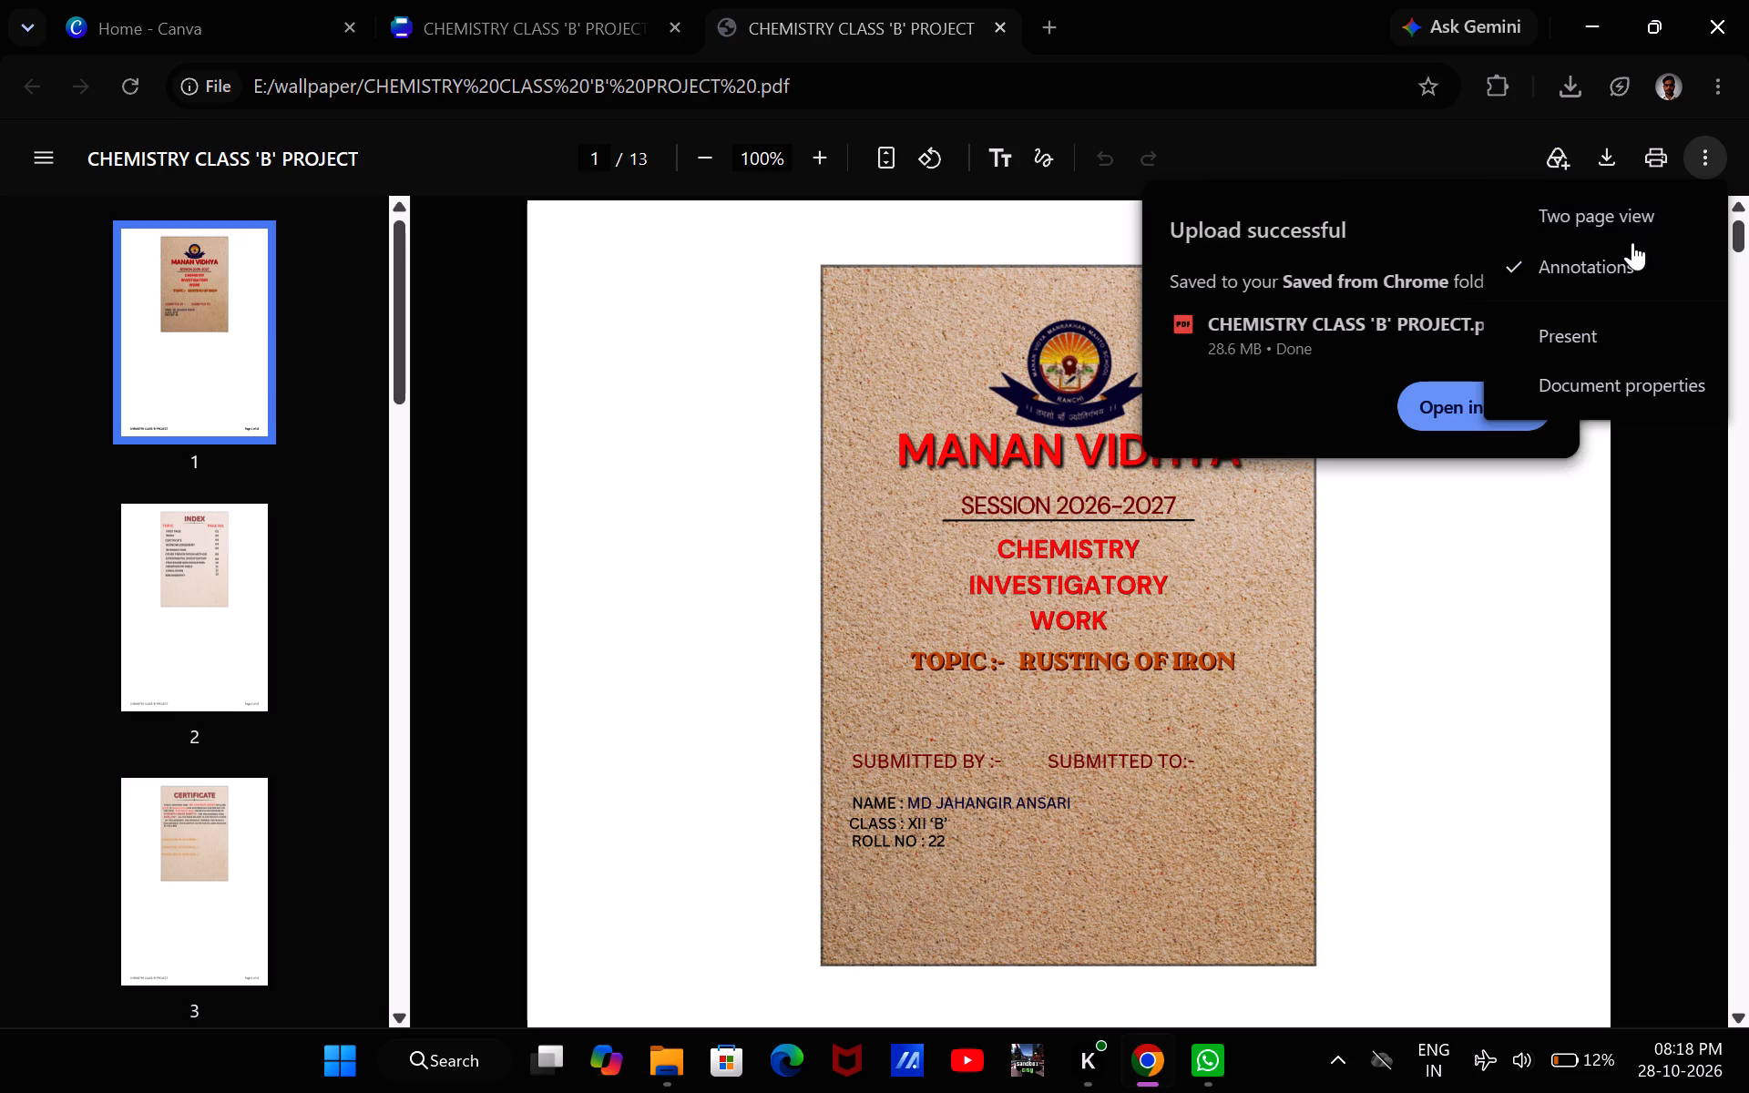
left_click(1452, 400)
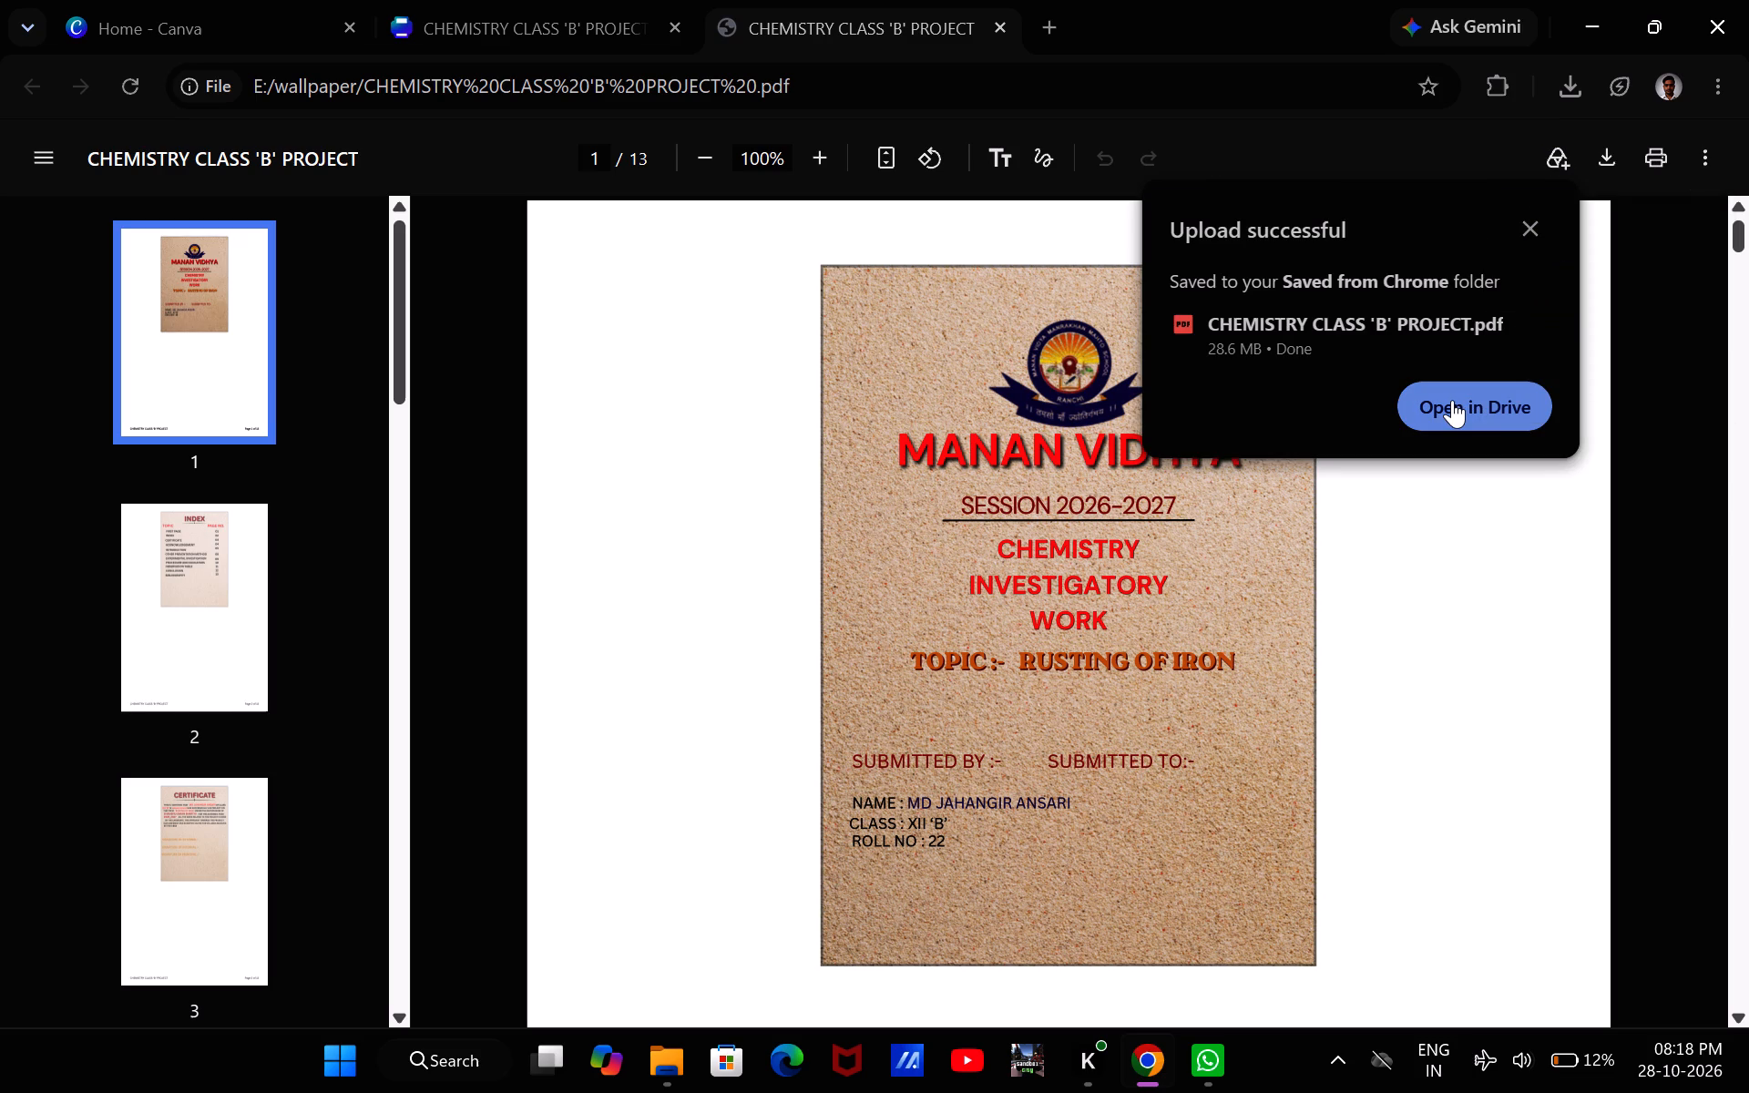
Go to the uploaded CHEMISTRY CLASS 'B' PROJECT.pdf in Google Drive and copy its sharing link.
left_click(1452, 400)
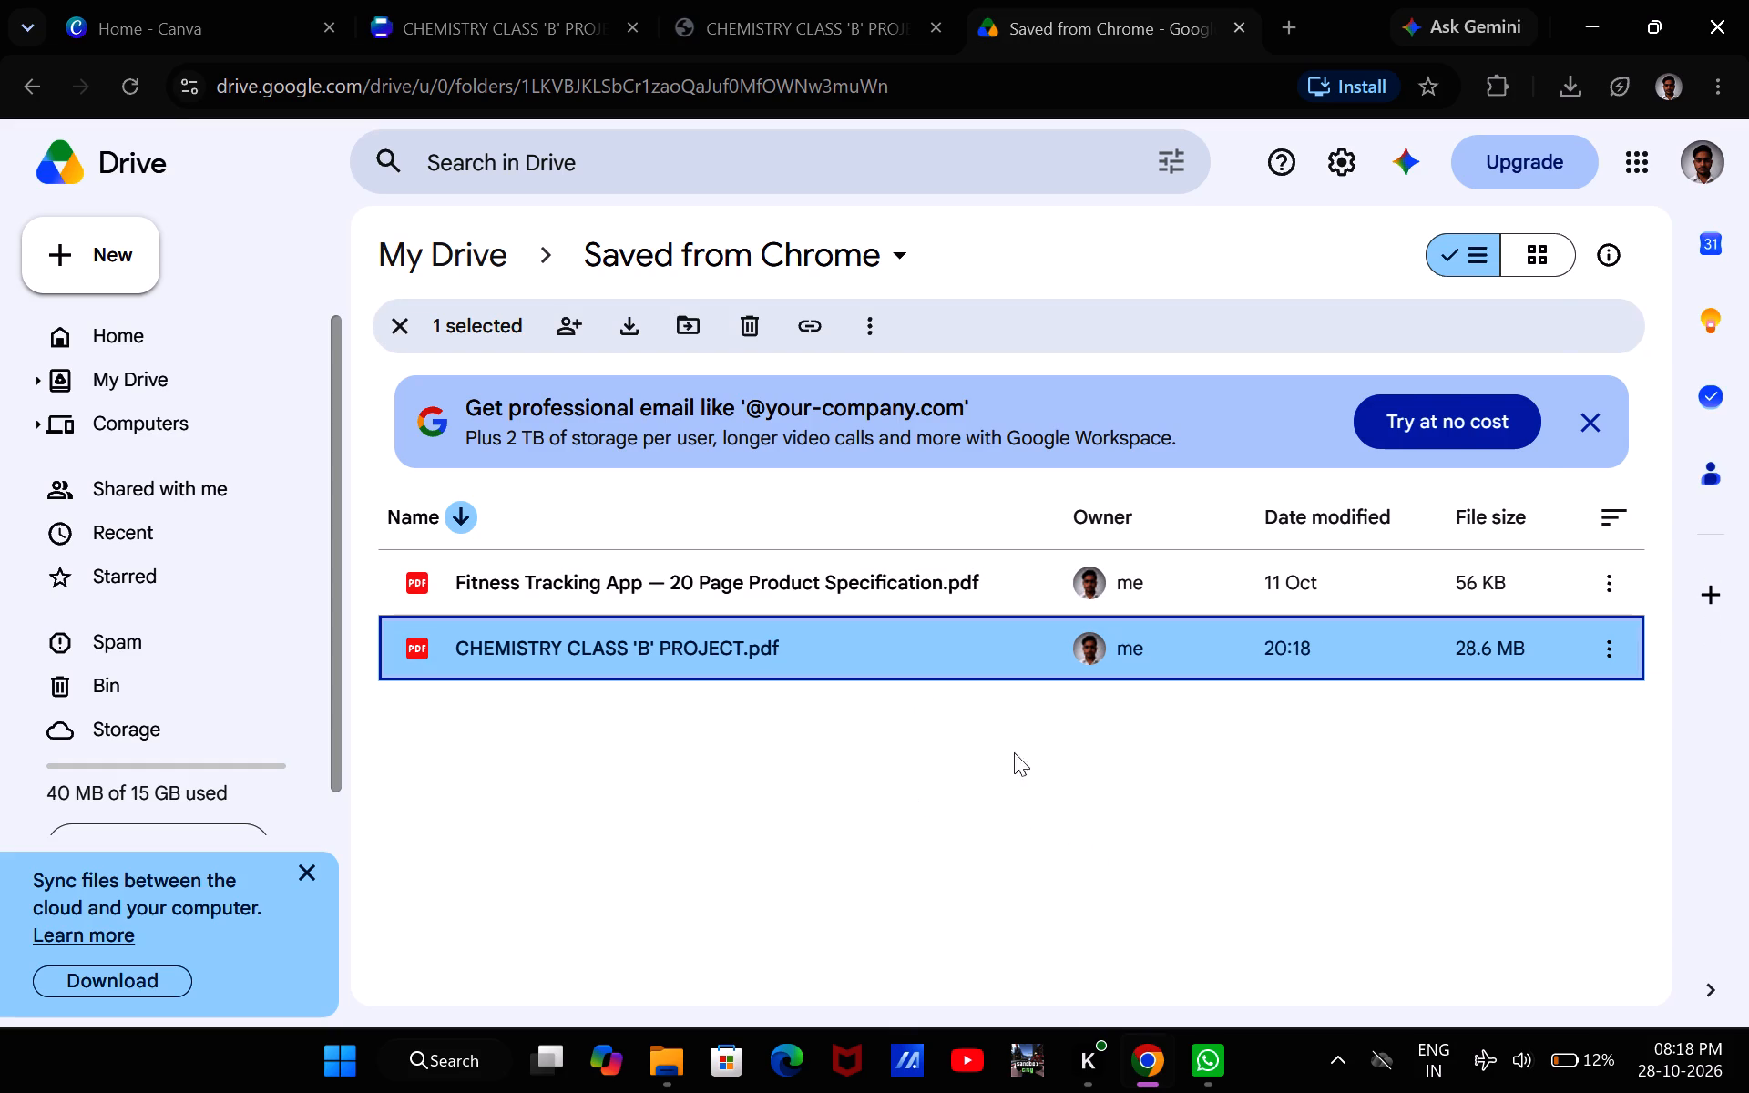
left_click(1623, 652)
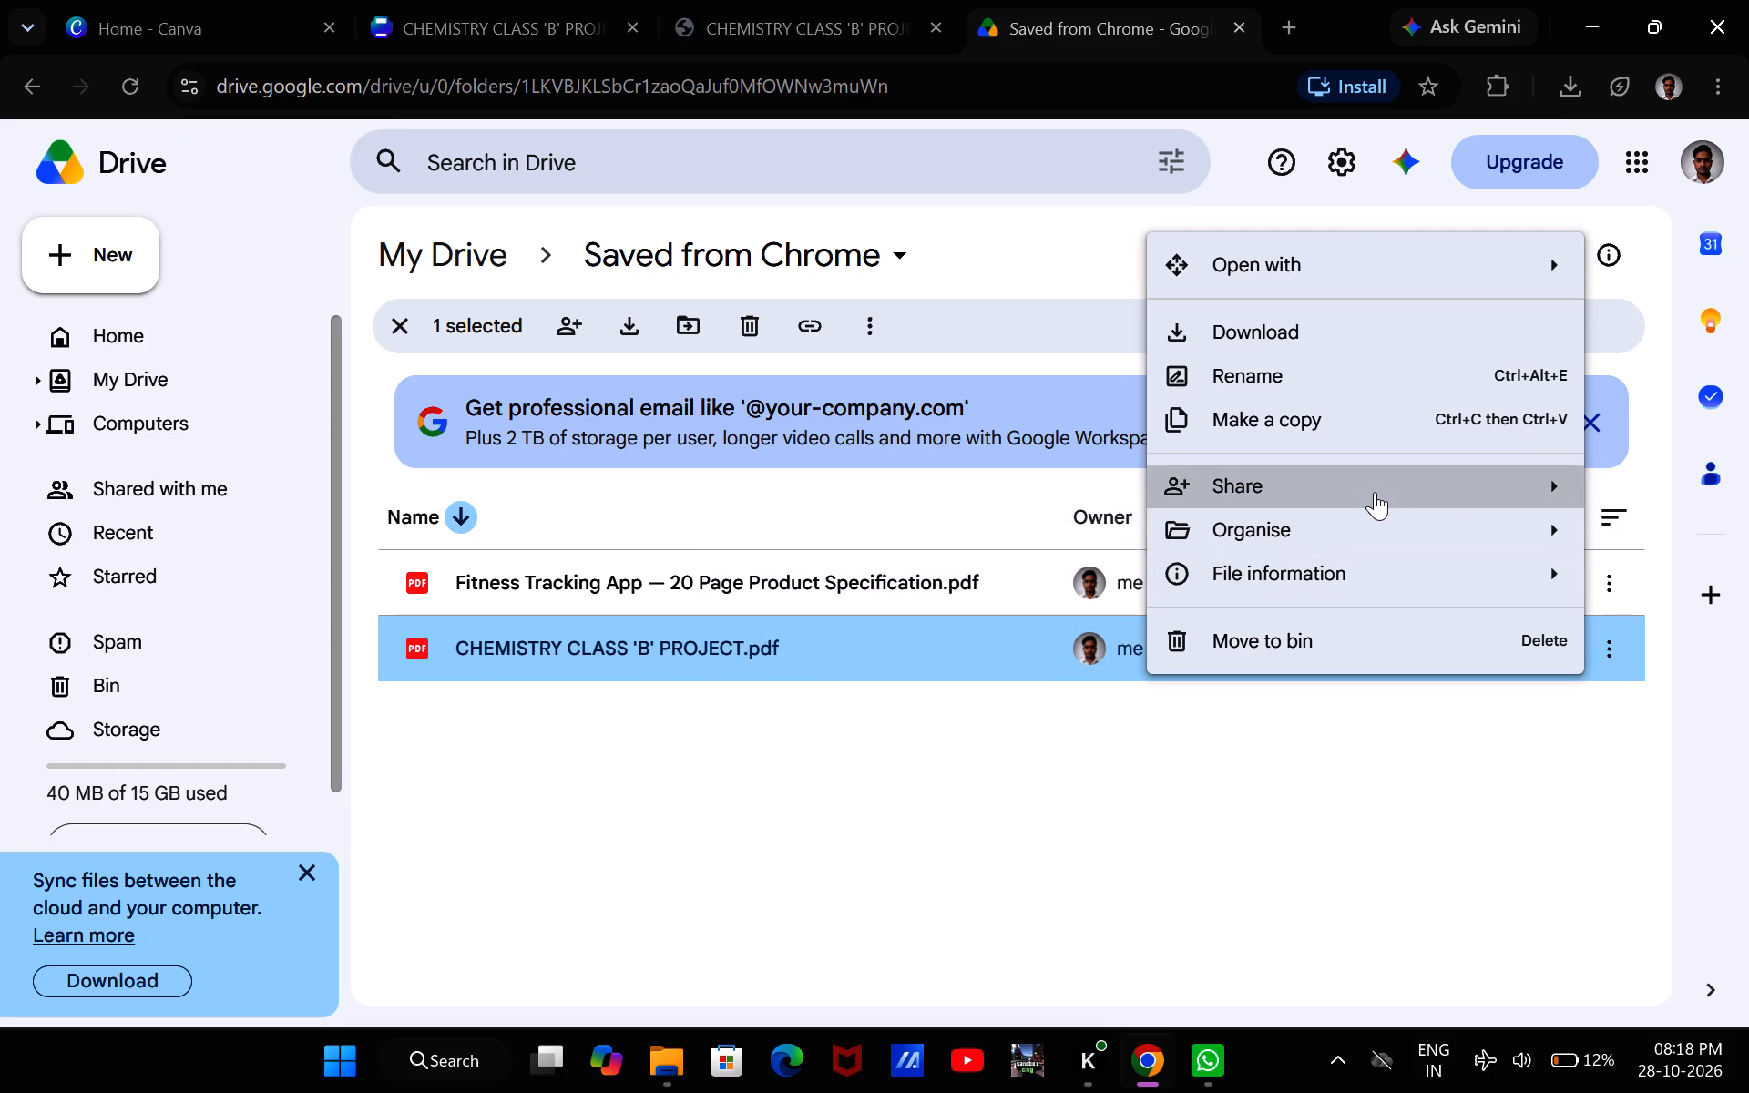
left_click(1376, 491)
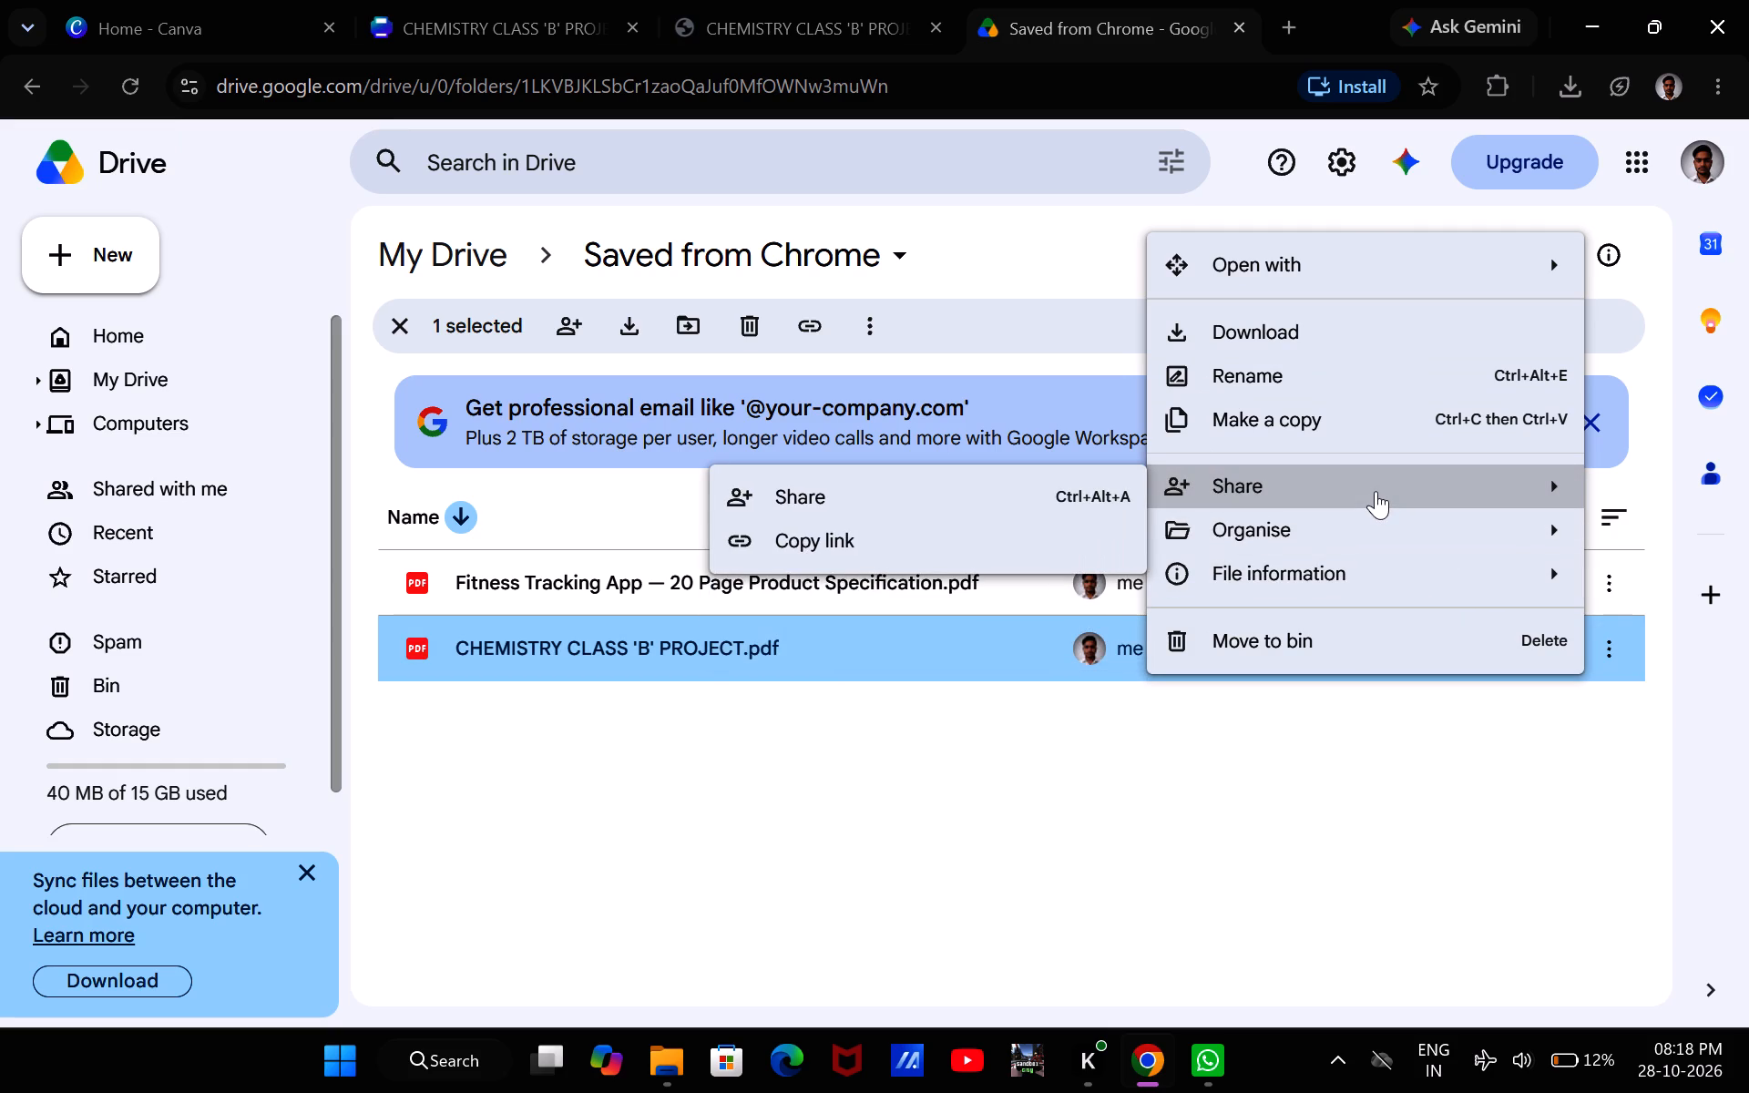
left_click(1001, 536)
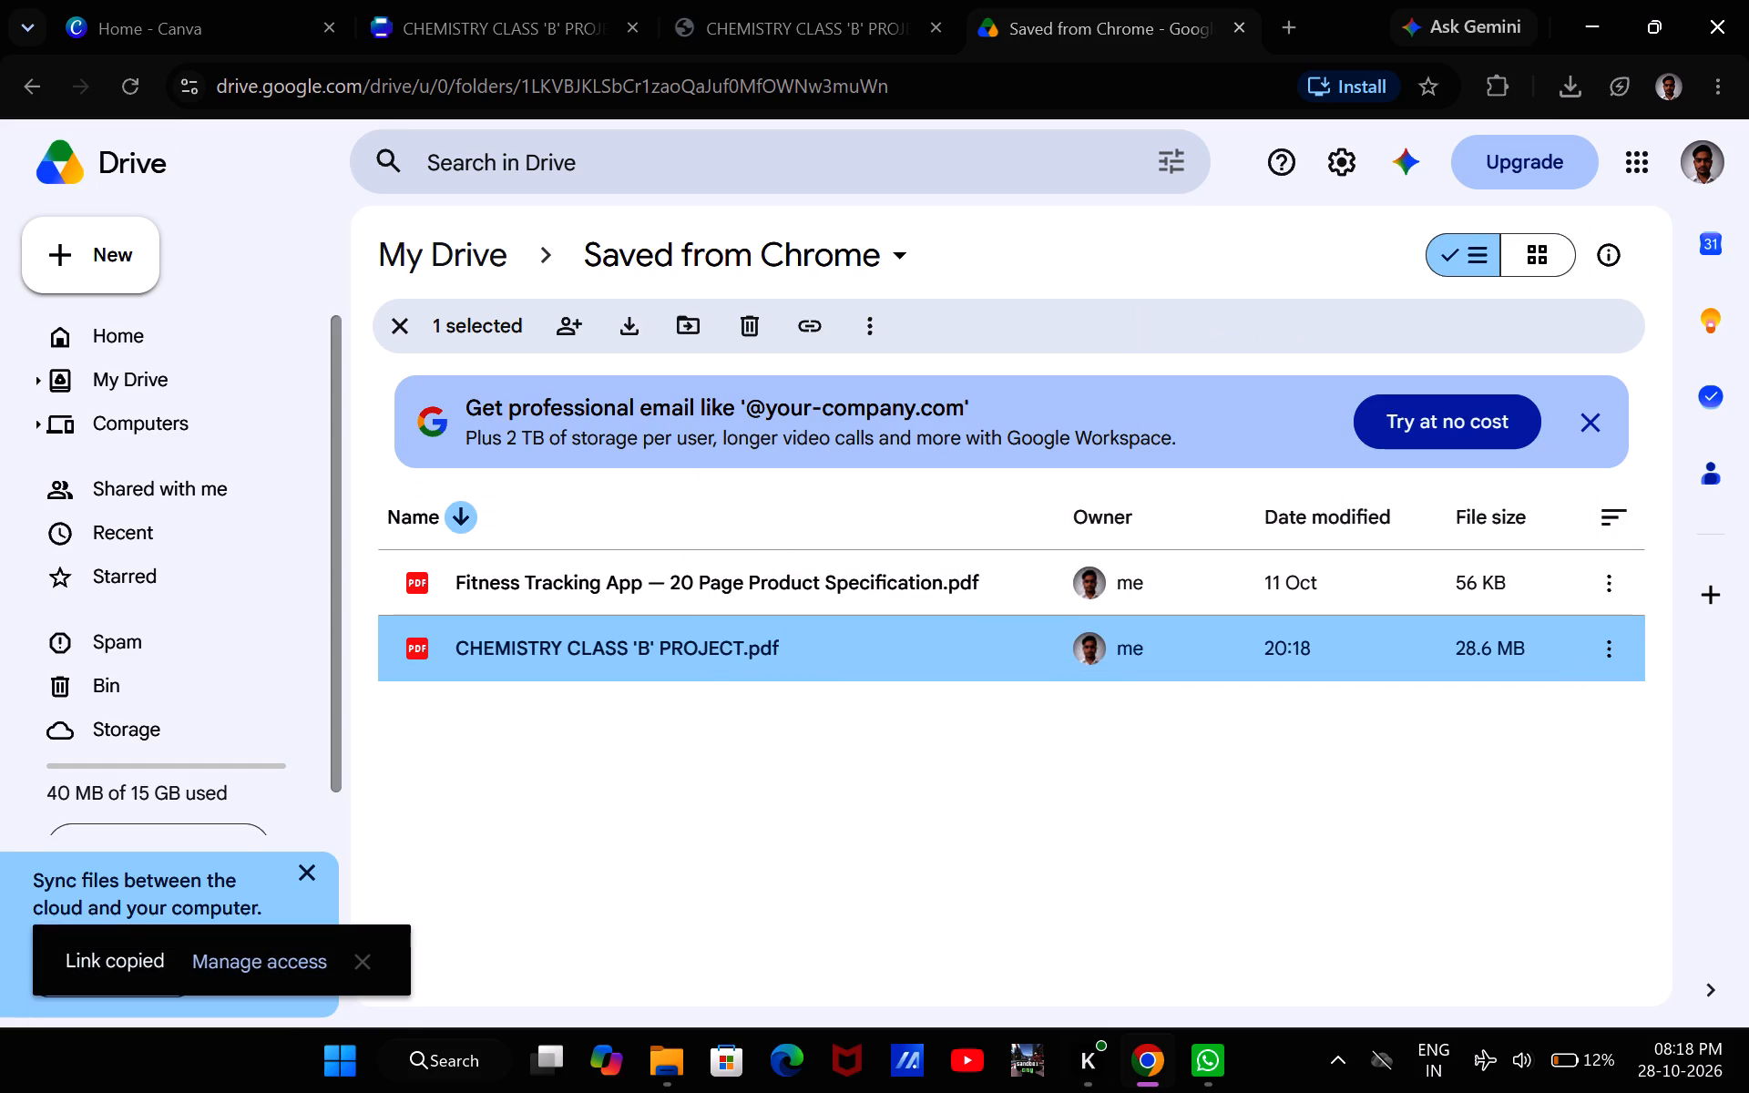
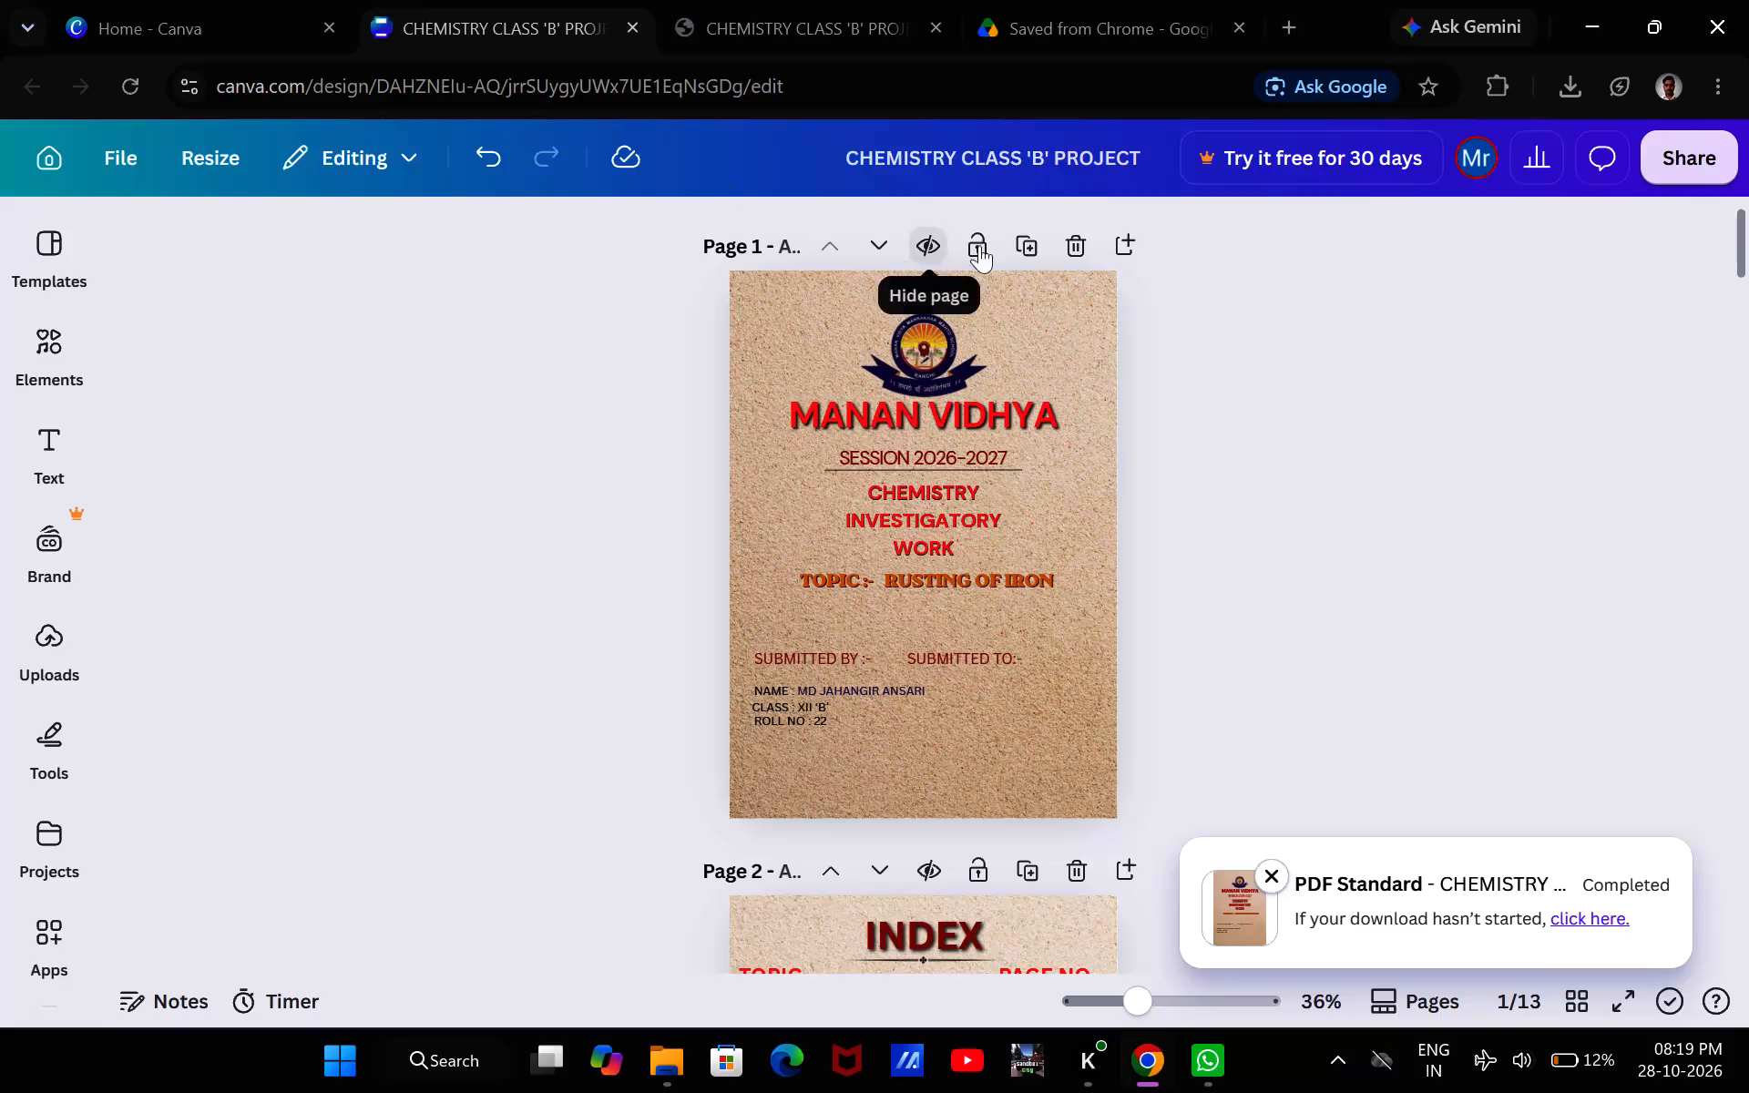
Open the download settings for the CHEMISTRY CLASS 'B' PROJECT design from its sharing options.
left_click(1671, 158)
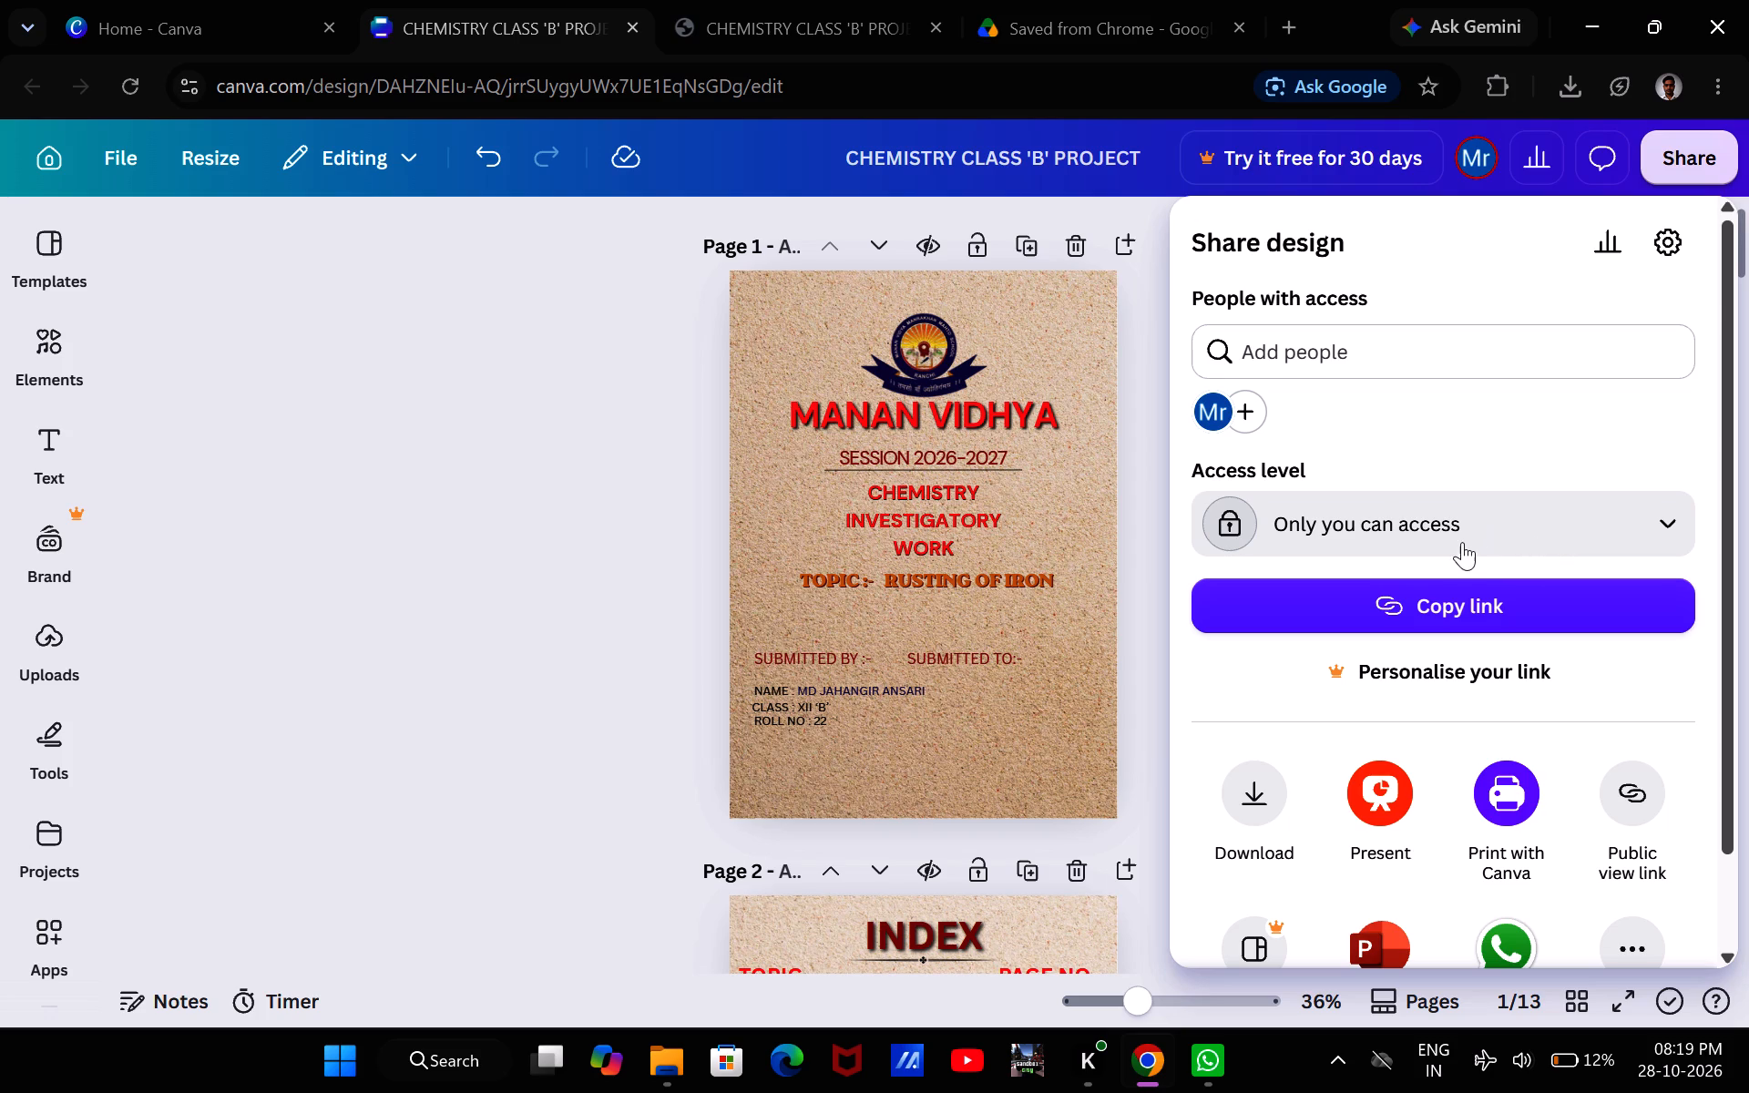
scroll(1455, 545, "down", 2)
left_click(1265, 678)
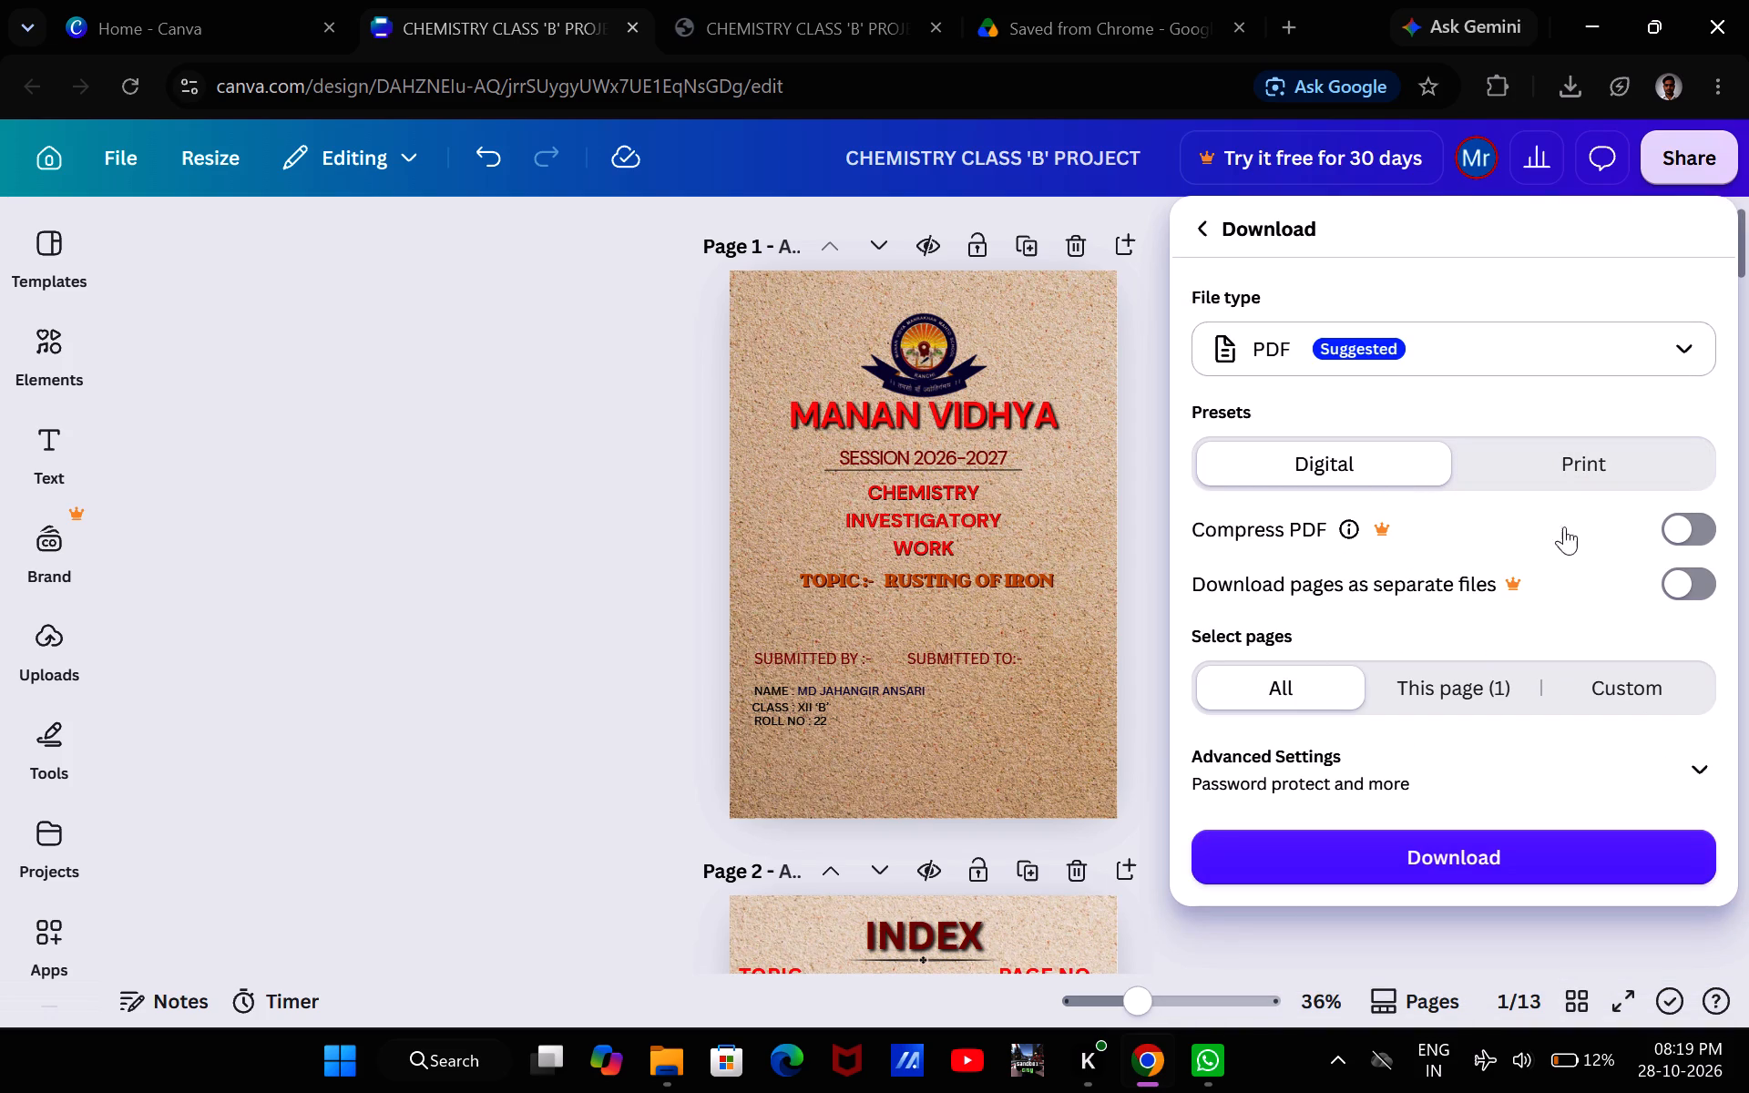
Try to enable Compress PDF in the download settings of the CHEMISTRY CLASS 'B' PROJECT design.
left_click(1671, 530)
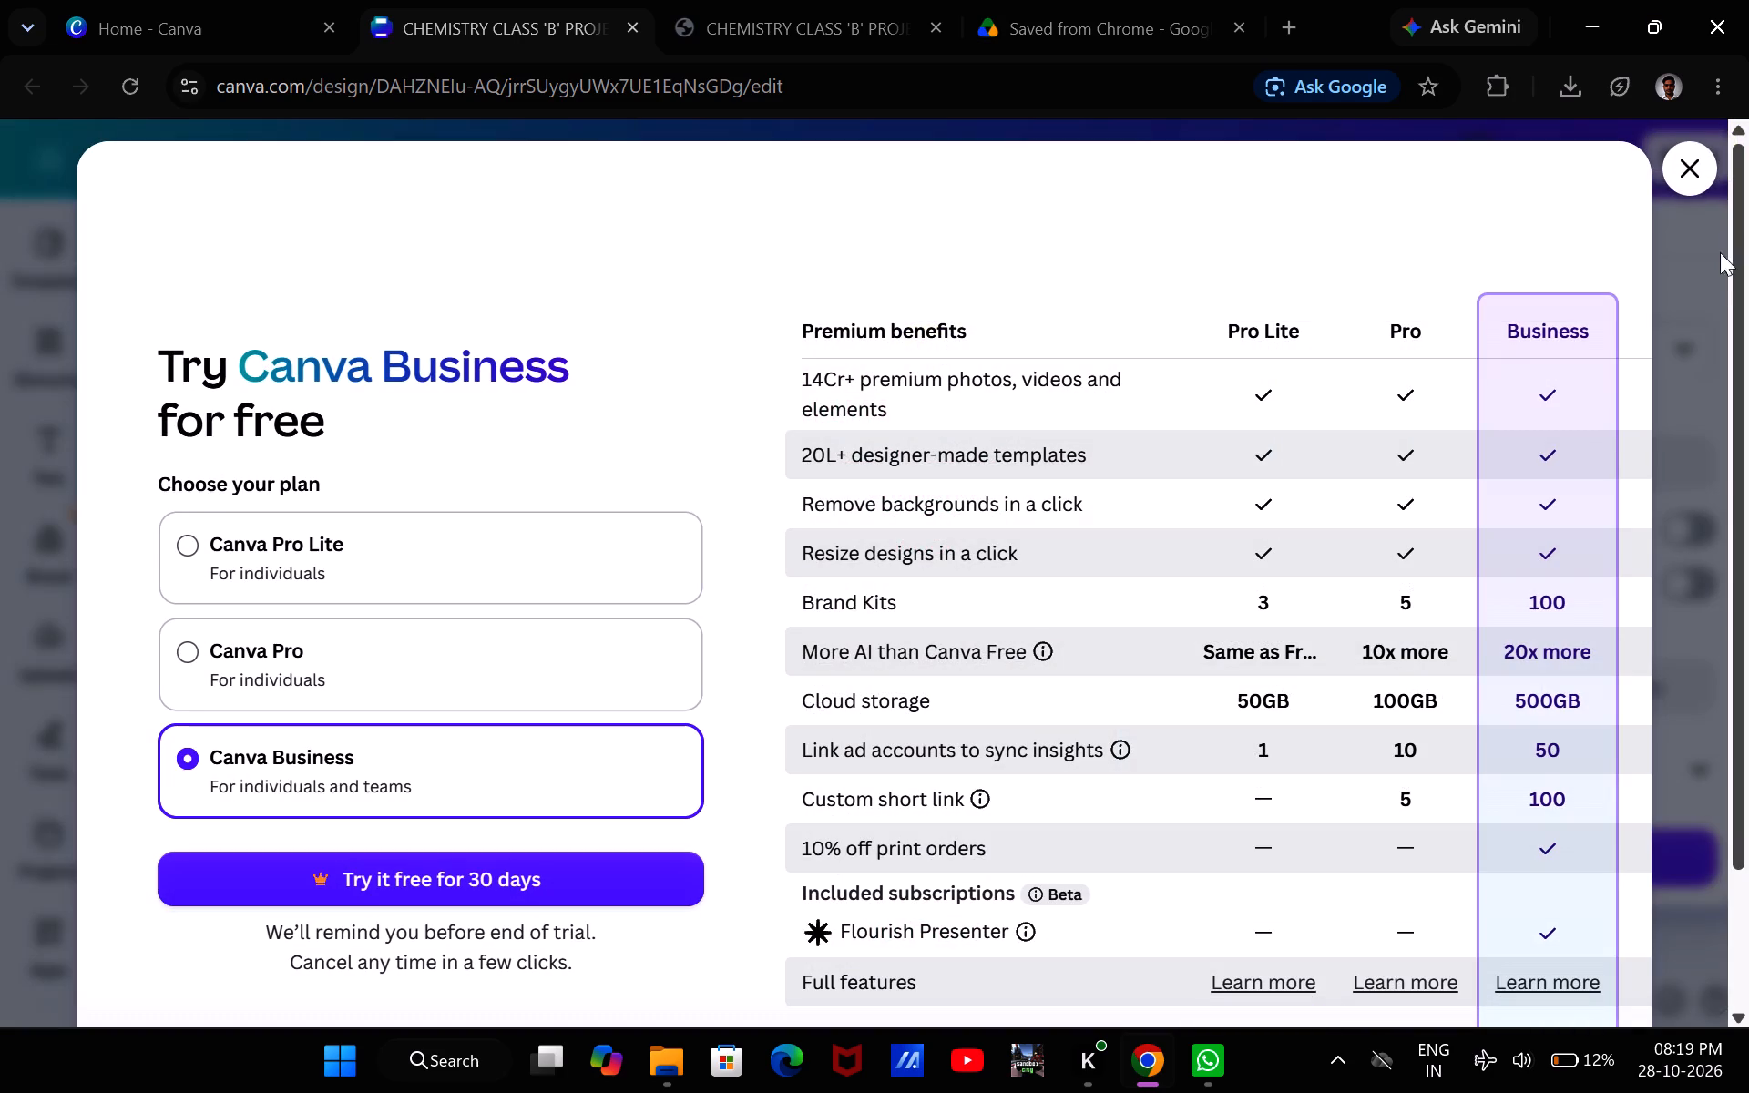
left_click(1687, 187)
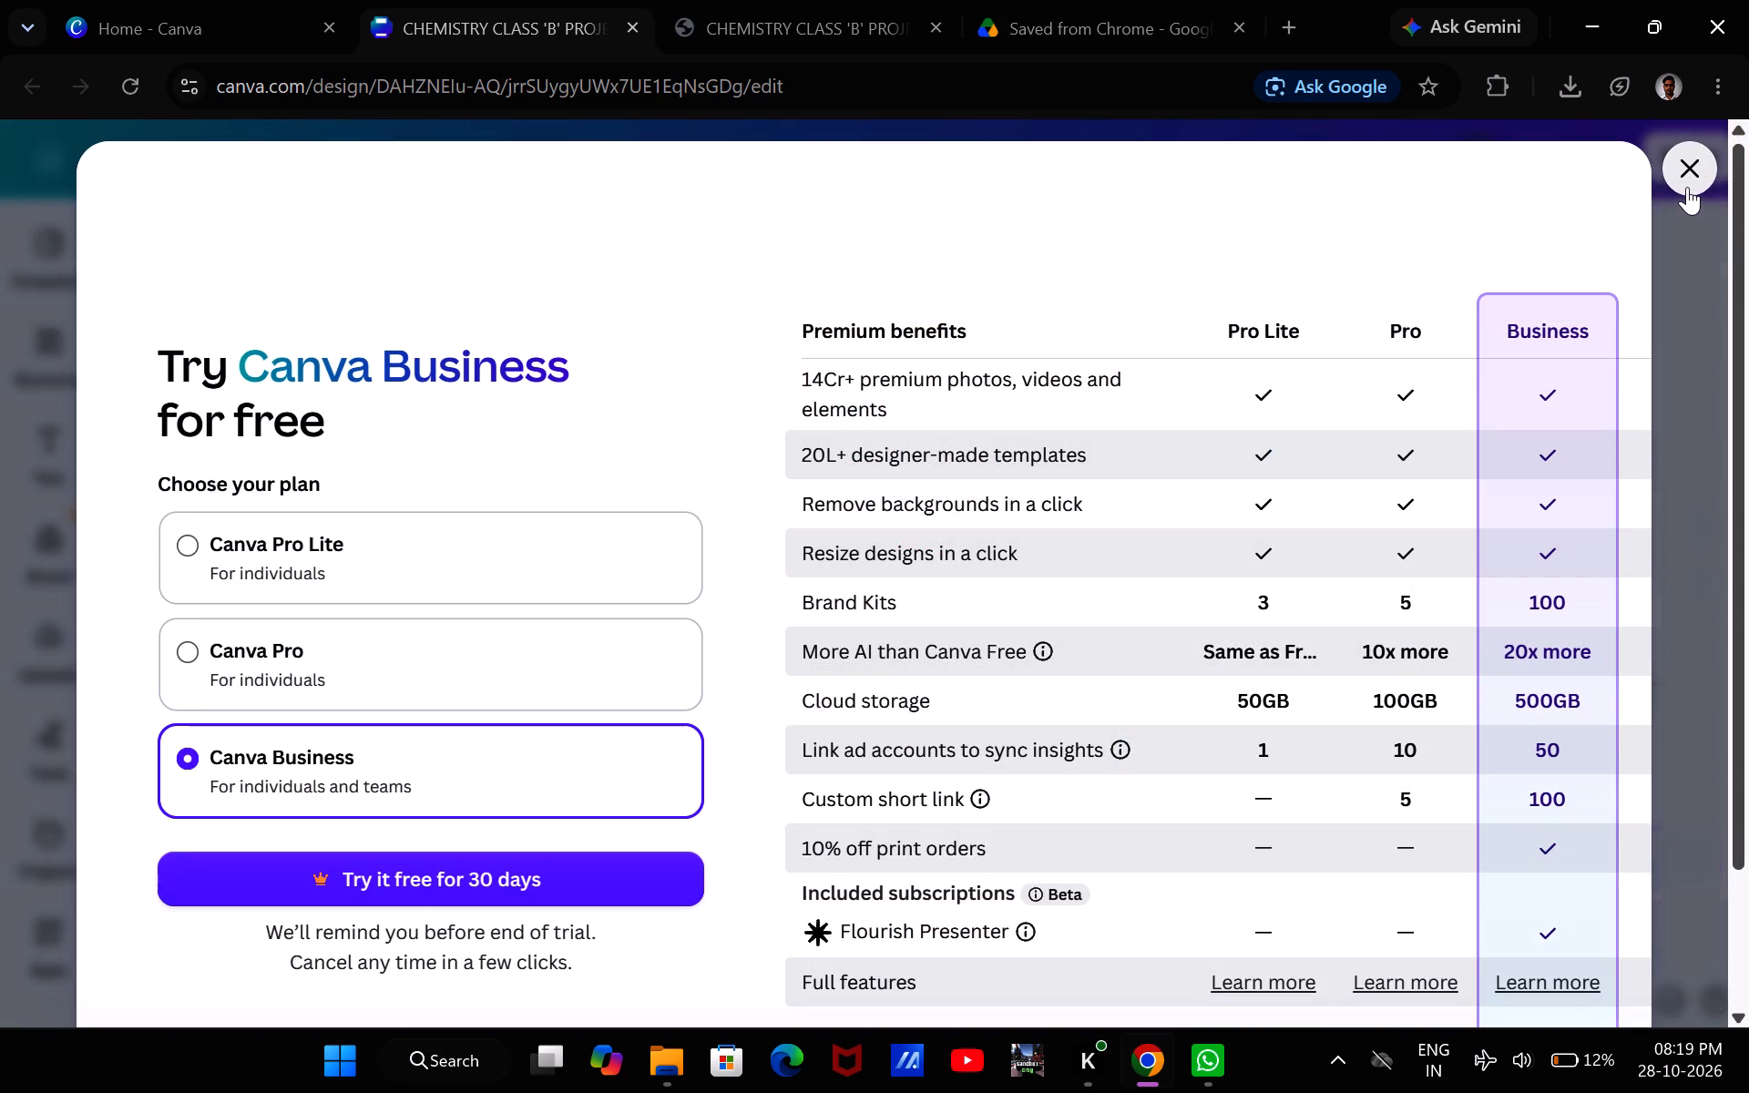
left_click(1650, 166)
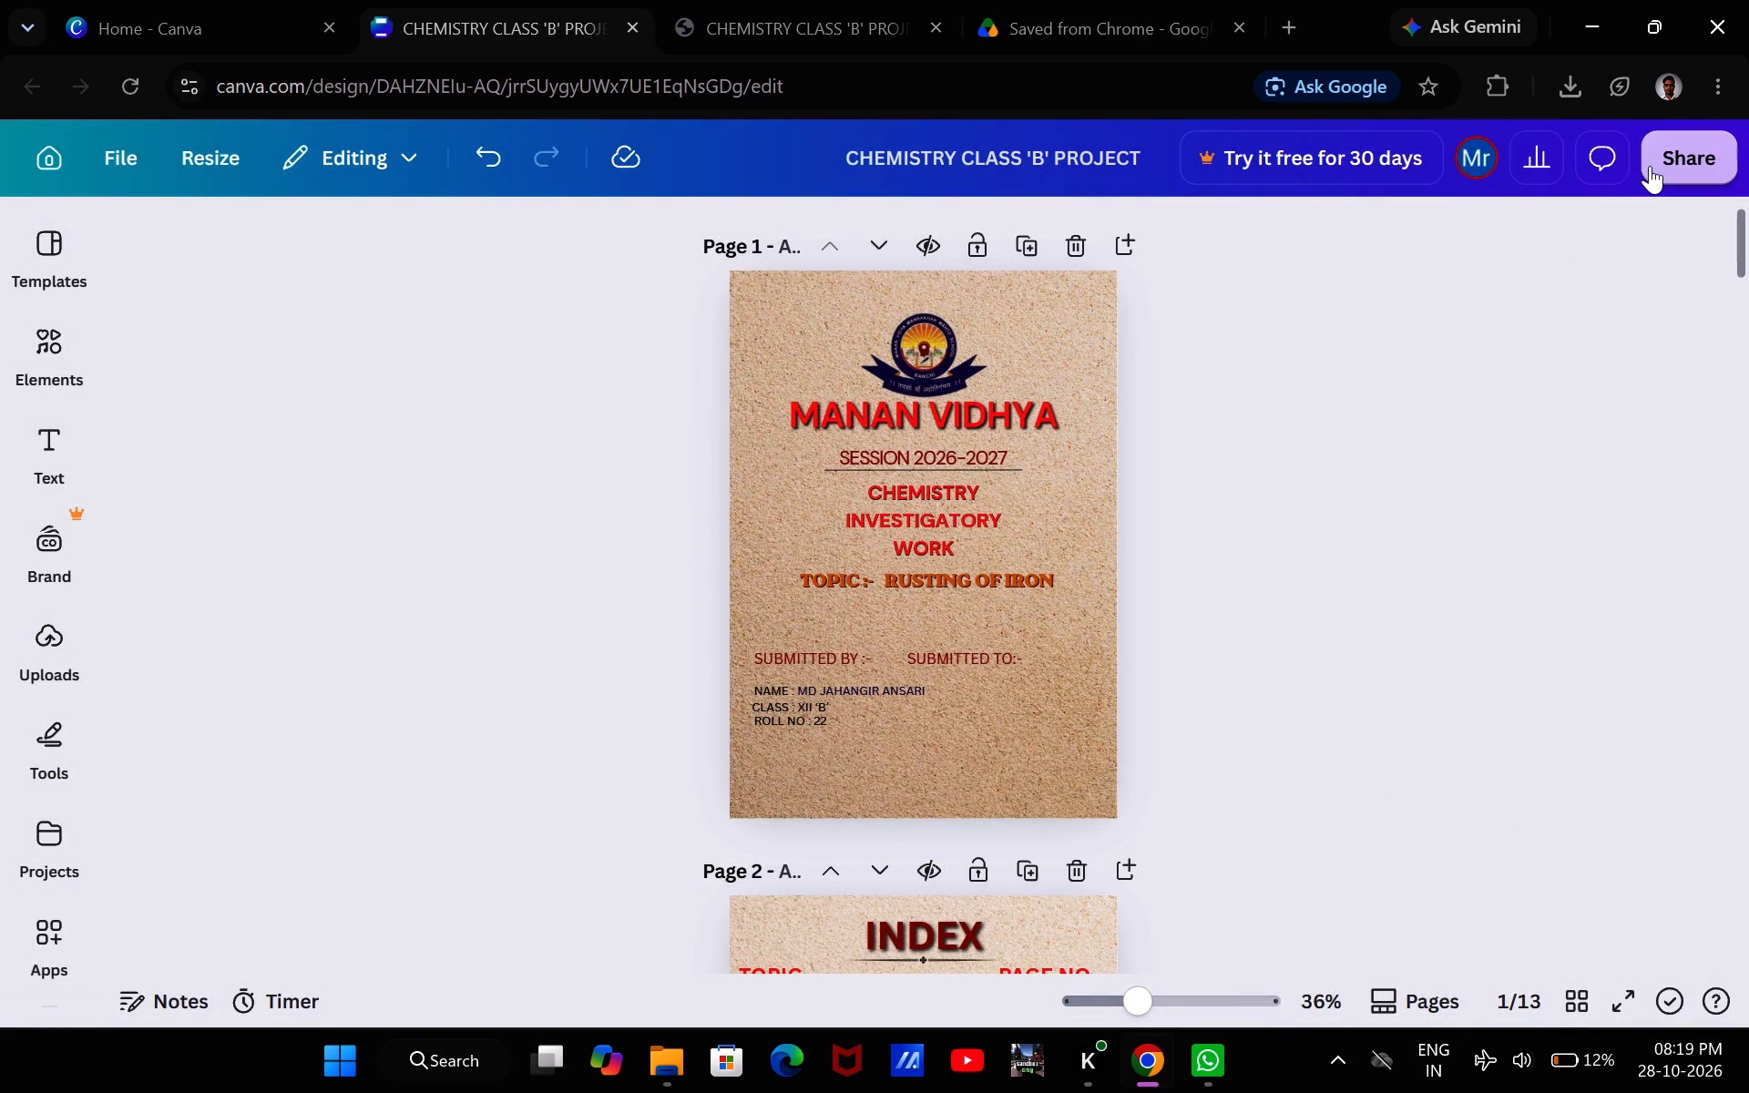
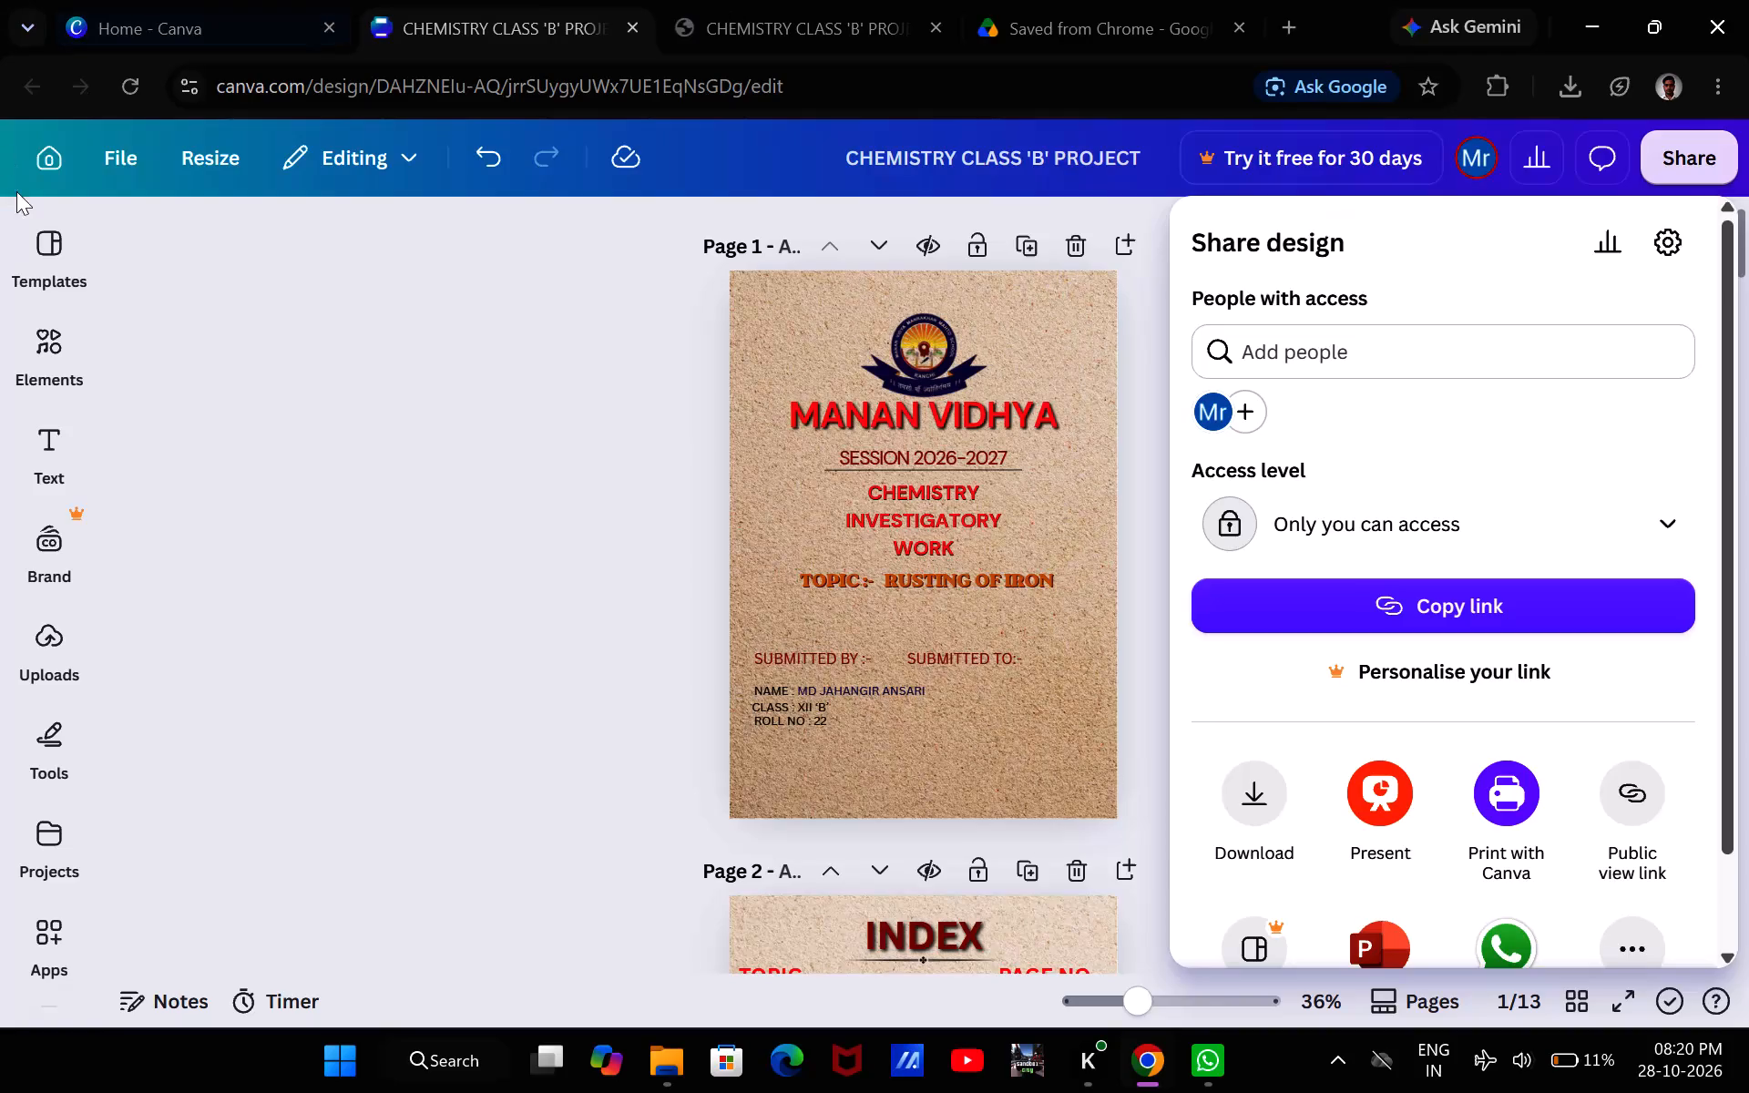
Leave the CHEMISTRY CLASS 'B' PROJECT design and return to the Canva home page.
left_click(19, 170)
left_click(40, 163)
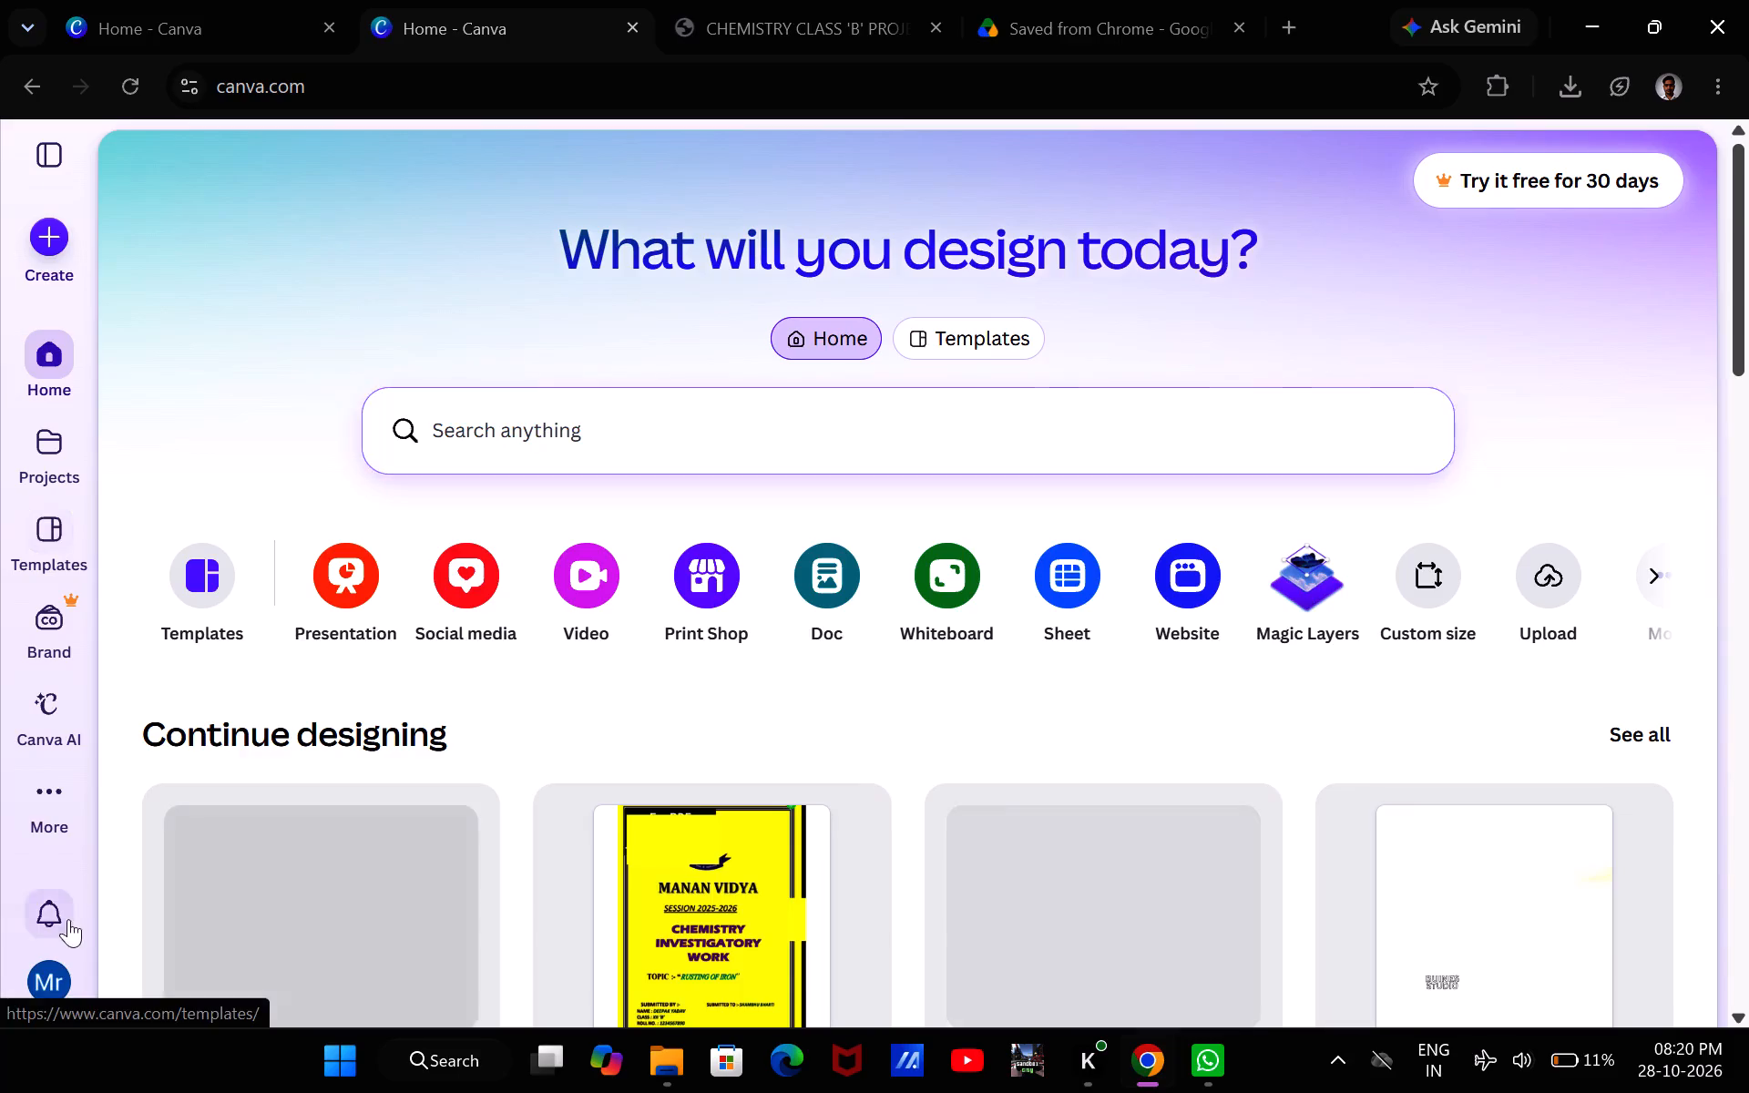
Open the account options from the Canva home page.
left_click(36, 997)
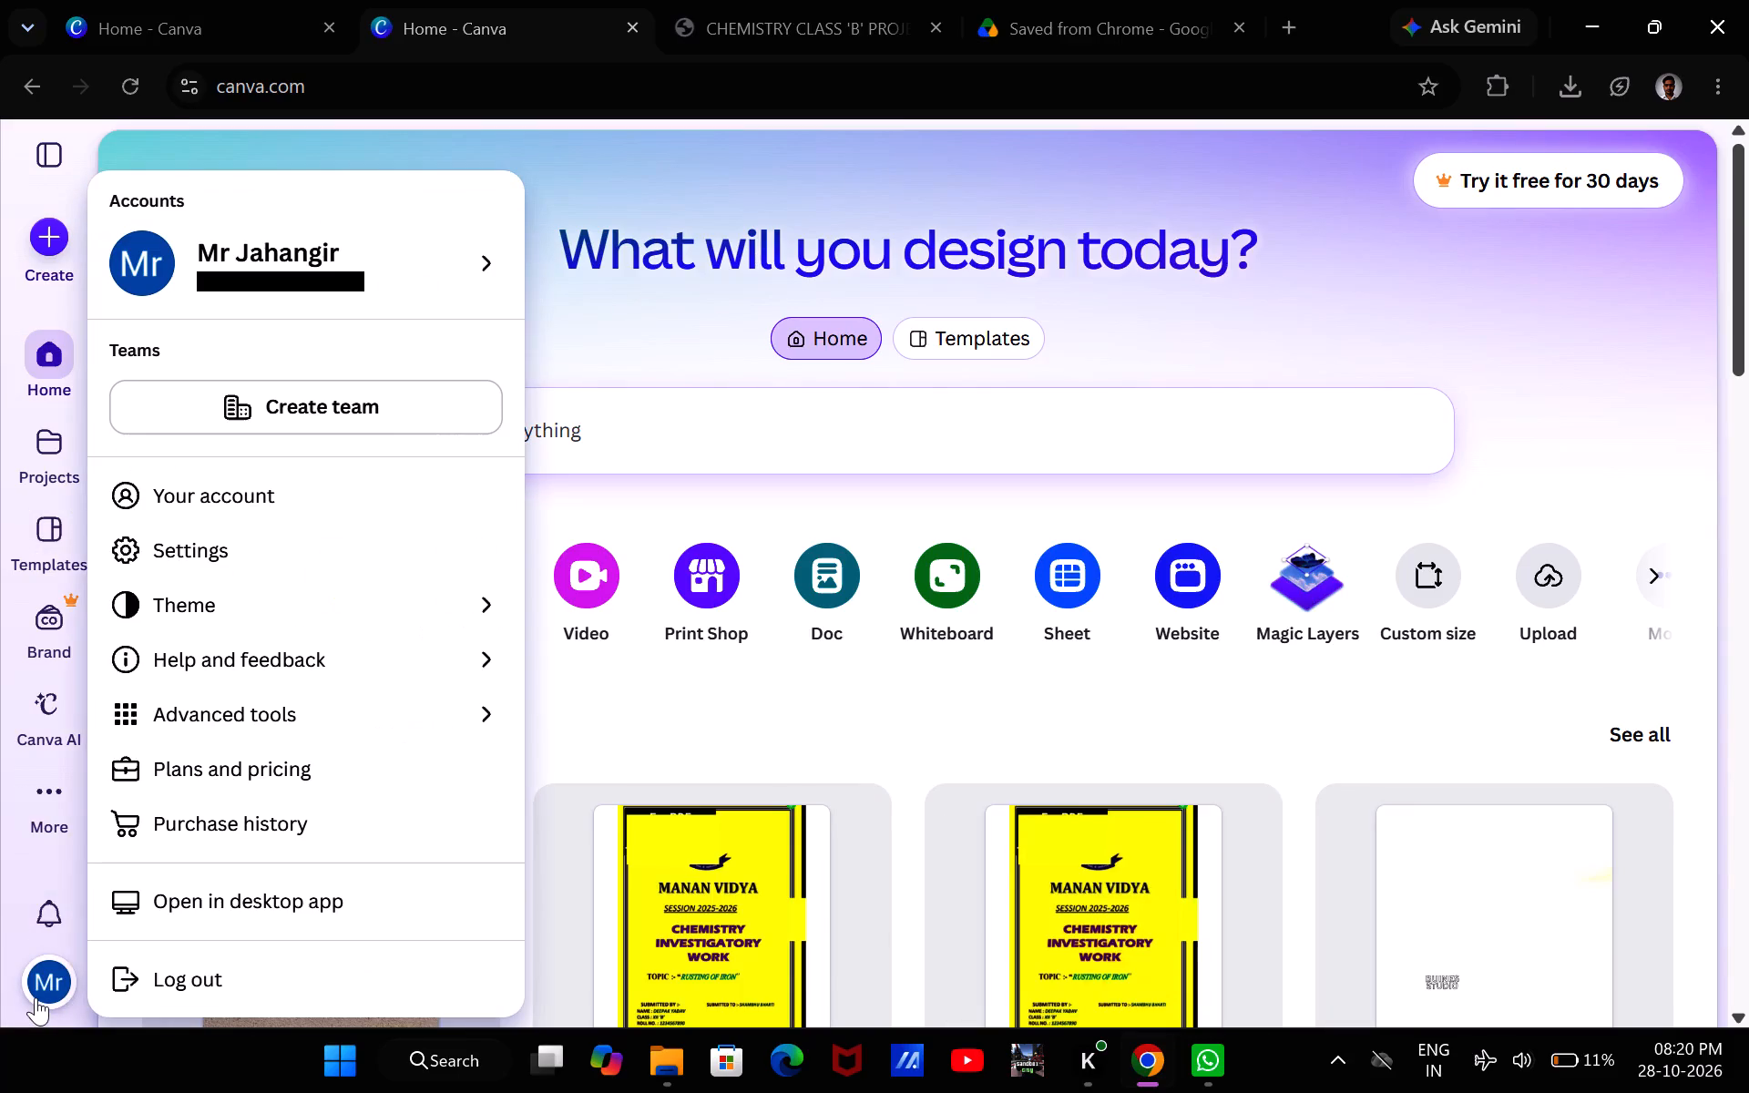